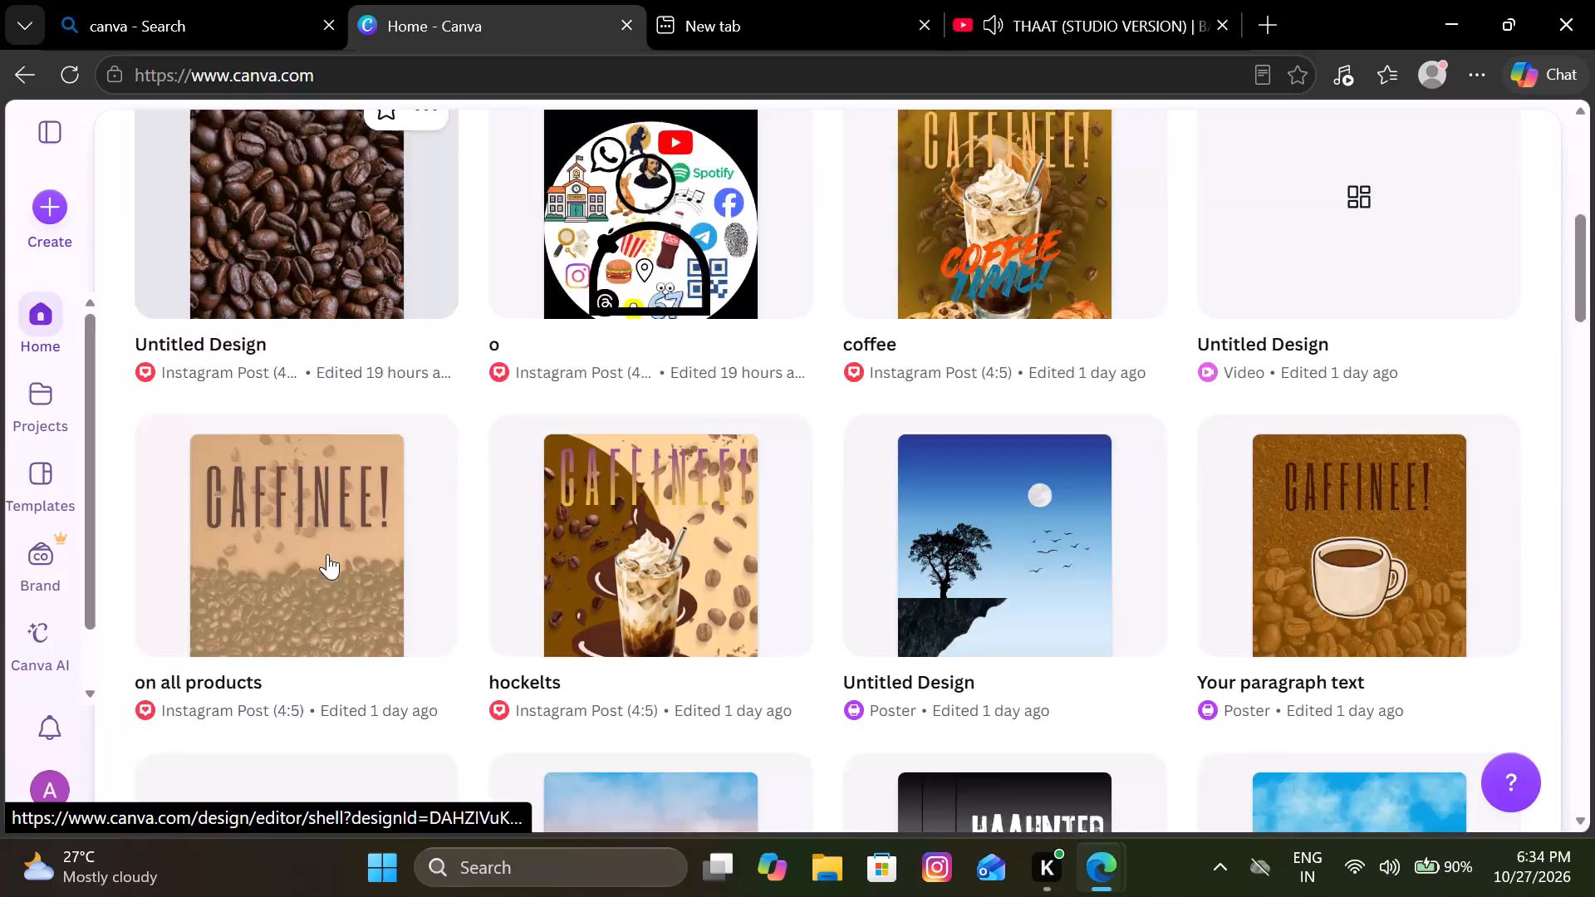
Create a new blank design in the Instagram Post (4:5, Portrait) format.
{"action": "scroll", "coordinate": [327, 554], "scroll_direction": "down", "scroll_amount": 1}
{"action": "scroll", "coordinate": [327, 554], "scroll_direction": "up", "scroll_amount": 1}
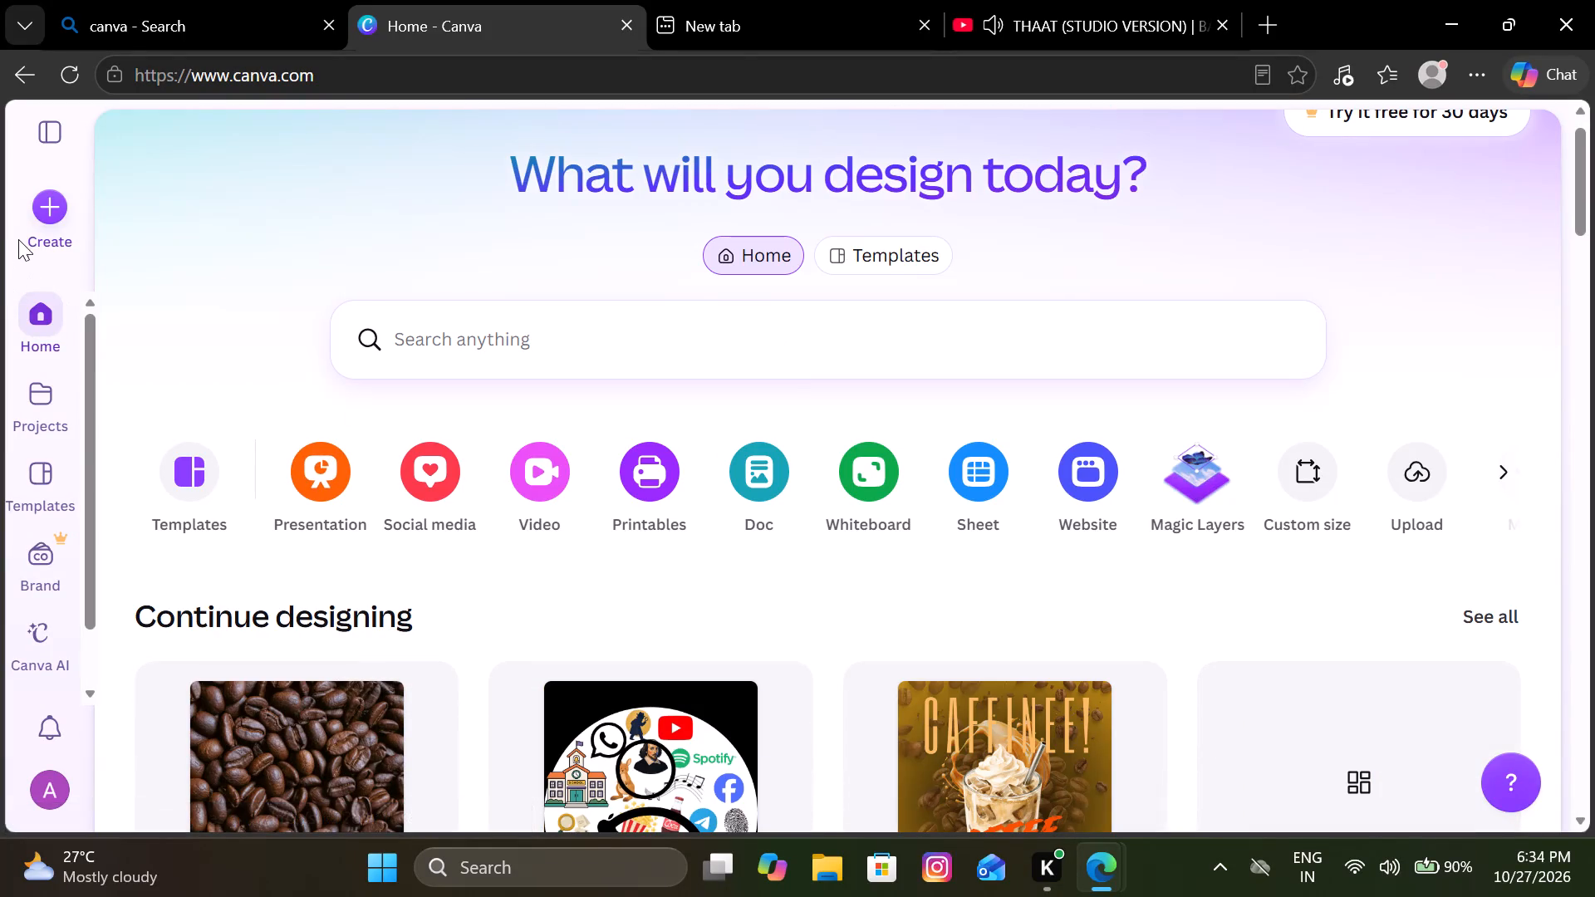
{"action": "left_click", "coordinate": [33, 226]}
{"action": "left_click", "coordinate": [68, 210]}
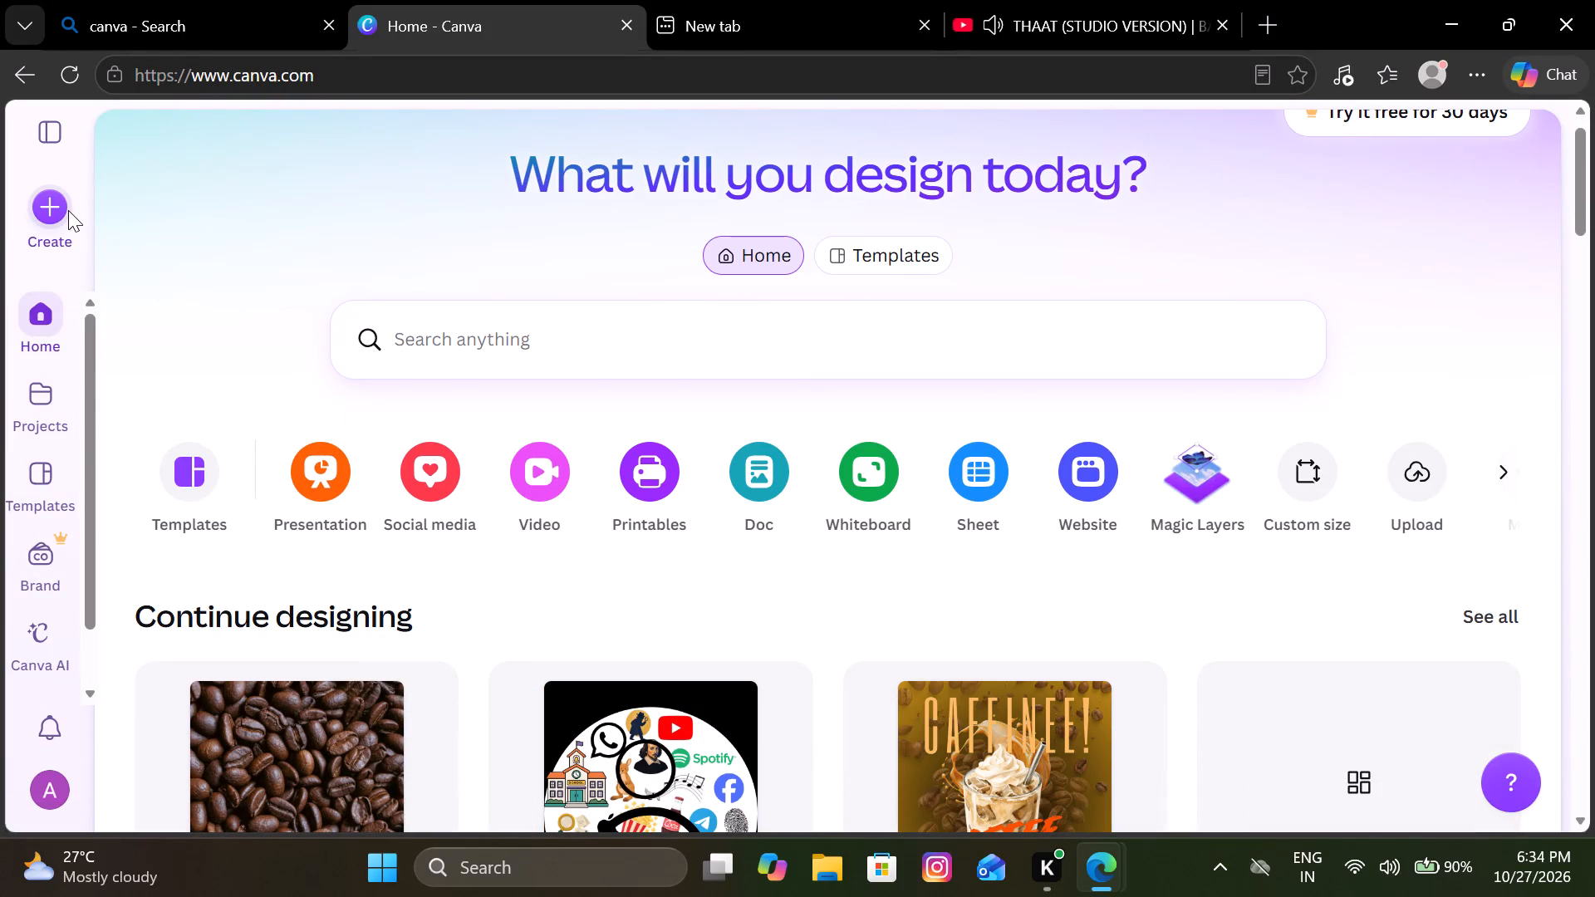
{"action": "double_click", "coordinate": [51, 212]}
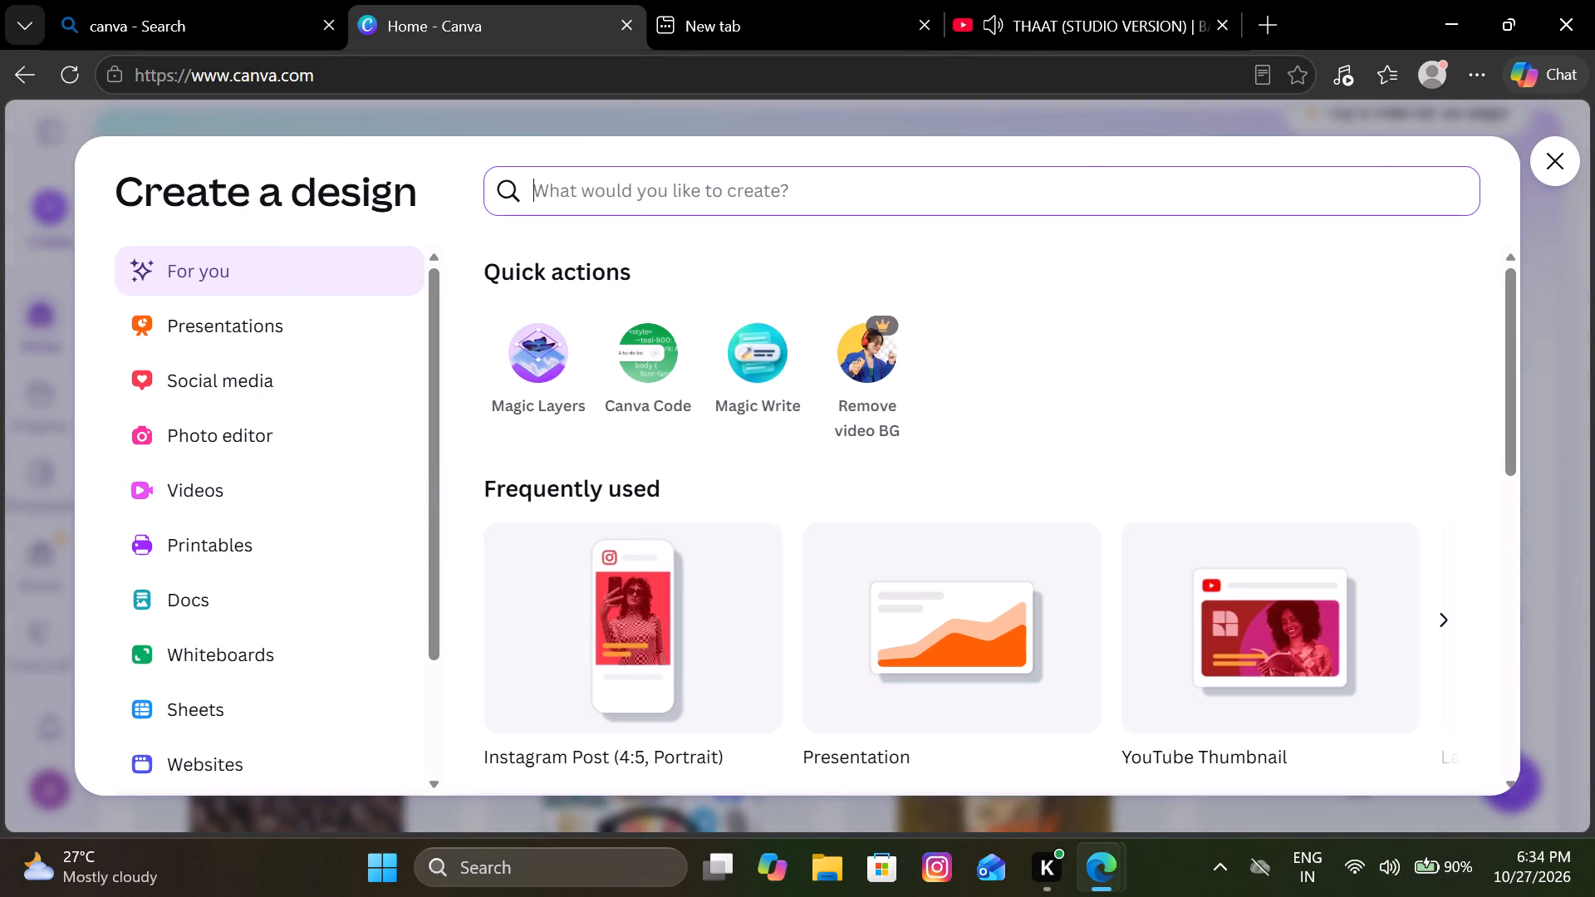
{"action": "scroll", "coordinate": [1028, 448], "scroll_direction": "down", "scroll_amount": 1}
{"action": "left_click", "coordinate": [625, 549]}
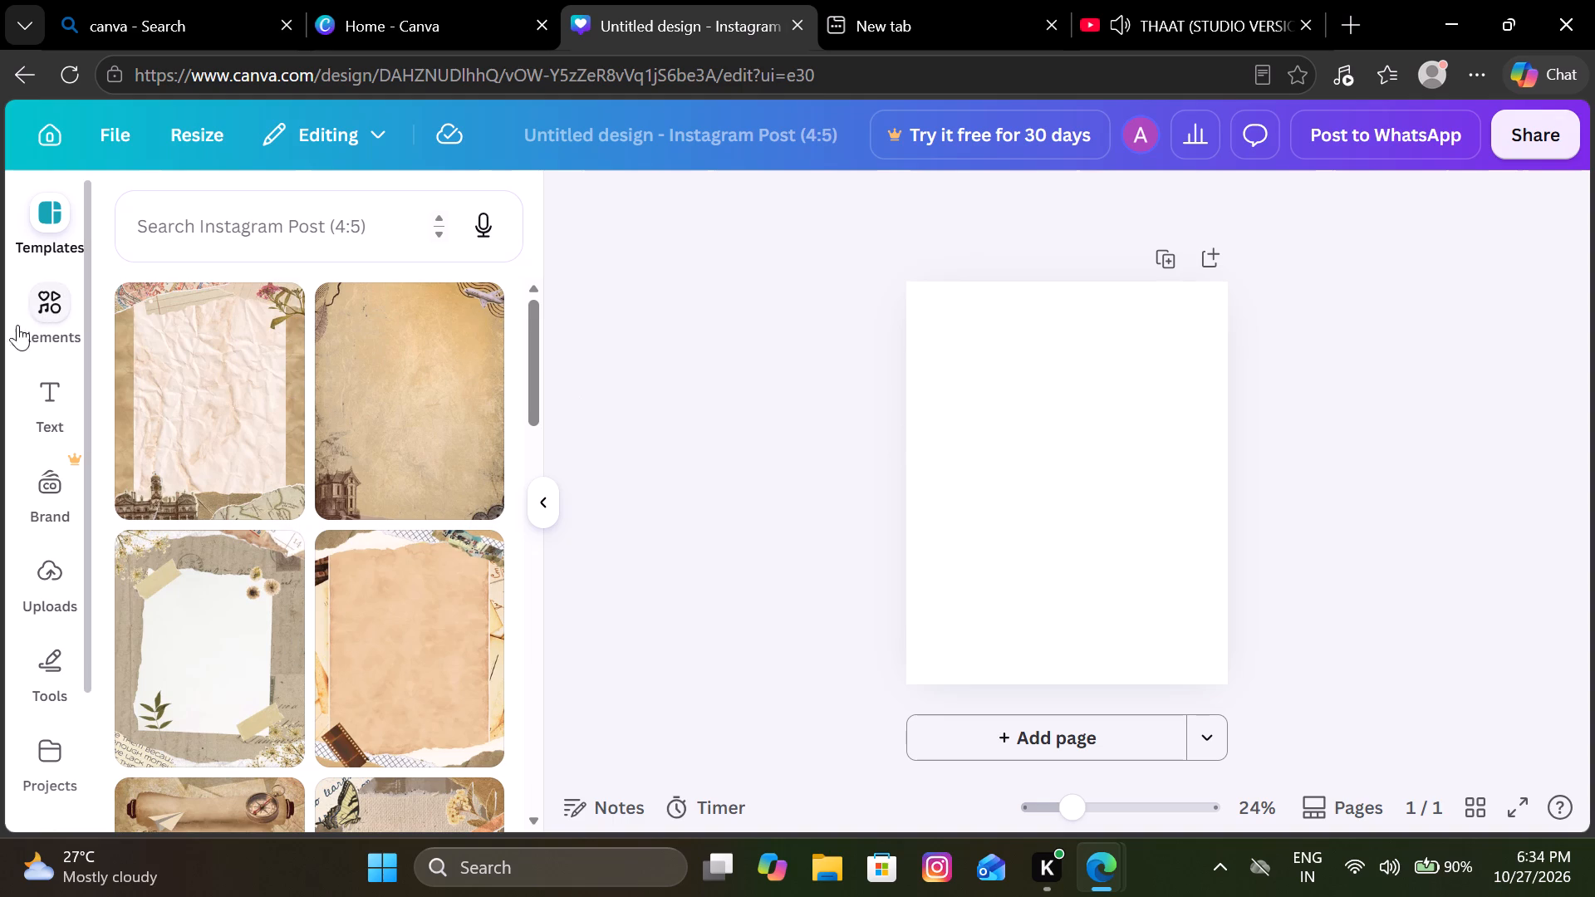
Bring up the design elements library and select the blank page's background.
{"action": "left_click", "coordinate": [37, 308]}
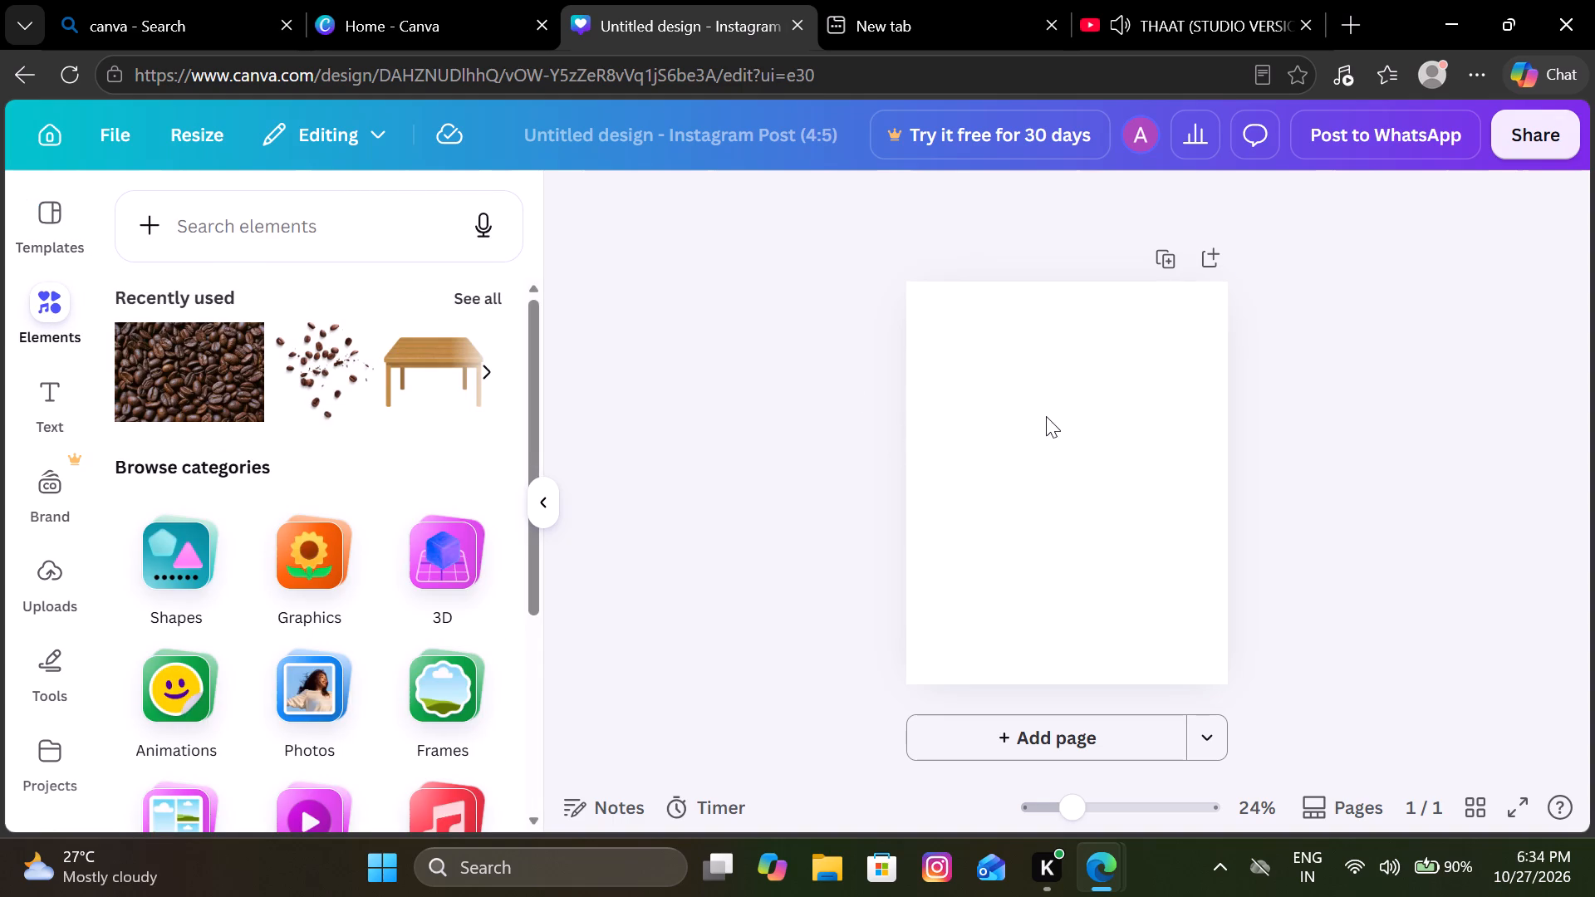
{"action": "left_click", "coordinate": [1048, 416]}
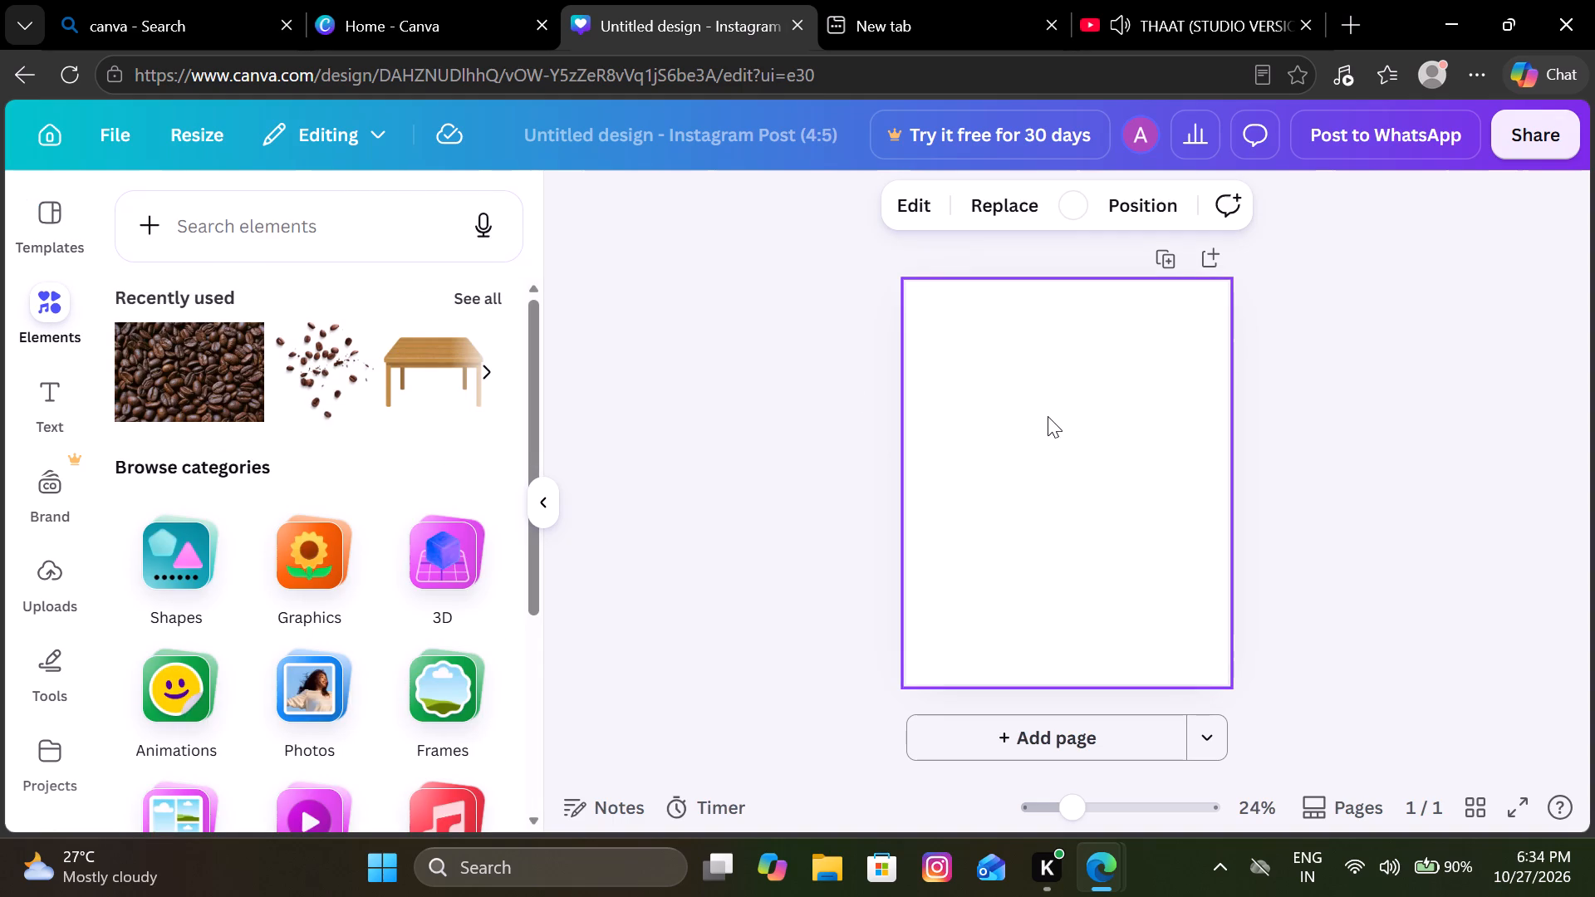
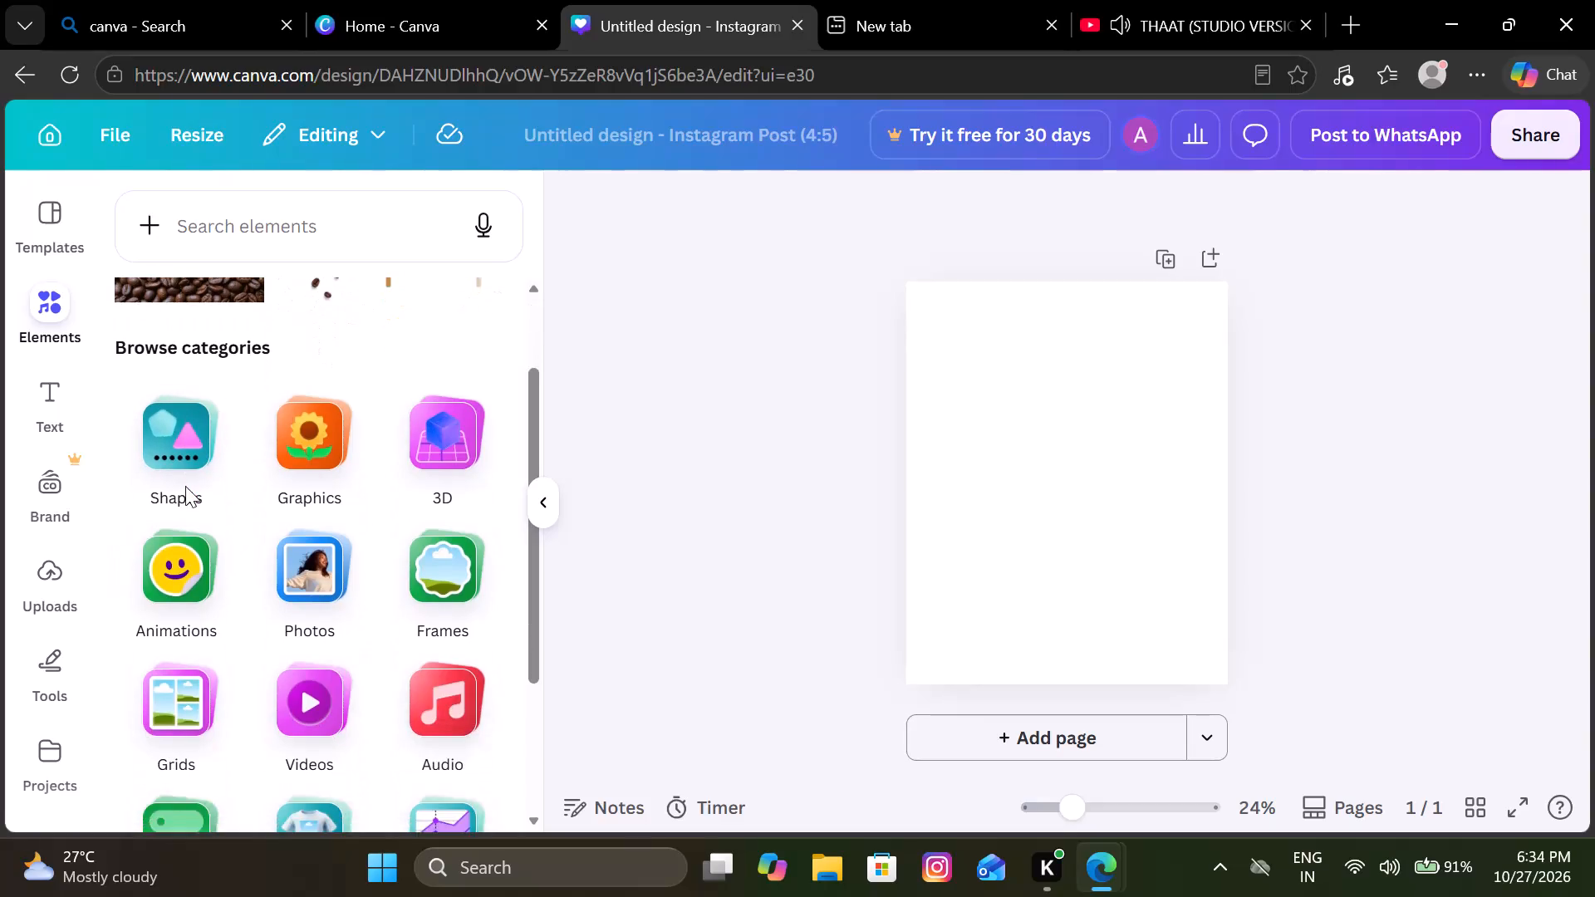
Open the elements library search with an empty query, ready for a new search term.
{"action": "scroll", "coordinate": [185, 486], "scroll_direction": "up", "scroll_amount": 3}
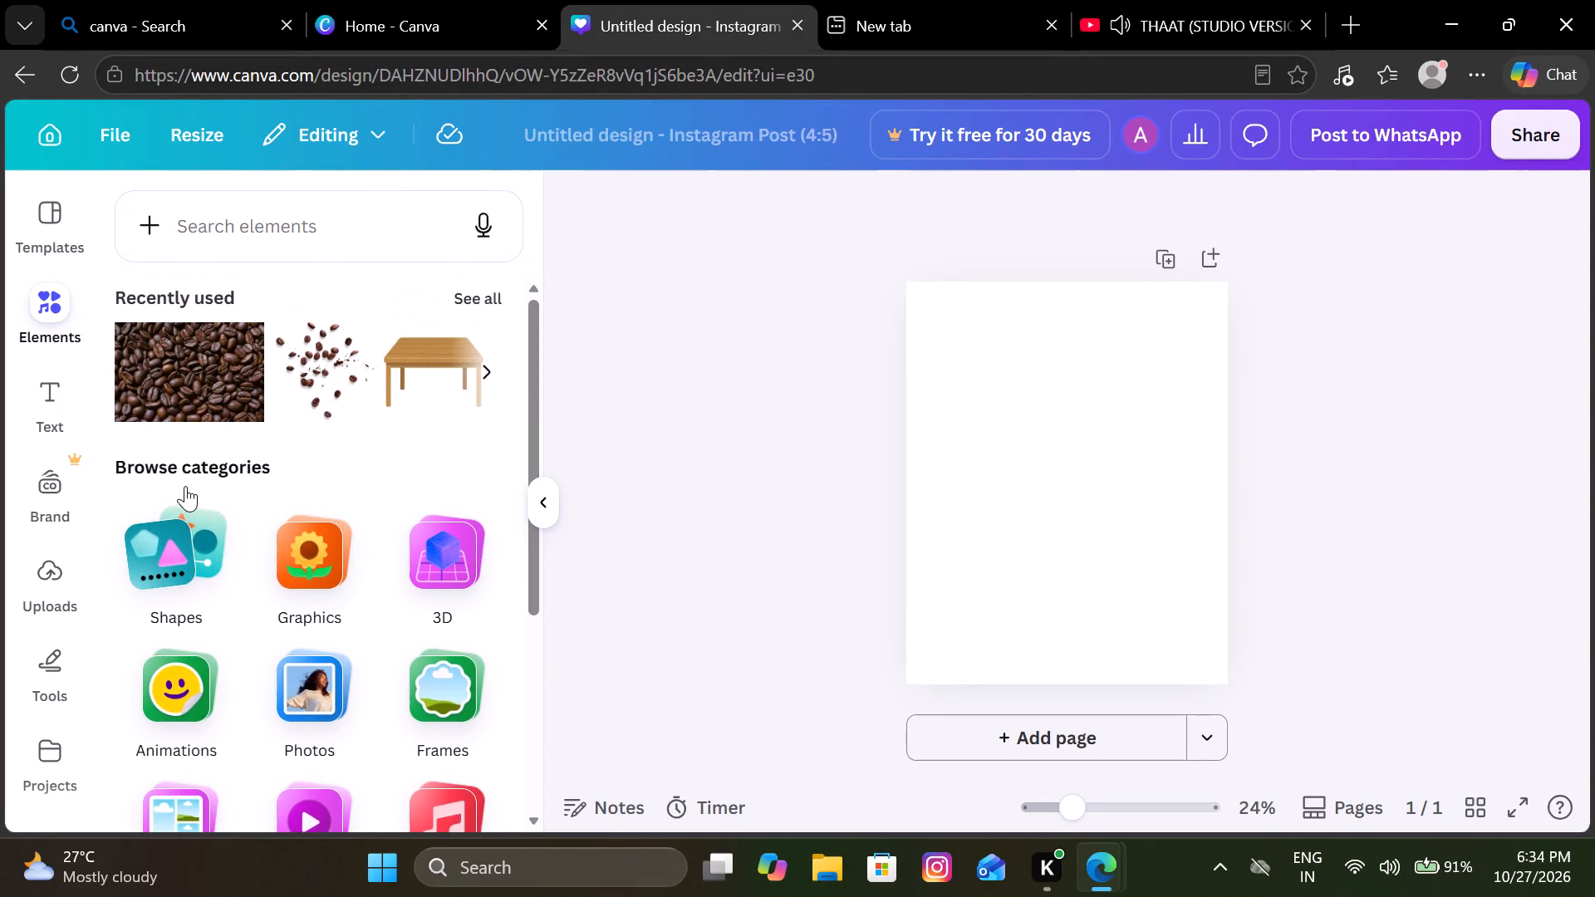
{"action": "left_click", "coordinate": [267, 218]}
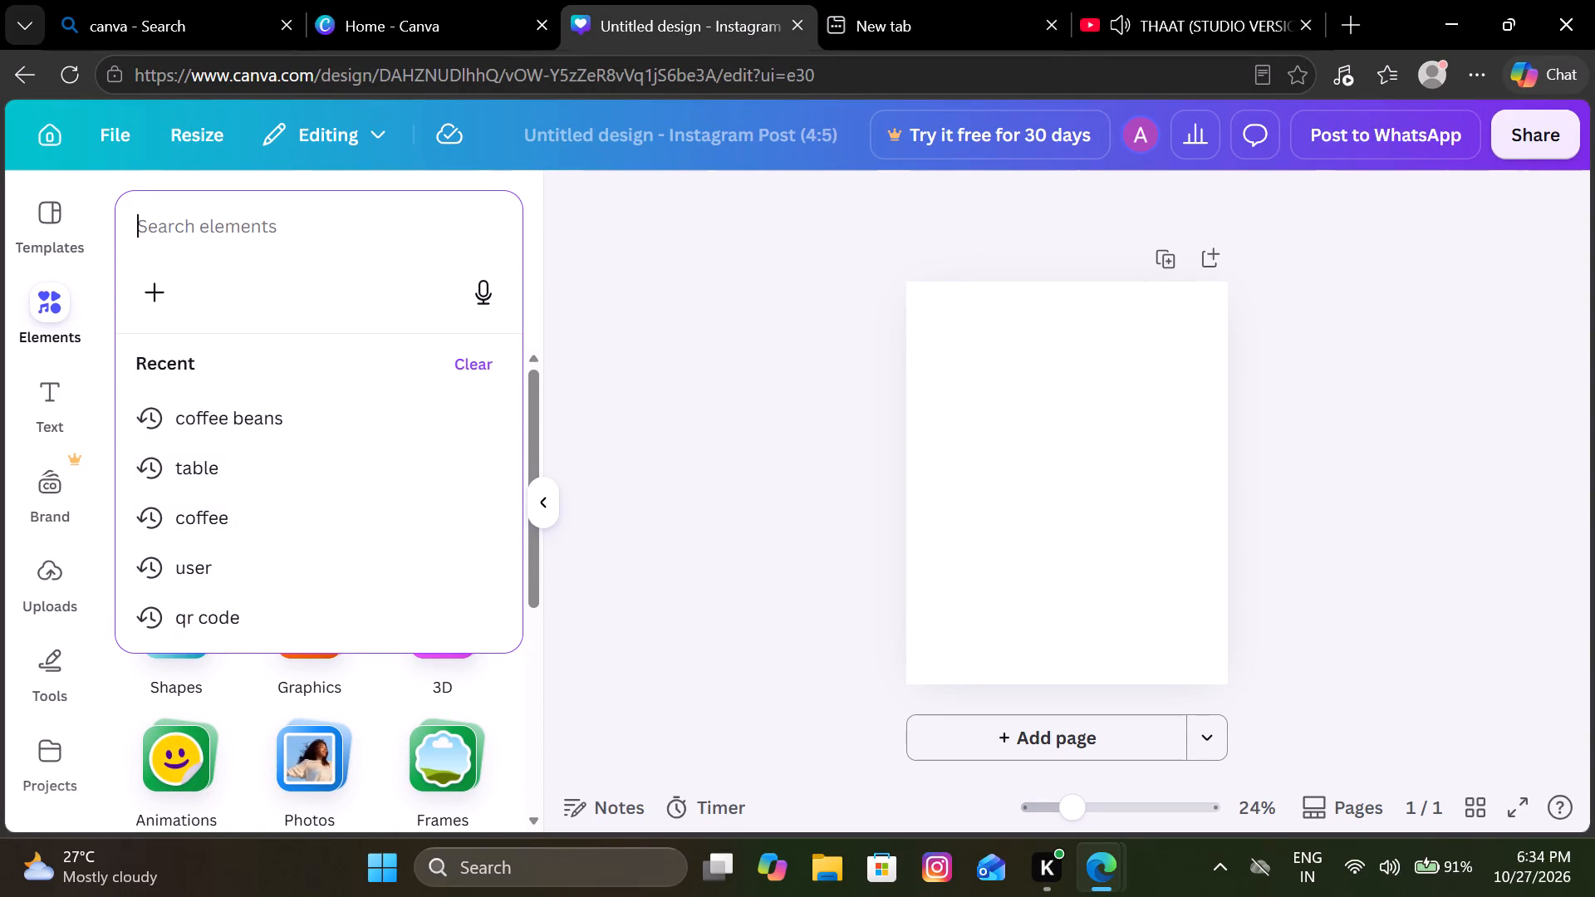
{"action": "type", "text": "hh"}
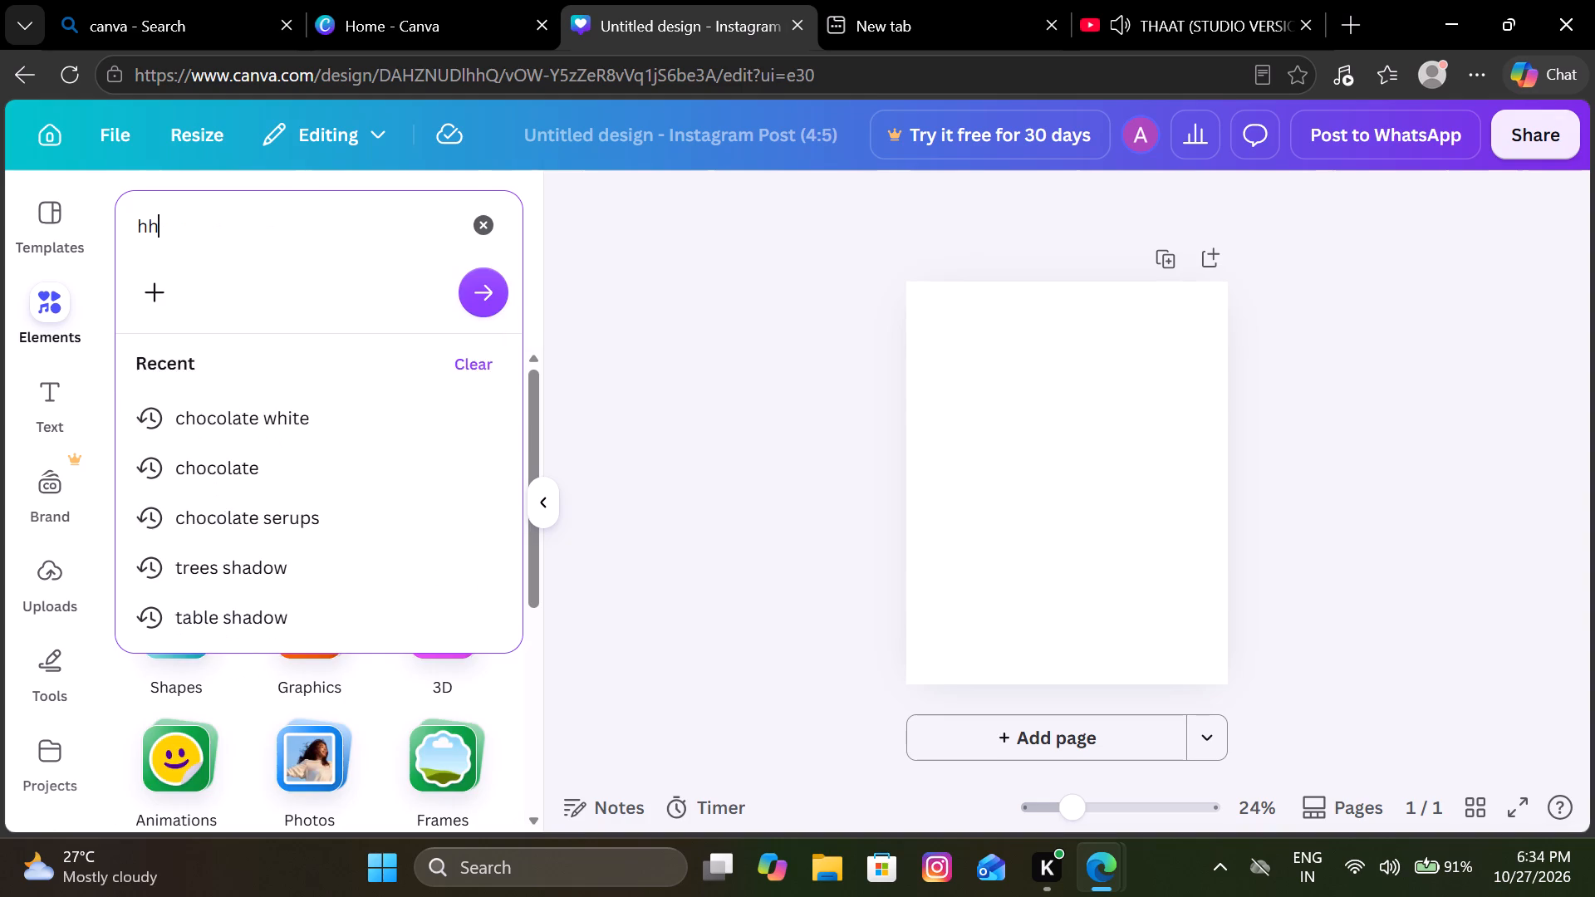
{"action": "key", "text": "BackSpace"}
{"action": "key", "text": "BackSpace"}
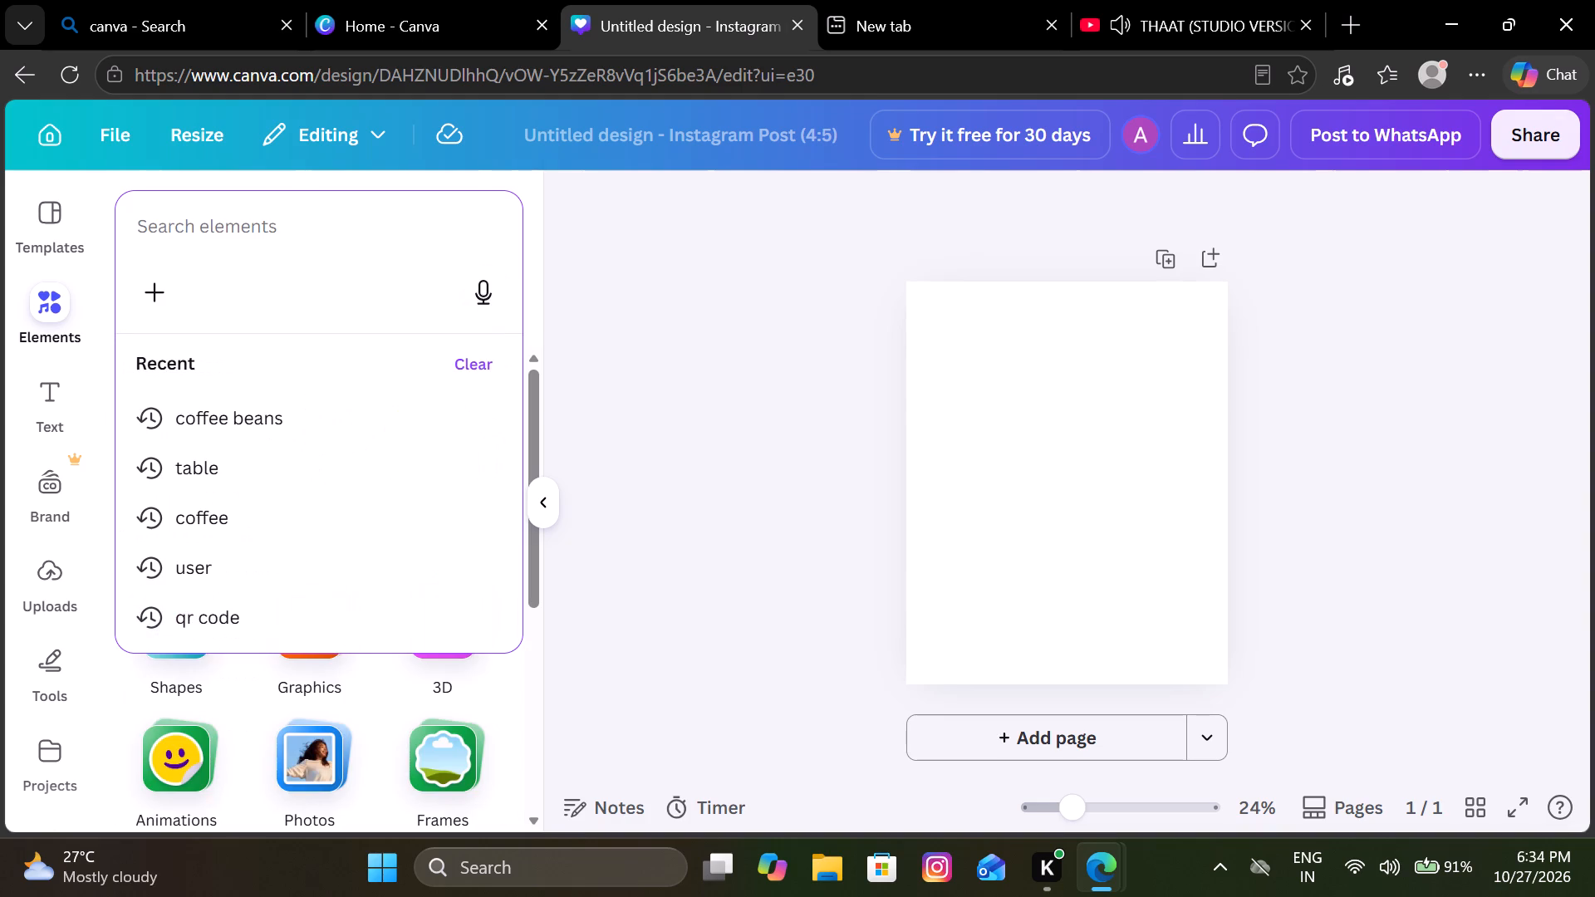
Search the elements library for "diamond".
{"action": "type", "text": "di"}
{"action": "key", "text": "a"}
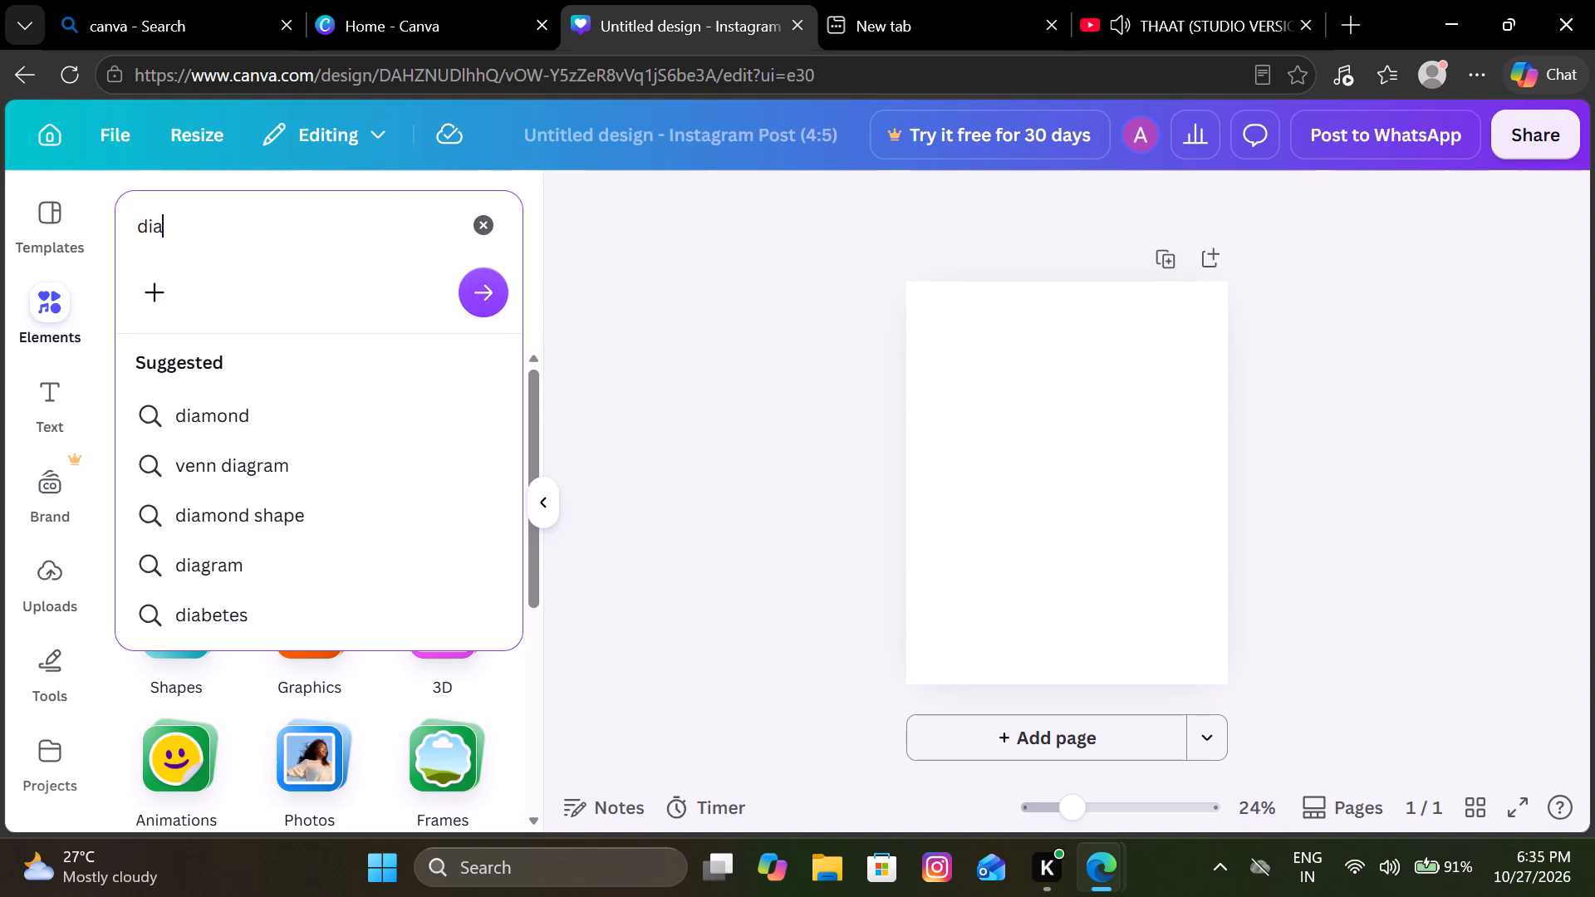
{"action": "key", "text": "Down"}
{"action": "key", "text": "Down"}
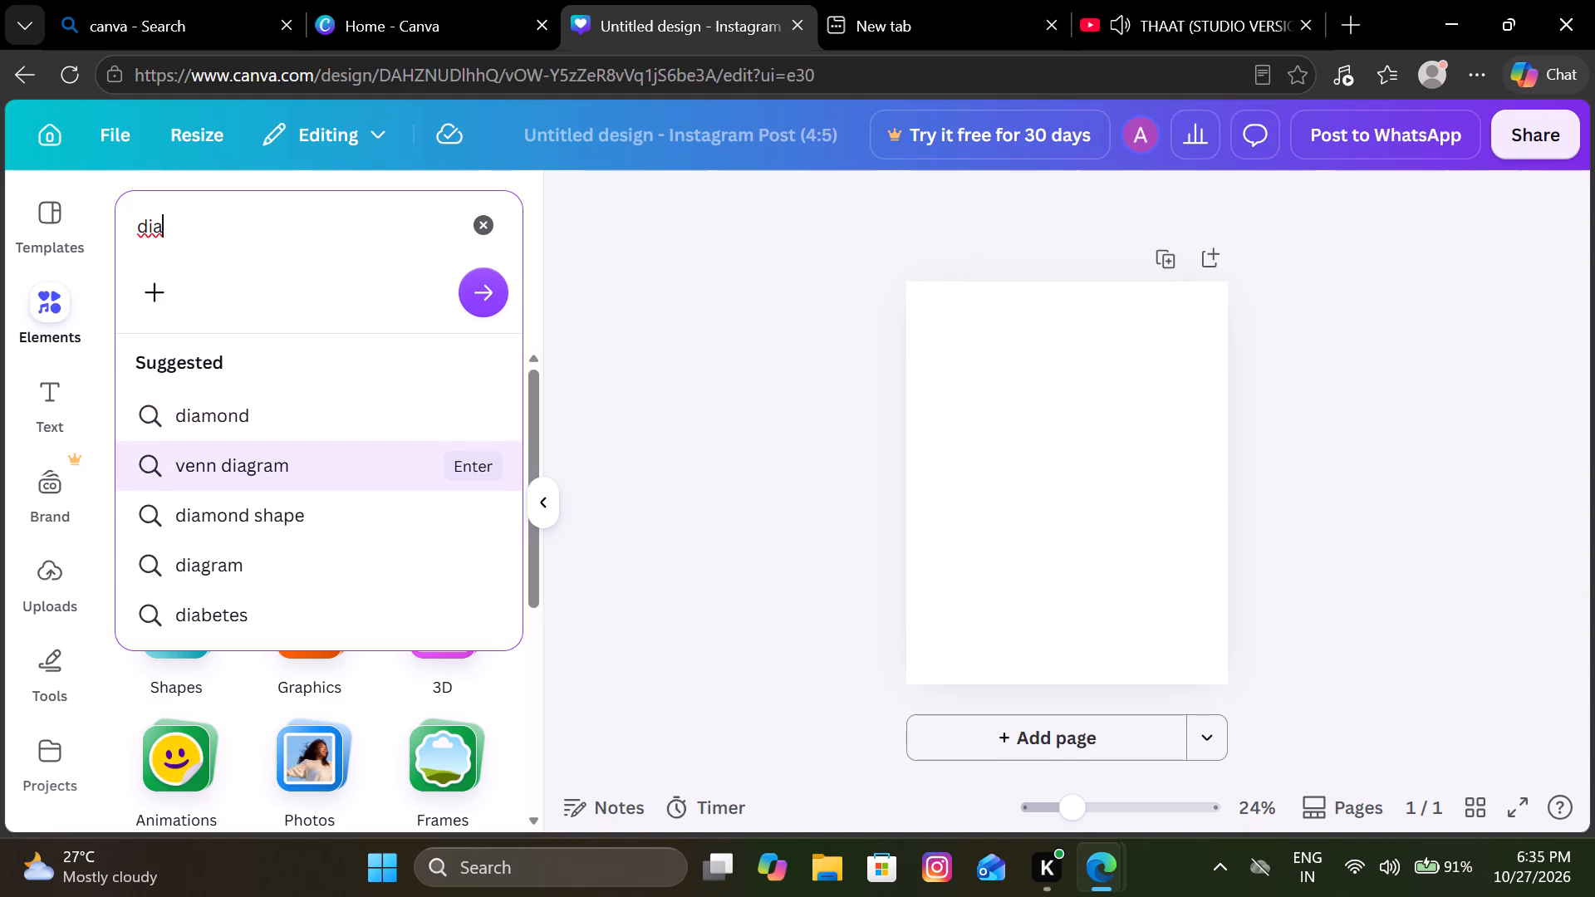
{"action": "key", "text": "Up"}
{"action": "key", "text": "Return"}
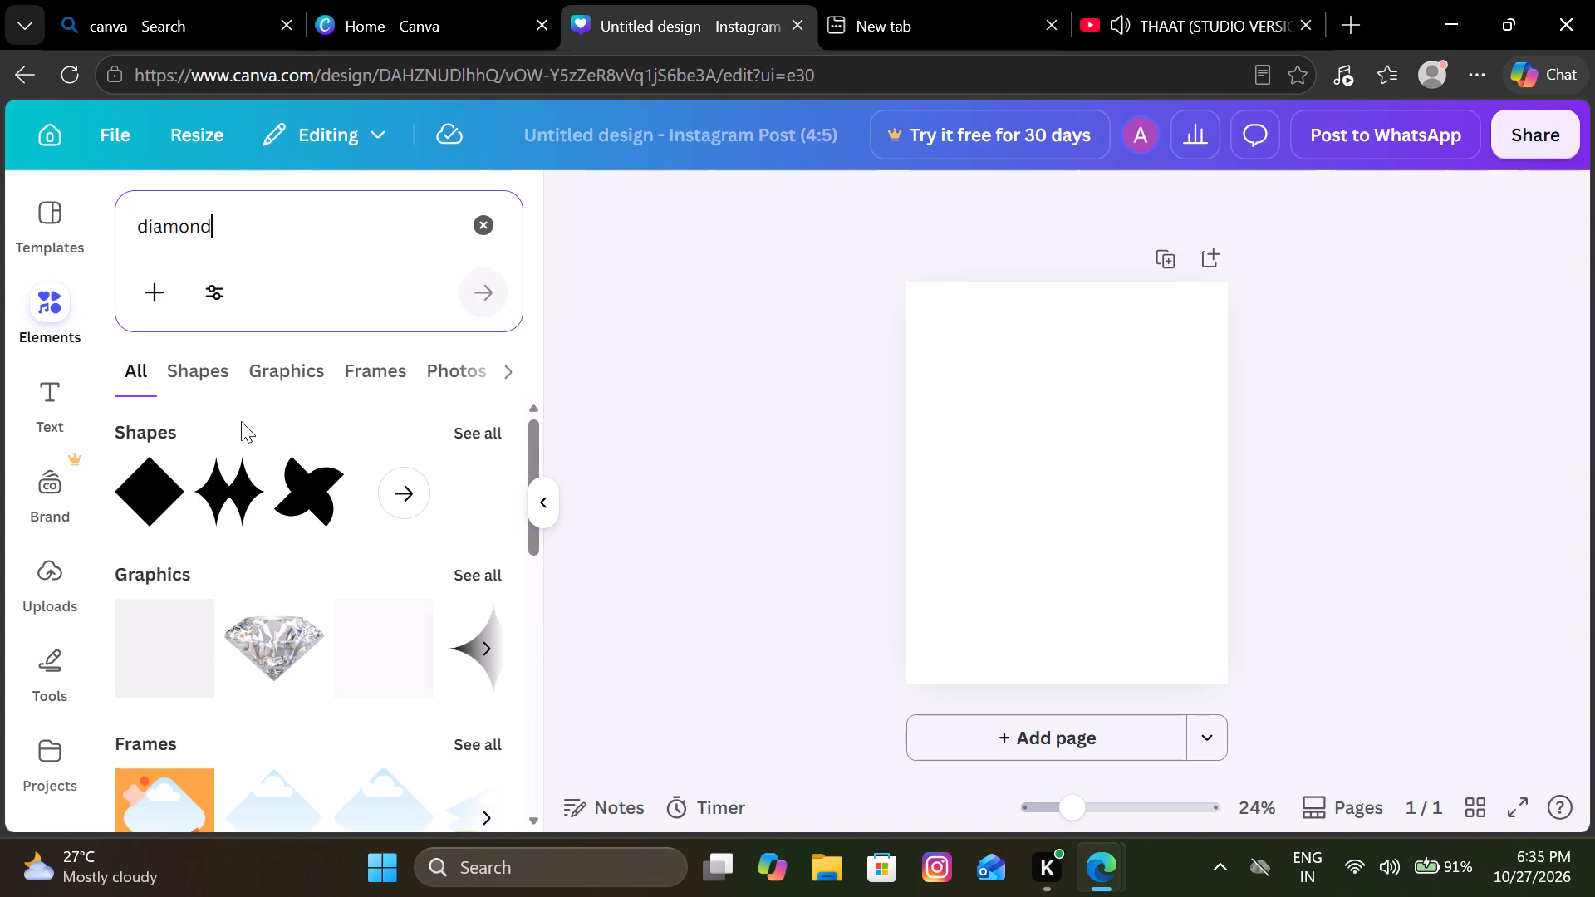
Browse the diamond search results and examine the diamond graphics for one suitable for the design.
{"action": "scroll", "coordinate": [296, 504], "scroll_direction": "down", "scroll_amount": 1}
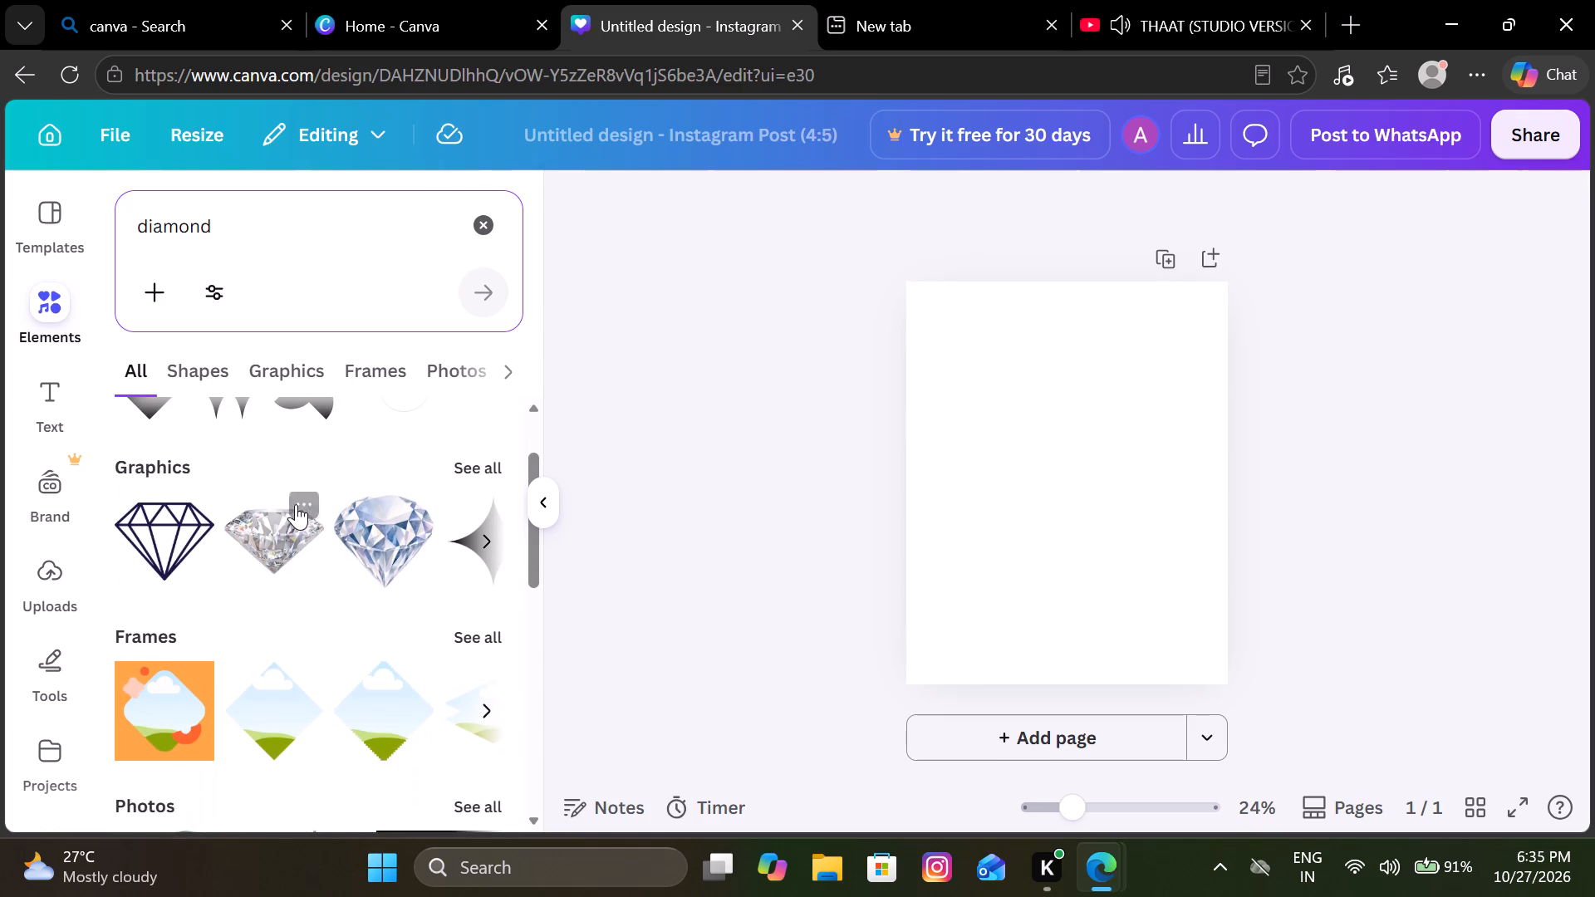
{"action": "scroll", "coordinate": [296, 504], "scroll_direction": "down", "scroll_amount": 3}
{"action": "scroll", "coordinate": [296, 504], "scroll_direction": "up", "scroll_amount": 5}
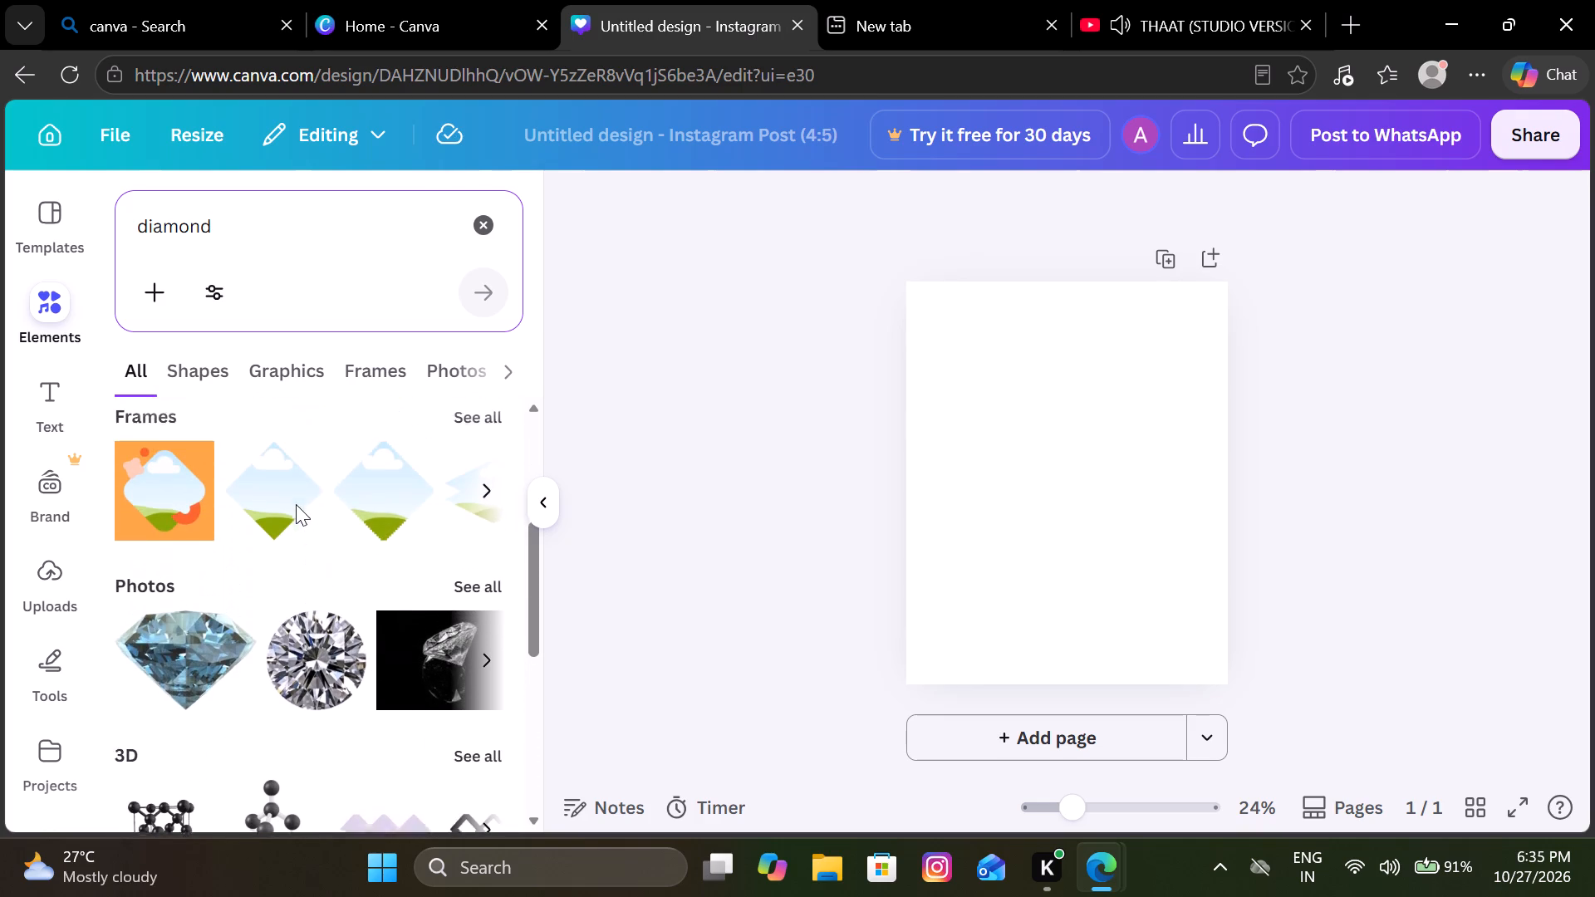
{"action": "scroll", "coordinate": [296, 504], "scroll_direction": "up", "scroll_amount": 2}
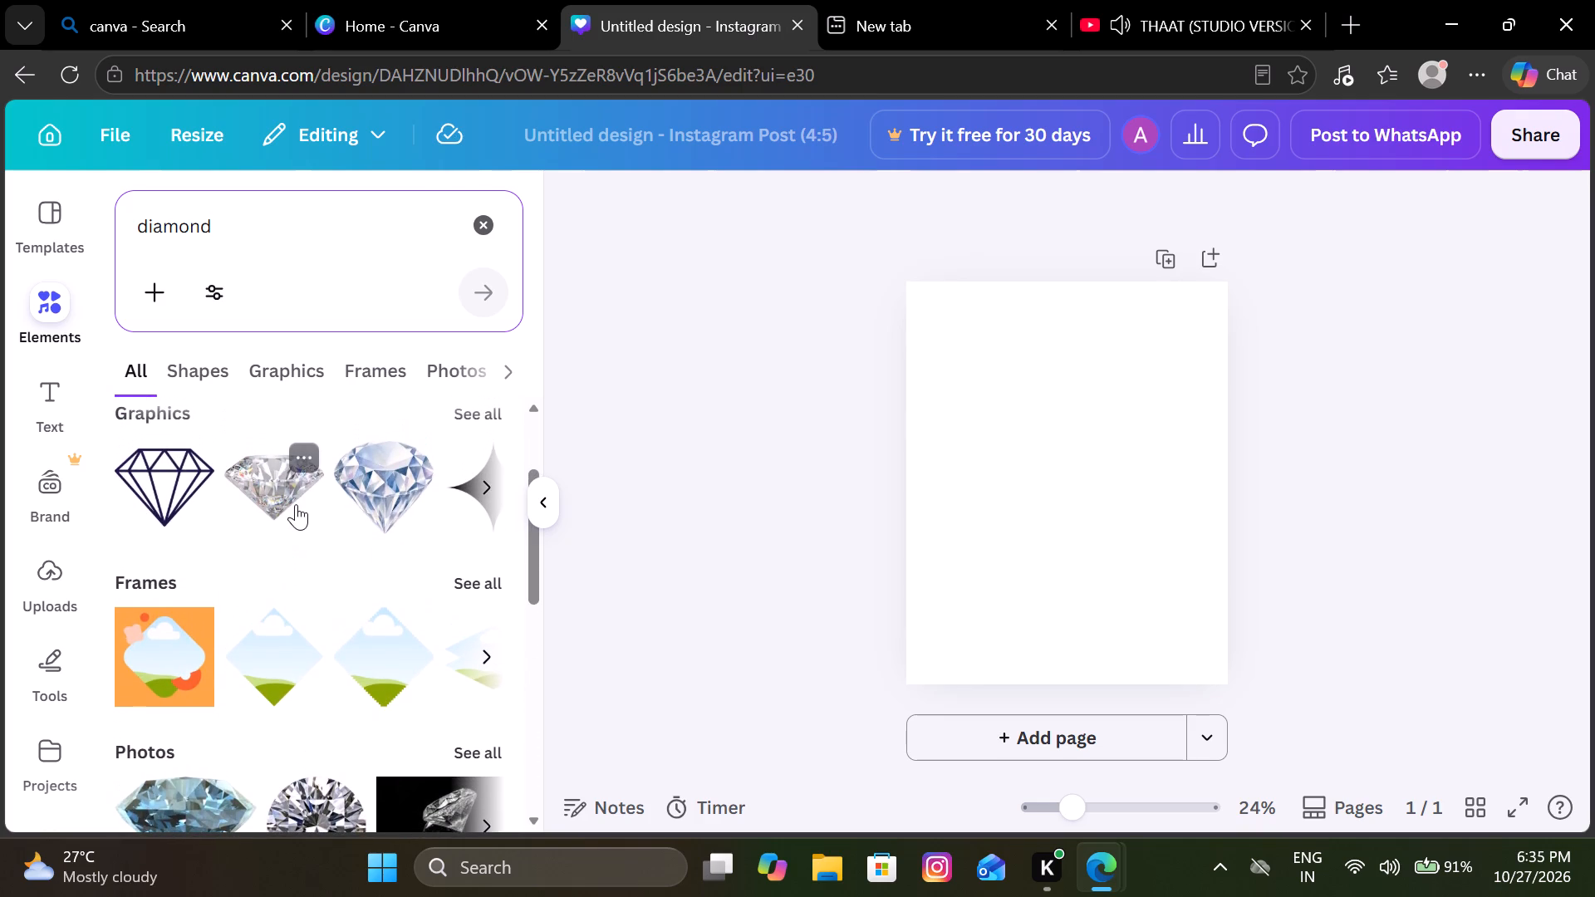
{"action": "scroll", "coordinate": [296, 504], "scroll_direction": "left", "scroll_amount": 1}
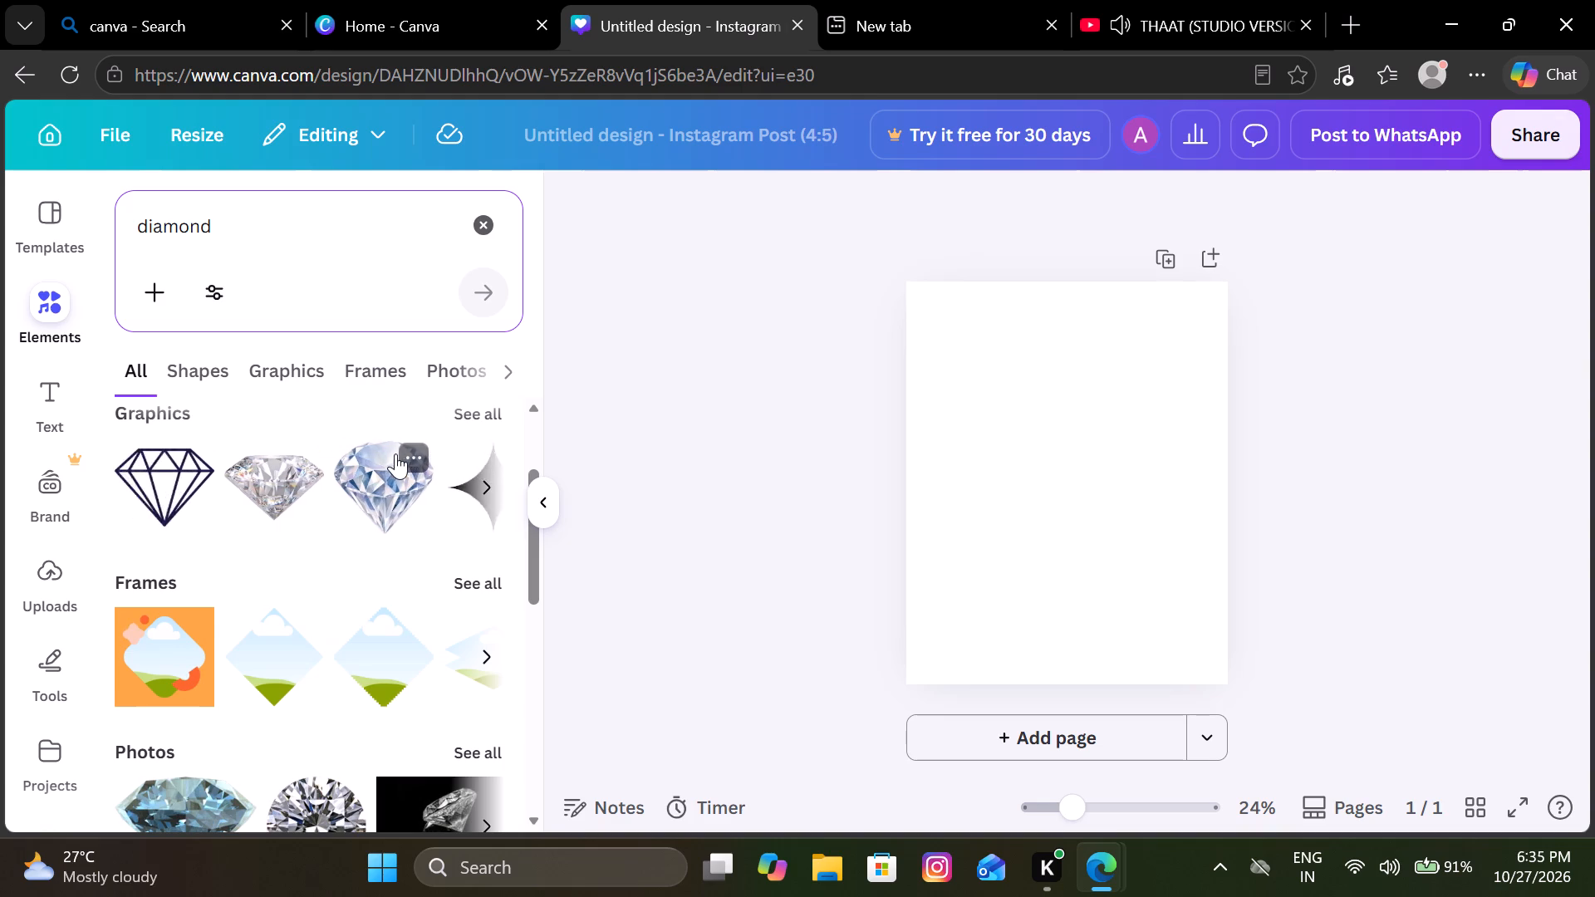
{"action": "scroll", "coordinate": [395, 453], "scroll_direction": "left", "scroll_amount": 5}
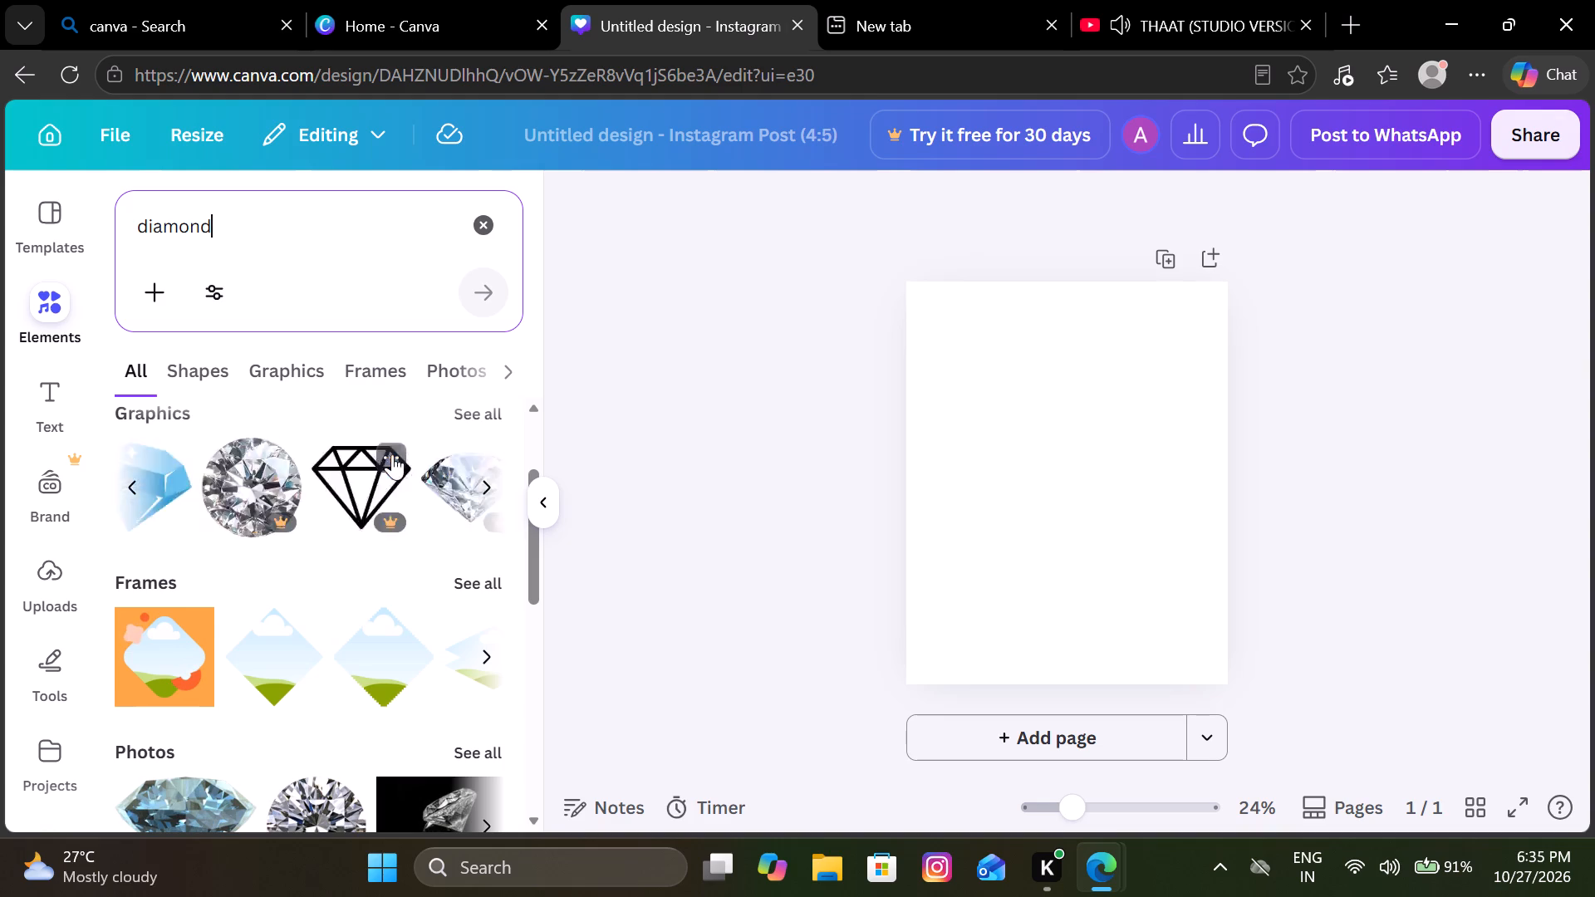
{"action": "scroll", "coordinate": [392, 454], "scroll_direction": "left", "scroll_amount": 3}
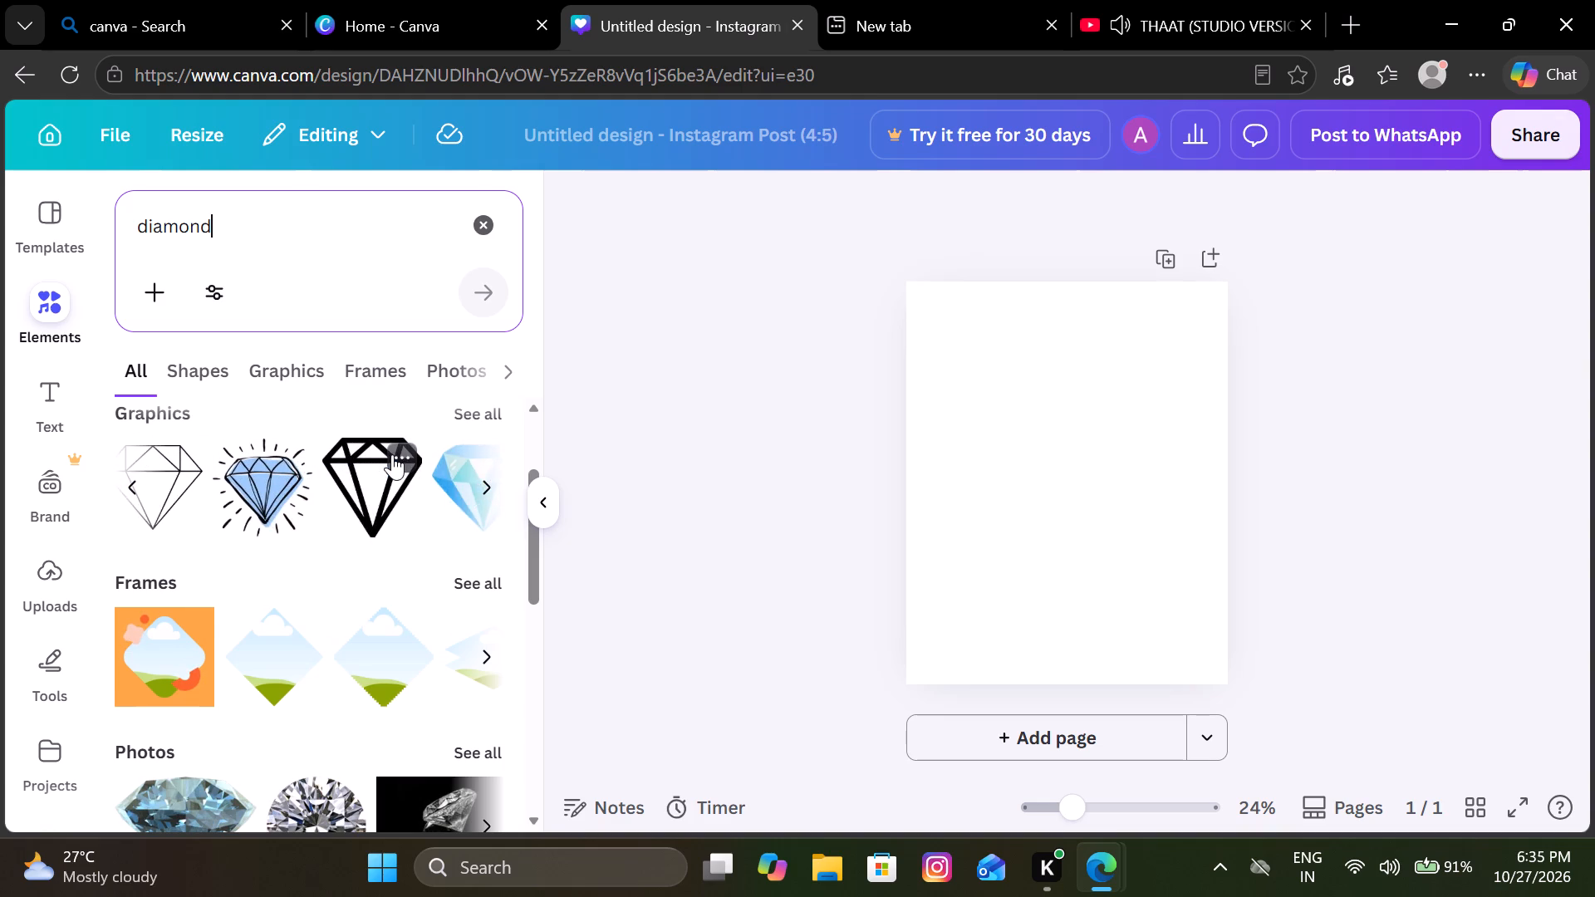
{"action": "scroll", "coordinate": [392, 454], "scroll_direction": "left", "scroll_amount": 5}
{"action": "scroll", "coordinate": [392, 454], "scroll_direction": "right", "scroll_amount": 7}
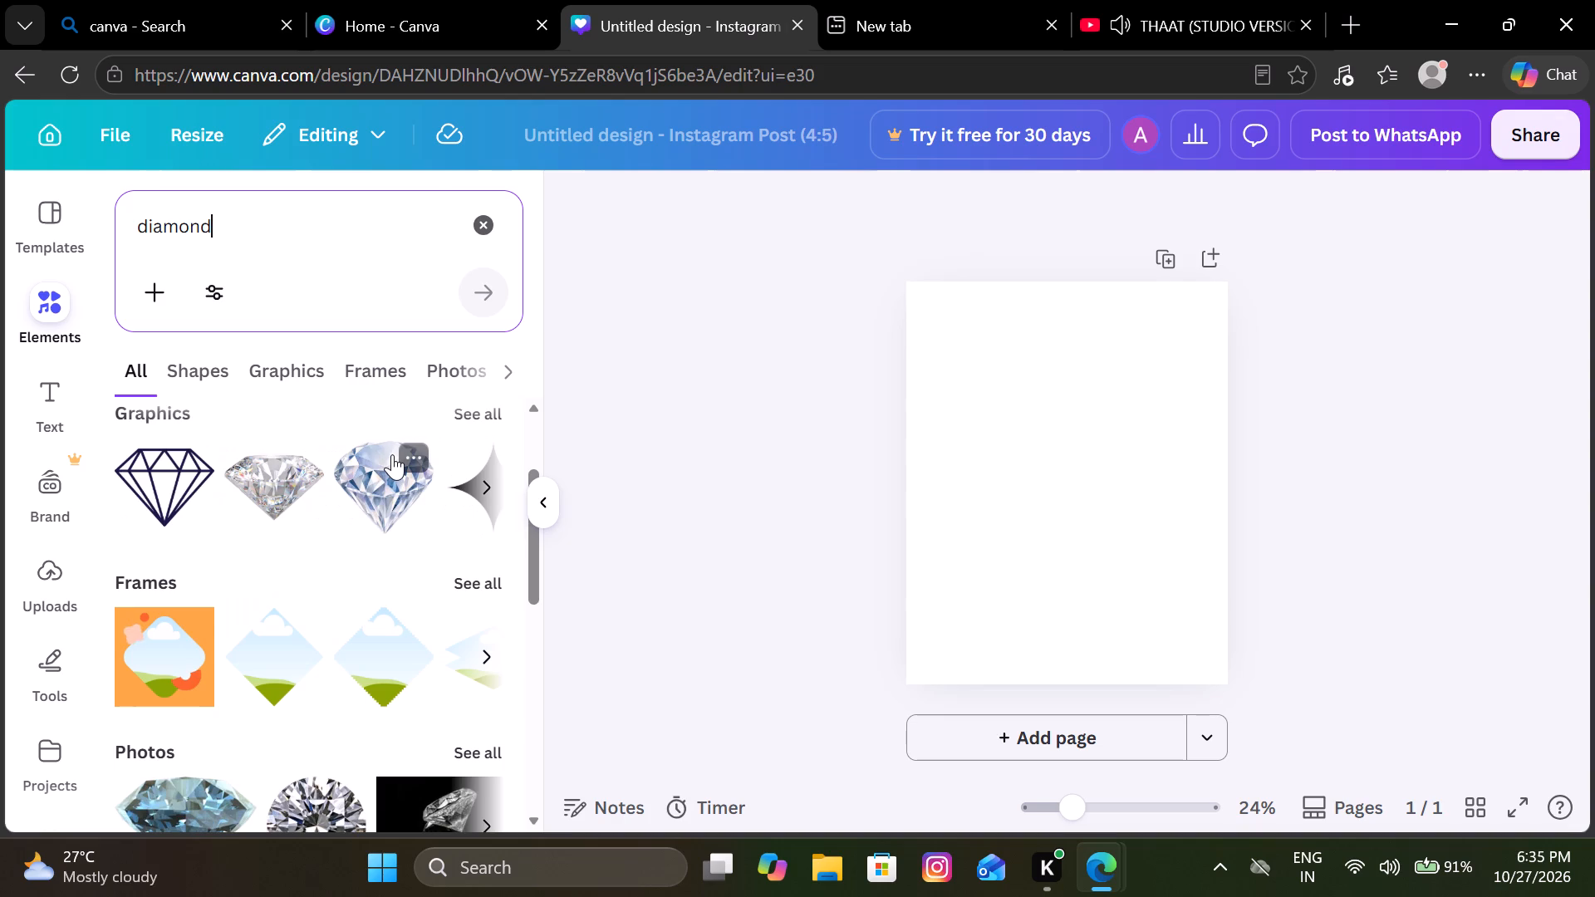
Add the blue faceted diamond photo from the Photos results to the blank page.
{"action": "scroll", "coordinate": [392, 454], "scroll_direction": "down", "scroll_amount": 1}
{"action": "left_click_drag", "start_coordinate": [392, 454], "coordinate": [224, 527]}
{"action": "scroll", "coordinate": [224, 527], "scroll_direction": "down", "scroll_amount": 1}
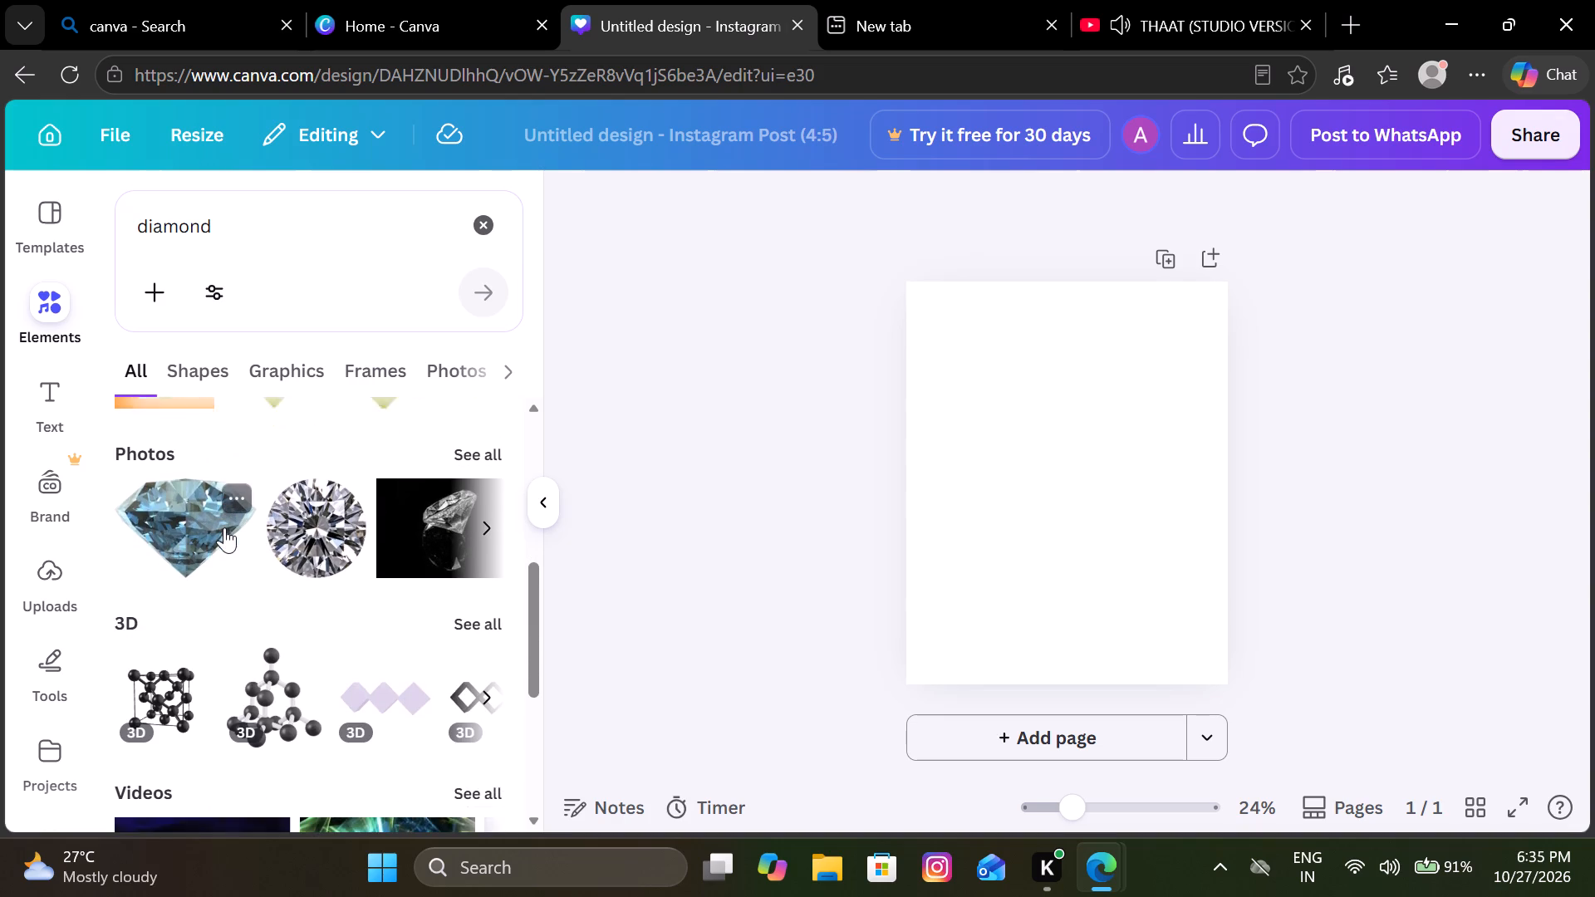
{"action": "scroll", "coordinate": [224, 527], "scroll_direction": "down", "scroll_amount": 1}
{"action": "scroll", "coordinate": [224, 527], "scroll_direction": "up", "scroll_amount": 2}
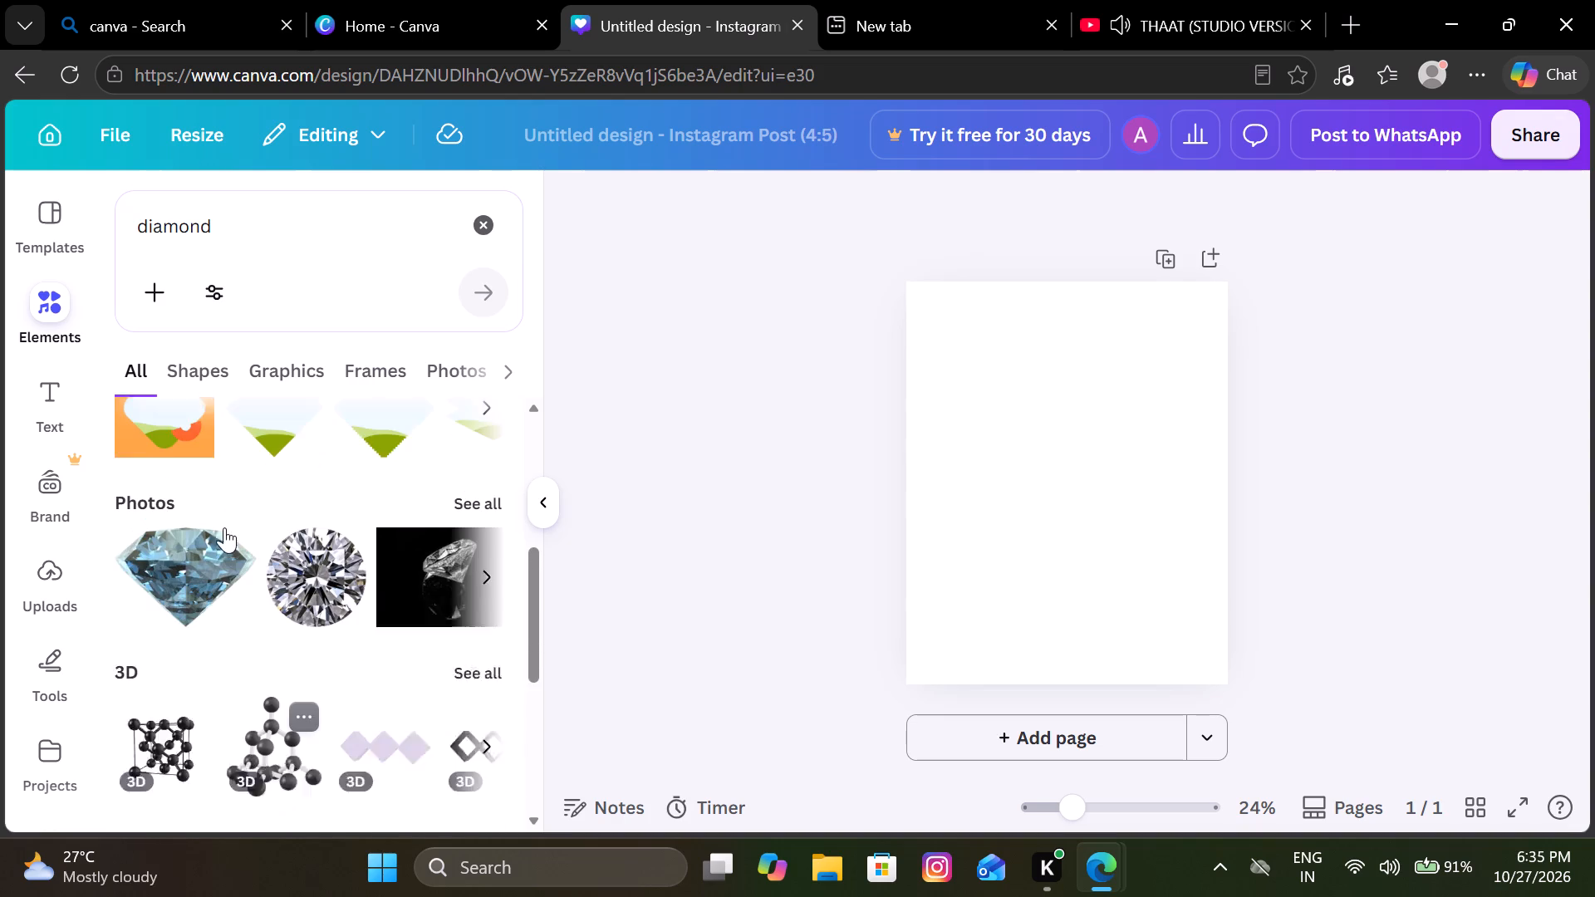
{"action": "scroll", "coordinate": [224, 527], "scroll_direction": "up", "scroll_amount": 1}
{"action": "scroll", "coordinate": [204, 464], "scroll_direction": "down", "scroll_amount": 1}
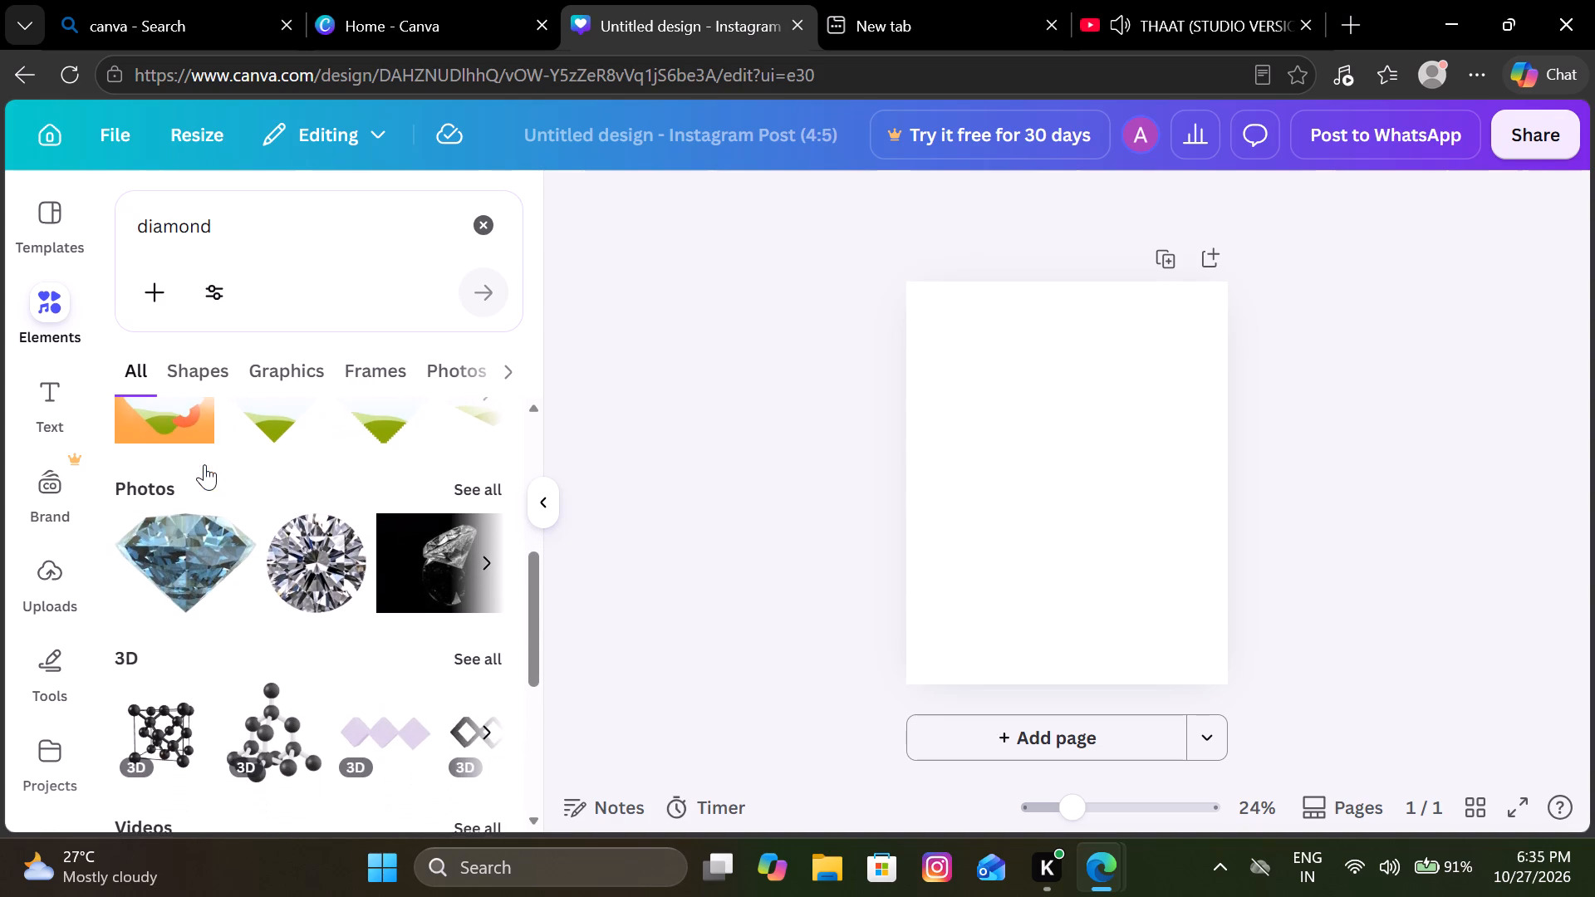
{"action": "scroll", "coordinate": [204, 464], "scroll_direction": "down", "scroll_amount": 1}
{"action": "left_click", "coordinate": [189, 505]}
{"action": "left_click", "coordinate": [191, 542]}
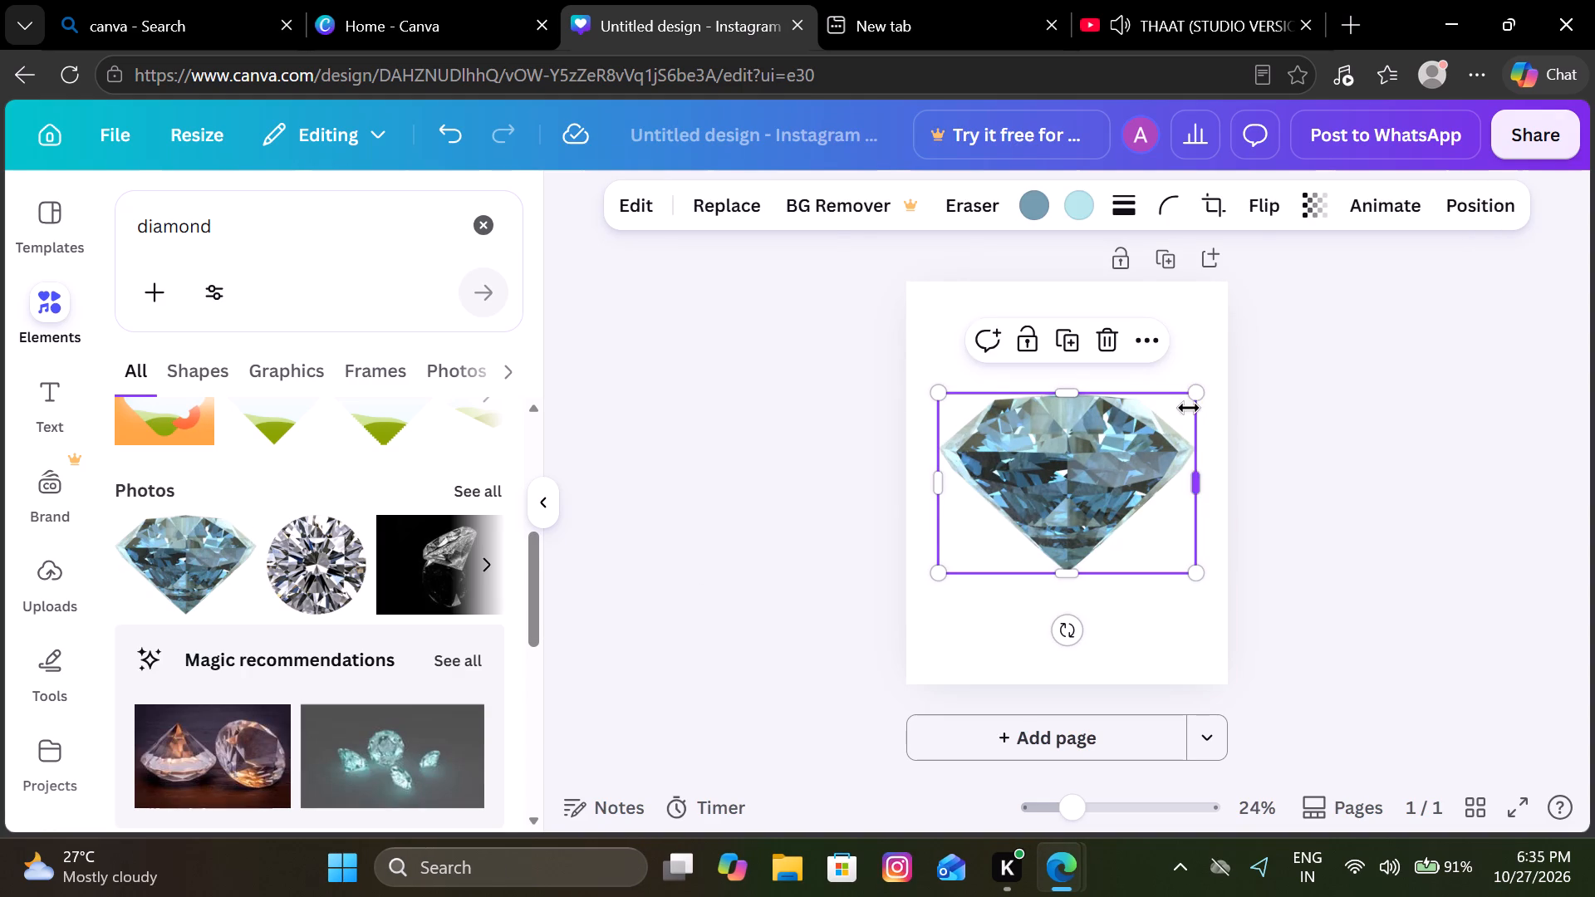
Shrink the blue diamond photo proportionally to about 512 wide by 358 high, keeping its lower-left corner fixed.
{"action": "left_click_drag", "start_coordinate": [1200, 388], "coordinate": [1190, 399]}
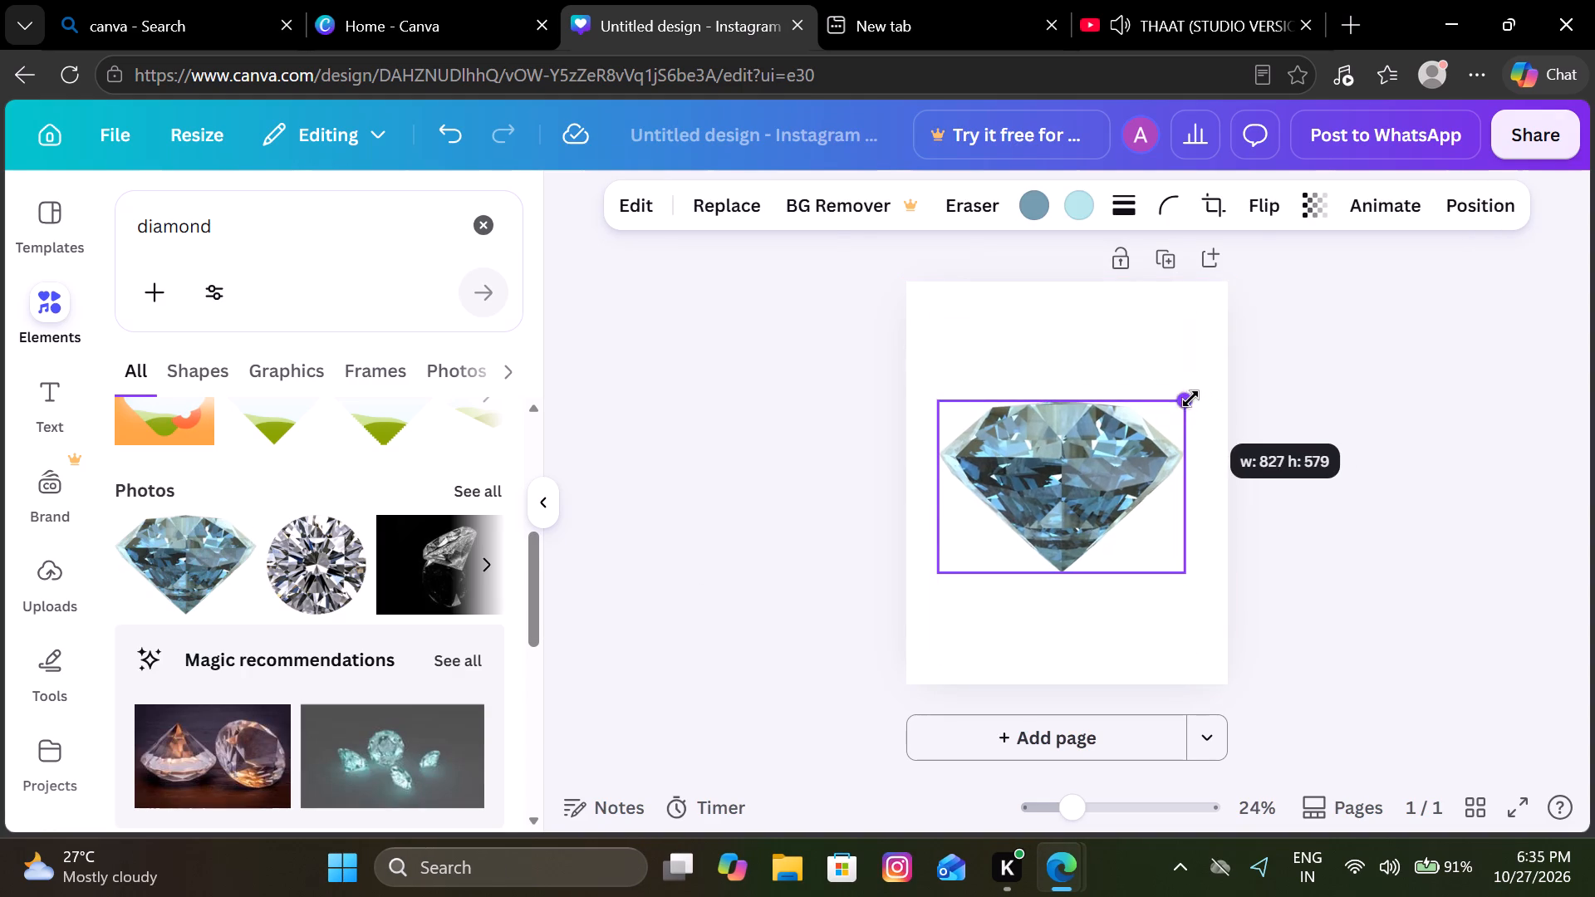
{"action": "left_click_drag", "start_coordinate": [1190, 399], "coordinate": [1096, 429]}
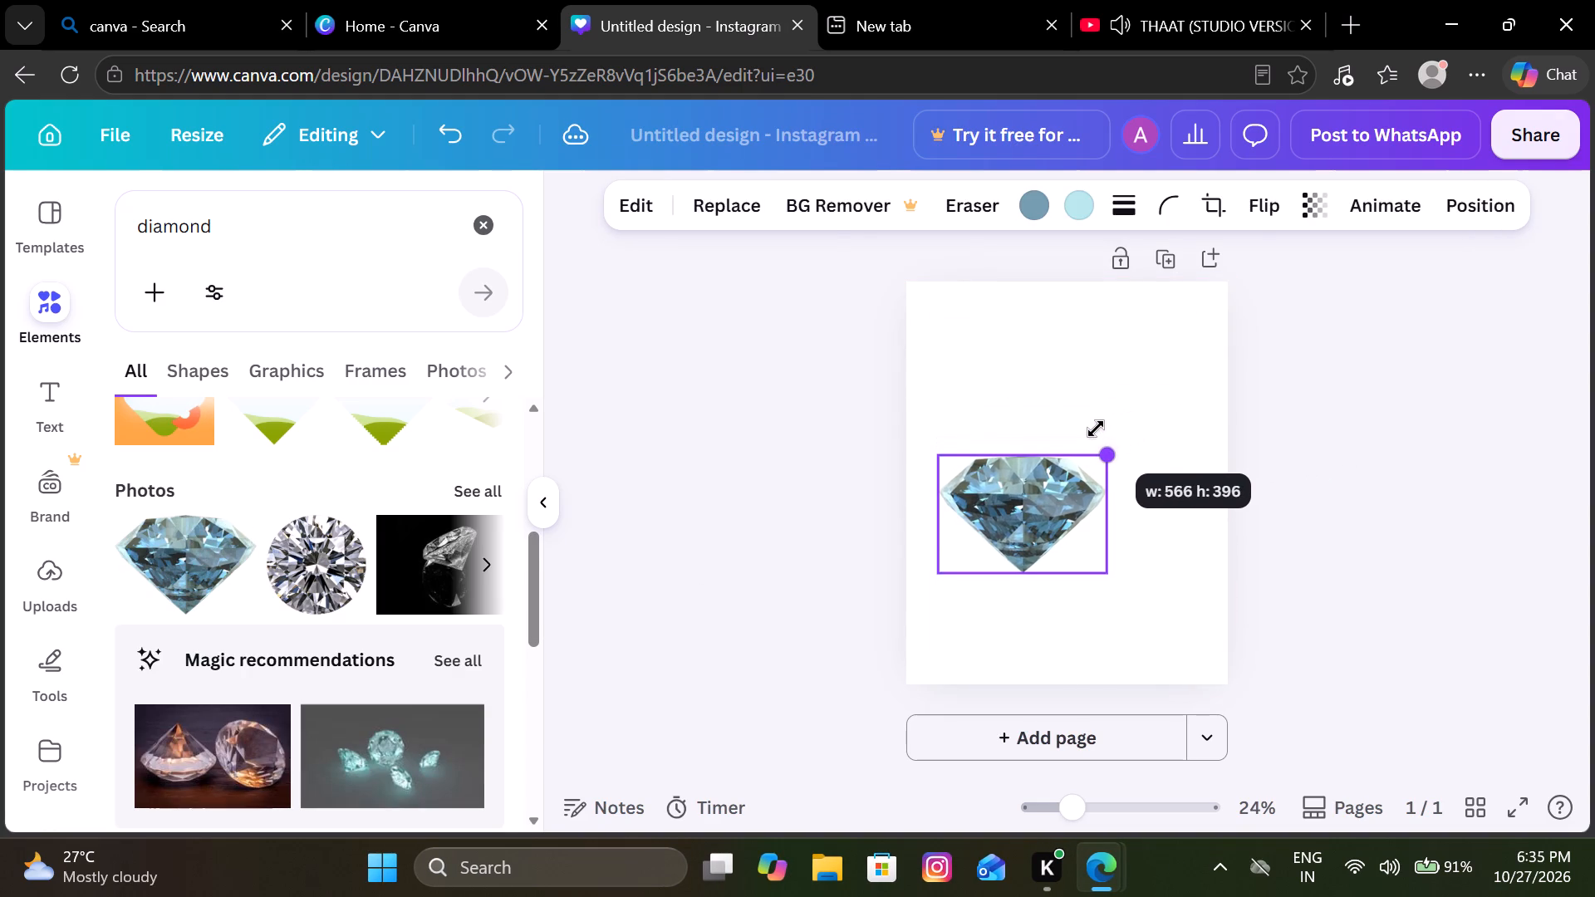
{"action": "left_click_drag", "start_coordinate": [1096, 429], "coordinate": [1073, 431]}
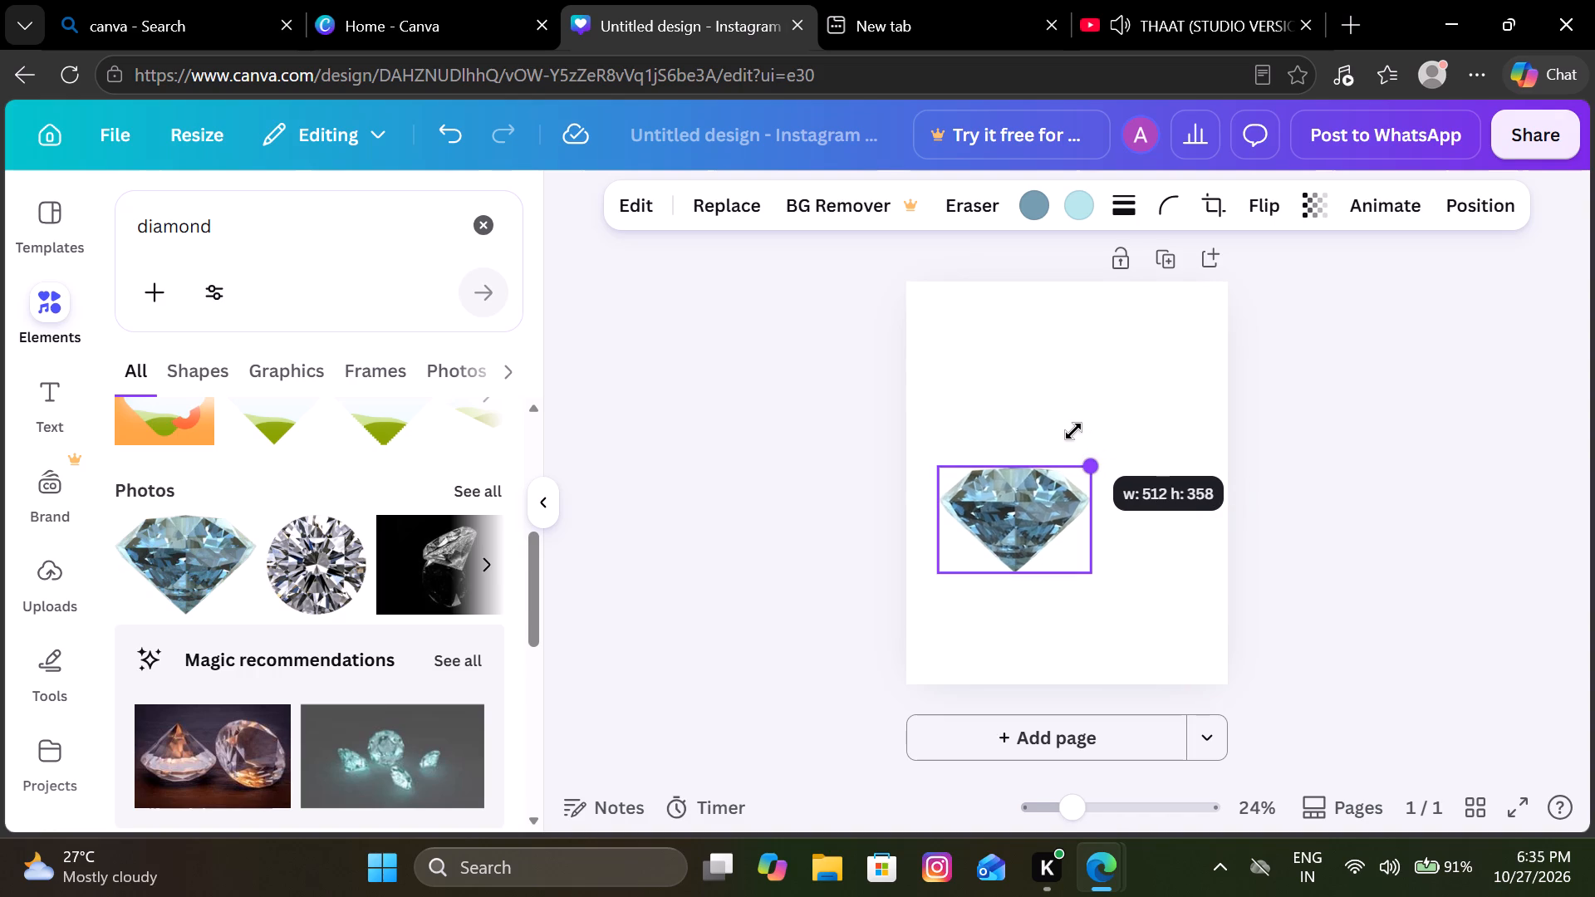
{"action": "left_click_drag", "start_coordinate": [1073, 431], "coordinate": [1073, 430]}
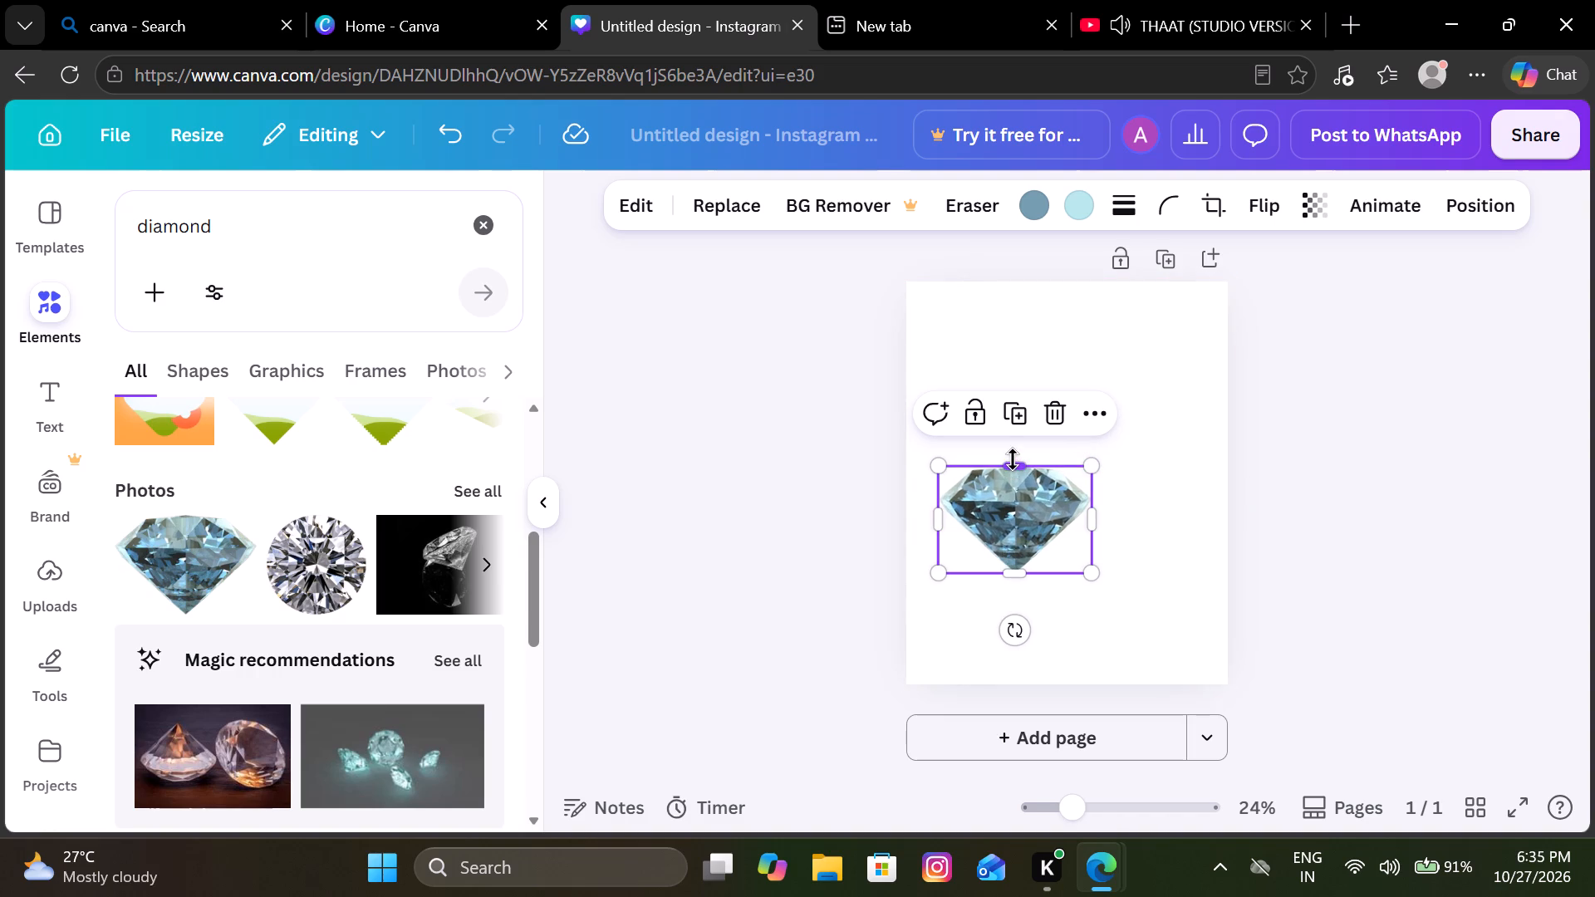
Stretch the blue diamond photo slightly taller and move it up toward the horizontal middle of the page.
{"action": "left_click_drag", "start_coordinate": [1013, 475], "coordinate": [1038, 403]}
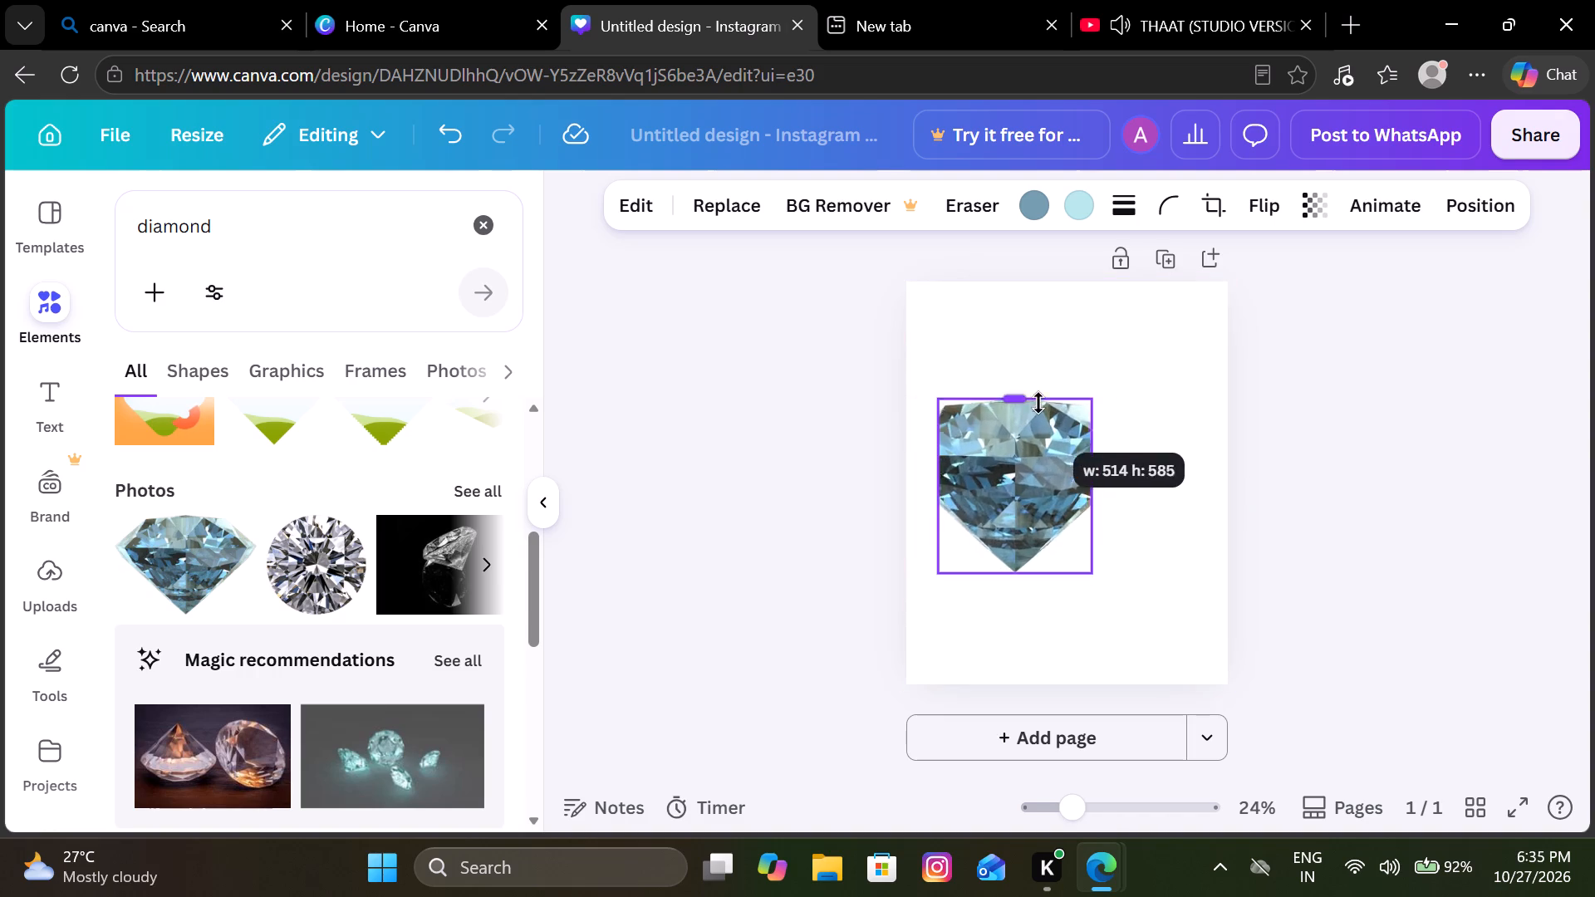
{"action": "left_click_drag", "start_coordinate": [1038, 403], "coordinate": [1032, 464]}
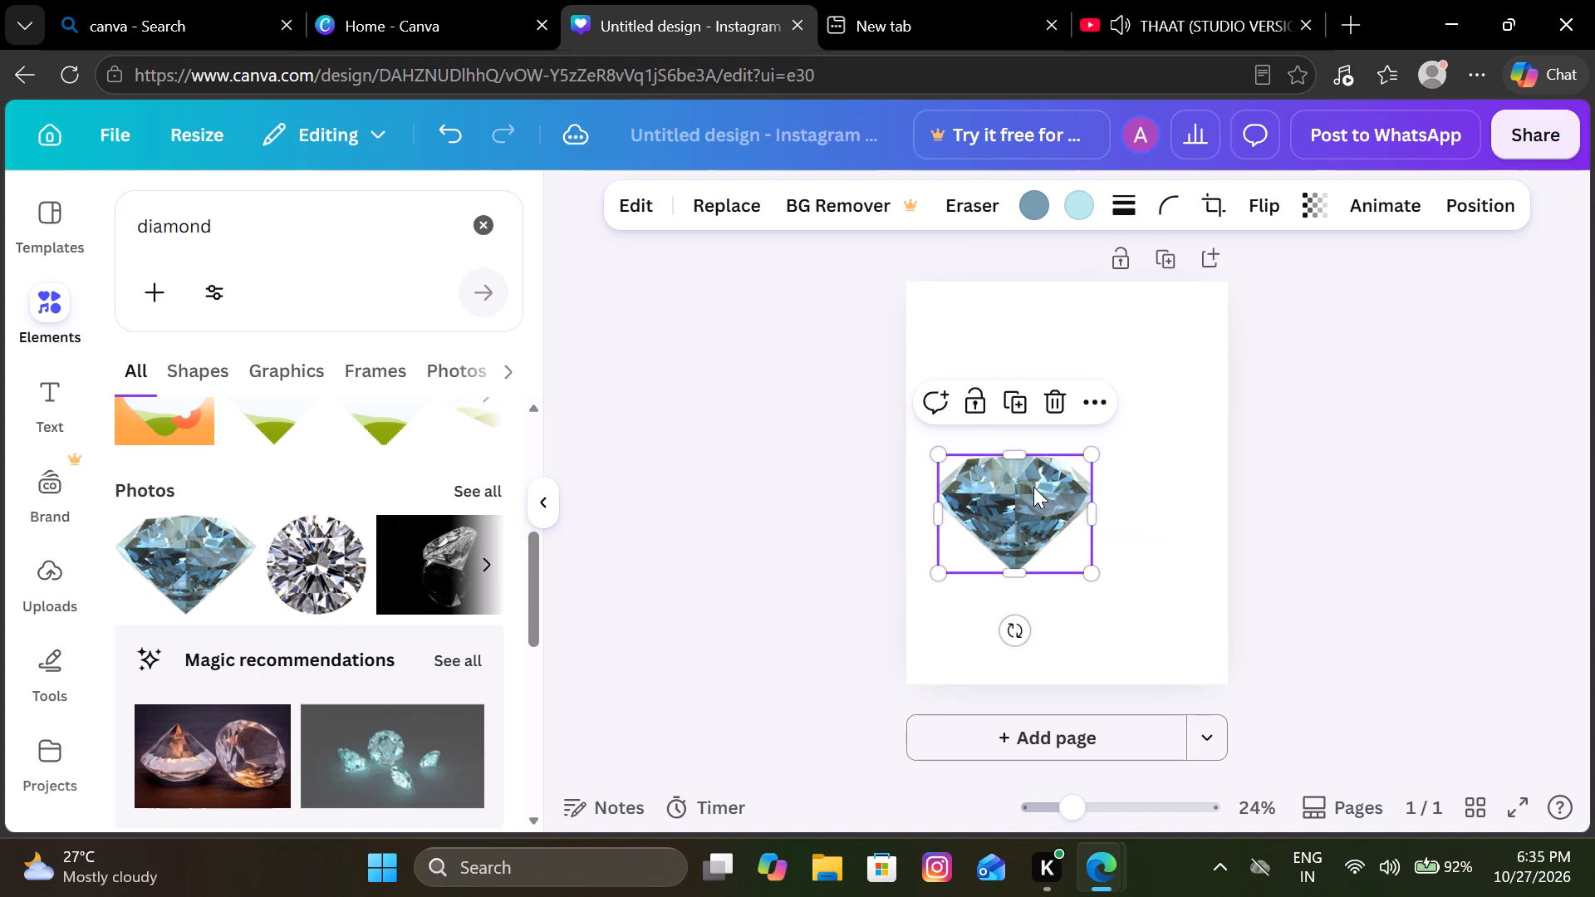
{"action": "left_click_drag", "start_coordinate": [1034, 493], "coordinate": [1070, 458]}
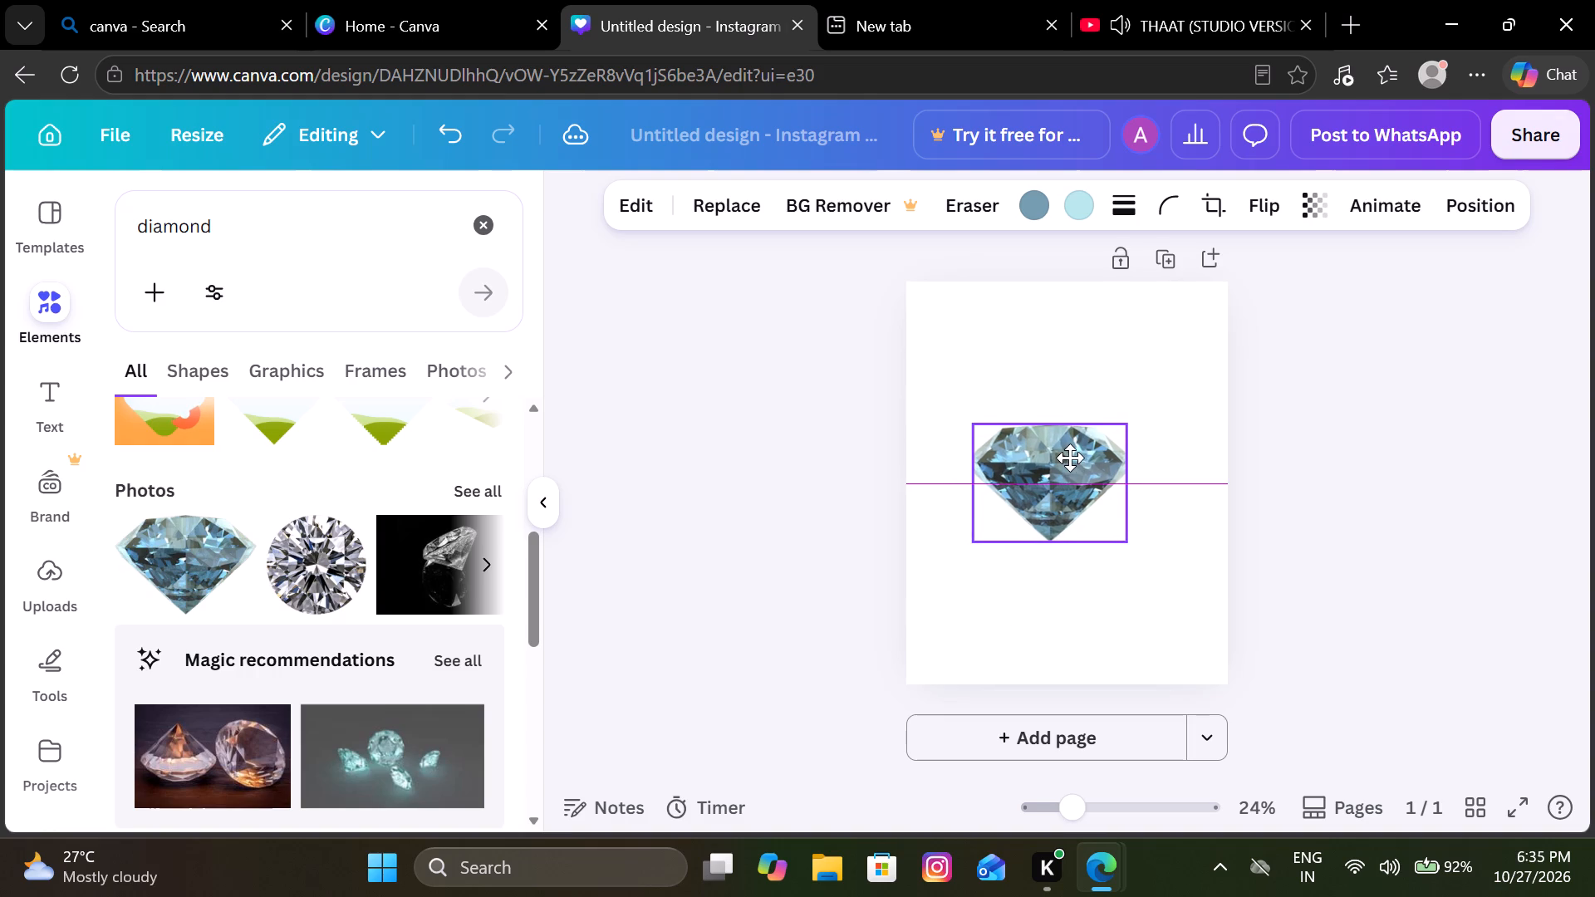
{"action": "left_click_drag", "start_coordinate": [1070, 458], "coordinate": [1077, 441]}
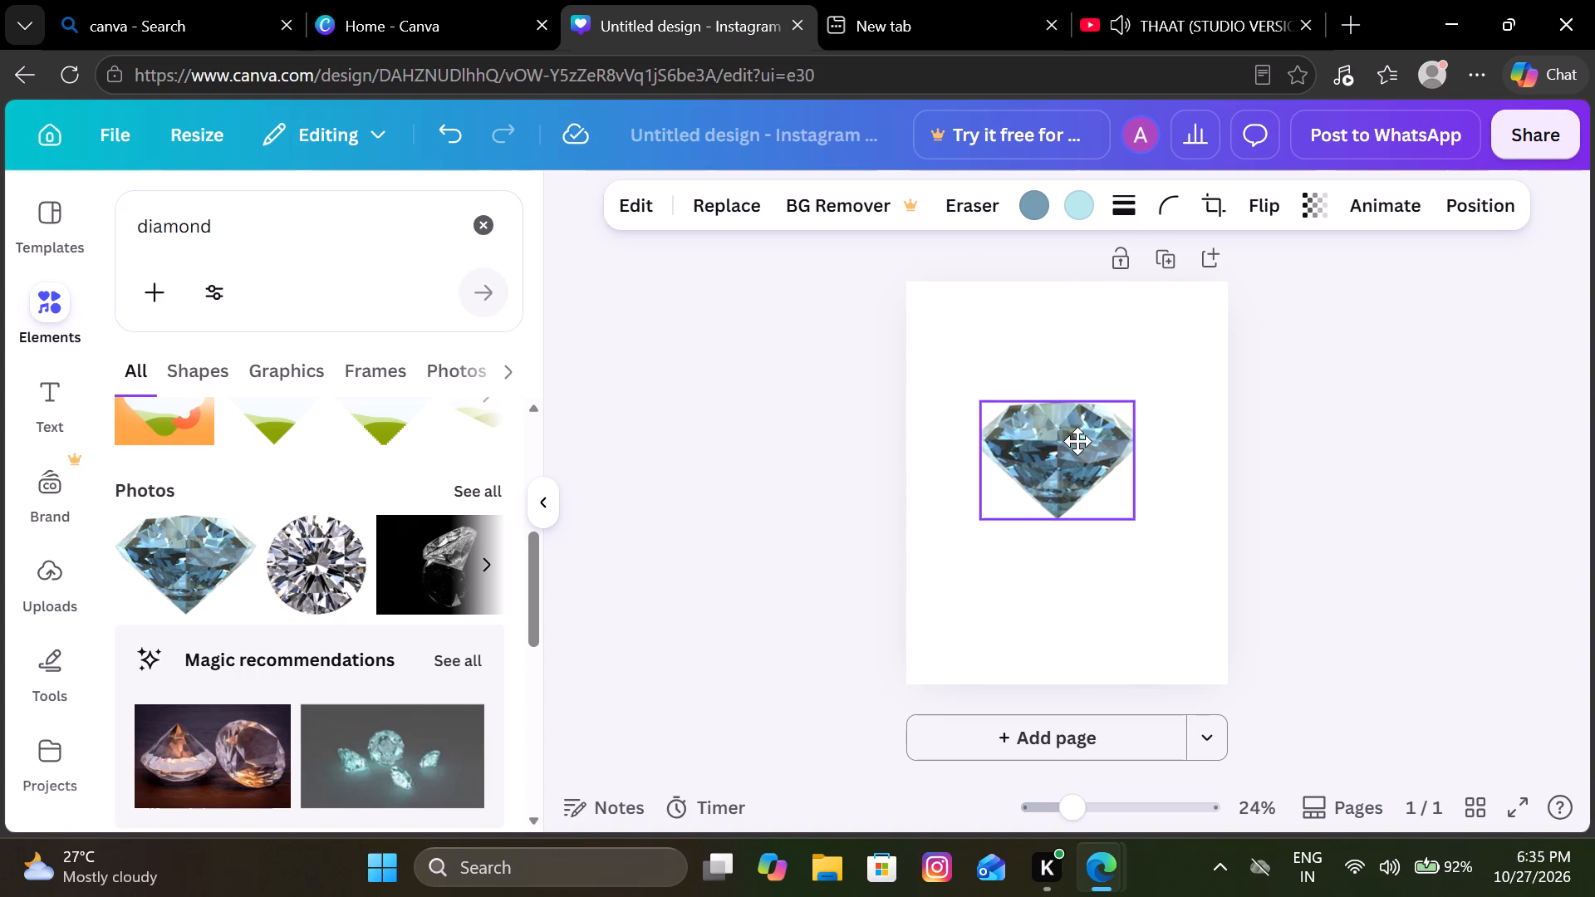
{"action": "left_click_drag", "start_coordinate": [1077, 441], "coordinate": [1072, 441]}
Look through the remaining diamond results, then search the elements library for "stars background".
{"action": "scroll", "coordinate": [409, 604], "scroll_direction": "down", "scroll_amount": 7}
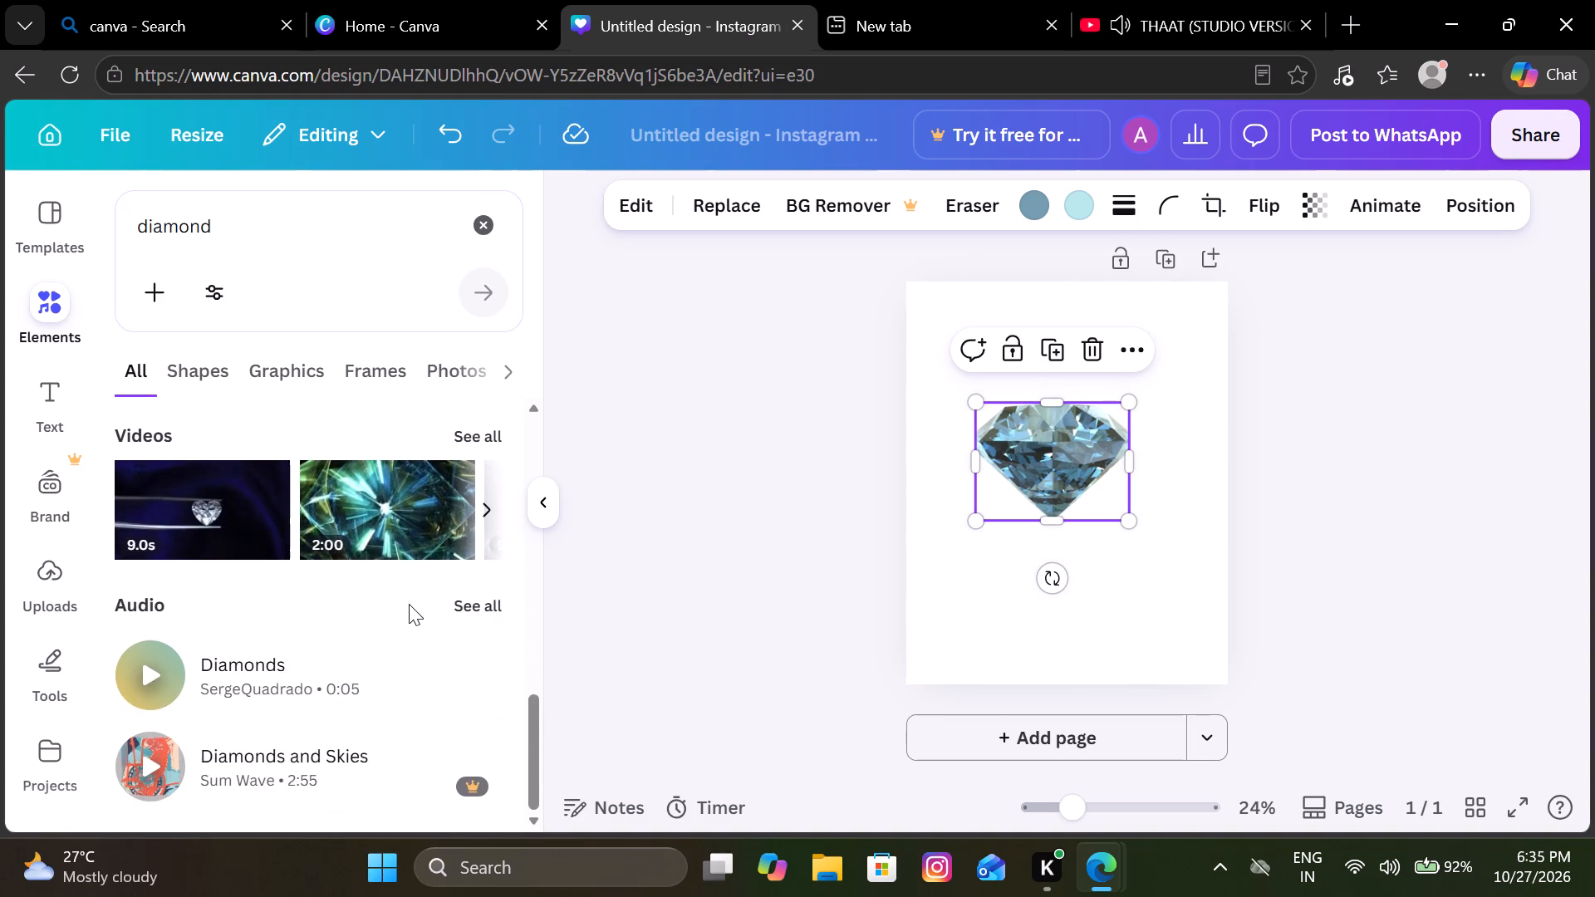
{"action": "scroll", "coordinate": [409, 604], "scroll_direction": "down", "scroll_amount": 1}
{"action": "scroll", "coordinate": [409, 604], "scroll_direction": "up", "scroll_amount": 2}
{"action": "left_click", "coordinate": [485, 225]}
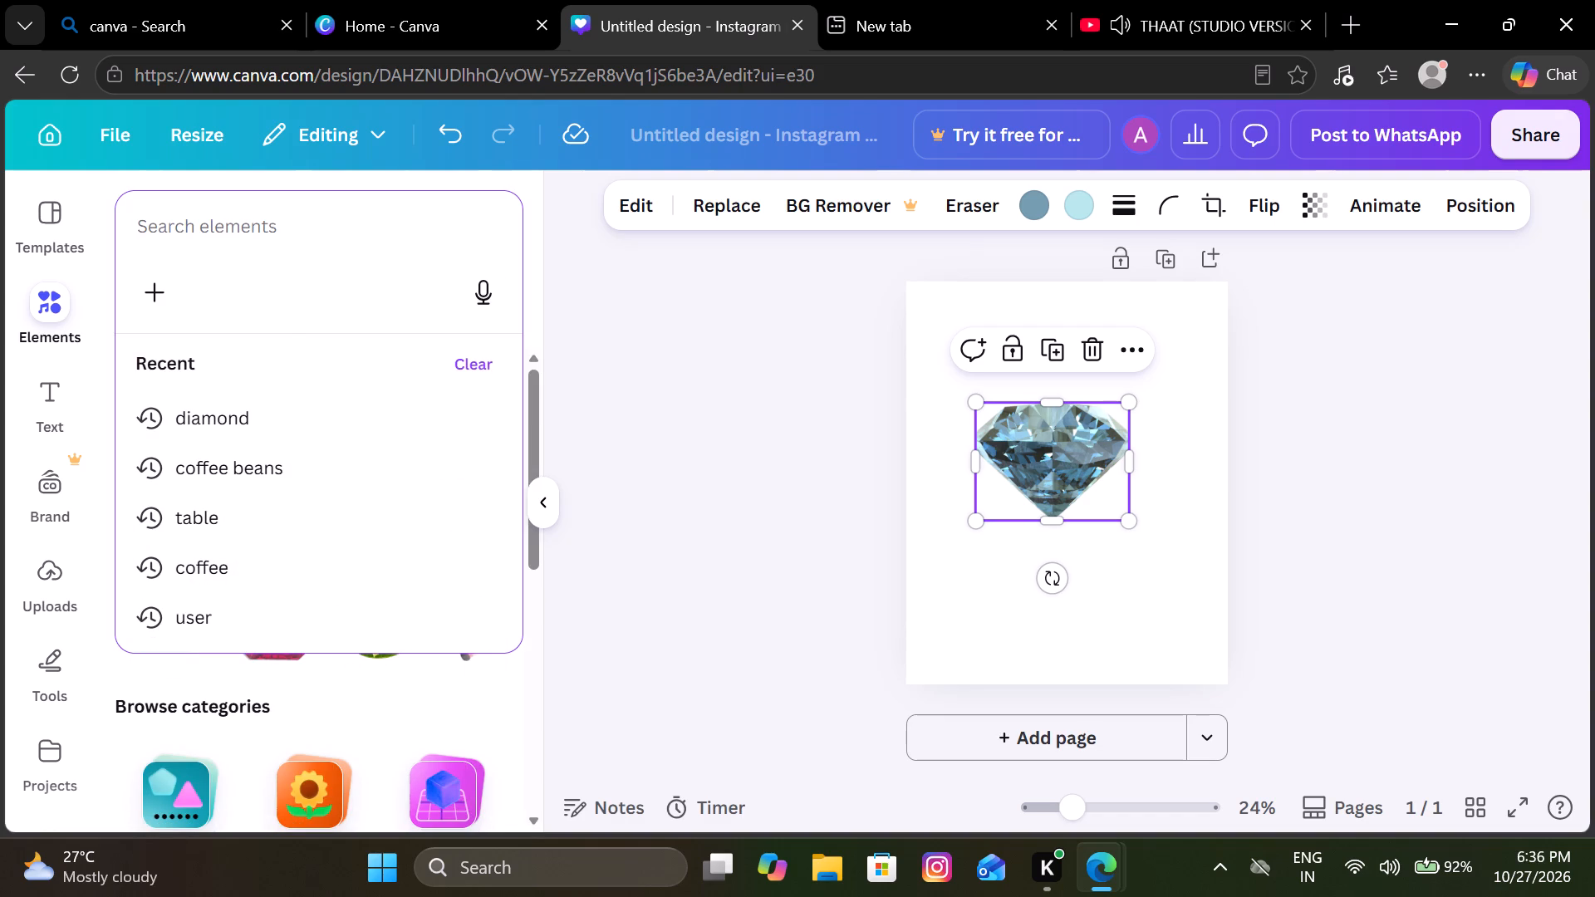
{"action": "left_click", "coordinate": [307, 225]}
{"action": "type", "text": "star"}
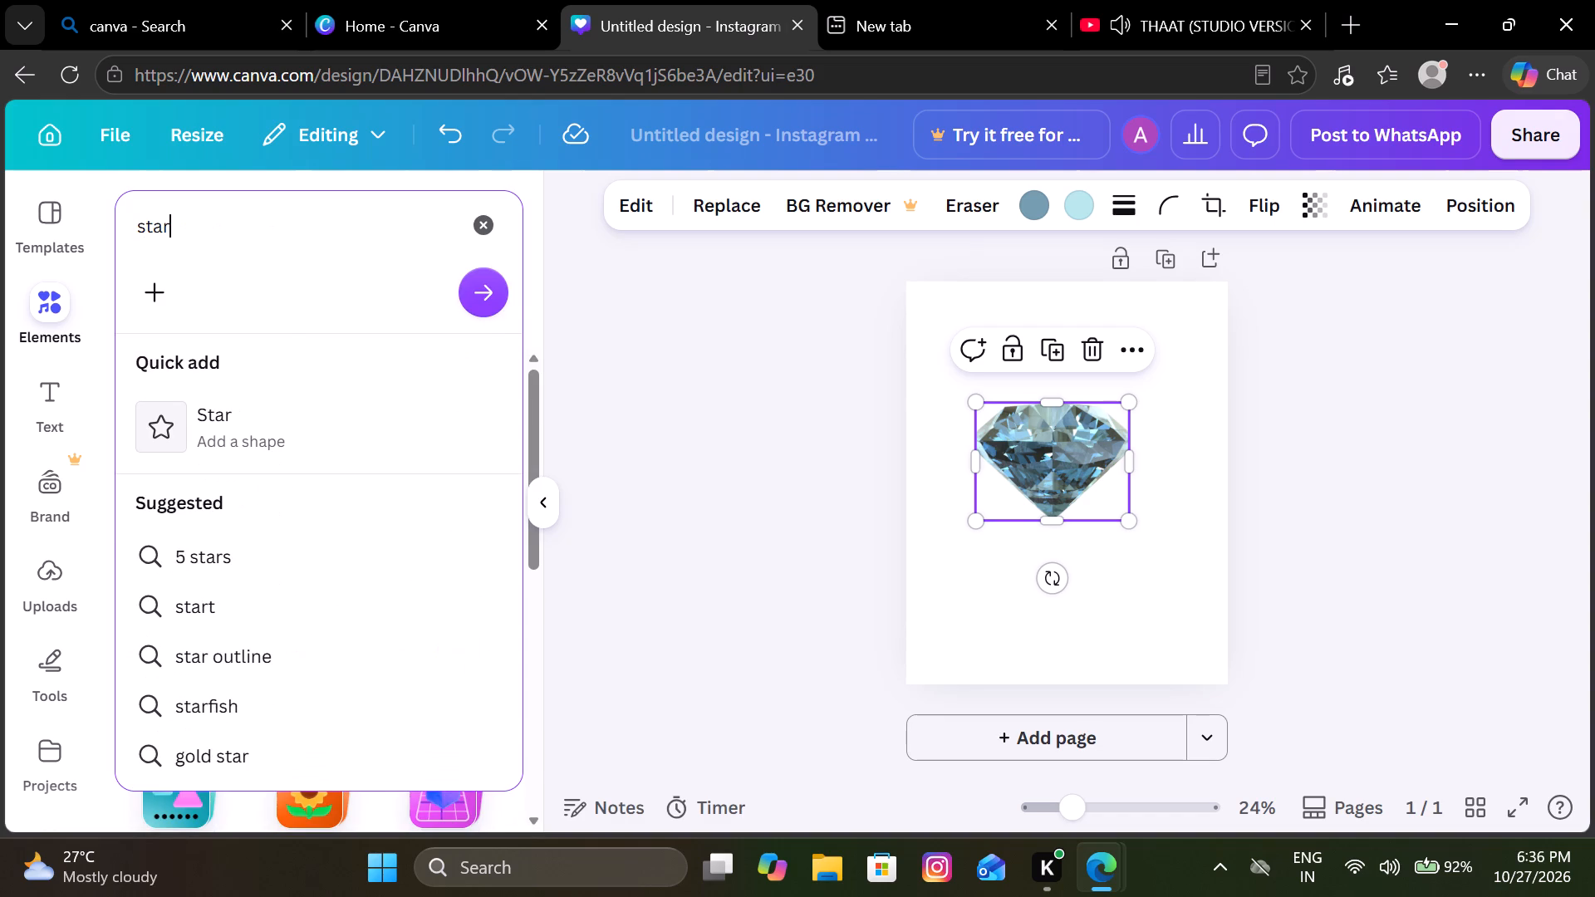
{"action": "key", "text": "s"}
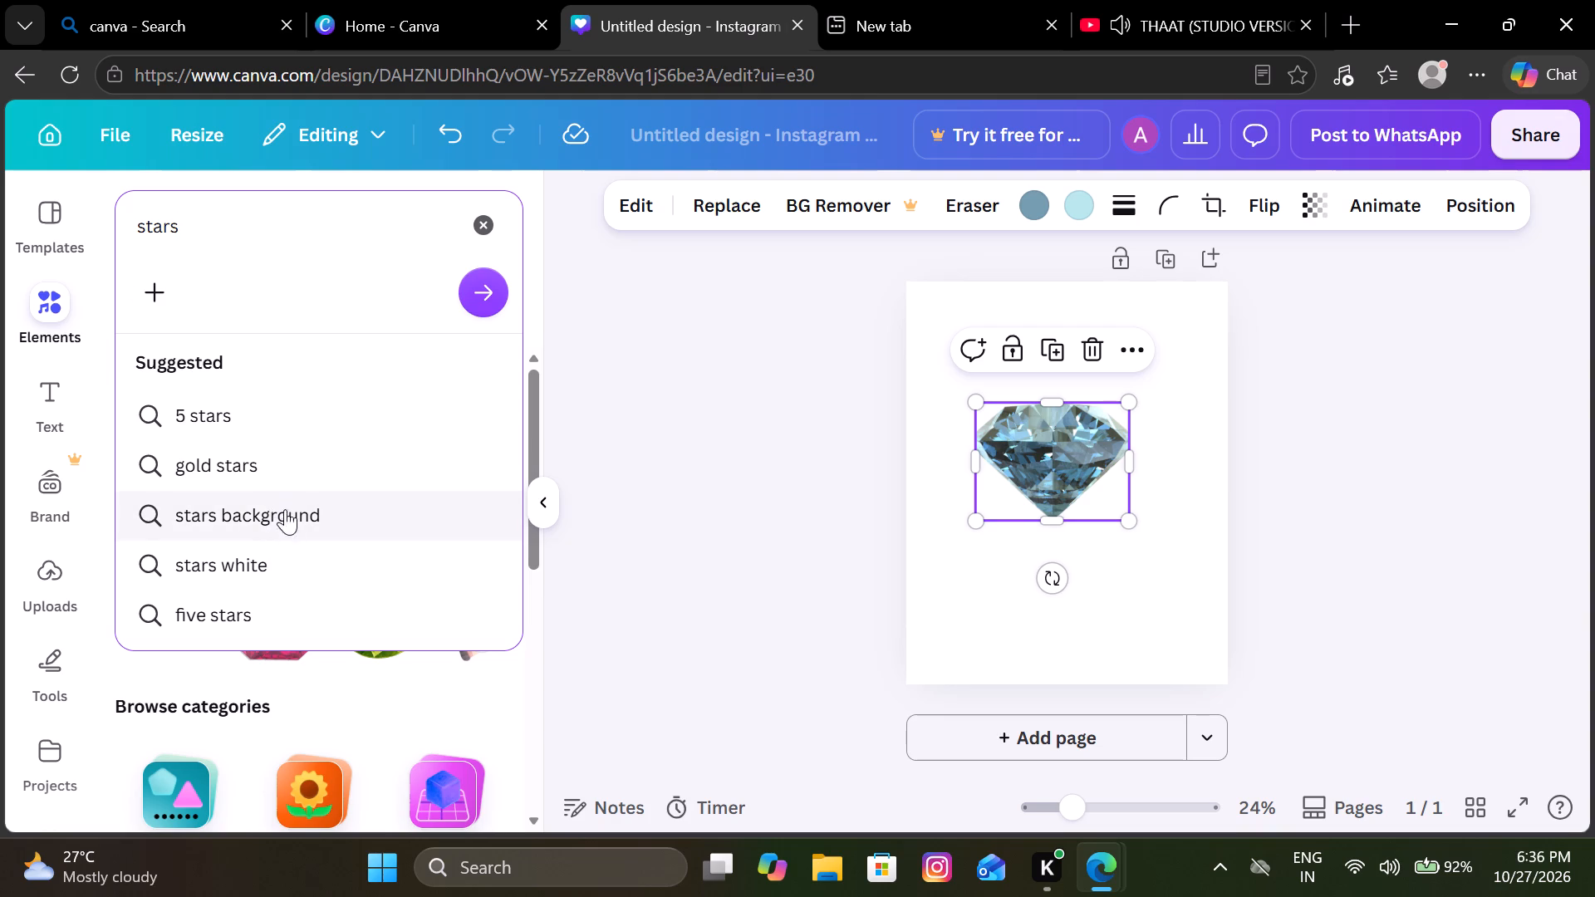
{"action": "left_click", "coordinate": [297, 498]}
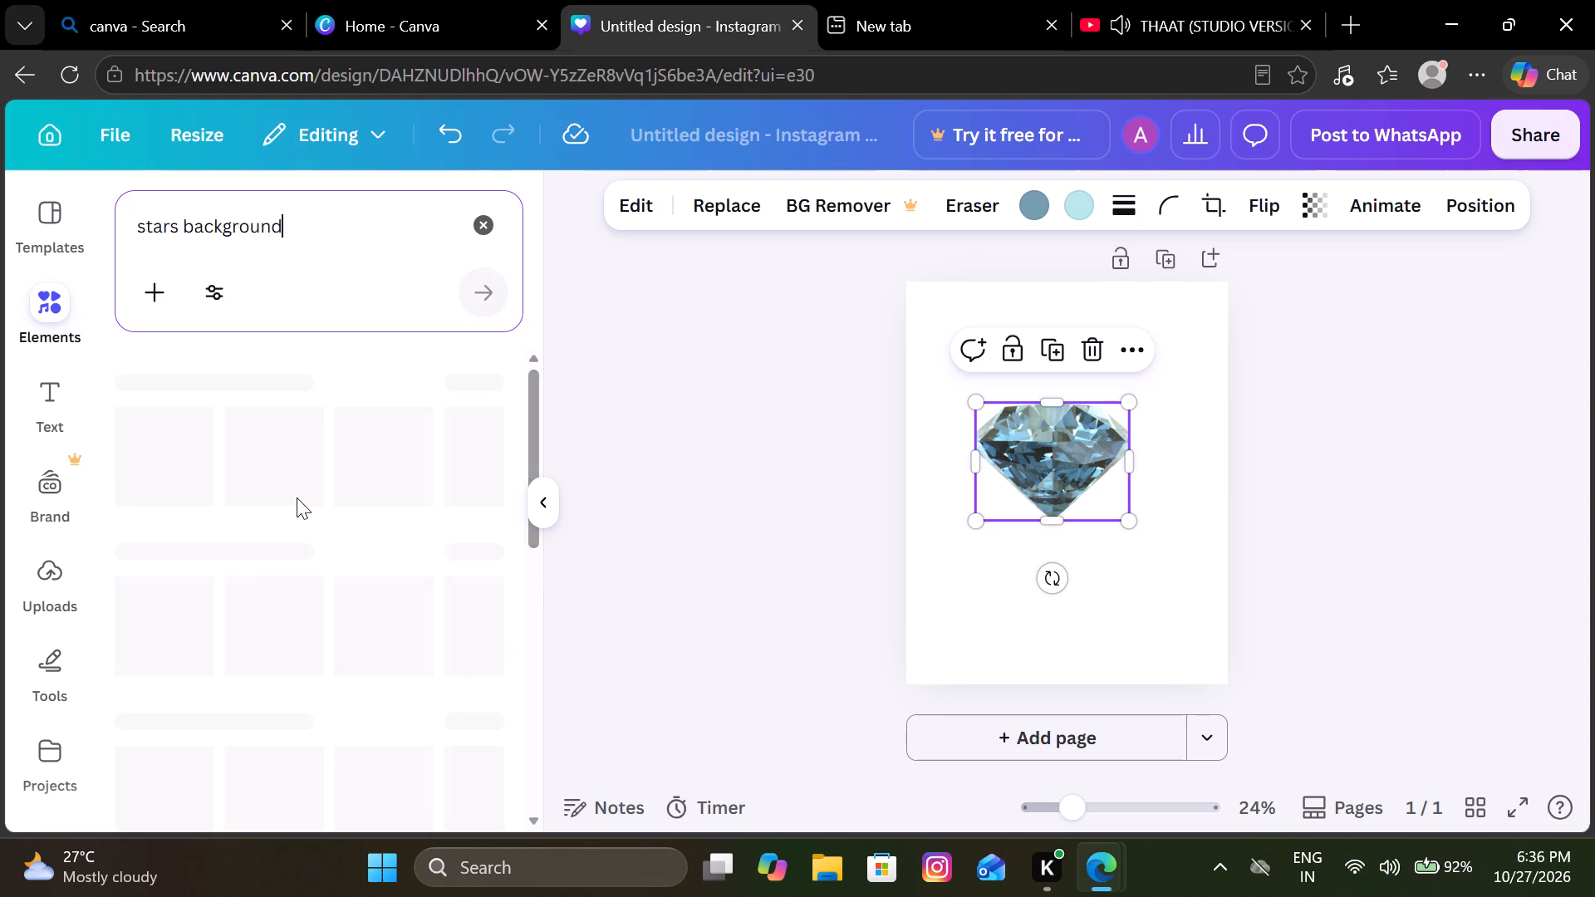
Browse the stars background videos and photos and add the brown Milky Way photo to the page.
{"action": "scroll", "coordinate": [233, 512], "scroll_direction": "down", "scroll_amount": 1}
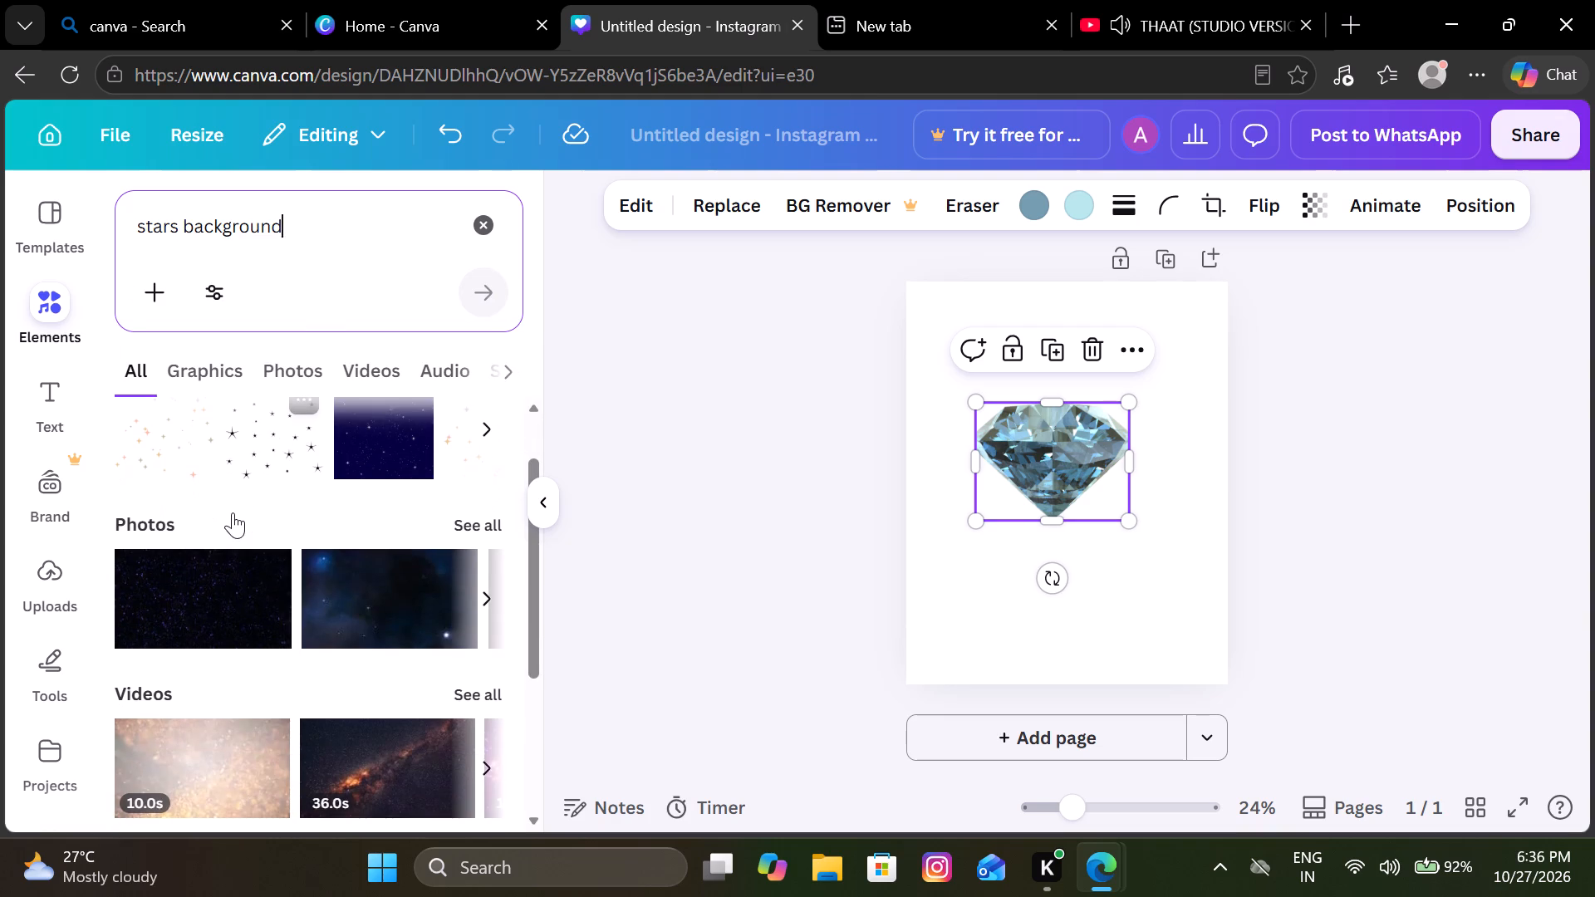
{"action": "scroll", "coordinate": [233, 512], "scroll_direction": "down", "scroll_amount": 2}
{"action": "scroll", "coordinate": [233, 512], "scroll_direction": "up", "scroll_amount": 2}
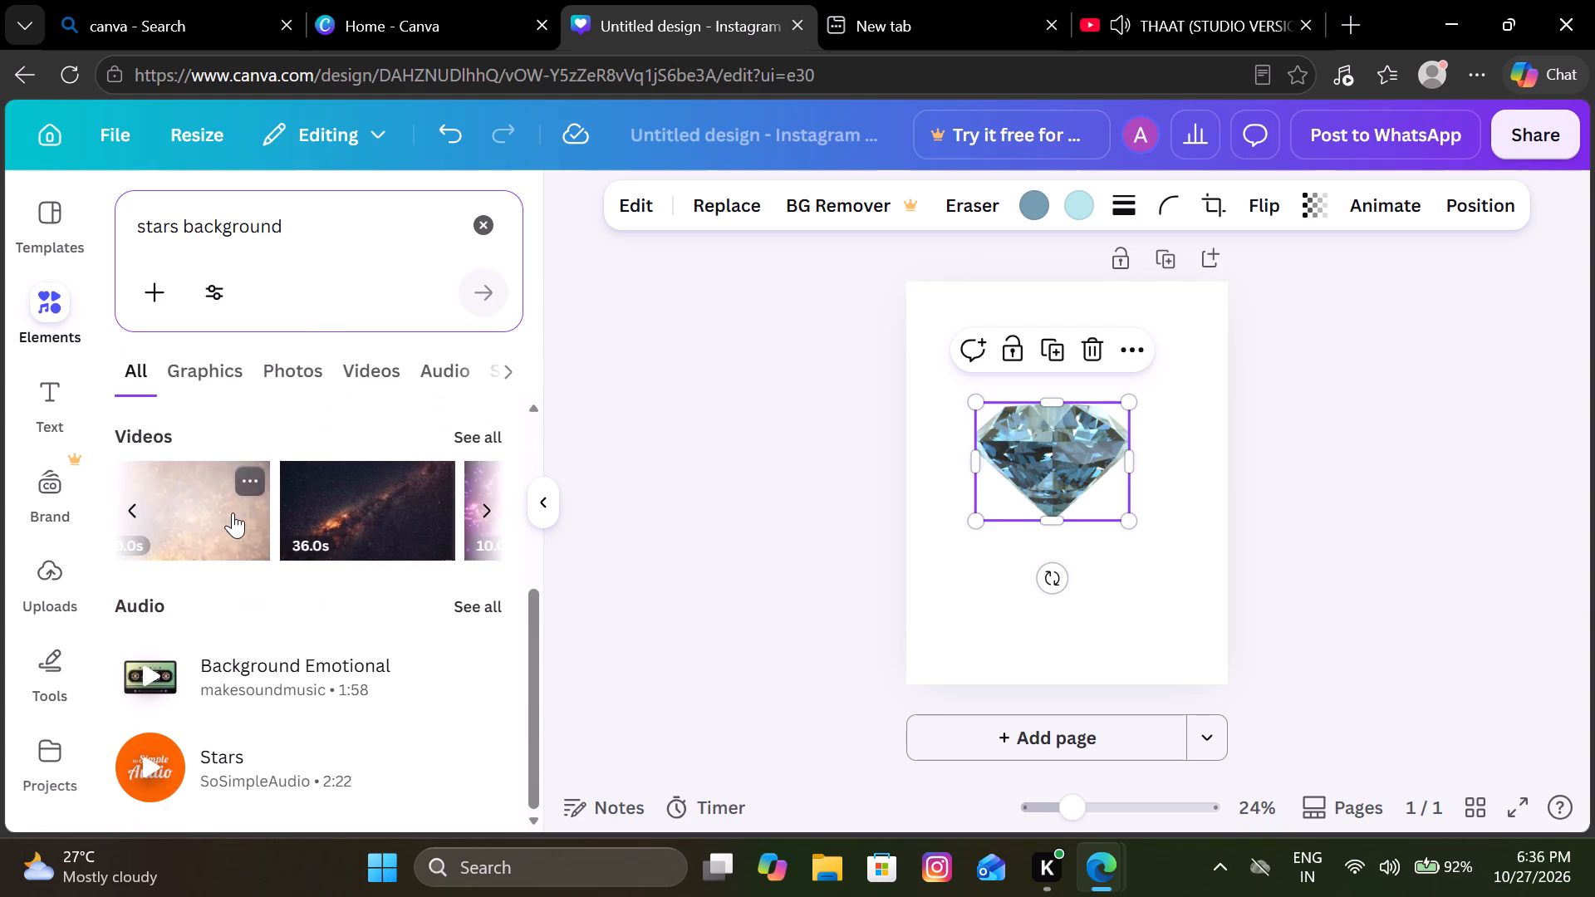
{"action": "scroll", "coordinate": [233, 512], "scroll_direction": "left", "scroll_amount": 7}
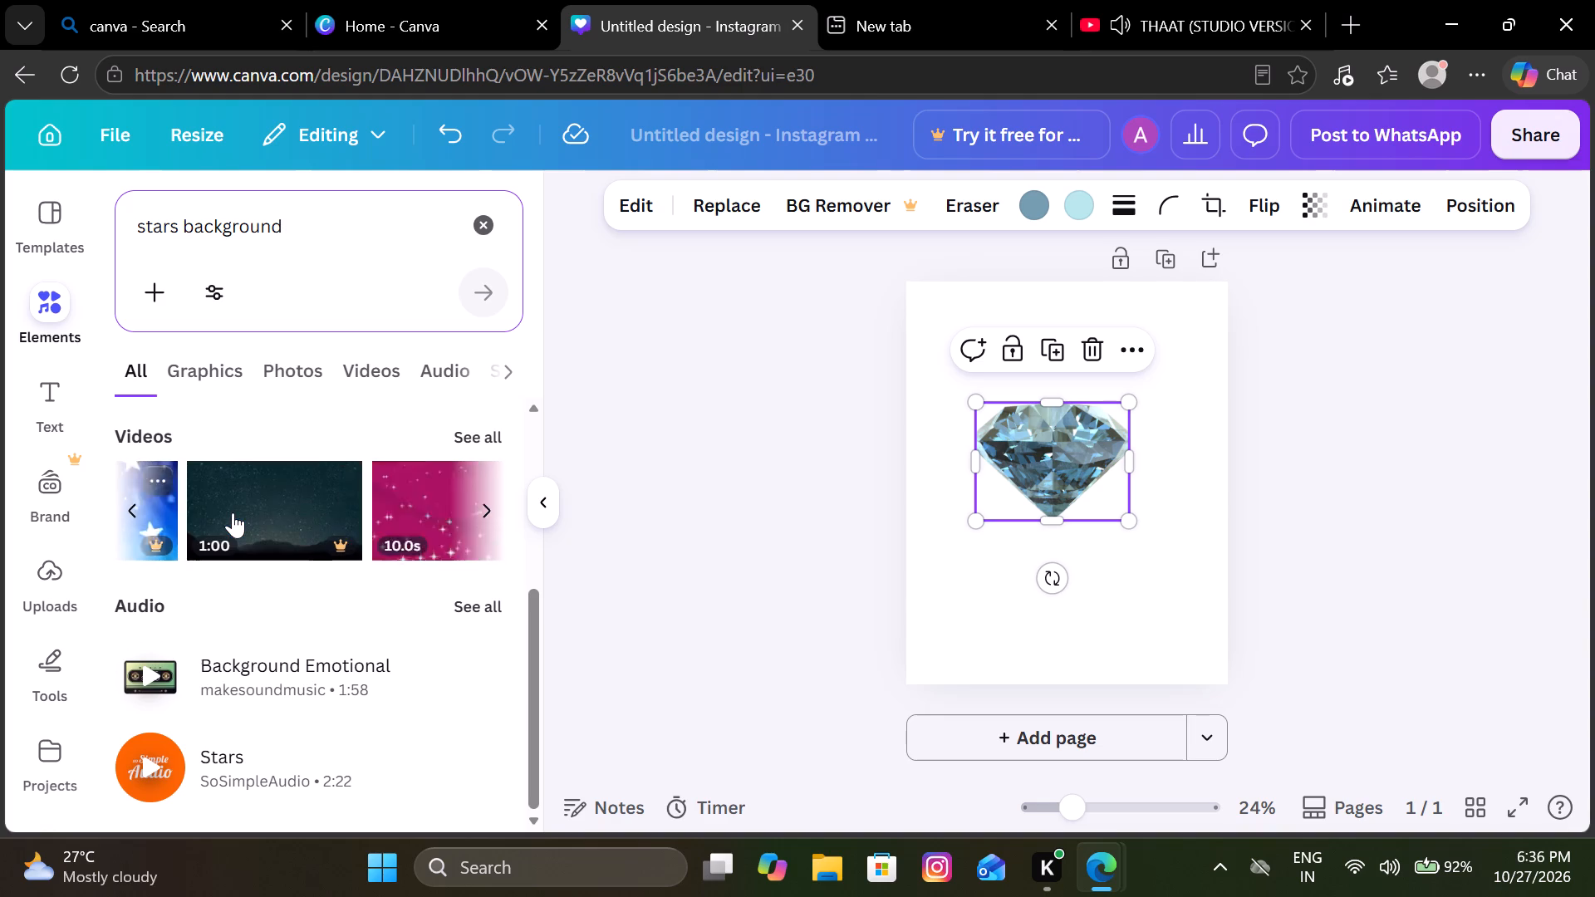
{"action": "scroll", "coordinate": [233, 512], "scroll_direction": "left", "scroll_amount": 1}
{"action": "scroll", "coordinate": [233, 512], "scroll_direction": "right", "scroll_amount": 2}
{"action": "scroll", "coordinate": [233, 512], "scroll_direction": "up", "scroll_amount": 1}
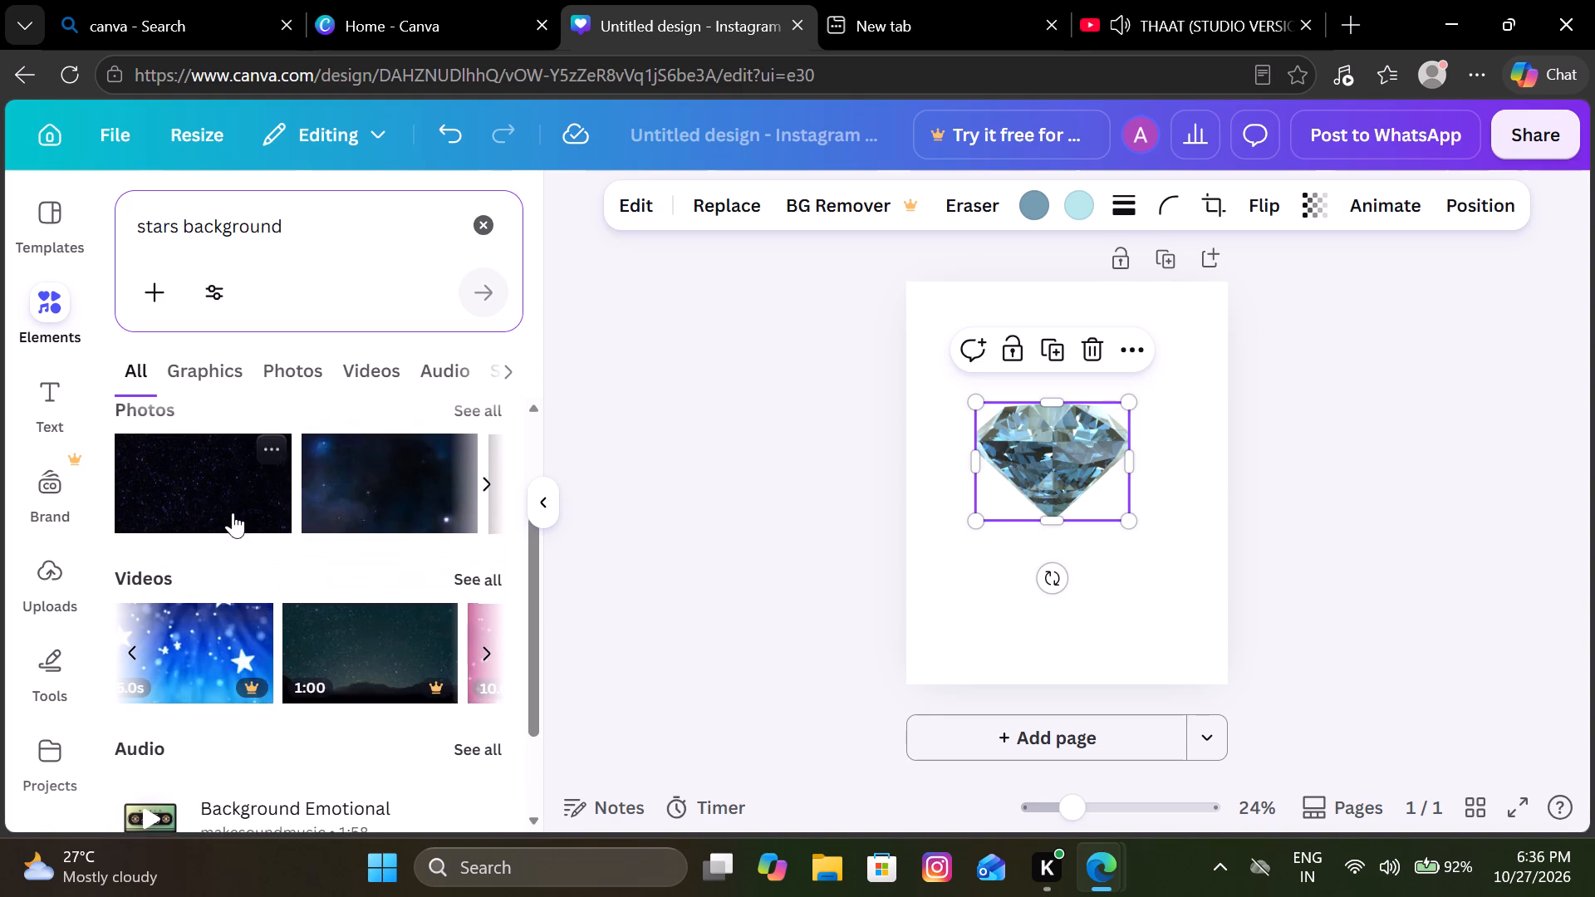
{"action": "scroll", "coordinate": [233, 512], "scroll_direction": "up", "scroll_amount": 1}
{"action": "scroll", "coordinate": [233, 512], "scroll_direction": "left", "scroll_amount": 3}
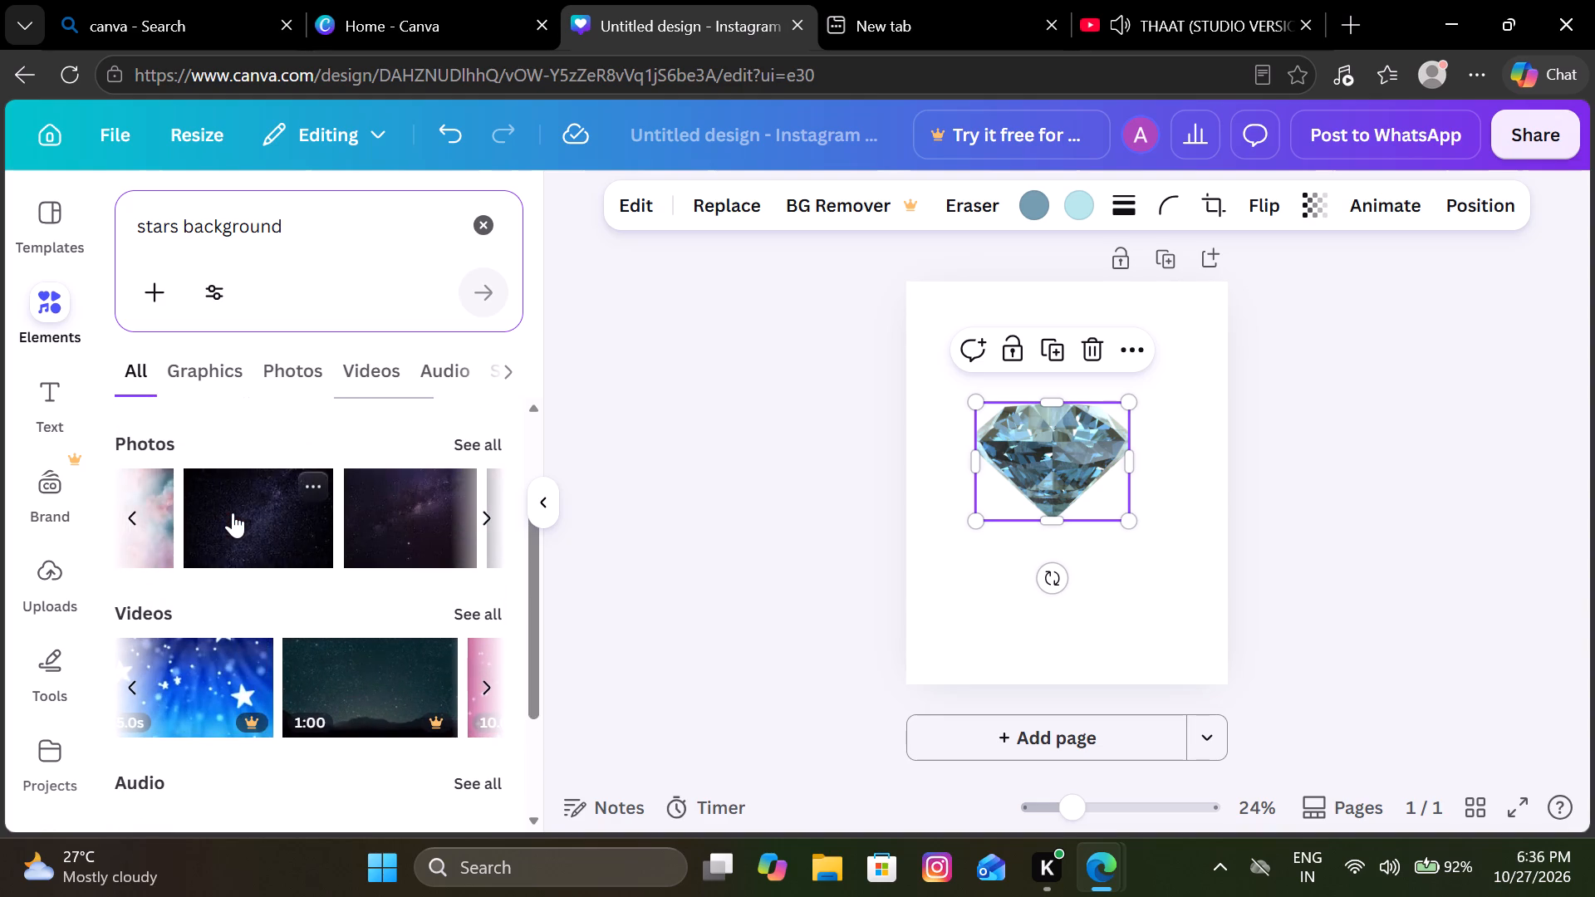
{"action": "scroll", "coordinate": [233, 512], "scroll_direction": "left", "scroll_amount": 1}
{"action": "scroll", "coordinate": [233, 512], "scroll_direction": "right", "scroll_amount": 1}
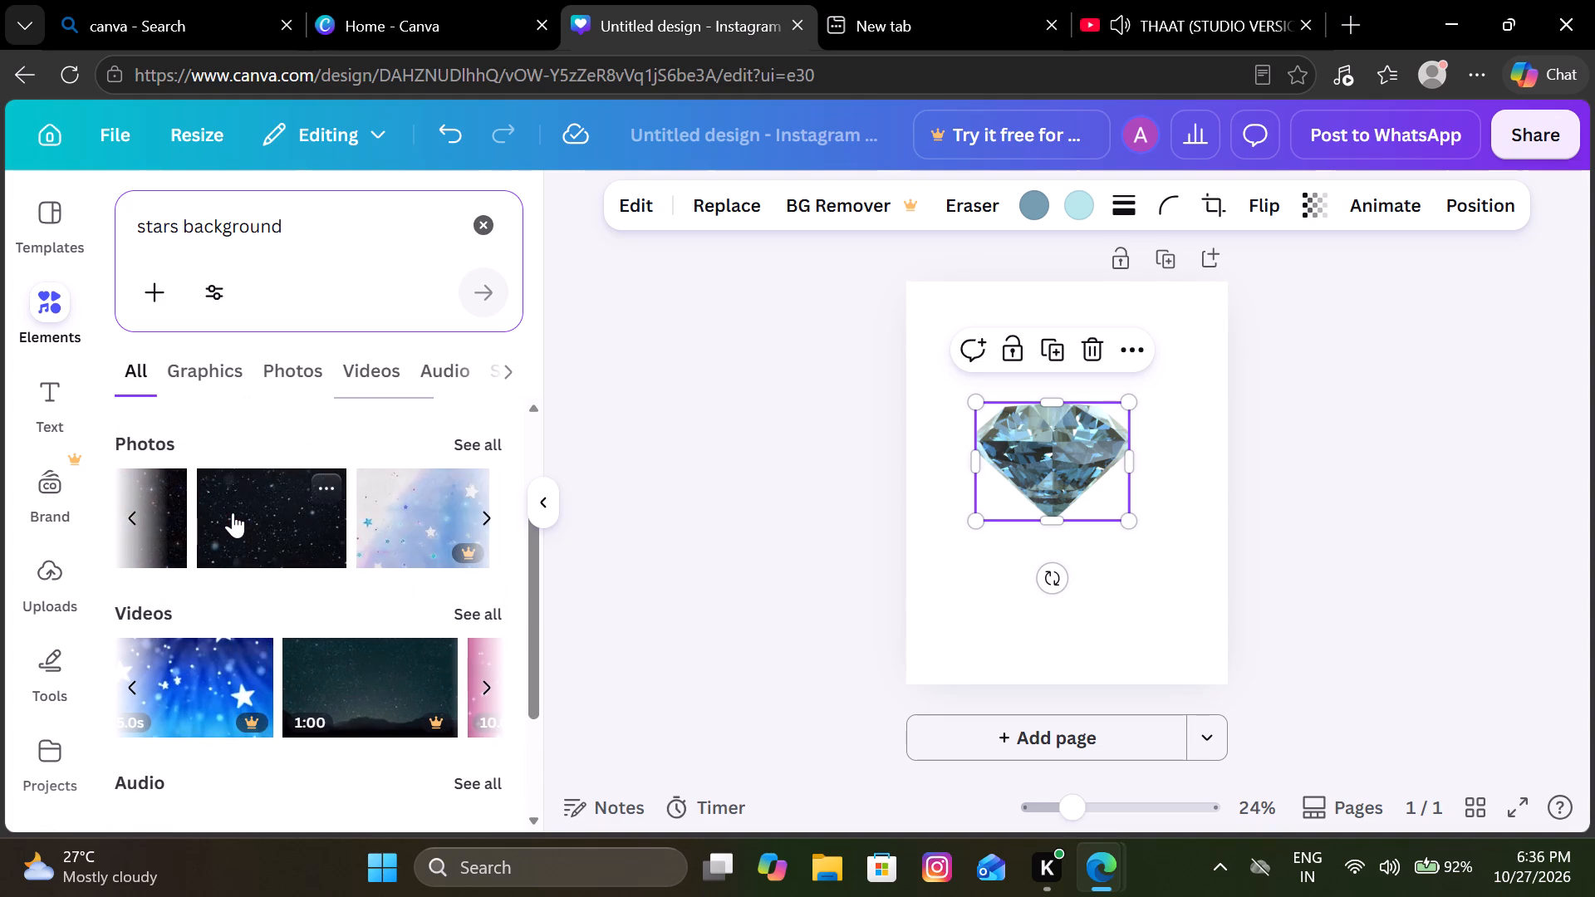
{"action": "scroll", "coordinate": [233, 512], "scroll_direction": "right", "scroll_amount": 1}
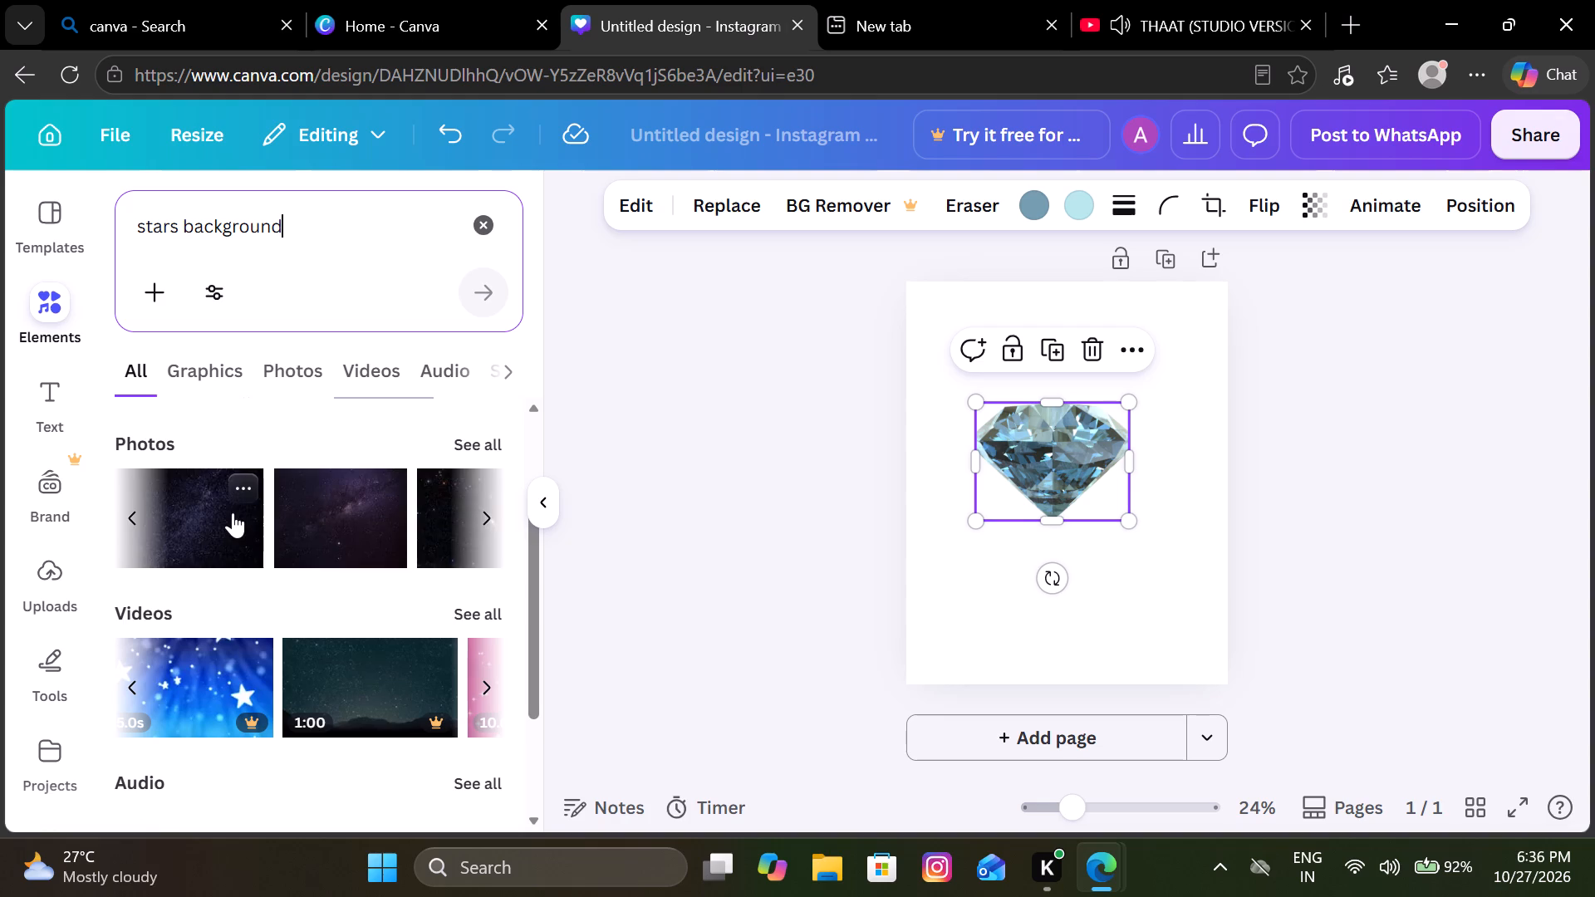
{"action": "scroll", "coordinate": [233, 512], "scroll_direction": "right", "scroll_amount": 1}
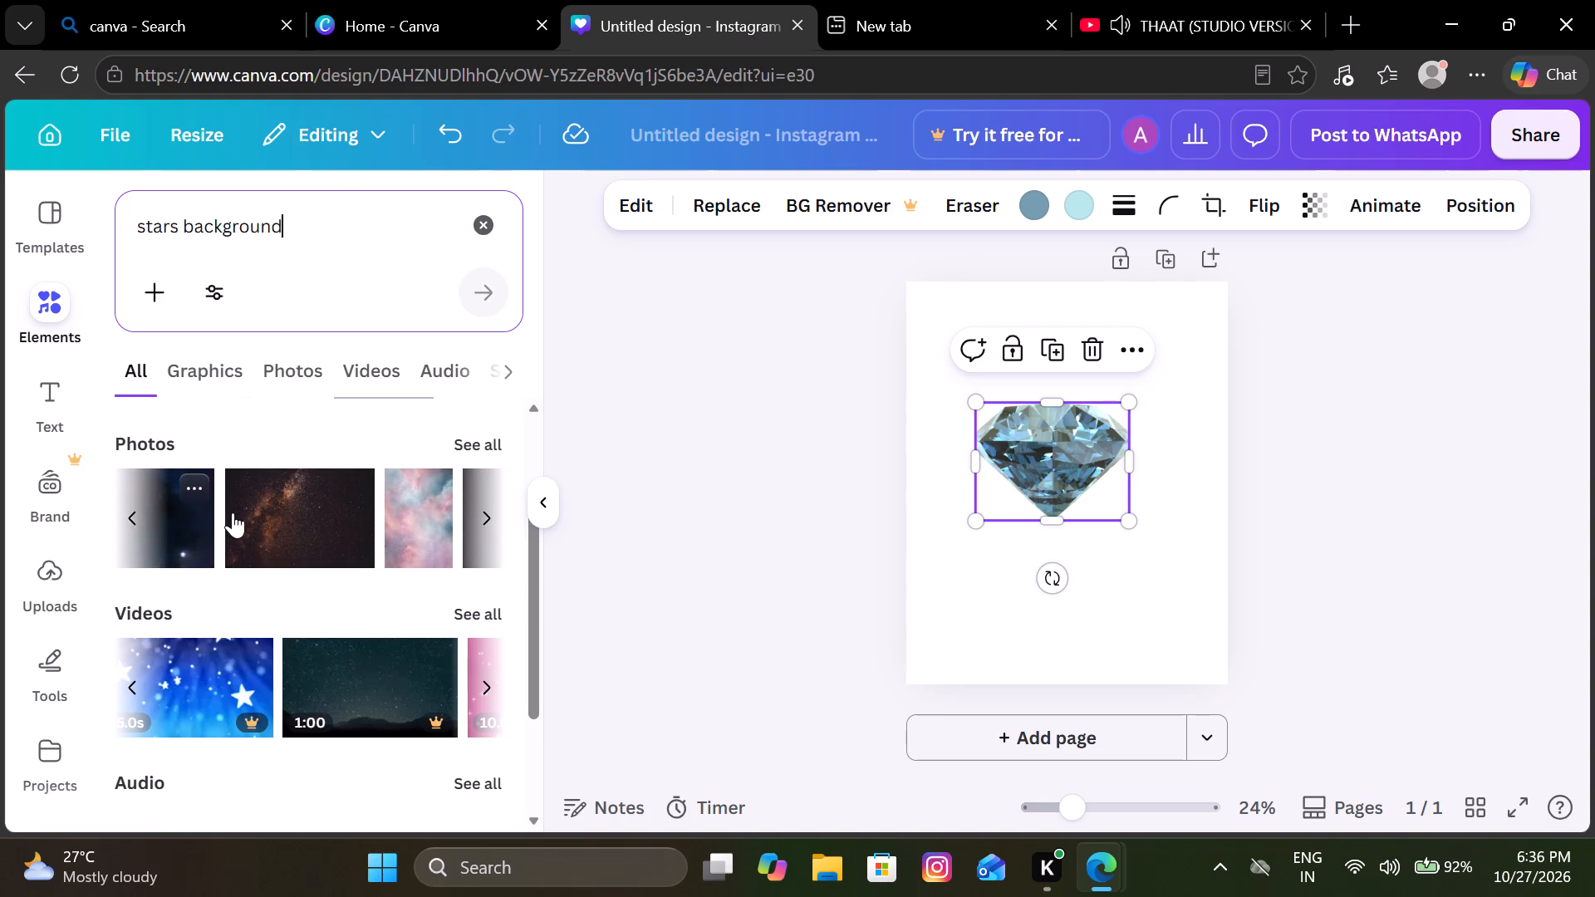
{"action": "scroll", "coordinate": [233, 512], "scroll_direction": "right", "scroll_amount": 1}
{"action": "left_click", "coordinate": [233, 512]}
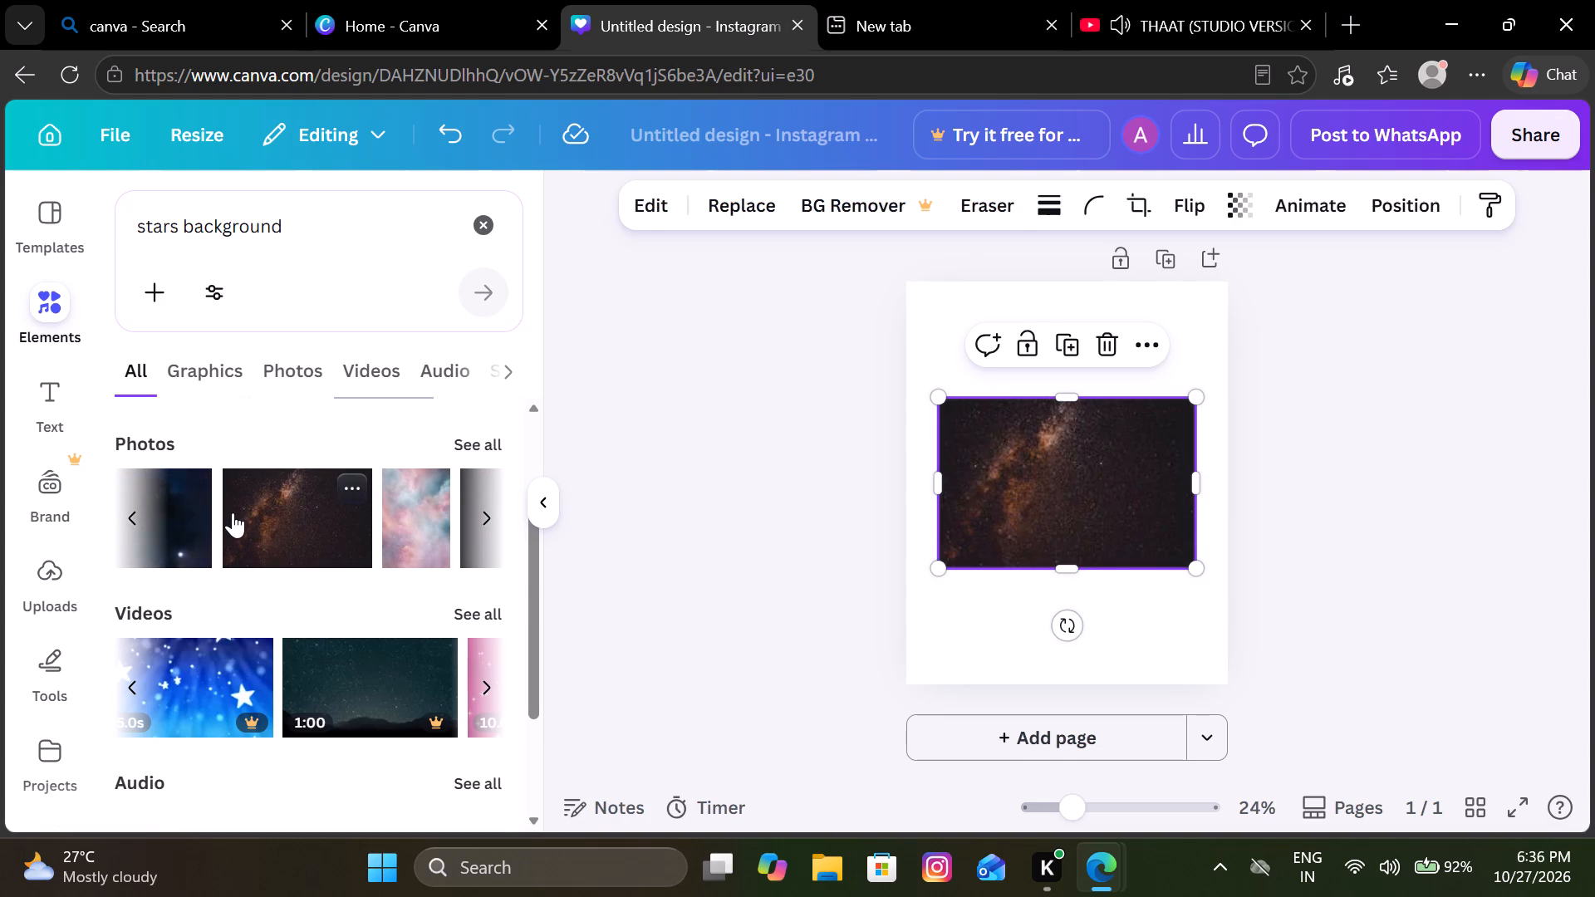
Move the Milky Way photo up to the top of the page and place the blue diamond photo below it.
{"action": "right_click", "coordinate": [1122, 483]}
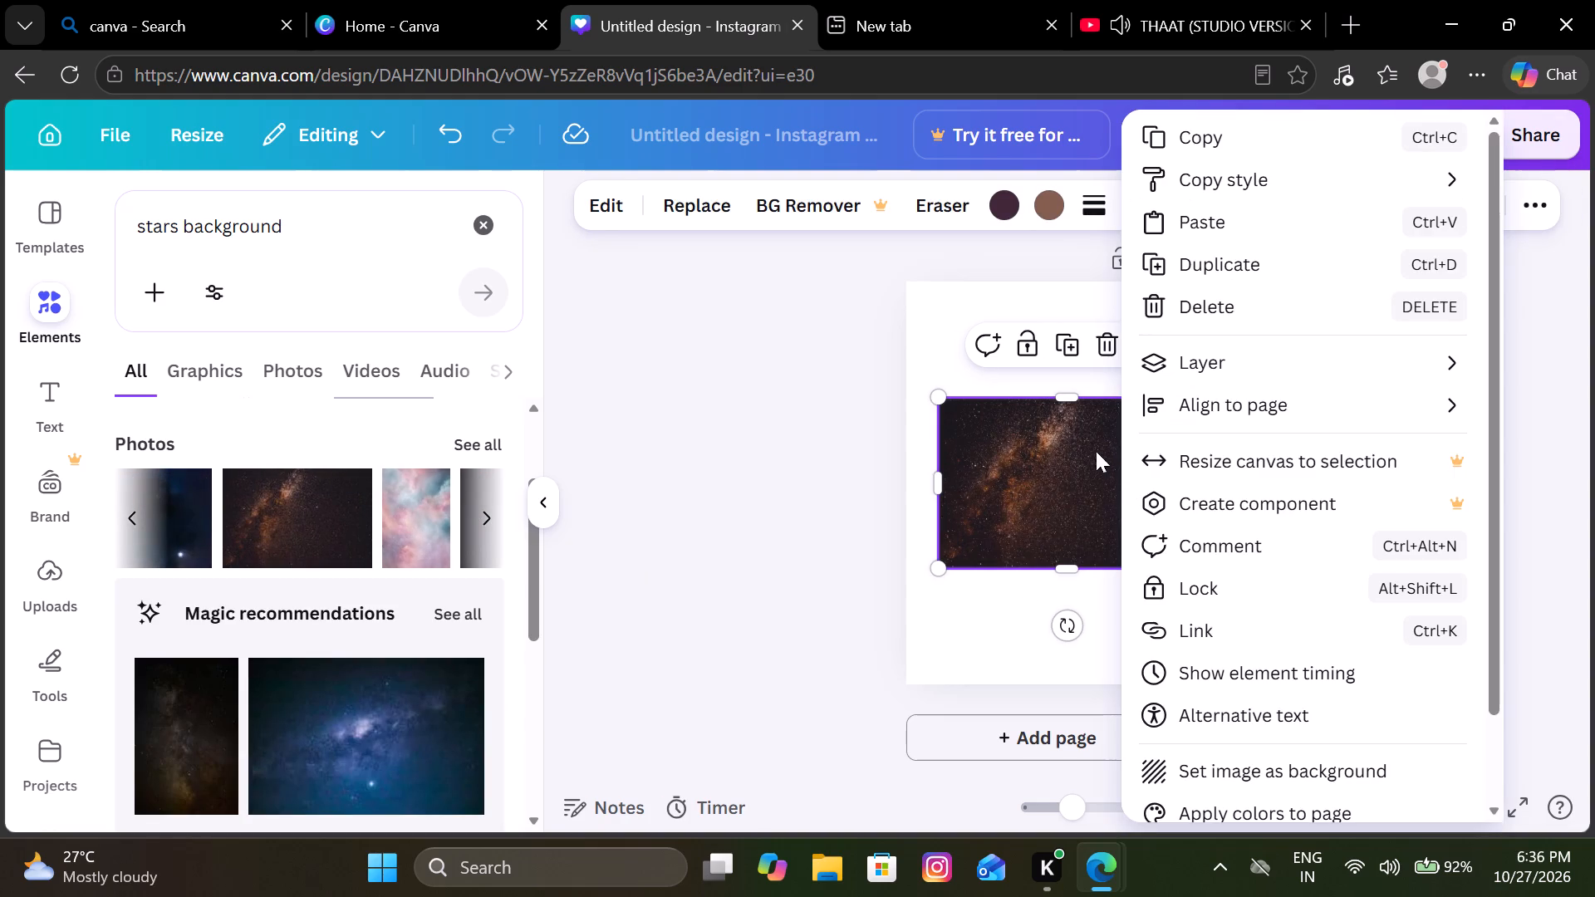
{"action": "left_click_drag", "start_coordinate": [1047, 458], "coordinate": [1041, 411]}
{"action": "left_click_drag", "start_coordinate": [1041, 411], "coordinate": [1041, 358]}
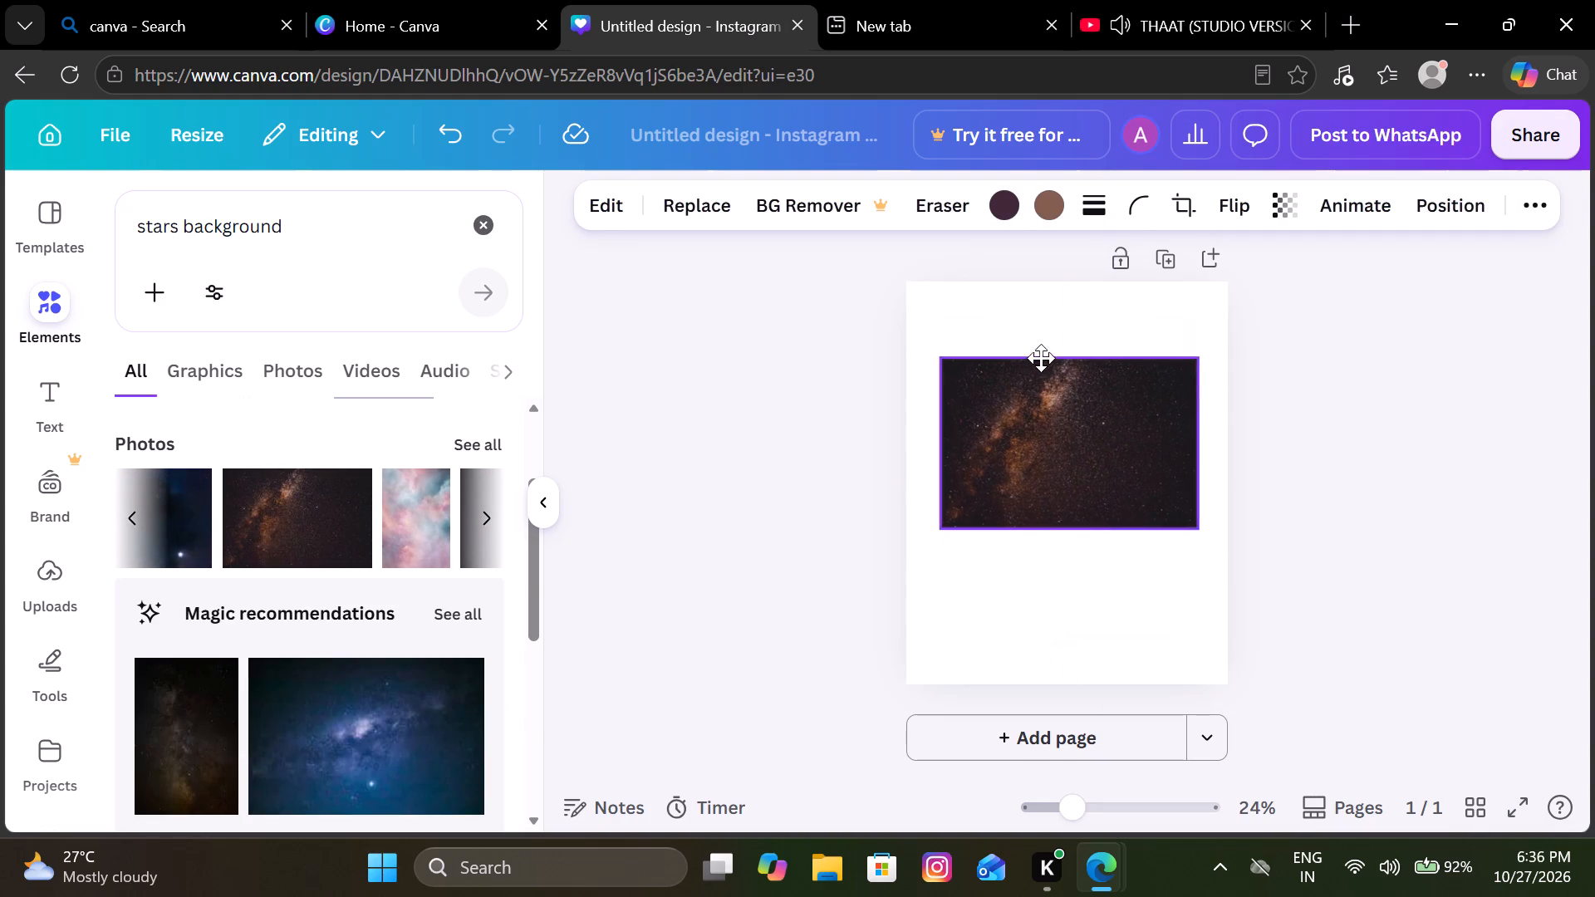
{"action": "left_click_drag", "start_coordinate": [1041, 358], "coordinate": [1035, 304]}
{"action": "left_click_drag", "start_coordinate": [1043, 473], "coordinate": [1048, 551]}
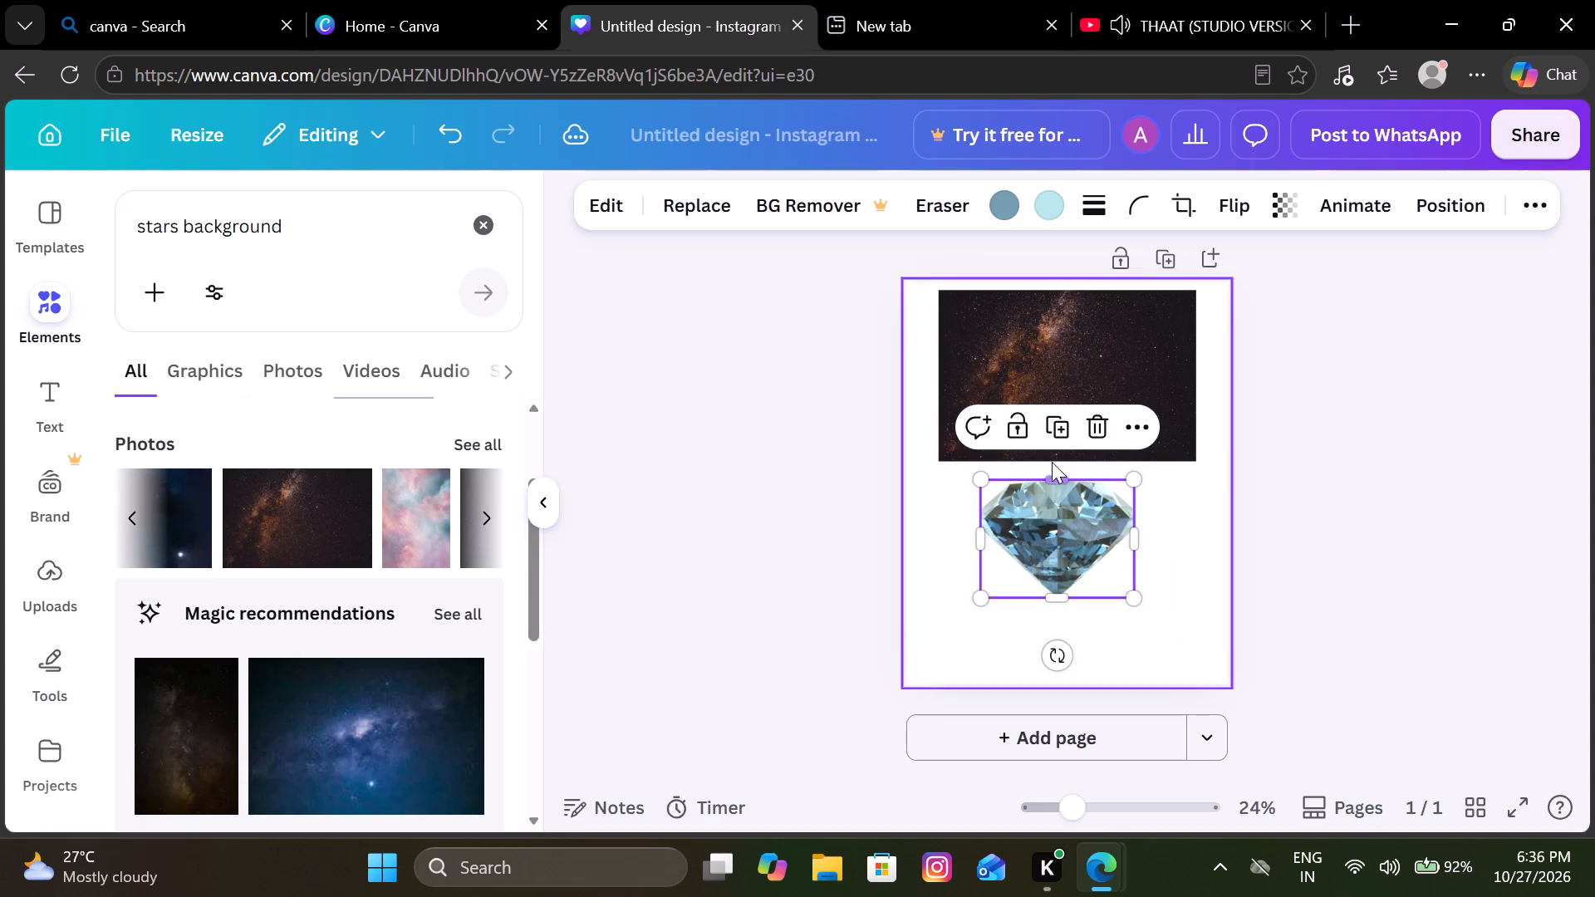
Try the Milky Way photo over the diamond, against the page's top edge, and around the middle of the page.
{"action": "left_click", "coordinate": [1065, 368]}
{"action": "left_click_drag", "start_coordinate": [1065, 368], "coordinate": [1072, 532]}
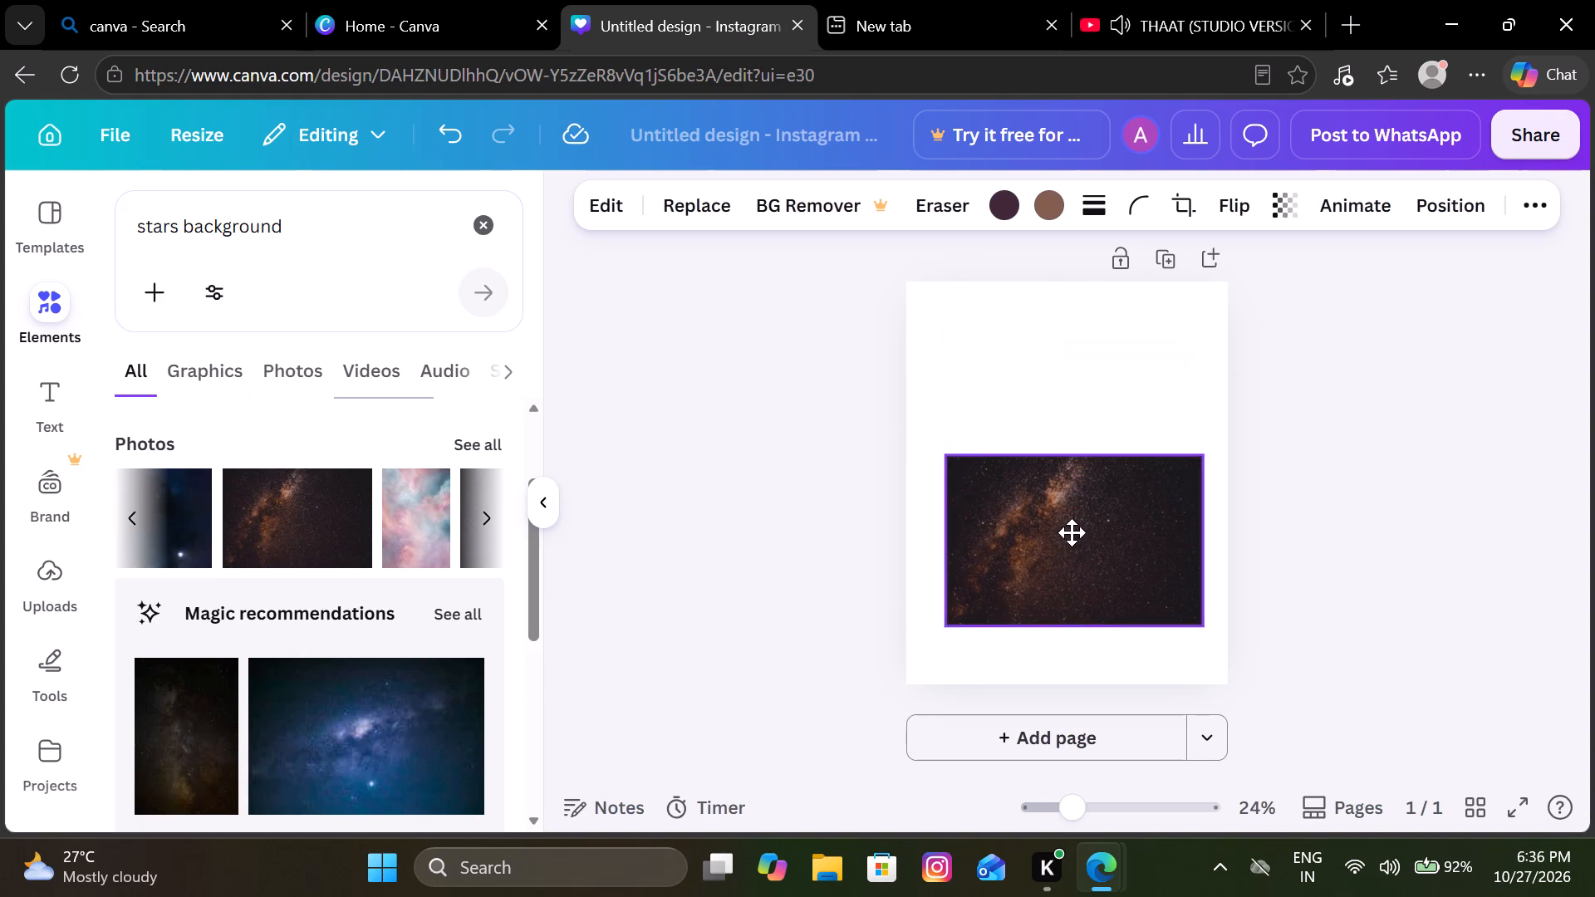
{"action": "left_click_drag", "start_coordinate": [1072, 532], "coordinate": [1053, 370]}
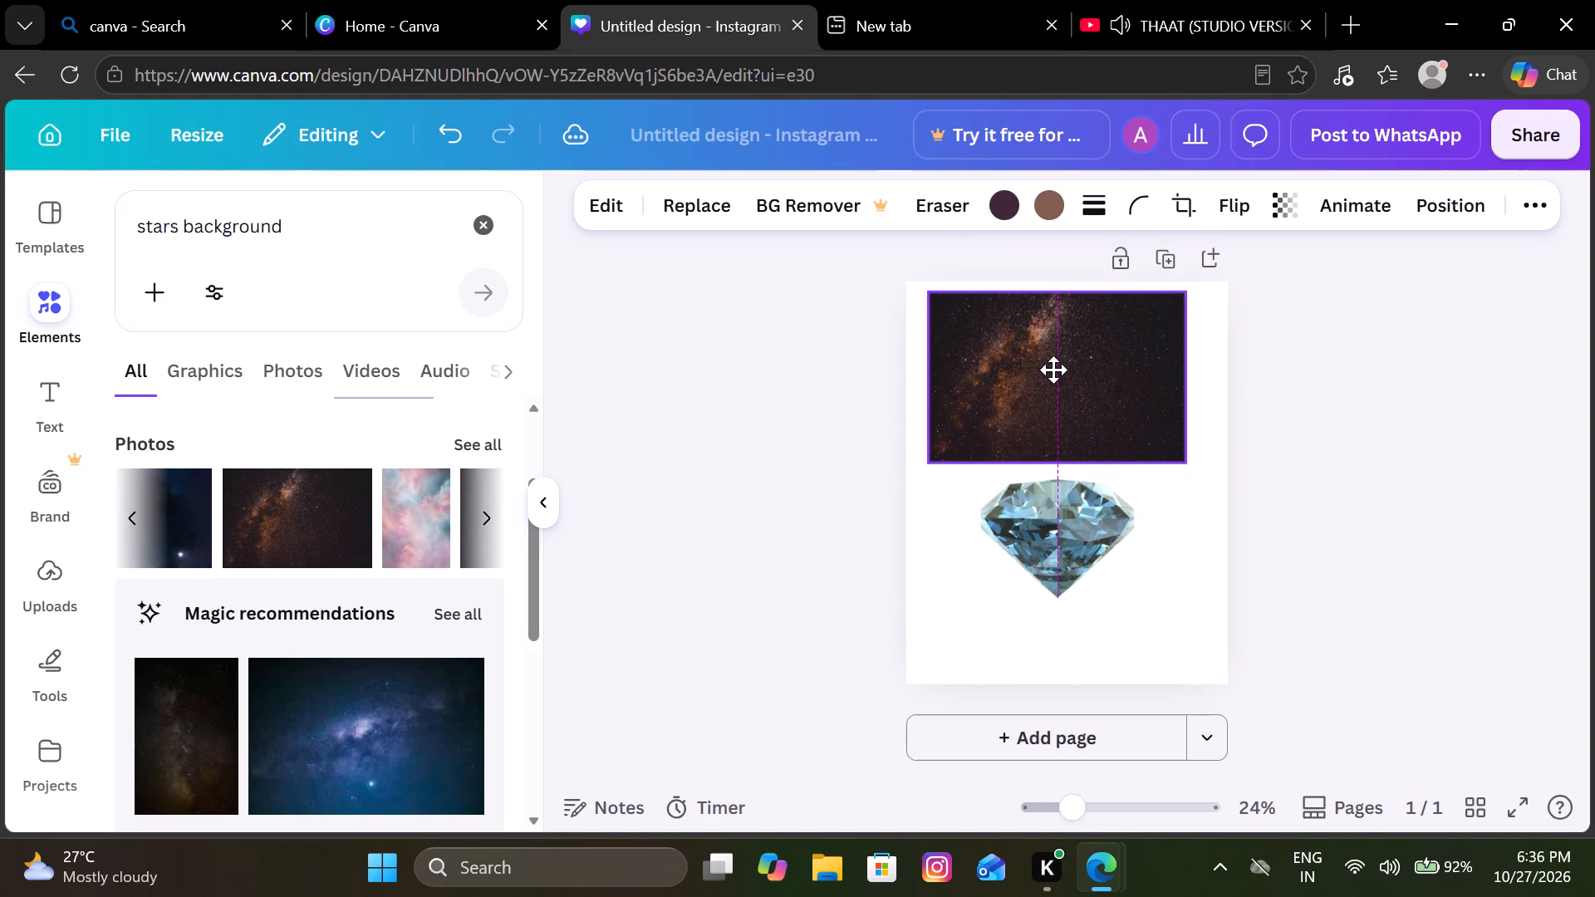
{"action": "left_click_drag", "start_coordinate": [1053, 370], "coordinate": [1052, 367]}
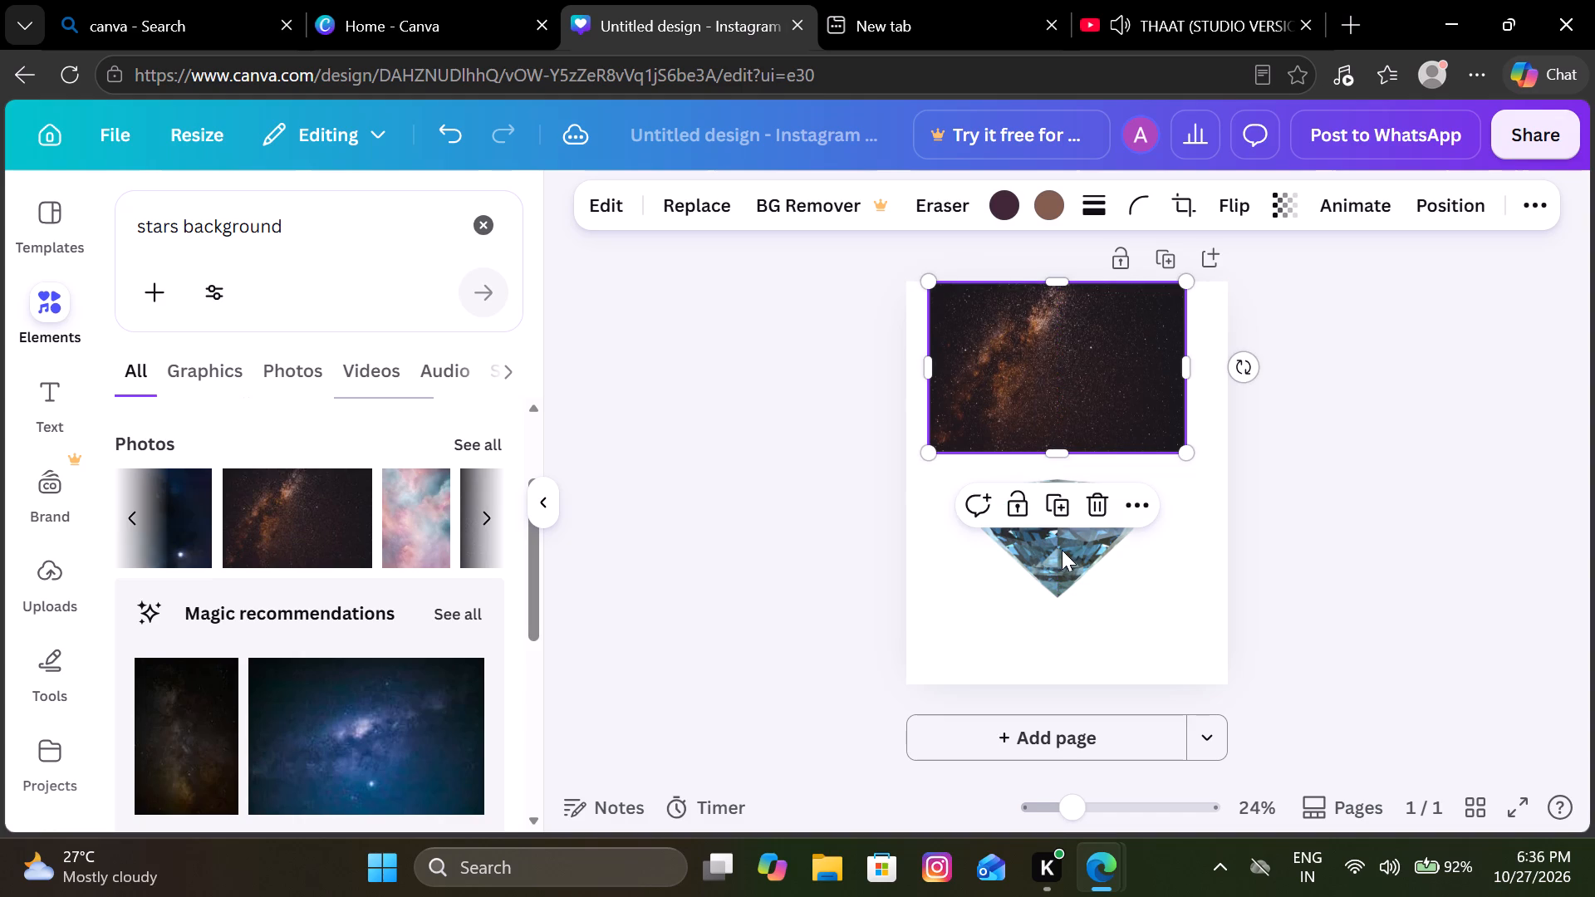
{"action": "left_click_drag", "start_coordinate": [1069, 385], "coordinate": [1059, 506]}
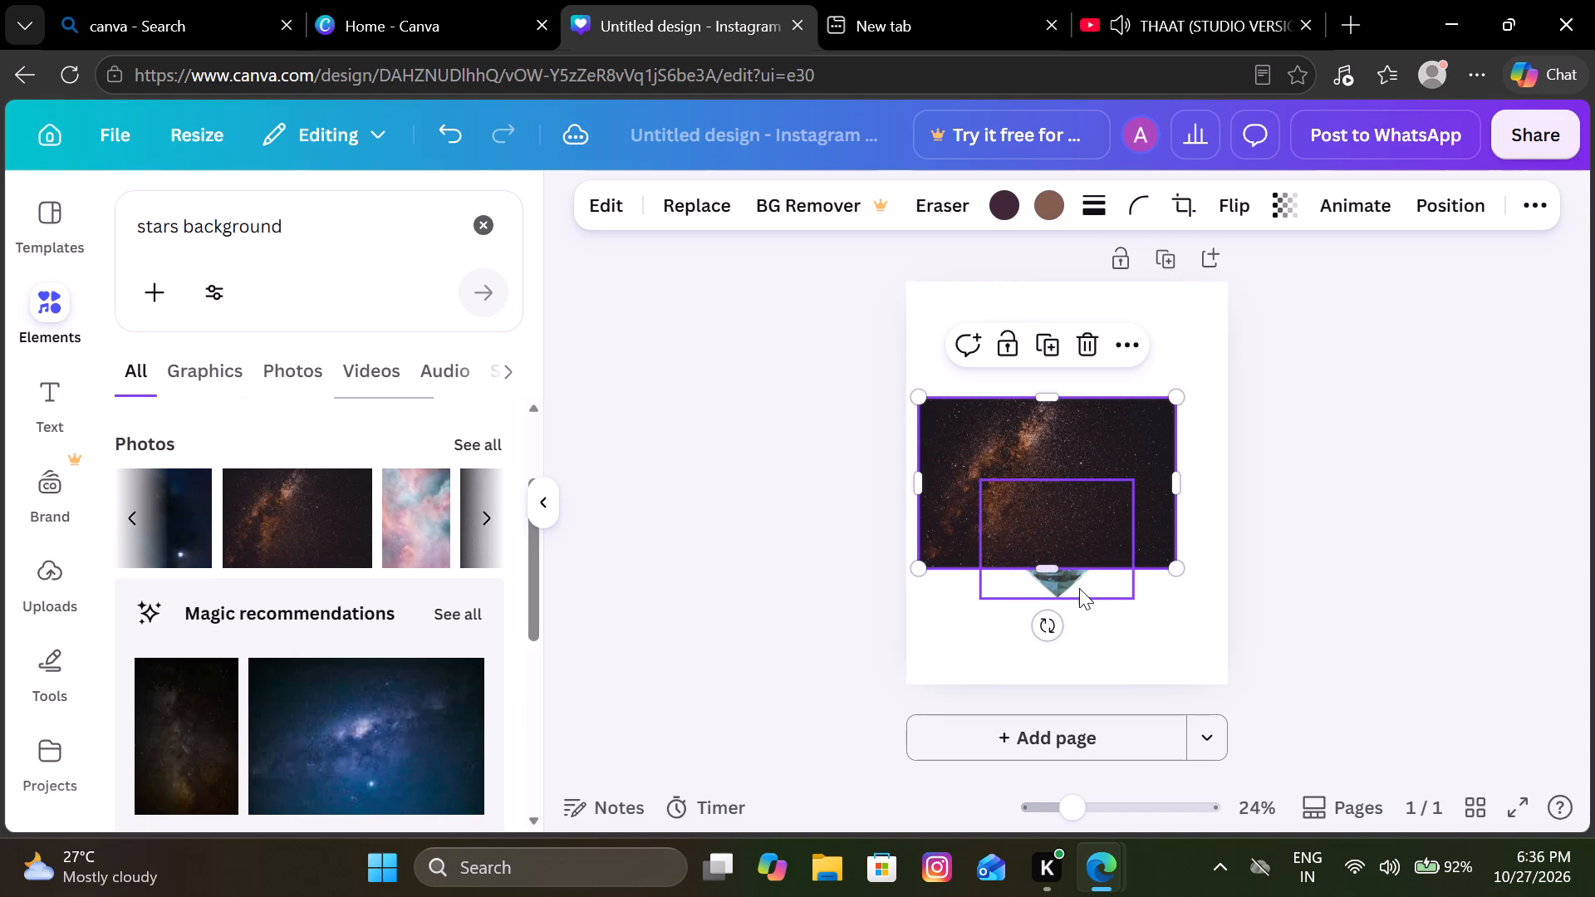
Move the blue diamond photo down to the page's bottom edge and center the Milky Way photo horizontally above it.
{"action": "left_click_drag", "start_coordinate": [1077, 582], "coordinate": [1076, 539]}
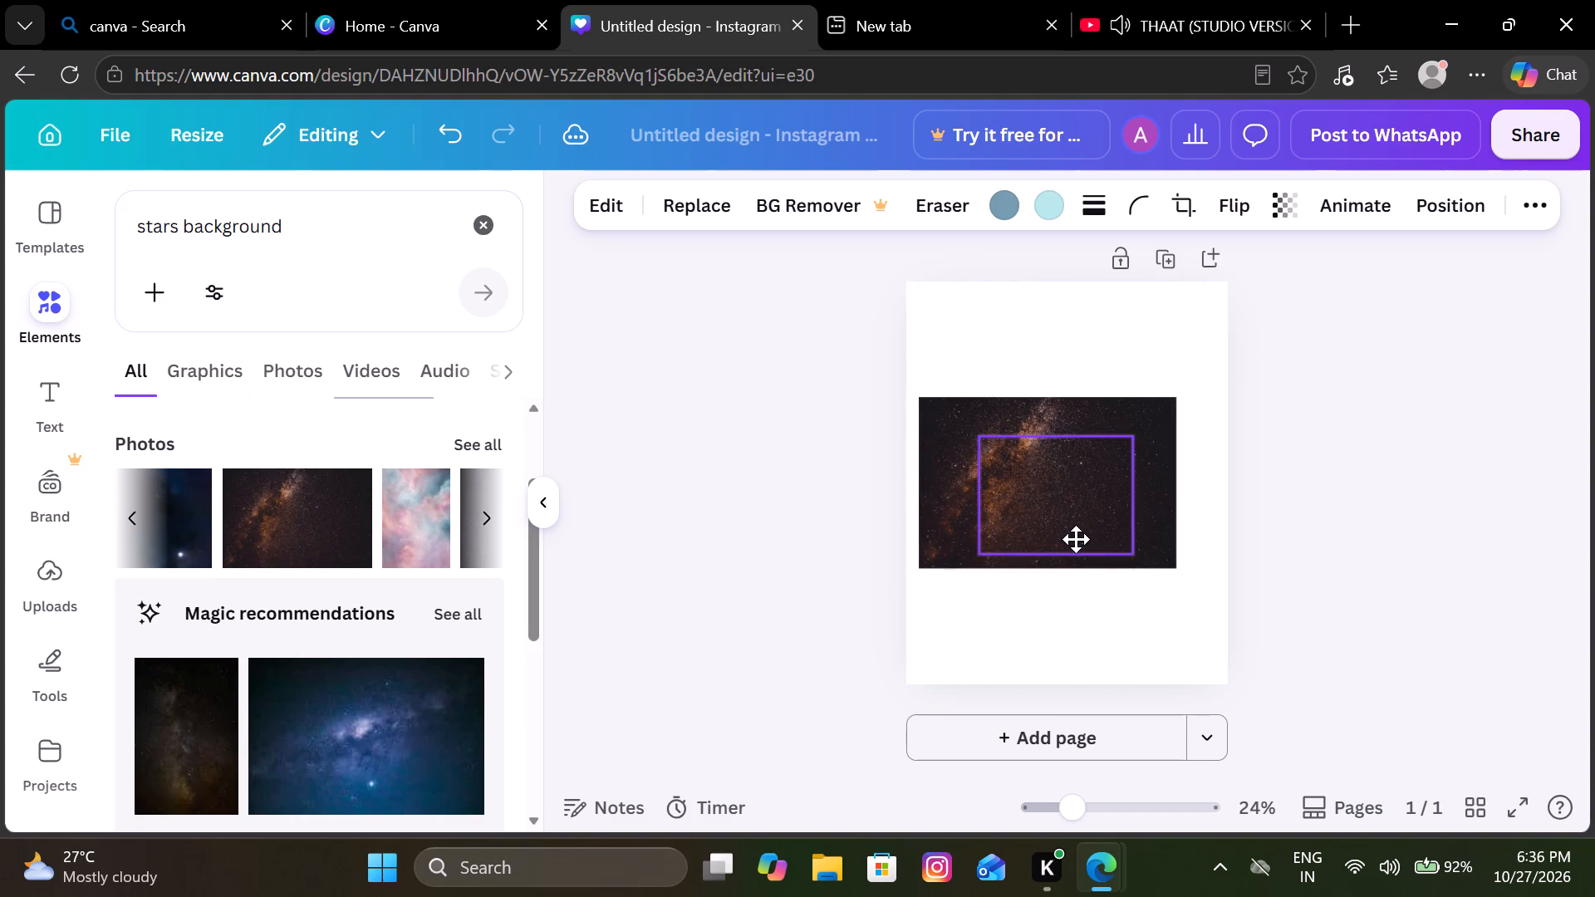
{"action": "left_click_drag", "start_coordinate": [1076, 539], "coordinate": [1070, 668]}
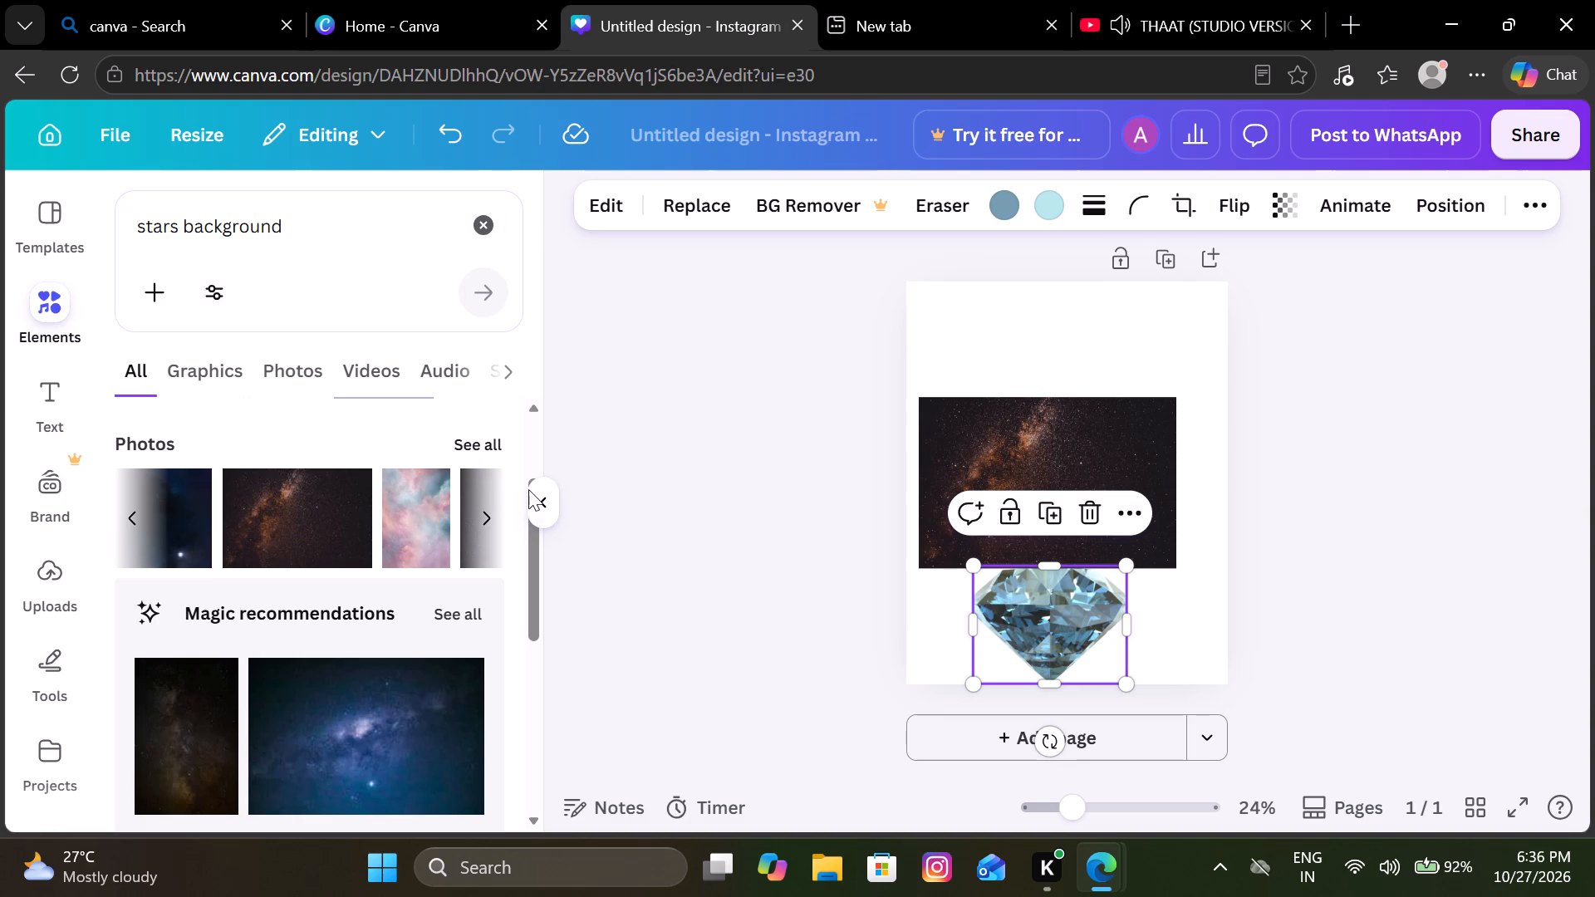
{"action": "left_click", "coordinate": [1129, 566]}
{"action": "left_click_drag", "start_coordinate": [1087, 488], "coordinate": [1087, 489]}
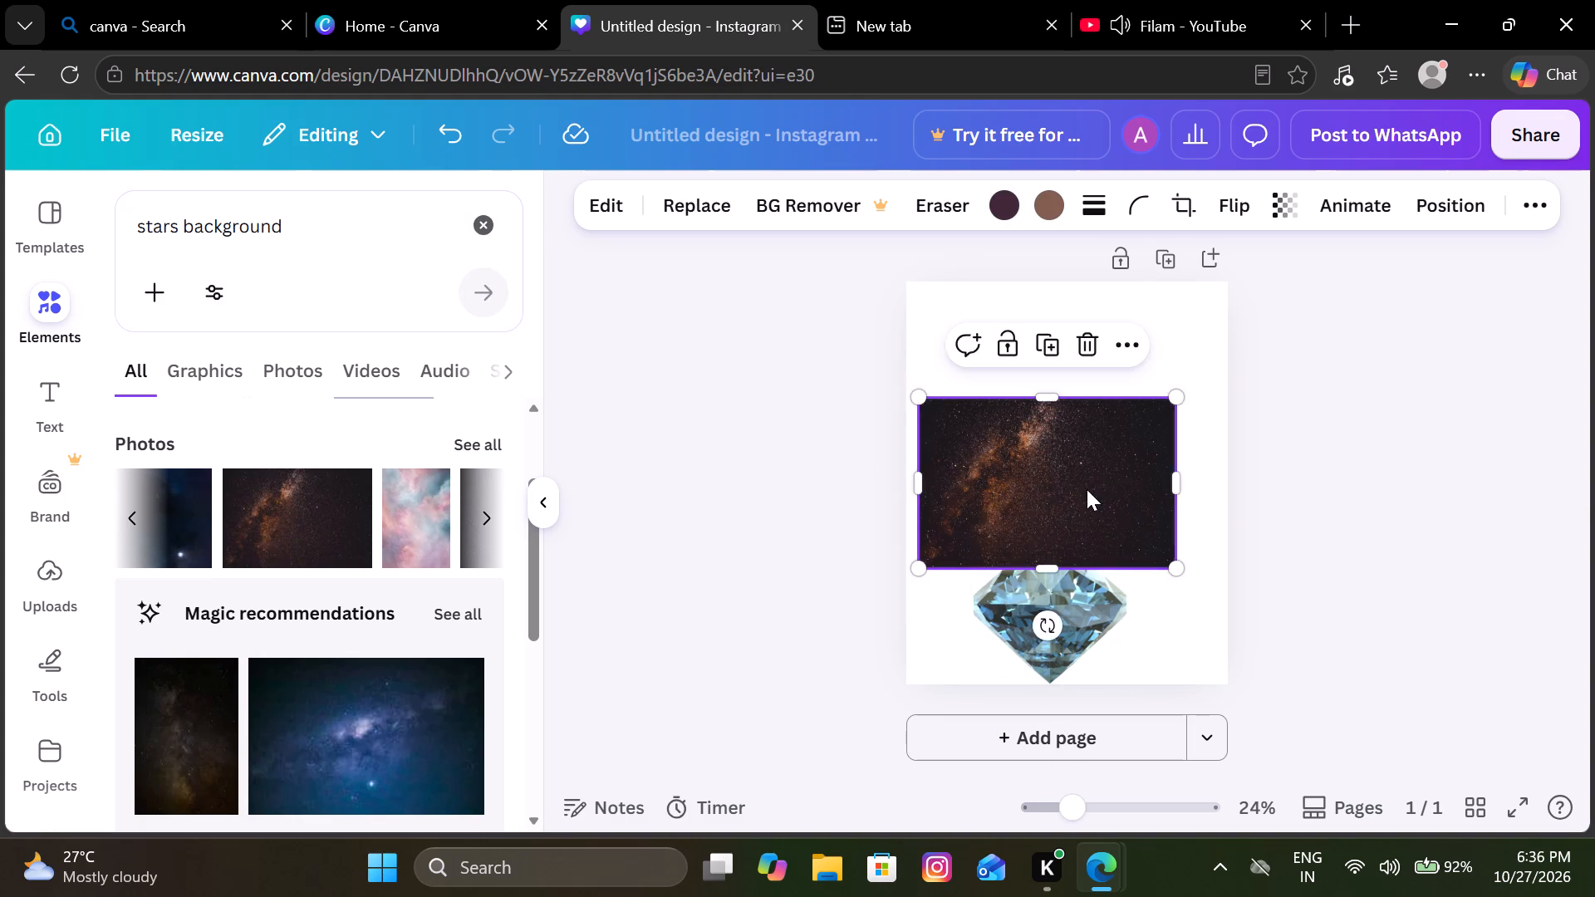
{"action": "left_click_drag", "start_coordinate": [1087, 489], "coordinate": [1100, 440]}
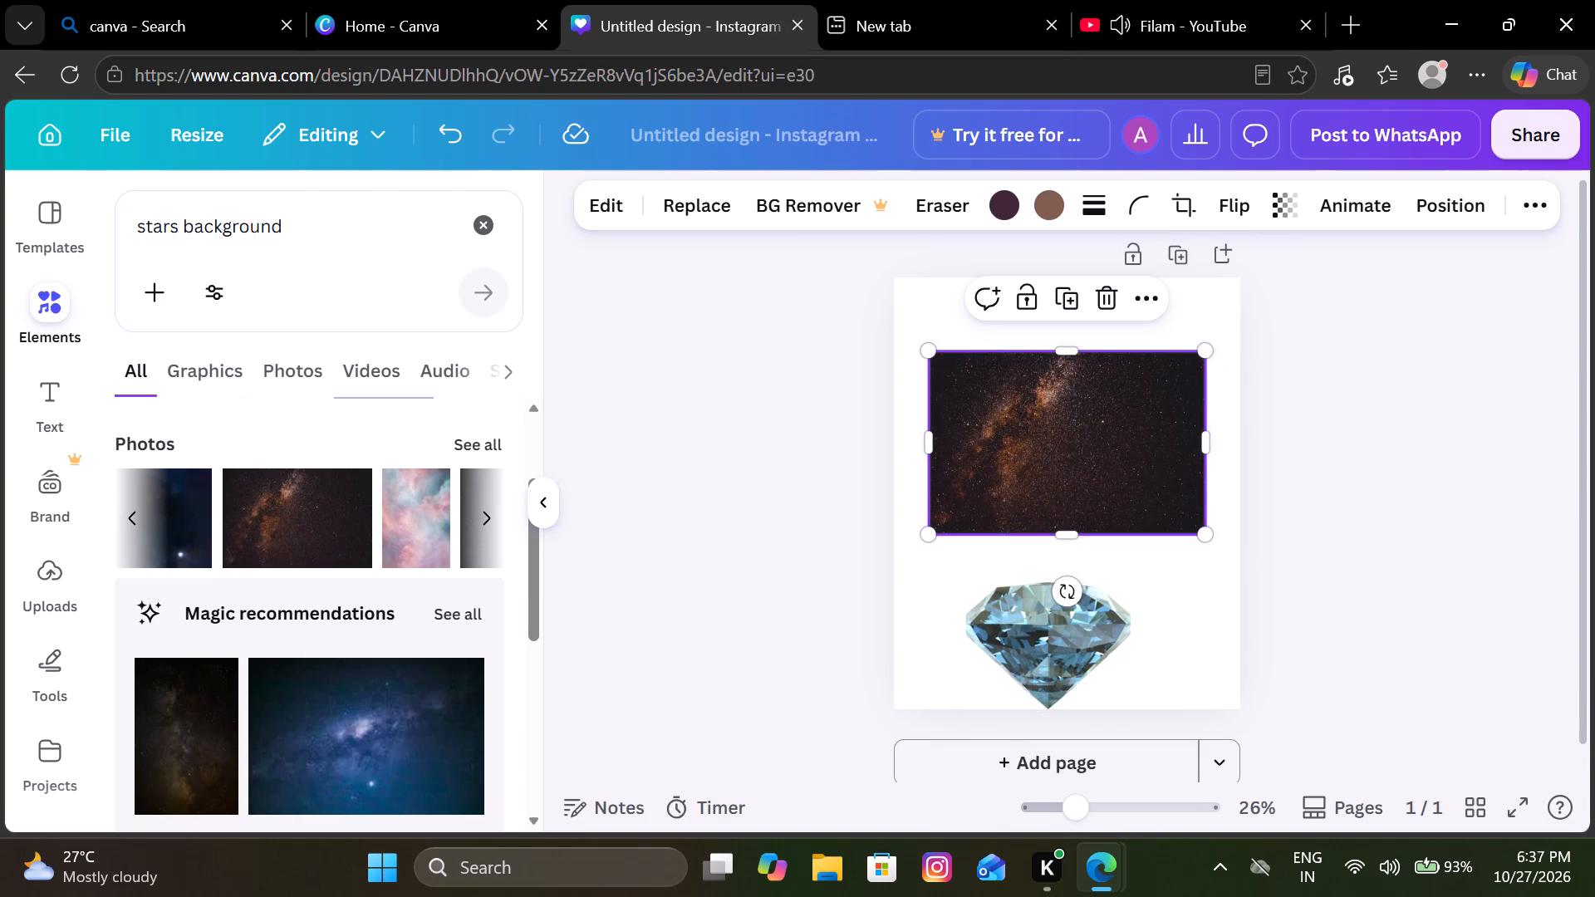
Clear the element search and delete the blue diamond below the Milky Way photo.
{"action": "left_click", "coordinate": [483, 233]}
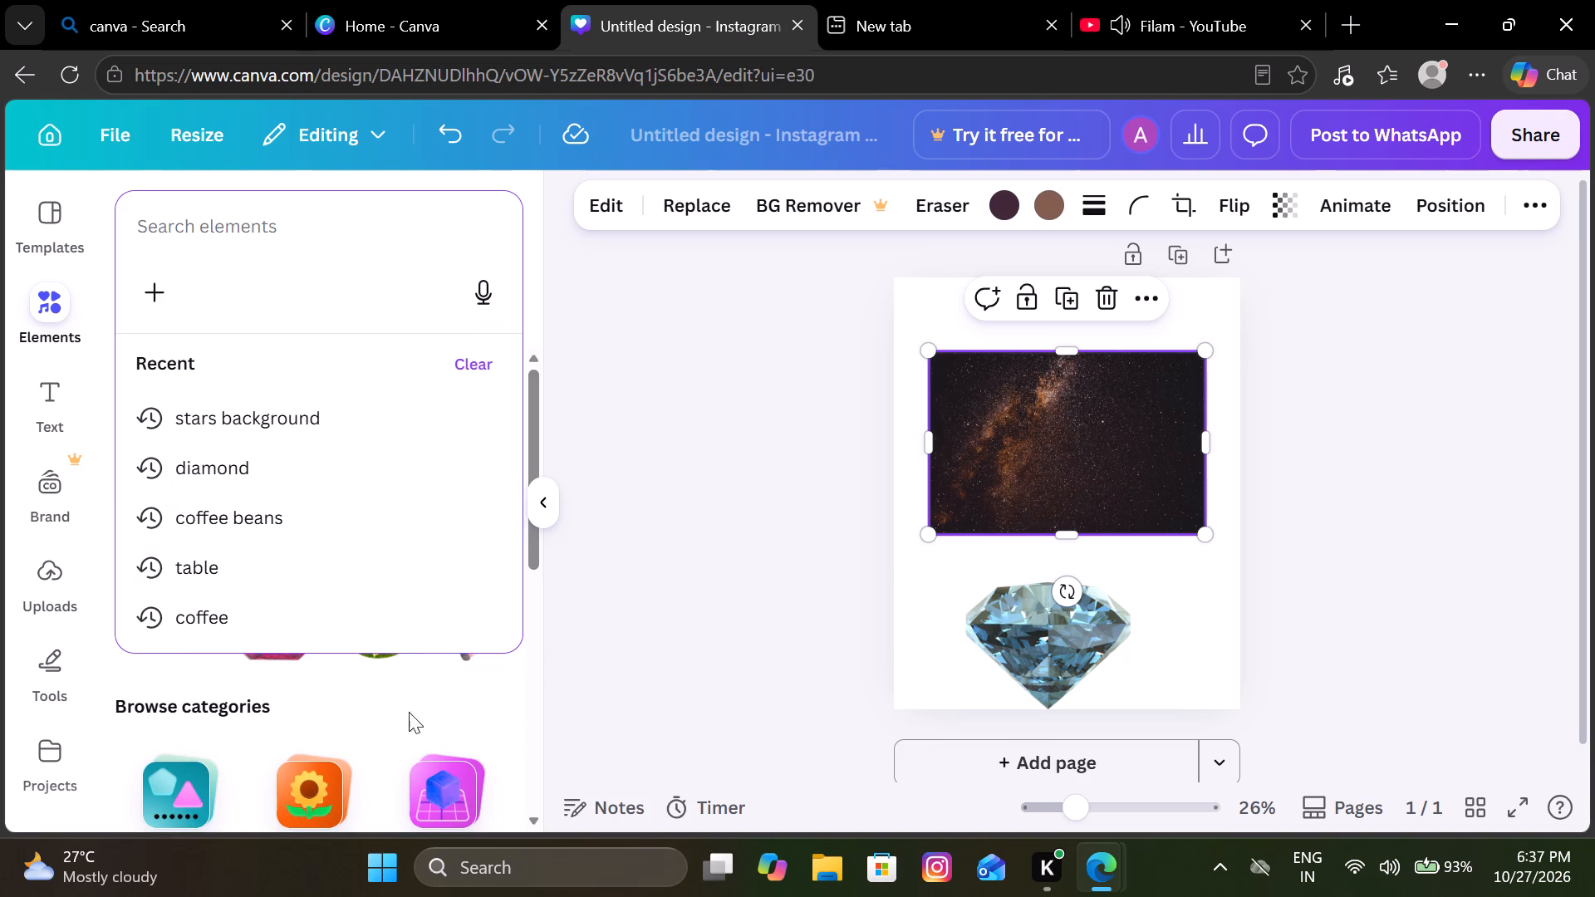
{"action": "left_click", "coordinate": [613, 612]}
{"action": "left_click", "coordinate": [1106, 690]}
{"action": "left_click_drag", "start_coordinate": [1106, 690], "coordinate": [1117, 628]}
{"action": "left_click", "coordinate": [1089, 465]}
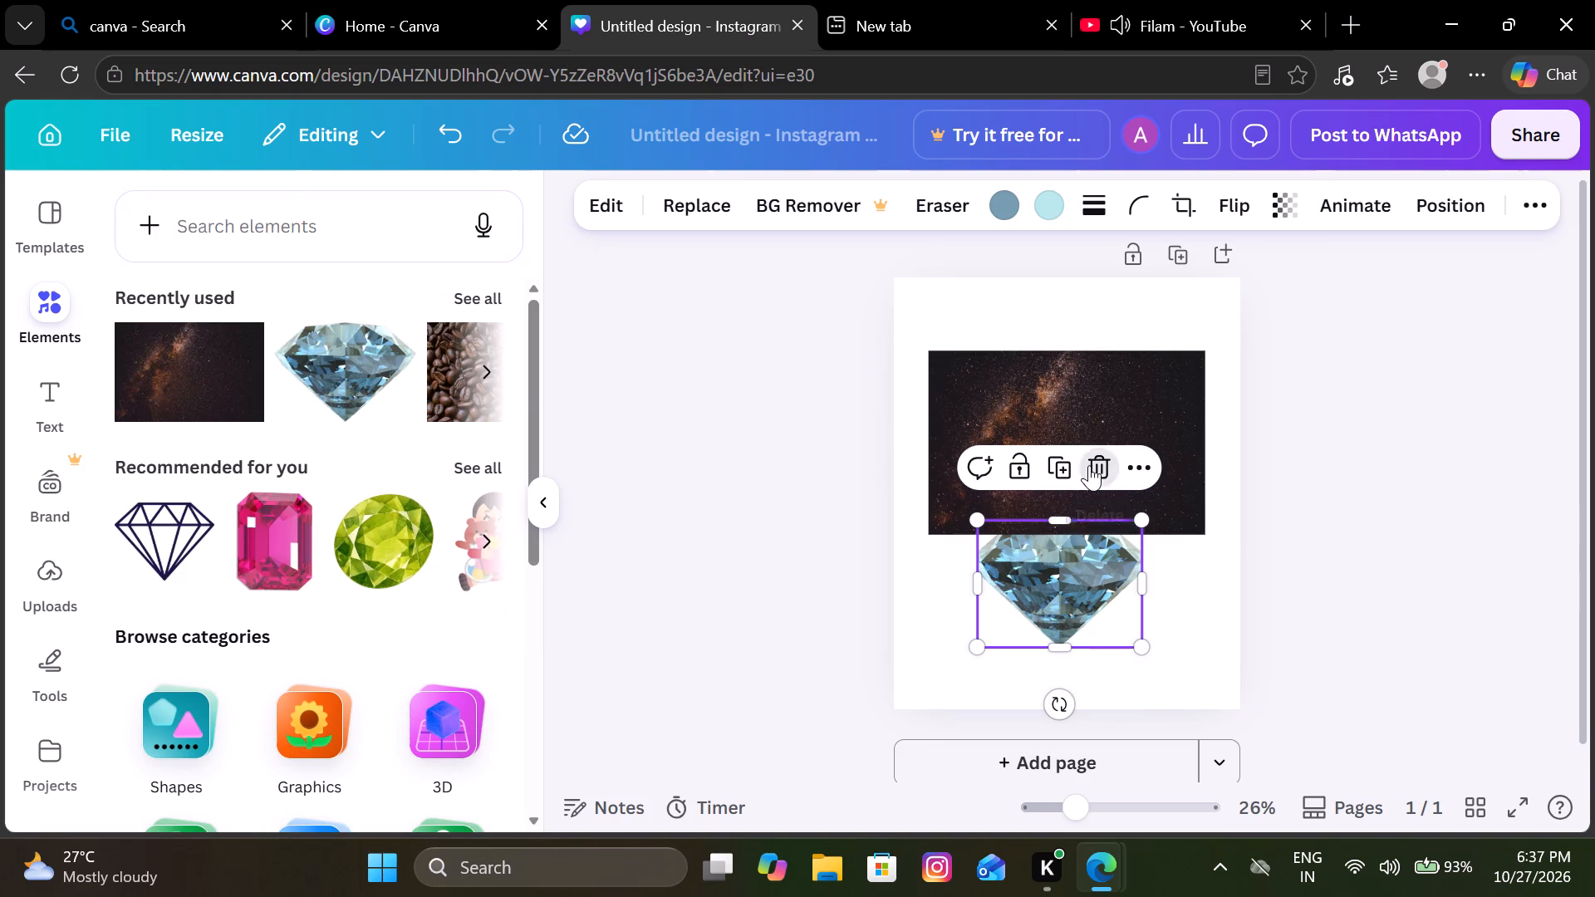
Add the recently used blue diamond again, shrink it to about half size and place it near the Milky Way photo's centre.
{"action": "left_click", "coordinate": [383, 384]}
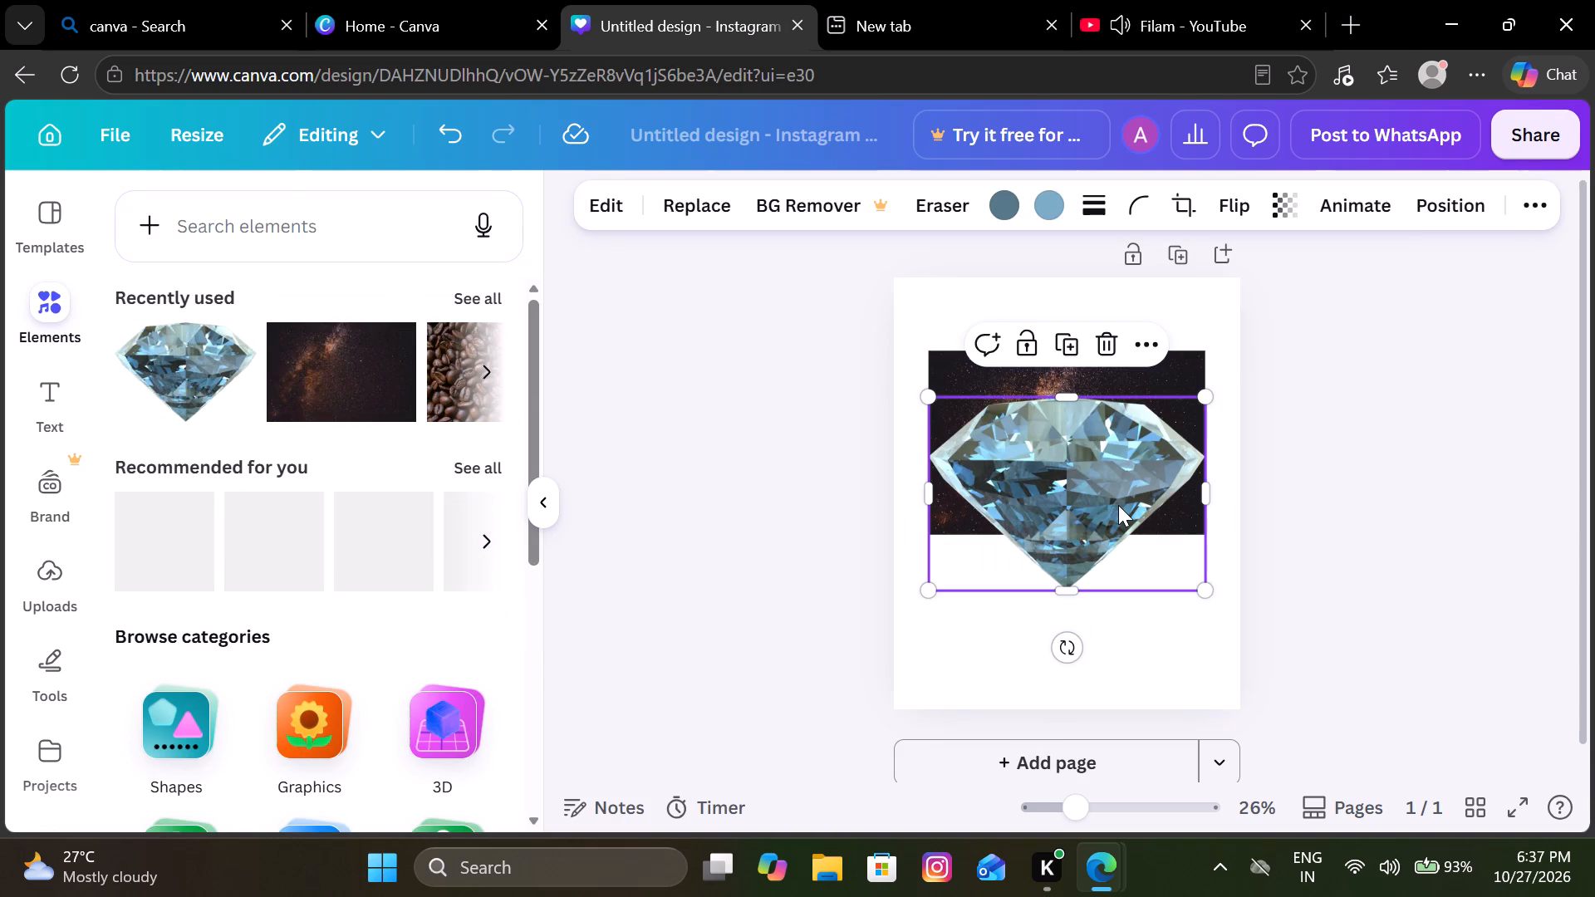
{"action": "left_click_drag", "start_coordinate": [1106, 491], "coordinate": [1108, 459]}
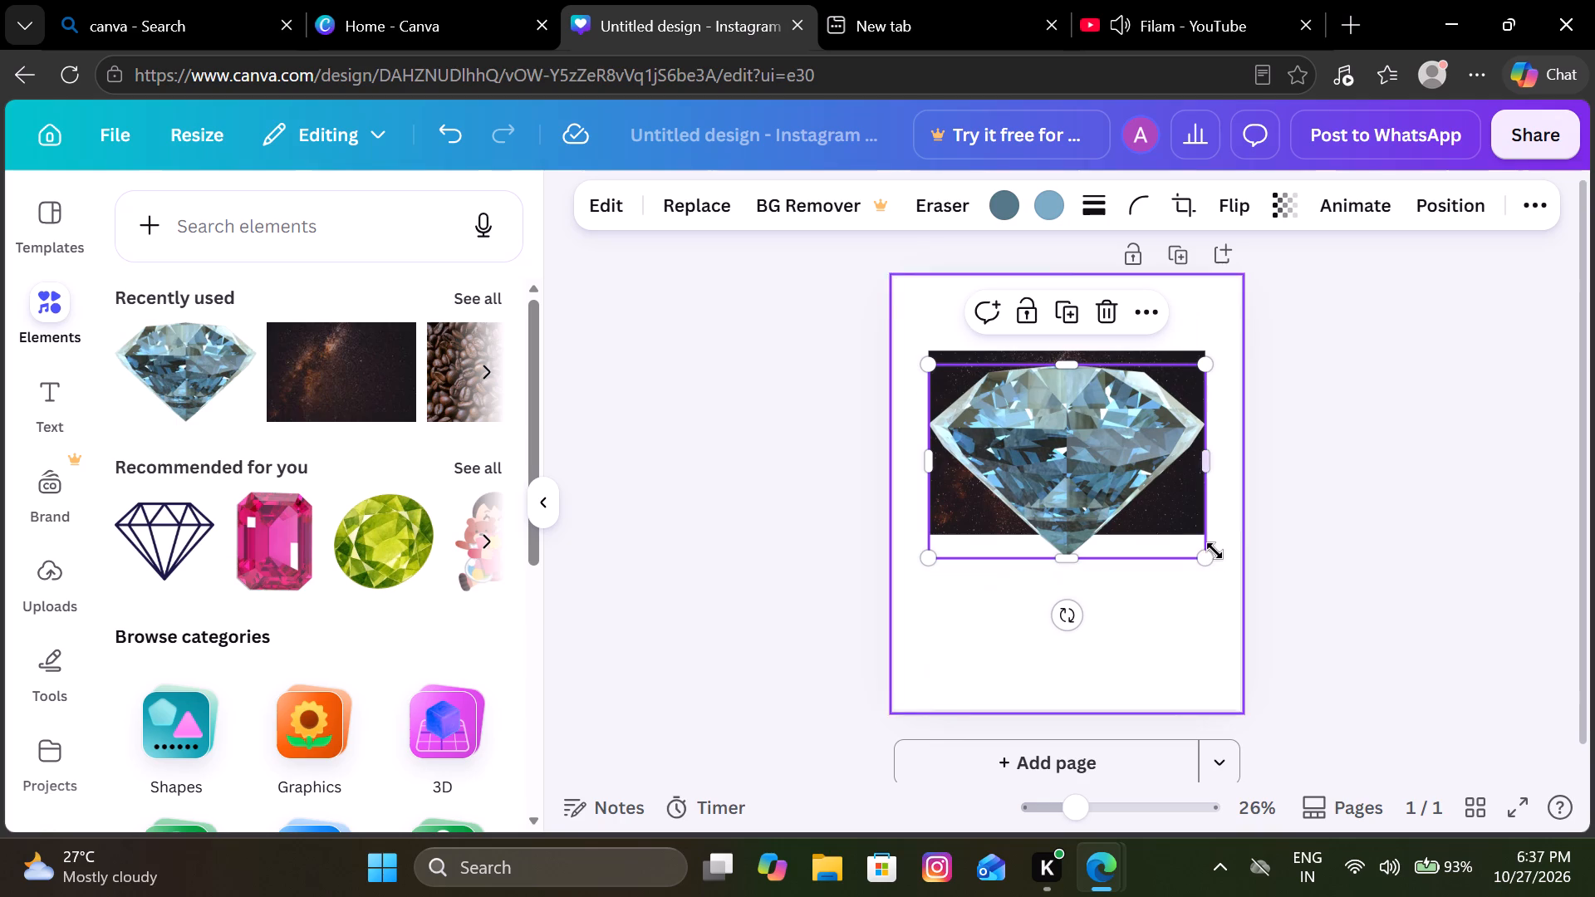
{"action": "left_click_drag", "start_coordinate": [1210, 557], "coordinate": [1069, 455]}
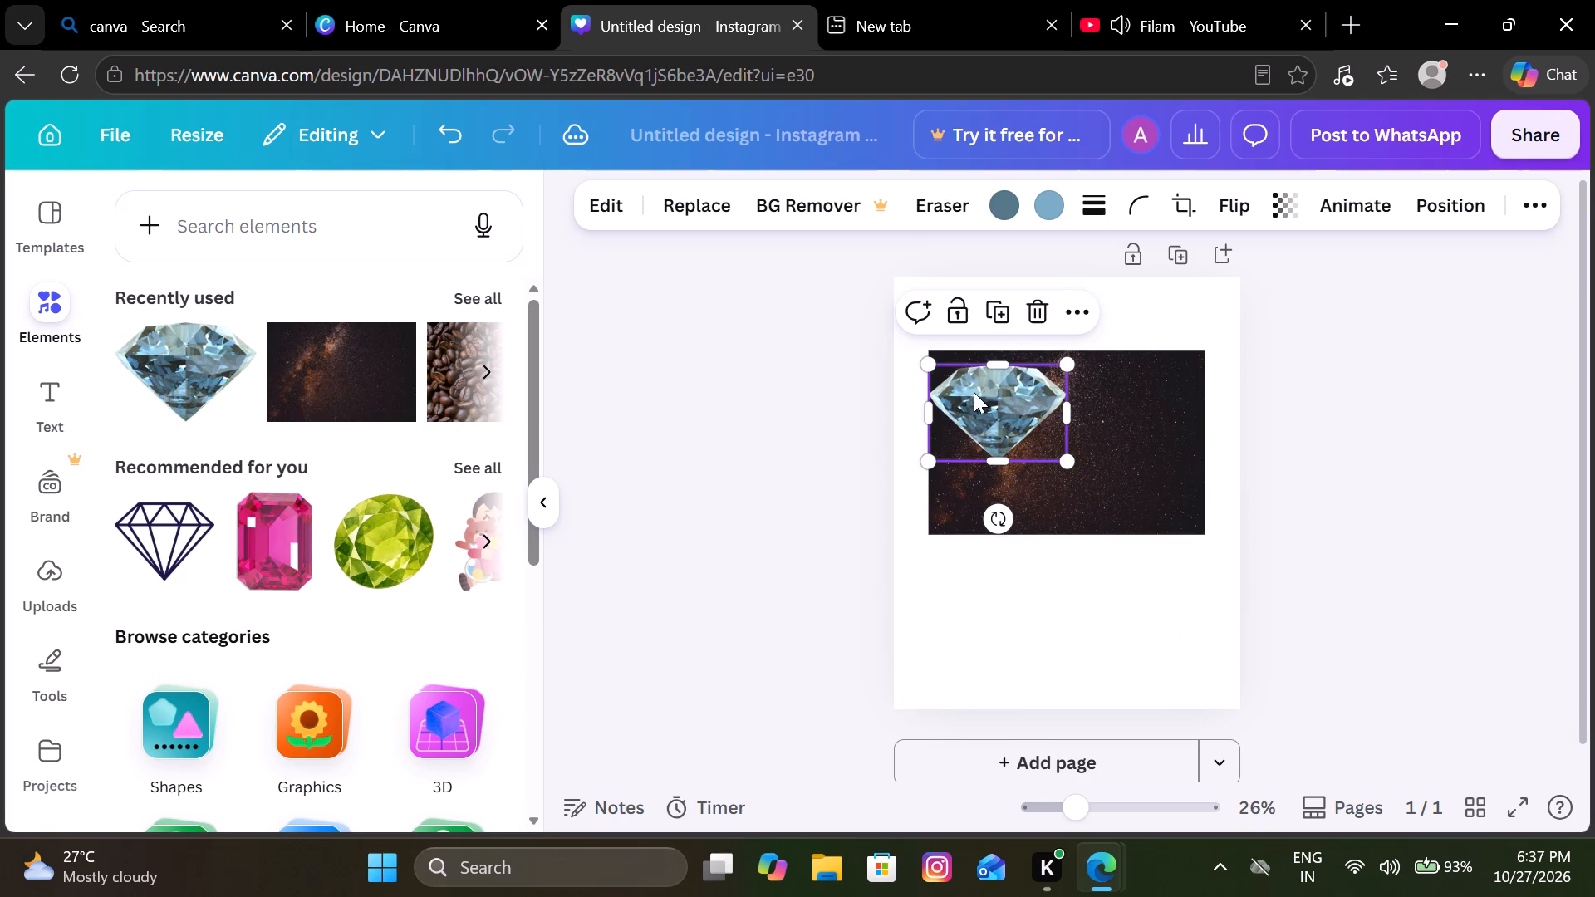
{"action": "left_click_drag", "start_coordinate": [974, 392], "coordinate": [1033, 420]}
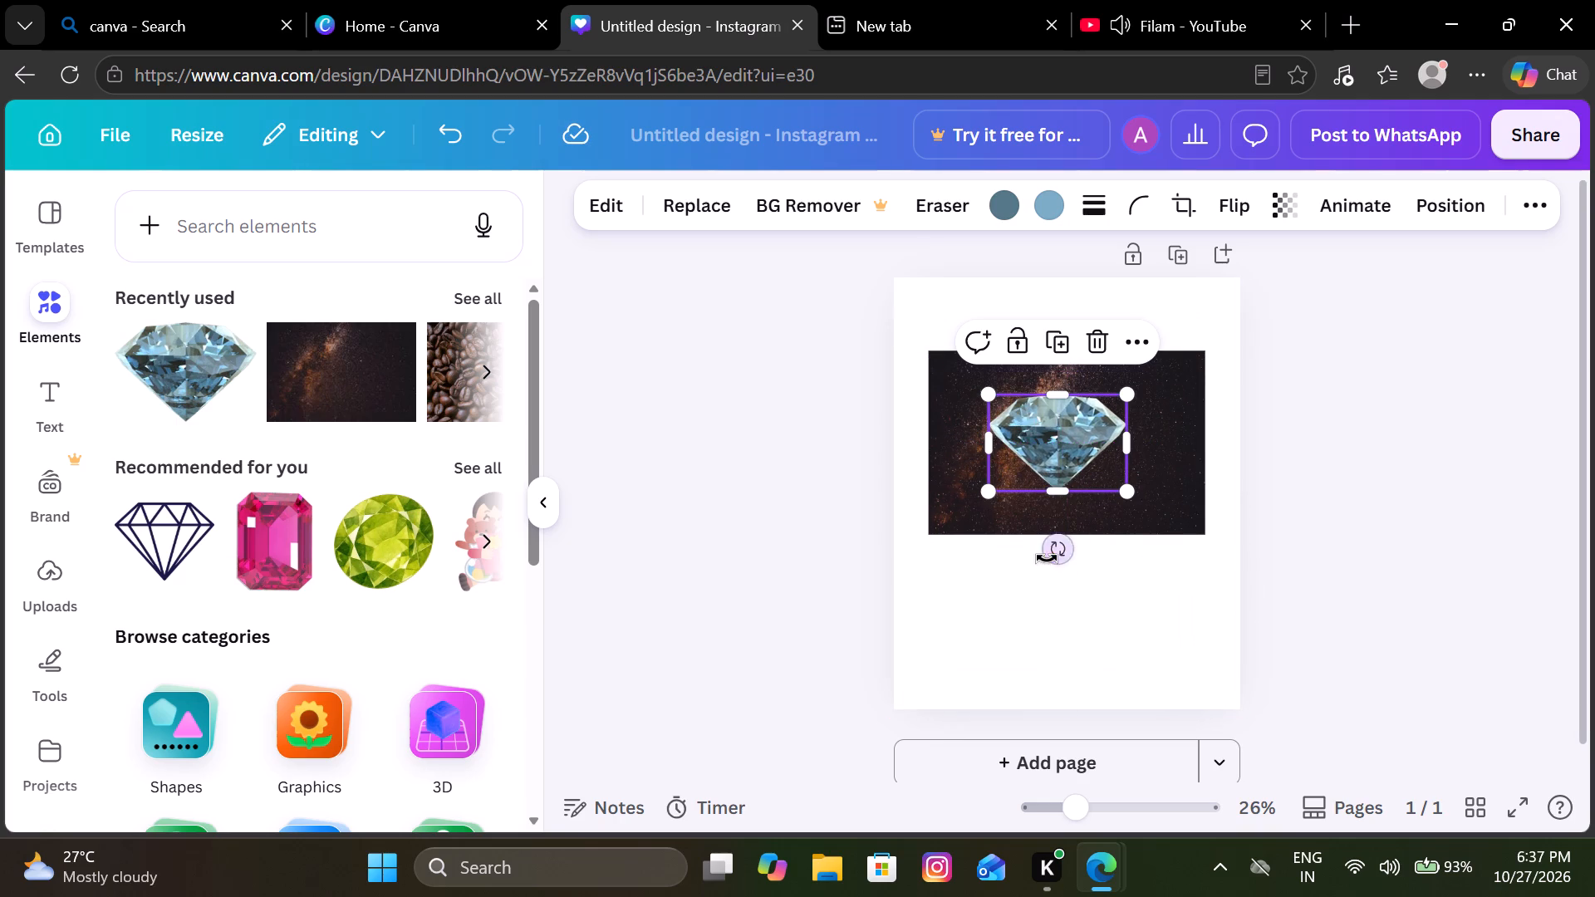
Rotate the Milky Way photo 90° into portrait orientation behind the diamond.
{"action": "scroll", "coordinate": [1047, 558], "scroll_direction": "up", "scroll_amount": 1}
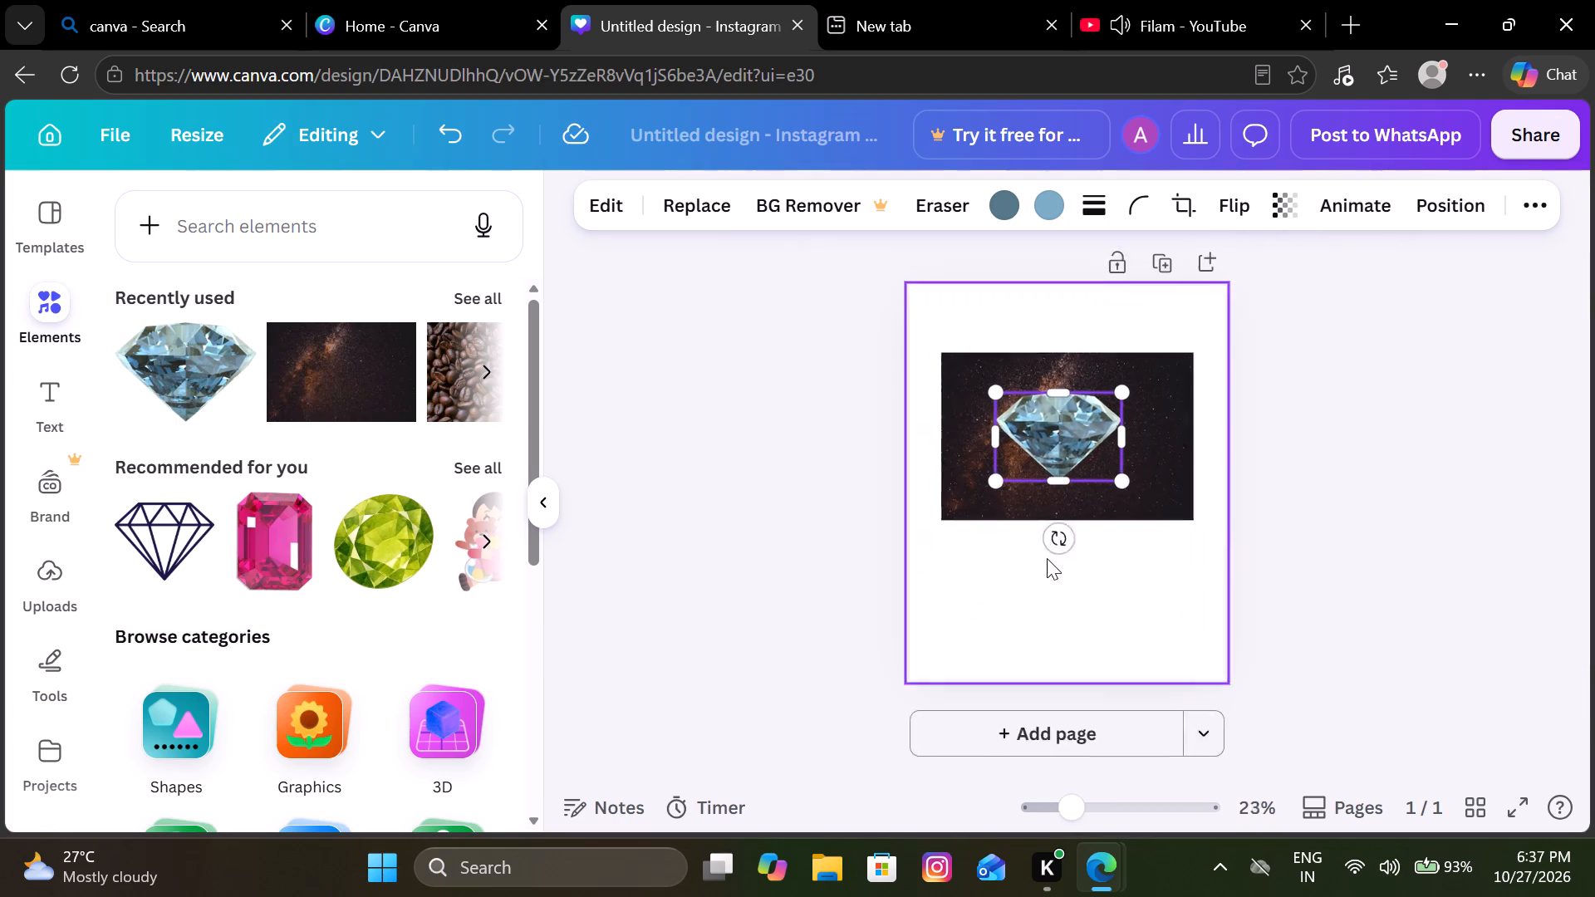
{"action": "left_click", "coordinate": [1155, 464]}
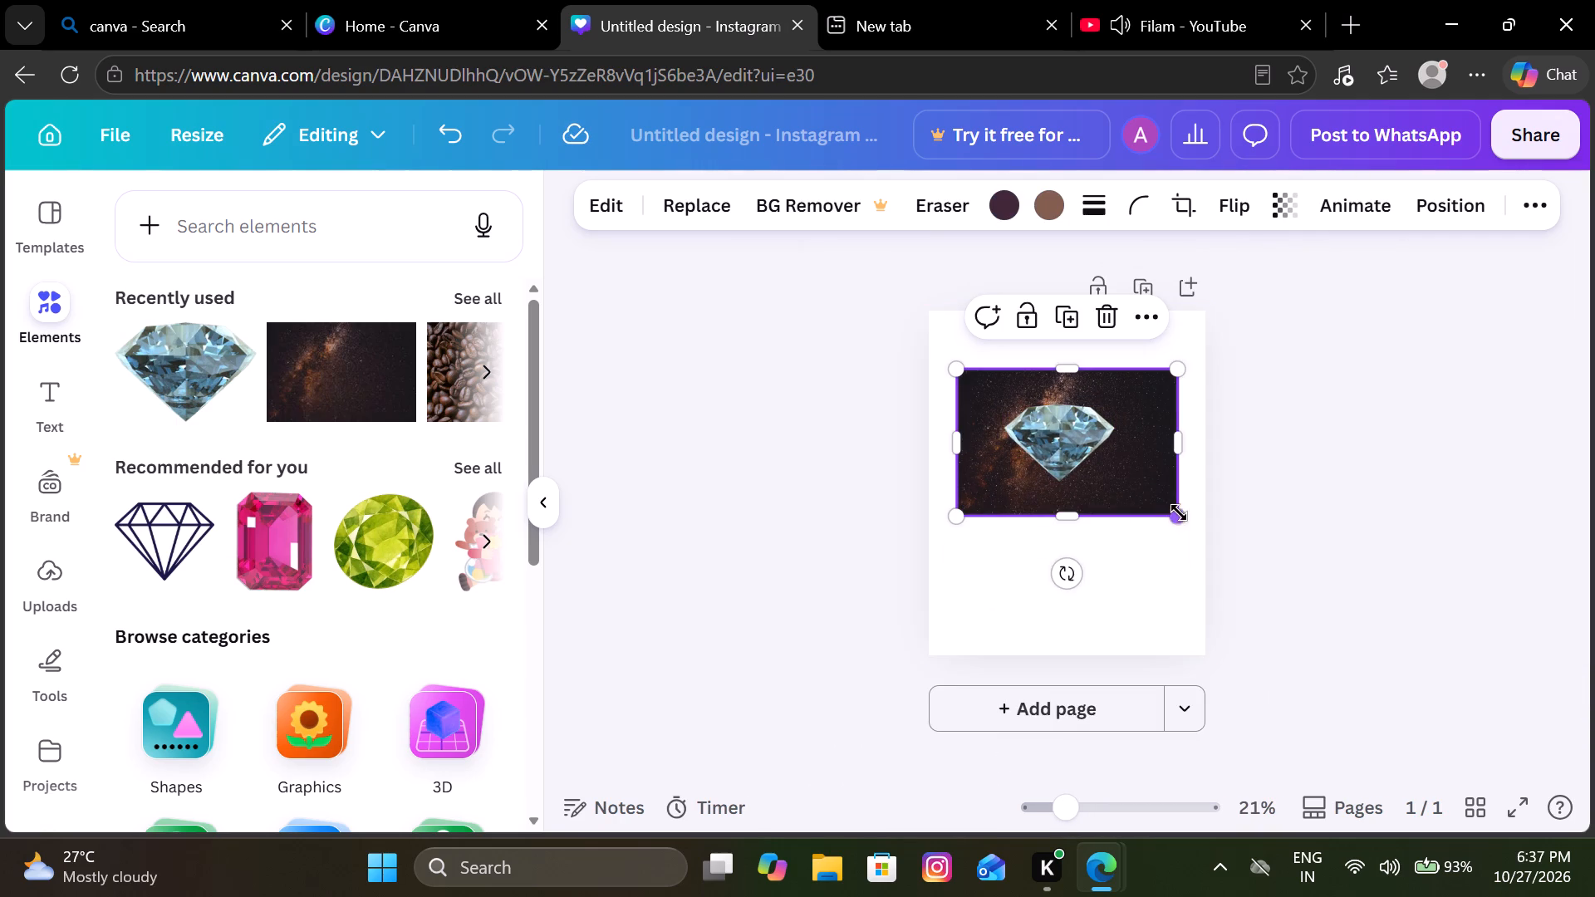
{"action": "left_click_drag", "start_coordinate": [1059, 574], "coordinate": [953, 432]}
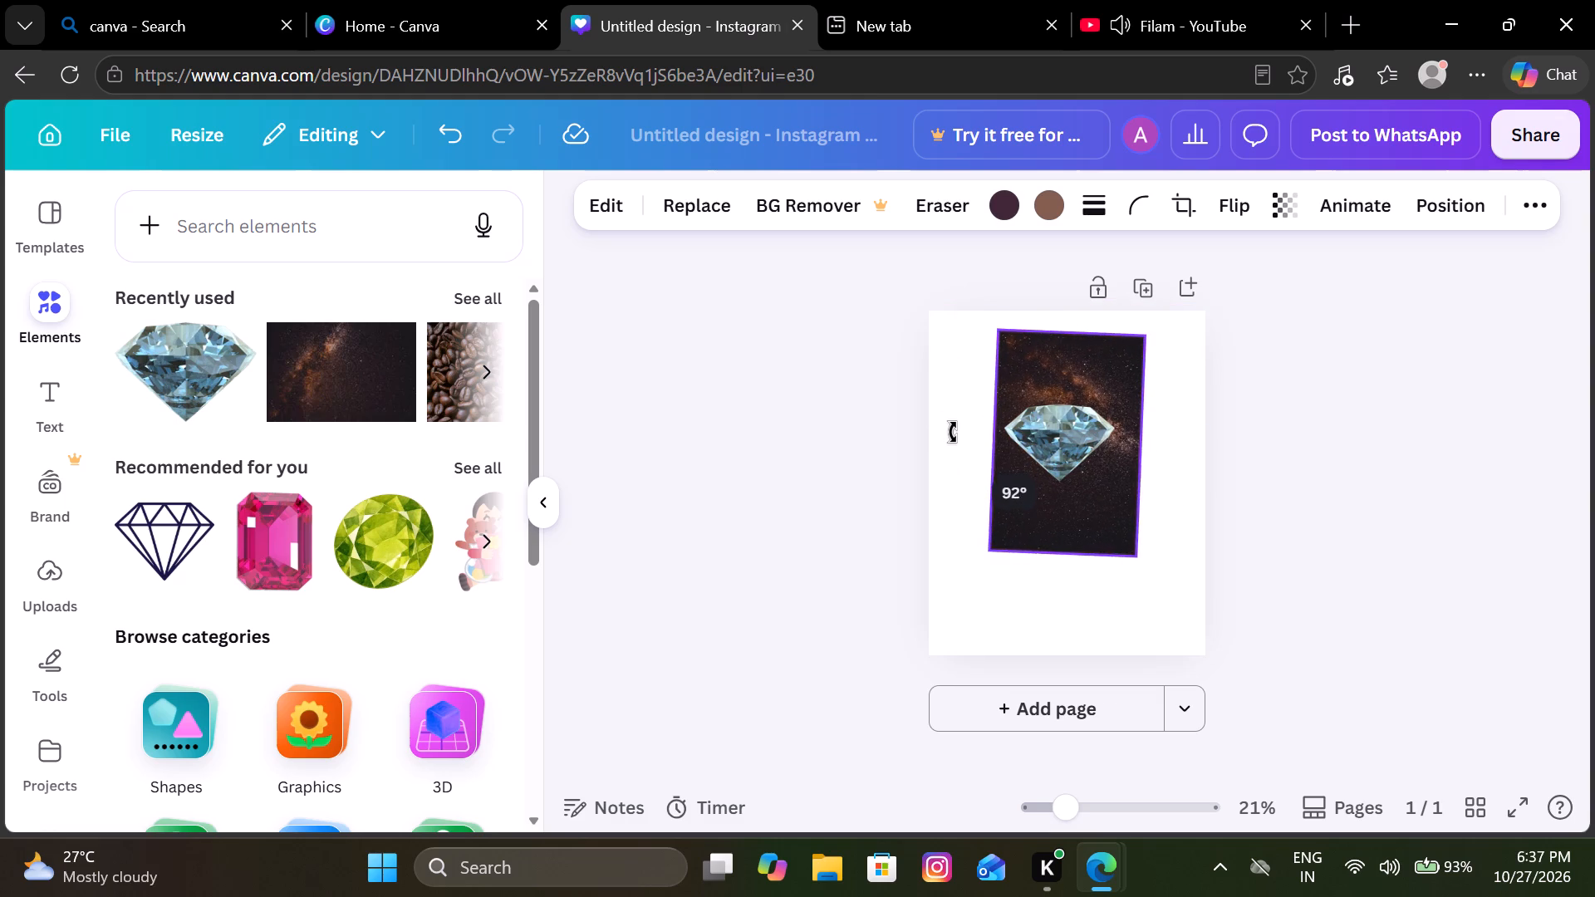
{"action": "left_click_drag", "start_coordinate": [953, 432], "coordinate": [956, 434]}
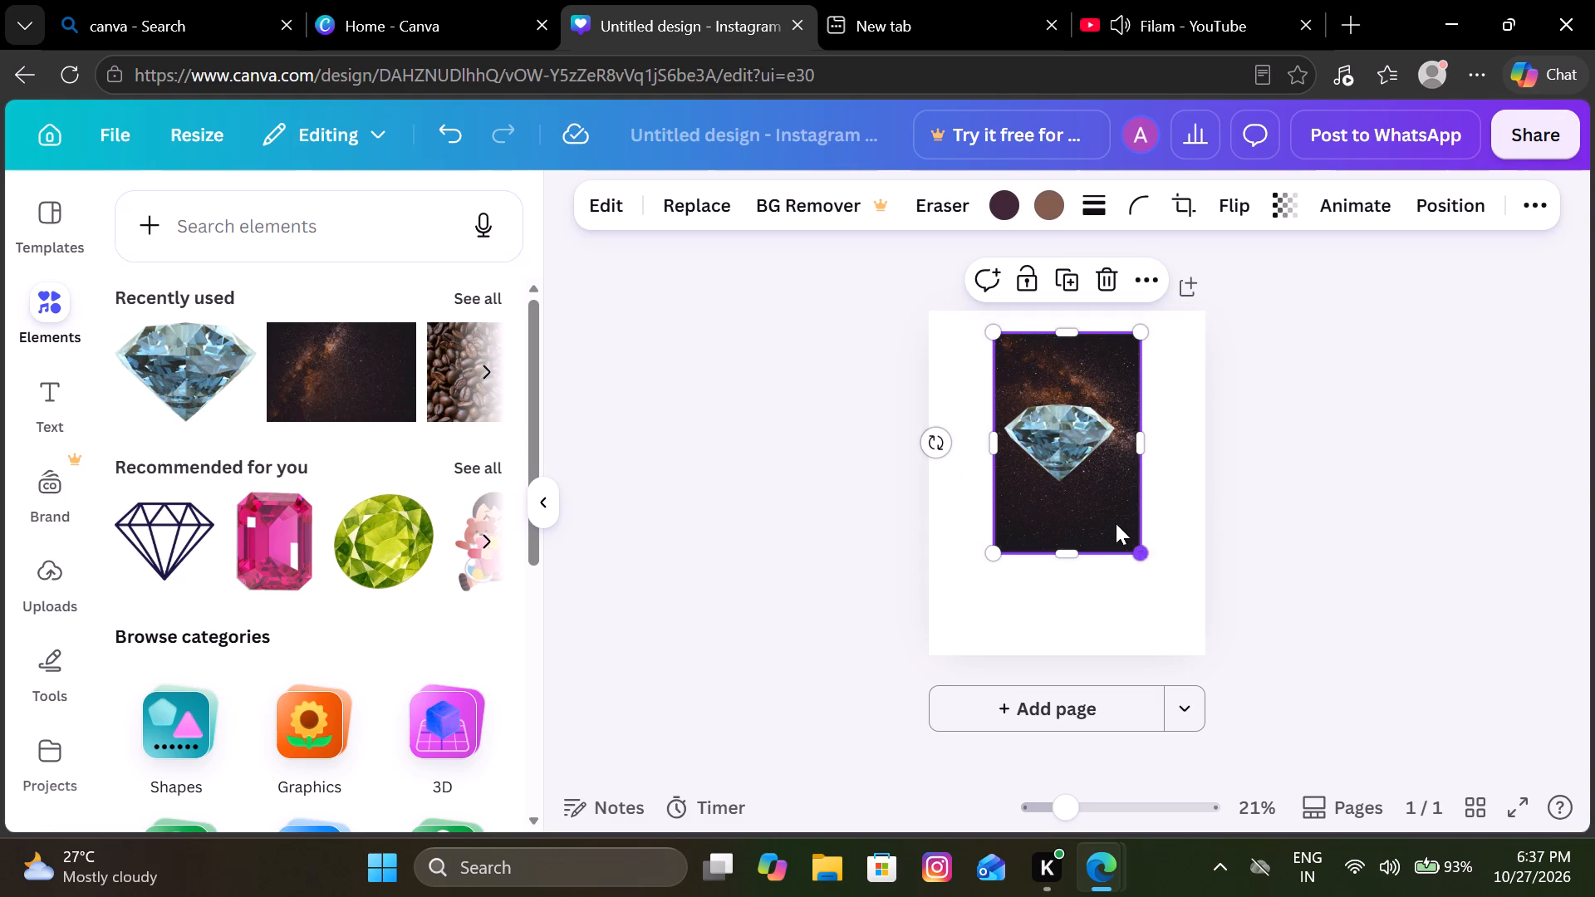
Move the Milky Way photo to the page's upper-left corner and enlarge it to cover nearly the whole page.
{"action": "left_click_drag", "start_coordinate": [1094, 510], "coordinate": [1033, 488]}
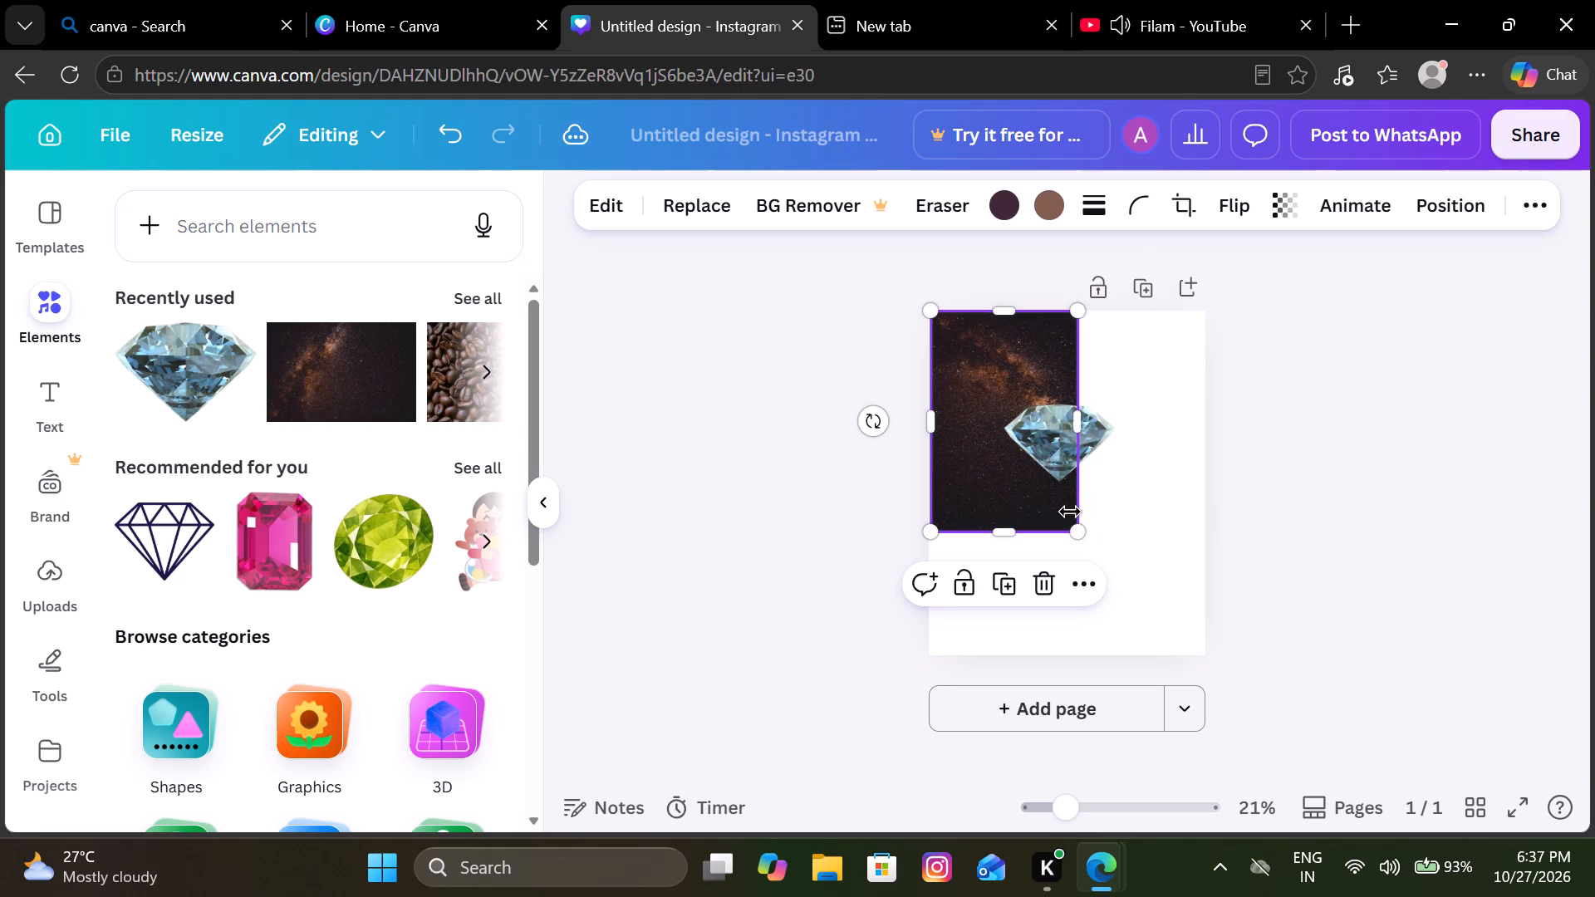
{"action": "left_click_drag", "start_coordinate": [1079, 530], "coordinate": [1342, 659]}
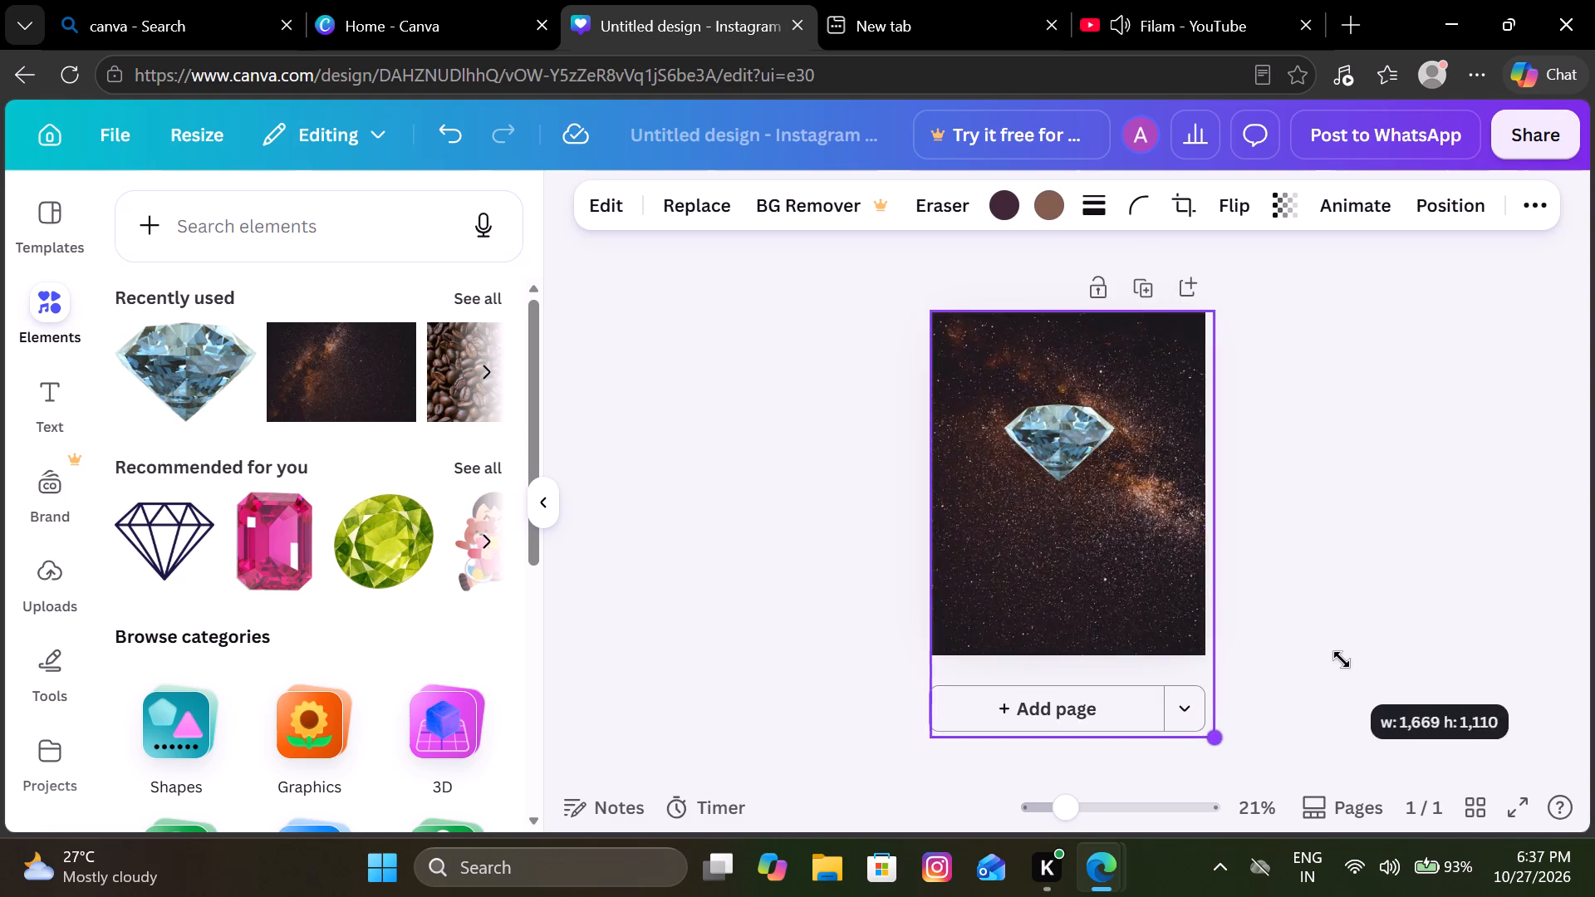
{"action": "left_click_drag", "start_coordinate": [1342, 659], "coordinate": [1344, 607]}
{"action": "left_click", "coordinate": [935, 526]}
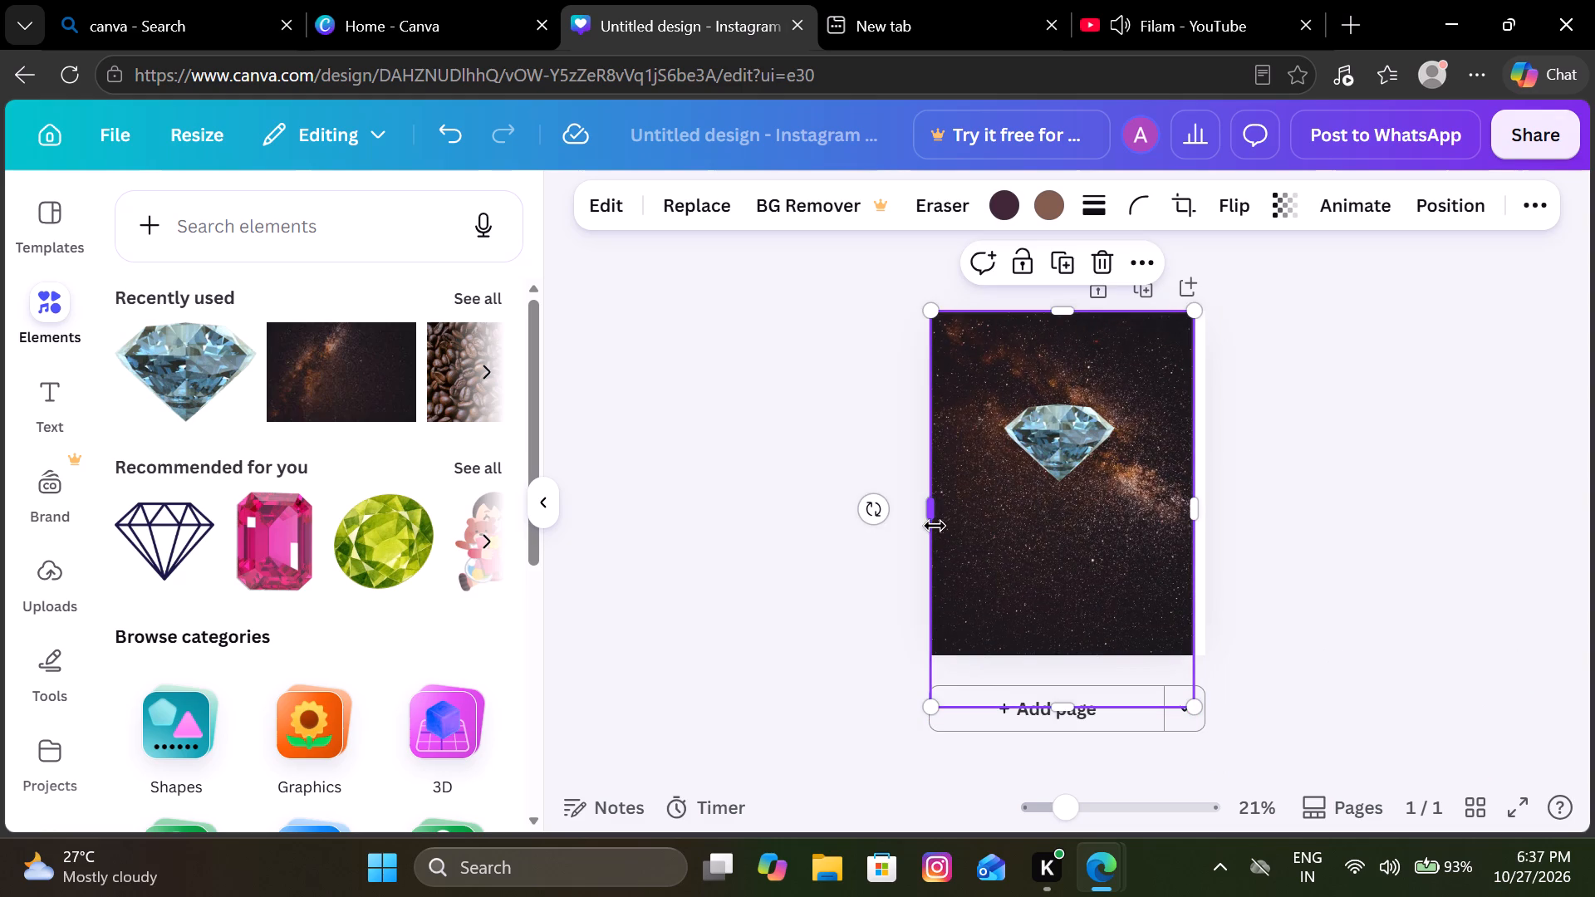
{"action": "left_click_drag", "start_coordinate": [753, 577], "coordinate": [823, 407]}
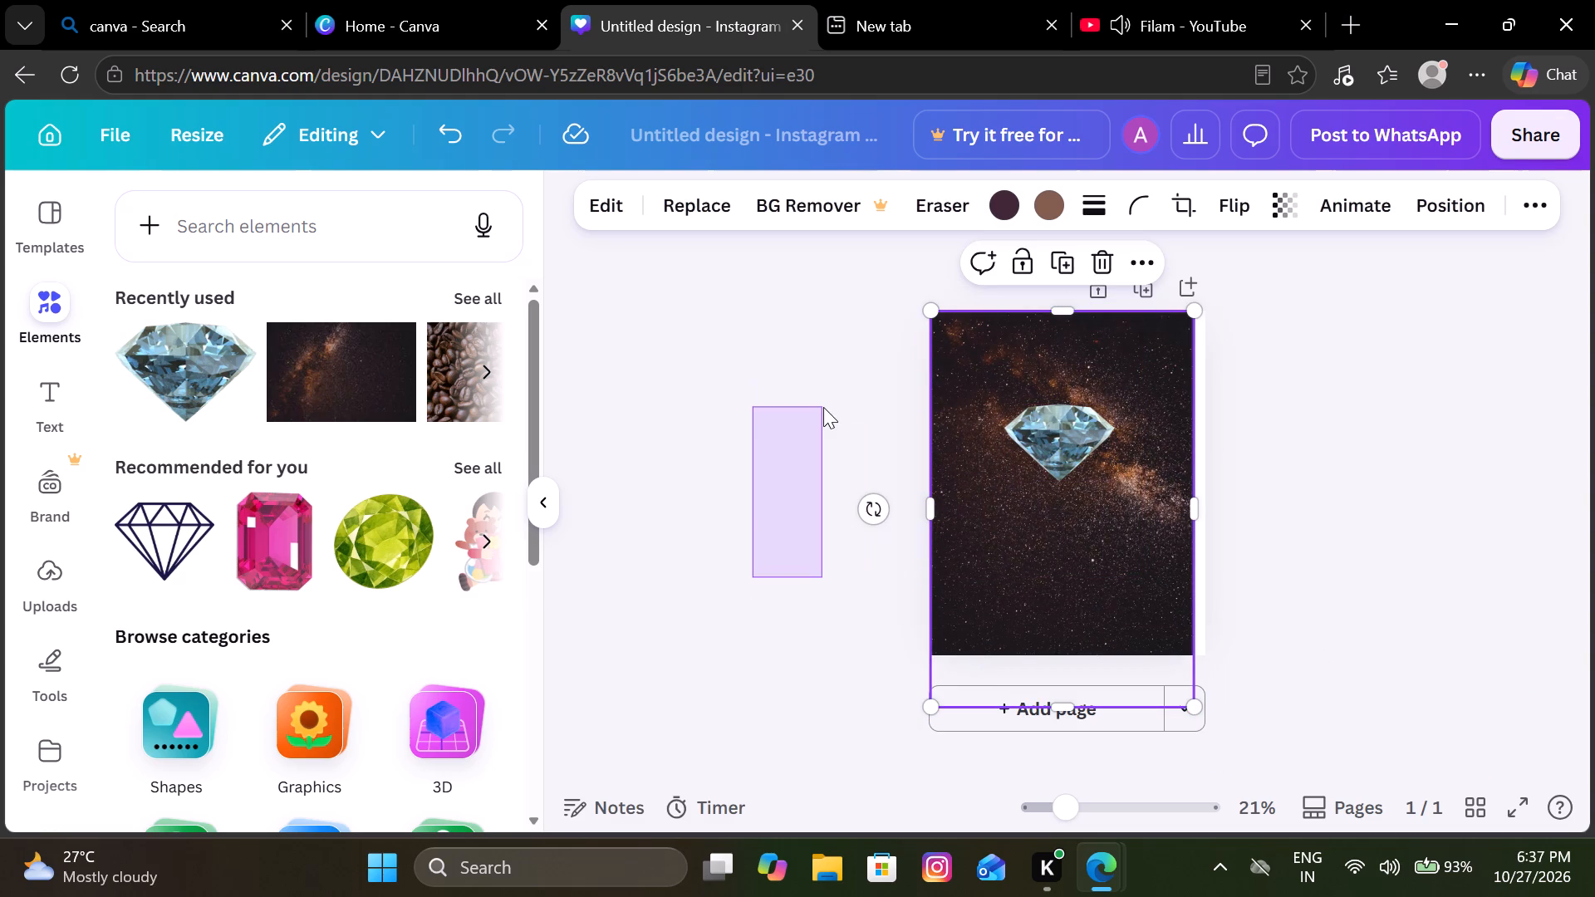
{"action": "left_click_drag", "start_coordinate": [587, 483], "coordinate": [1024, 124]}
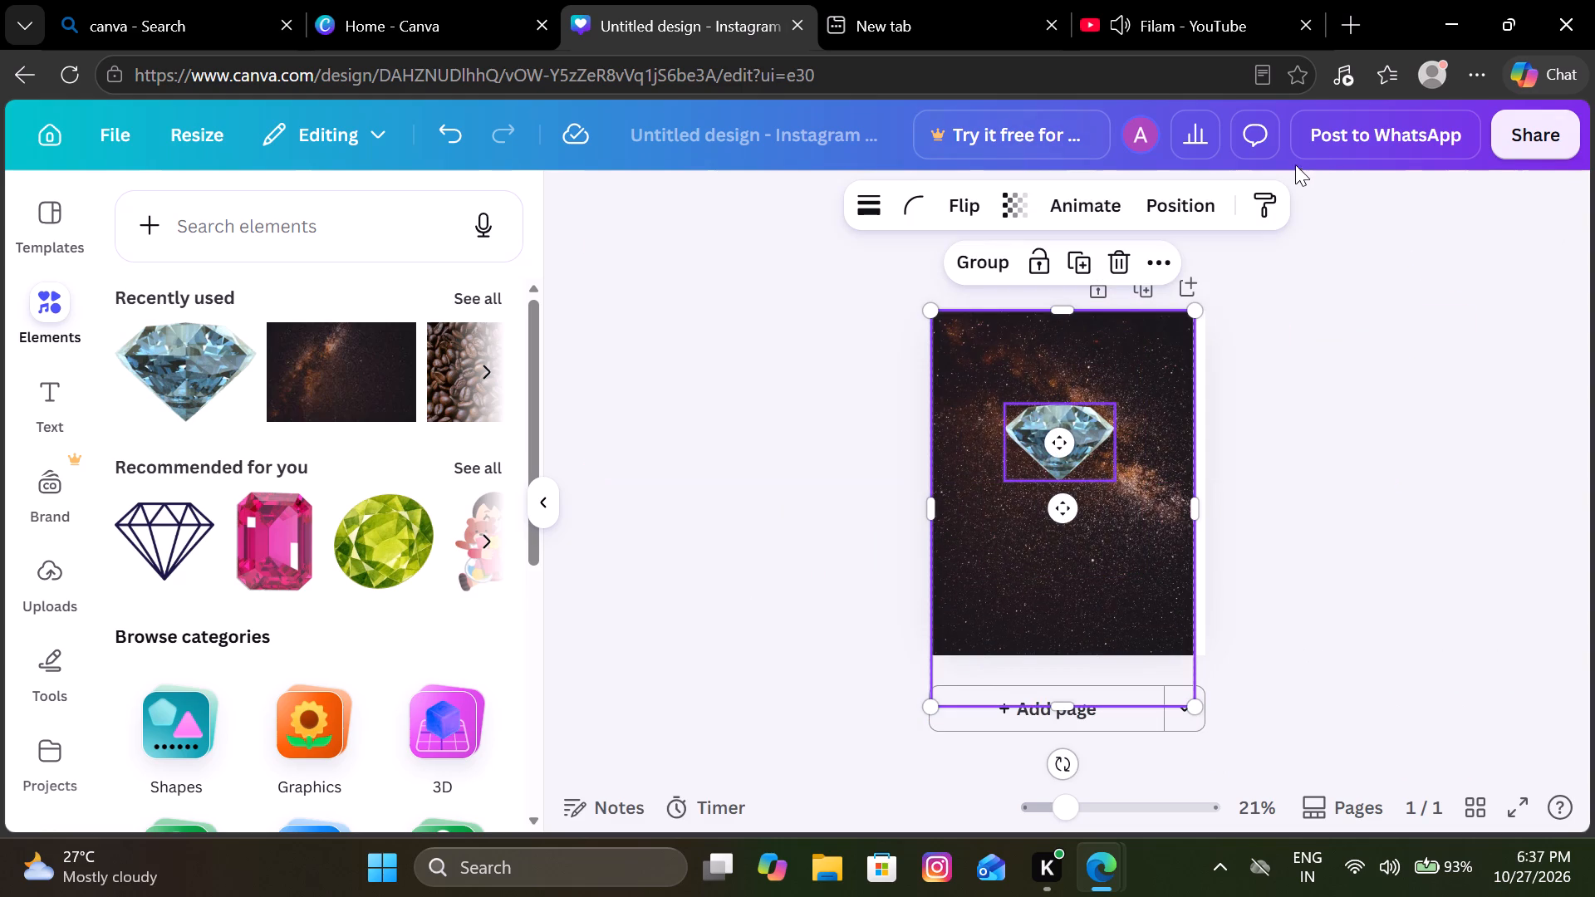
{"action": "left_click", "coordinate": [1415, 316]}
Delete the blue diamond from the Milky Way photo.
{"action": "left_click", "coordinate": [1072, 424]}
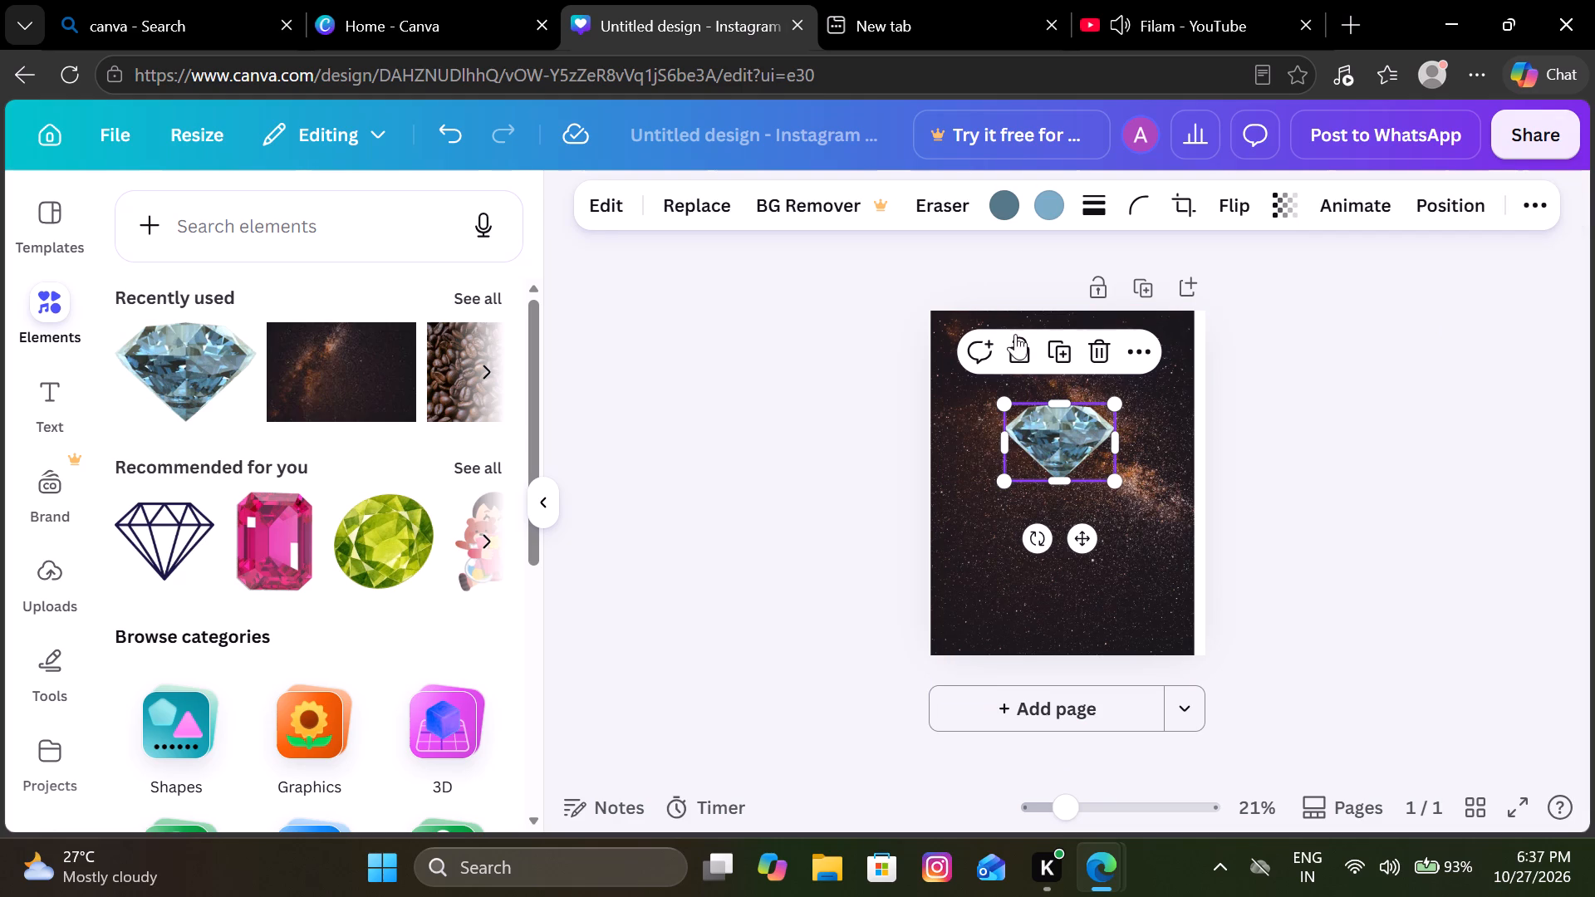
{"action": "left_click", "coordinate": [1098, 359]}
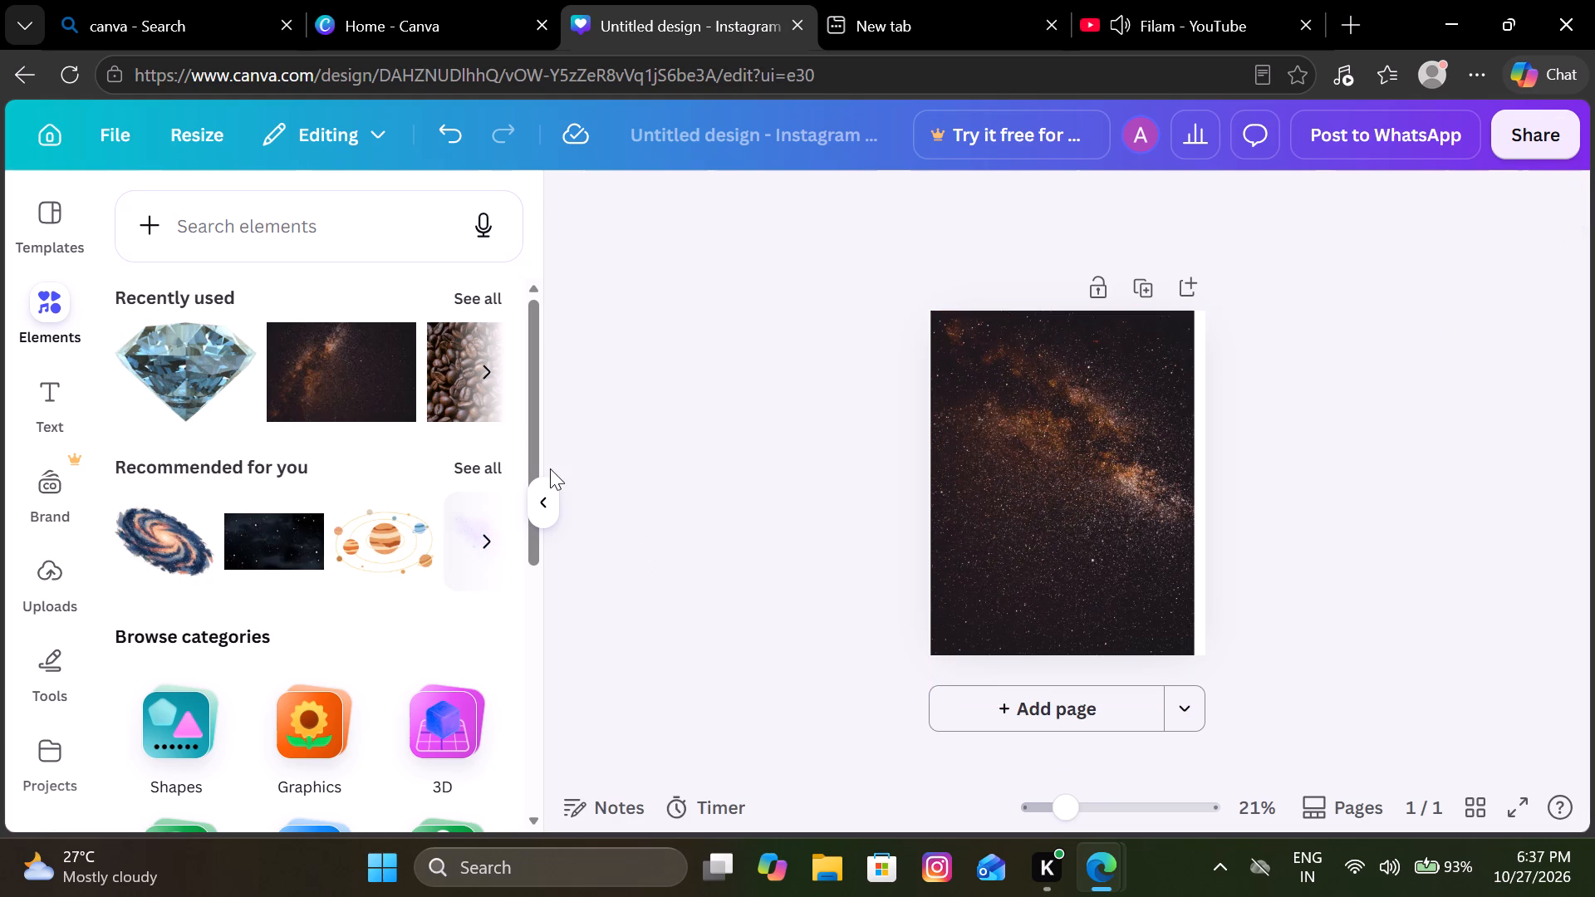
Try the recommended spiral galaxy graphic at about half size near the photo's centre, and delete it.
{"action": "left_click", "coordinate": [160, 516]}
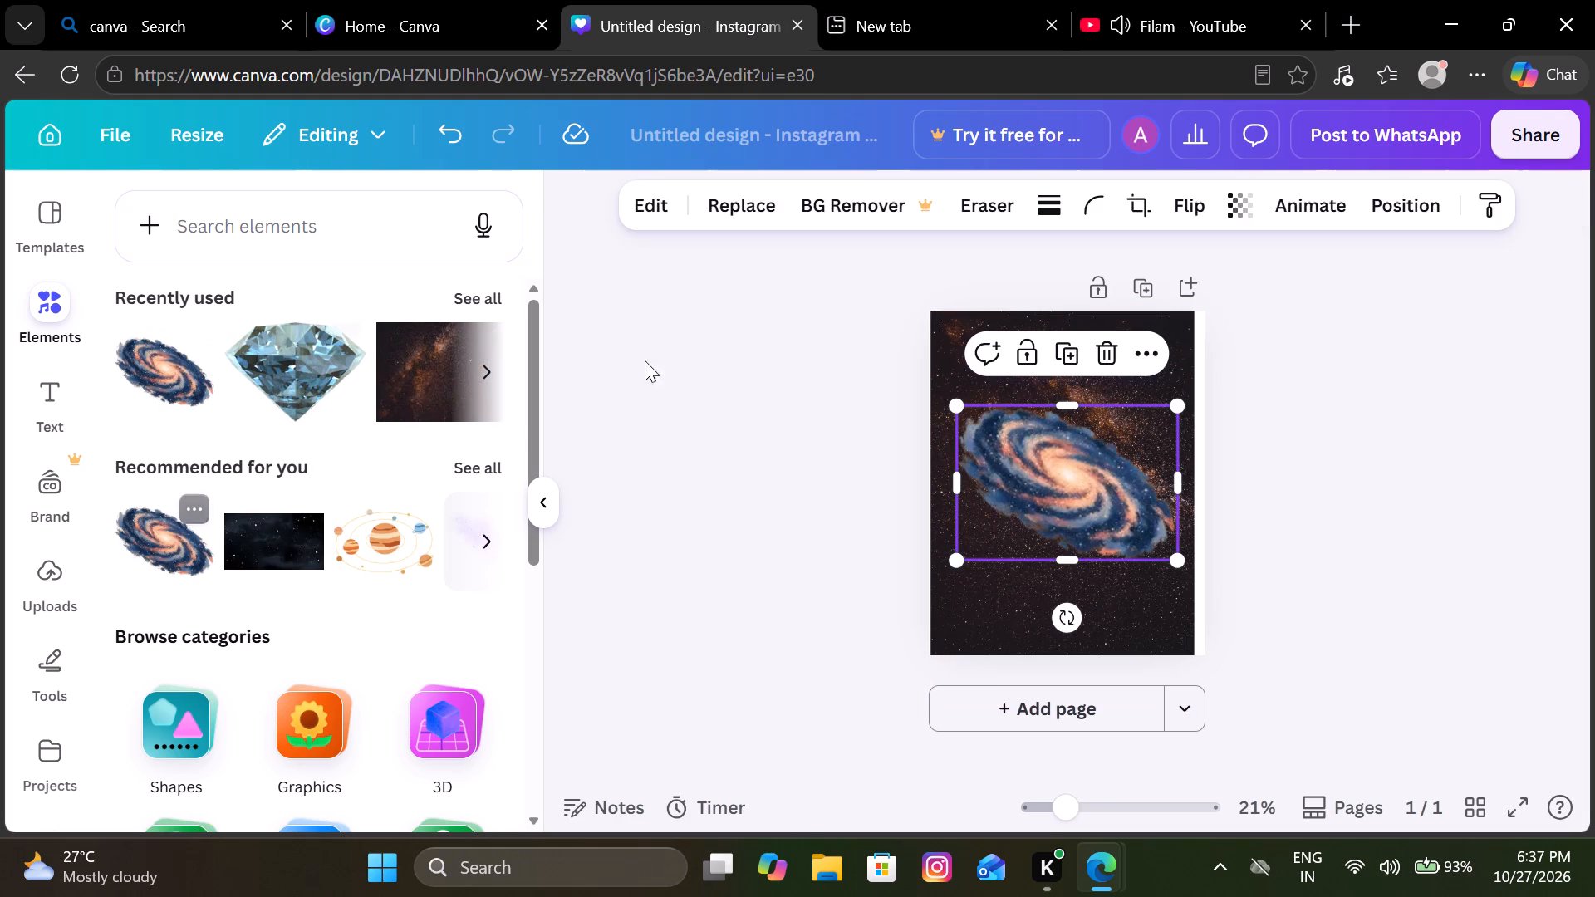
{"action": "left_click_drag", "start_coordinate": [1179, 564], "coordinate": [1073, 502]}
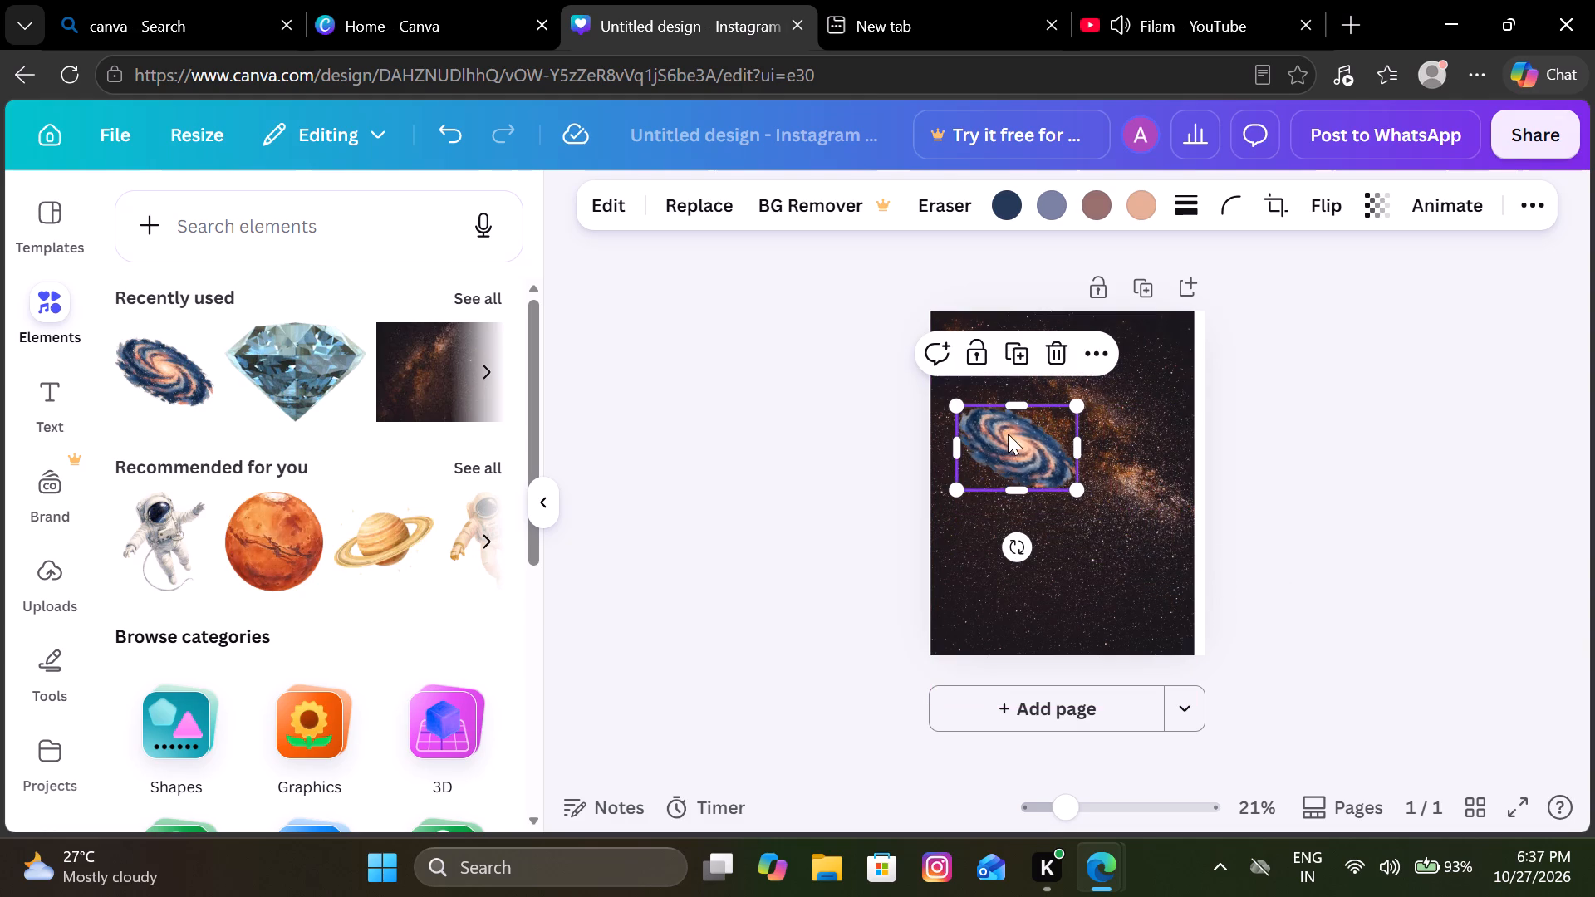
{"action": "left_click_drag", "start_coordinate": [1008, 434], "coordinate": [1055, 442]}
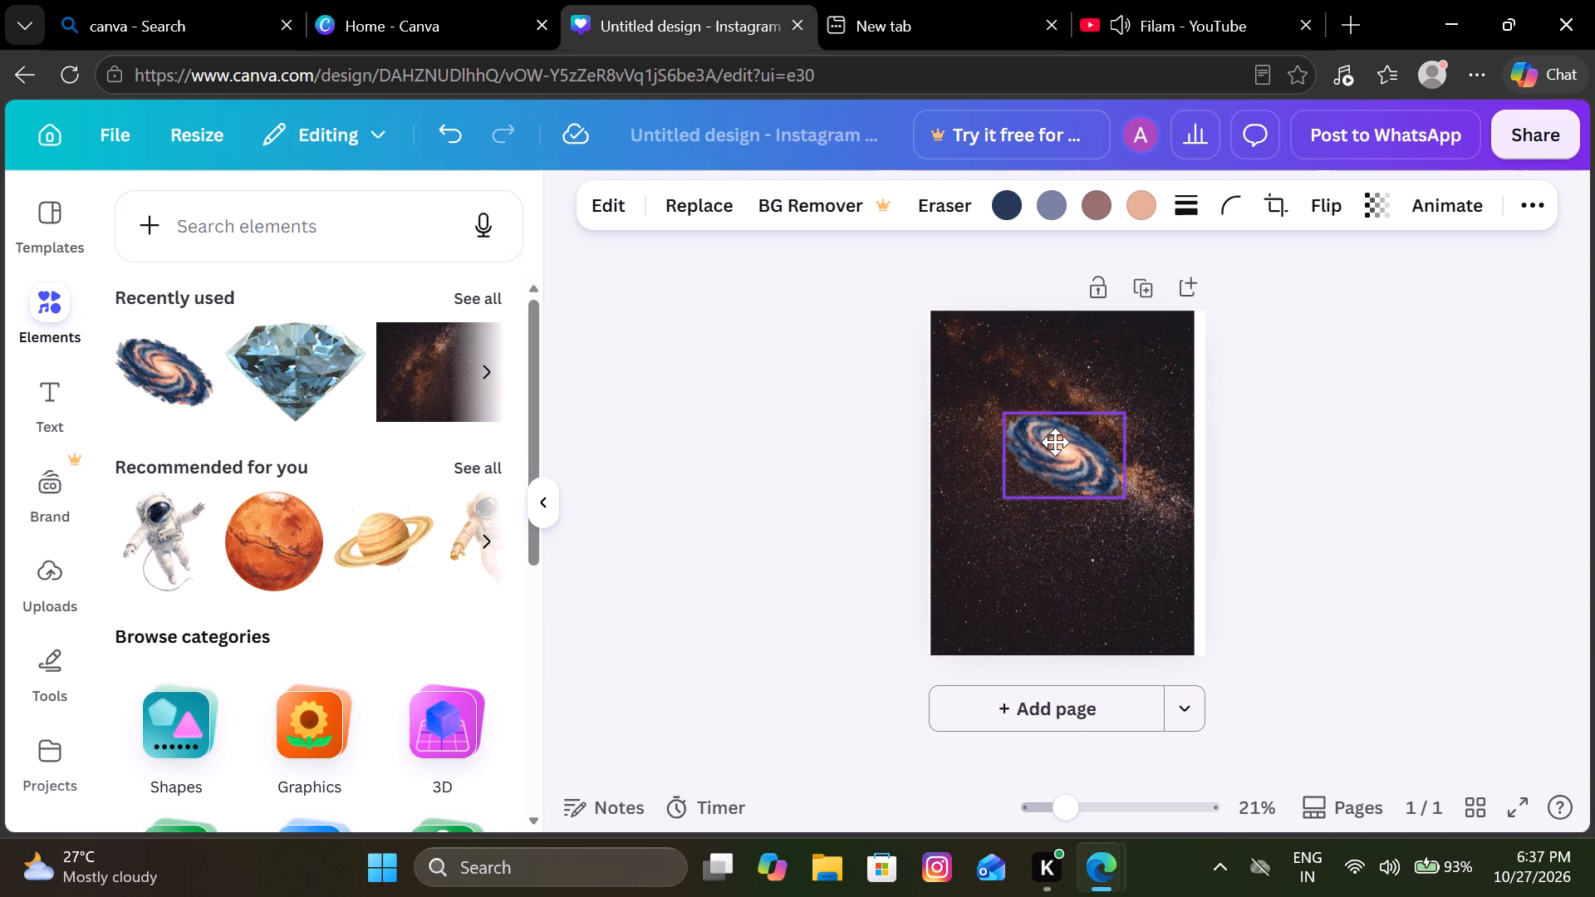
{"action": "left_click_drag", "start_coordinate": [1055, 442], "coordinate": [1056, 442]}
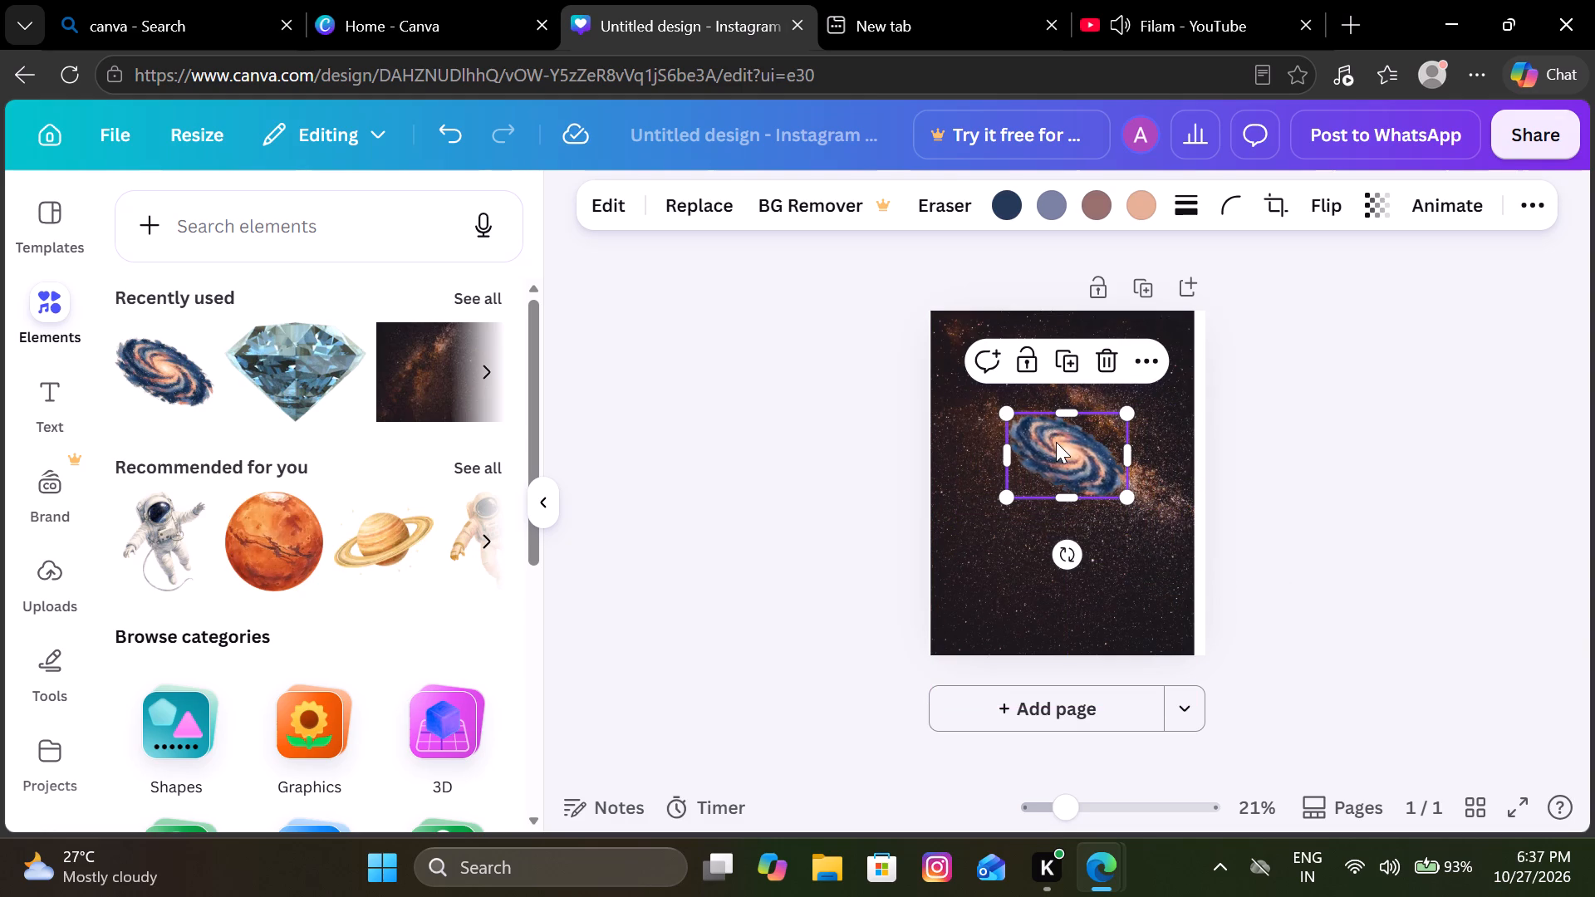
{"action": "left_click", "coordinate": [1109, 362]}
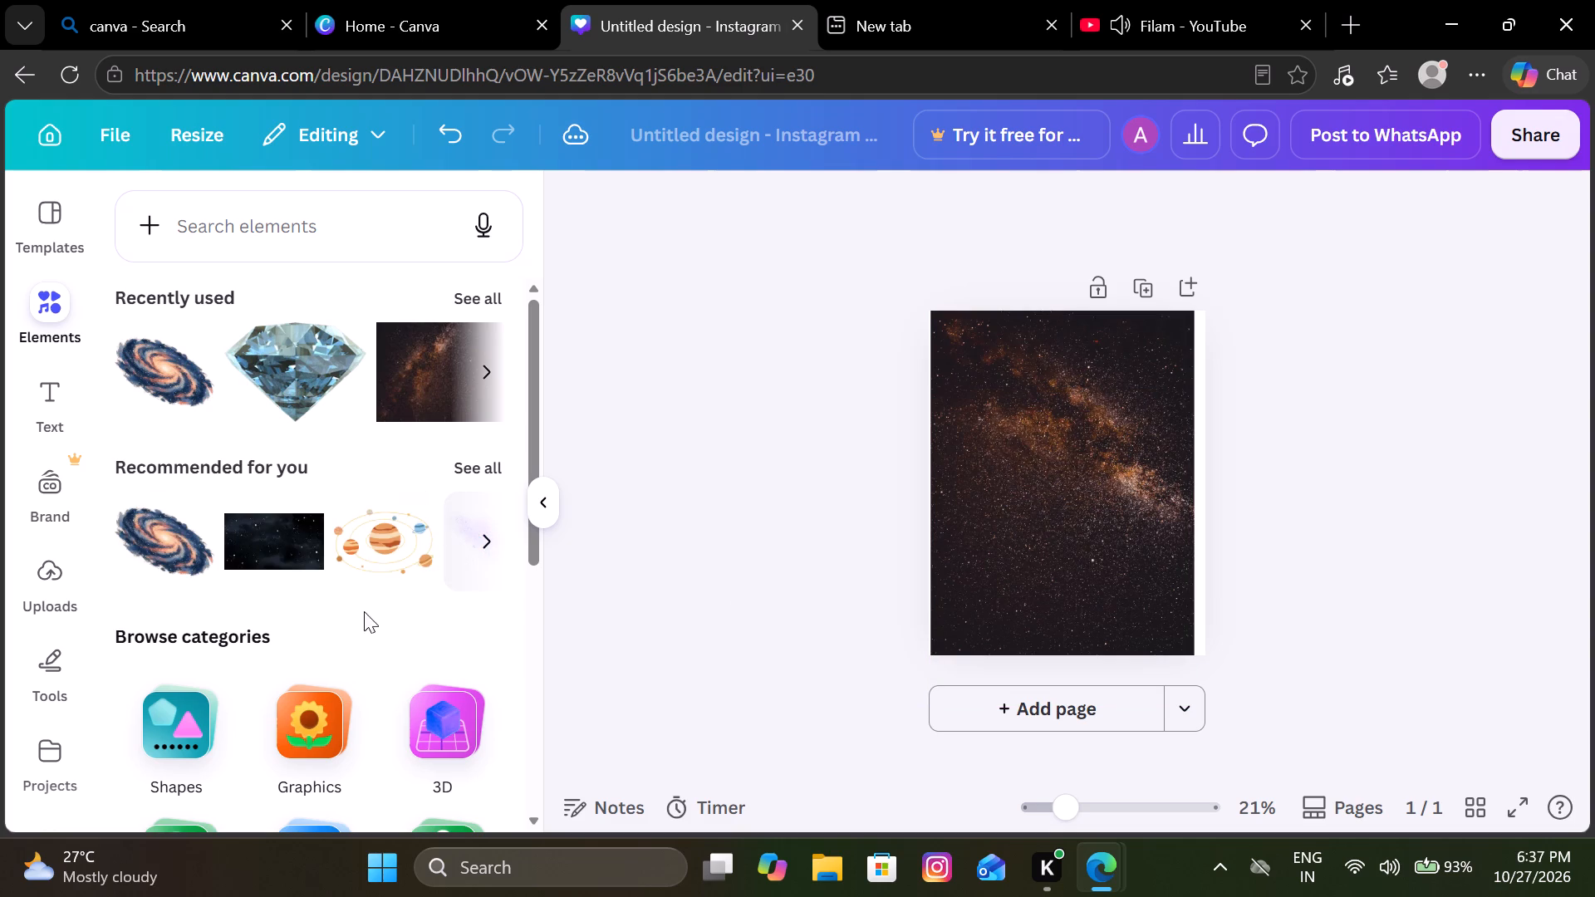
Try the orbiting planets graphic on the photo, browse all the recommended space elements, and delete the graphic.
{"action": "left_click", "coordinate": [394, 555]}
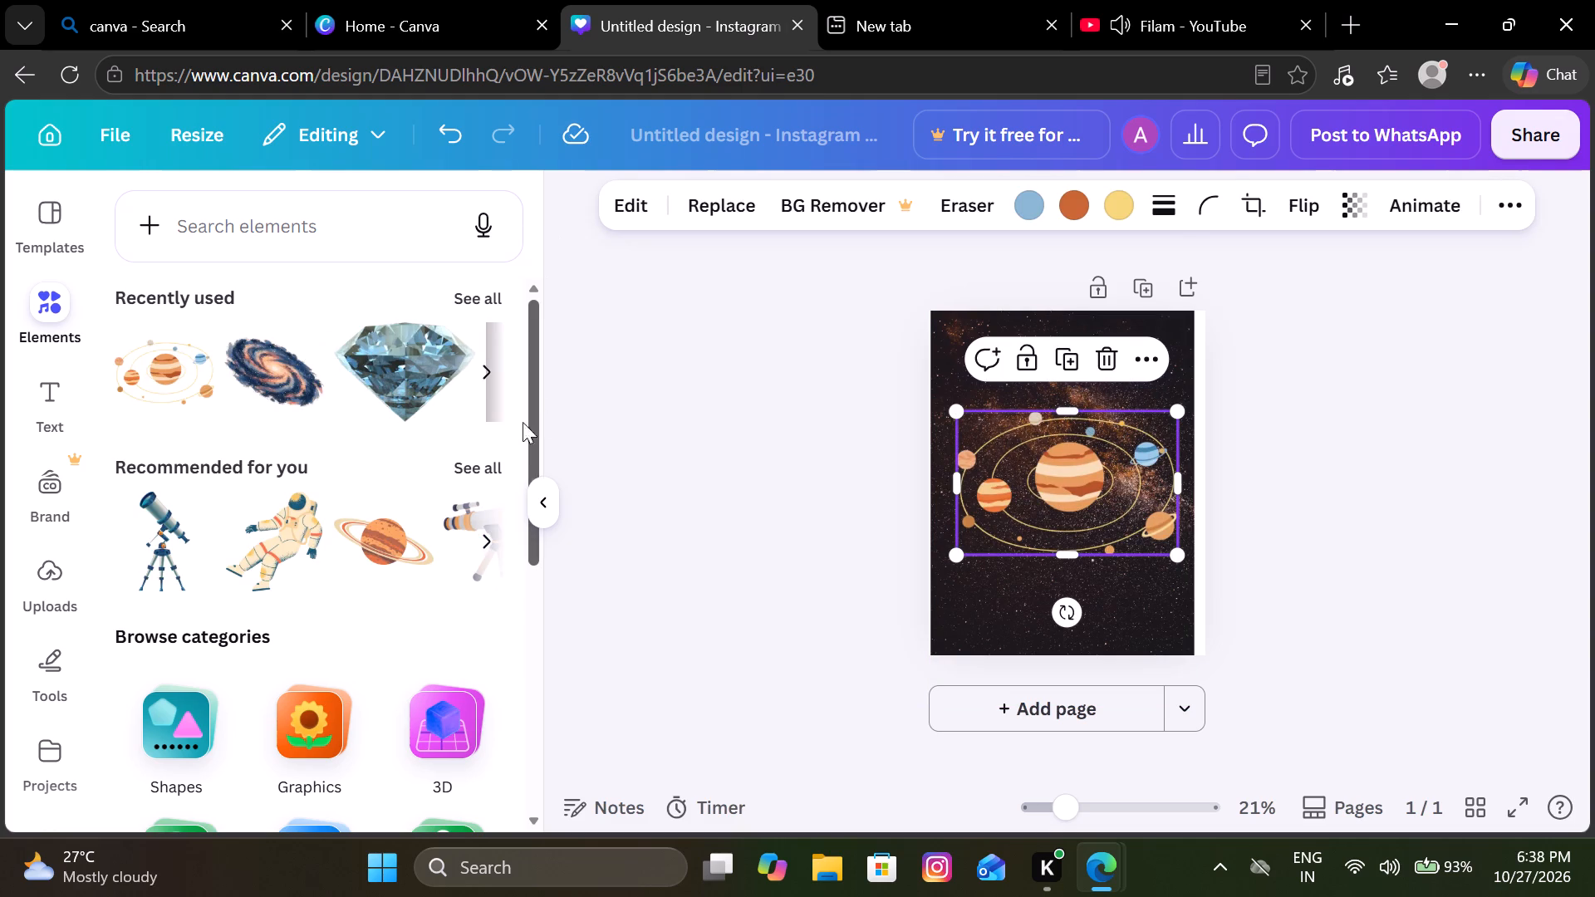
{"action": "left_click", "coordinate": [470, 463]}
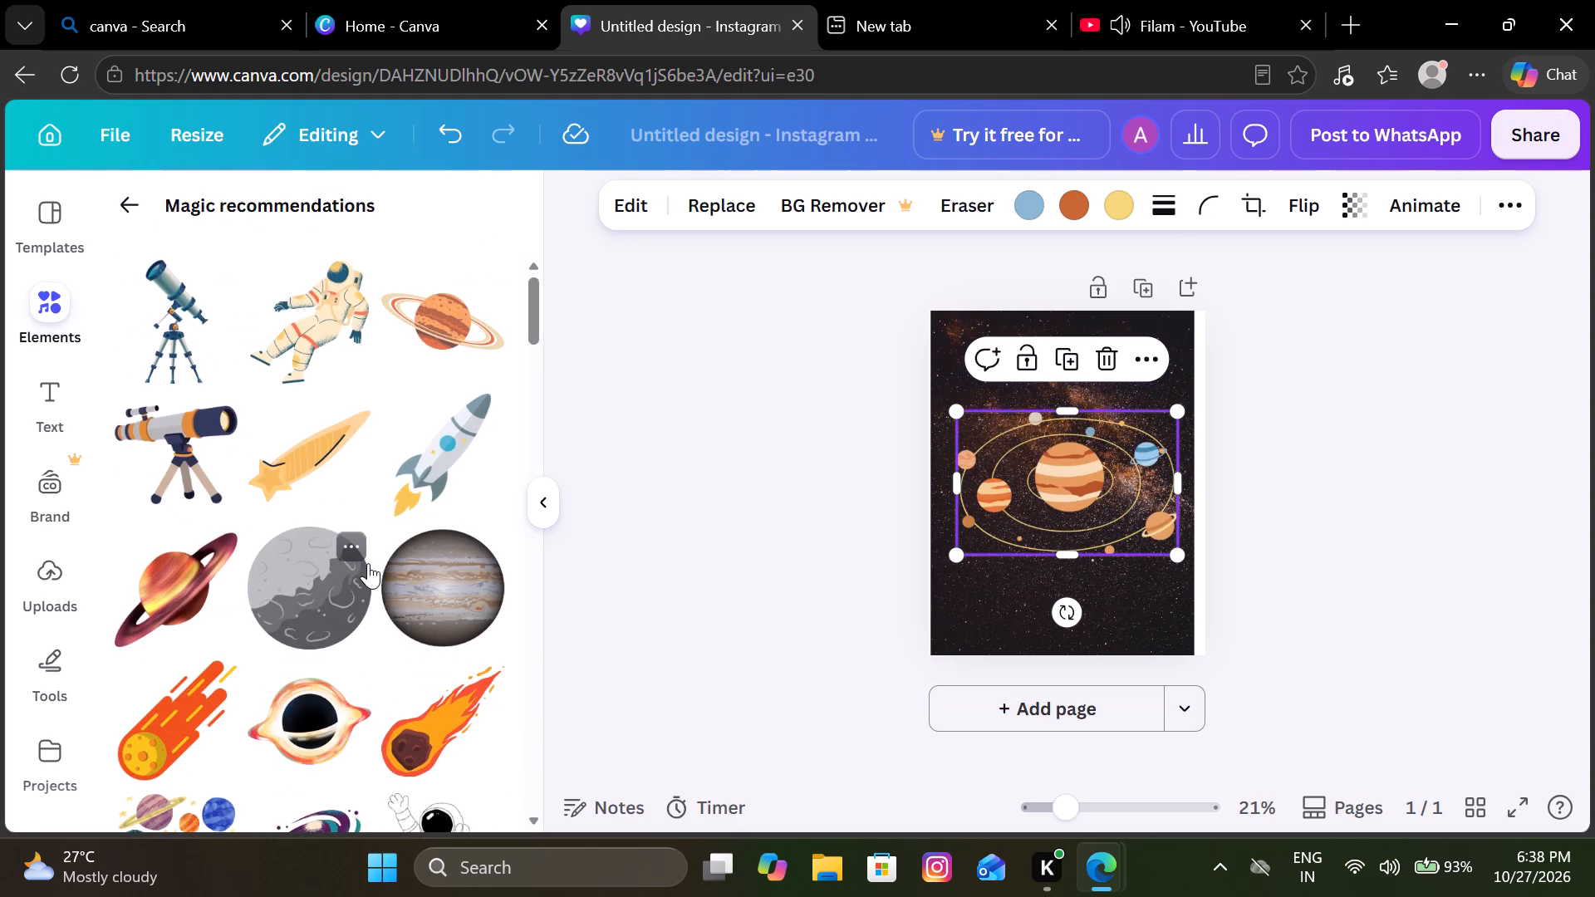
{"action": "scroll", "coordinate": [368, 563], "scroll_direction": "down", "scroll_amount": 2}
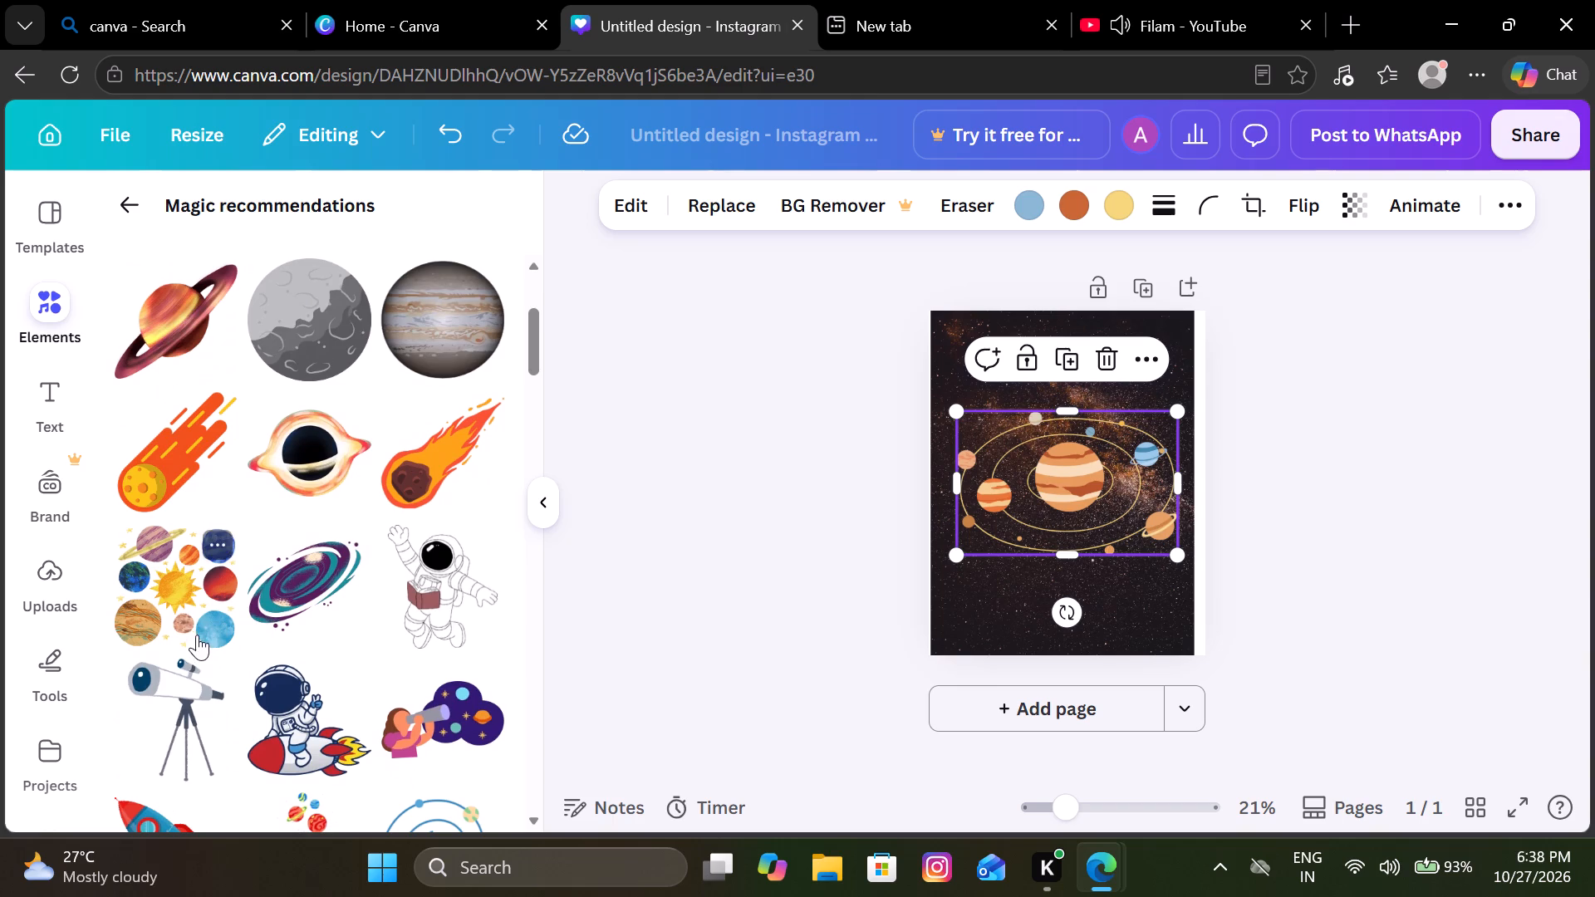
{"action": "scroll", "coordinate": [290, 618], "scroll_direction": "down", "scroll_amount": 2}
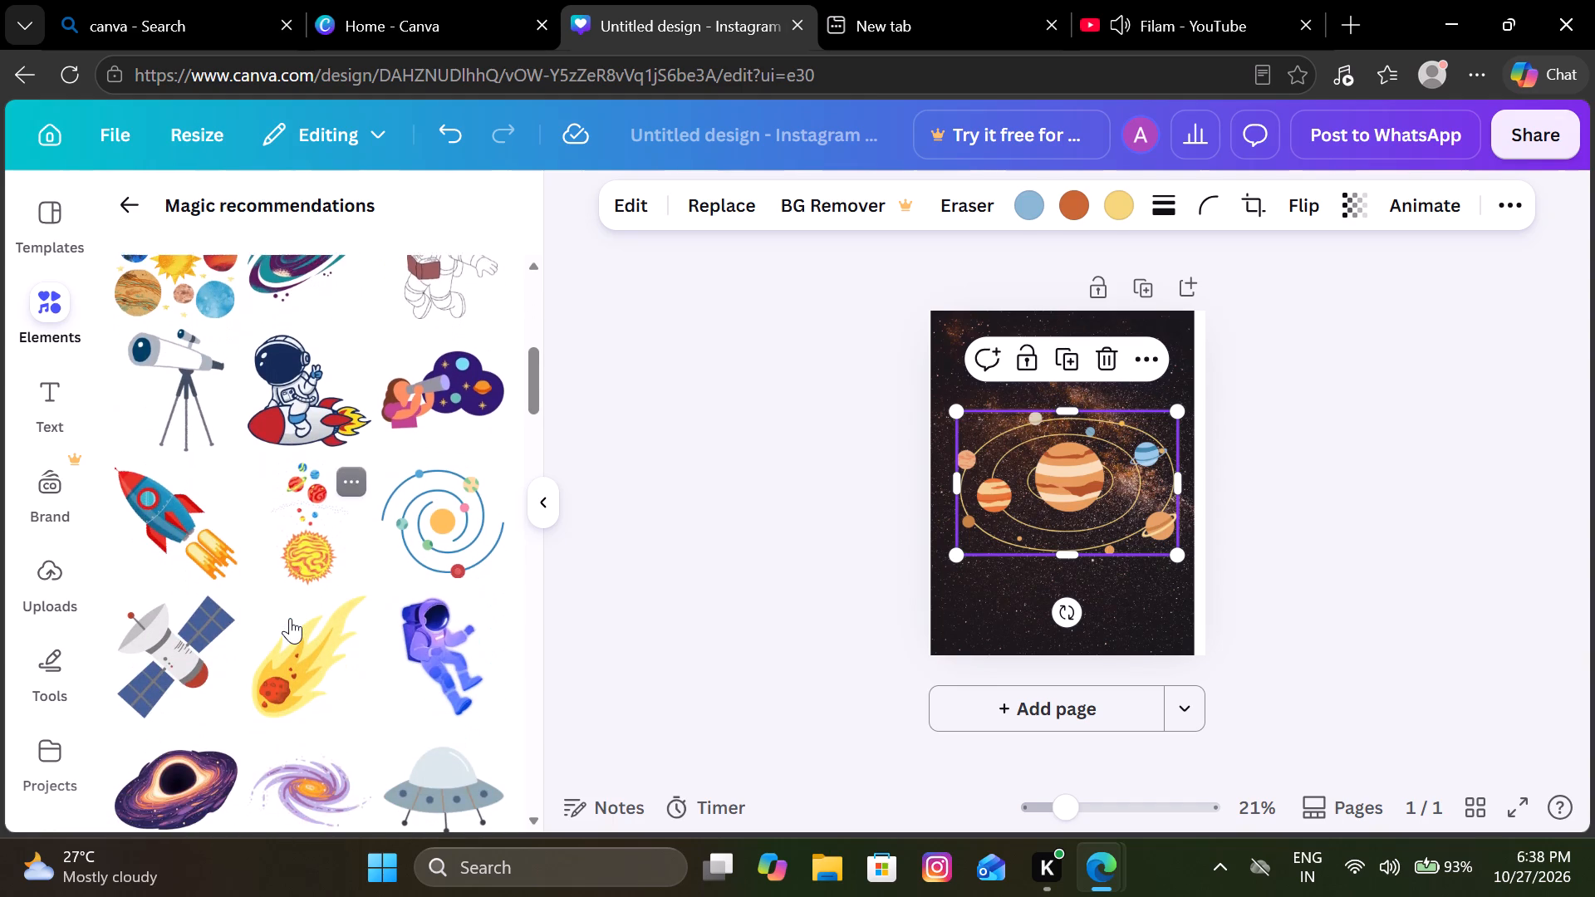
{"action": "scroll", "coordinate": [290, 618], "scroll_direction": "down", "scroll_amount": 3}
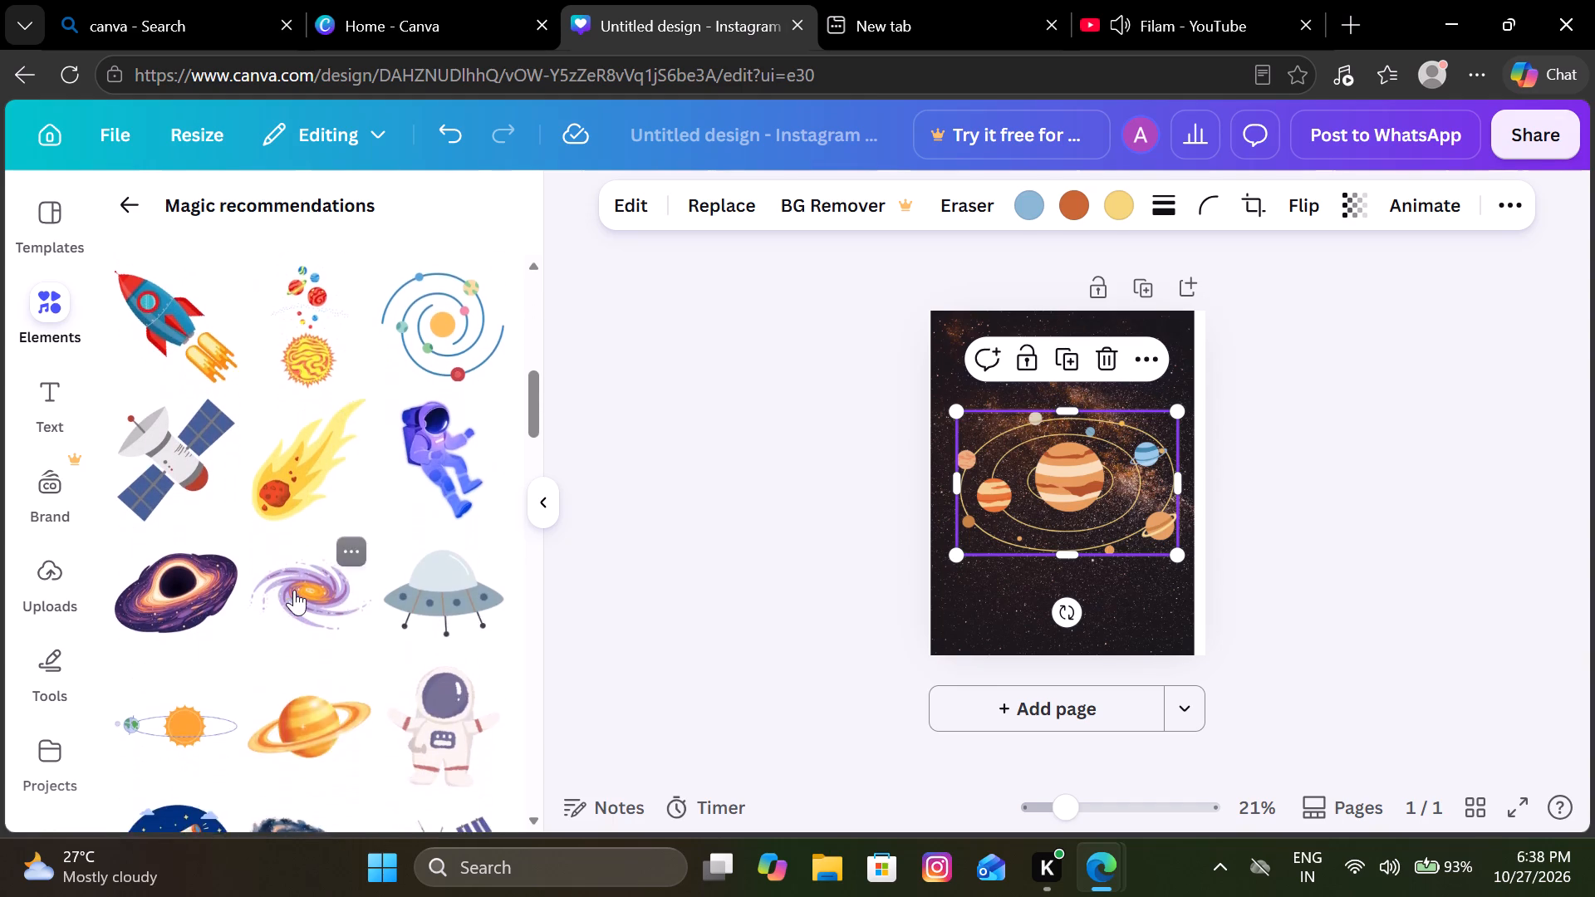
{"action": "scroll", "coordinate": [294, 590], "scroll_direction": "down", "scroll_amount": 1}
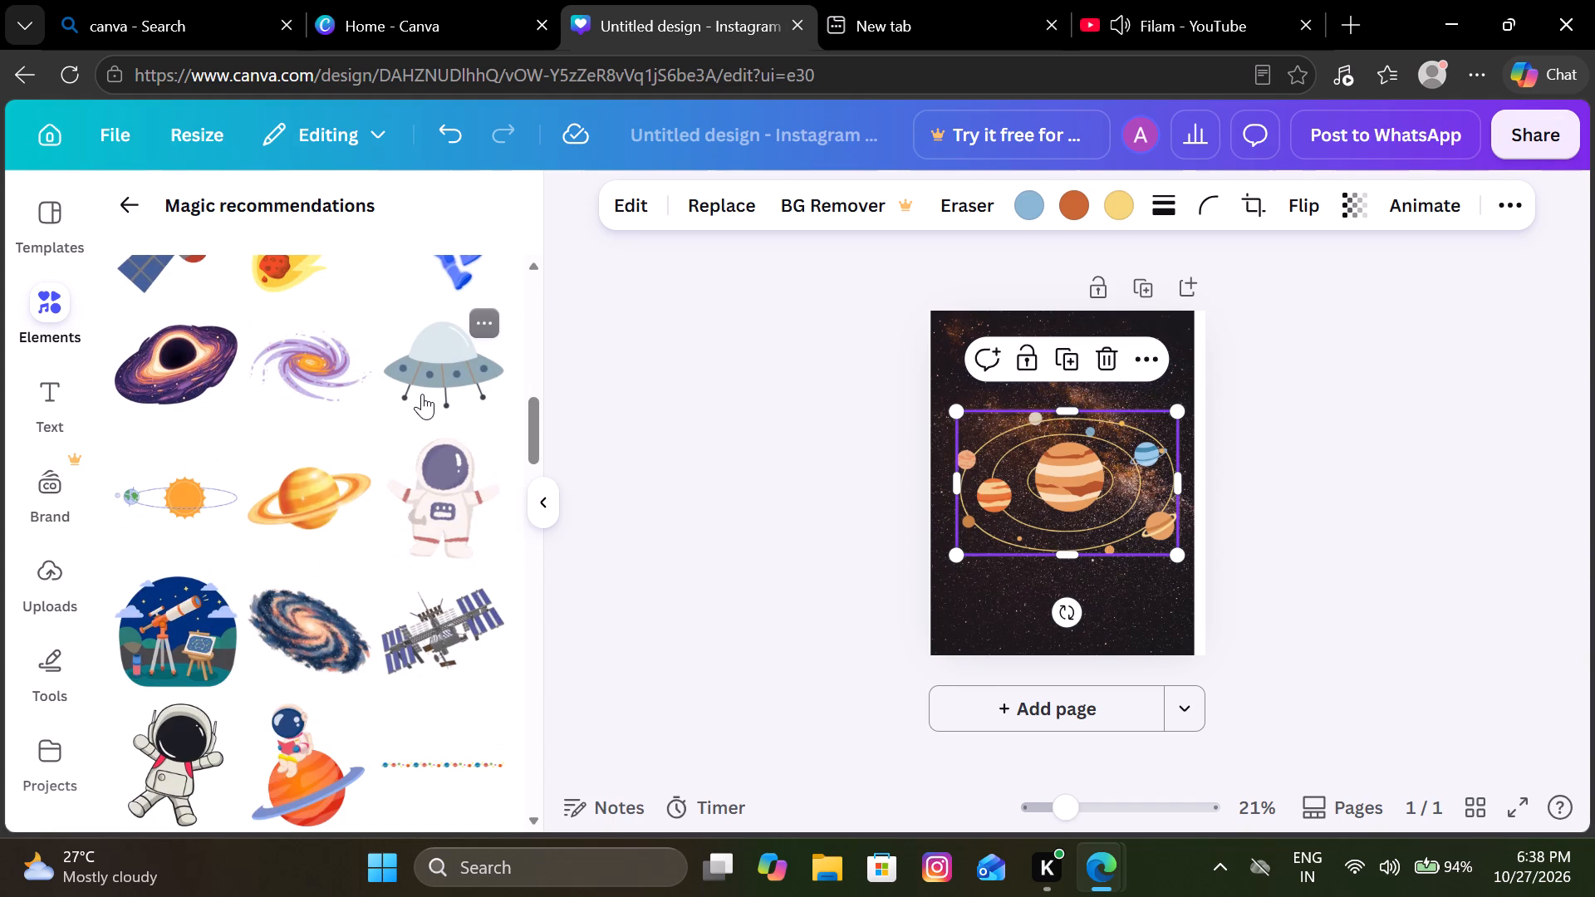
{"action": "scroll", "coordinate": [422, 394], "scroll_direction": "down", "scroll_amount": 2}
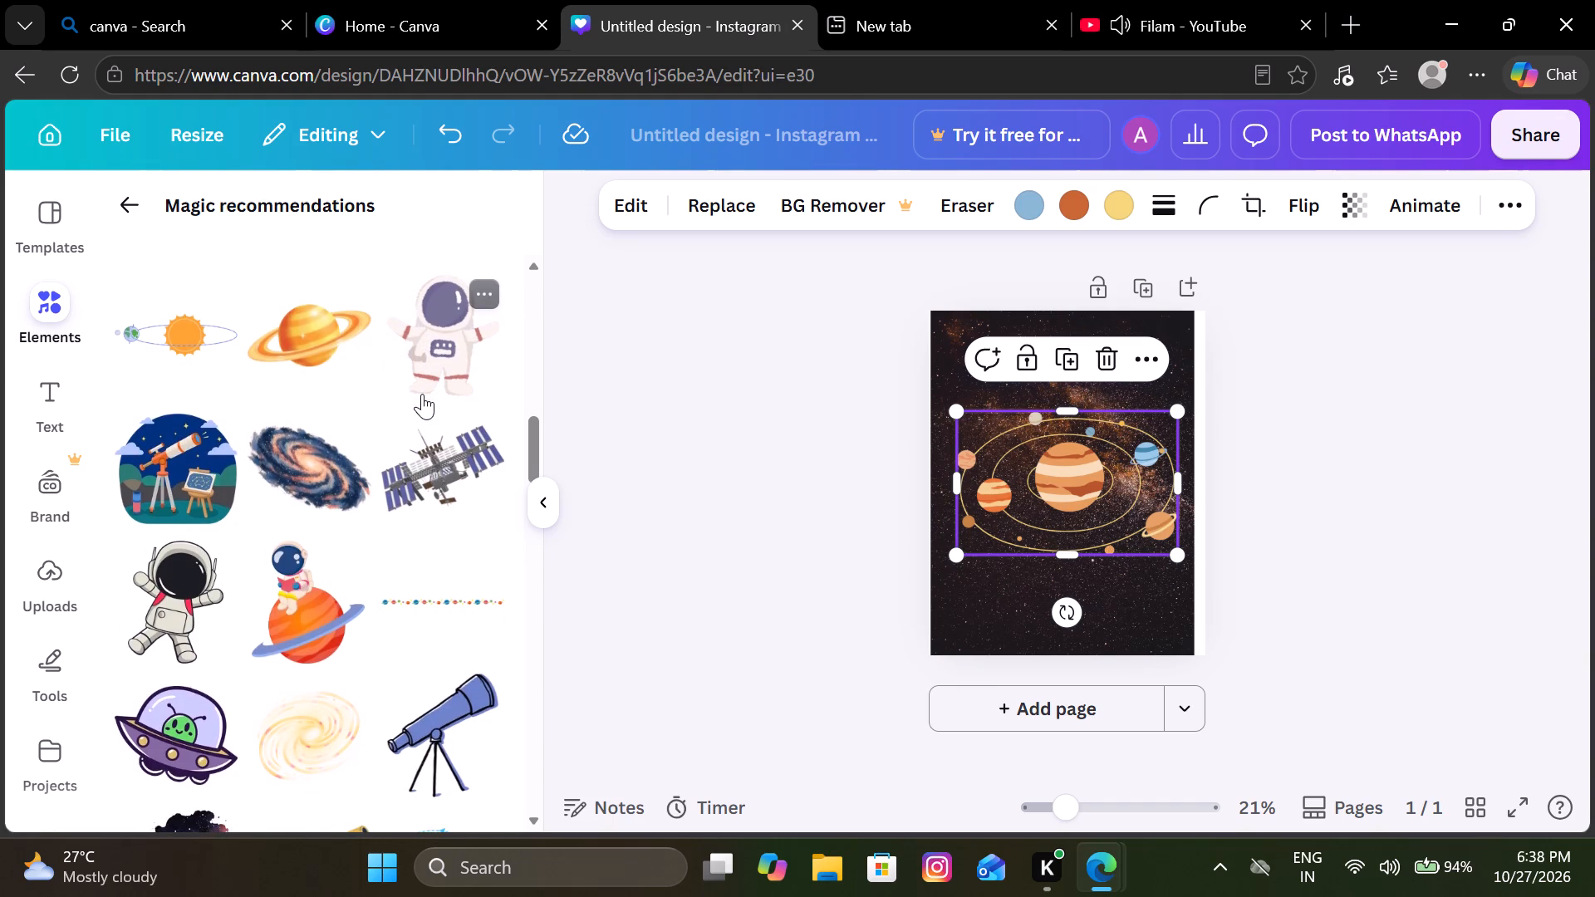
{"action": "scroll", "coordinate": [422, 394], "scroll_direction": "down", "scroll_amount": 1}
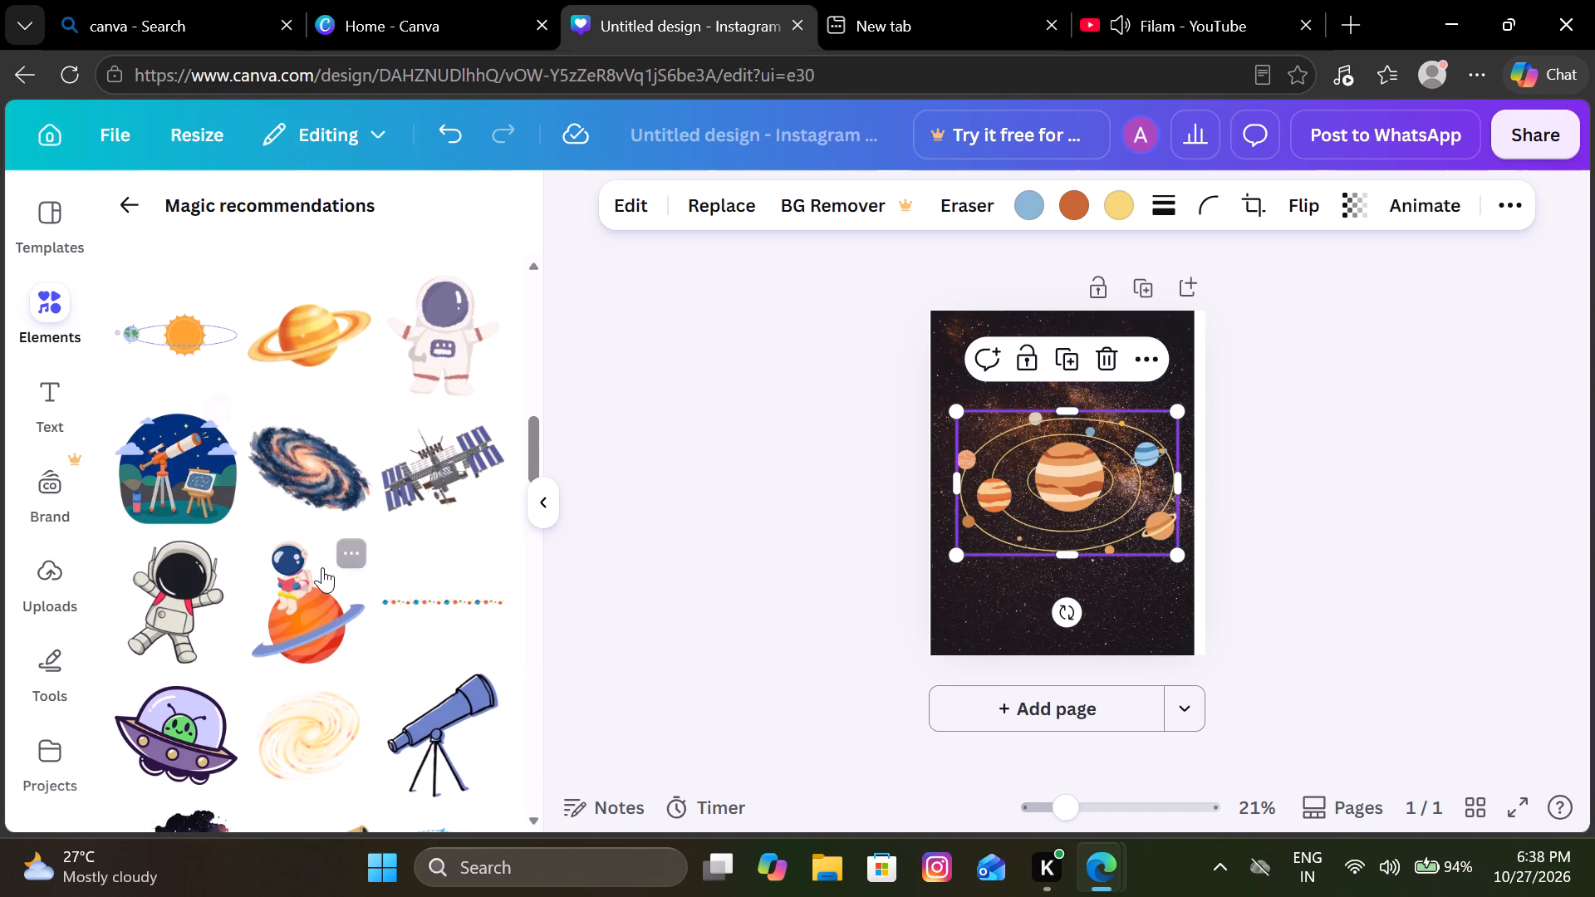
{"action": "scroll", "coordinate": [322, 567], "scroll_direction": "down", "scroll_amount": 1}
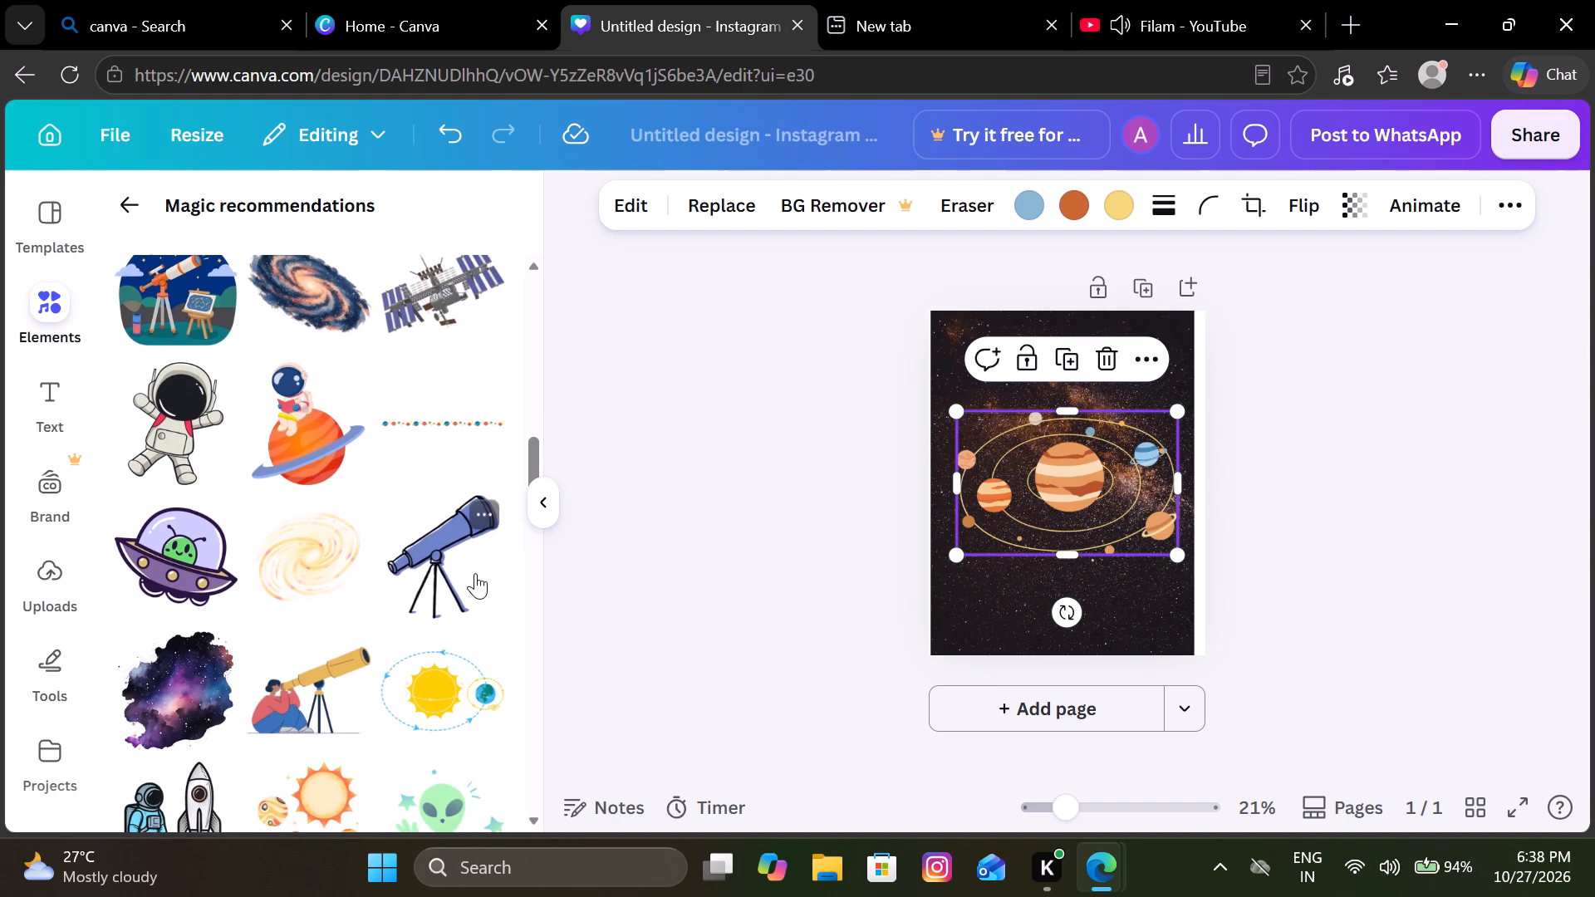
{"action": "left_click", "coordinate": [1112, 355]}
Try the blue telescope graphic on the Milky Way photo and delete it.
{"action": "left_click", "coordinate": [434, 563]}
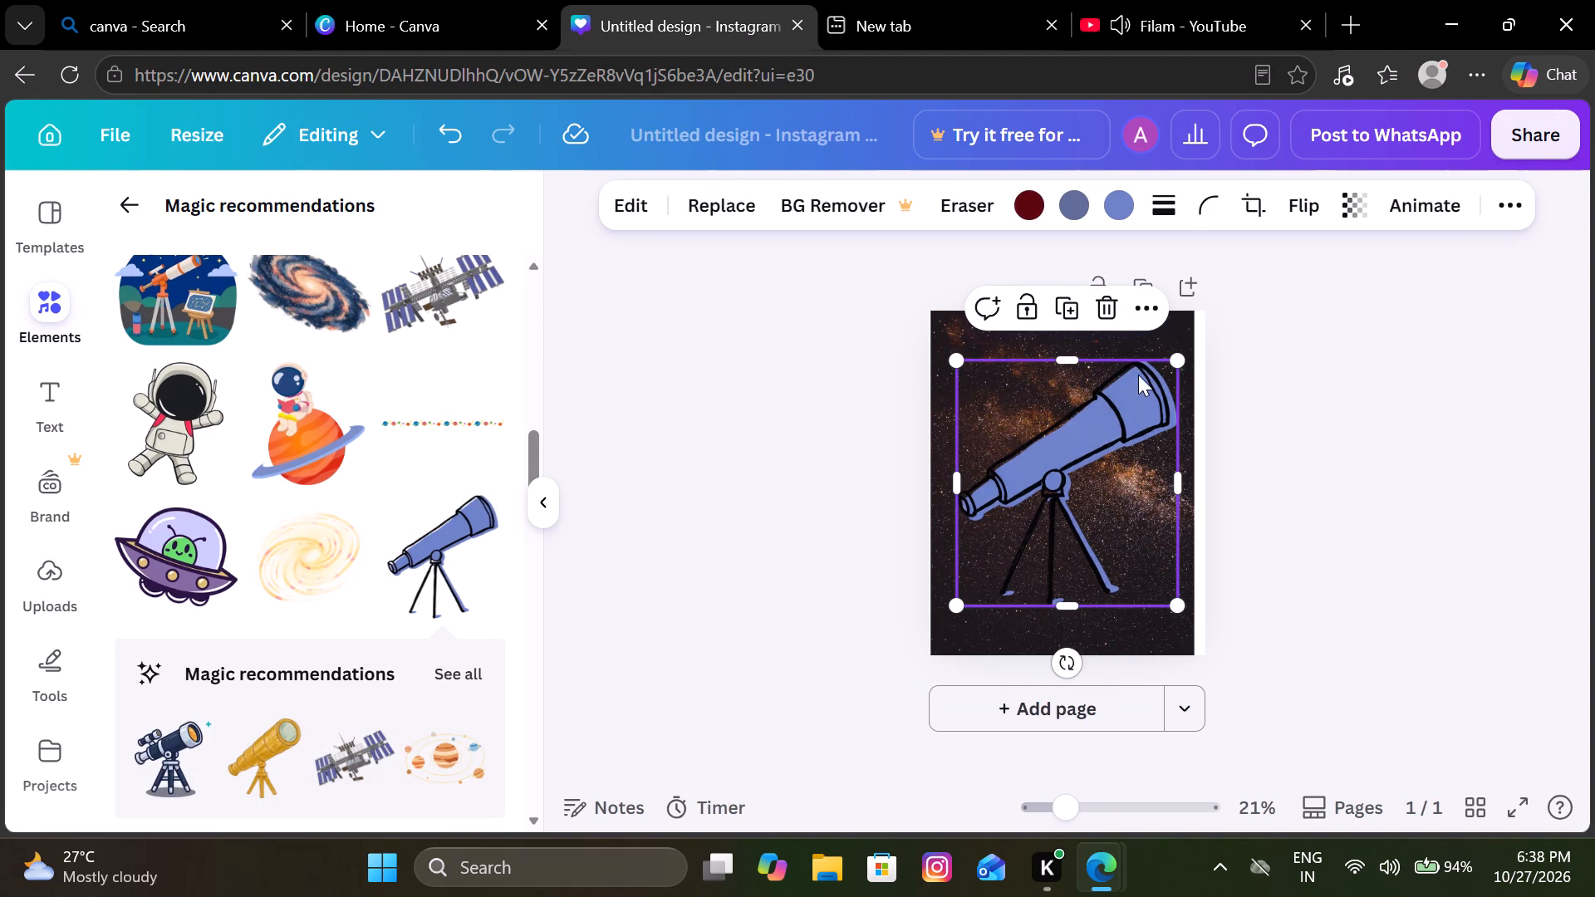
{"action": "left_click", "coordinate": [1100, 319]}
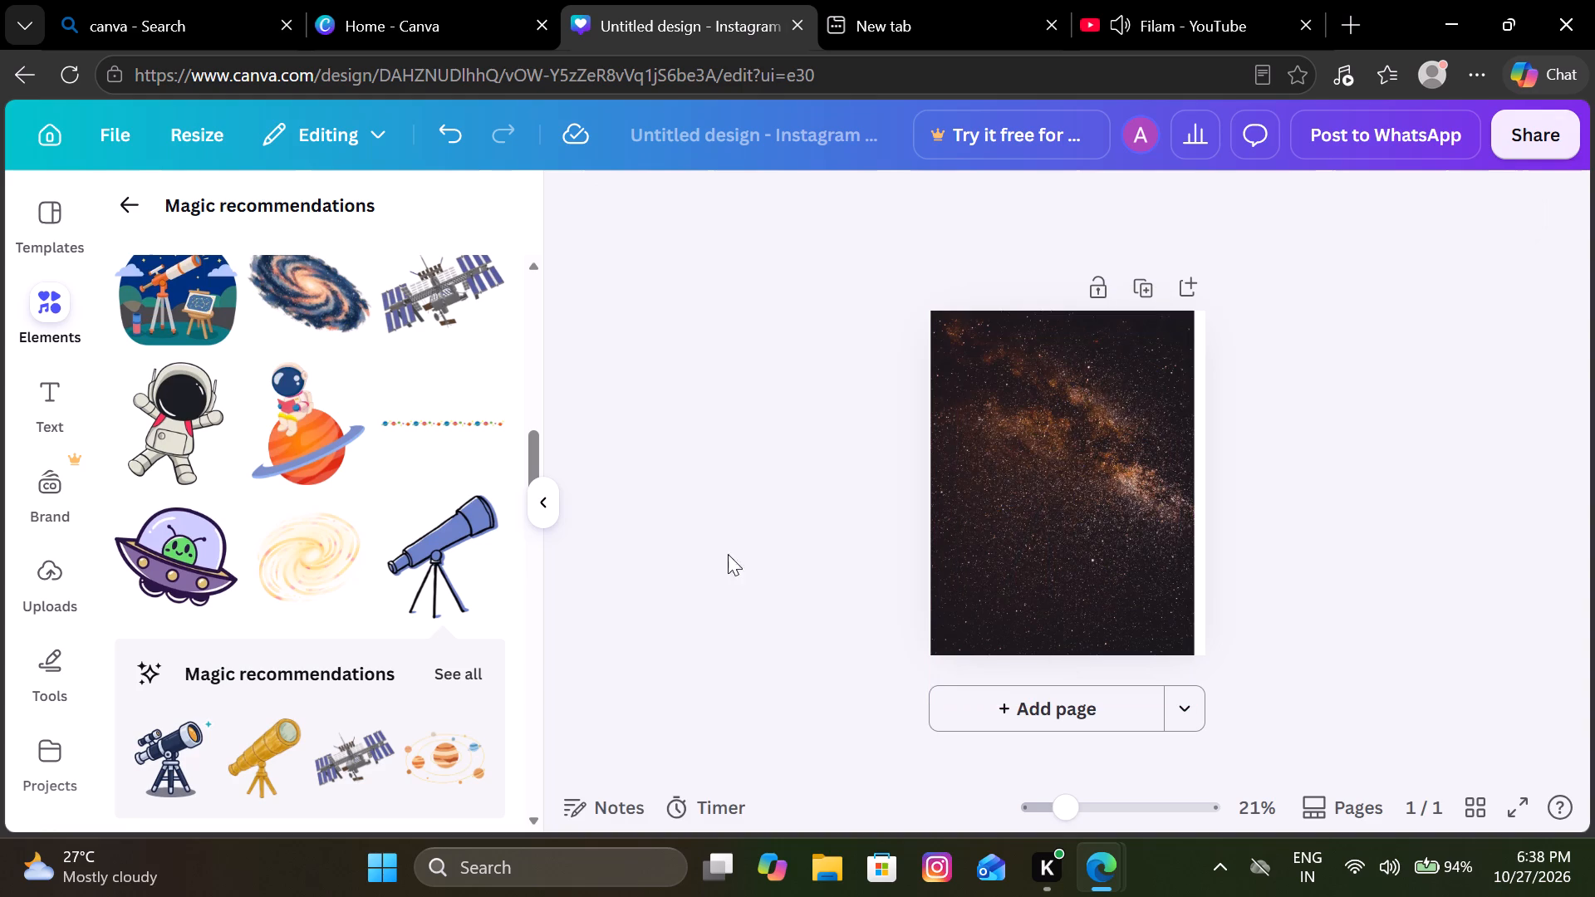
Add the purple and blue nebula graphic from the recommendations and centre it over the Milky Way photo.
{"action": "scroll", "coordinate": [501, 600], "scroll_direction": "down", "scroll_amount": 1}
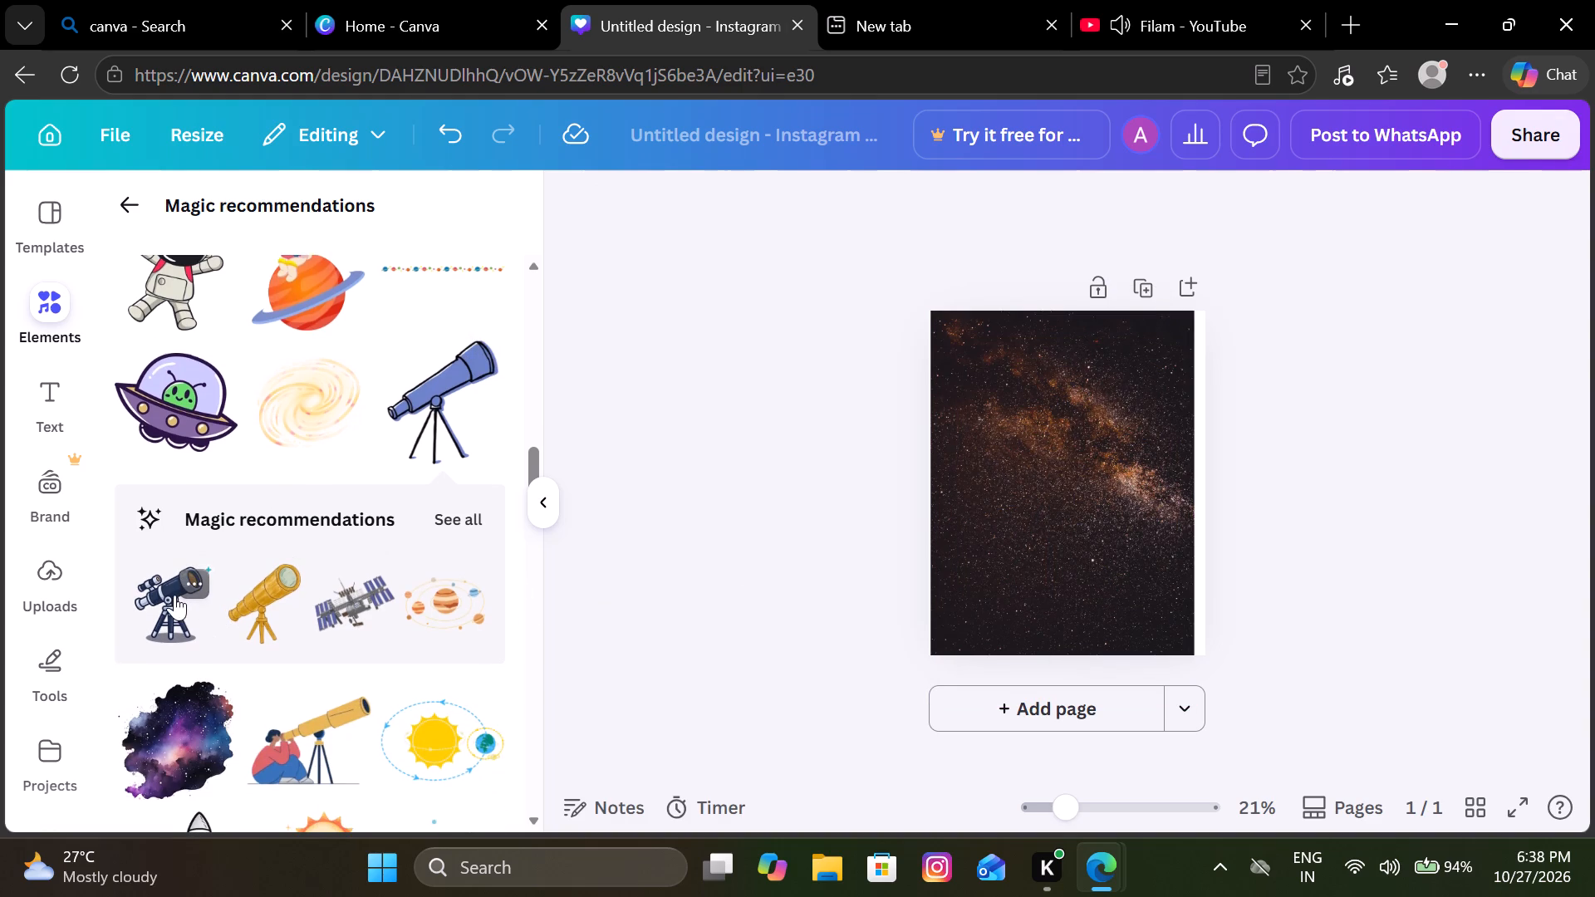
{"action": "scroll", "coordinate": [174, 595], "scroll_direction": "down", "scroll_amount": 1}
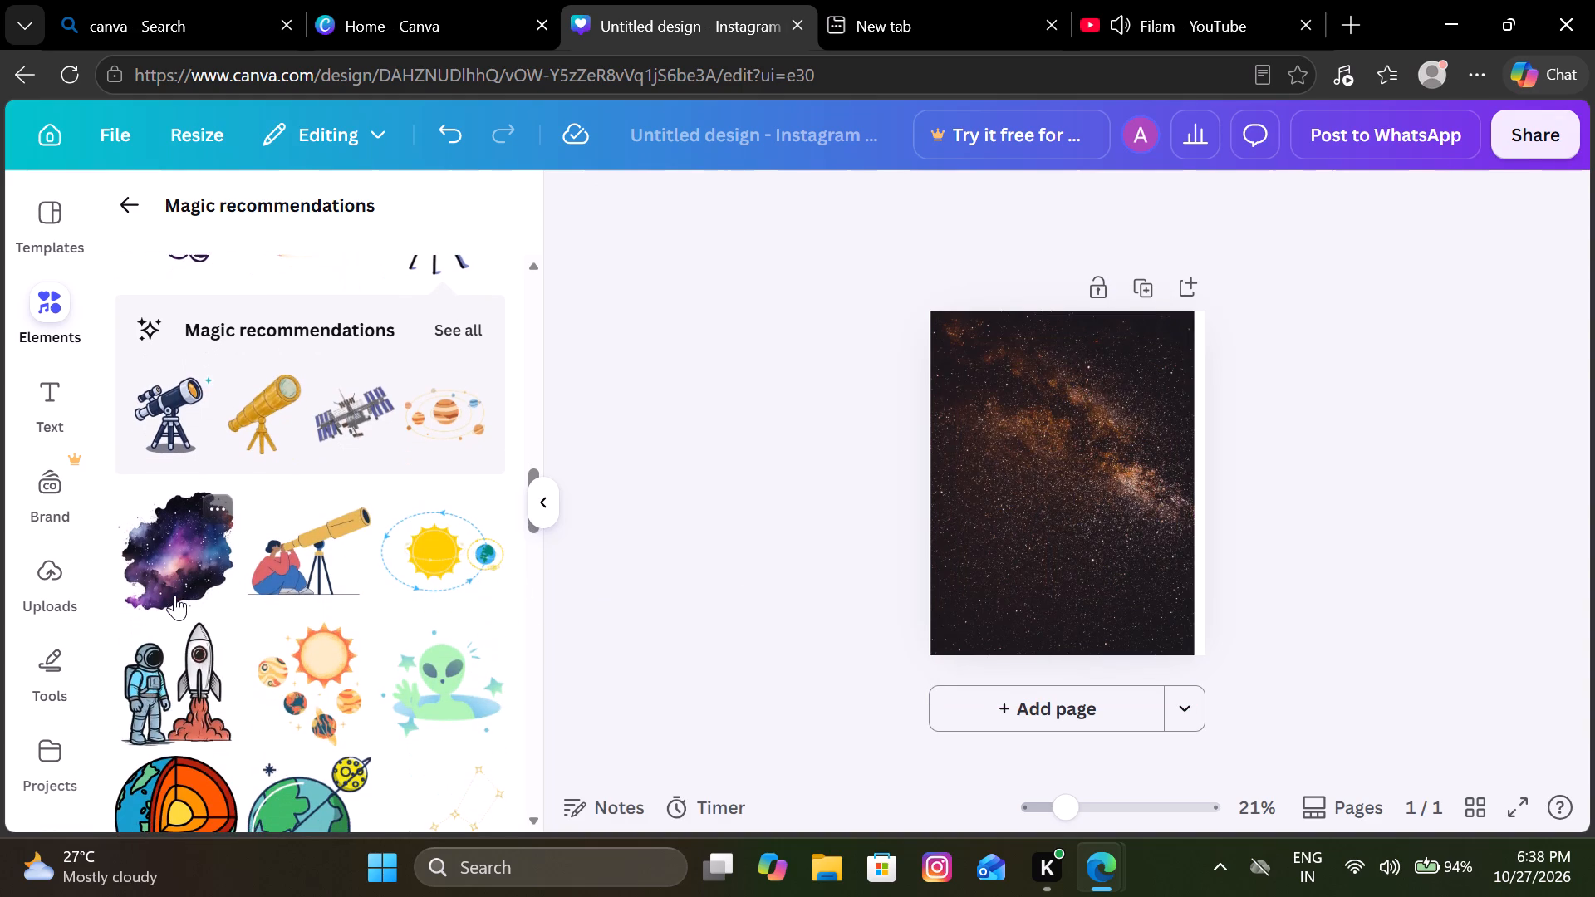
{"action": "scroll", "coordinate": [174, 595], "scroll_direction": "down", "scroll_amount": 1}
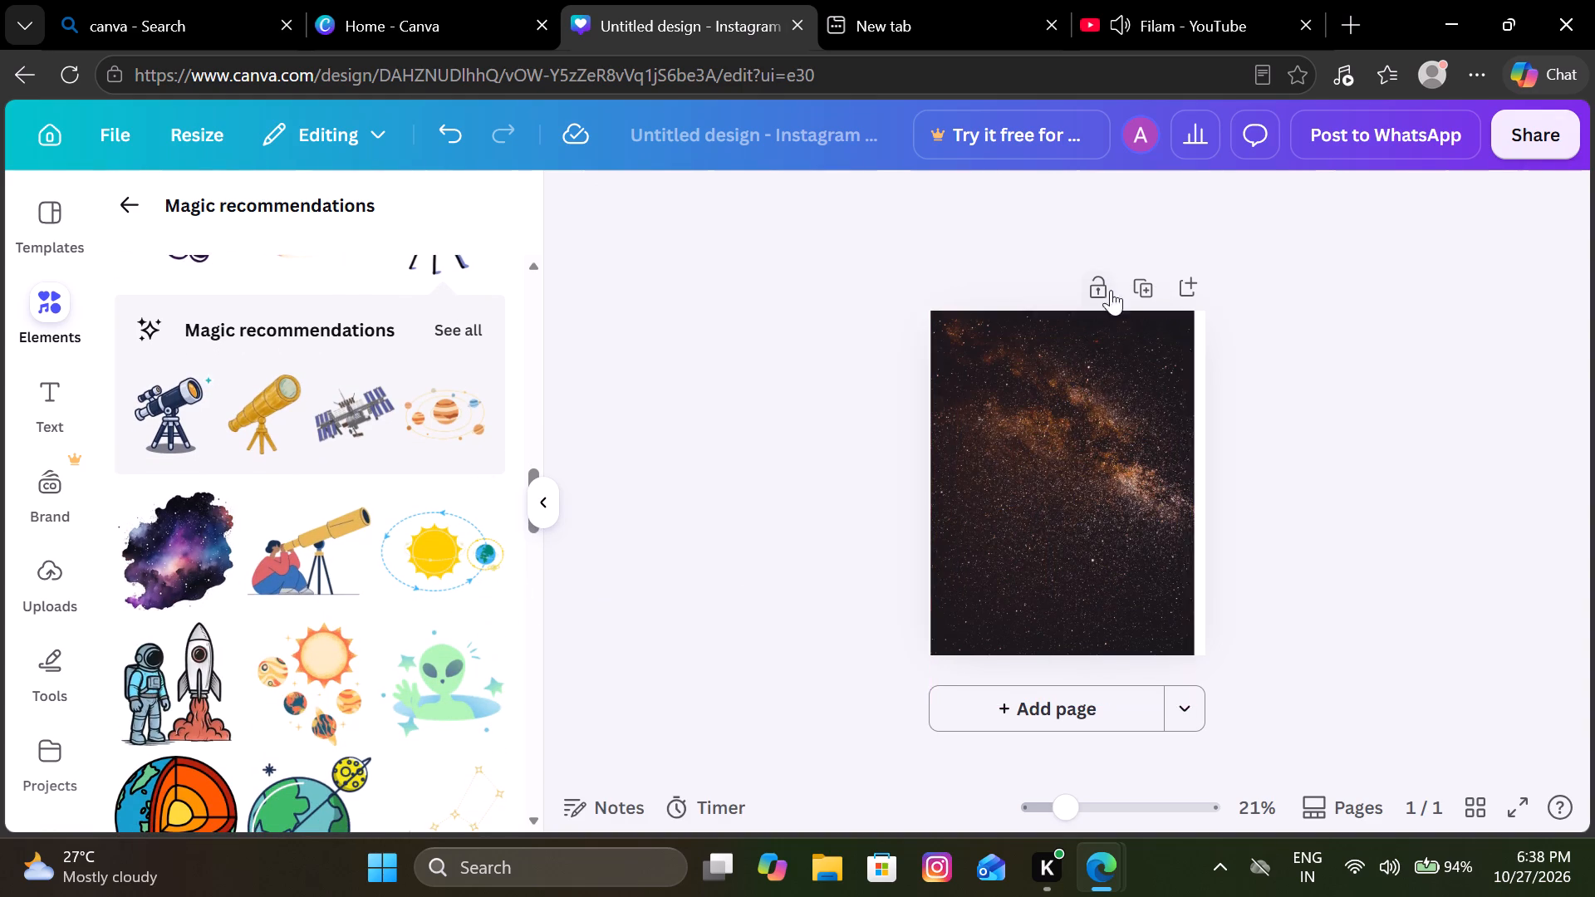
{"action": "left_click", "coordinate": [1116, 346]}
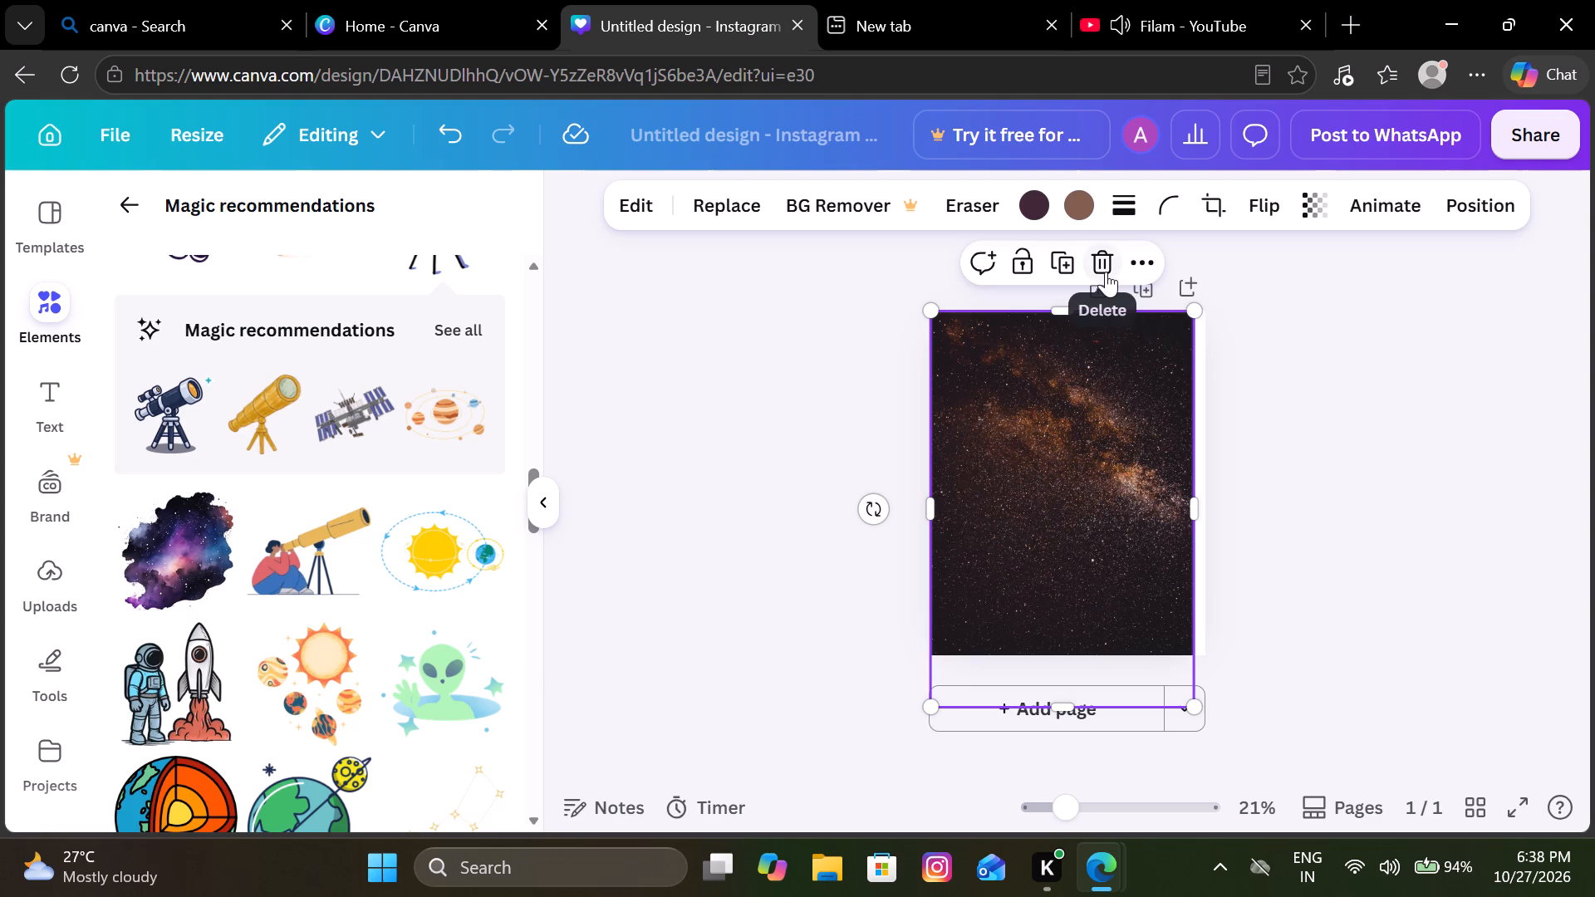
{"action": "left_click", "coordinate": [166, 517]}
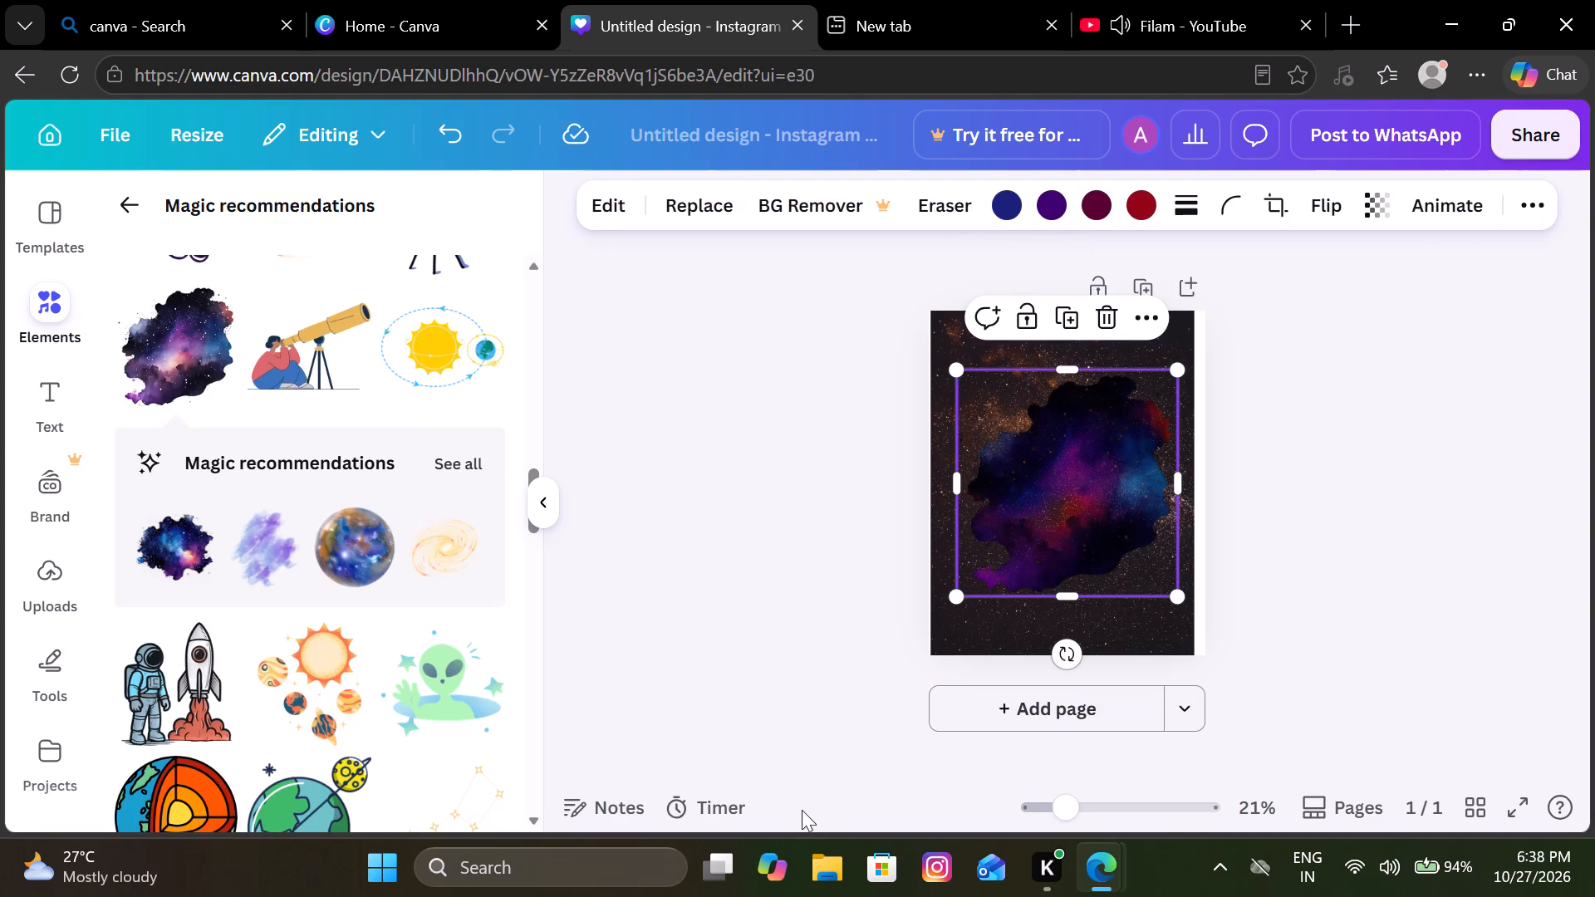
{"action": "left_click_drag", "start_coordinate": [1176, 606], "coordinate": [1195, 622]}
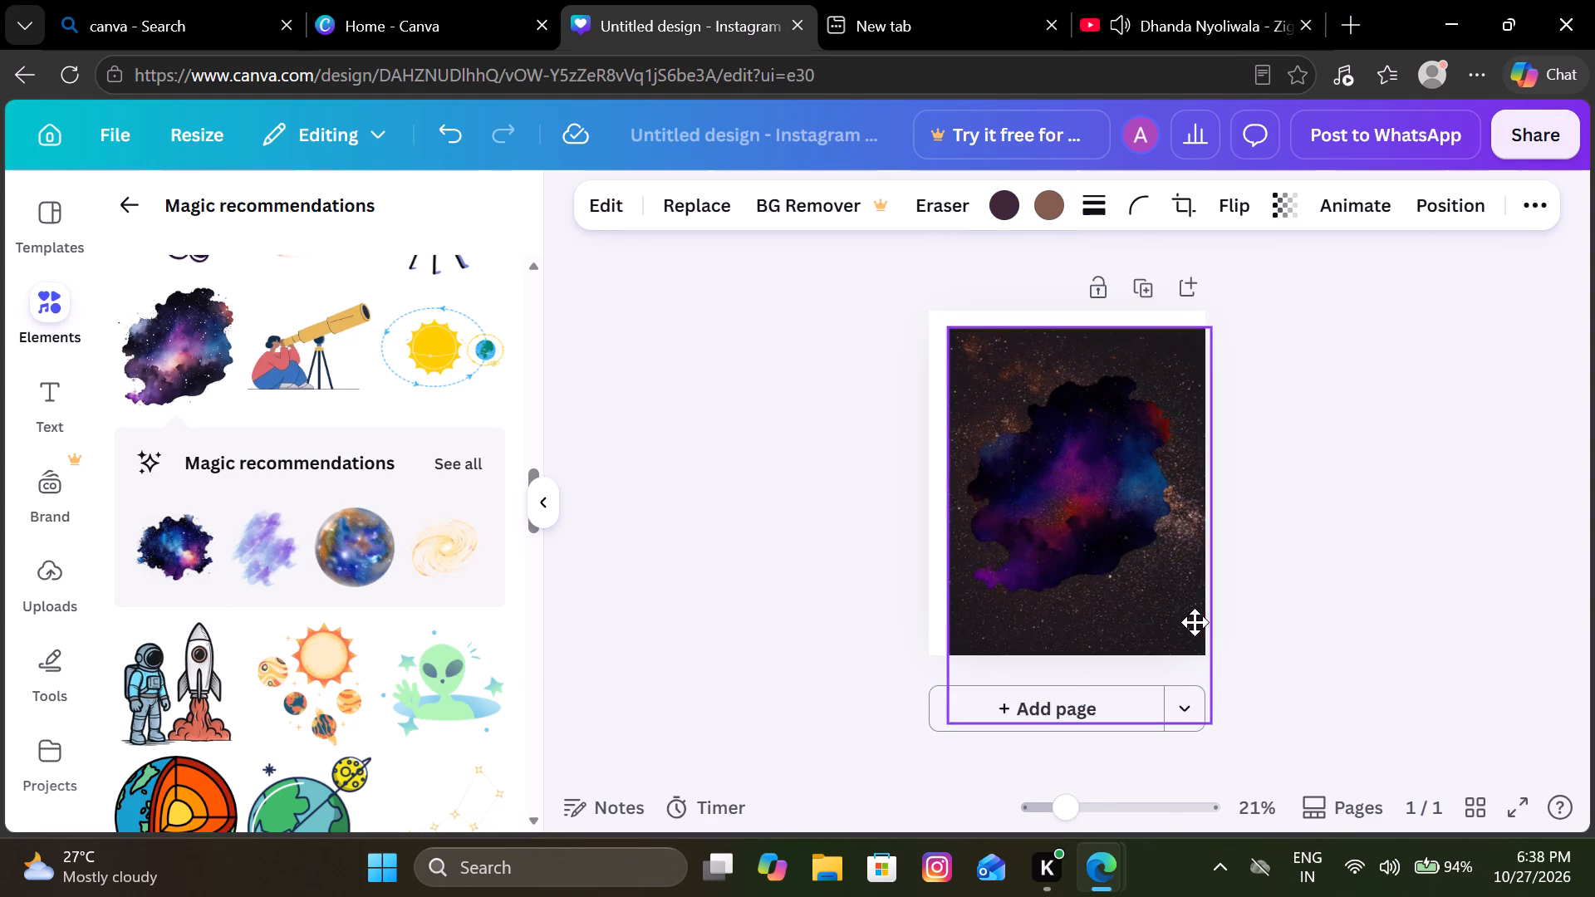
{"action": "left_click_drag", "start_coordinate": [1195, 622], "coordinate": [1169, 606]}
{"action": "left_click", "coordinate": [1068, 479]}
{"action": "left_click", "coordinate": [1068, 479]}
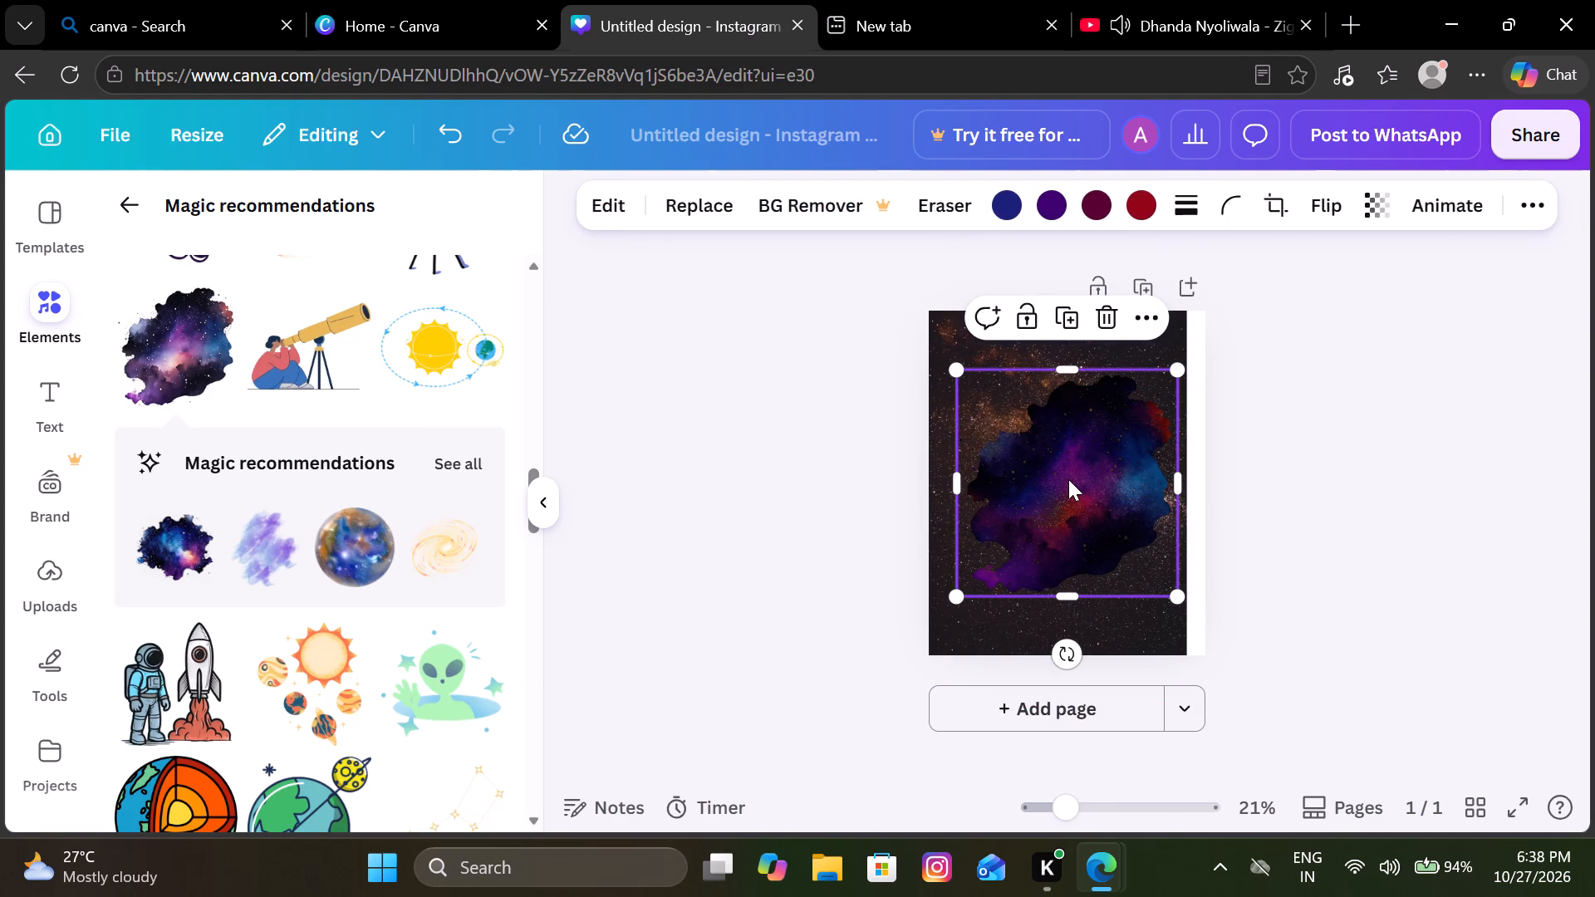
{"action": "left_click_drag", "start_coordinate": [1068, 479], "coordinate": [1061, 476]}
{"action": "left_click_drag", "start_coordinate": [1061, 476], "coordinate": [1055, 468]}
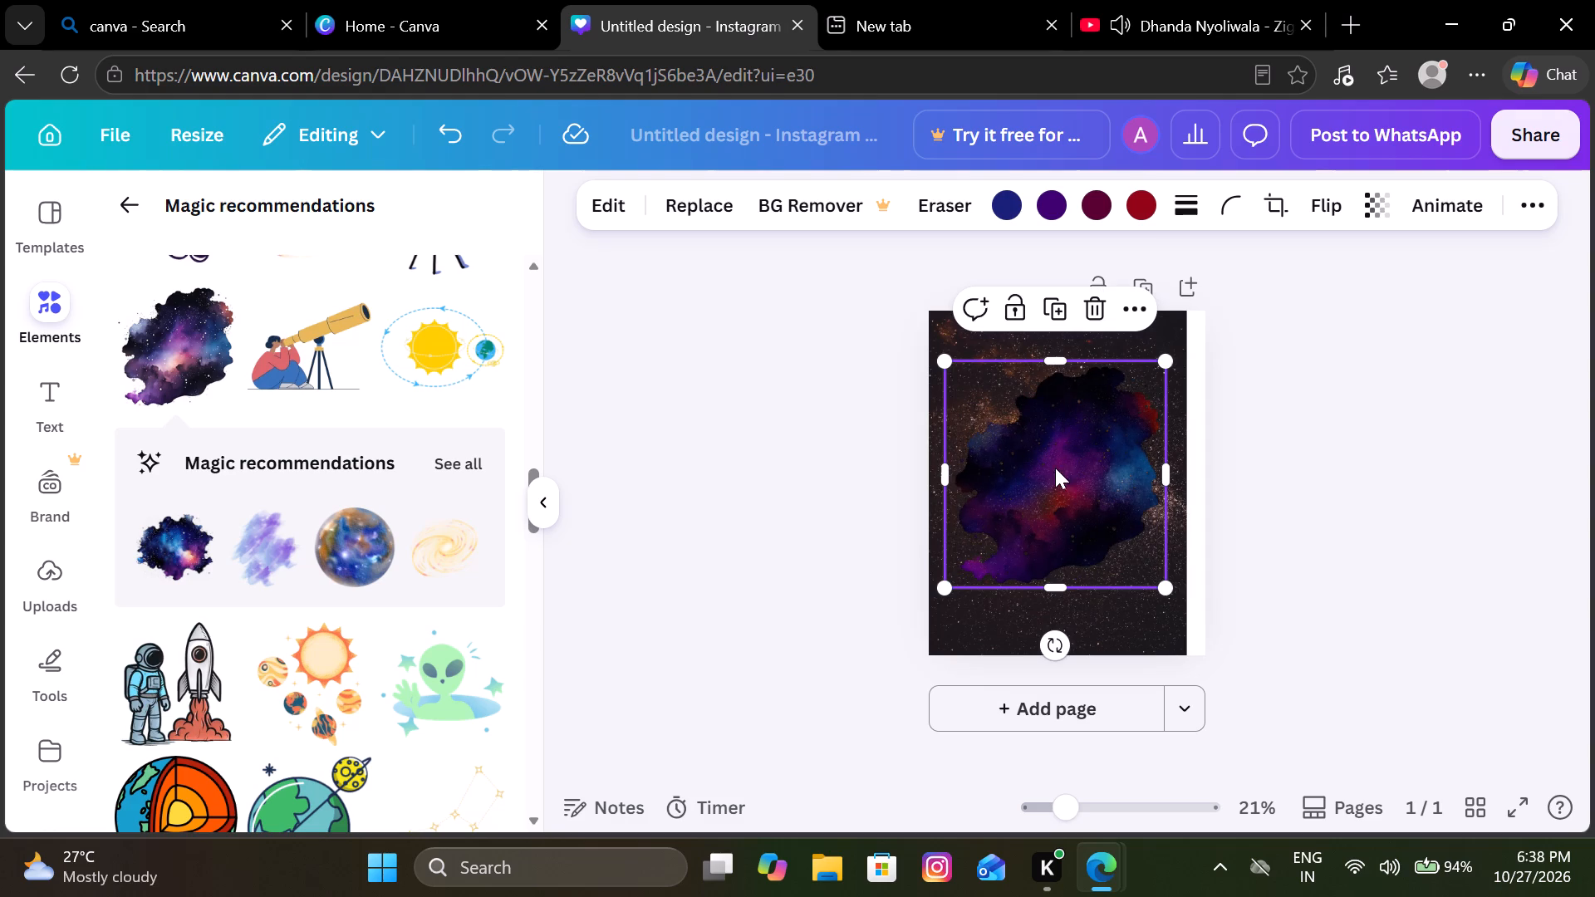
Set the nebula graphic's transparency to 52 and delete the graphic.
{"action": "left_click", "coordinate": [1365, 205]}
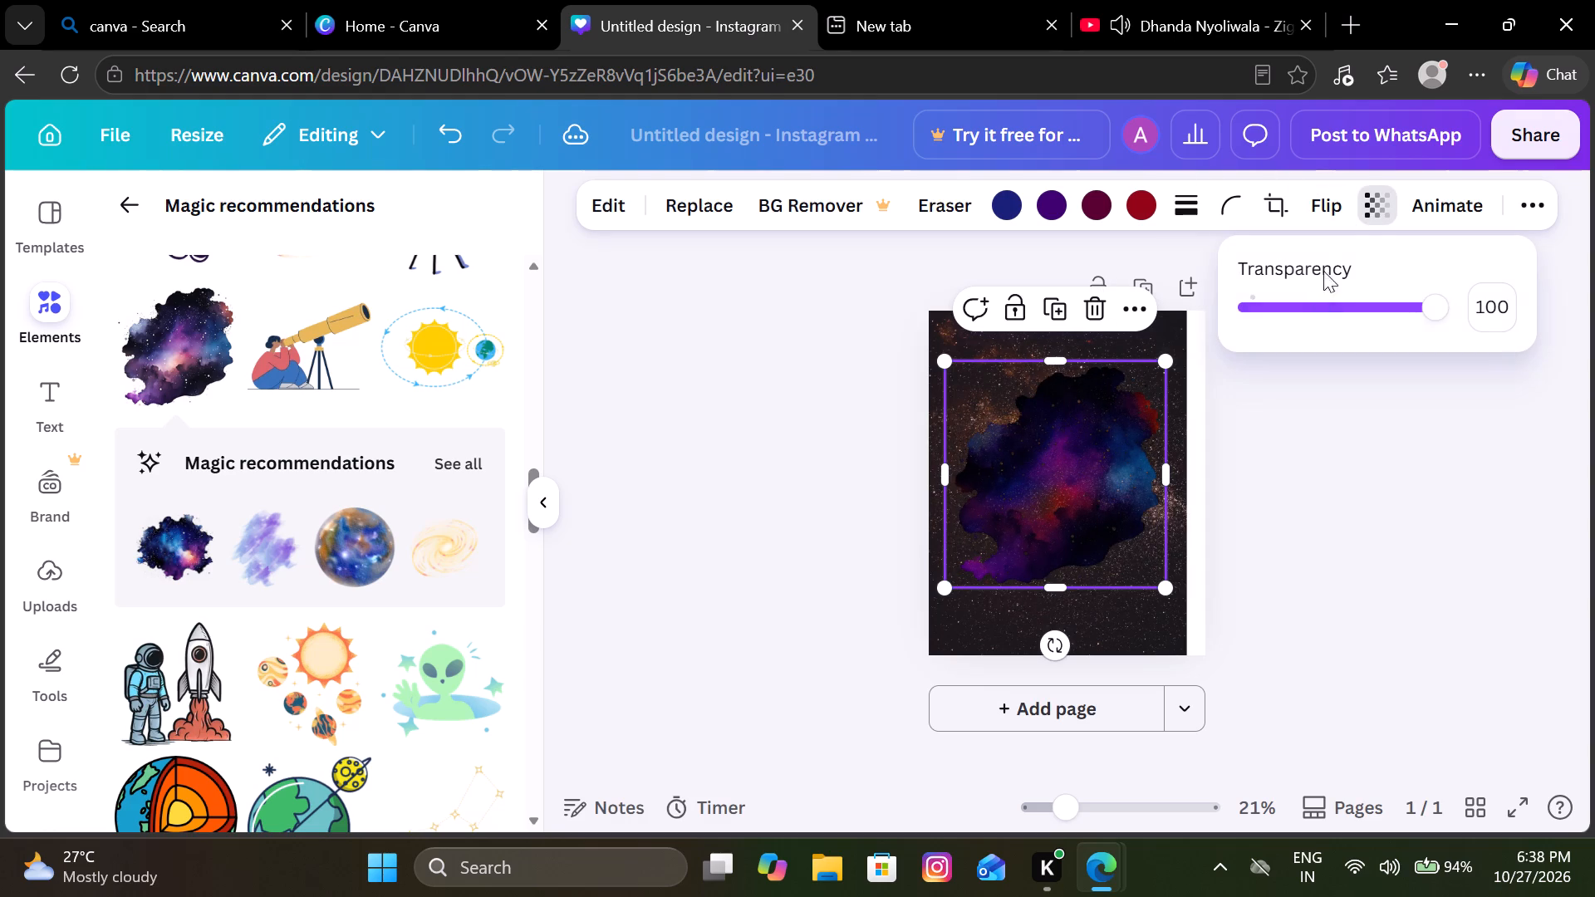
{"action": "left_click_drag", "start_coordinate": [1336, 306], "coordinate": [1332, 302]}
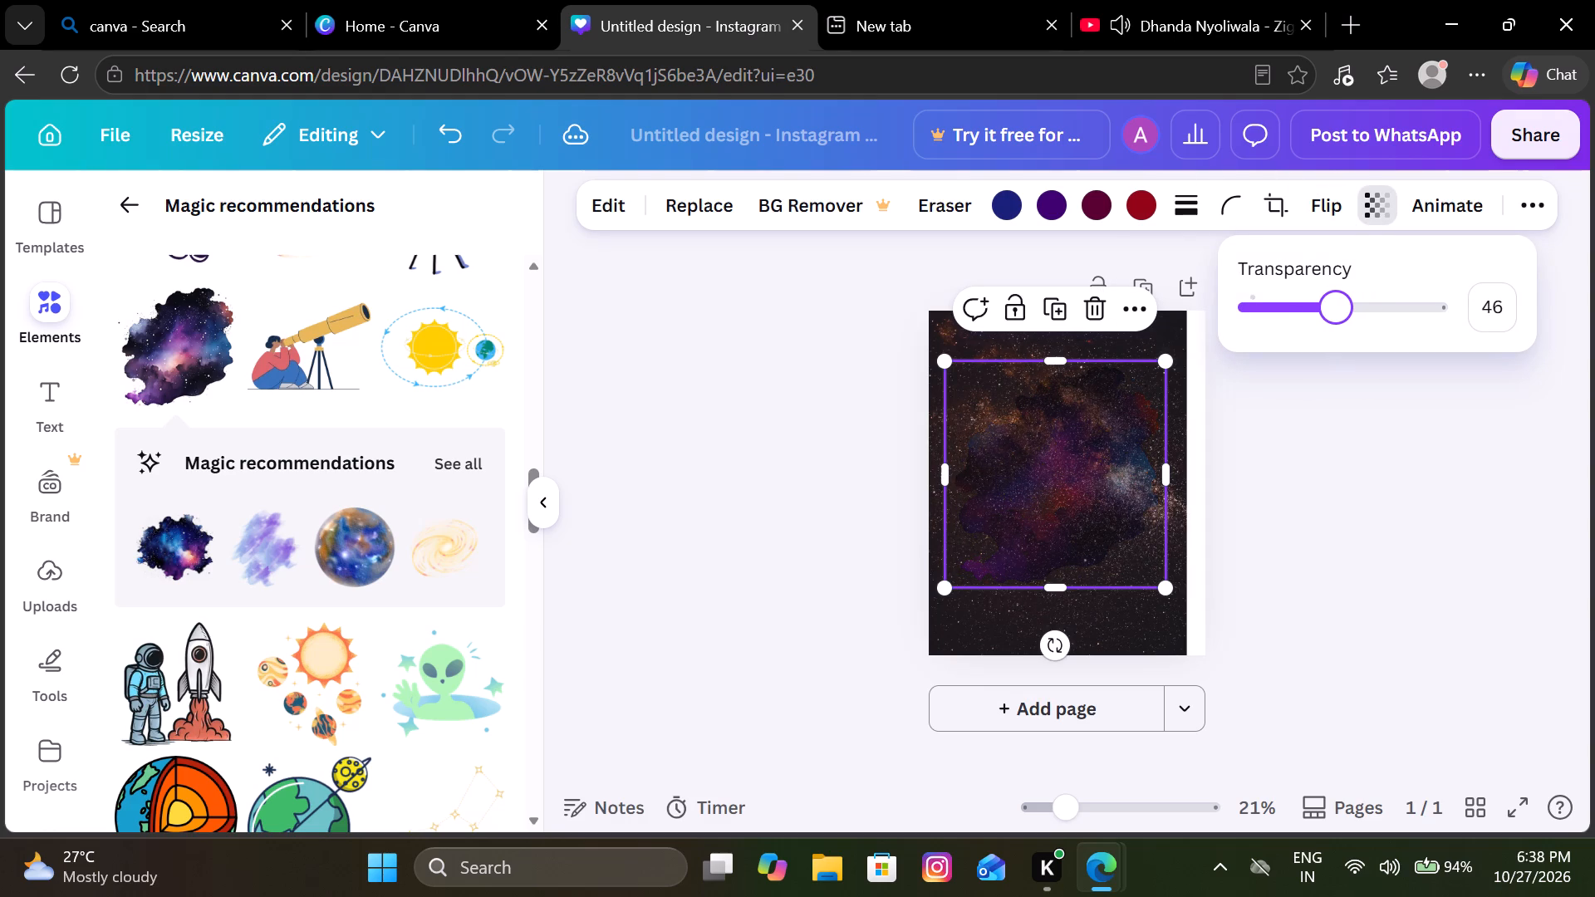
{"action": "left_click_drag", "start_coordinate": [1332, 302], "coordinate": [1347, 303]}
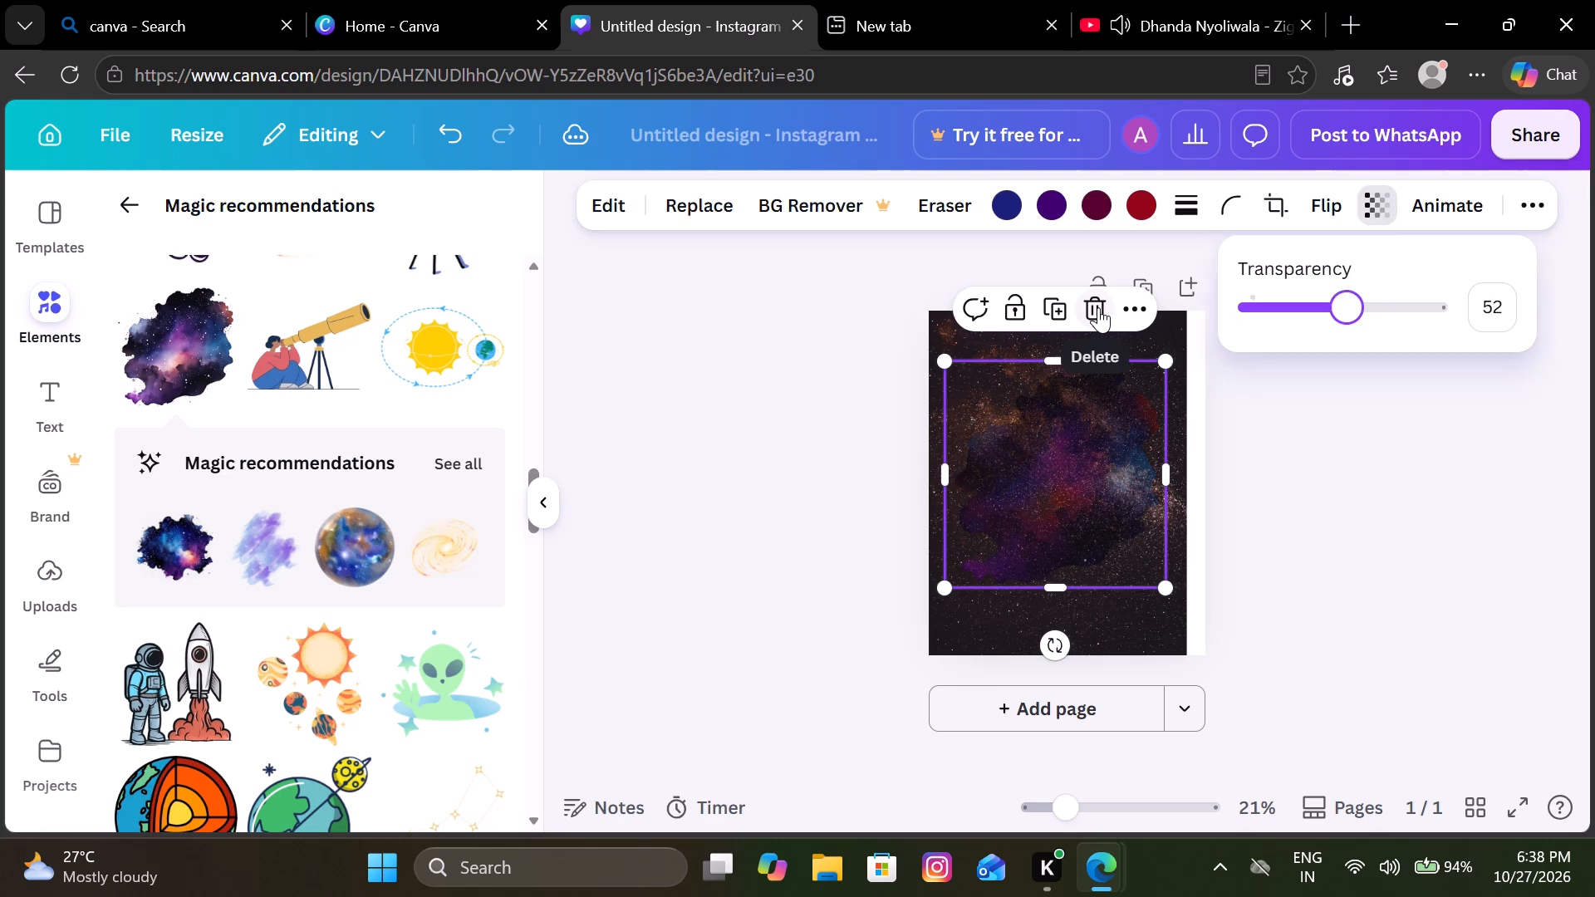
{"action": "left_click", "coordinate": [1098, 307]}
Add the blue and orange planet sphere from the nebula's recommendations to the page.
{"action": "left_click", "coordinate": [356, 537]}
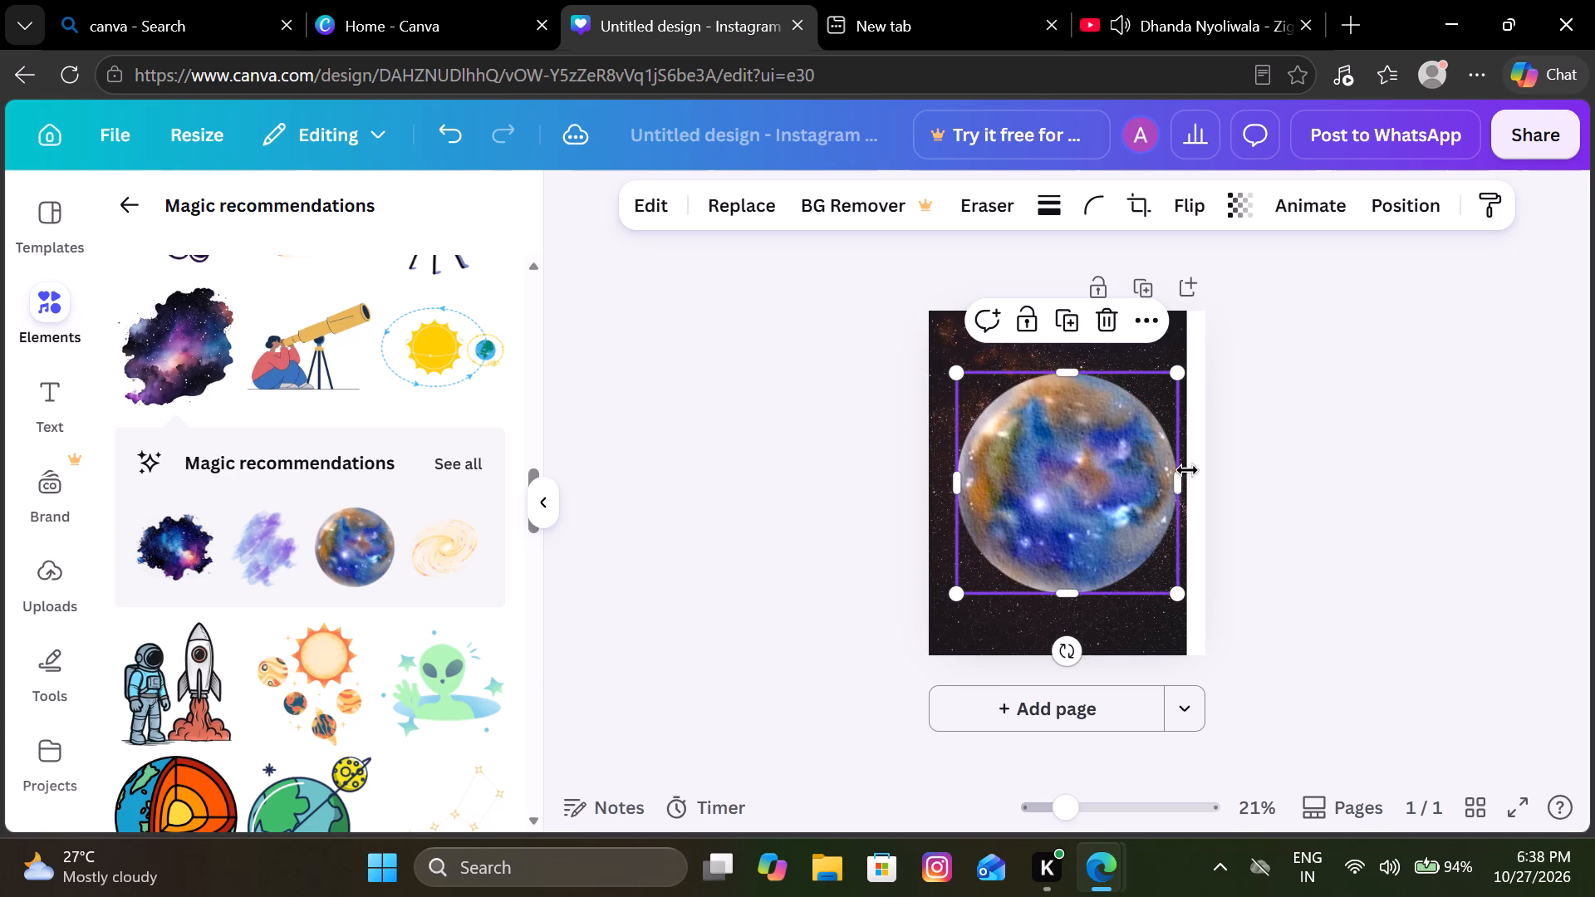
Shrink the blue and orange planet sphere and centre it on the Milky Way photo.
{"action": "left_click_drag", "start_coordinate": [1175, 591], "coordinate": [1104, 512]}
{"action": "left_click_drag", "start_coordinate": [1022, 444], "coordinate": [1047, 463]}
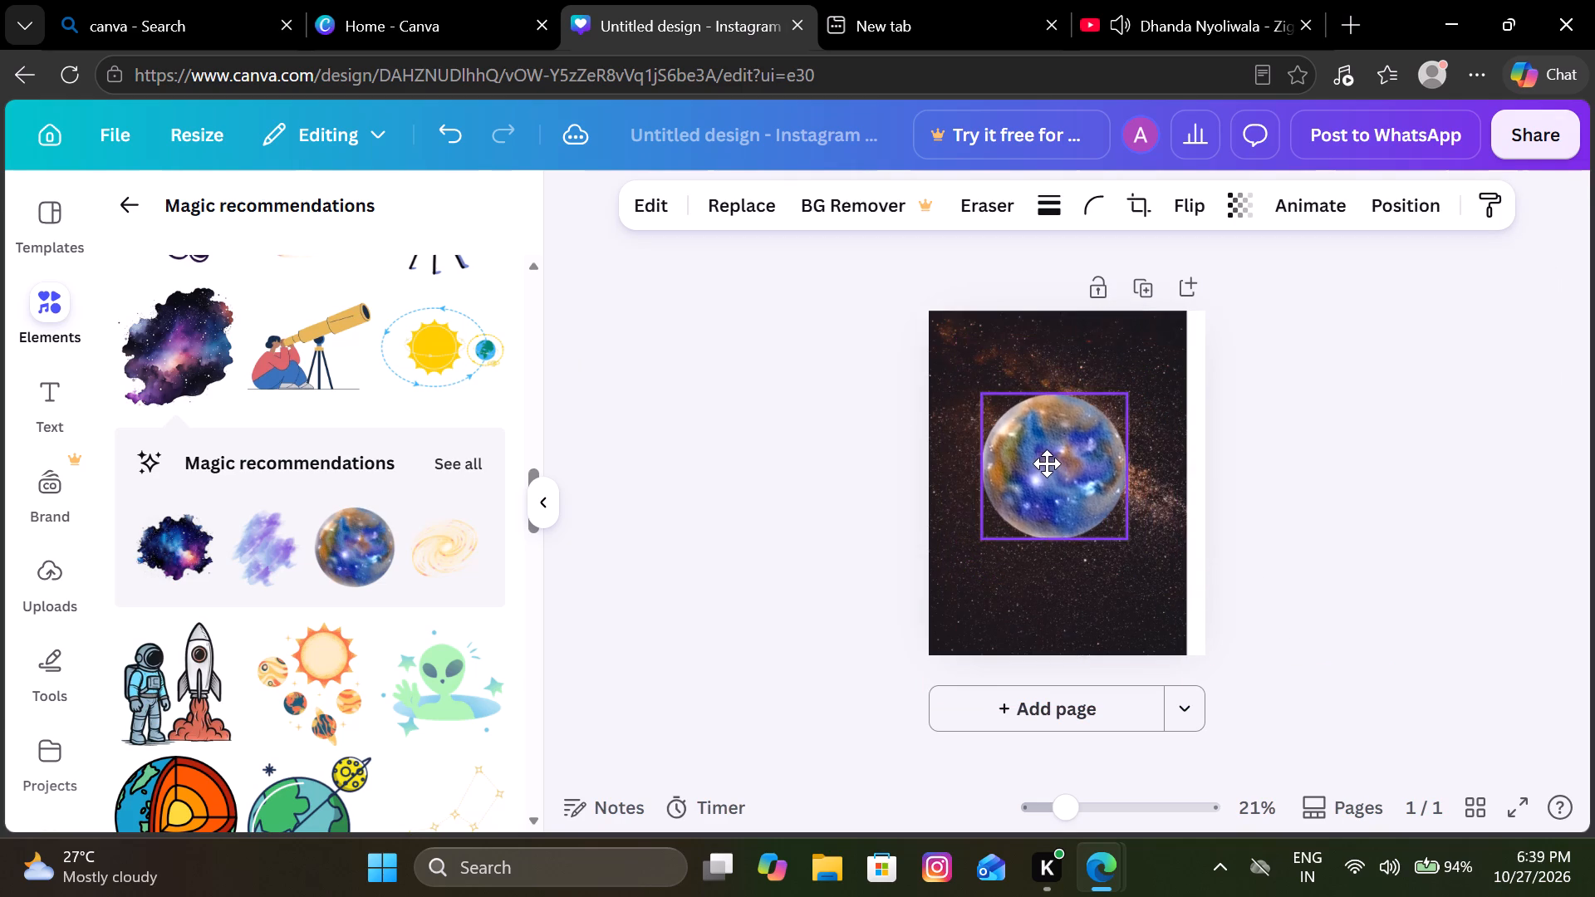
{"action": "left_click_drag", "start_coordinate": [1047, 463], "coordinate": [1051, 477]}
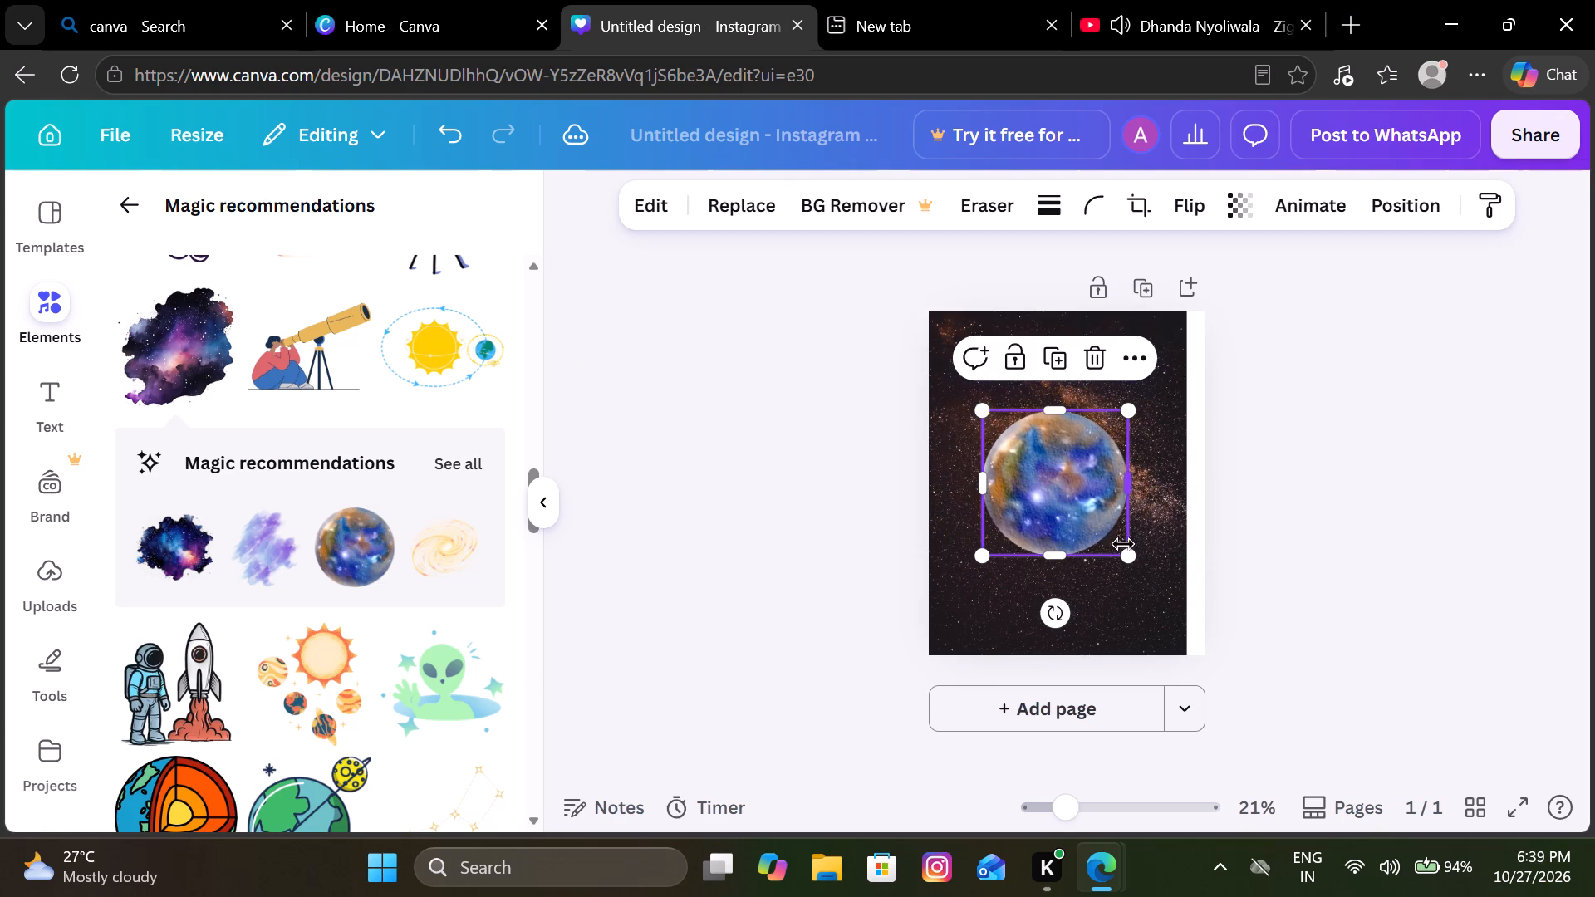
{"action": "left_click_drag", "start_coordinate": [1130, 550], "coordinate": [1156, 566]}
{"action": "left_click", "coordinate": [1116, 537]}
{"action": "left_click_drag", "start_coordinate": [1116, 537], "coordinate": [1087, 512]}
{"action": "left_click_drag", "start_coordinate": [1087, 512], "coordinate": [1084, 504]}
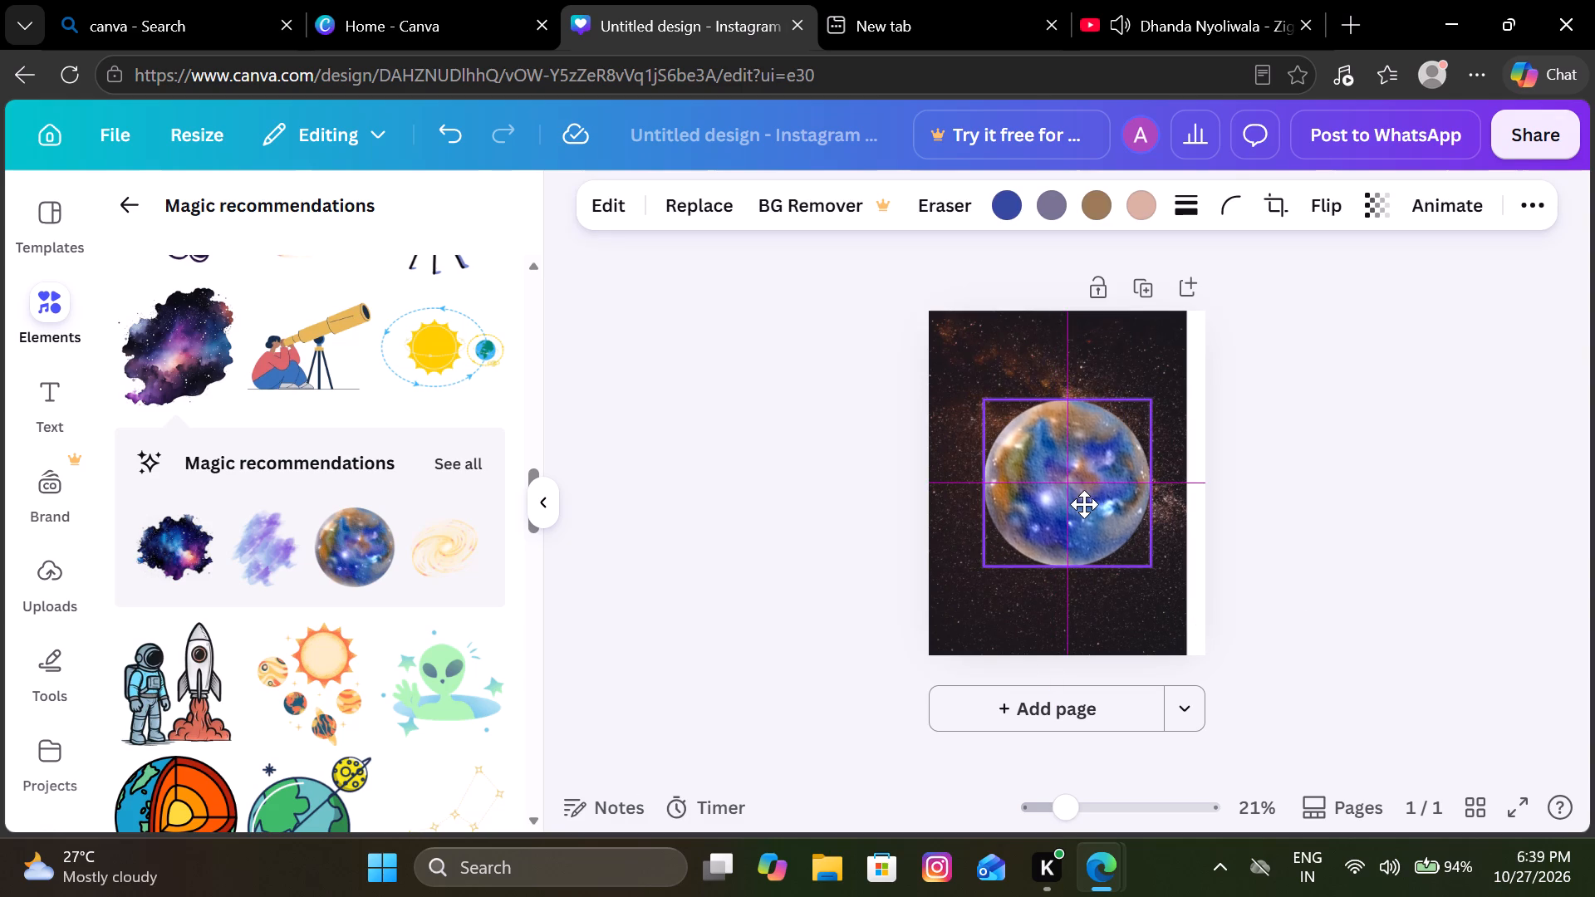
{"action": "left_click_drag", "start_coordinate": [1084, 504], "coordinate": [1077, 504]}
{"action": "left_click", "coordinate": [739, 488]}
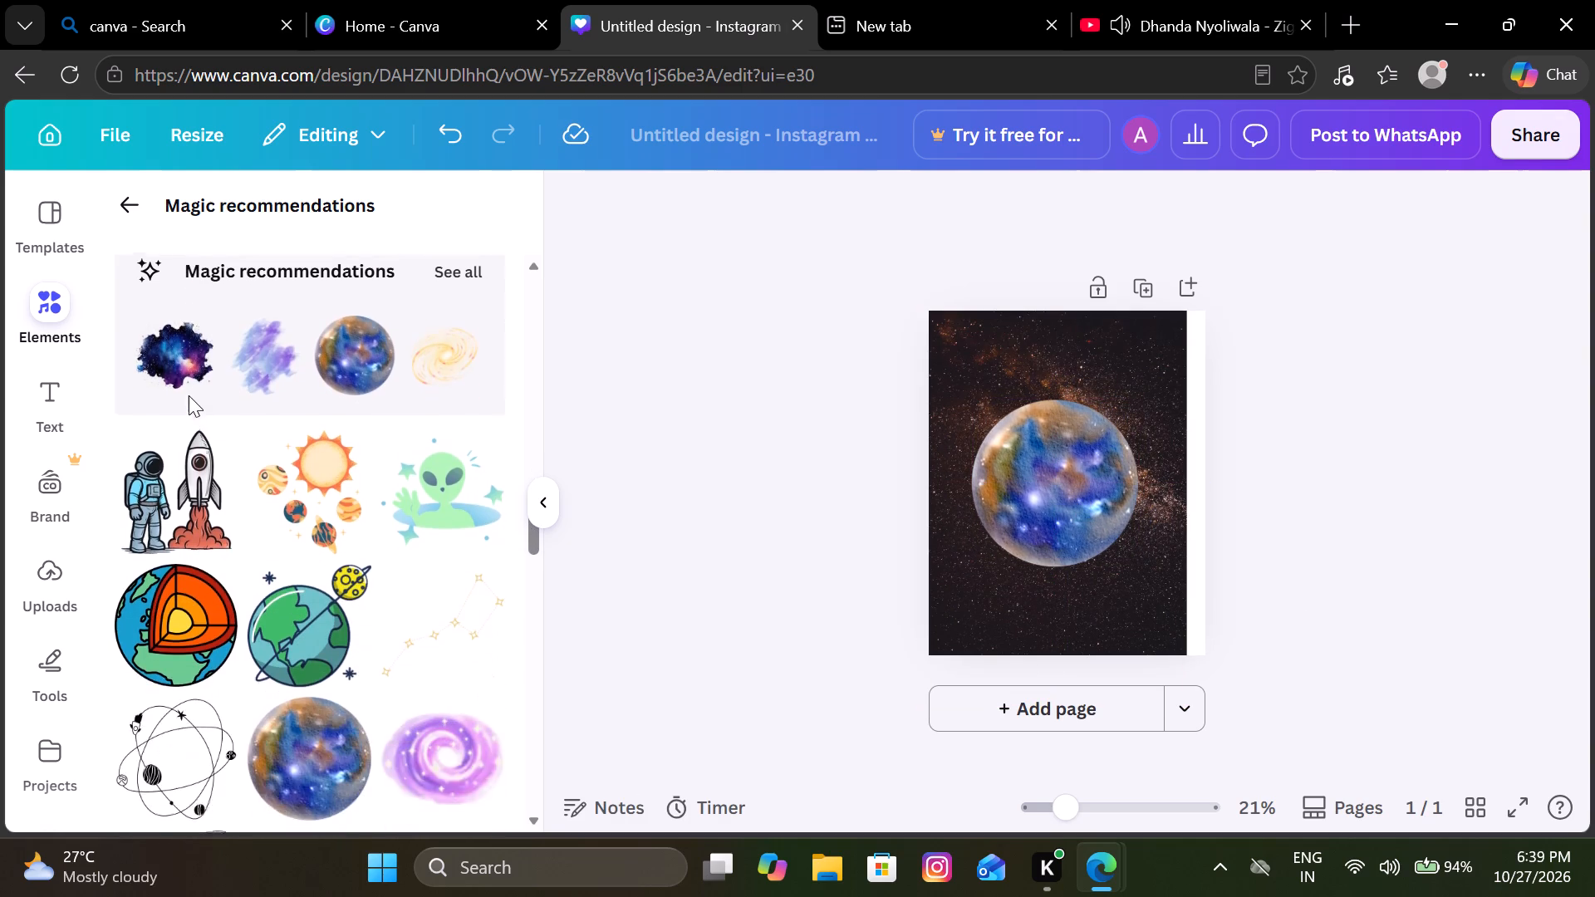
Add the graphic of a seated person looking through a yellow telescope from the magic recommendations.
{"action": "scroll", "coordinate": [189, 395], "scroll_direction": "up", "scroll_amount": 1}
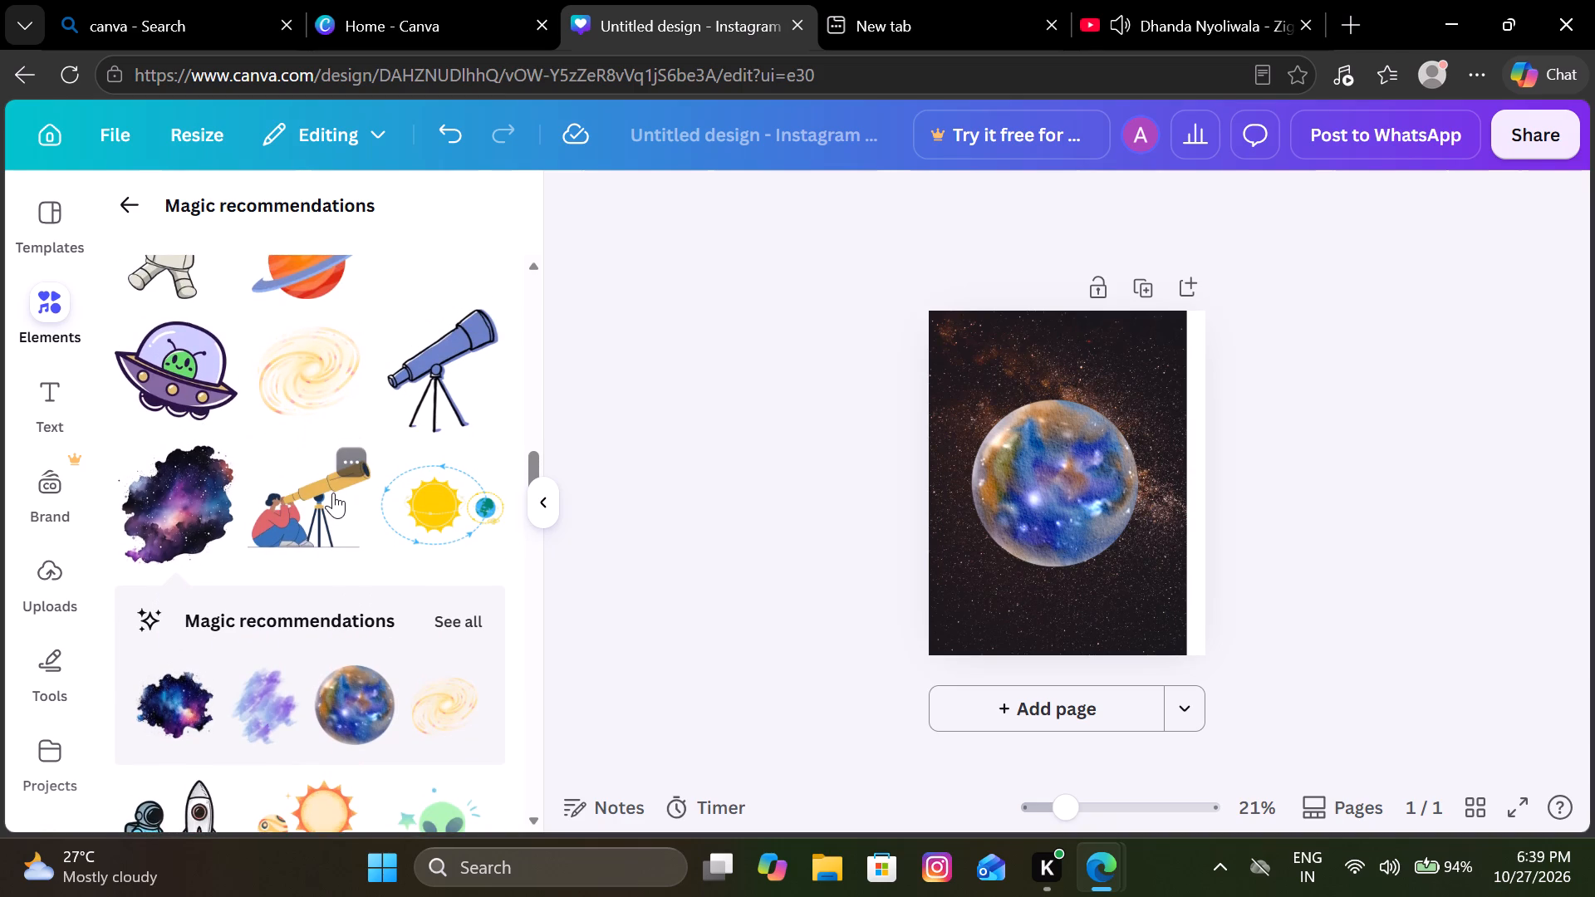
{"action": "left_click", "coordinate": [333, 493]}
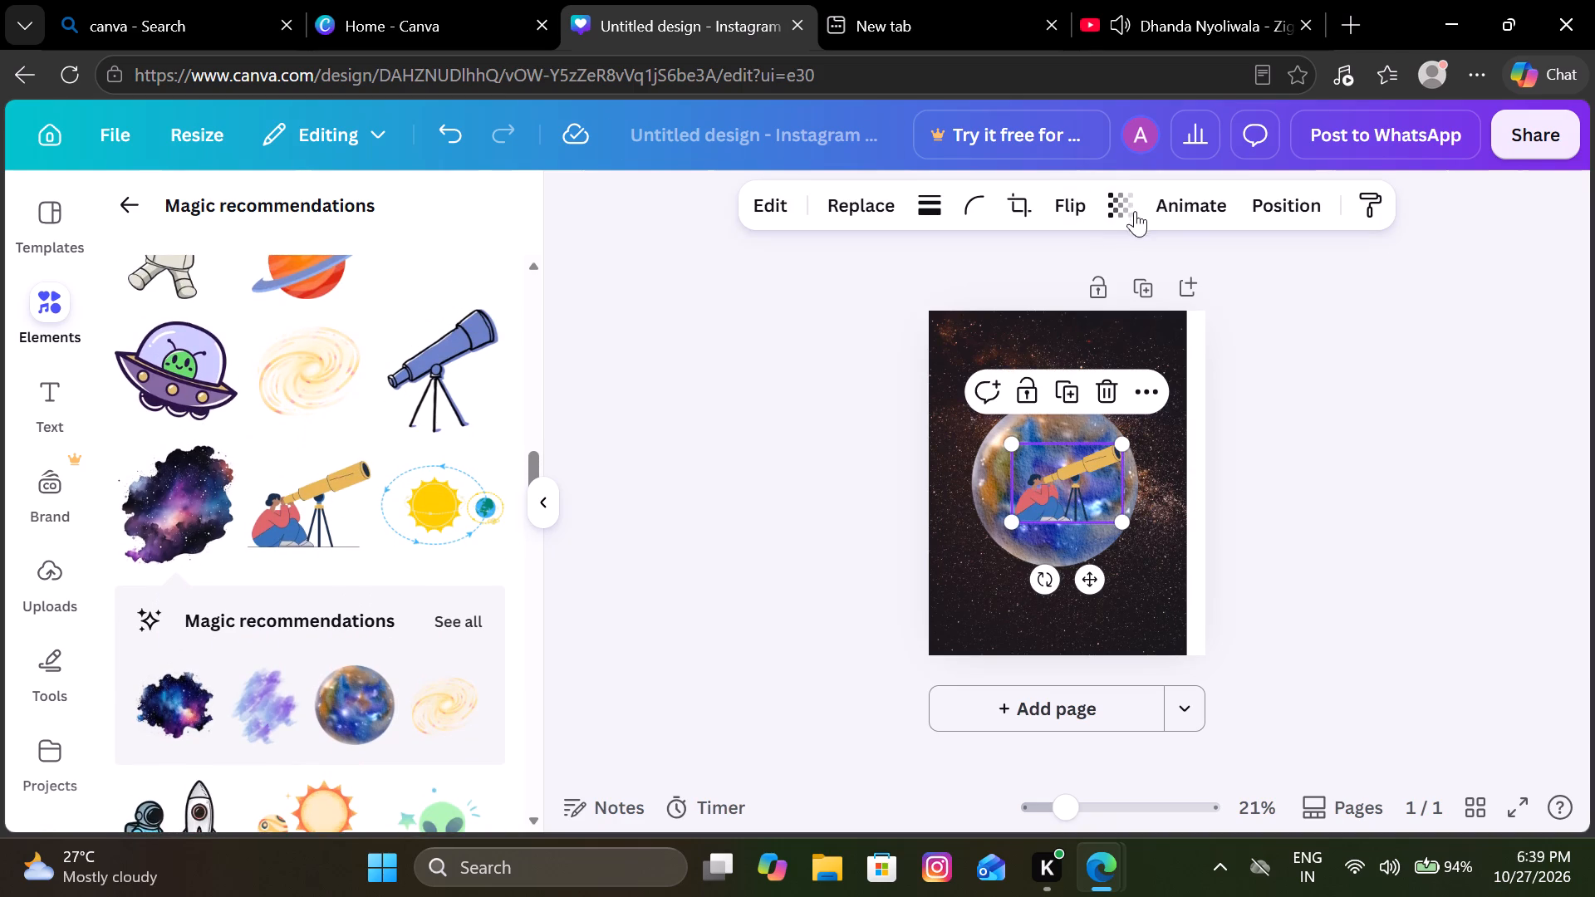
Set the planet sphere's transparency to 68.
{"action": "left_click", "coordinate": [1097, 422]}
{"action": "left_click", "coordinate": [1365, 207]}
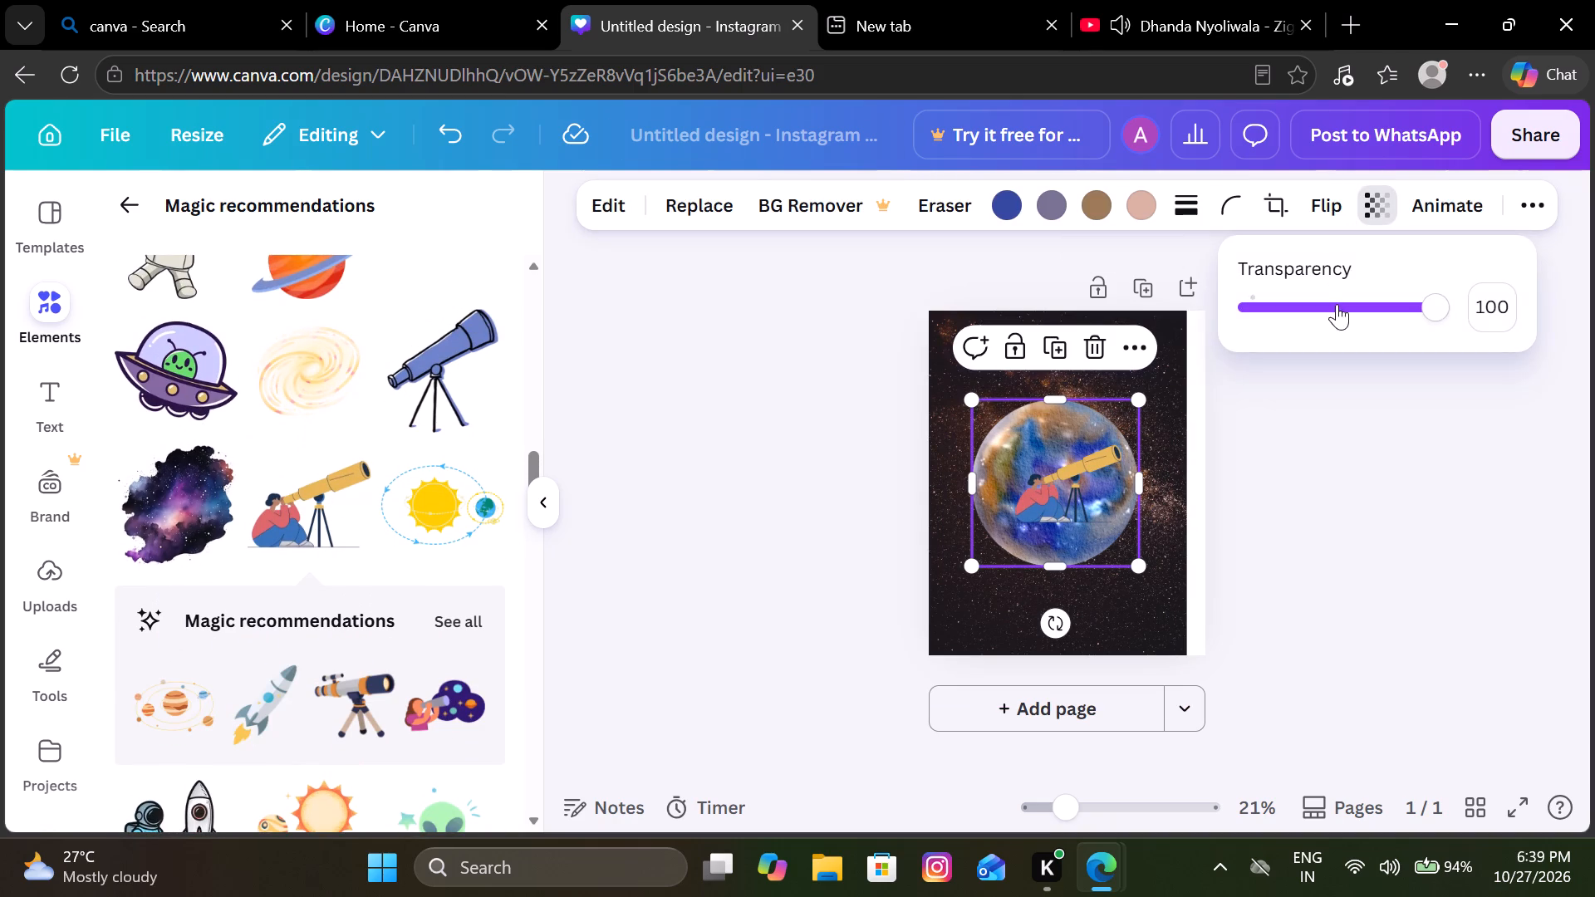
{"action": "left_click_drag", "start_coordinate": [1345, 307], "coordinate": [1377, 310]}
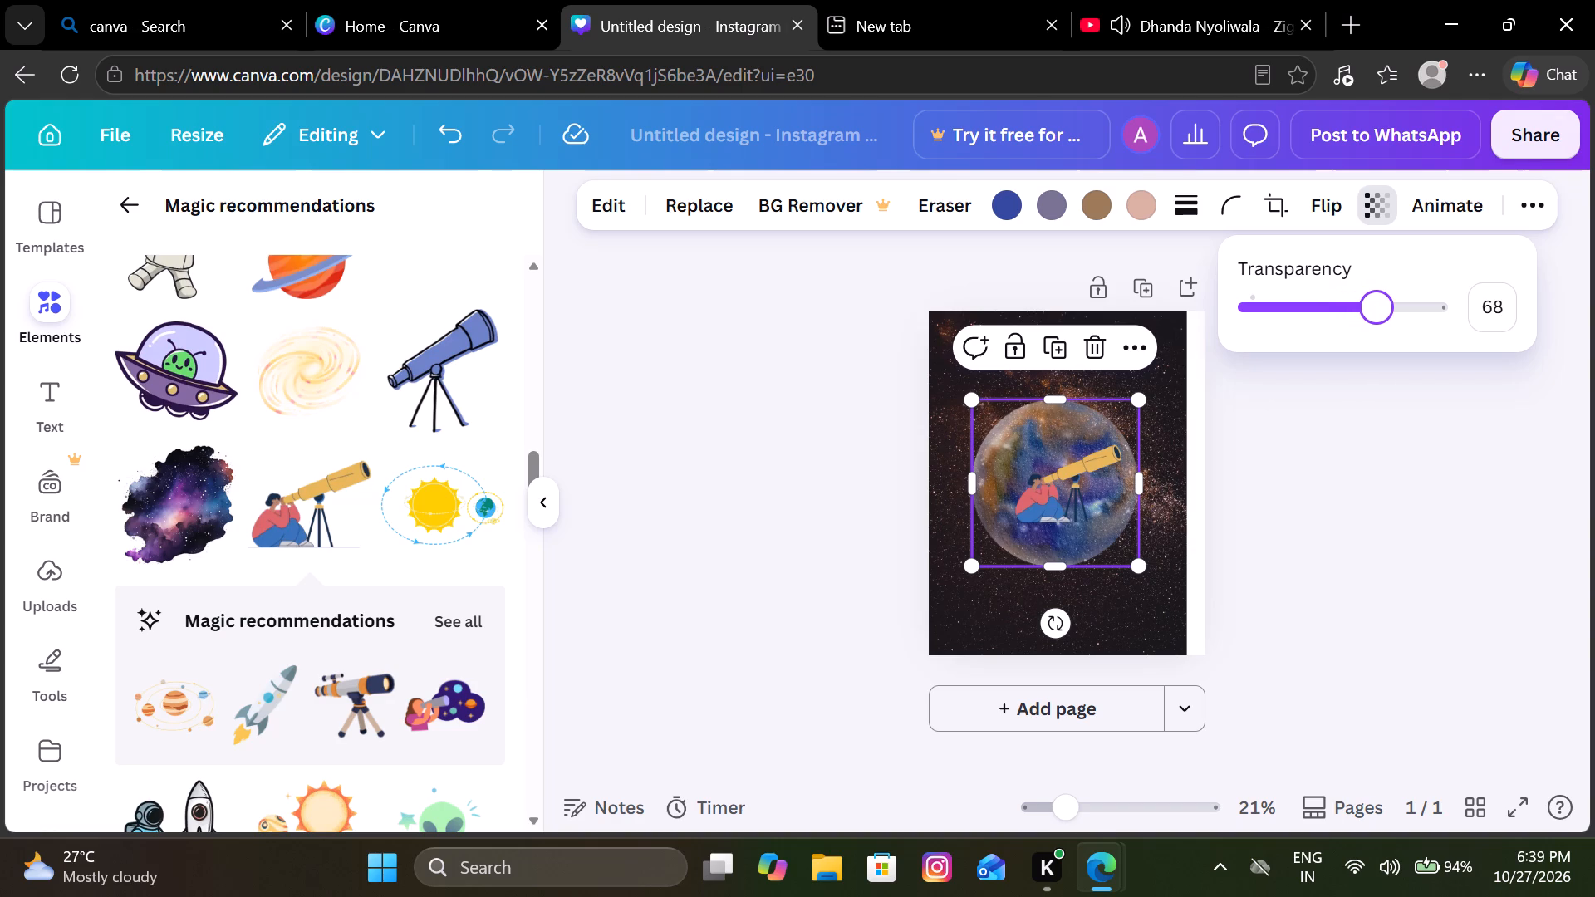
{"action": "left_click", "coordinate": [1363, 481]}
Shrink the telescope person graphic slightly and centre it inside the planet sphere.
{"action": "left_click", "coordinate": [1059, 507]}
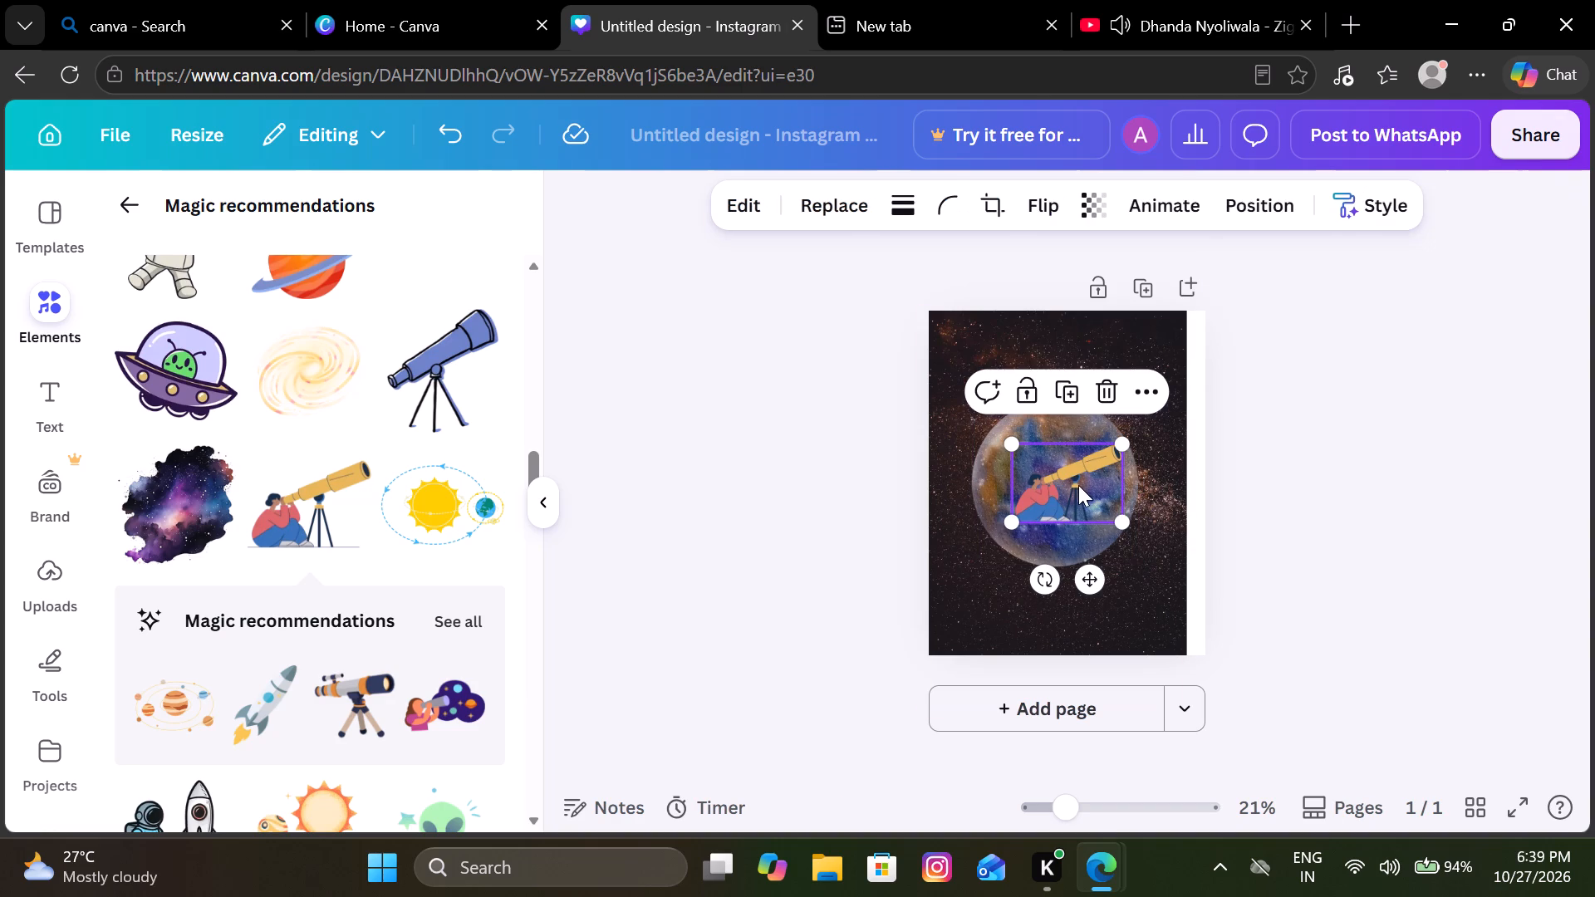
{"action": "left_click_drag", "start_coordinate": [1078, 485], "coordinate": [1064, 493]}
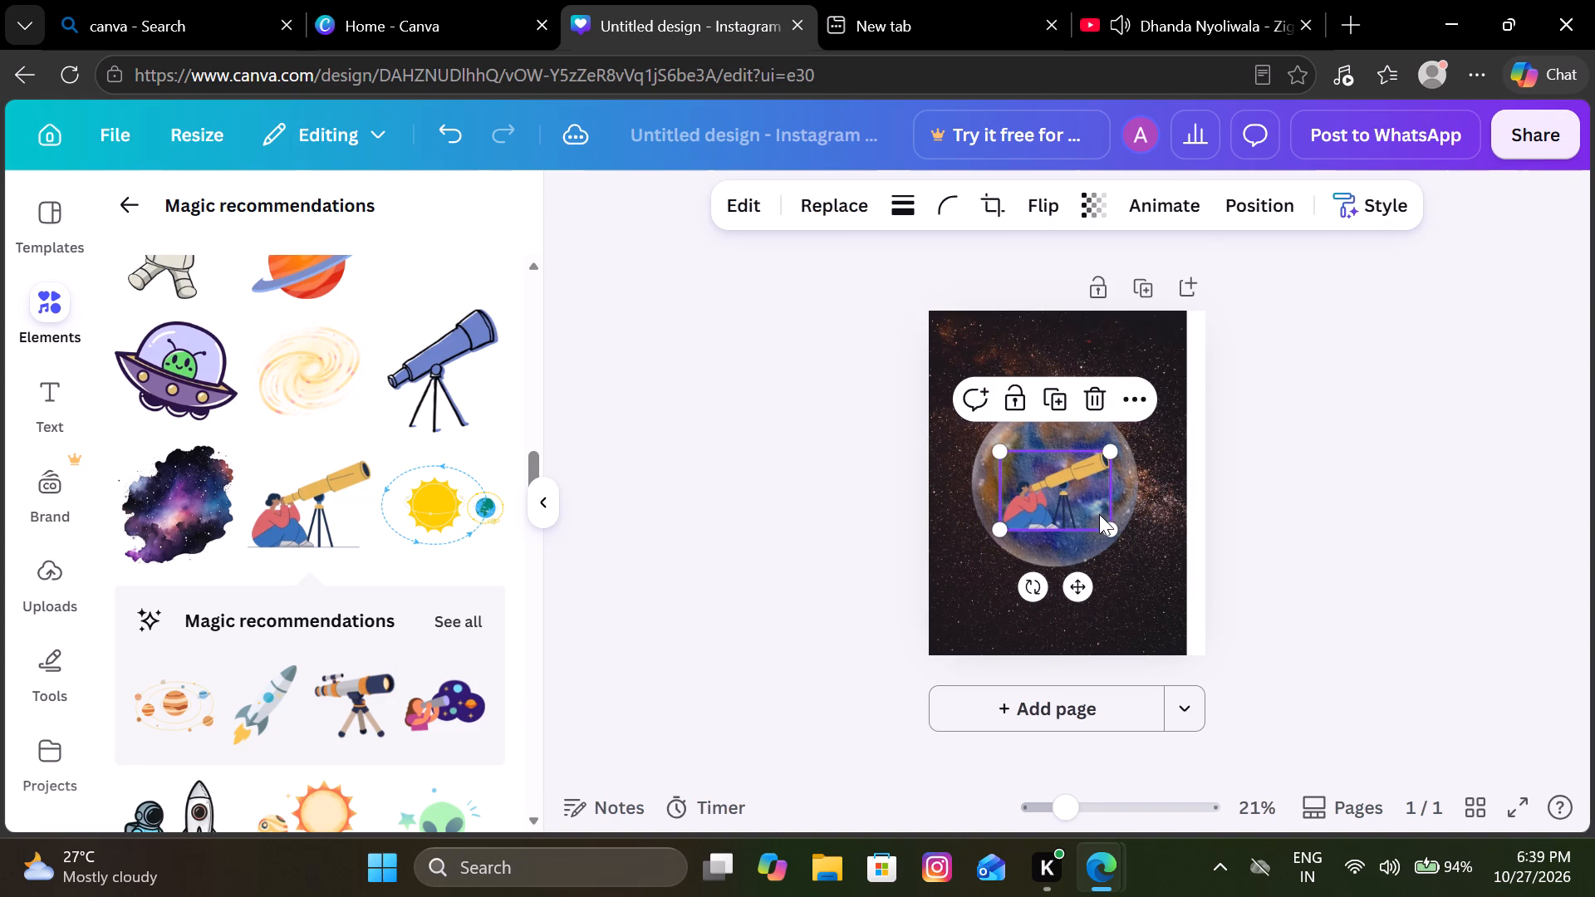
{"action": "left_click_drag", "start_coordinate": [1108, 524], "coordinate": [1103, 498]}
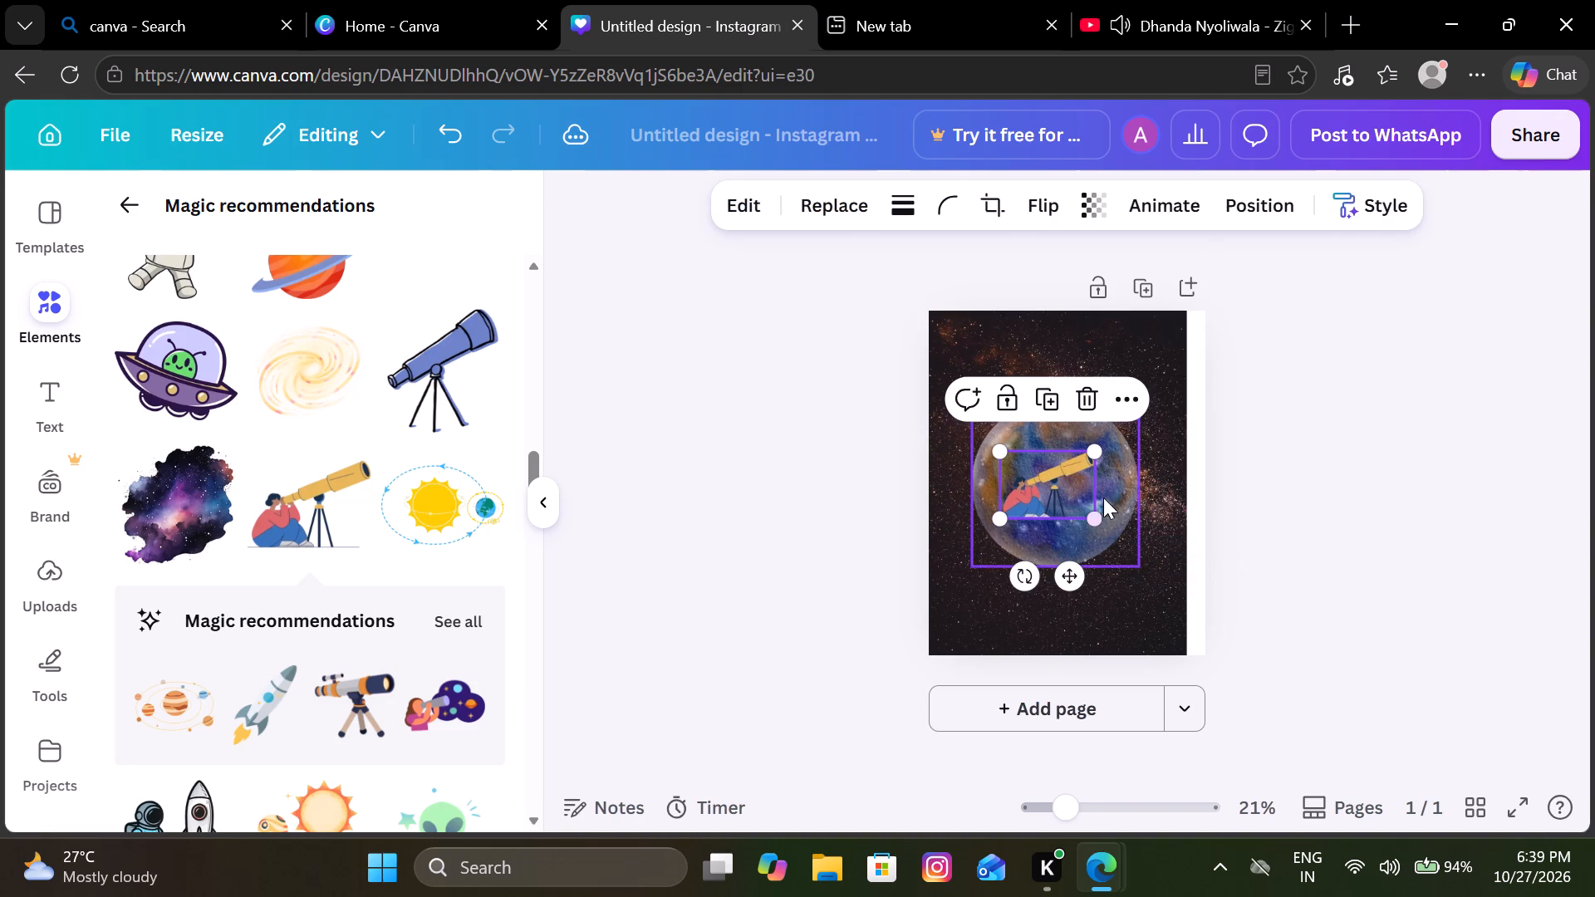
{"action": "left_click", "coordinate": [1043, 481]}
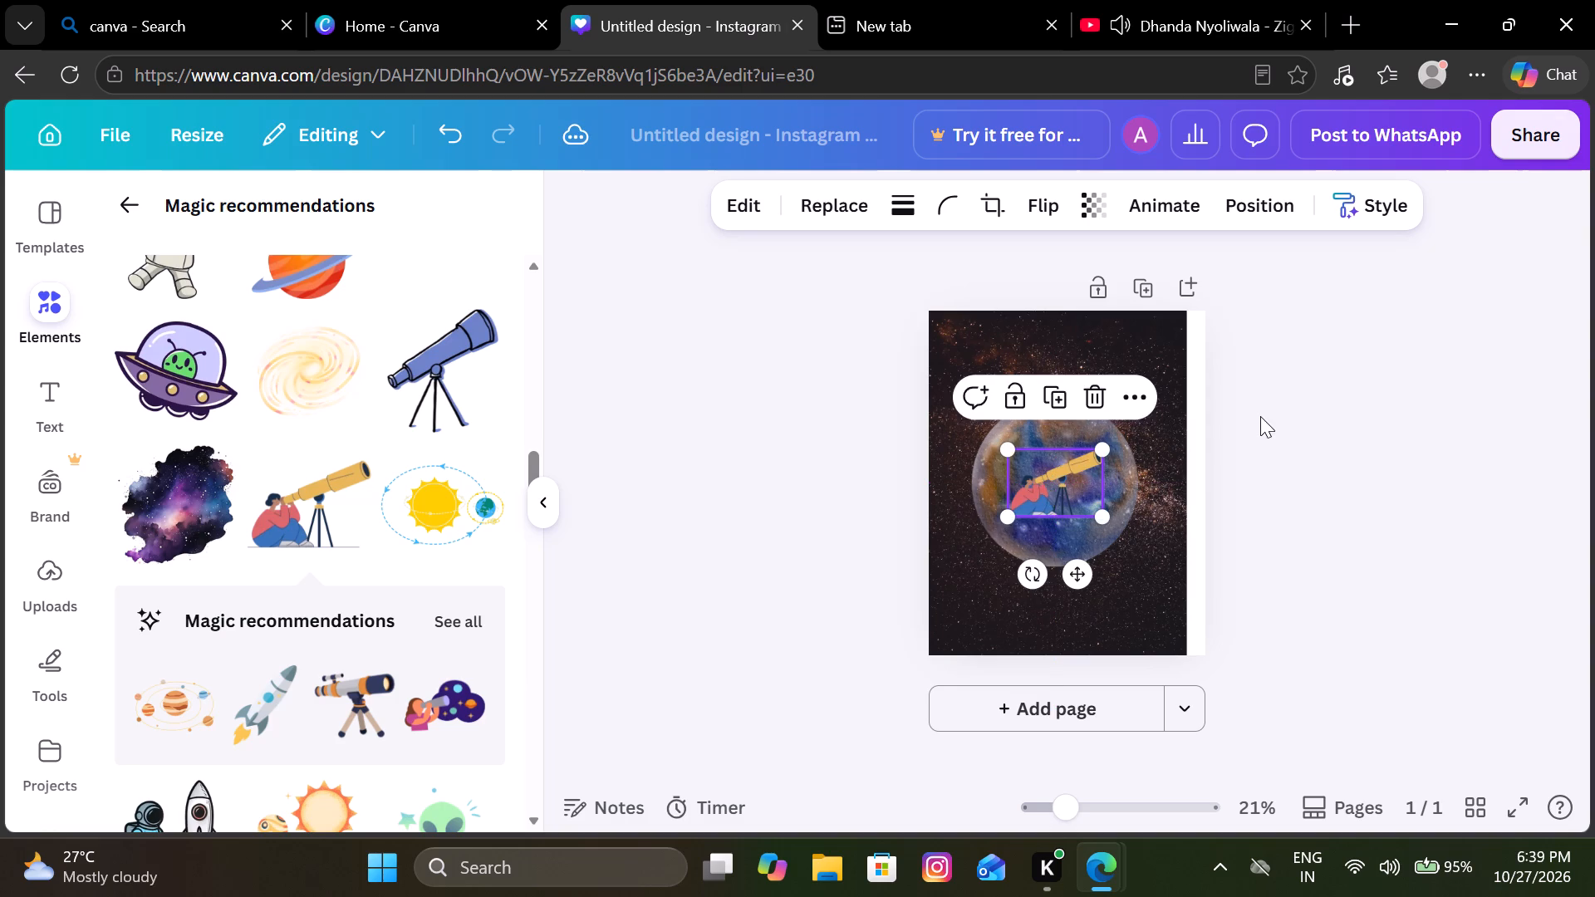
{"action": "left_click", "coordinate": [1260, 416]}
{"action": "left_click", "coordinate": [1072, 459]}
Make the graphic of the seated person with the telescope slightly see-through using its transparency setting.
{"action": "left_click", "coordinate": [1175, 214]}
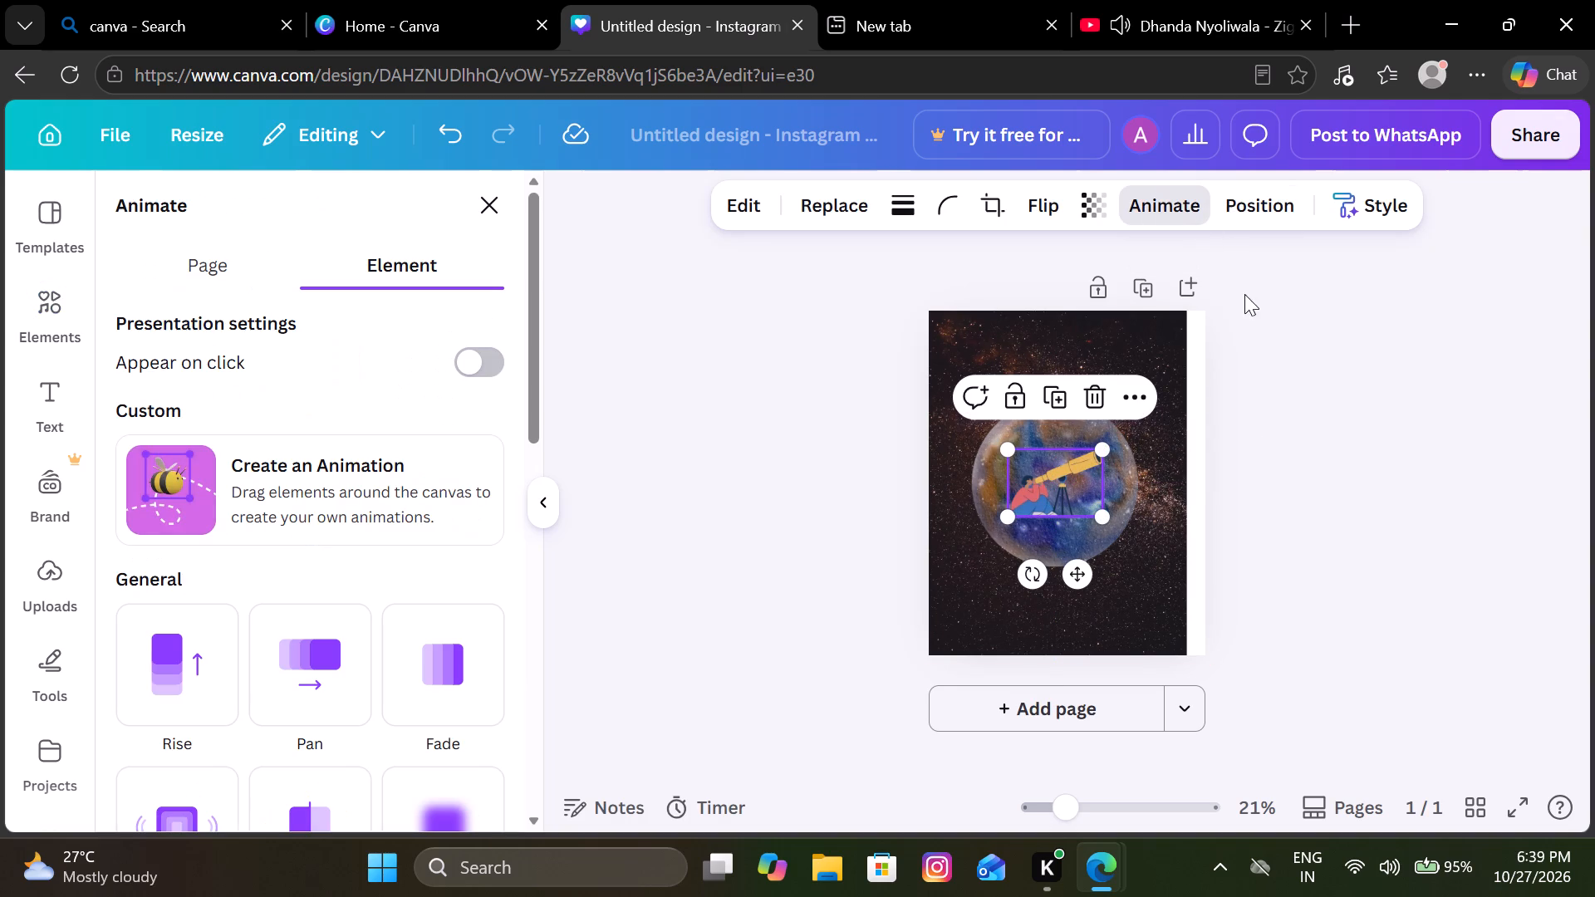
{"action": "left_click", "coordinate": [1108, 208]}
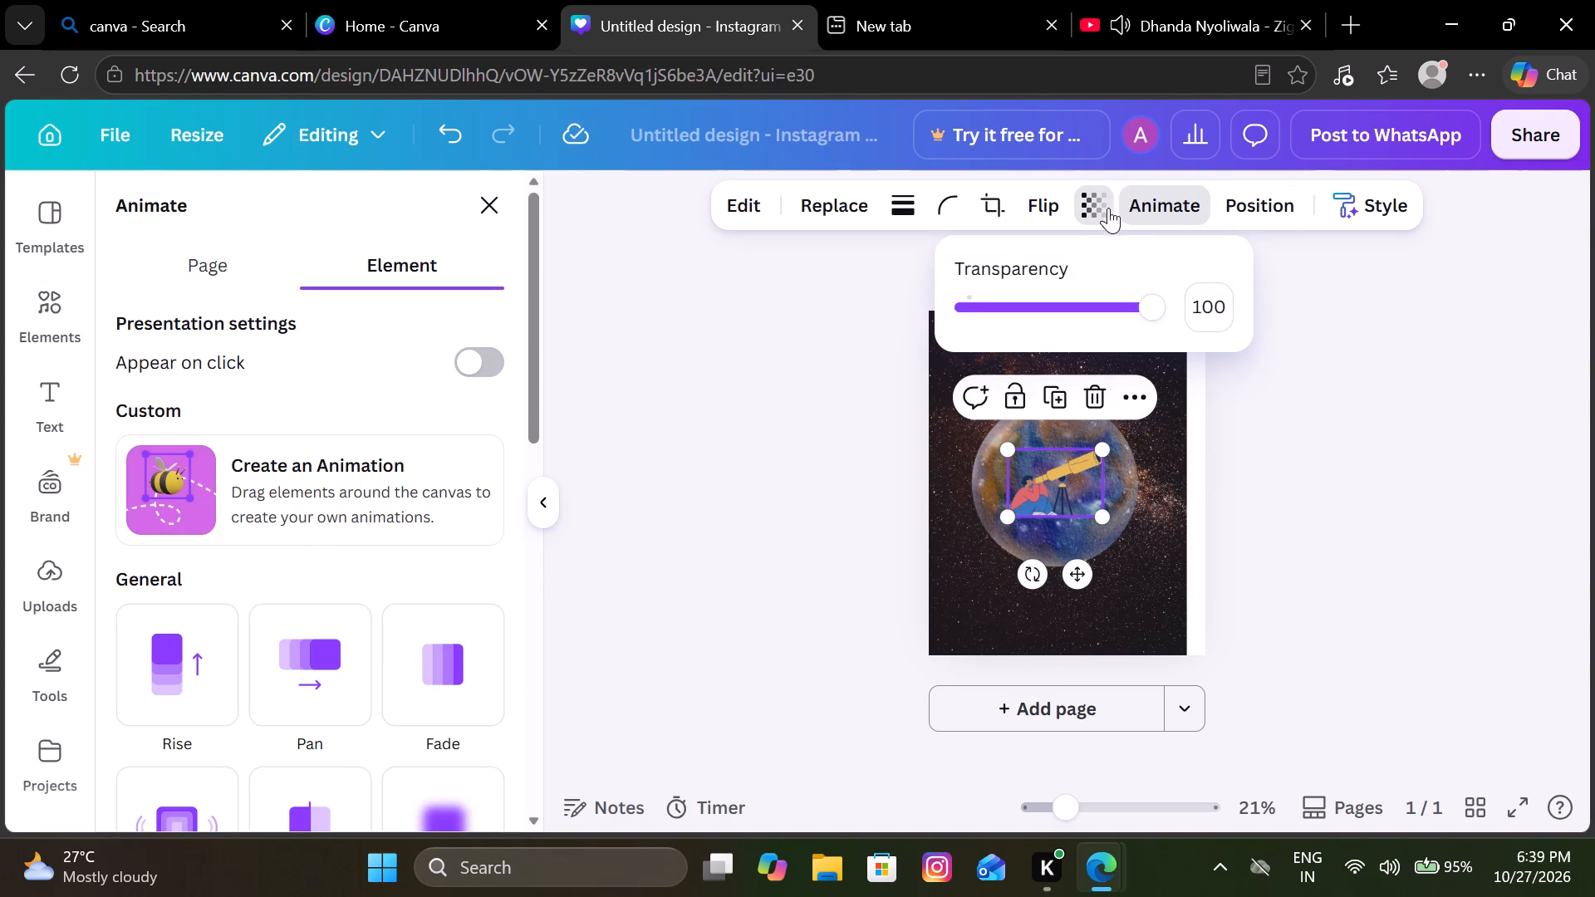
{"action": "left_click_drag", "start_coordinate": [1146, 320], "coordinate": [1122, 319]}
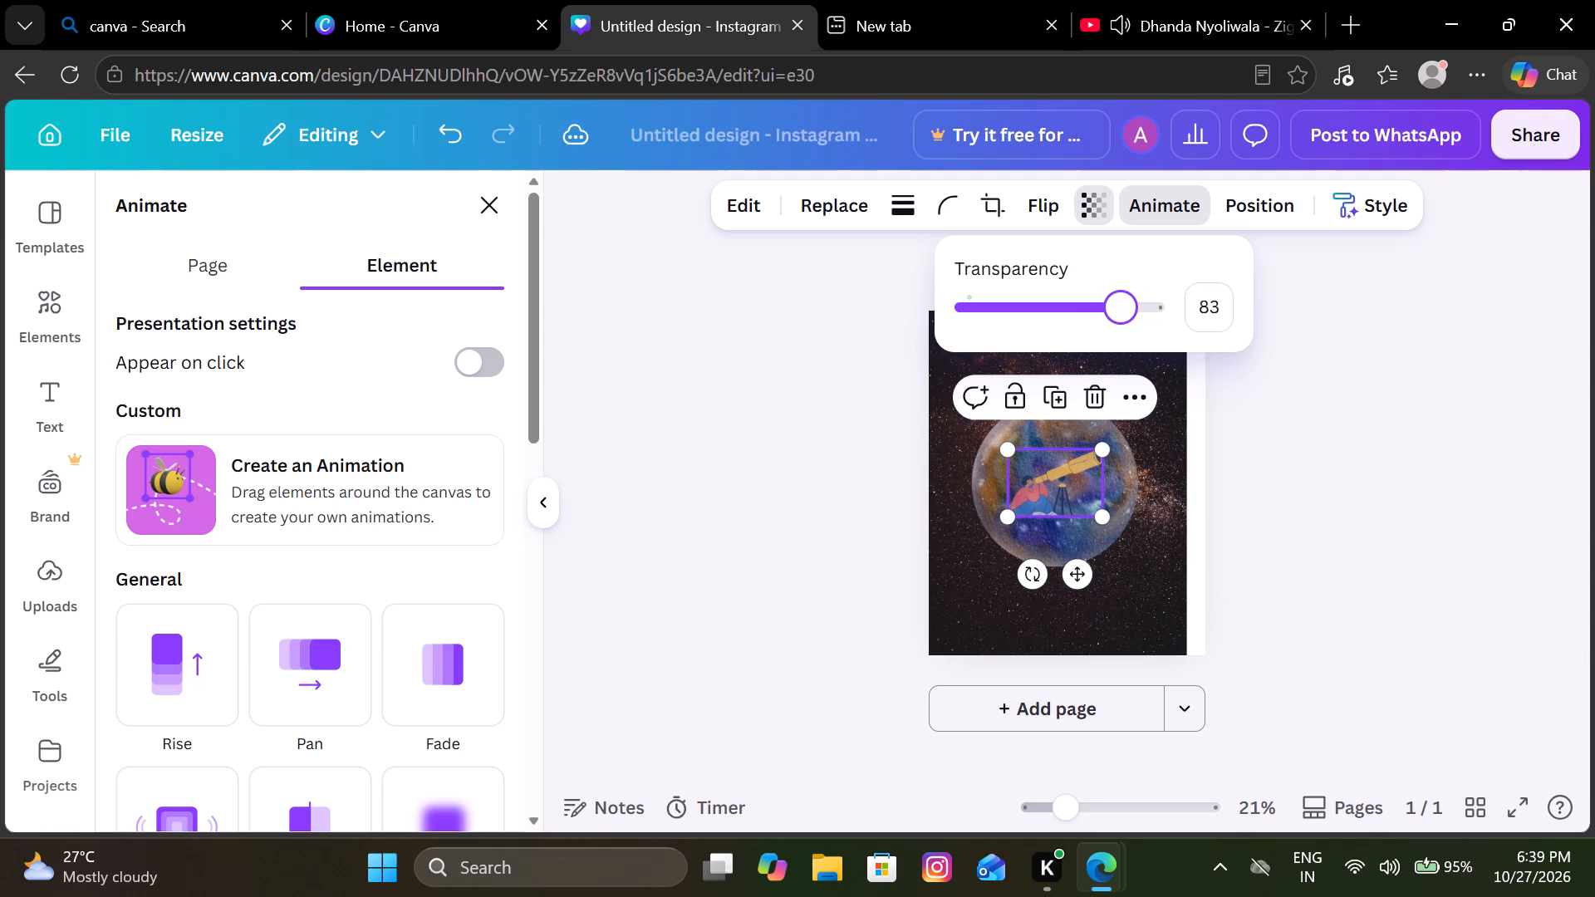
{"action": "left_click_drag", "start_coordinate": [1122, 319], "coordinate": [1138, 319]}
{"action": "left_click", "coordinate": [1295, 504]}
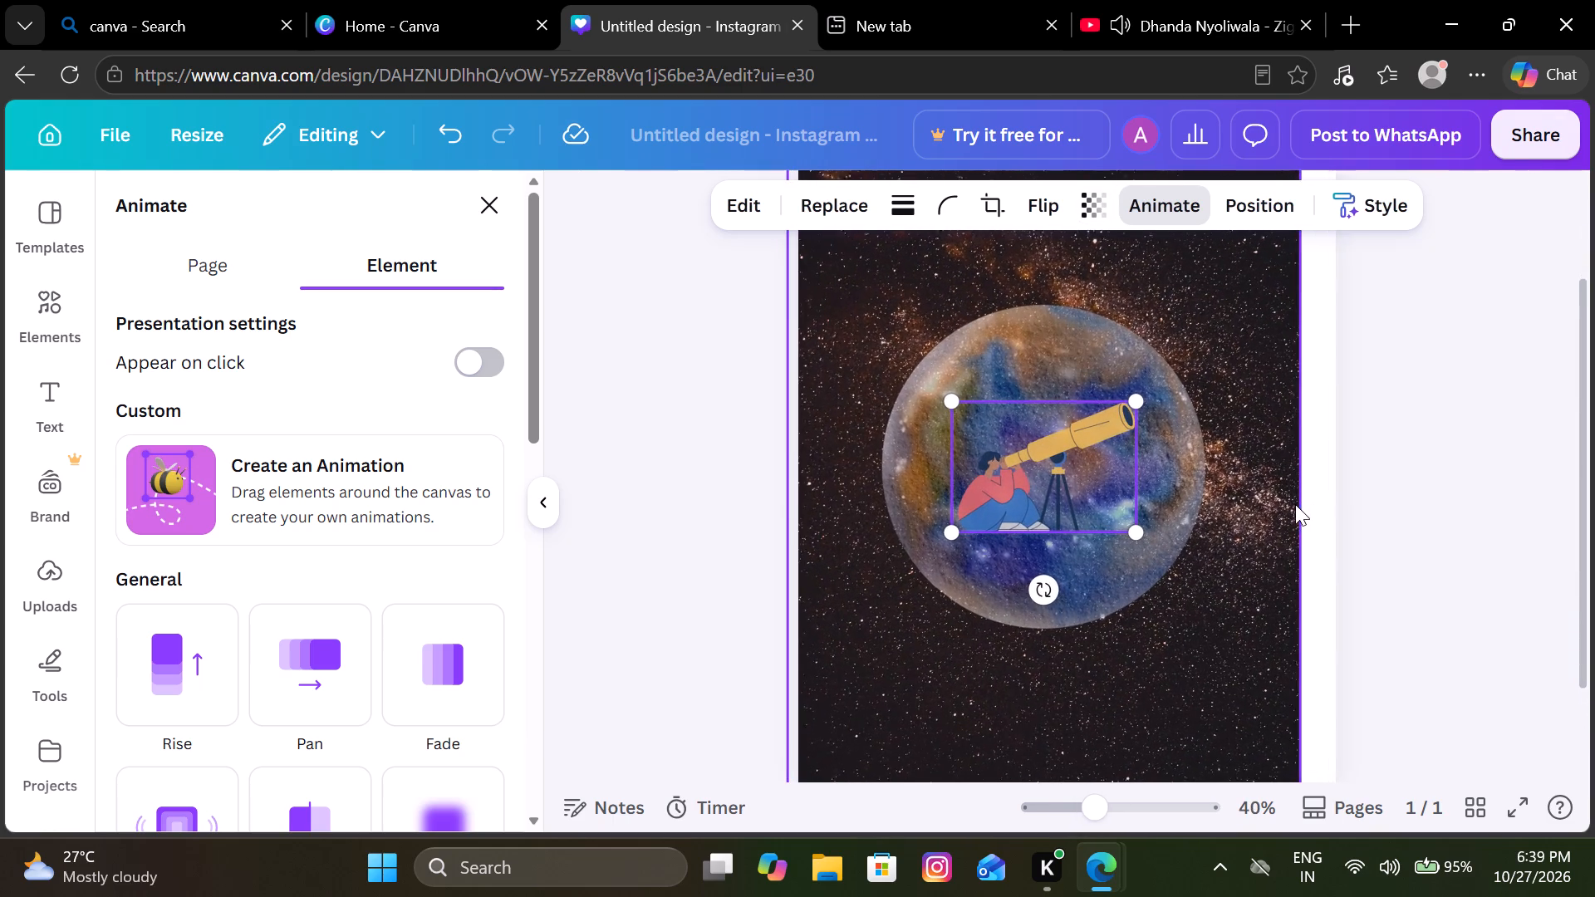
{"action": "left_click", "coordinate": [1364, 408]}
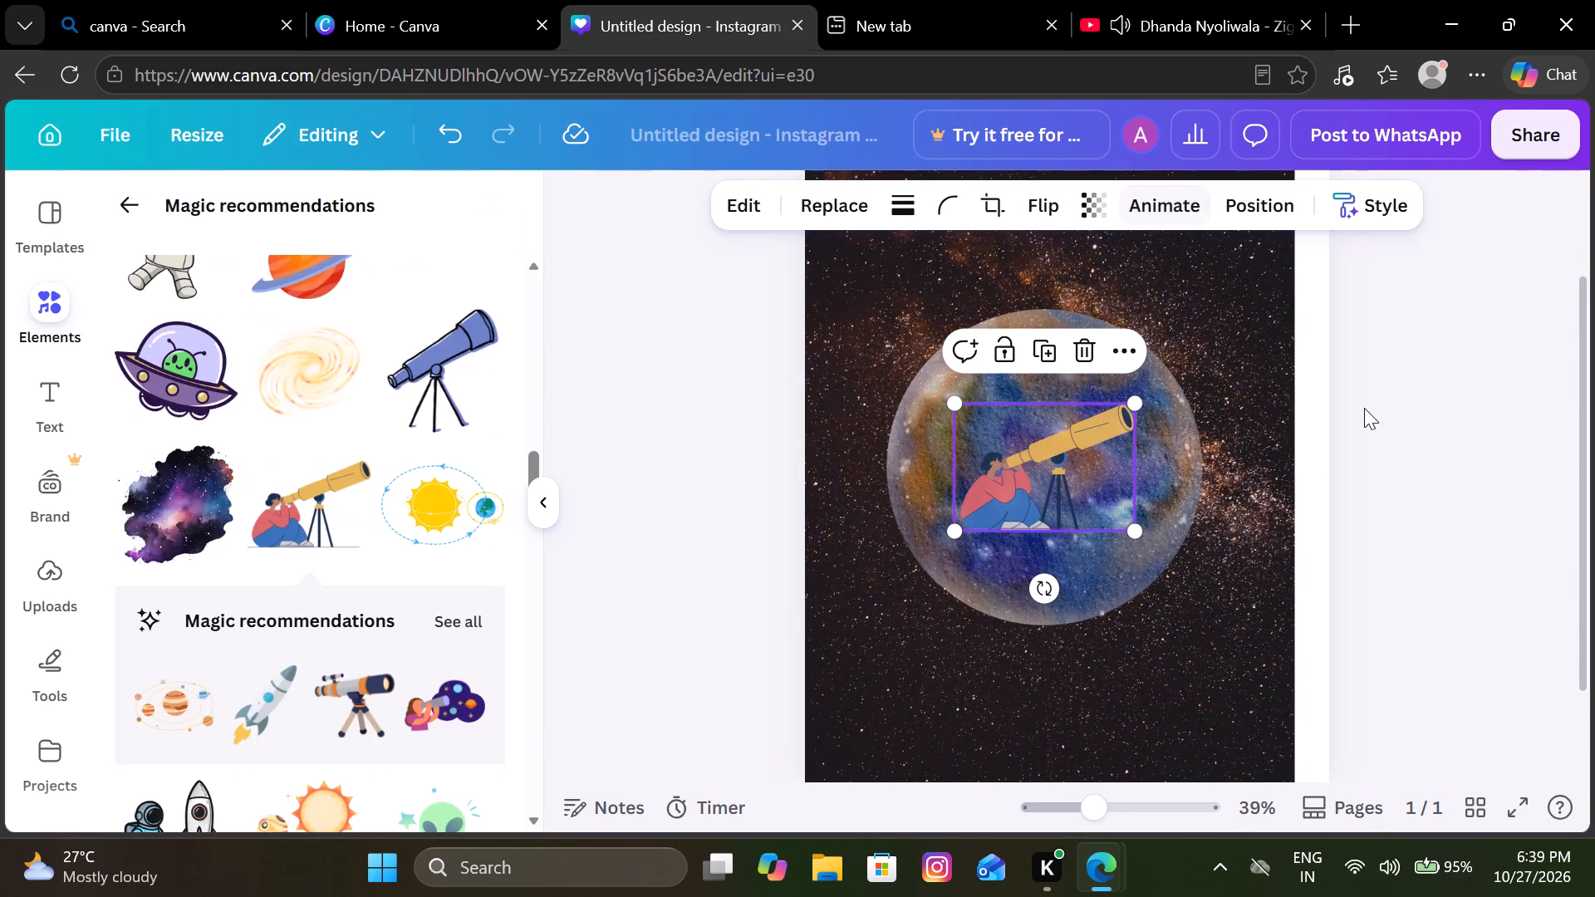
{"action": "left_click", "coordinate": [1364, 408]}
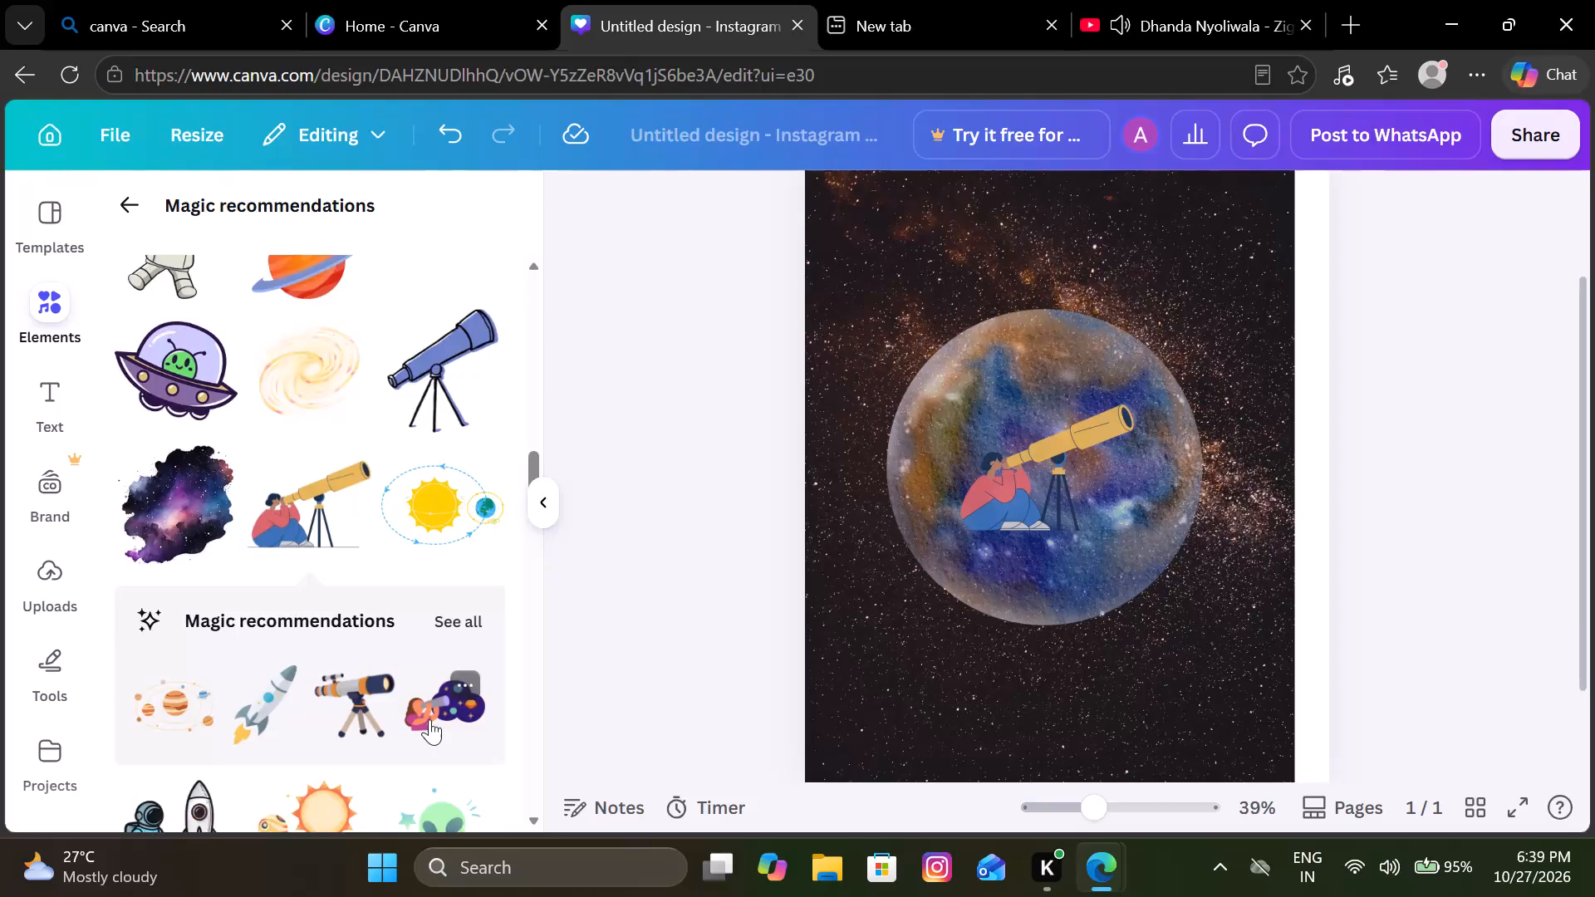
Browse the magic recommendations for further space-themed graphics that could suit the design.
{"action": "scroll", "coordinate": [429, 719], "scroll_direction": "down", "scroll_amount": 3}
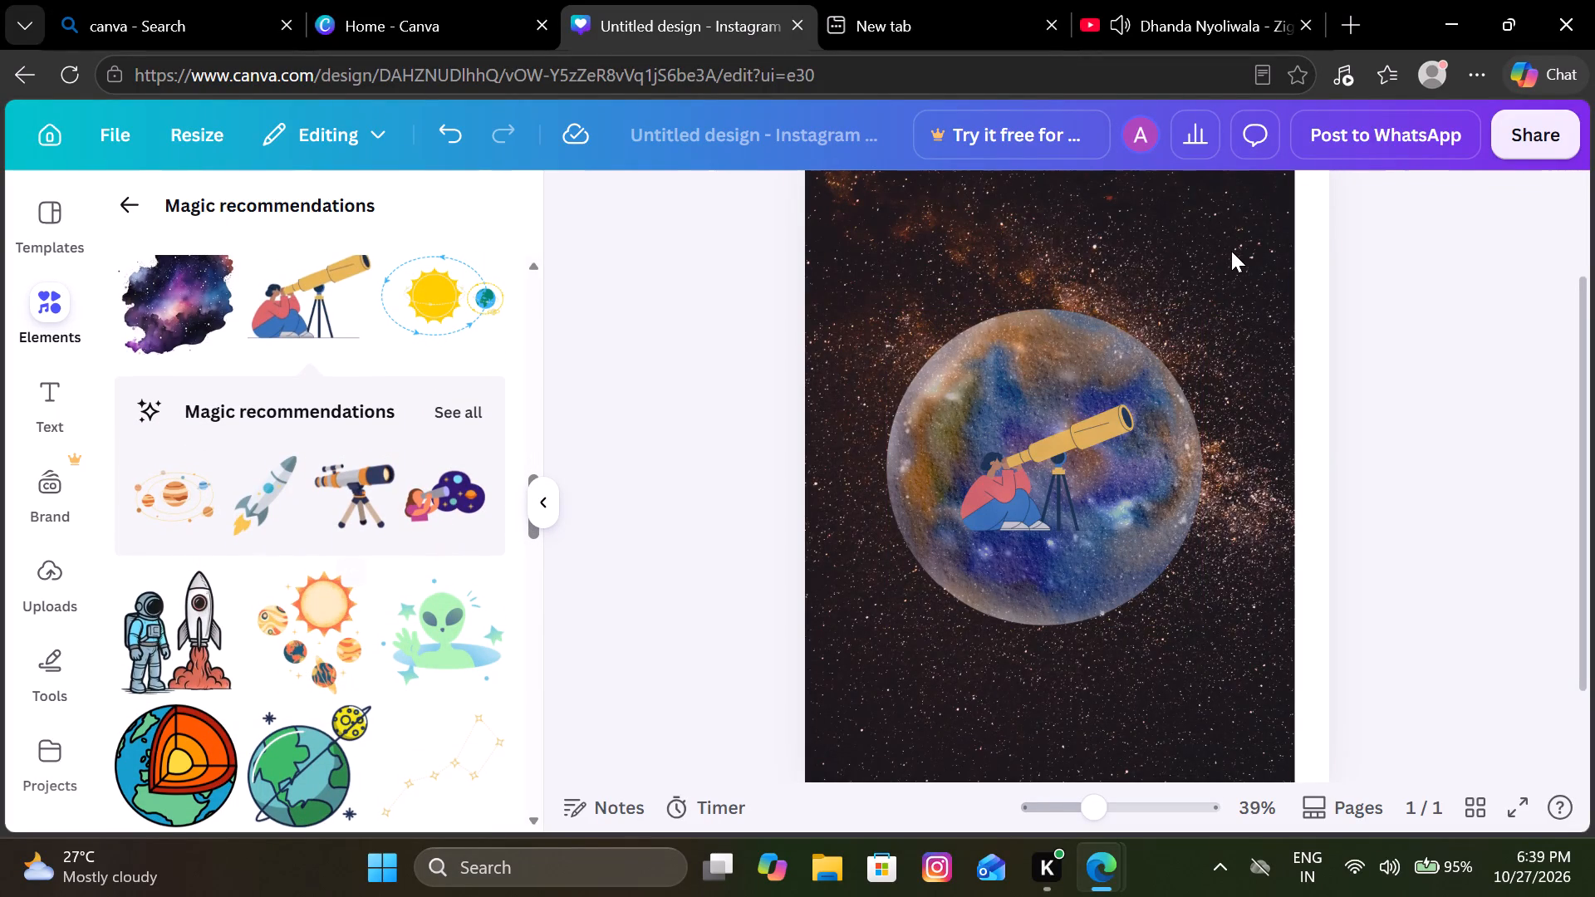
{"action": "scroll", "coordinate": [624, 527], "scroll_direction": "down", "scroll_amount": 1}
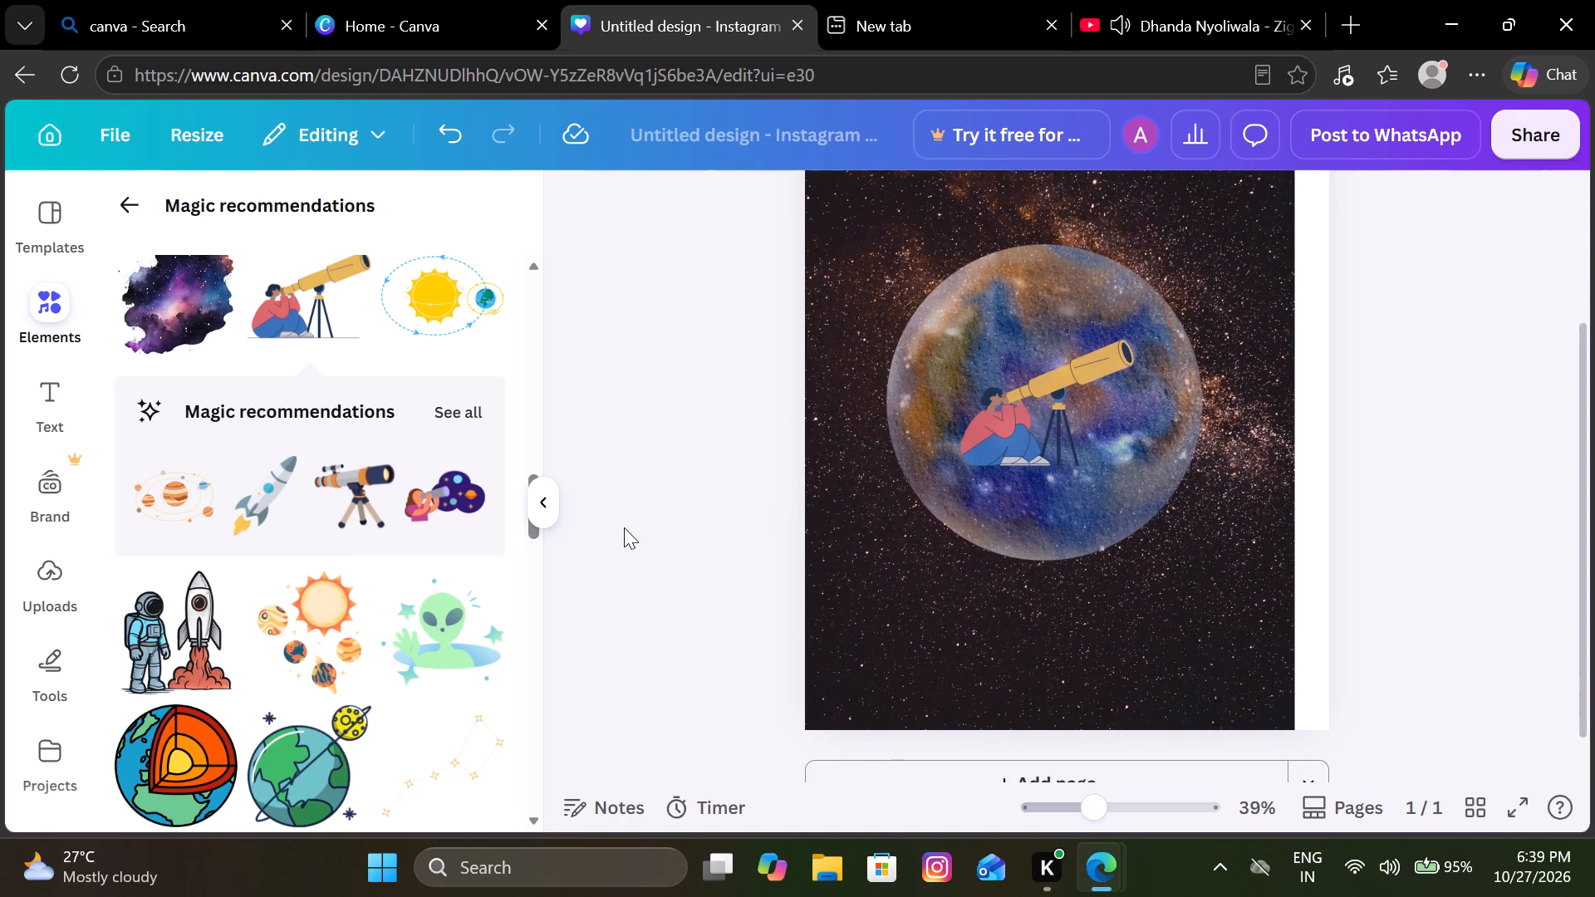
{"action": "scroll", "coordinate": [624, 527], "scroll_direction": "down", "scroll_amount": 1}
{"action": "scroll", "coordinate": [354, 649], "scroll_direction": "down", "scroll_amount": 2}
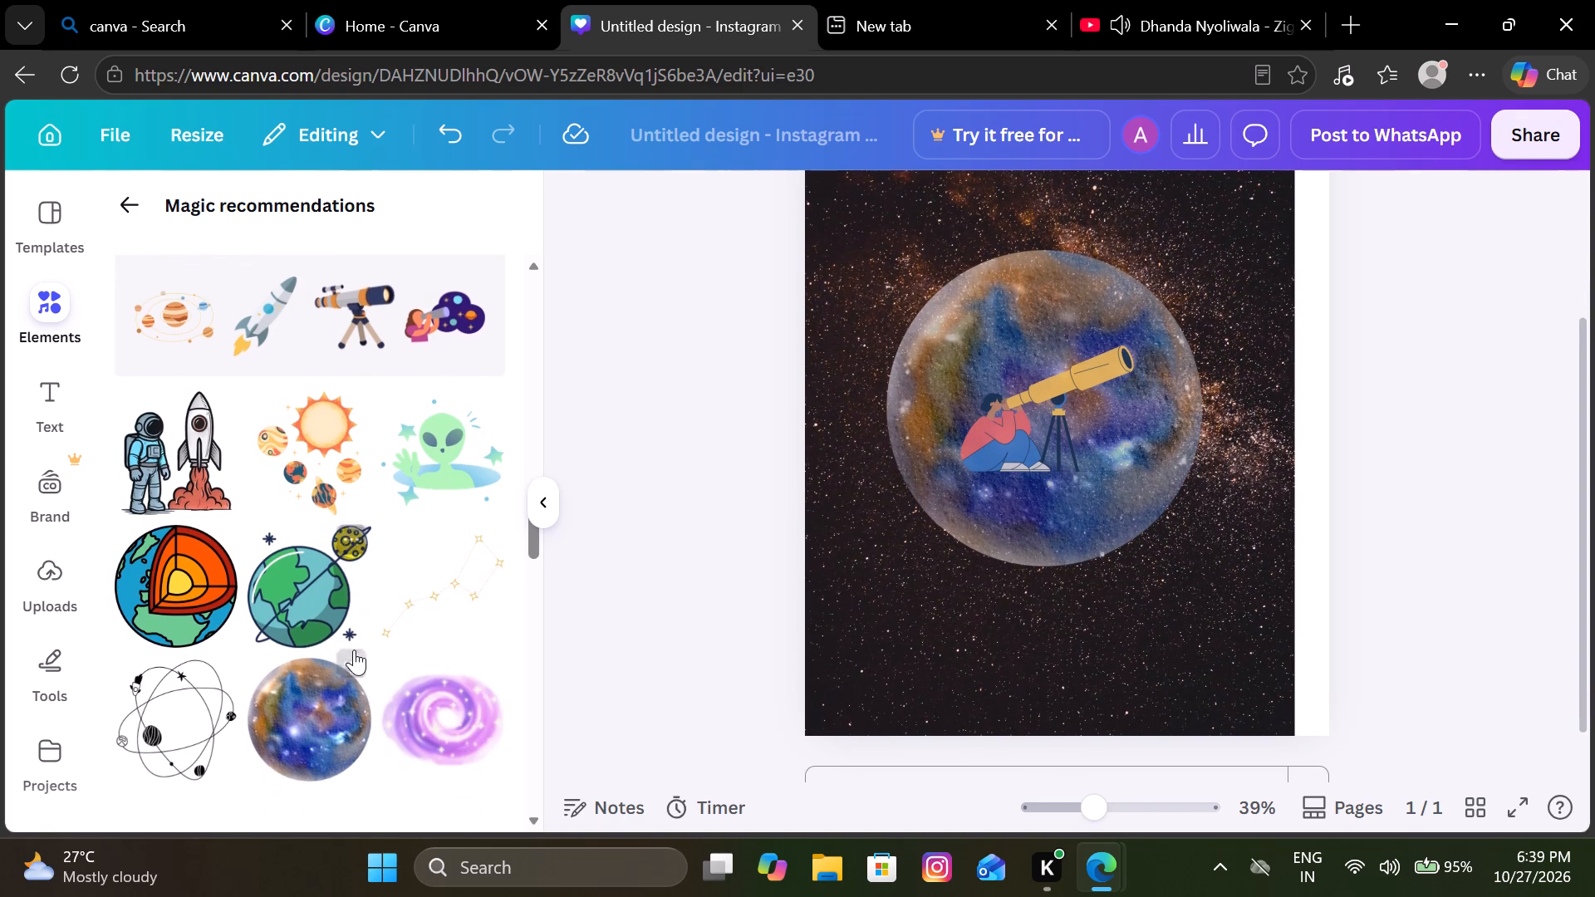
{"action": "scroll", "coordinate": [354, 649], "scroll_direction": "up", "scroll_amount": 2}
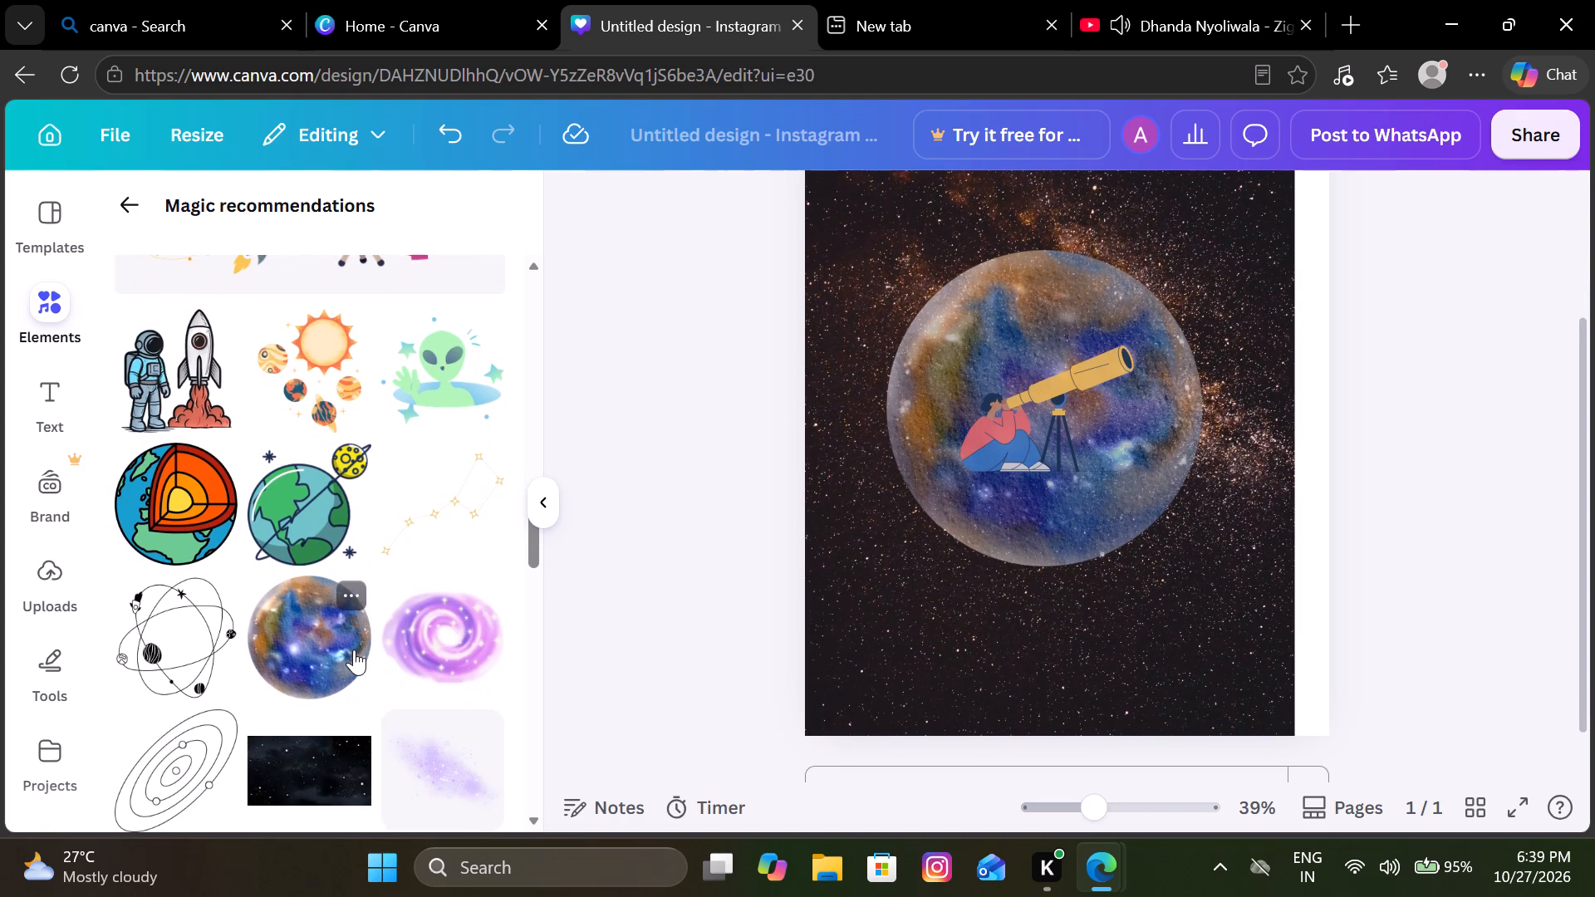
{"action": "scroll", "coordinate": [354, 649], "scroll_direction": "up", "scroll_amount": 3}
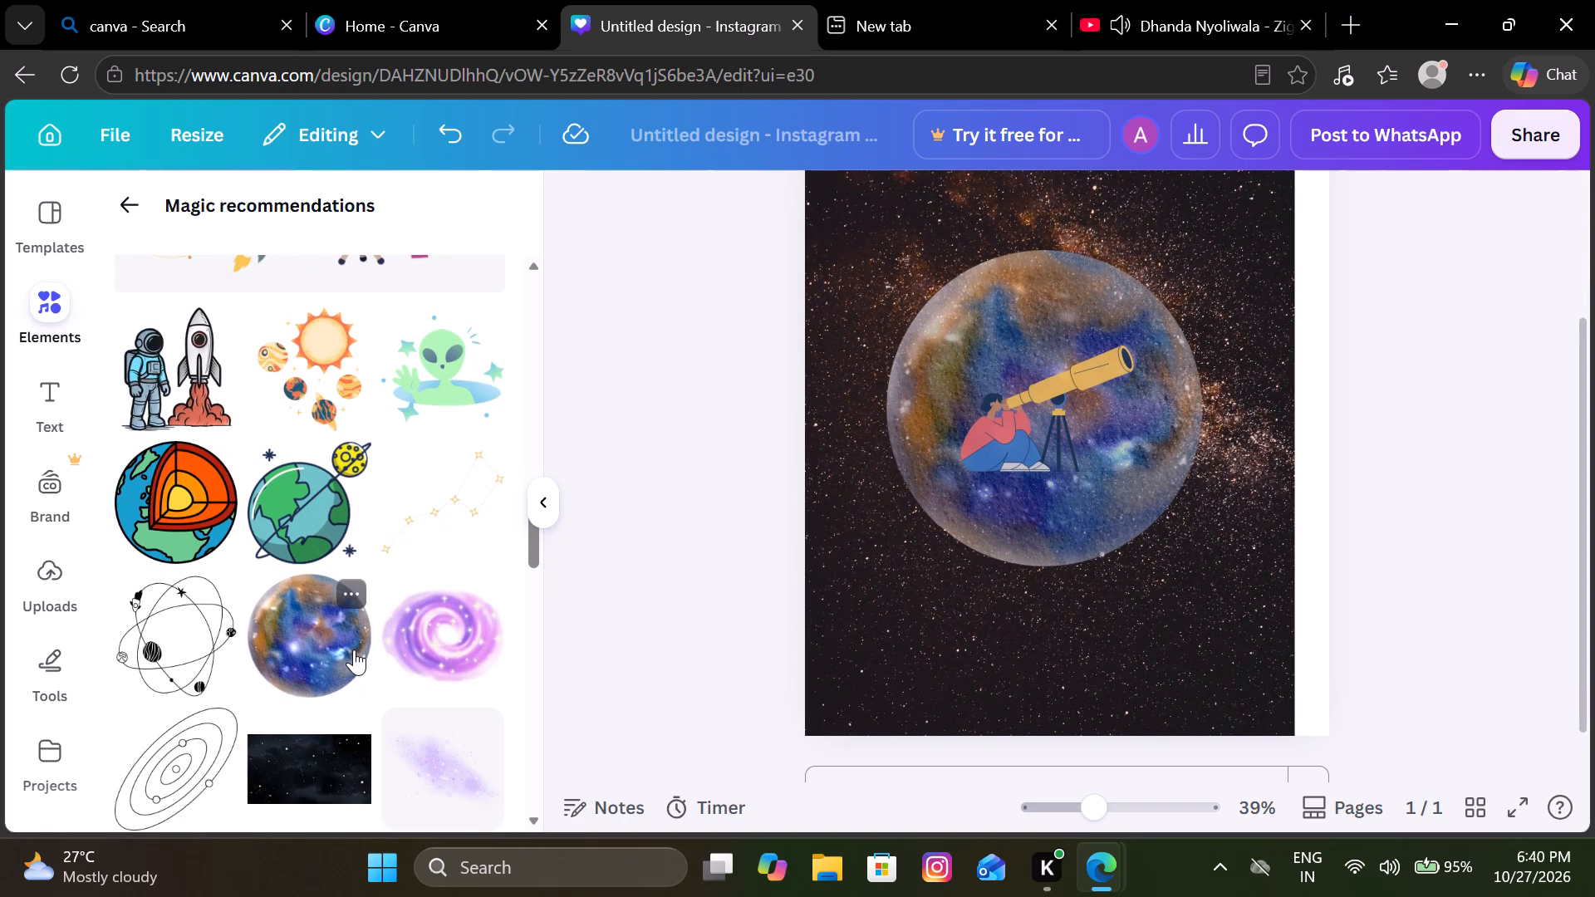
{"action": "scroll", "coordinate": [354, 649], "scroll_direction": "up", "scroll_amount": 3}
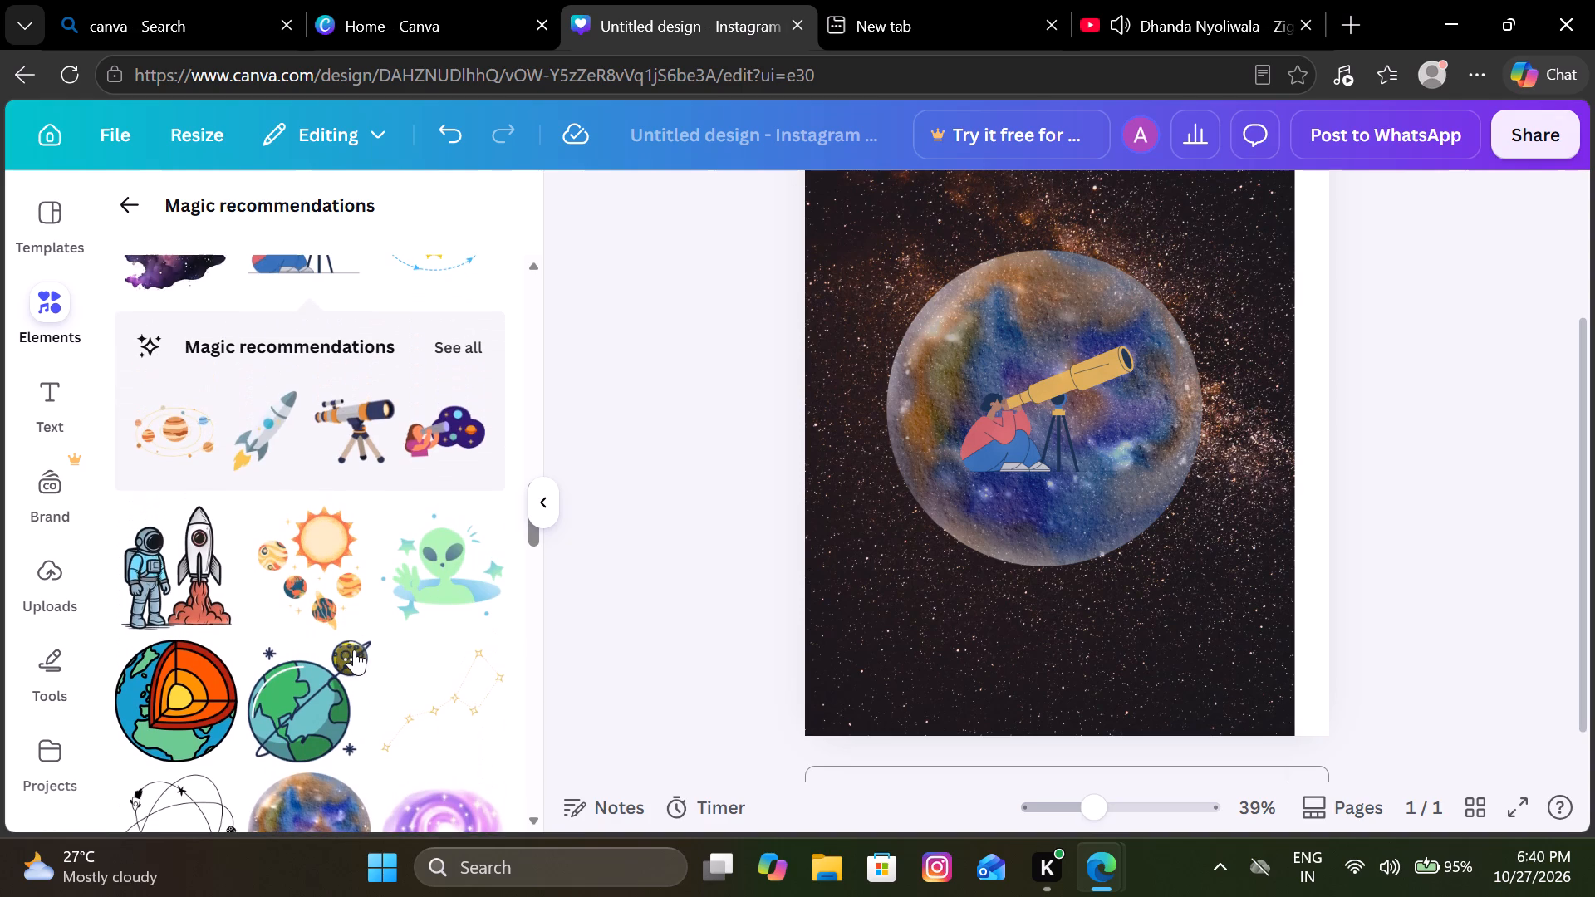
{"action": "scroll", "coordinate": [354, 649], "scroll_direction": "up", "scroll_amount": 1}
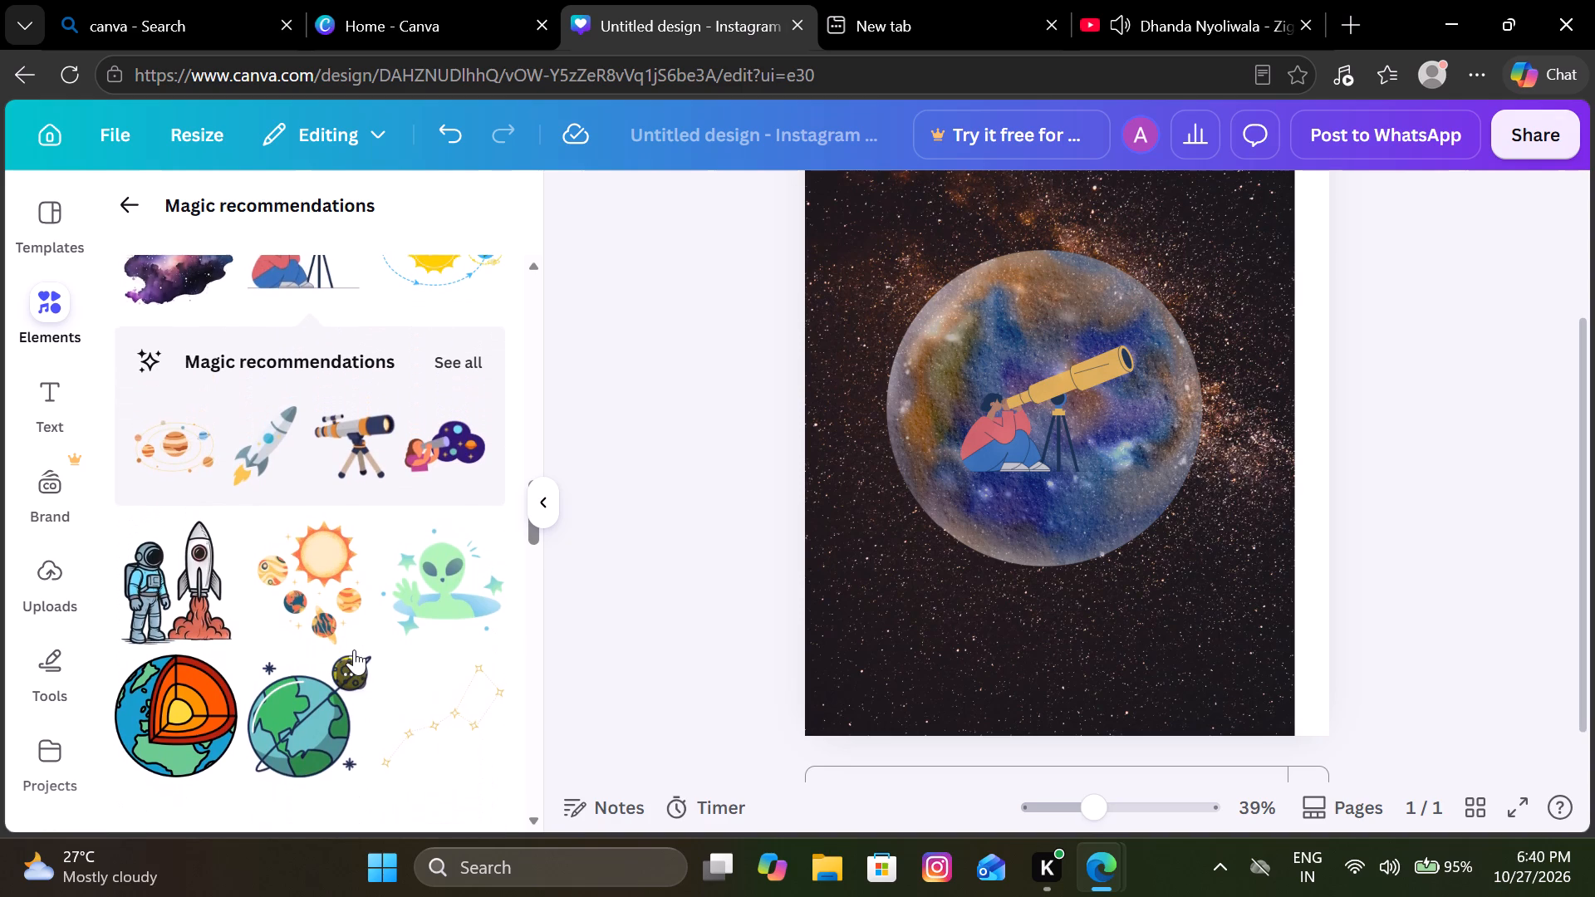
{"action": "scroll", "coordinate": [354, 649], "scroll_direction": "up", "scroll_amount": 2}
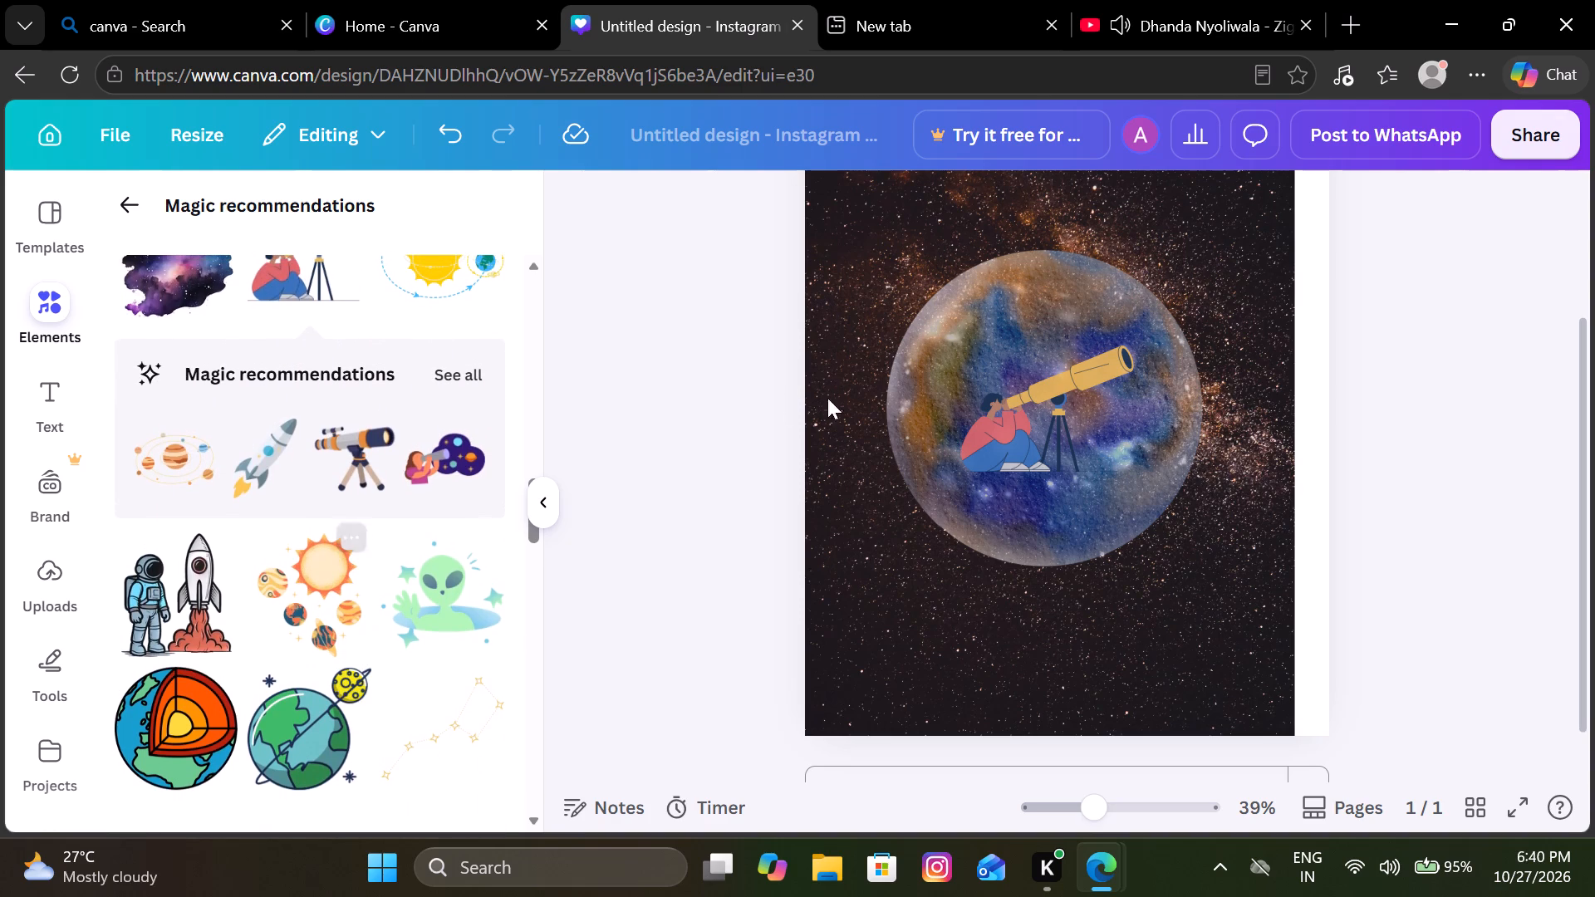
Move the planet sphere to the lower-left part of the Milky Way photo, just inside its left edge.
{"action": "left_click", "coordinate": [991, 339]}
{"action": "left_click_drag", "start_coordinate": [991, 339], "coordinate": [910, 439]}
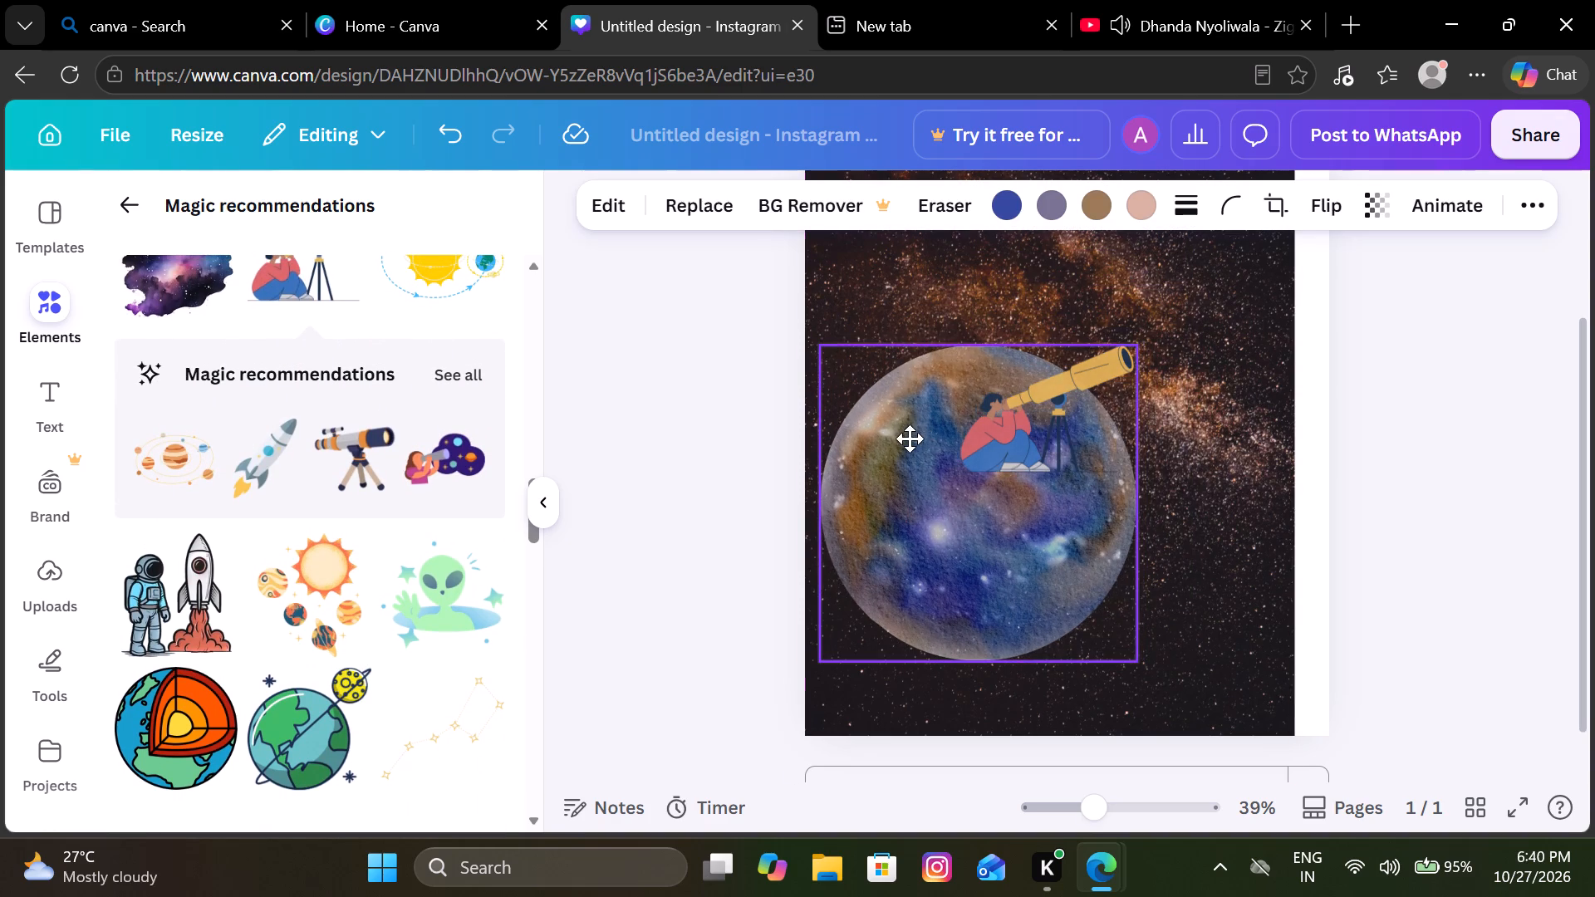
{"action": "left_click_drag", "start_coordinate": [910, 439], "coordinate": [921, 443]}
Move the telescope person graphic back to the middle of the planet sphere.
{"action": "left_click", "coordinate": [996, 456]}
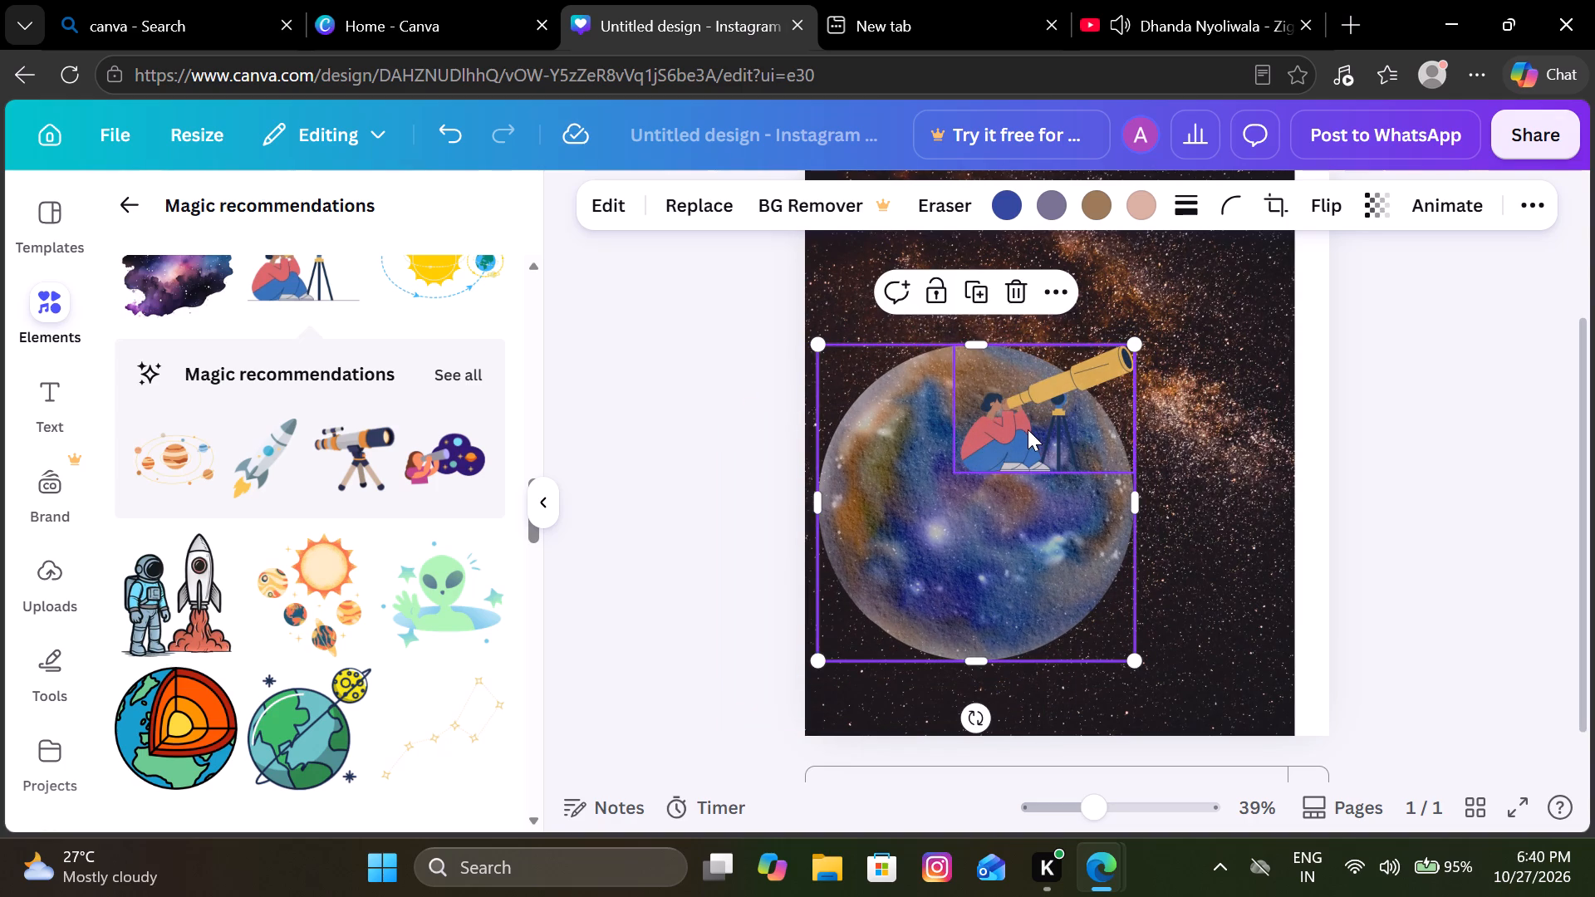
{"action": "left_click_drag", "start_coordinate": [1028, 429], "coordinate": [951, 530]}
{"action": "left_click", "coordinate": [1447, 298]}
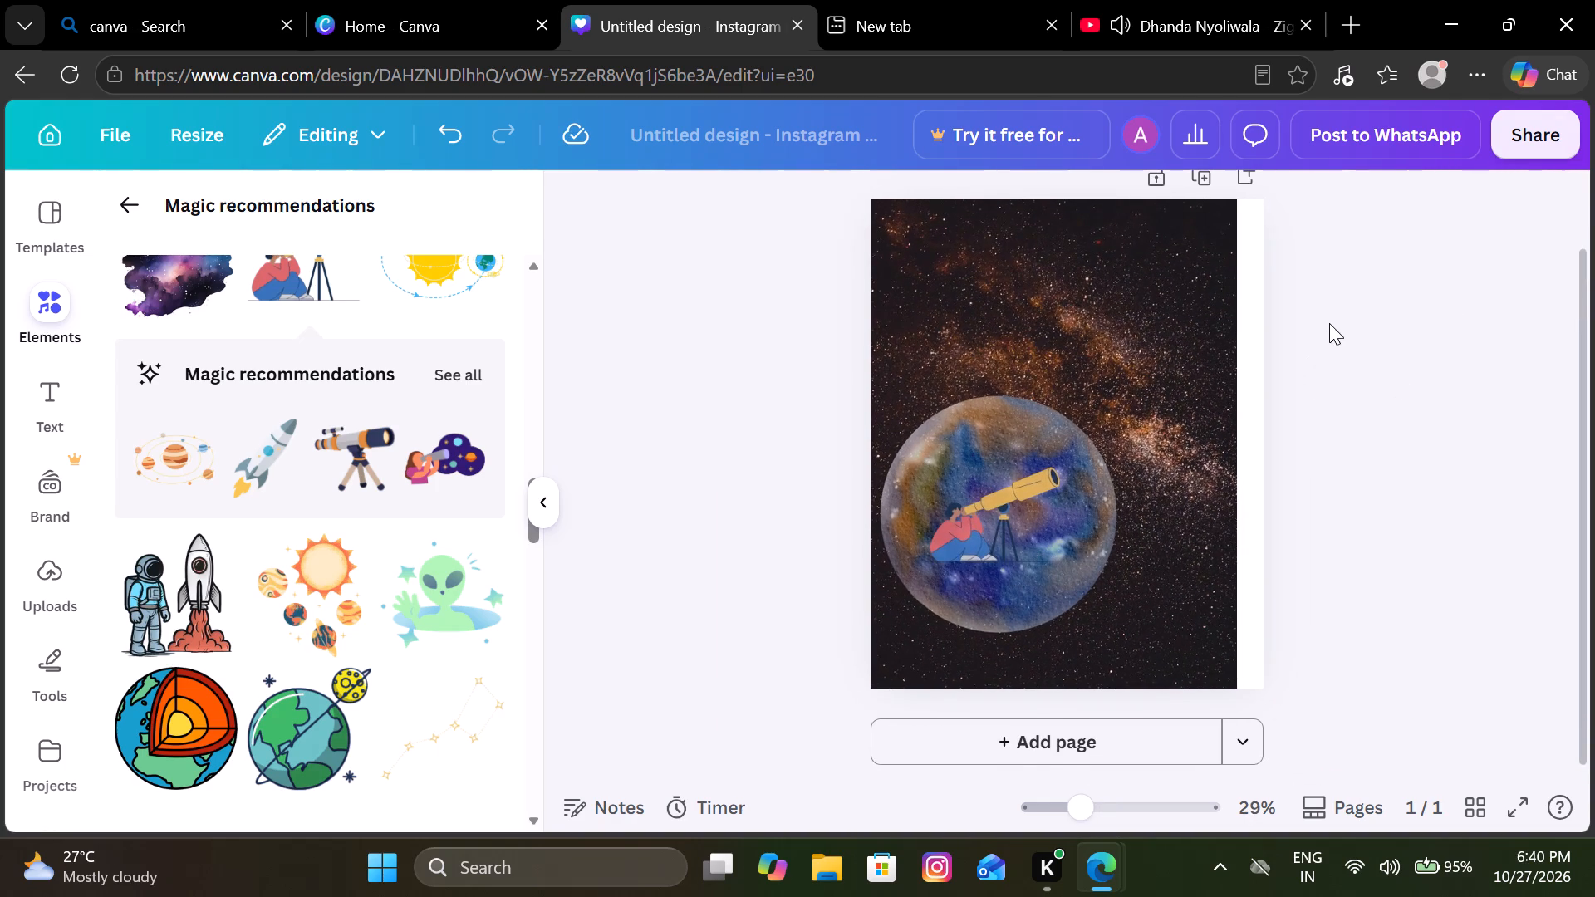
Search the elements for "star" and browse the shape and graphic results for a suitable star.
{"action": "scroll", "coordinate": [263, 494], "scroll_direction": "up", "scroll_amount": 4}
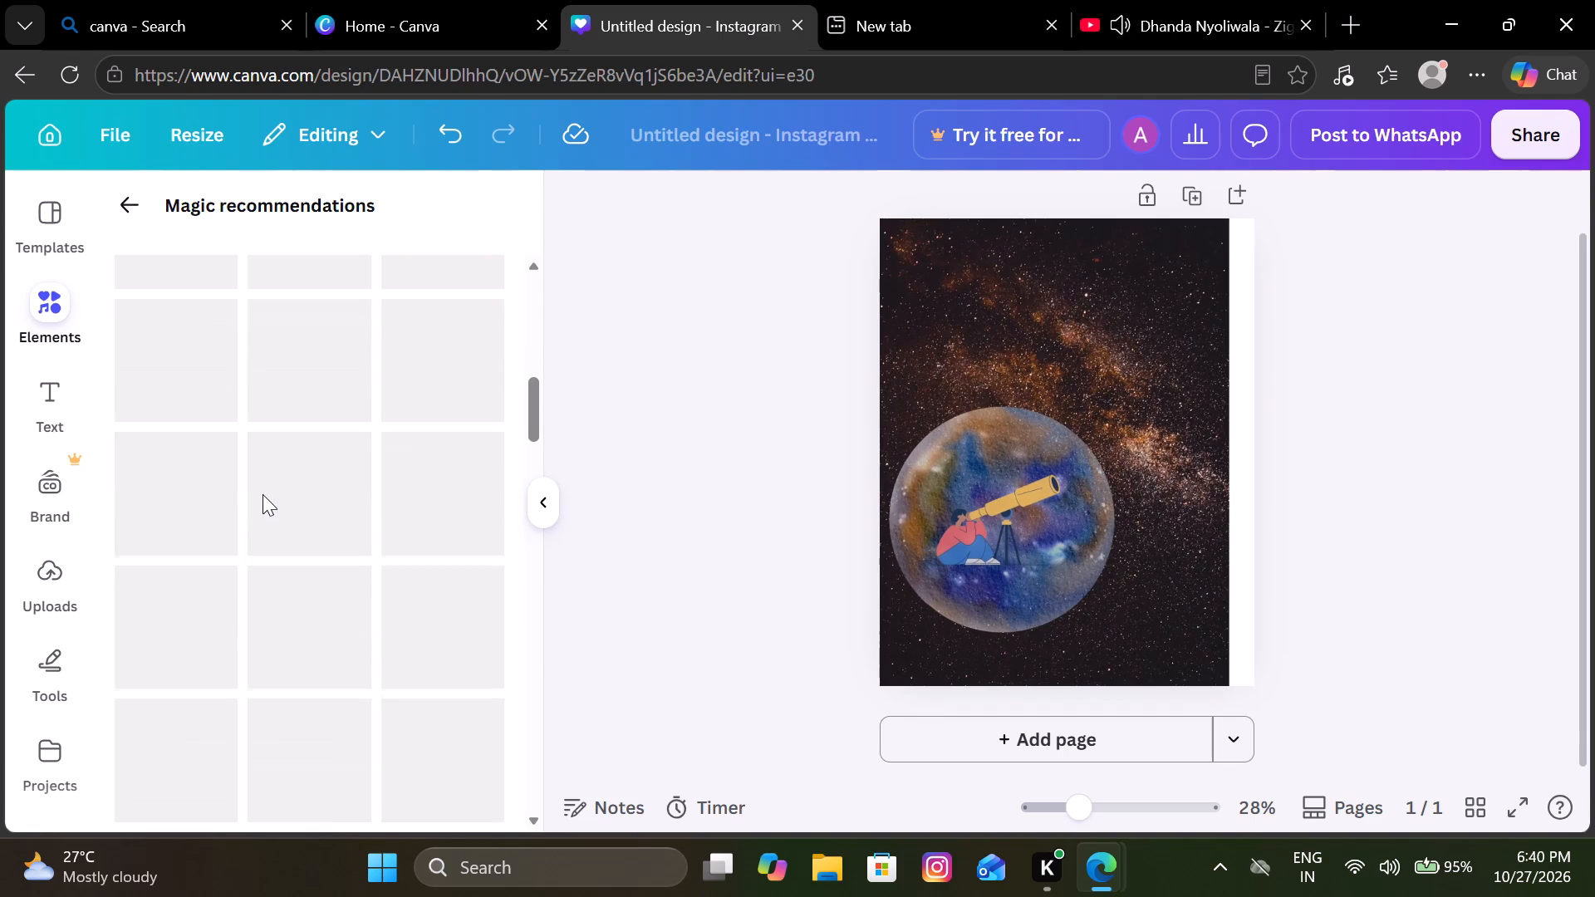
{"action": "left_click", "coordinate": [126, 208]}
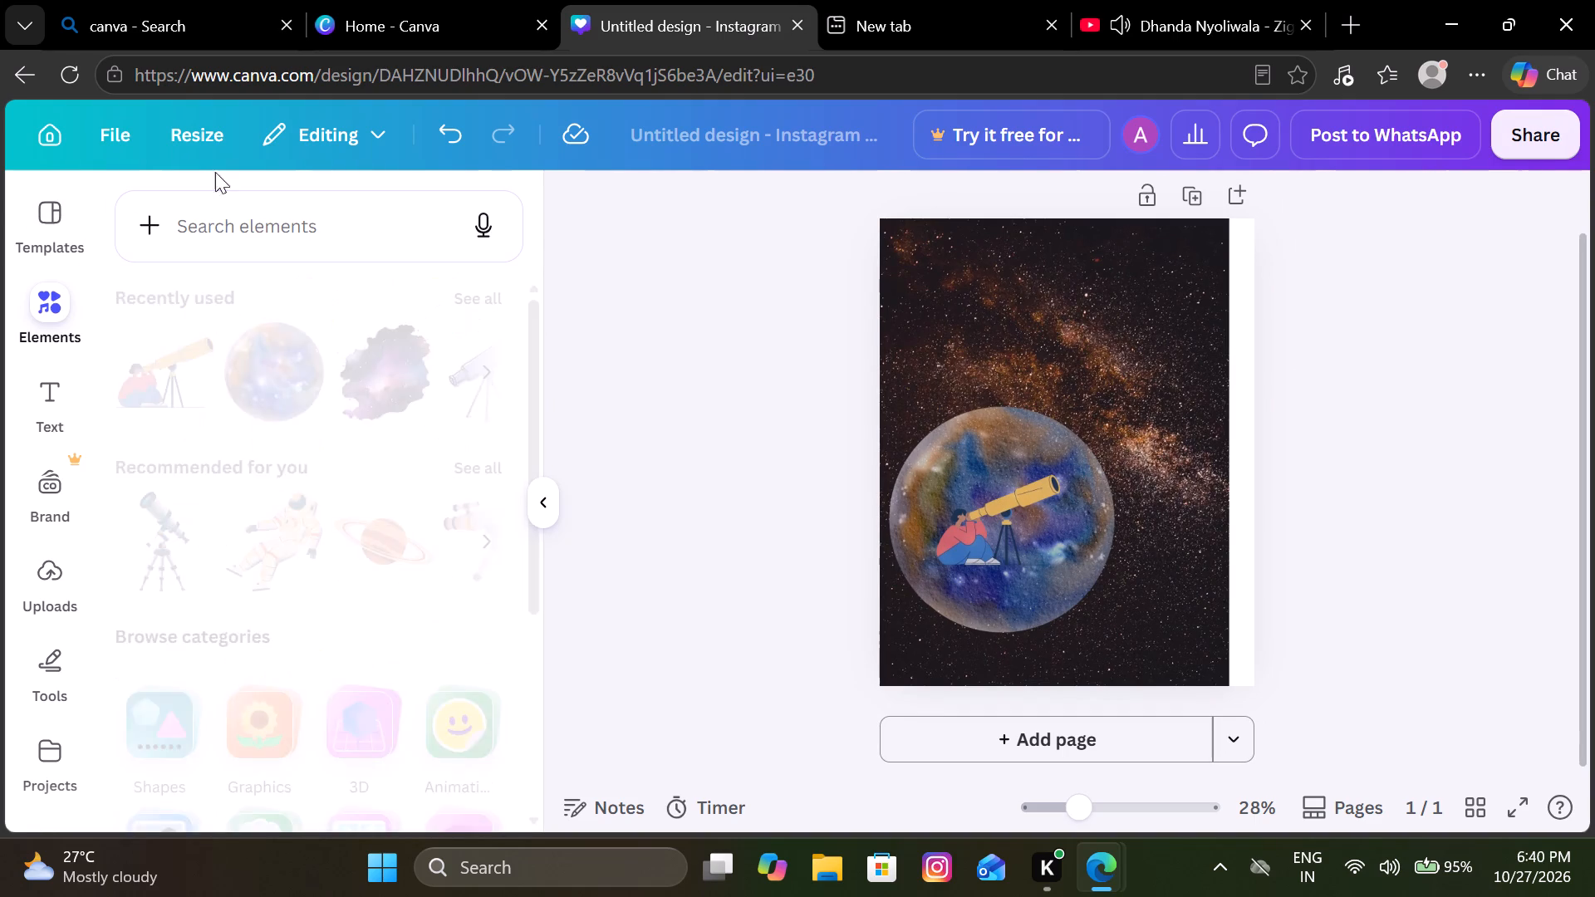
{"action": "left_click", "coordinate": [272, 241]}
{"action": "type", "text": "star"}
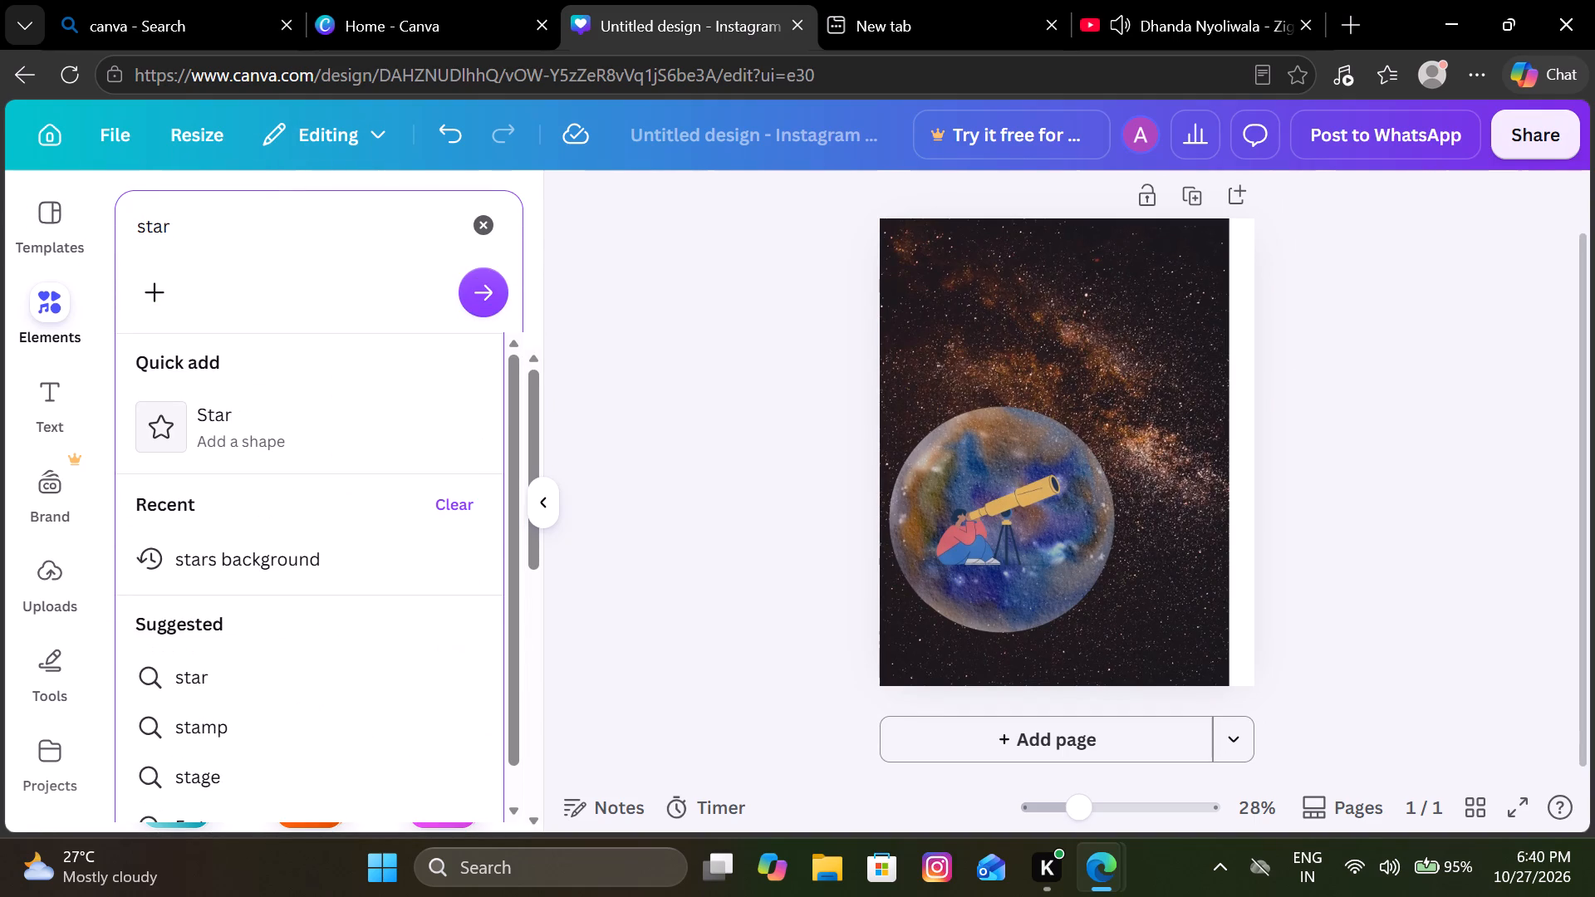
{"action": "key", "text": "Return"}
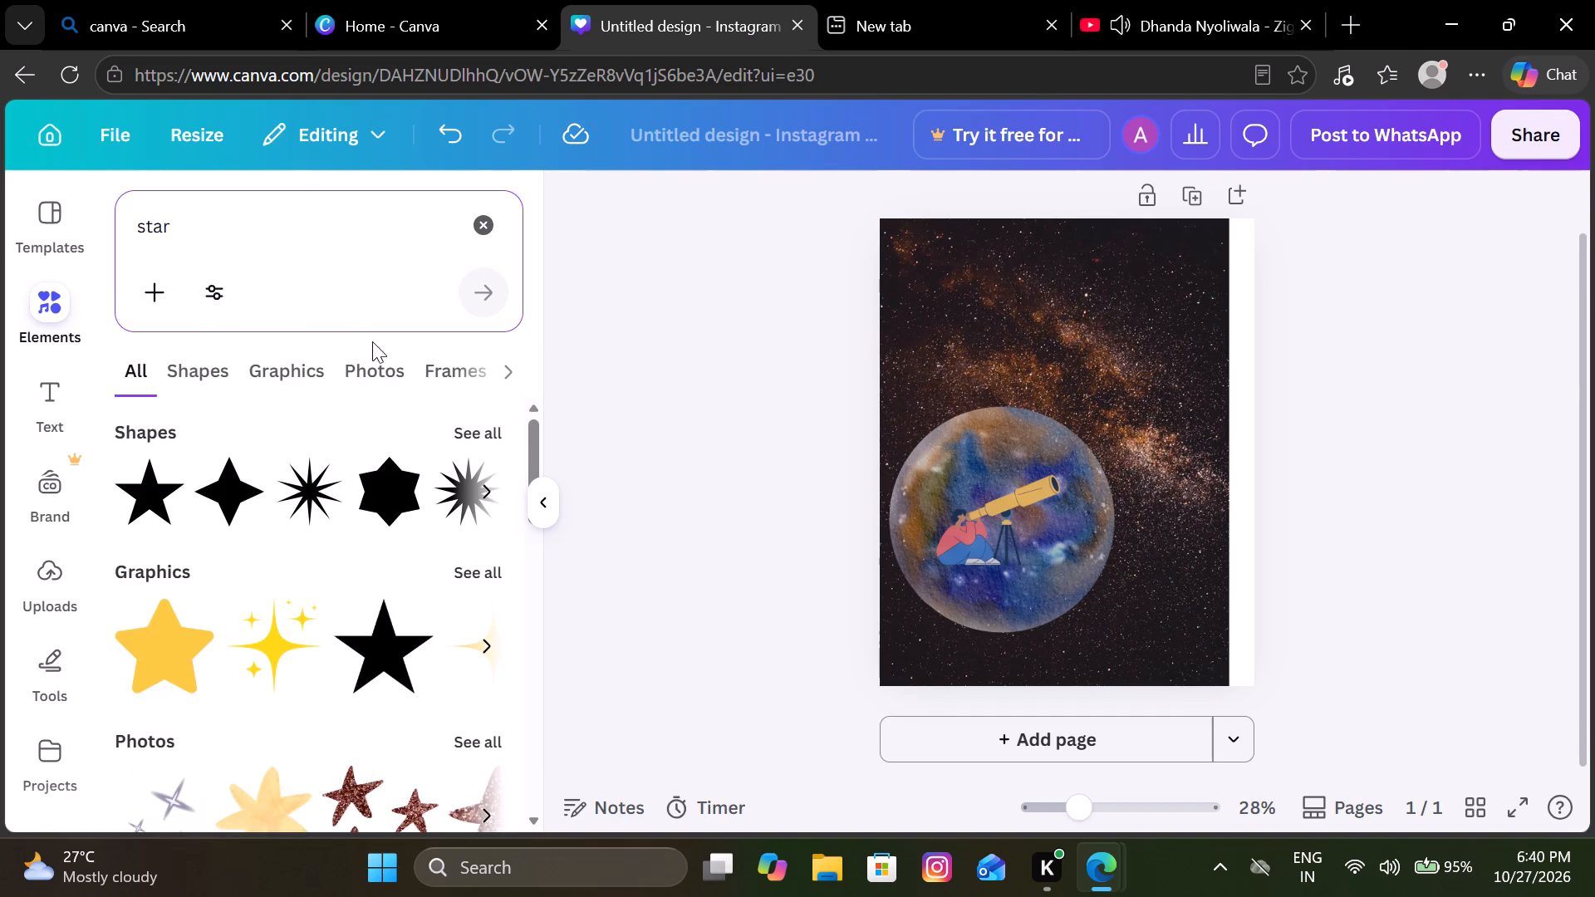
{"action": "left_click", "coordinate": [489, 442]}
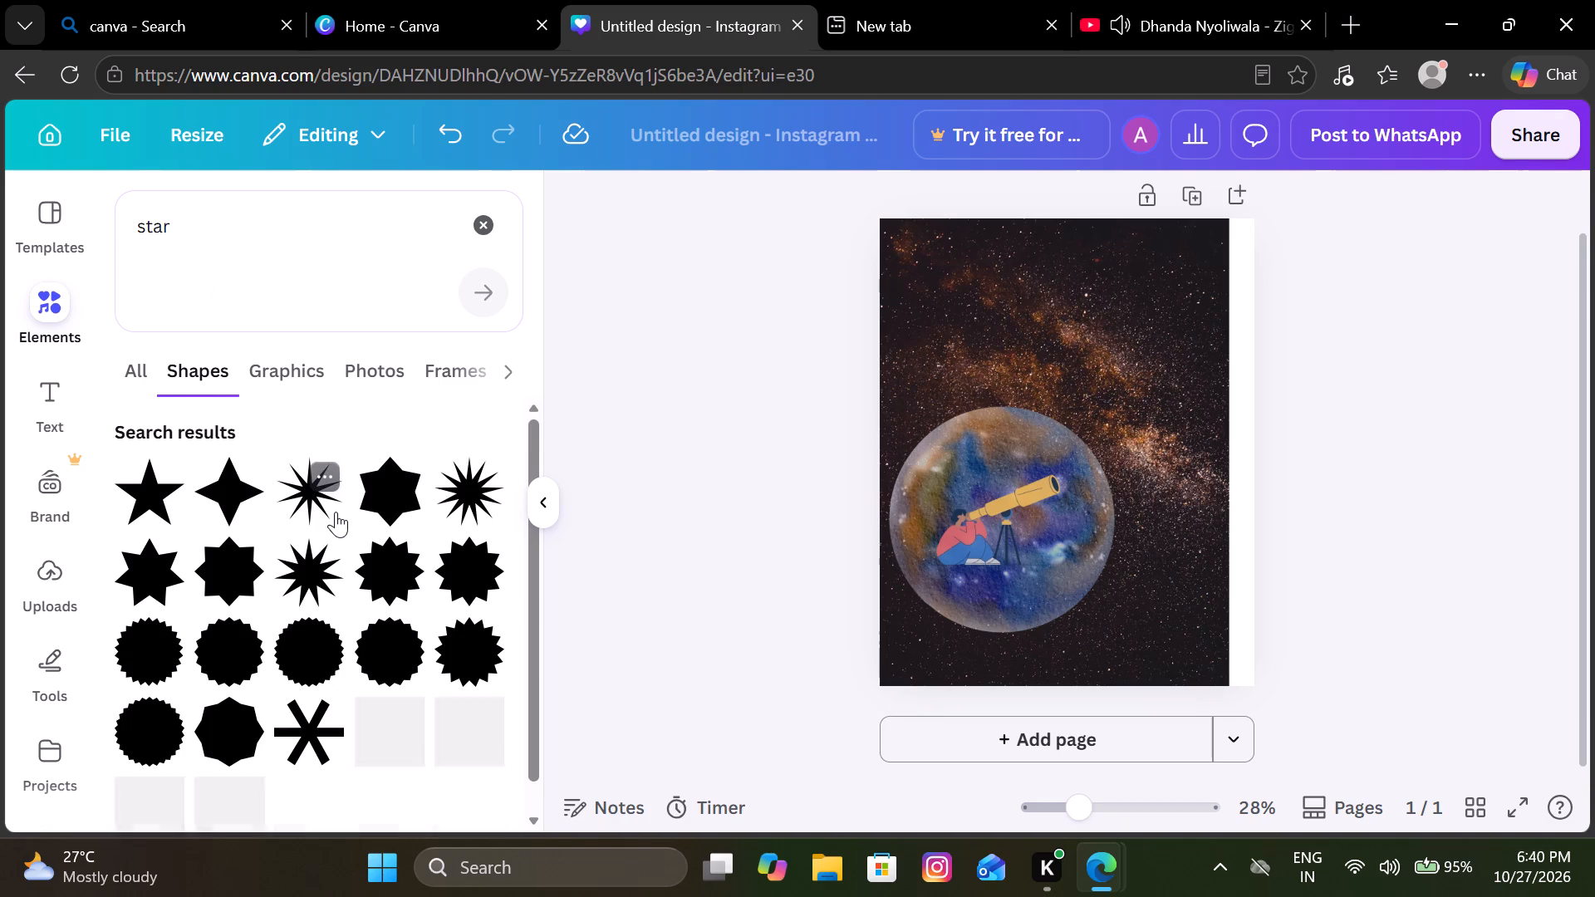
{"action": "scroll", "coordinate": [336, 512], "scroll_direction": "down", "scroll_amount": 3}
{"action": "scroll", "coordinate": [272, 512], "scroll_direction": "up", "scroll_amount": 1}
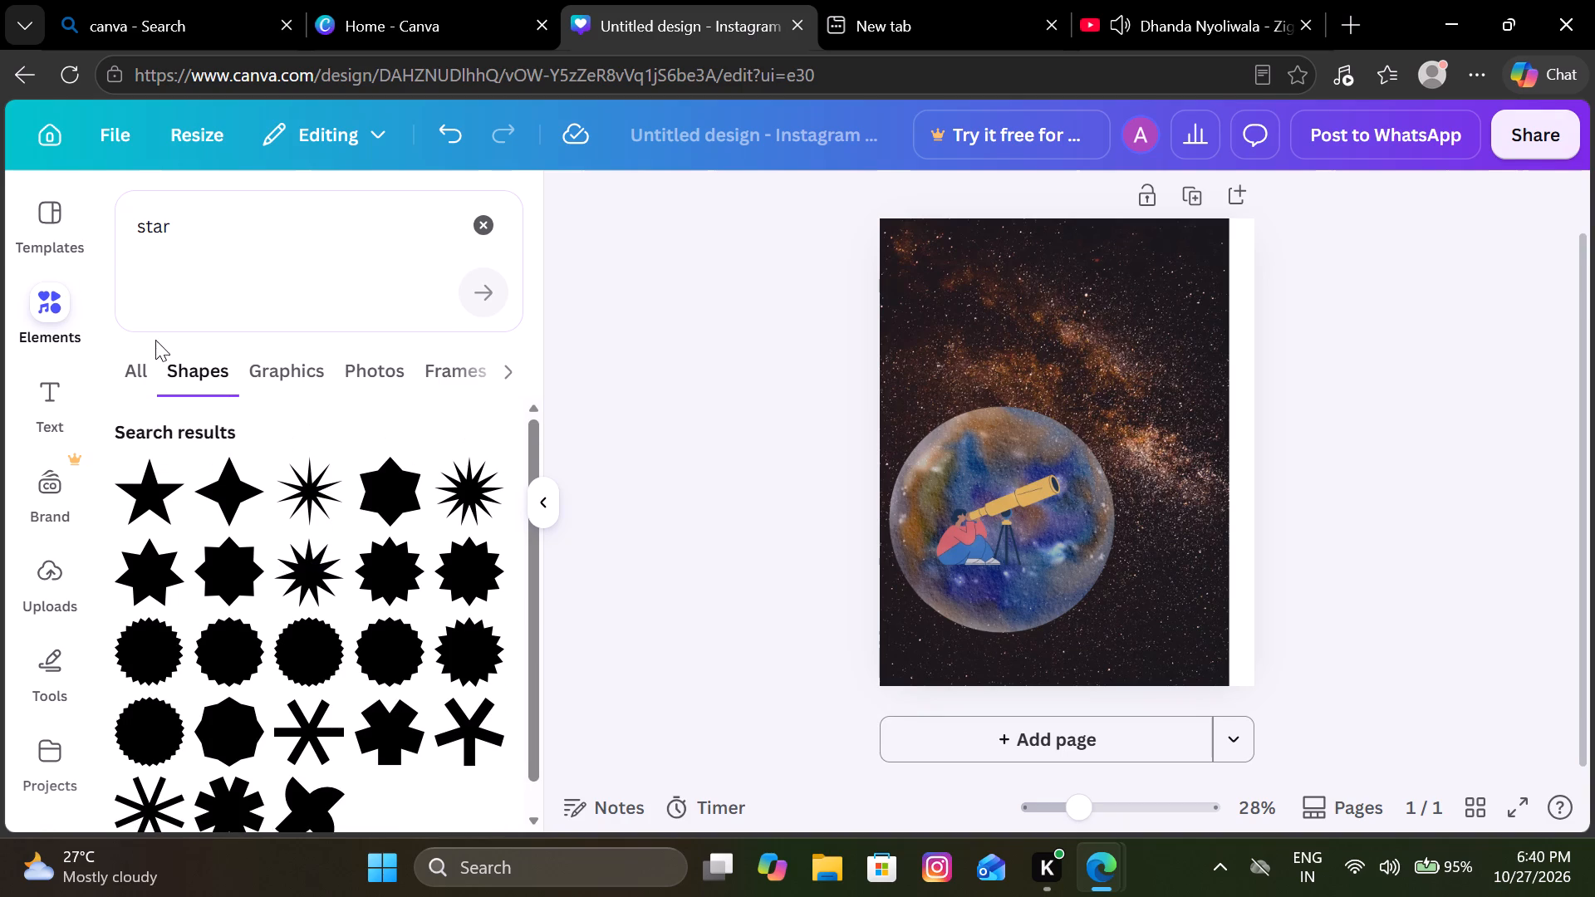
{"action": "left_click", "coordinate": [130, 377]}
{"action": "left_click", "coordinate": [253, 381]}
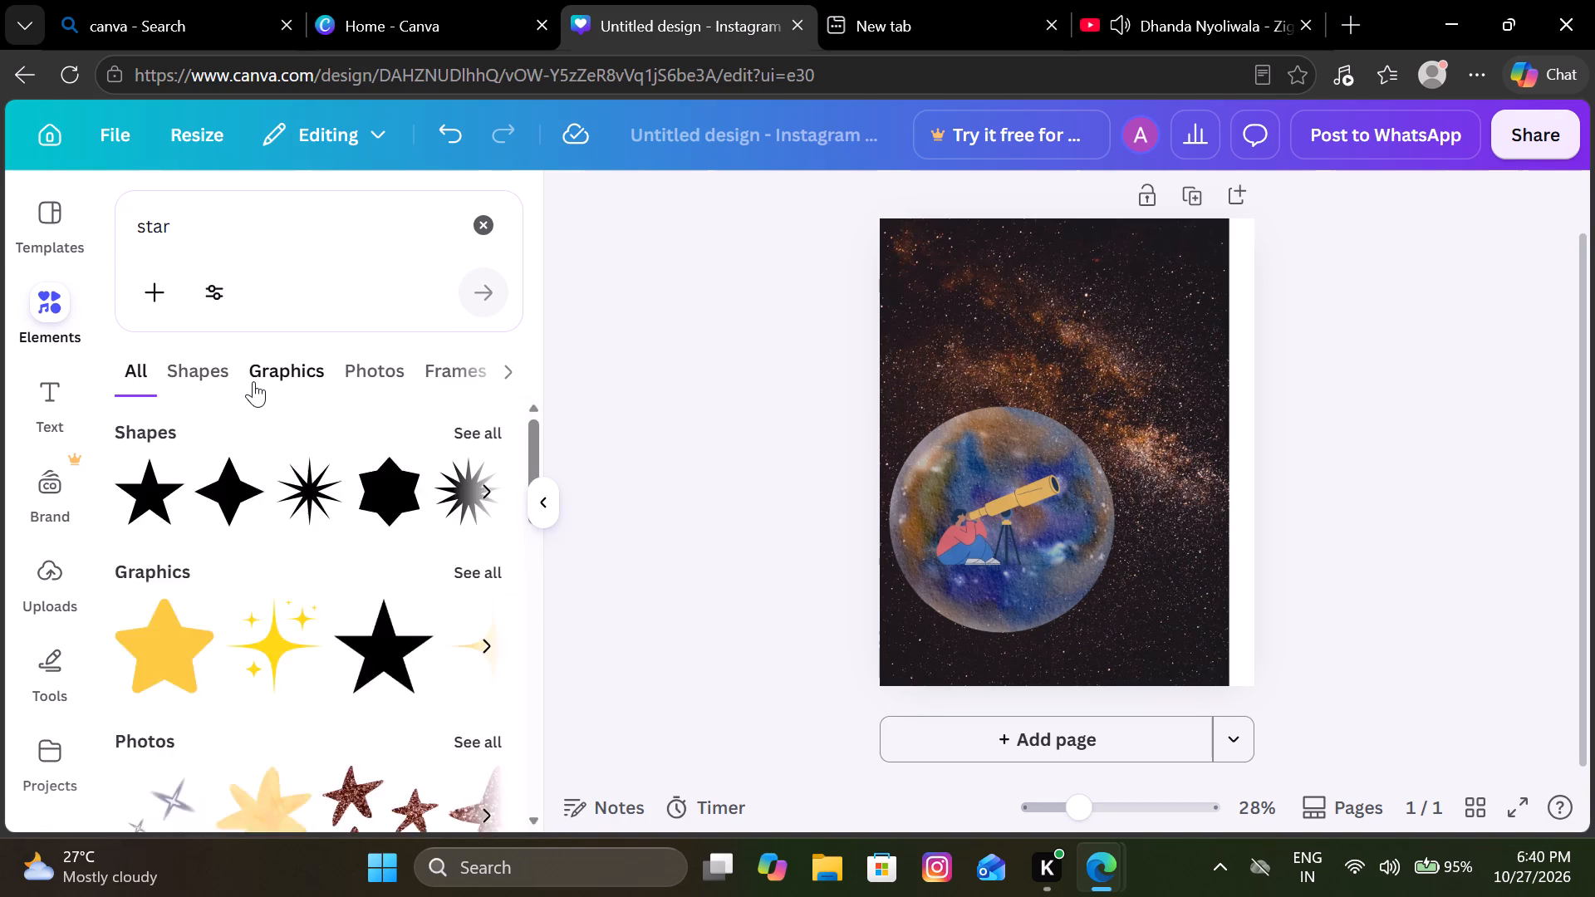
{"action": "scroll", "coordinate": [336, 628], "scroll_direction": "down", "scroll_amount": 4}
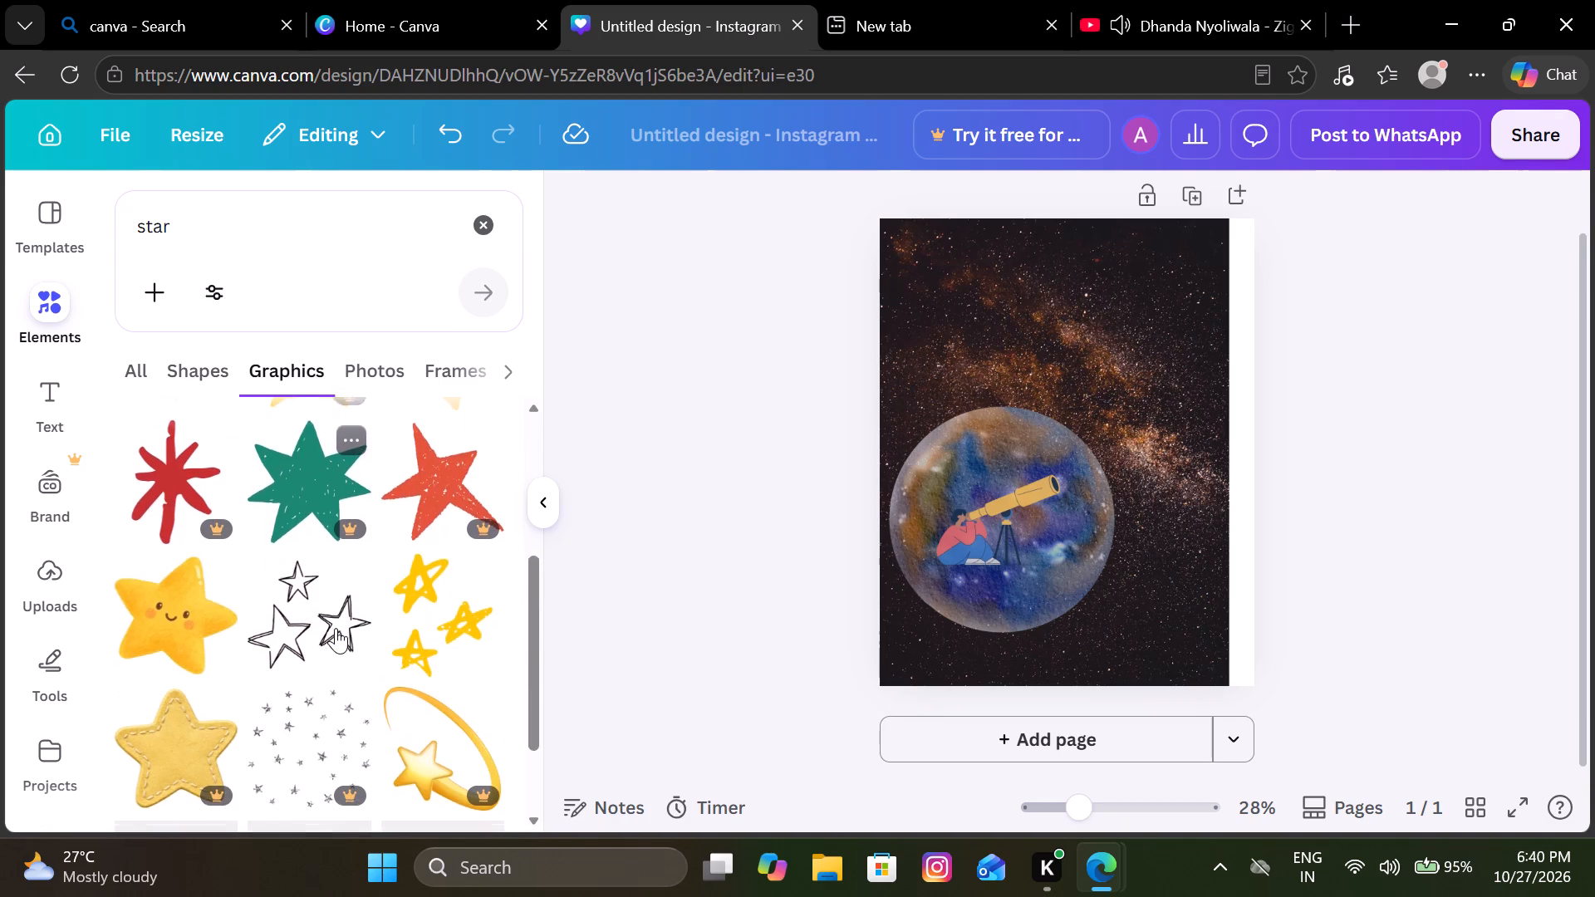
Browse further through the "star" graphics results for a star that suits the space background.
{"action": "scroll", "coordinate": [336, 628], "scroll_direction": "down", "scroll_amount": 1}
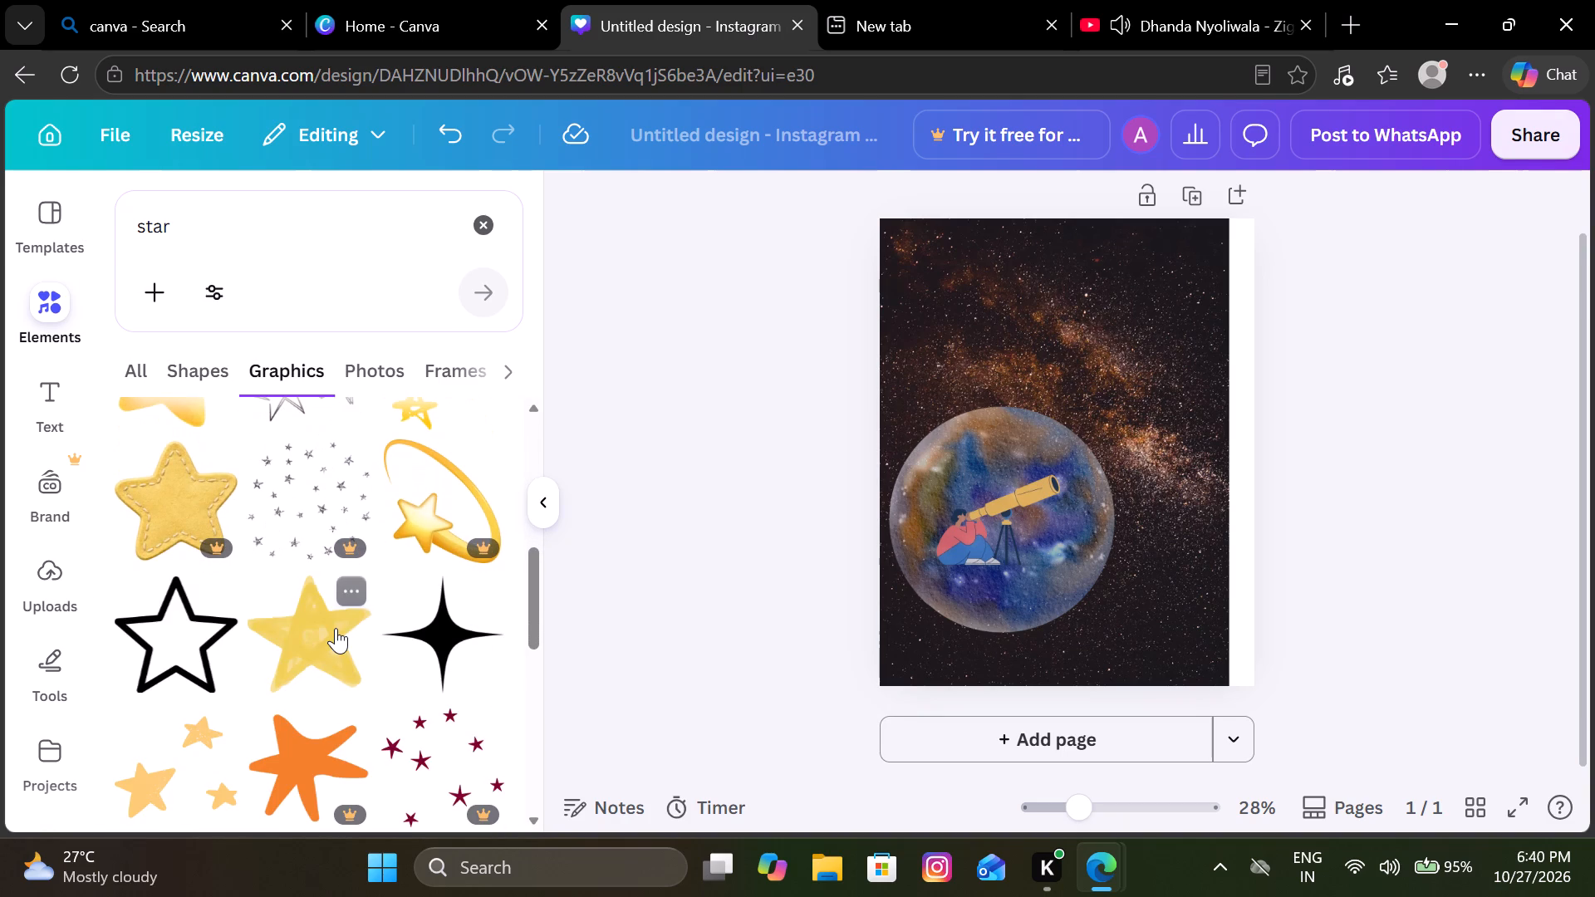
{"action": "scroll", "coordinate": [336, 628], "scroll_direction": "down", "scroll_amount": 3}
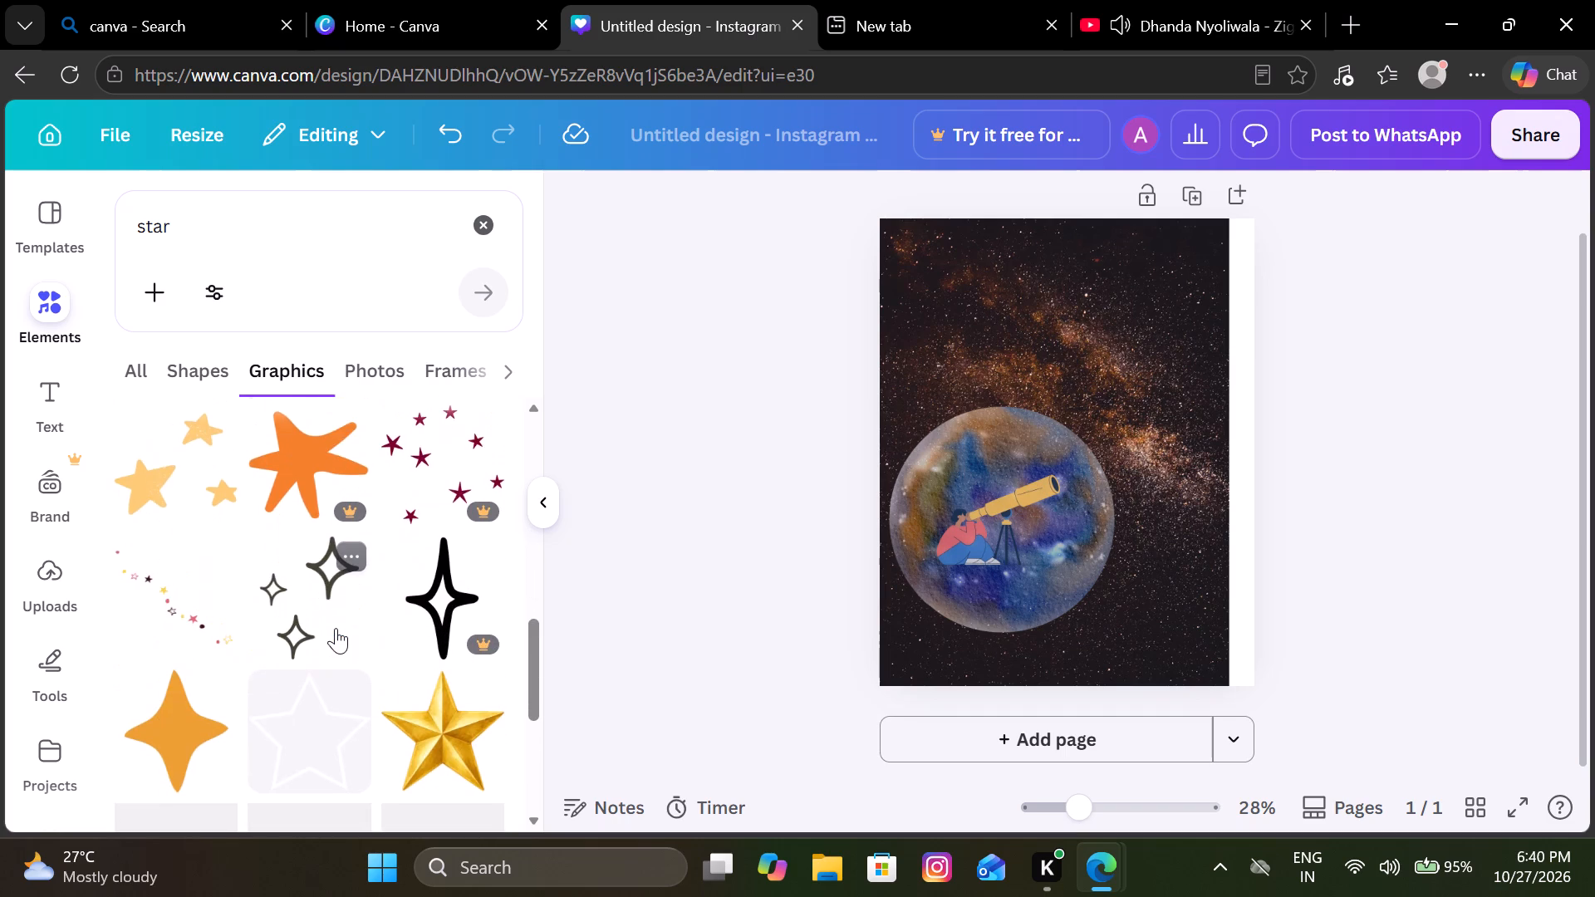
{"action": "scroll", "coordinate": [336, 628], "scroll_direction": "down", "scroll_amount": 3}
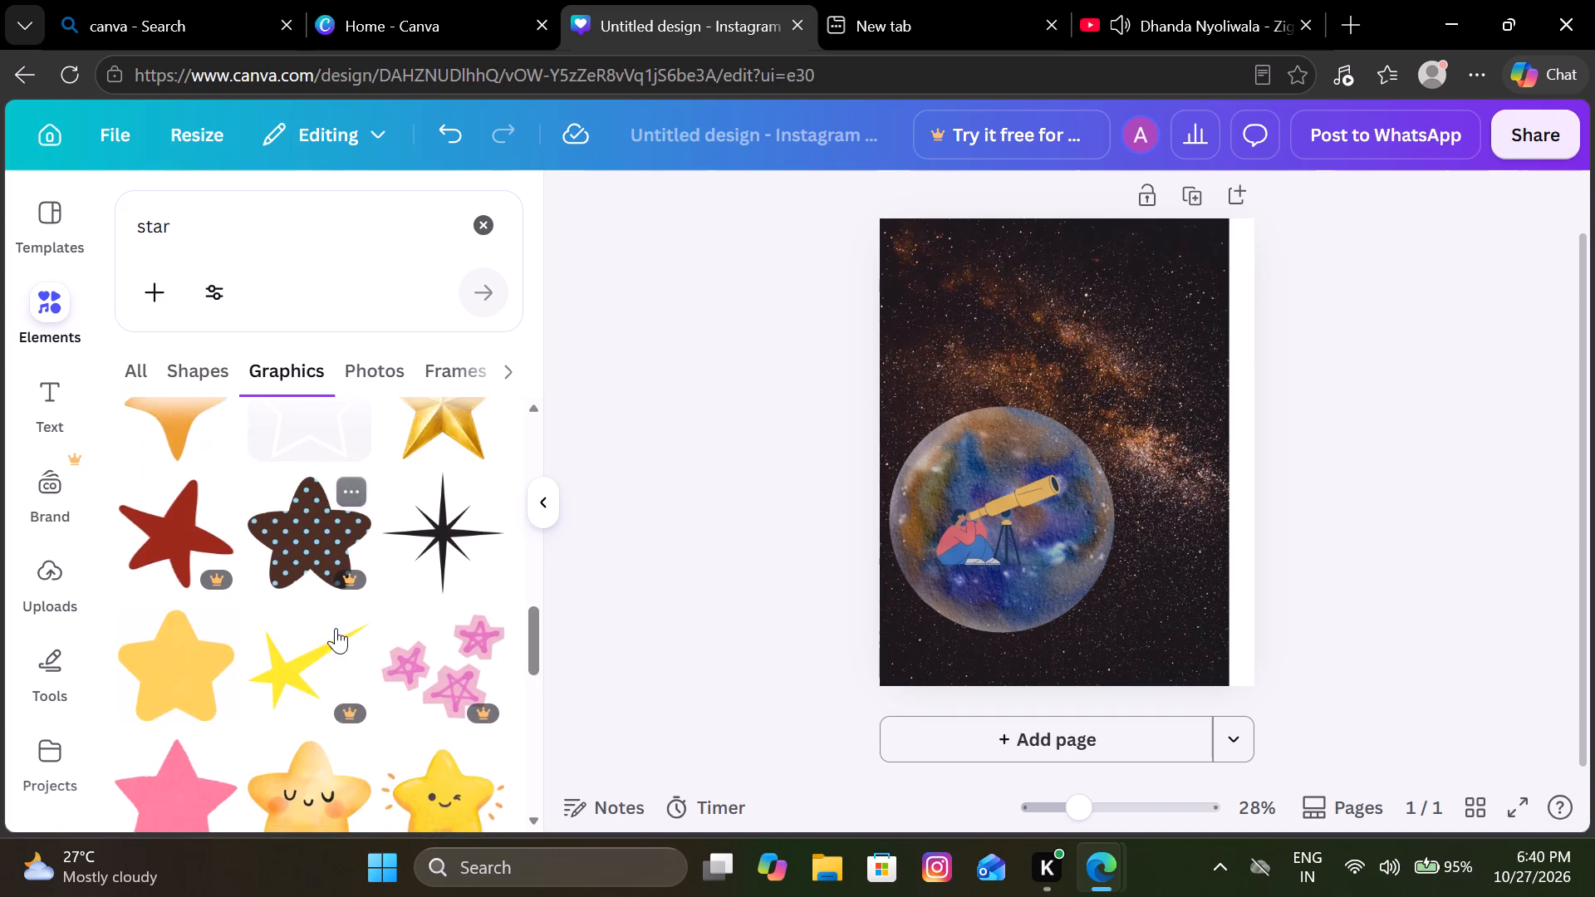
{"action": "scroll", "coordinate": [336, 628], "scroll_direction": "down", "scroll_amount": 3}
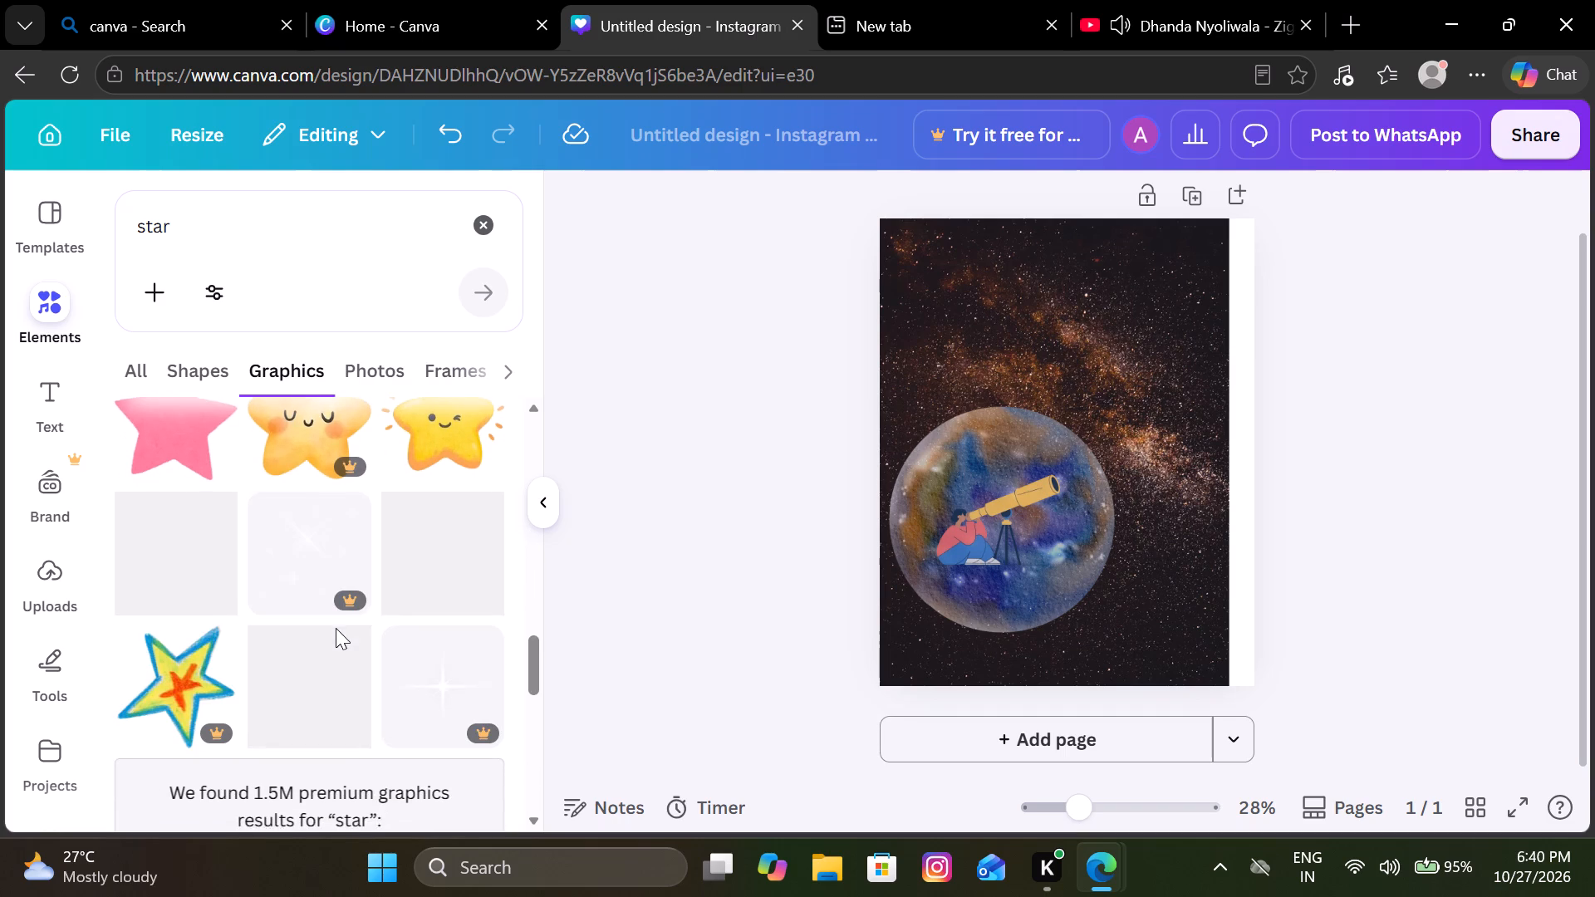
{"action": "scroll", "coordinate": [336, 628], "scroll_direction": "down", "scroll_amount": 5}
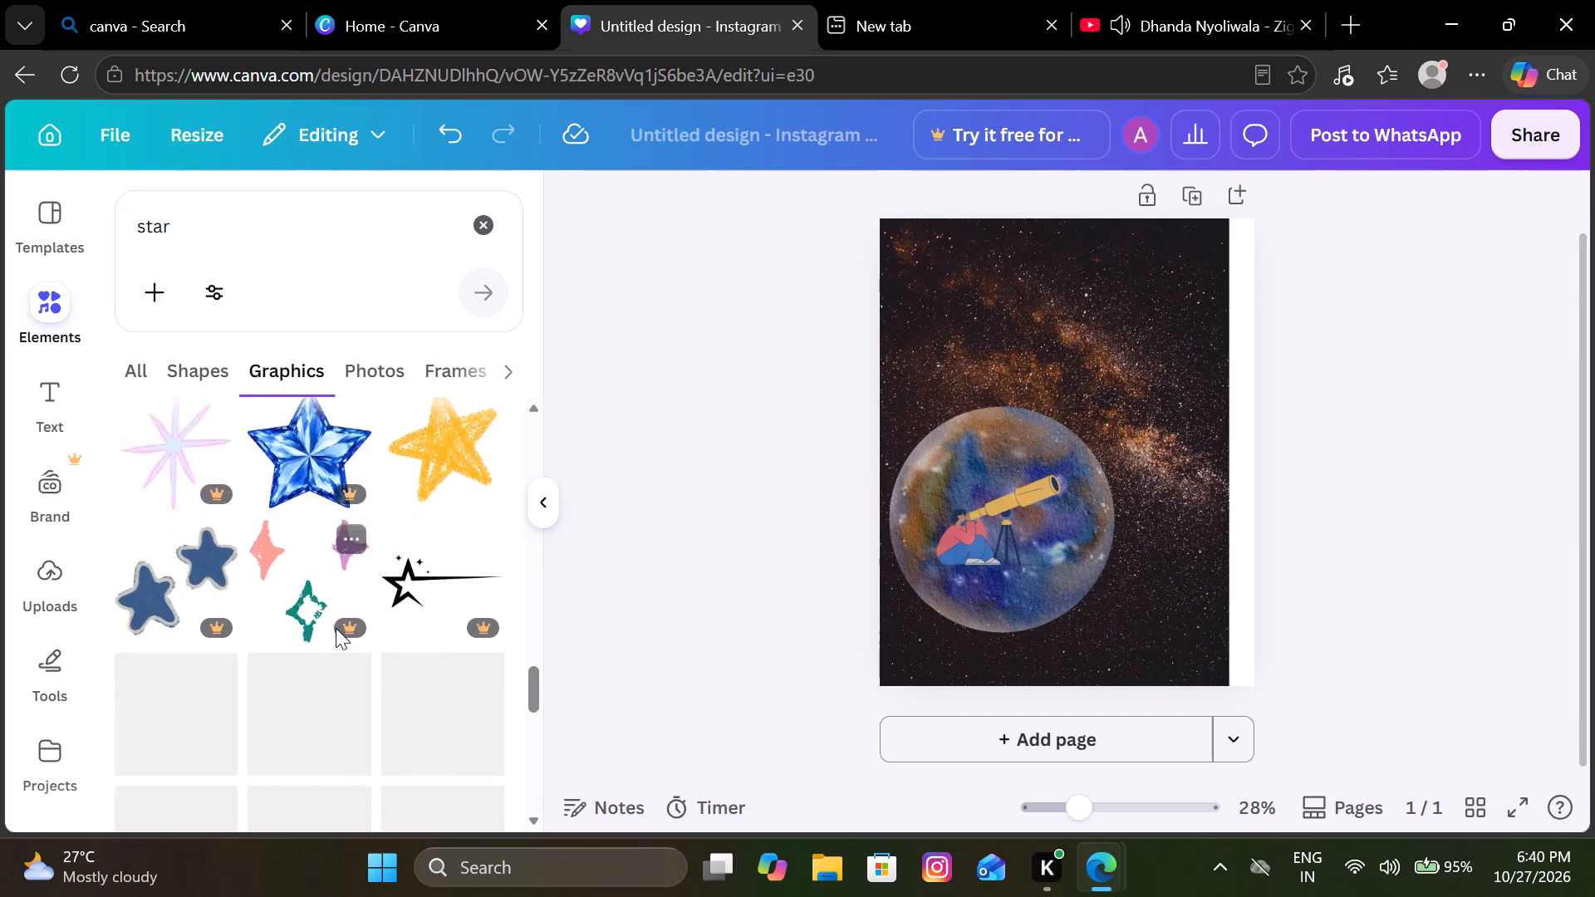
{"action": "scroll", "coordinate": [336, 628], "scroll_direction": "up", "scroll_amount": 6}
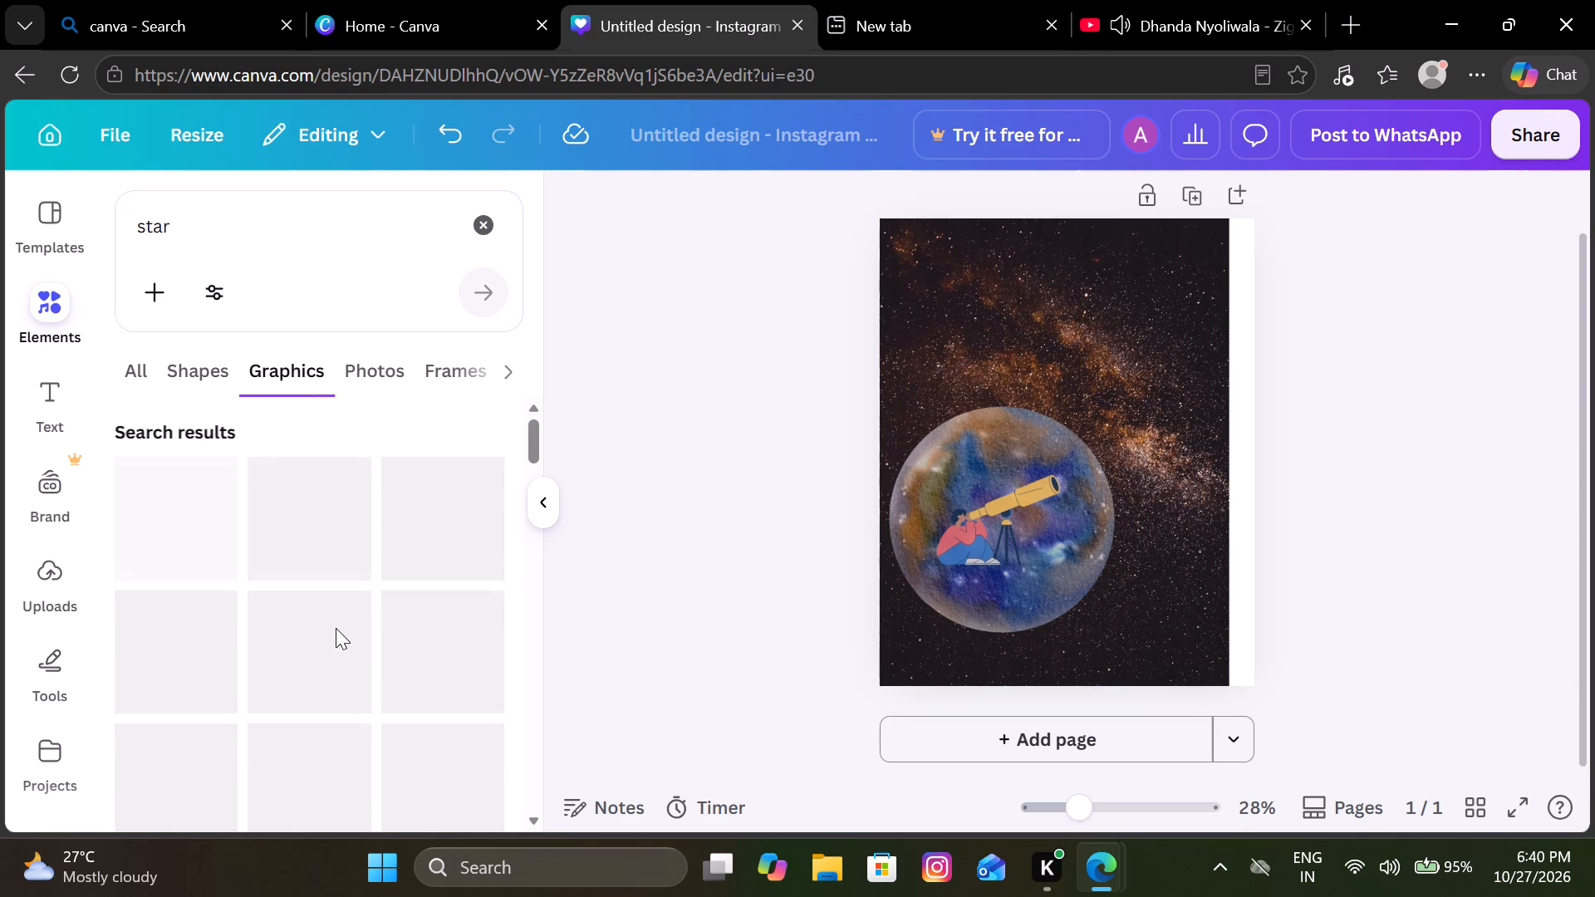
Search the elements for "shining star" and add the glowing orange-gold star graphic to the design.
{"action": "left_click", "coordinate": [245, 224]}
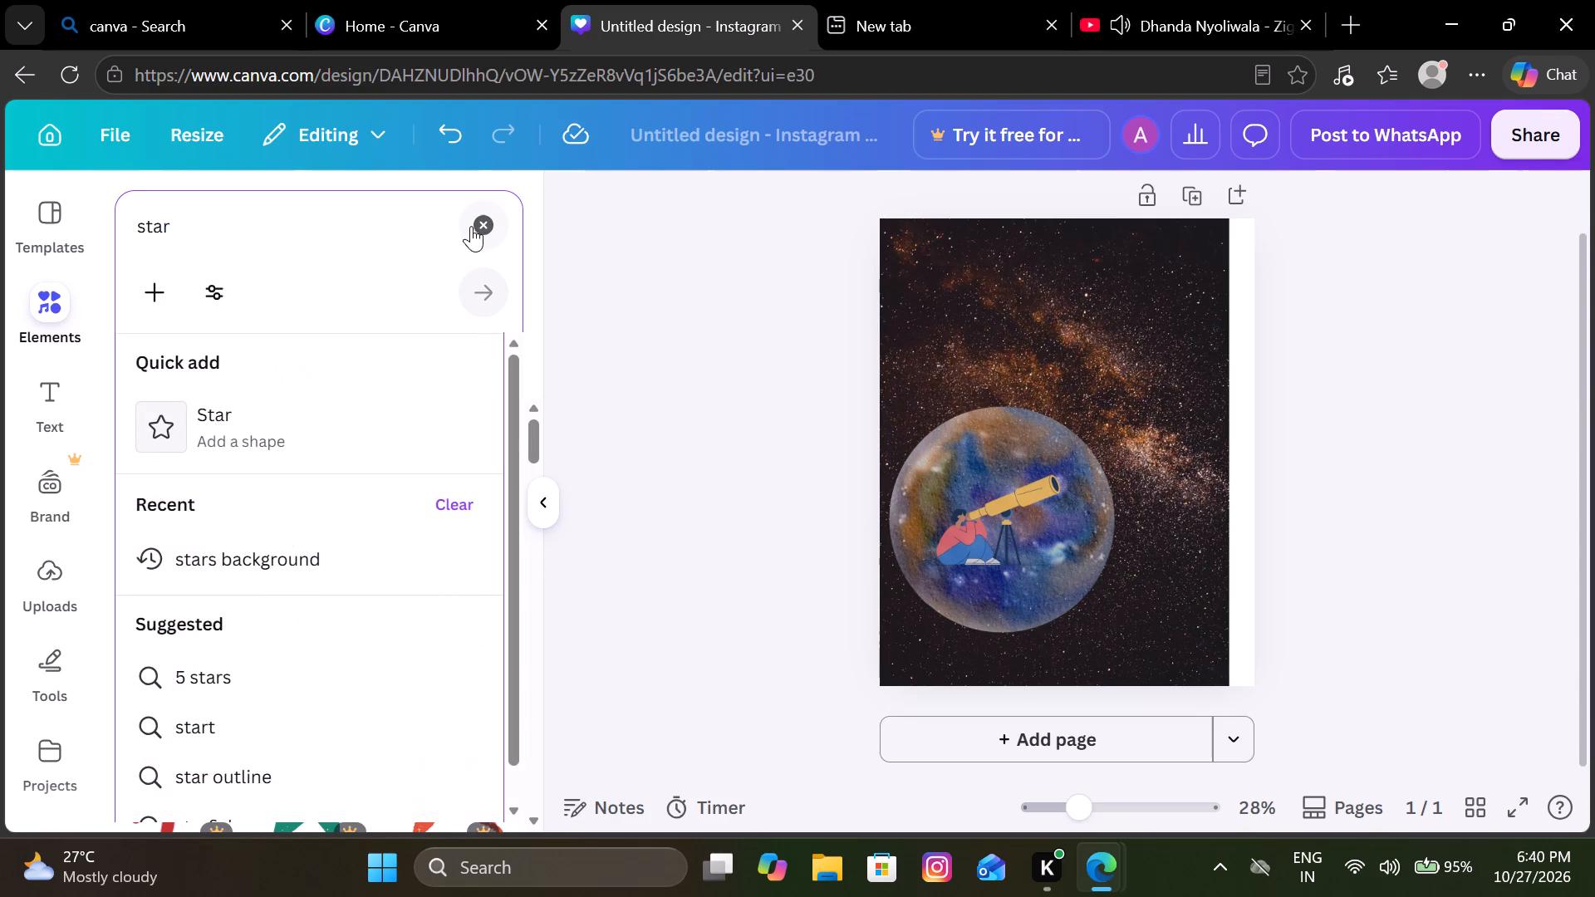
{"action": "left_click", "coordinate": [473, 226]}
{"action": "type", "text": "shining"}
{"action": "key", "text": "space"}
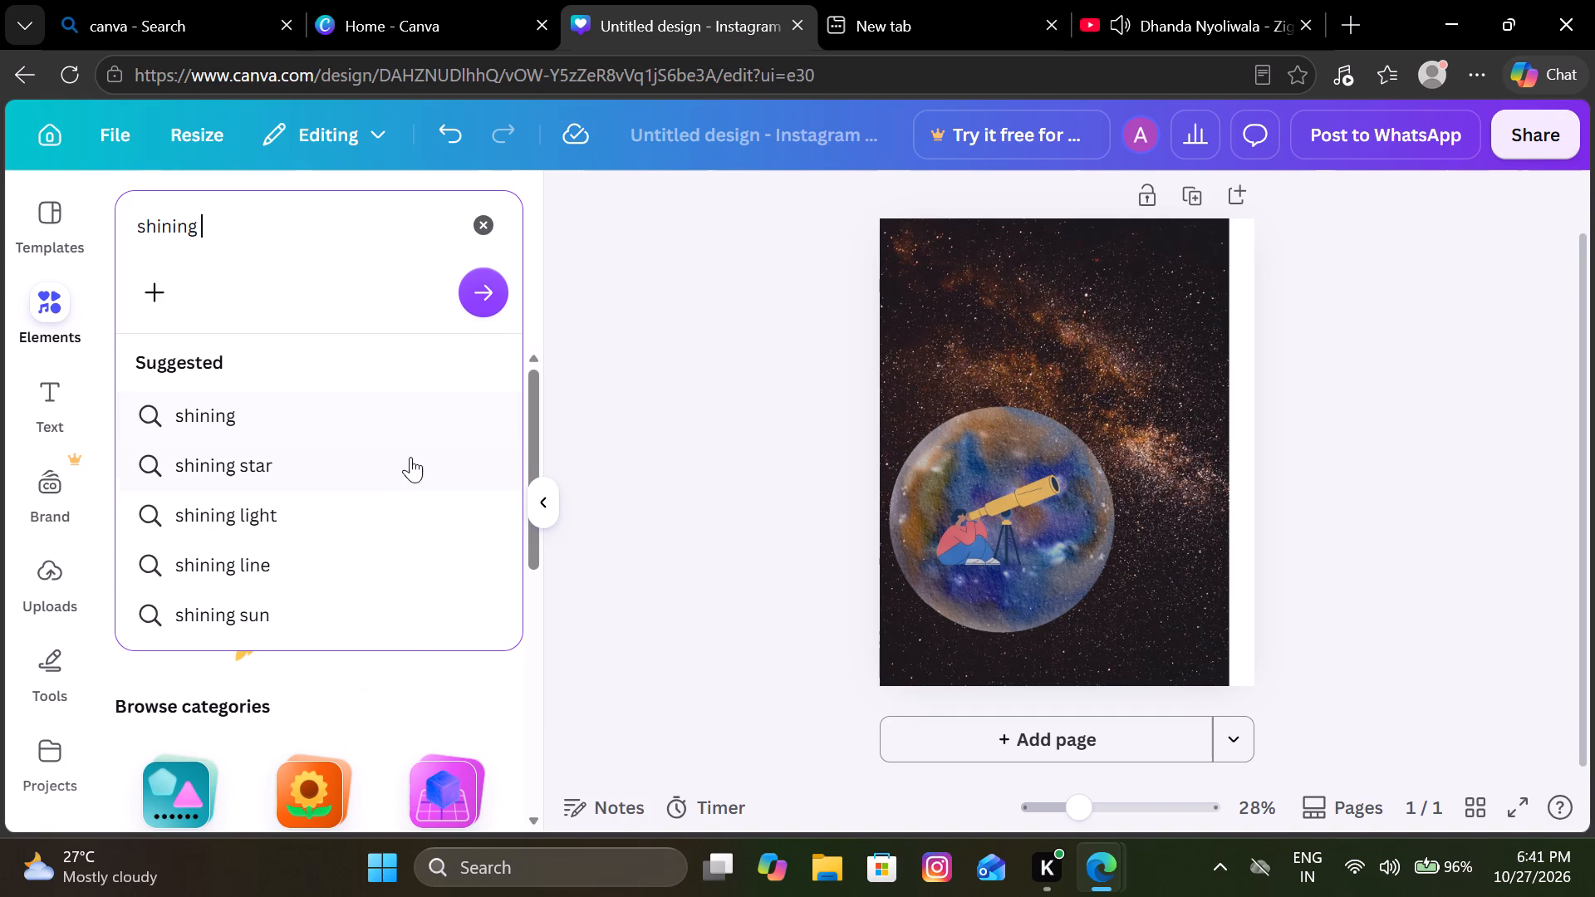
{"action": "left_click", "coordinate": [411, 457]}
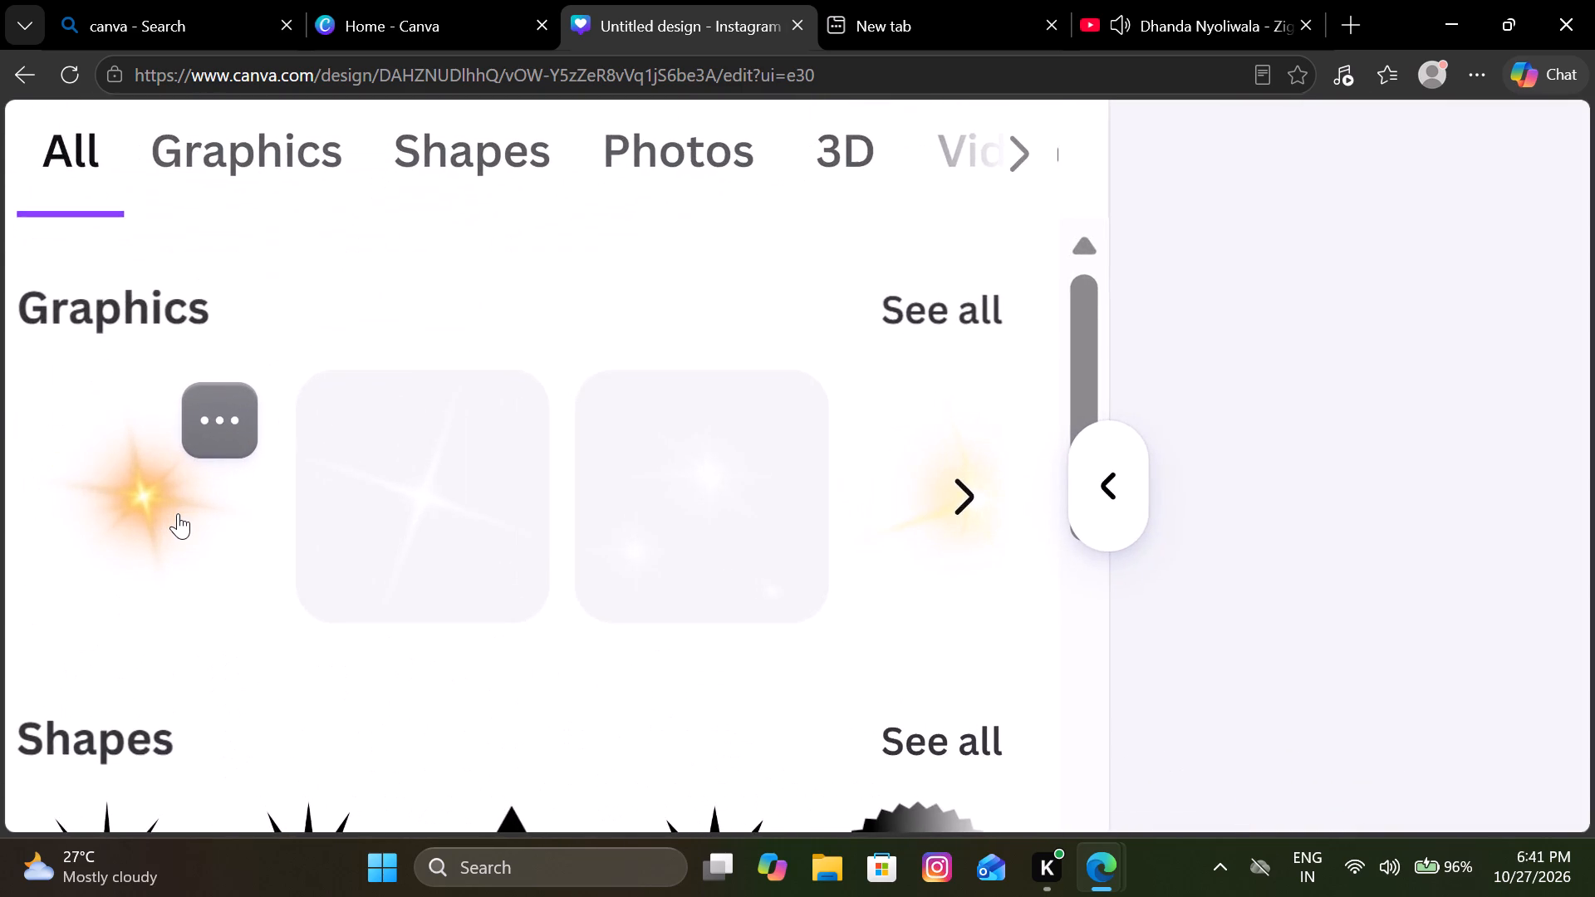
{"action": "left_click", "coordinate": [154, 517]}
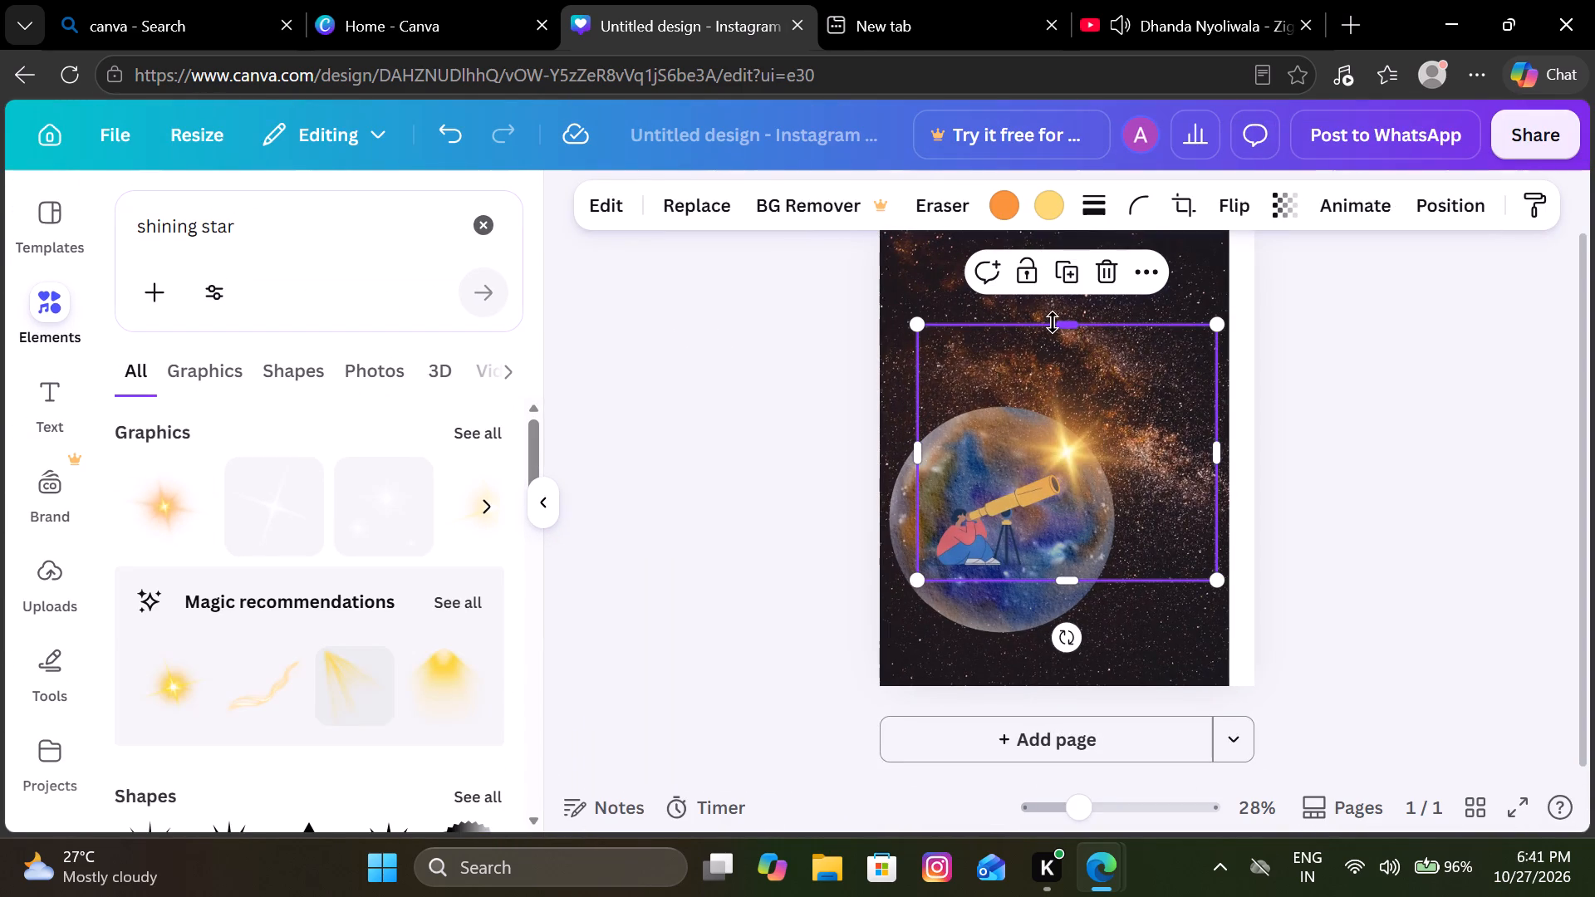
Move the glowing star to the upper right of the page, above the planet sphere, and shrink it to roughly 60% of its size.
{"action": "left_click_drag", "start_coordinate": [1090, 472], "coordinate": [1175, 350]}
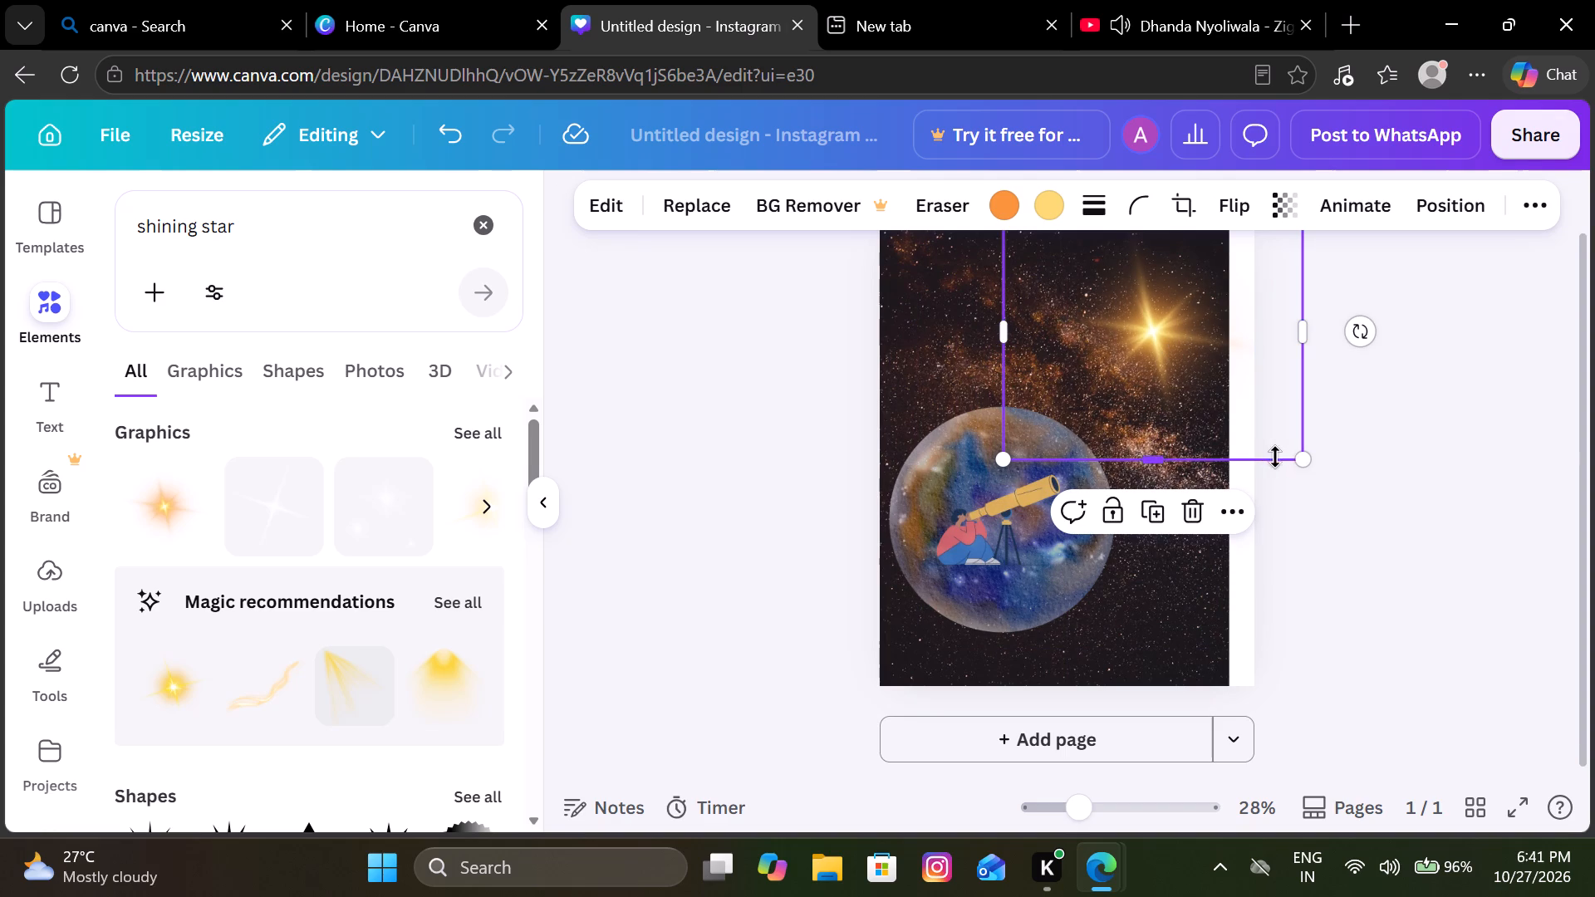
{"action": "left_click_drag", "start_coordinate": [1296, 463], "coordinate": [1203, 374]}
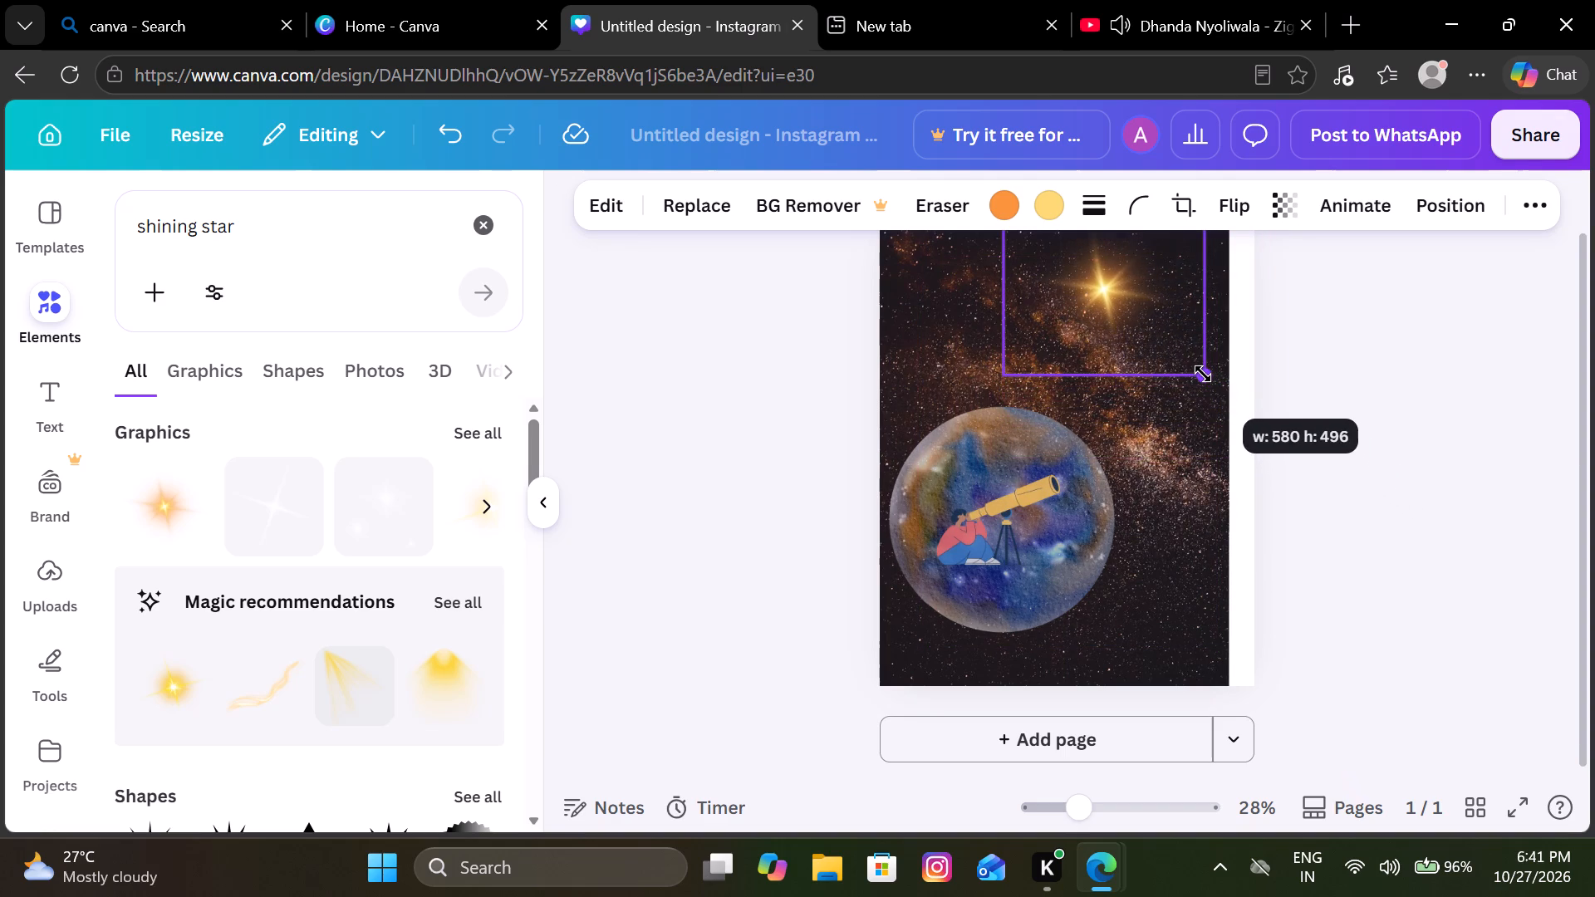
{"action": "left_click_drag", "start_coordinate": [1203, 374], "coordinate": [1187, 360]}
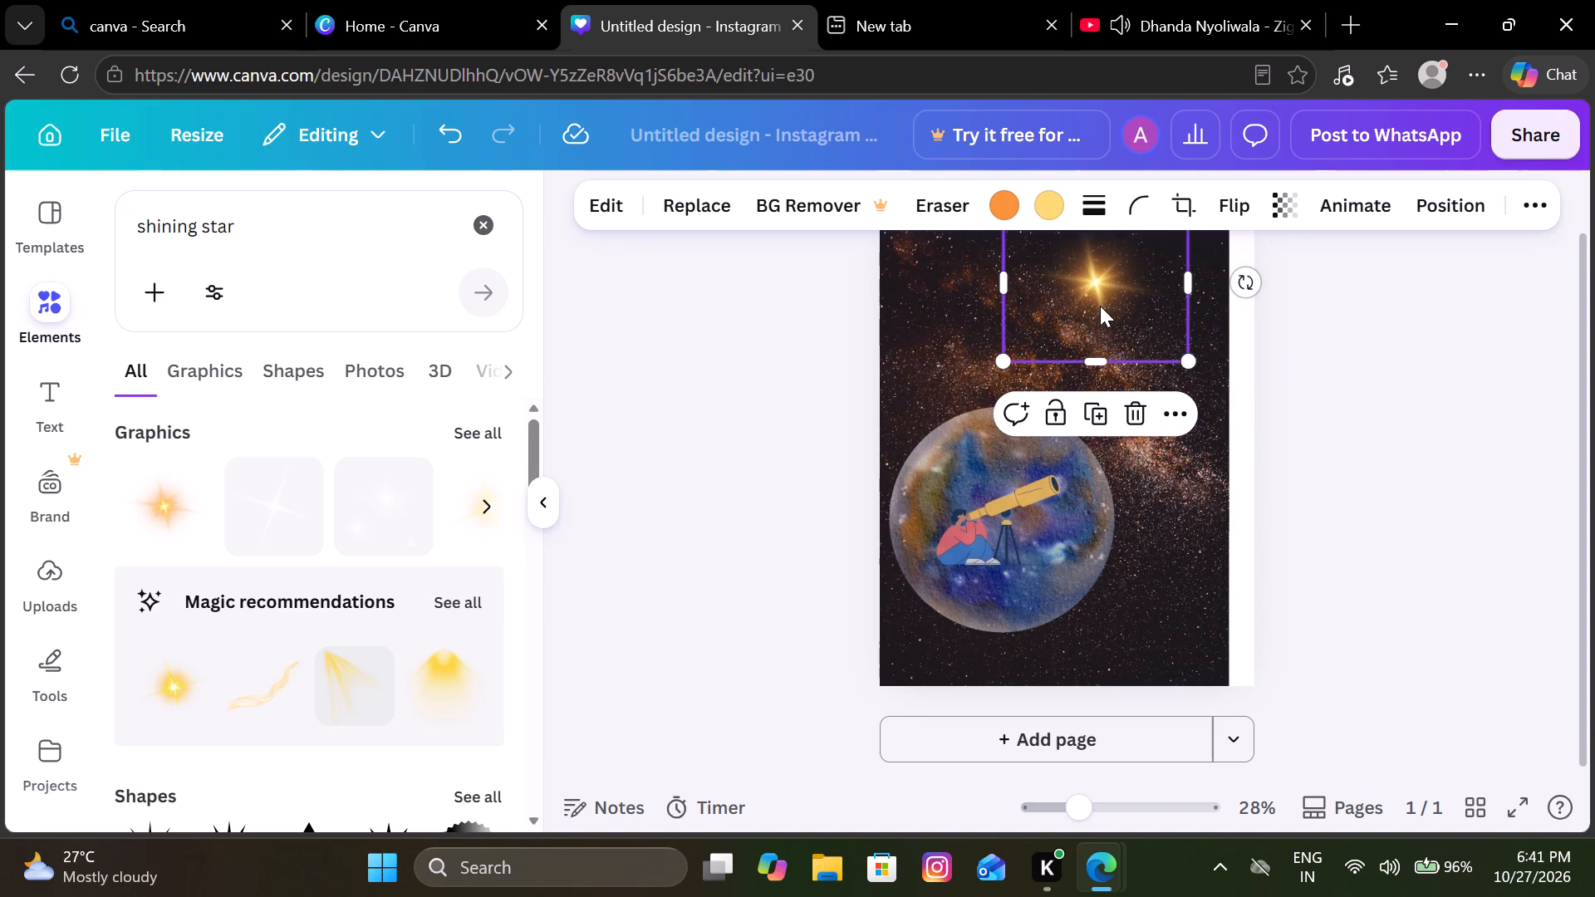
Place the golden shining star in the photo's upper-right area and raise the planet and telescope person slightly.
{"action": "left_click_drag", "start_coordinate": [1100, 306], "coordinate": [1173, 396]}
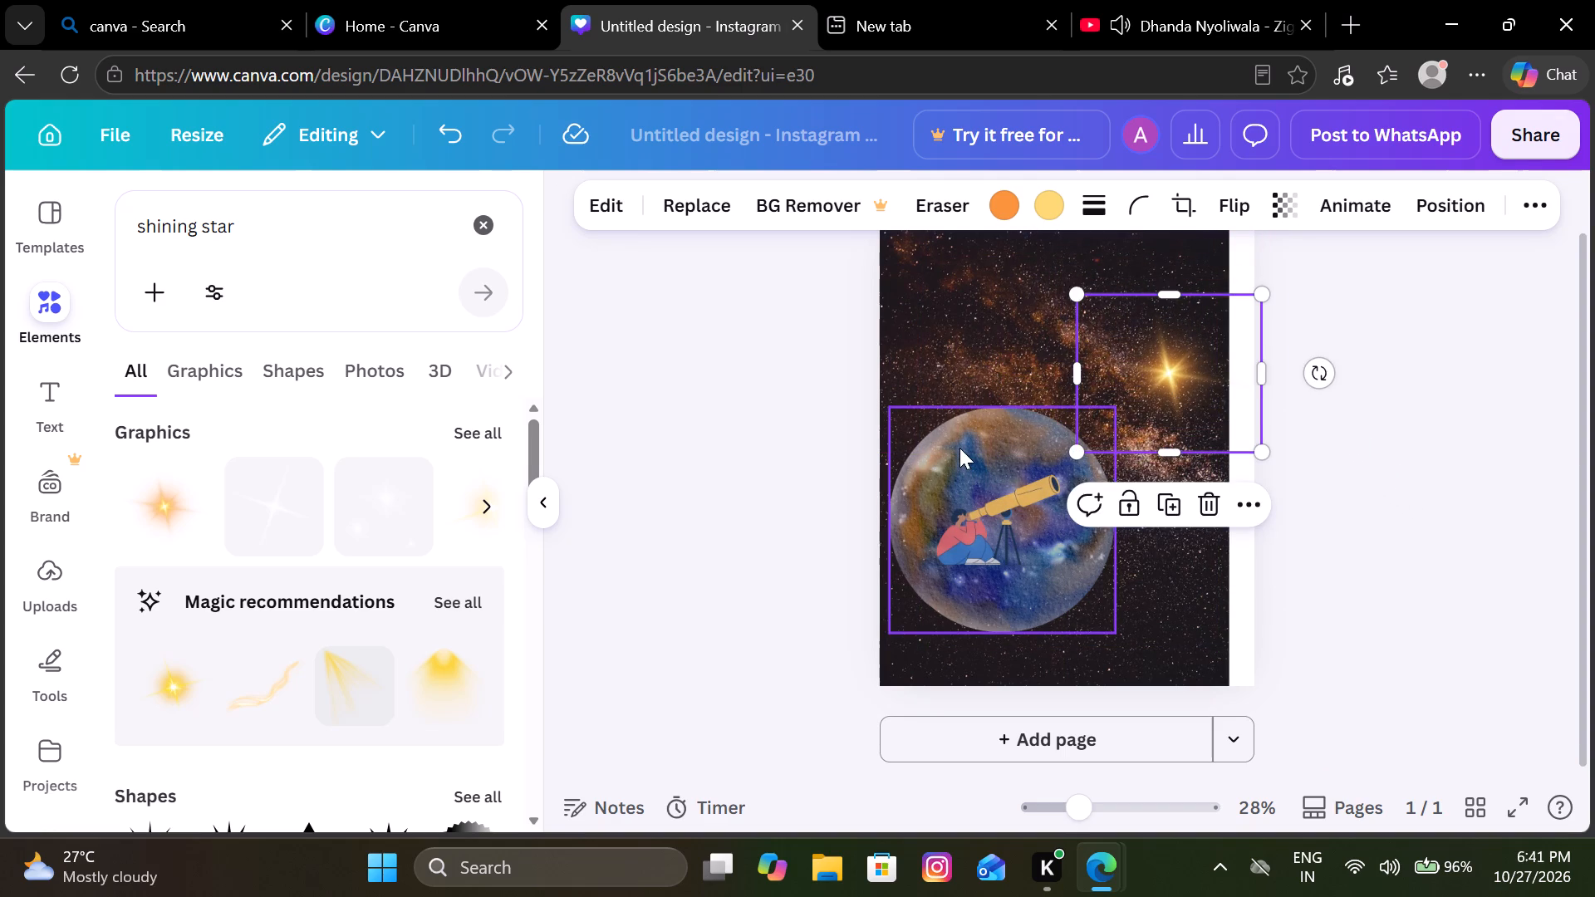
{"action": "left_click_drag", "start_coordinate": [959, 448], "coordinate": [956, 412]}
{"action": "left_click_drag", "start_coordinate": [959, 505], "coordinate": [961, 461]}
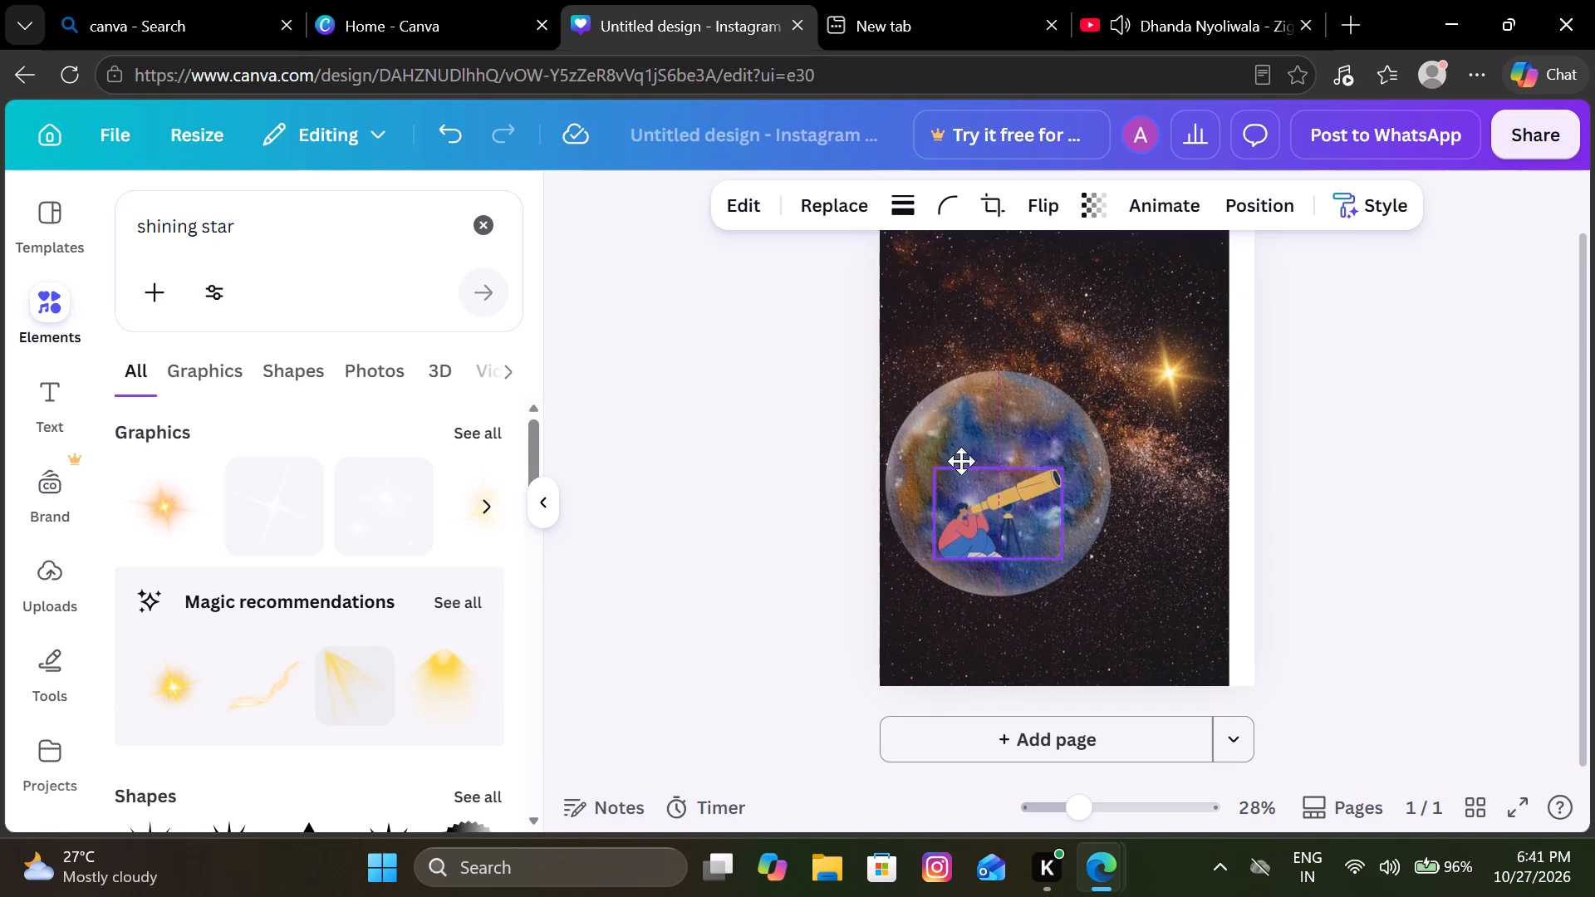
{"action": "left_click_drag", "start_coordinate": [961, 461], "coordinate": [956, 471]}
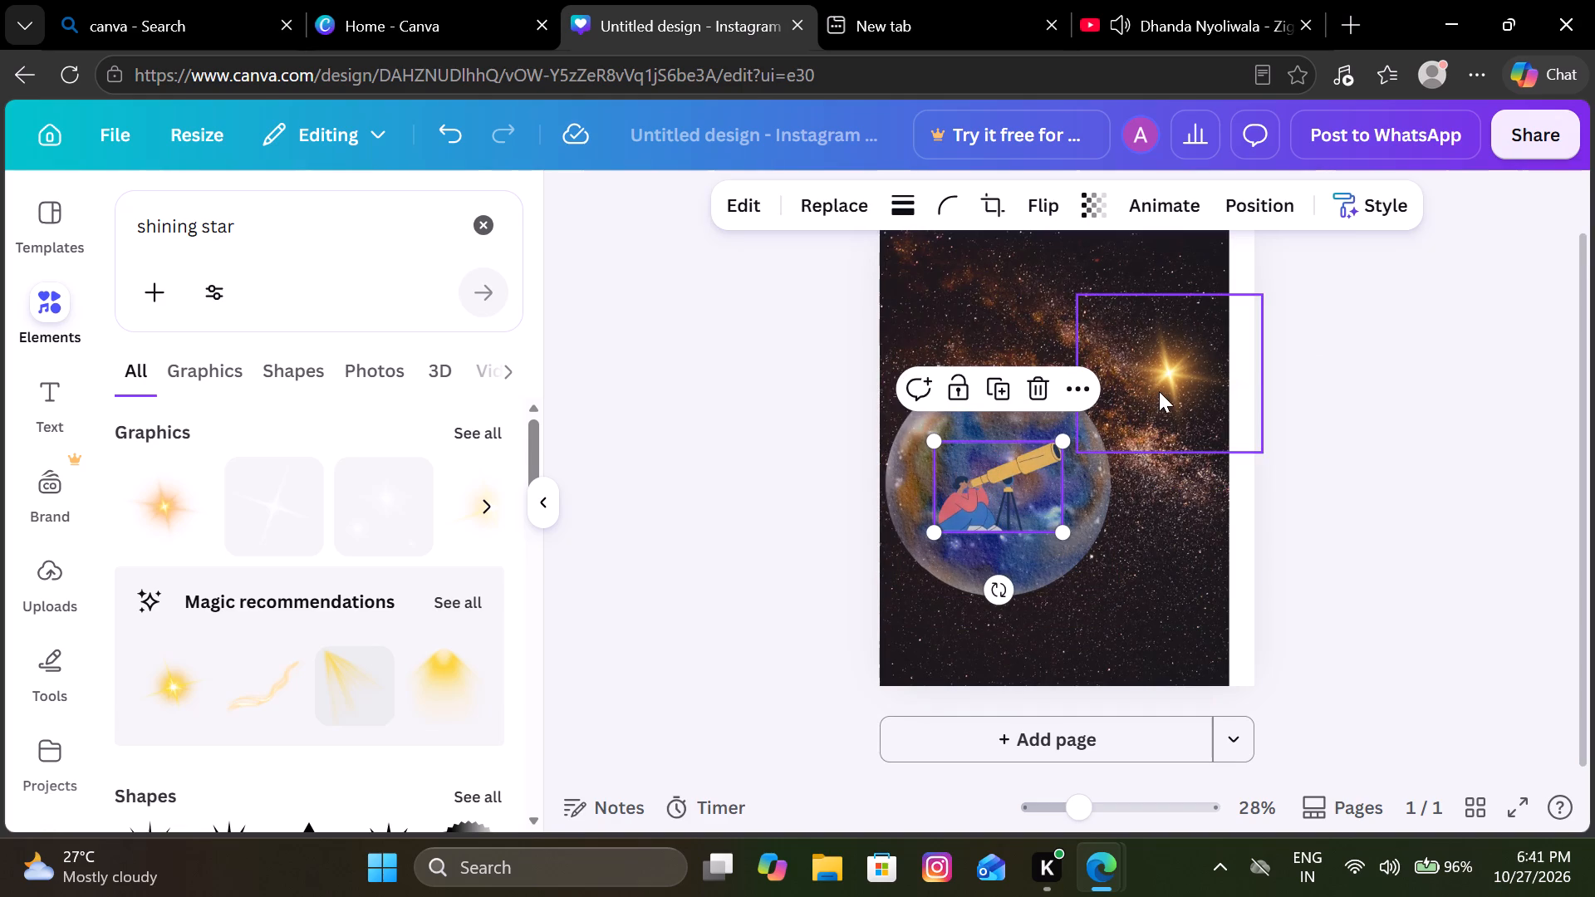
{"action": "left_click_drag", "start_coordinate": [1159, 391], "coordinate": [1168, 332]}
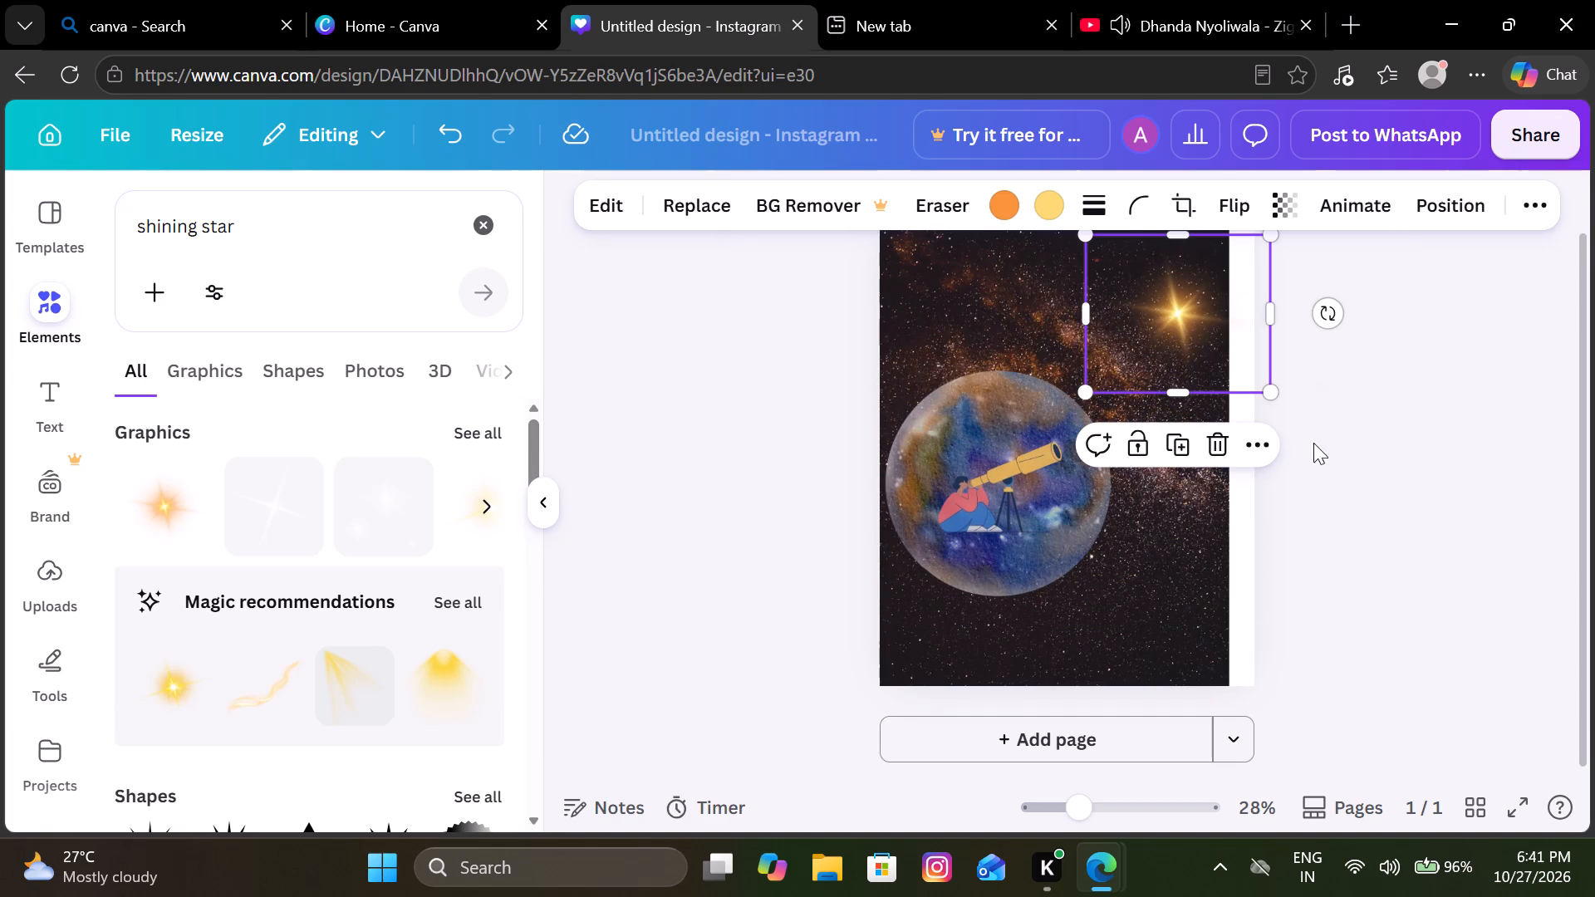
{"action": "left_click", "coordinate": [1359, 474]}
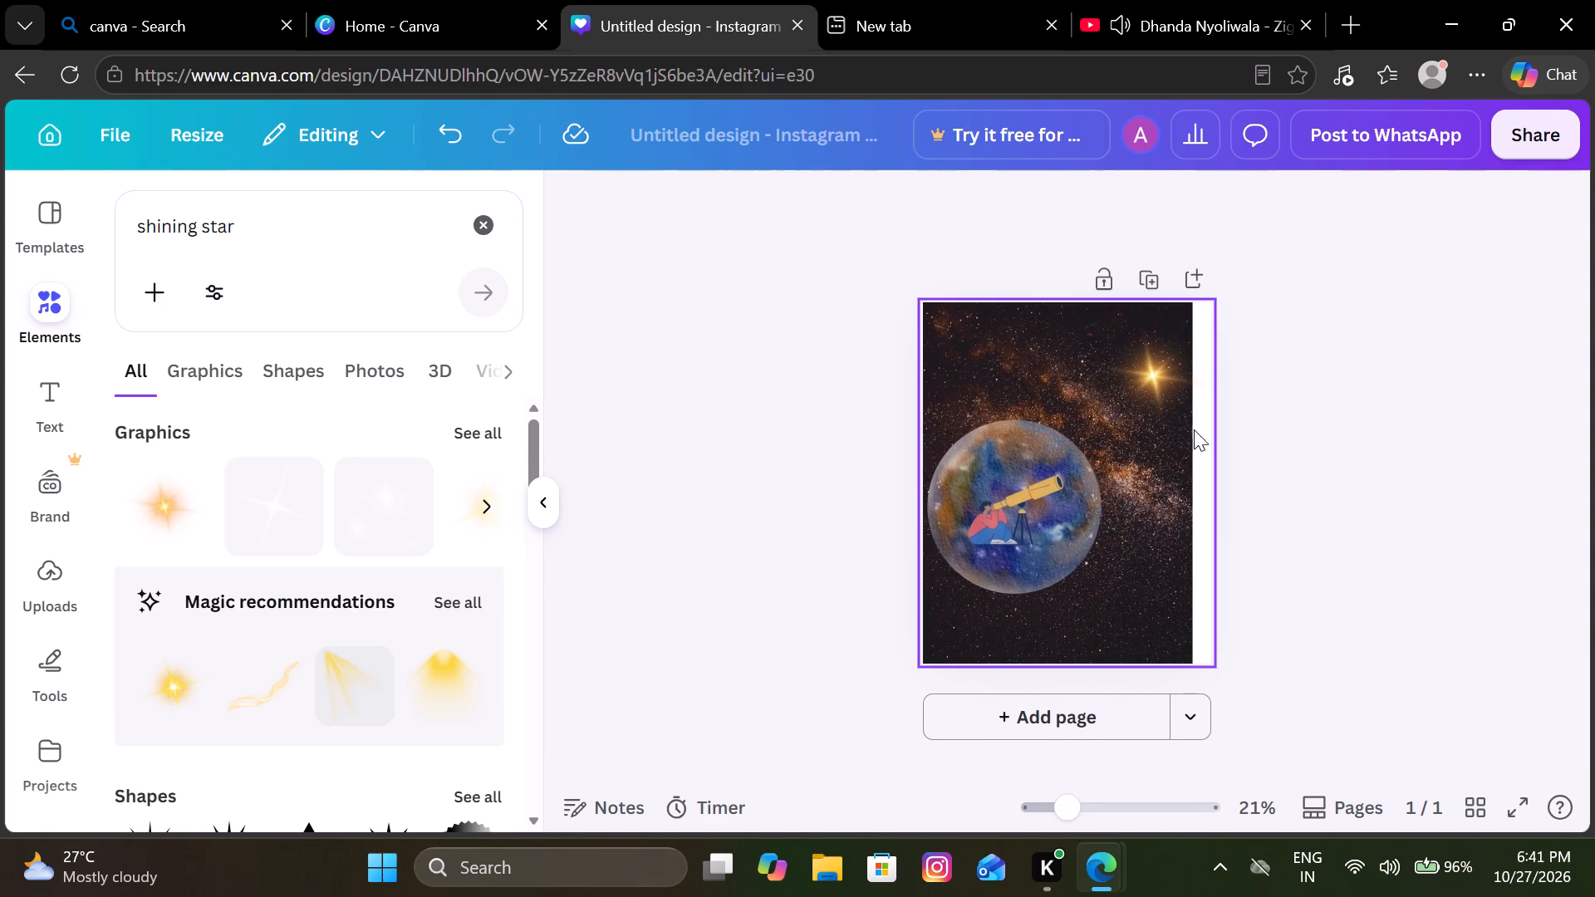
Lower the golden star along the photo's right side, to just above the level of the telescope.
{"action": "left_click_drag", "start_coordinate": [1157, 394], "coordinate": [1156, 413]}
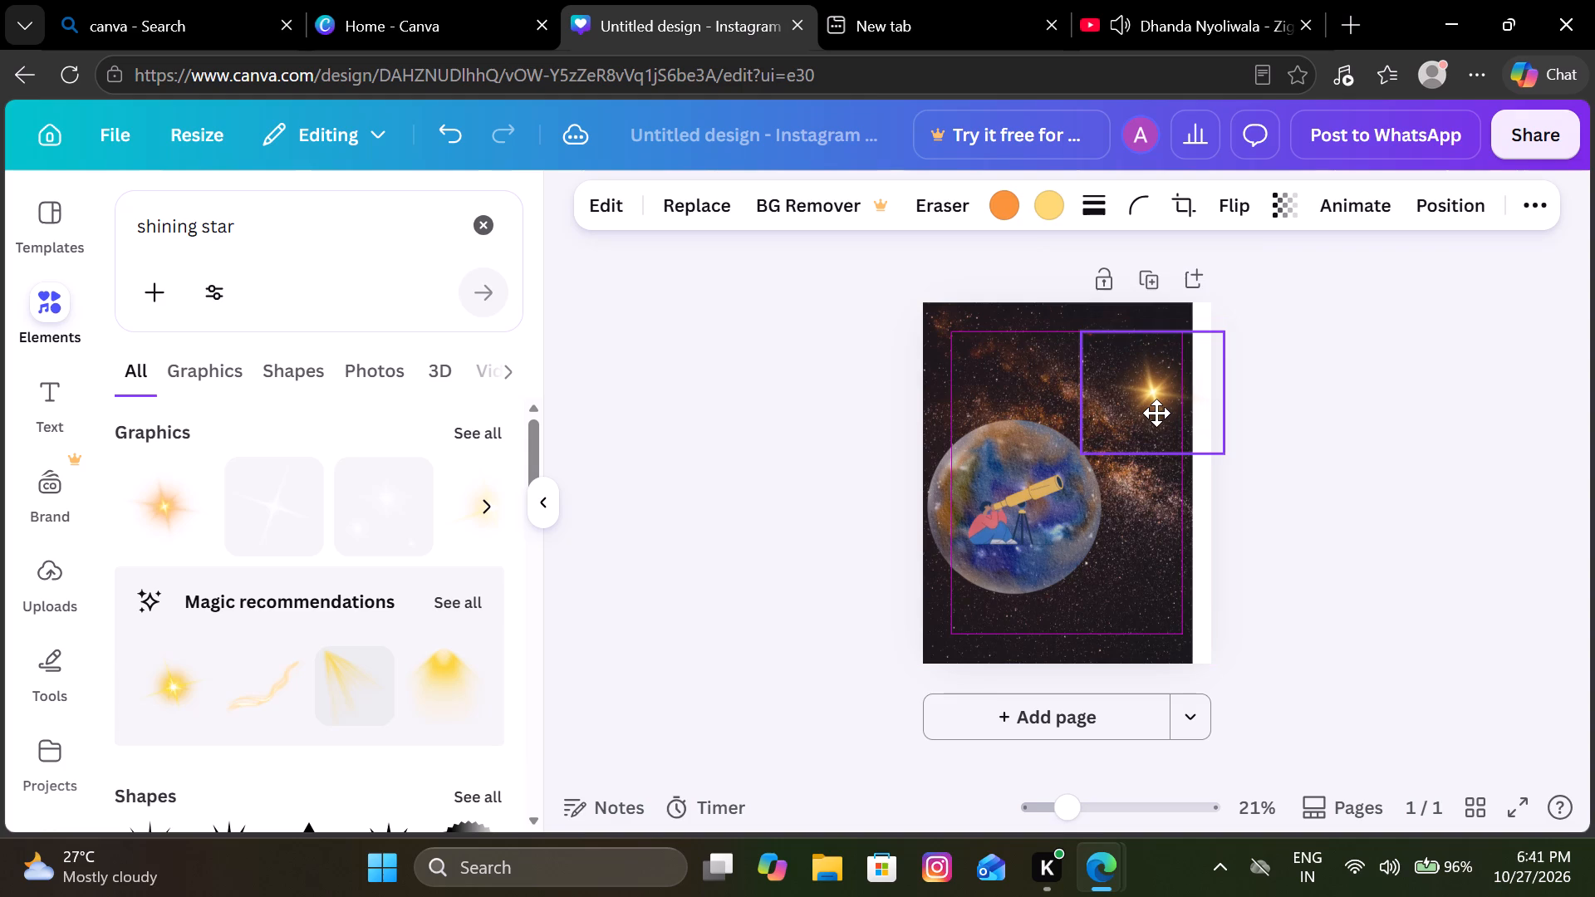
{"action": "left_click_drag", "start_coordinate": [1156, 413], "coordinate": [1153, 415]}
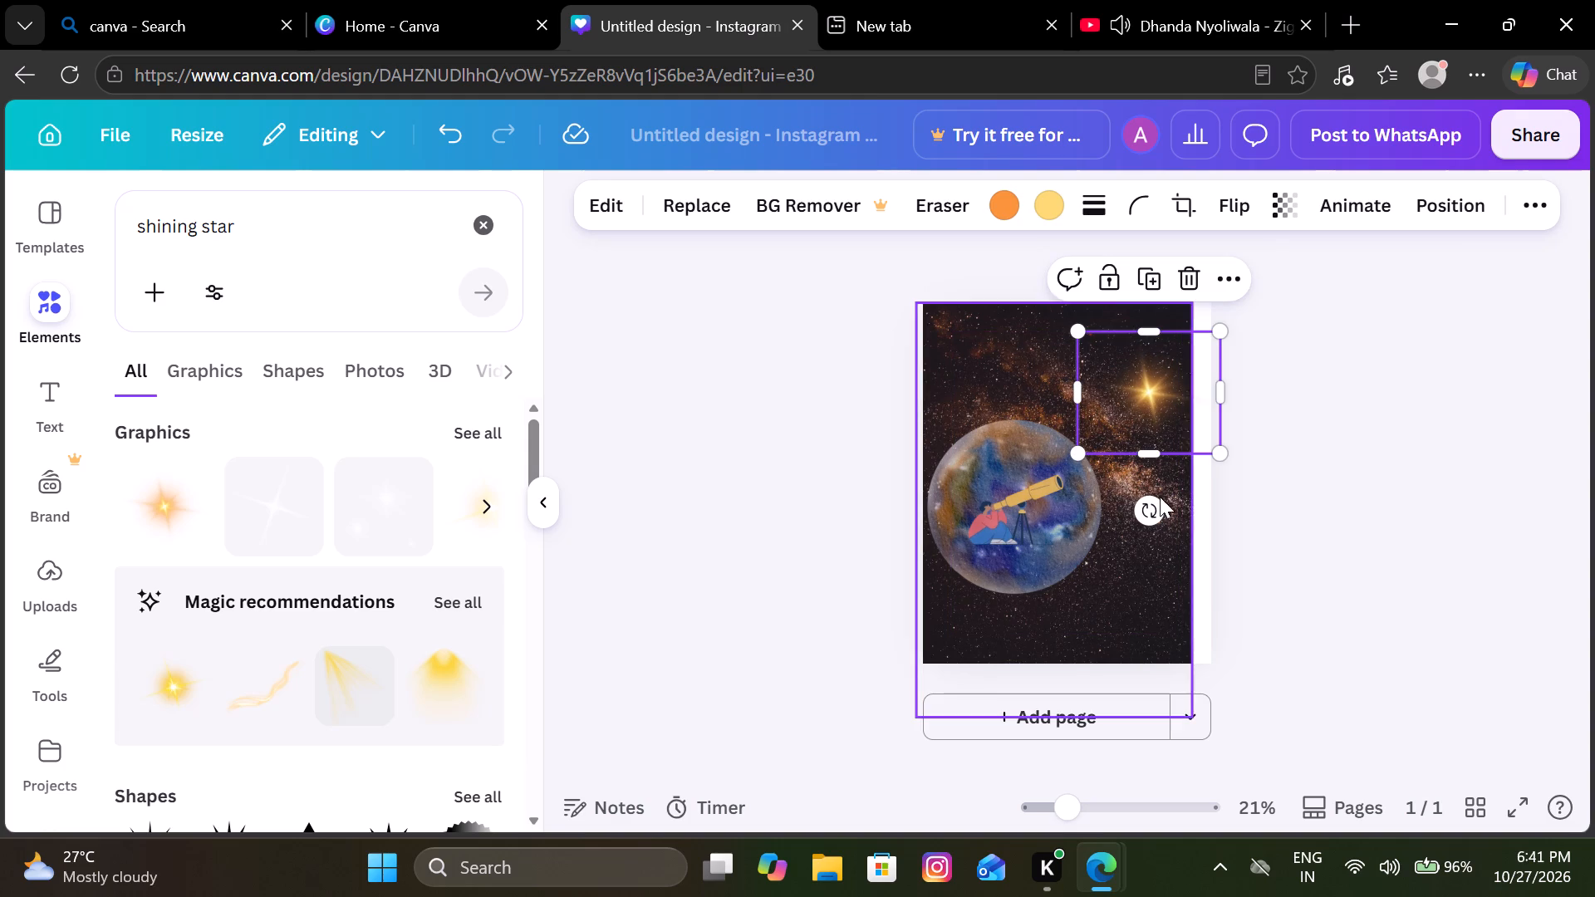
{"action": "left_click_drag", "start_coordinate": [1143, 413], "coordinate": [1148, 437]}
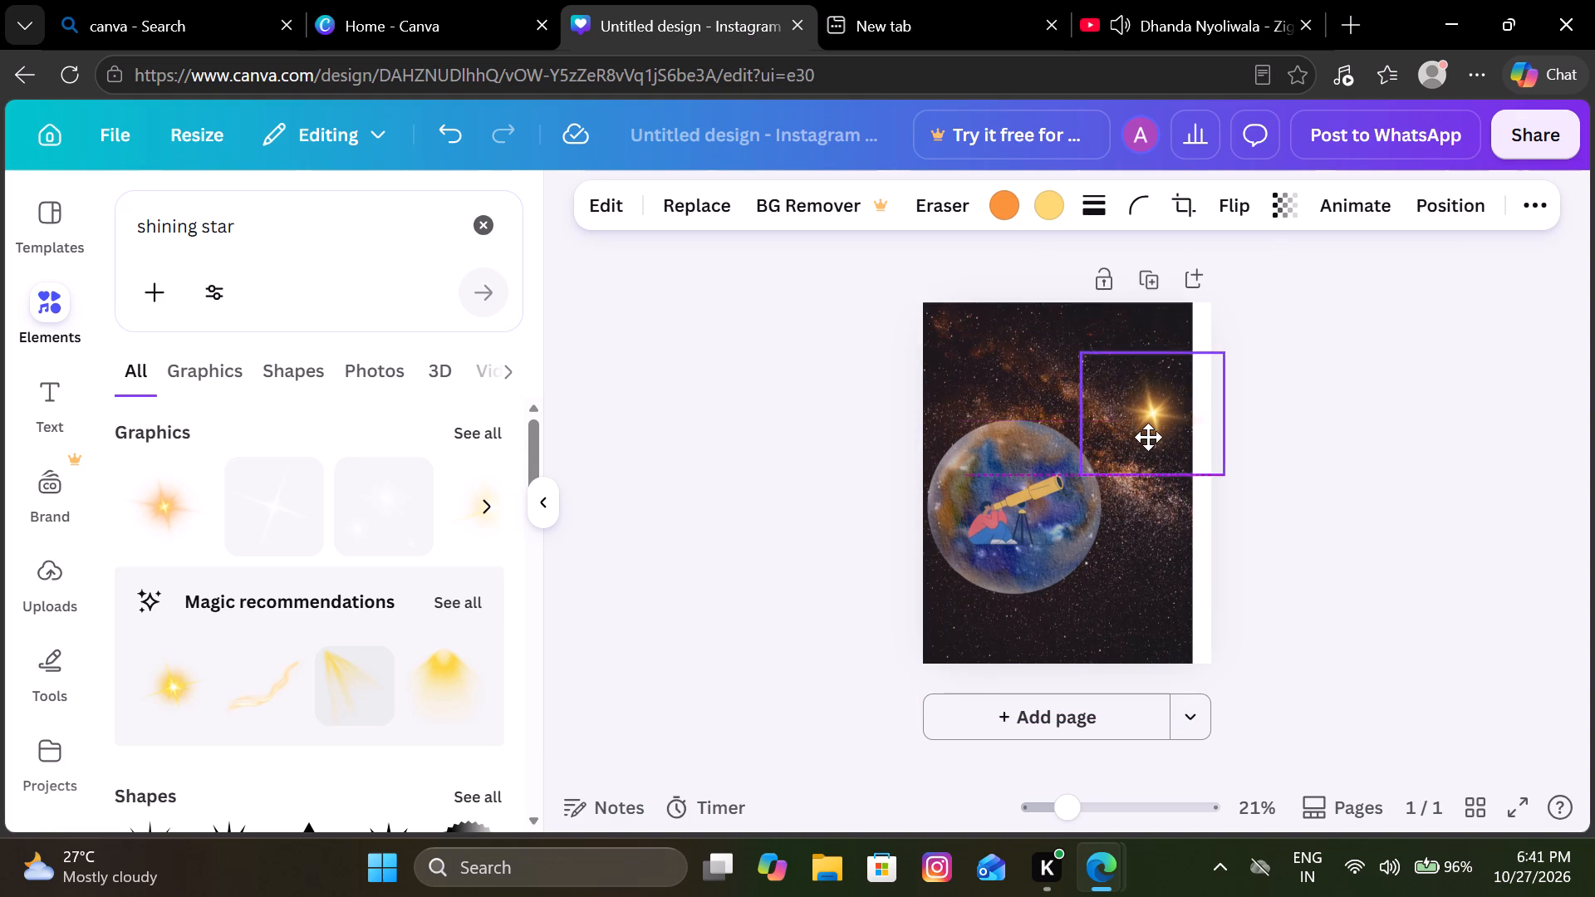
{"action": "left_click_drag", "start_coordinate": [1148, 437], "coordinate": [1156, 452]}
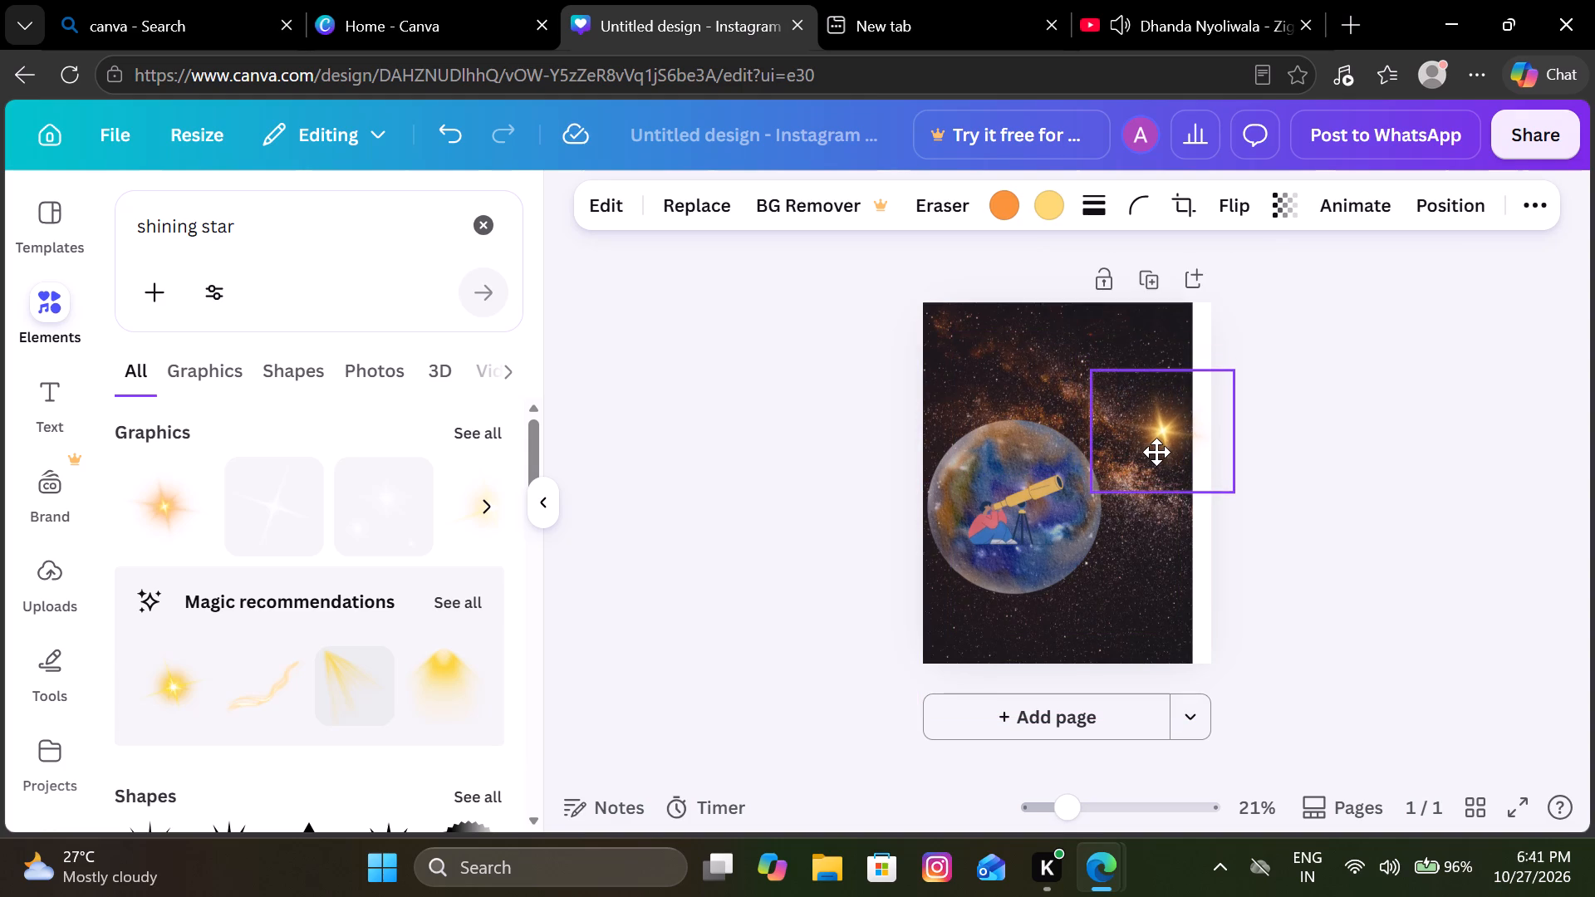
{"action": "left_click_drag", "start_coordinate": [1156, 452], "coordinate": [1151, 462]}
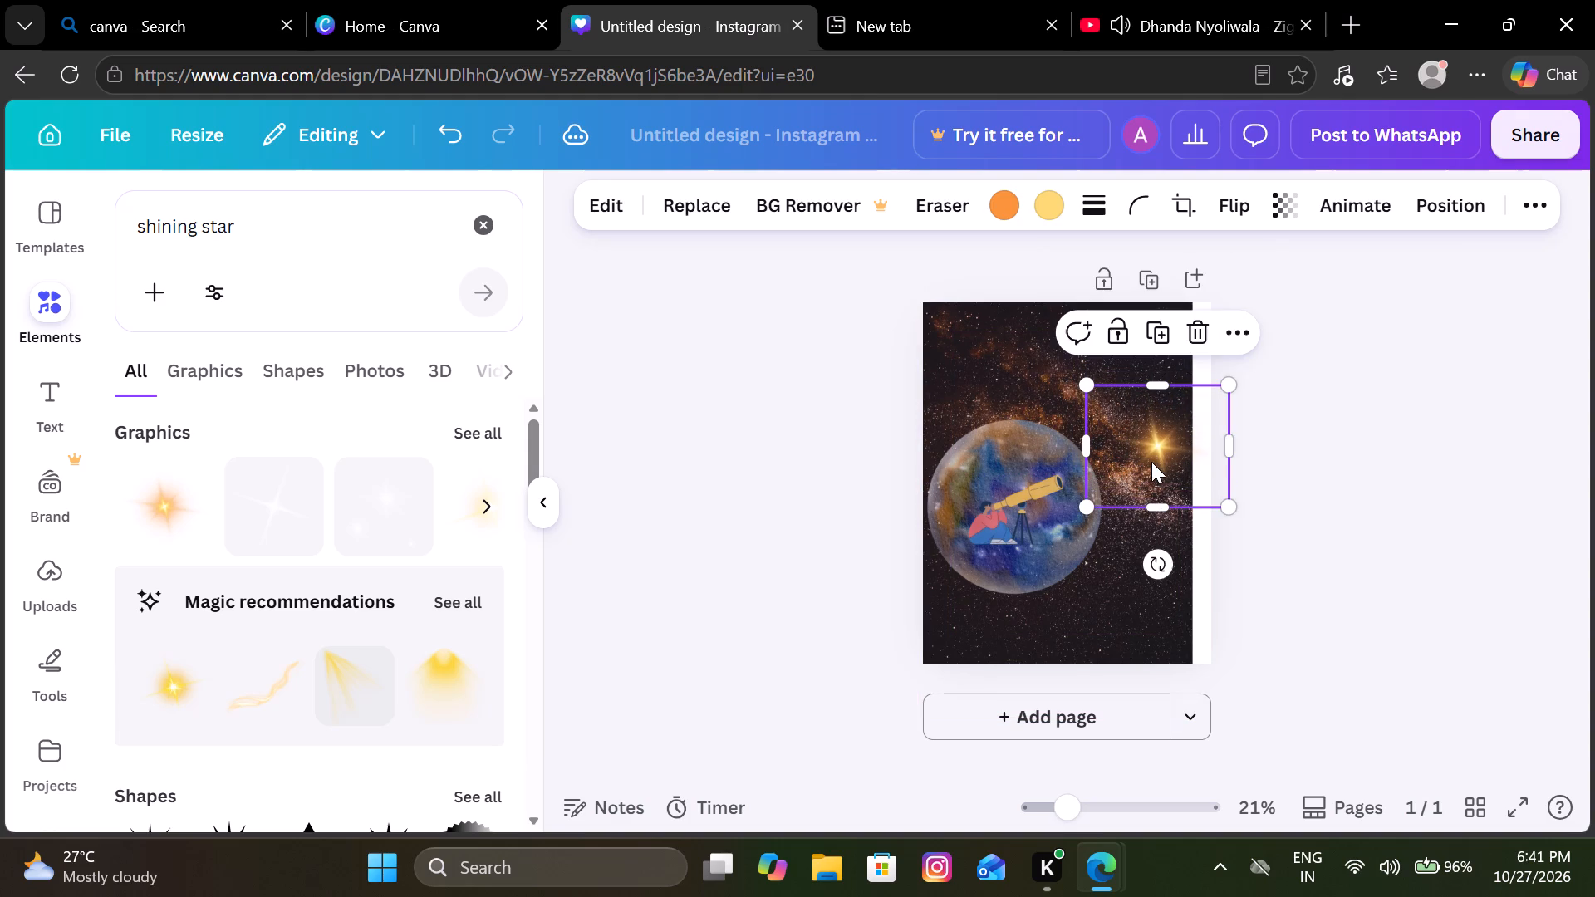
{"action": "left_click", "coordinate": [1390, 365]}
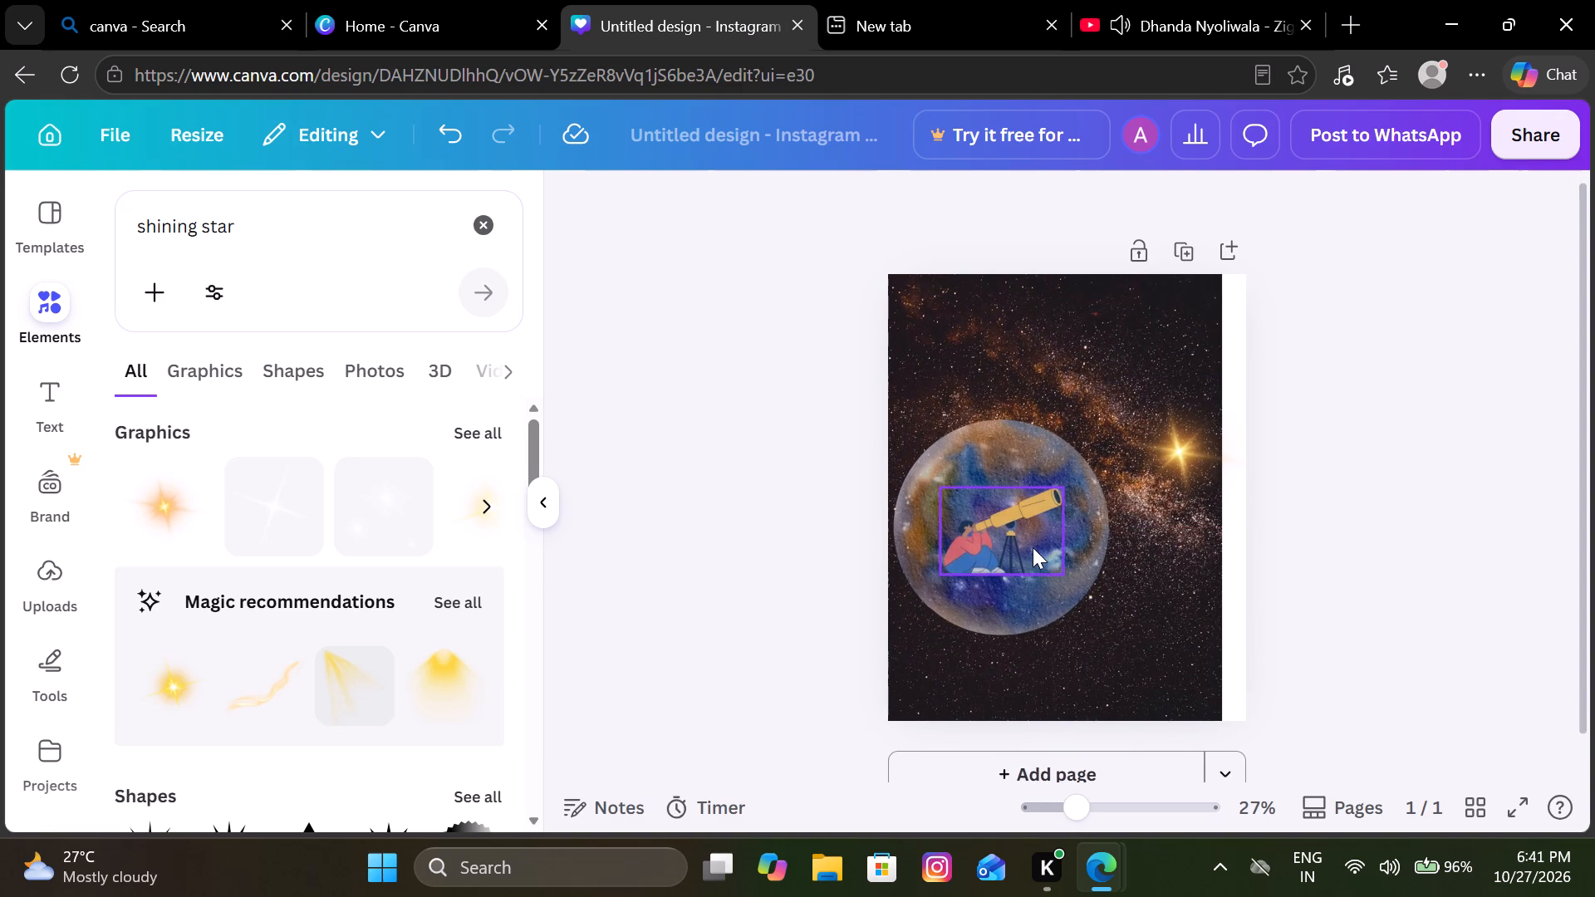
Rotate the telescope person graphic slightly counterclockwise so the telescope points higher.
{"action": "left_click", "coordinate": [1033, 547]}
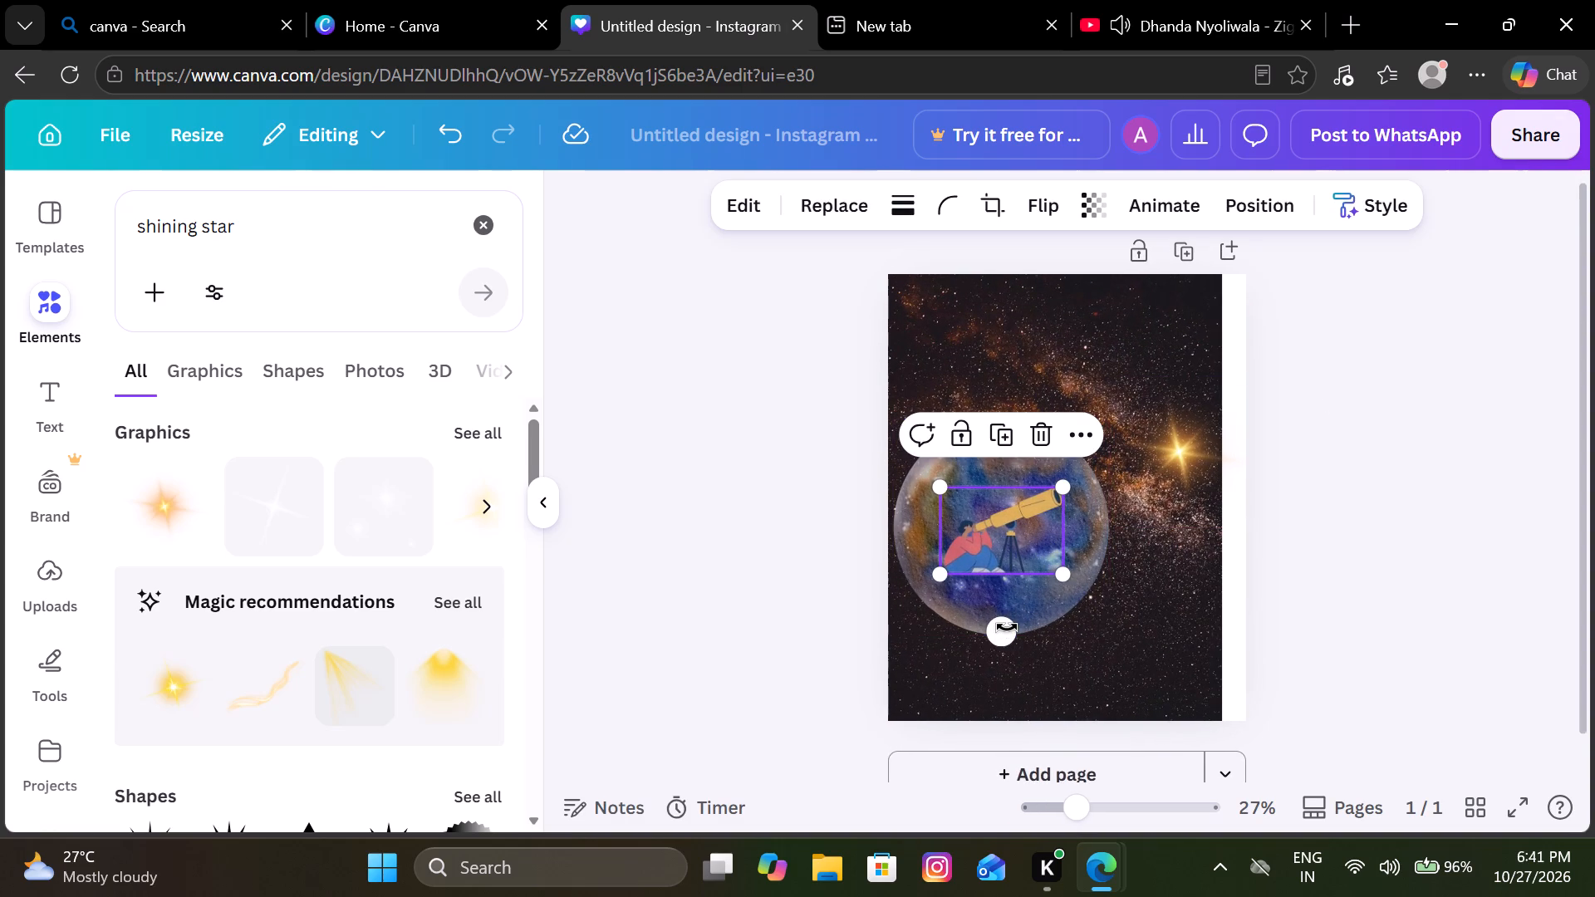
{"action": "left_click_drag", "start_coordinate": [1007, 627], "coordinate": [1025, 625]}
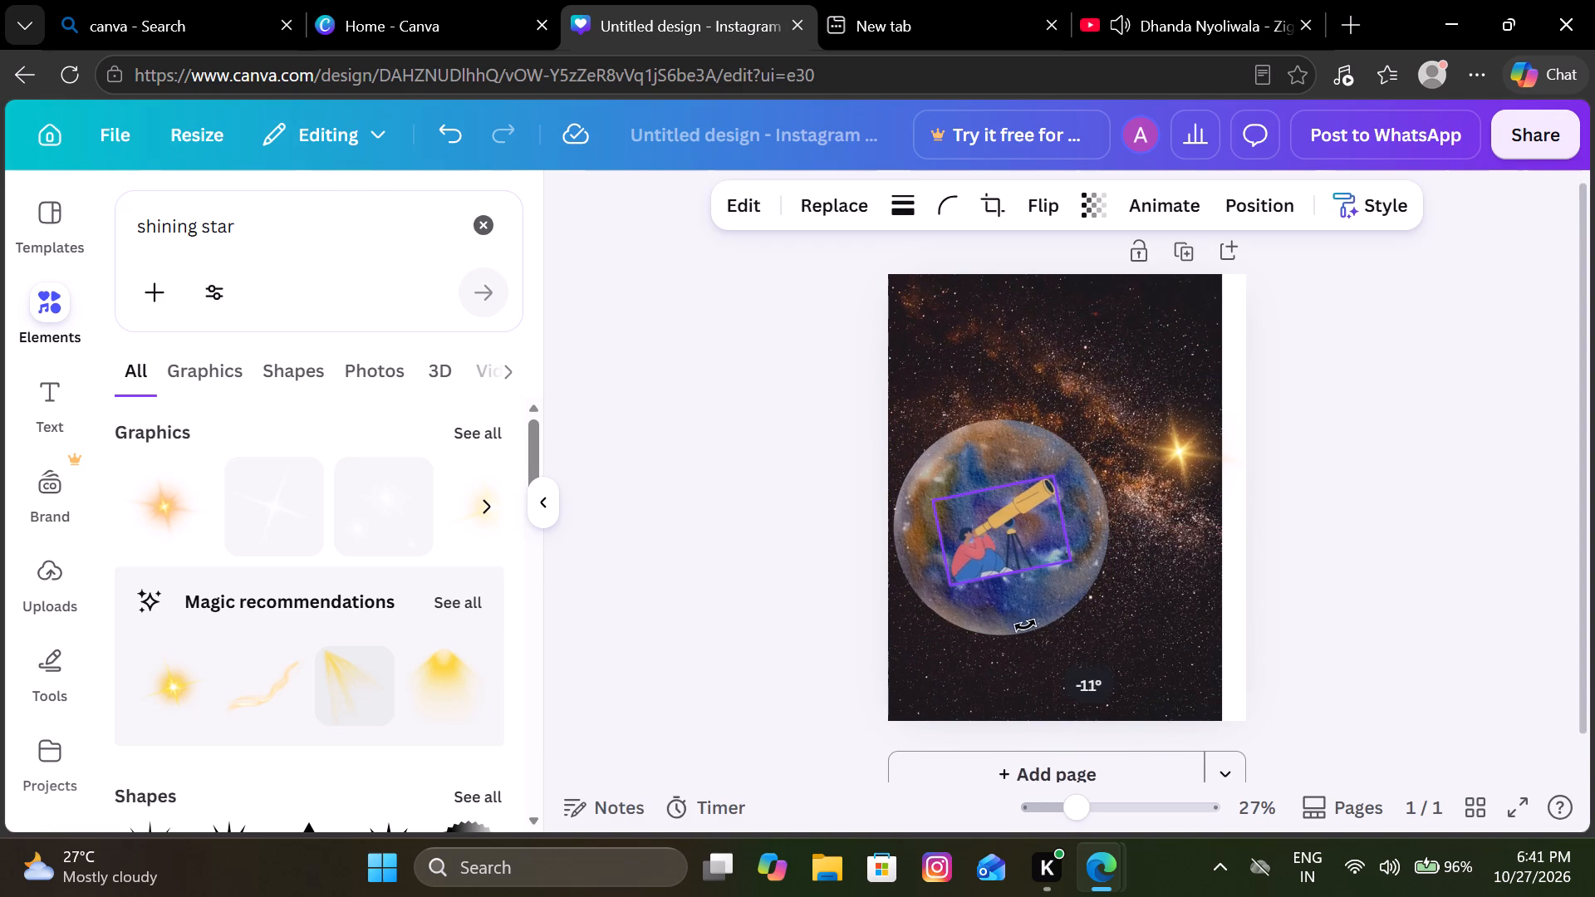
{"action": "left_click_drag", "start_coordinate": [1025, 625], "coordinate": [1019, 622]}
Move the golden star up into the photo's upper-right area, well above the planet.
{"action": "left_click_drag", "start_coordinate": [1145, 453], "coordinate": [1136, 403]}
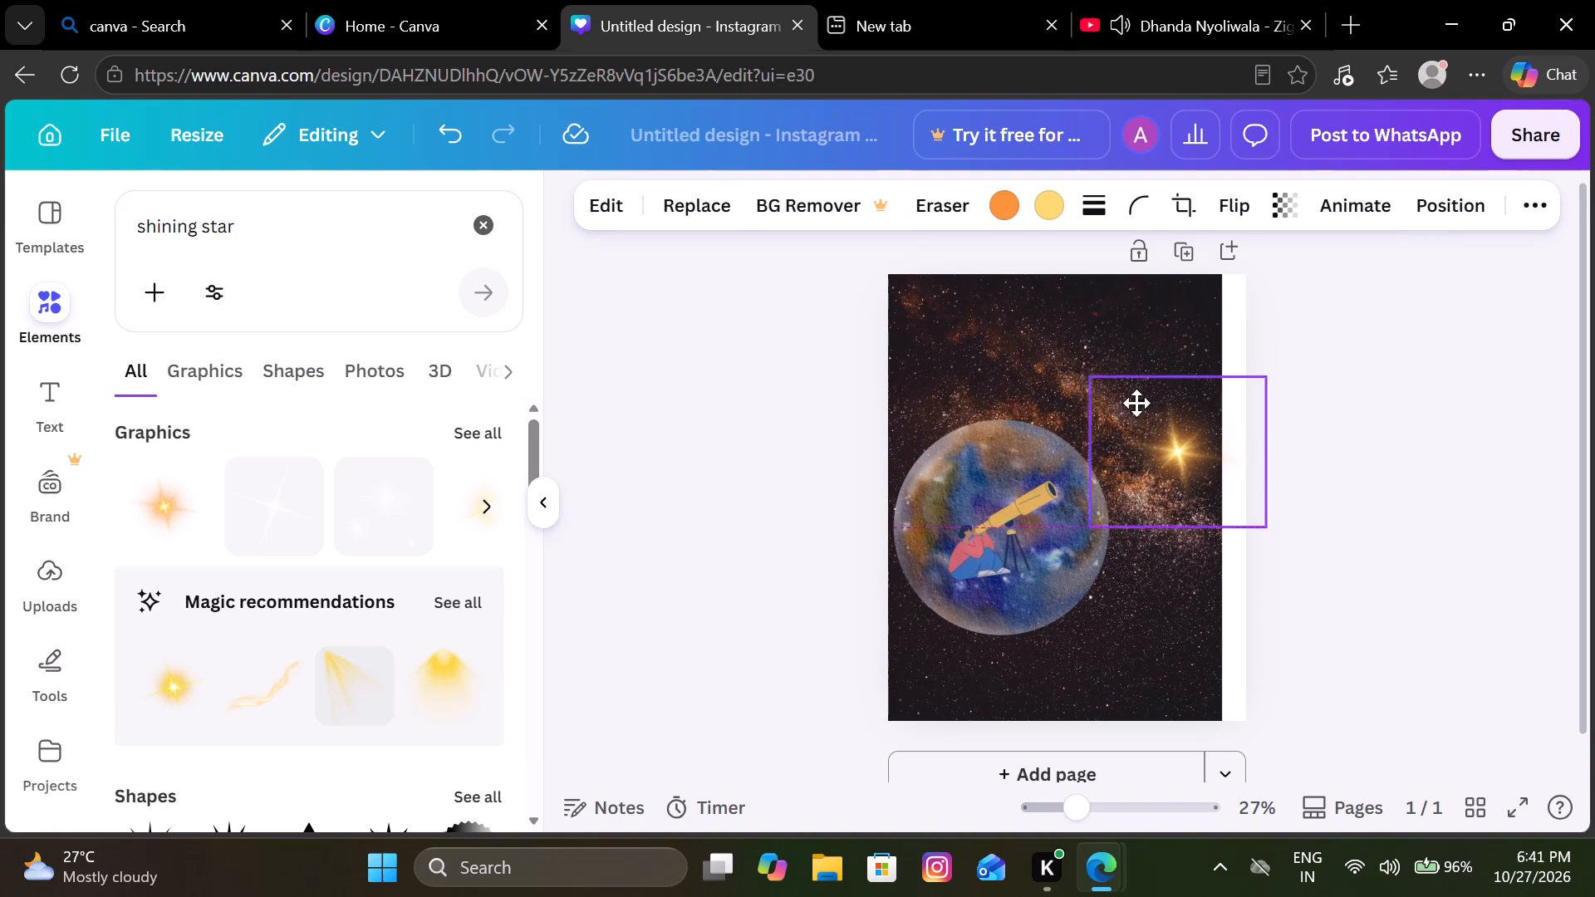
{"action": "left_click_drag", "start_coordinate": [1136, 403], "coordinate": [1130, 371]}
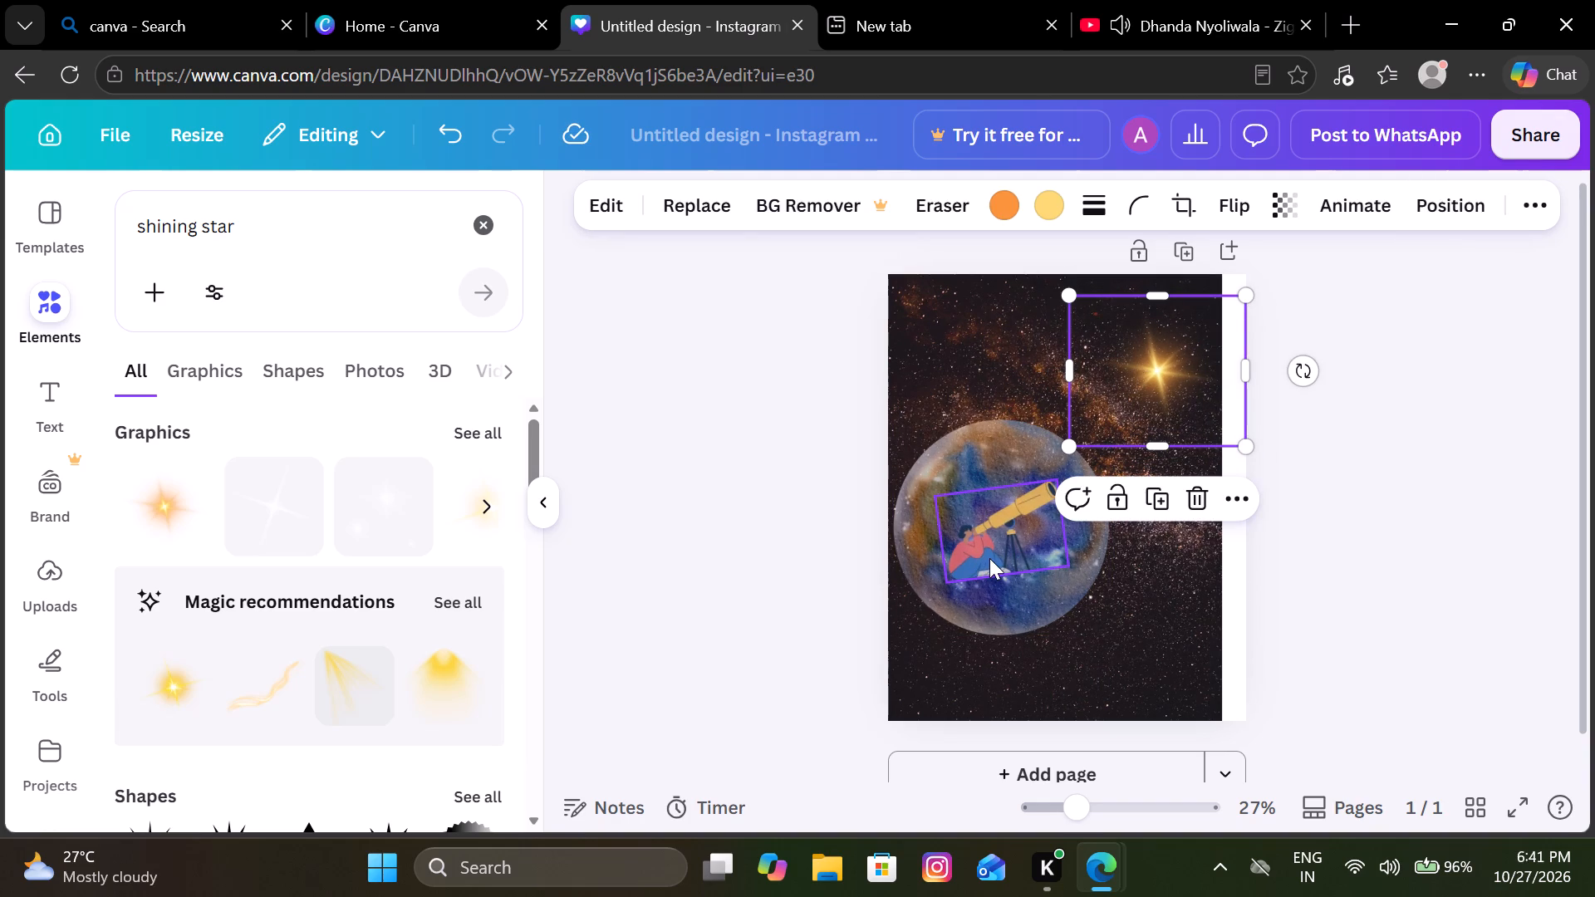
Move the telescope person graphic to the upper-left part of the planet, keeping it inside the sphere.
{"action": "left_click", "coordinate": [1014, 592]}
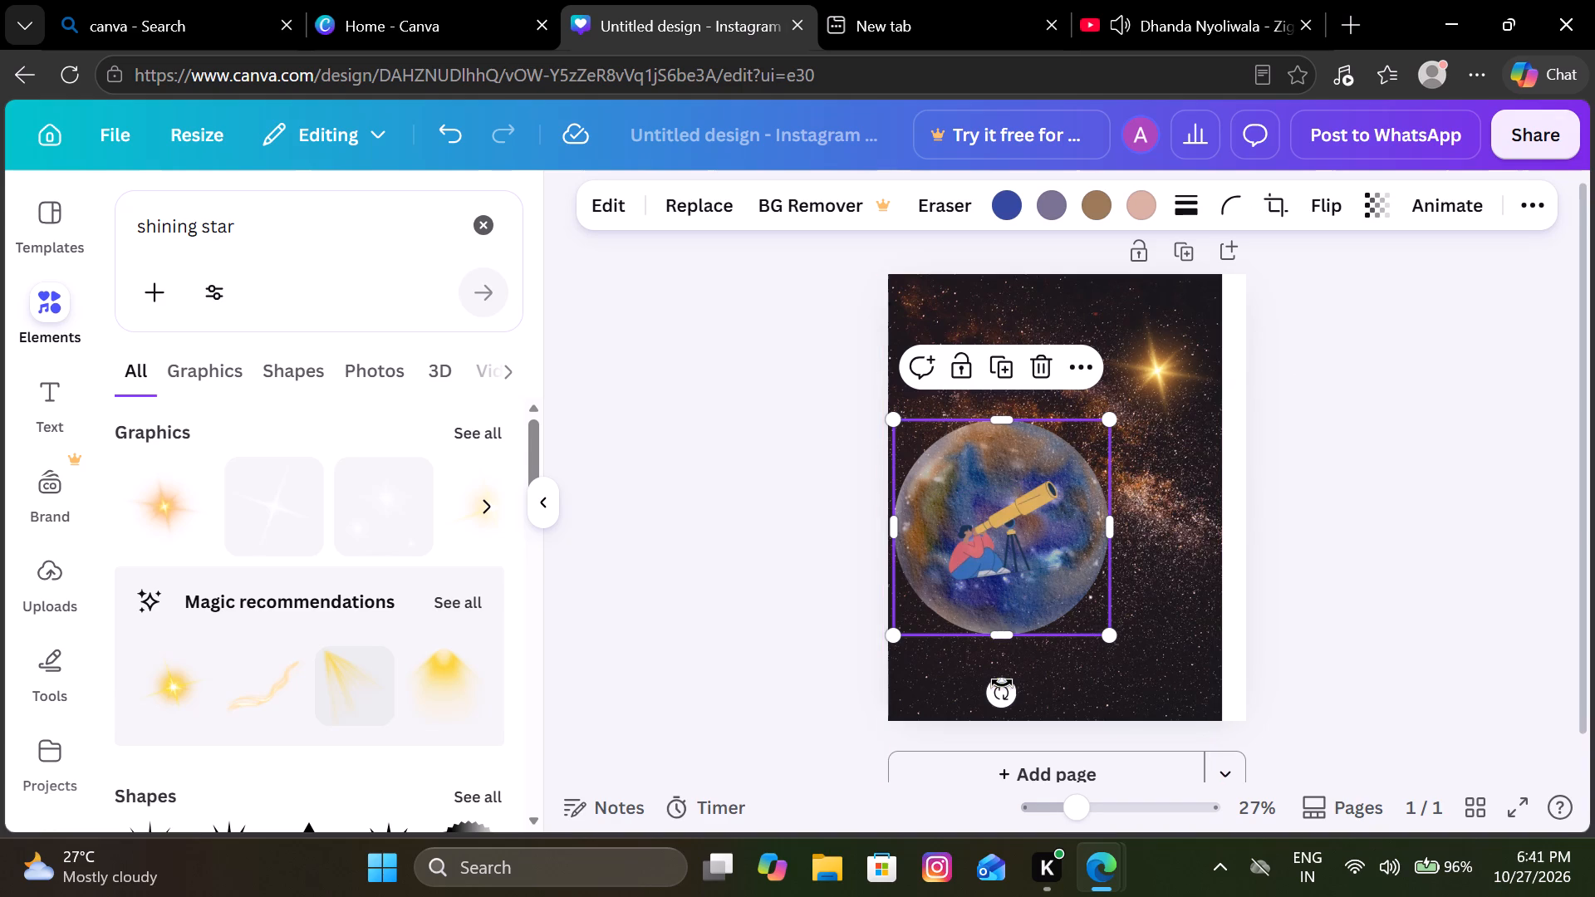
{"action": "left_click", "coordinate": [1002, 688]}
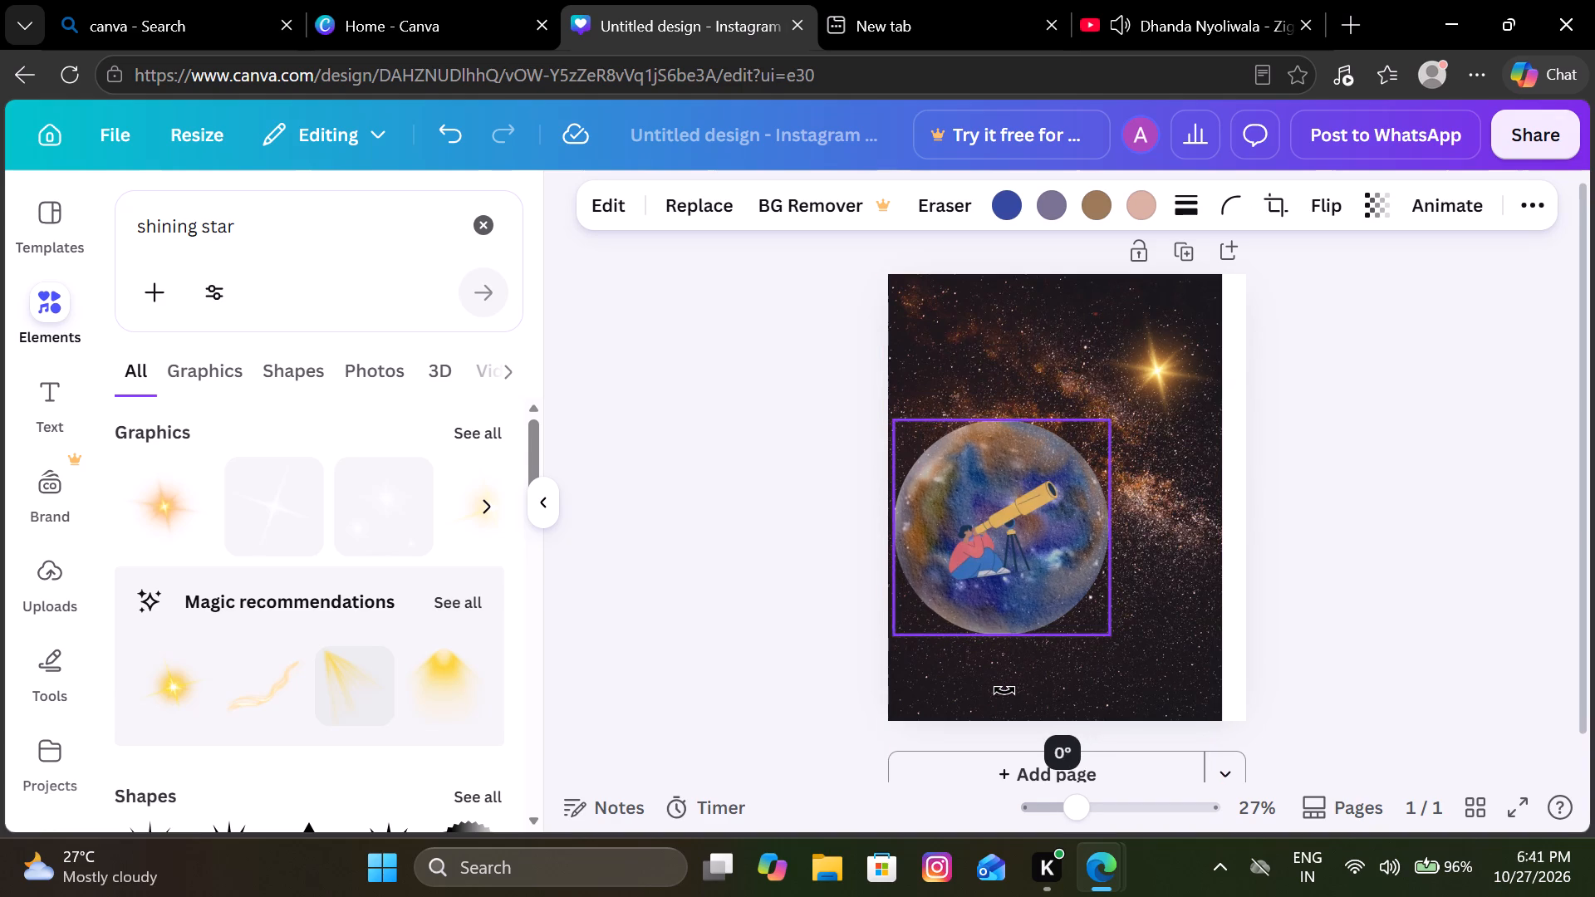
{"action": "left_click", "coordinate": [979, 589]}
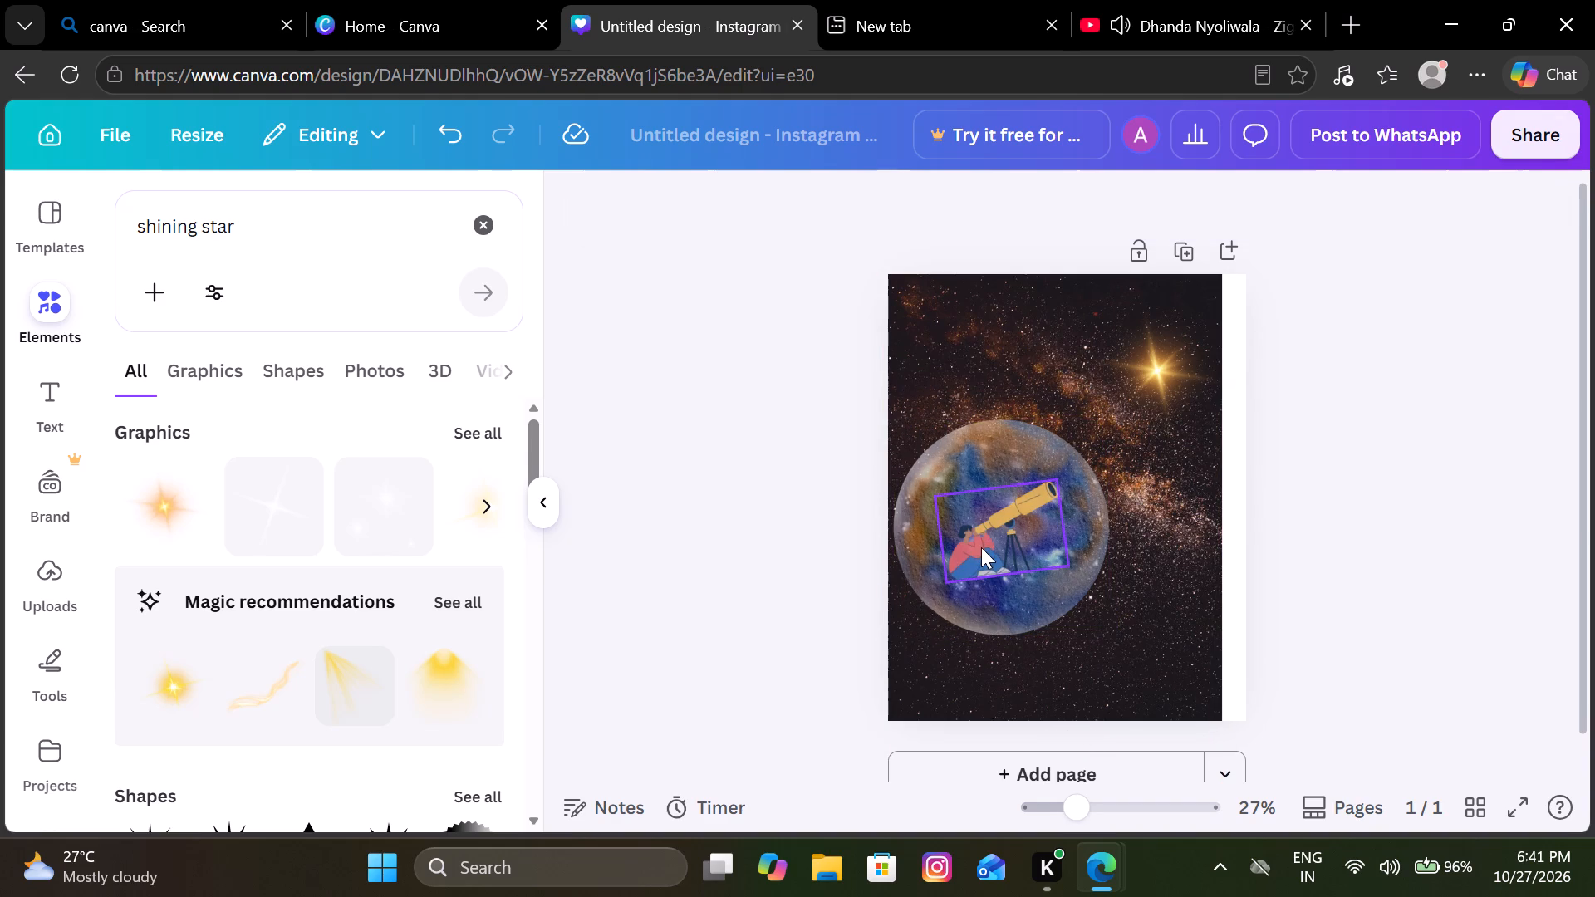
{"action": "left_click_drag", "start_coordinate": [981, 547], "coordinate": [979, 553]}
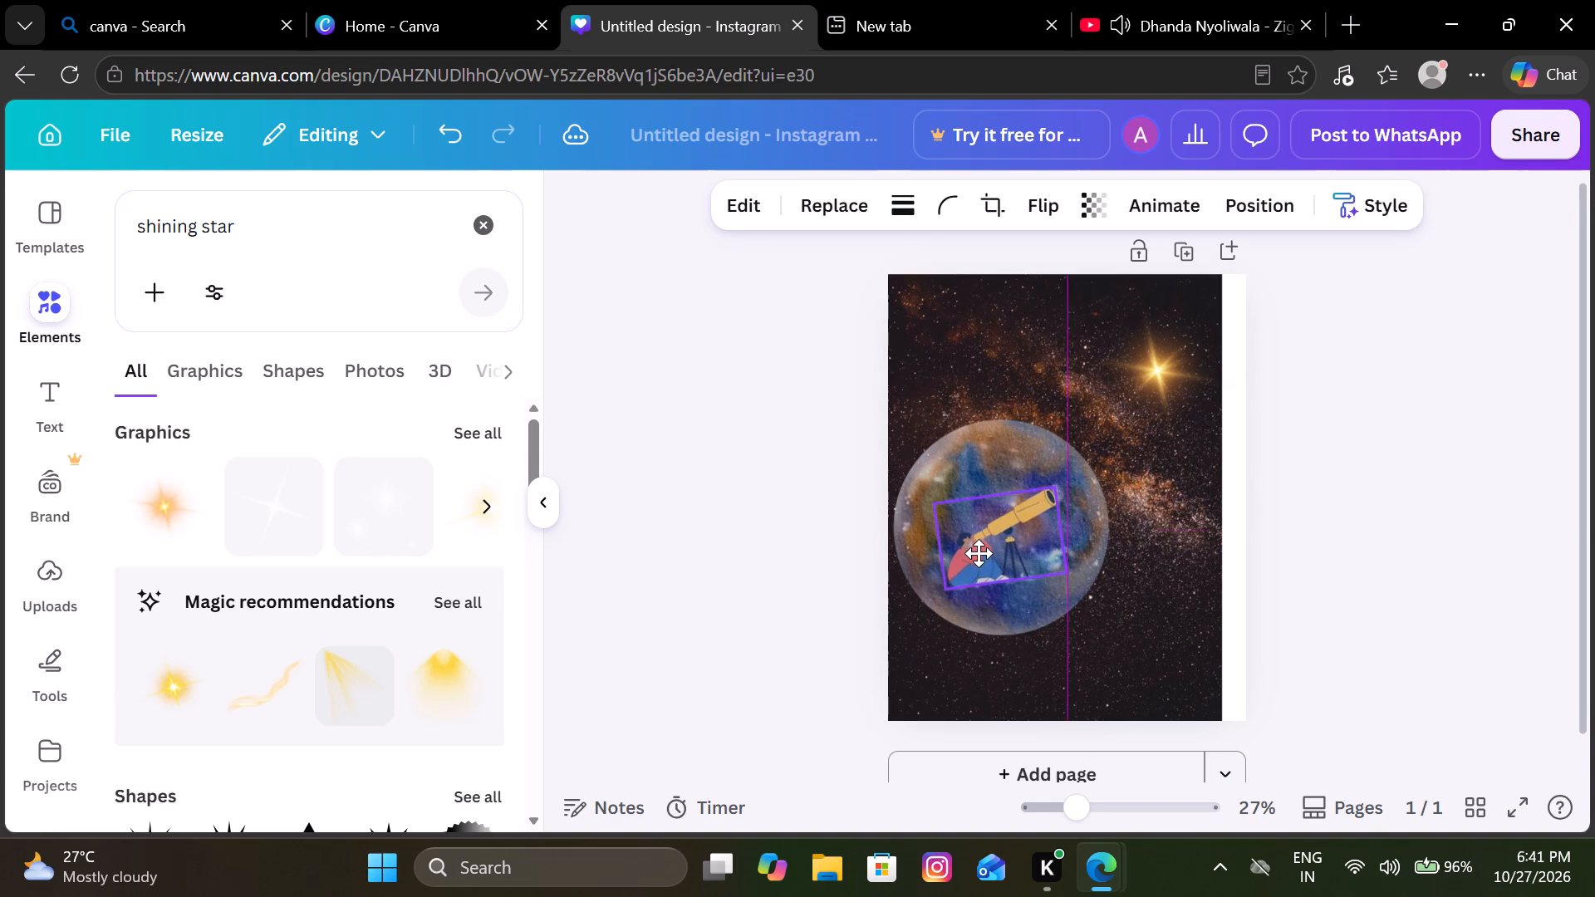
{"action": "left_click_drag", "start_coordinate": [979, 553], "coordinate": [959, 507]}
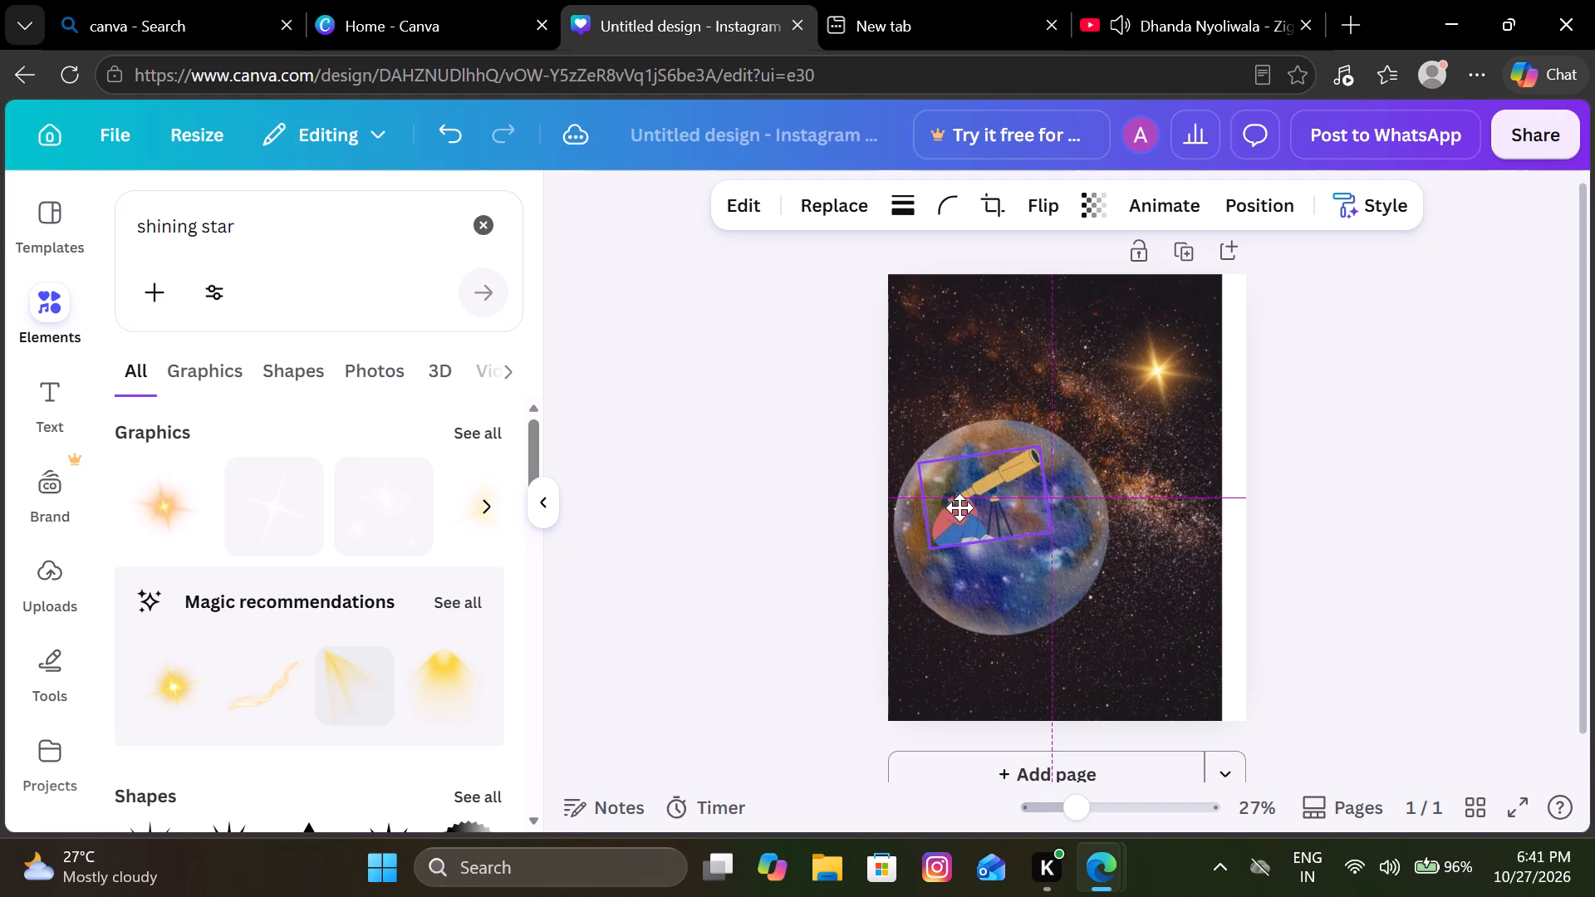
{"action": "left_click_drag", "start_coordinate": [959, 507], "coordinate": [947, 512]}
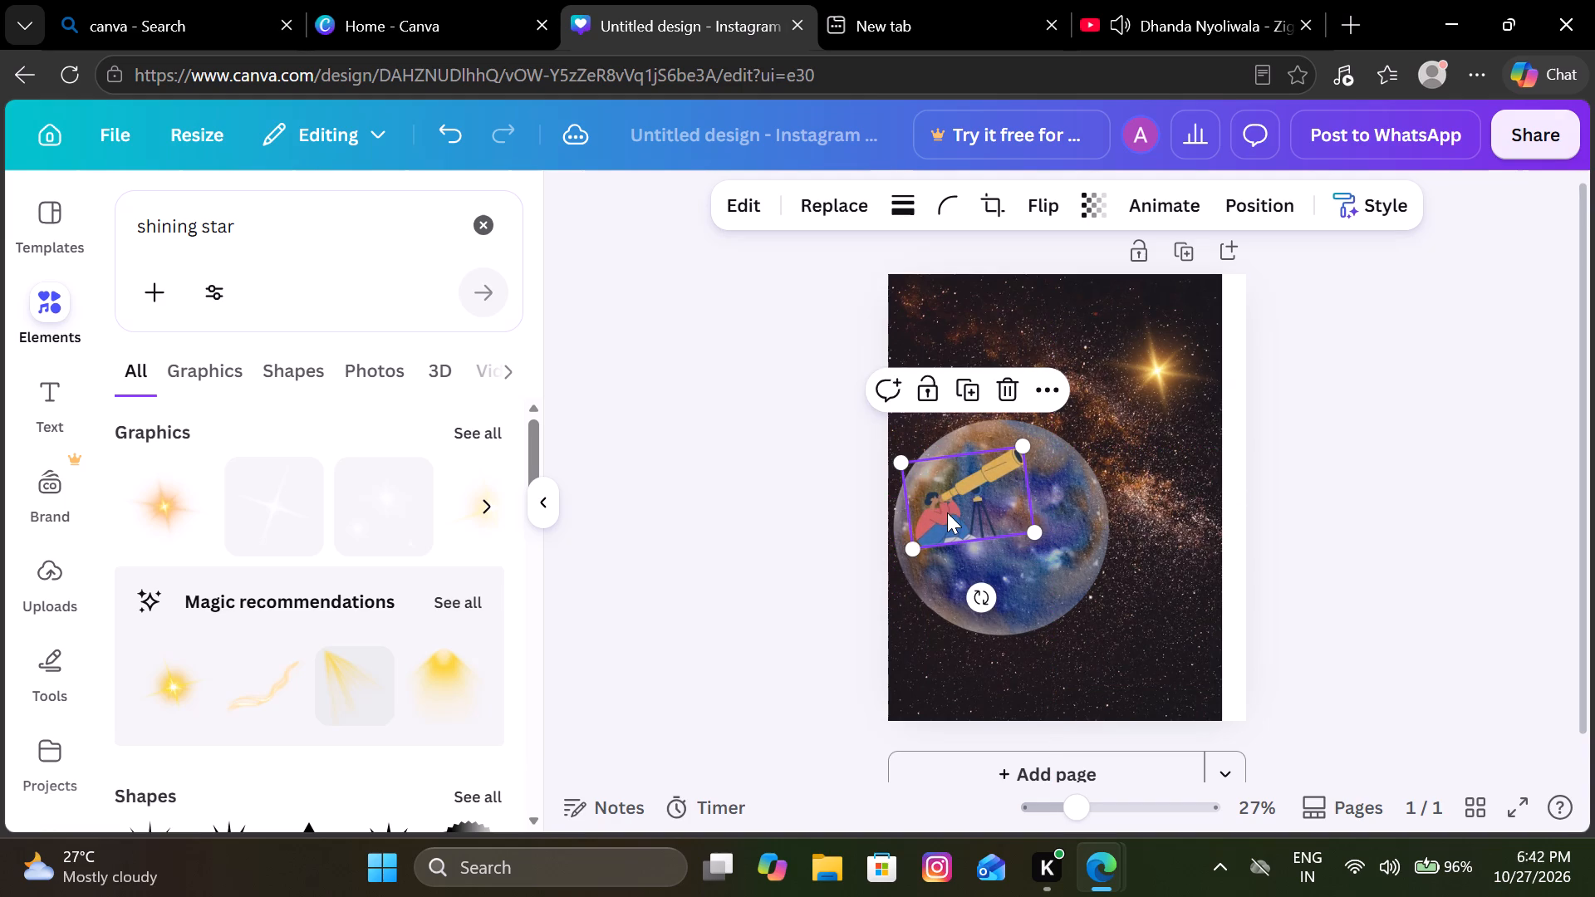
{"action": "left_click", "coordinate": [1306, 462]}
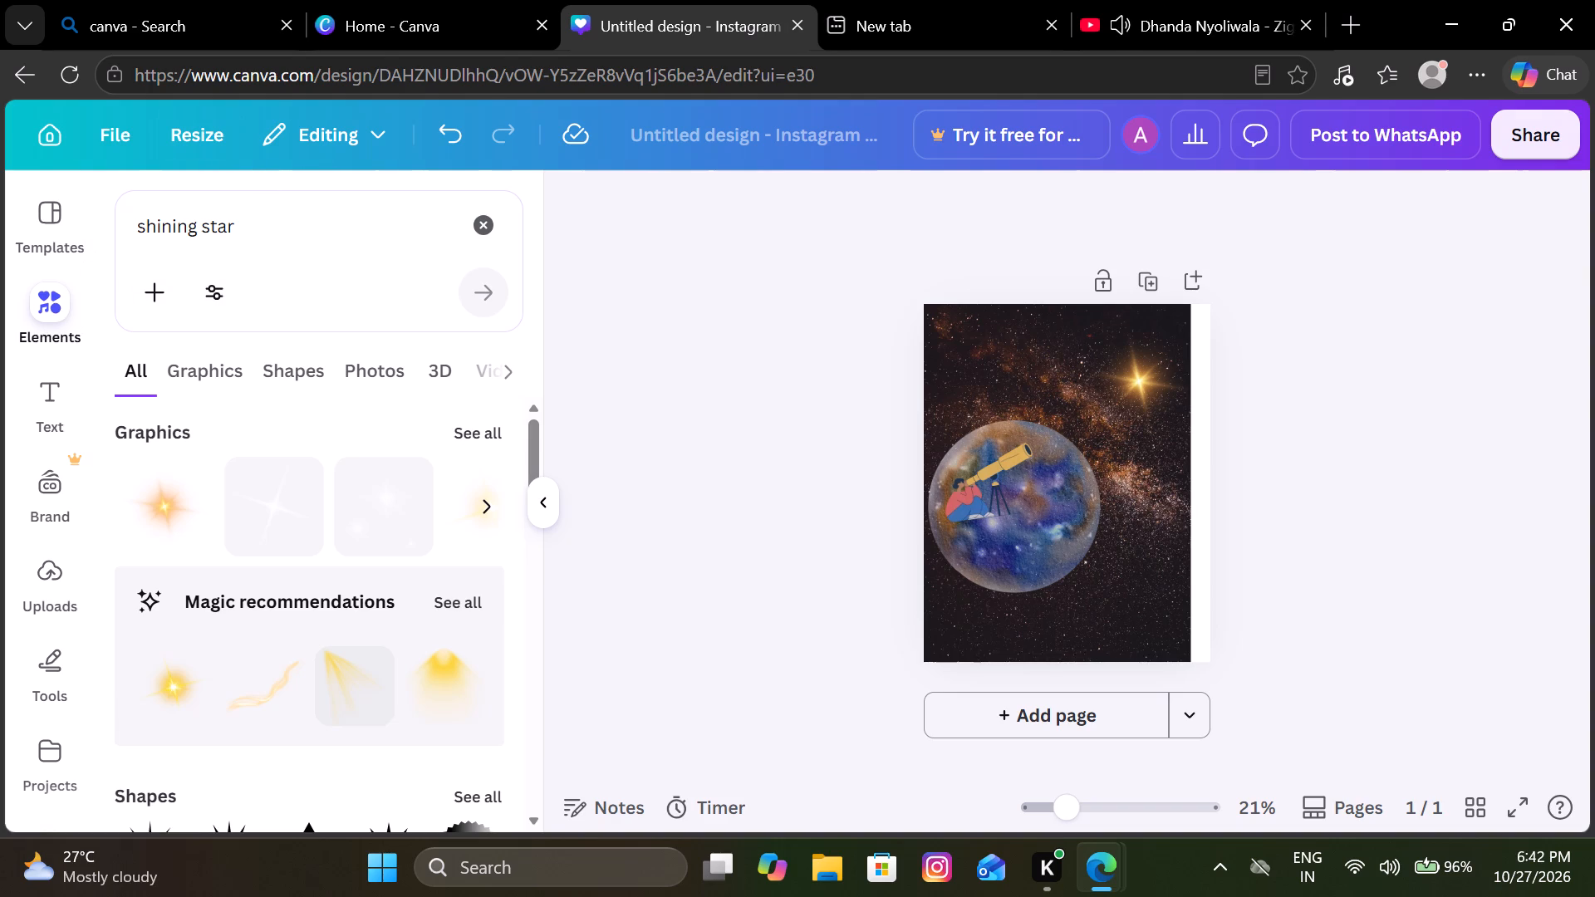
Clear the element search, browse the font combinations and add the "30% OFF on all products" text design to the page.
{"action": "left_click", "coordinate": [483, 232]}
{"action": "left_click", "coordinate": [46, 385]}
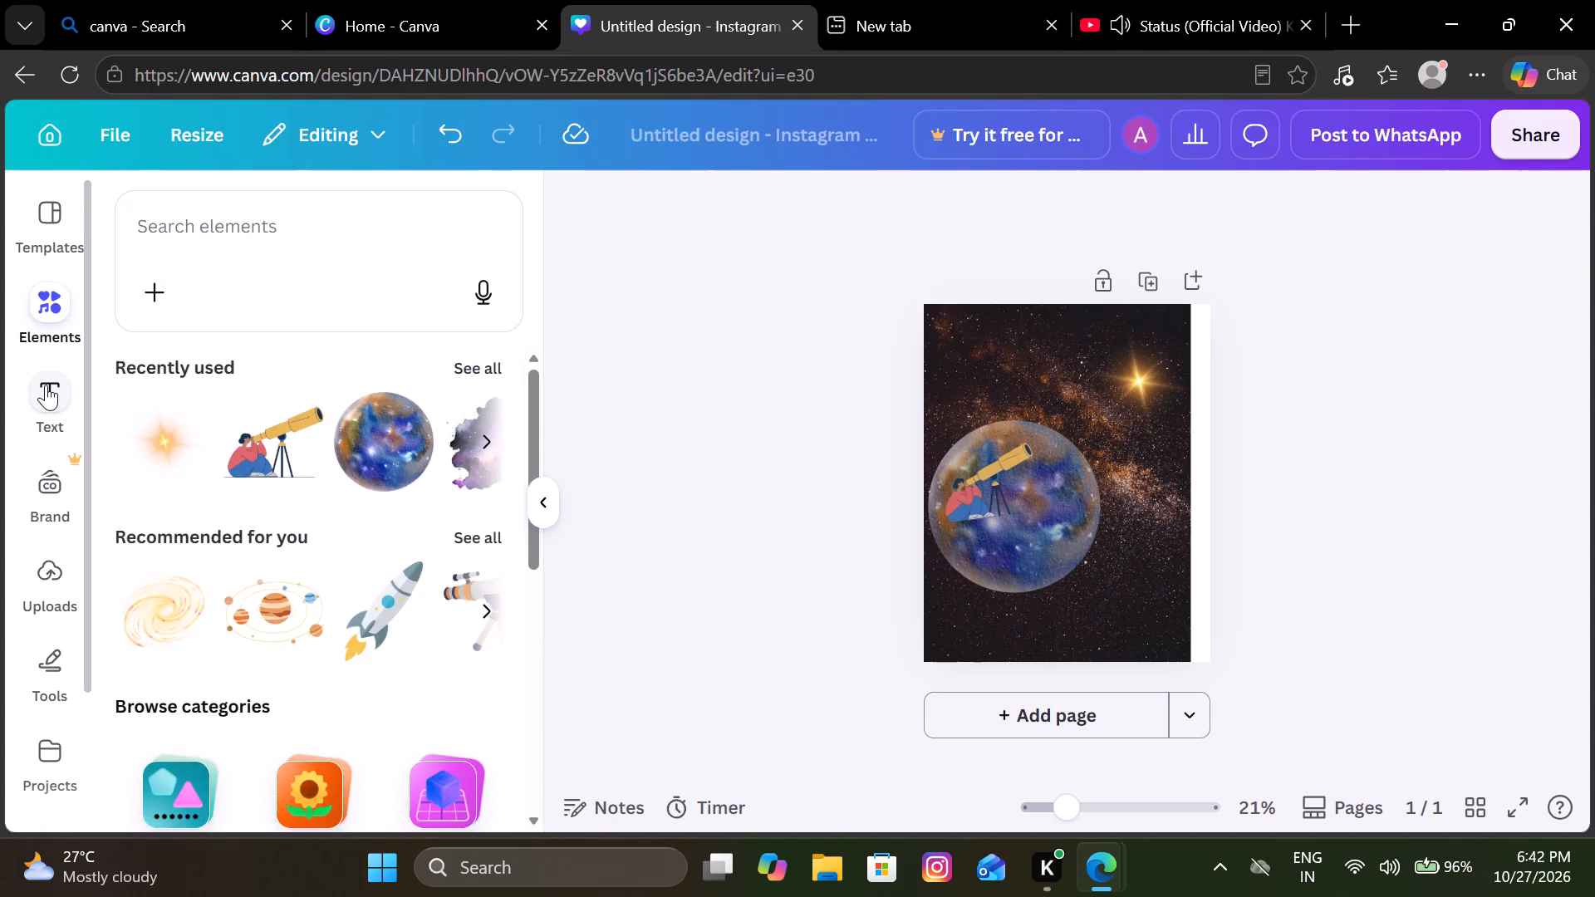
{"action": "scroll", "coordinate": [272, 522], "scroll_direction": "down", "scroll_amount": 5}
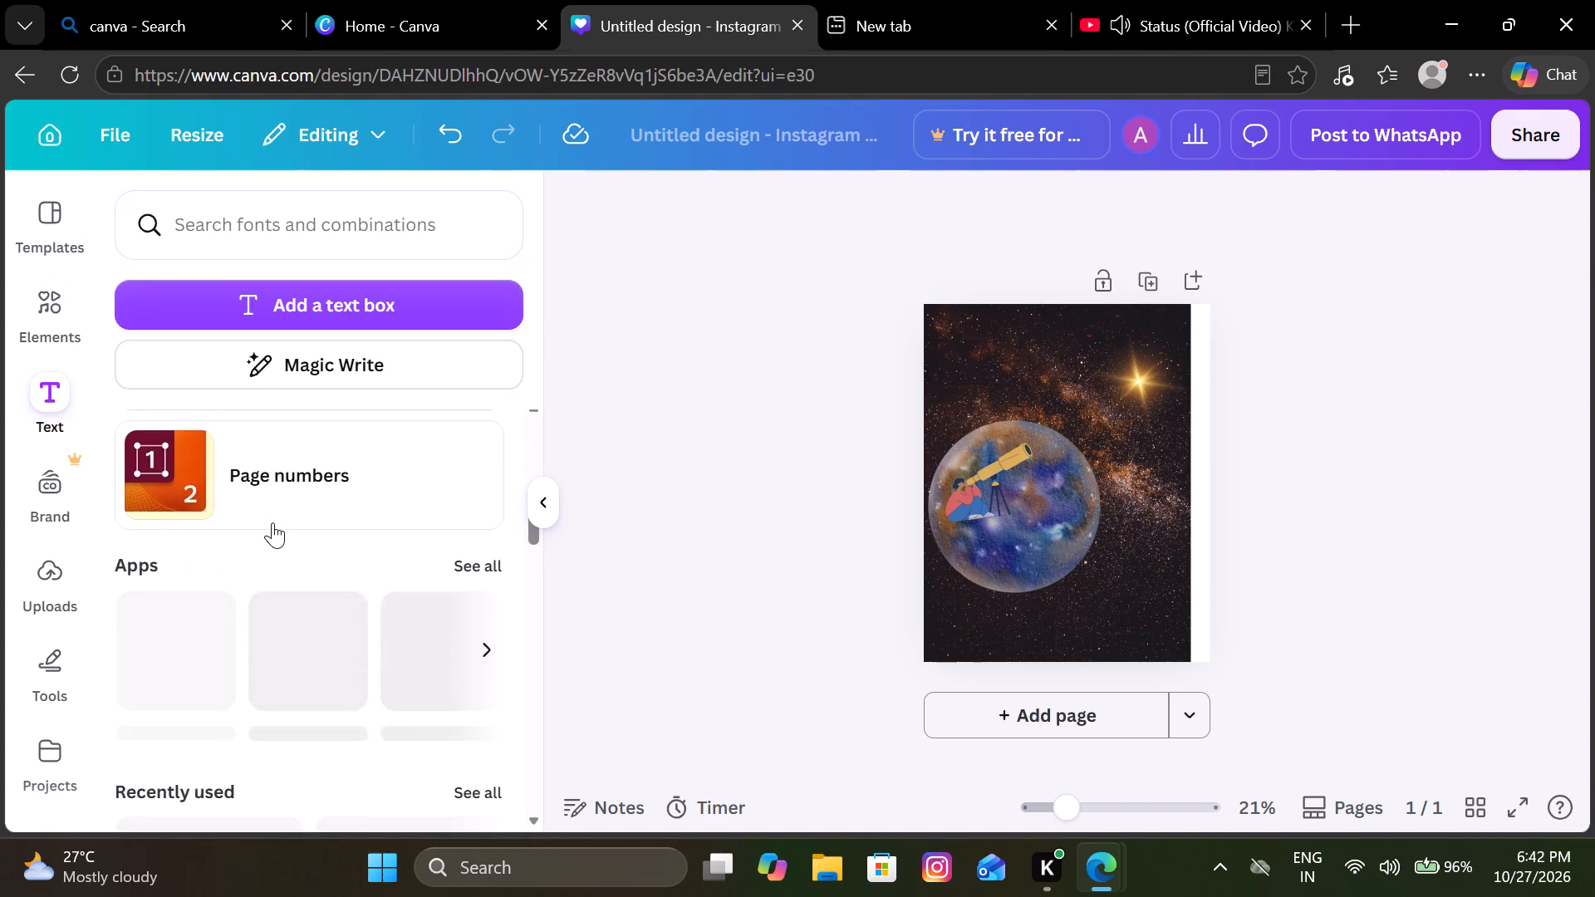
{"action": "scroll", "coordinate": [272, 522], "scroll_direction": "down", "scroll_amount": 9}
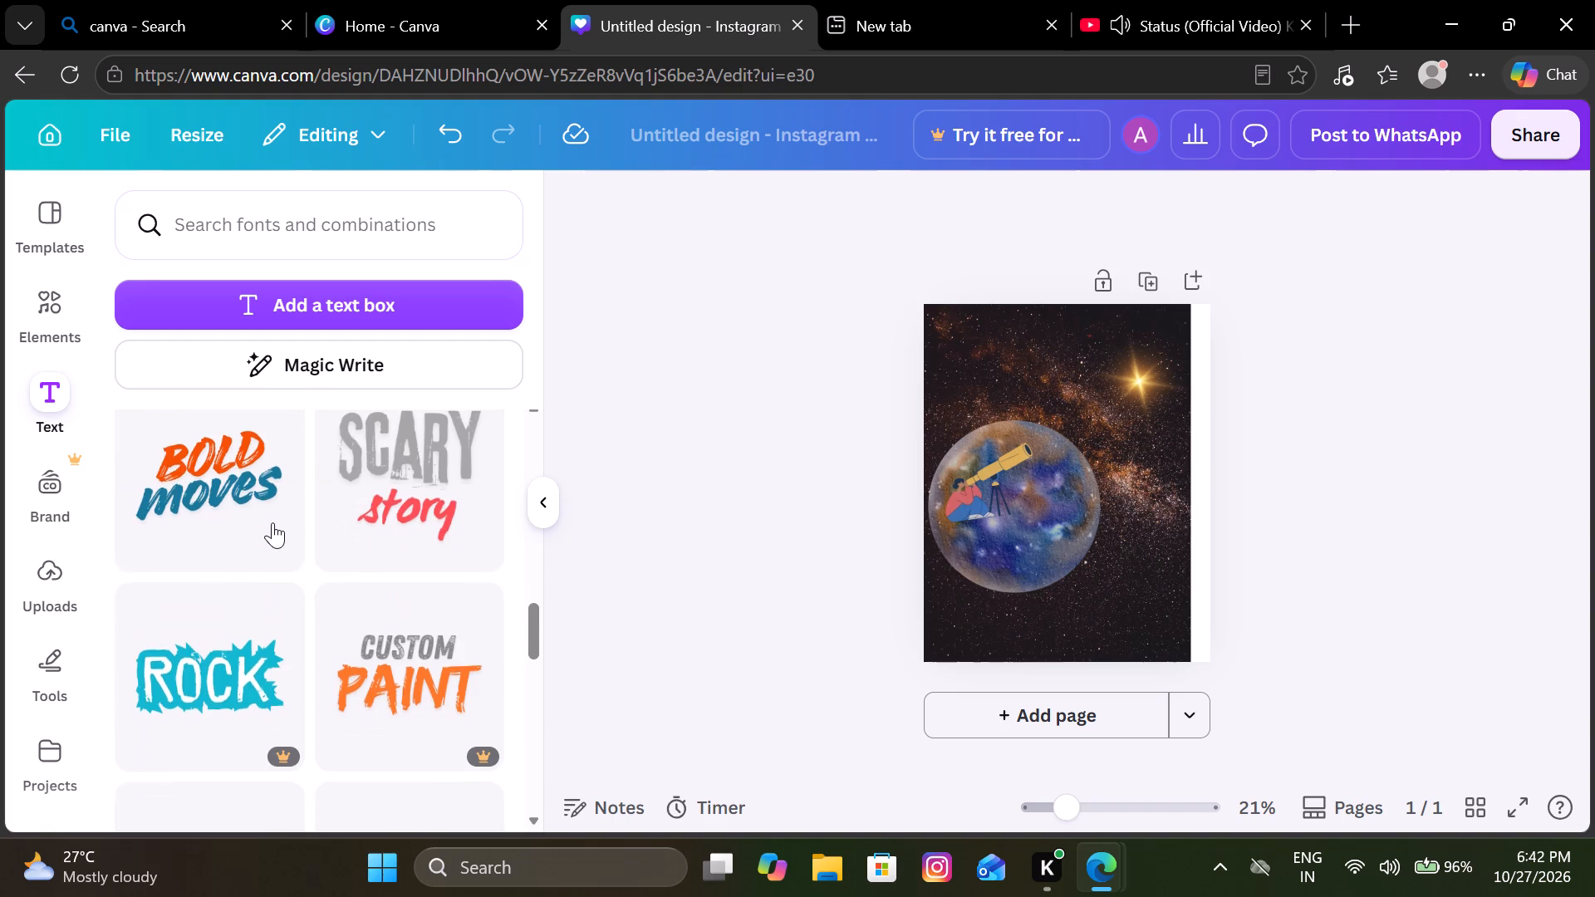
{"action": "scroll", "coordinate": [272, 522], "scroll_direction": "down", "scroll_amount": 1}
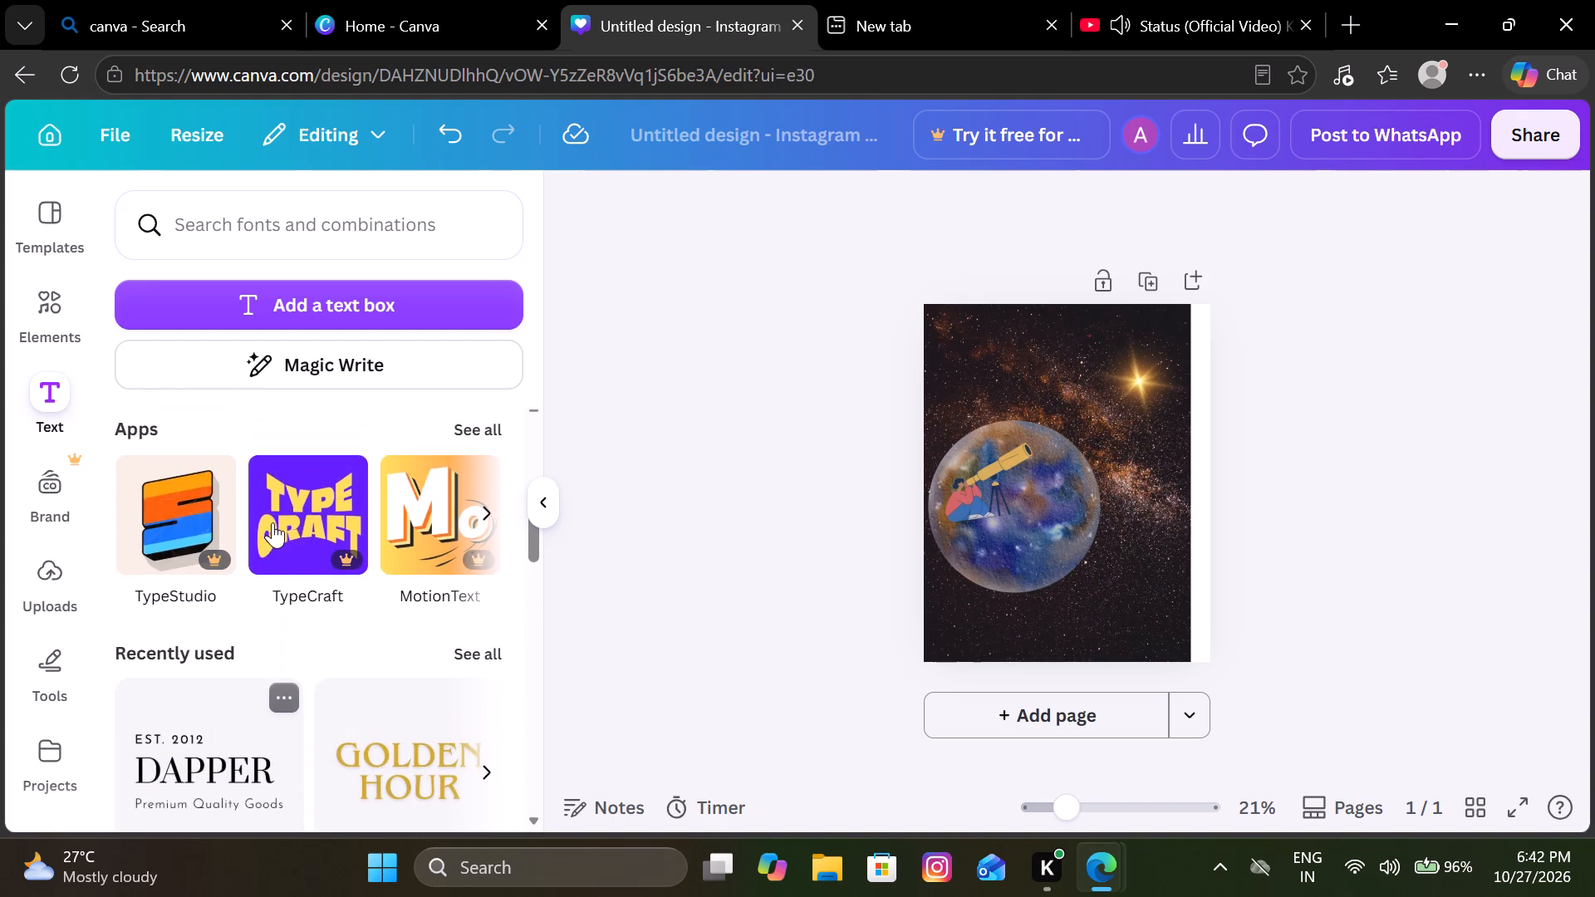
{"action": "scroll", "coordinate": [272, 522], "scroll_direction": "down", "scroll_amount": 1}
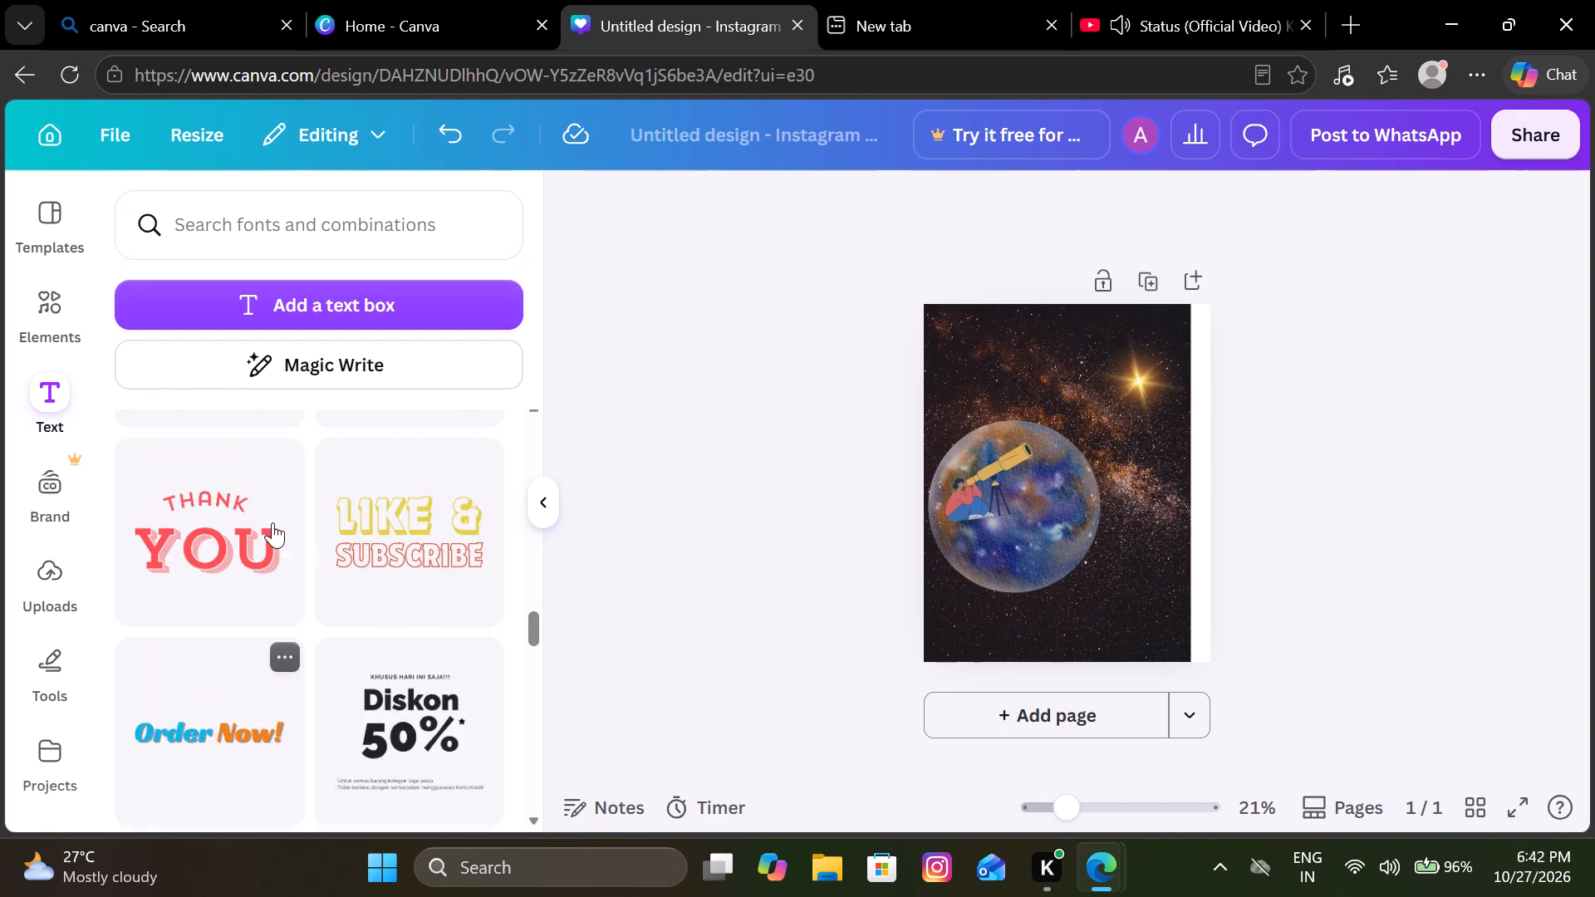
{"action": "scroll", "coordinate": [272, 522], "scroll_direction": "down", "scroll_amount": 1}
{"action": "left_click", "coordinate": [272, 522]}
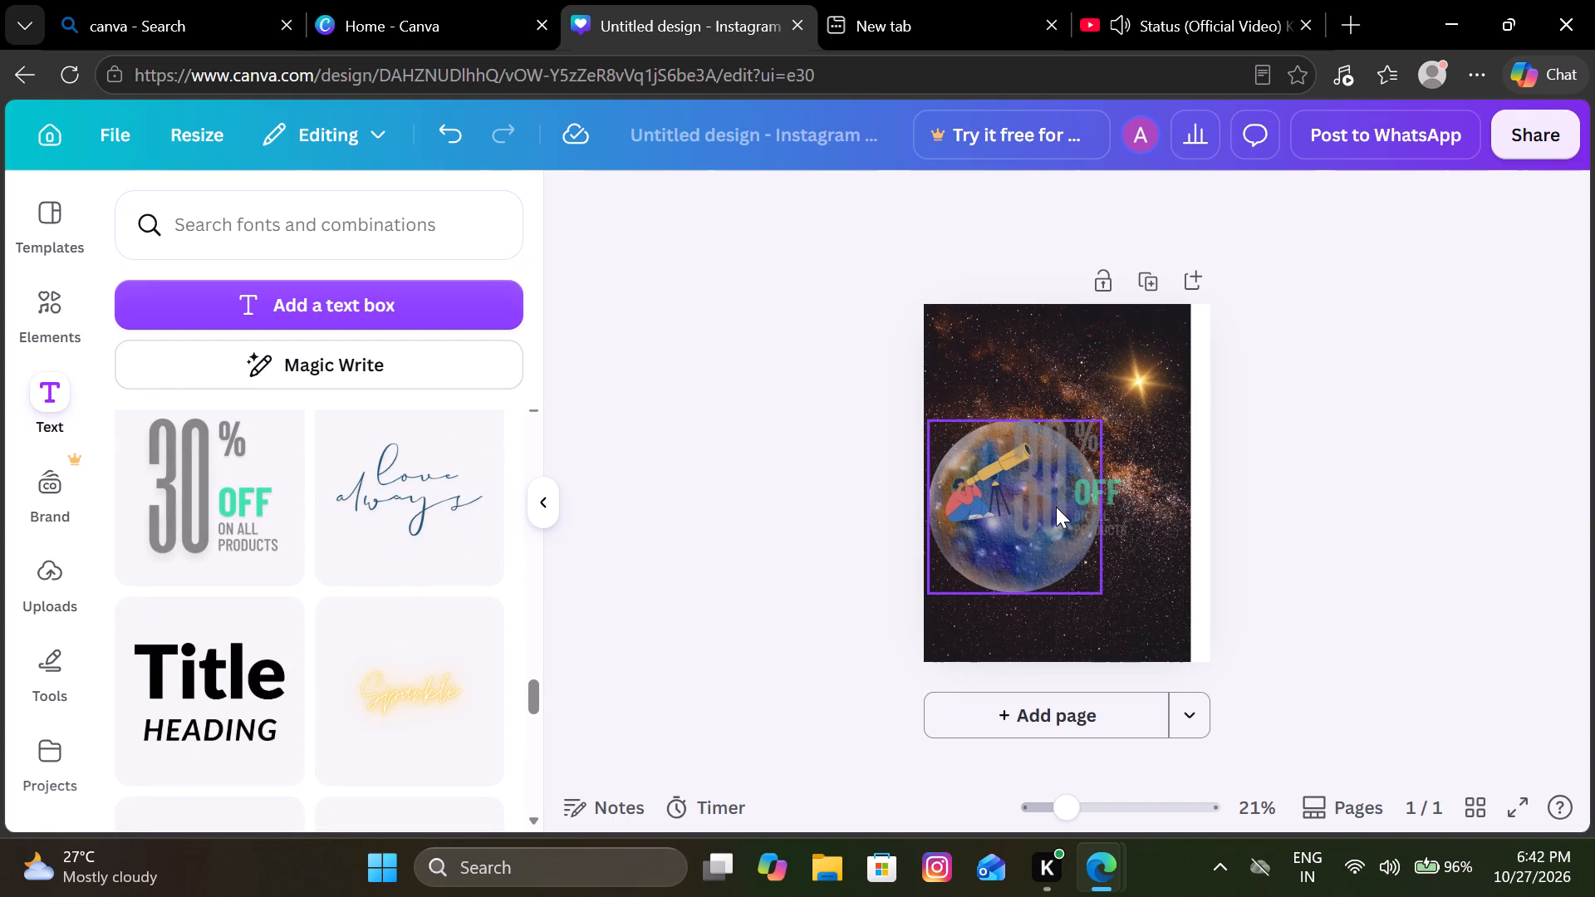
Delete the "OFF", "%" and "ON ALL PRODUCTS" parts from the text design, keeping only the large "30".
{"action": "left_click", "coordinate": [1105, 502]}
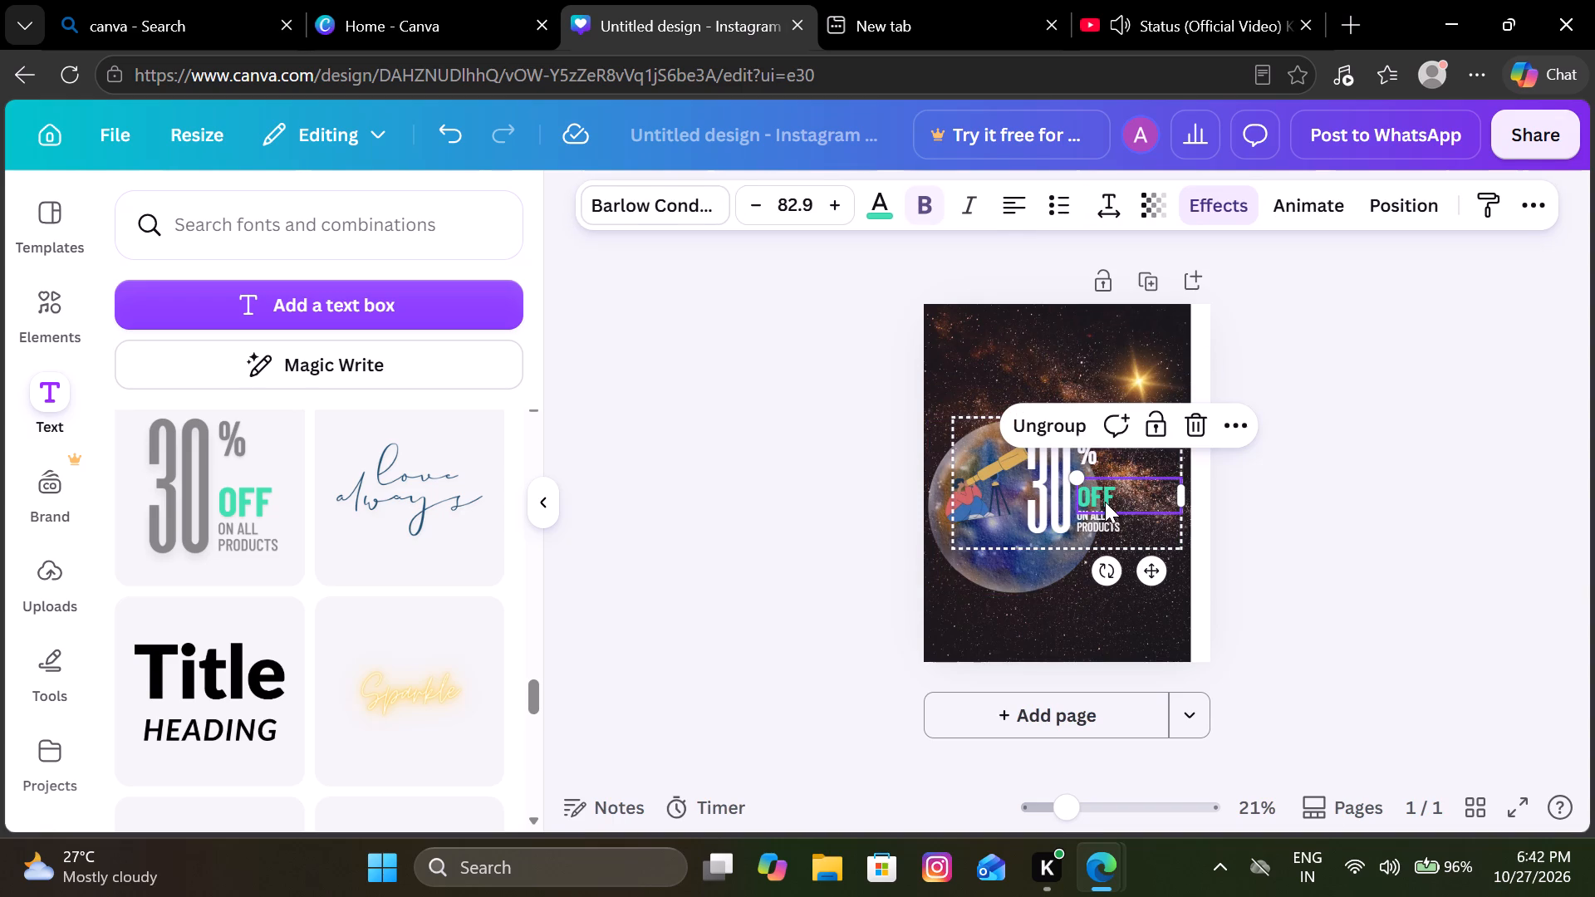
{"action": "left_click", "coordinate": [1205, 413]}
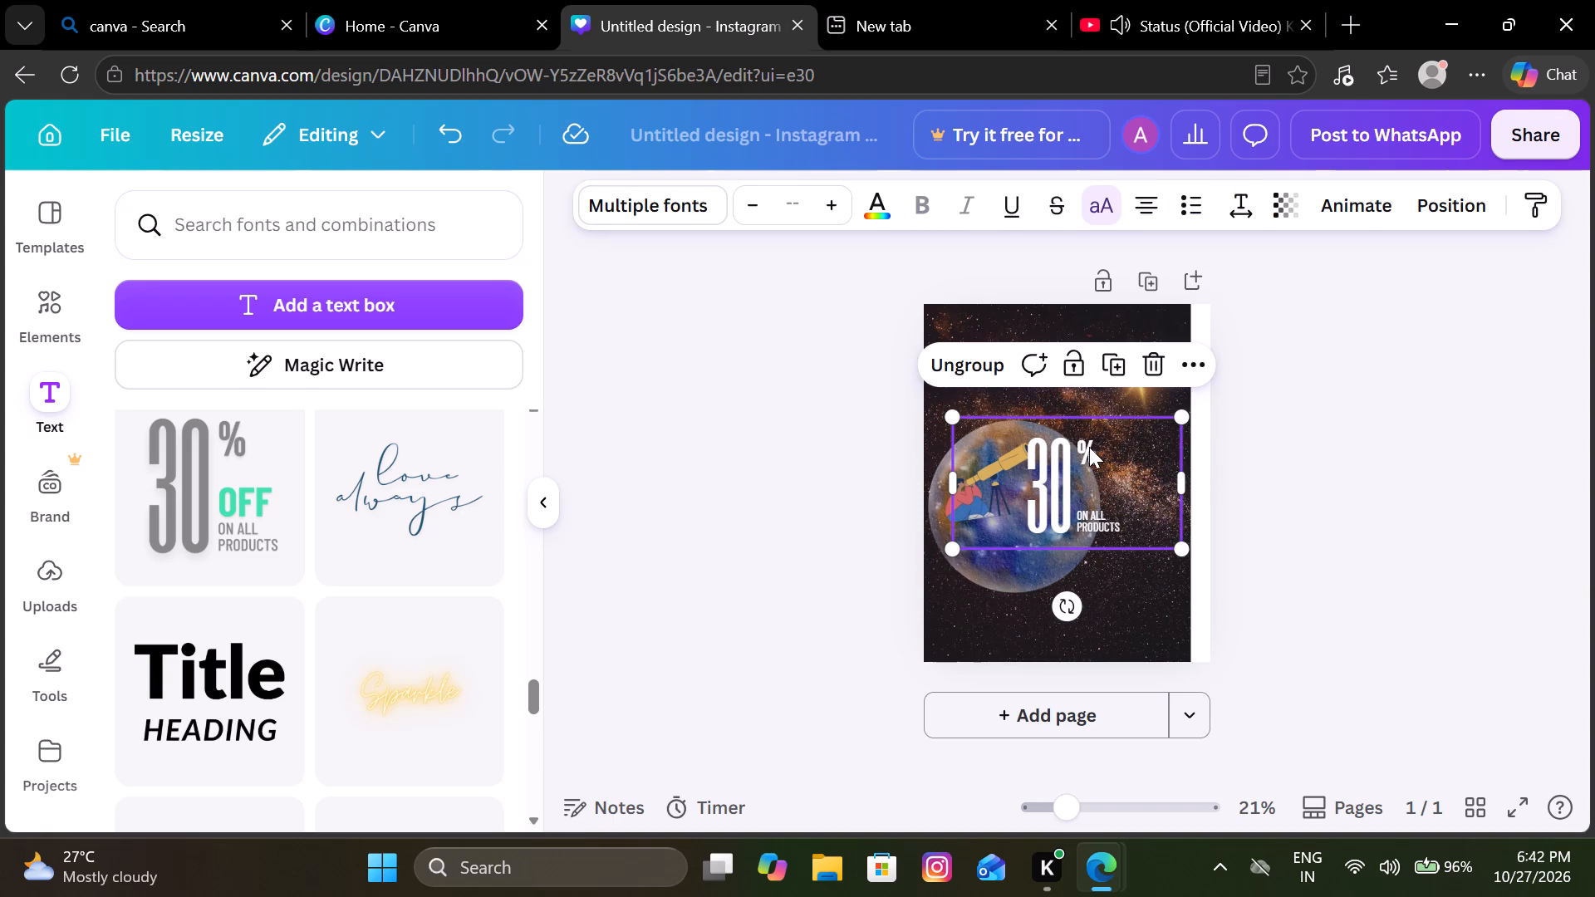
{"action": "left_click", "coordinate": [1089, 447]}
{"action": "left_click", "coordinate": [1186, 384]}
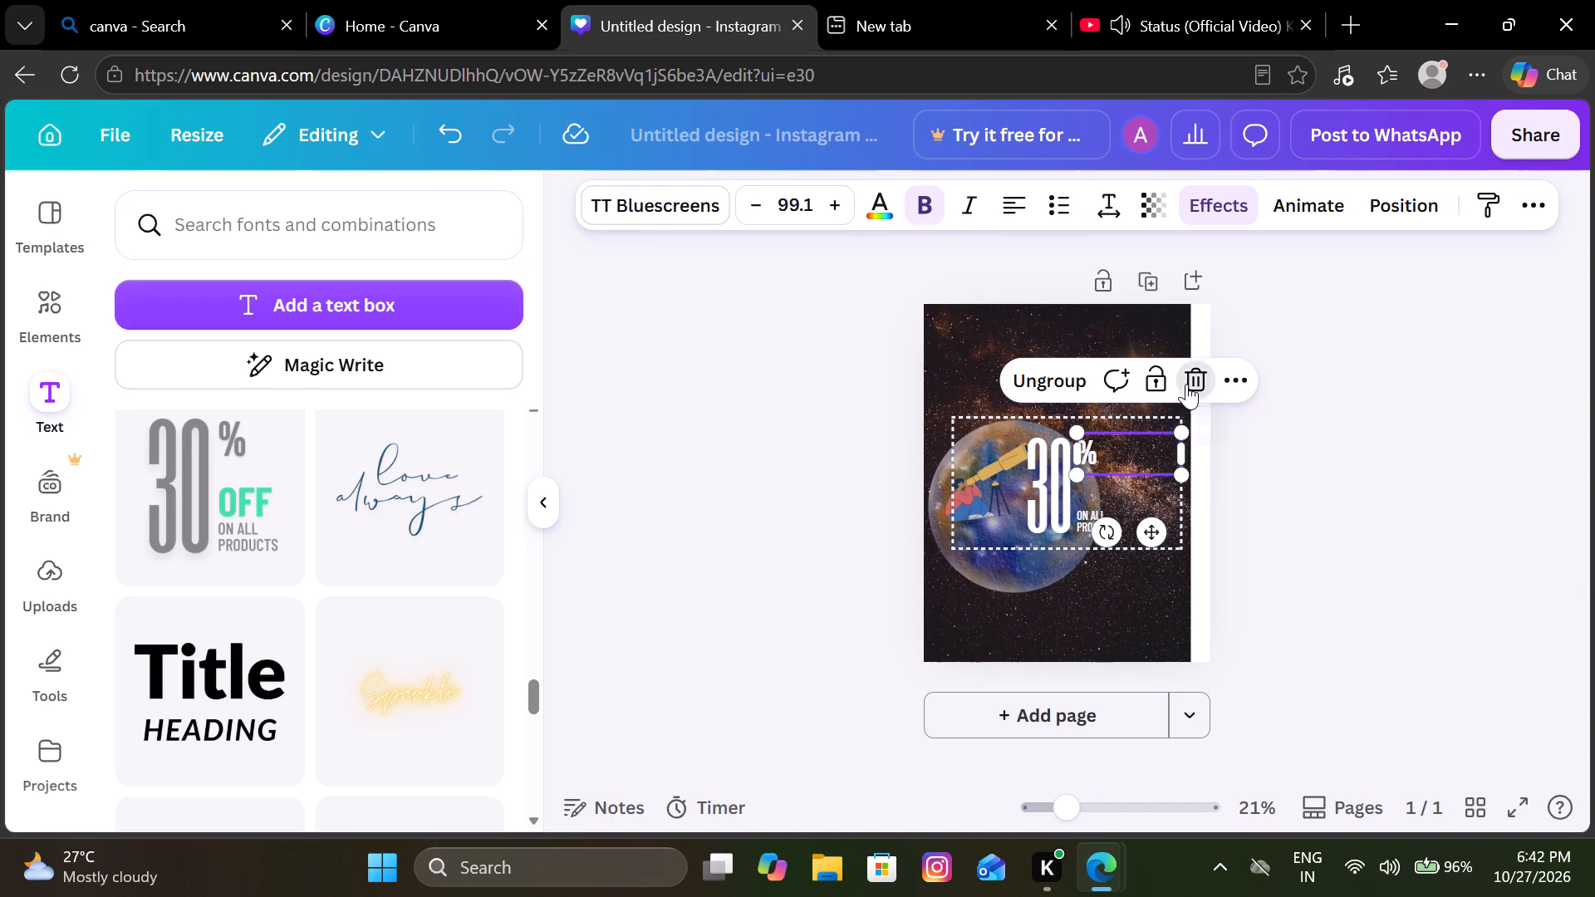
{"action": "left_click", "coordinate": [1105, 514]}
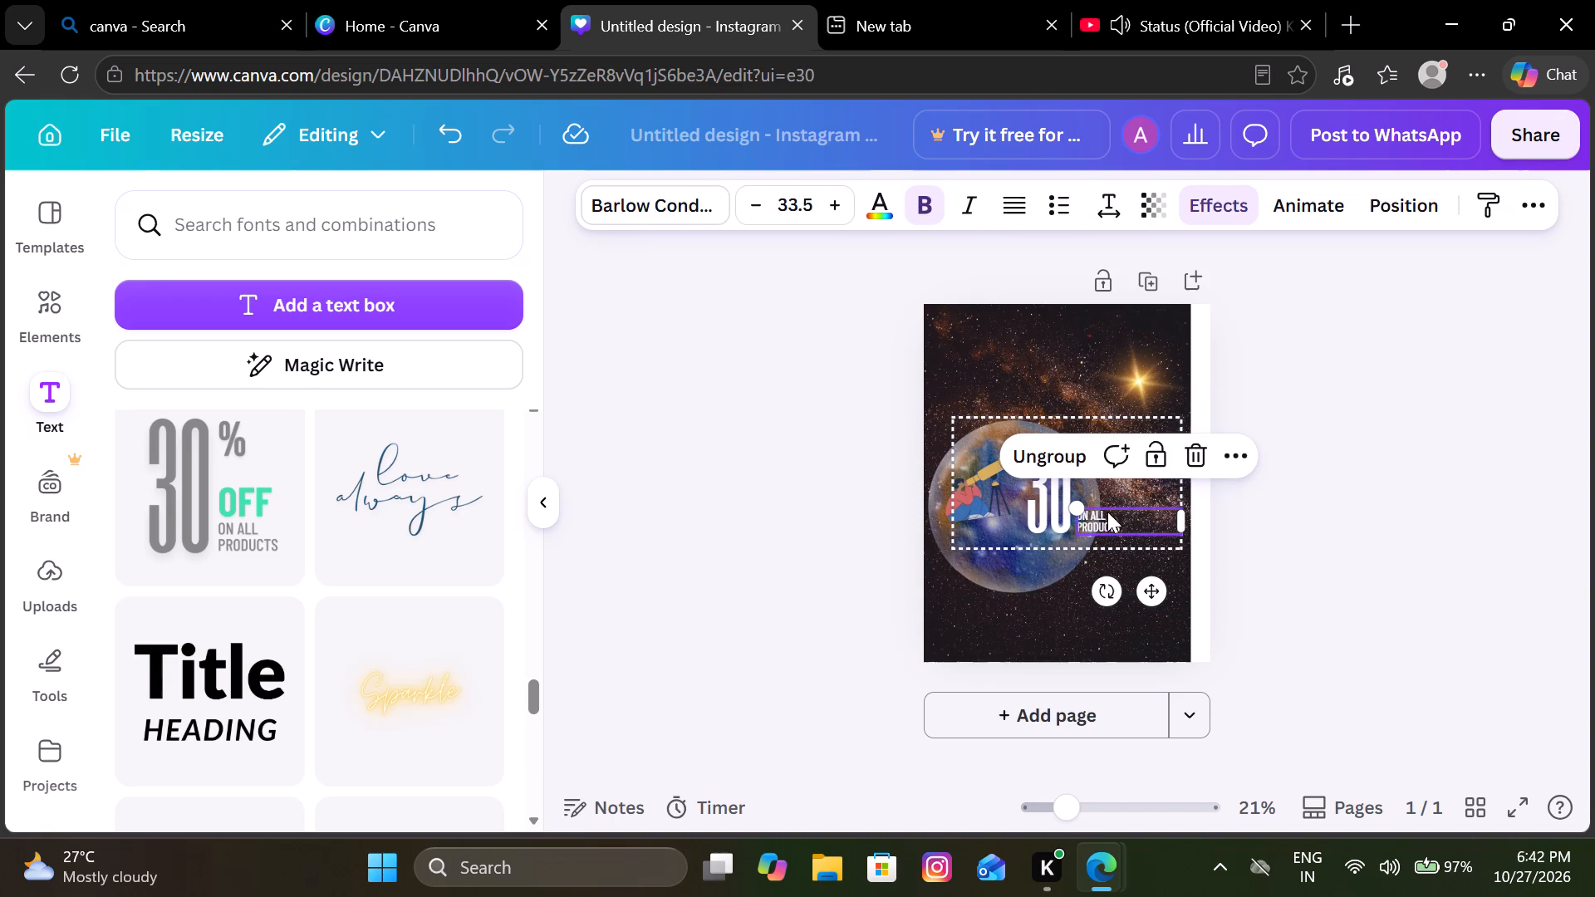
{"action": "left_click", "coordinate": [1195, 455]}
Replace the "30" text with "STAR LINER", with a space between letters and a wider gap between the words.
{"action": "left_click", "coordinate": [1057, 477]}
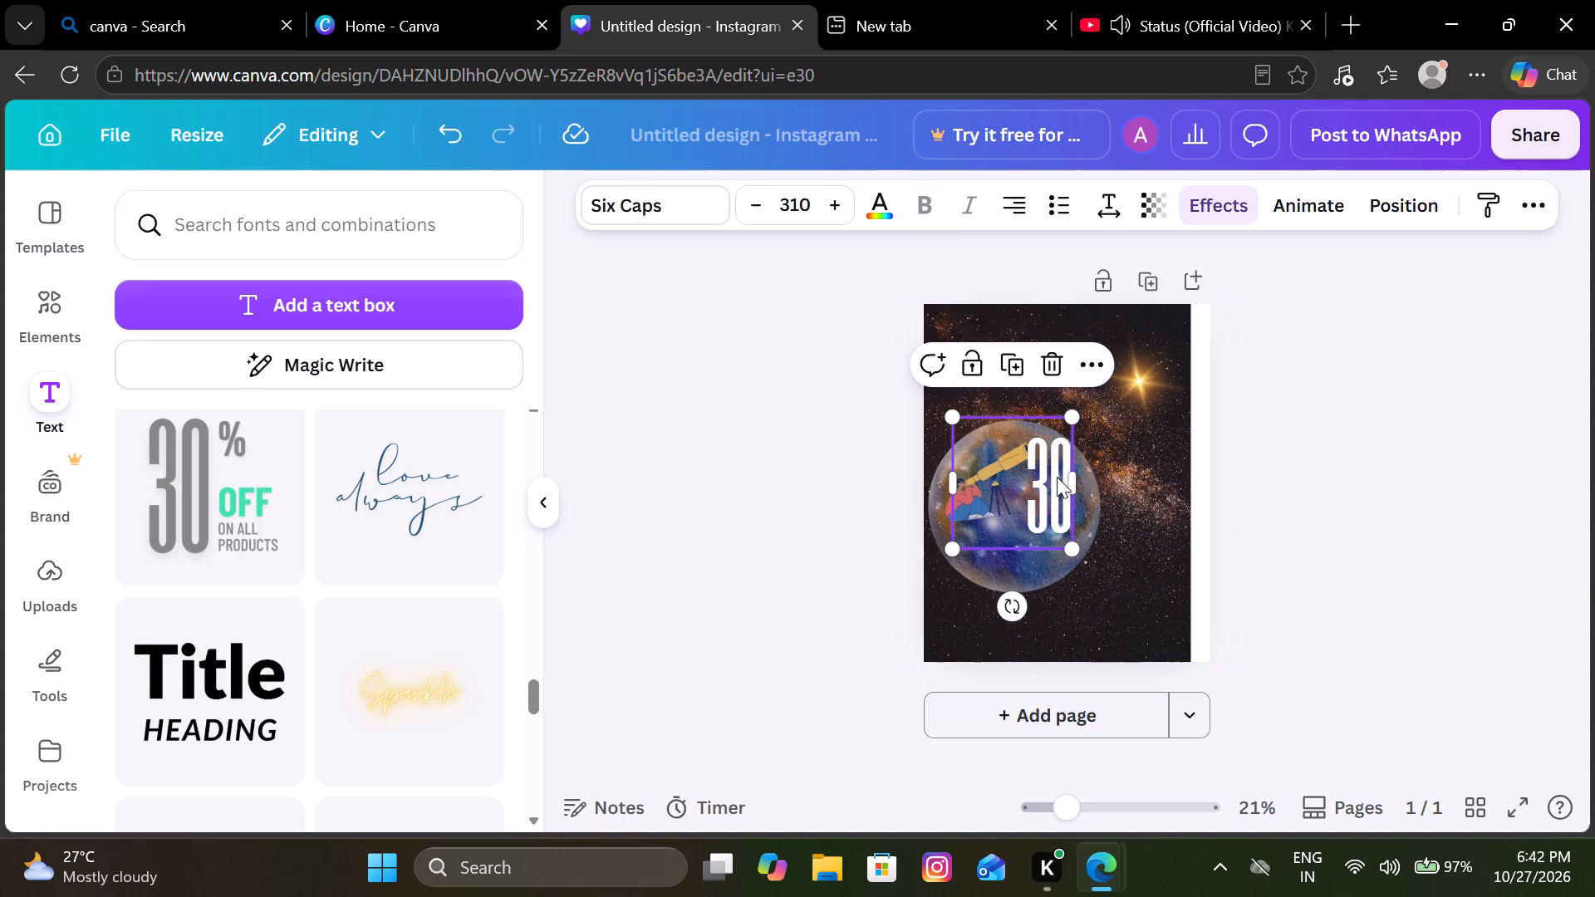
{"action": "type", "text": "star"}
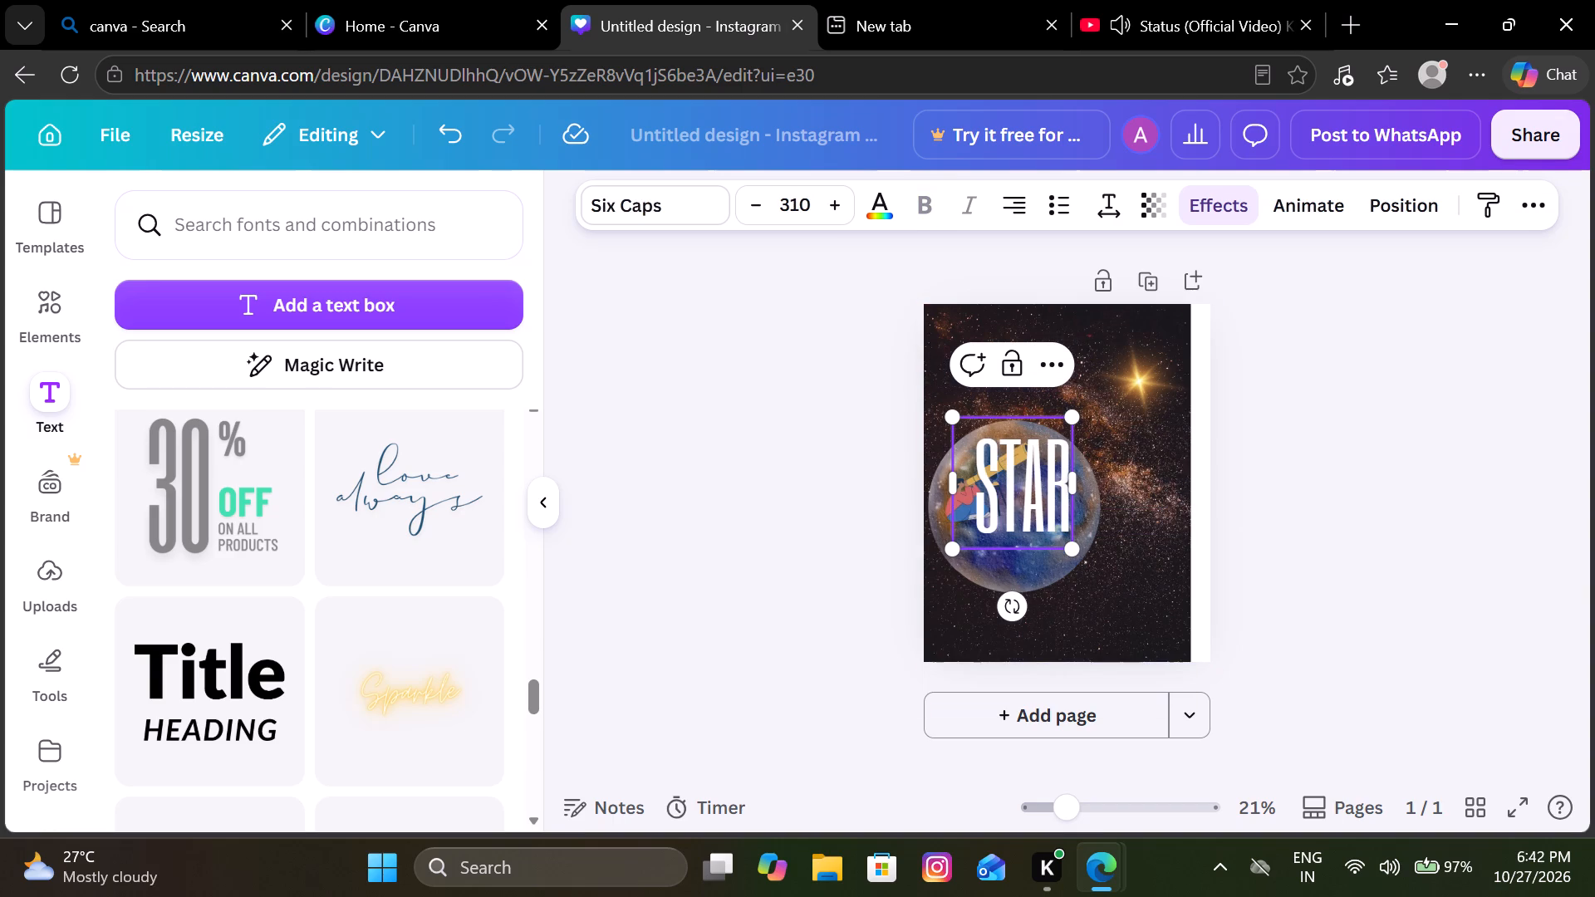
{"action": "key", "text": "space"}
{"action": "key", "text": "BackSpace"}
{"action": "key", "text": "BackSpace"}
{"action": "key", "text": "BackSpace"}
{"action": "key", "text": "BackSpace"}
{"action": "key", "text": "space"}
{"action": "type", "text": "t"}
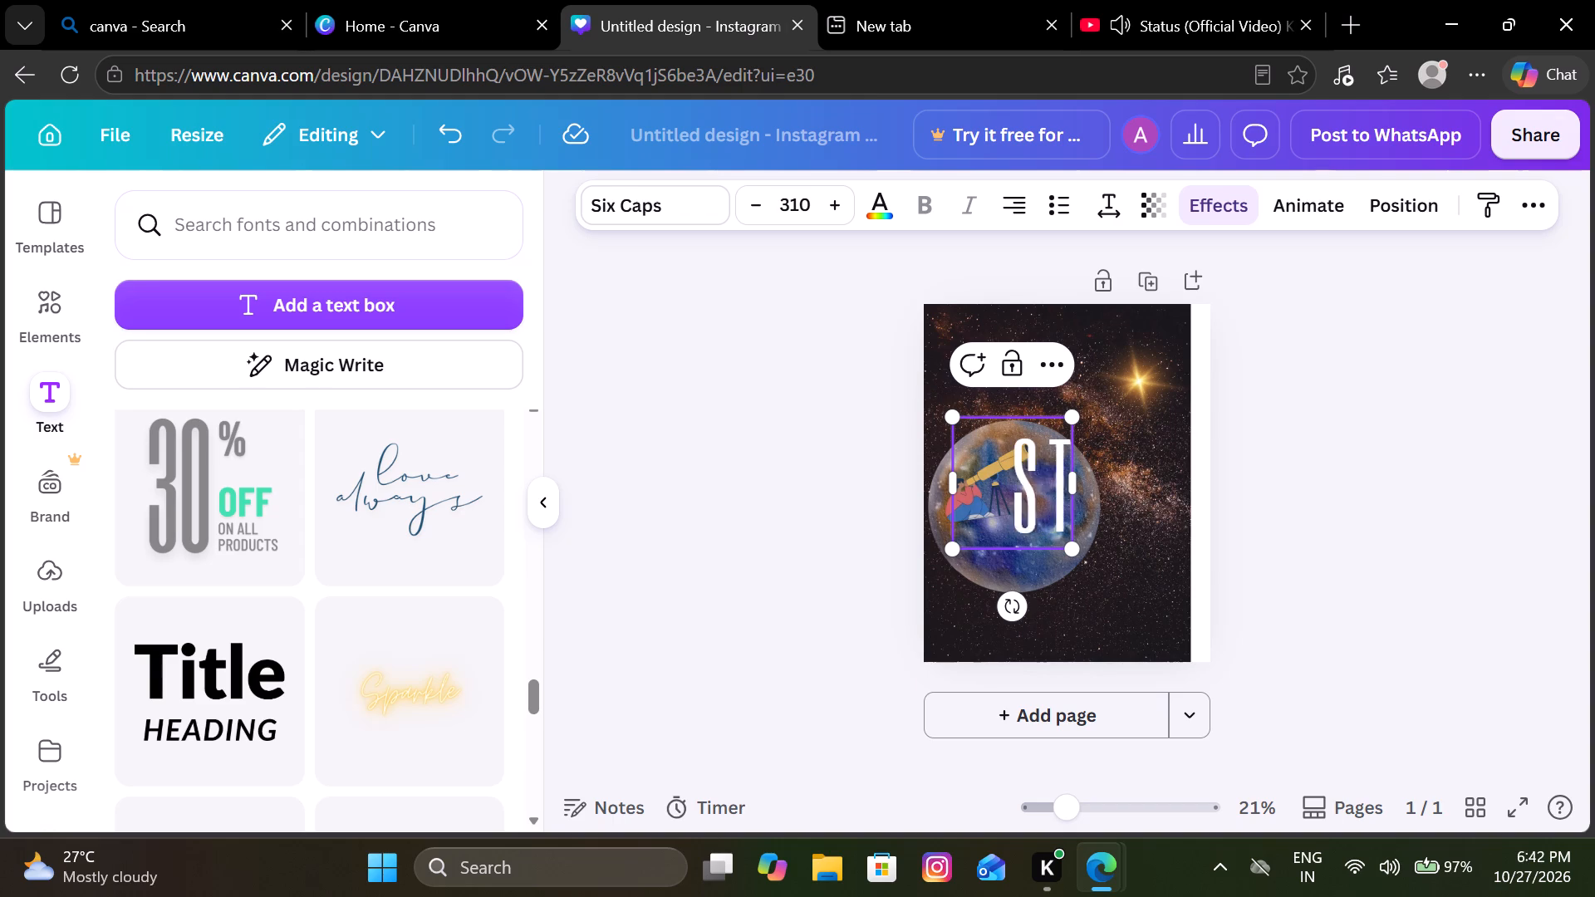
{"action": "key", "text": "space"}
{"action": "type", "text": "a"}
{"action": "key", "text": "space"}
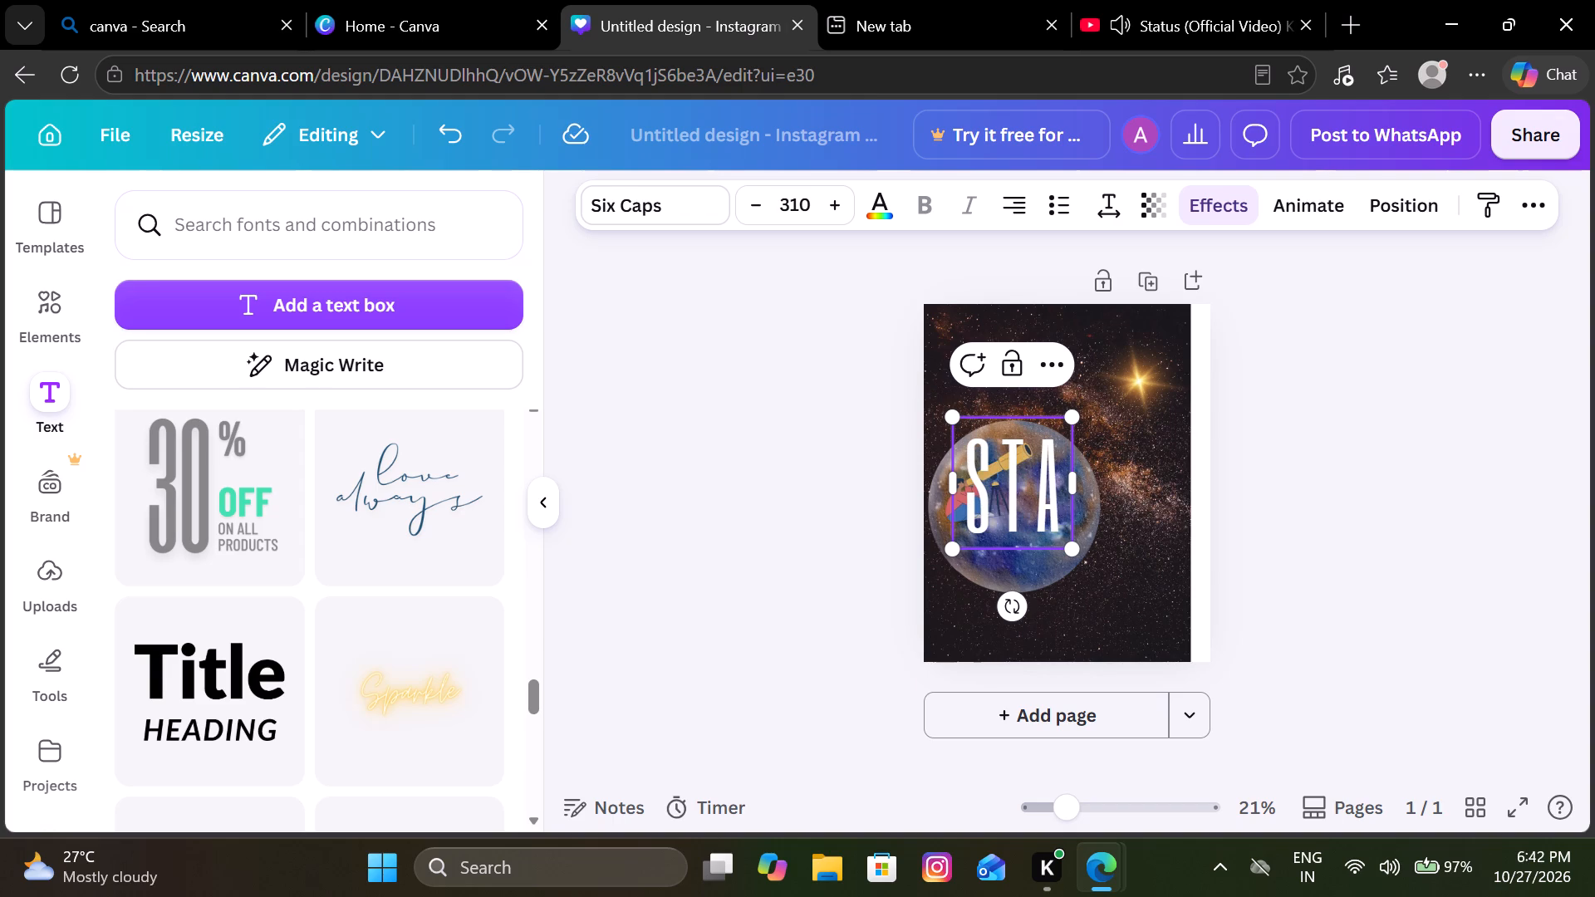
{"action": "type", "text": "r"}
{"action": "key", "text": "space"}
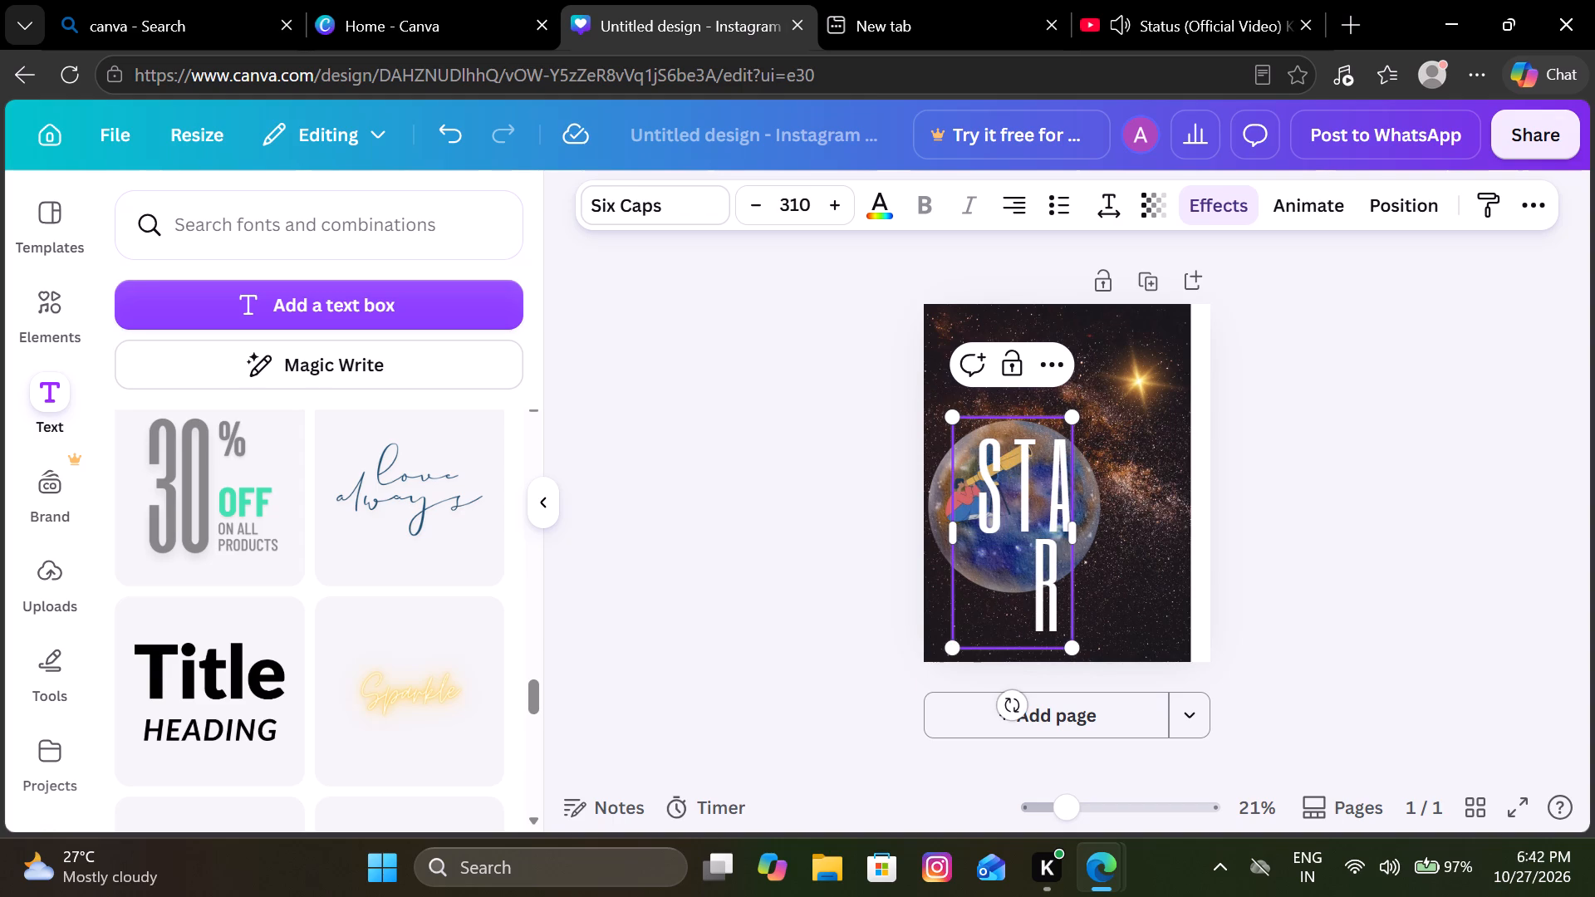
{"action": "key", "text": "space"}
{"action": "type", "text": "li"}
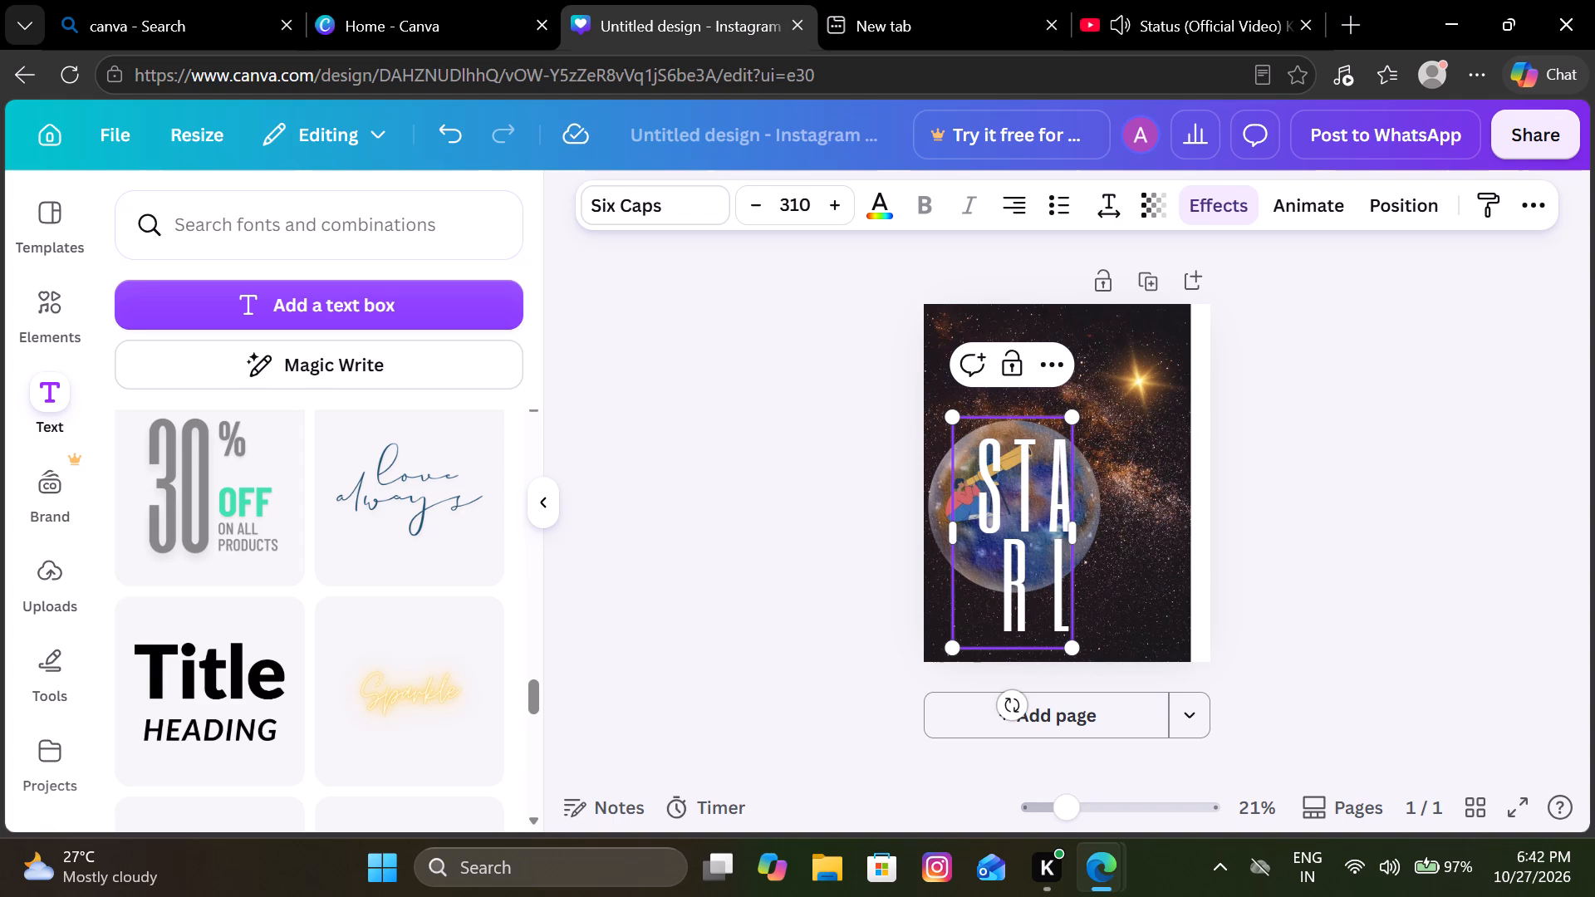
{"action": "key", "text": "BackSpace"}
{"action": "key", "text": "space"}
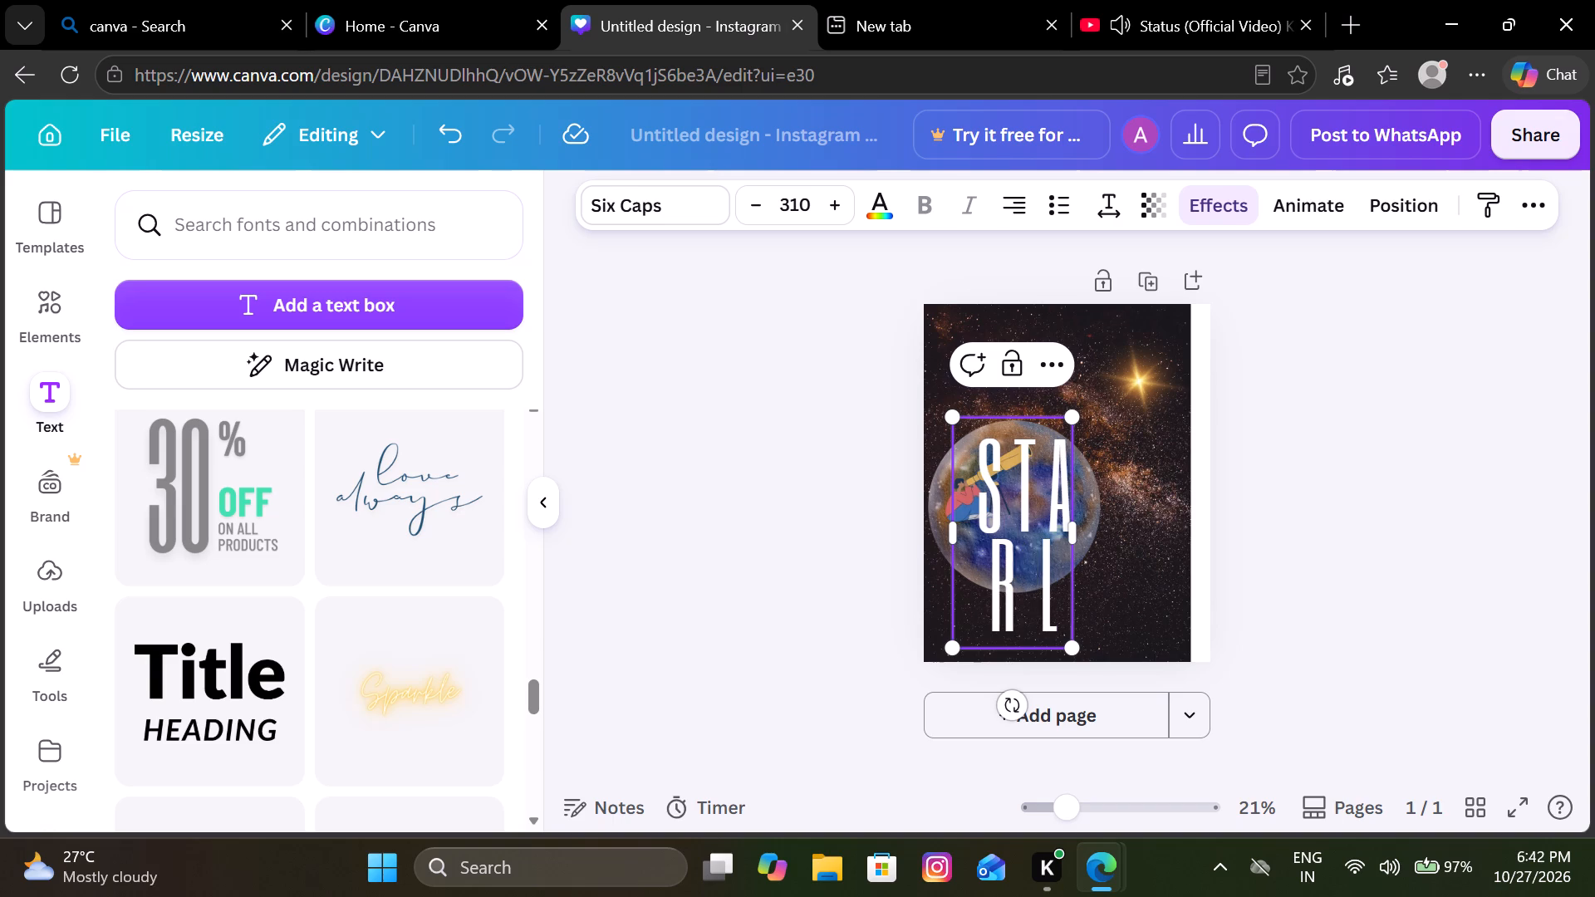
{"action": "type", "text": "i"}
{"action": "key", "text": "space"}
{"action": "type", "text": "n e"}
{"action": "key", "text": "space"}
{"action": "key", "text": "r"}
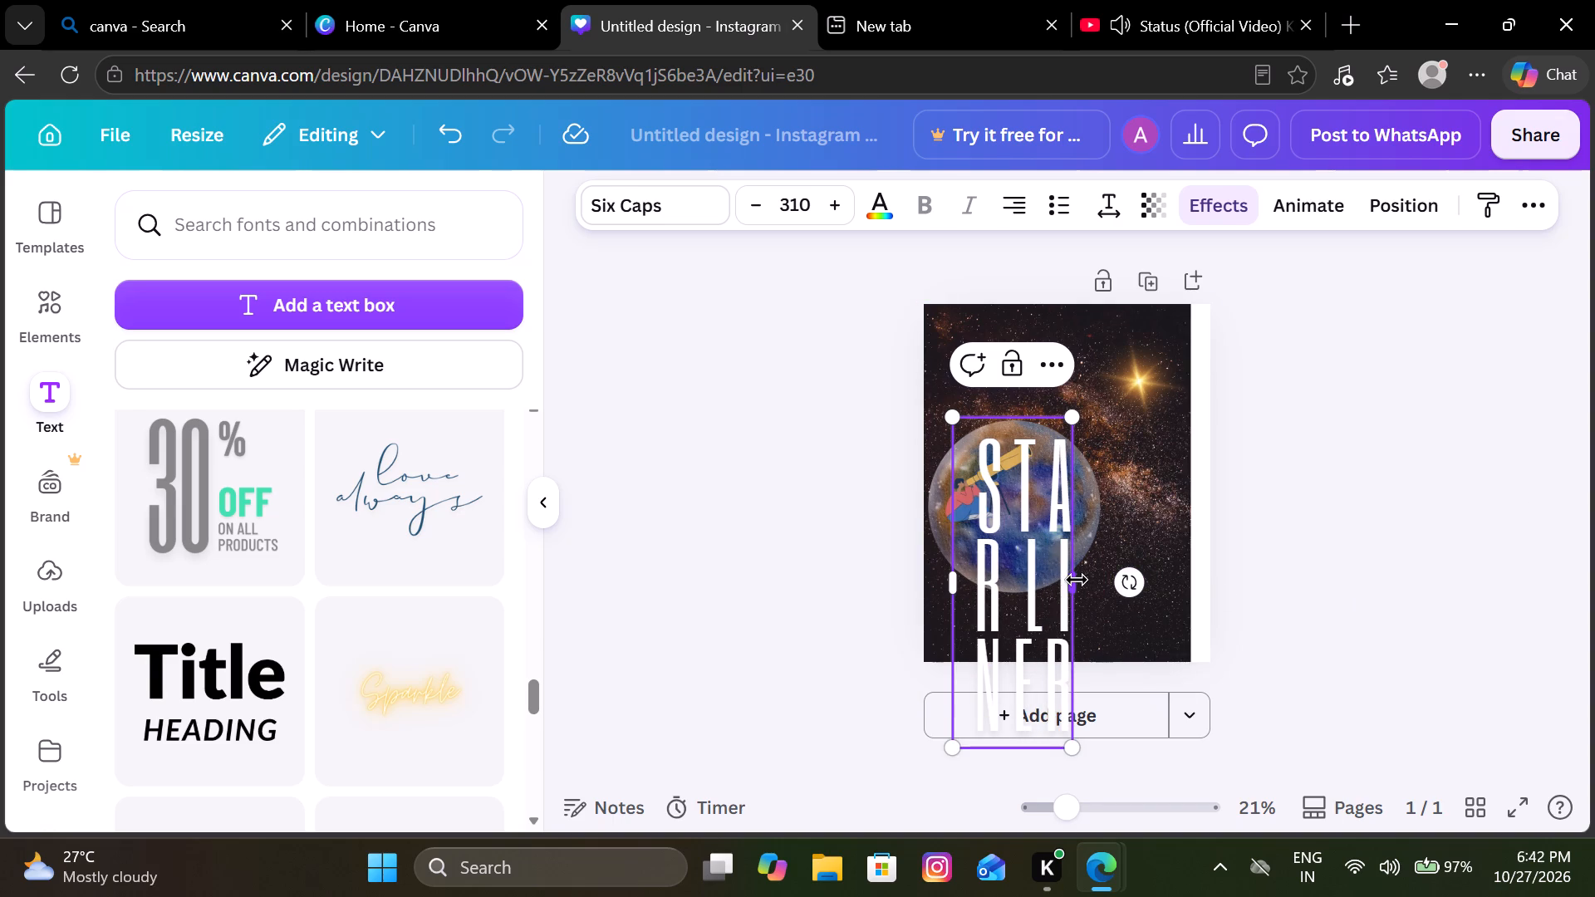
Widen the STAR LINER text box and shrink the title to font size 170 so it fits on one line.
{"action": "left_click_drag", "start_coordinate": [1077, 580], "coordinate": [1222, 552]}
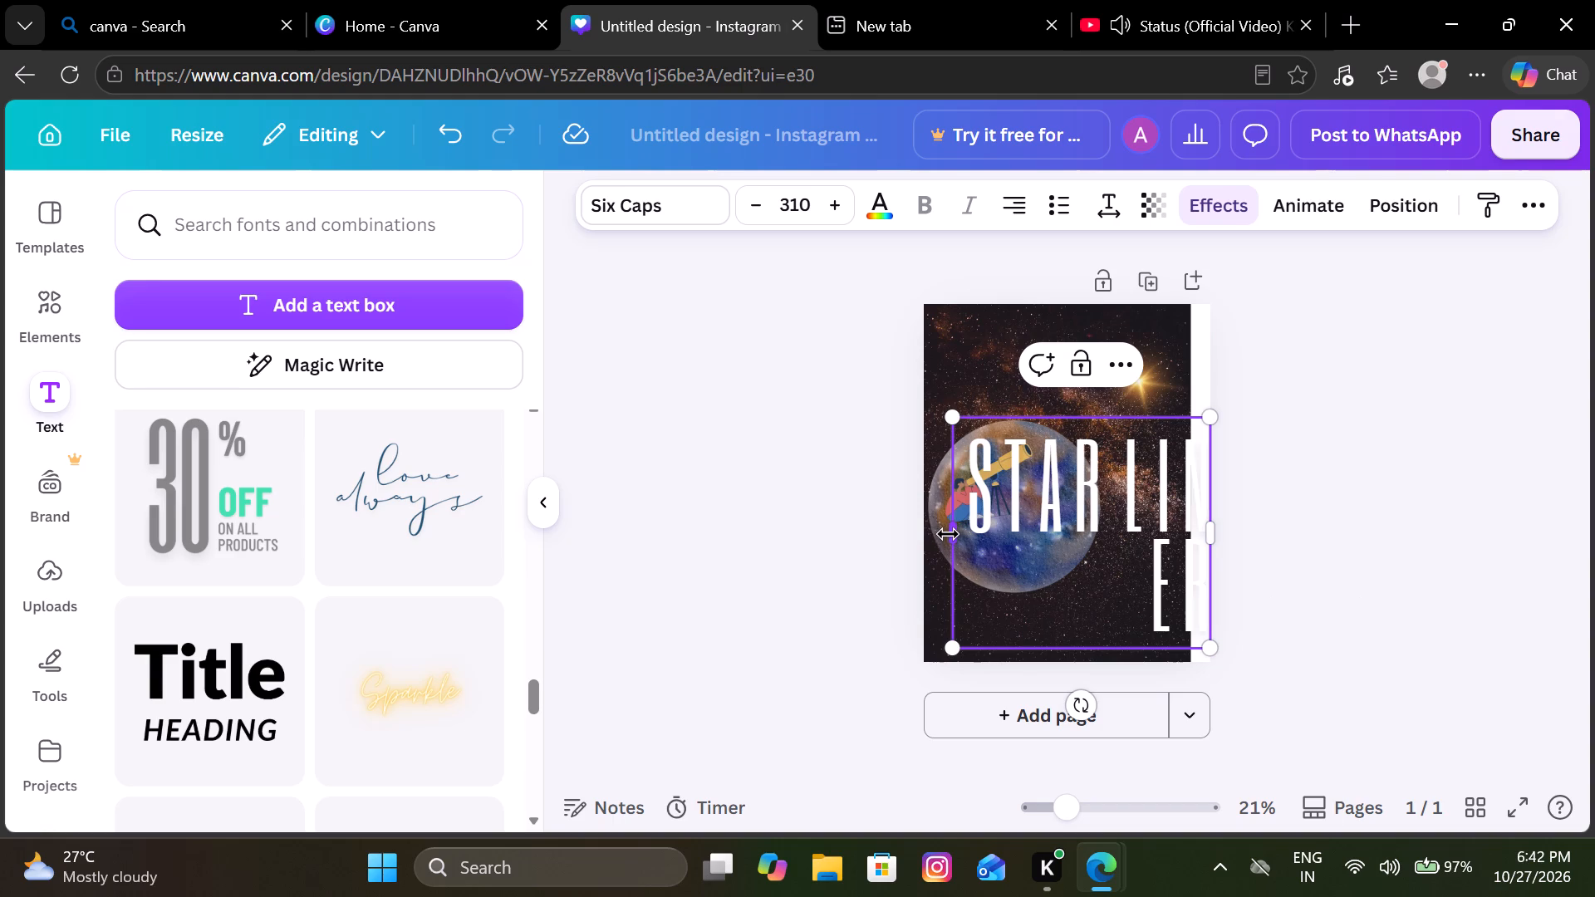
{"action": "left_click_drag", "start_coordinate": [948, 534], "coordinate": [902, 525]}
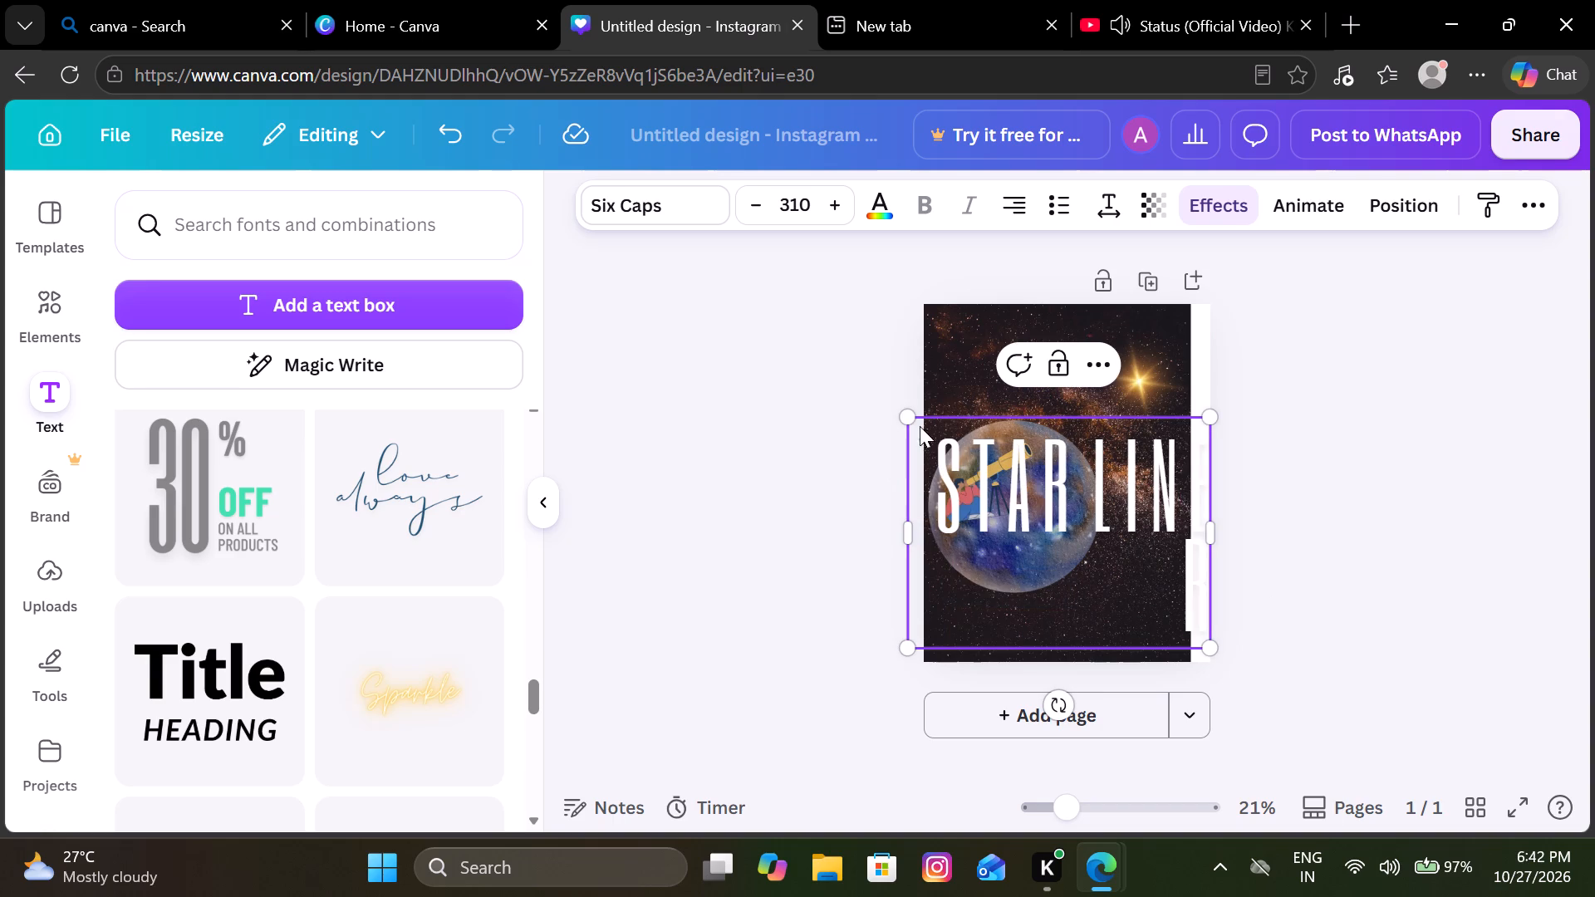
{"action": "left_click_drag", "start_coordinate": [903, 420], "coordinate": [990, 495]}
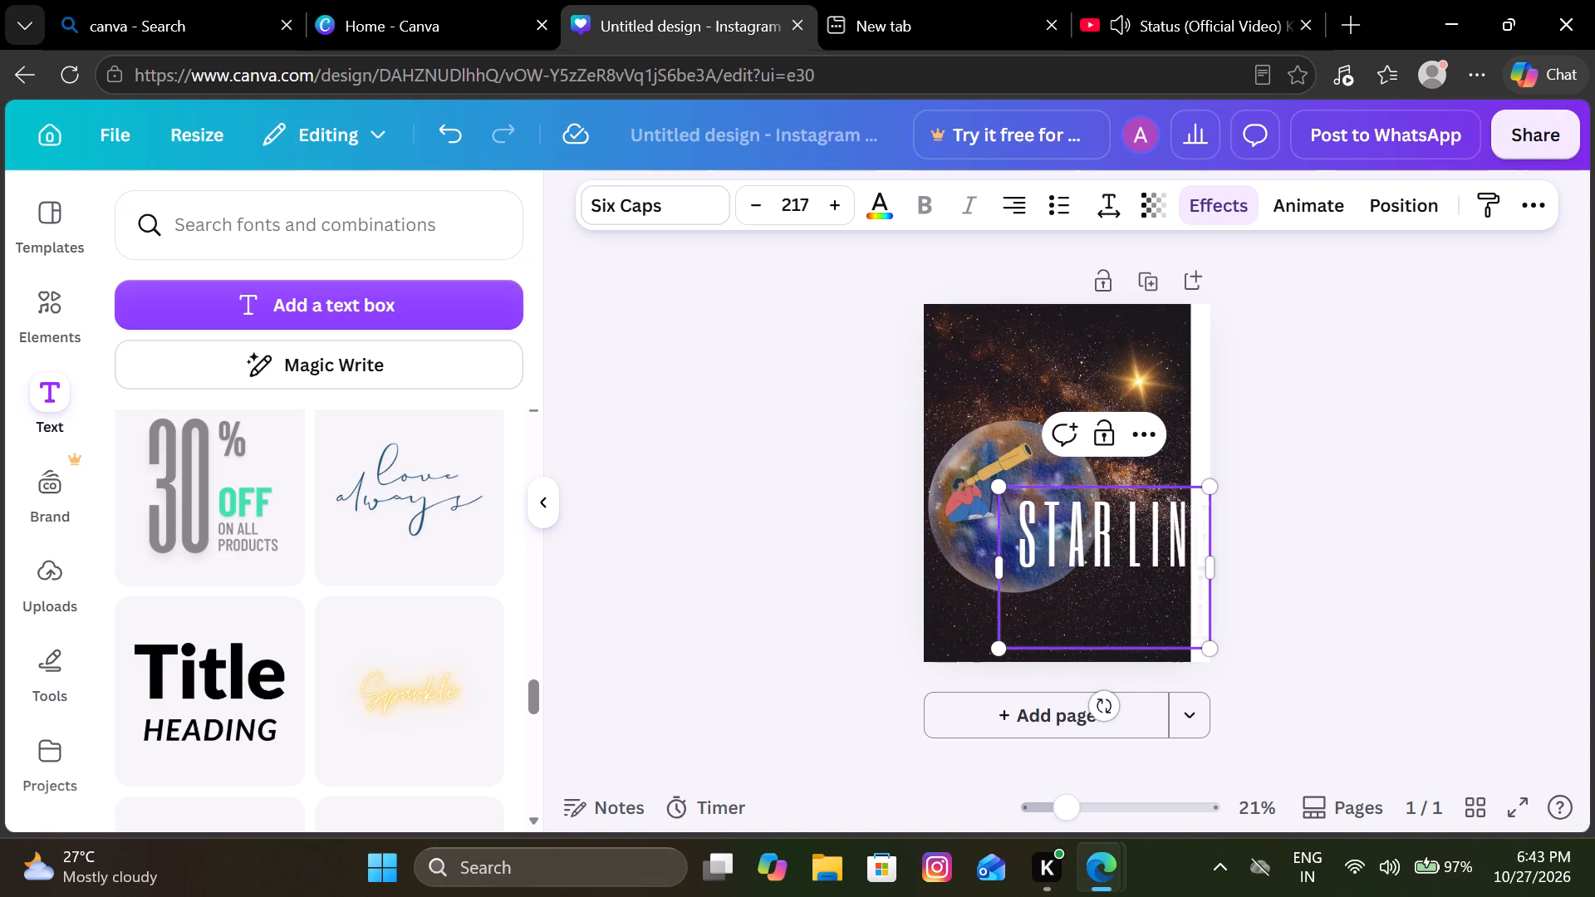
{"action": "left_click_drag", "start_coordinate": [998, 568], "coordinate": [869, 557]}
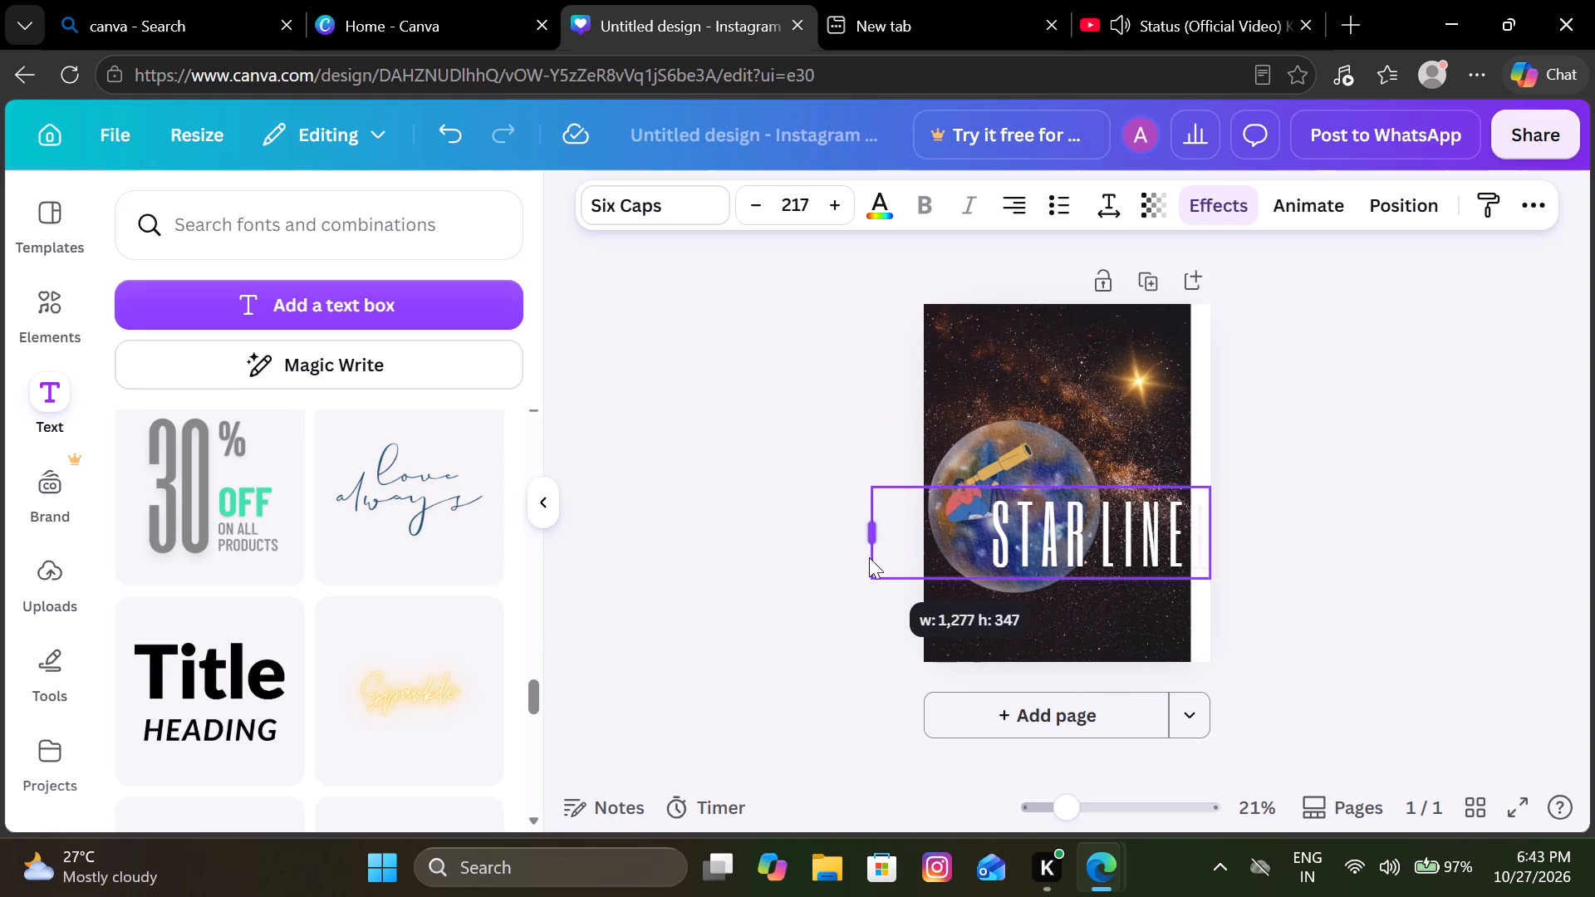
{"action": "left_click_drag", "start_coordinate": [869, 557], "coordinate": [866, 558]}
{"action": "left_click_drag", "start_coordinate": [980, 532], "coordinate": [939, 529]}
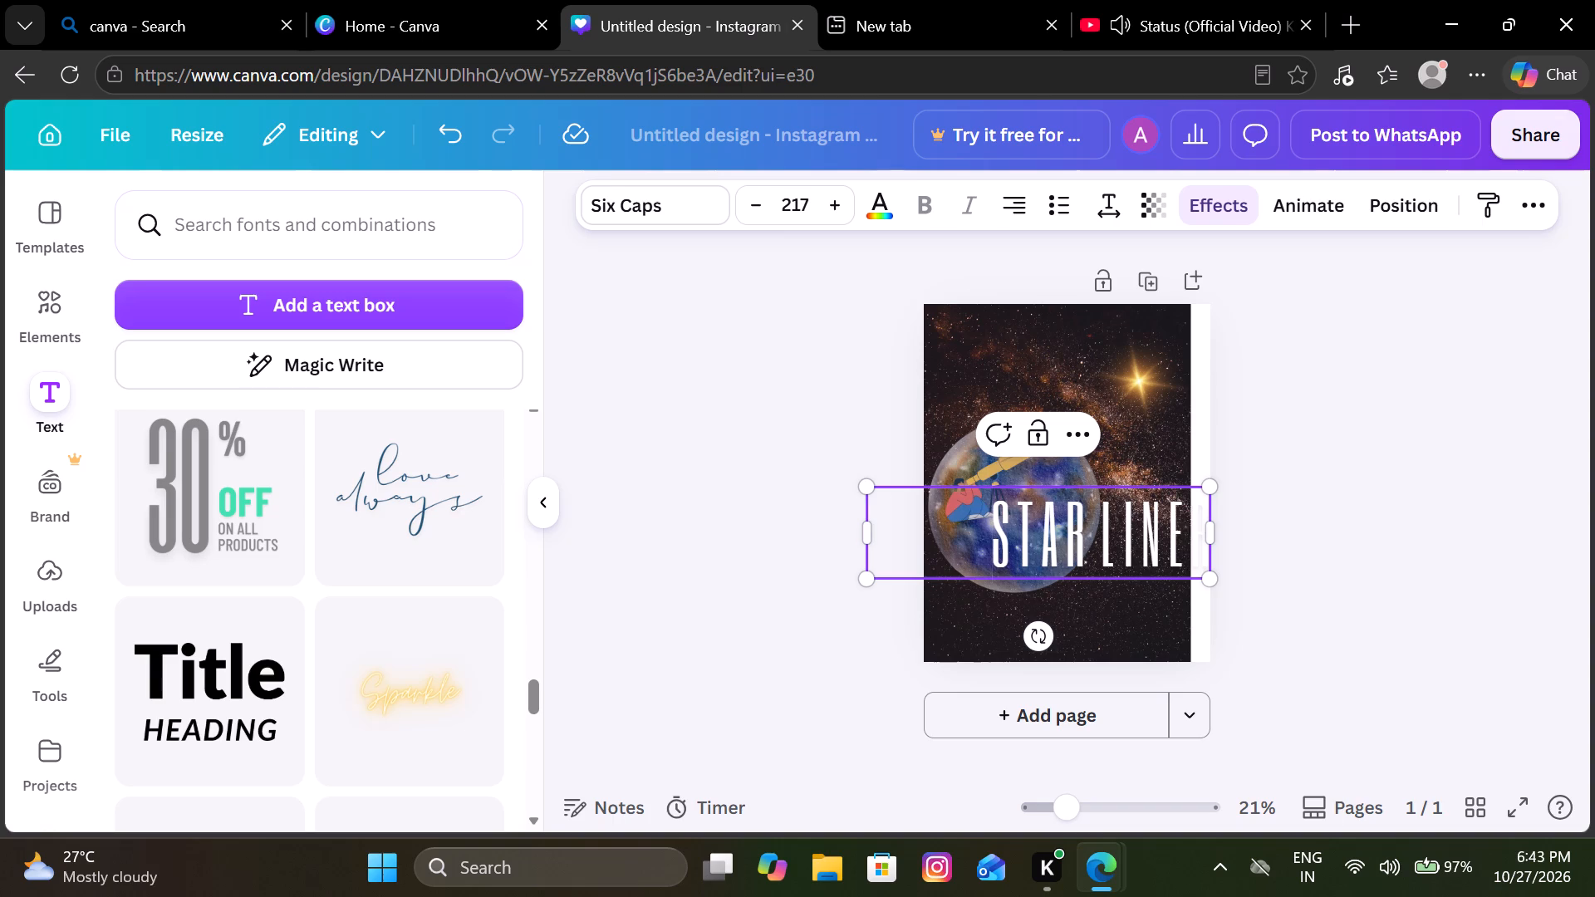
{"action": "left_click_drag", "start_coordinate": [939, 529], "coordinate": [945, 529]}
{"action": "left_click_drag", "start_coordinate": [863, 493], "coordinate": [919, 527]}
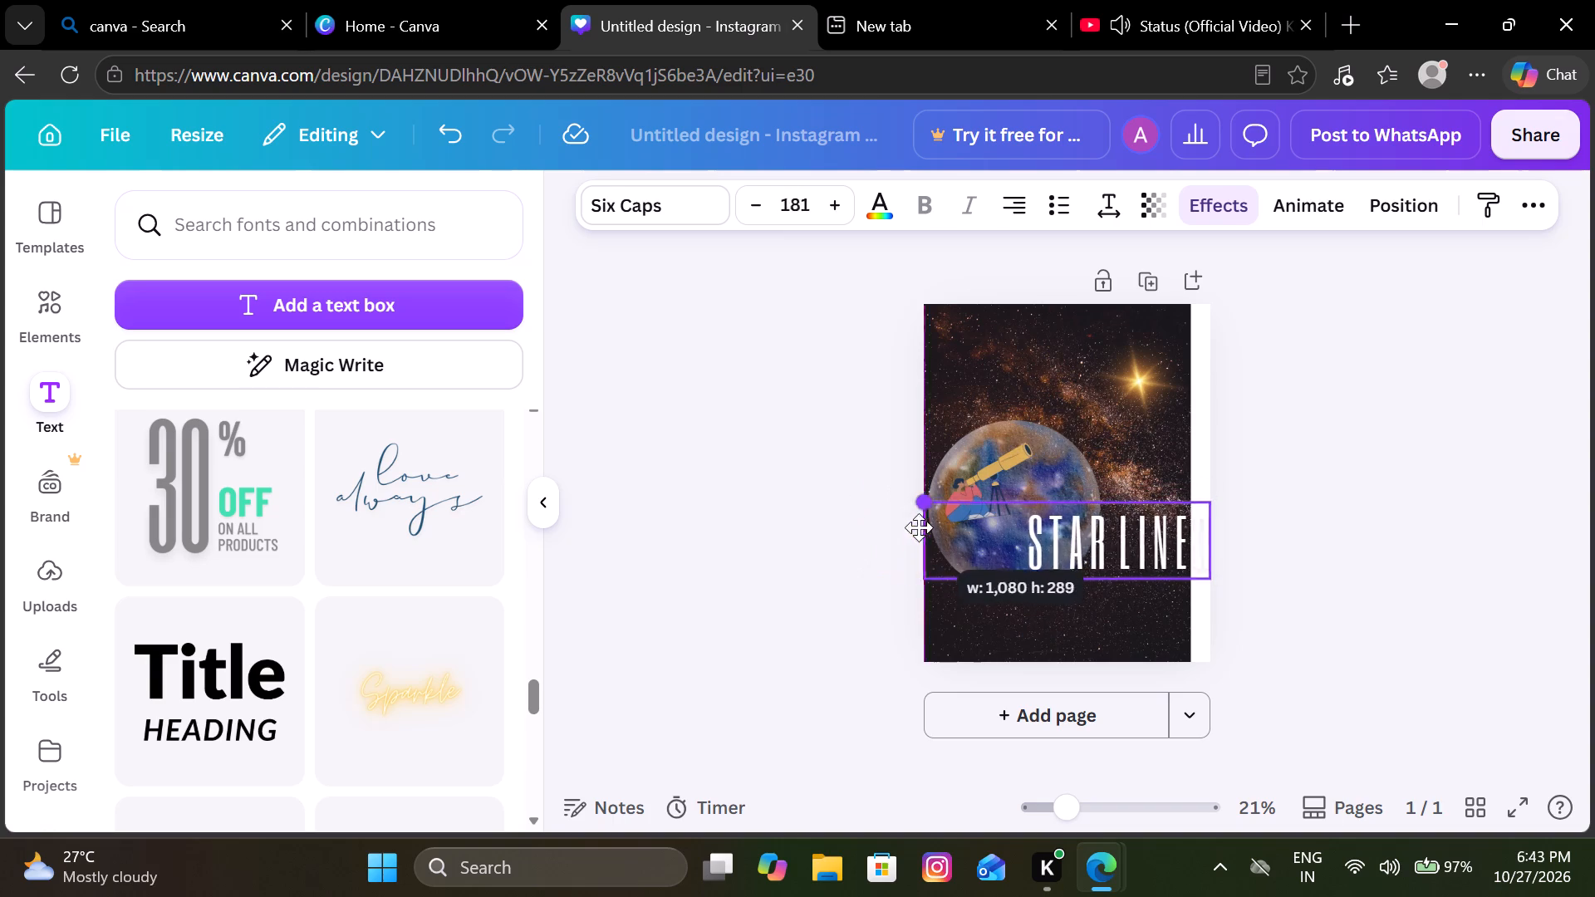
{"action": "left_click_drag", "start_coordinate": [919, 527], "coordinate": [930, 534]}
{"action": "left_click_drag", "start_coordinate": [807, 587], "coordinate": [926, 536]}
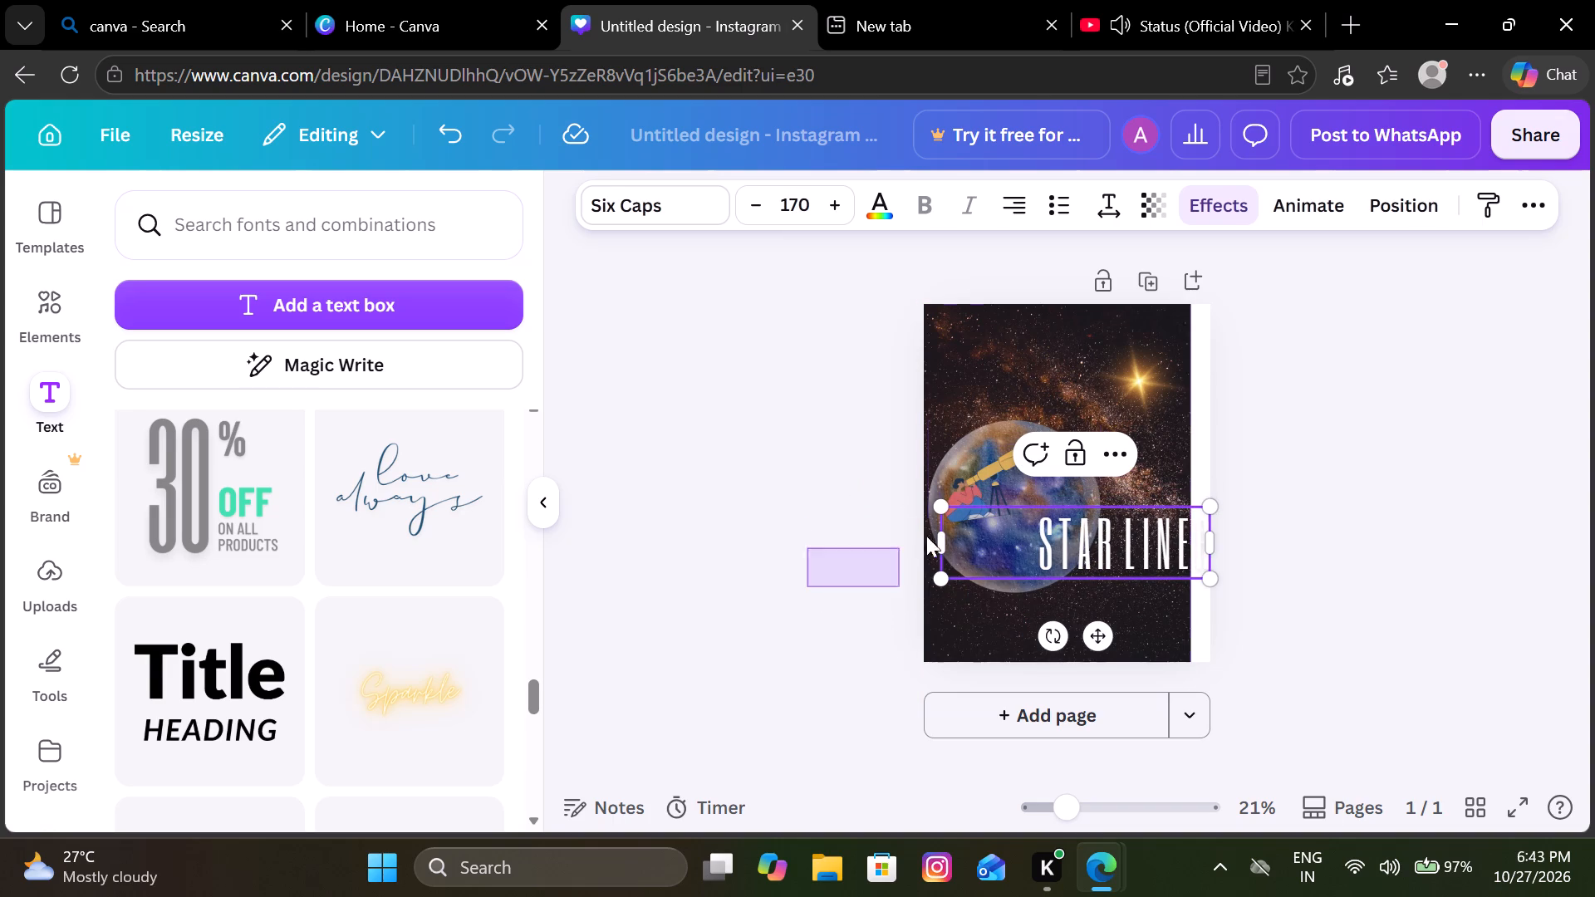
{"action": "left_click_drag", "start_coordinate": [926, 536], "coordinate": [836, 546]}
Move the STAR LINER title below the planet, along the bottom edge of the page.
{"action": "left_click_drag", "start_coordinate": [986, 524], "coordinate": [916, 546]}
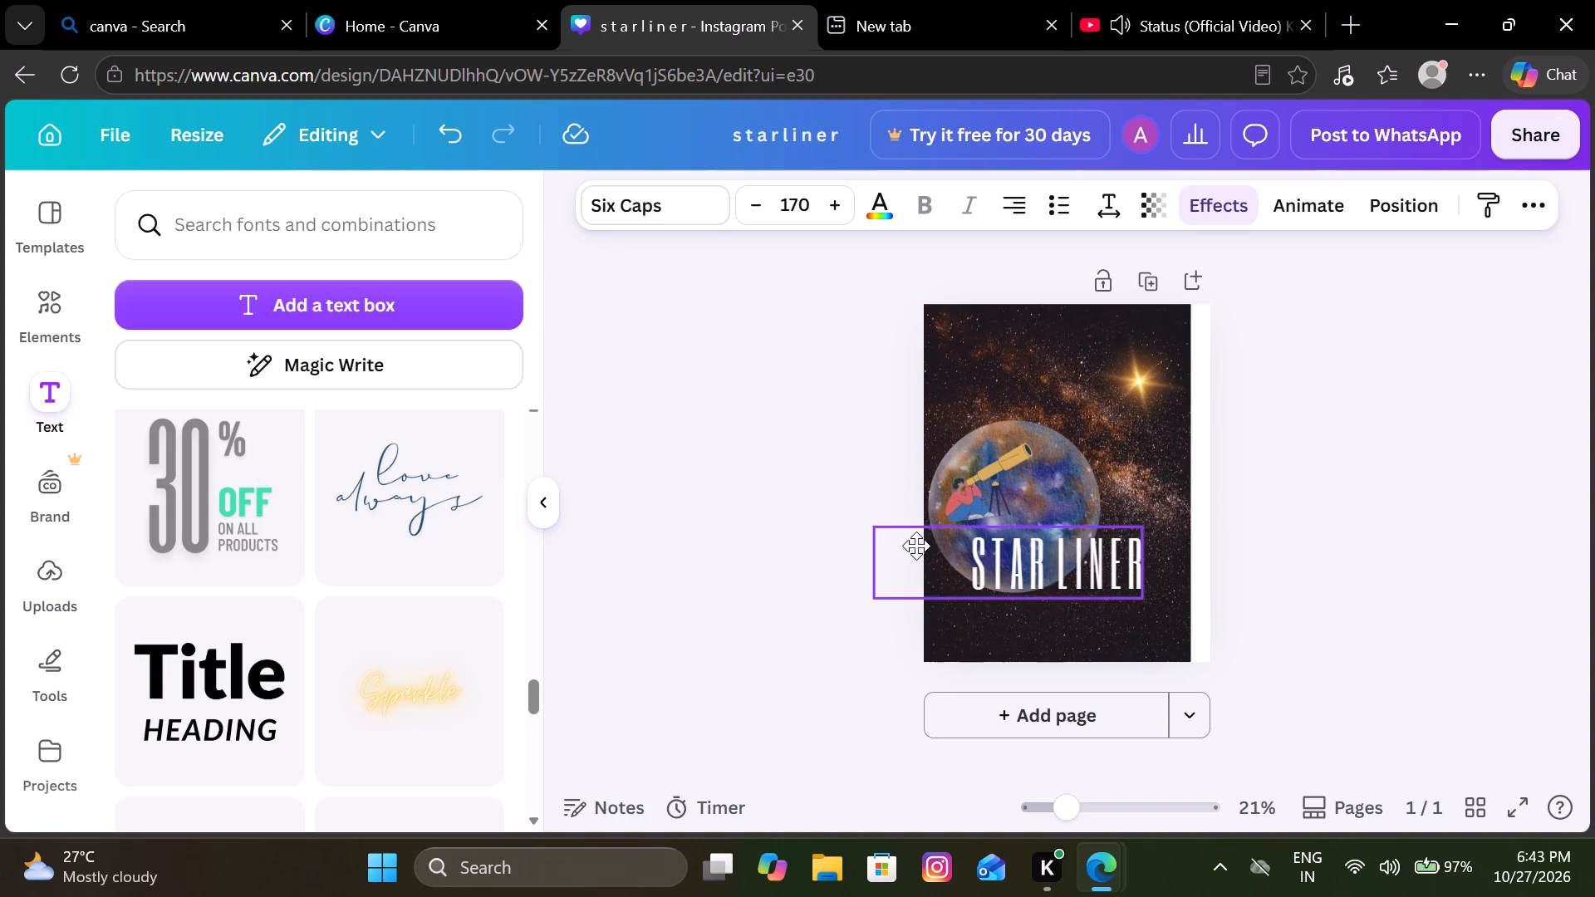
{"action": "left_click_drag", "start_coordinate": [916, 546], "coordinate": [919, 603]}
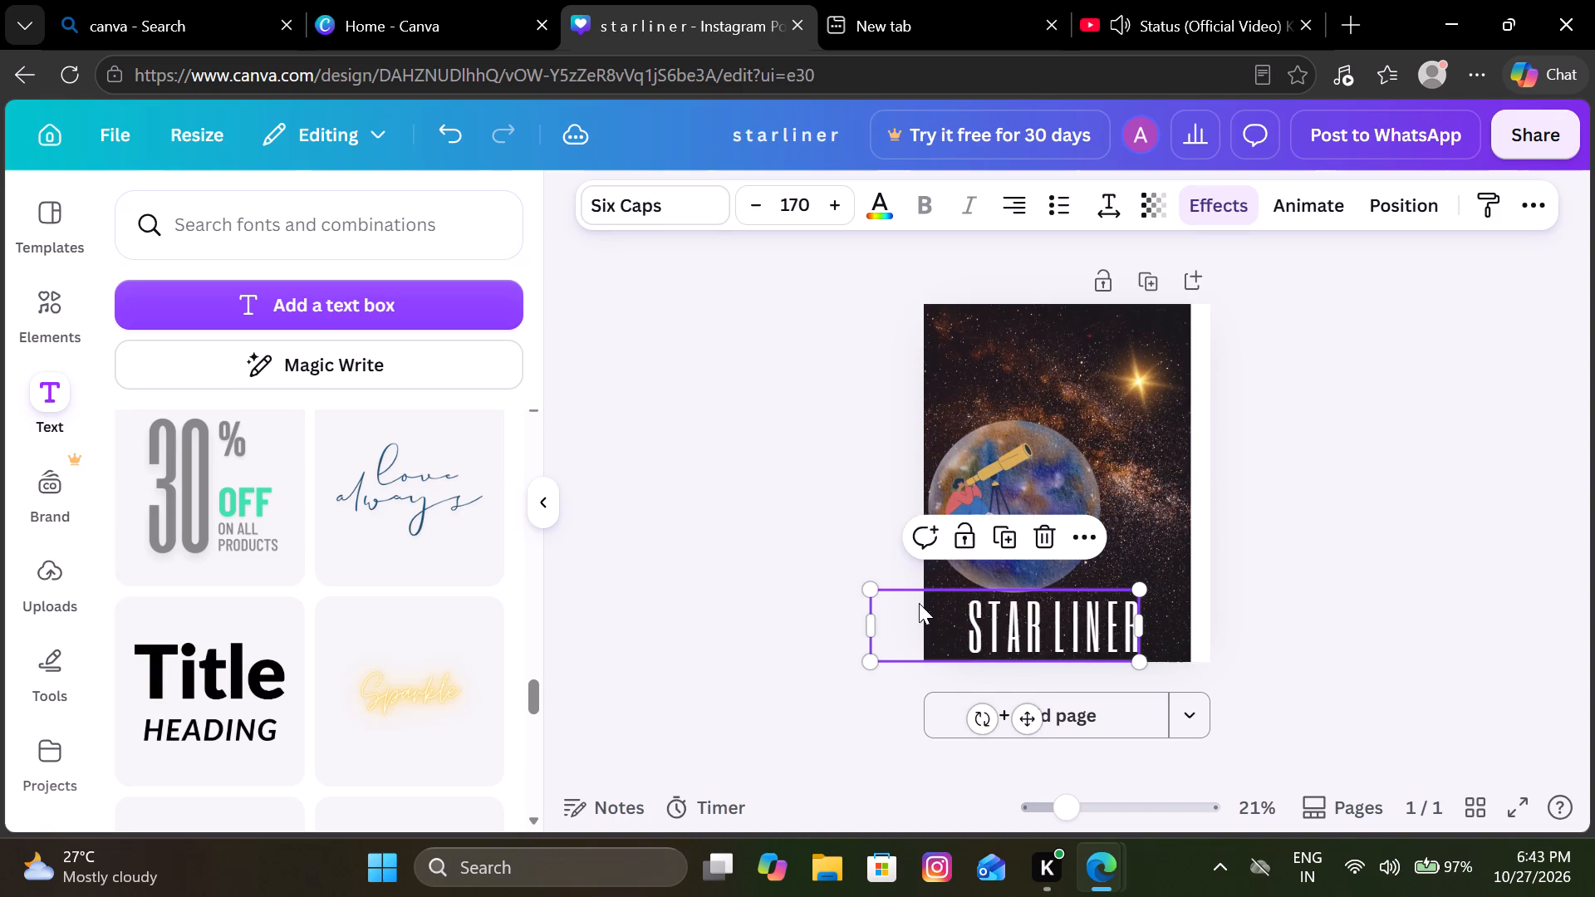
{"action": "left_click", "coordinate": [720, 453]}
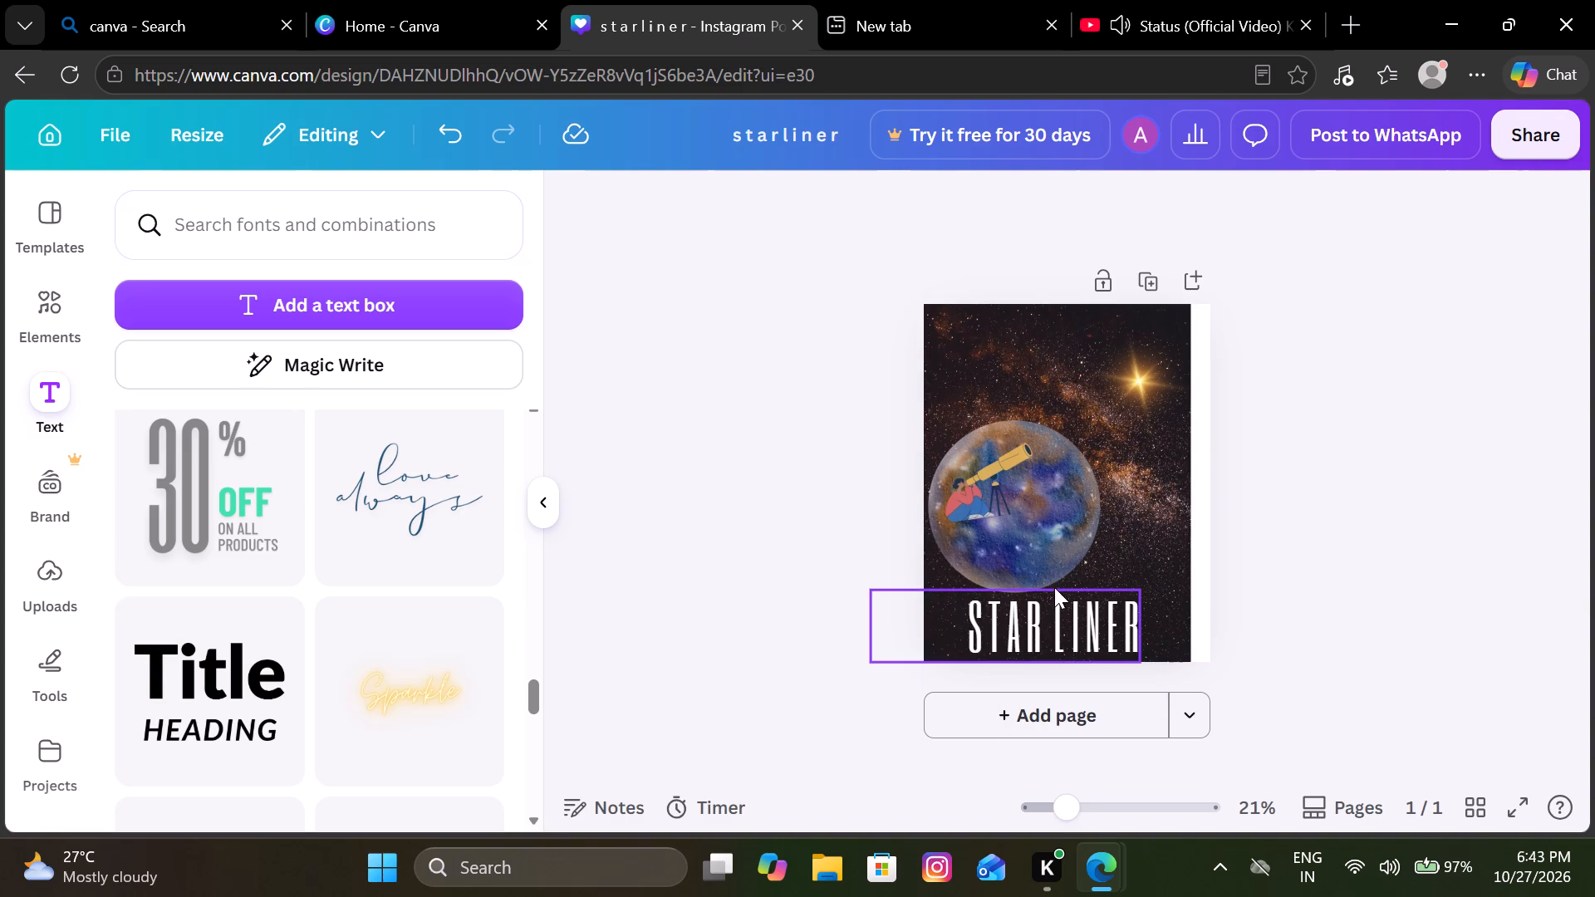
Remove the STAR LINER title from the design by moving it completely off the page.
{"action": "left_click_drag", "start_coordinate": [1052, 612], "coordinate": [758, 431]}
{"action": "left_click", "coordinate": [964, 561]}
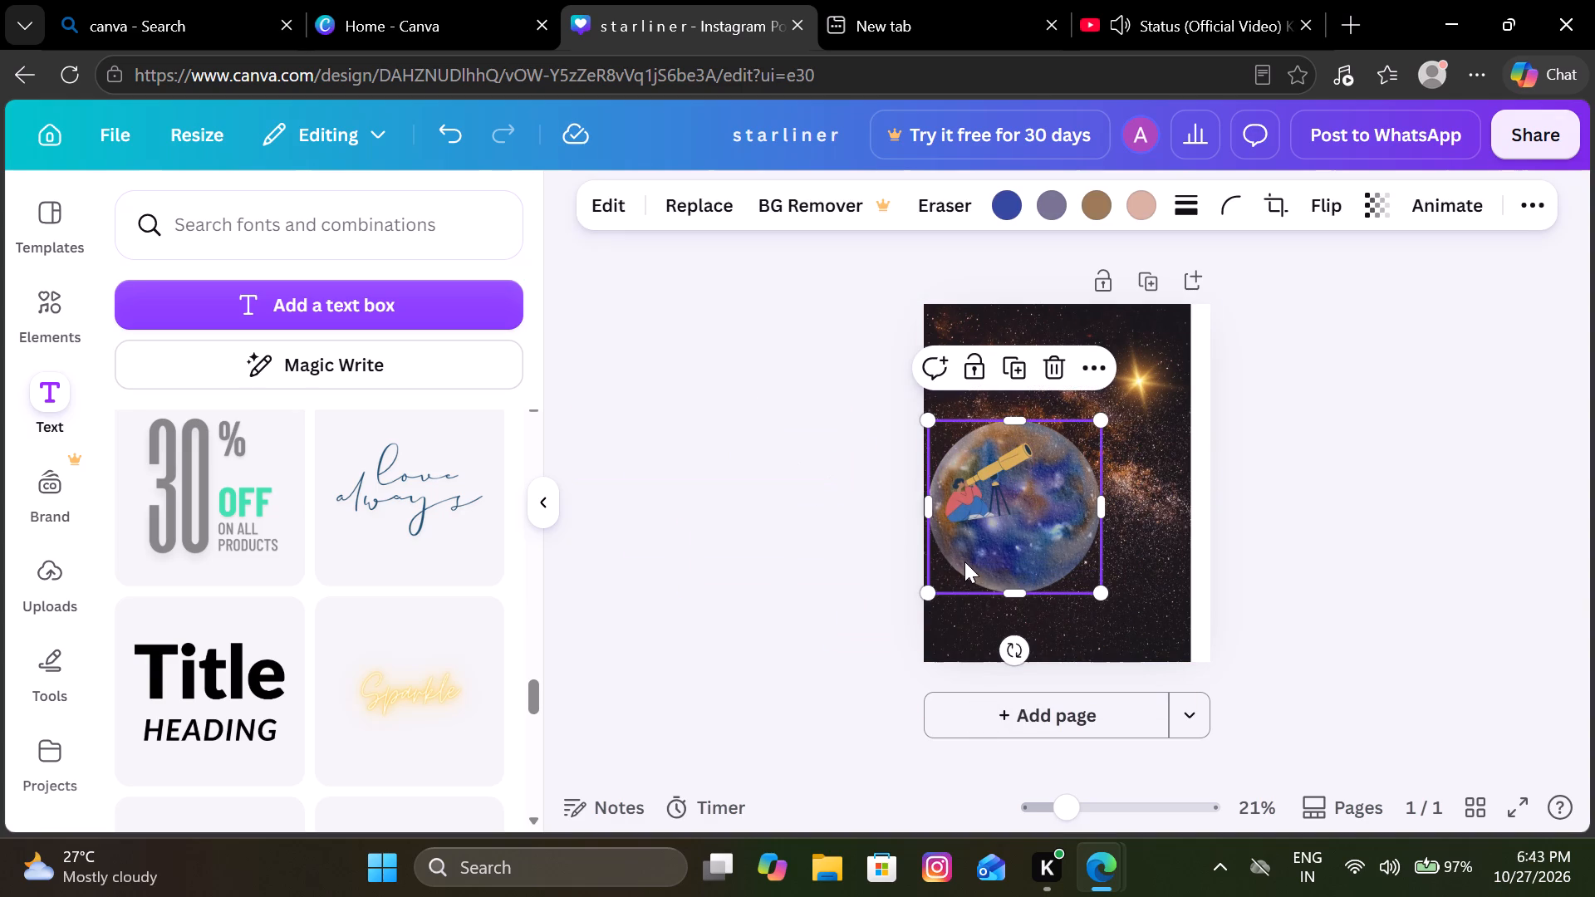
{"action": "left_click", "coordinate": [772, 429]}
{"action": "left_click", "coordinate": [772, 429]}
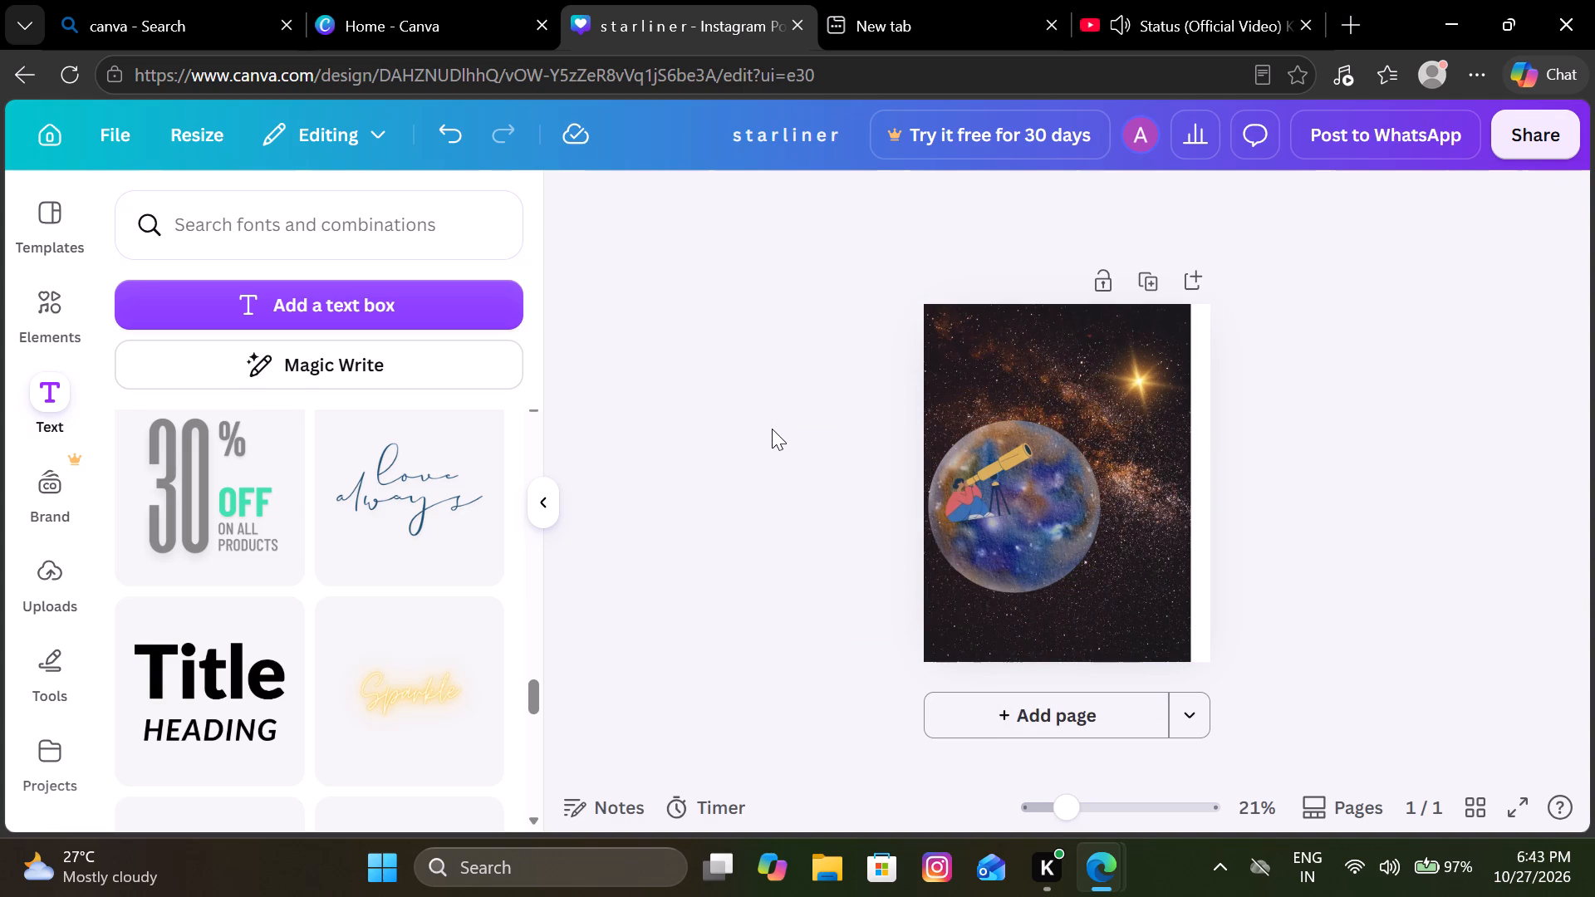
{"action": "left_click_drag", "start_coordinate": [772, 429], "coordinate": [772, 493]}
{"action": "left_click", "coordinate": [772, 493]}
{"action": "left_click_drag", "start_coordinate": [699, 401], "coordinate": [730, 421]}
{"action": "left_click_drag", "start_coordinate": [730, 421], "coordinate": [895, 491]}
Move the planet lower on the page and shift the telescope person down so the figure sits inside it again.
{"action": "left_click_drag", "start_coordinate": [1027, 569], "coordinate": [1033, 611]}
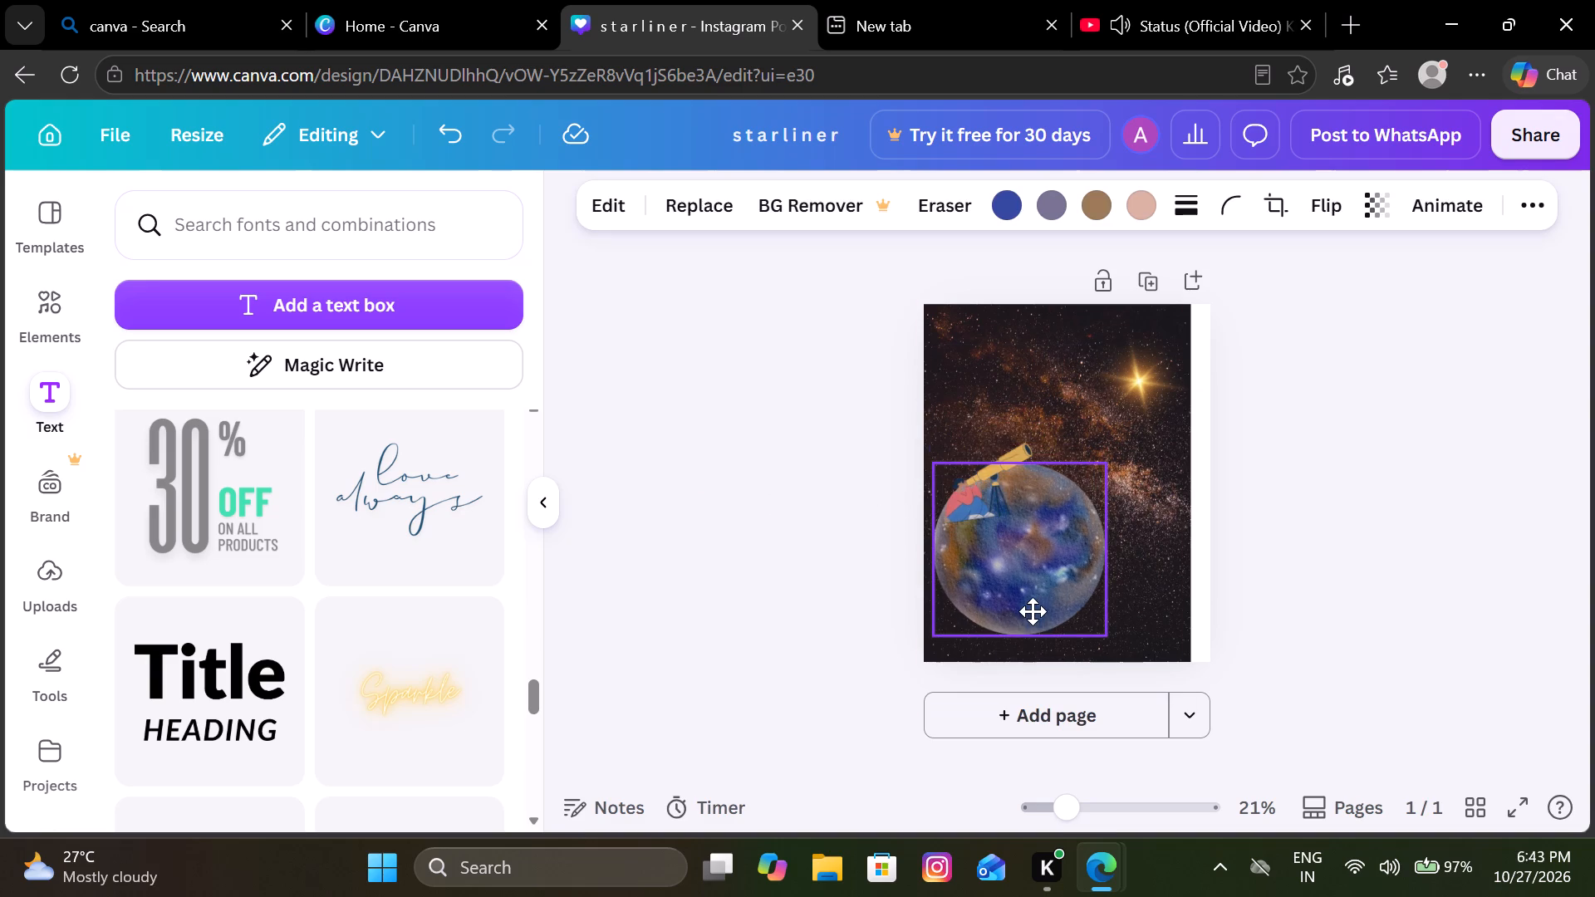
{"action": "left_click_drag", "start_coordinate": [1033, 611], "coordinate": [1030, 630]}
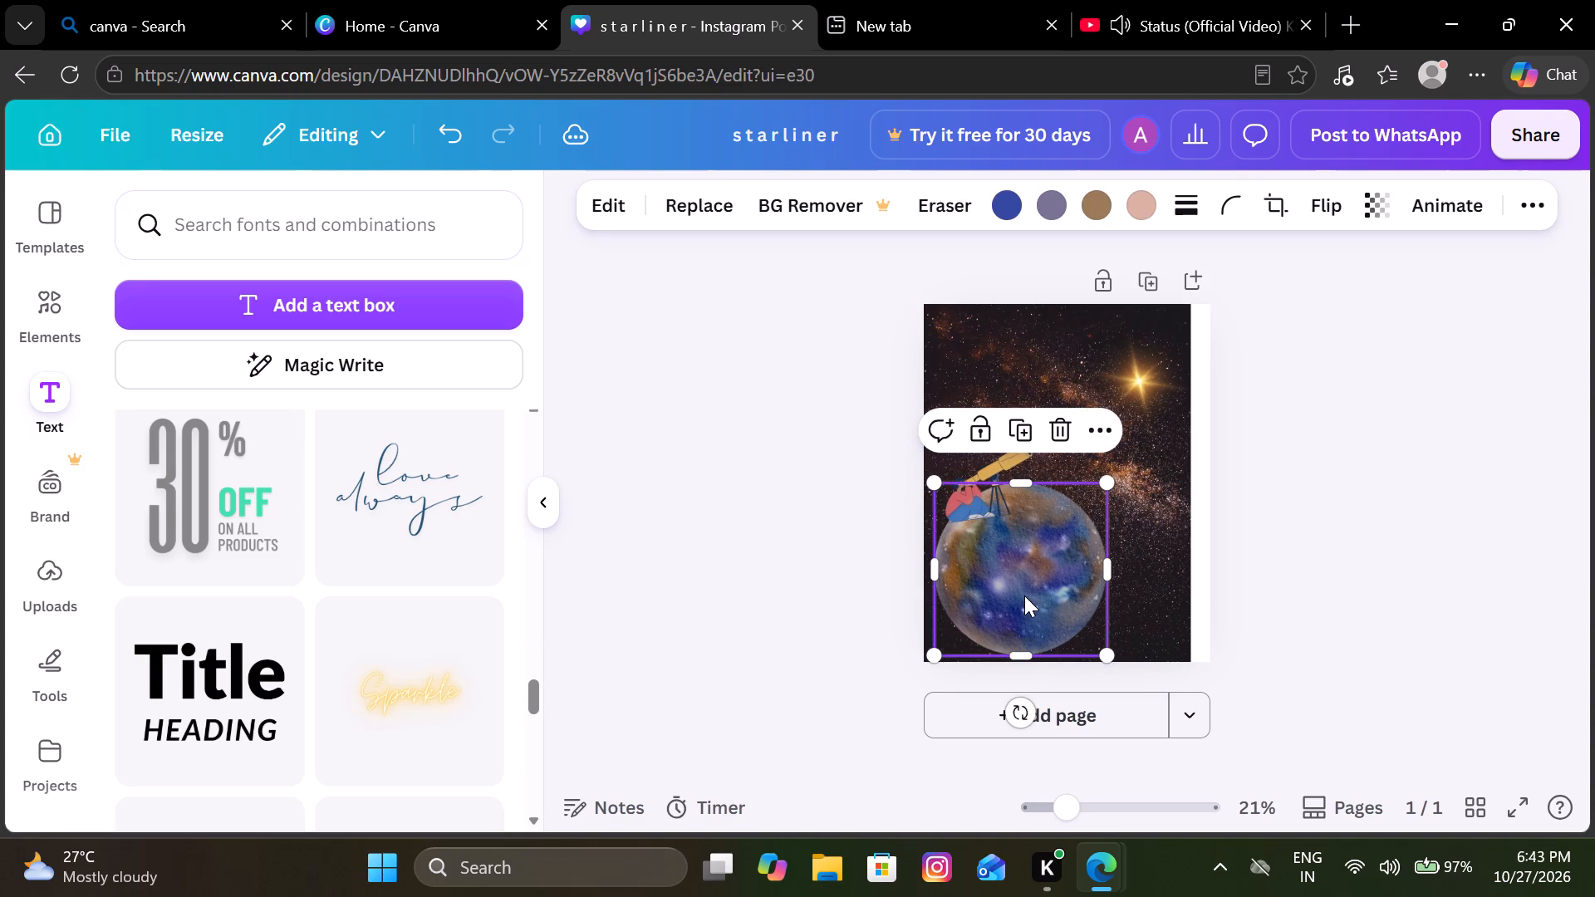
{"action": "left_click_drag", "start_coordinate": [1024, 596], "coordinate": [1025, 576]}
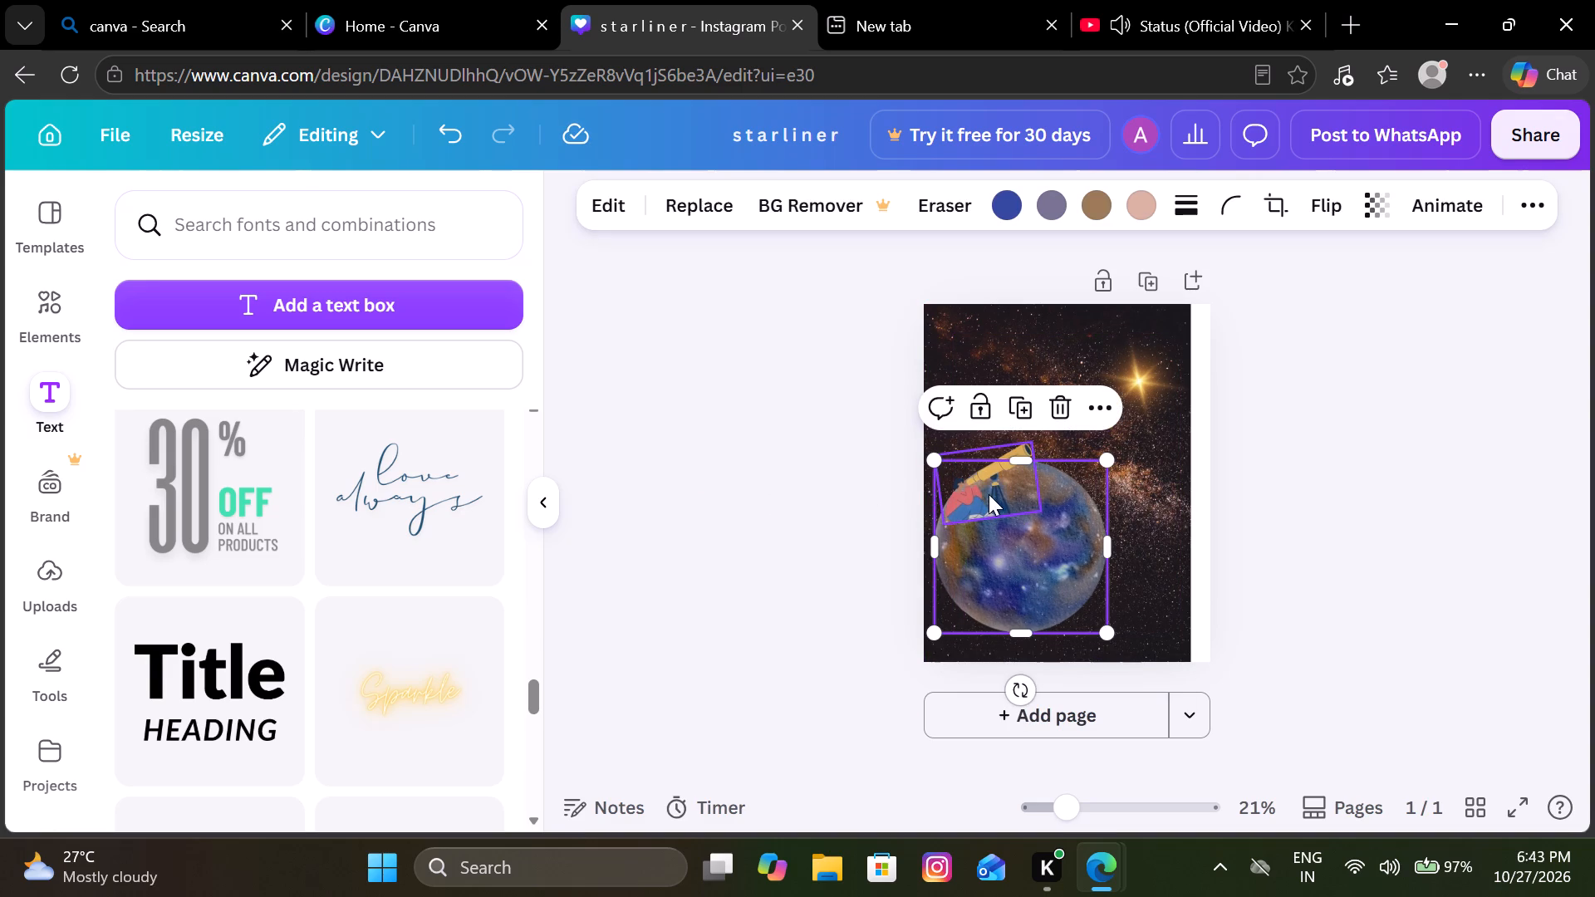
{"action": "left_click", "coordinate": [989, 494]}
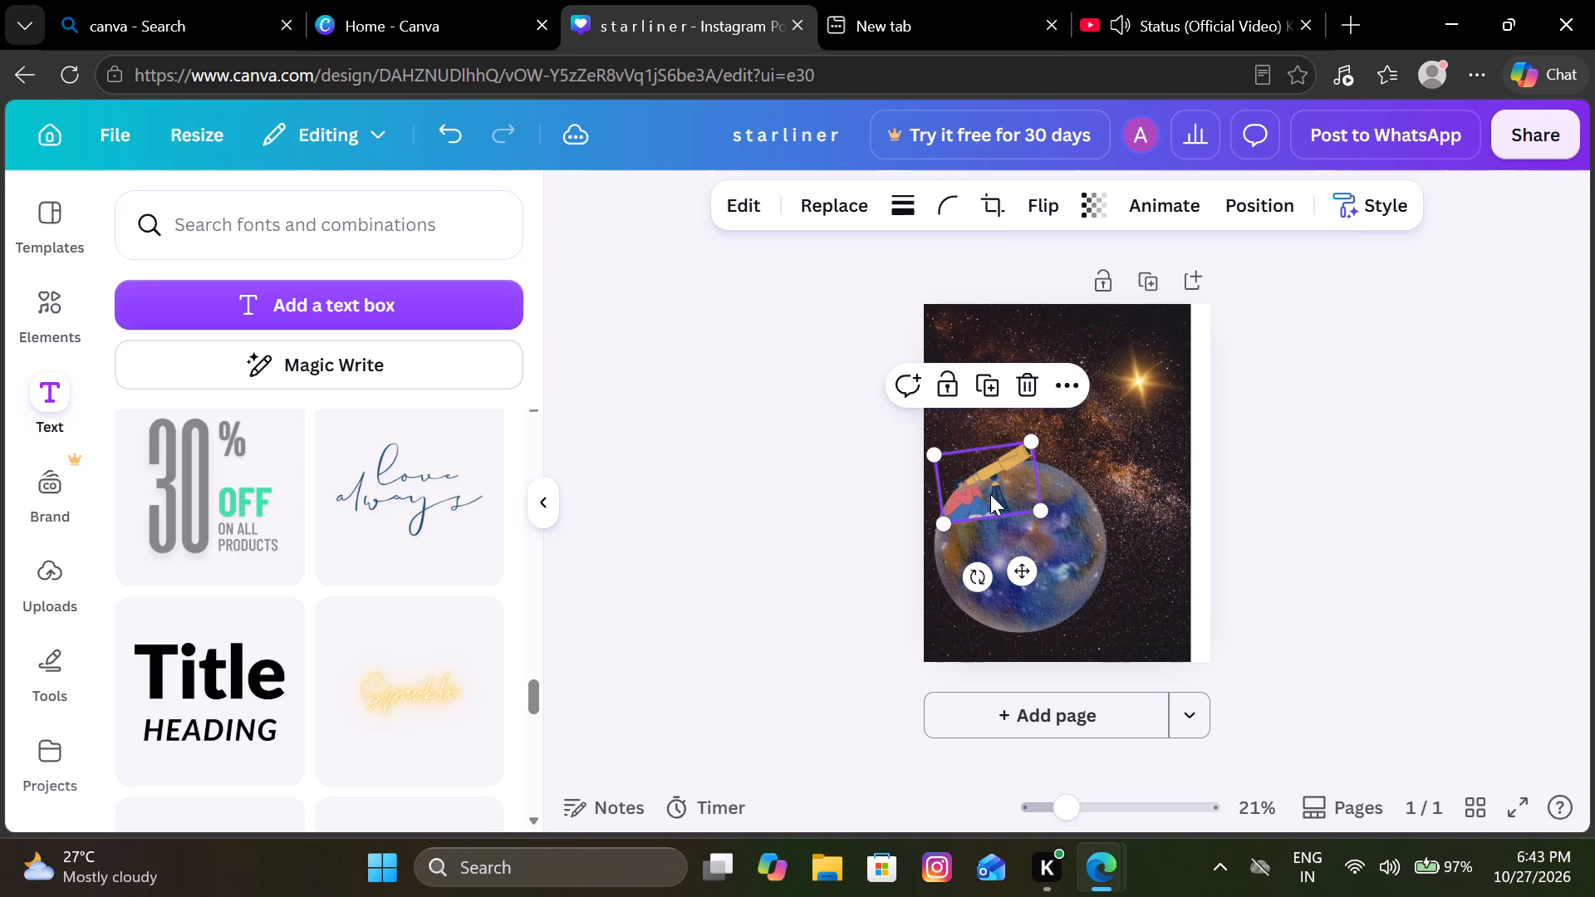
{"action": "left_click_drag", "start_coordinate": [979, 486], "coordinate": [991, 534]}
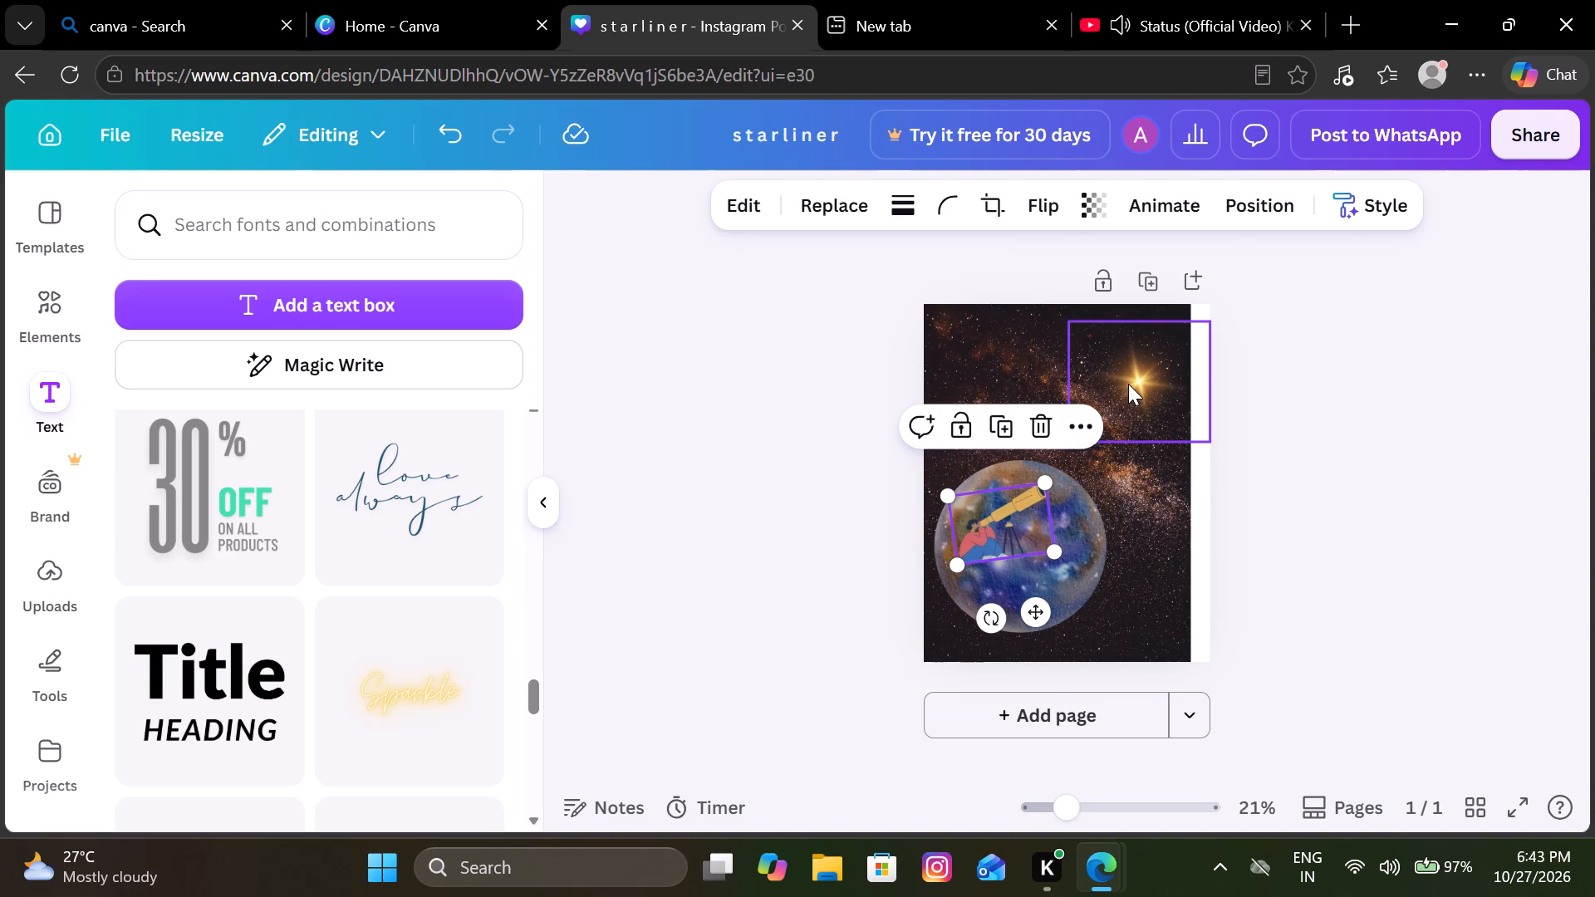
Move the shining star down along the page's right side, to just above the planet's upper-right edge.
{"action": "left_click_drag", "start_coordinate": [1128, 384], "coordinate": [1140, 443]}
{"action": "left_click", "coordinate": [1140, 443]}
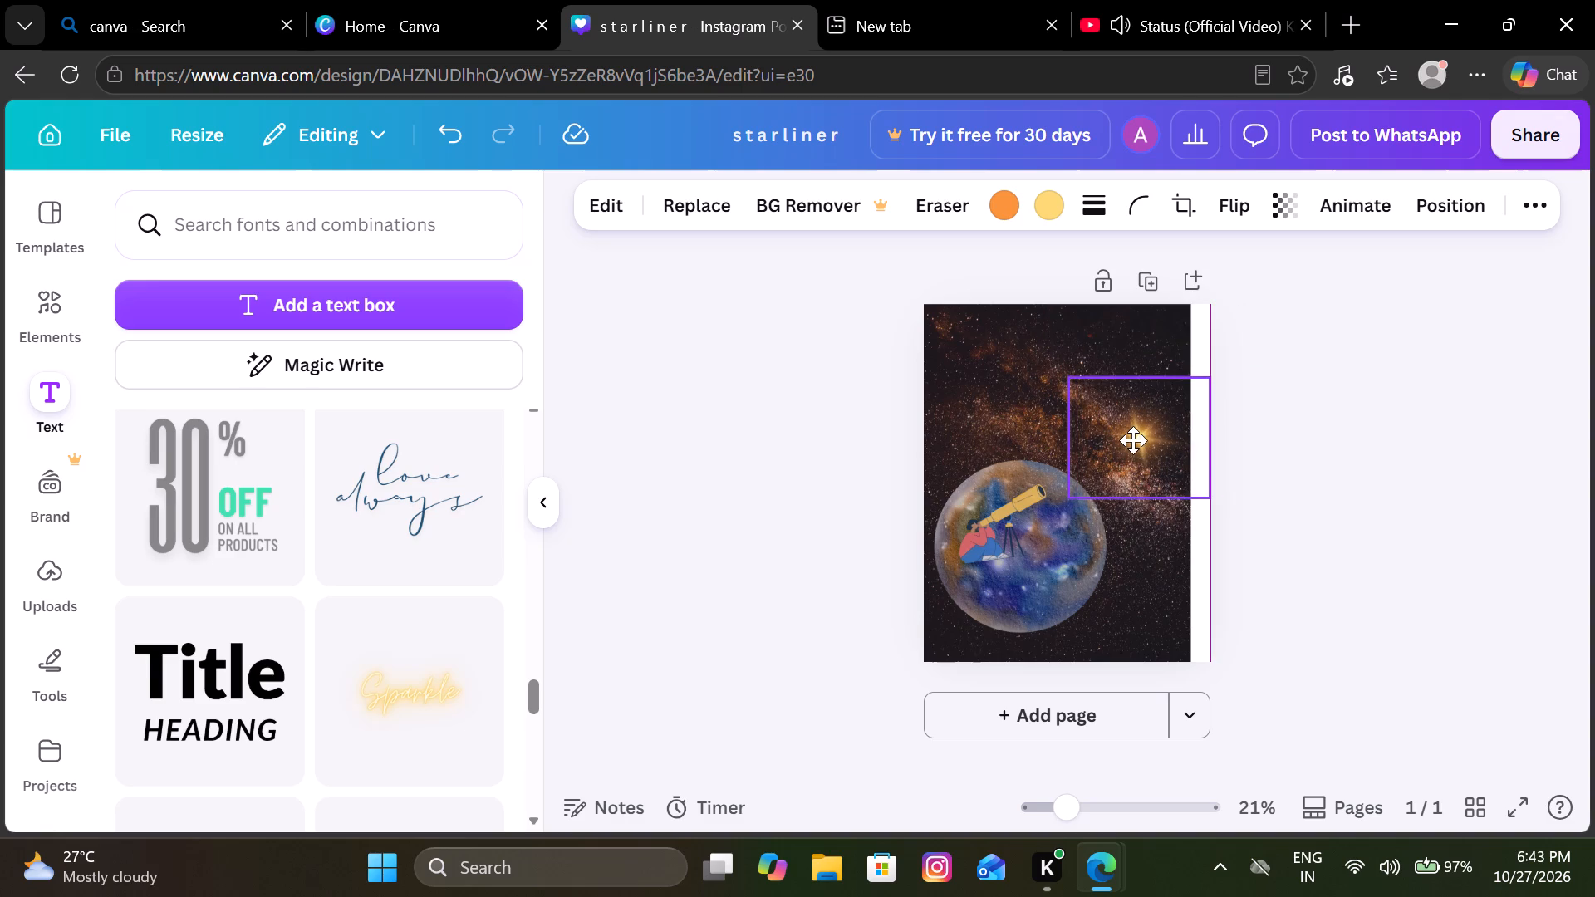
{"action": "left_click", "coordinate": [1301, 406]}
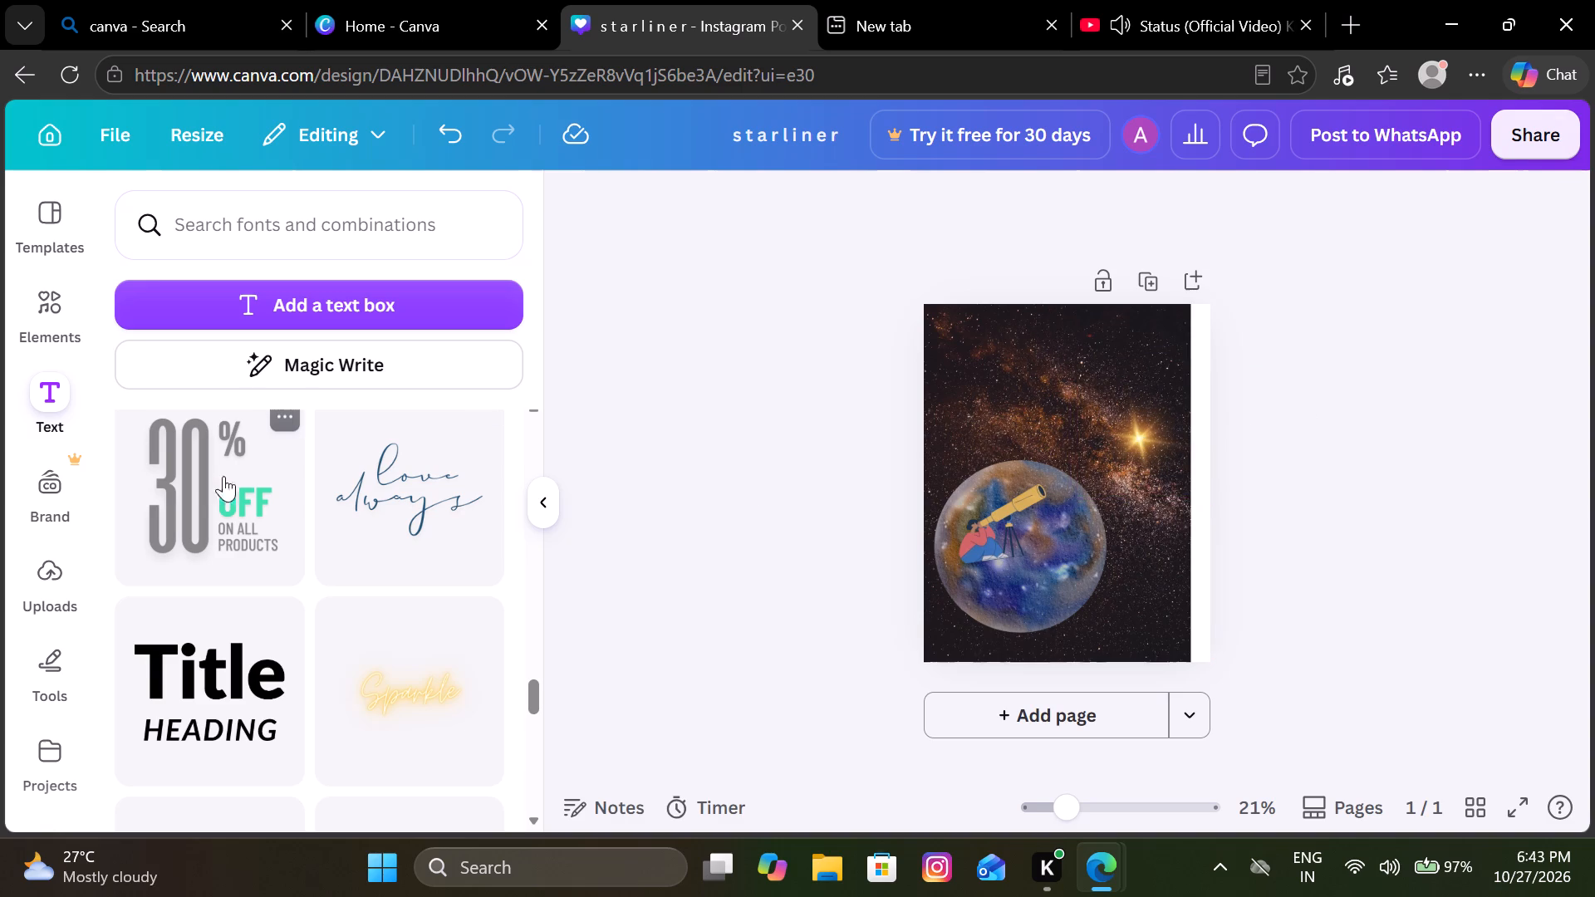
Add the "30% OFF ON ALL PRODUCTS" text combination to the page over the planet.
{"action": "double_click", "coordinate": [198, 476]}
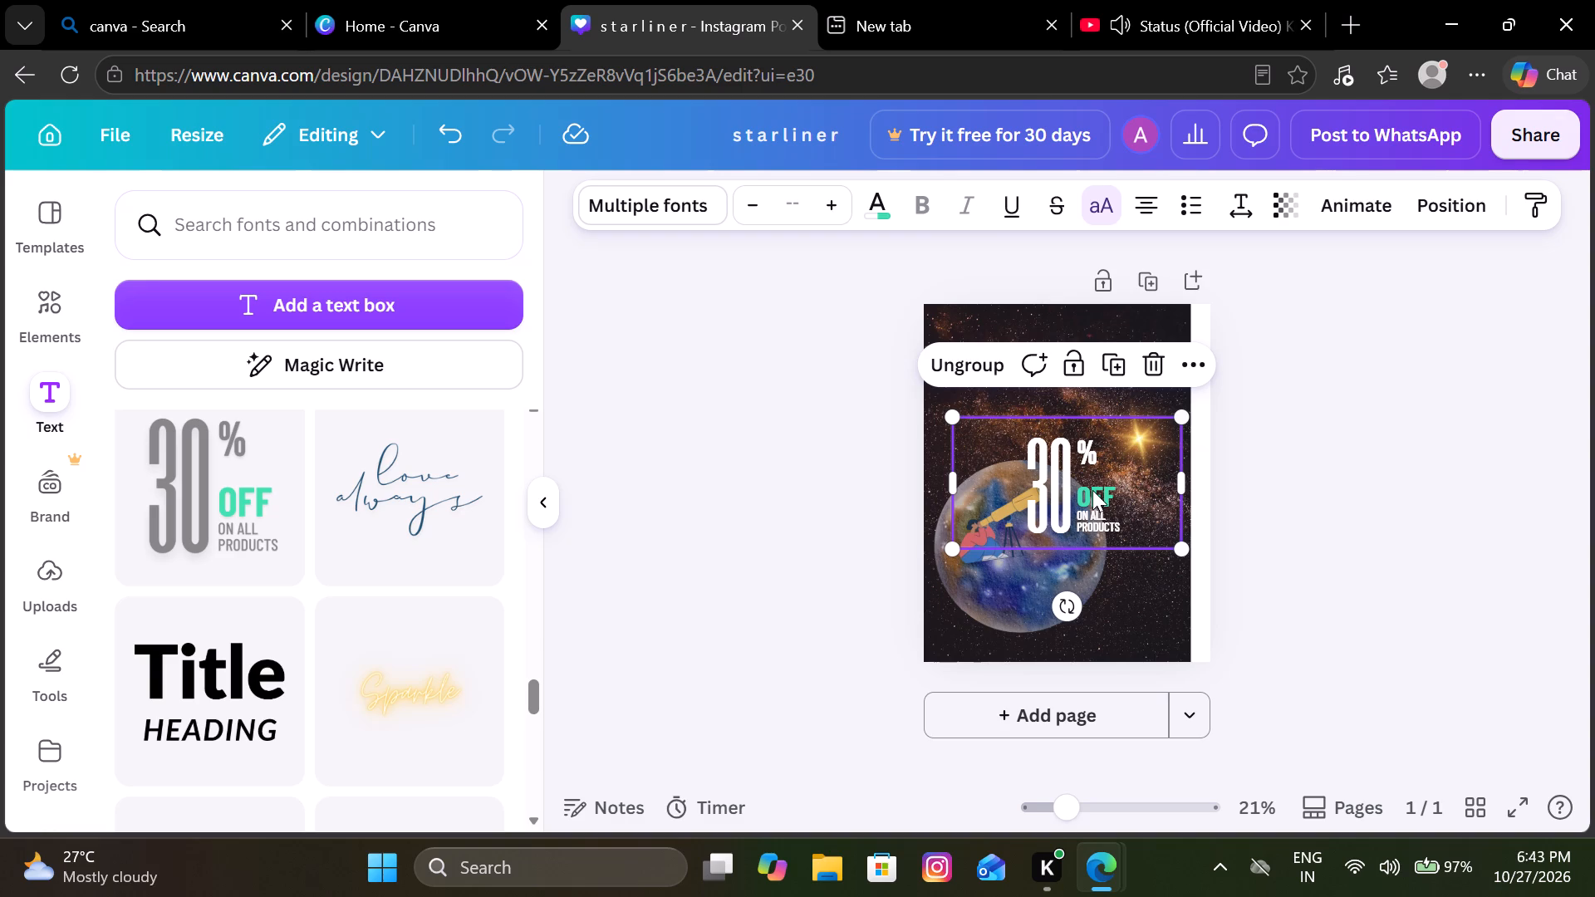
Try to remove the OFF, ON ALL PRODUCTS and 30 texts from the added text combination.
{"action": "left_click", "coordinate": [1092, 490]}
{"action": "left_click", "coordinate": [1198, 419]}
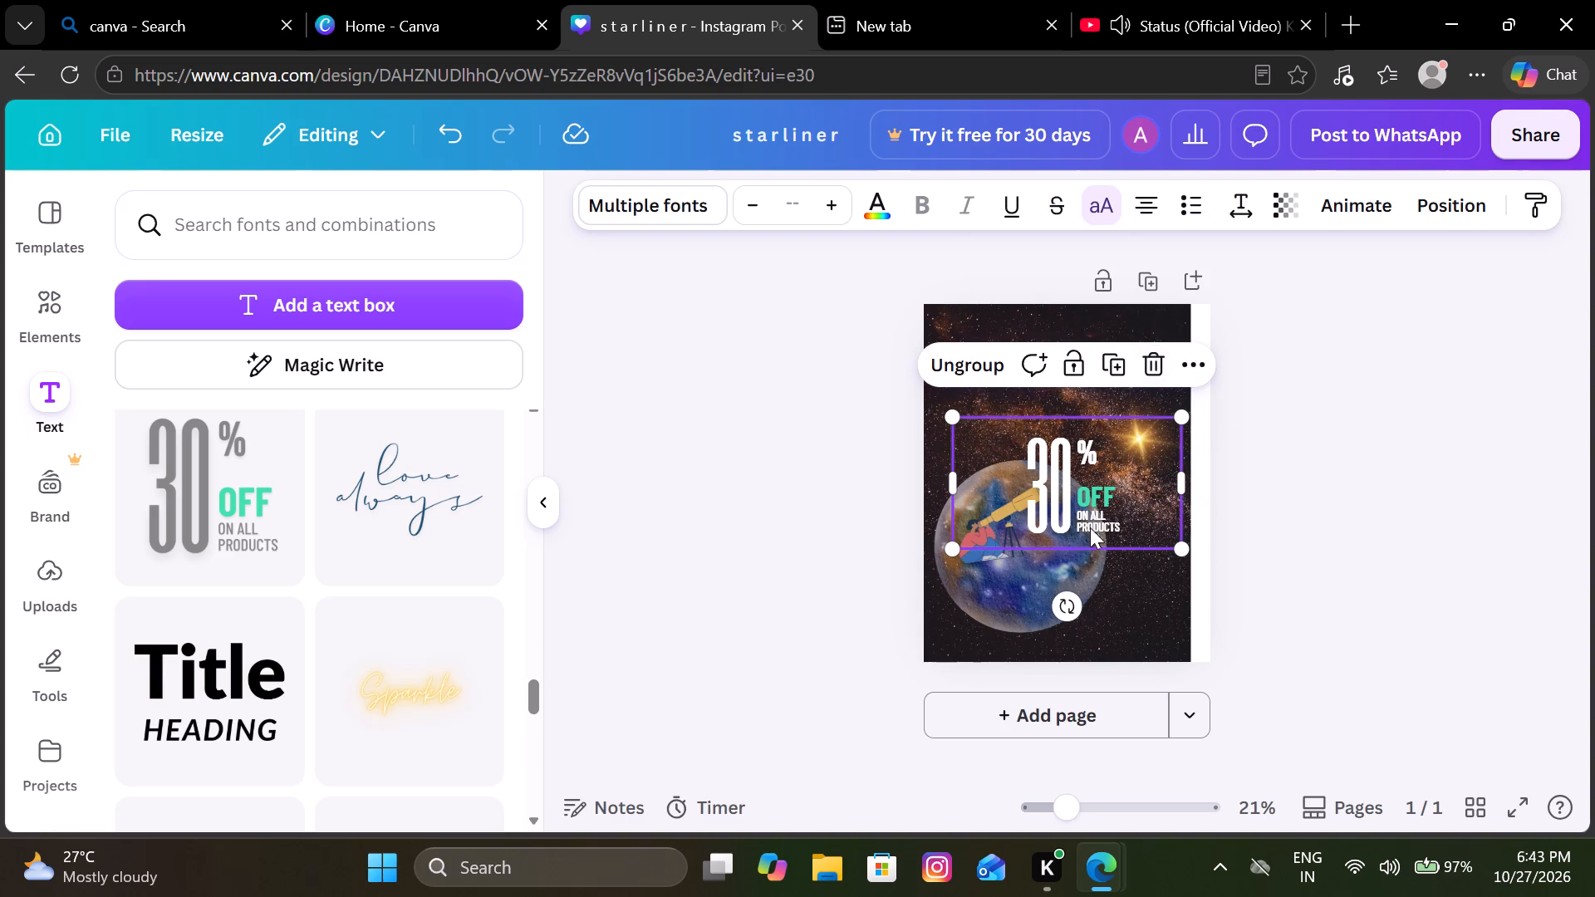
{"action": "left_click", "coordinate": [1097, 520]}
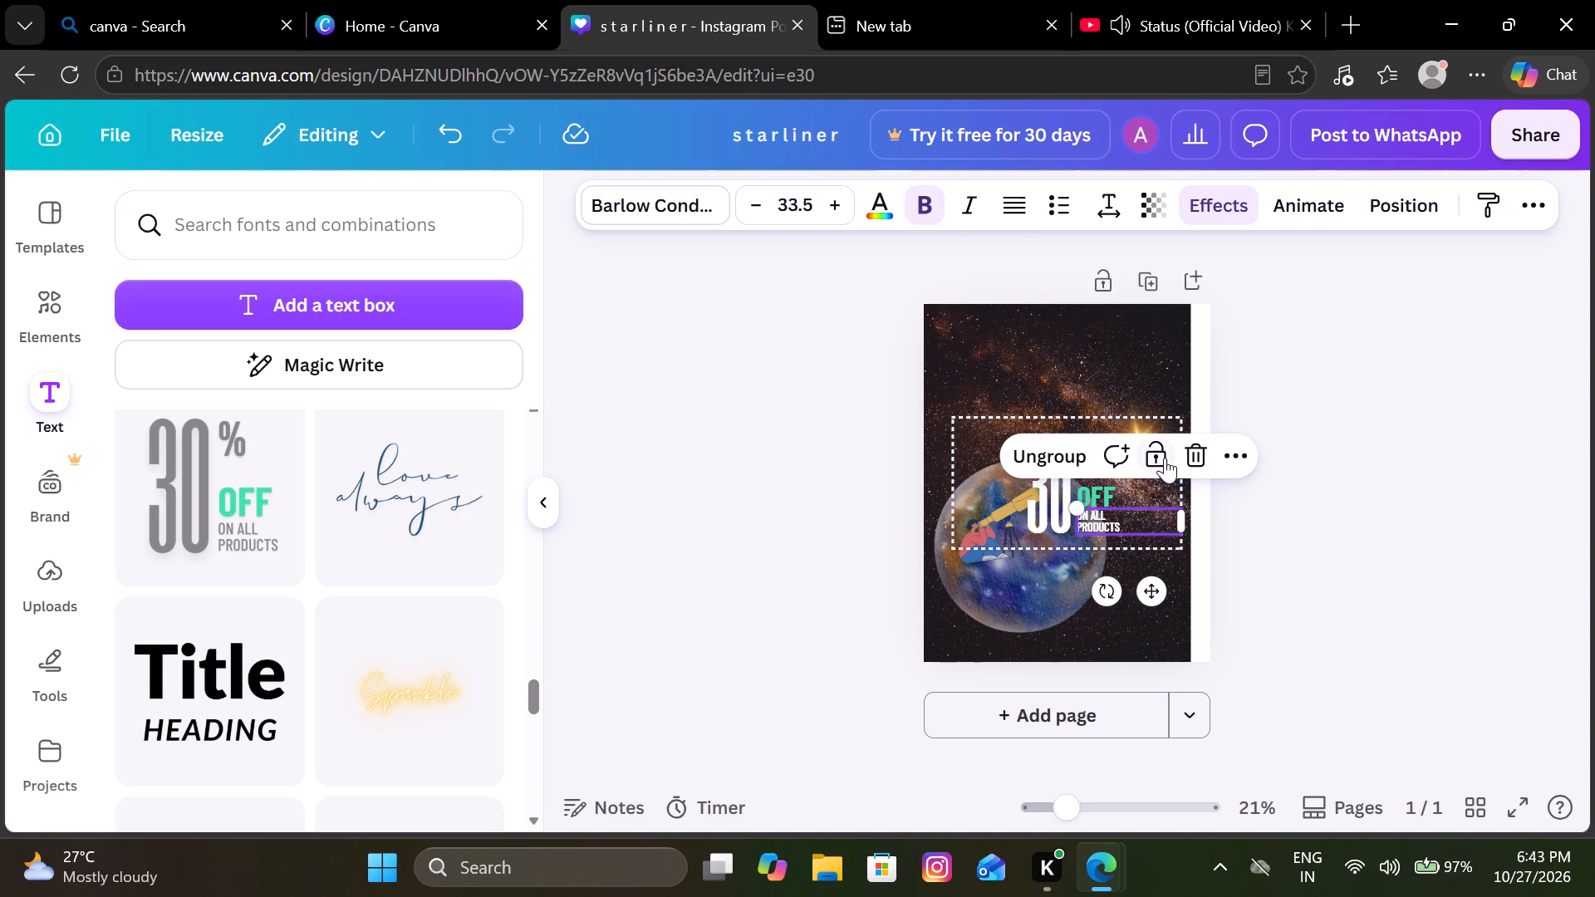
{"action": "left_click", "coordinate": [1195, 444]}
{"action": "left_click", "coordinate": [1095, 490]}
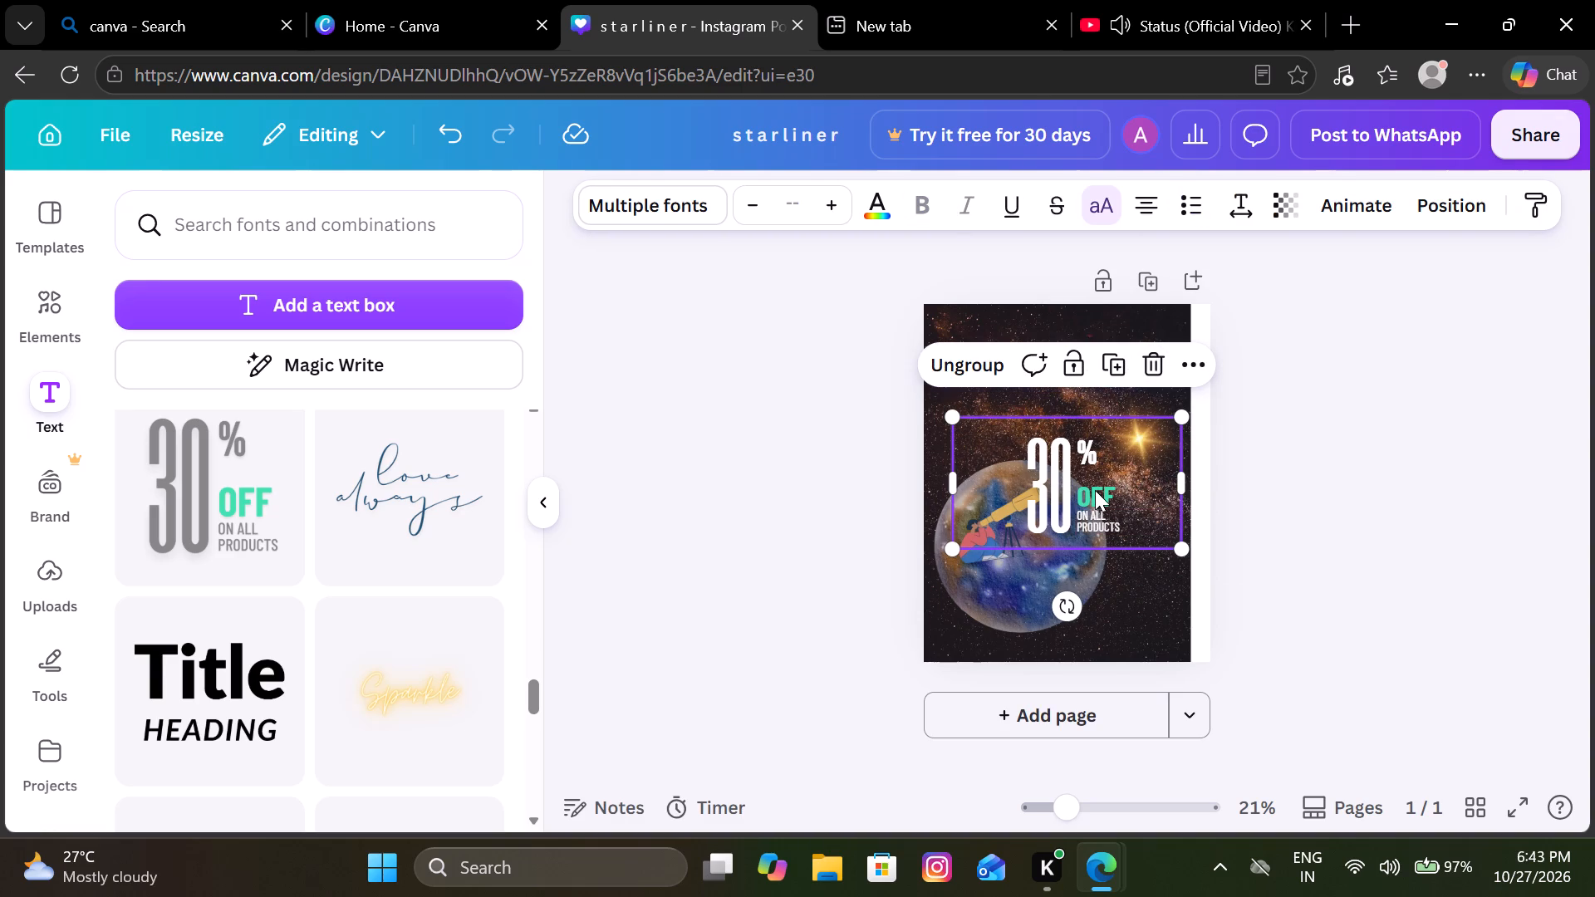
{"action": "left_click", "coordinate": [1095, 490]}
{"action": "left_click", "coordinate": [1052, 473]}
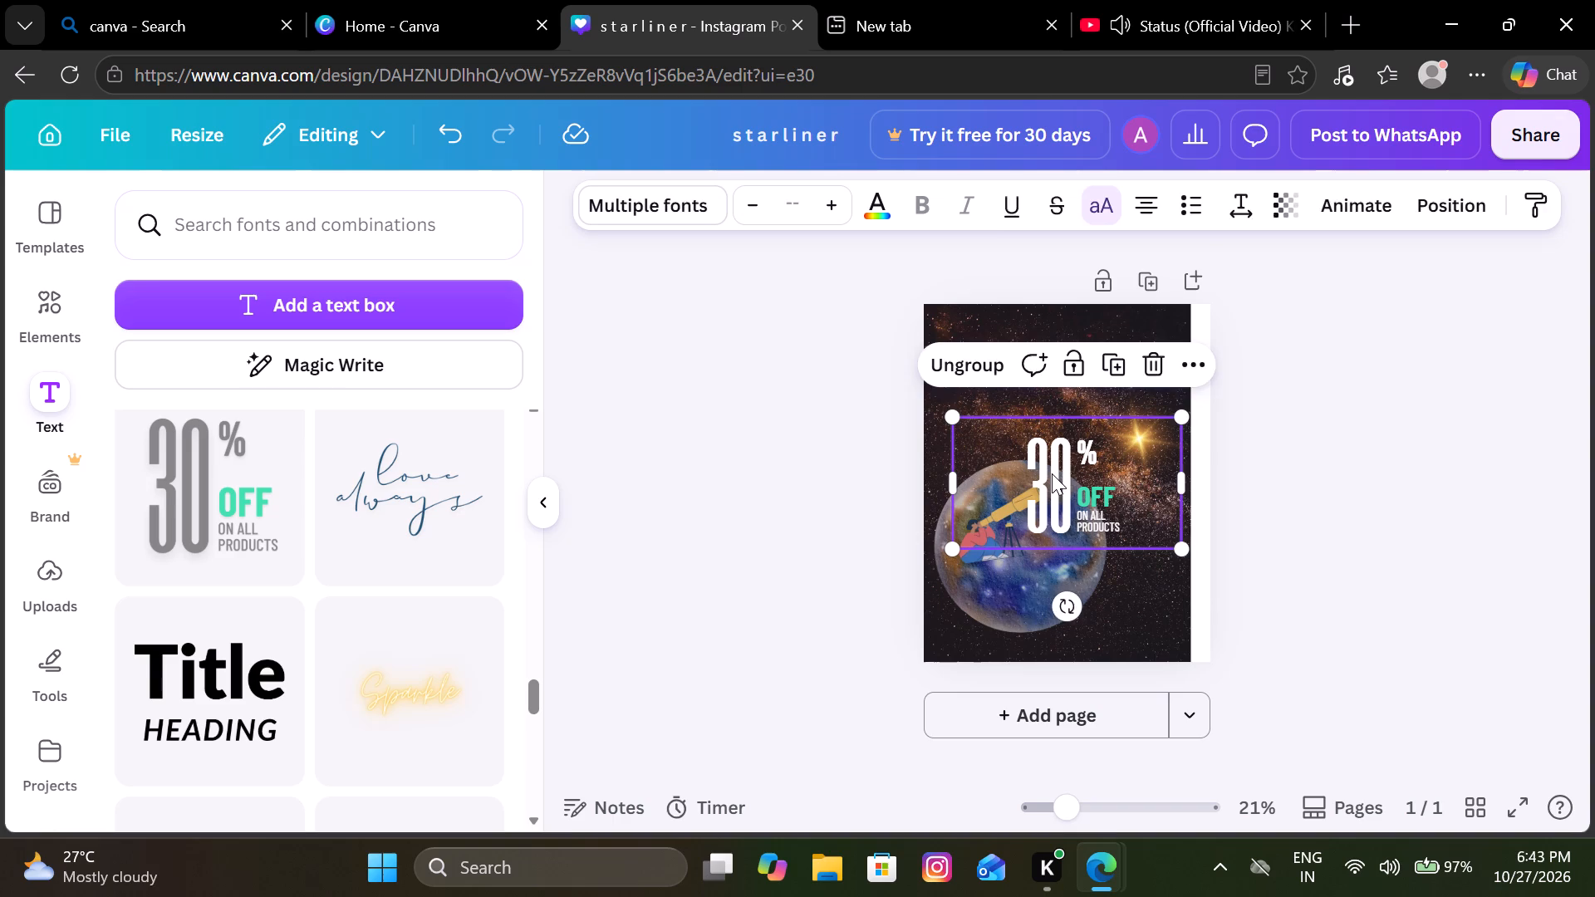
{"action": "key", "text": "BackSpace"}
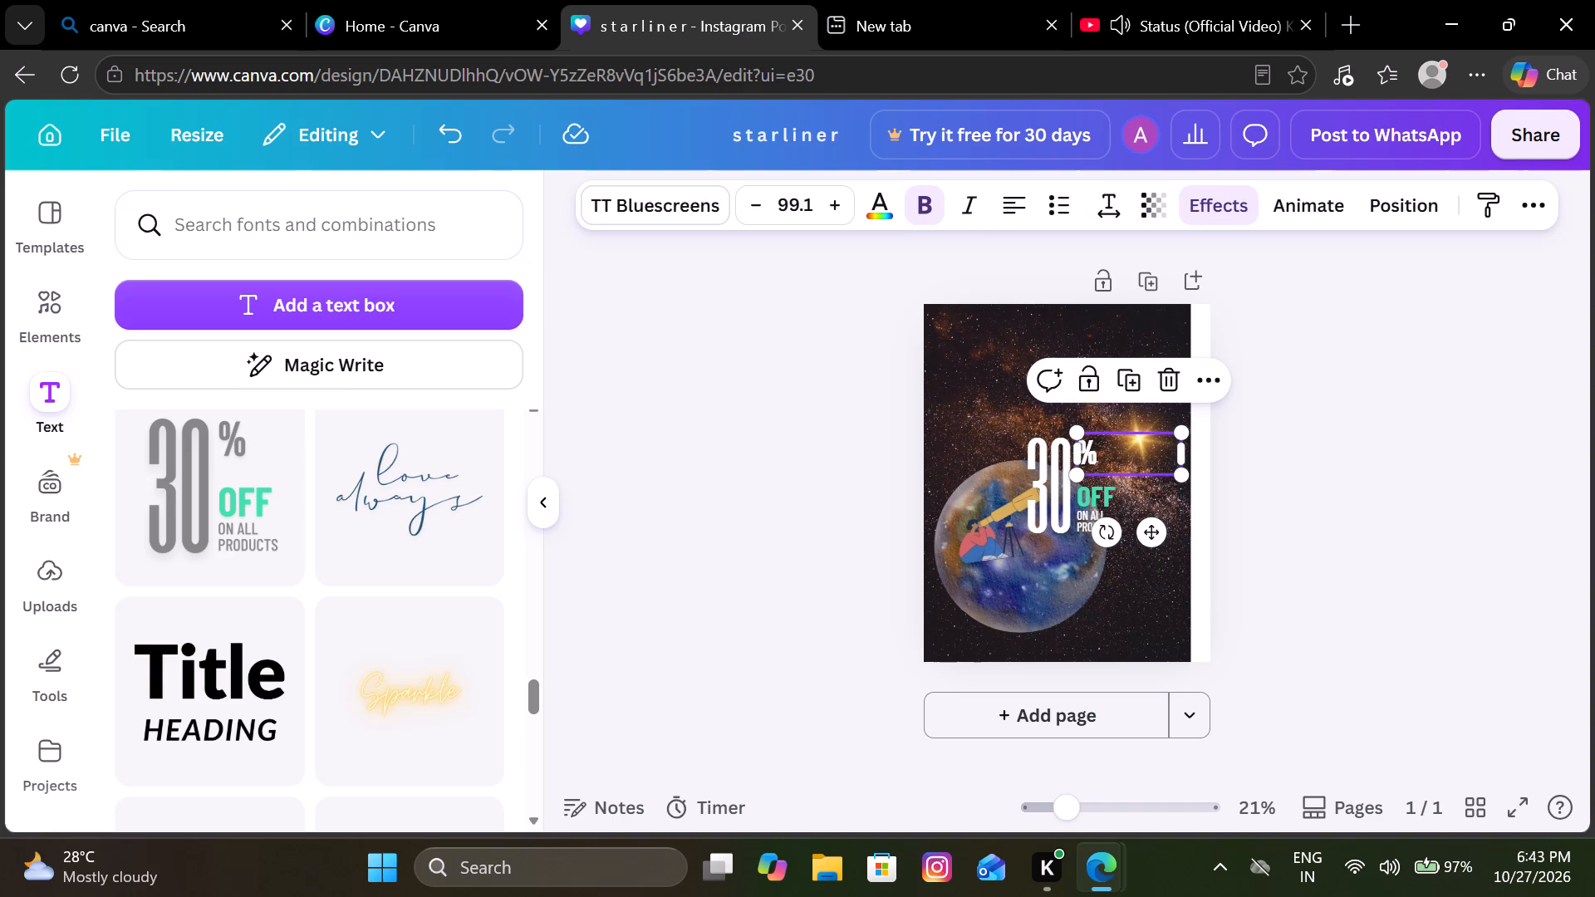
Replace the large number 30 in the text combination with "starliner".
{"action": "left_click", "coordinate": [1052, 473]}
{"action": "left_click", "coordinate": [1052, 473]}
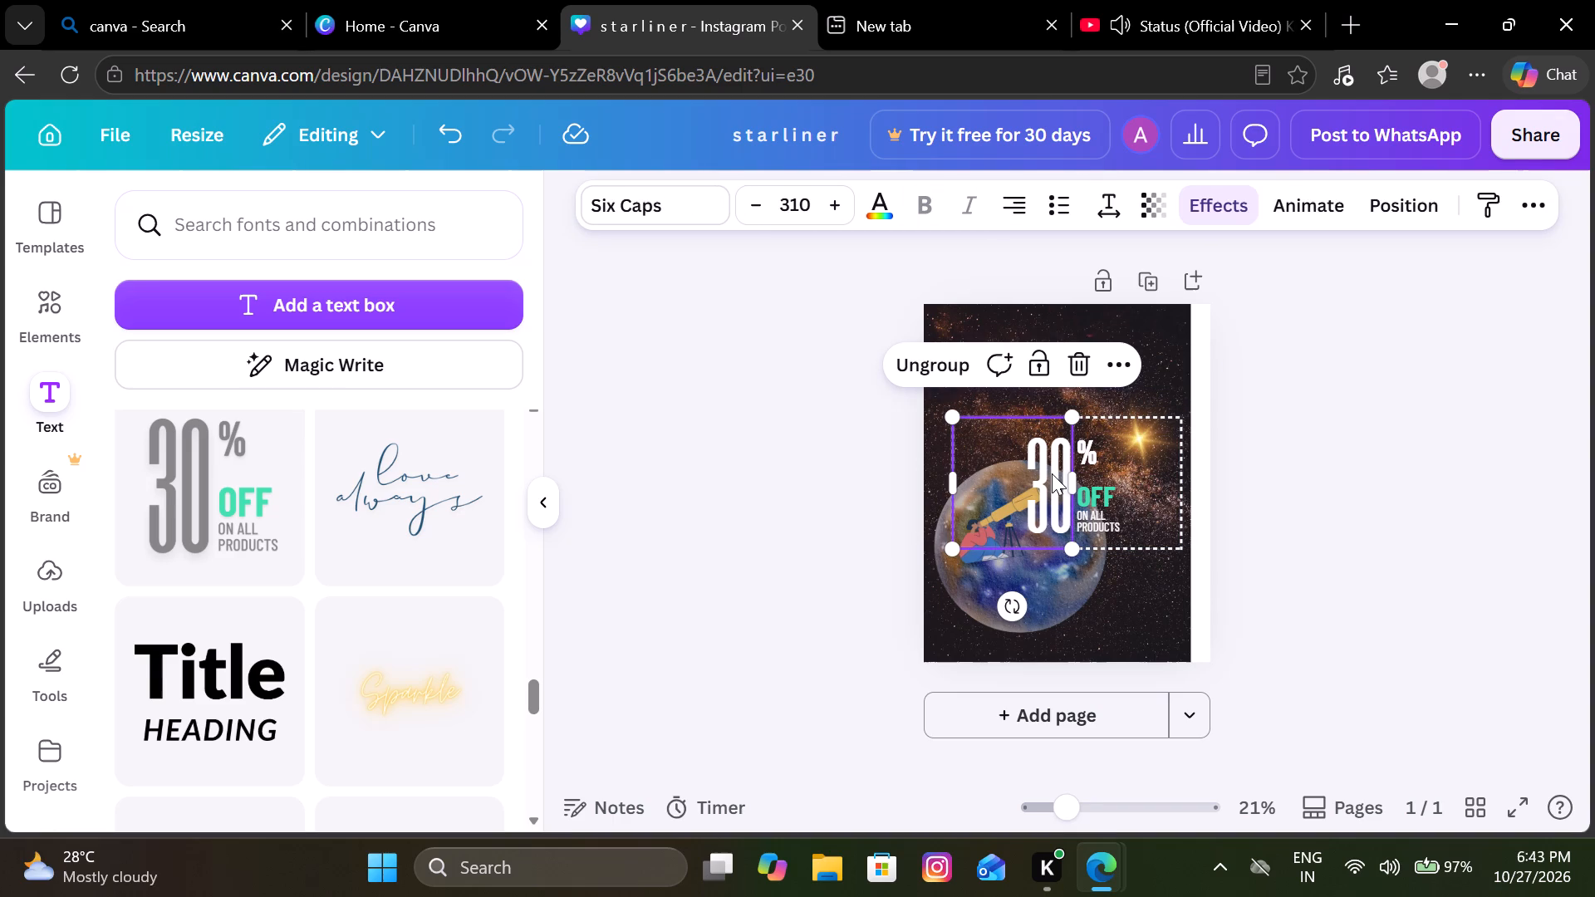
{"action": "left_click", "coordinate": [1052, 473]}
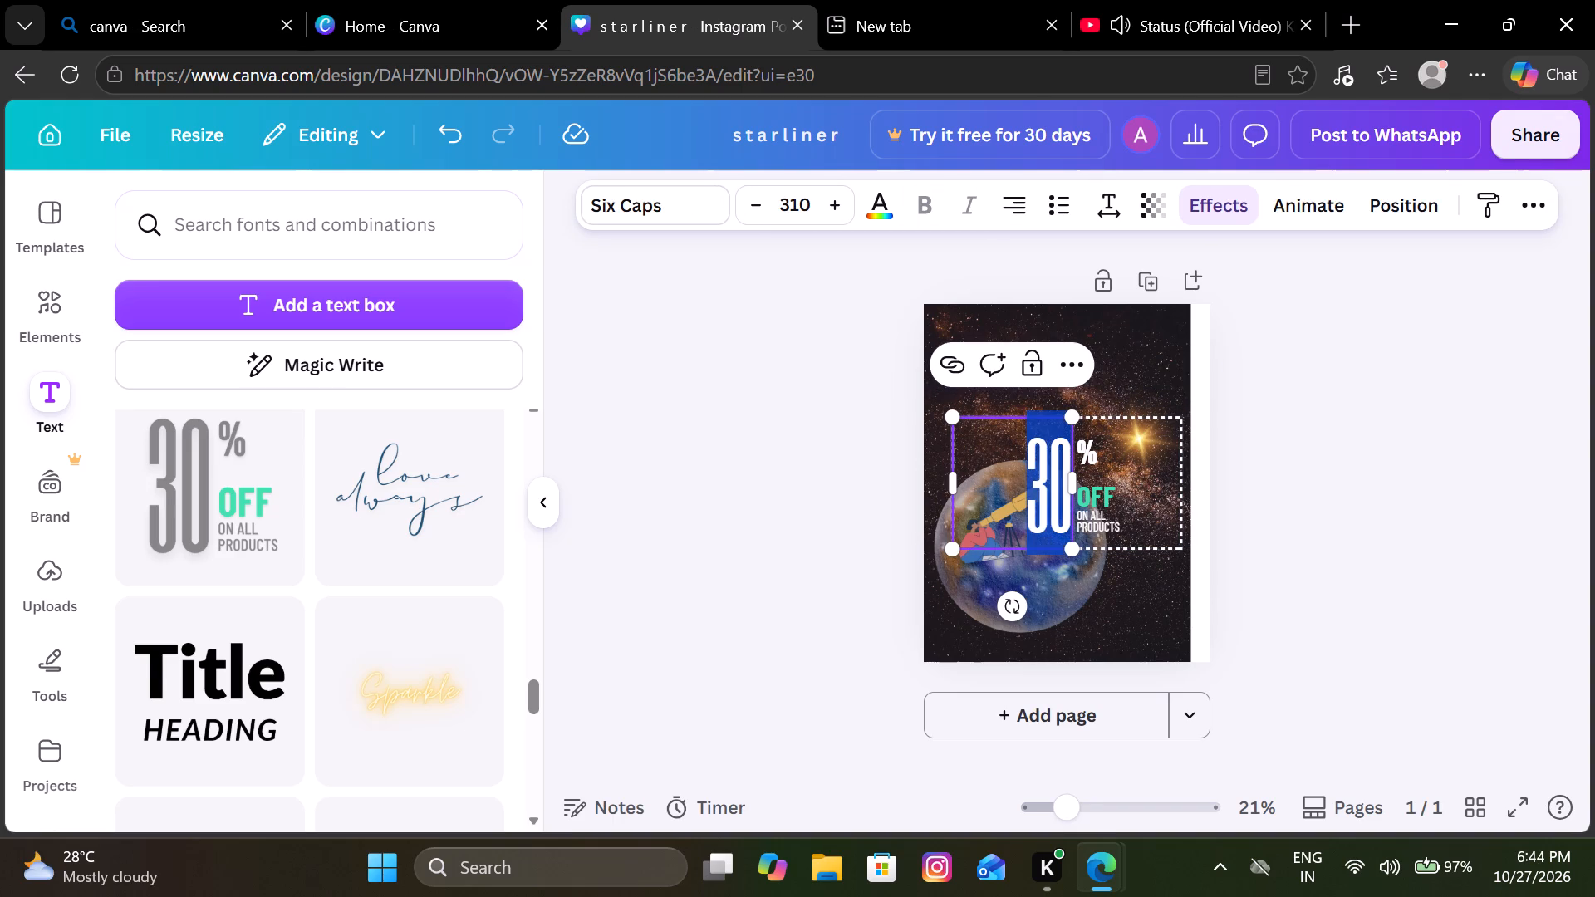
{"action": "key", "text": "BackSpace"}
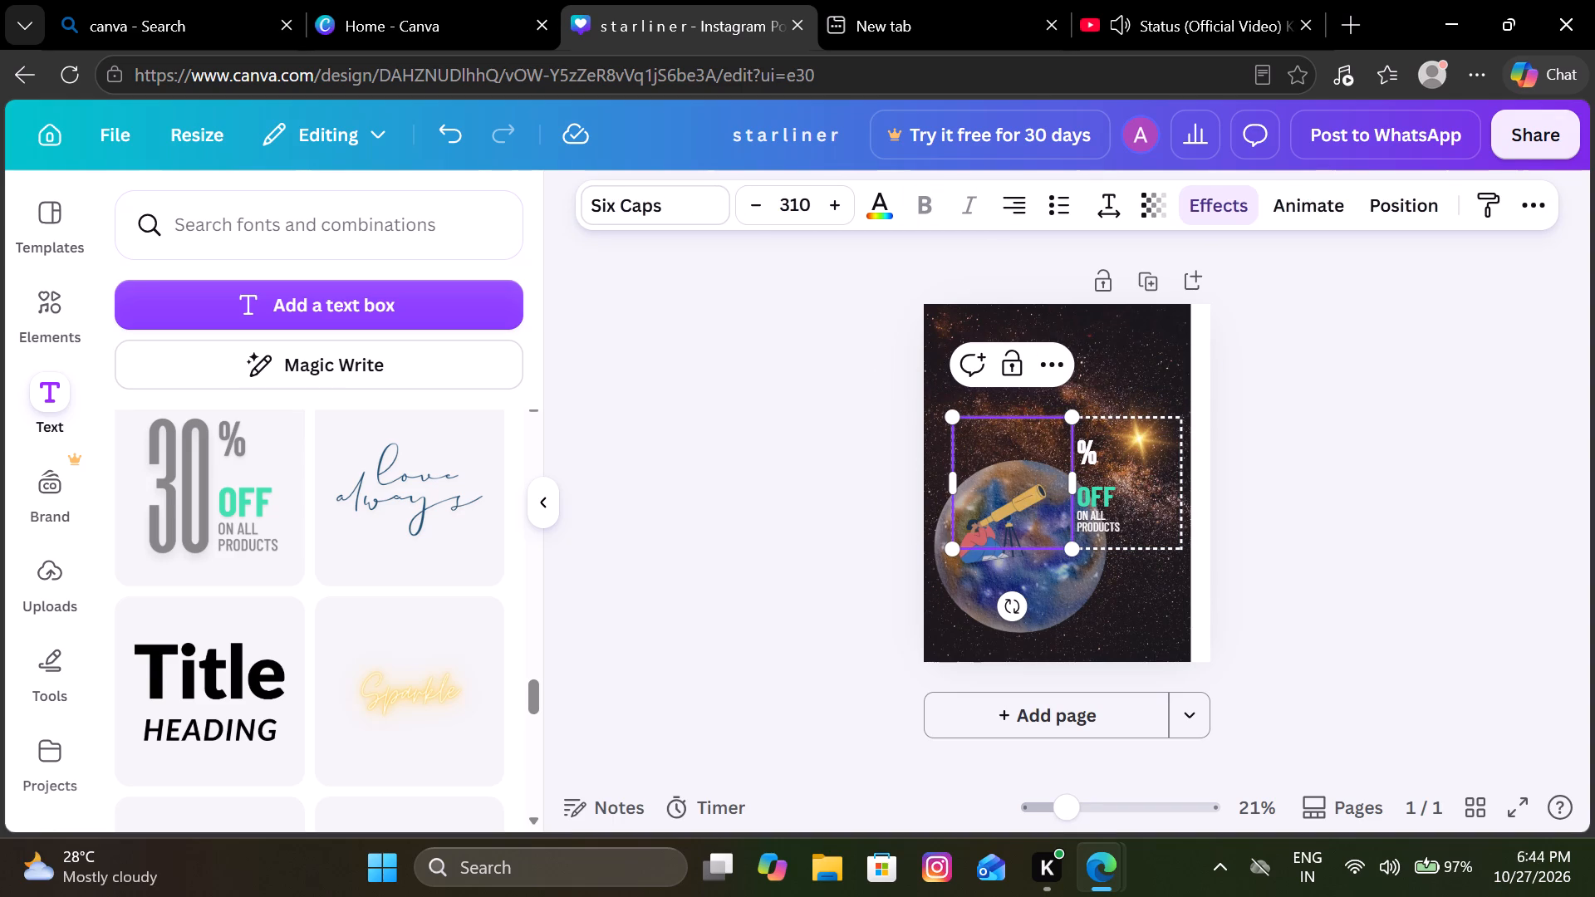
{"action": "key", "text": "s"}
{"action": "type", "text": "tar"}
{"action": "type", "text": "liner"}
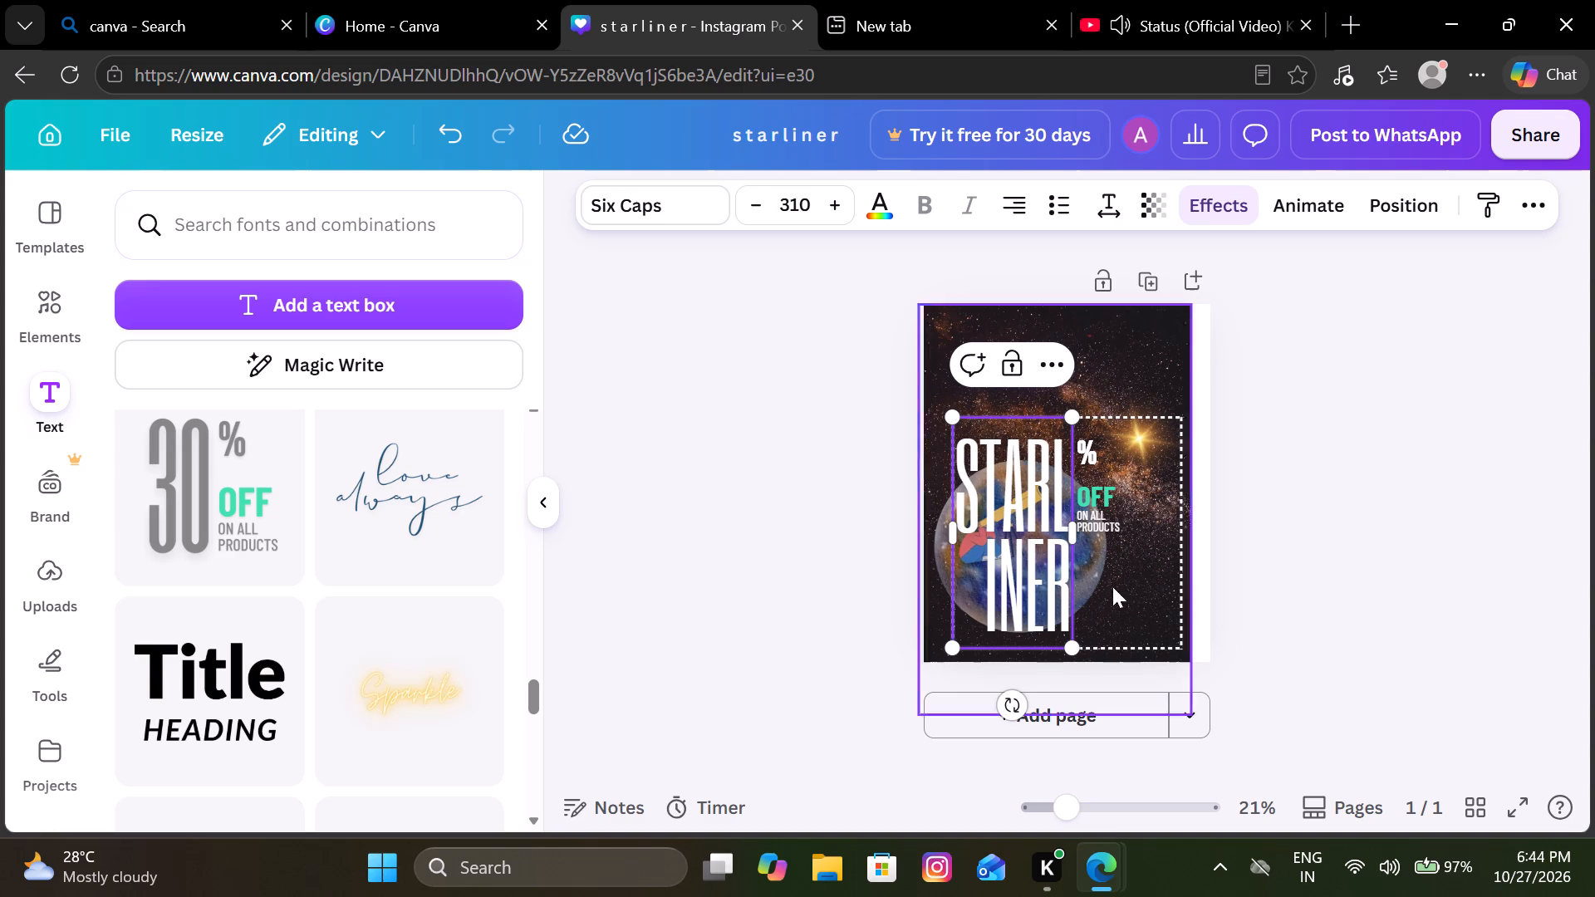
Delete the green OFF text and the ON ALL PRODUCTS line from the text combination.
{"action": "left_click", "coordinate": [1101, 502]}
{"action": "left_click", "coordinate": [1190, 419]}
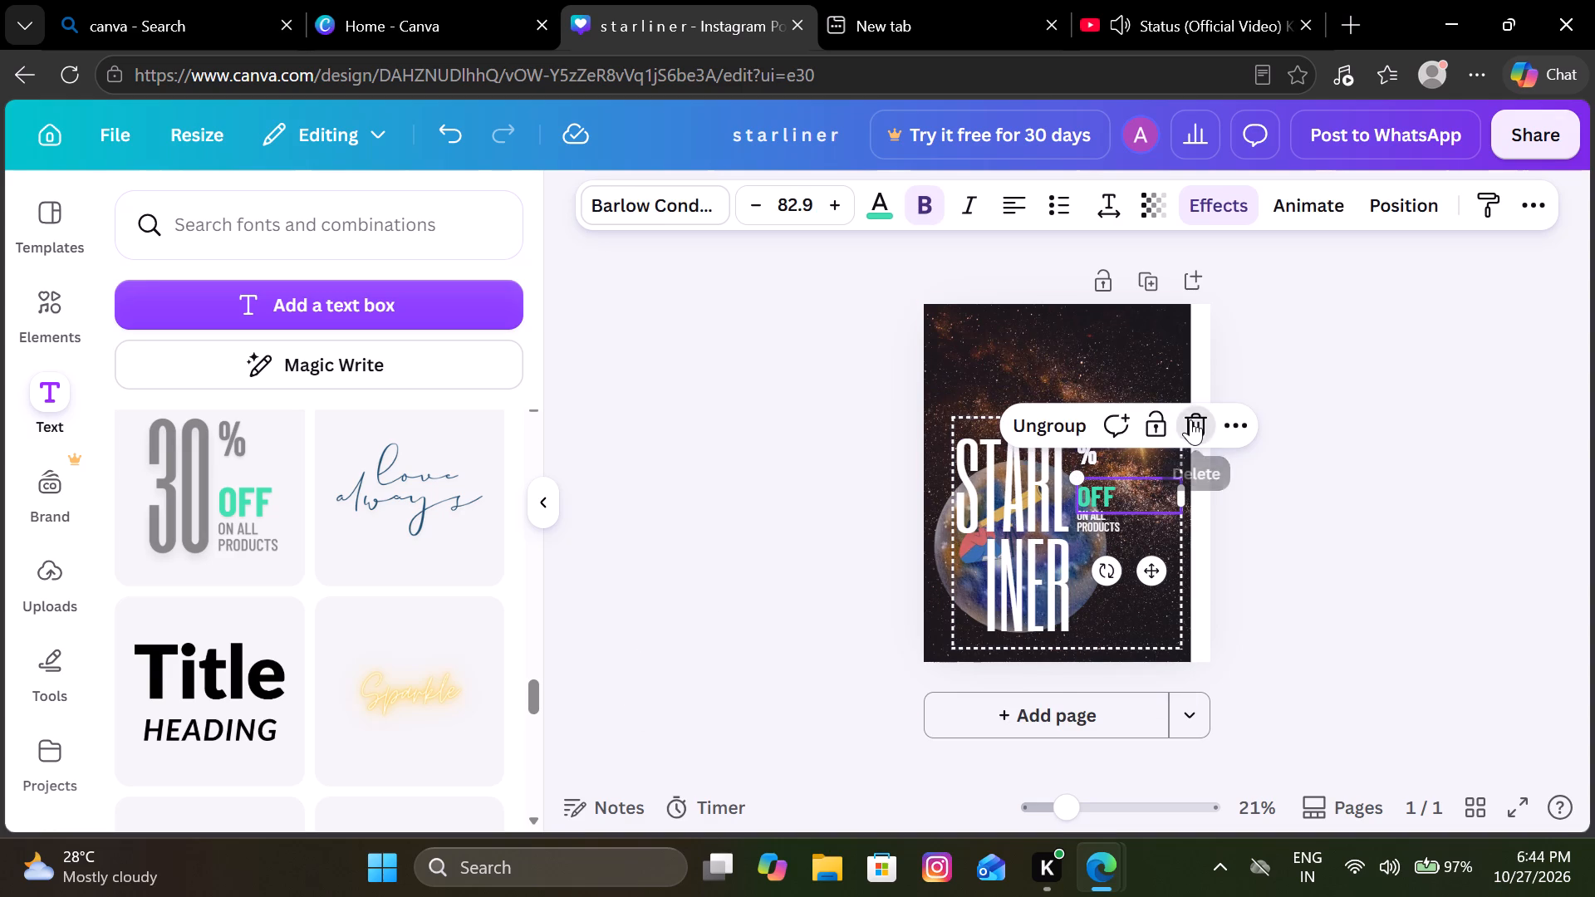
{"action": "left_click", "coordinate": [1100, 522]}
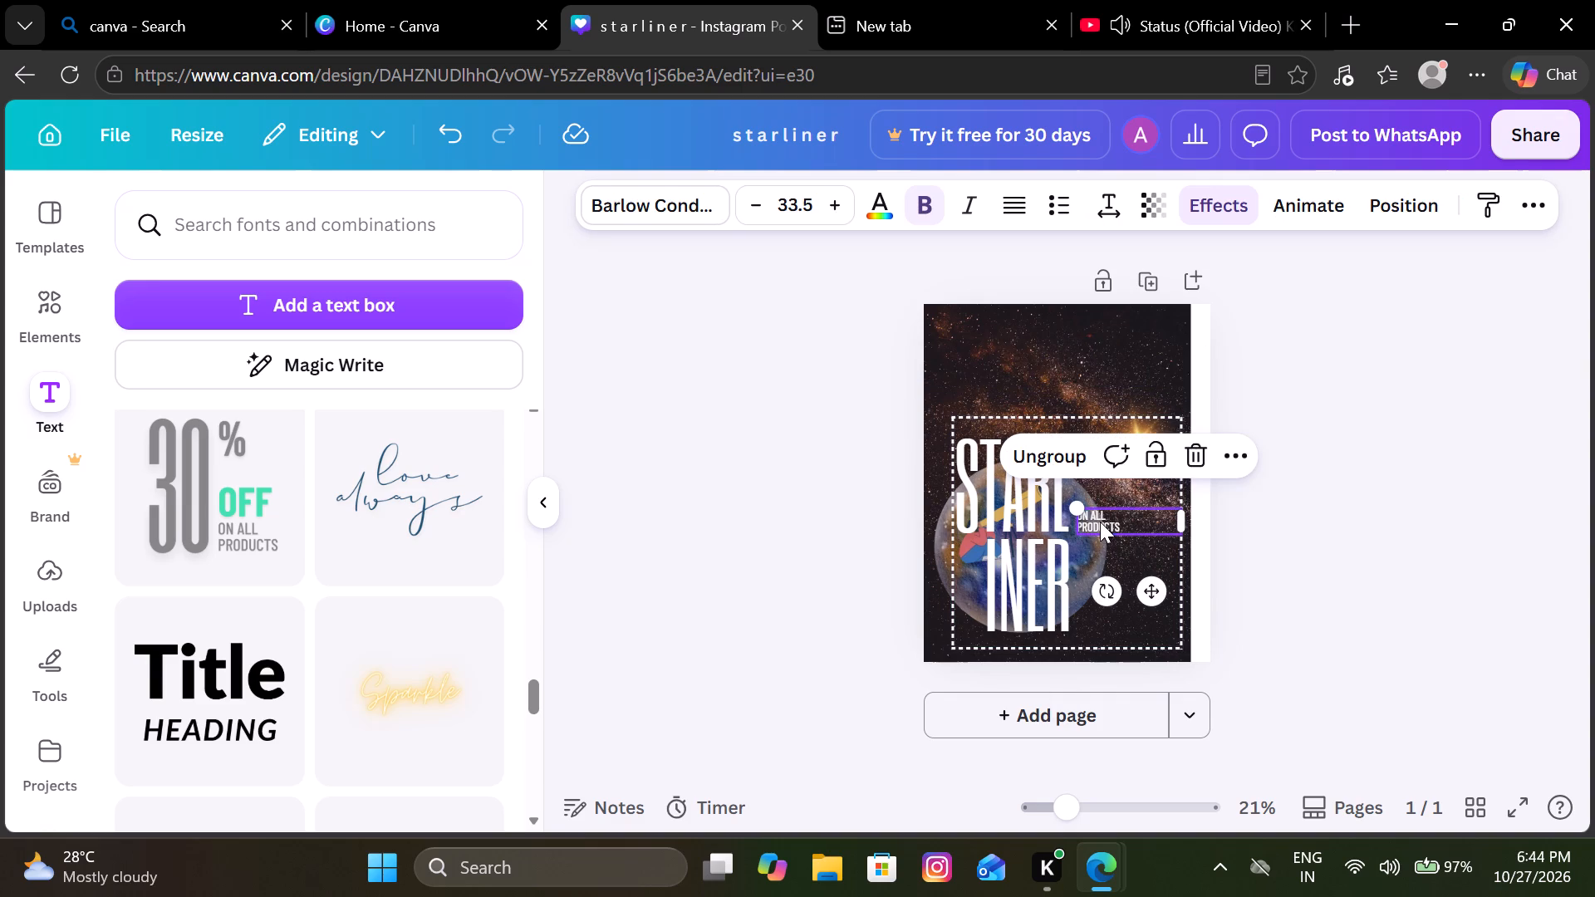
{"action": "left_click", "coordinate": [1185, 454]}
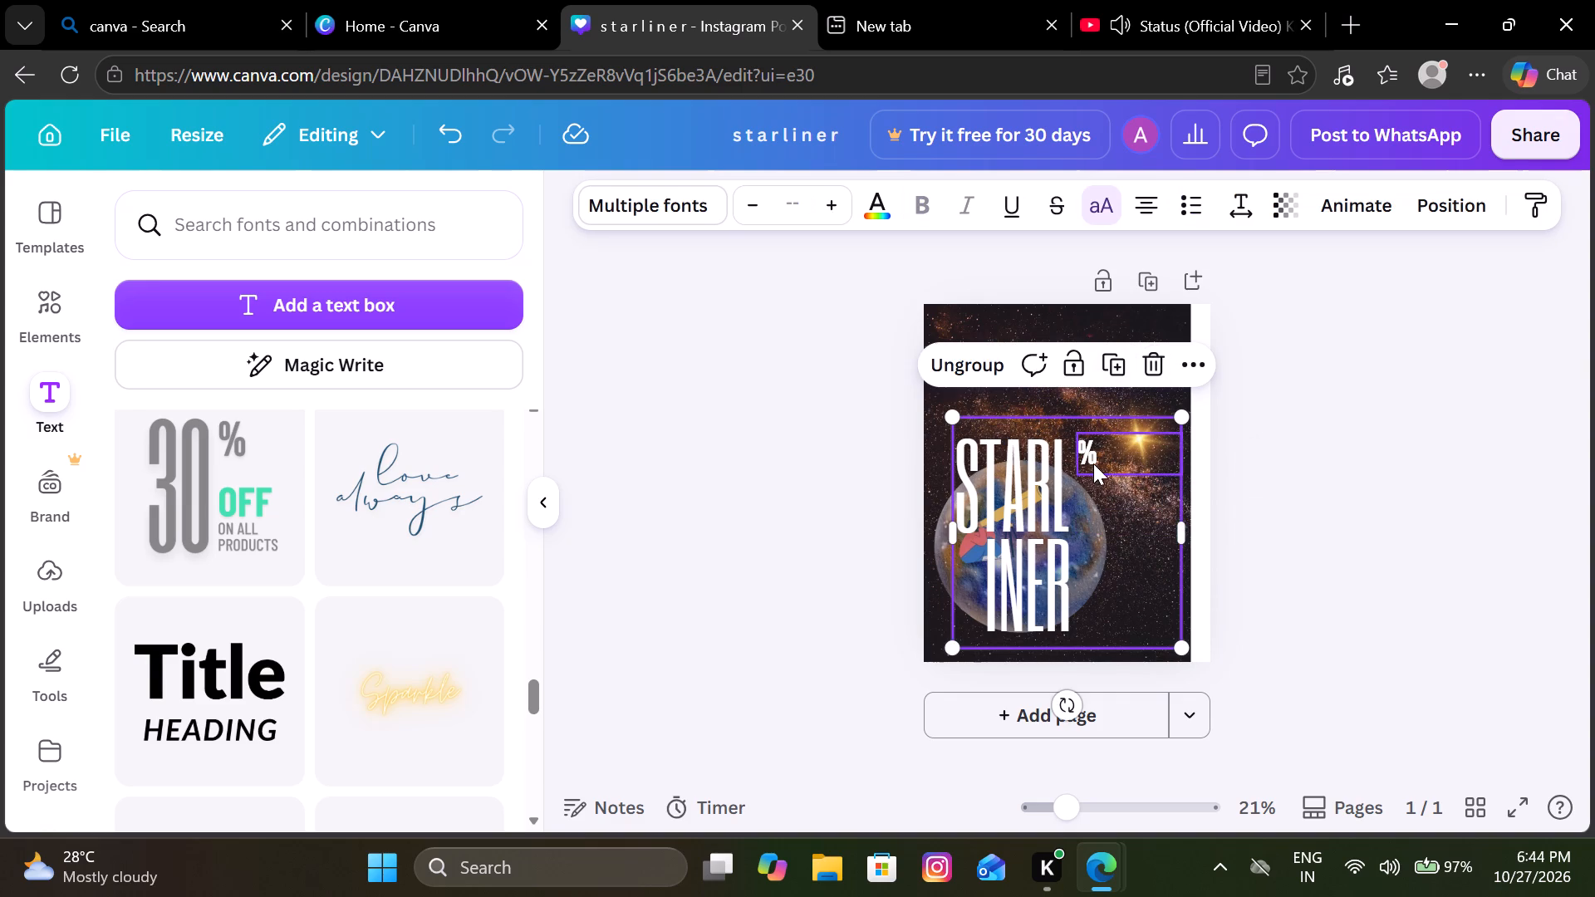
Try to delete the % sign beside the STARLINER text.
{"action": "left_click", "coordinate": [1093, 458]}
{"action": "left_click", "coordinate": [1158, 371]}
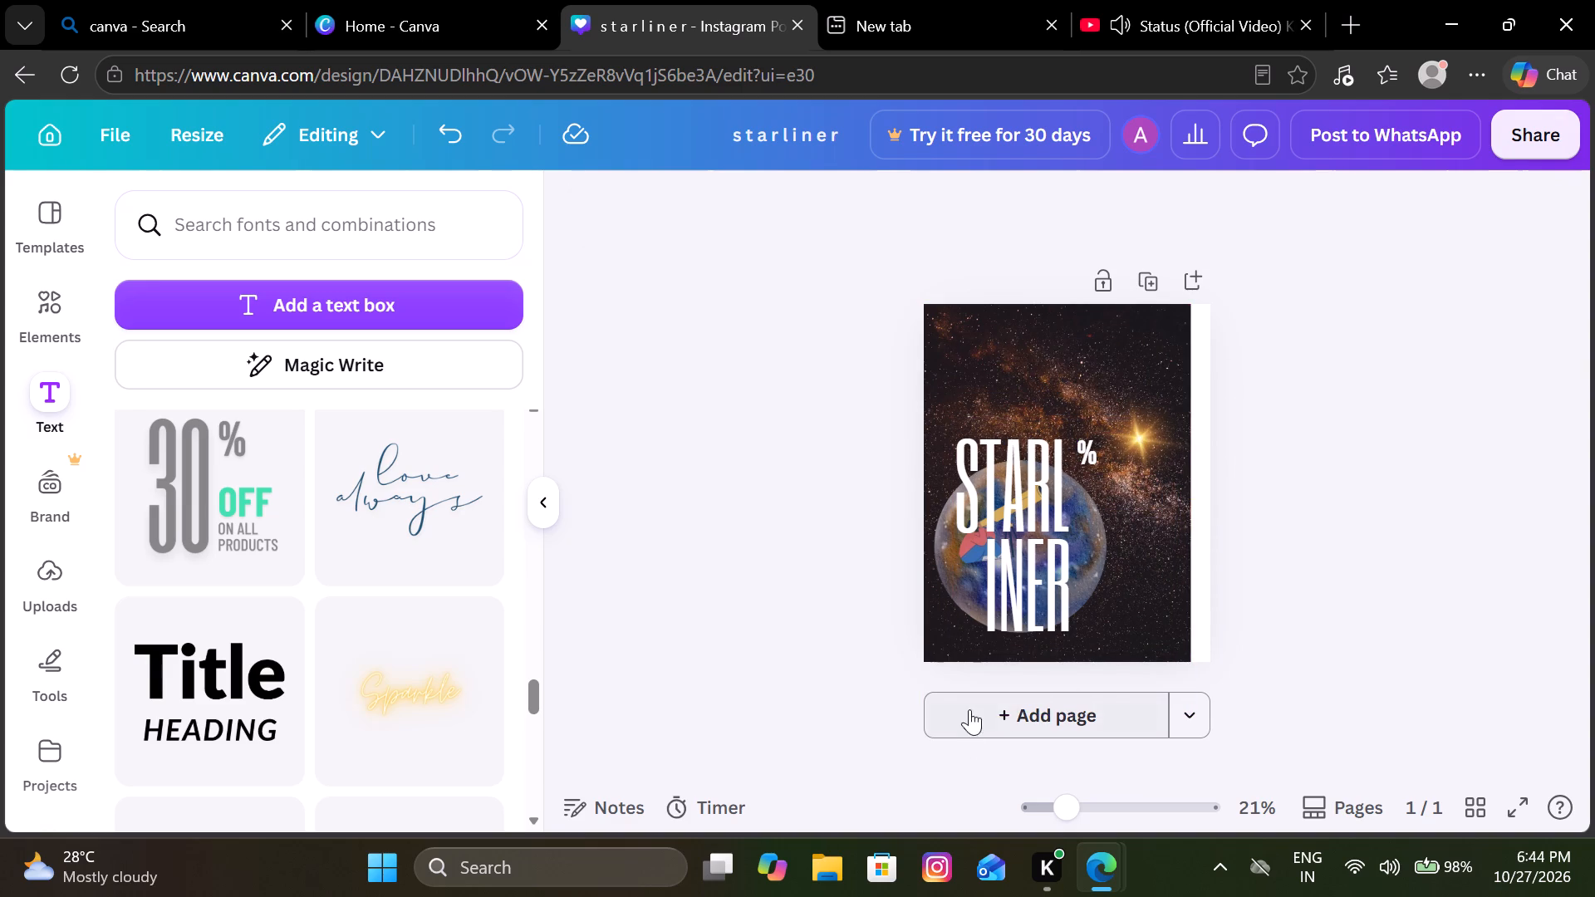
Shrink the STARLINER text group to font size 155 and widen it so the word fits on one line.
{"action": "left_click", "coordinate": [1018, 550]}
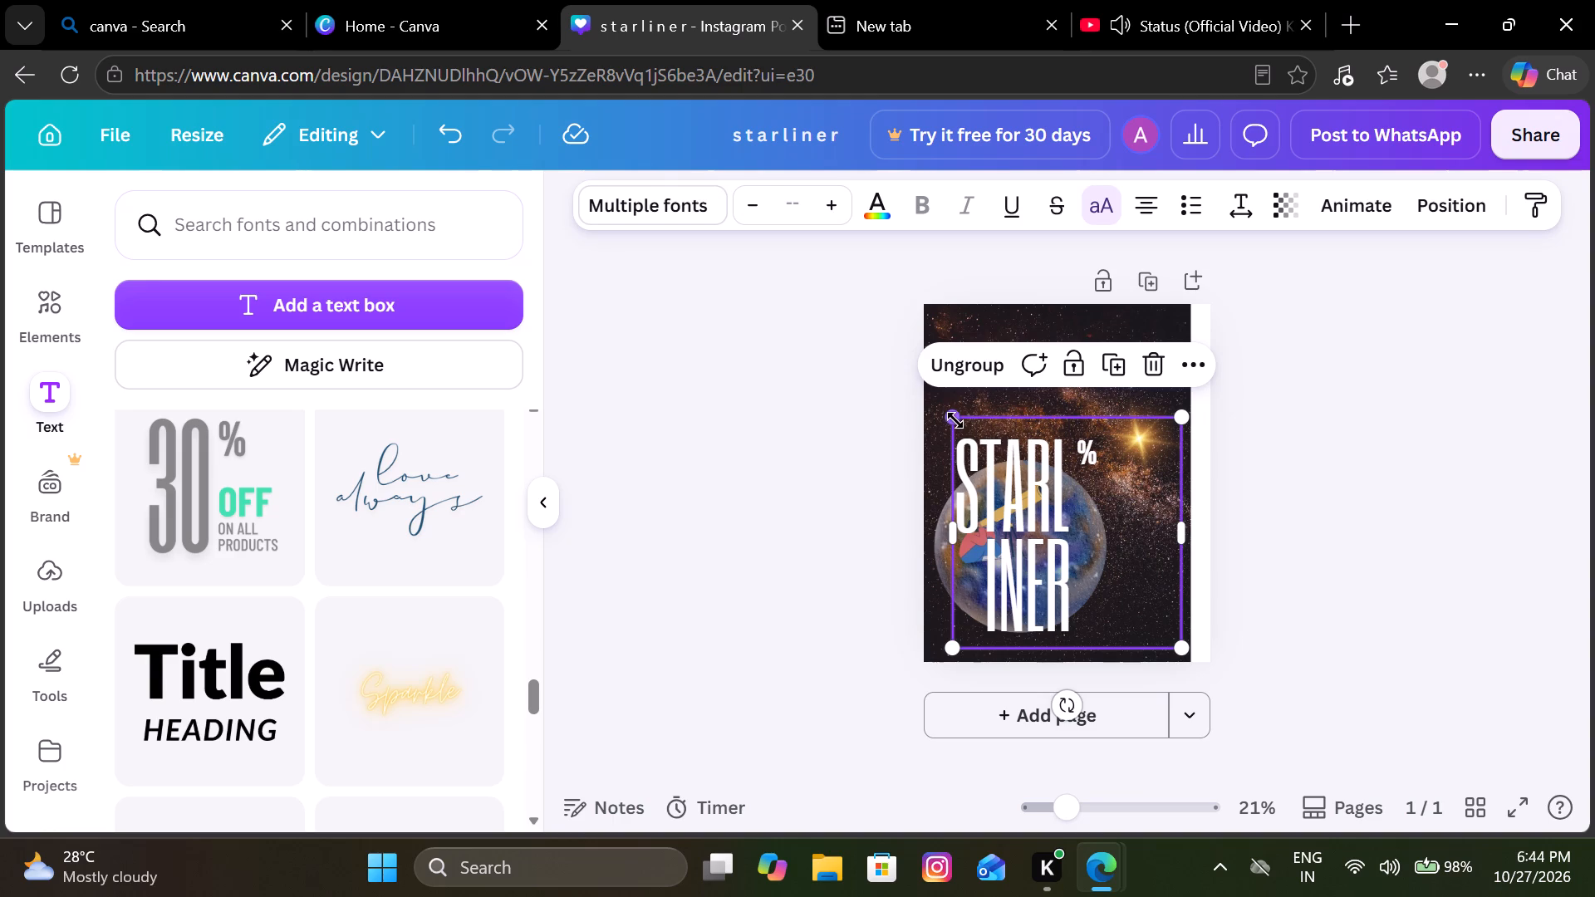
{"action": "left_click_drag", "start_coordinate": [952, 421], "coordinate": [1063, 532]}
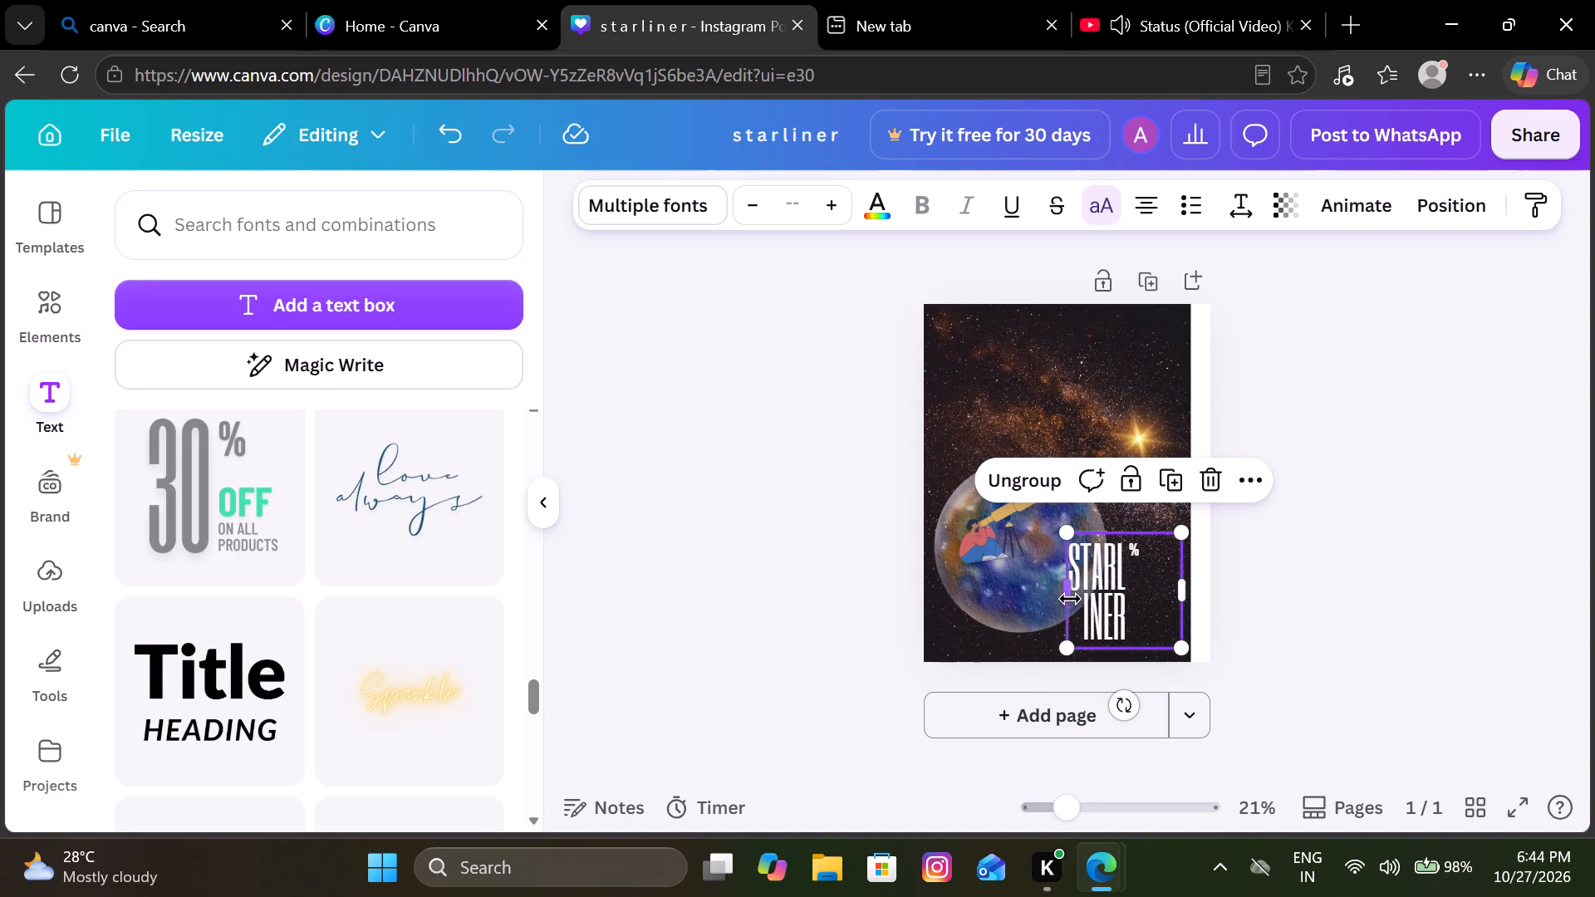
{"action": "left_click_drag", "start_coordinate": [1070, 596], "coordinate": [958, 595]}
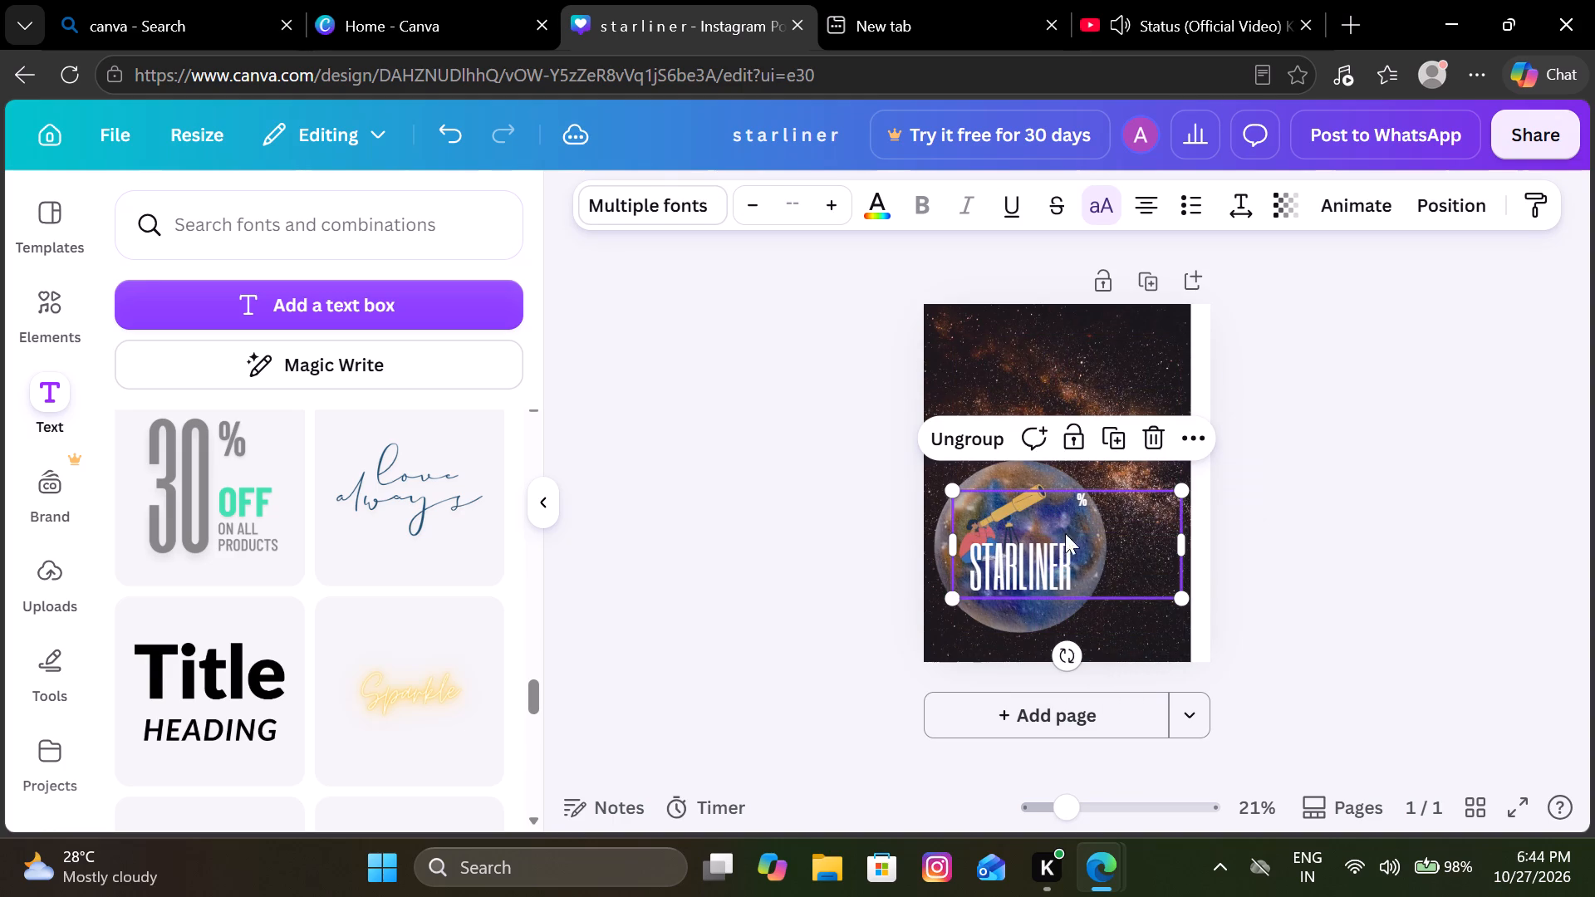
Delete the leftover "%" part from the STARLINER text group.
{"action": "left_click", "coordinate": [1080, 499]}
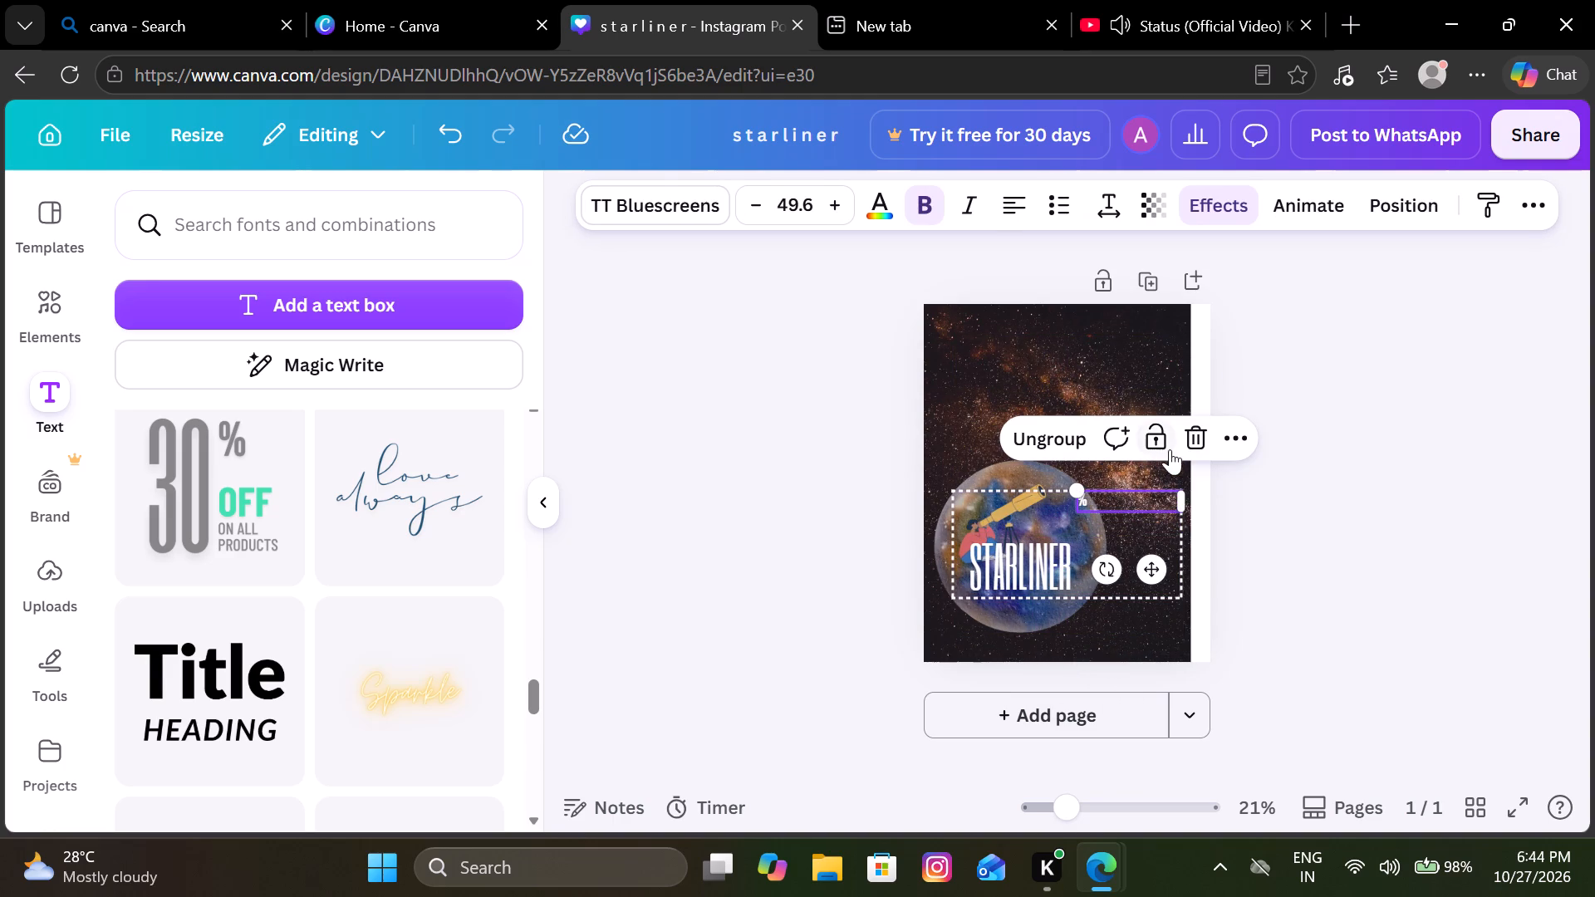
{"action": "left_click", "coordinate": [1188, 448]}
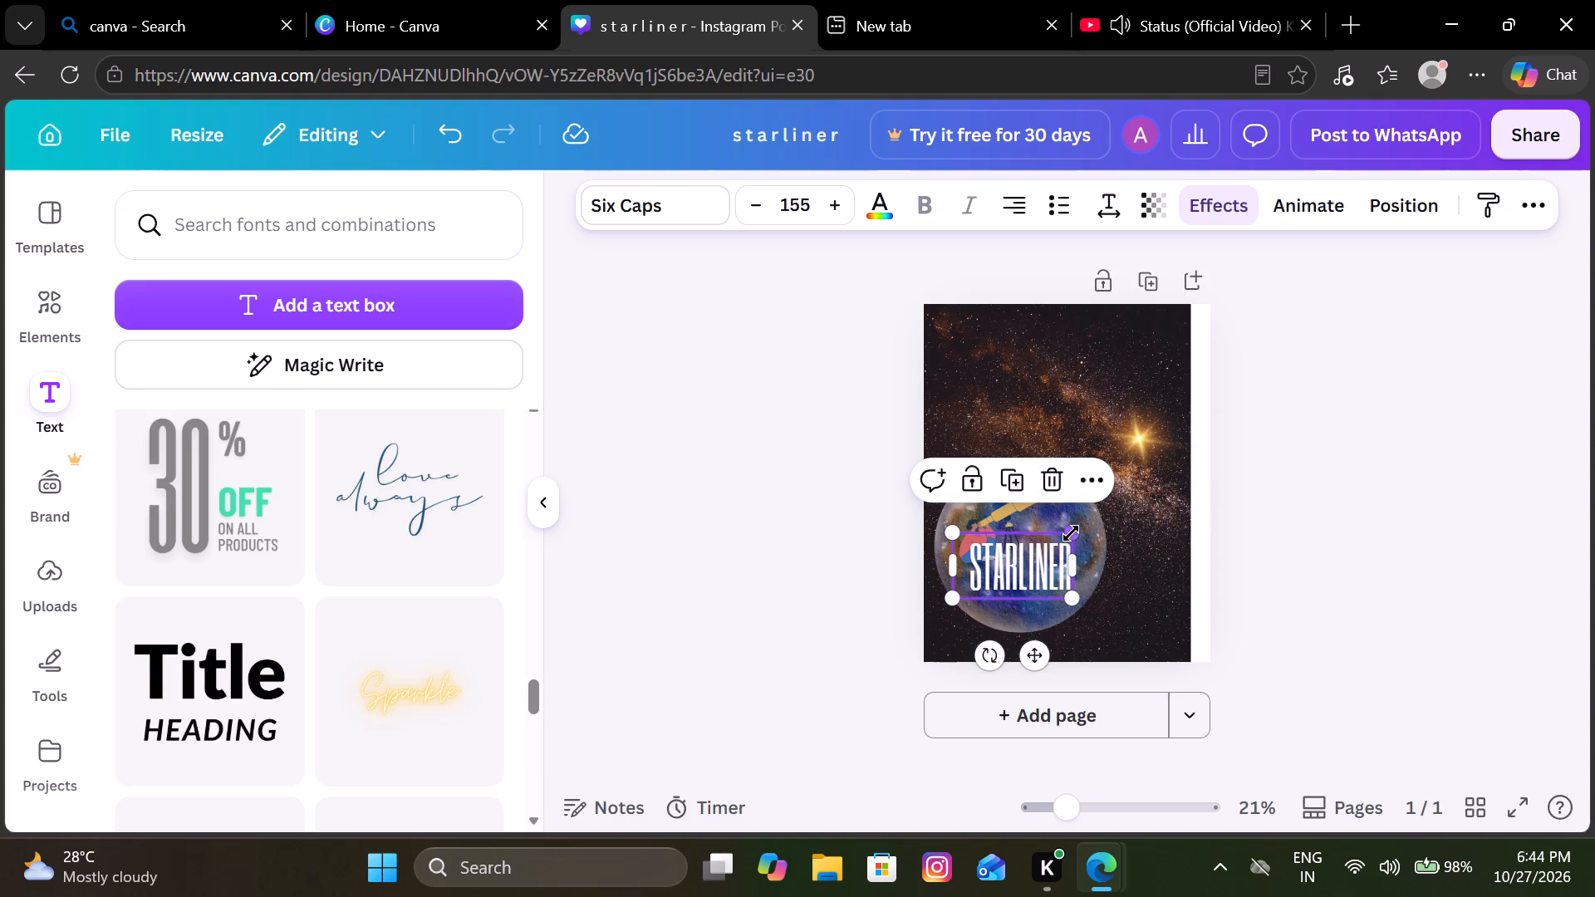
Increase the letter spacing of the STARLINER title so its letters stand clearly apart.
{"action": "left_click", "coordinate": [1114, 194]}
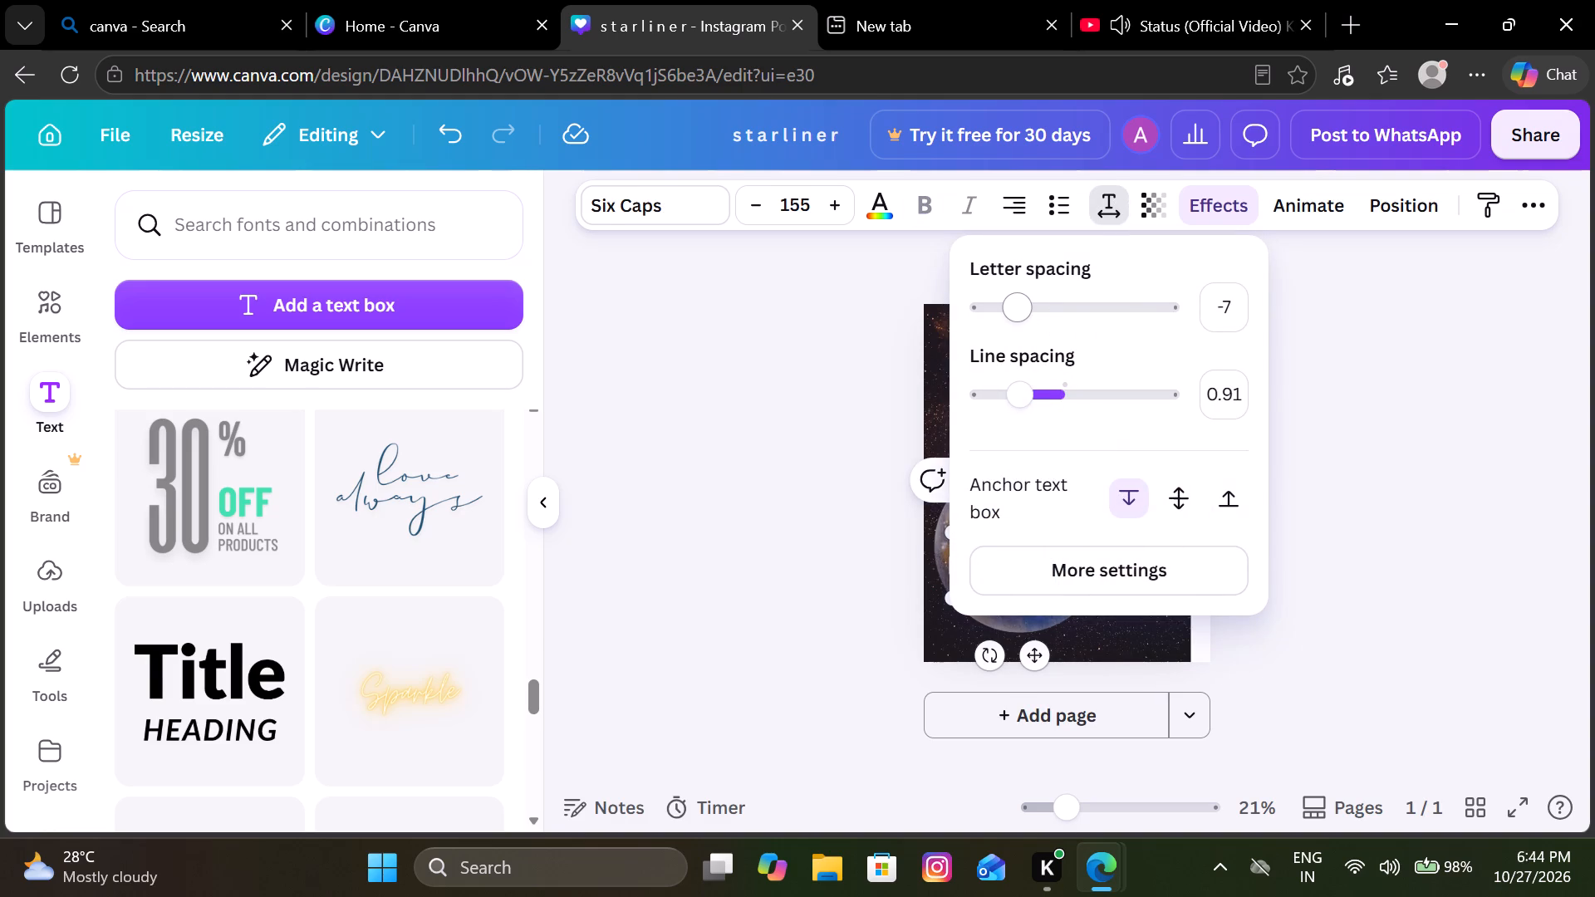
{"action": "left_click_drag", "start_coordinate": [1029, 309], "coordinate": [1041, 308]}
{"action": "left_click", "coordinate": [760, 420]}
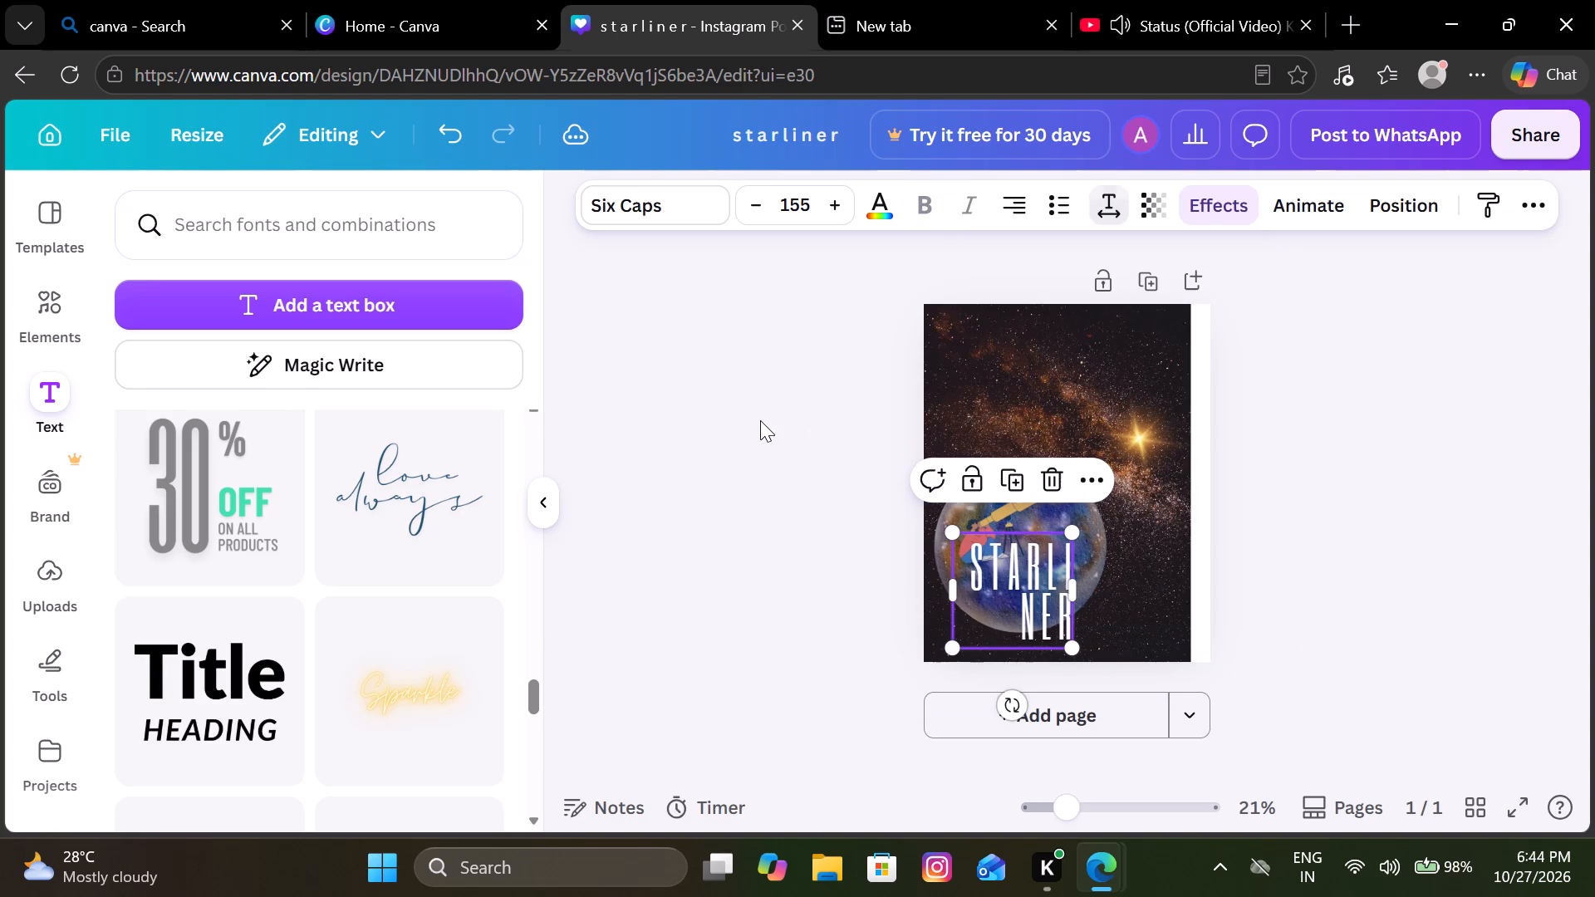
Widen the STARLINER text box to about 762 so the spaced-out title fits on one line.
{"action": "left_click", "coordinate": [1065, 593]}
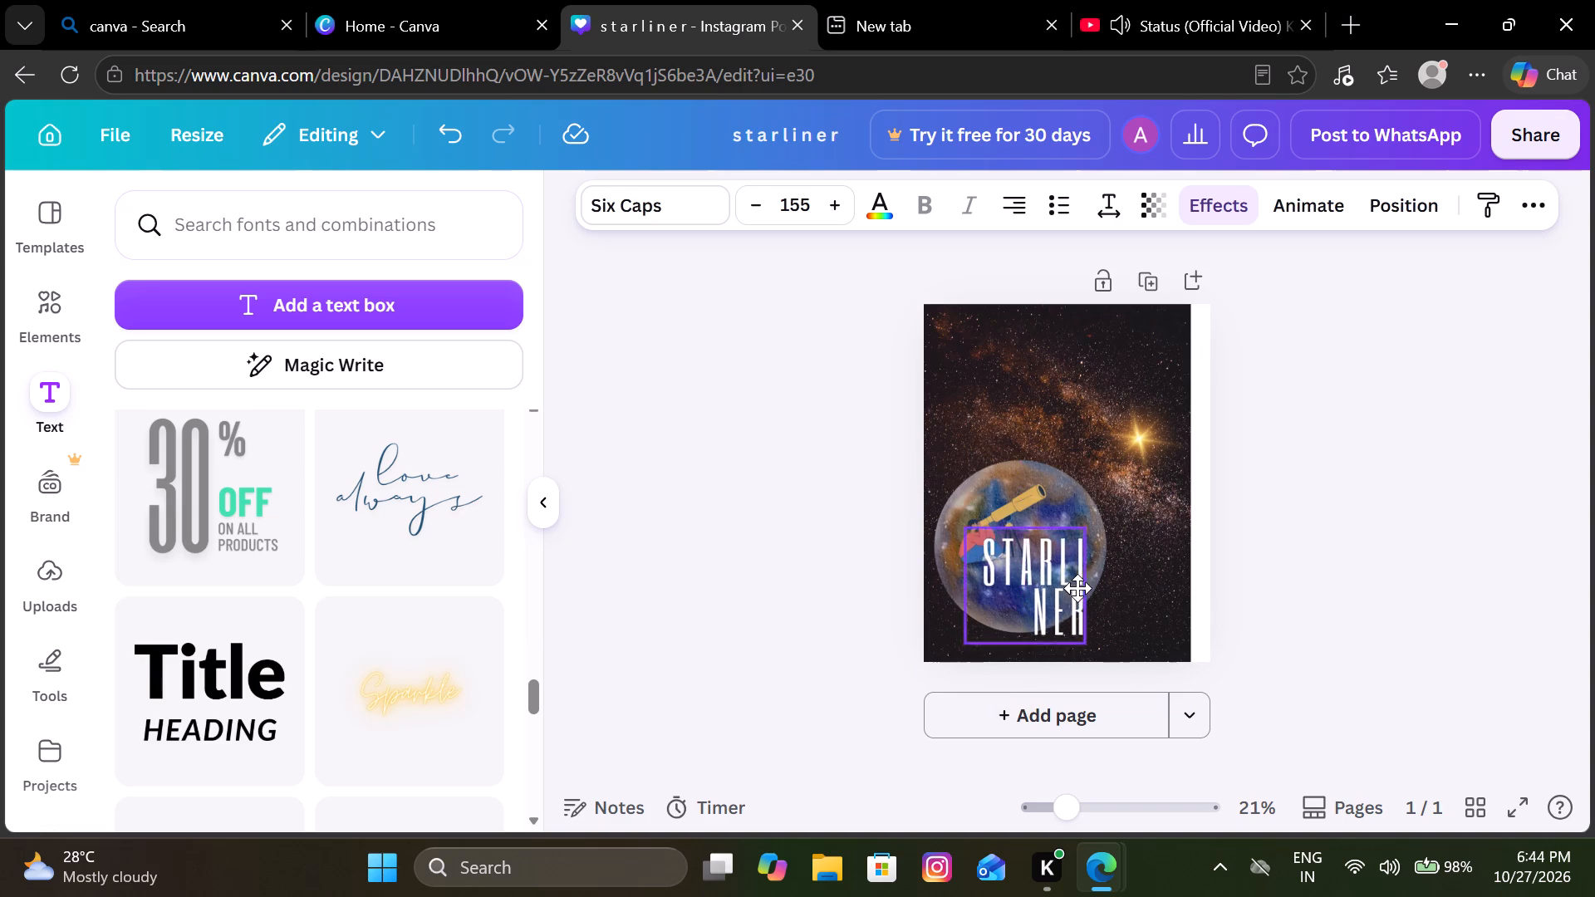
{"action": "double_click", "coordinate": [1070, 591]}
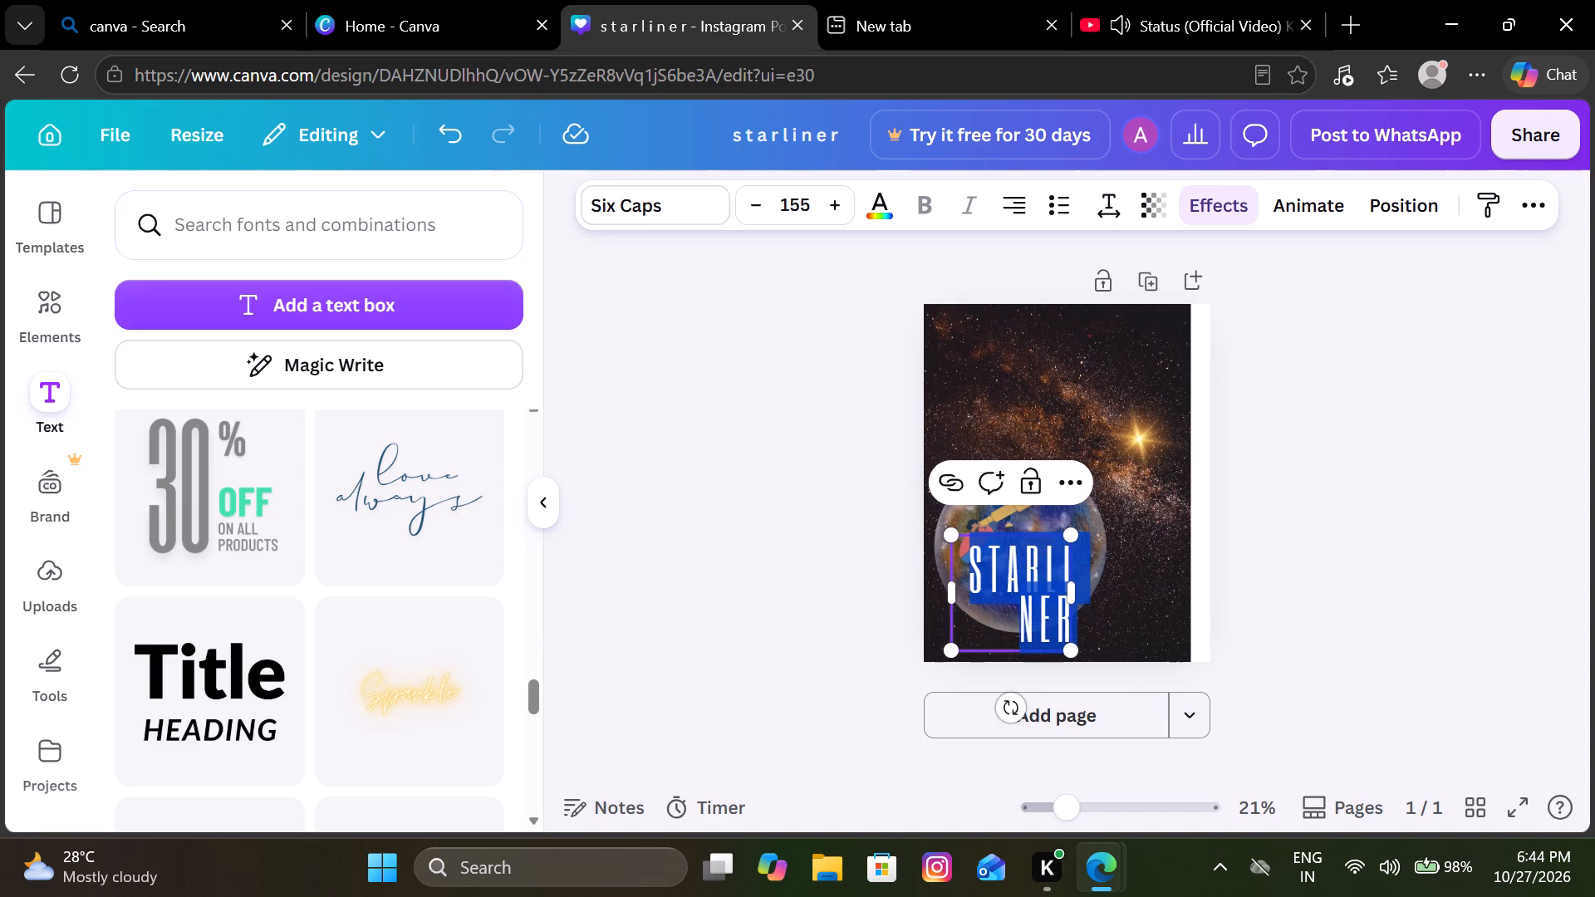
{"action": "left_click", "coordinate": [1386, 513]}
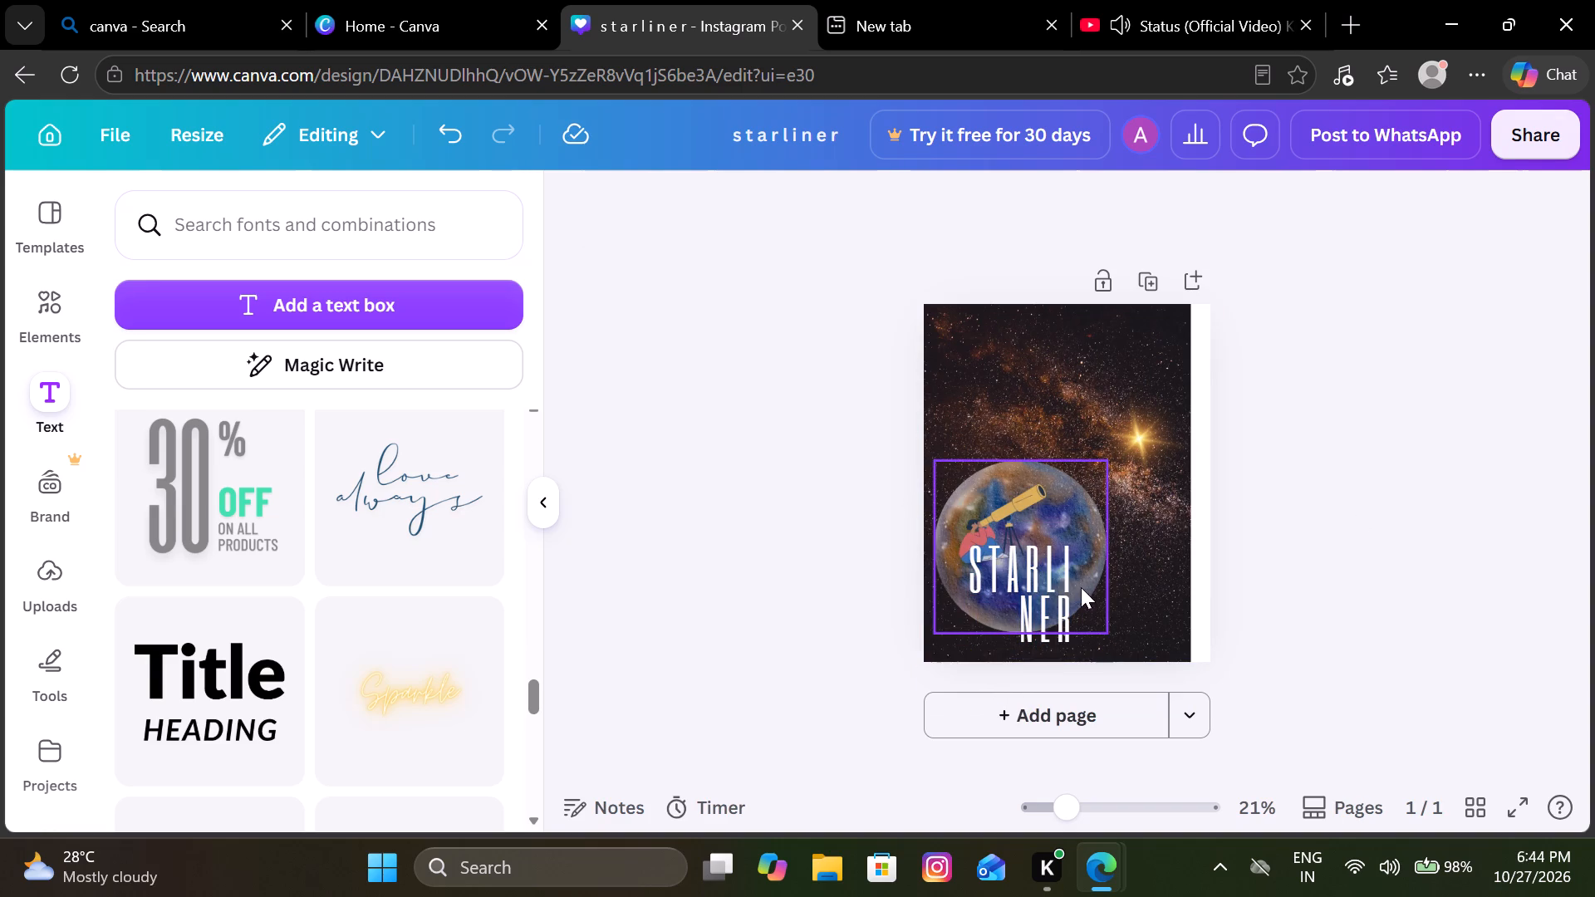
{"action": "left_click", "coordinate": [1043, 591]}
{"action": "left_click_drag", "start_coordinate": [1073, 592], "coordinate": [1093, 586]}
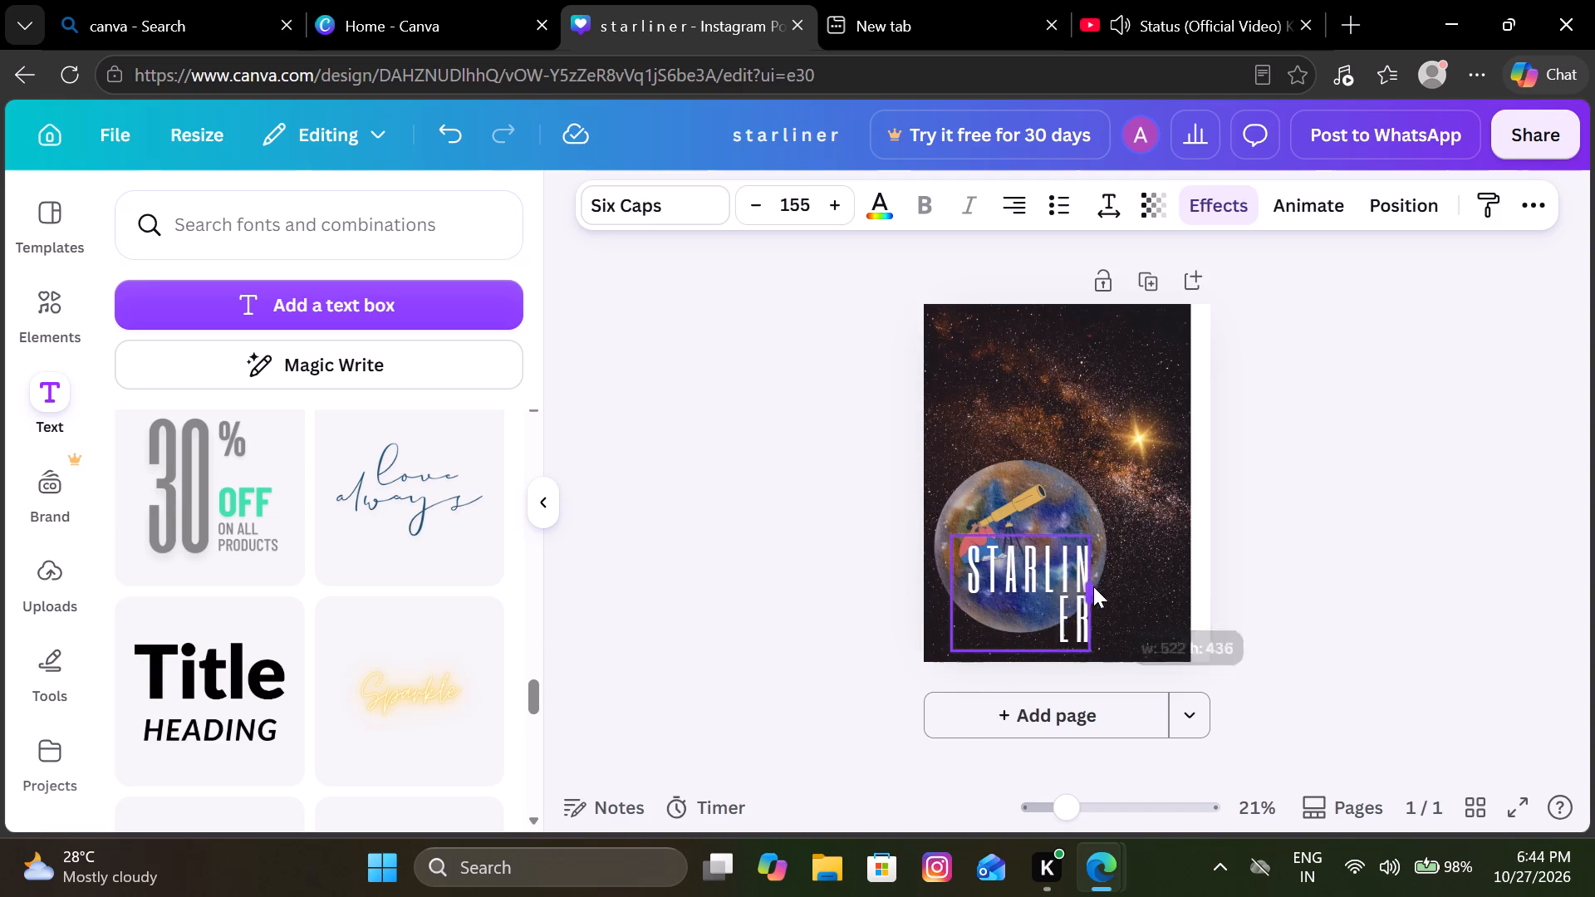
{"action": "left_click_drag", "start_coordinate": [1093, 586], "coordinate": [1156, 565]}
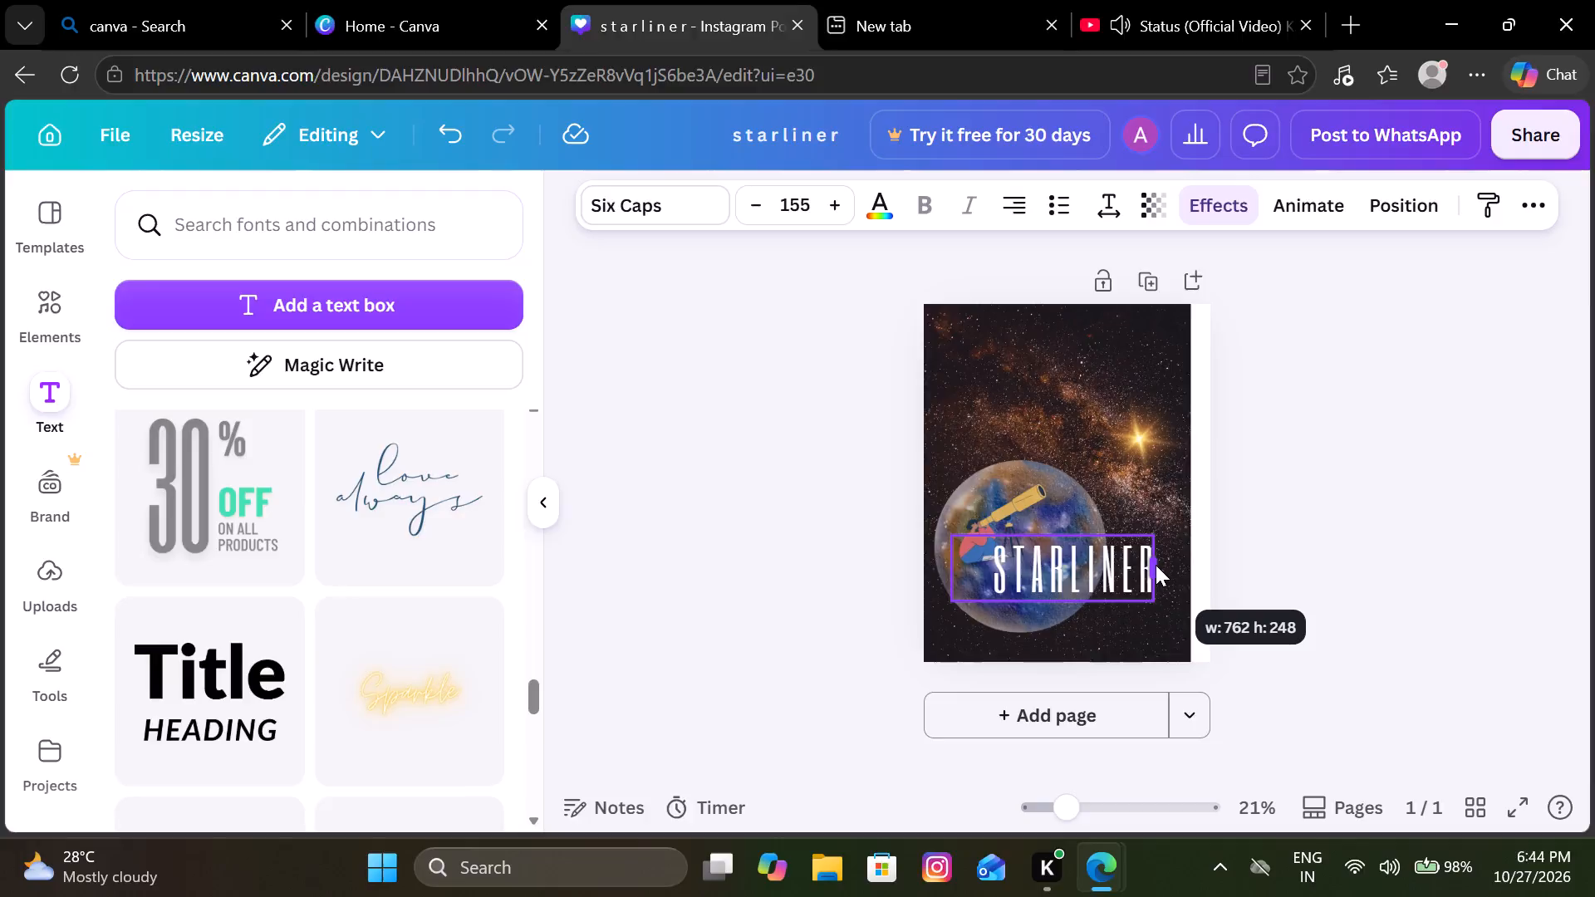
Move the STARLINER title to the top of the poster above the planet and enlarge it to font size 181.
{"action": "left_click_drag", "start_coordinate": [1156, 565], "coordinate": [1155, 565]}
{"action": "left_click_drag", "start_coordinate": [1082, 561], "coordinate": [1067, 355]}
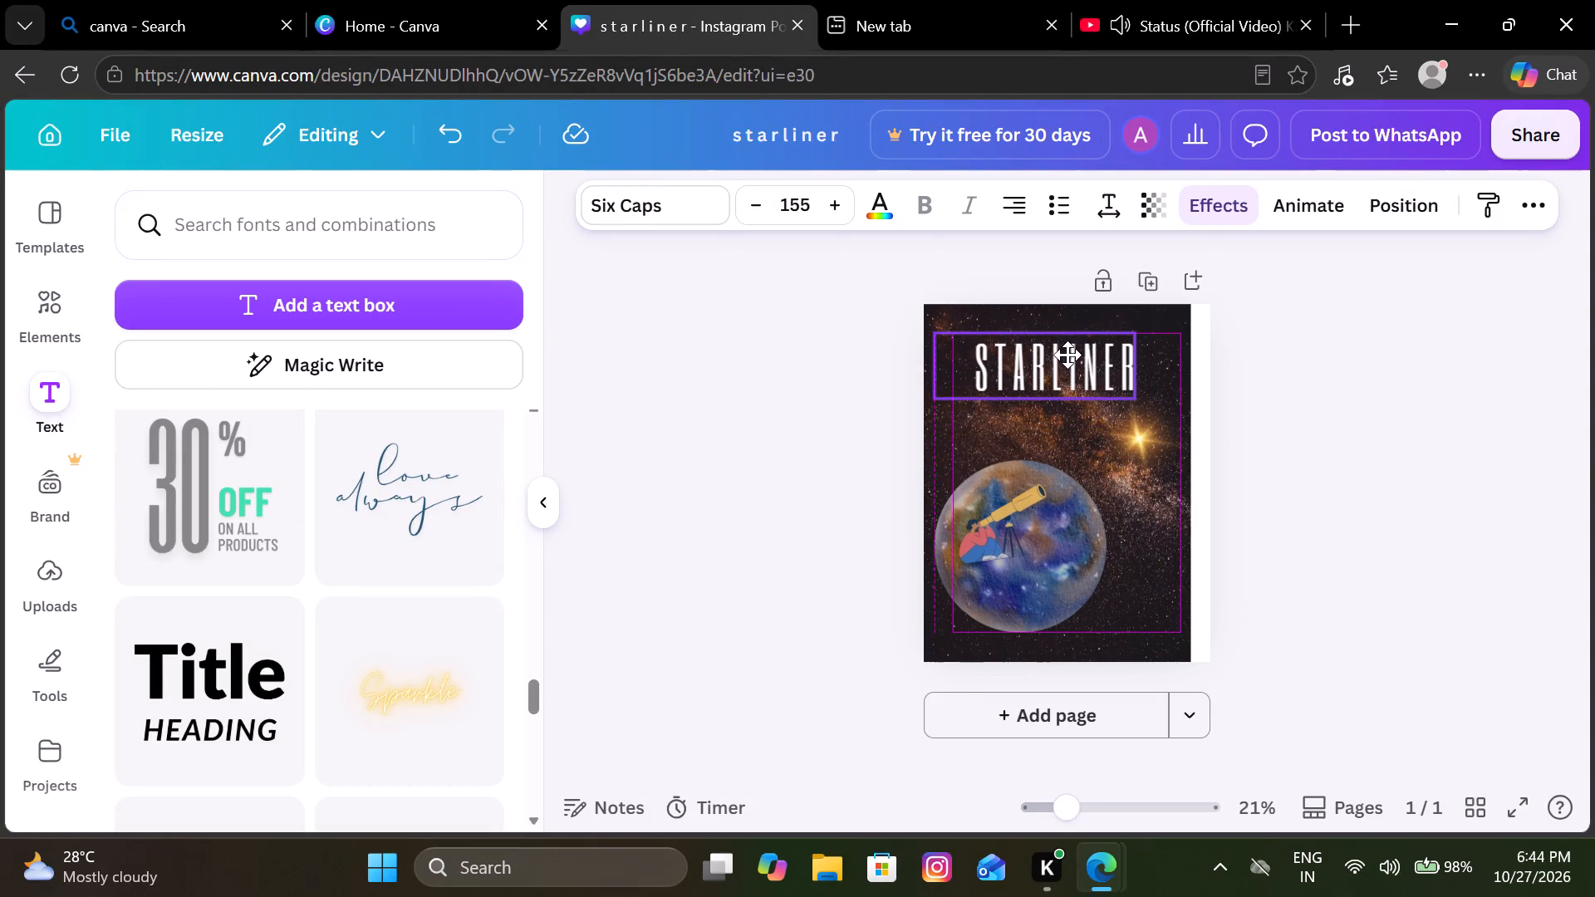
{"action": "left_click_drag", "start_coordinate": [1067, 355], "coordinate": [1074, 353]}
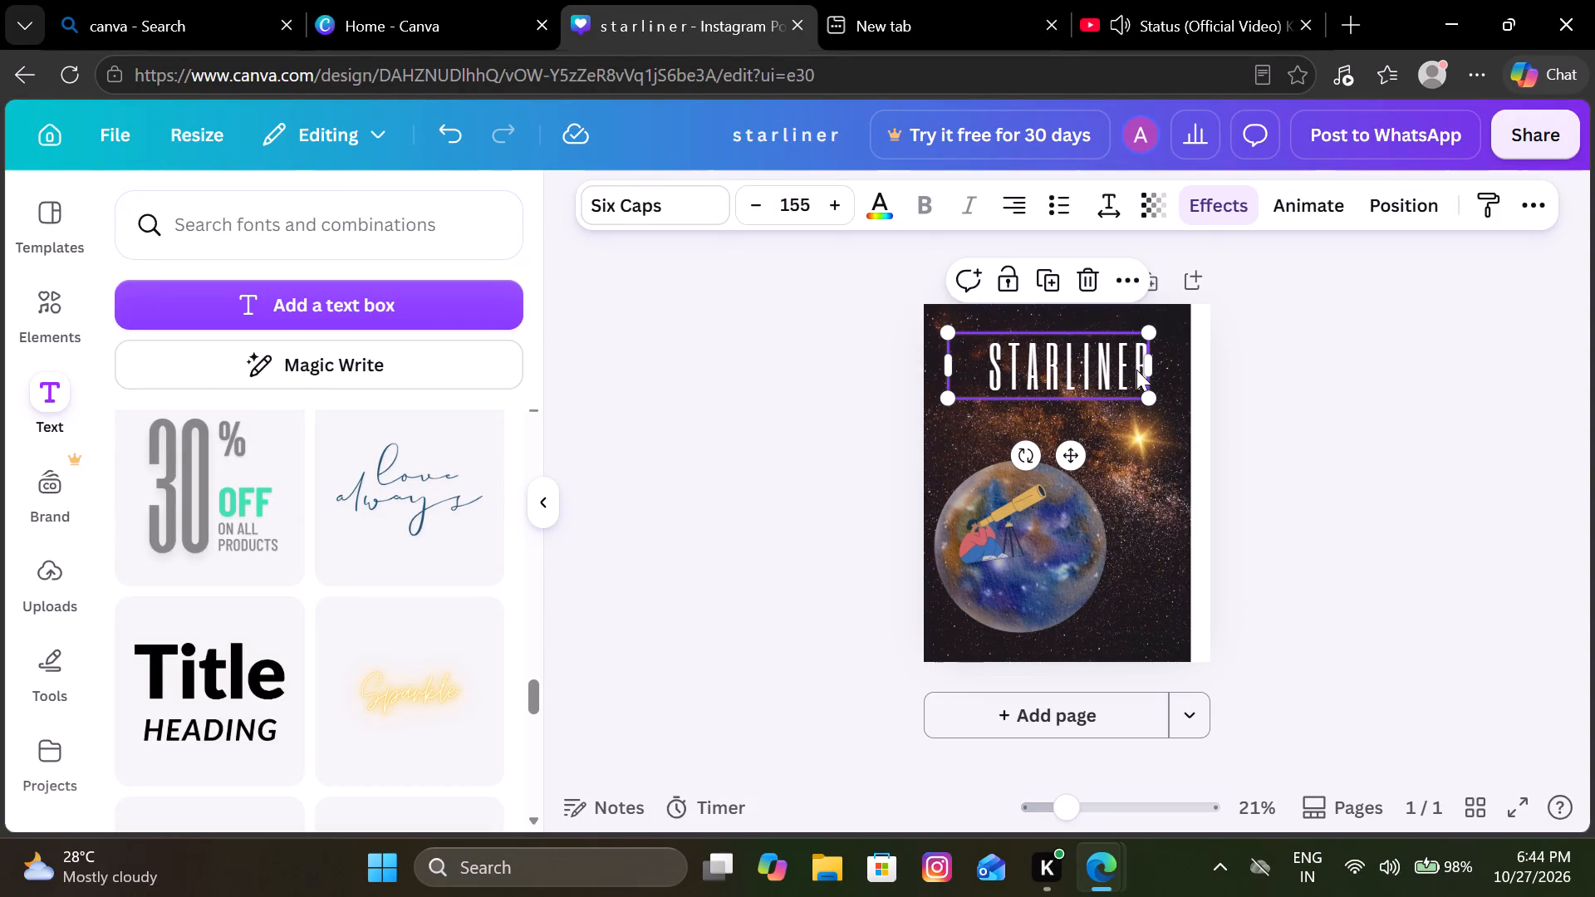
{"action": "left_click_drag", "start_coordinate": [1150, 400], "coordinate": [1181, 417]}
{"action": "left_click_drag", "start_coordinate": [1124, 386], "coordinate": [1097, 375]}
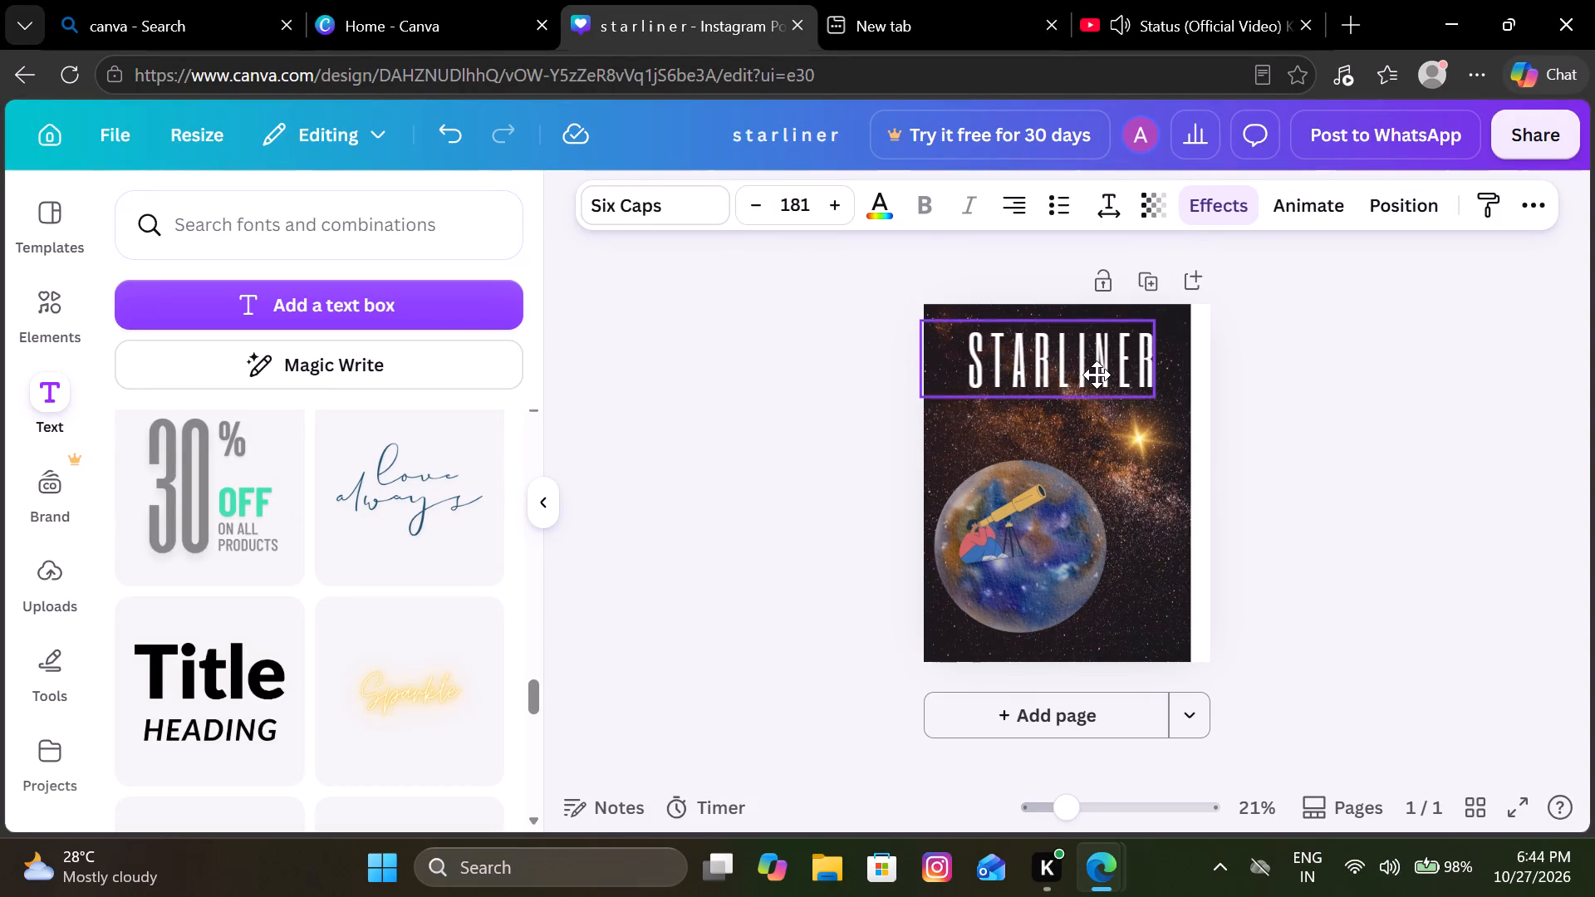
{"action": "left_click_drag", "start_coordinate": [1097, 375], "coordinate": [1105, 395]}
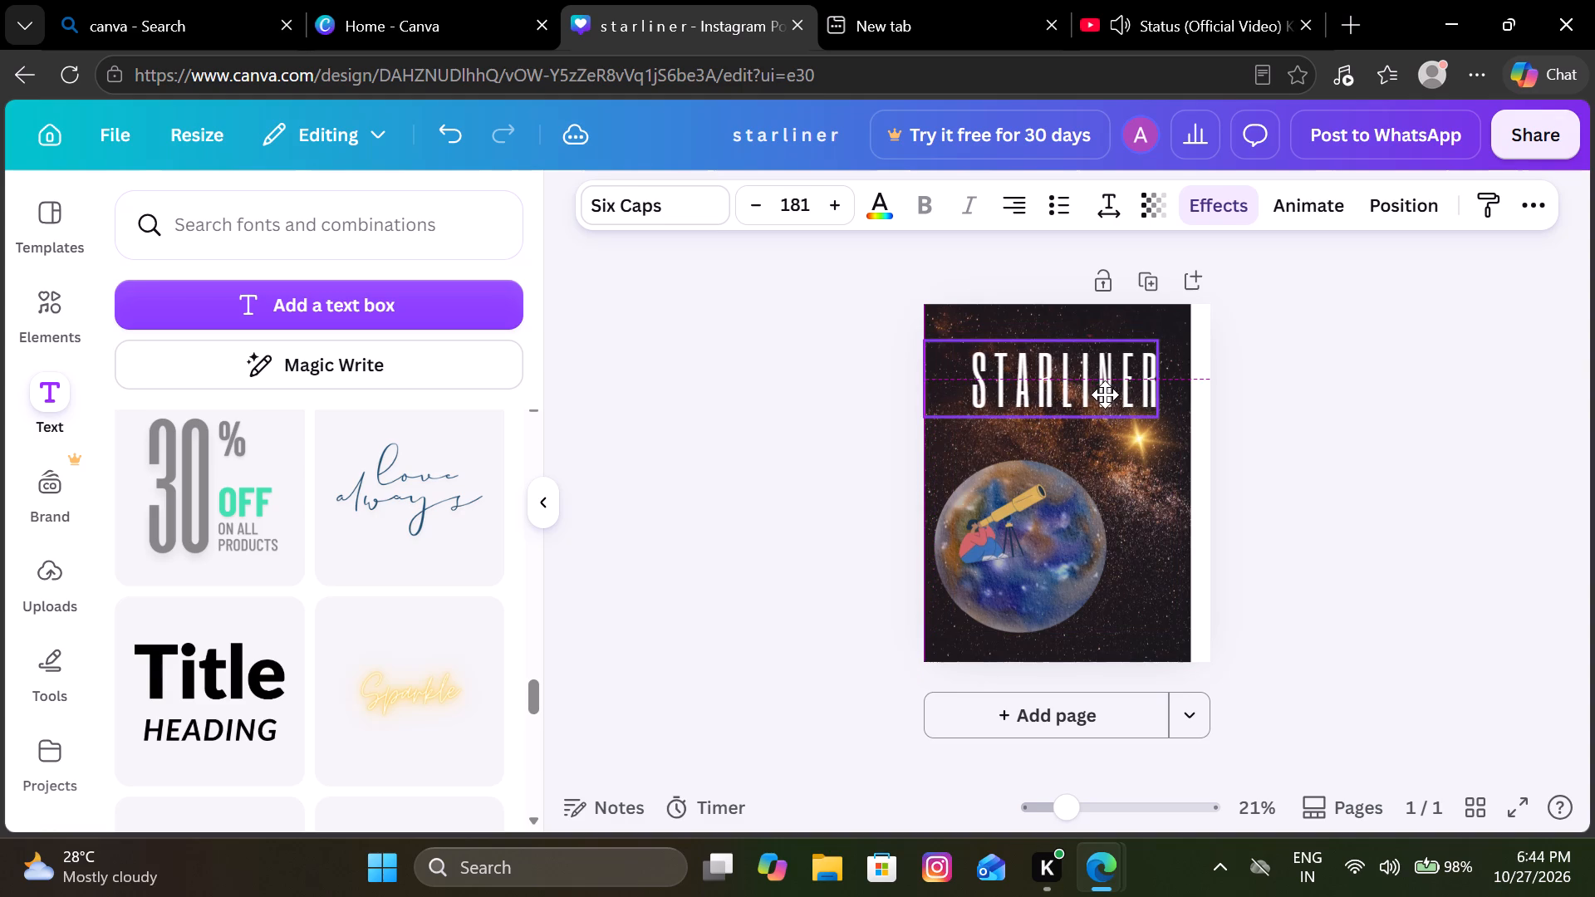
{"action": "left_click_drag", "start_coordinate": [1105, 395], "coordinate": [1100, 385]}
{"action": "left_click", "coordinate": [801, 488]}
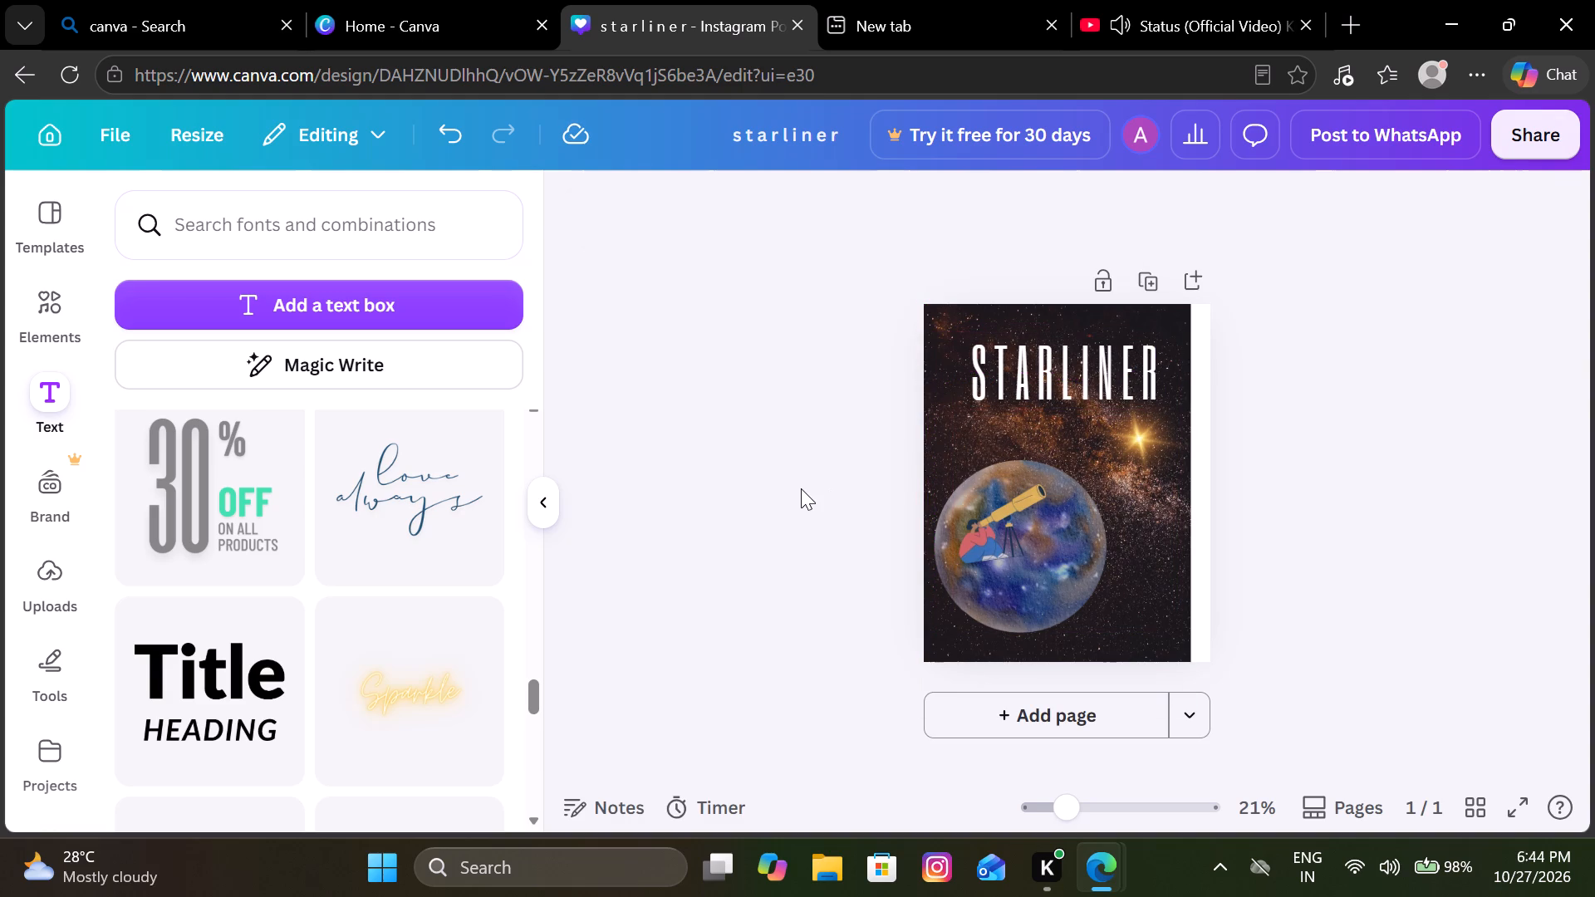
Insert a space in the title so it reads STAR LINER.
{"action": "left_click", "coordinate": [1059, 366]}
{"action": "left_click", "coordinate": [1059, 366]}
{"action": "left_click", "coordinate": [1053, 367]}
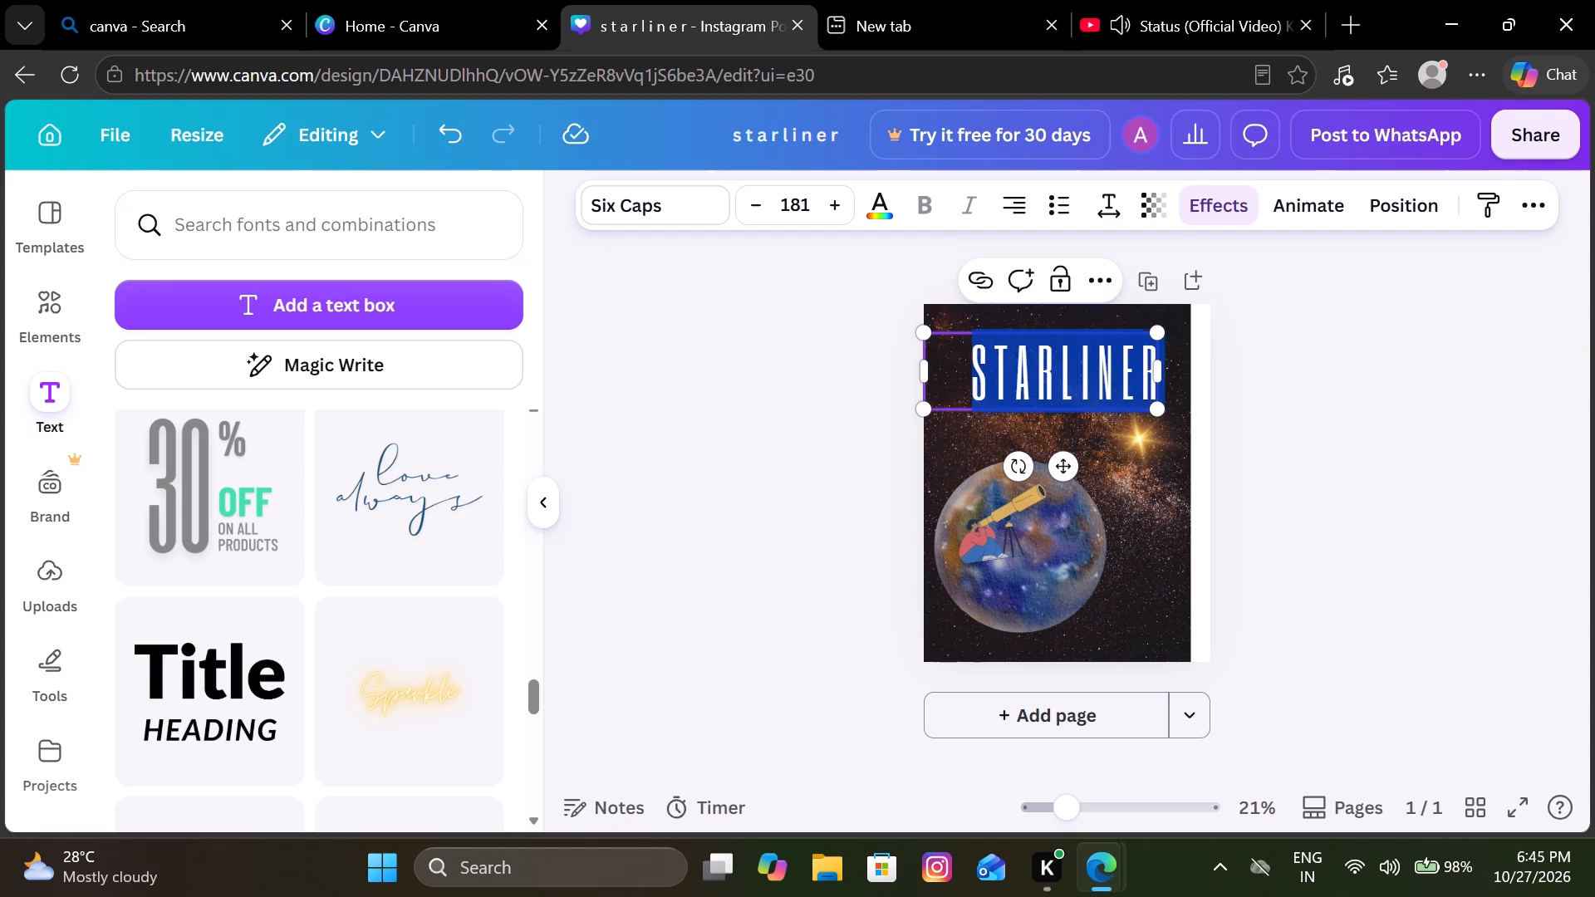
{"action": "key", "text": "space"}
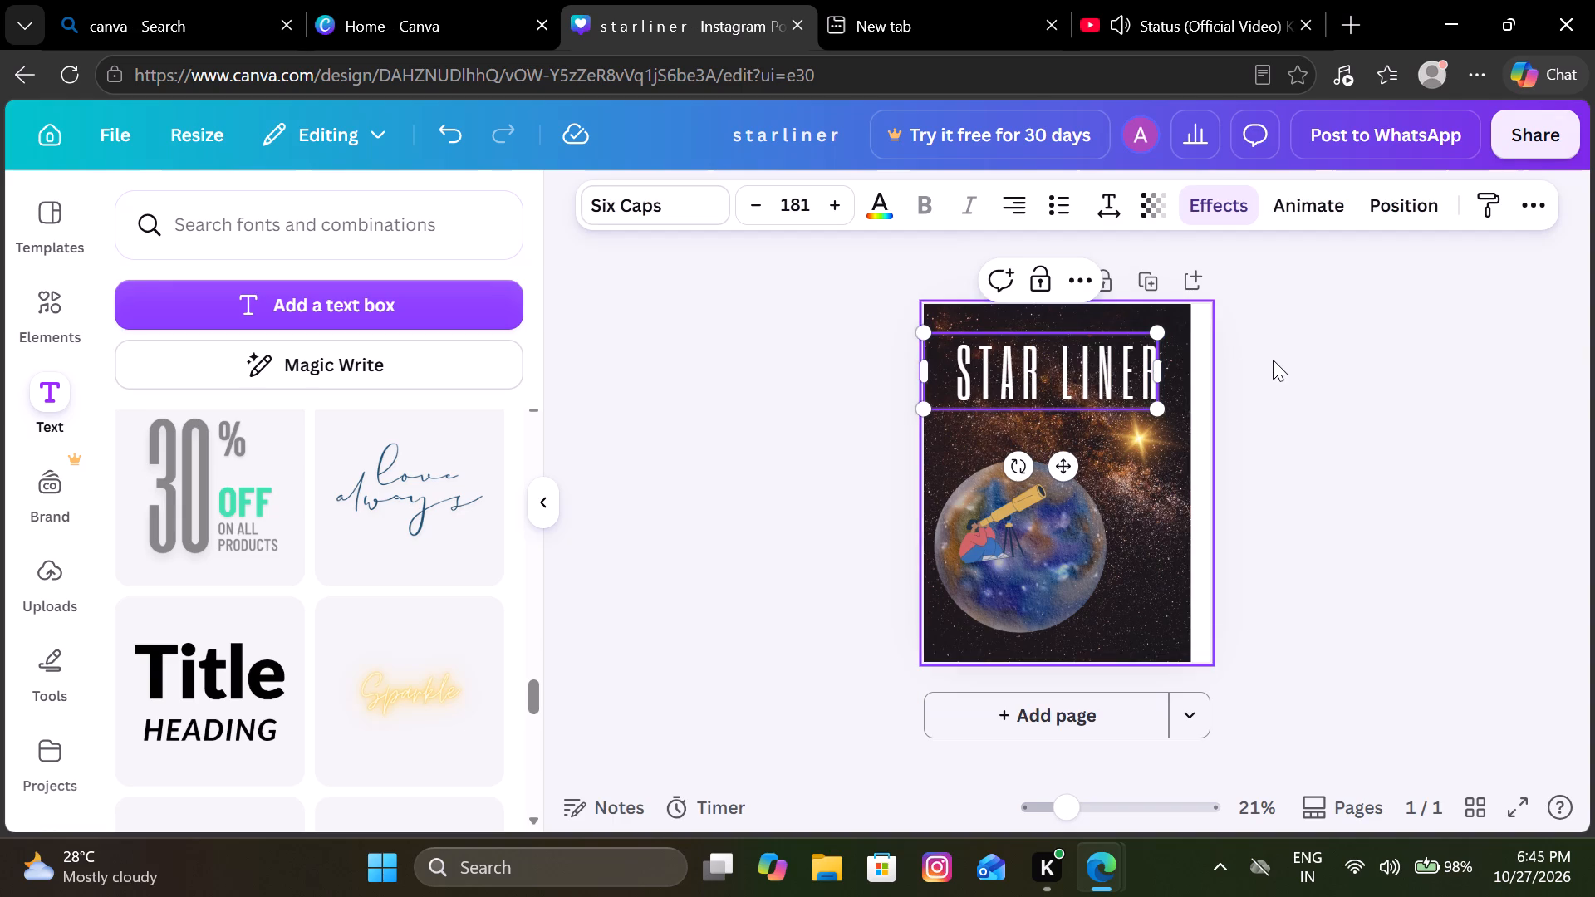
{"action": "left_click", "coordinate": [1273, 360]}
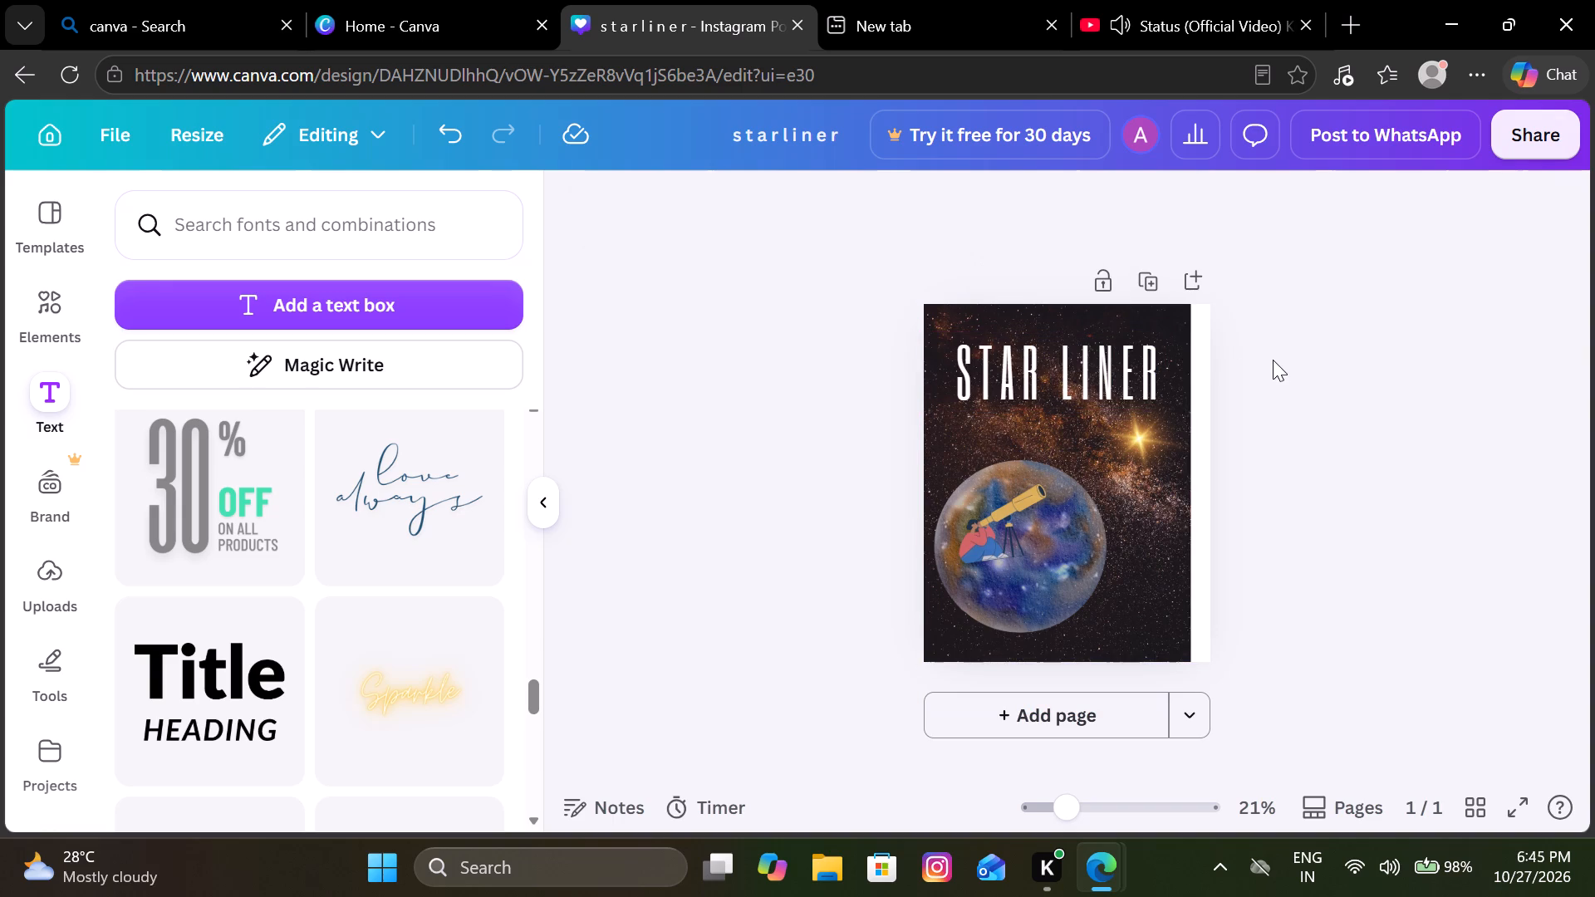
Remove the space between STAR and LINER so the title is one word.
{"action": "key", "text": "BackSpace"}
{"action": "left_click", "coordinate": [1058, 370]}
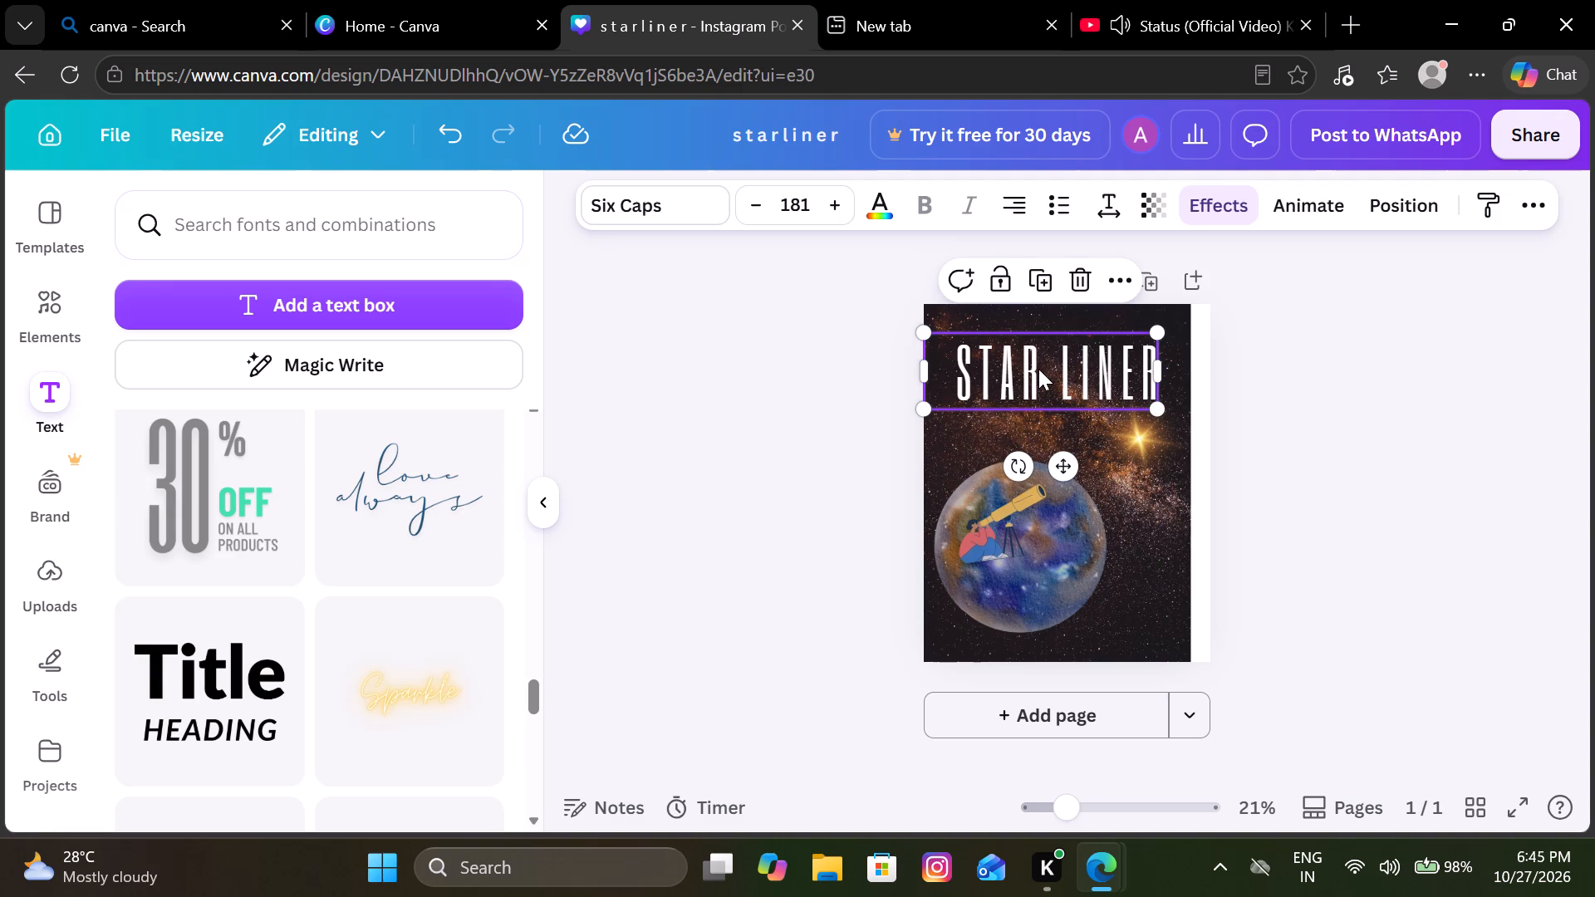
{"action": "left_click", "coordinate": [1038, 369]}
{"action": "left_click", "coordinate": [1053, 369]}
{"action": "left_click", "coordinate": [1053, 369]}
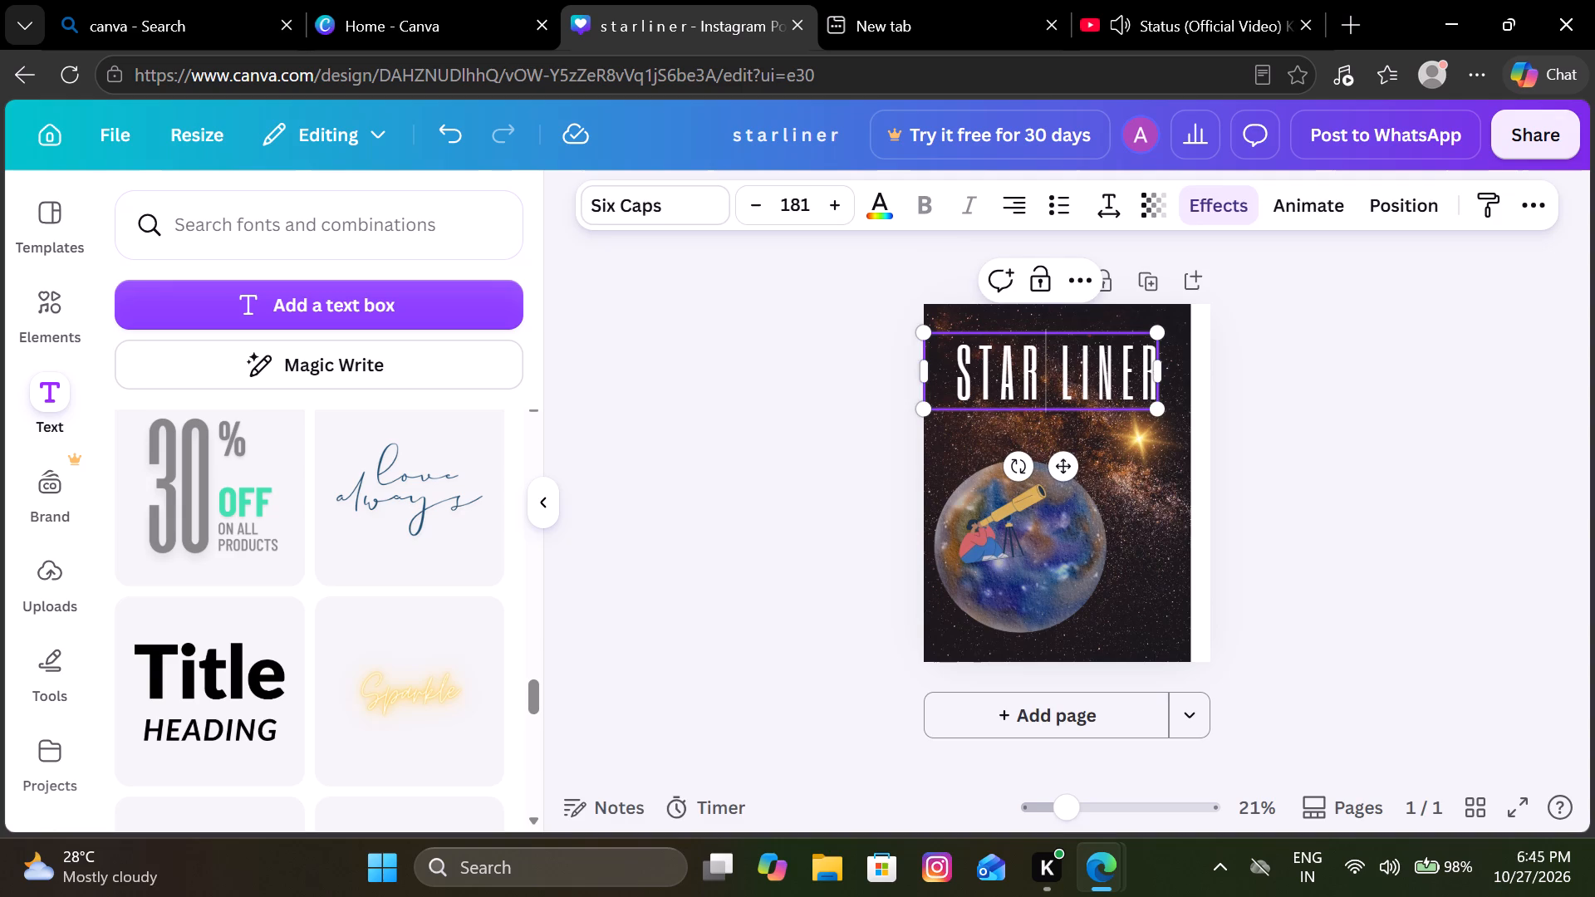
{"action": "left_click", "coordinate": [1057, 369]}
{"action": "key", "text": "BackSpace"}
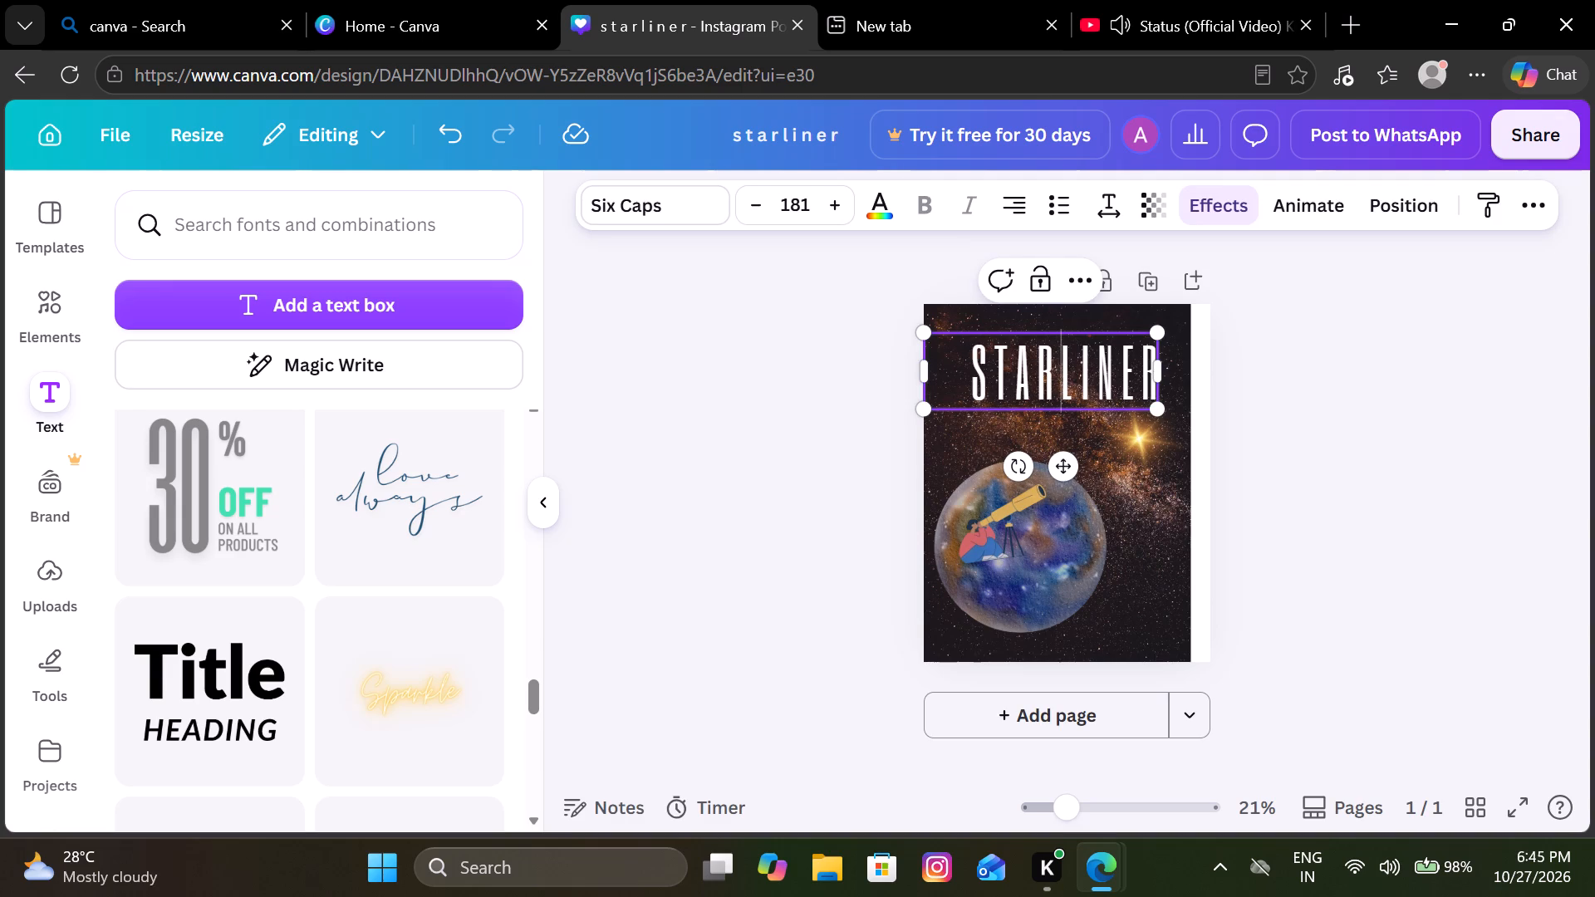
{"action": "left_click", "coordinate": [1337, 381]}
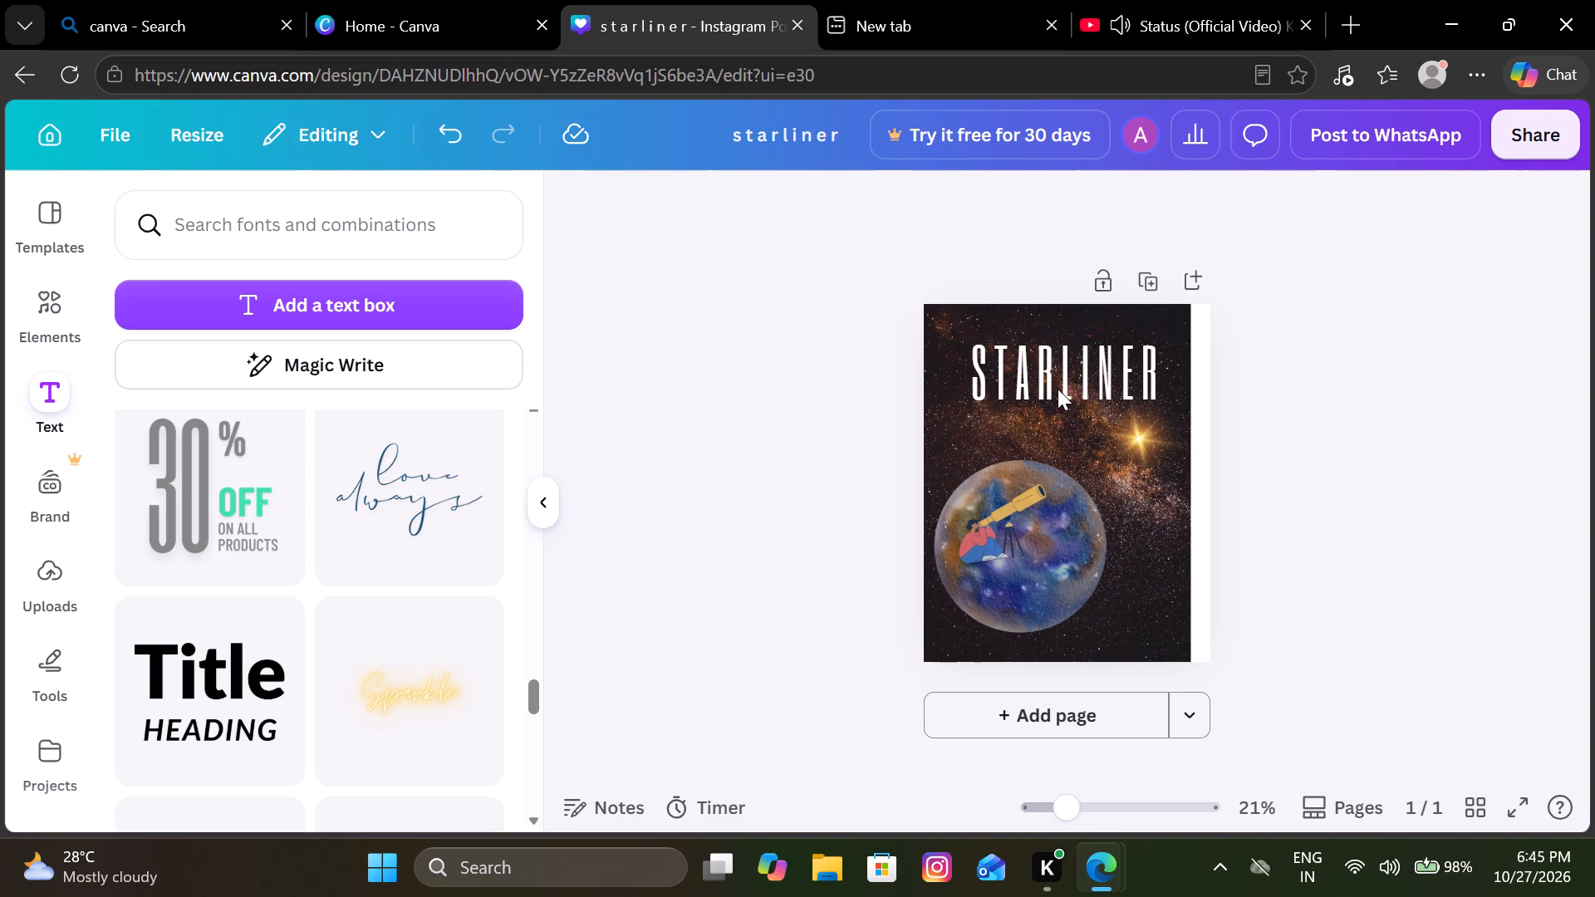
Compare the photo colors Gray #777582 and Gray blue #576ea7 on the STARLINER title and apply Gray.
{"action": "left_click", "coordinate": [1058, 389]}
{"action": "left_click", "coordinate": [882, 203]}
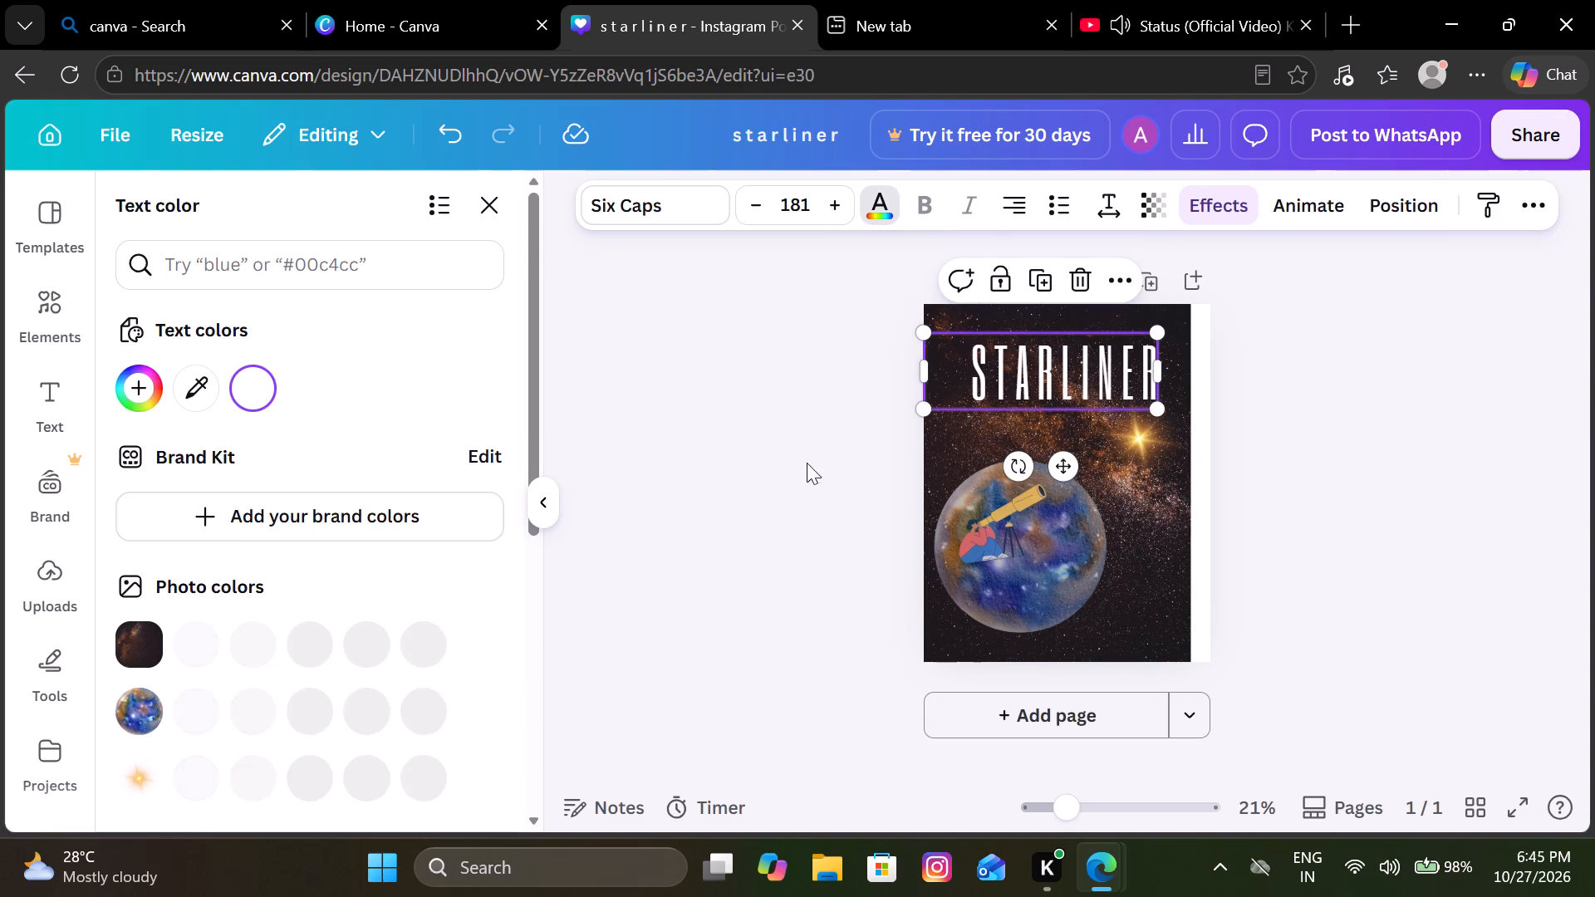
{"action": "scroll", "coordinate": [434, 533], "scroll_direction": "down", "scroll_amount": 1}
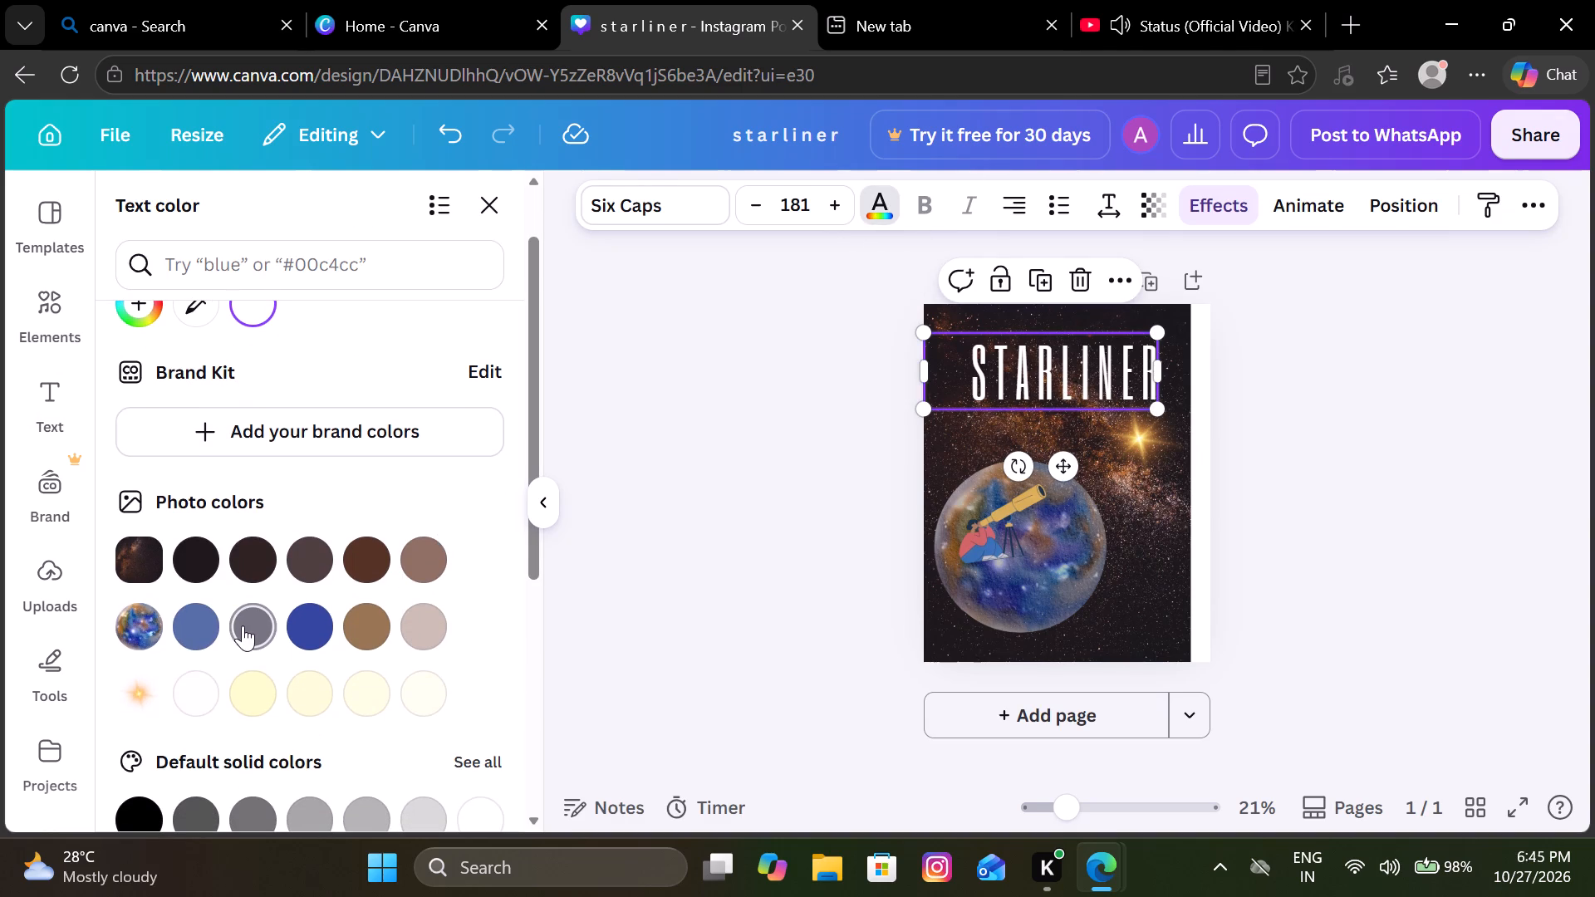
{"action": "left_click", "coordinate": [246, 625]}
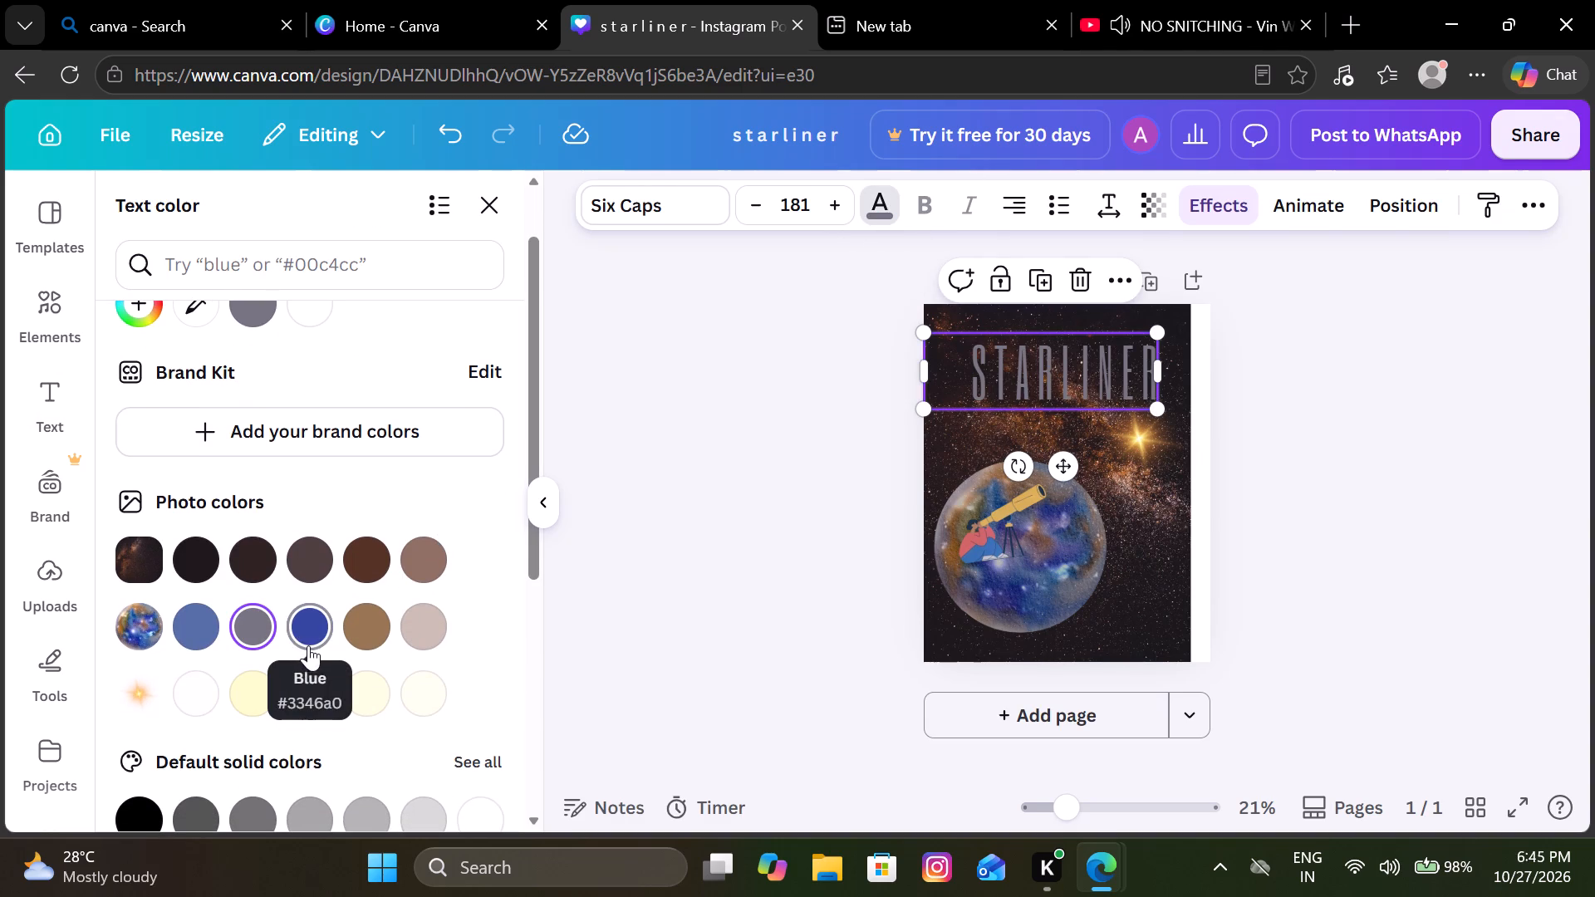
{"action": "left_click", "coordinate": [189, 640]}
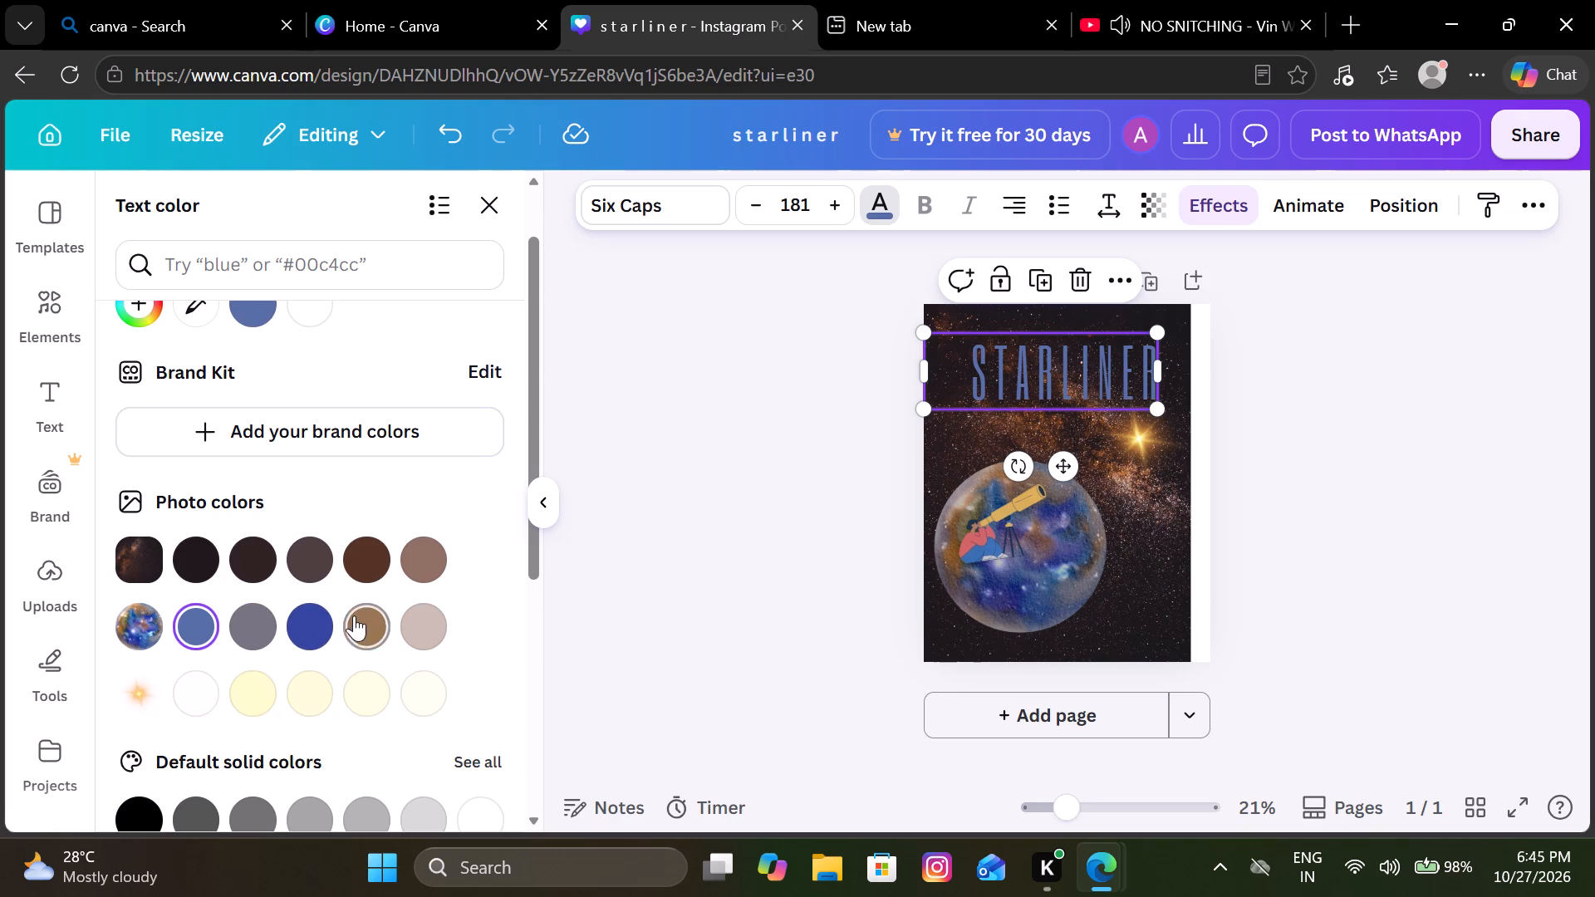
{"action": "left_click", "coordinate": [257, 626]}
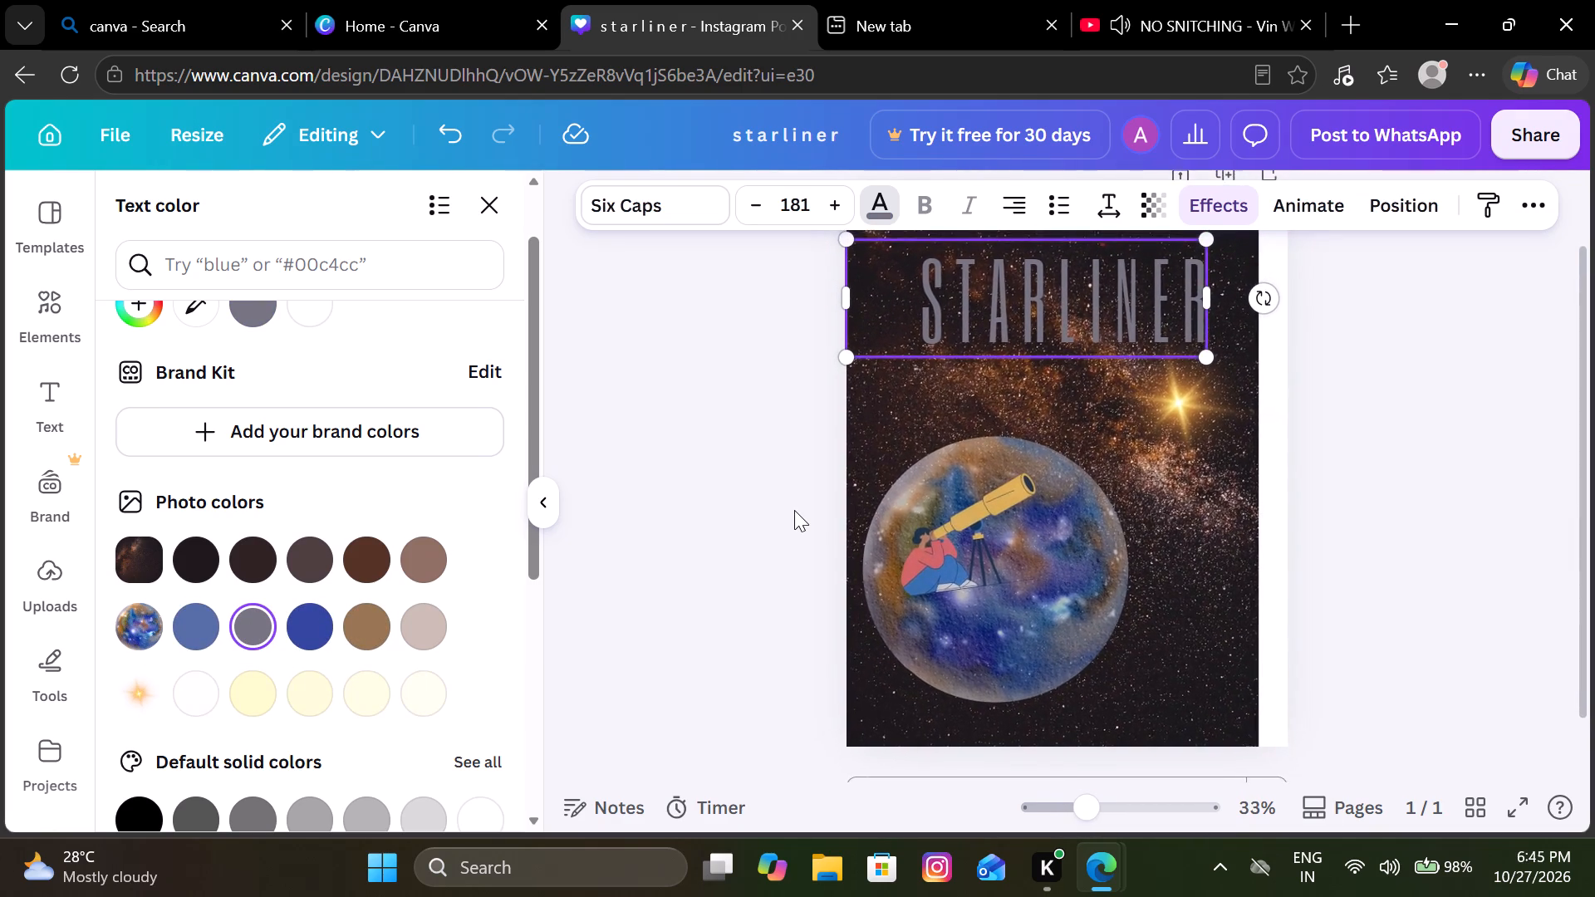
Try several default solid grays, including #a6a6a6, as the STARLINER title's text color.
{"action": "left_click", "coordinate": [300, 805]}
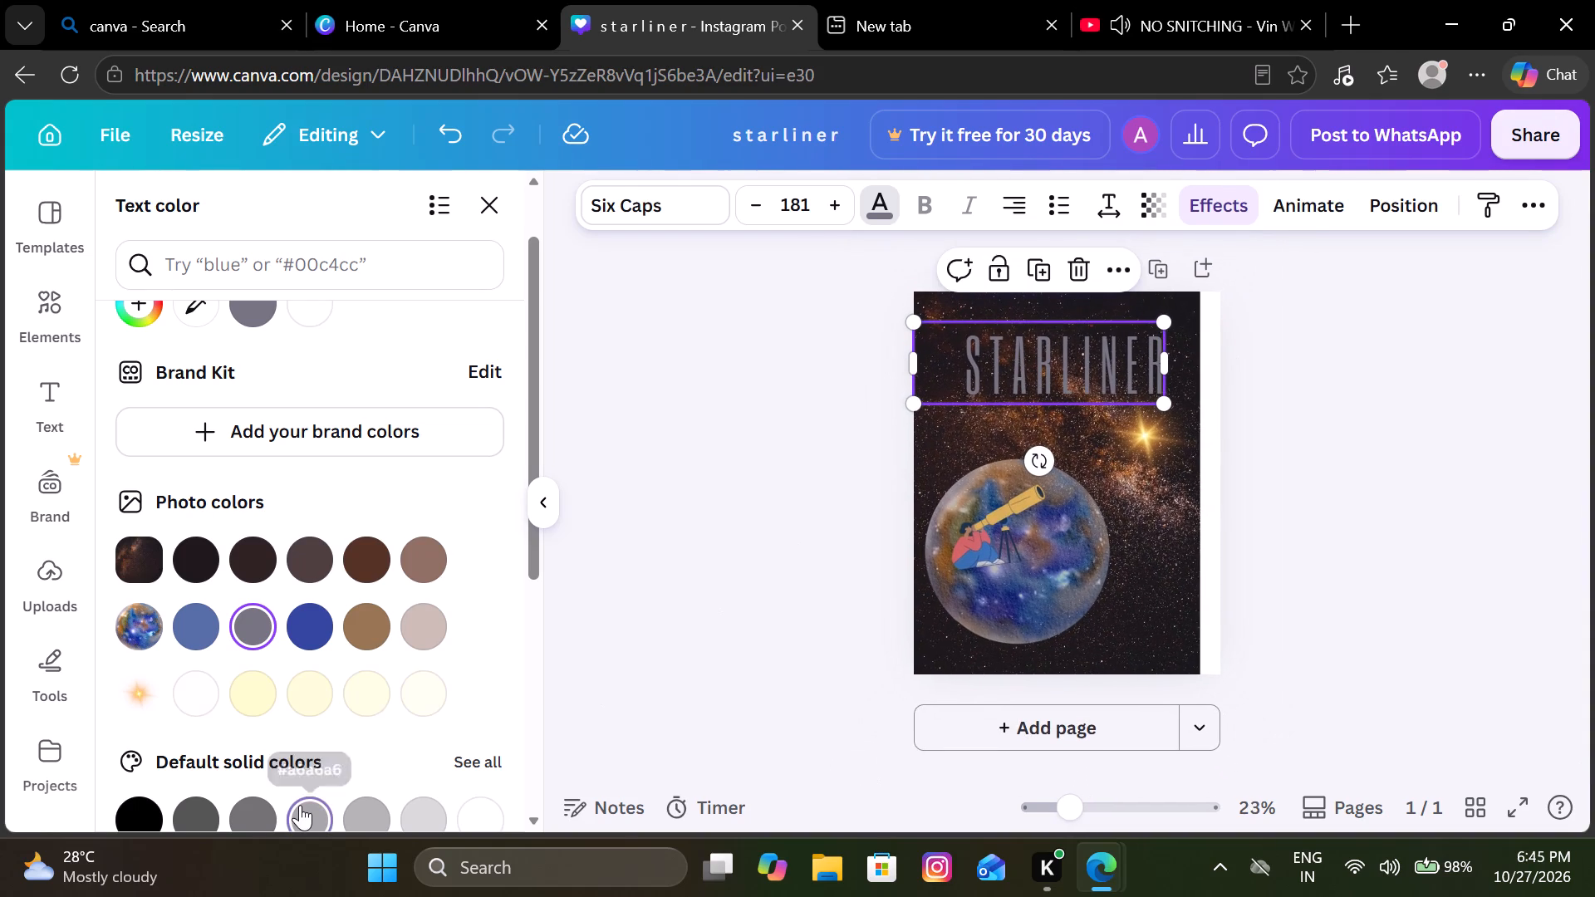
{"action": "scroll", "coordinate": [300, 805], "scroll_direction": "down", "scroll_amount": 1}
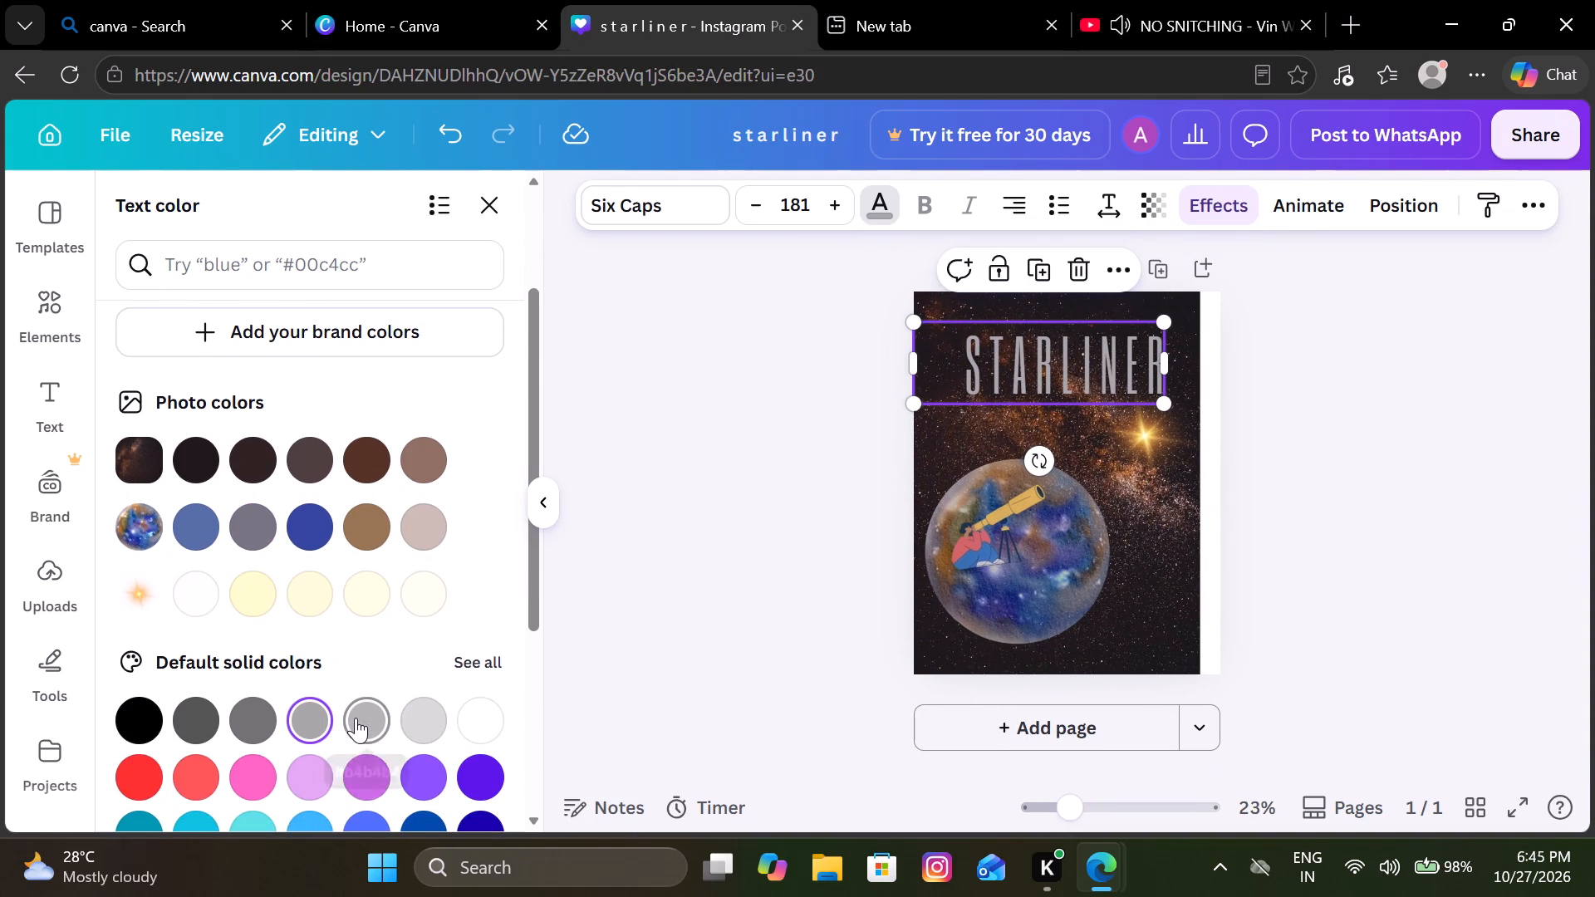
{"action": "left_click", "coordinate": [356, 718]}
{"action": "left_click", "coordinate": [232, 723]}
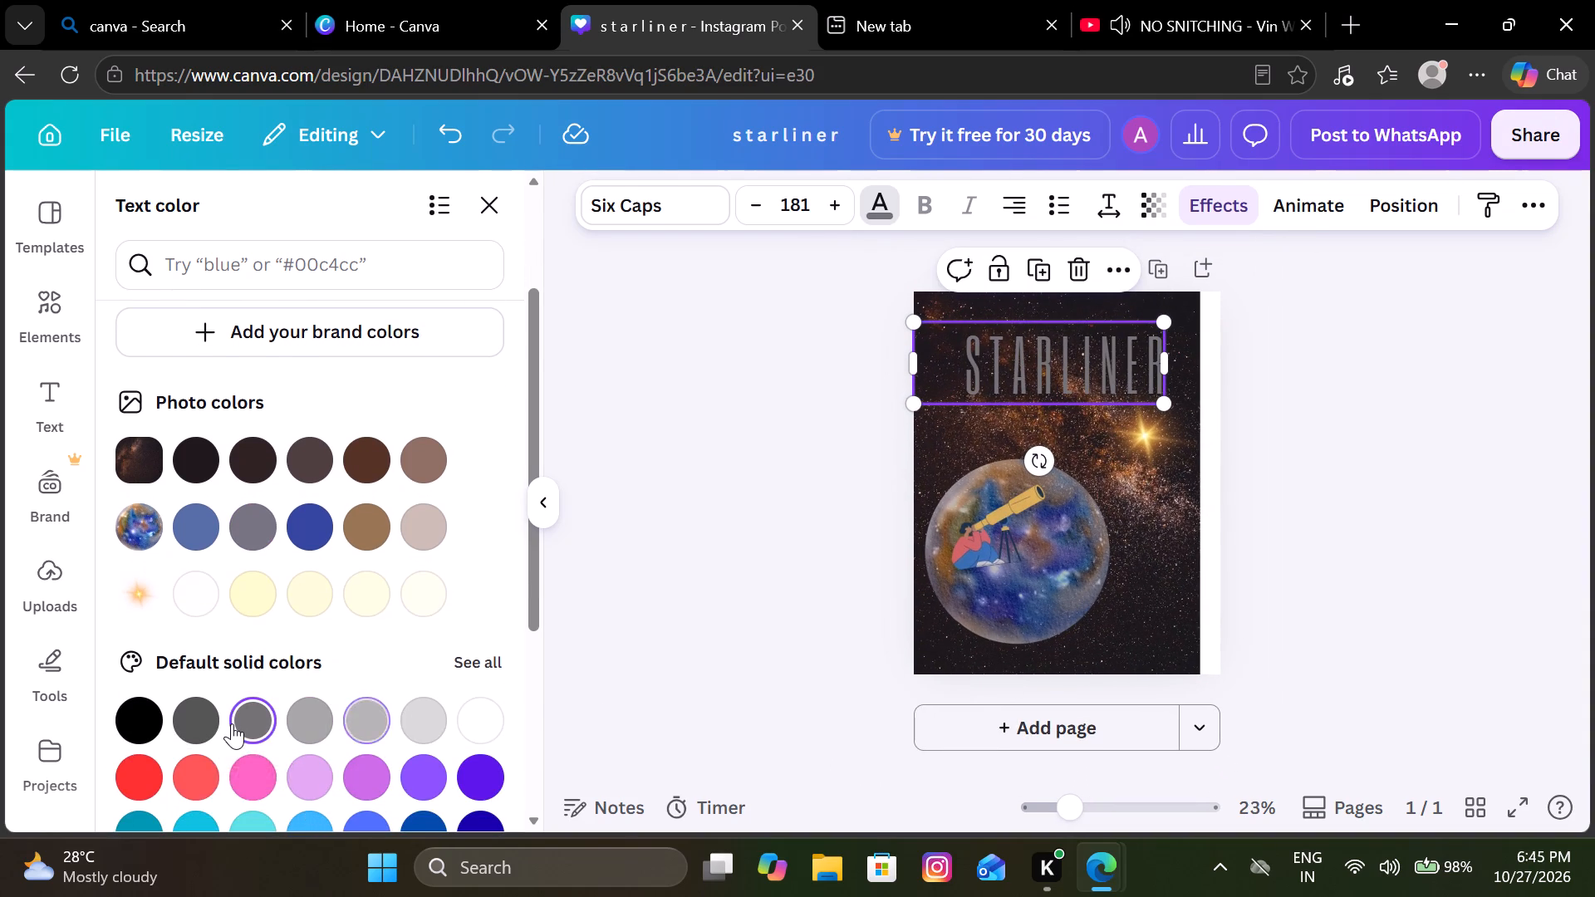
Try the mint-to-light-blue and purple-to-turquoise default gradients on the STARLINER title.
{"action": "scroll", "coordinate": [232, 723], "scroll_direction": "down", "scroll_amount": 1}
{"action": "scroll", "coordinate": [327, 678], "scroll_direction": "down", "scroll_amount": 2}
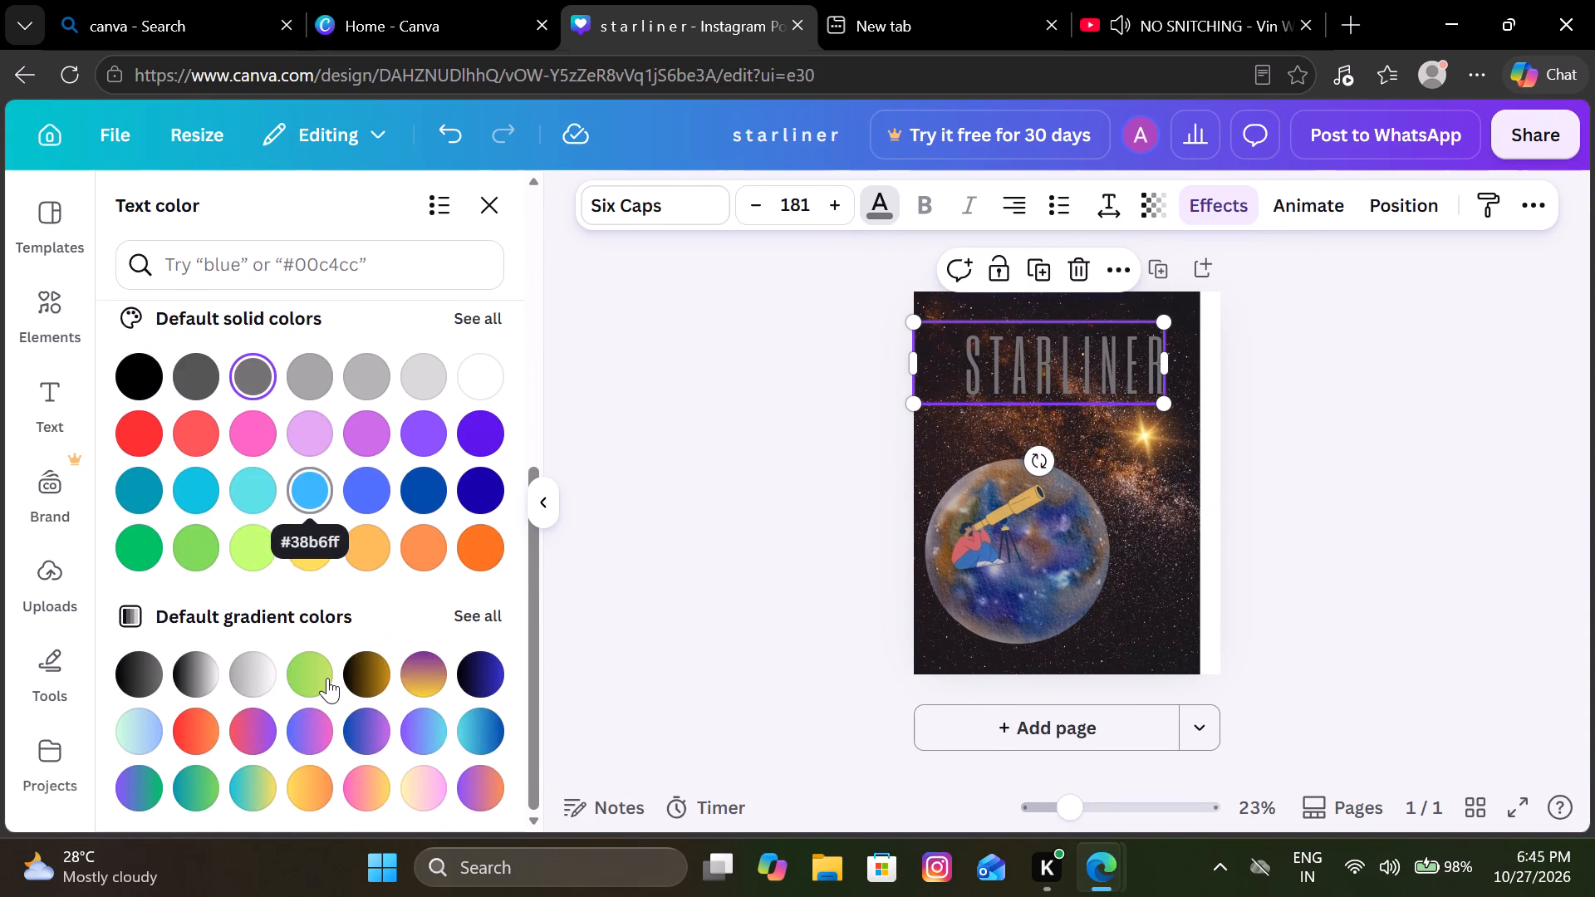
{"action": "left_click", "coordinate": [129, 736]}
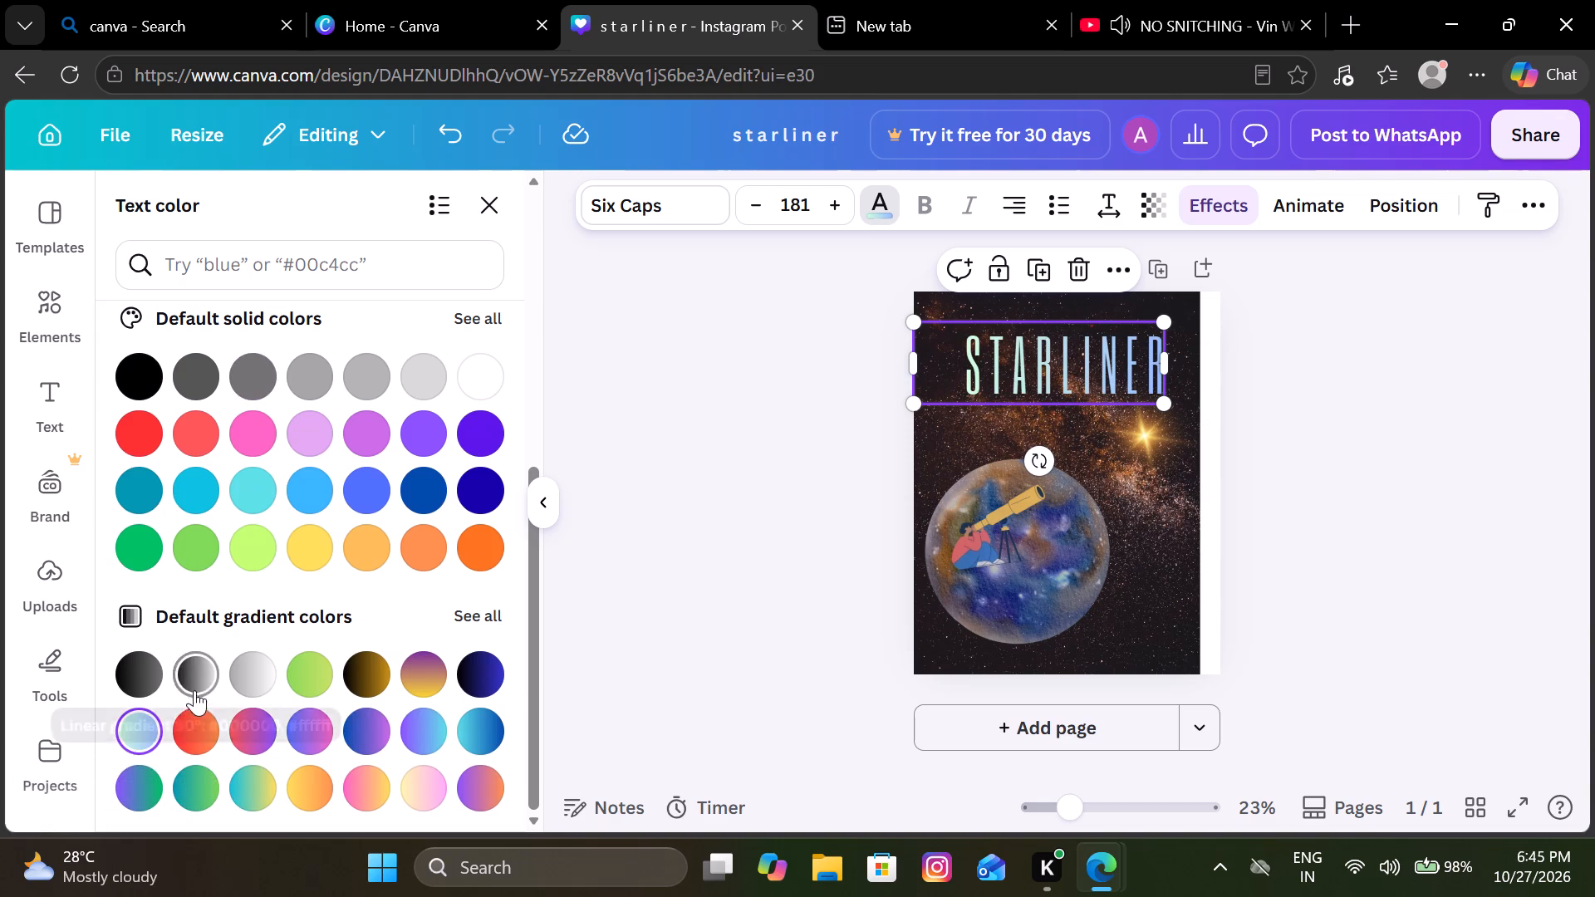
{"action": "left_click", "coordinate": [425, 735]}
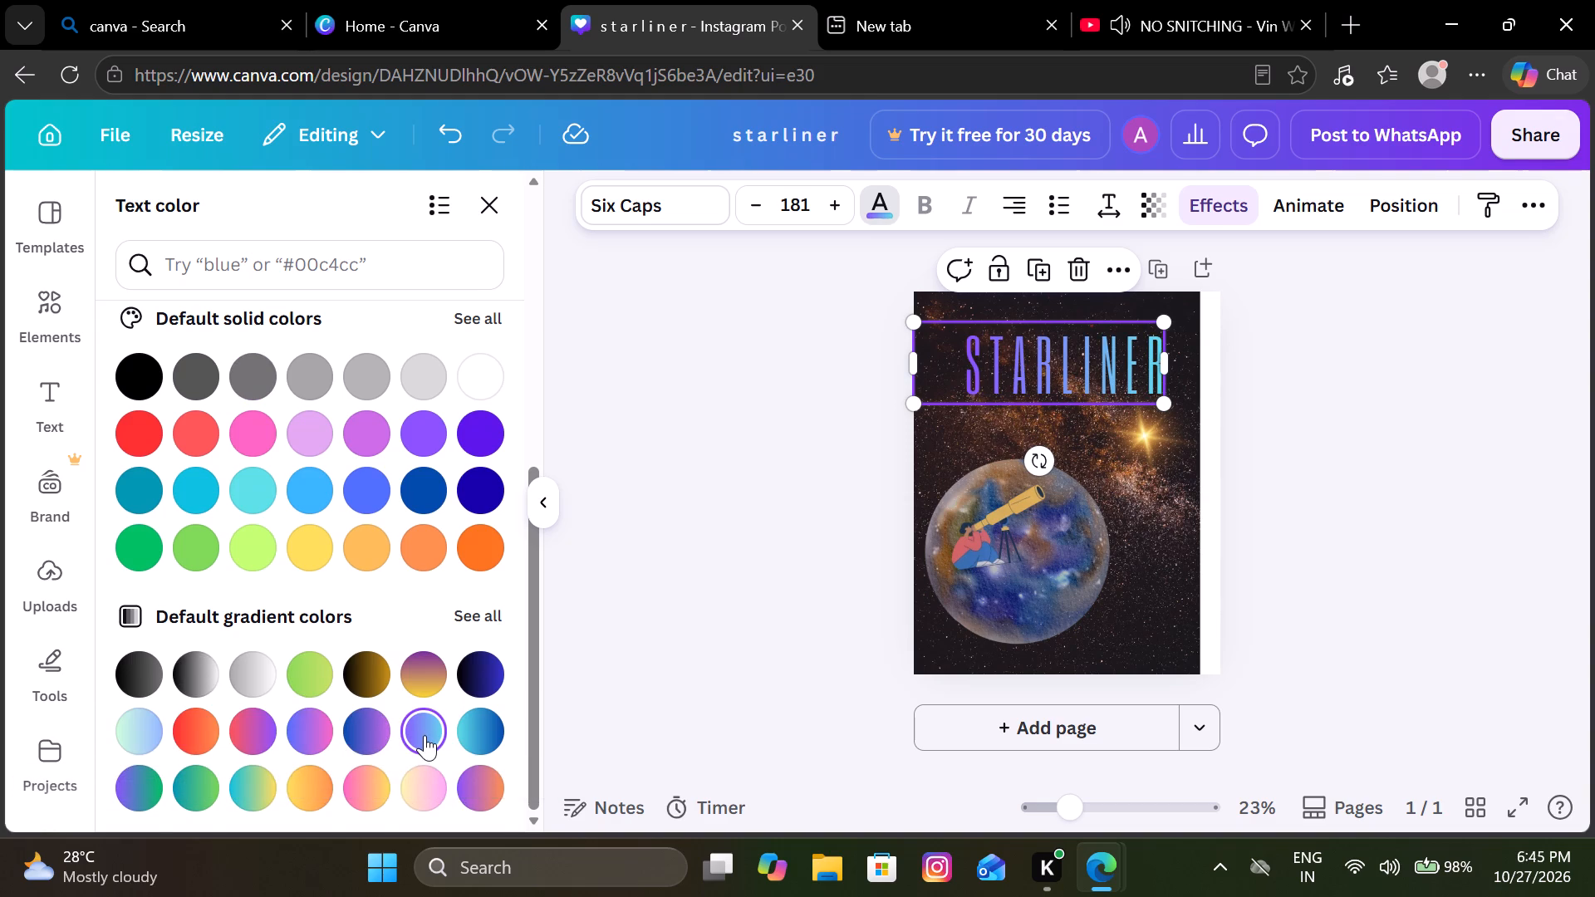
Compare Gray blue and a default light gray on the STARLINER title, then color it with the photo color Gray #777582.
{"action": "scroll", "coordinate": [425, 735], "scroll_direction": "up", "scroll_amount": 1}
{"action": "scroll", "coordinate": [394, 520], "scroll_direction": "up", "scroll_amount": 1}
{"action": "left_click", "coordinate": [195, 512]}
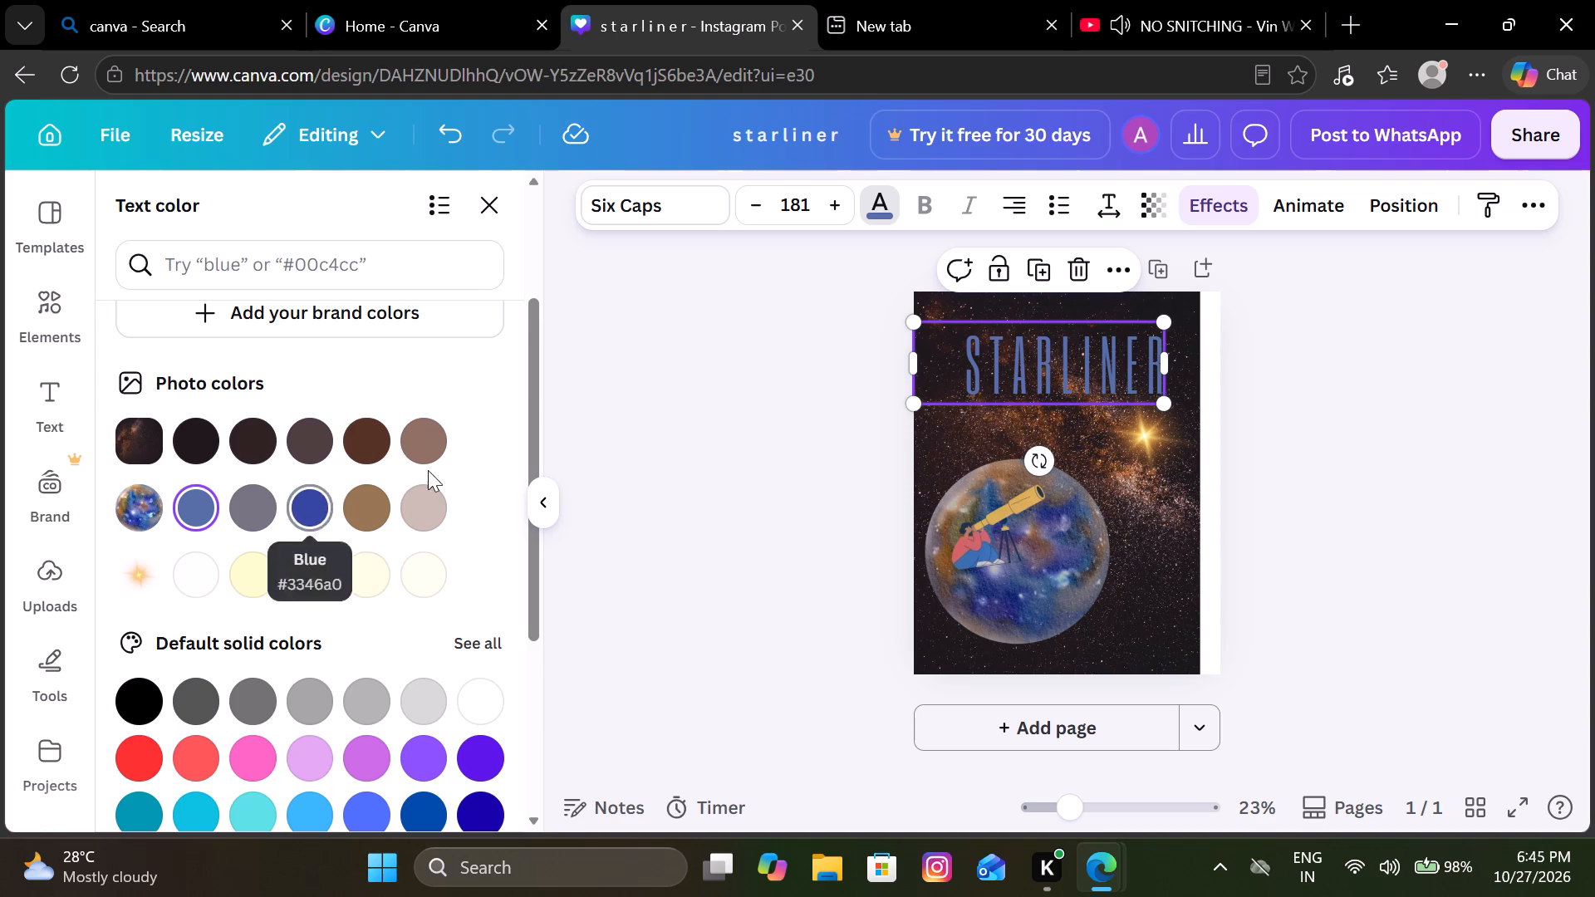
{"action": "left_click", "coordinate": [209, 502]}
{"action": "triple_click", "coordinate": [209, 502]}
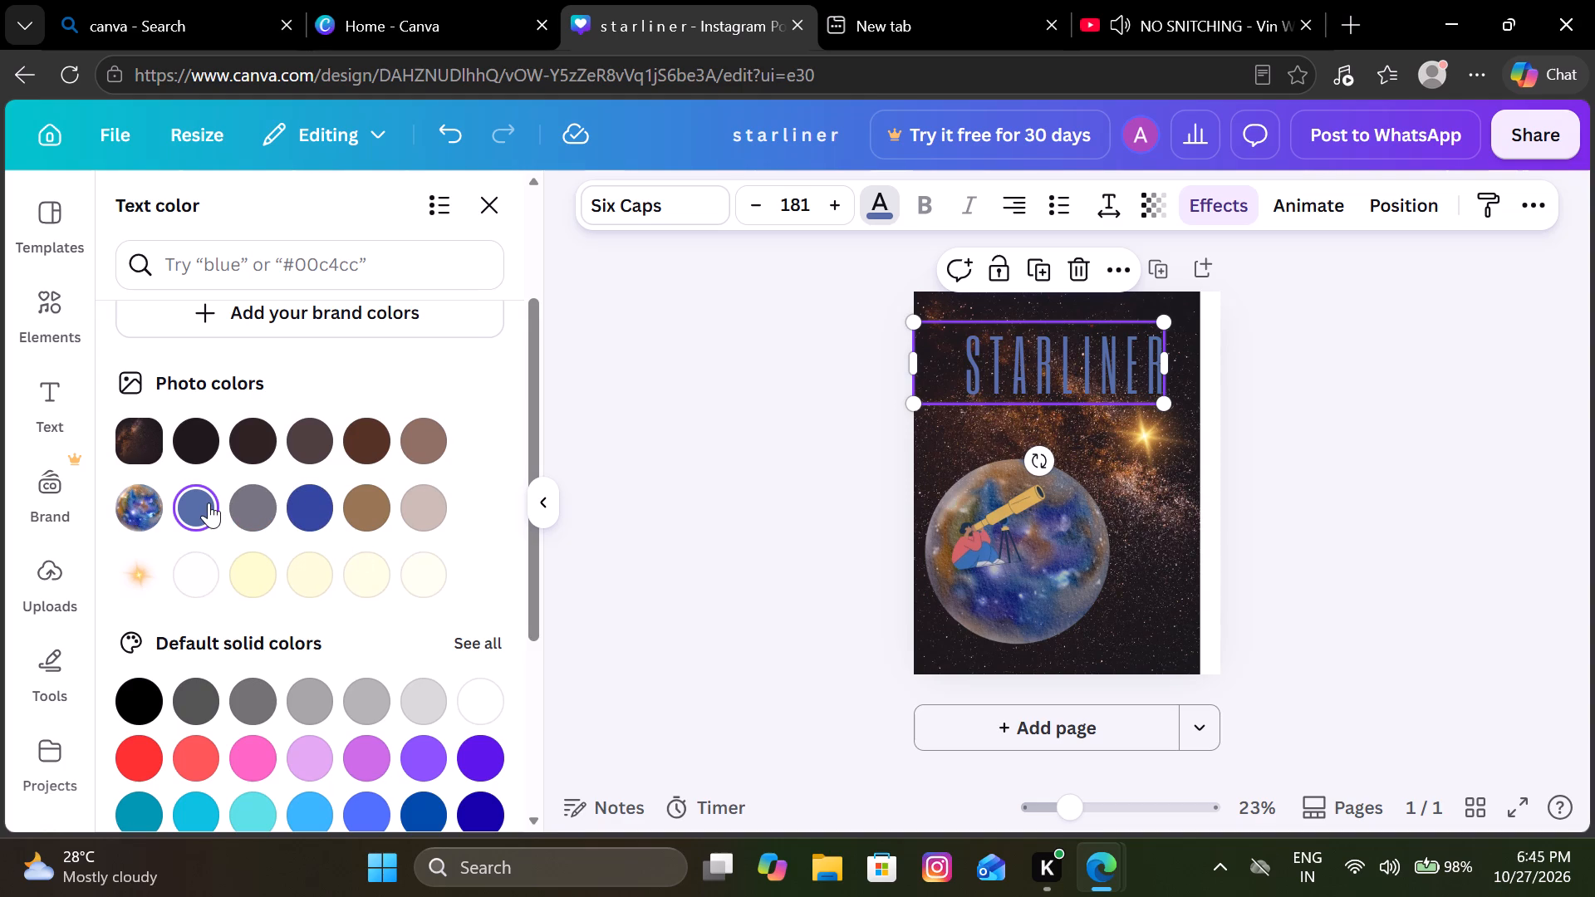
{"action": "left_click", "coordinate": [292, 699]}
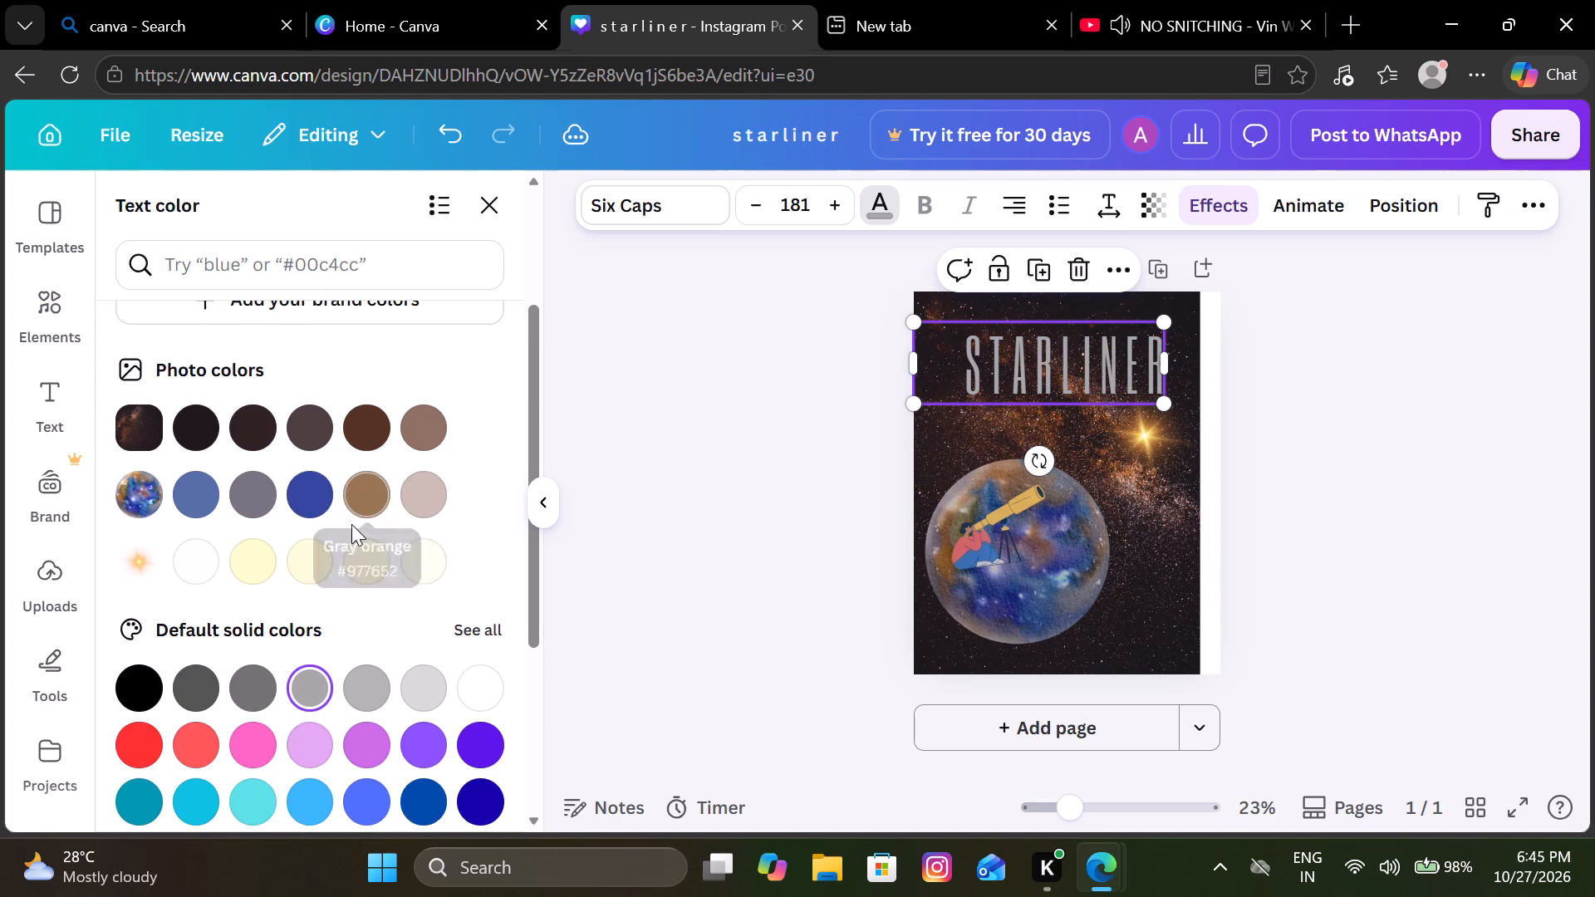
{"action": "left_click", "coordinate": [261, 516]}
{"action": "right_click", "coordinate": [743, 439]}
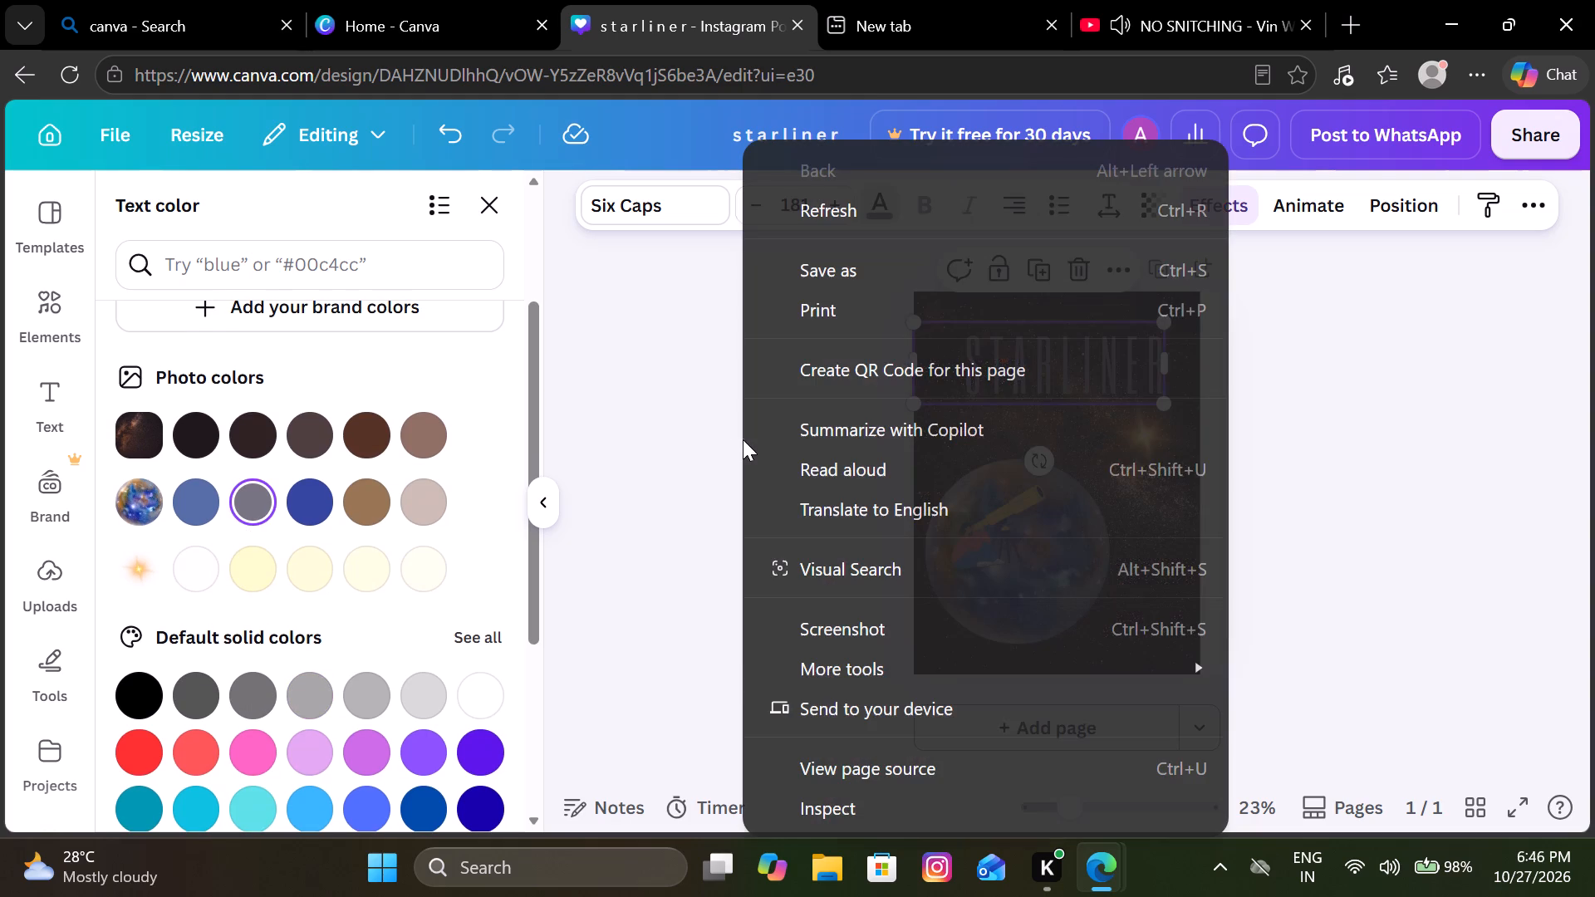
{"action": "left_click", "coordinate": [682, 446]}
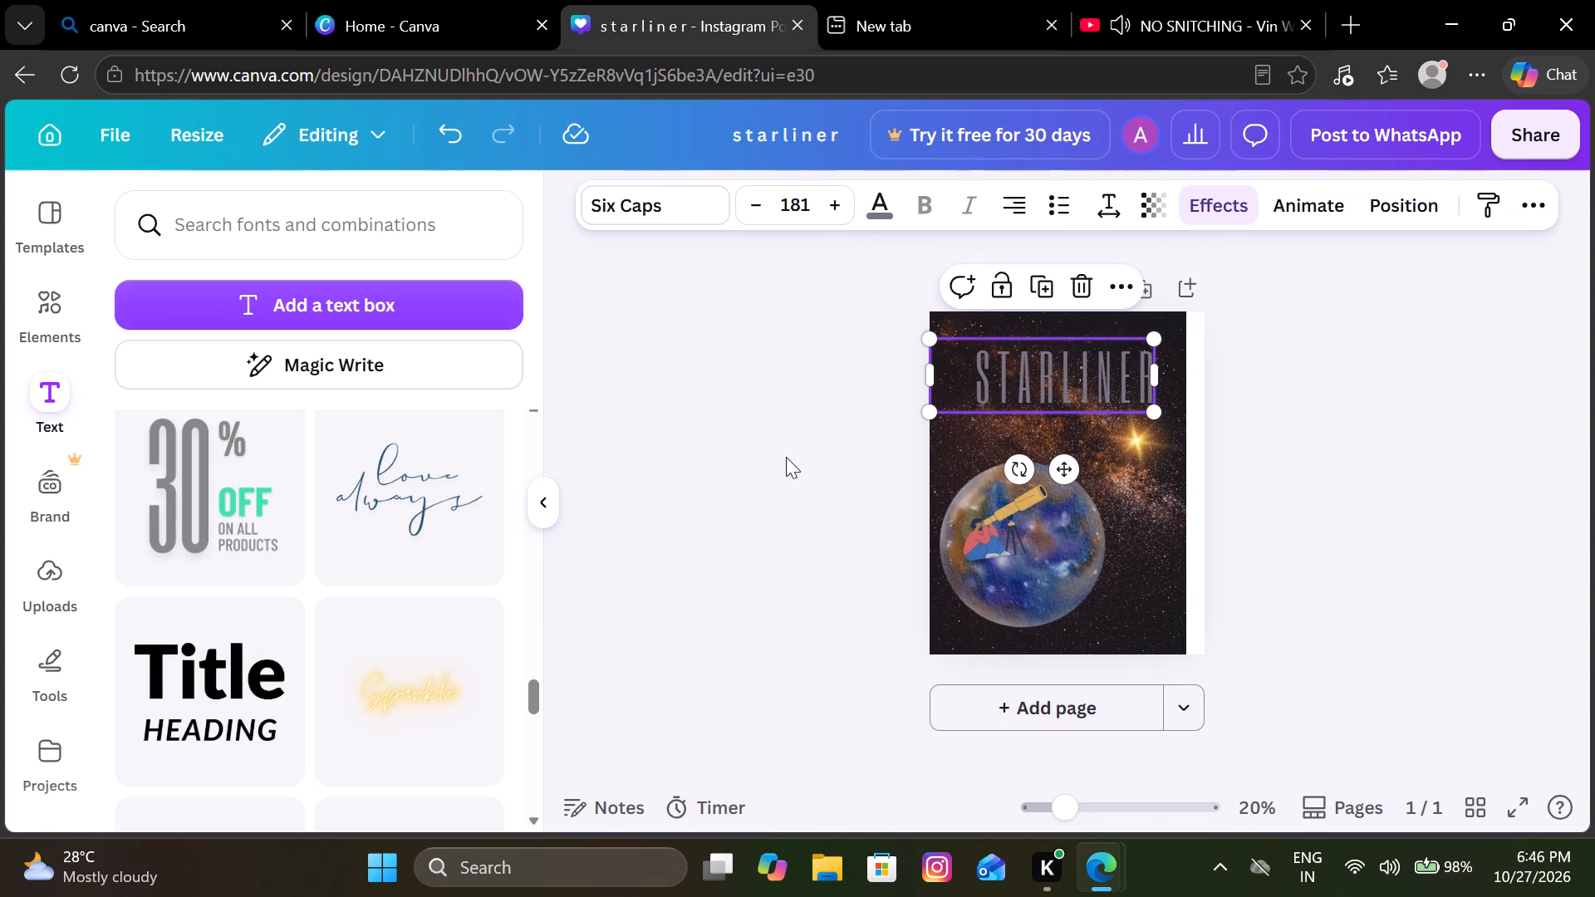
{"action": "left_click", "coordinate": [788, 476]}
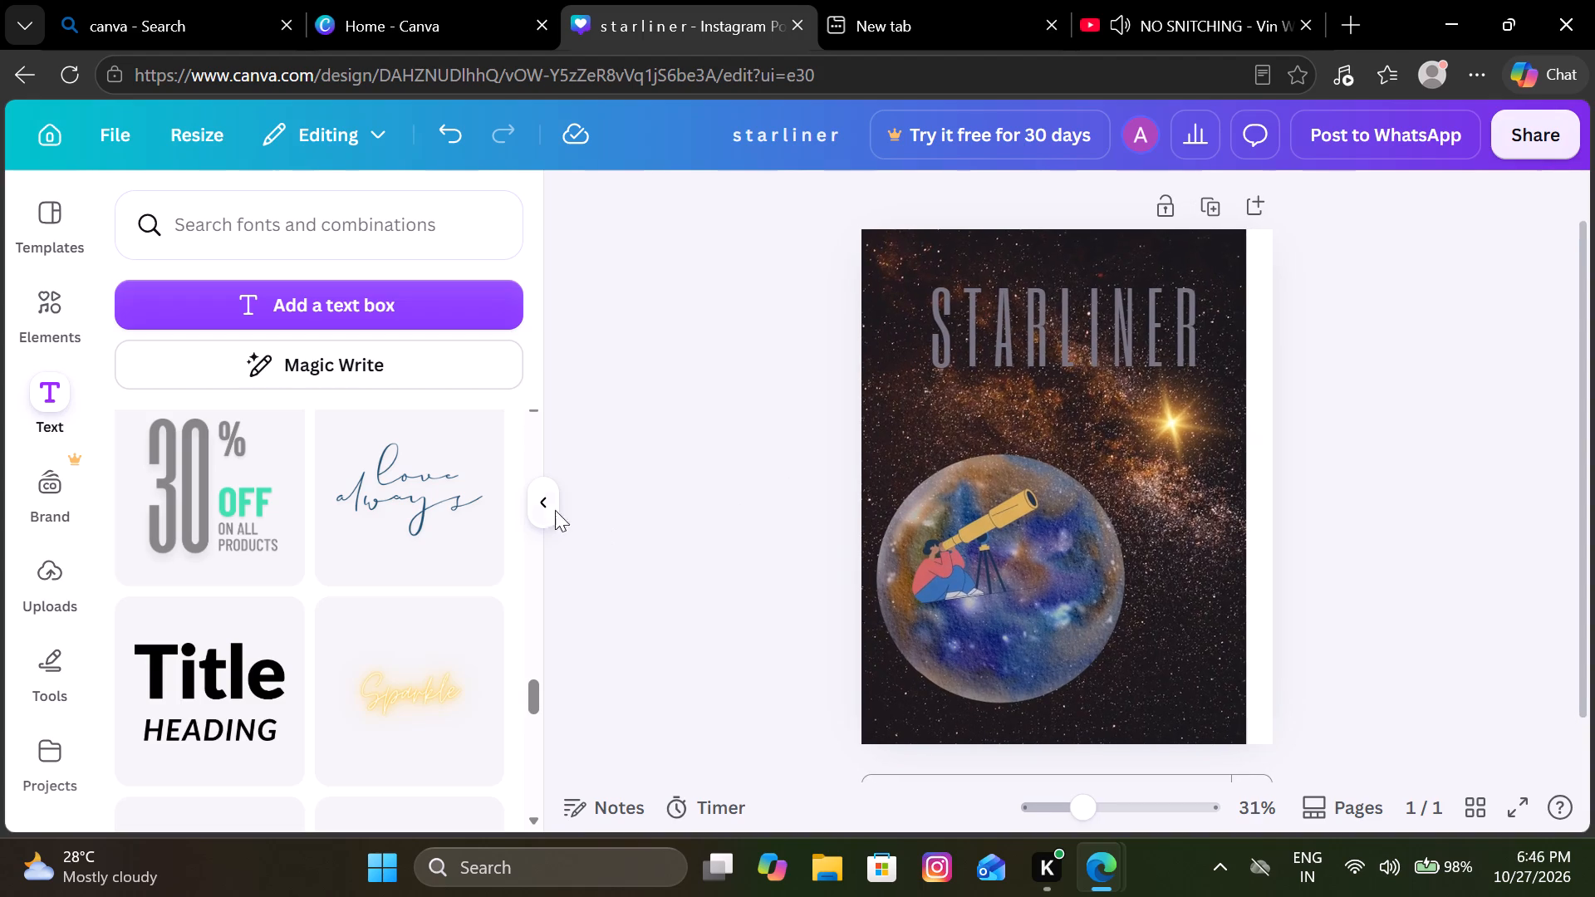
Add the neon blue-and-purple LEVEL UP font combination to the page and delete its LEVEL line.
{"action": "scroll", "coordinate": [400, 515], "scroll_direction": "down", "scroll_amount": 1}
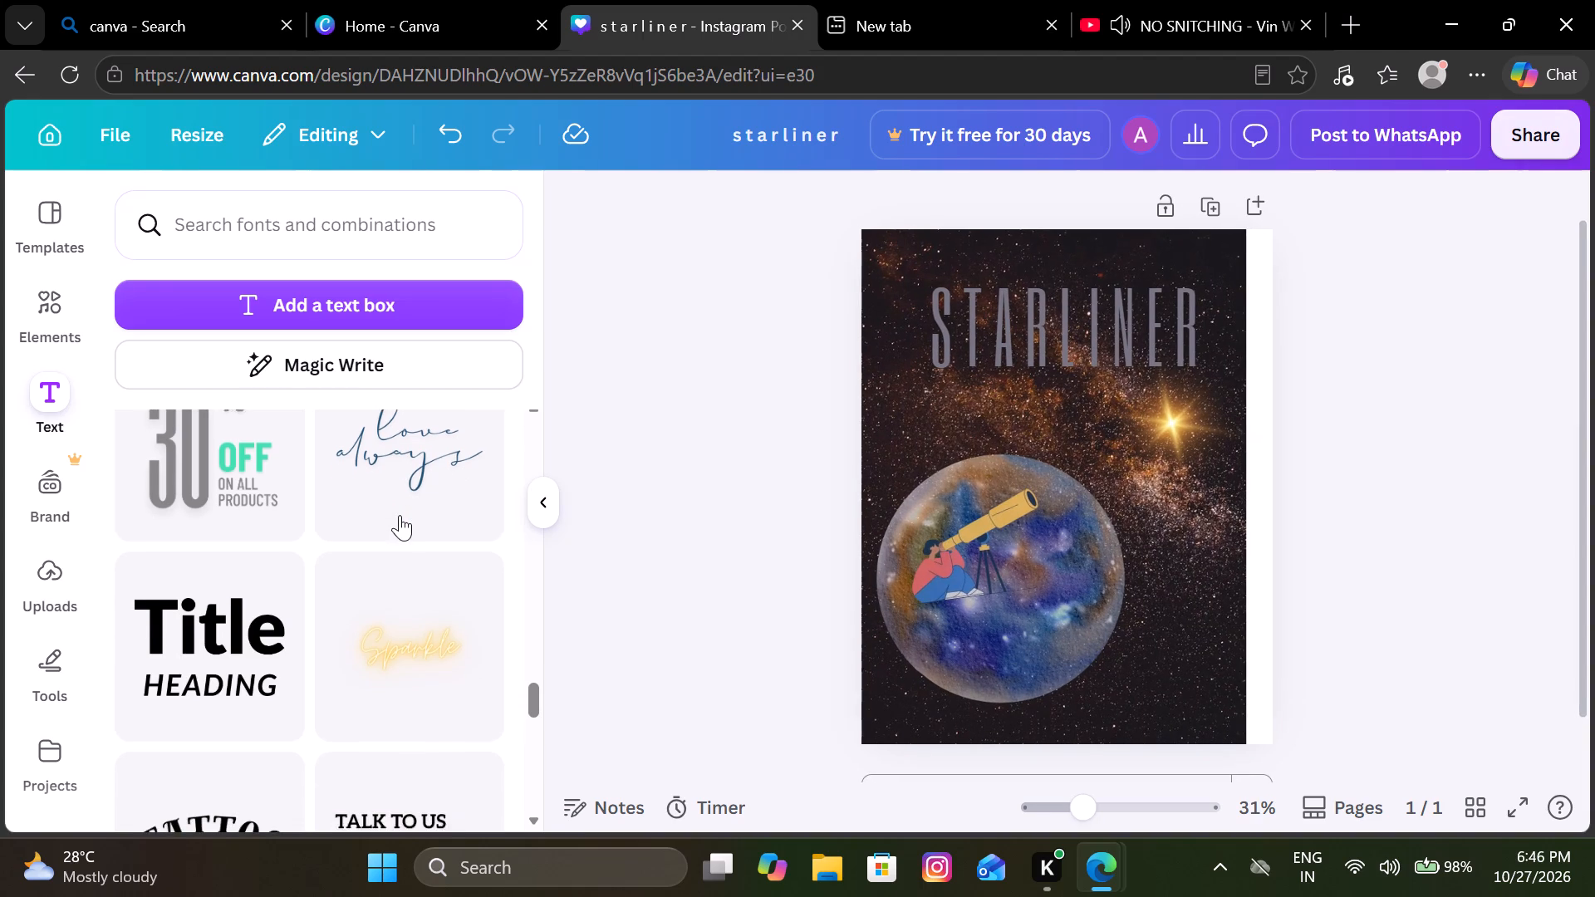
{"action": "scroll", "coordinate": [400, 515], "scroll_direction": "down", "scroll_amount": 2}
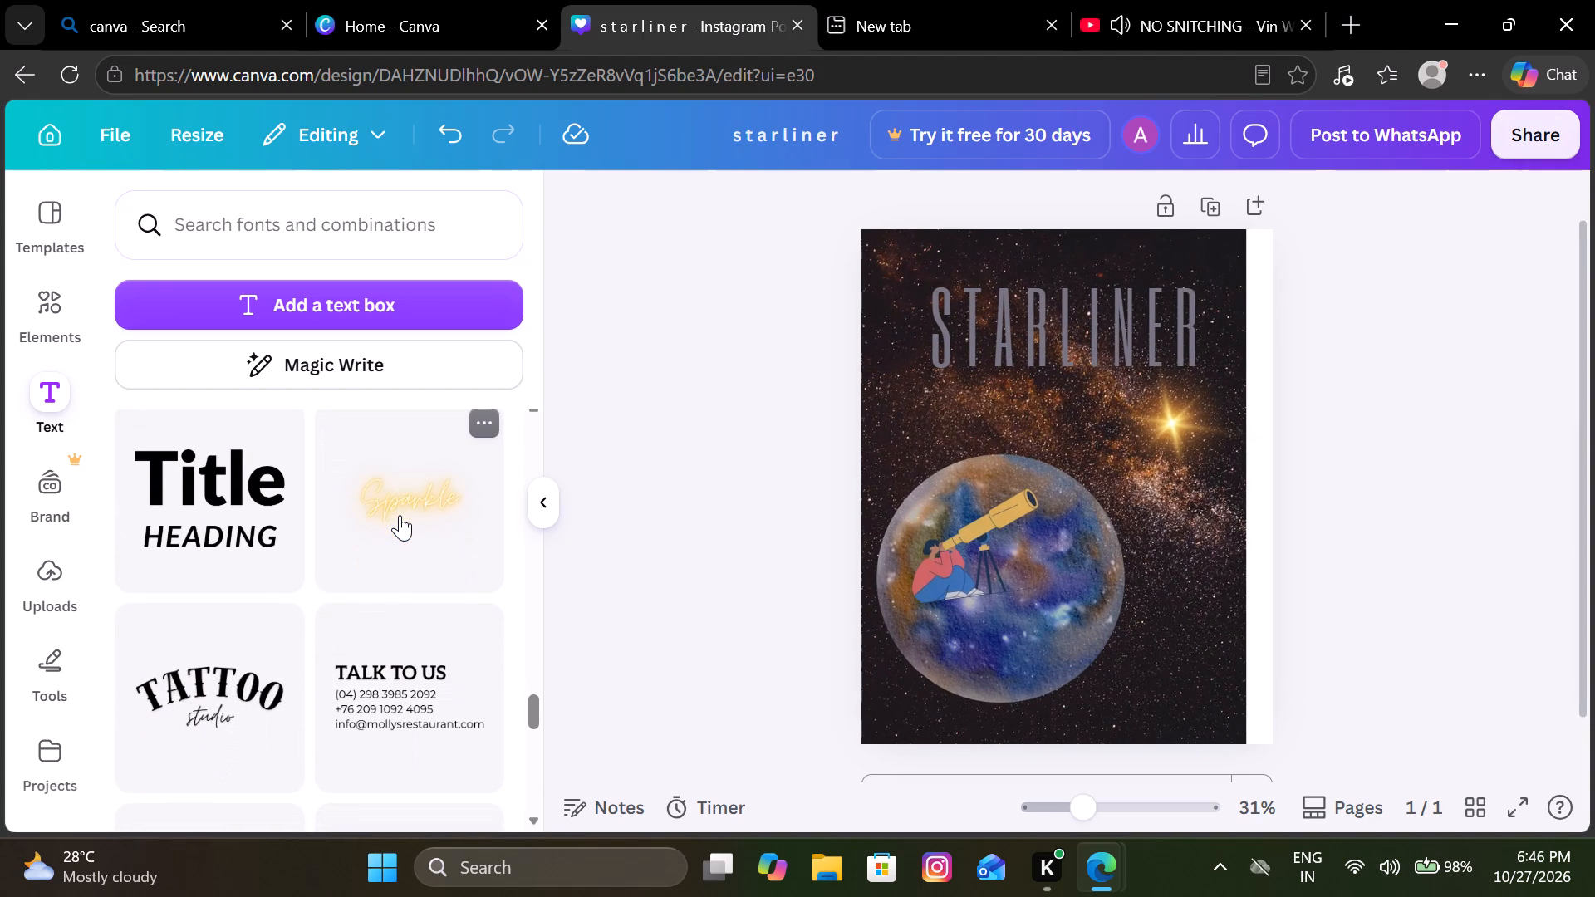
{"action": "scroll", "coordinate": [400, 515], "scroll_direction": "down", "scroll_amount": 1}
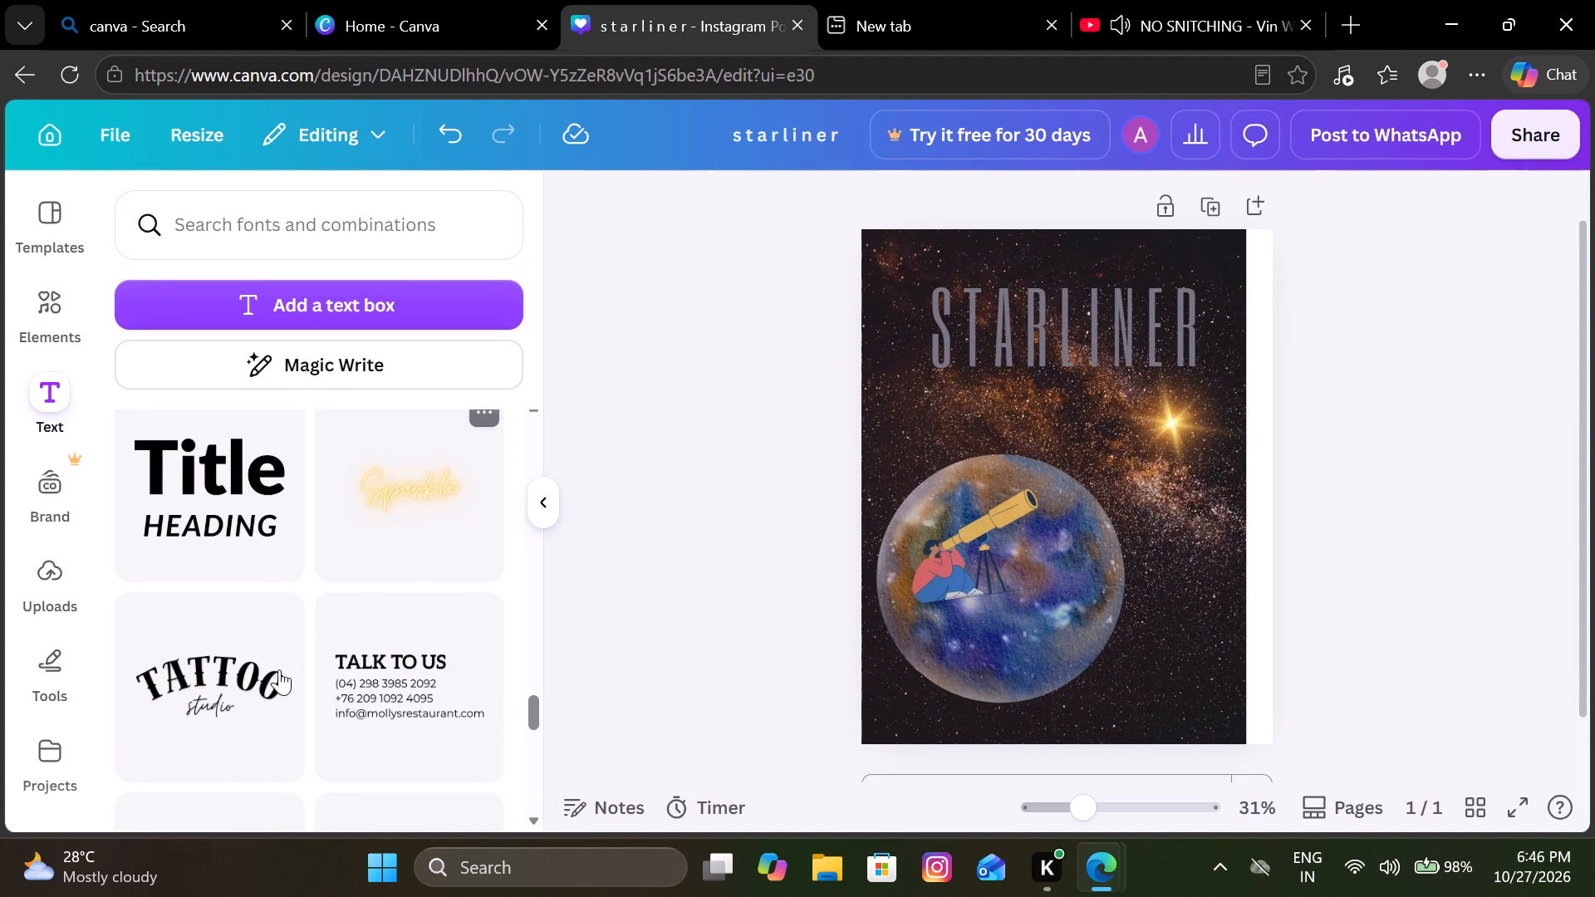
{"action": "scroll", "coordinate": [215, 698], "scroll_direction": "down", "scroll_amount": 3}
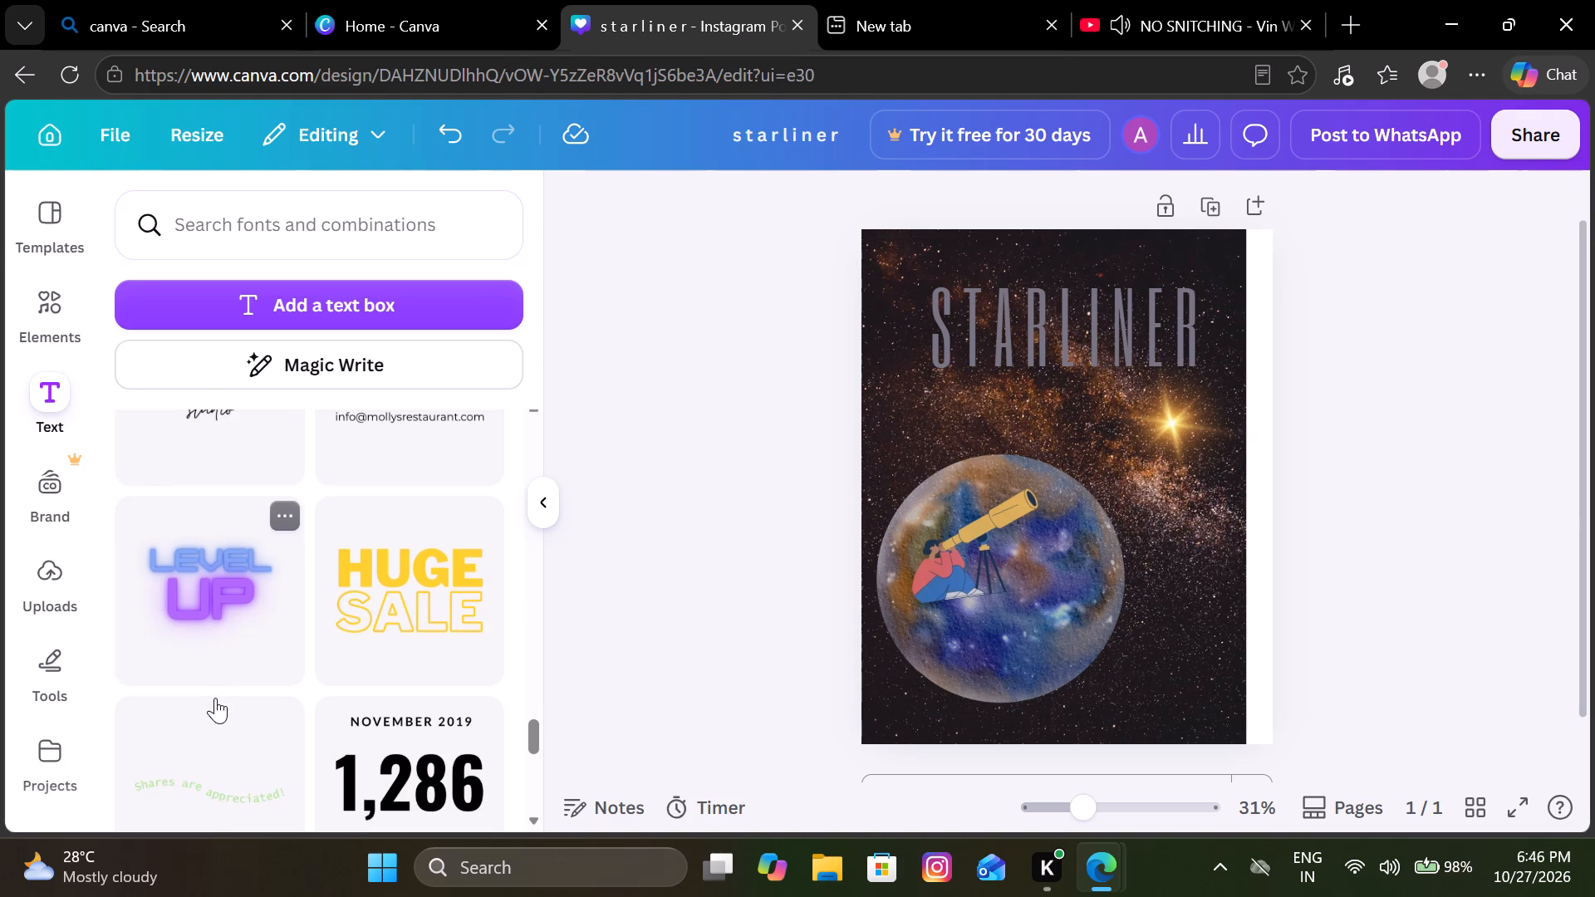
{"action": "scroll", "coordinate": [215, 698], "scroll_direction": "down", "scroll_amount": 1}
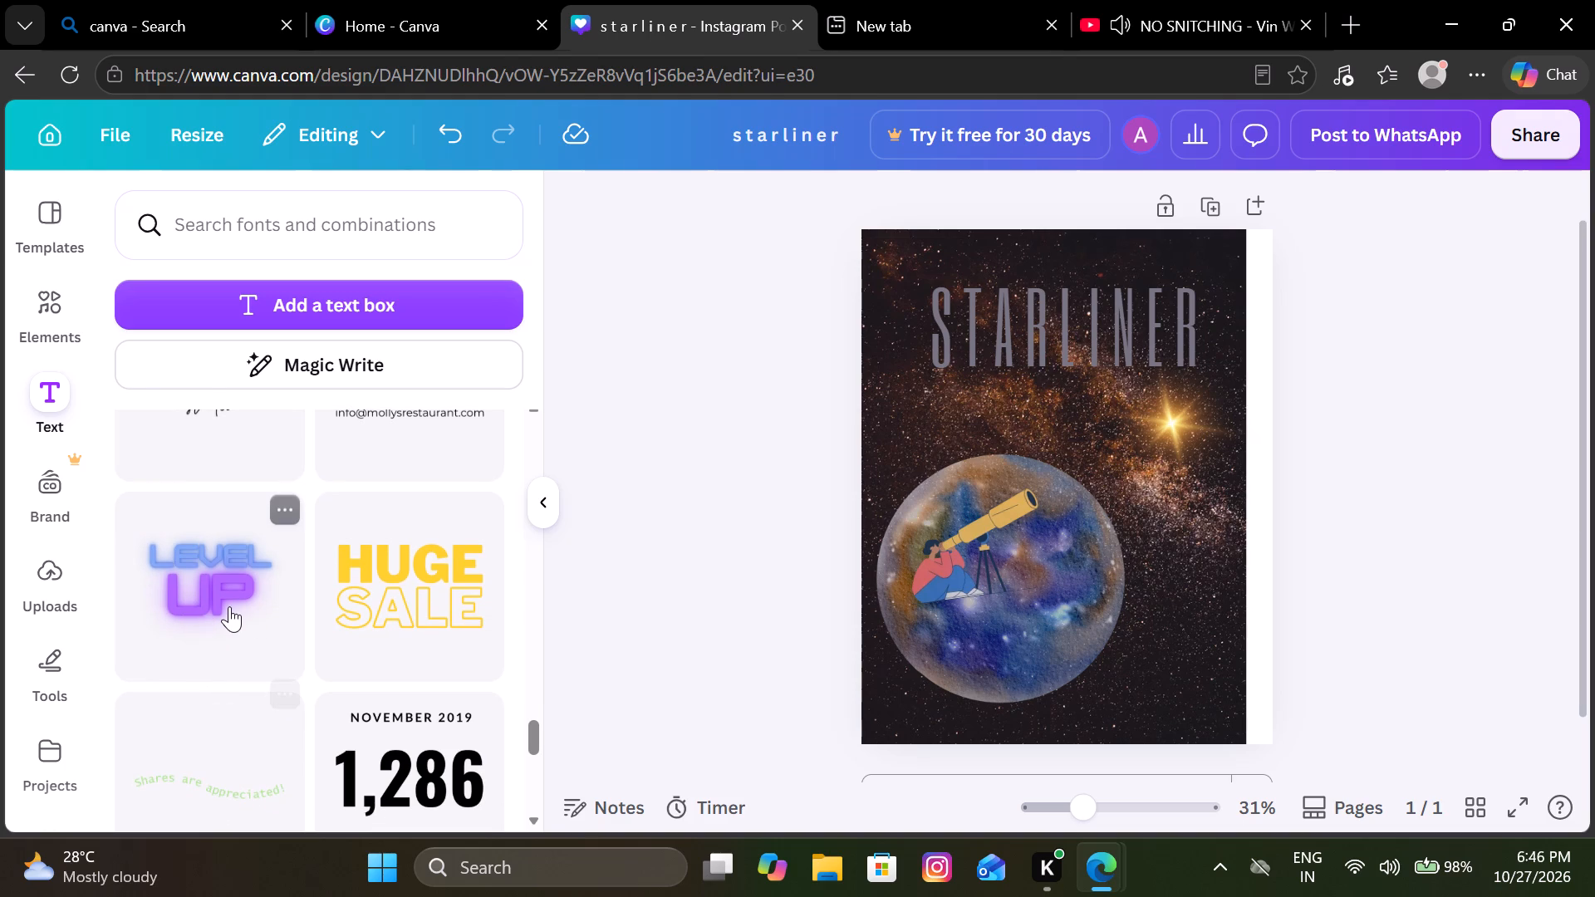
{"action": "left_click", "coordinate": [229, 606]}
{"action": "left_click", "coordinate": [1100, 429]}
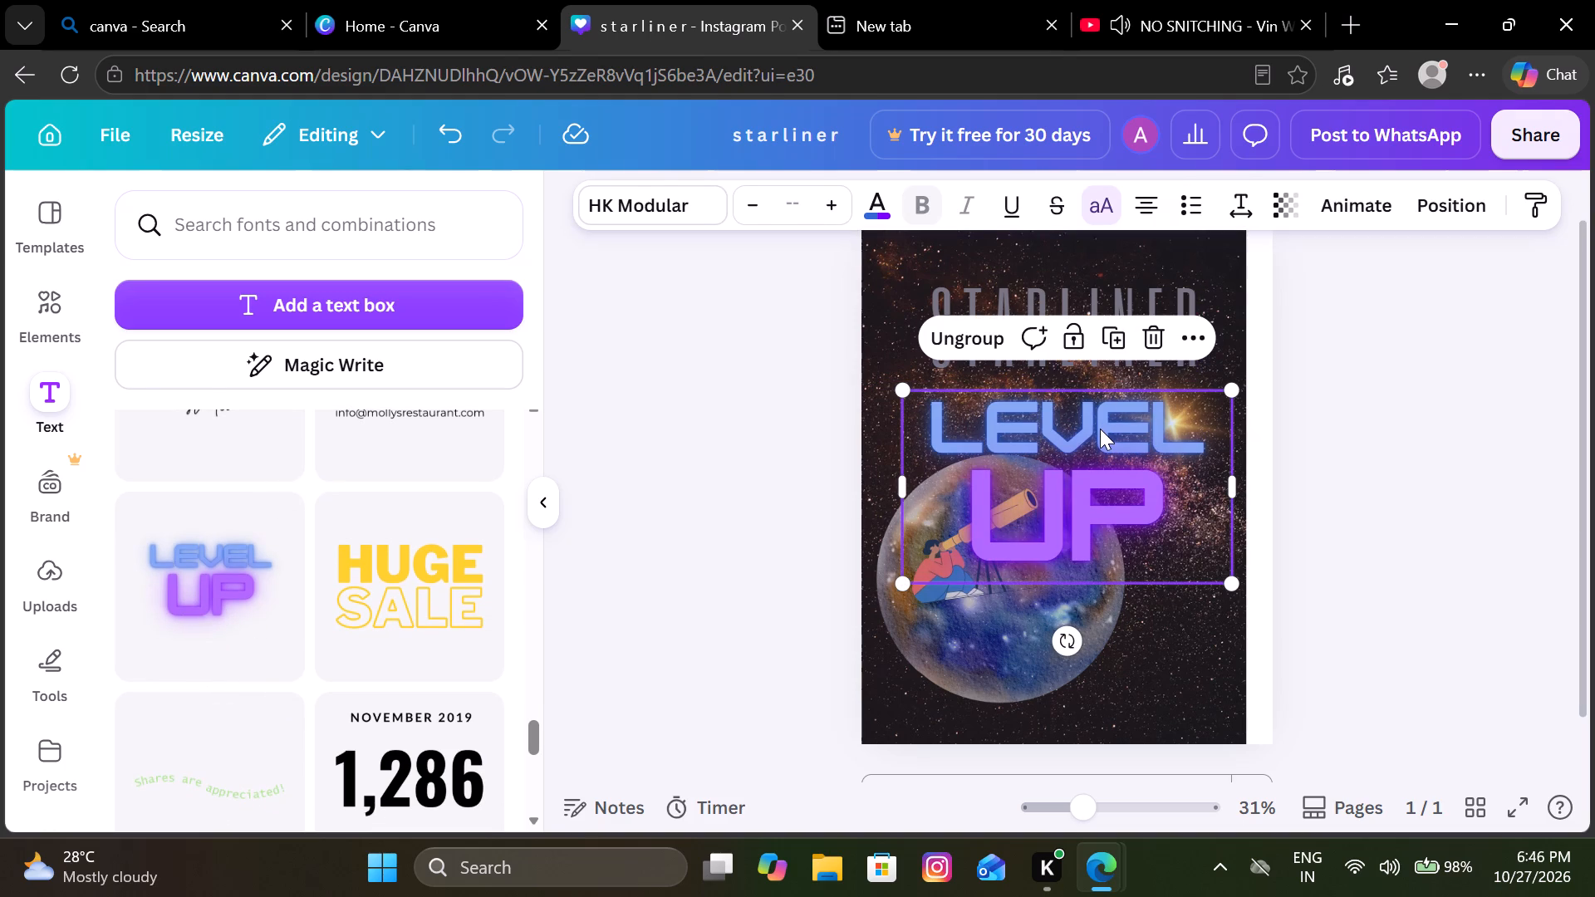
{"action": "left_click", "coordinate": [1131, 334]}
Replace the neon word UP with "ai" and shrink the text to size 72.8.
{"action": "double_click", "coordinate": [1097, 494]}
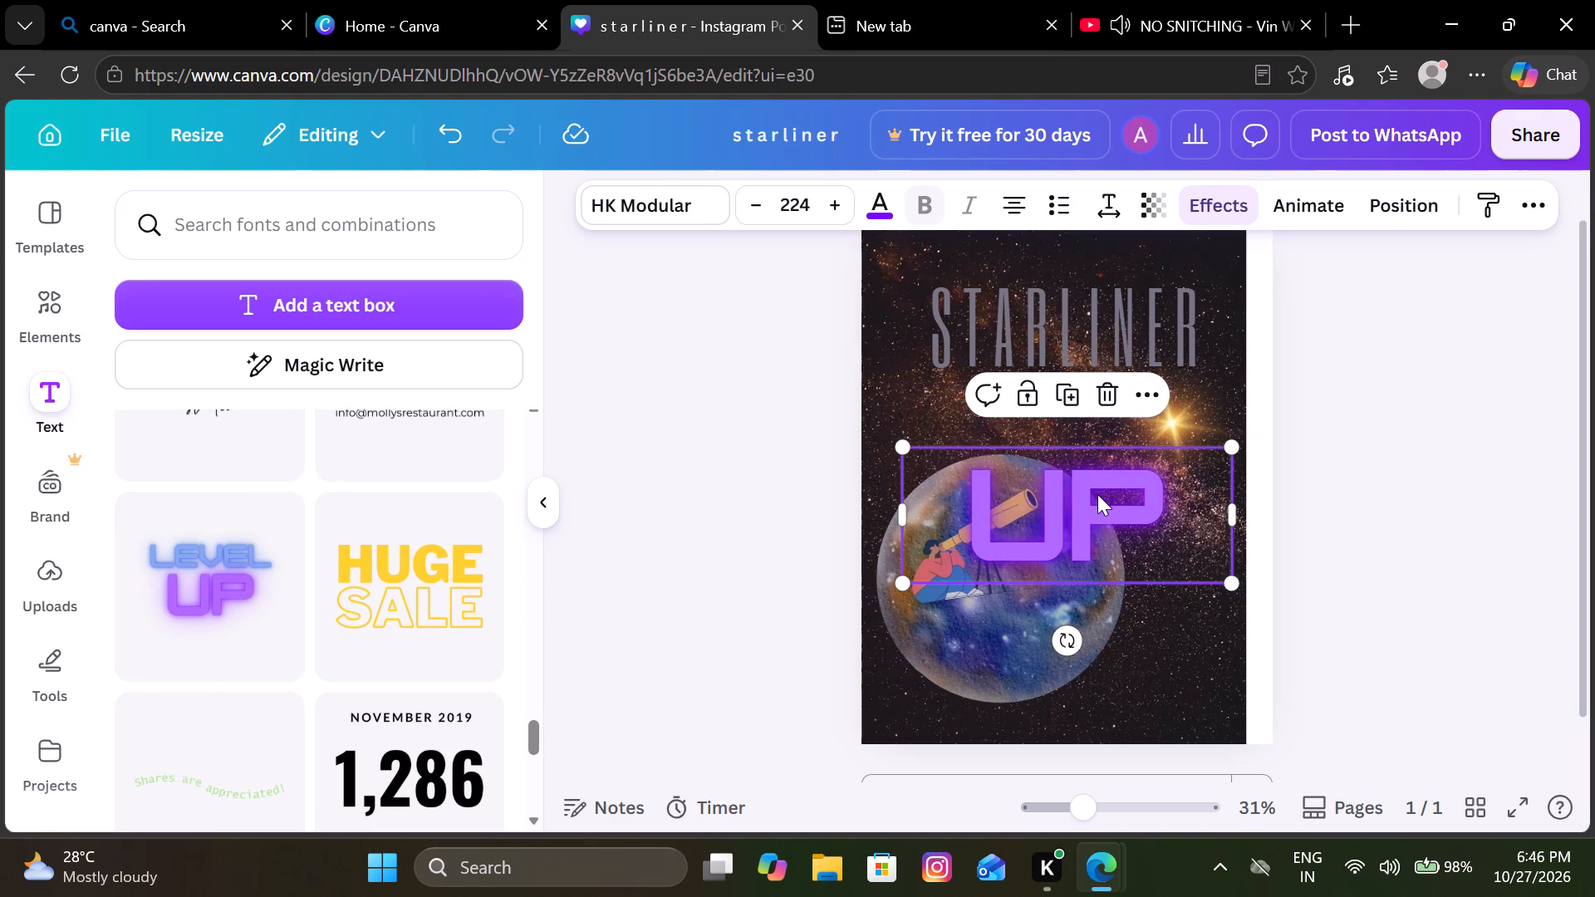
{"action": "type", "text": "ai"}
{"action": "left_click_drag", "start_coordinate": [1226, 583], "coordinate": [1006, 488]}
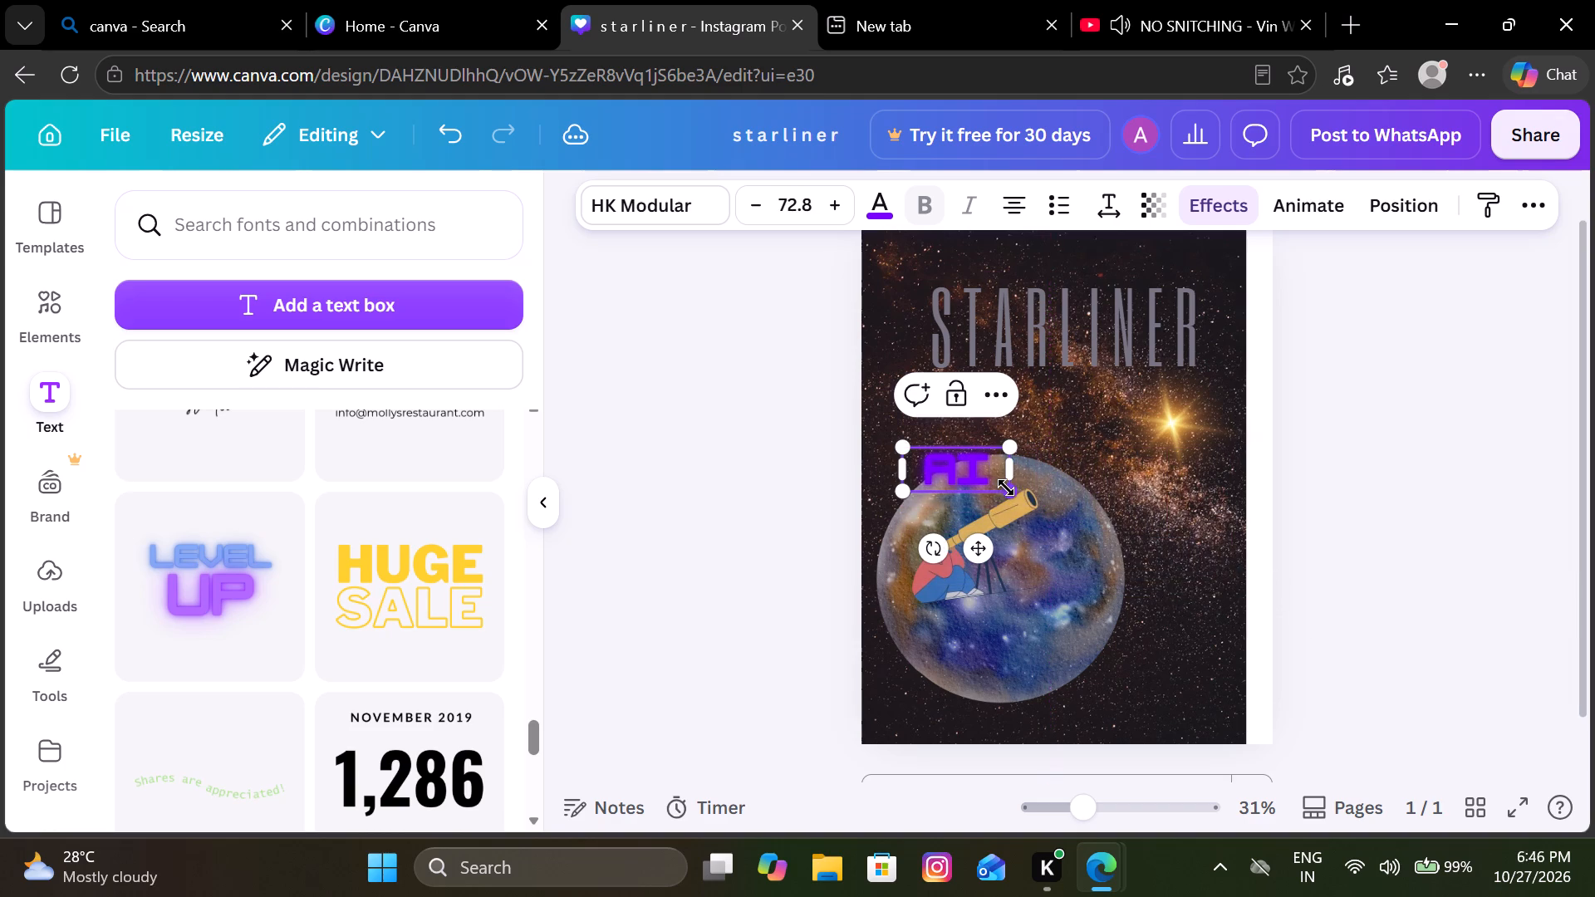
Move the neon AI text up between the STARLINER title and the planet.
{"action": "left_click", "coordinate": [967, 483]}
{"action": "left_click_drag", "start_coordinate": [732, 530], "coordinate": [822, 478]}
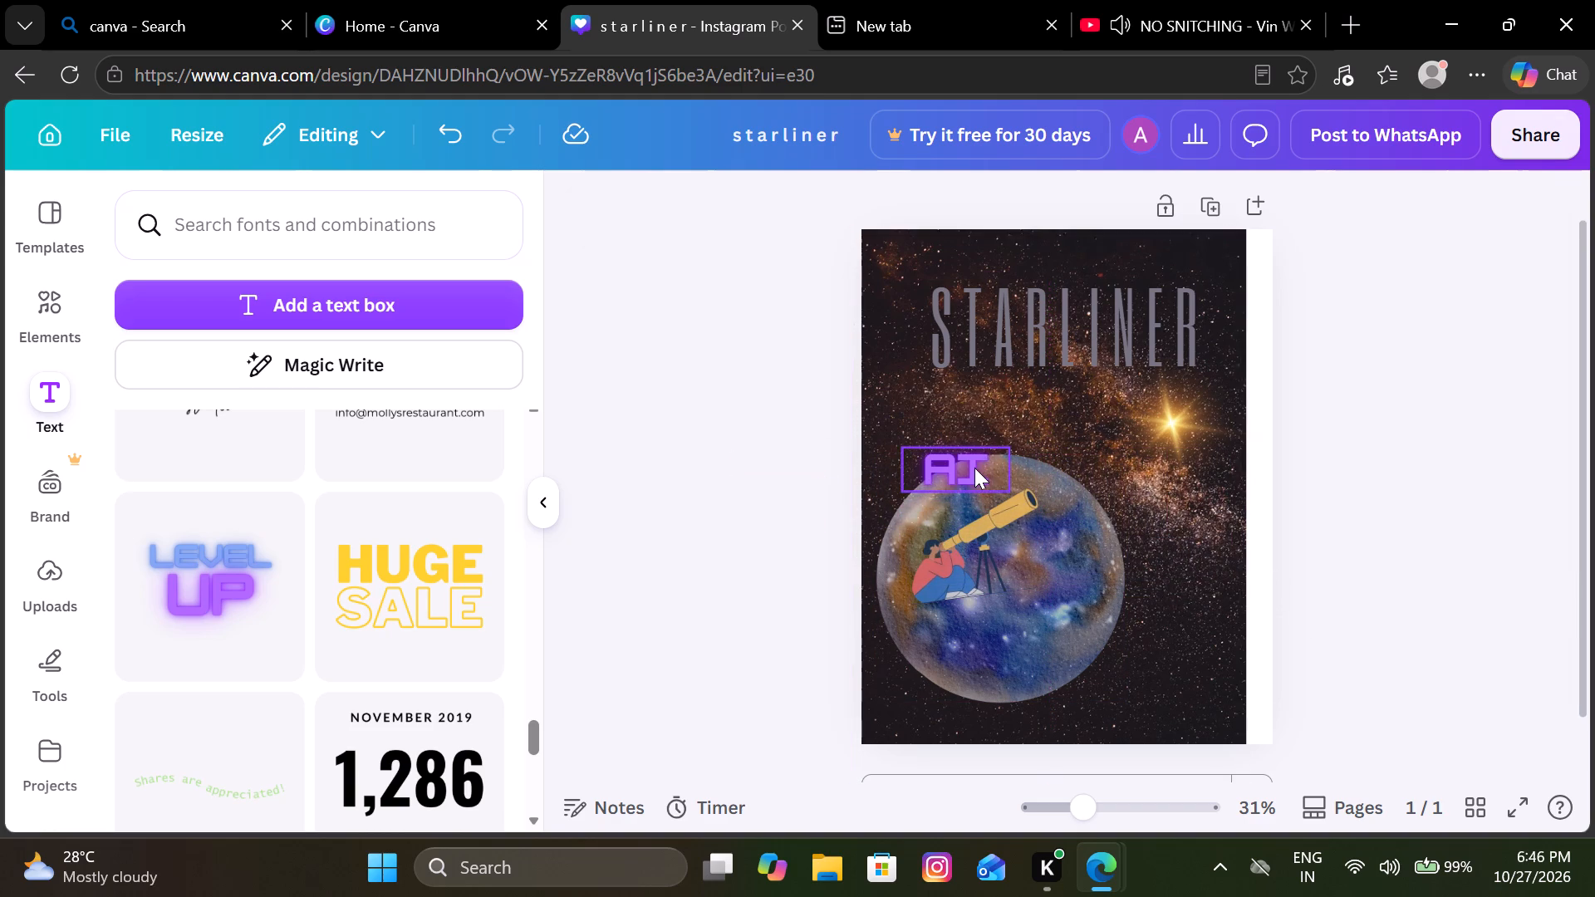
{"action": "left_click_drag", "start_coordinate": [974, 468], "coordinate": [1011, 396]}
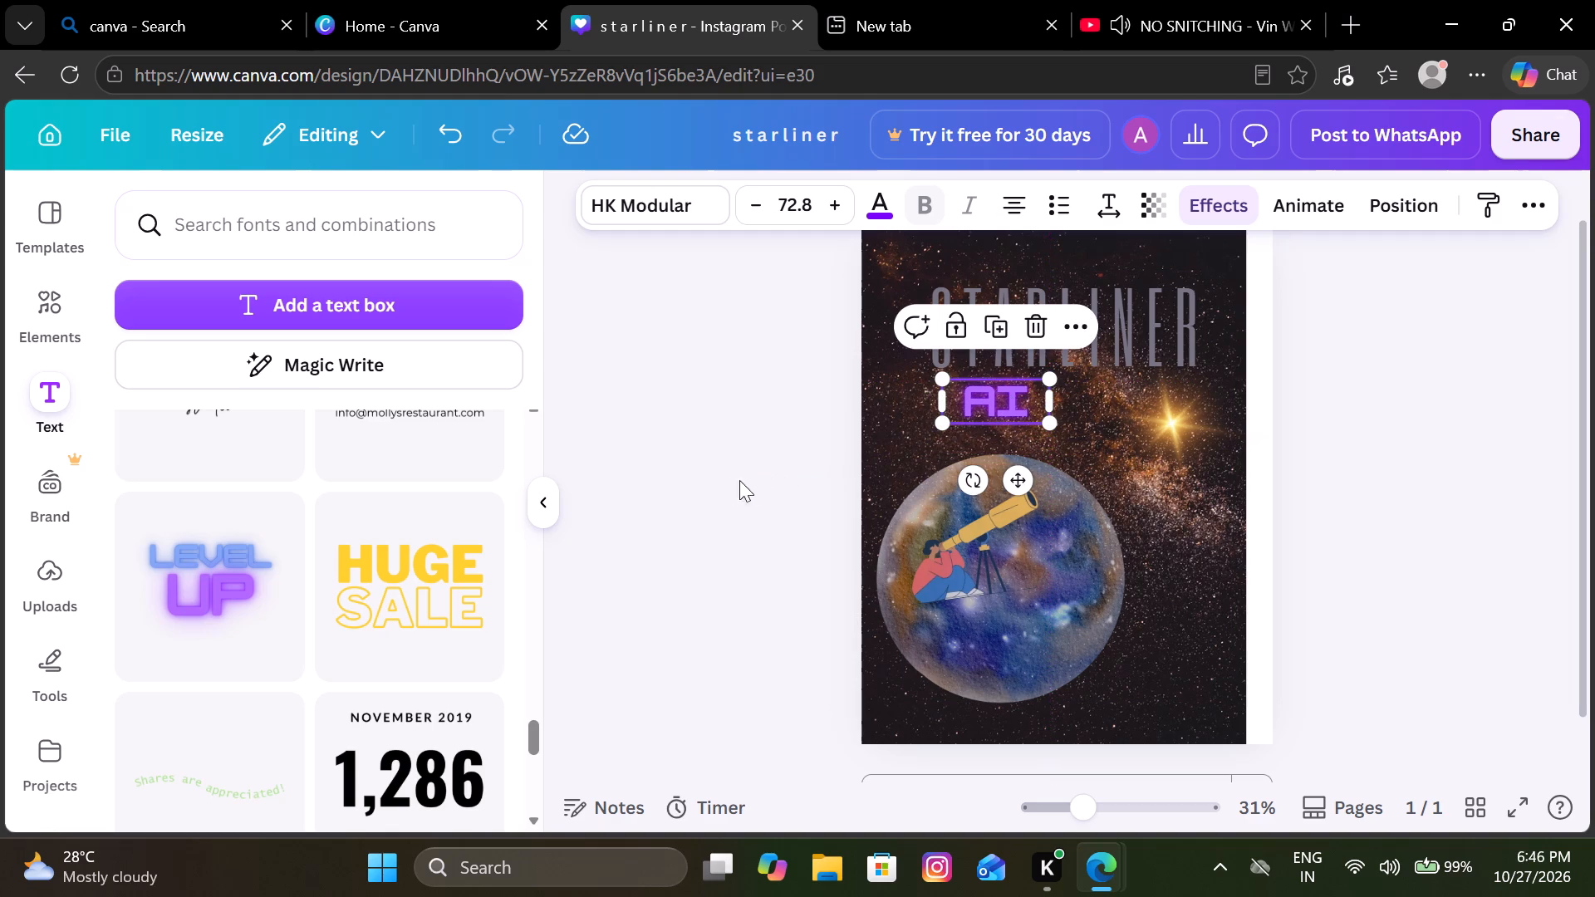
{"action": "left_click", "coordinate": [724, 478]}
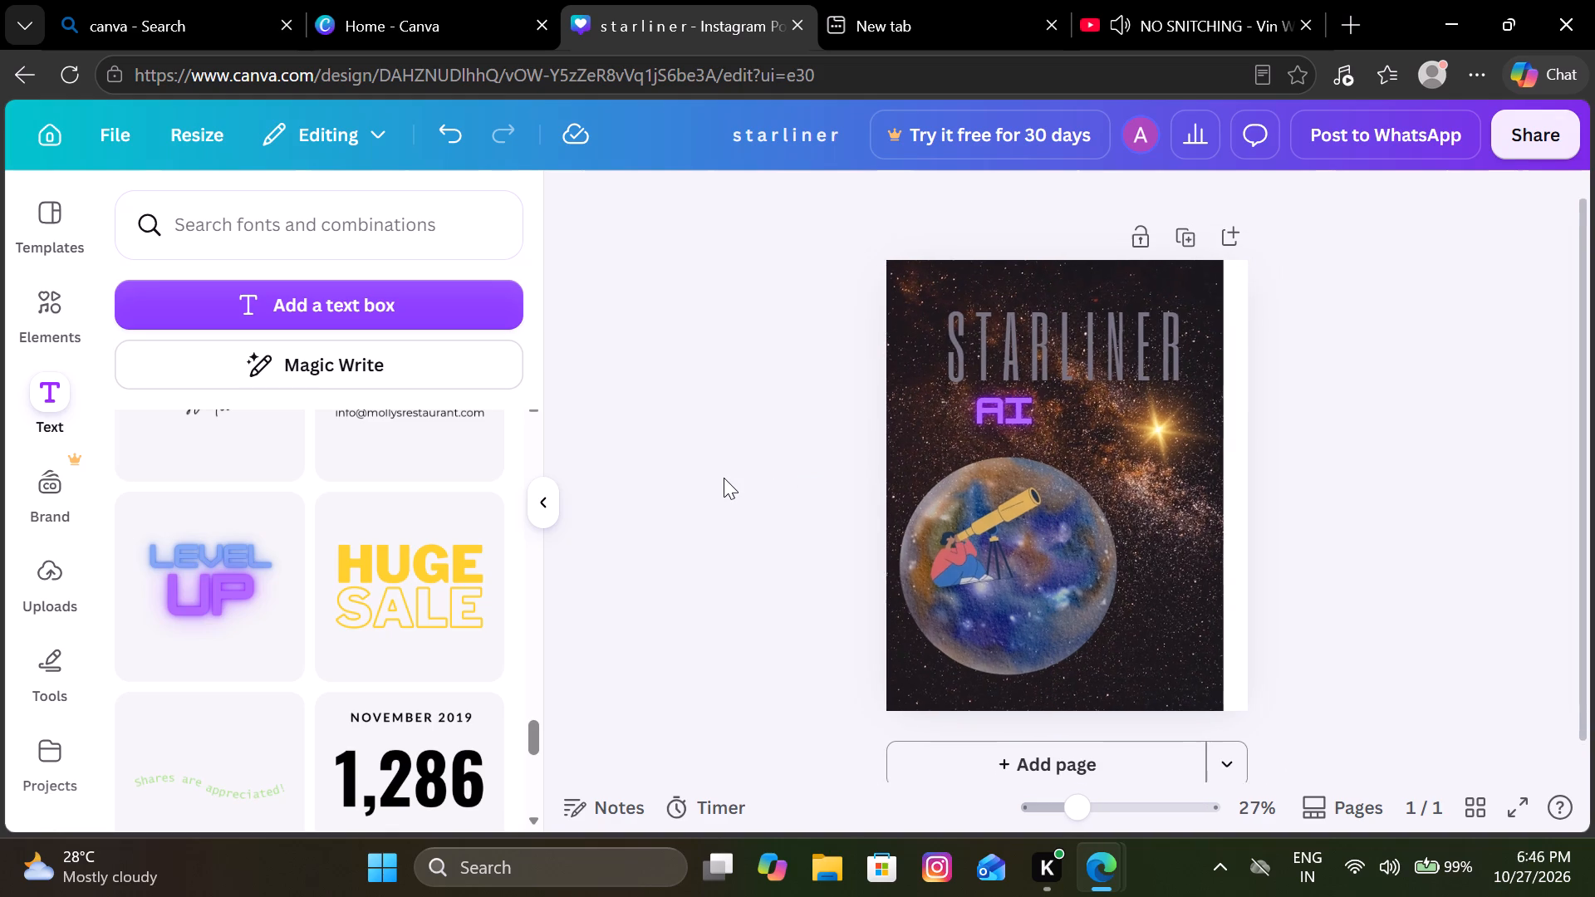
Edit the neon AI text to read "A.I." with a period after each letter.
{"action": "left_click", "coordinate": [1035, 414]}
{"action": "left_click", "coordinate": [1035, 414]}
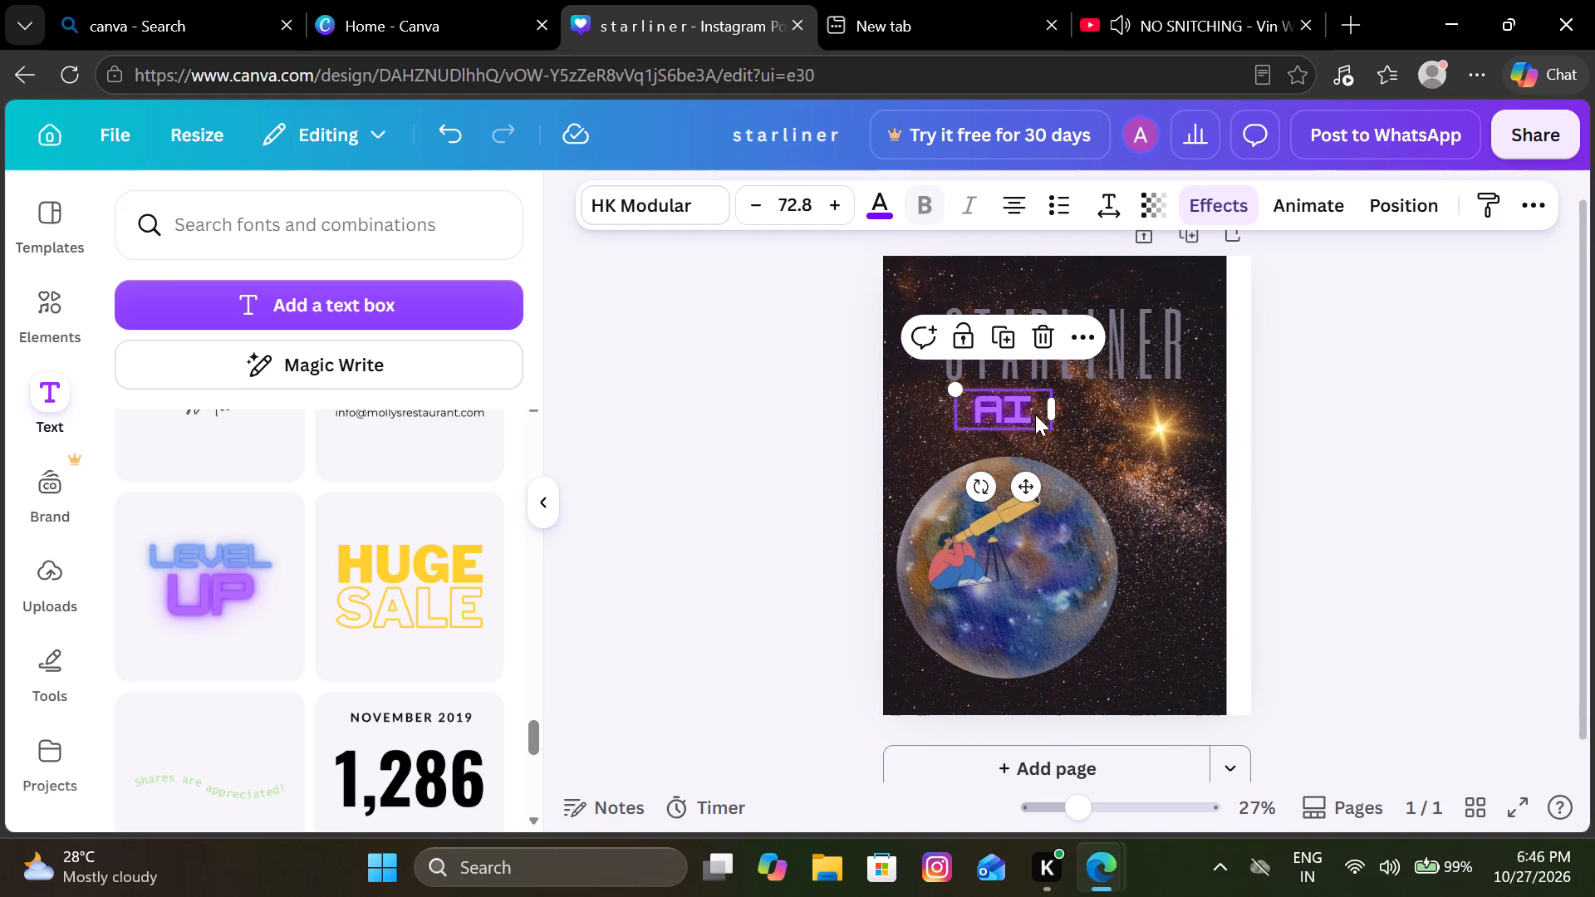
{"action": "left_click", "coordinate": [998, 404]}
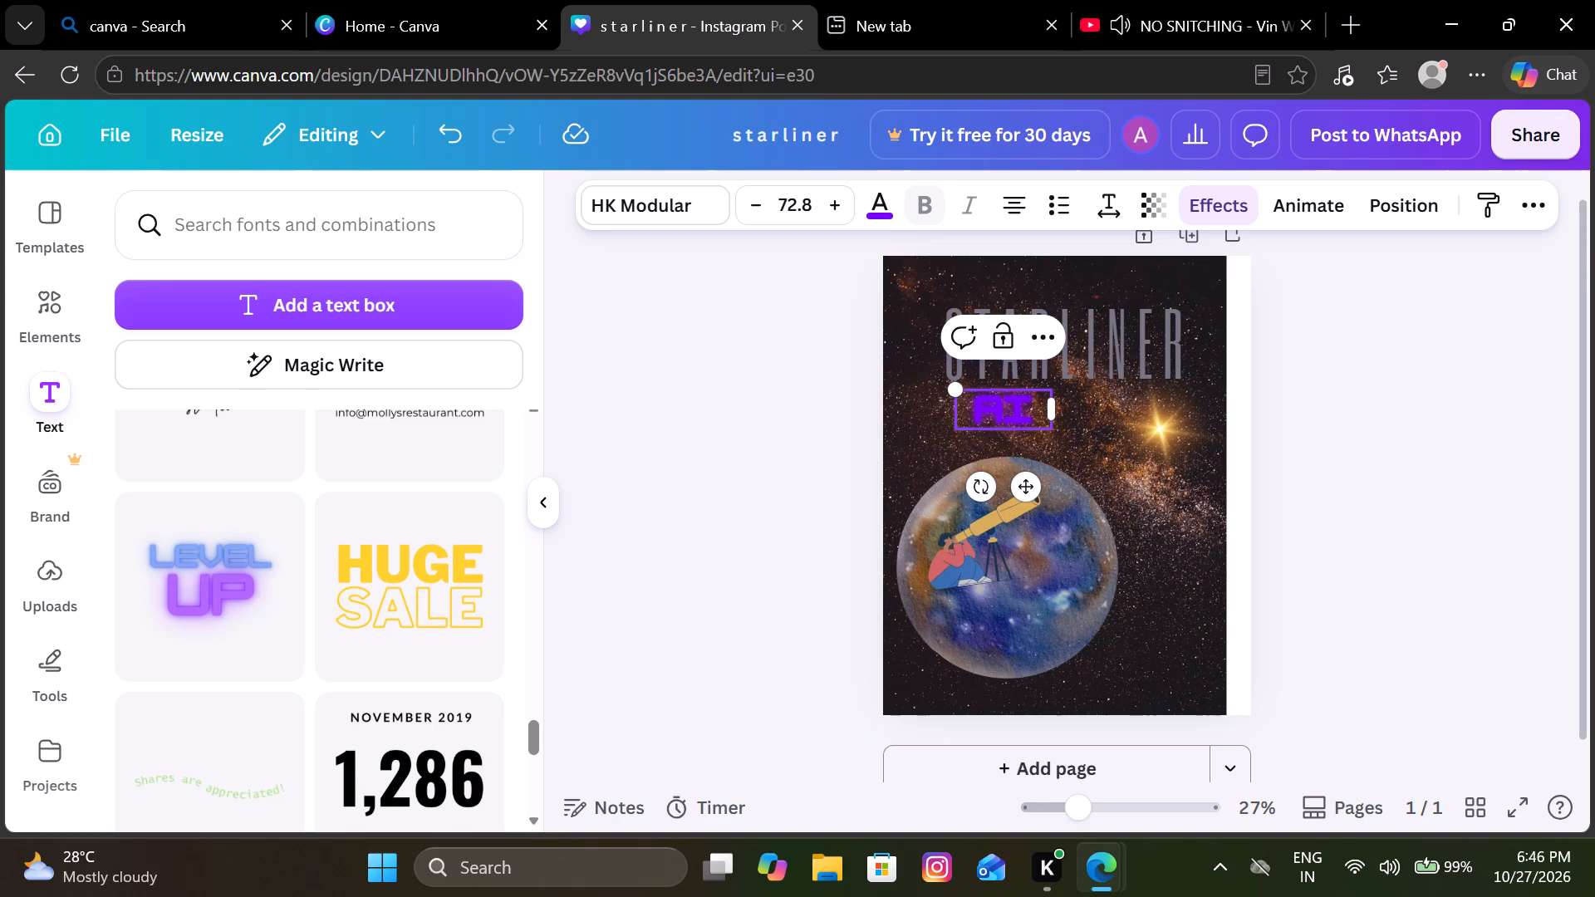
{"action": "left_click", "coordinate": [1003, 408]}
{"action": "double_click", "coordinate": [1011, 410]}
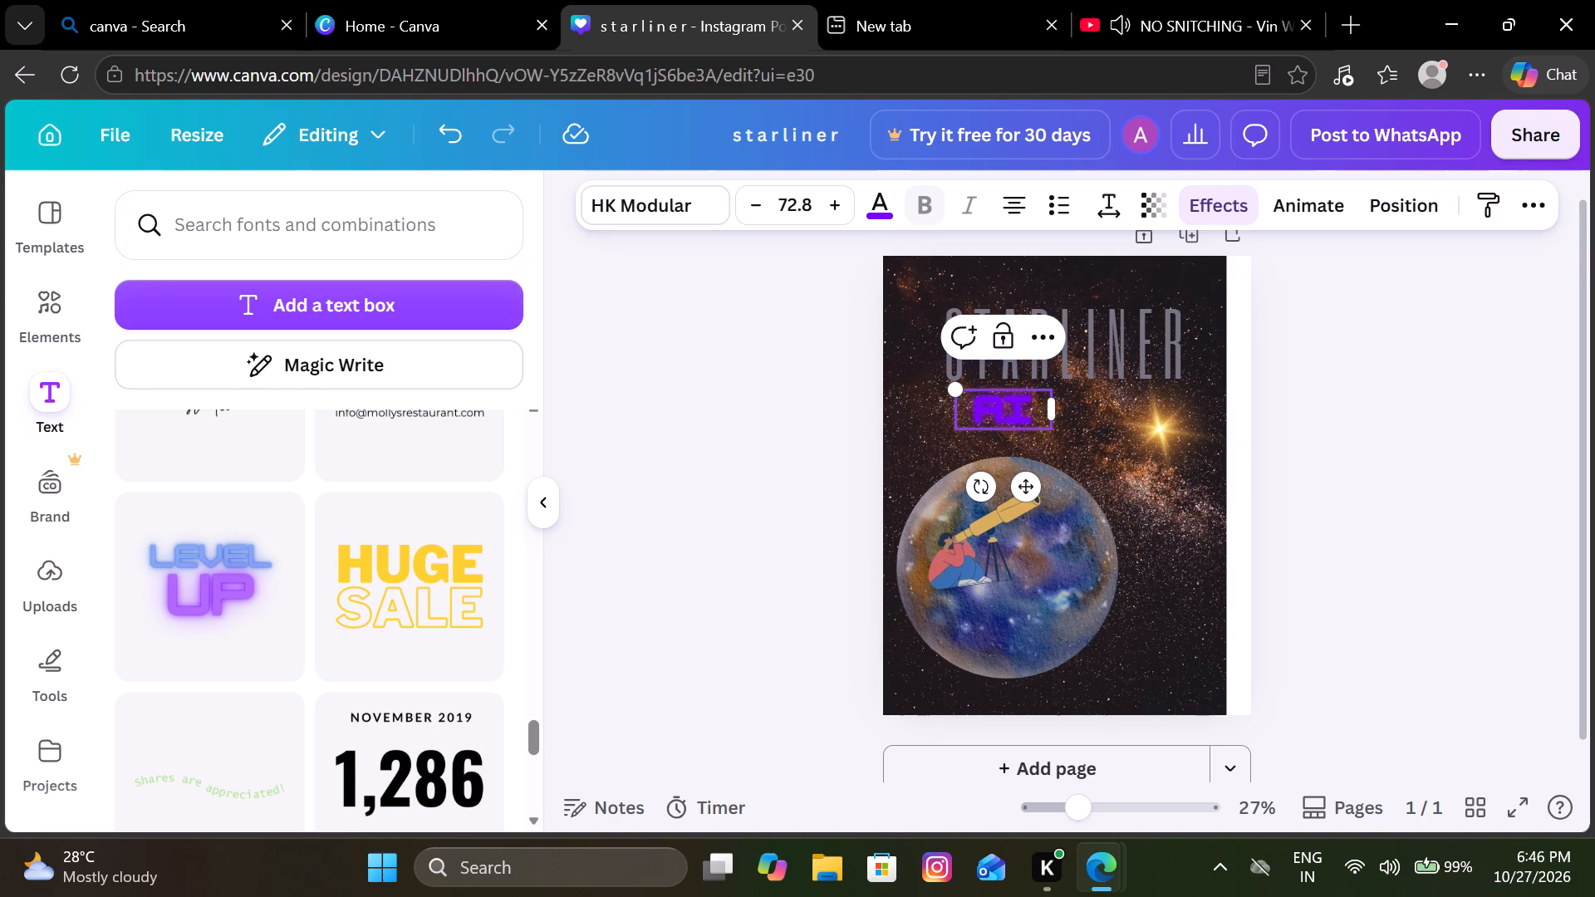
{"action": "left_click", "coordinate": [1005, 407]}
{"action": "key", "text": "period"}
{"action": "key", "text": "period"}
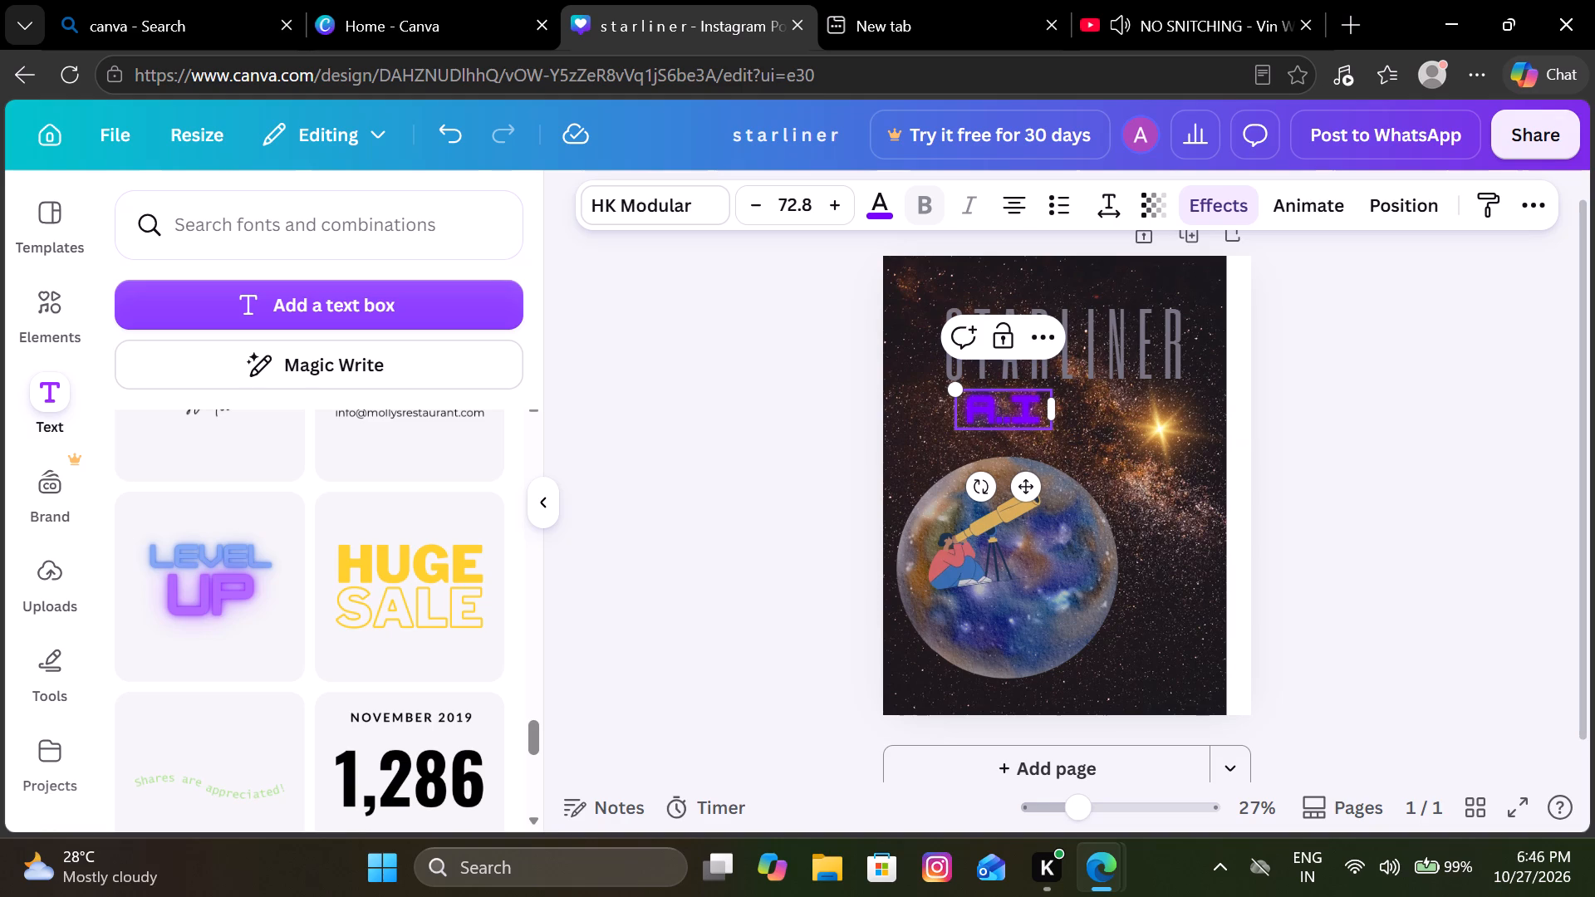
{"action": "key", "text": "BackSpace"}
{"action": "key", "text": "Right"}
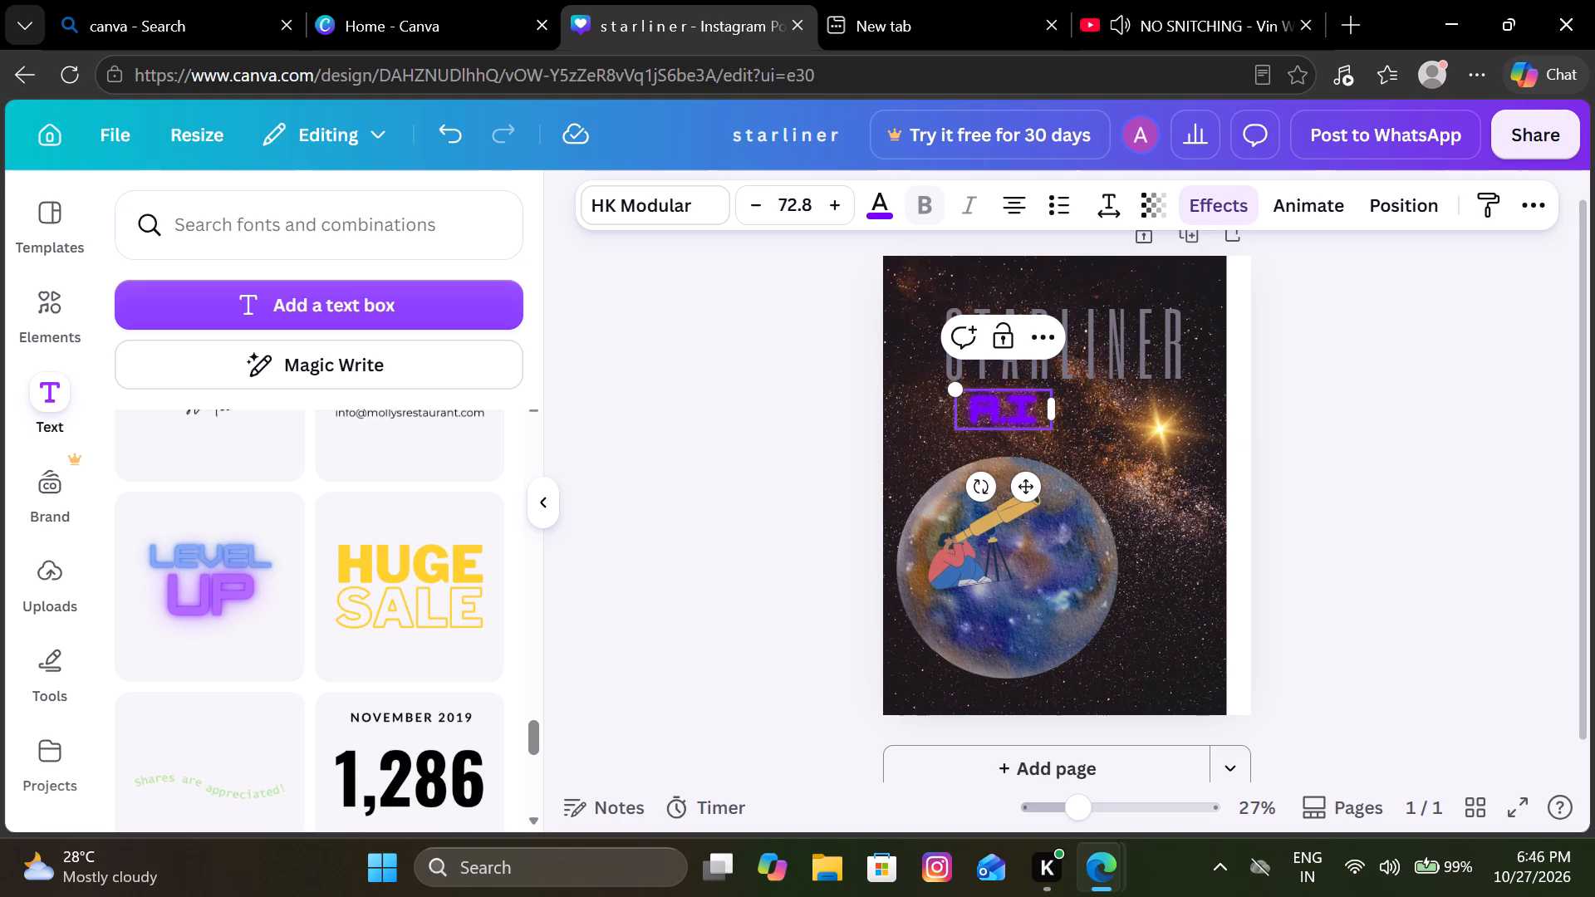
{"action": "key", "text": "period"}
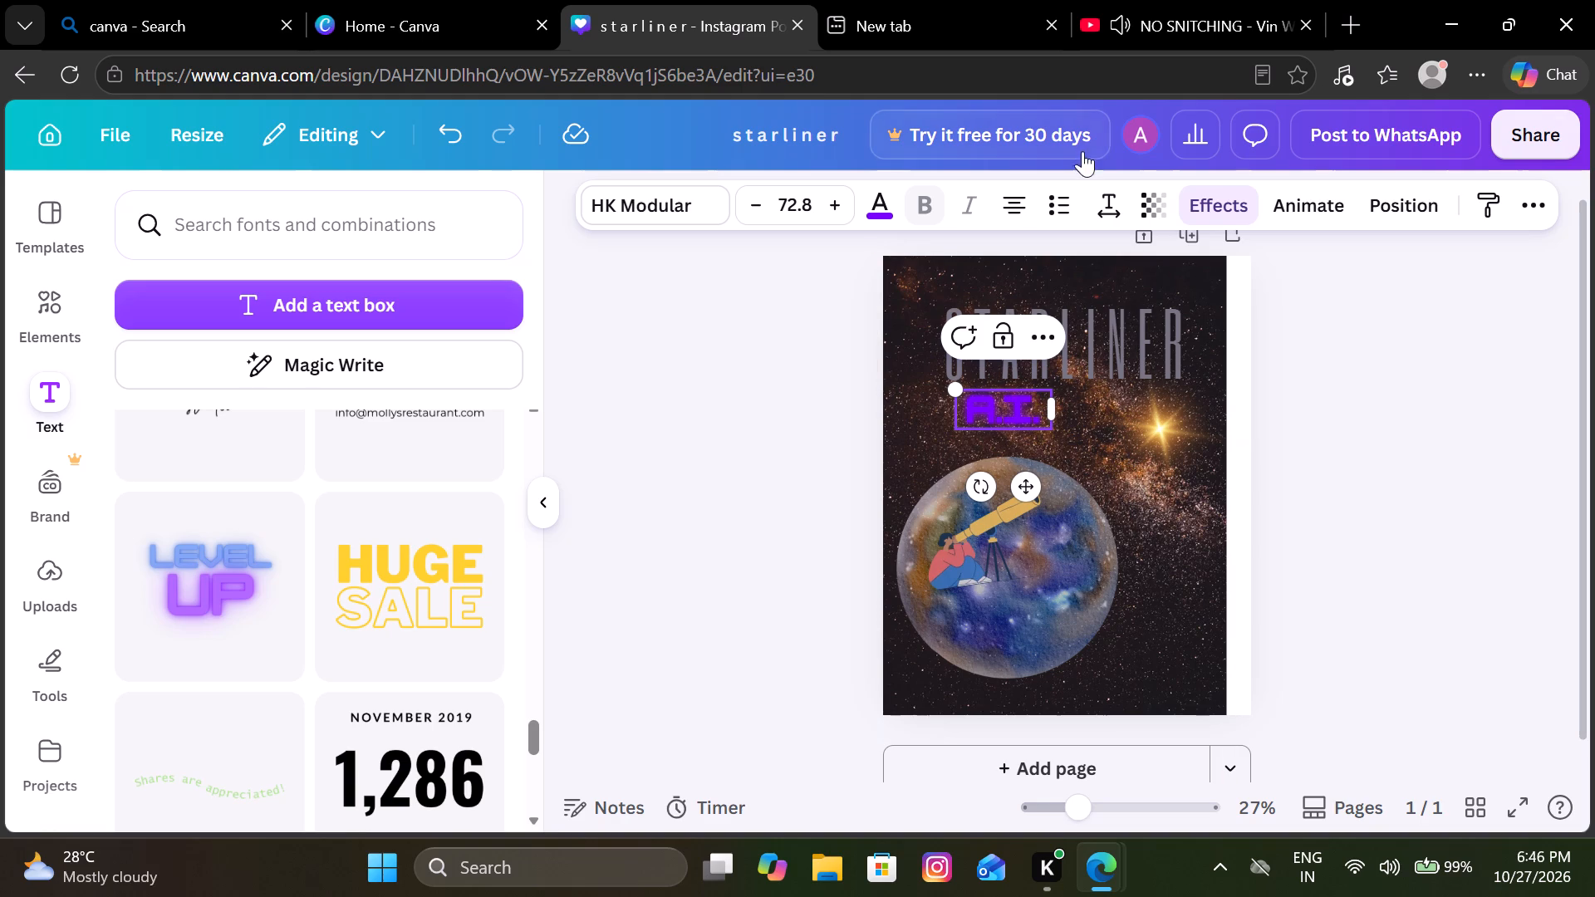
Slightly increase the letter spacing of the neon A.I. text.
{"action": "left_click", "coordinate": [1118, 192]}
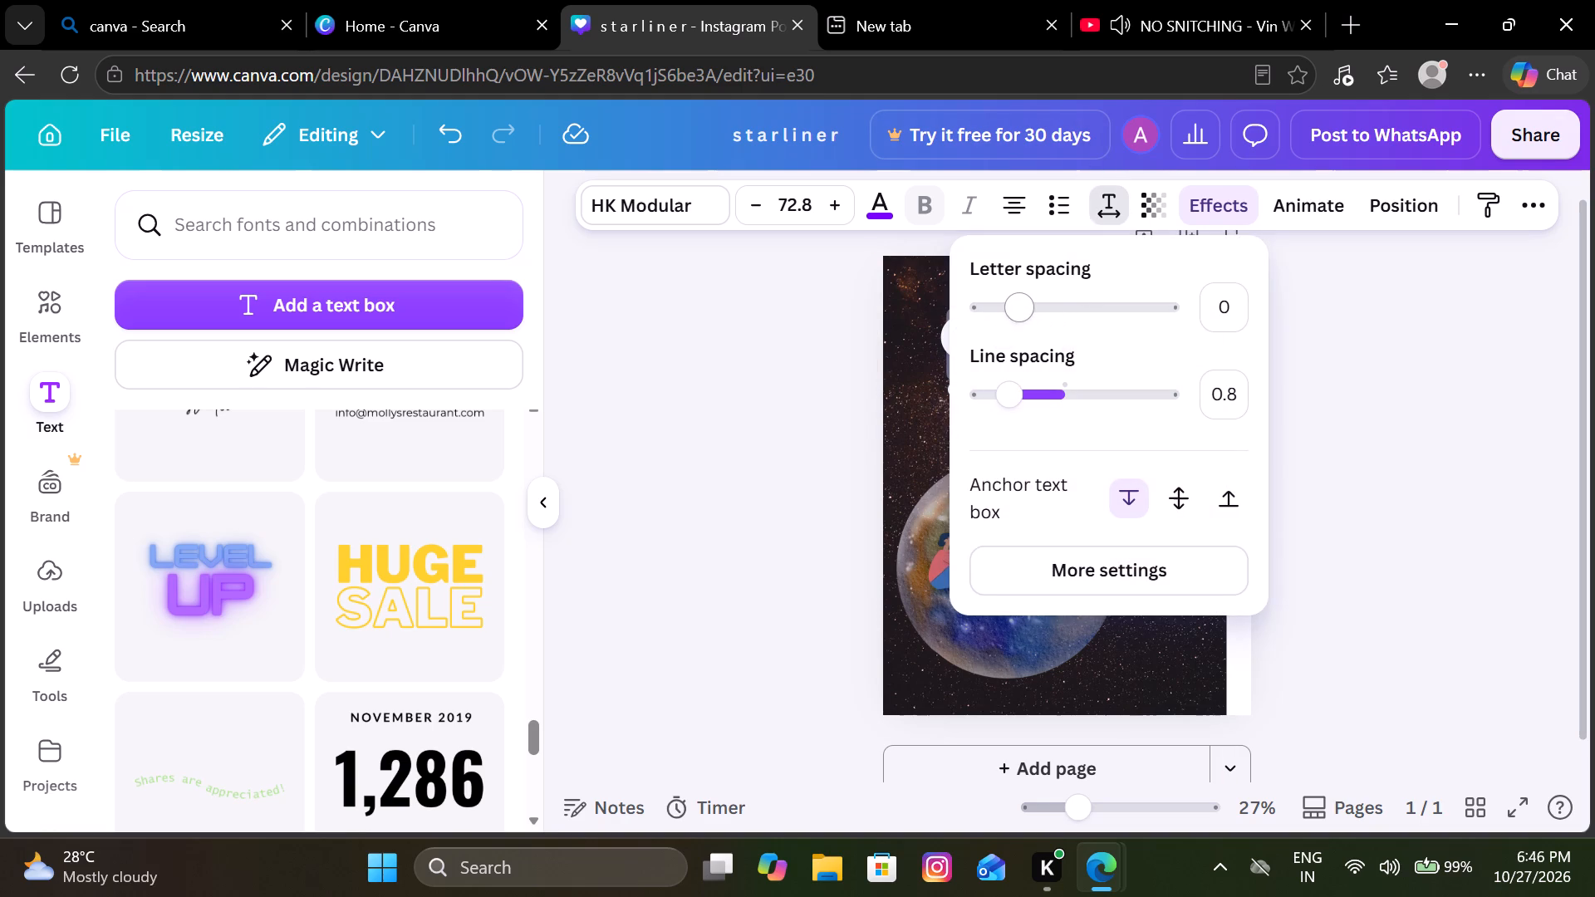
{"action": "left_click_drag", "start_coordinate": [1029, 315], "coordinate": [1038, 316]}
{"action": "left_click", "coordinate": [800, 404]}
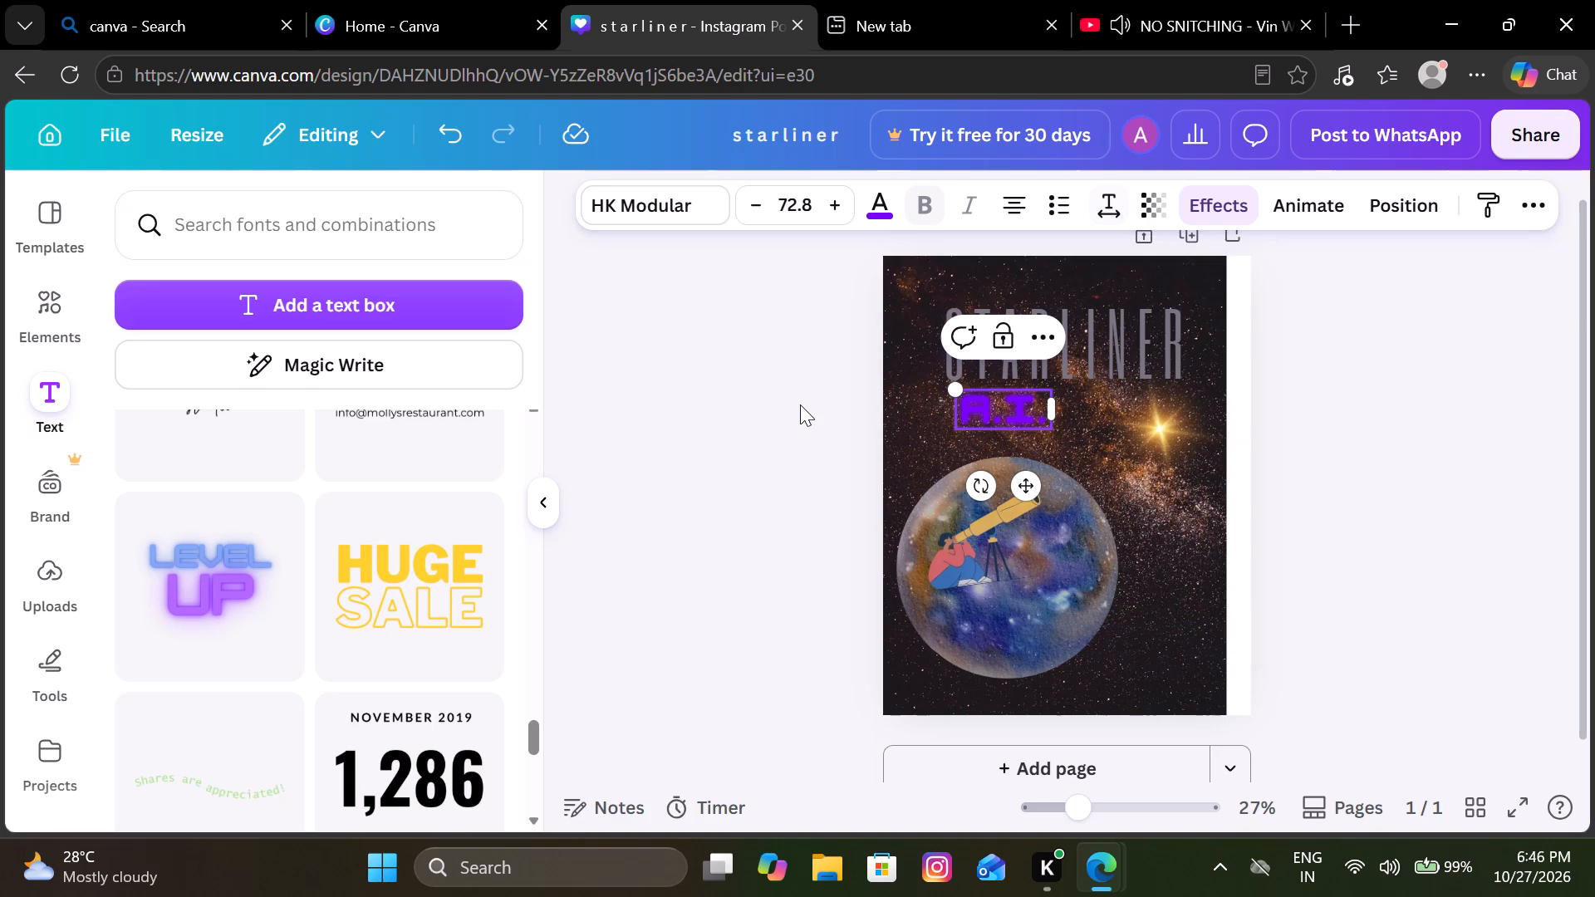
{"action": "left_click", "coordinate": [800, 404]}
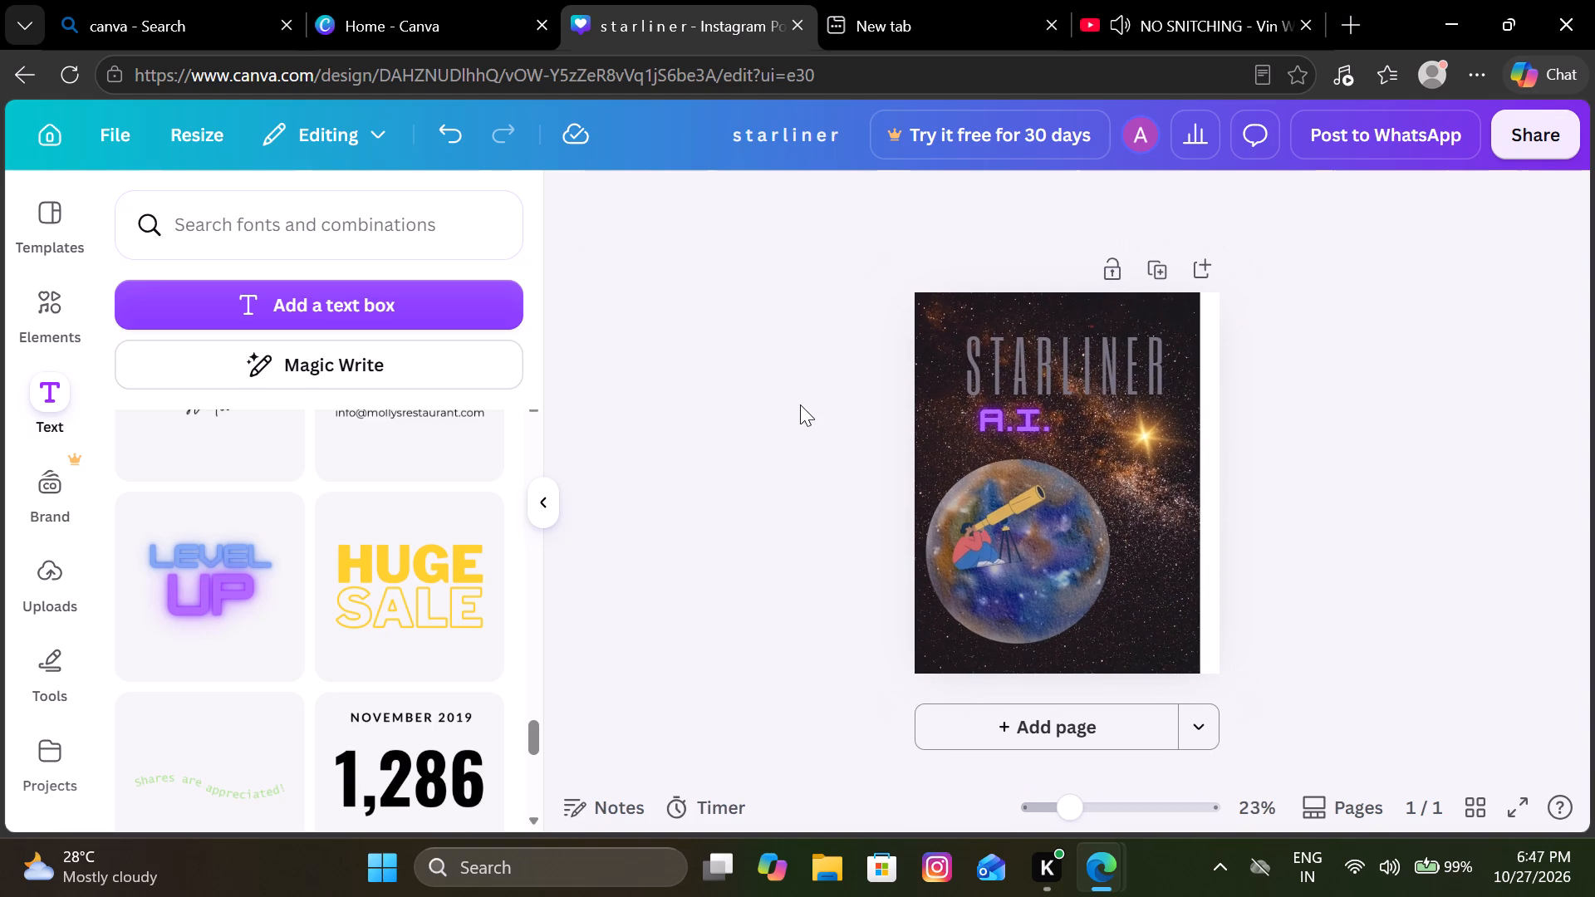
Try several positions for the neon A.I. text under STARLINER and leave it slightly left of the title's middle.
{"action": "left_click_drag", "start_coordinate": [1013, 414], "coordinate": [1026, 414]}
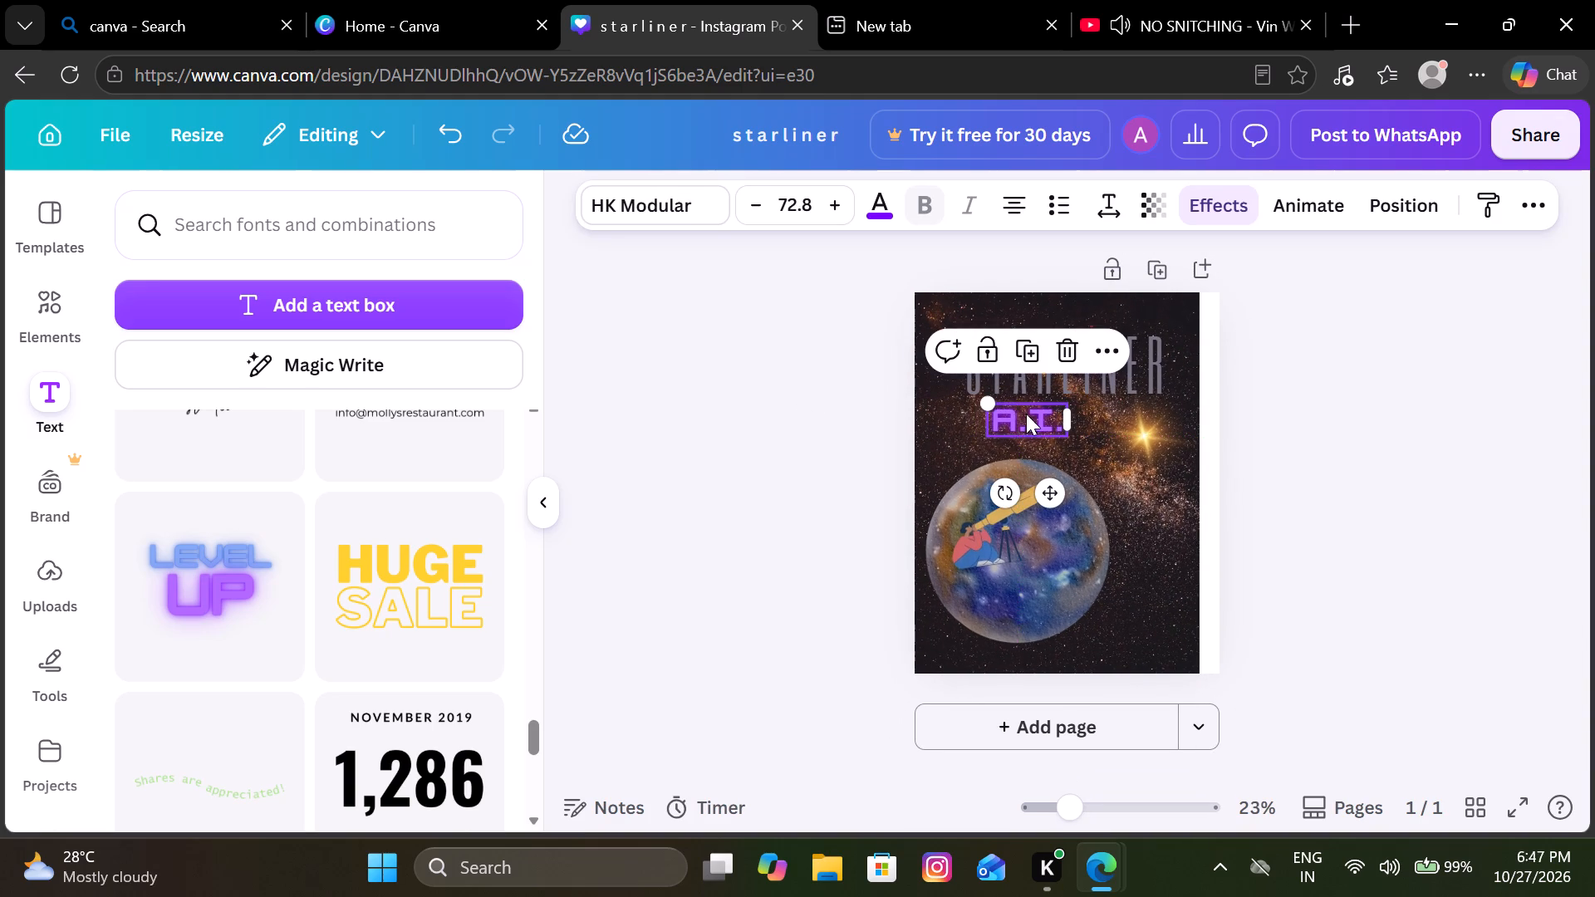
{"action": "left_click", "coordinate": [768, 519]}
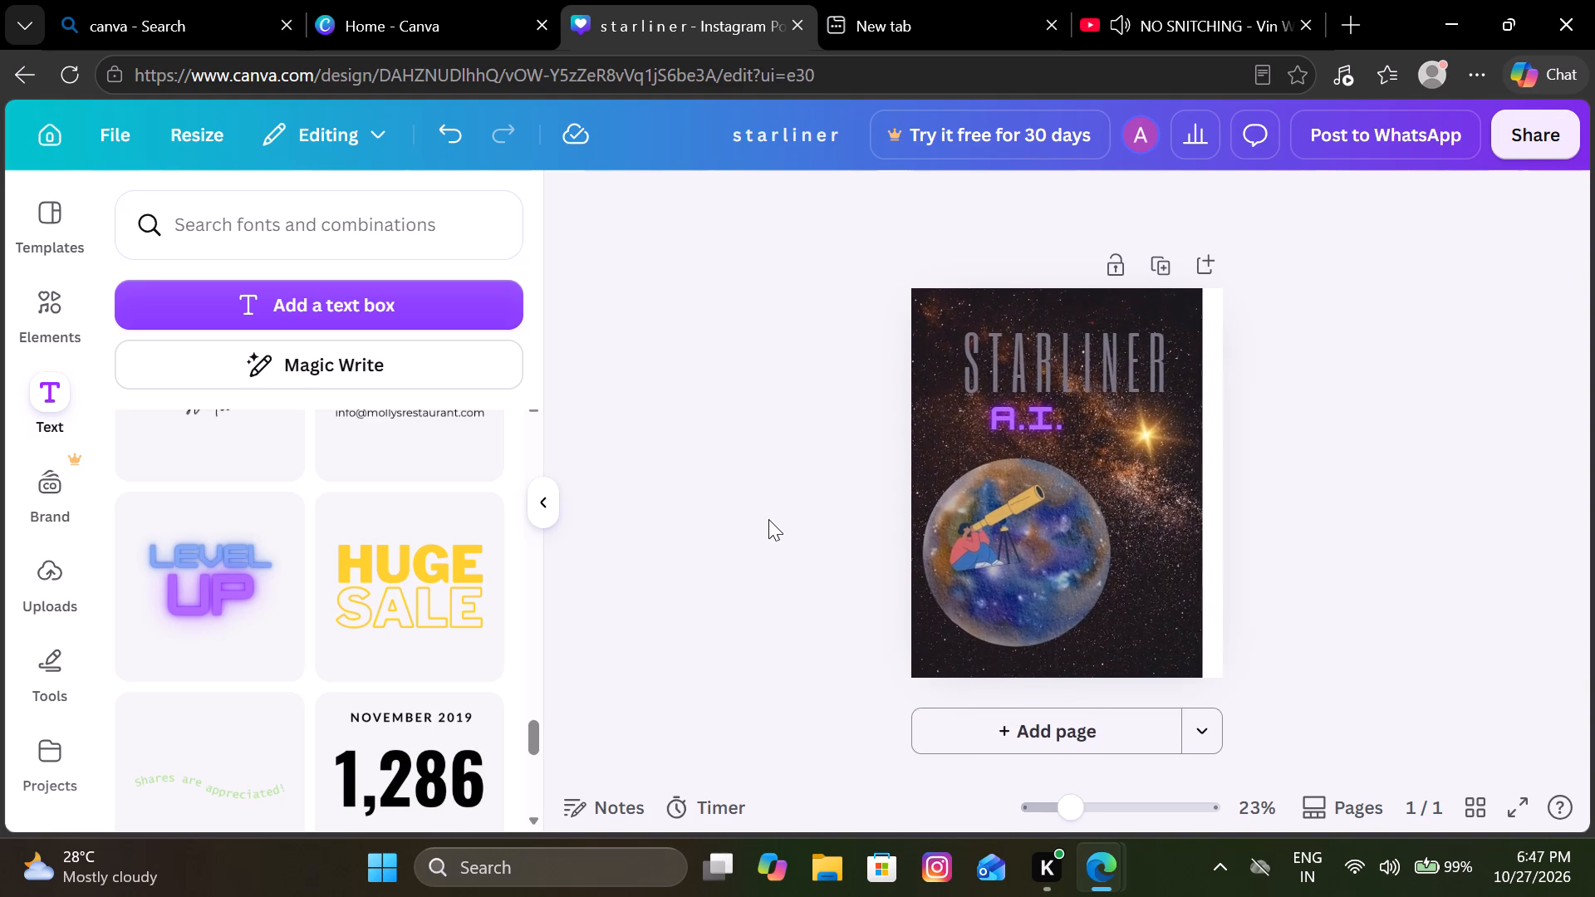
{"action": "left_click_drag", "start_coordinate": [1056, 401], "coordinate": [1066, 399]}
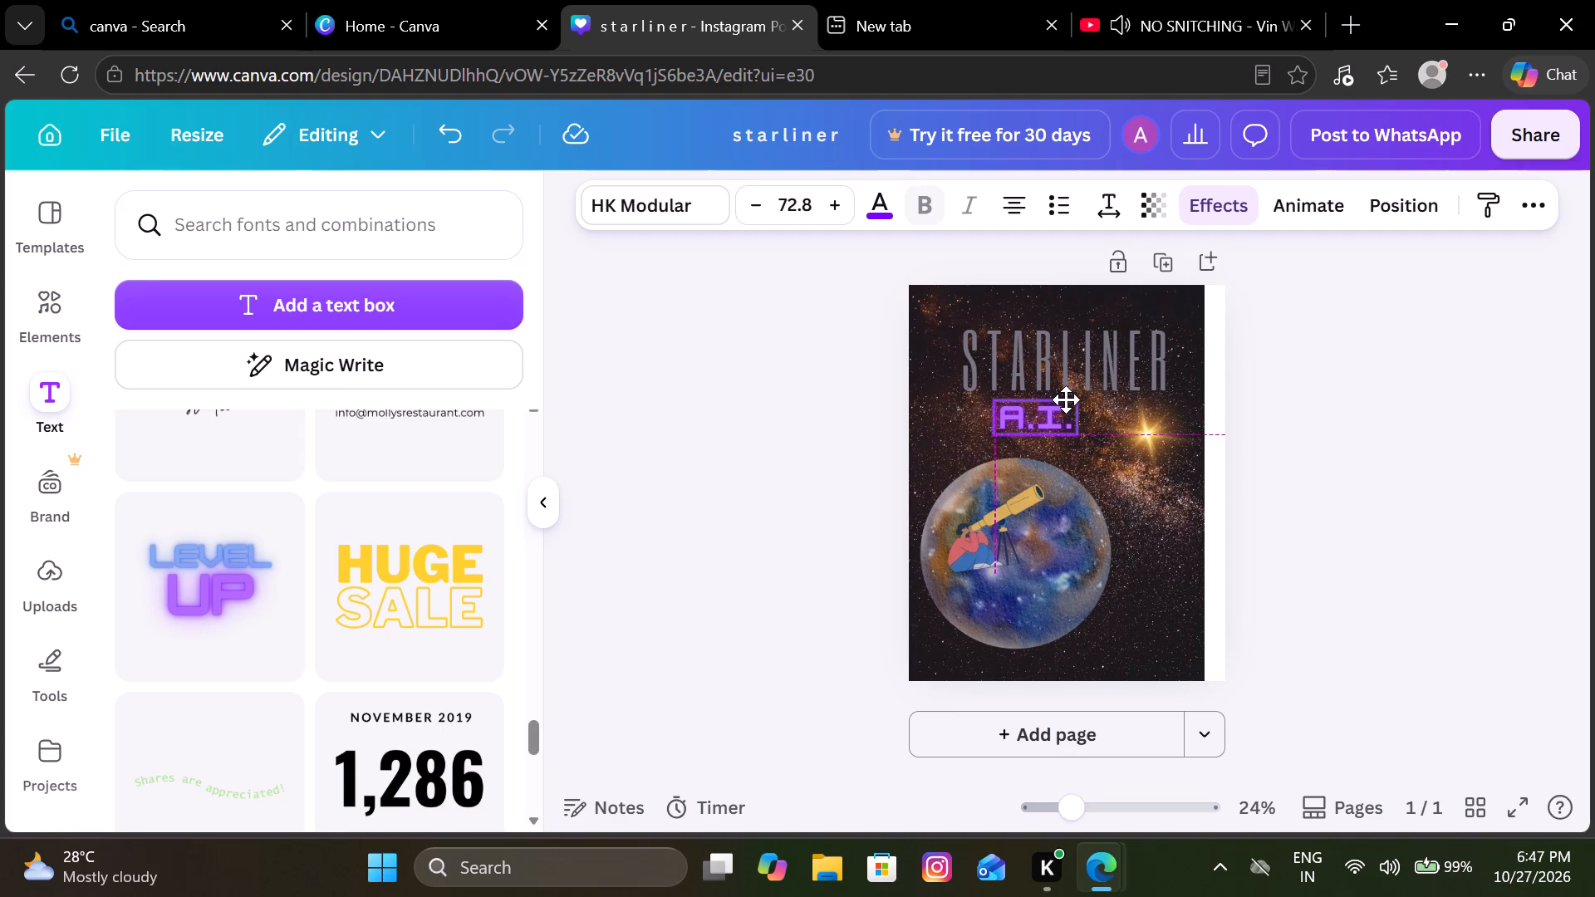
{"action": "left_click_drag", "start_coordinate": [1066, 399], "coordinate": [1148, 395]}
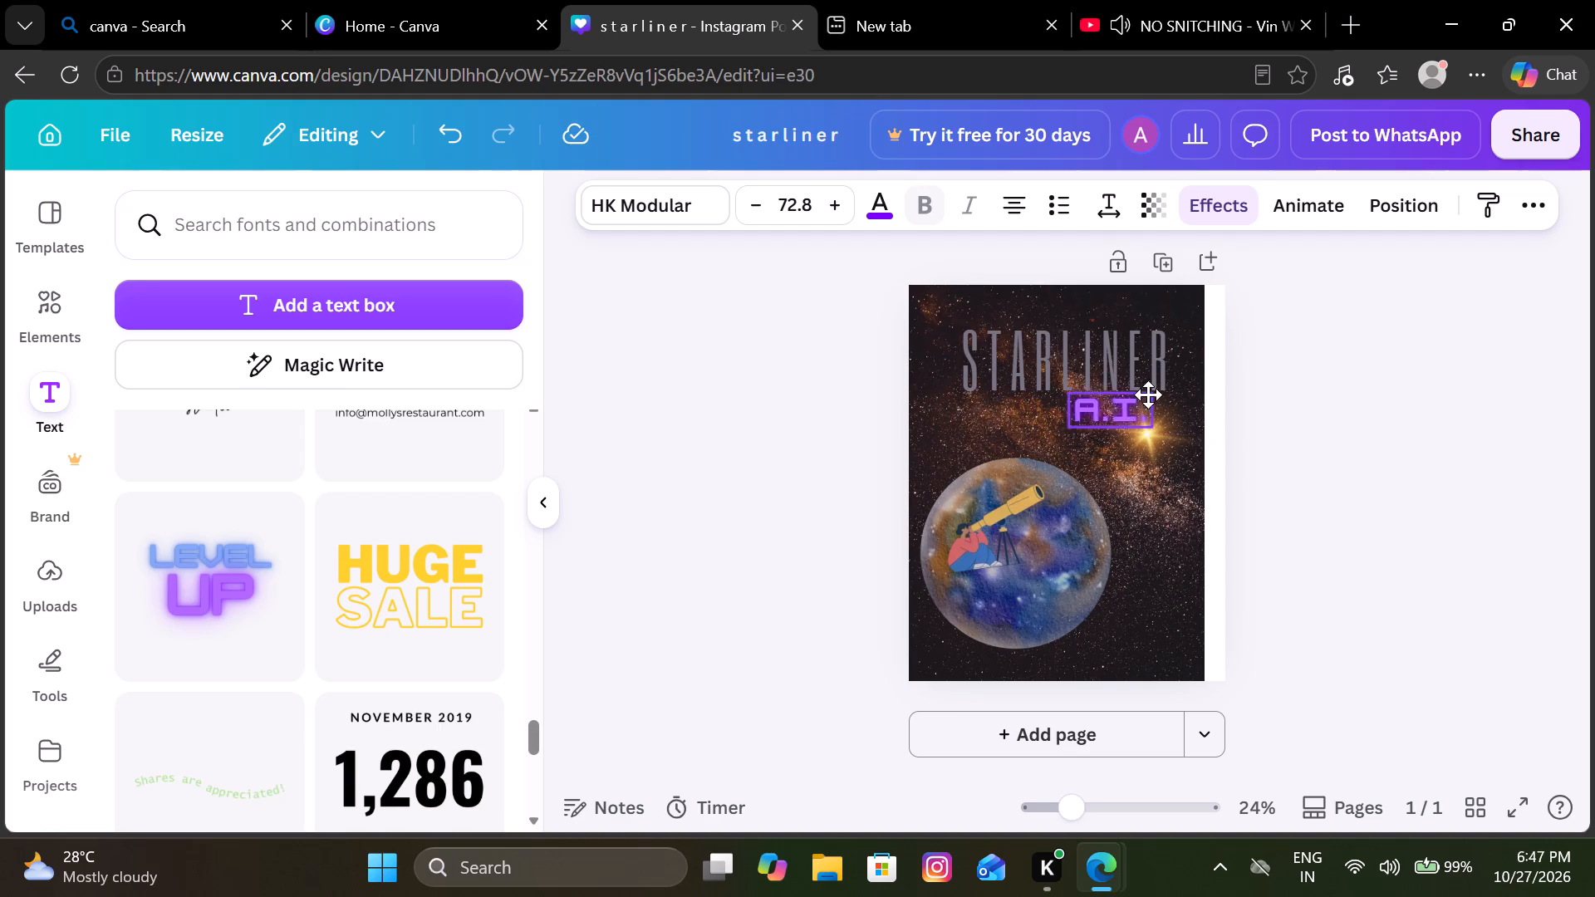
{"action": "left_click_drag", "start_coordinate": [1148, 395], "coordinate": [1104, 402]}
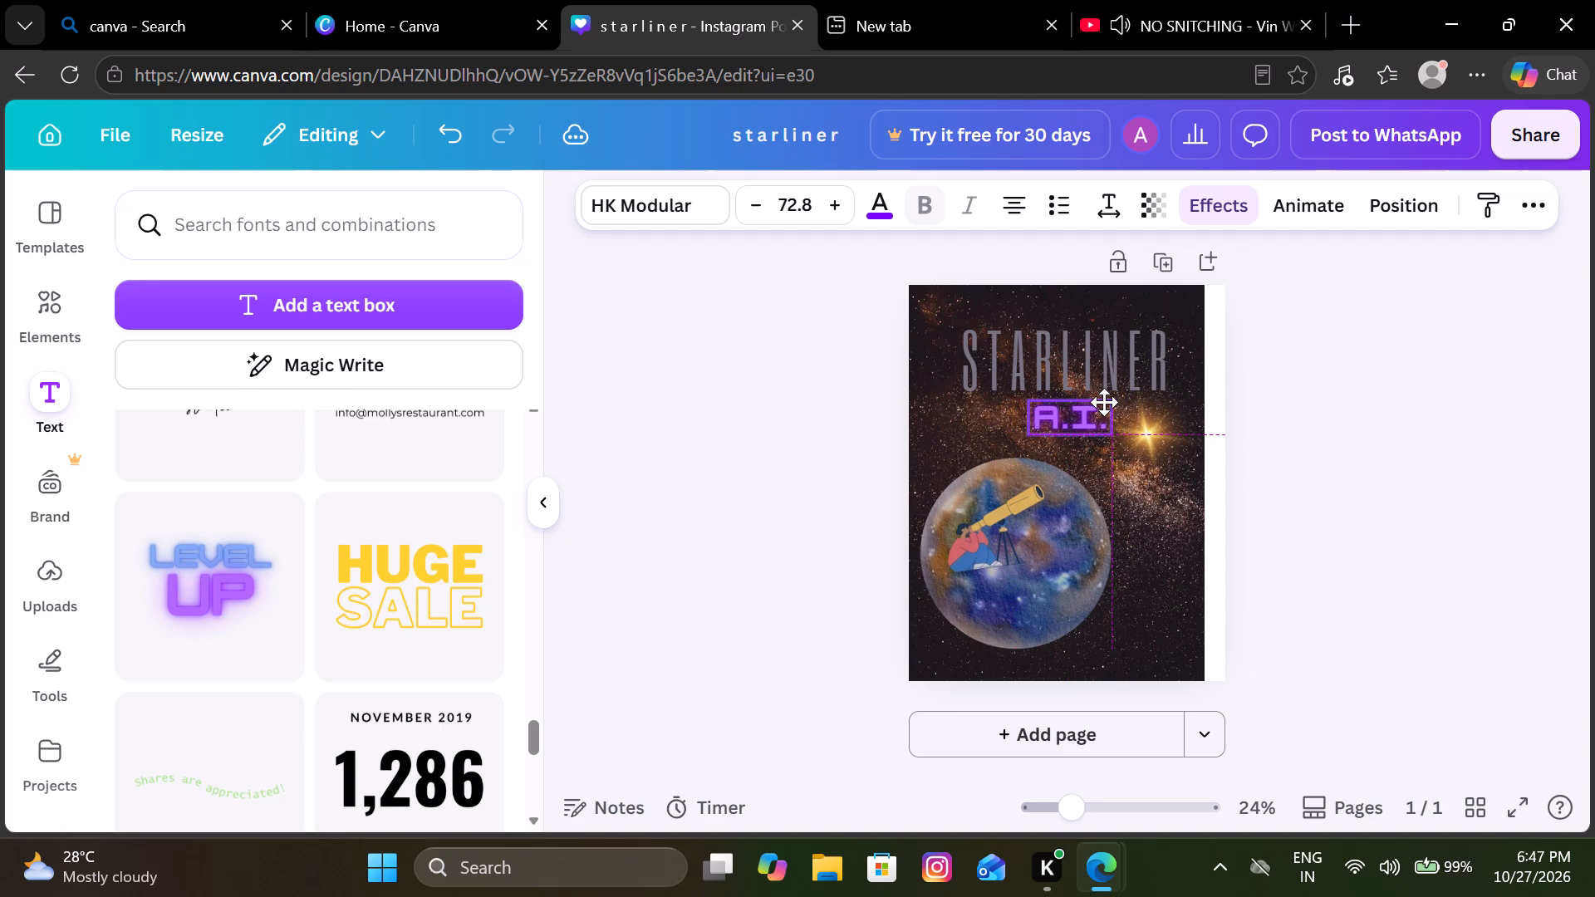
{"action": "left_click_drag", "start_coordinate": [1104, 402], "coordinate": [1096, 403]}
{"action": "left_click", "coordinate": [745, 501]}
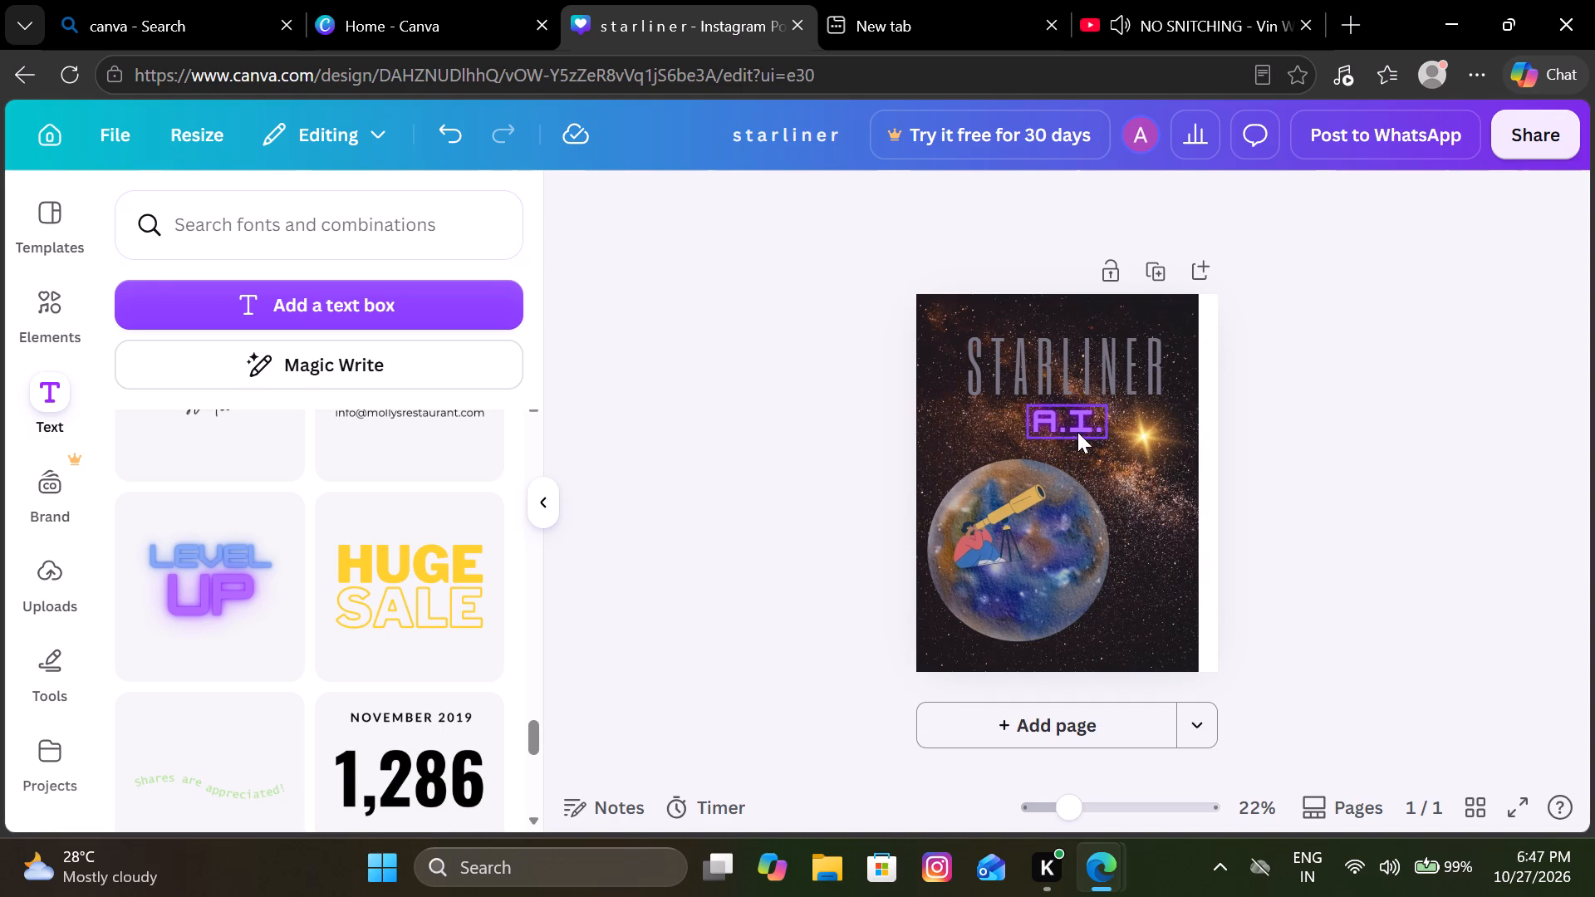
{"action": "left_click_drag", "start_coordinate": [1072, 429], "coordinate": [1043, 426]}
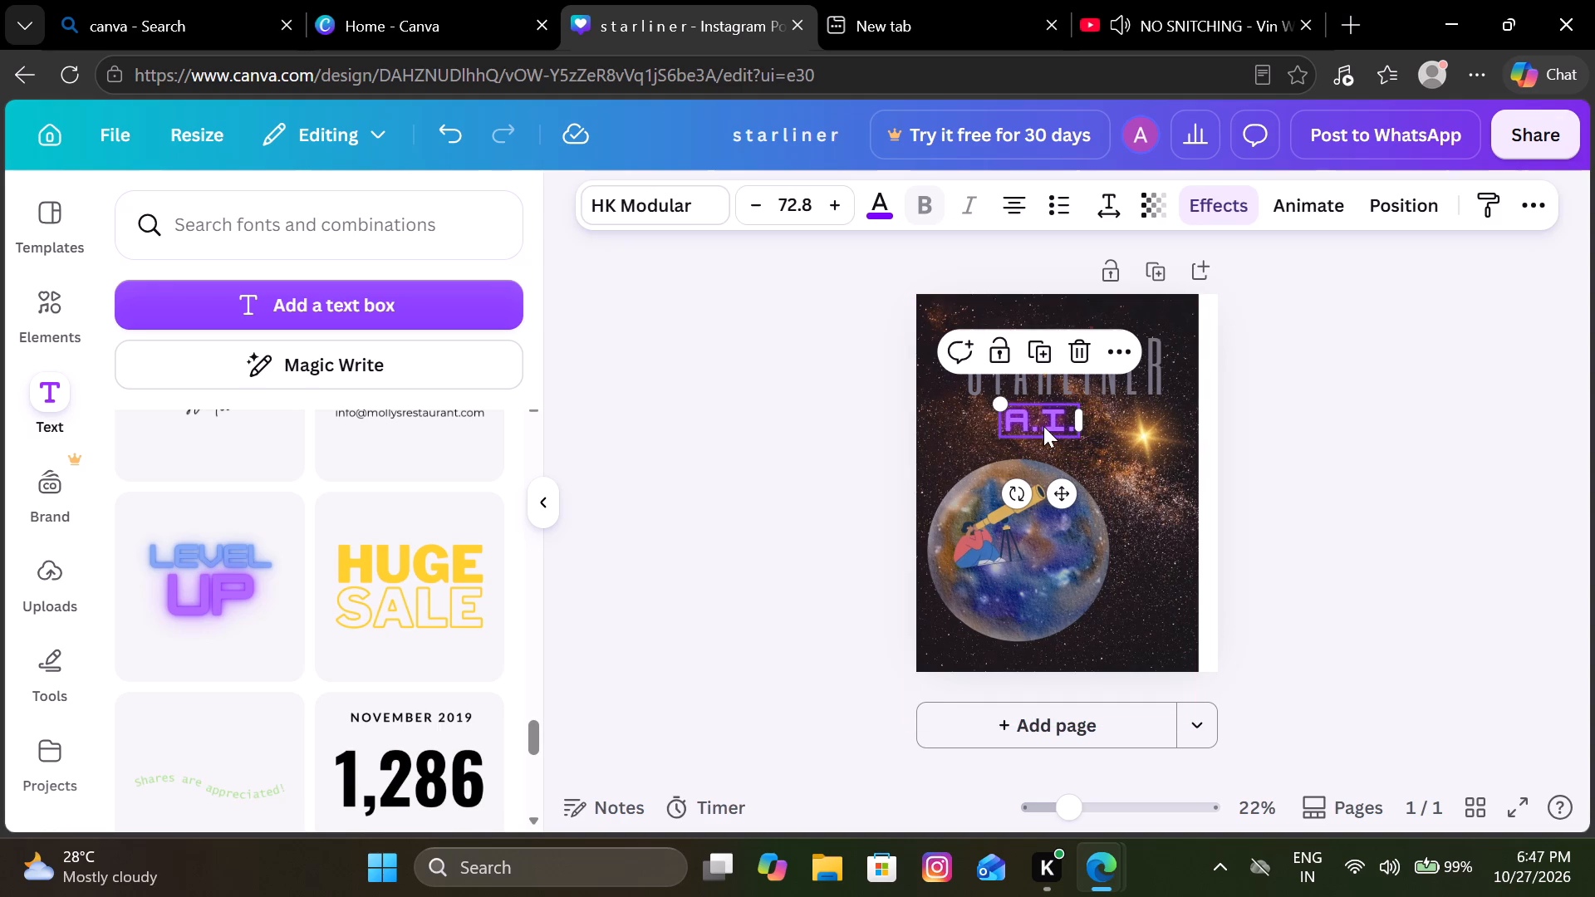
{"action": "left_click", "coordinate": [835, 488]}
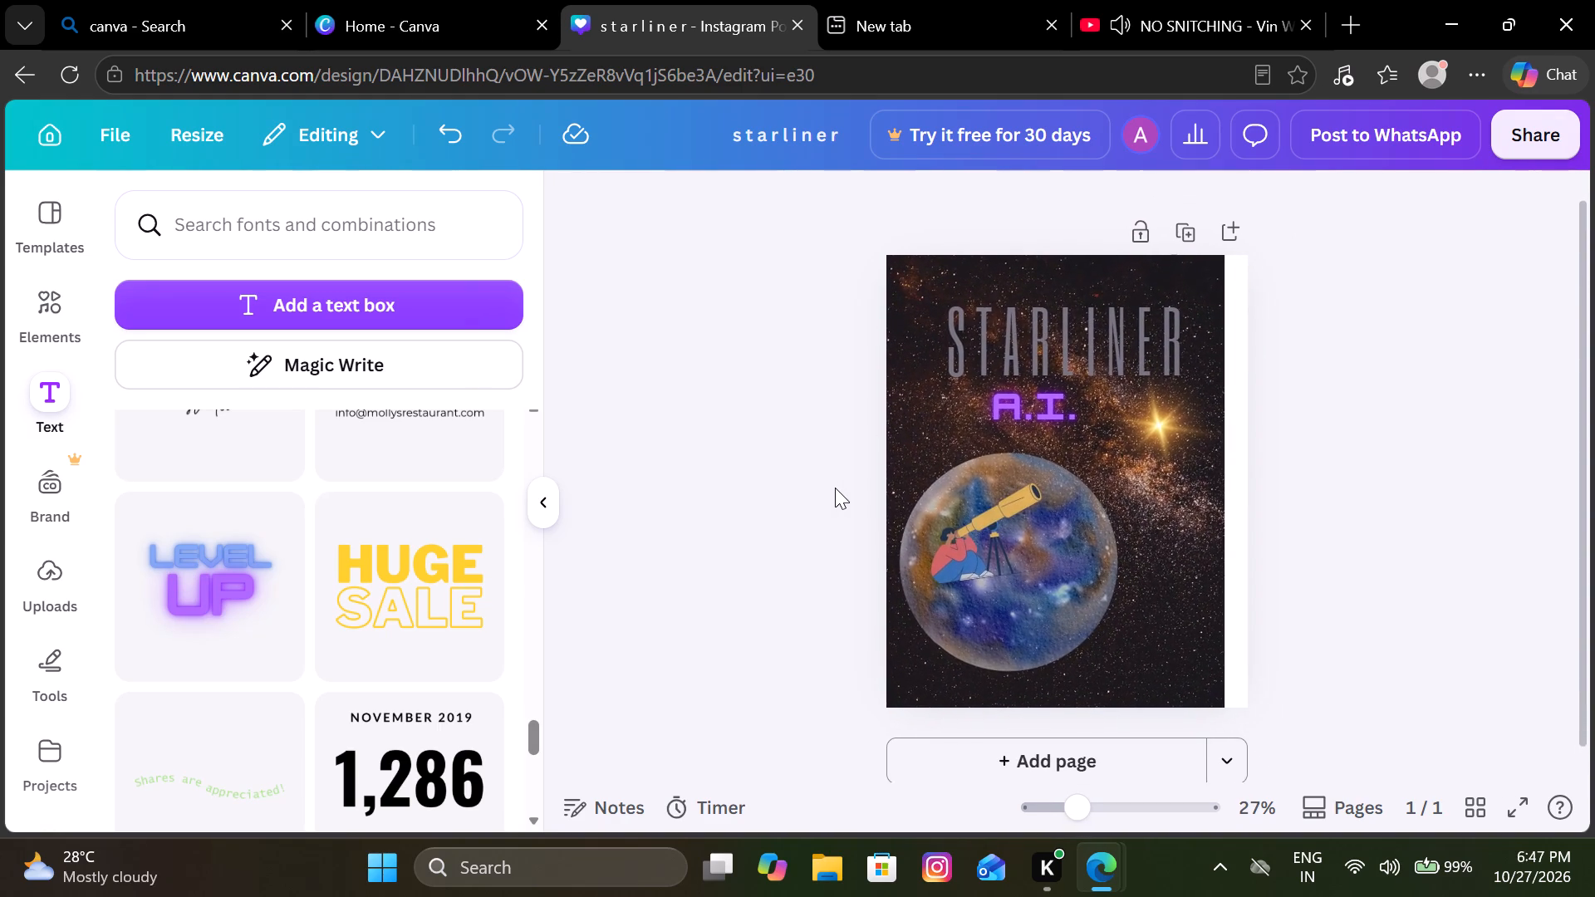
Check the starliner design's save status and leave the design for the Canva home page.
{"action": "left_click", "coordinate": [577, 128]}
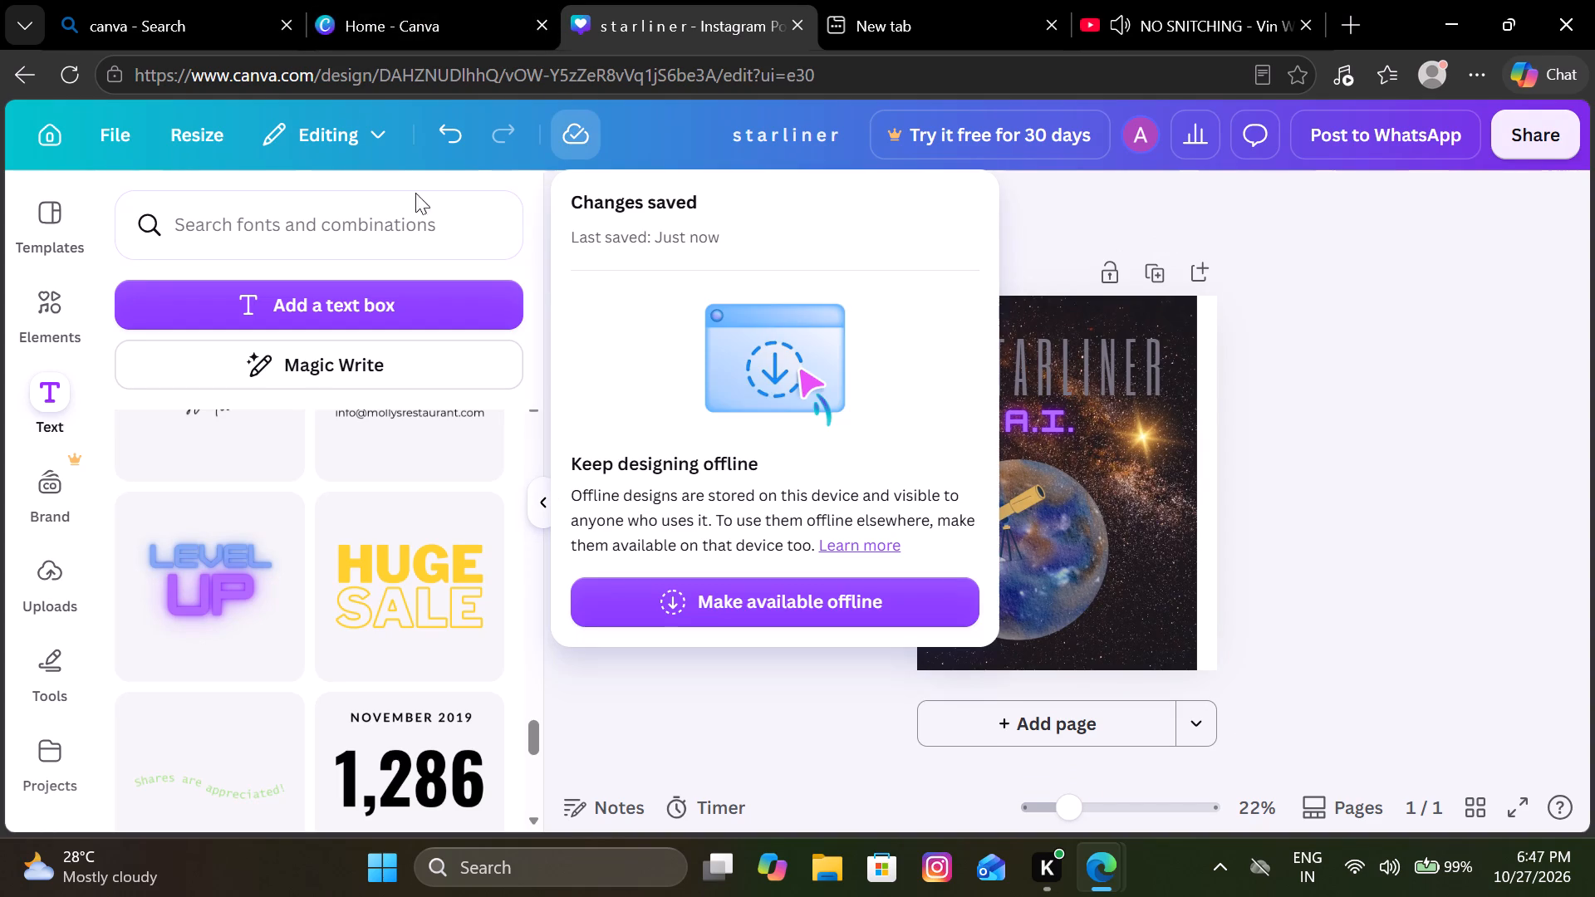
{"action": "left_click", "coordinate": [22, 59]}
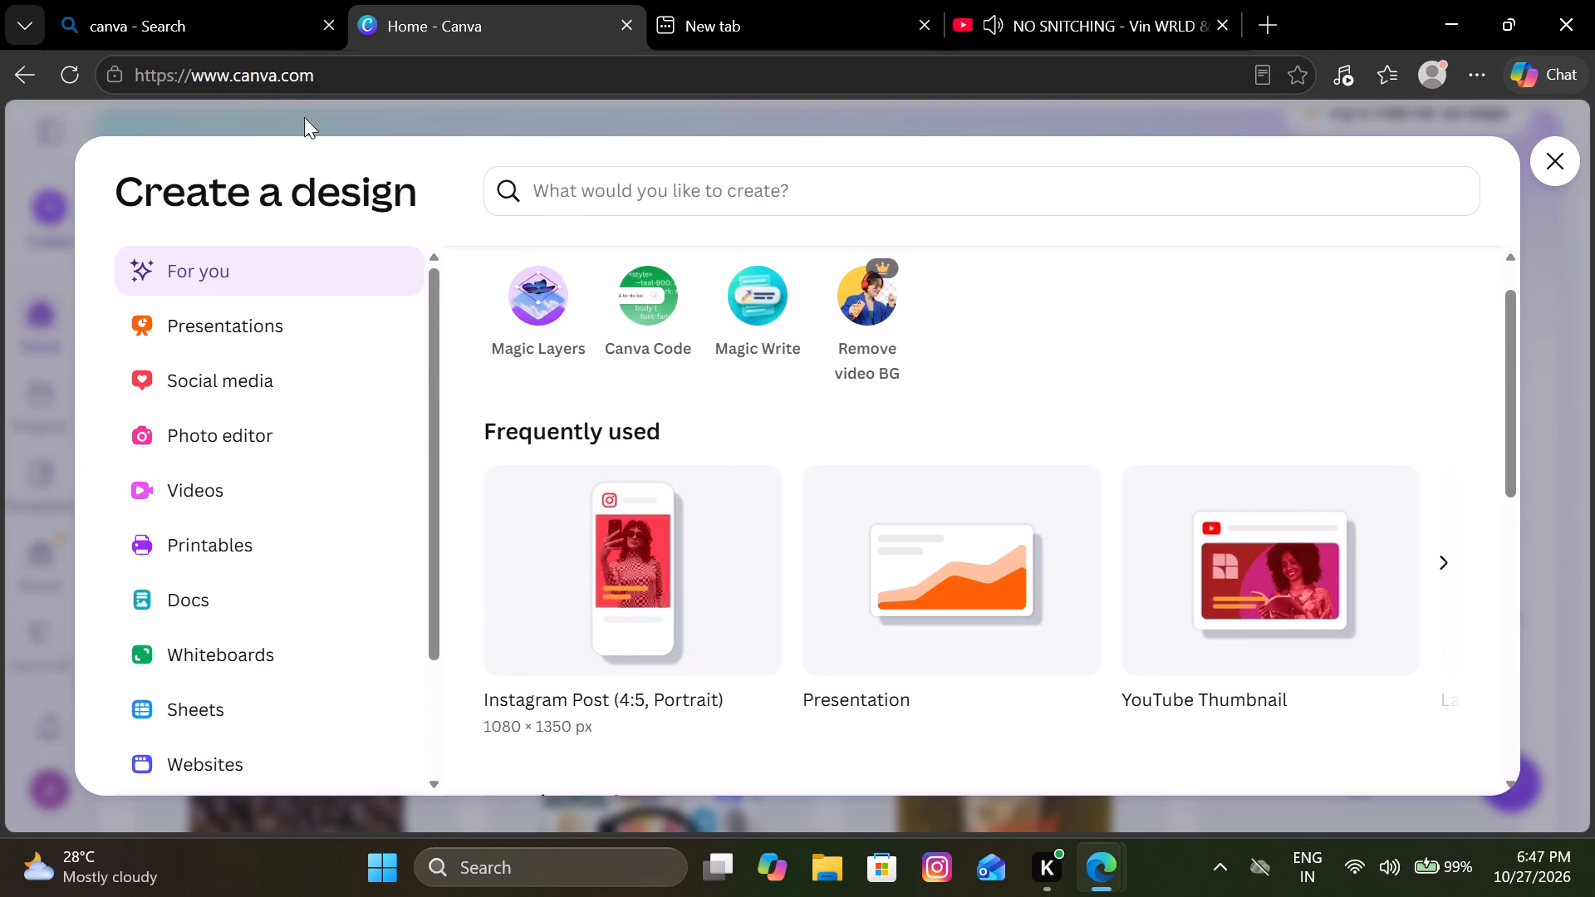
Browse the frequently used design types and create a new blank Presentation design at 1920 × 1080 px.
{"action": "scroll", "coordinate": [773, 615], "scroll_direction": "down", "scroll_amount": 1}
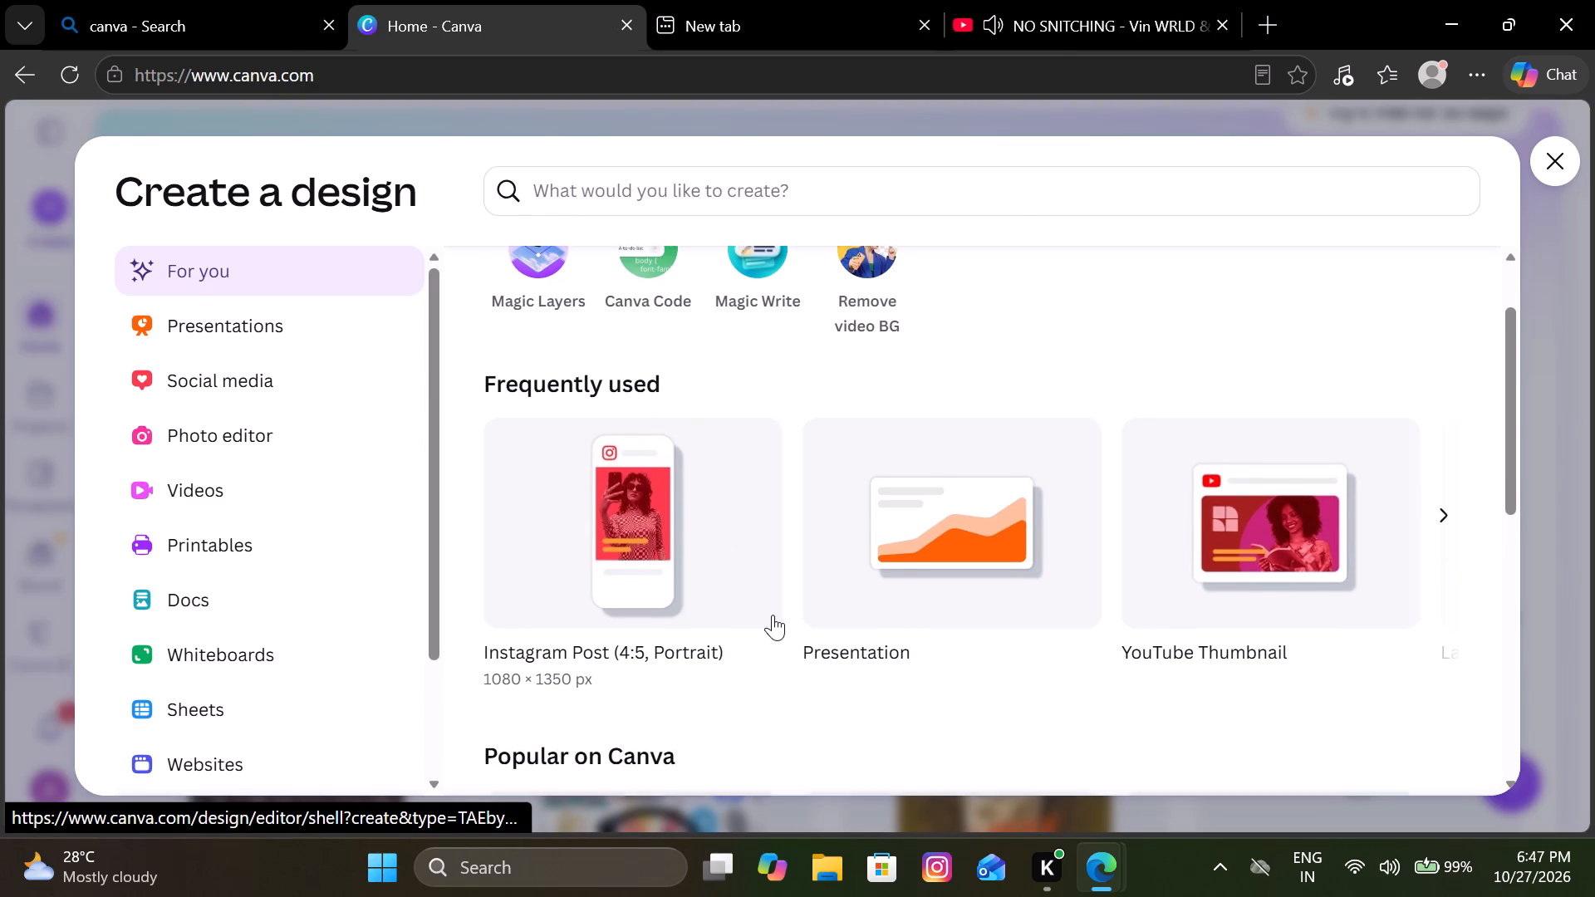
{"action": "scroll", "coordinate": [773, 615], "scroll_direction": "down", "scroll_amount": 1}
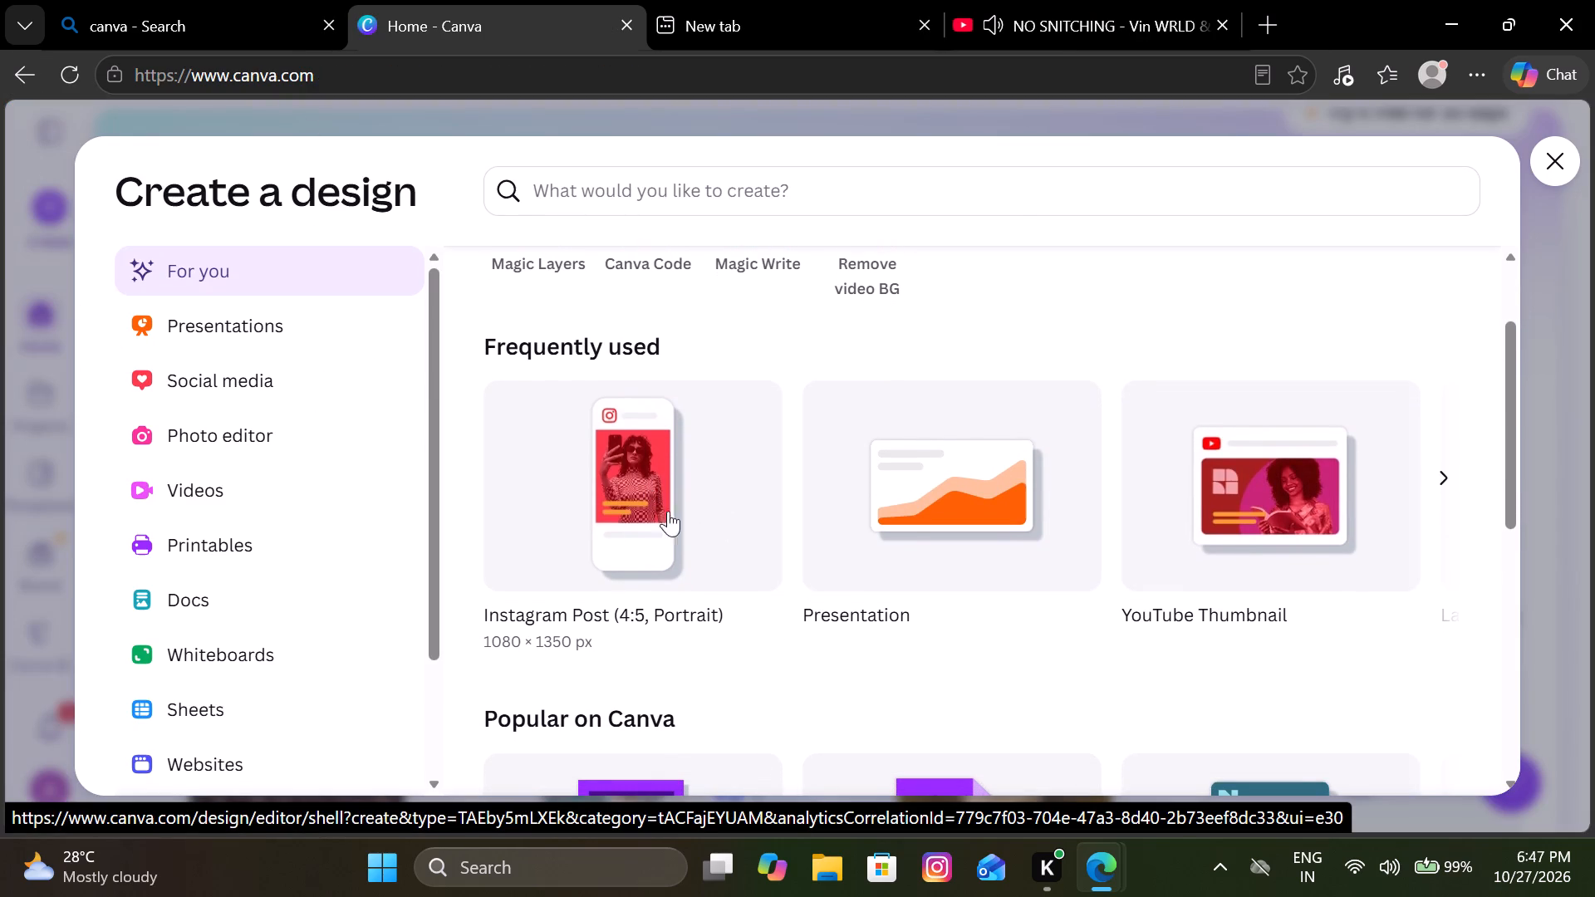
{"action": "scroll", "coordinate": [698, 548], "scroll_direction": "down", "scroll_amount": 2}
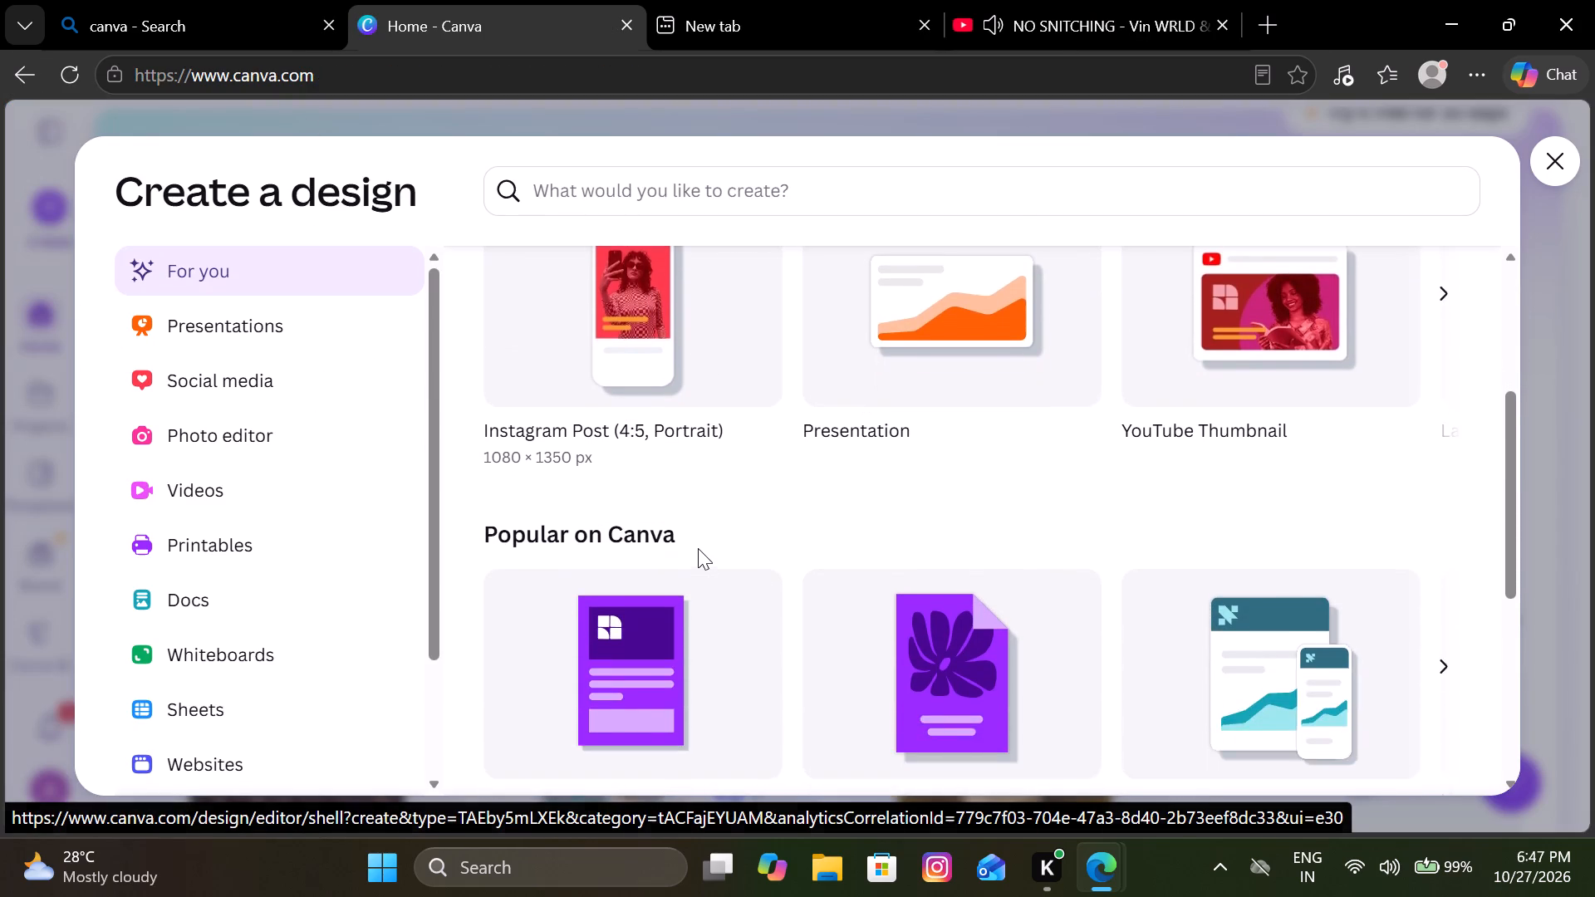
{"action": "scroll", "coordinate": [698, 548], "scroll_direction": "up", "scroll_amount": 1}
{"action": "scroll", "coordinate": [921, 628], "scroll_direction": "left", "scroll_amount": 2}
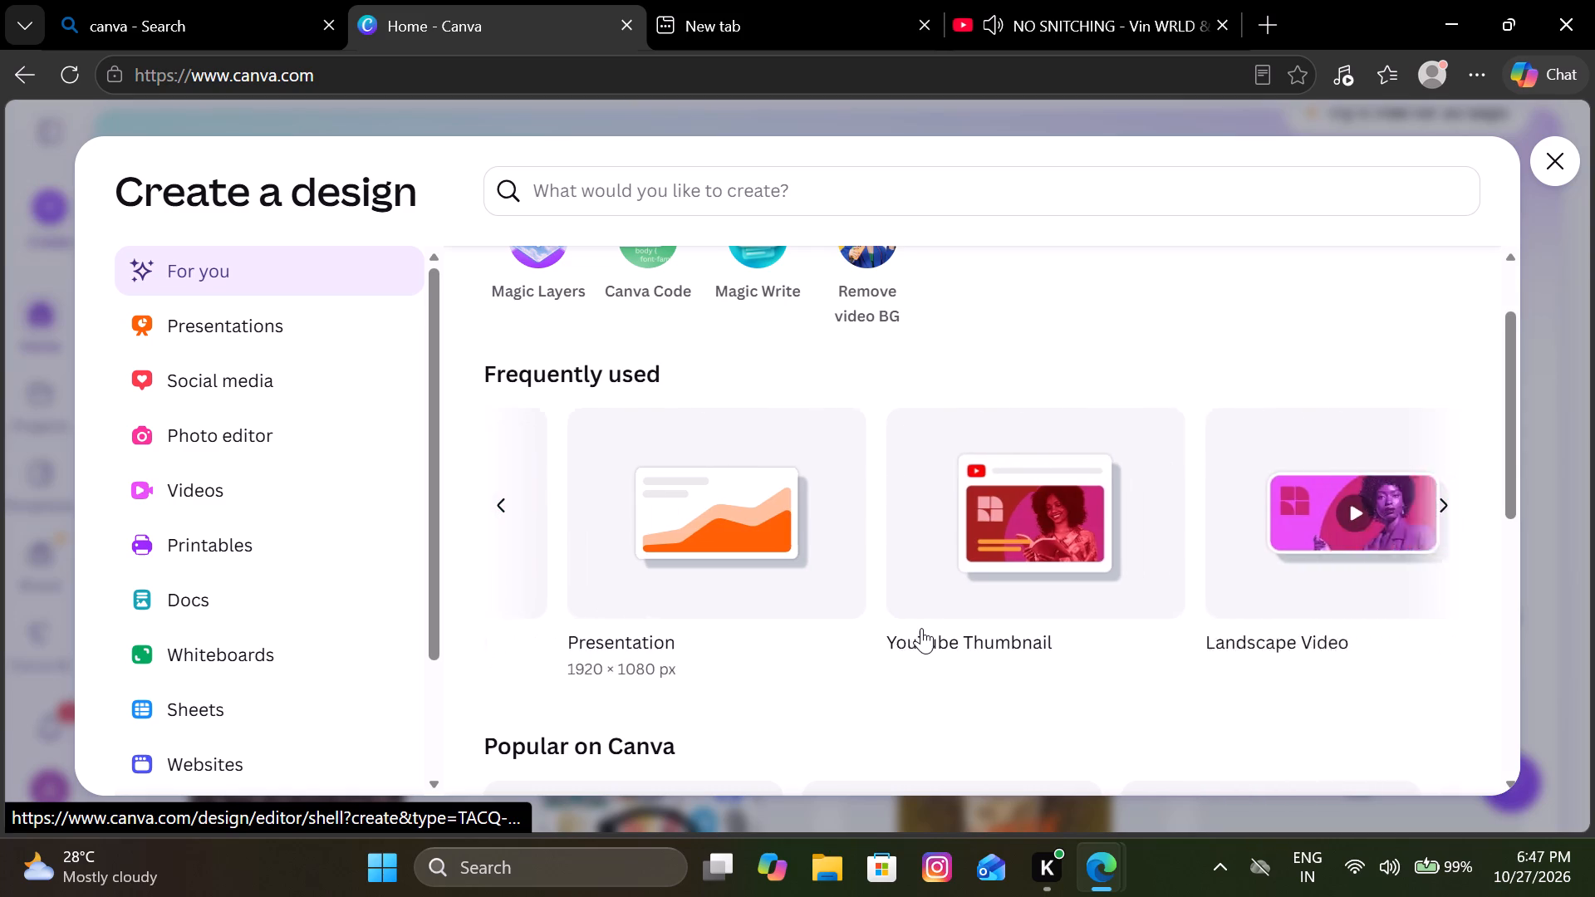
{"action": "scroll", "coordinate": [921, 628], "scroll_direction": "left", "scroll_amount": 3}
{"action": "scroll", "coordinate": [921, 628], "scroll_direction": "right", "scroll_amount": 3}
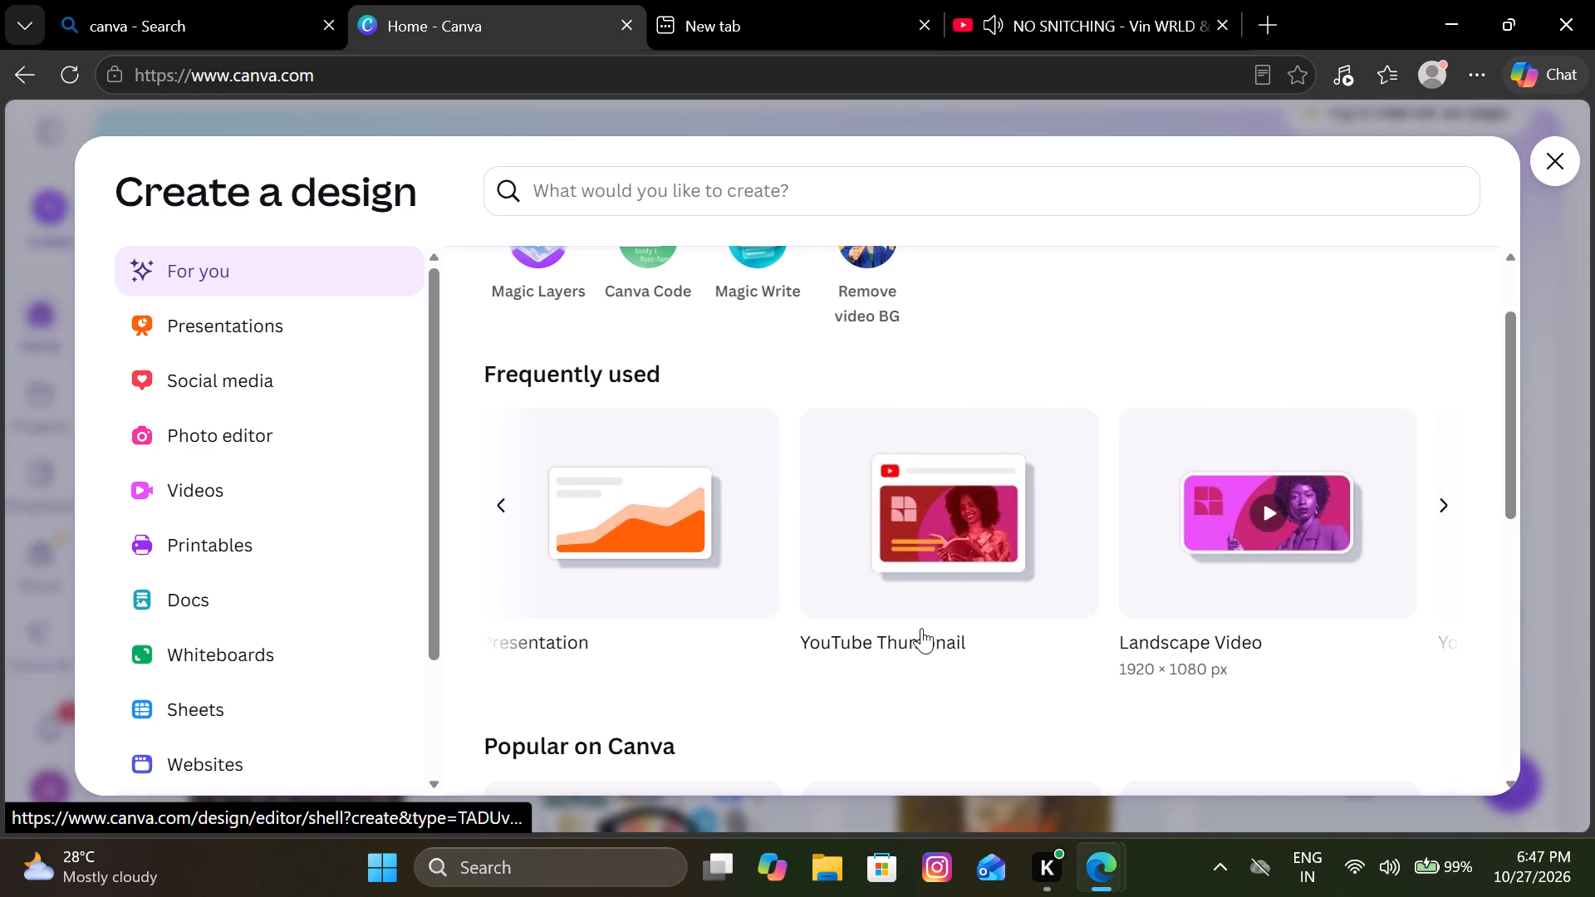
{"action": "scroll", "coordinate": [921, 628], "scroll_direction": "right", "scroll_amount": 3}
{"action": "scroll", "coordinate": [921, 628], "scroll_direction": "left", "scroll_amount": 3}
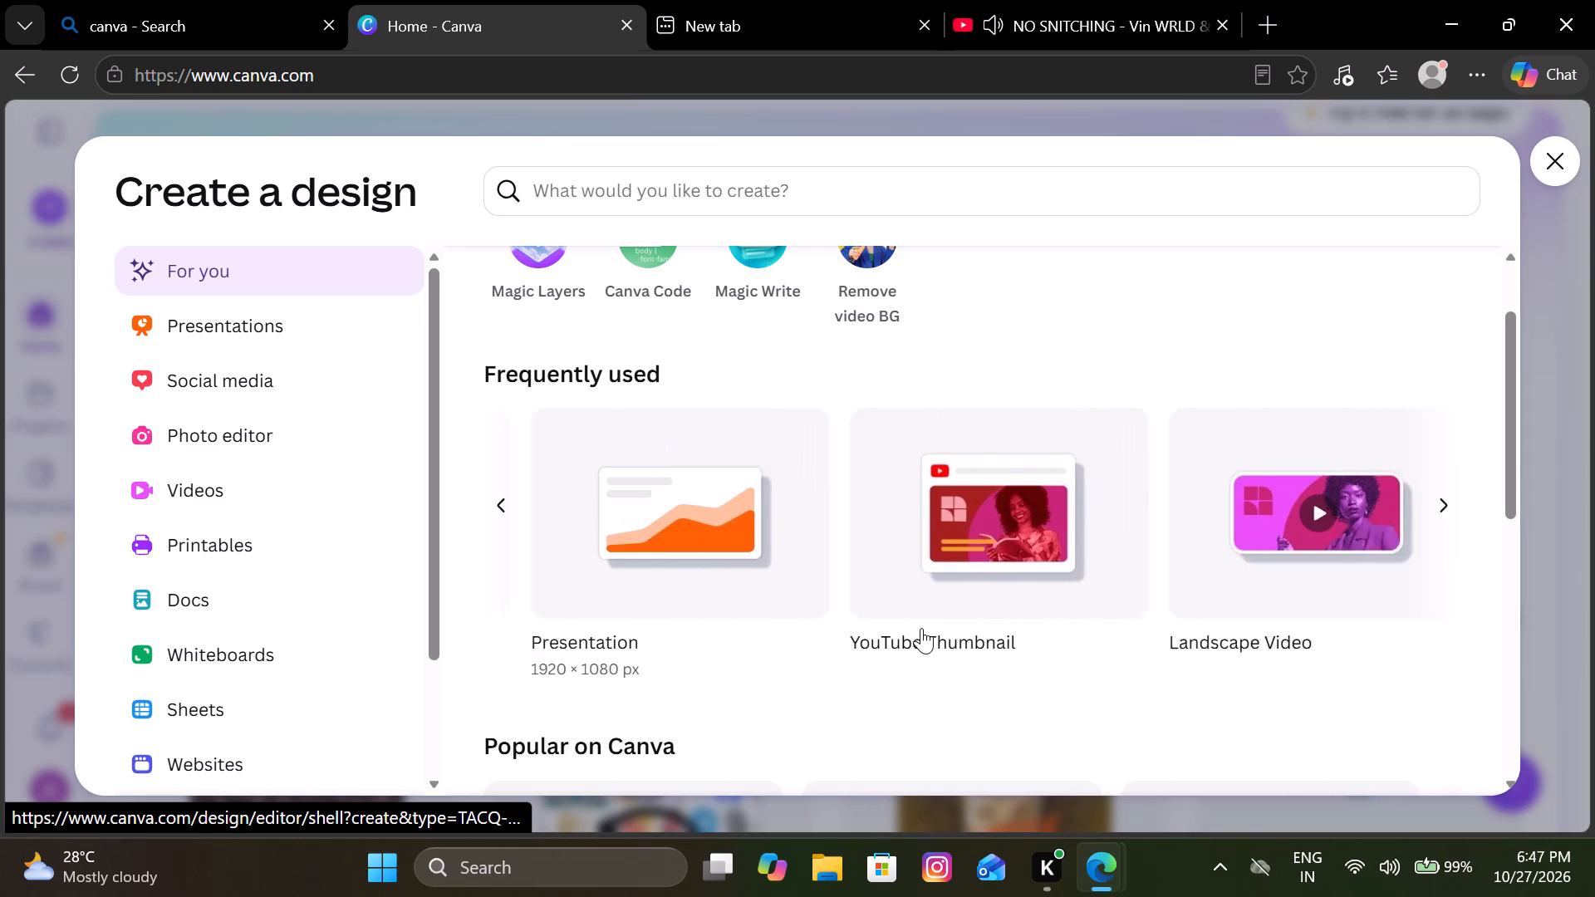
{"action": "scroll", "coordinate": [921, 628], "scroll_direction": "left", "scroll_amount": 4}
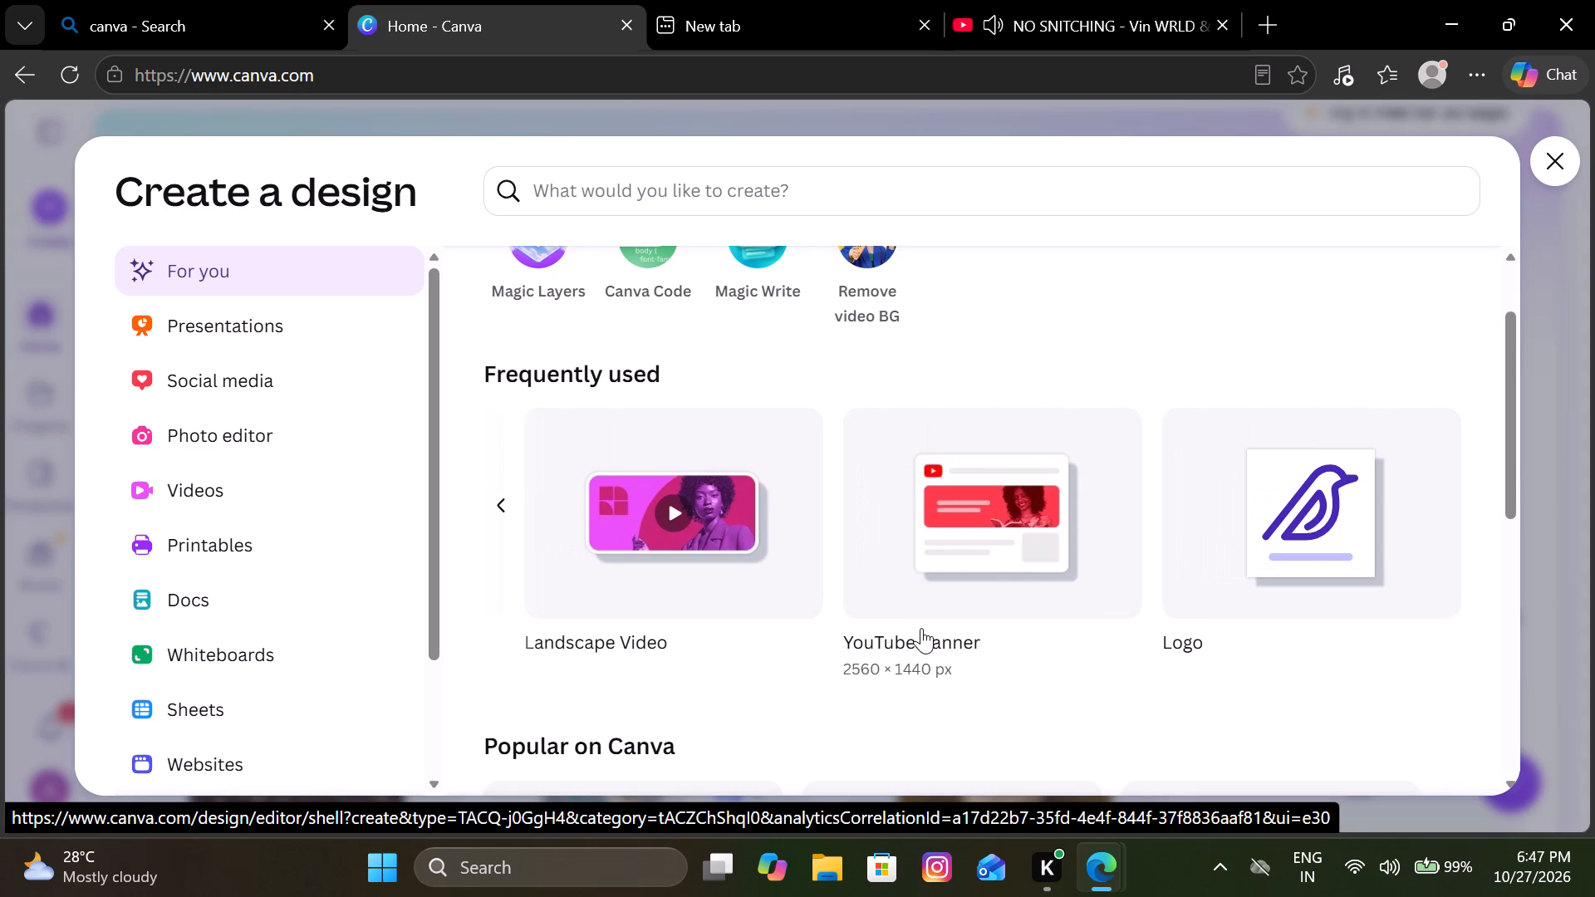
{"action": "scroll", "coordinate": [921, 628], "scroll_direction": "right", "scroll_amount": 2}
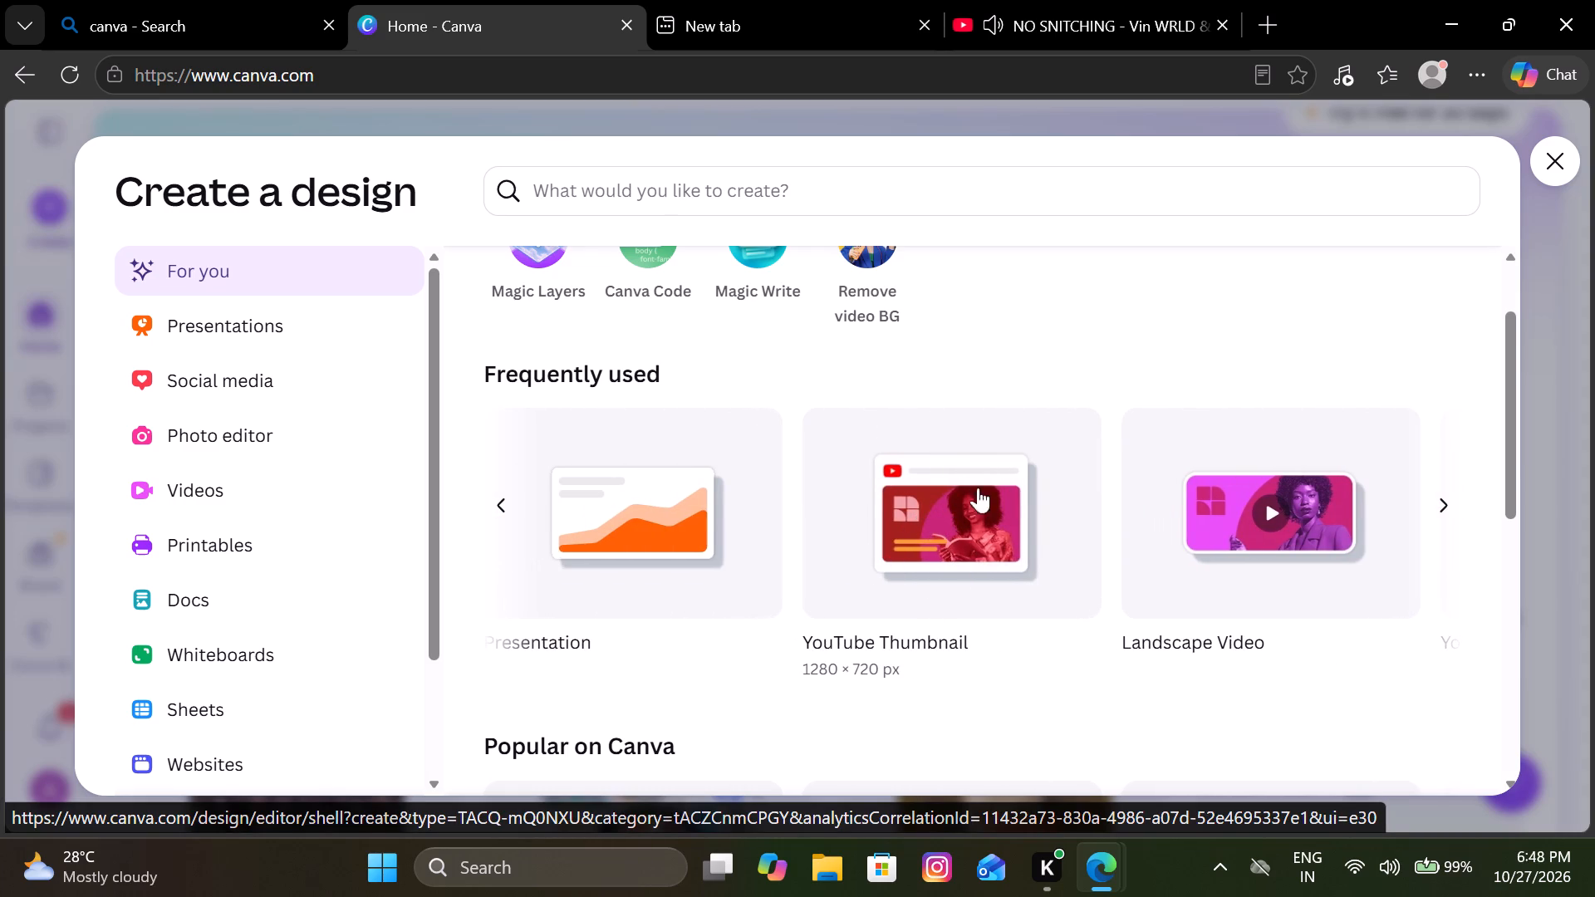
{"action": "scroll", "coordinate": [1014, 543], "scroll_direction": "right", "scroll_amount": 1}
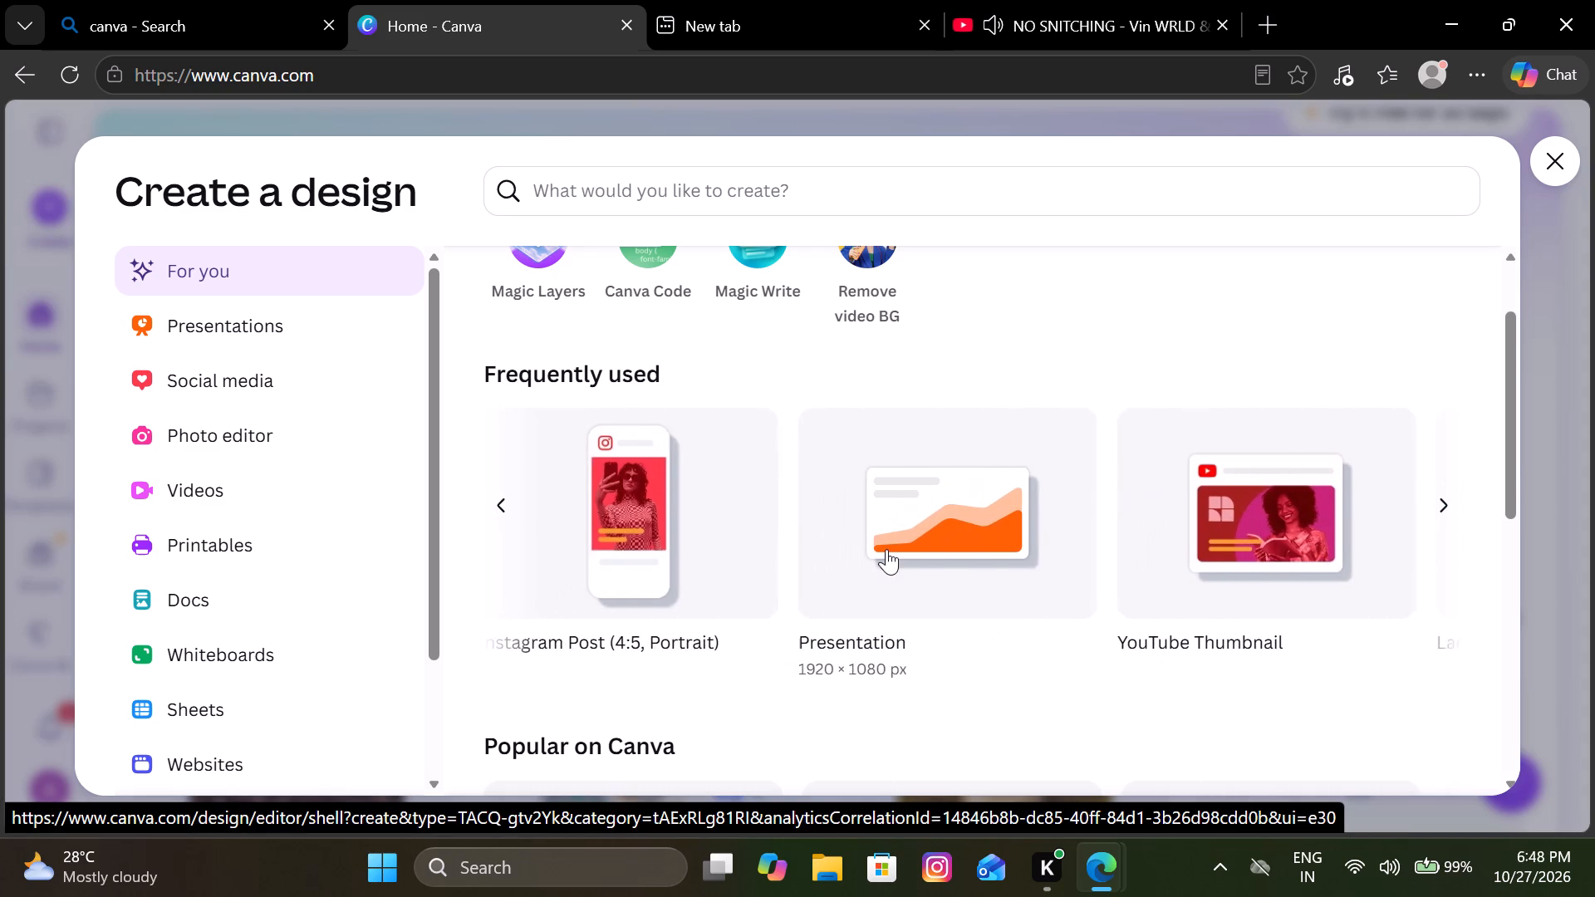
{"action": "left_click", "coordinate": [886, 549]}
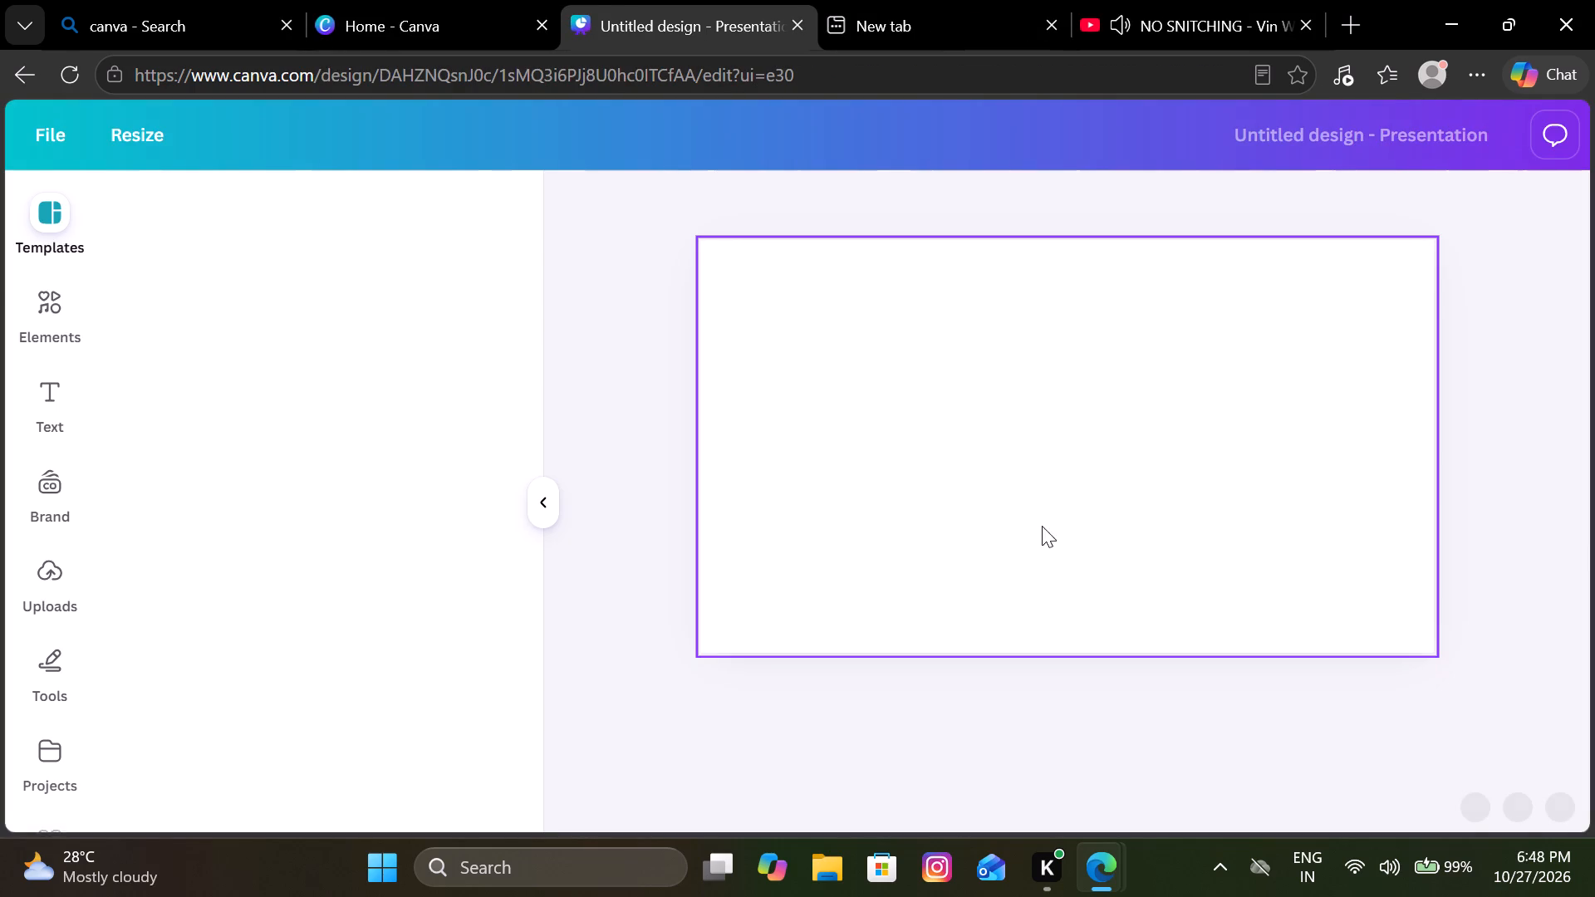
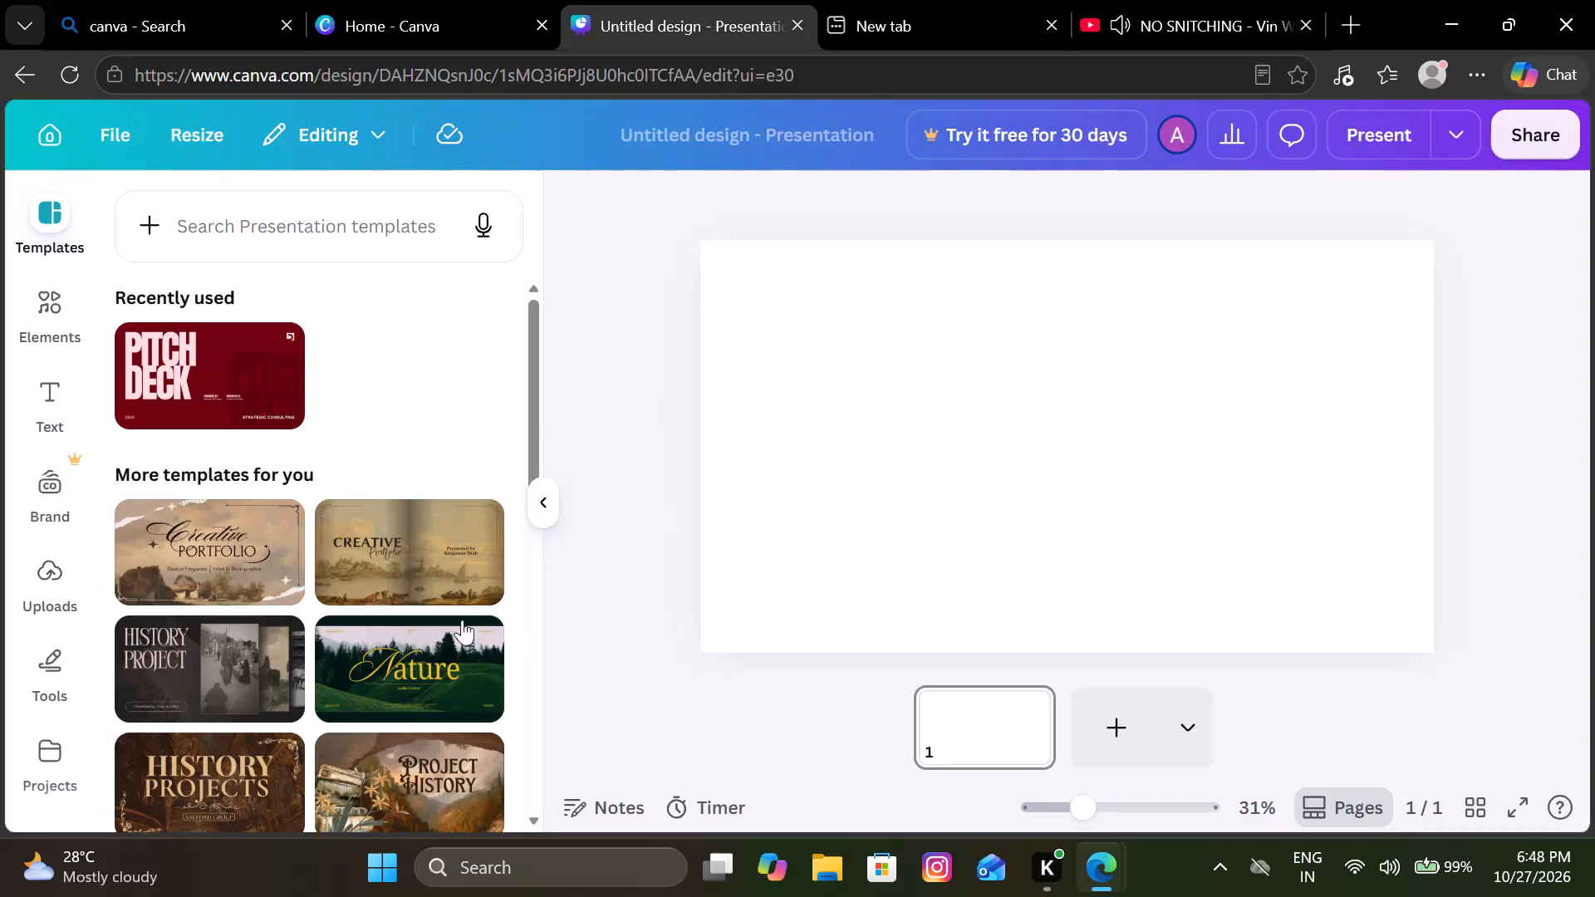
Browse the suggested and recently used presentation templates for a suitable style.
{"action": "scroll", "coordinate": [415, 602], "scroll_direction": "down", "scroll_amount": 2}
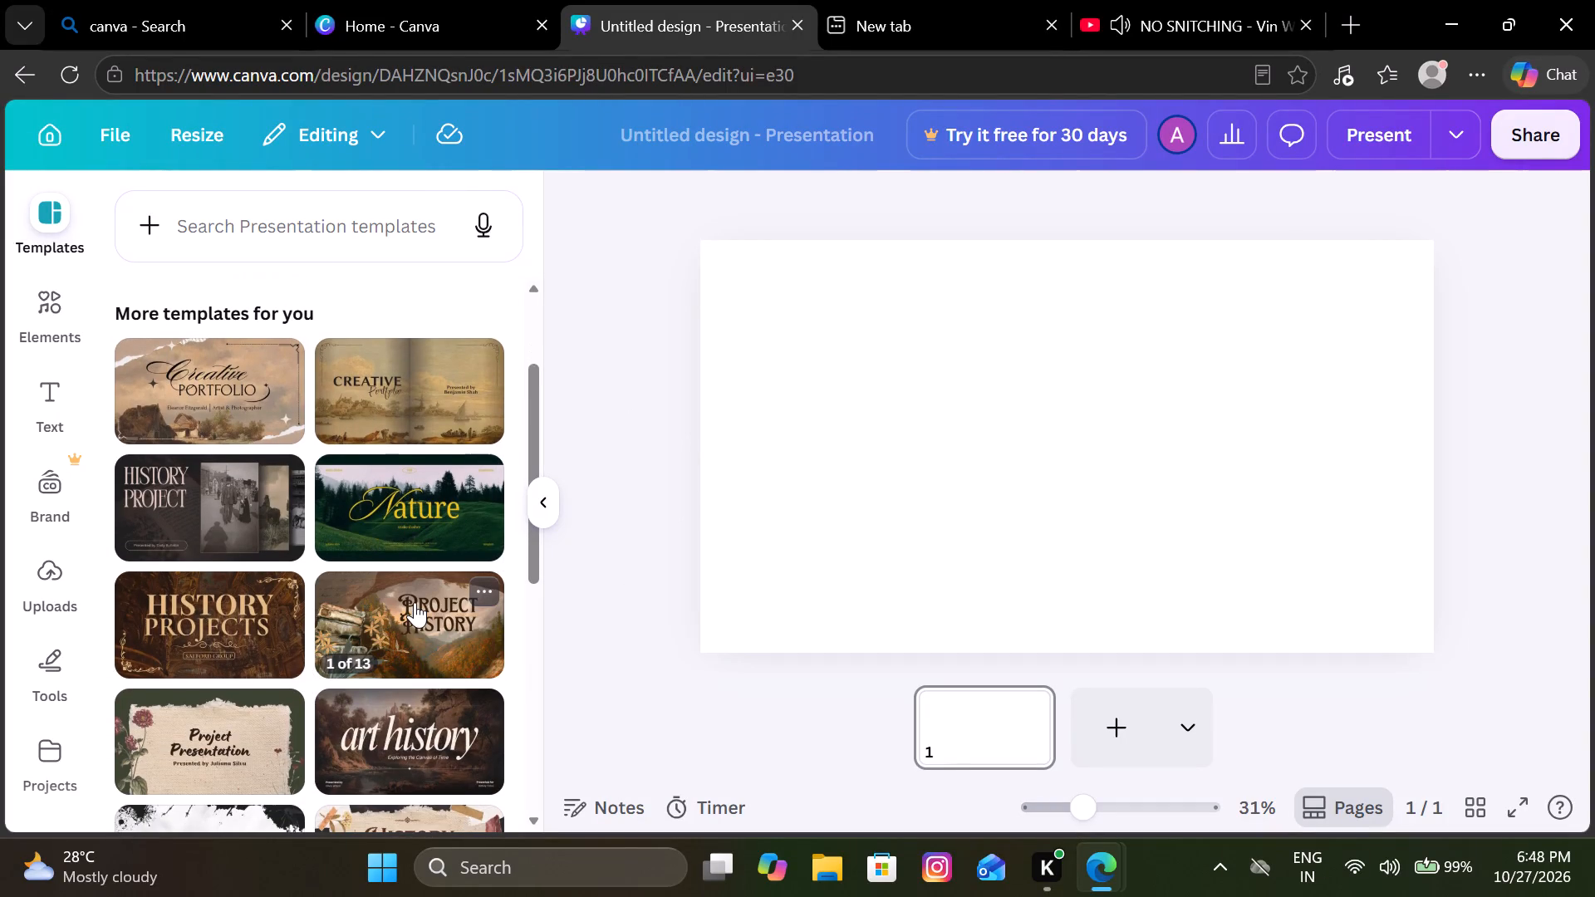
{"action": "scroll", "coordinate": [415, 602], "scroll_direction": "down", "scroll_amount": 2}
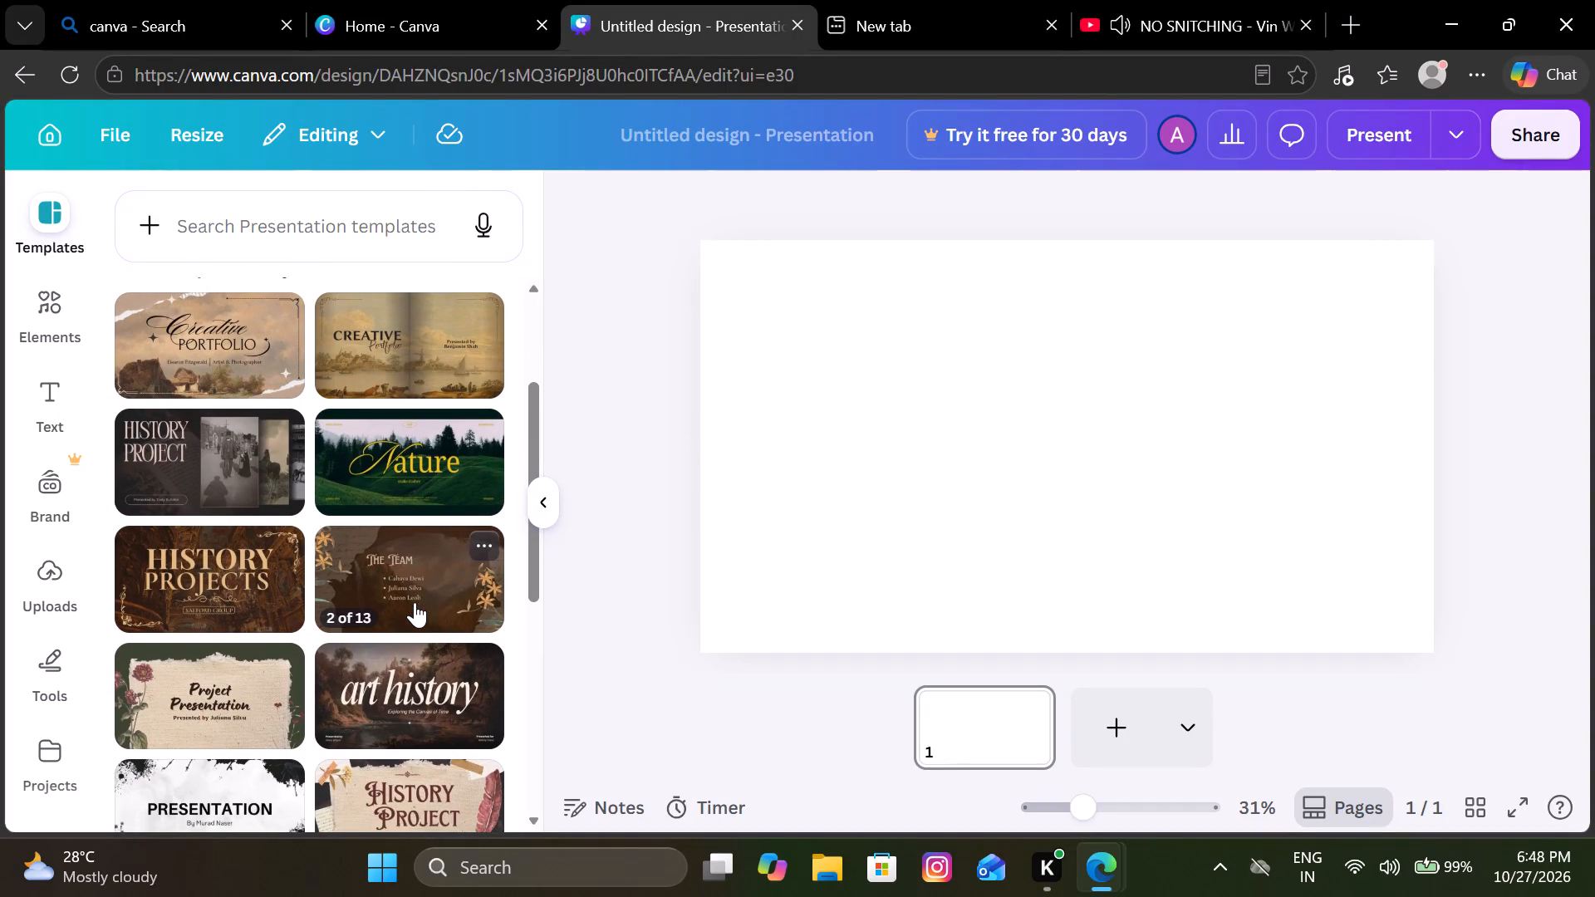
{"action": "scroll", "coordinate": [415, 602], "scroll_direction": "down", "scroll_amount": 2}
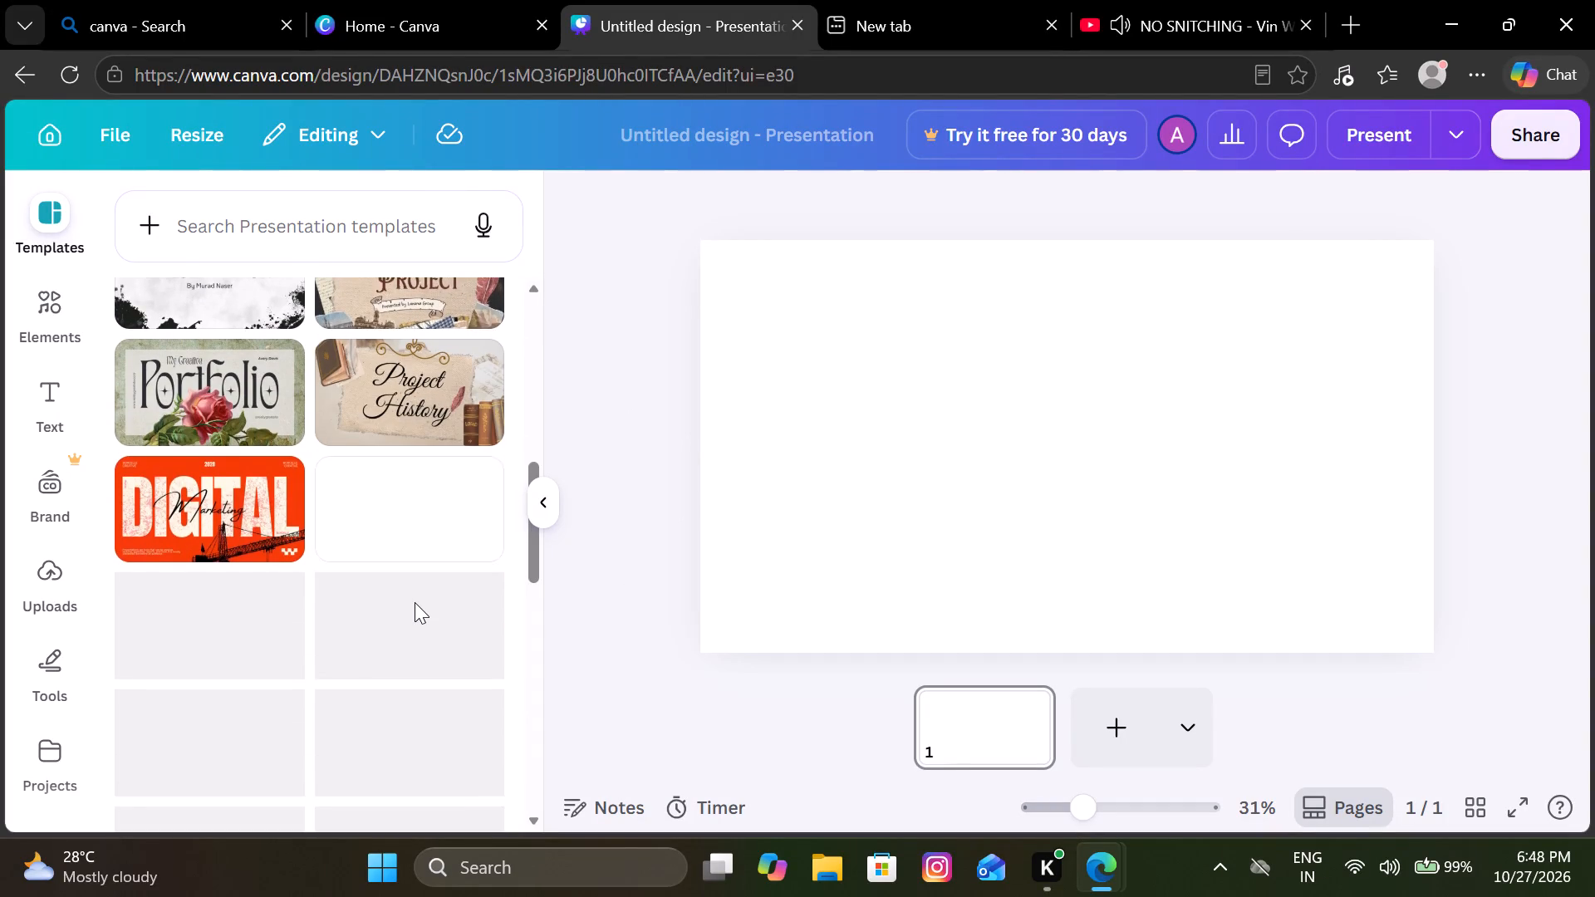
{"action": "scroll", "coordinate": [415, 602], "scroll_direction": "down", "scroll_amount": 2}
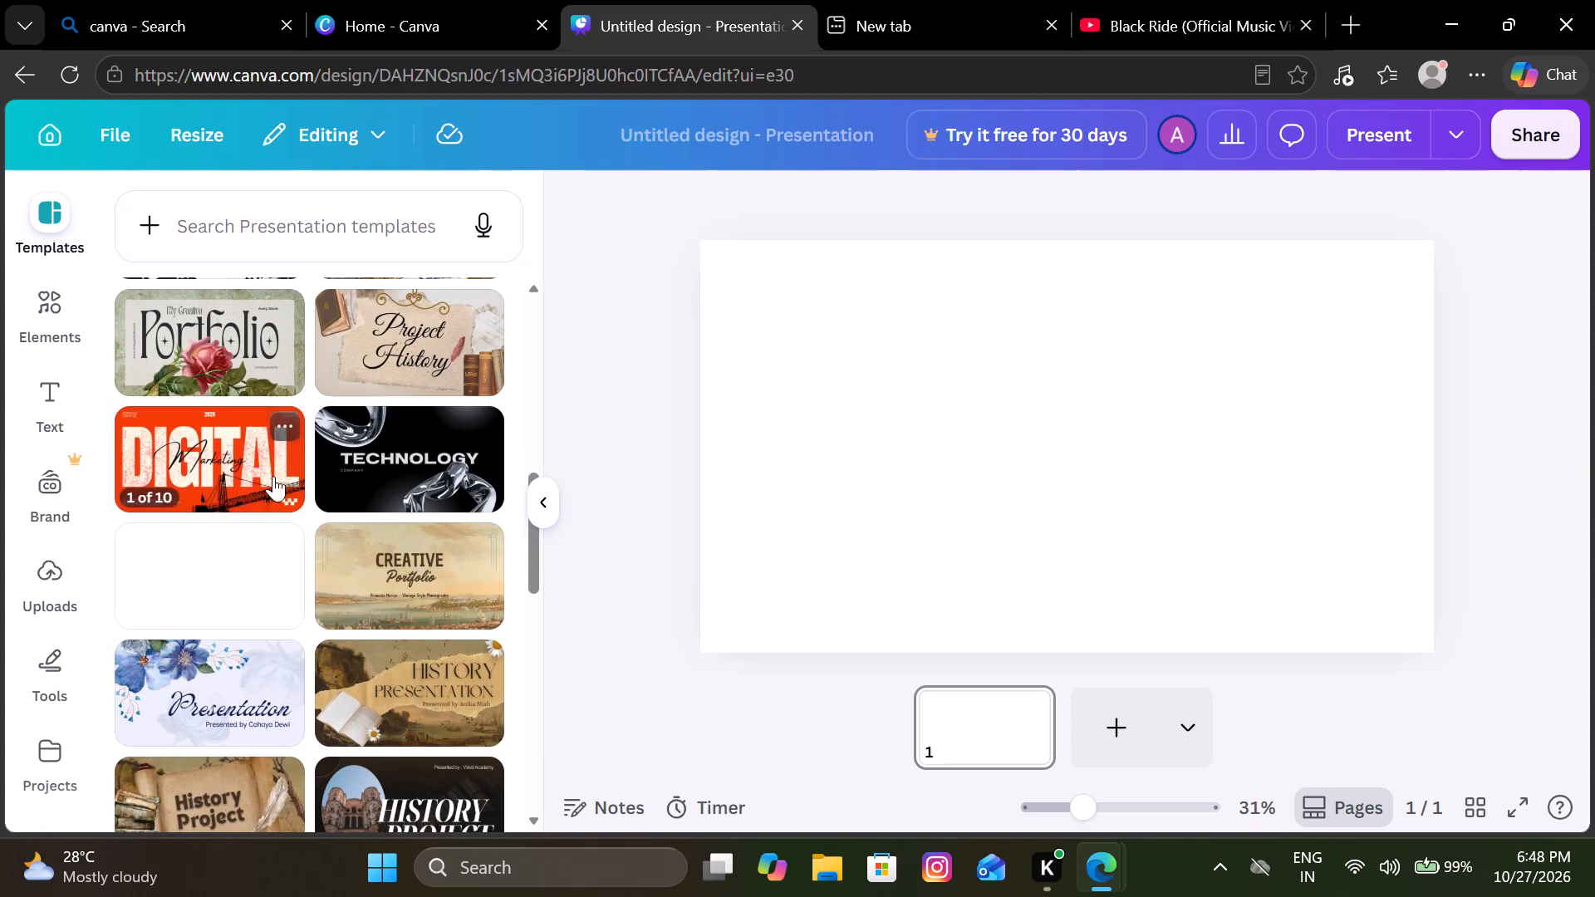
{"action": "scroll", "coordinate": [346, 603], "scroll_direction": "down", "scroll_amount": 2}
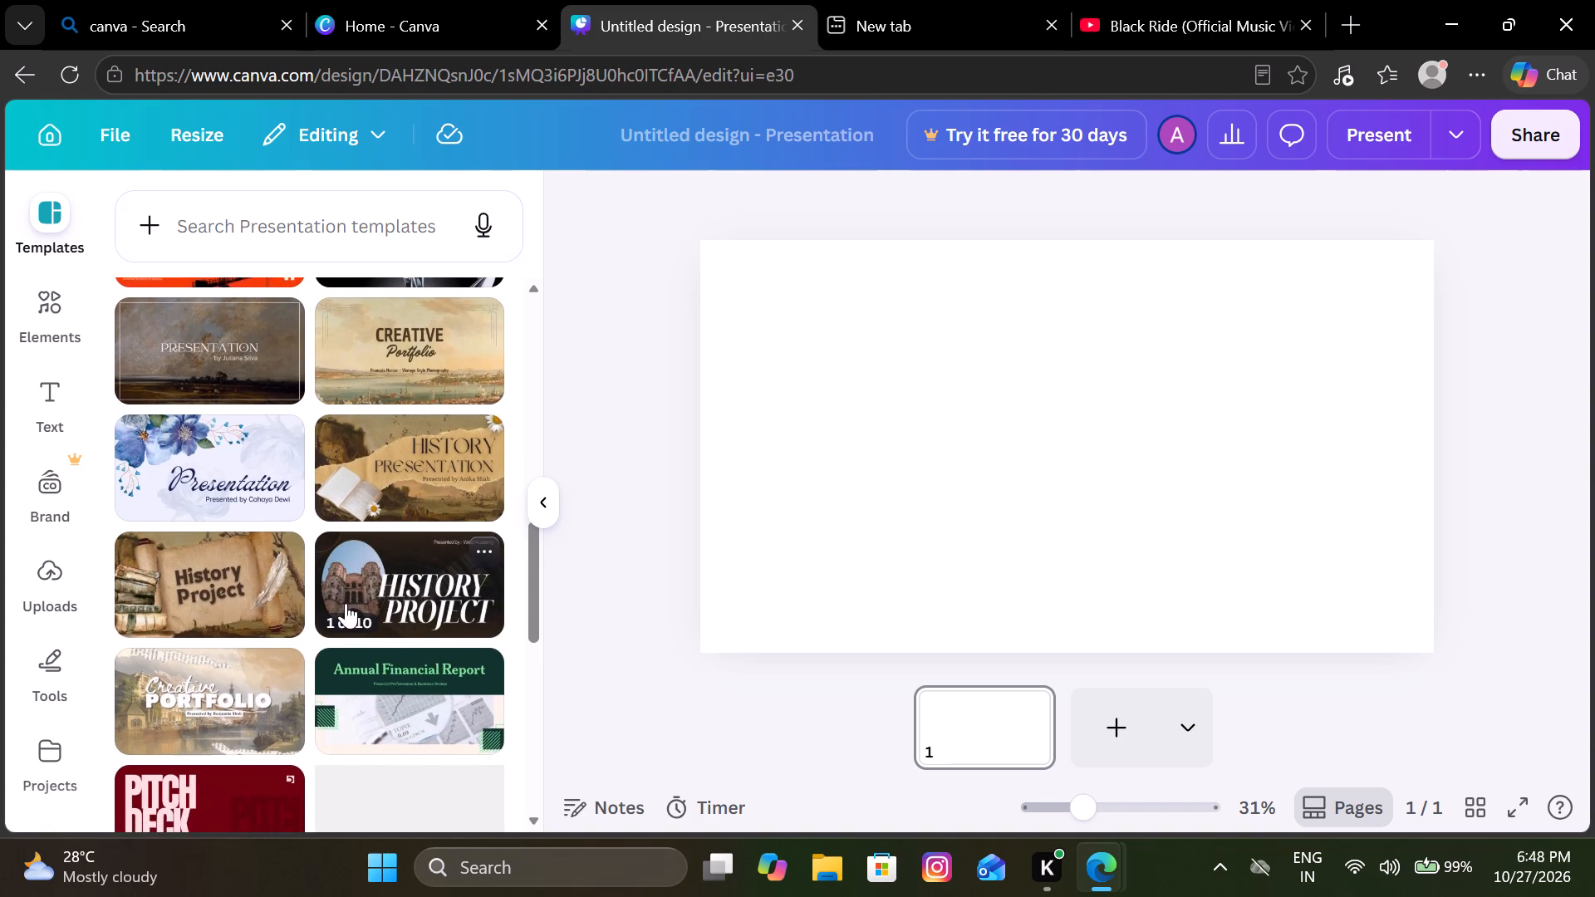
{"action": "scroll", "coordinate": [346, 603], "scroll_direction": "down", "scroll_amount": 3}
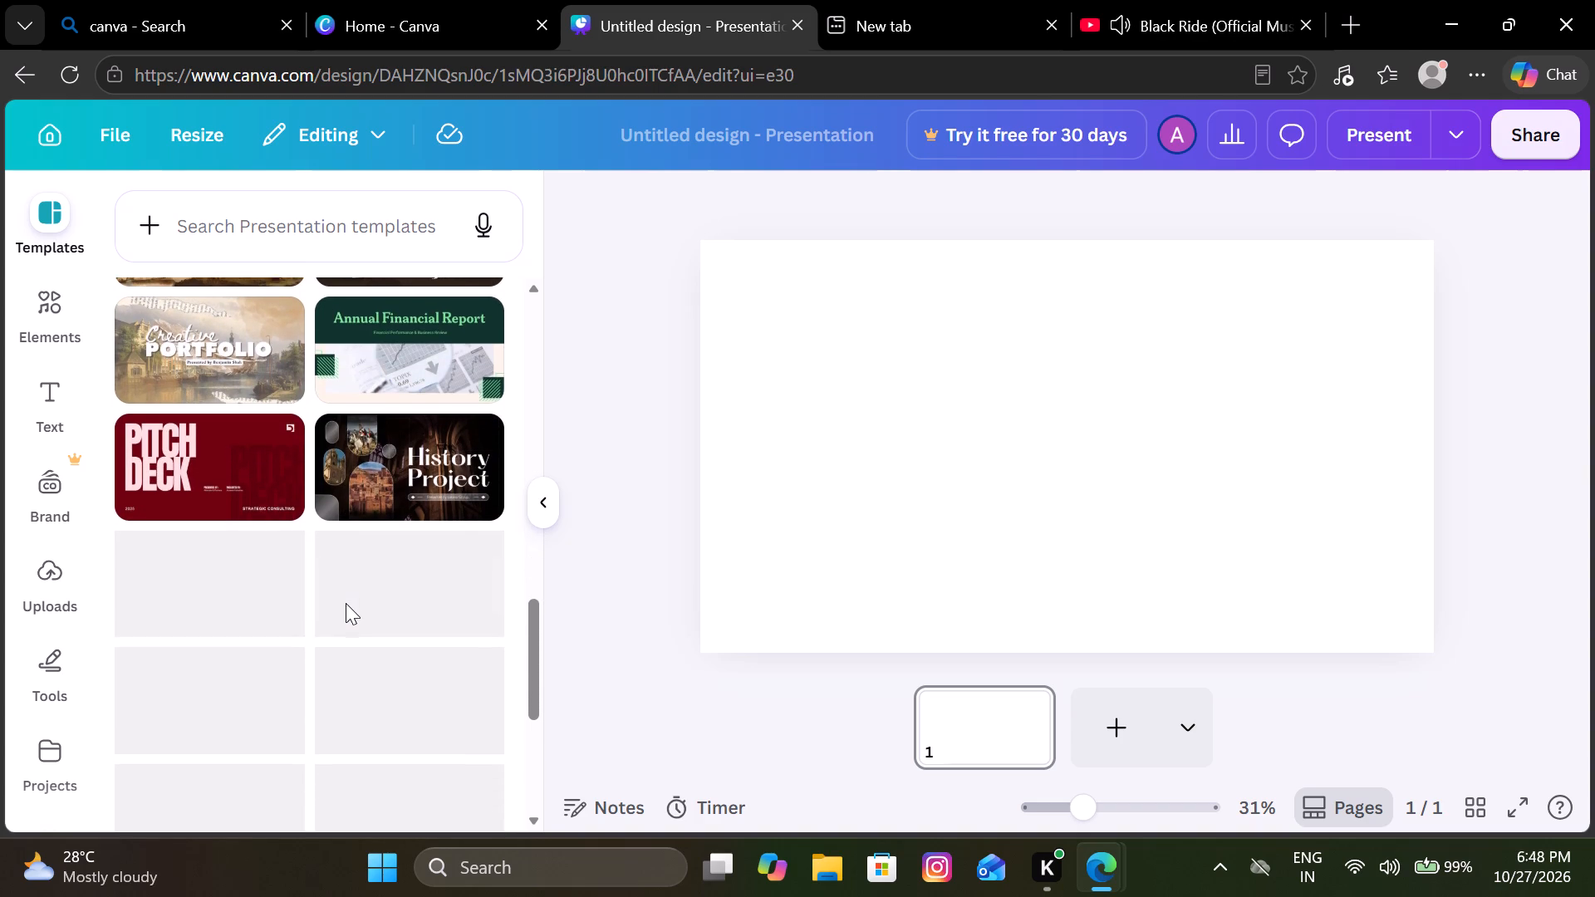
{"action": "scroll", "coordinate": [346, 603], "scroll_direction": "up", "scroll_amount": 2}
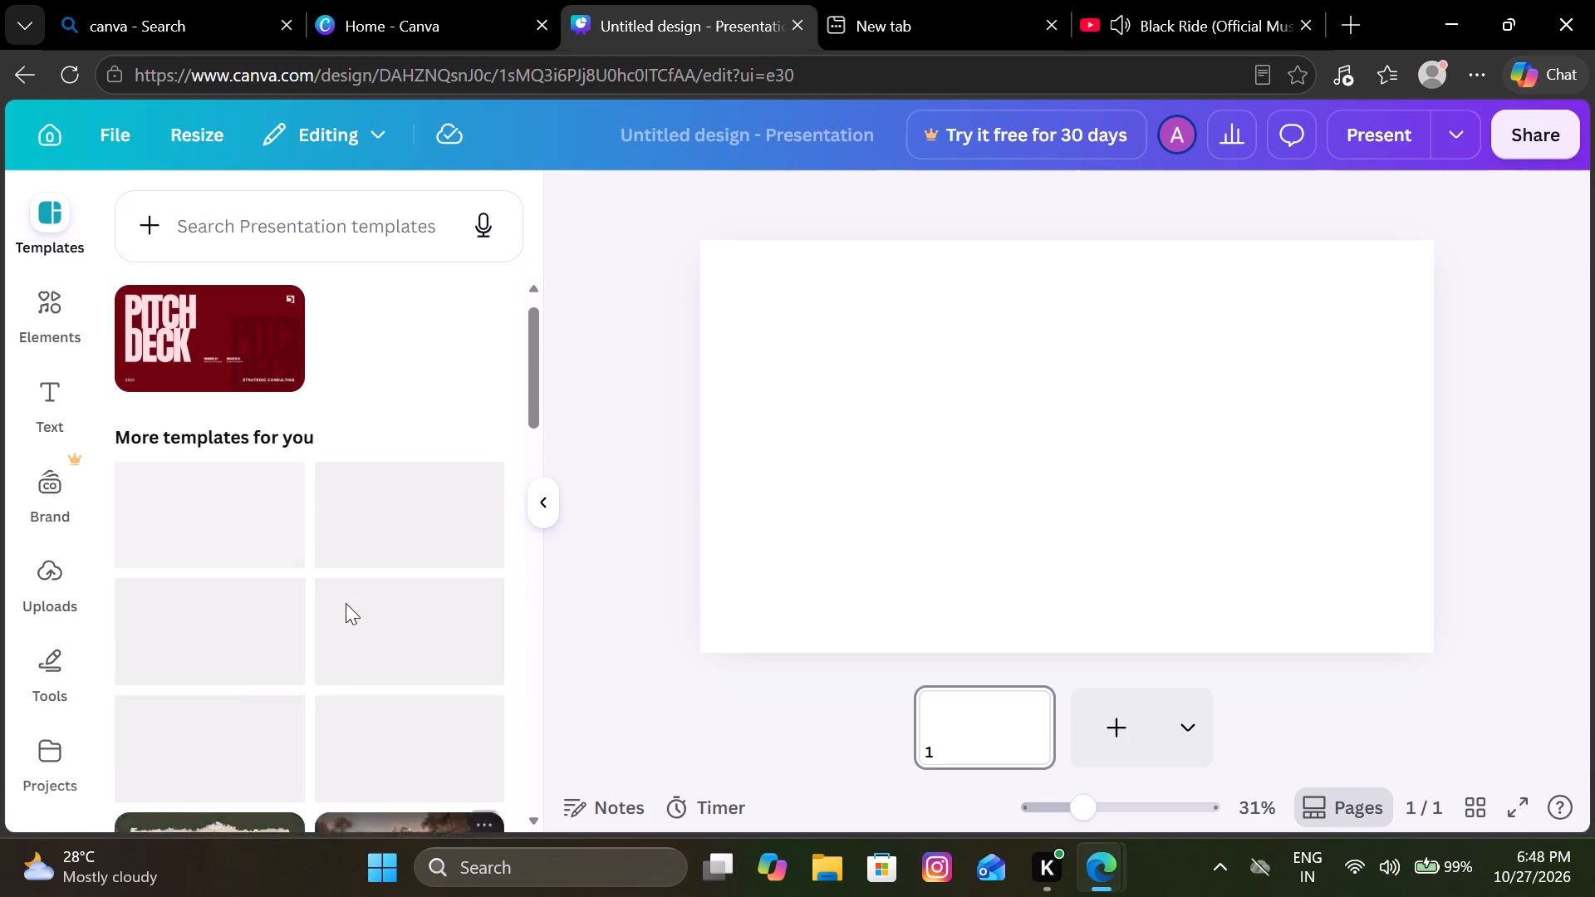
{"action": "scroll", "coordinate": [346, 603], "scroll_direction": "up", "scroll_amount": 2}
{"action": "scroll", "coordinate": [274, 544], "scroll_direction": "up", "scroll_amount": 1}
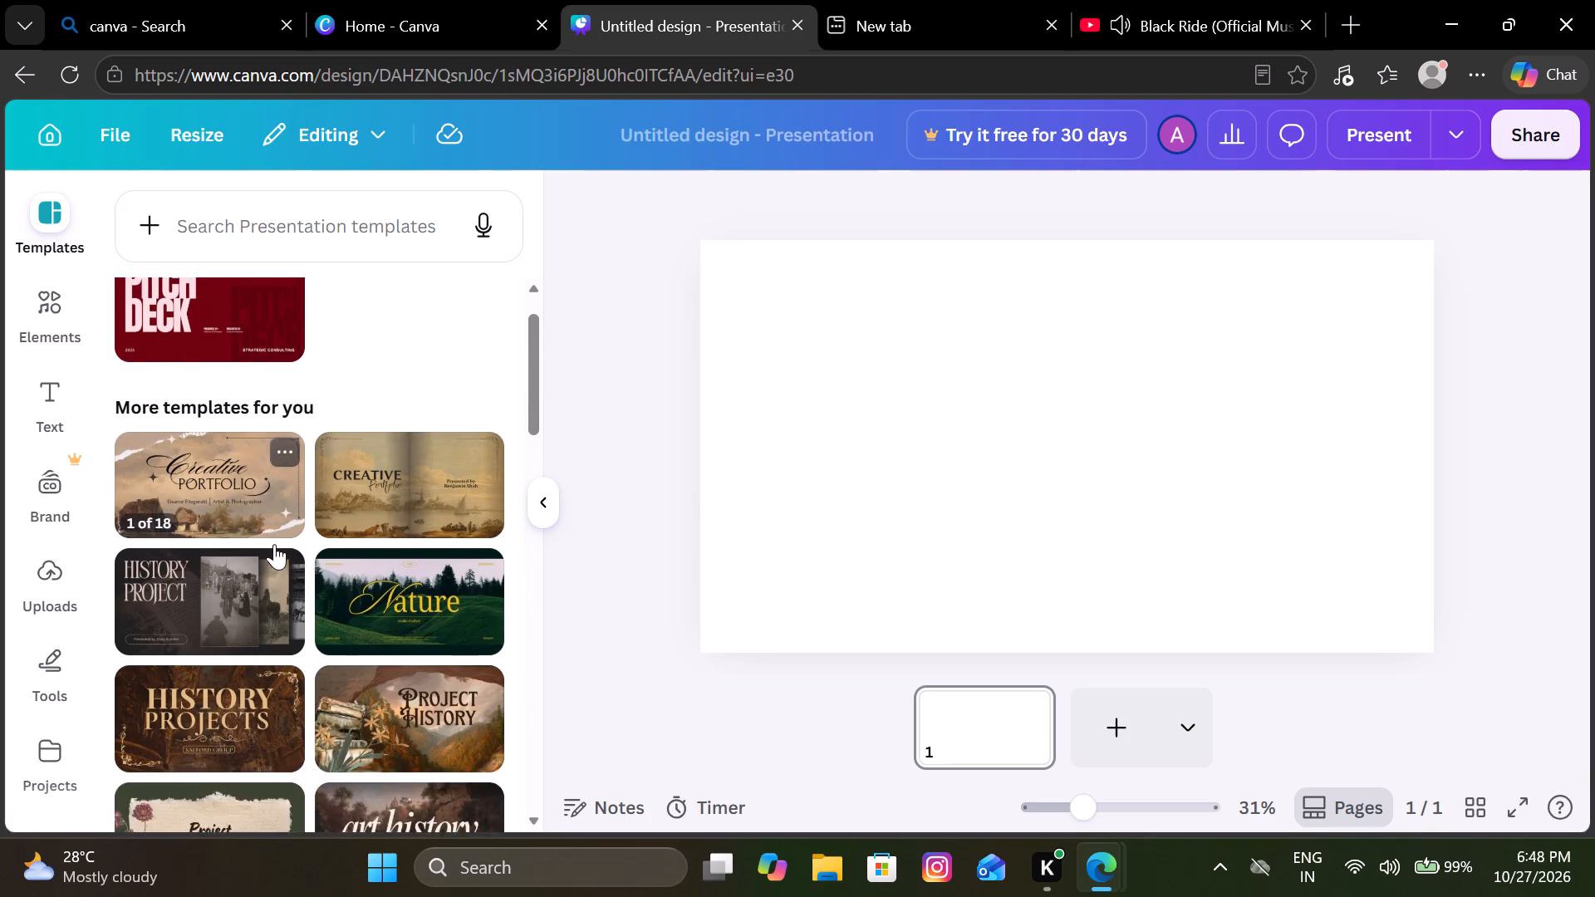
{"action": "scroll", "coordinate": [274, 544], "scroll_direction": "up", "scroll_amount": 1}
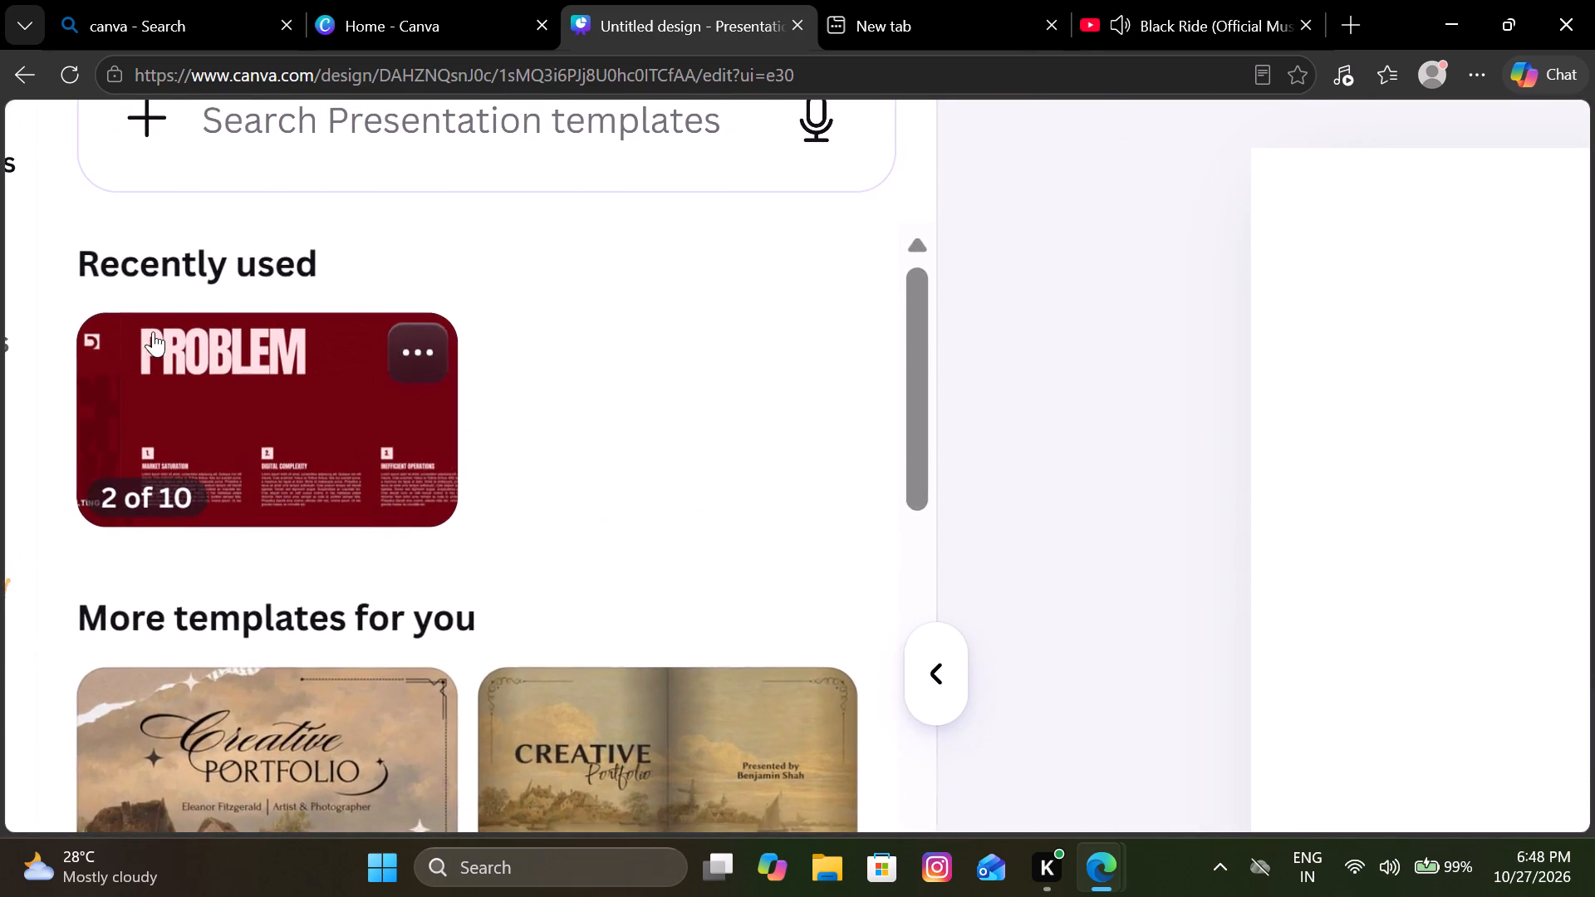
{"action": "scroll", "coordinate": [153, 331], "scroll_direction": "down", "scroll_amount": 2}
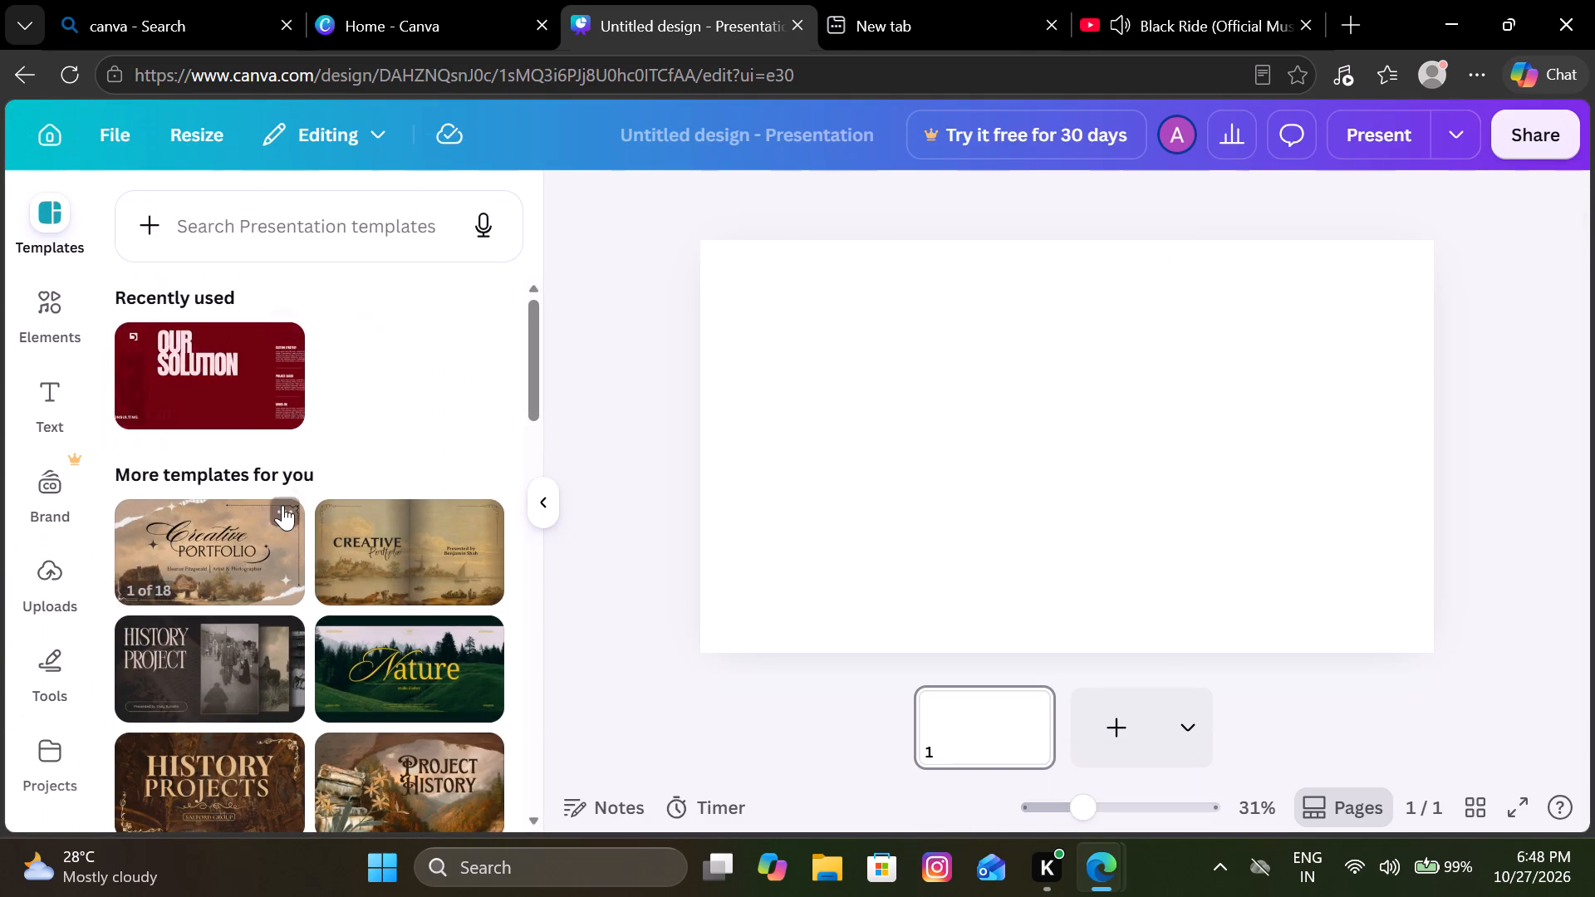
{"action": "scroll", "coordinate": [282, 505], "scroll_direction": "down", "scroll_amount": 4}
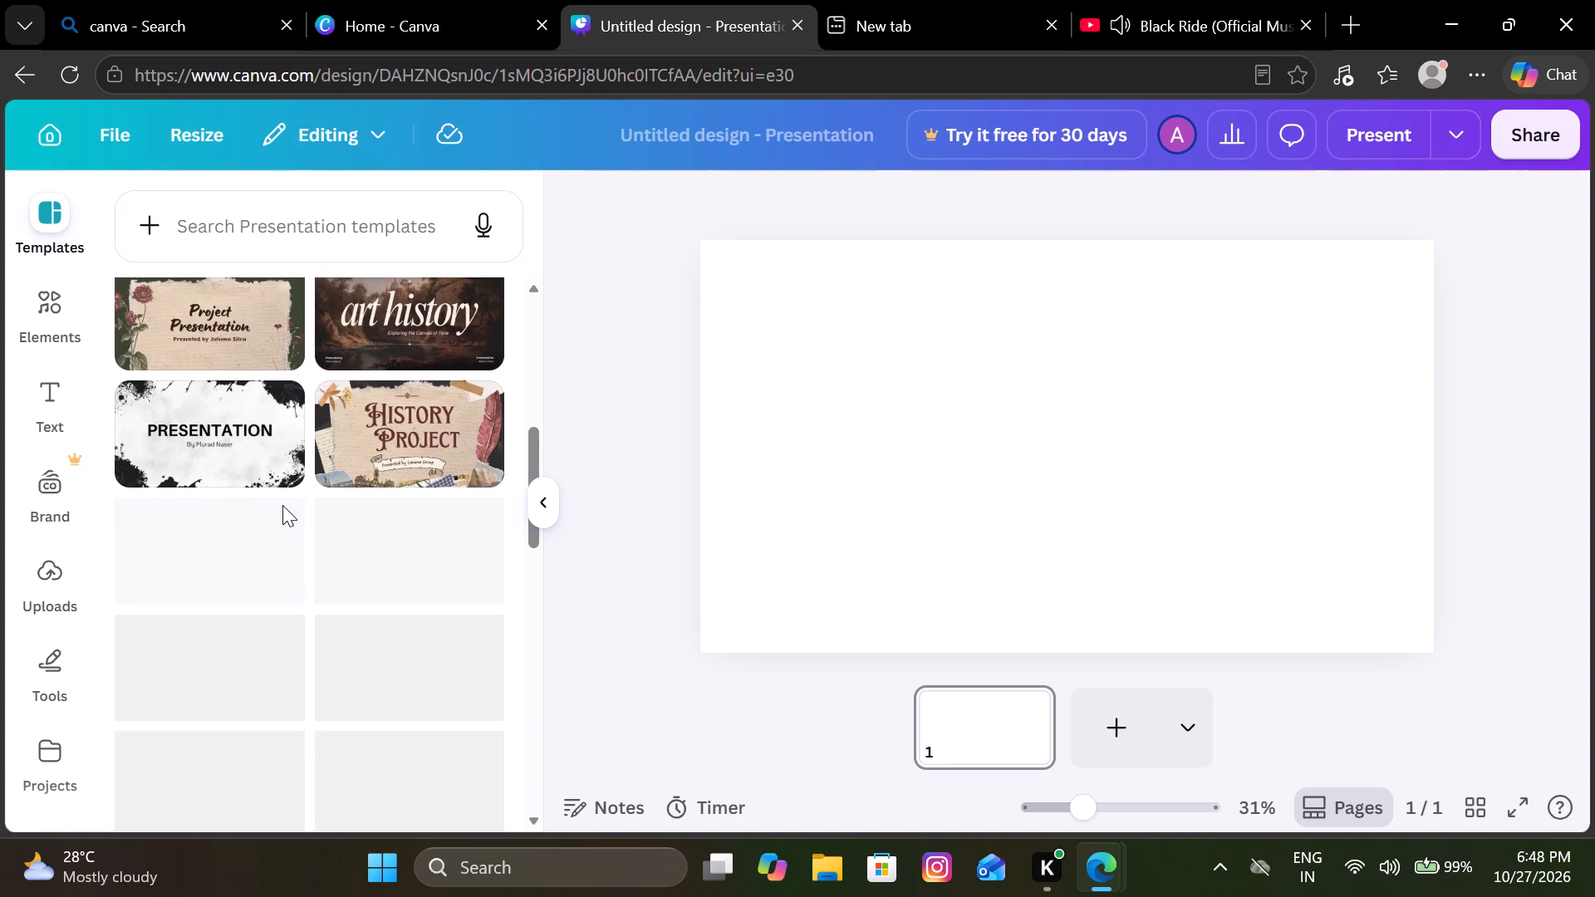
{"action": "scroll", "coordinate": [282, 505], "scroll_direction": "down", "scroll_amount": 2}
{"action": "scroll", "coordinate": [282, 505], "scroll_direction": "up", "scroll_amount": 1}
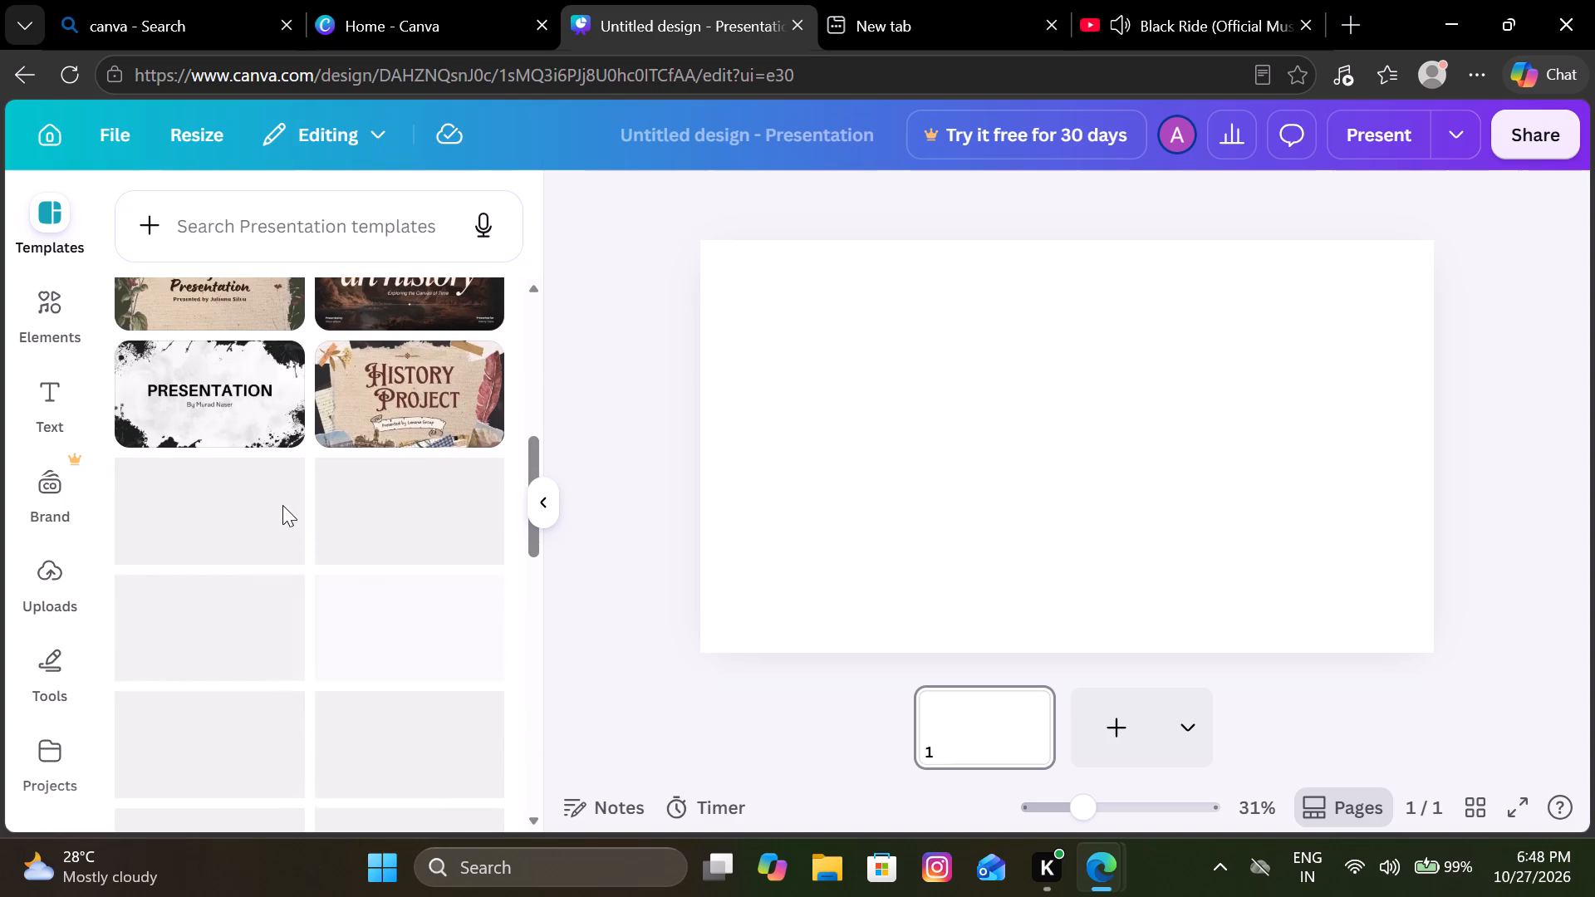
{"action": "scroll", "coordinate": [282, 505], "scroll_direction": "up", "scroll_amount": 5}
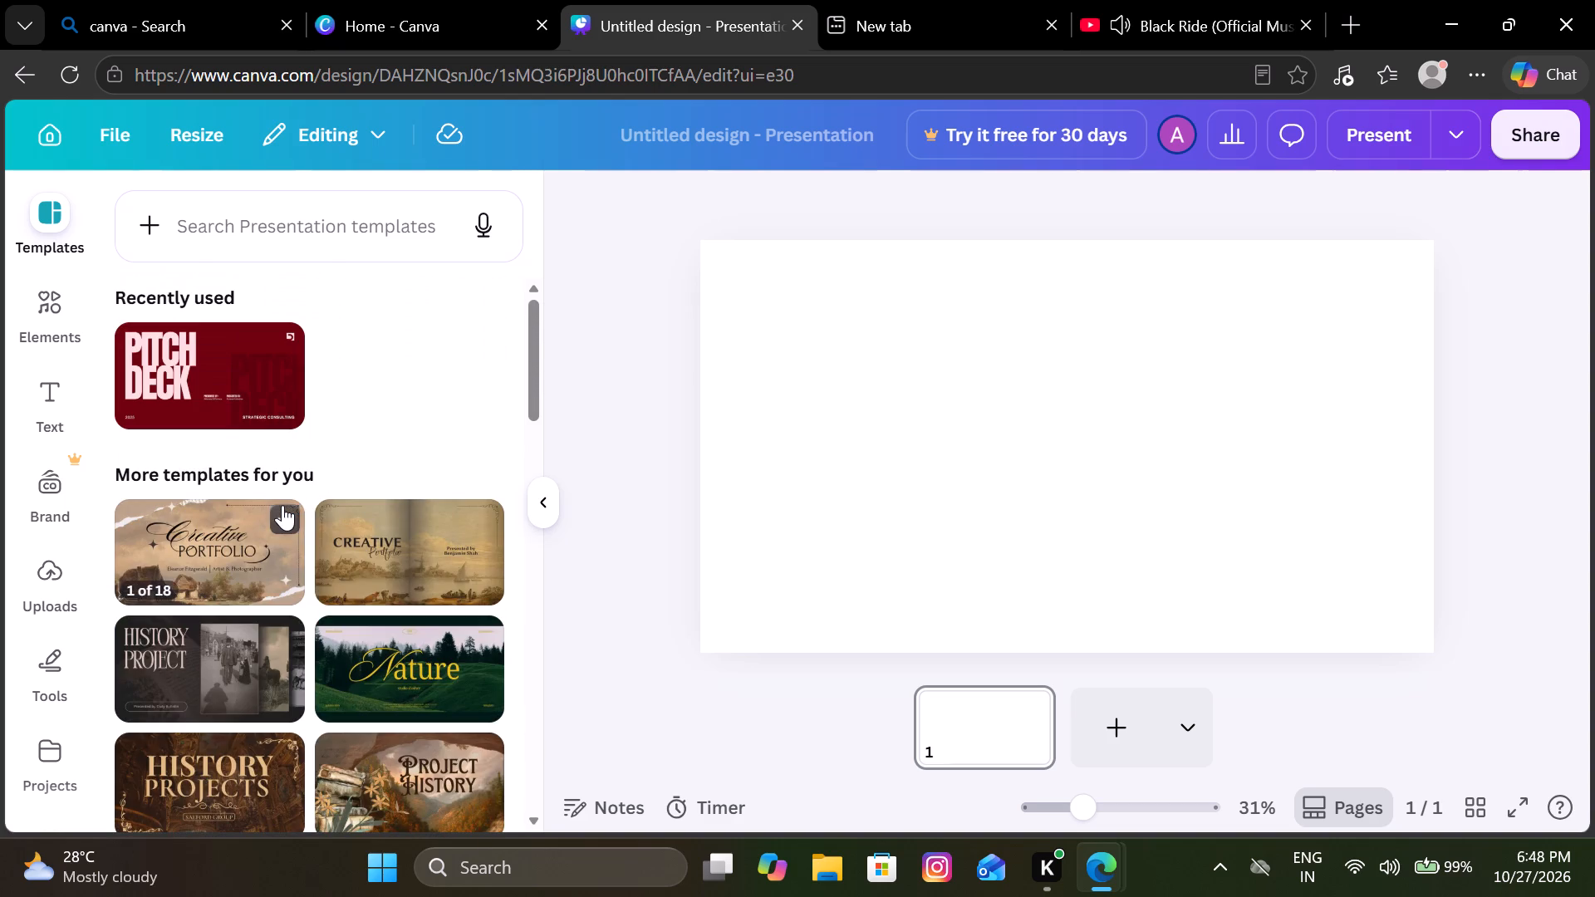
Try several orange and peach default solid colours on the blank page background and settle on the light orange shade.
{"action": "left_click", "coordinate": [999, 449]}
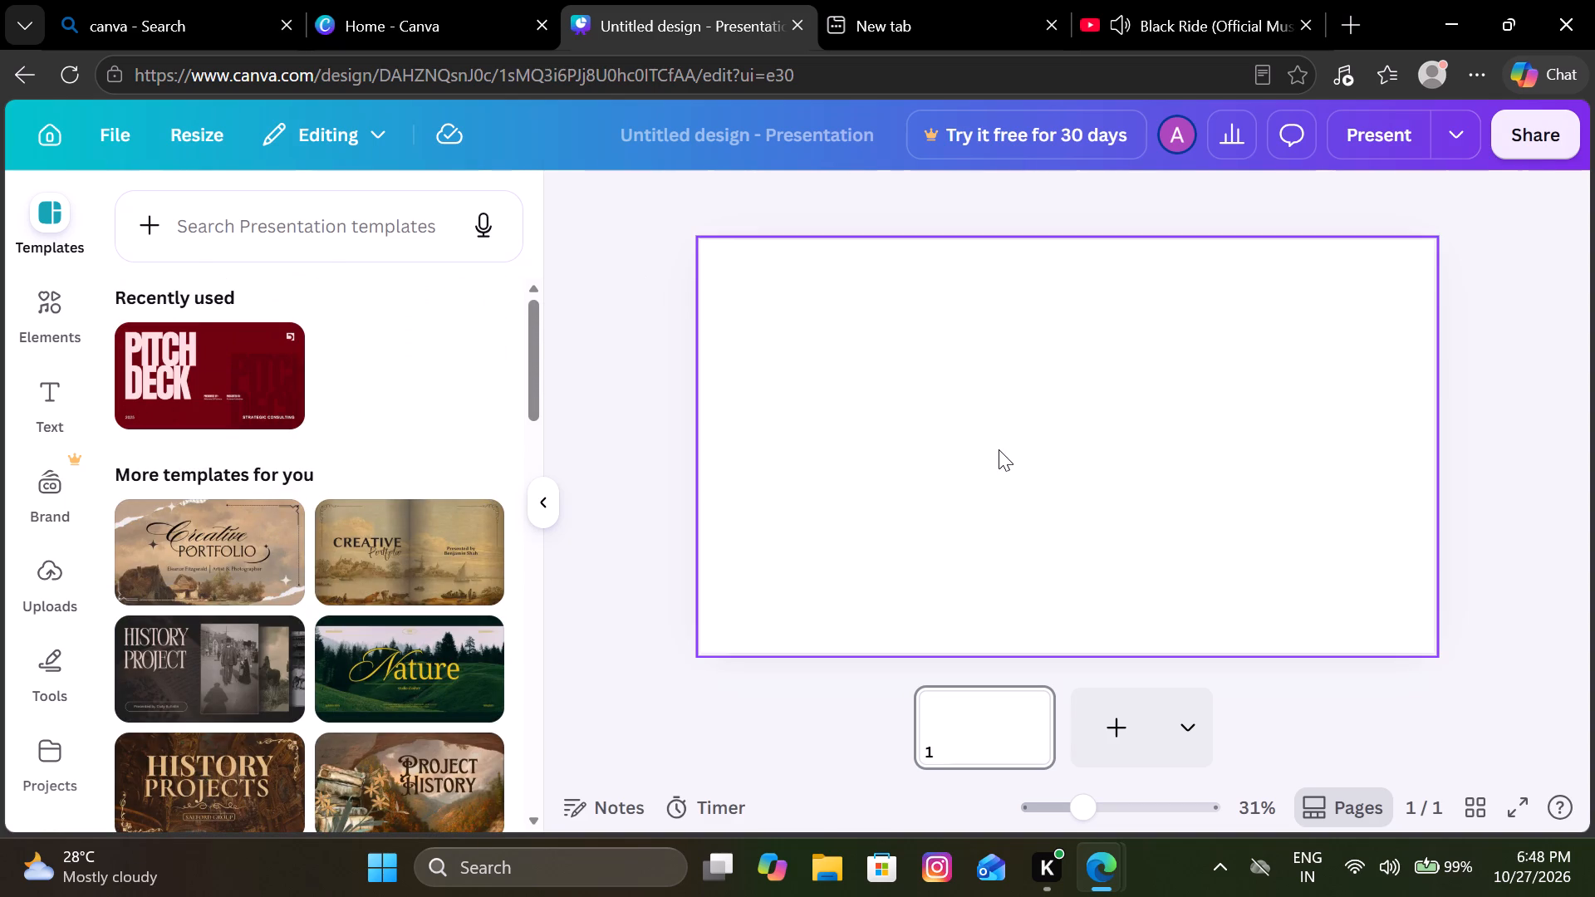
{"action": "left_click", "coordinate": [1053, 205]}
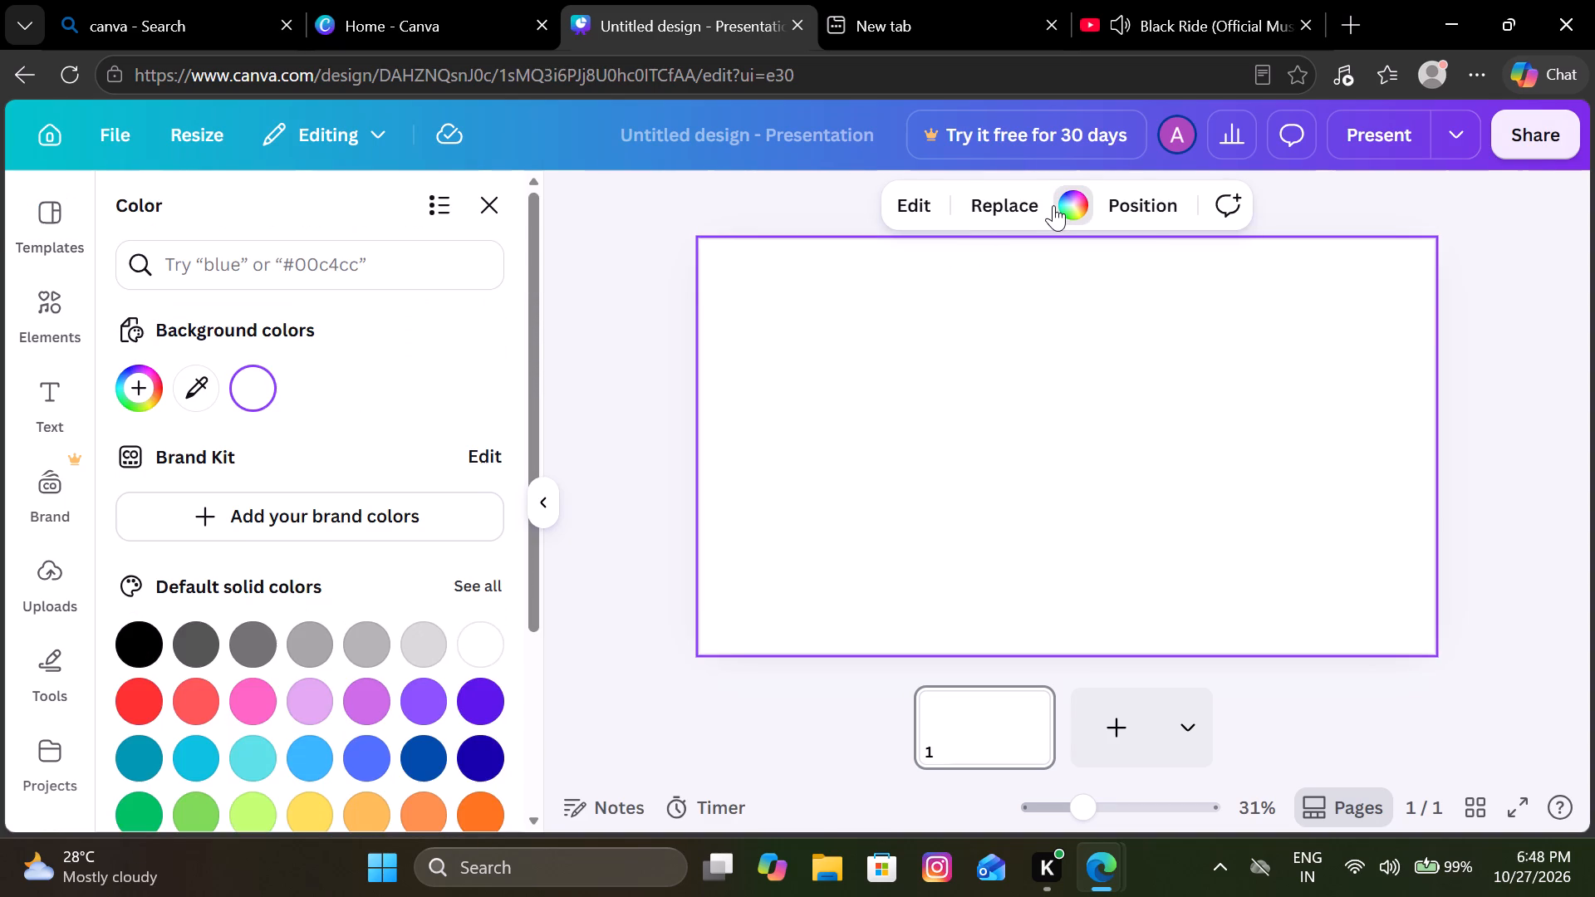
{"action": "scroll", "coordinate": [350, 679], "scroll_direction": "down", "scroll_amount": 1}
{"action": "left_click", "coordinate": [350, 679]}
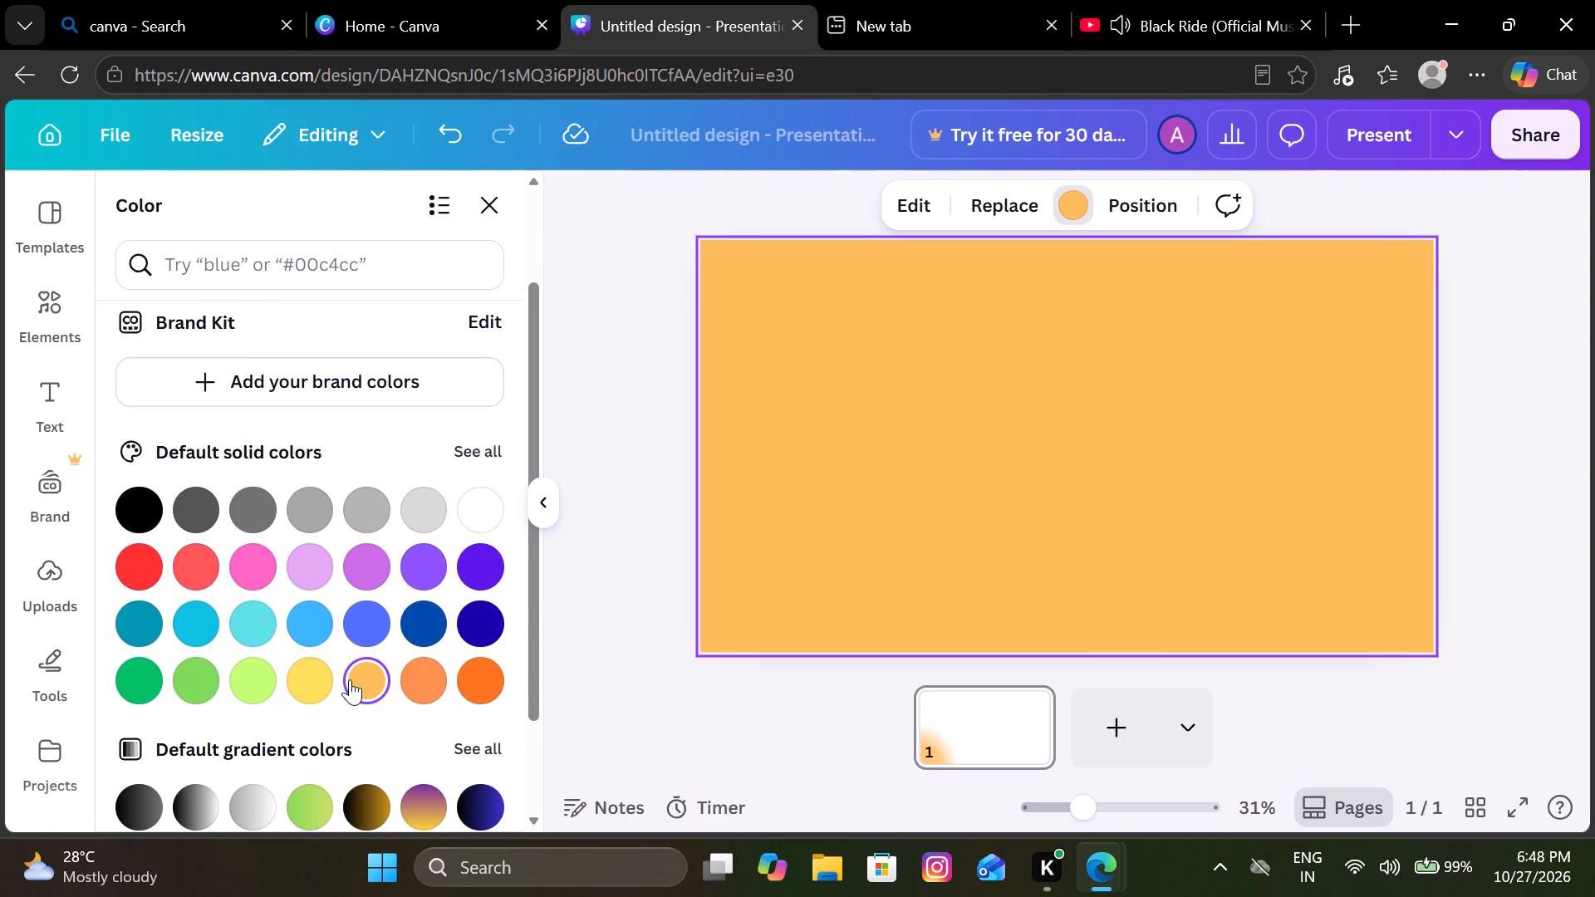
{"action": "scroll", "coordinate": [390, 665], "scroll_direction": "down", "scroll_amount": 1}
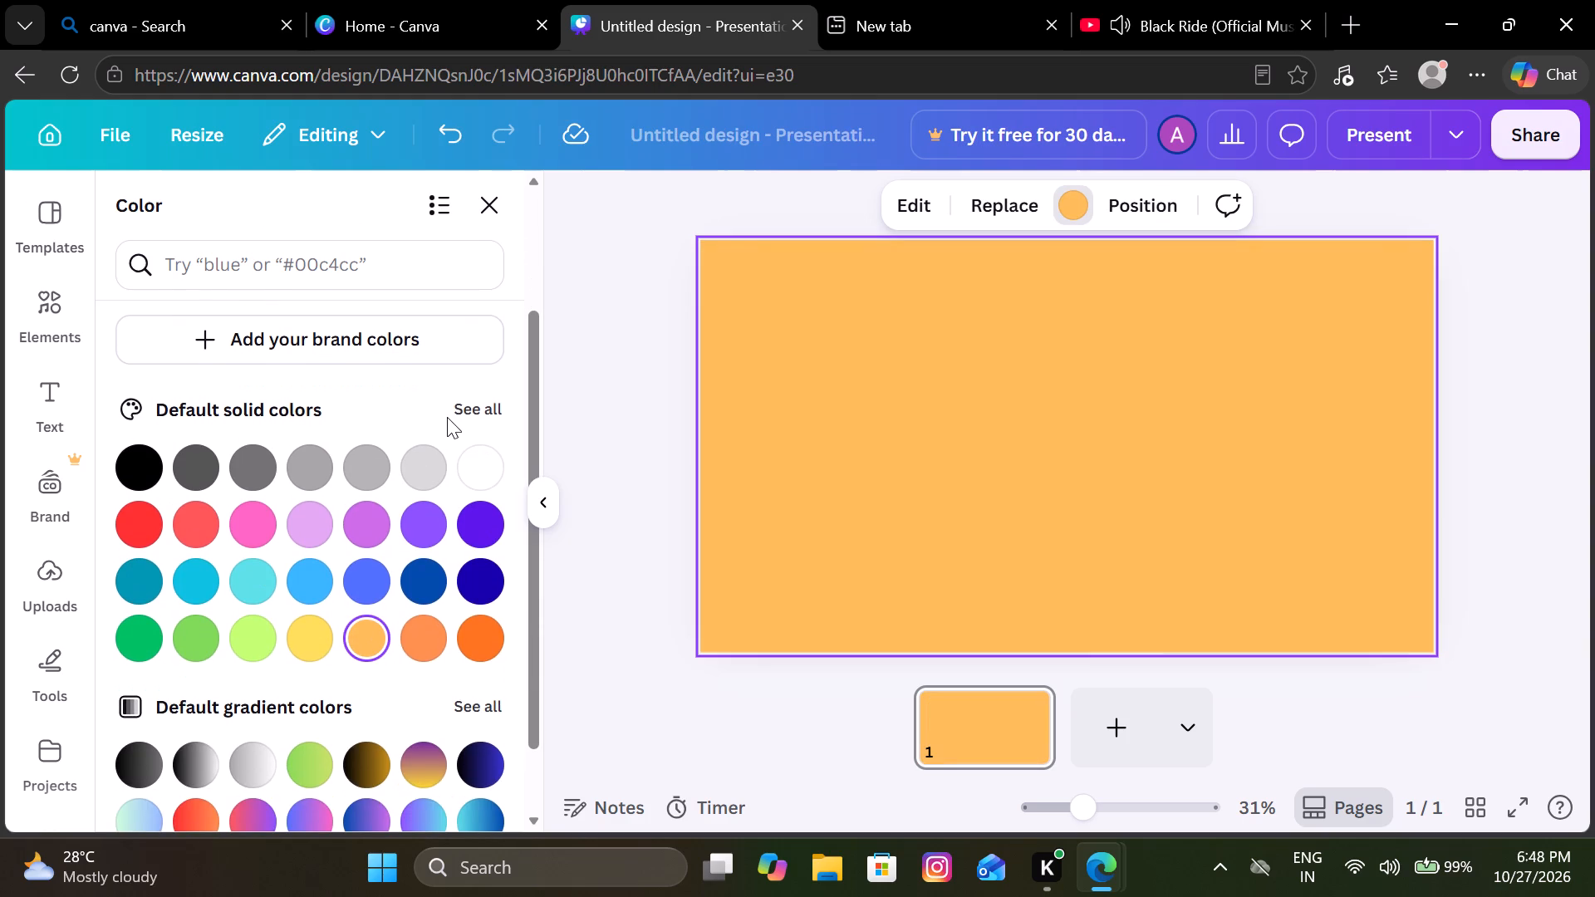
{"action": "left_click", "coordinate": [447, 417]}
{"action": "left_click", "coordinate": [470, 407]}
{"action": "scroll", "coordinate": [343, 703], "scroll_direction": "down", "scroll_amount": 1}
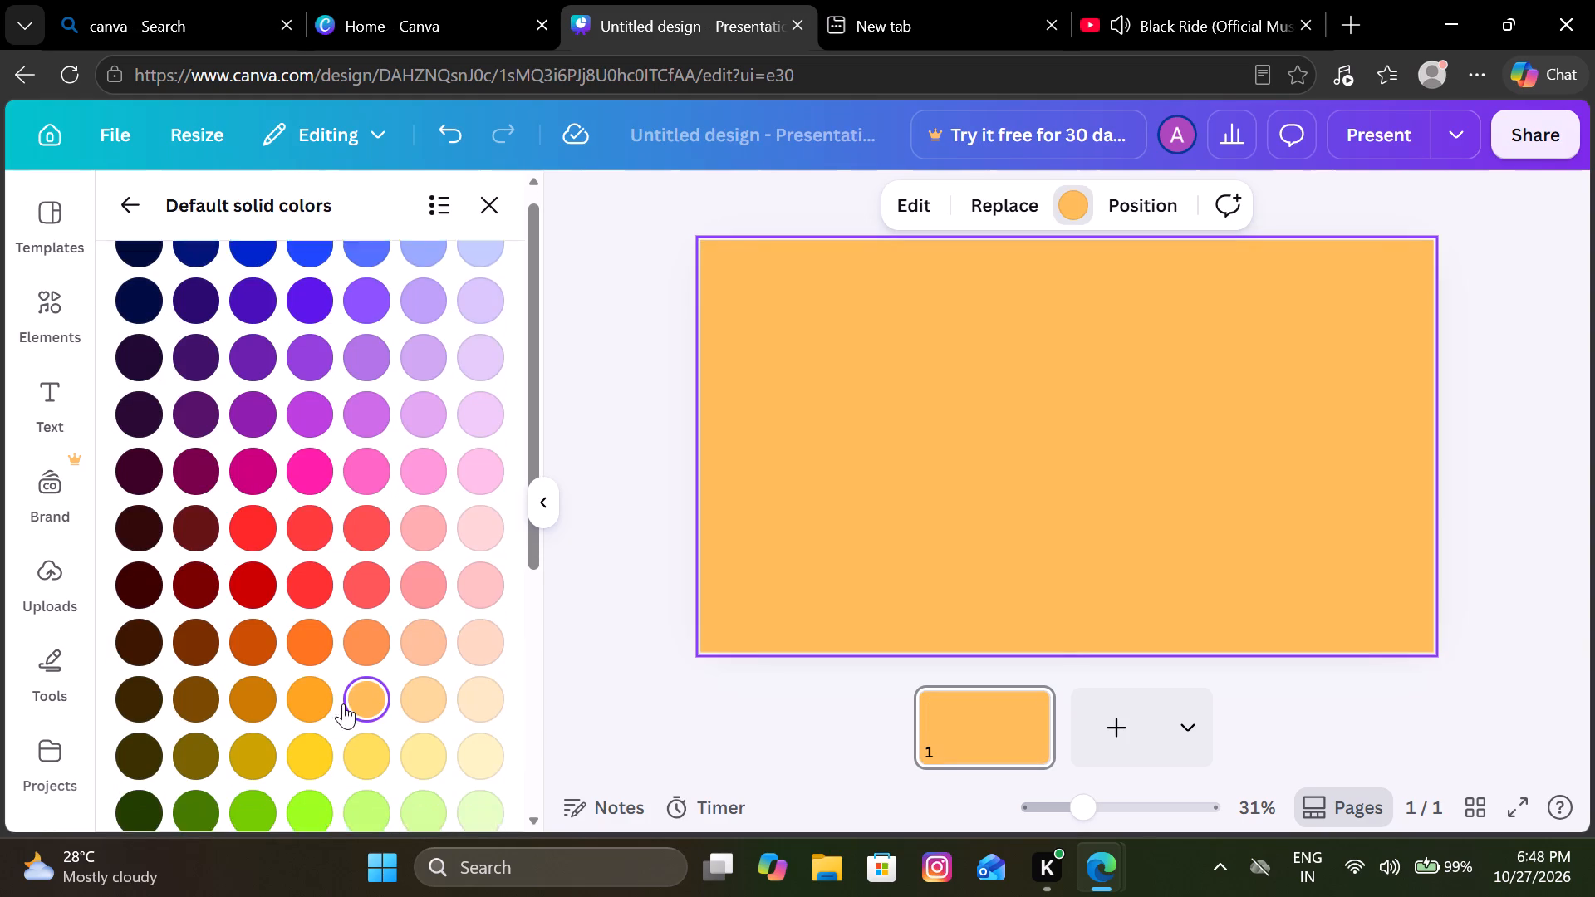
{"action": "scroll", "coordinate": [343, 703], "scroll_direction": "down", "scroll_amount": 1}
{"action": "left_click", "coordinate": [400, 665]}
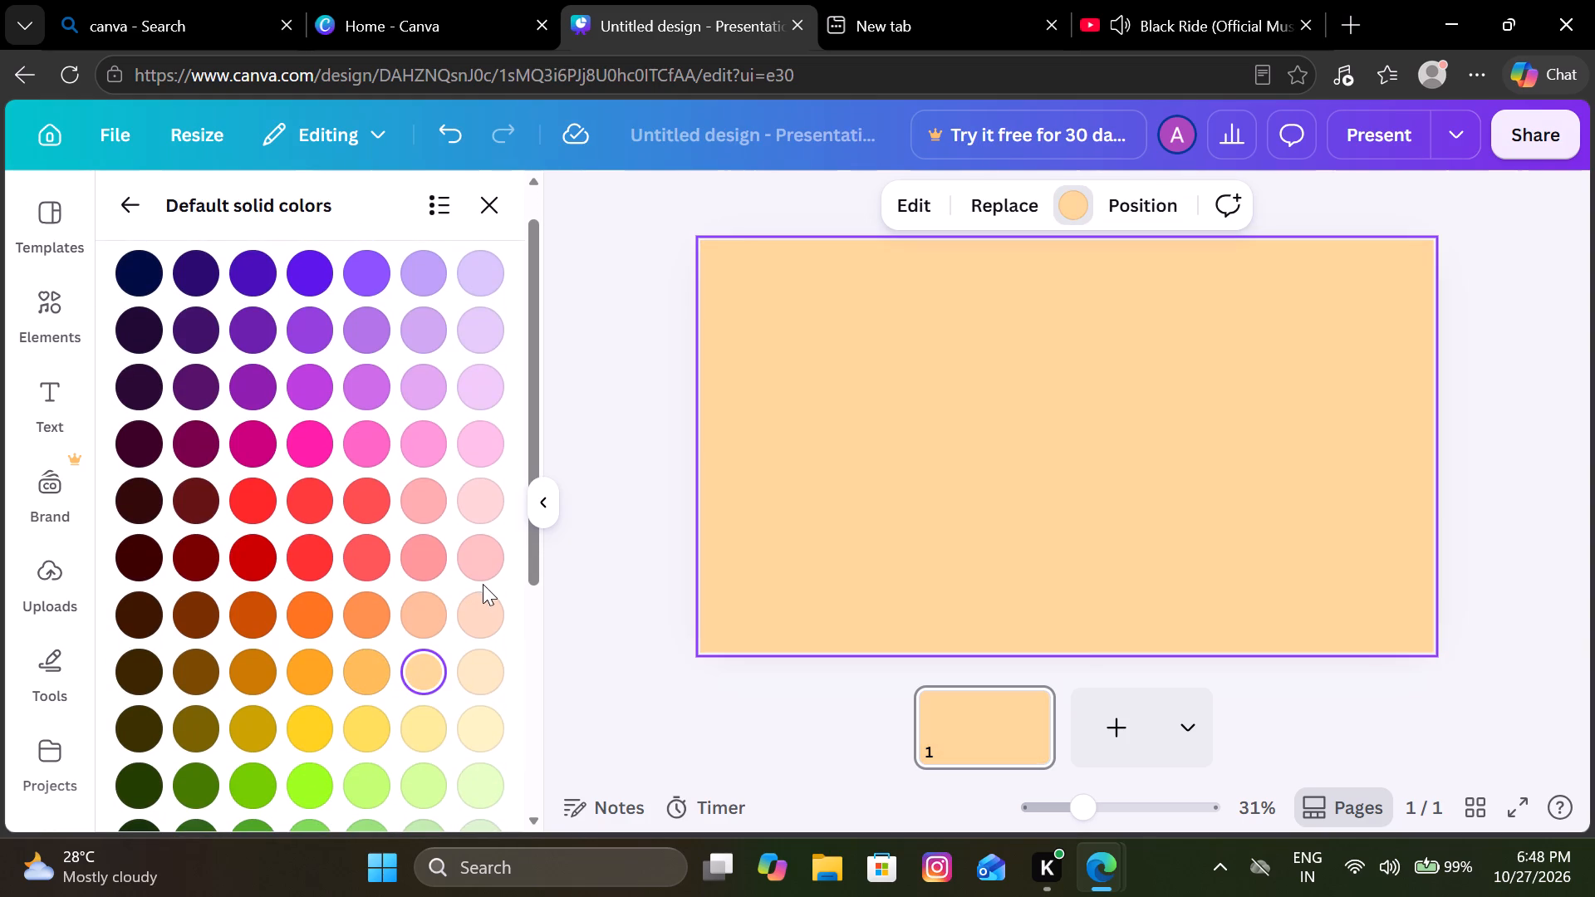
{"action": "left_click", "coordinate": [483, 608]}
{"action": "left_click", "coordinate": [424, 614]}
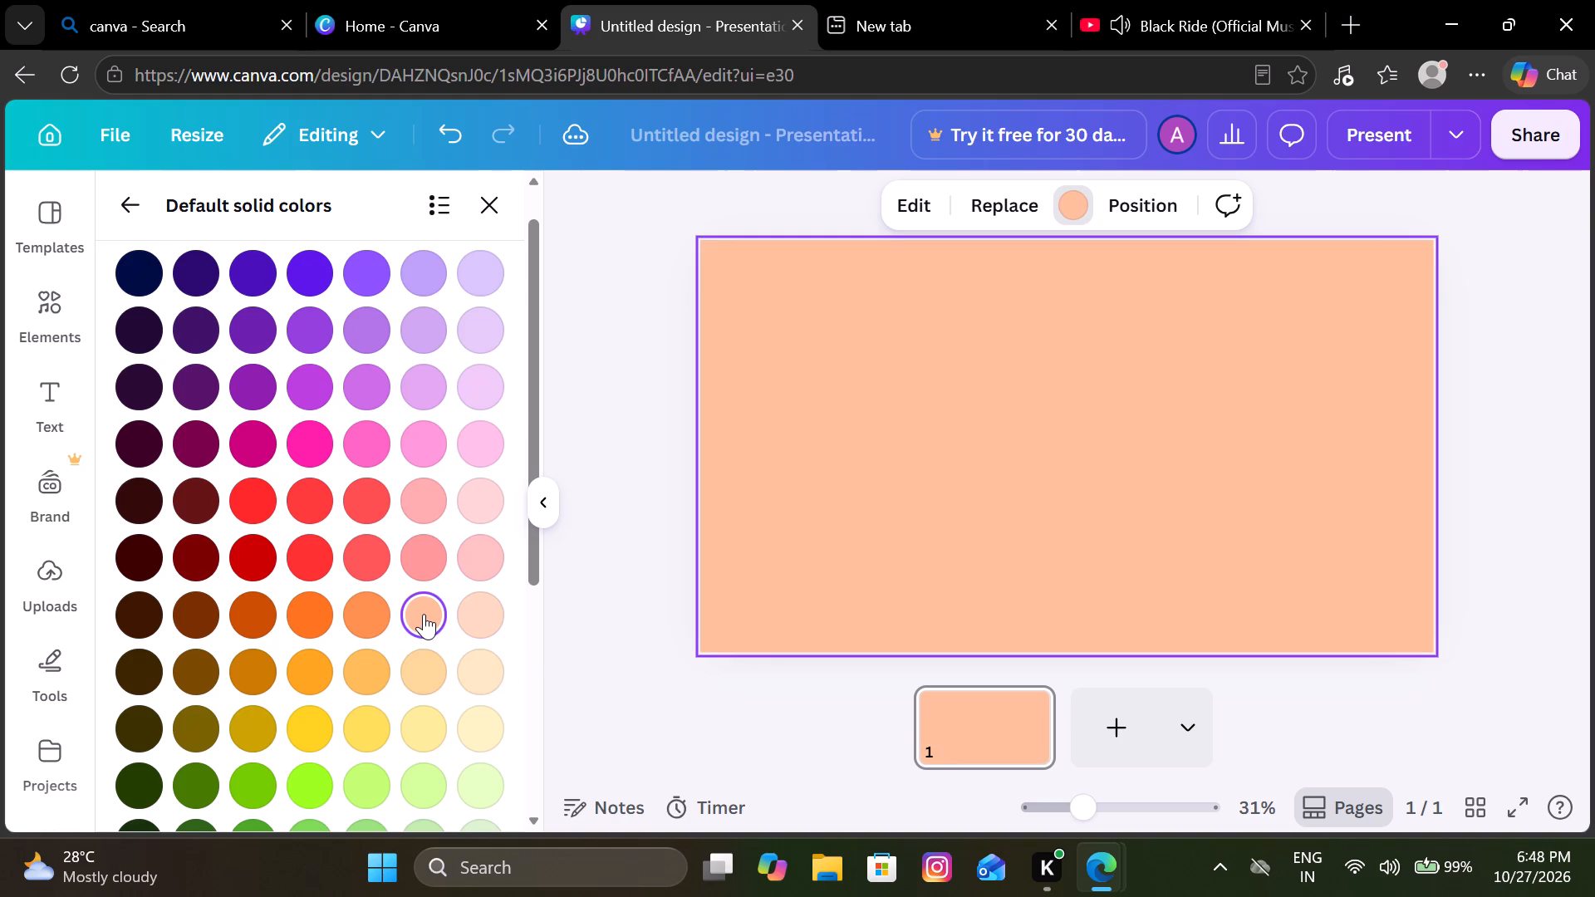
{"action": "left_click", "coordinate": [422, 656]}
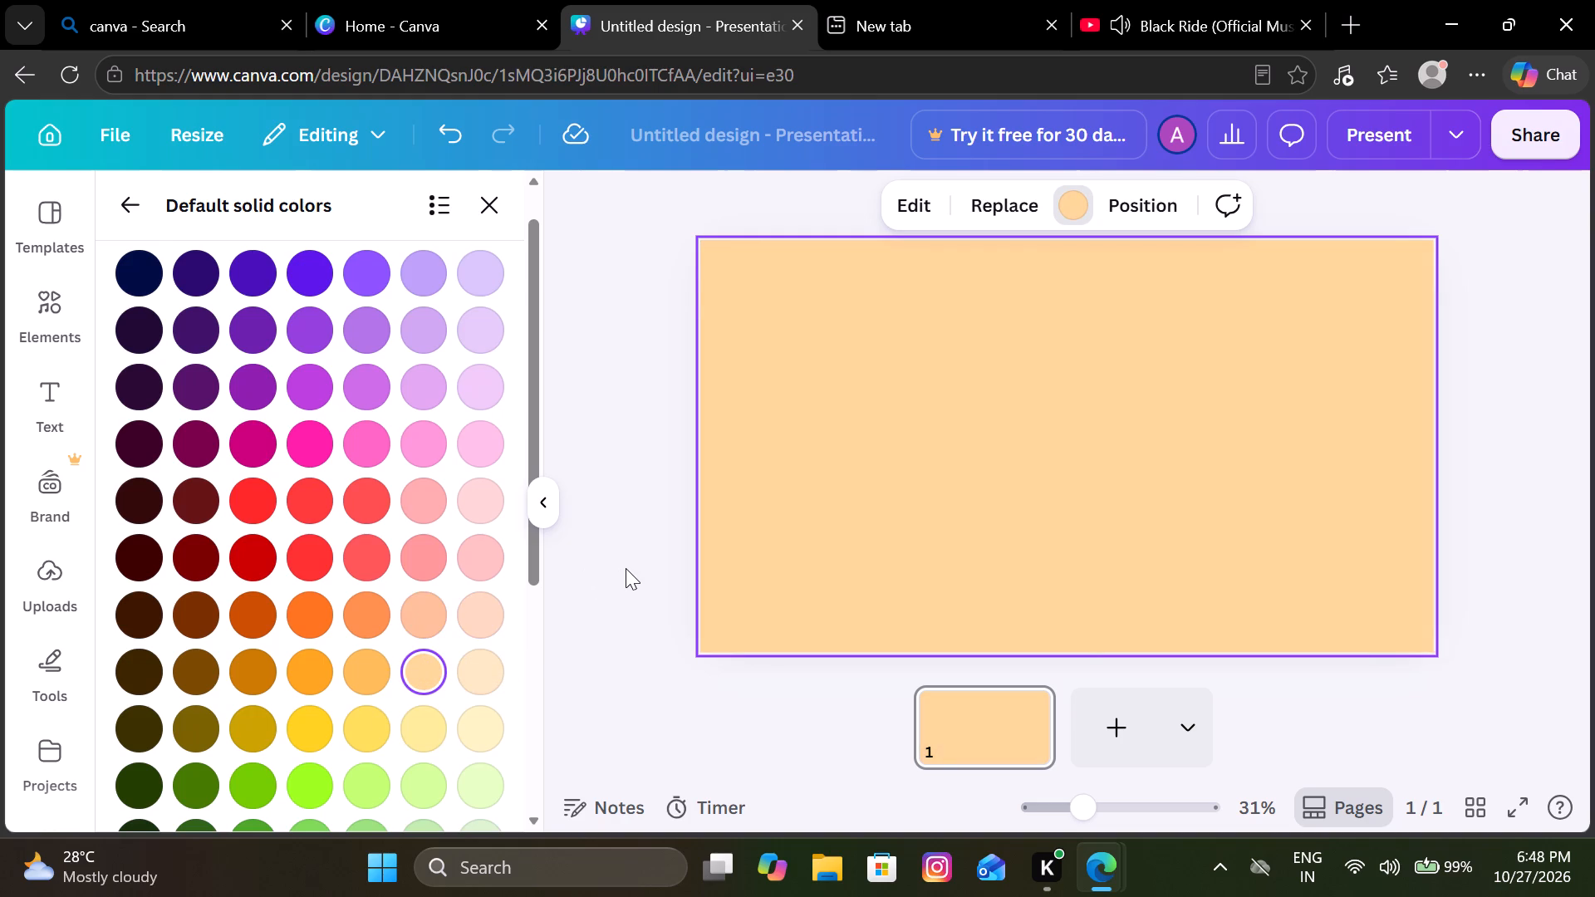
{"action": "left_click", "coordinate": [626, 568]}
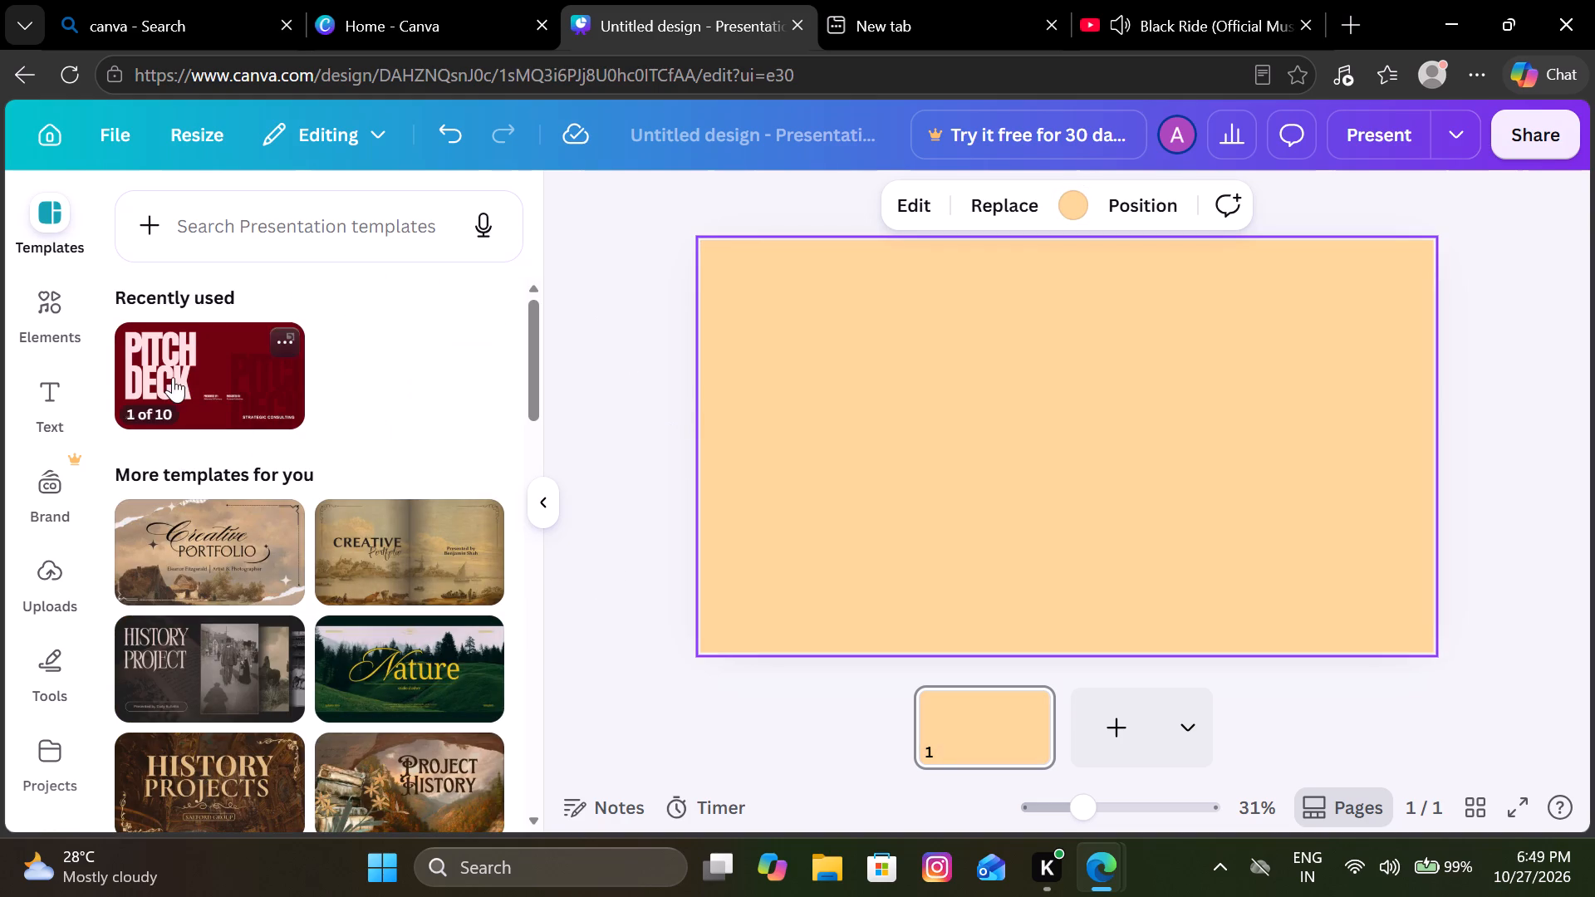
Add a circle from the basic shapes to the page.
{"action": "left_click", "coordinate": [71, 346]}
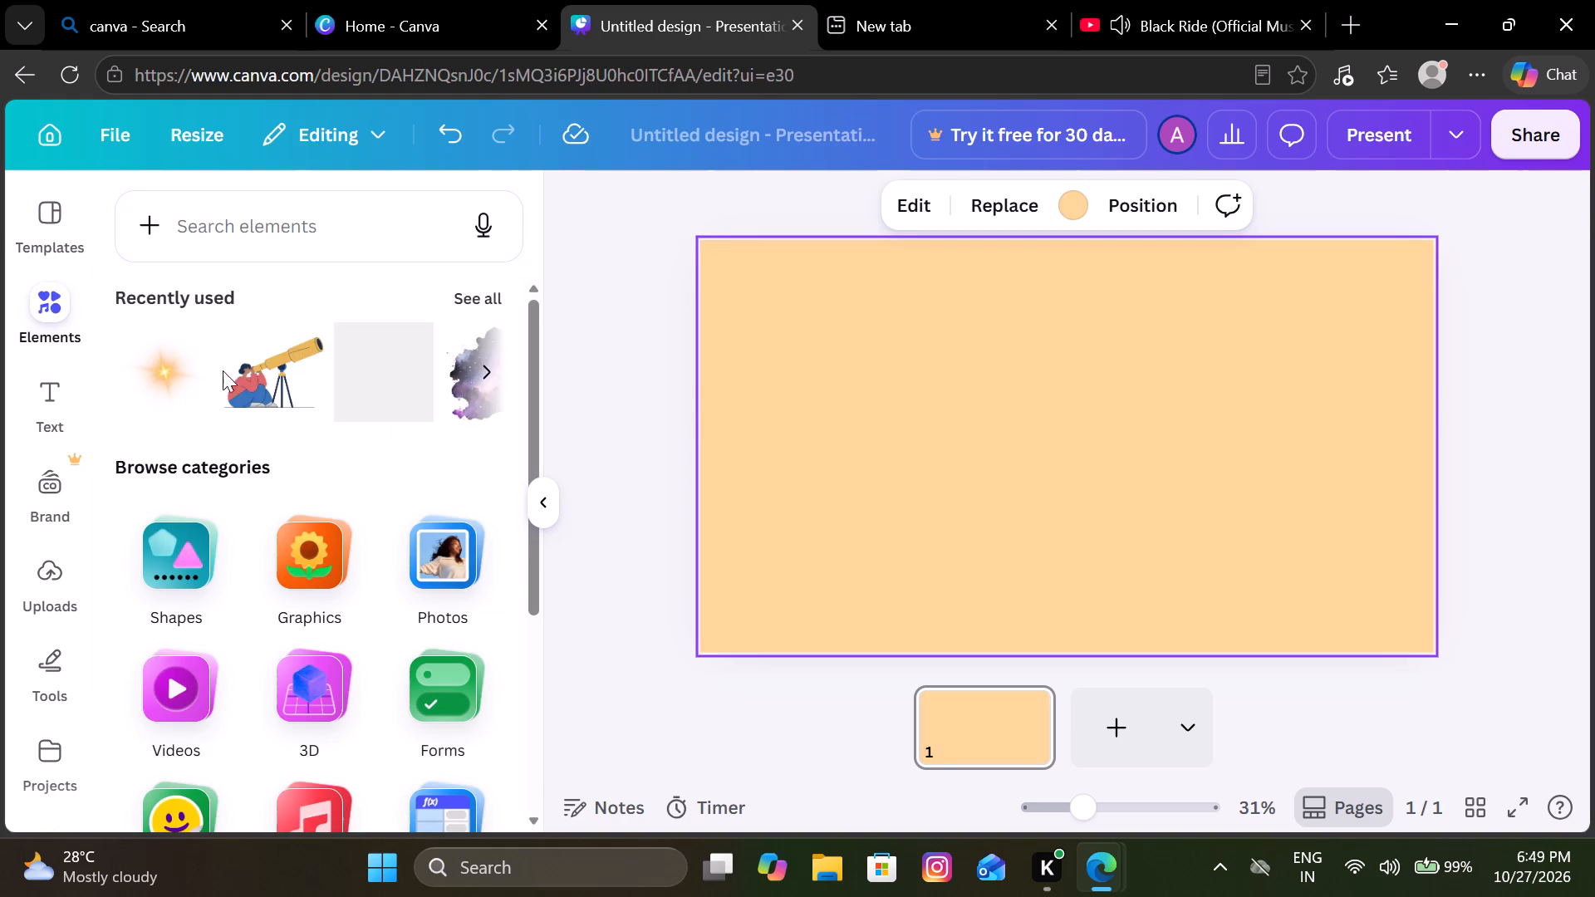
{"action": "left_click", "coordinate": [223, 517]}
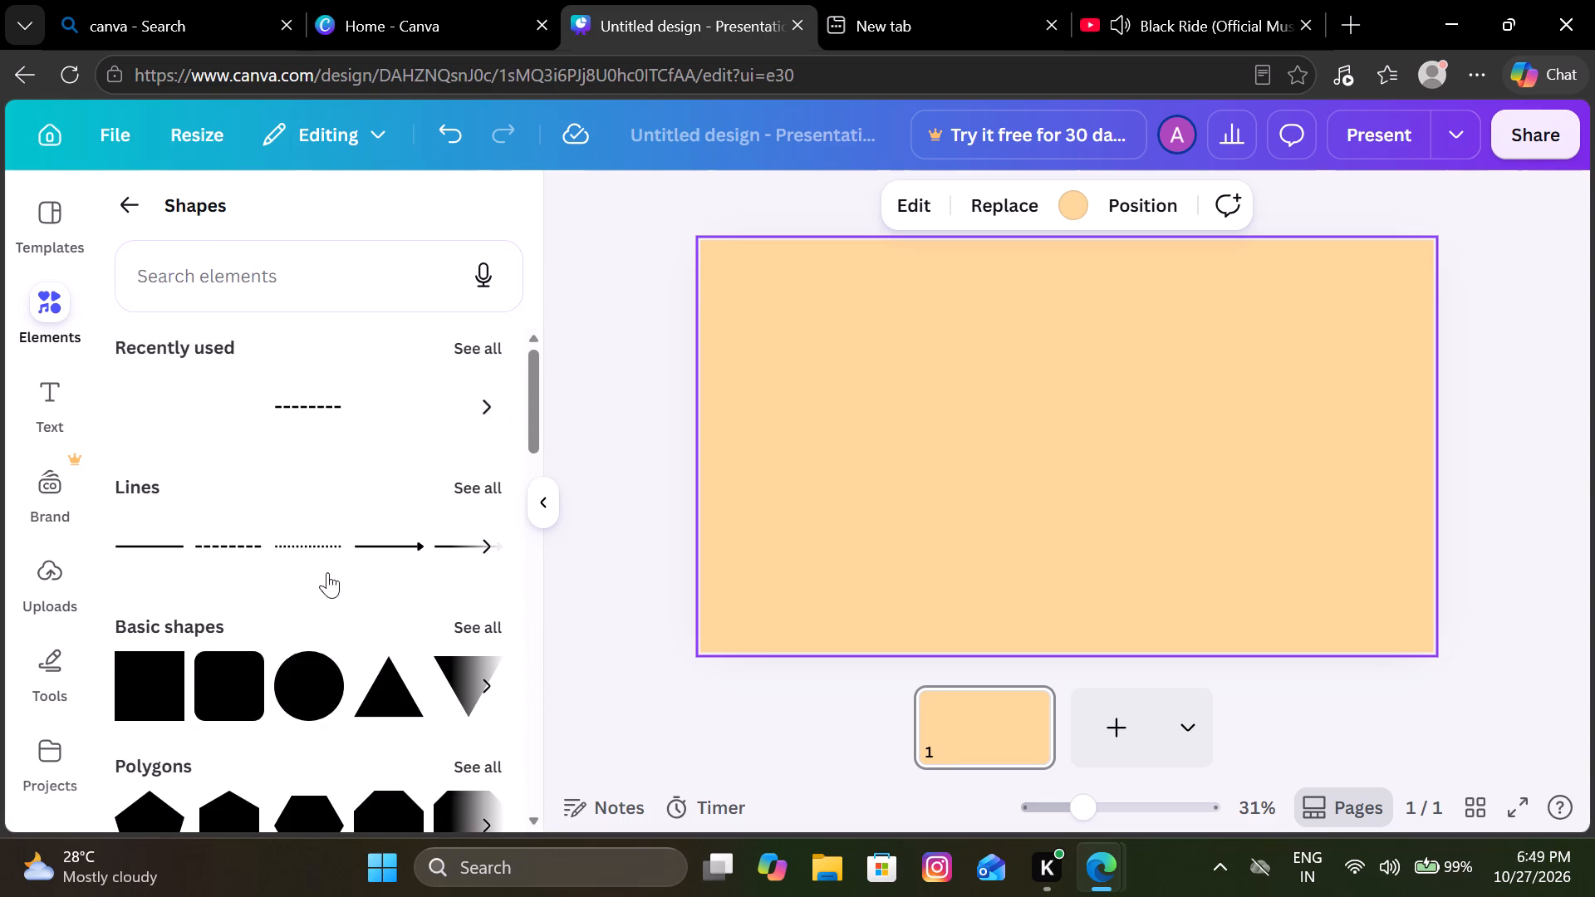
{"action": "scroll", "coordinate": [269, 640], "scroll_direction": "down", "scroll_amount": 1}
{"action": "left_click", "coordinate": [300, 649]}
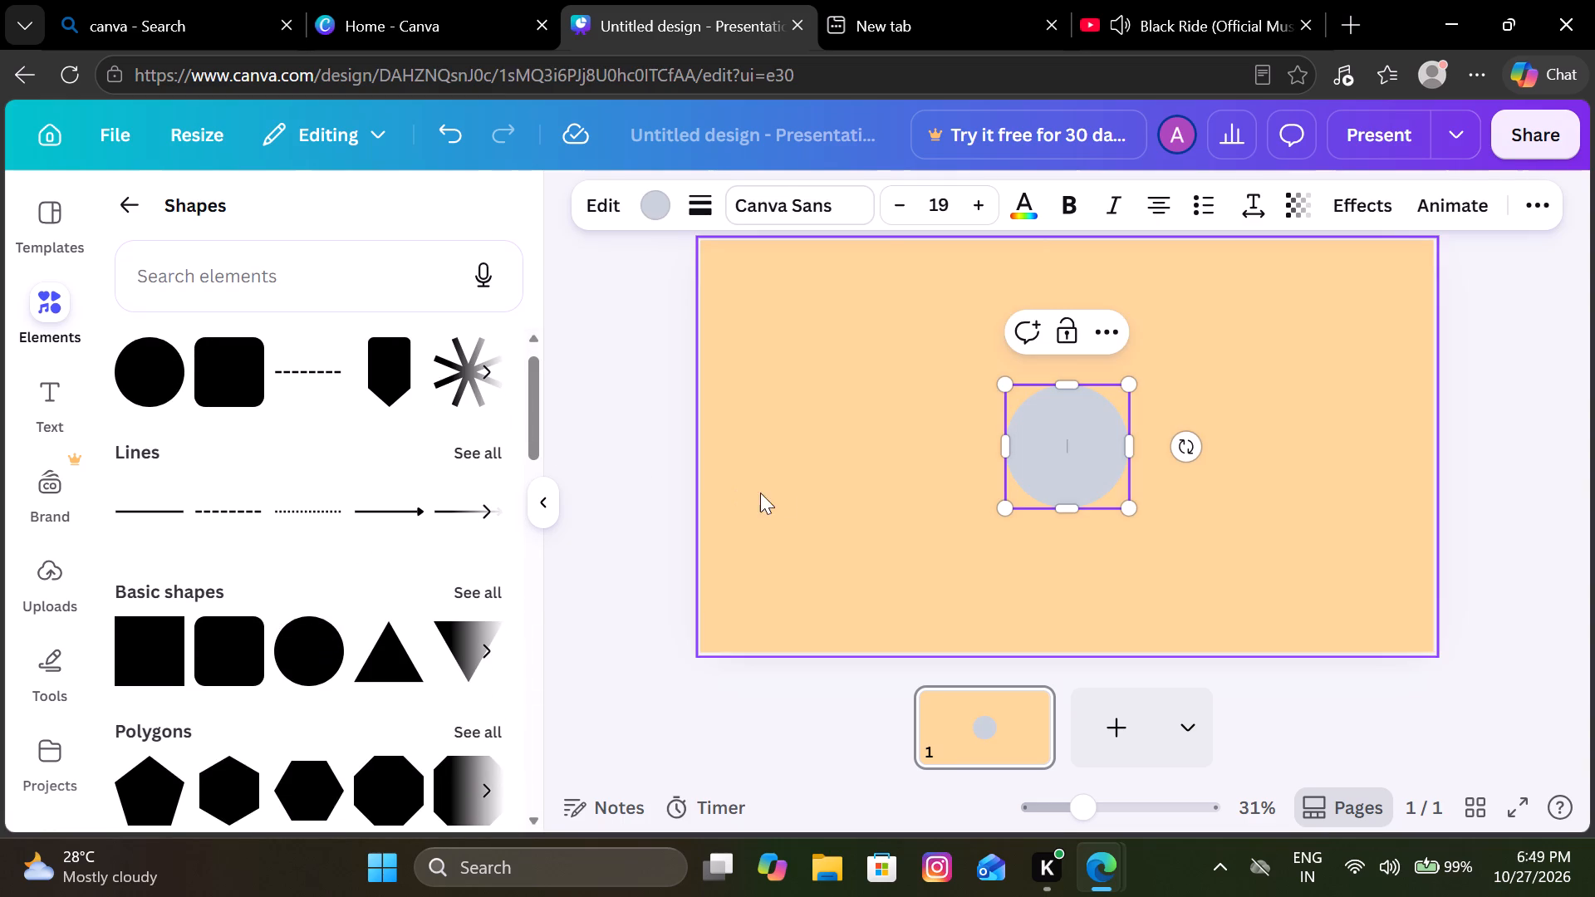
Set the text colour inside the circle to dark burnt orange from the full set of default solid colours.
{"action": "left_click", "coordinate": [1067, 441]}
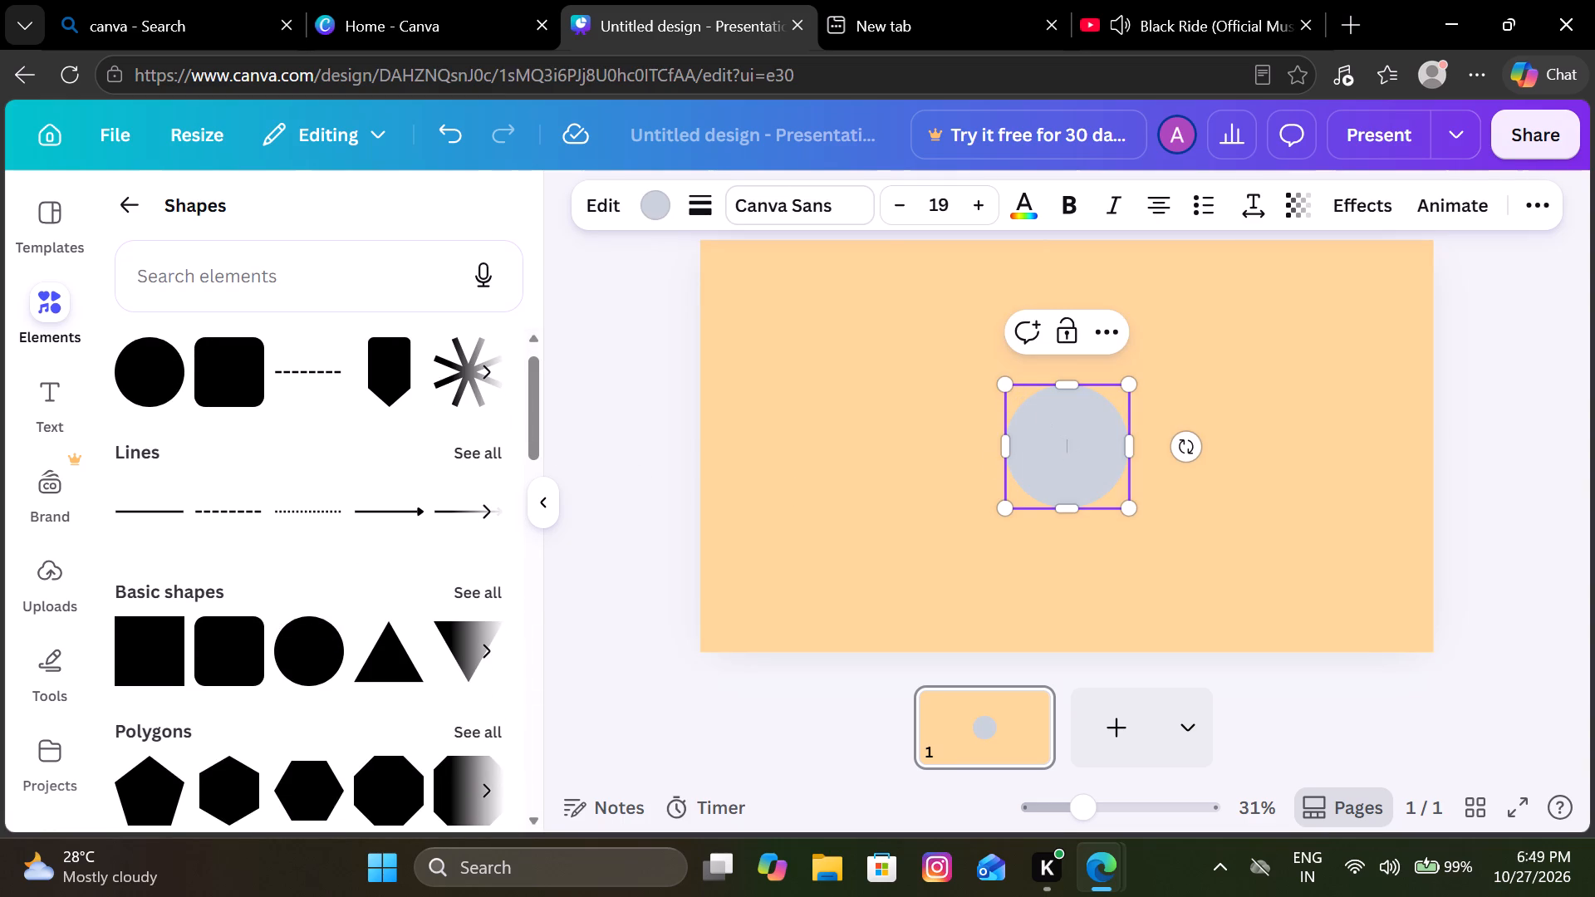
{"action": "left_click", "coordinate": [1019, 200]}
{"action": "scroll", "coordinate": [336, 551], "scroll_direction": "down", "scroll_amount": 3}
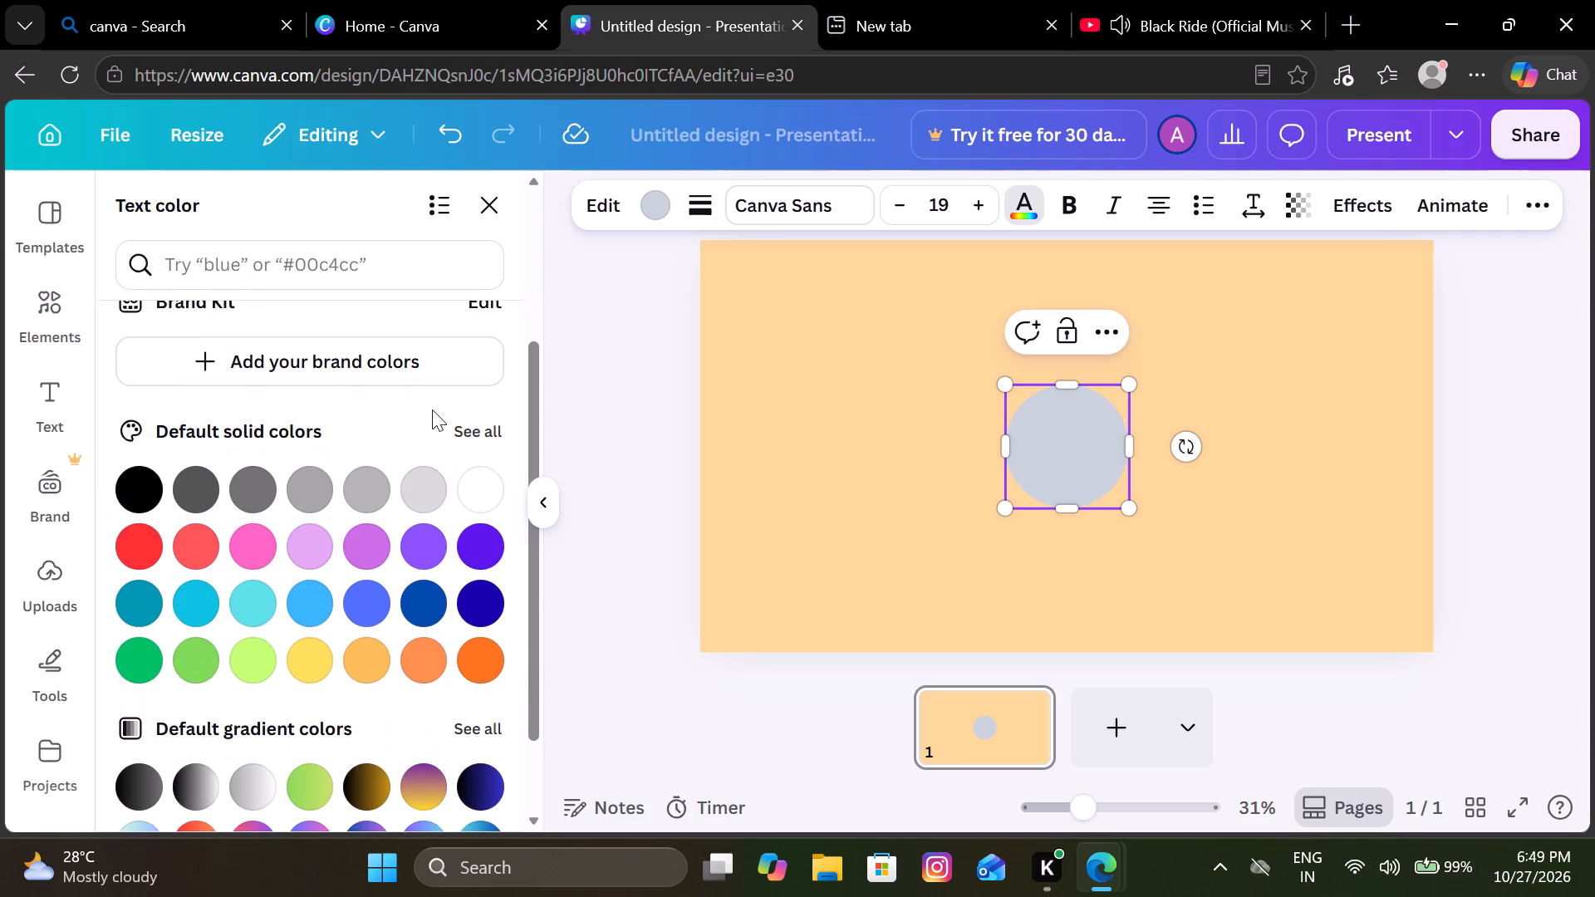
{"action": "left_click", "coordinate": [480, 432]}
{"action": "scroll", "coordinate": [292, 620], "scroll_direction": "down", "scroll_amount": 1}
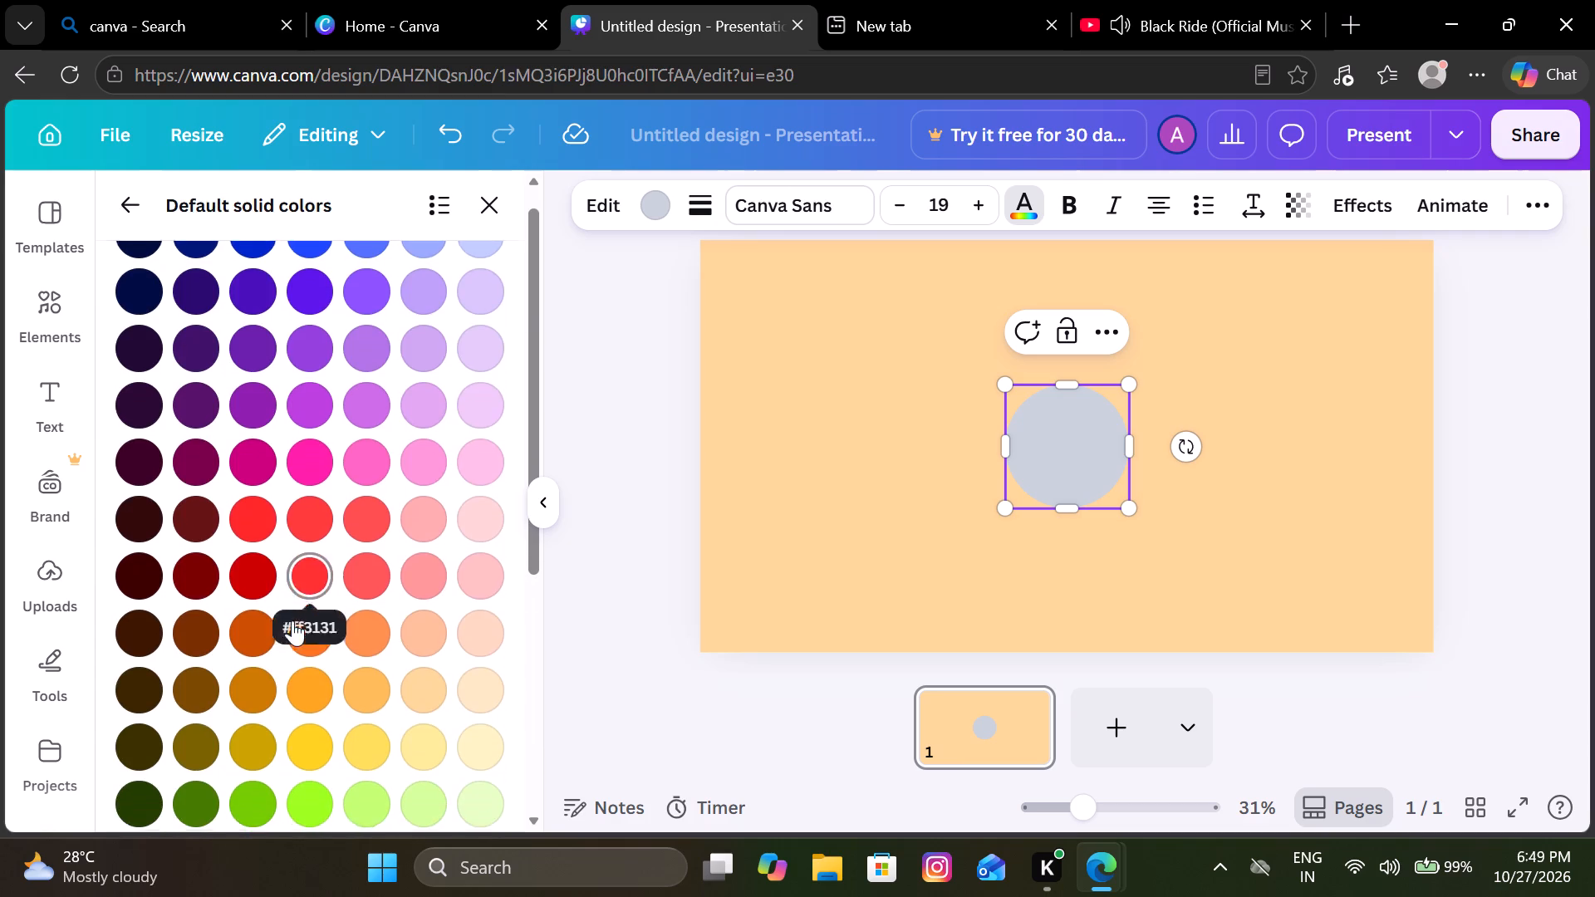
{"action": "scroll", "coordinate": [292, 620], "scroll_direction": "down", "scroll_amount": 1}
{"action": "left_click", "coordinate": [250, 626]}
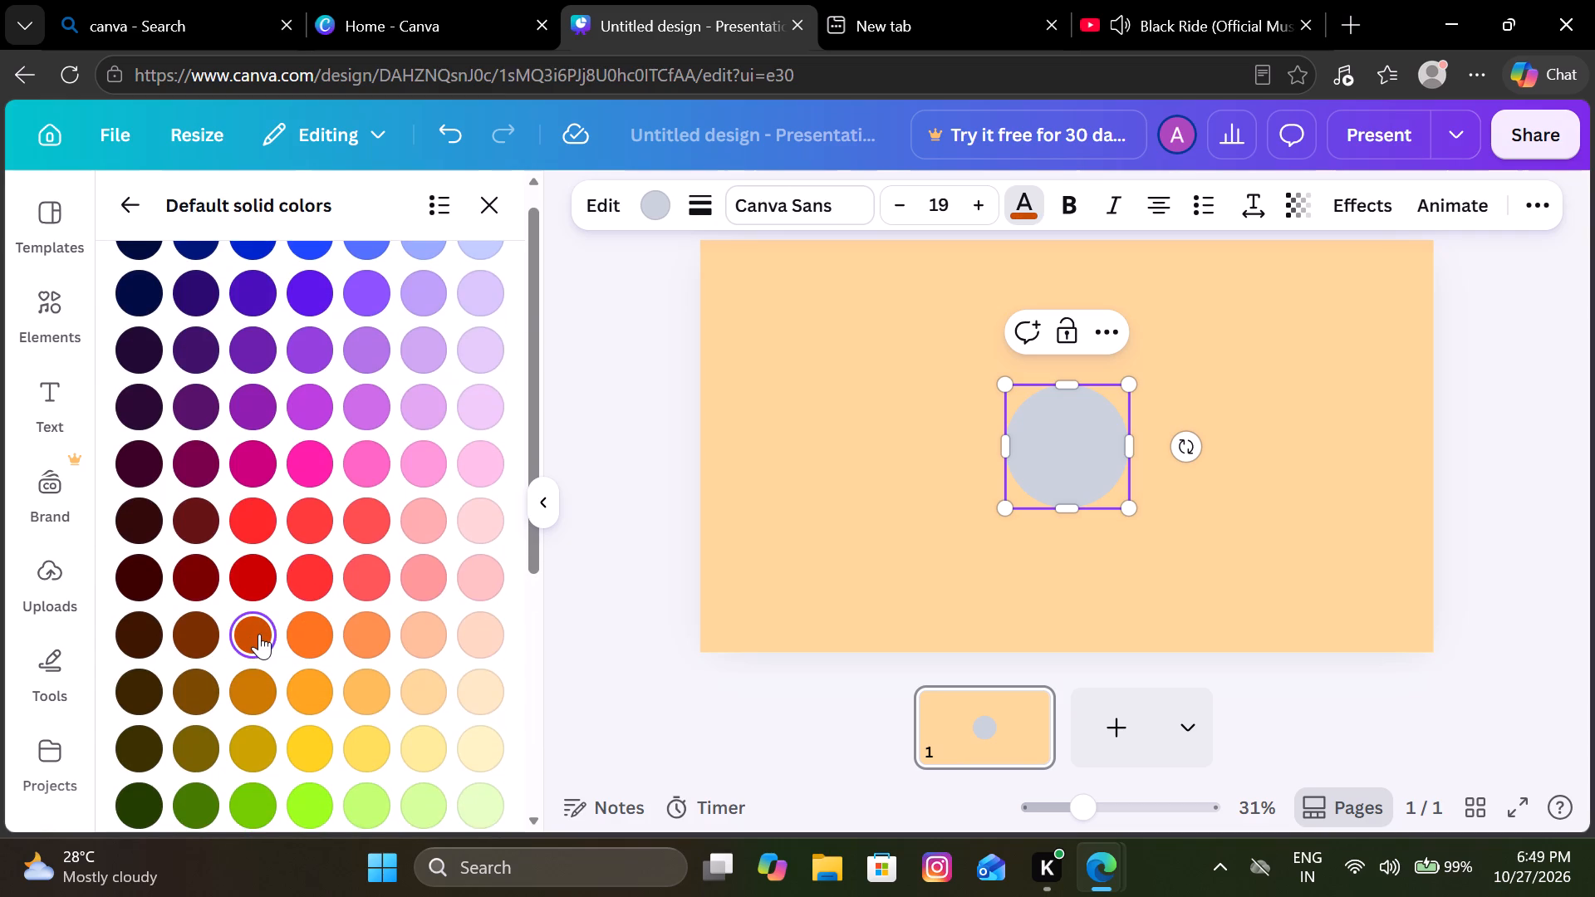
{"action": "left_click", "coordinate": [259, 634]}
{"action": "left_click", "coordinate": [1033, 450]}
{"action": "left_click", "coordinate": [1024, 214]}
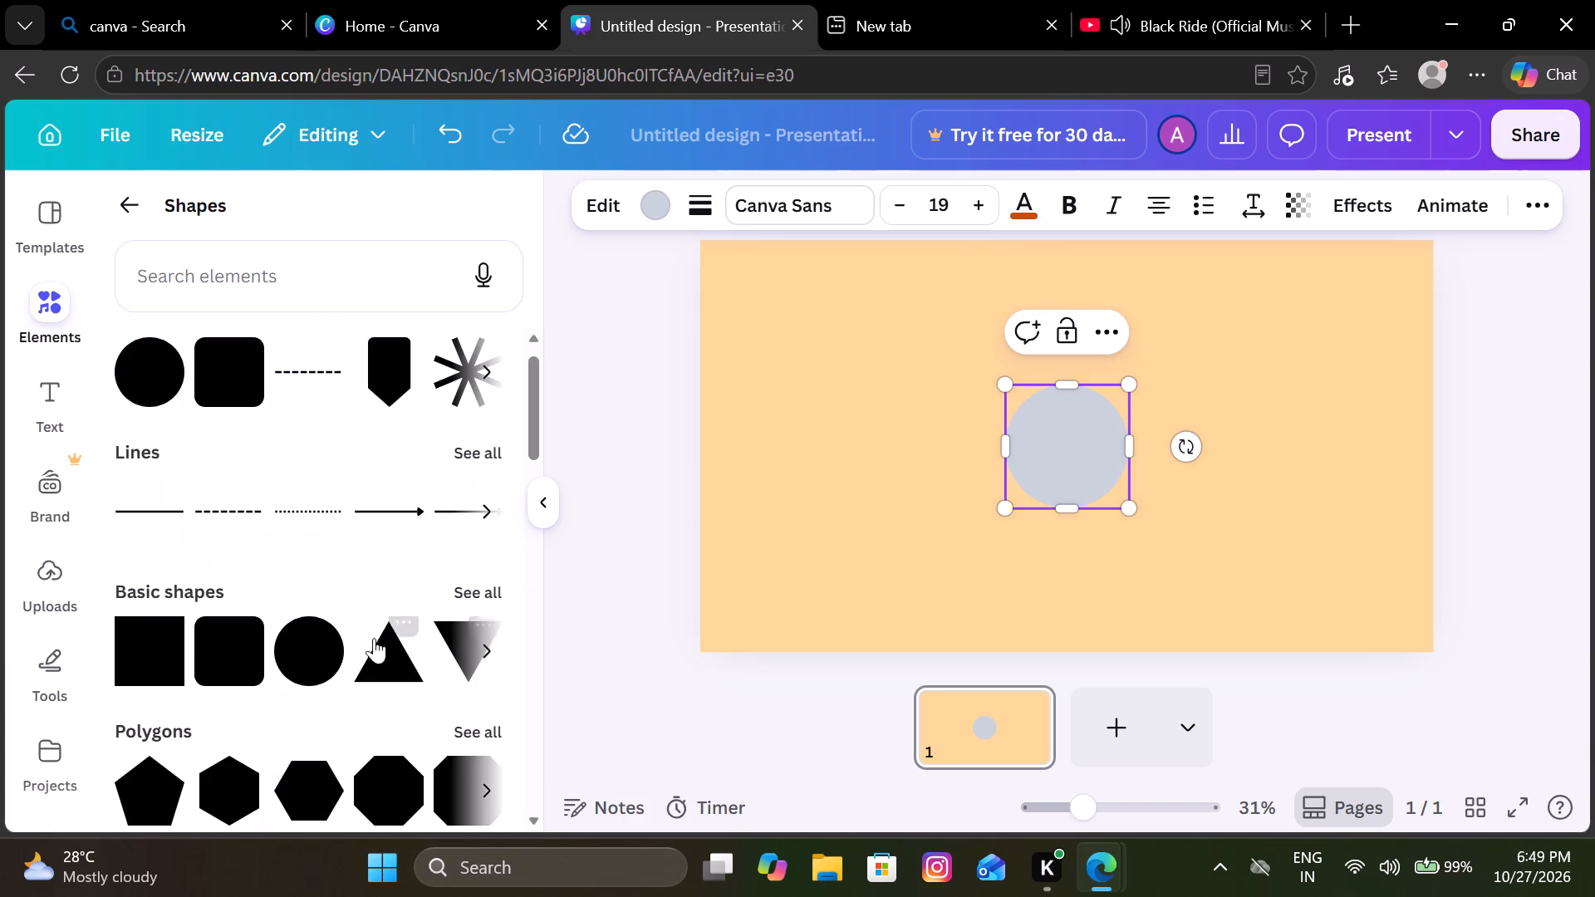
Move the circle slightly left of the page centre and fill it with the dark burnt orange already in the design.
{"action": "scroll", "coordinate": [234, 461], "scroll_direction": "up", "scroll_amount": 1}
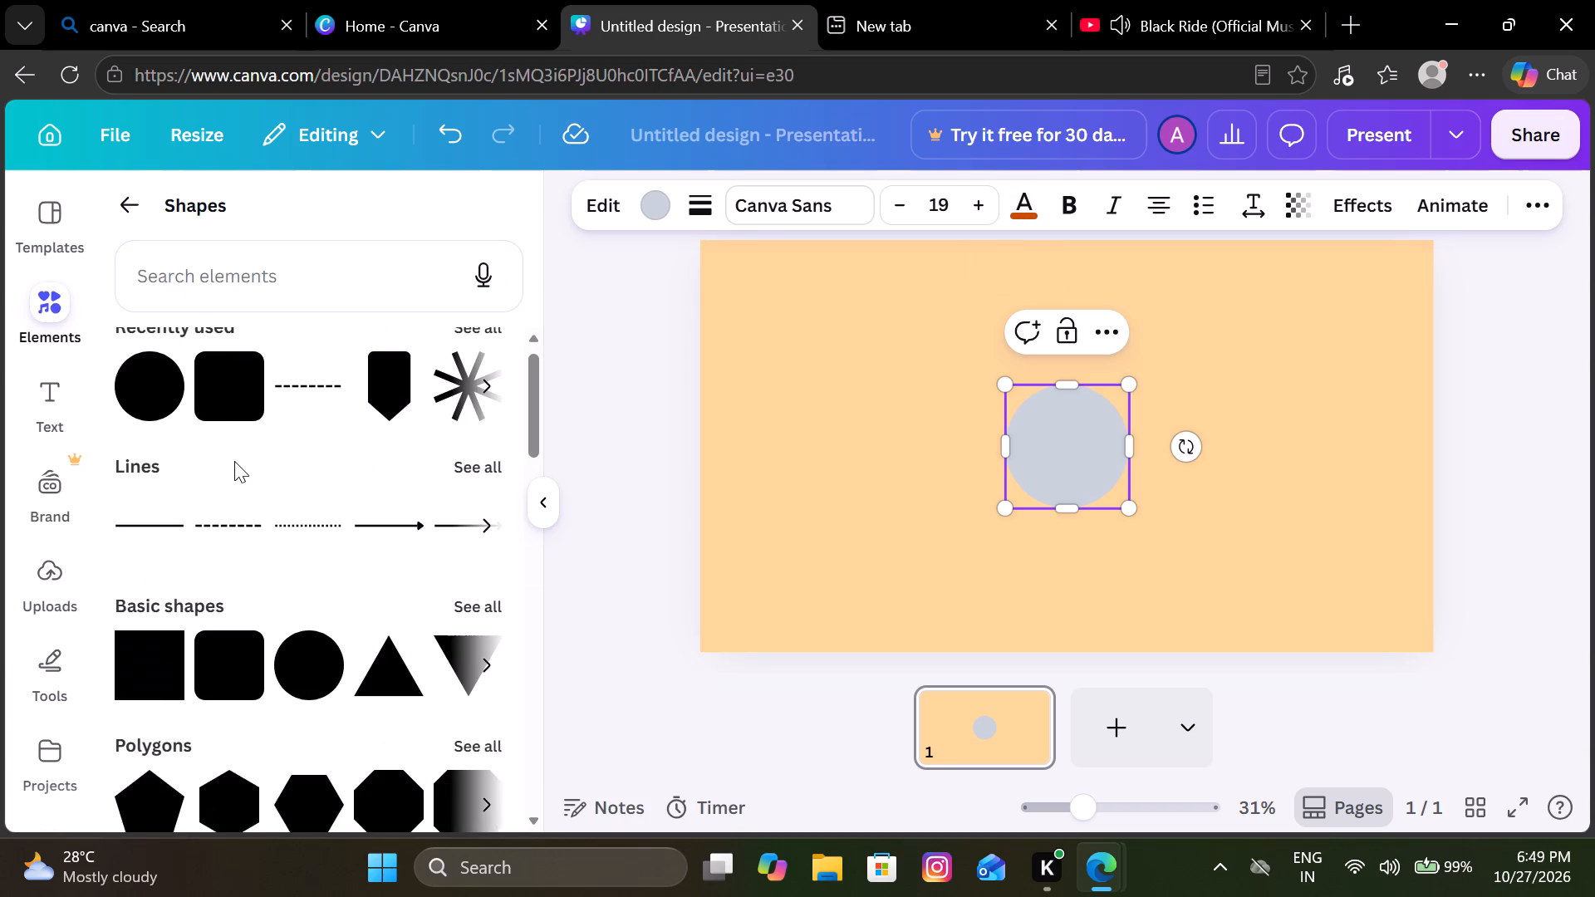
{"action": "left_click", "coordinate": [1043, 473]}
{"action": "left_click_drag", "start_coordinate": [1043, 473], "coordinate": [1004, 469]}
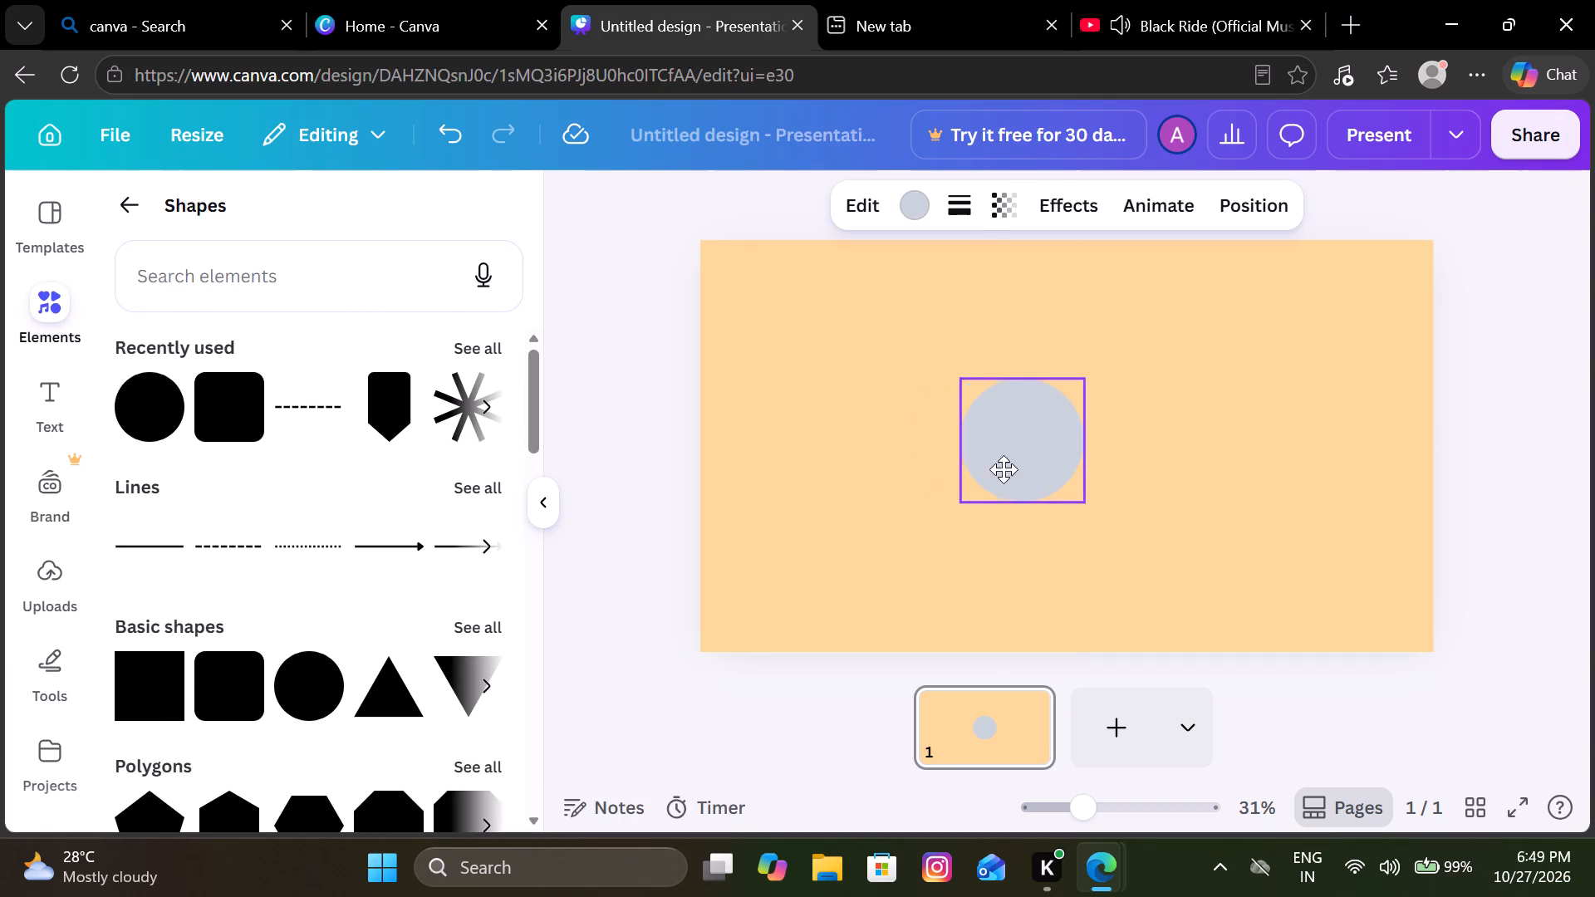
{"action": "left_click_drag", "start_coordinate": [1004, 469], "coordinate": [1004, 469]}
{"action": "left_click", "coordinate": [914, 205]}
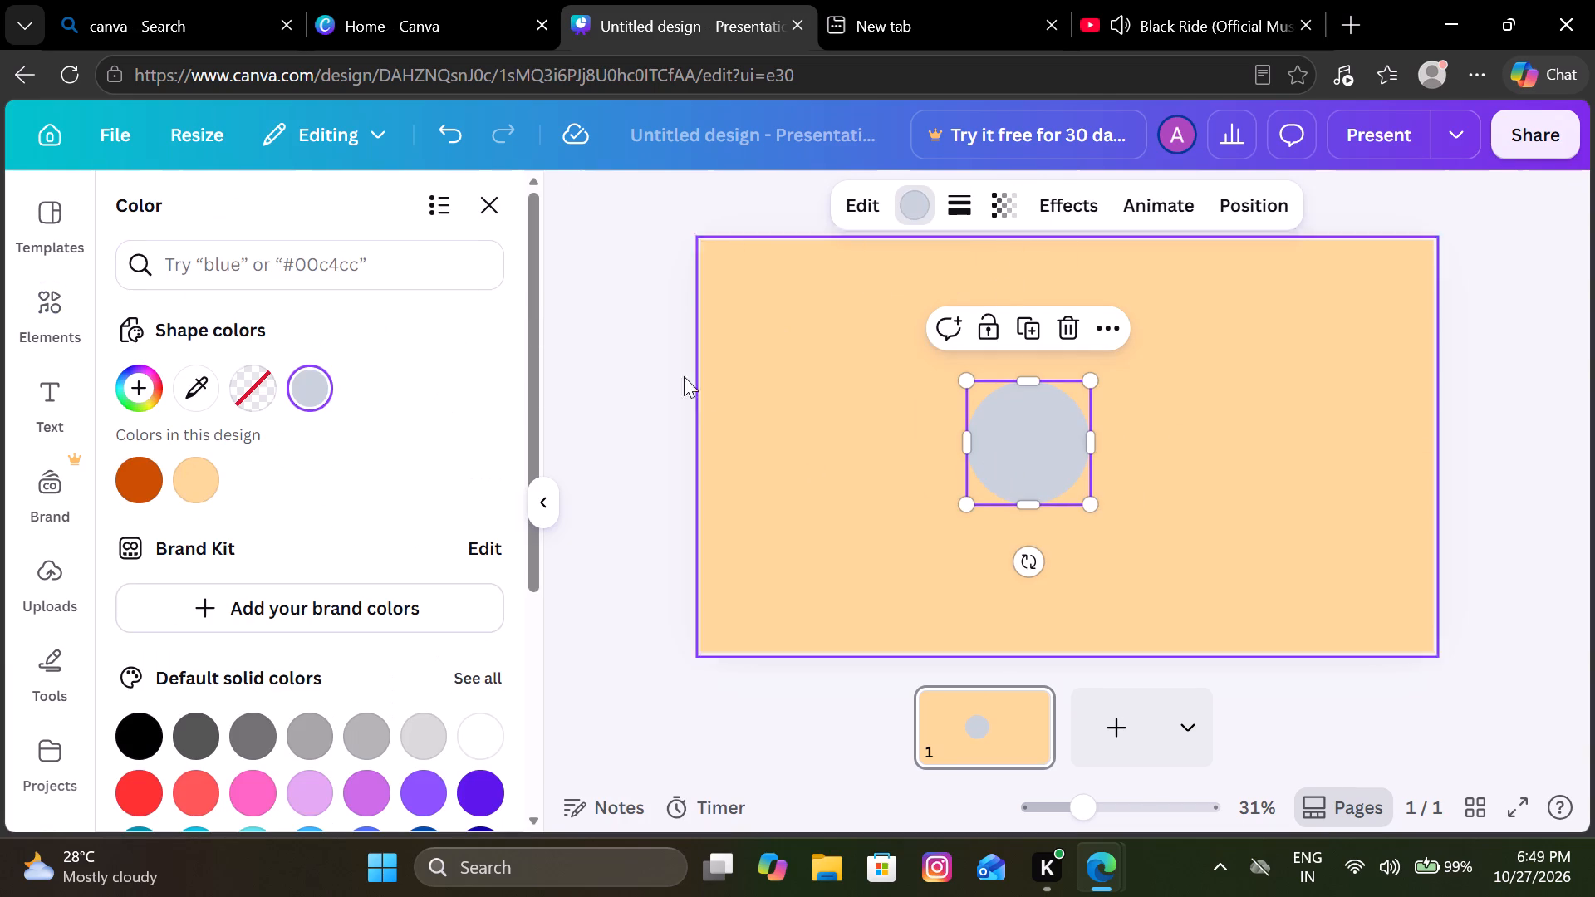
{"action": "left_click", "coordinate": [141, 484]}
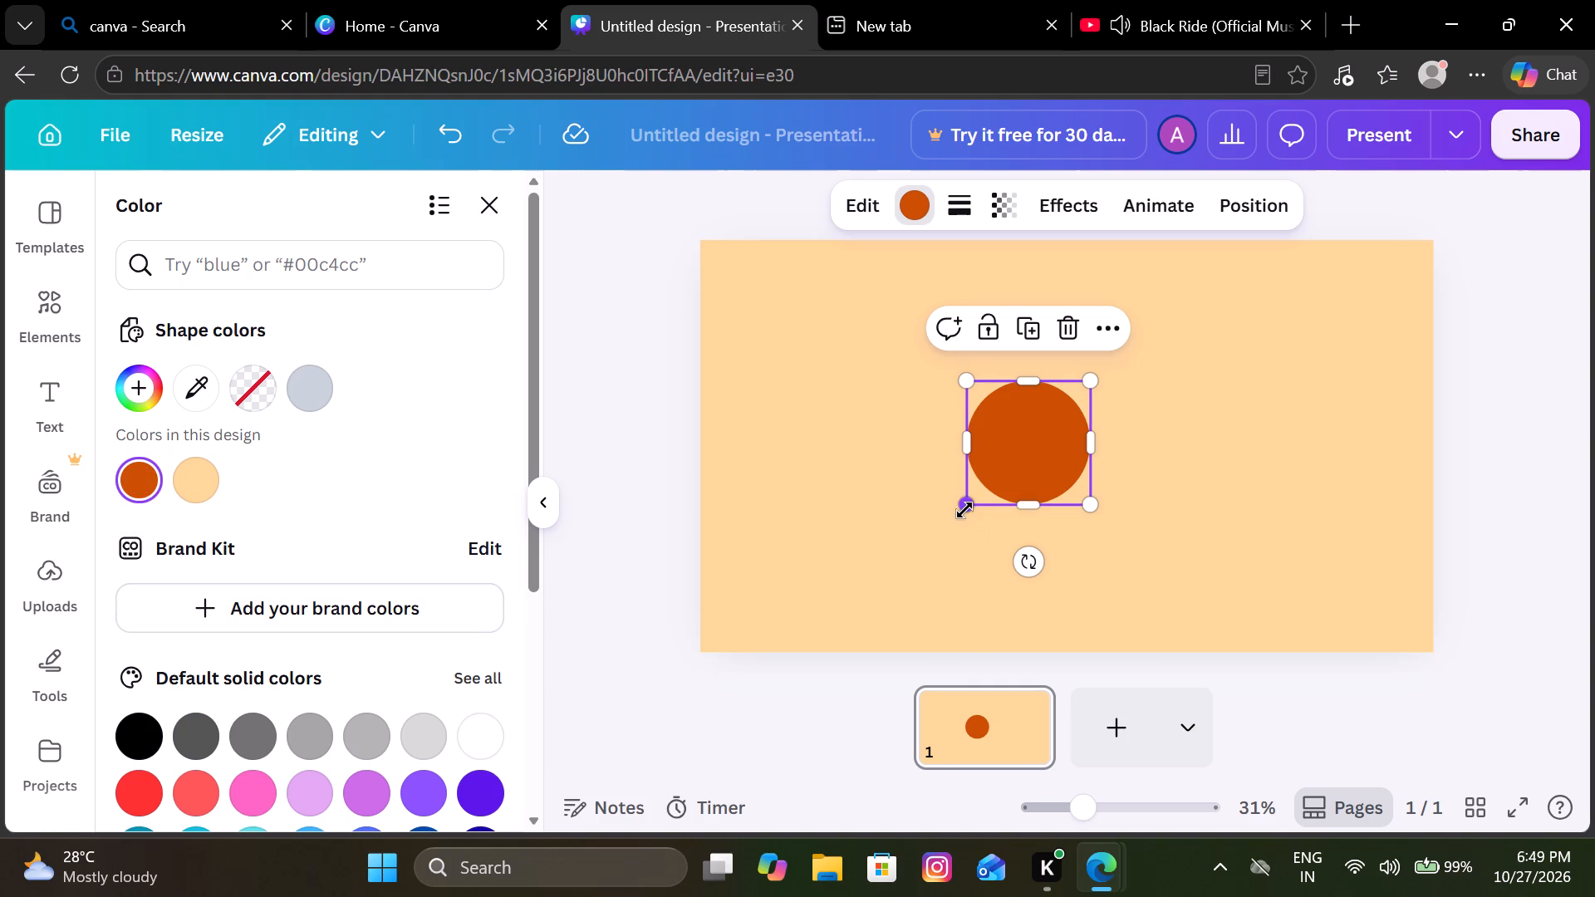
Enlarge the dark orange circle to most of the page height and move it partly off the page's top-left corner.
{"action": "left_click_drag", "start_coordinate": [964, 510], "coordinate": [636, 638]}
{"action": "left_click_drag", "start_coordinate": [821, 537], "coordinate": [733, 409]}
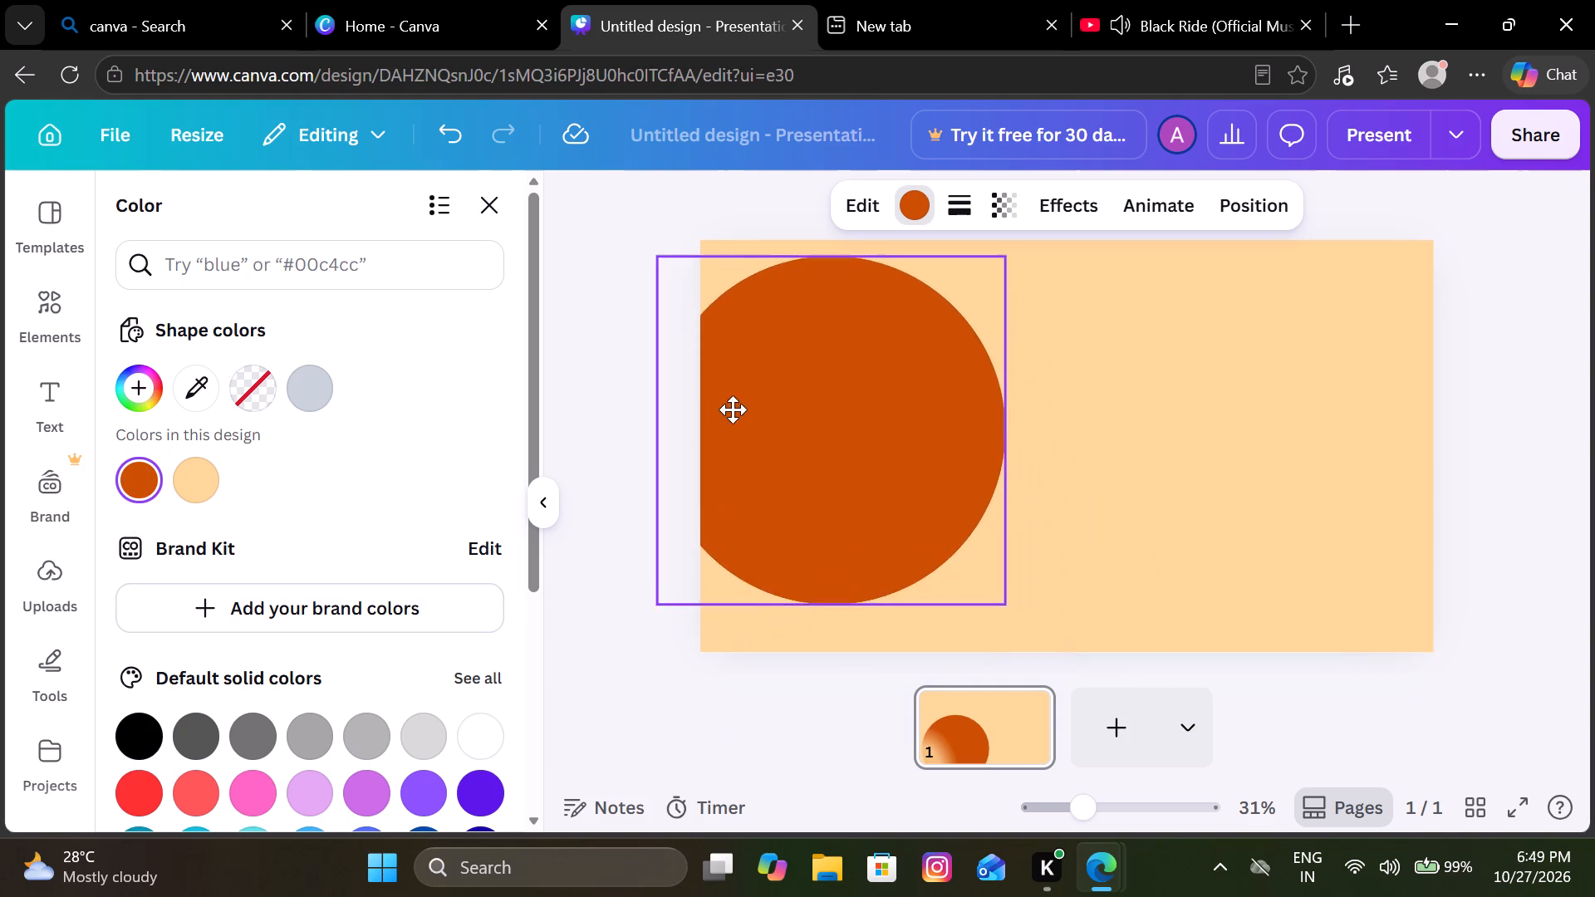
{"action": "left_click_drag", "start_coordinate": [733, 409], "coordinate": [664, 383]}
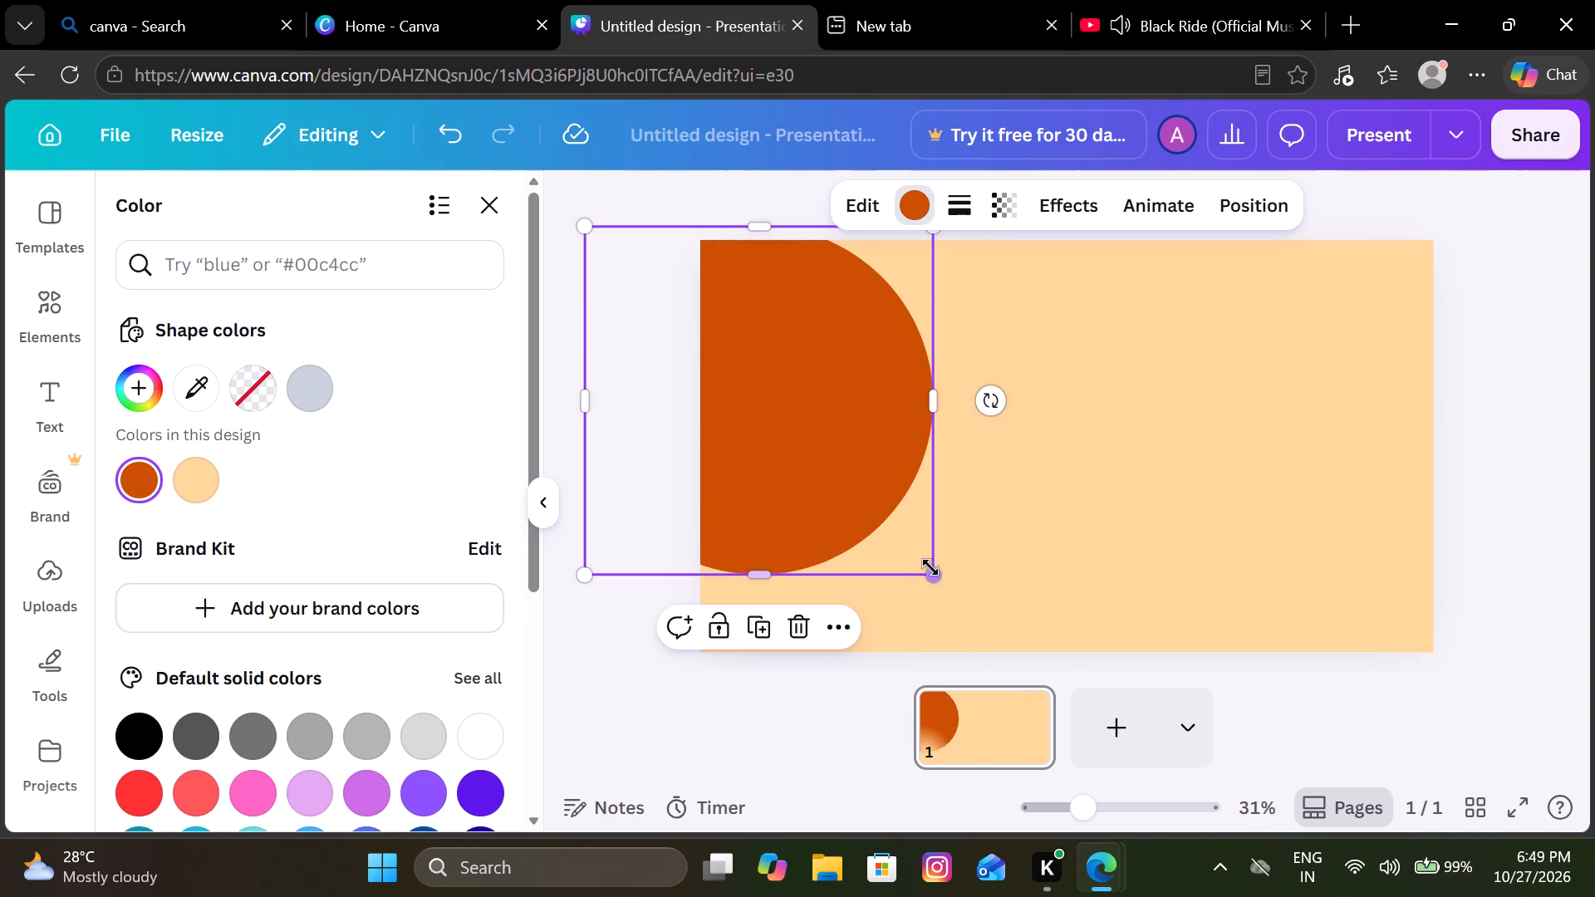
{"action": "left_click_drag", "start_coordinate": [802, 421], "coordinate": [793, 325]}
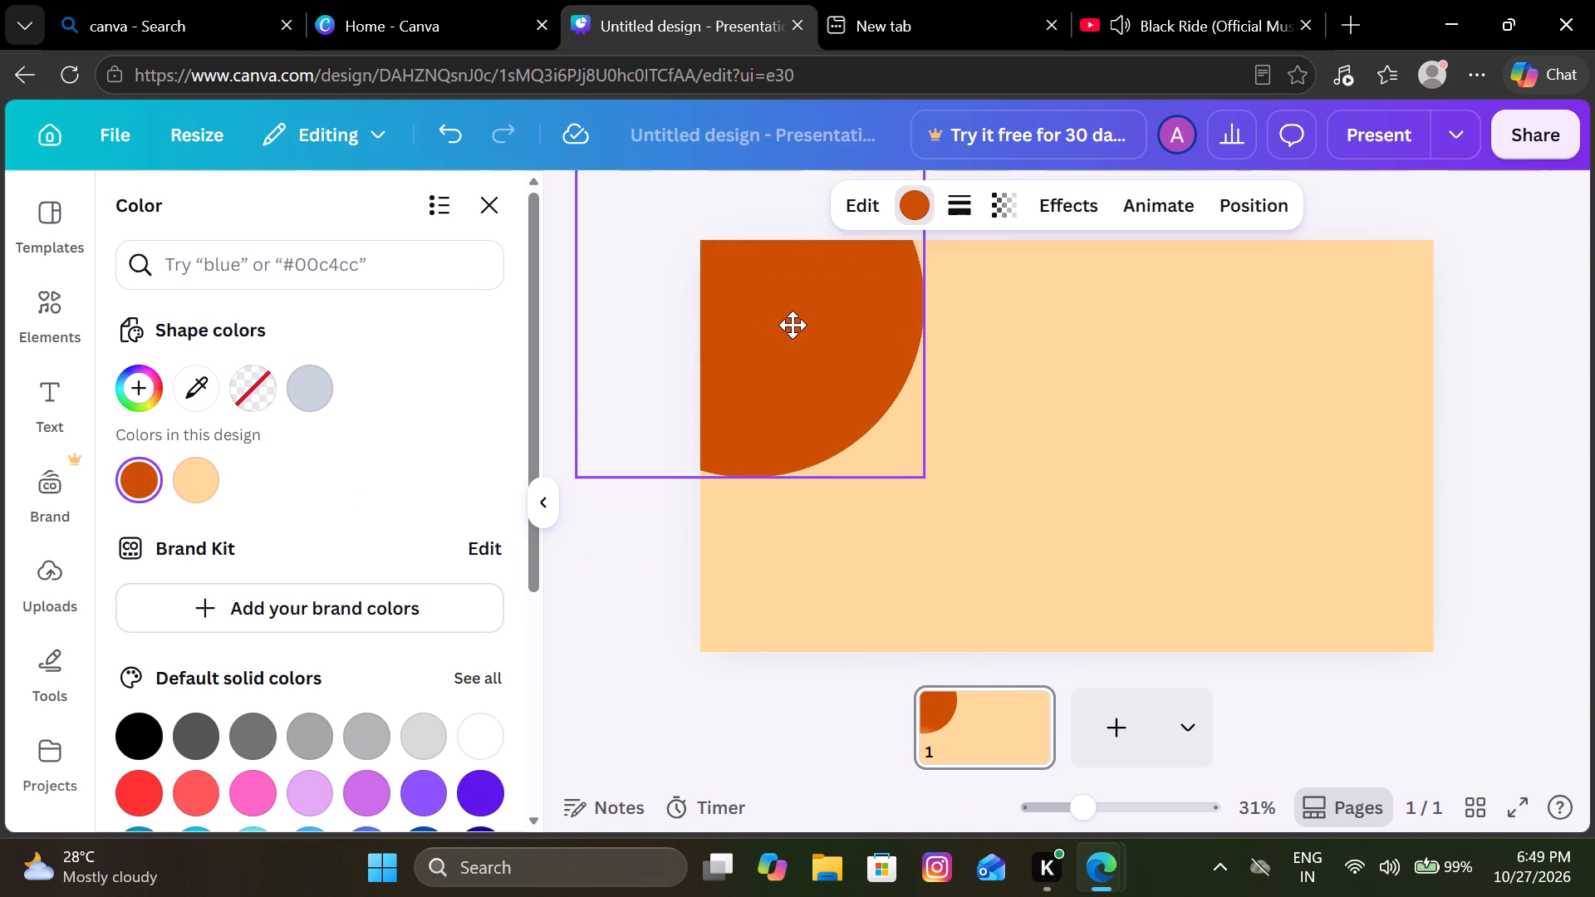
{"action": "left_click_drag", "start_coordinate": [793, 325], "coordinate": [837, 341]}
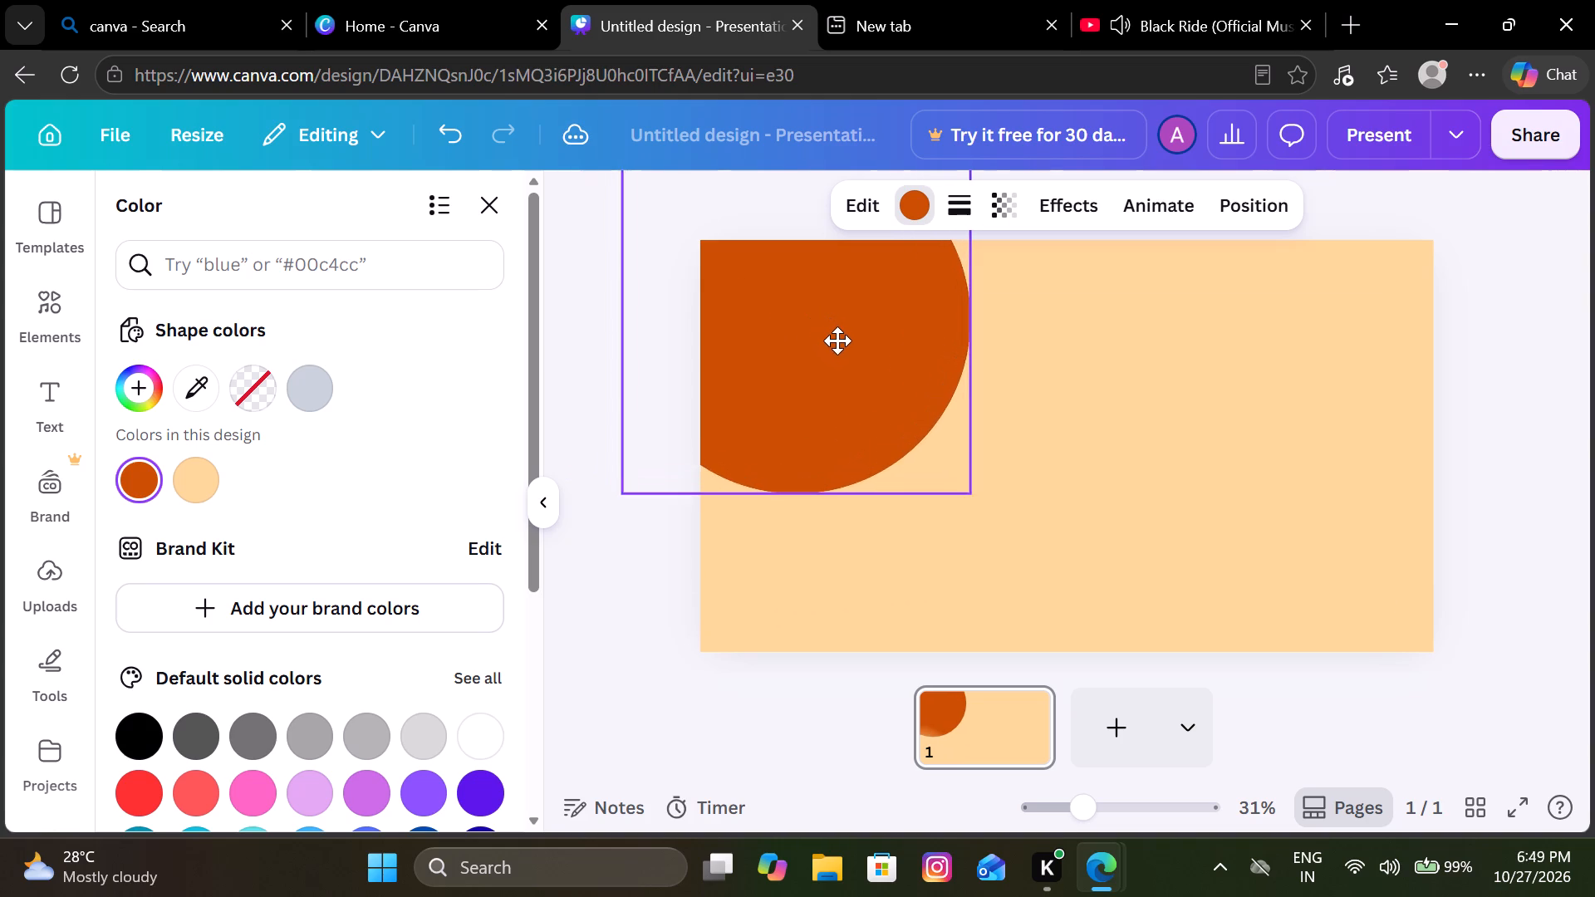
{"action": "left_click_drag", "start_coordinate": [837, 341], "coordinate": [784, 307]}
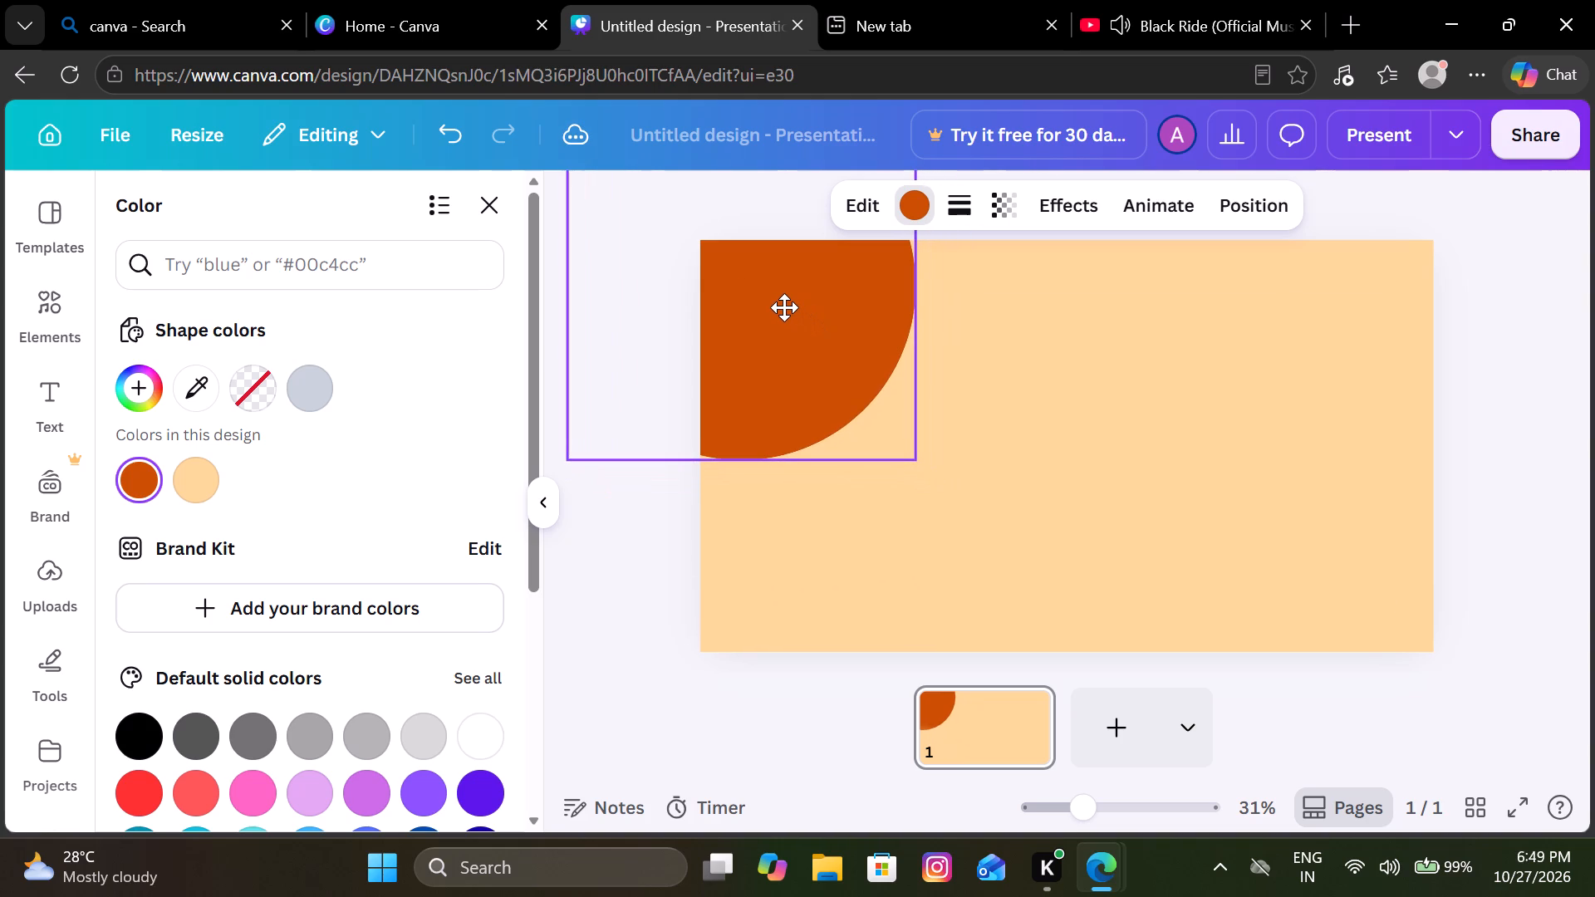
{"action": "left_click_drag", "start_coordinate": [784, 307], "coordinate": [784, 308]}
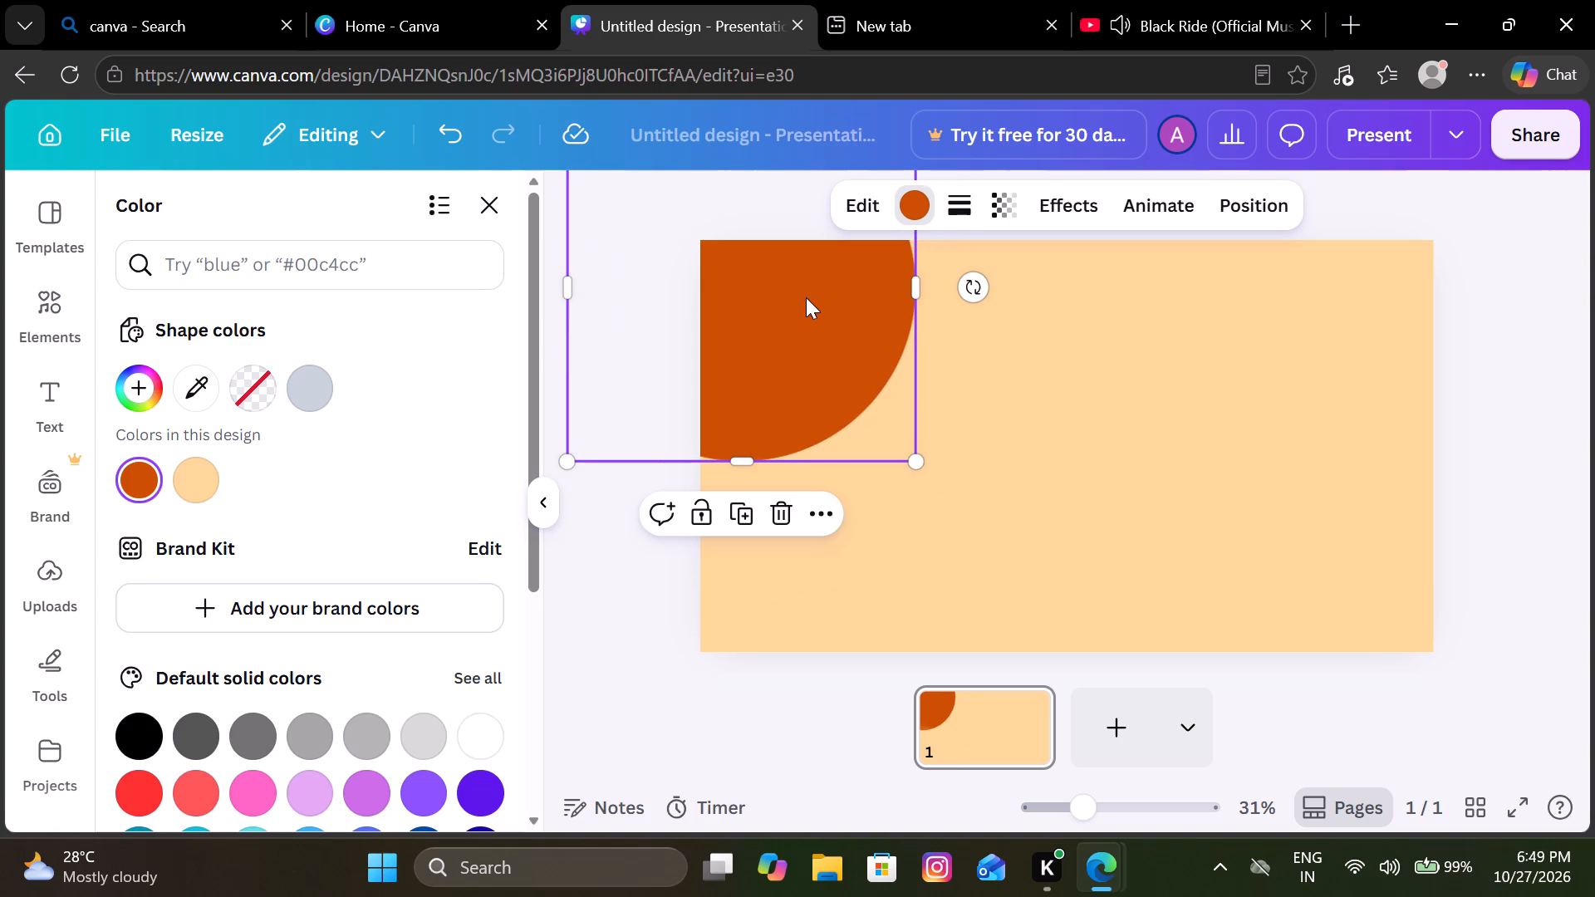
{"action": "left_click_drag", "start_coordinate": [806, 297], "coordinate": [797, 273]}
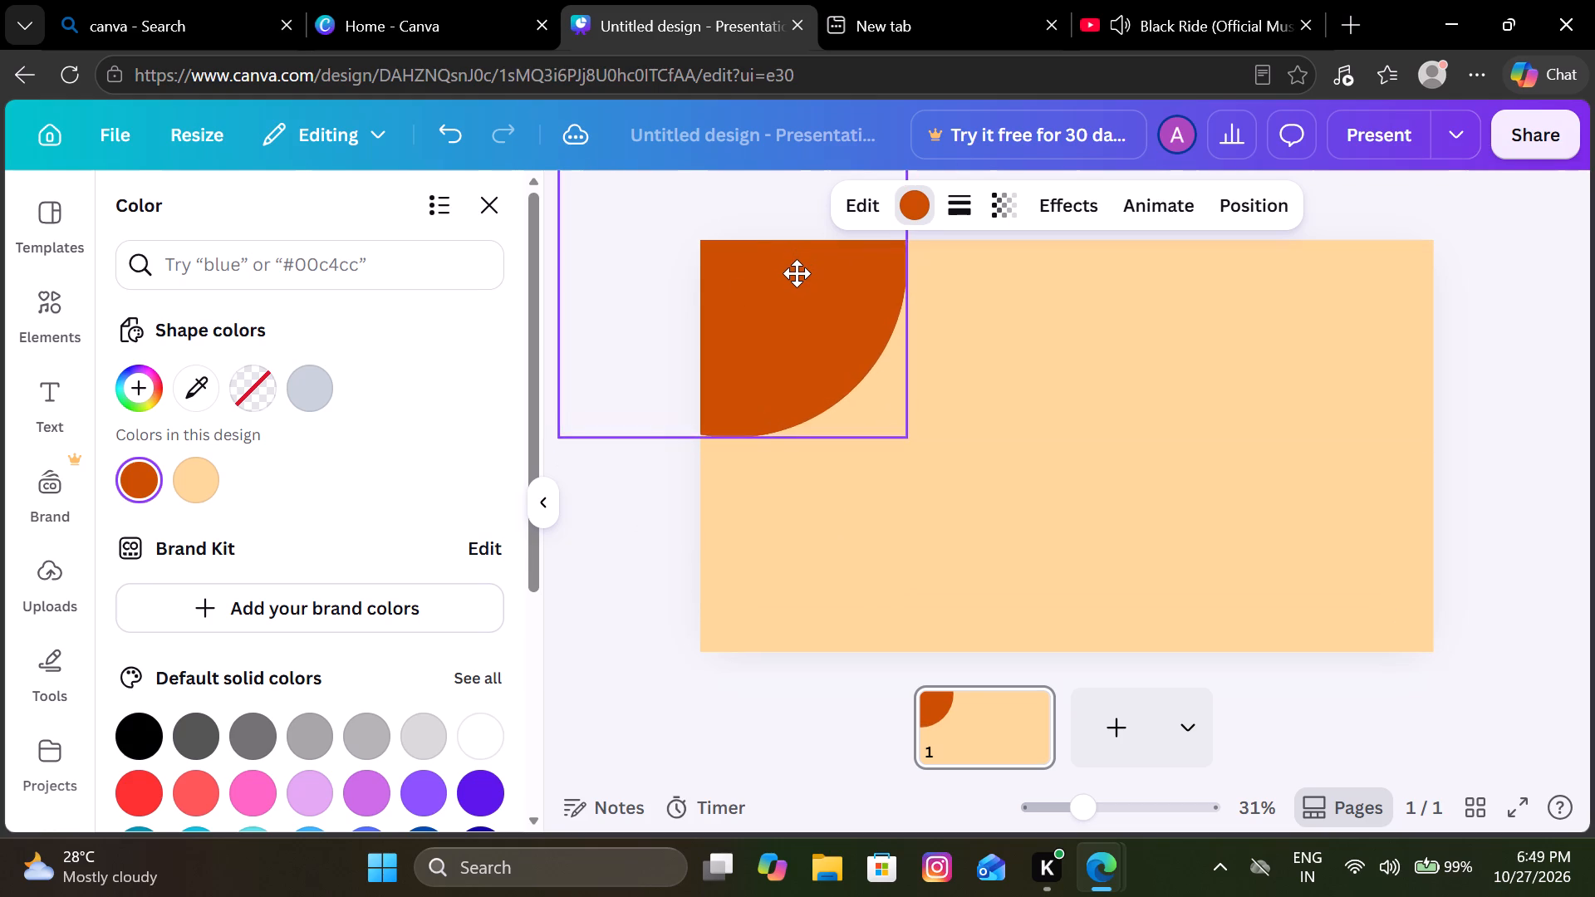
{"action": "left_click_drag", "start_coordinate": [797, 273], "coordinate": [794, 248]}
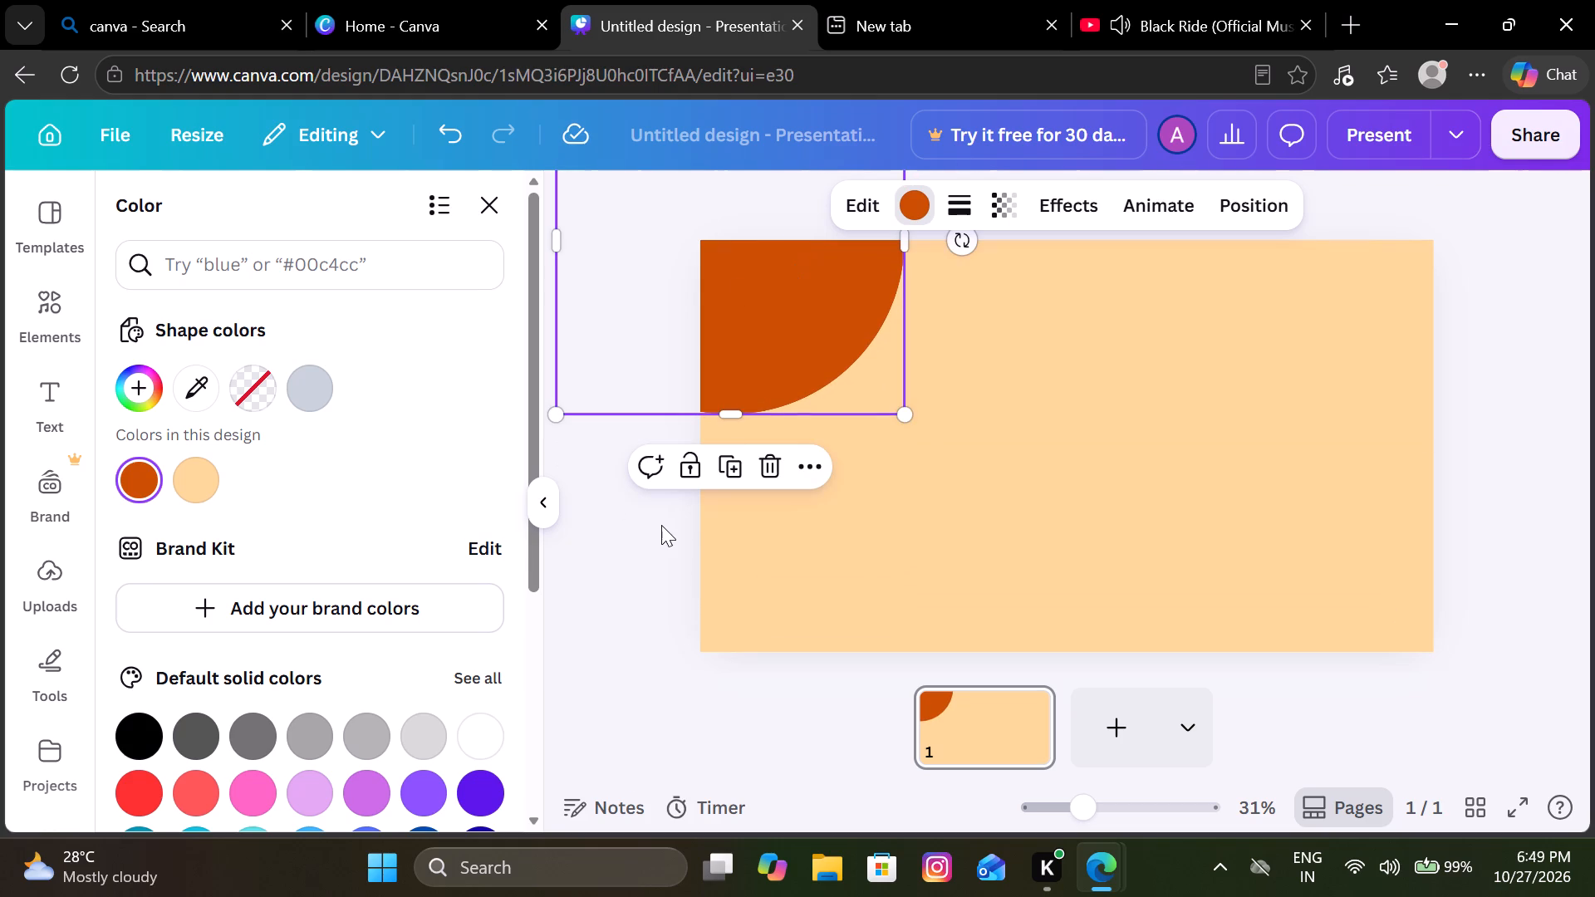
{"action": "left_click", "coordinate": [661, 525]}
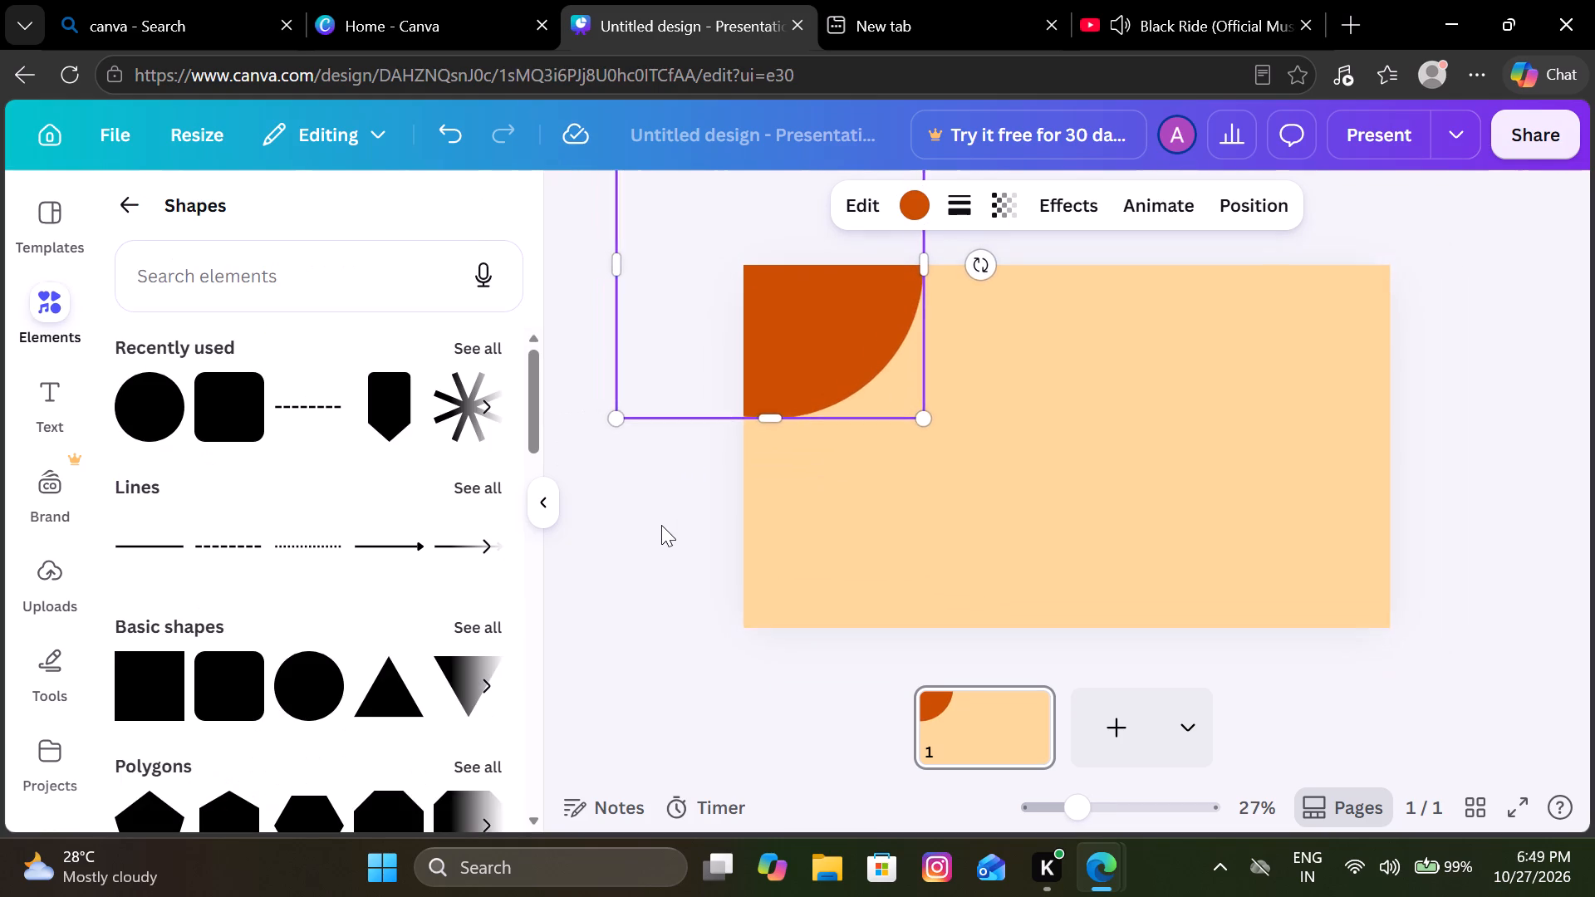
{"action": "left_click", "coordinate": [661, 525]}
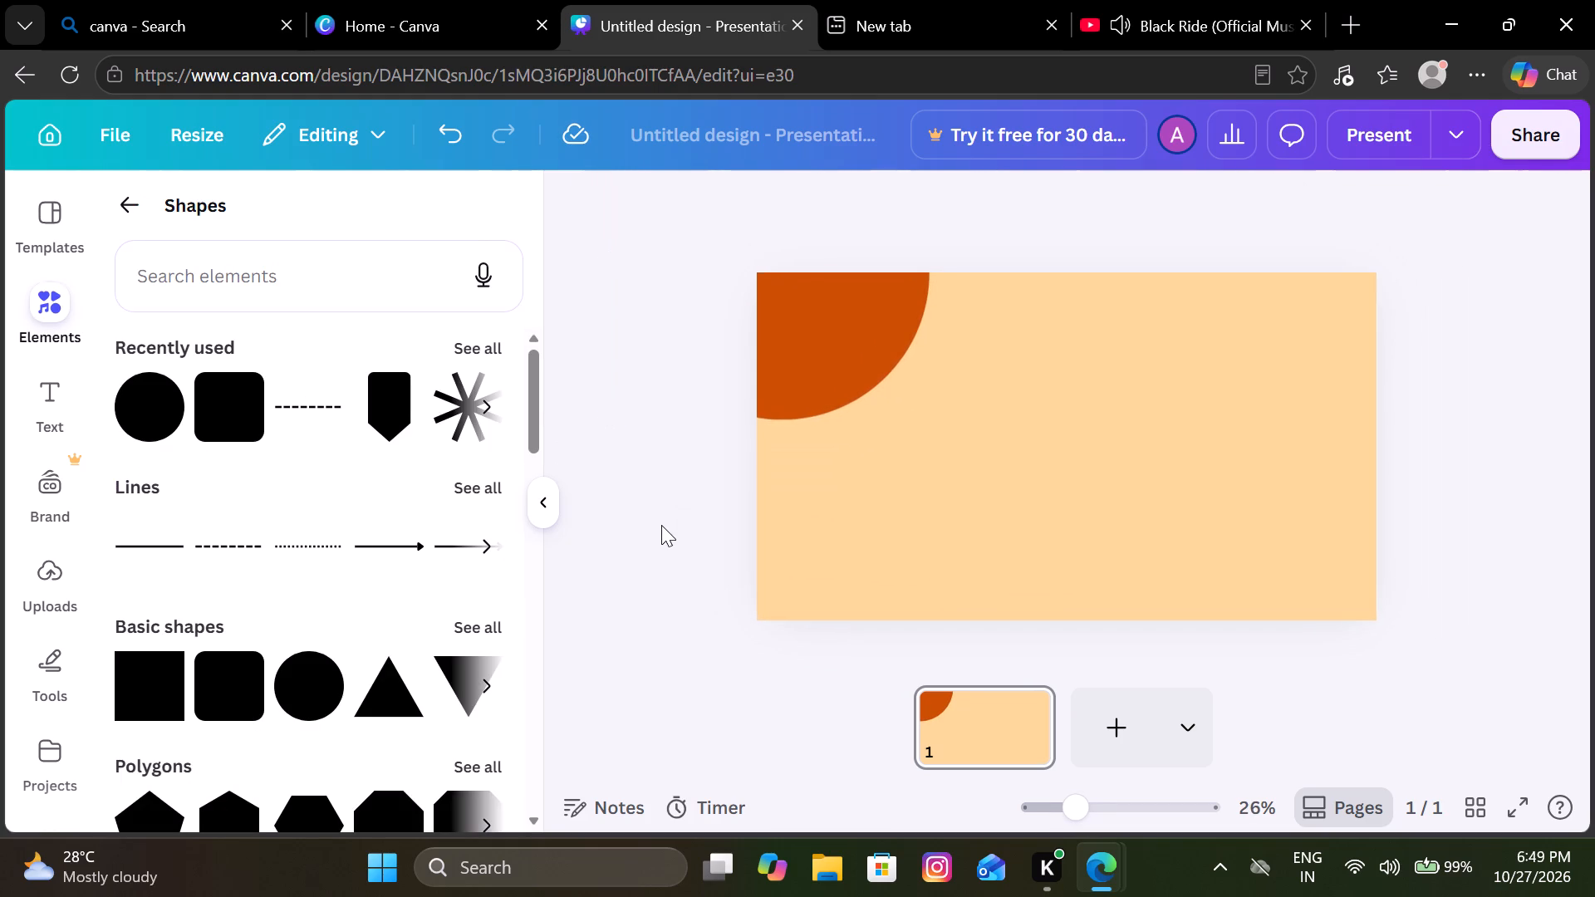
Enlarge the circle to slightly taller than the page and centre it vertically over the left edge, mostly off the page.
{"action": "left_click_drag", "start_coordinate": [819, 285], "coordinate": [827, 371]}
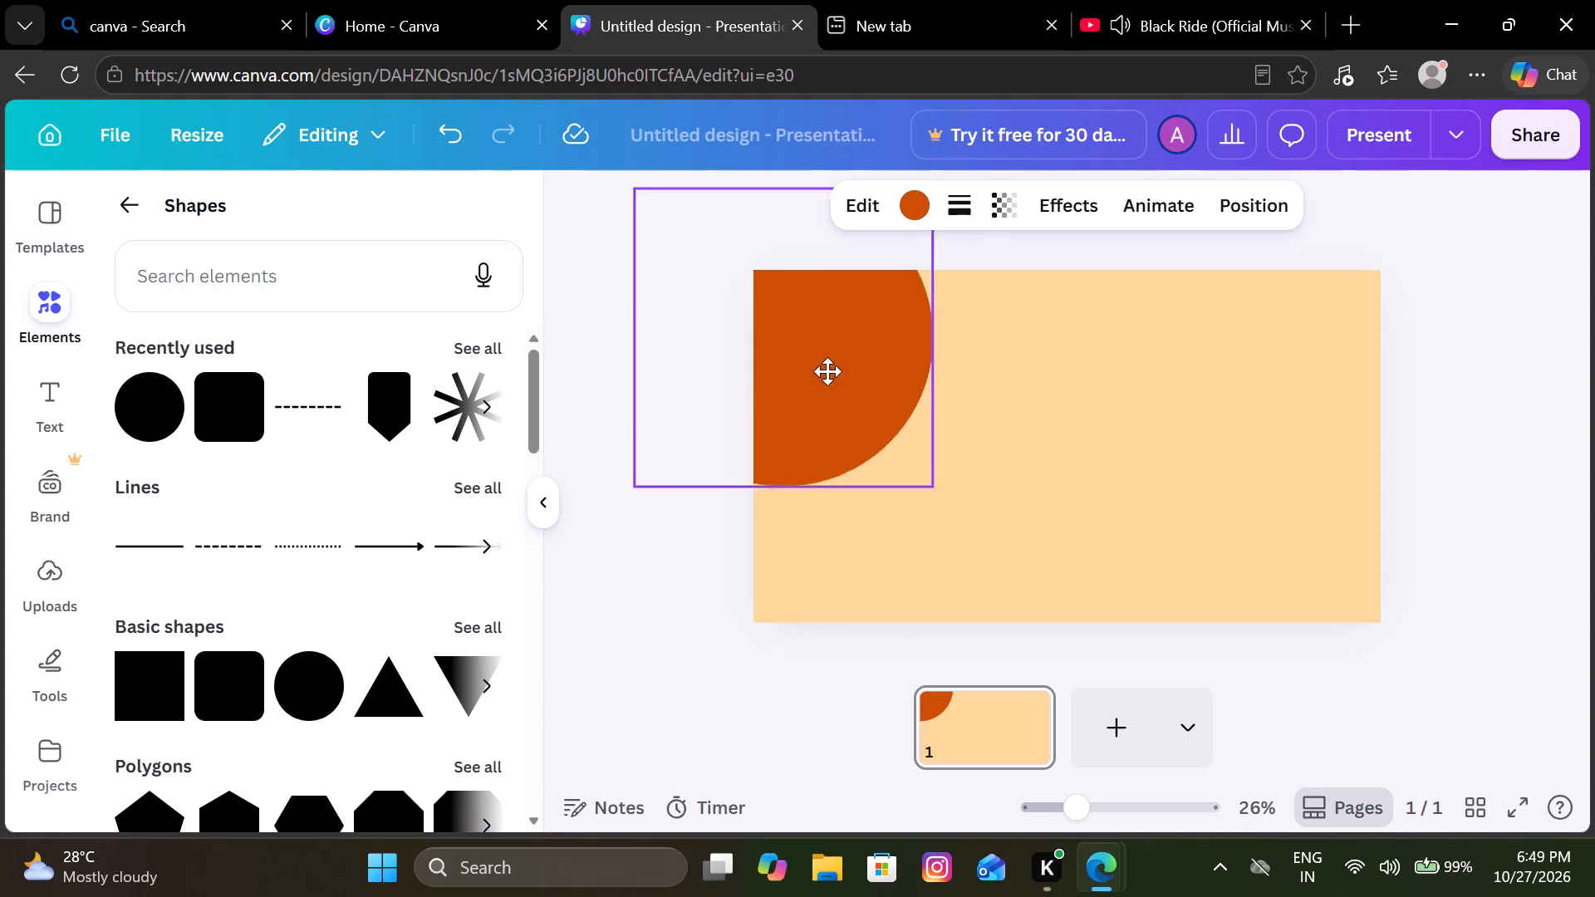
{"action": "left_click_drag", "start_coordinate": [827, 371], "coordinate": [837, 420]}
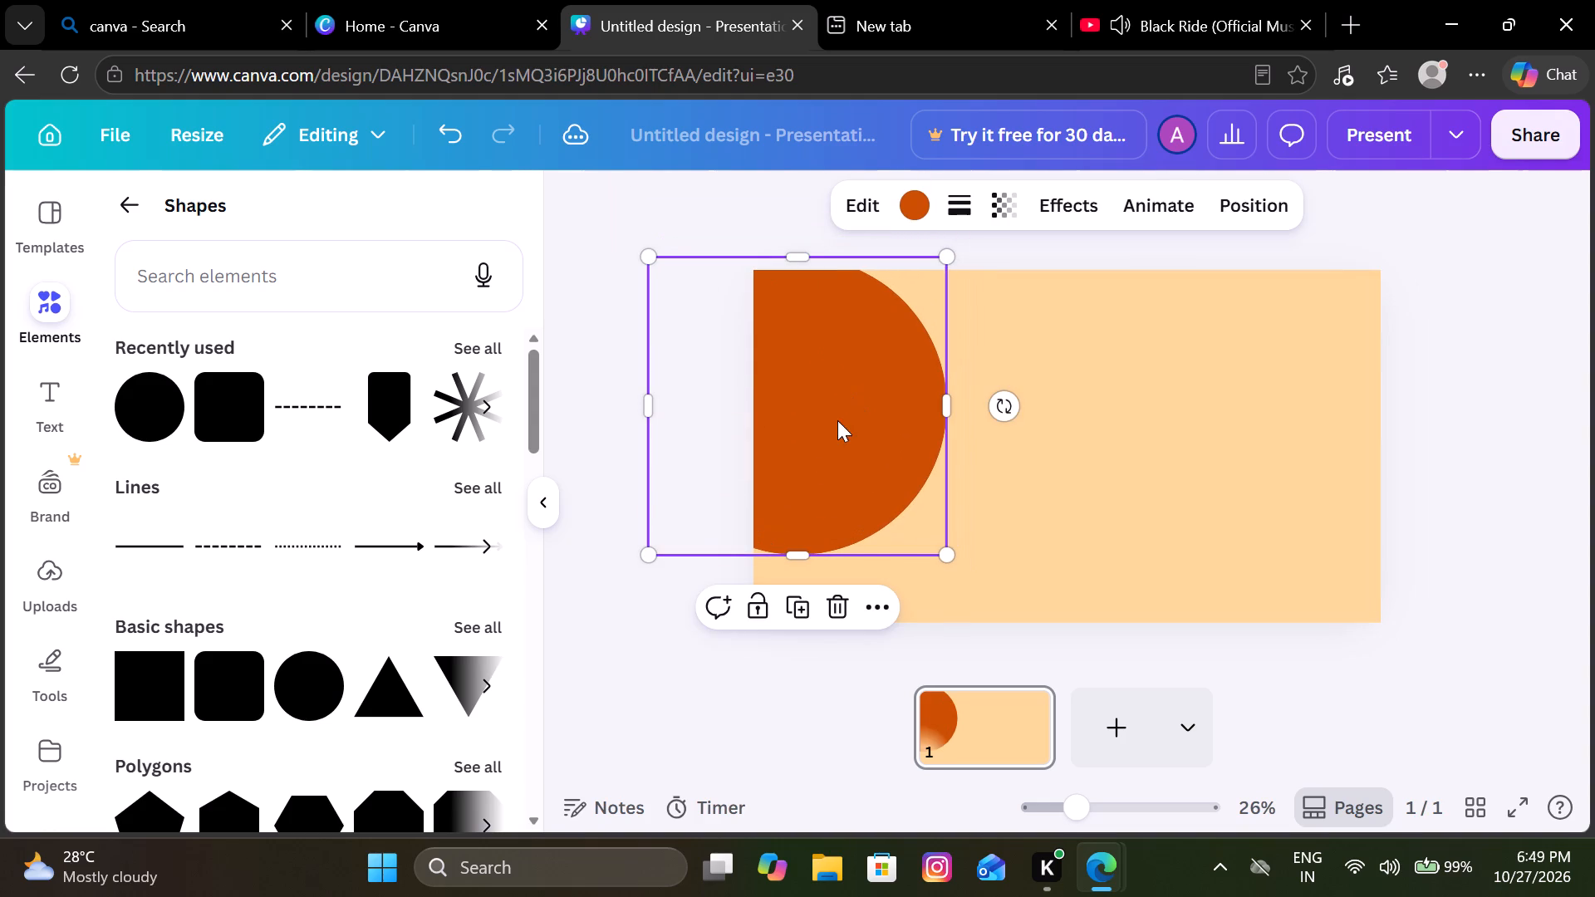
{"action": "left_click_drag", "start_coordinate": [942, 559], "coordinate": [1002, 620]}
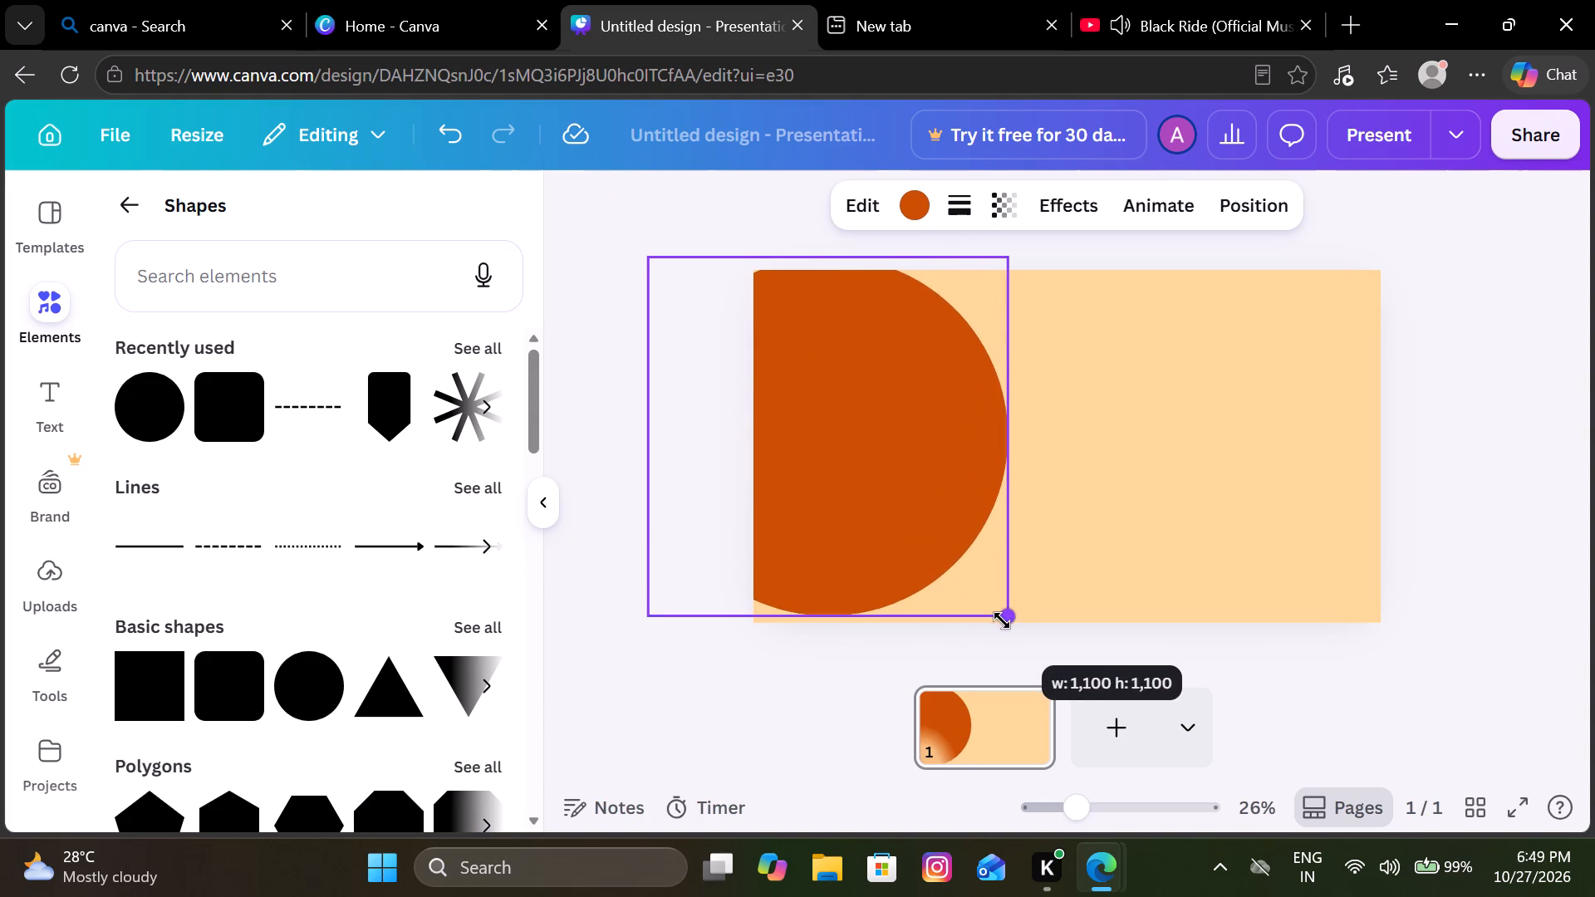
{"action": "left_click_drag", "start_coordinate": [1002, 620], "coordinate": [1048, 601]}
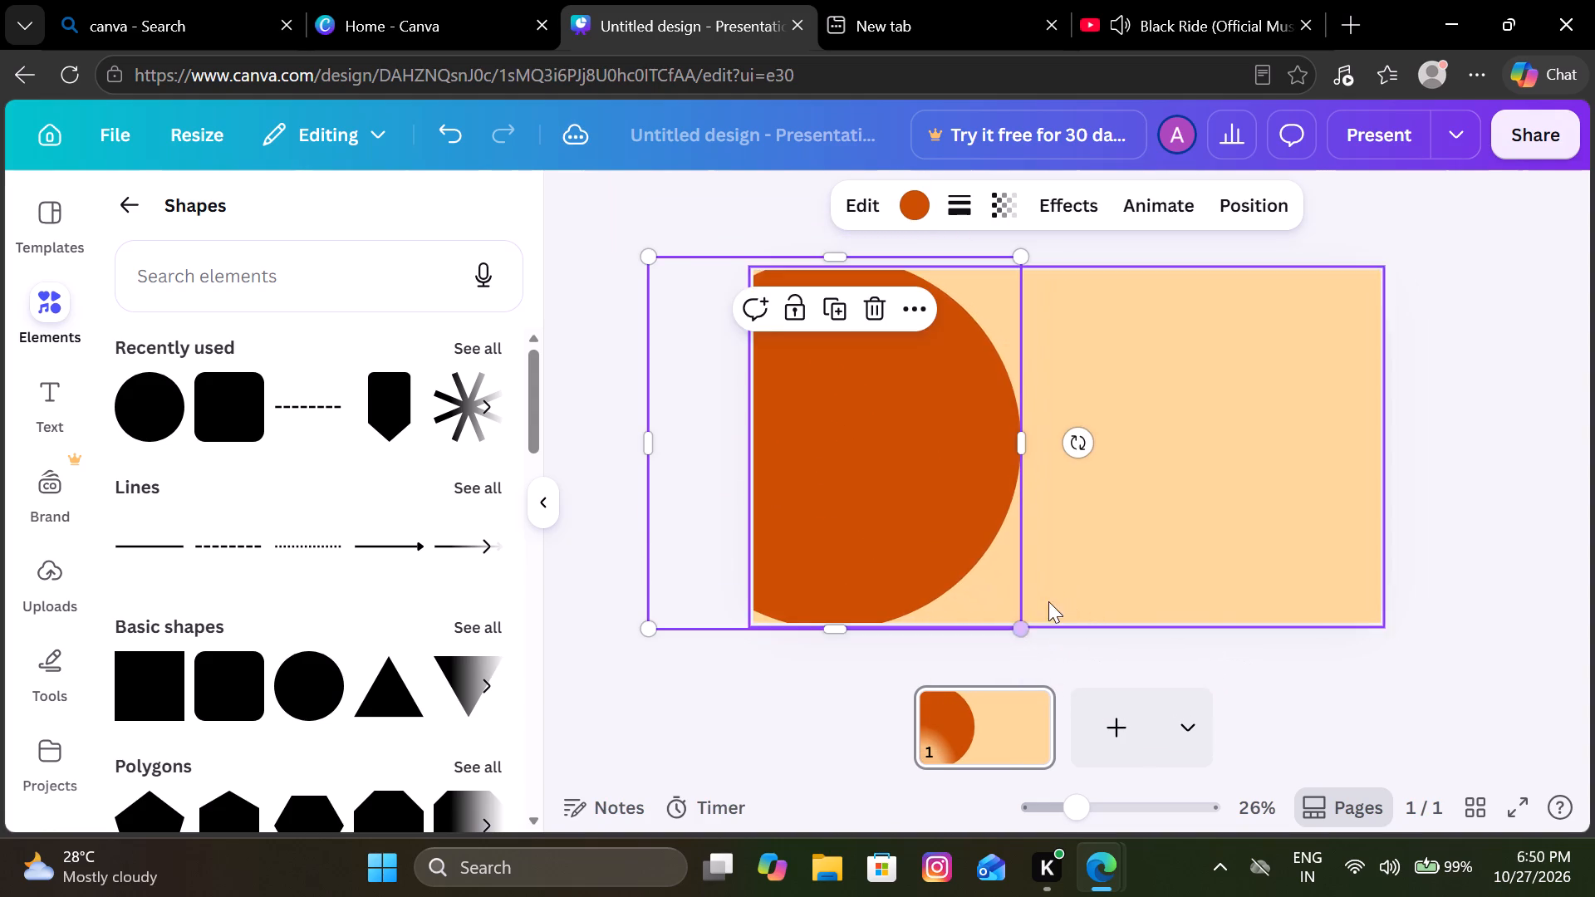
{"action": "left_click_drag", "start_coordinate": [890, 500], "coordinate": [848, 507]}
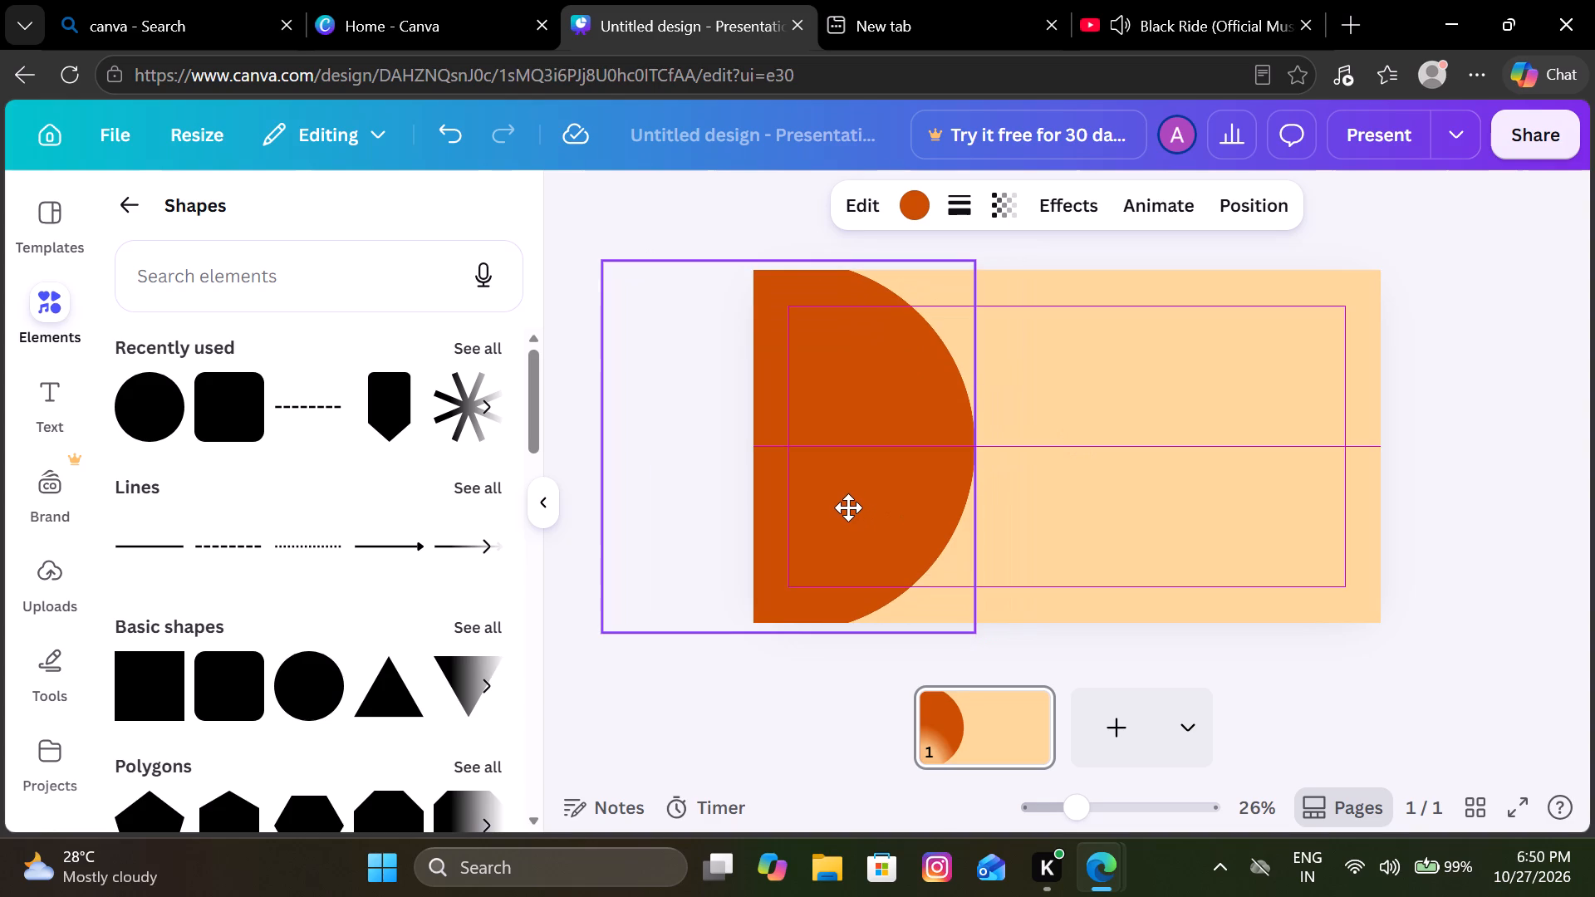
{"action": "left_click_drag", "start_coordinate": [848, 507], "coordinate": [783, 502]}
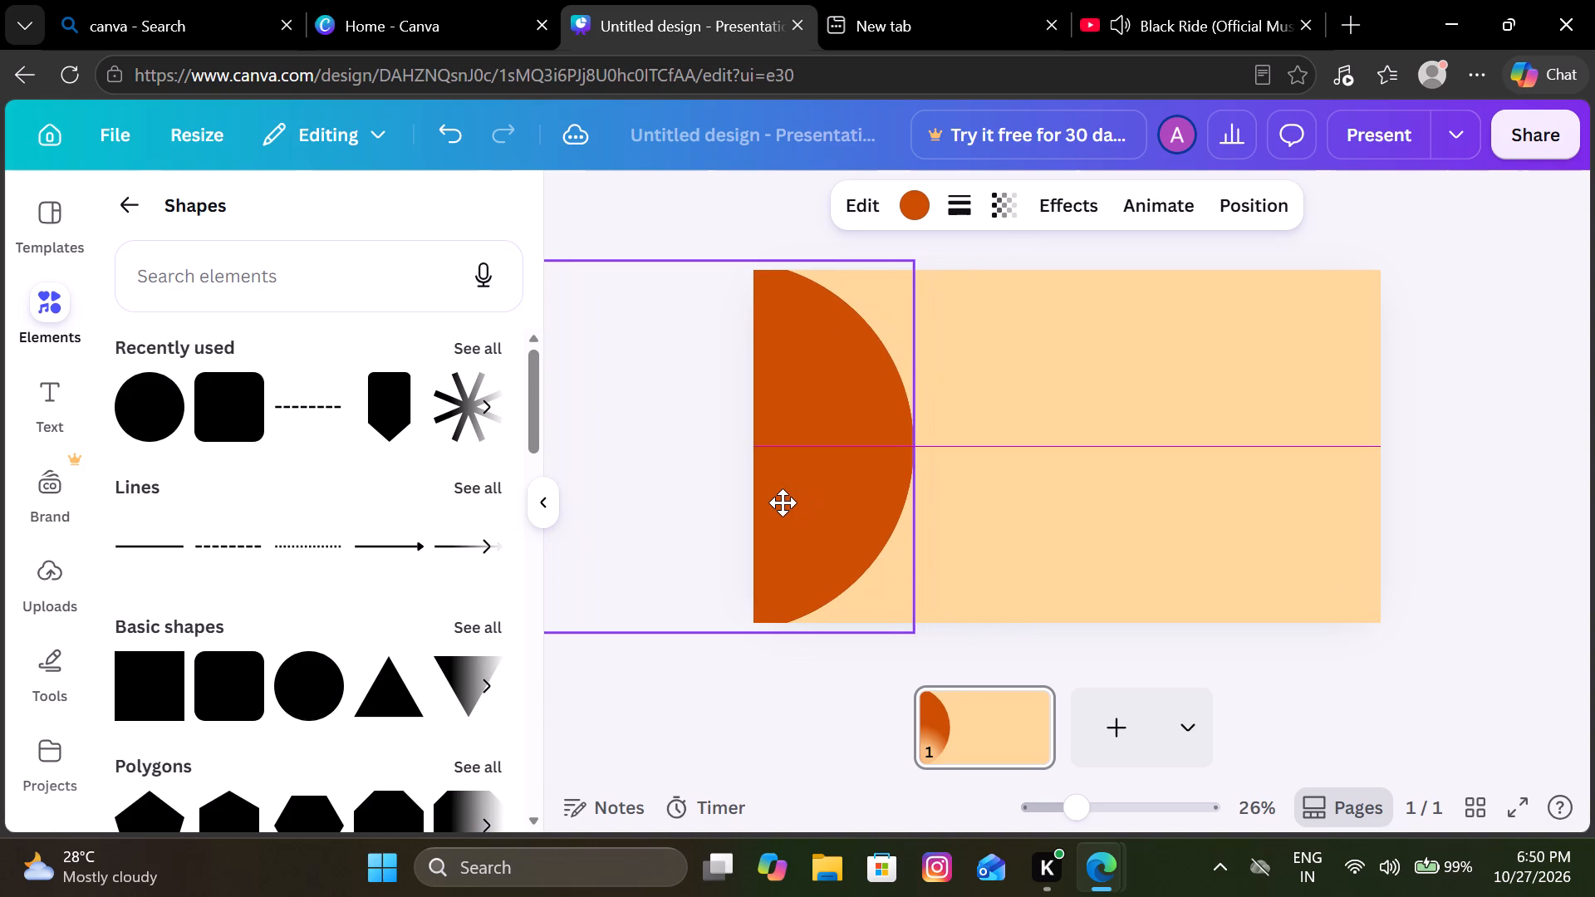
{"action": "left_click_drag", "start_coordinate": [783, 502], "coordinate": [758, 504]}
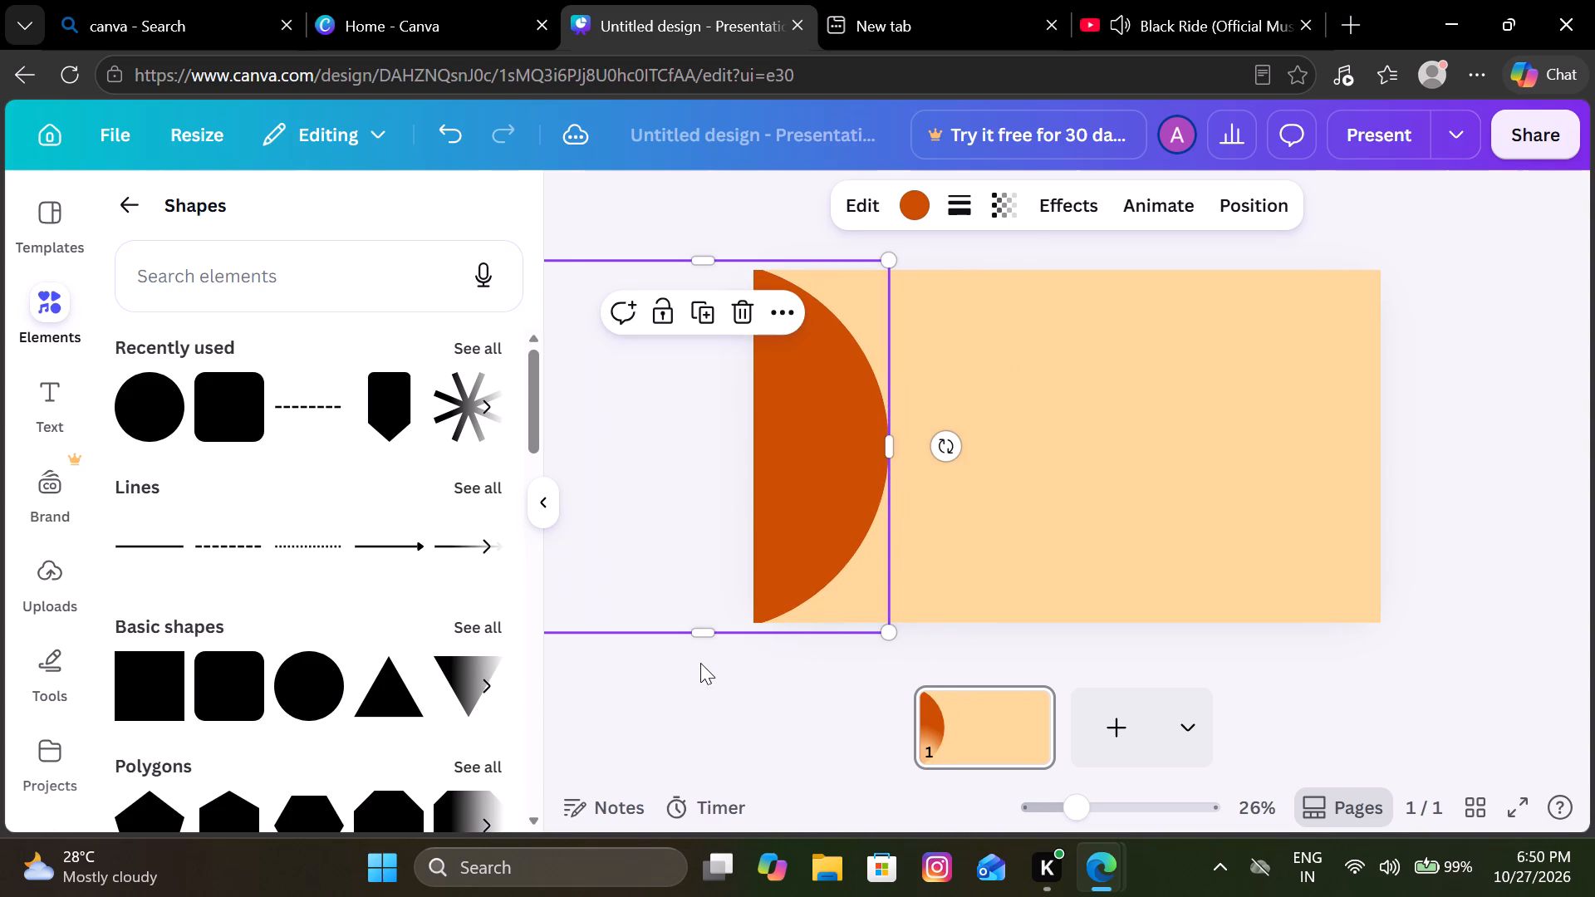
{"action": "left_click", "coordinate": [700, 659]}
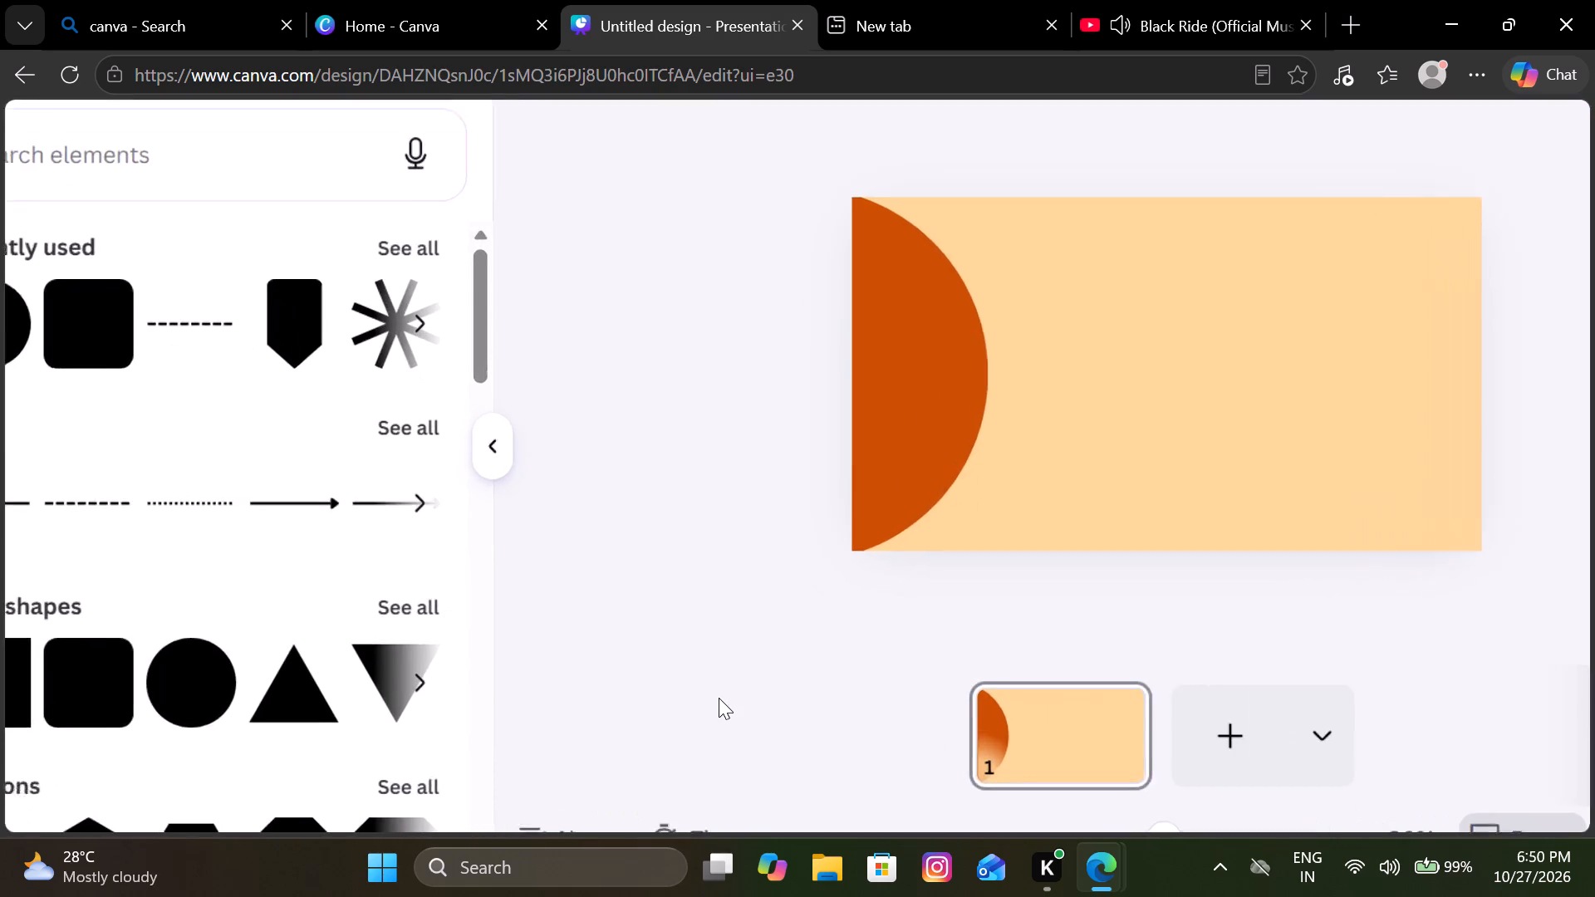
Move the enlarged circle to centre on the page's top-left corner, leaving a quarter circle on the page.
{"action": "left_click_drag", "start_coordinate": [851, 464], "coordinate": [887, 391]}
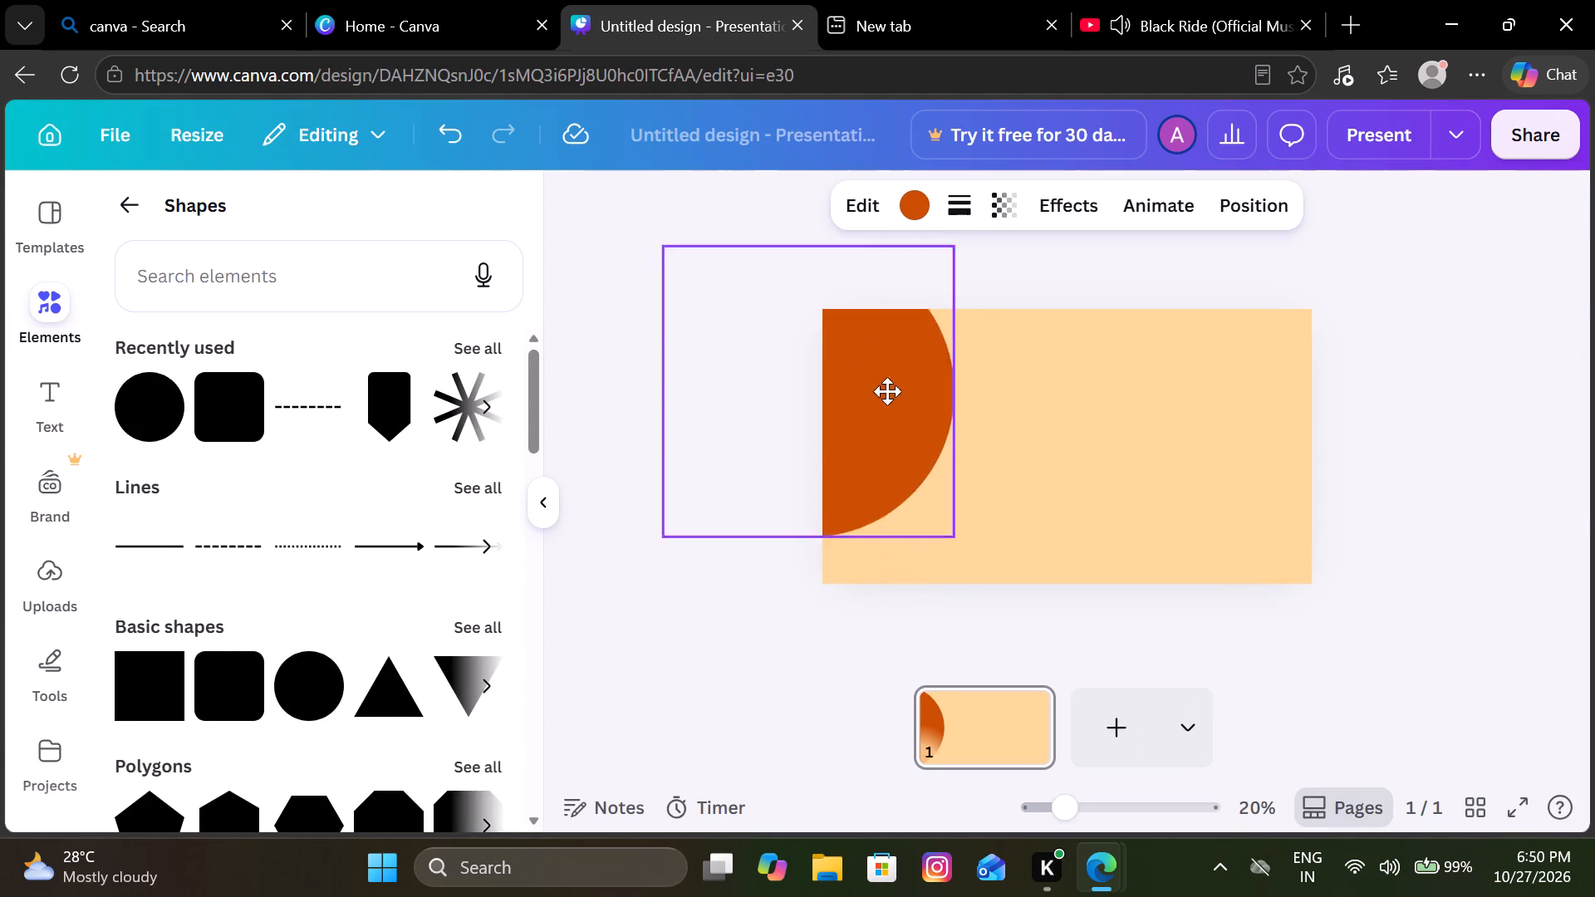
{"action": "left_click_drag", "start_coordinate": [887, 391], "coordinate": [910, 360]}
{"action": "left_click", "coordinate": [685, 682]}
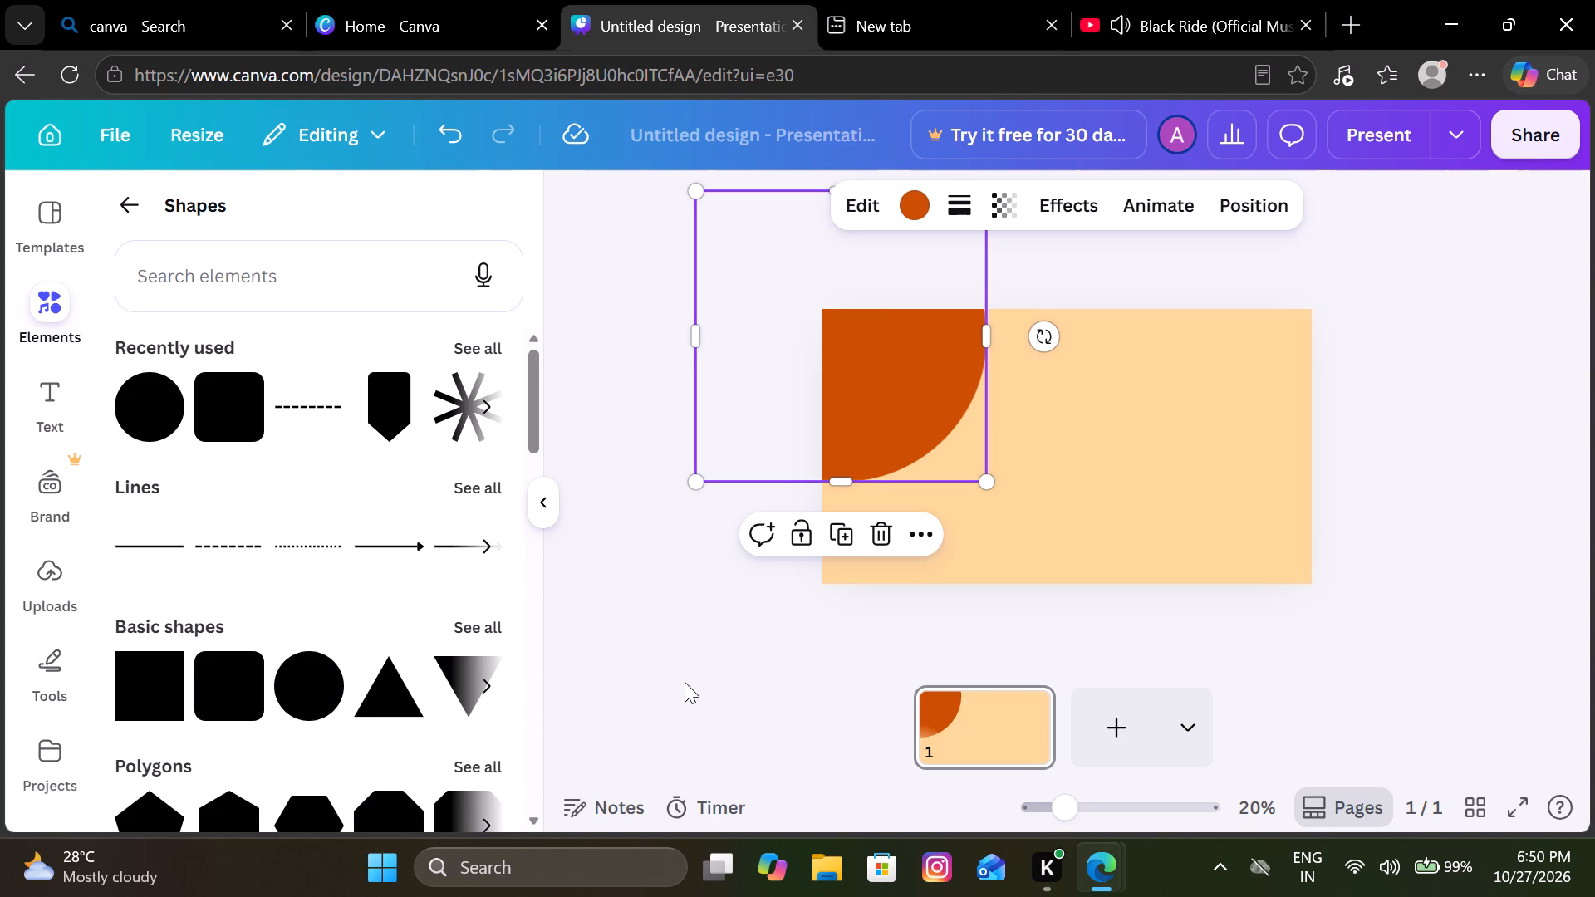
{"action": "left_click_drag", "start_coordinate": [883, 404], "coordinate": [864, 376]}
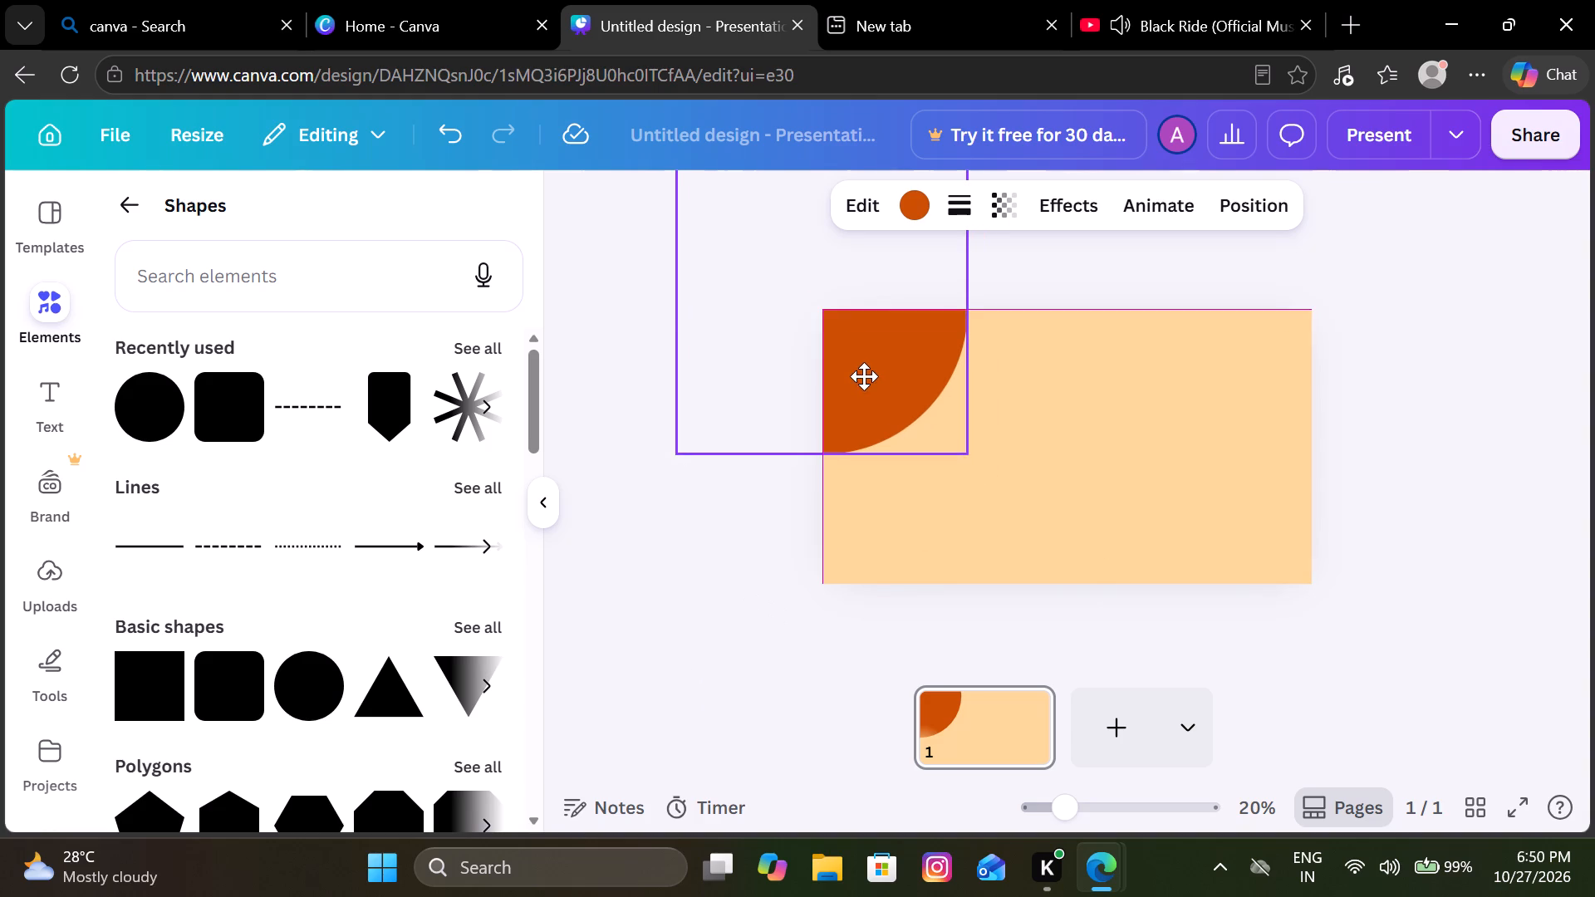
{"action": "left_click_drag", "start_coordinate": [864, 376], "coordinate": [865, 376]}
{"action": "left_click", "coordinate": [671, 719]}
{"action": "left_click", "coordinate": [734, 616]}
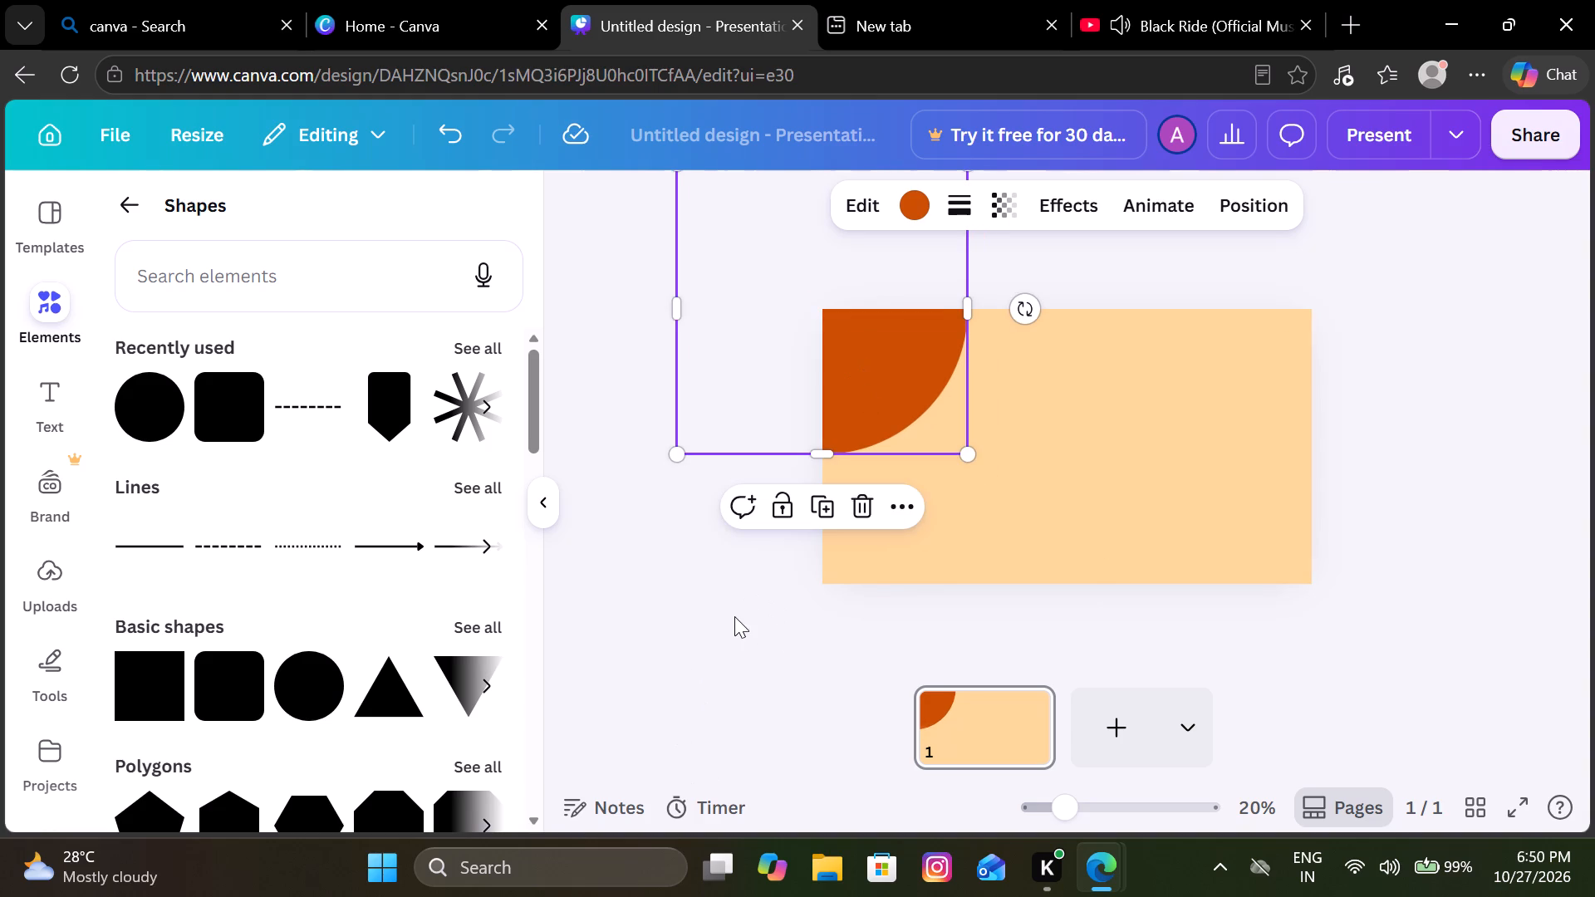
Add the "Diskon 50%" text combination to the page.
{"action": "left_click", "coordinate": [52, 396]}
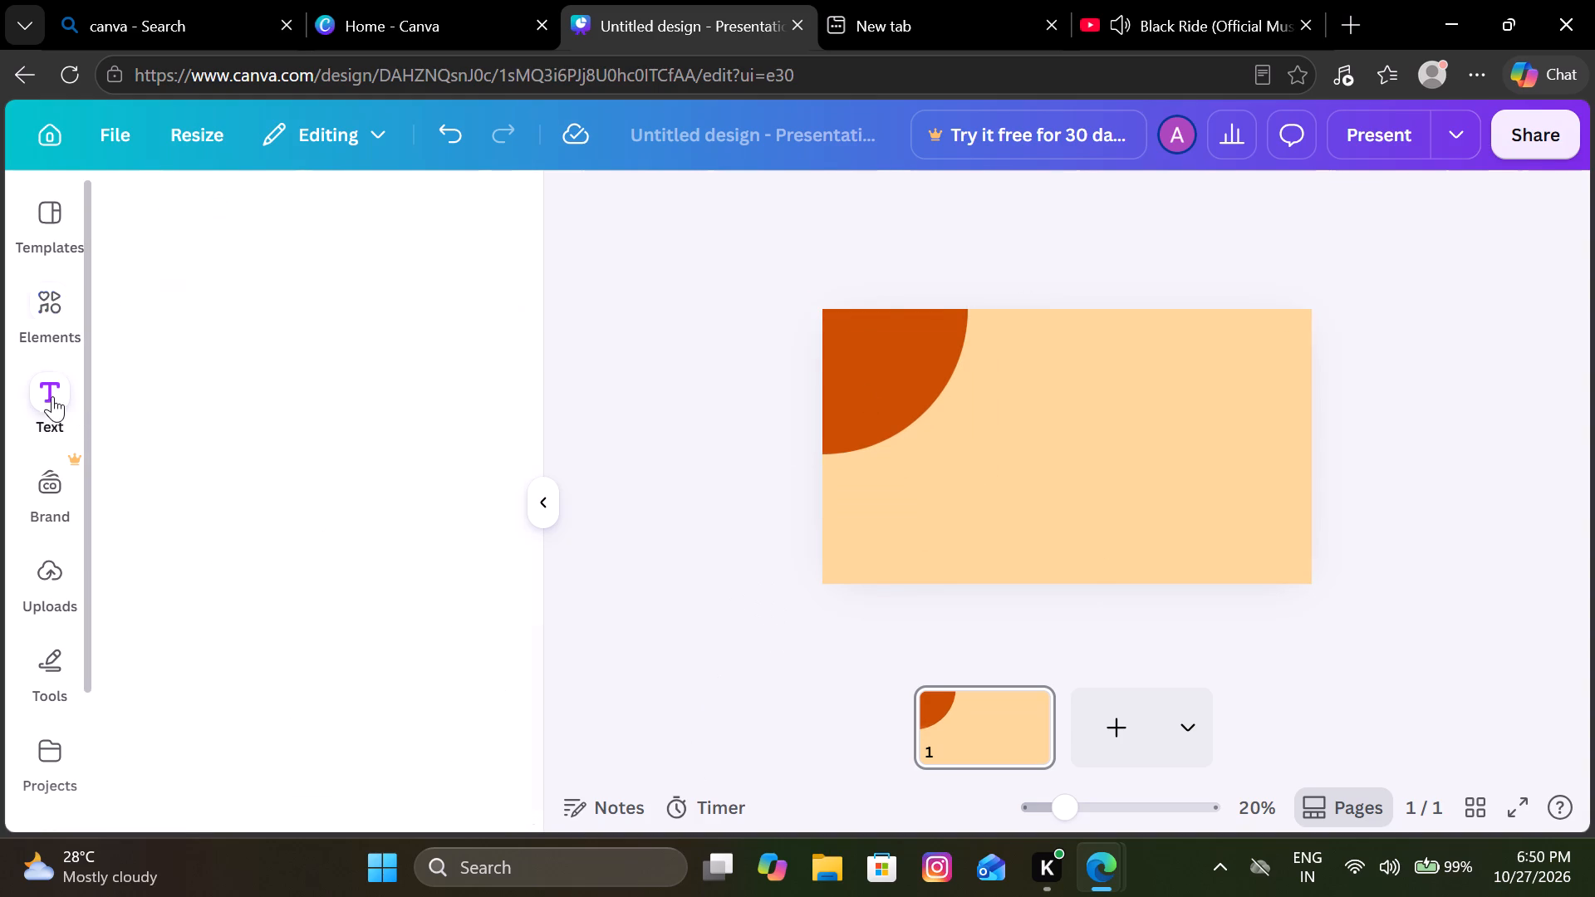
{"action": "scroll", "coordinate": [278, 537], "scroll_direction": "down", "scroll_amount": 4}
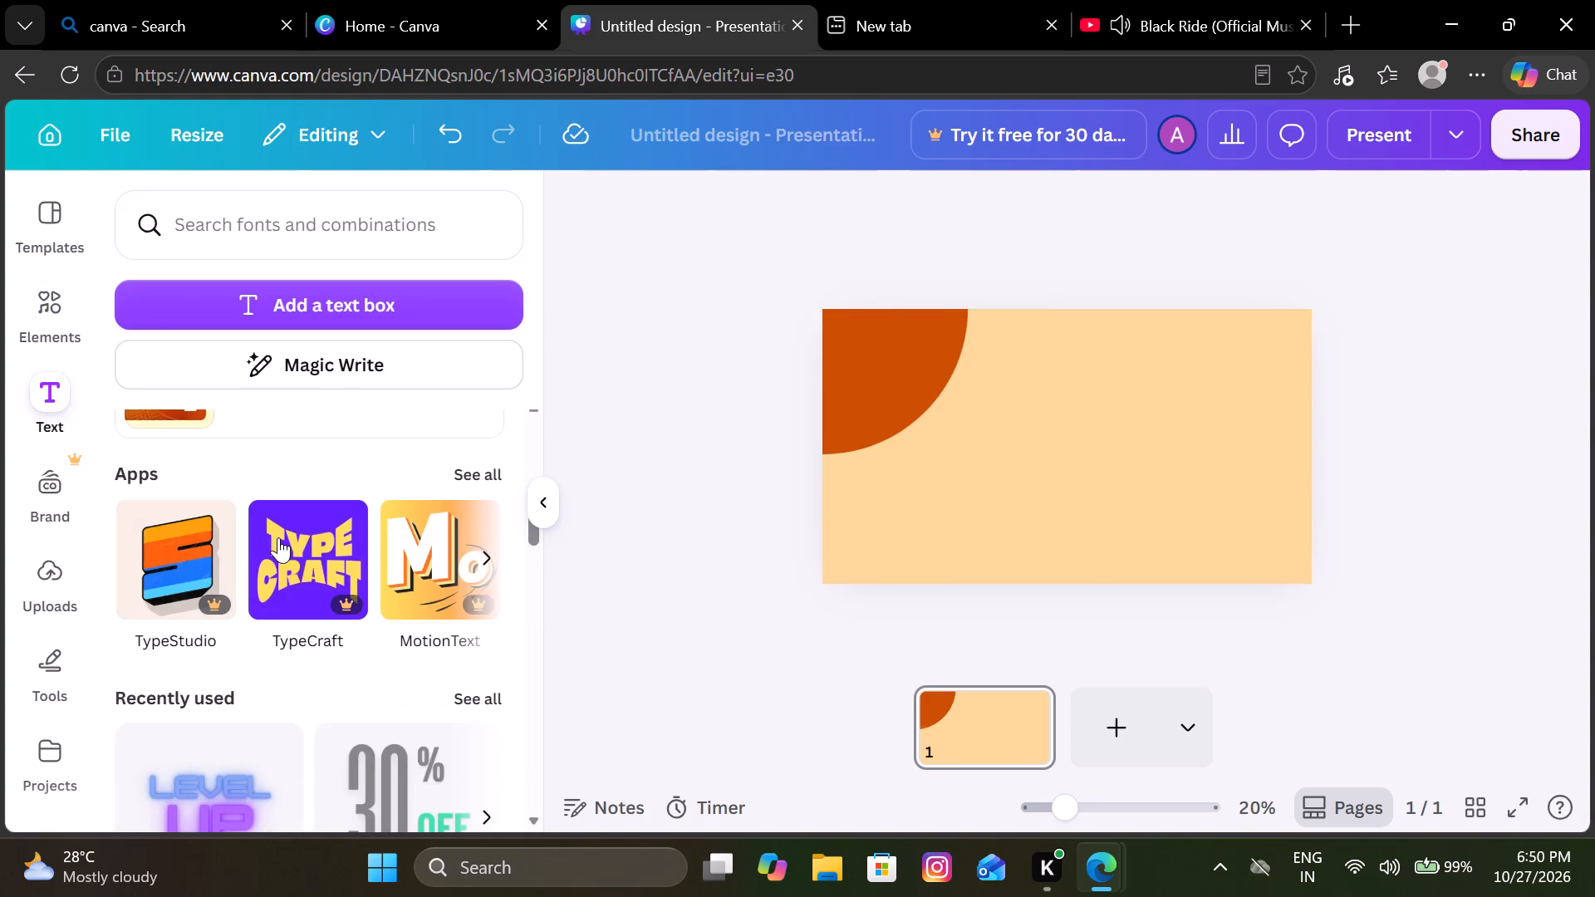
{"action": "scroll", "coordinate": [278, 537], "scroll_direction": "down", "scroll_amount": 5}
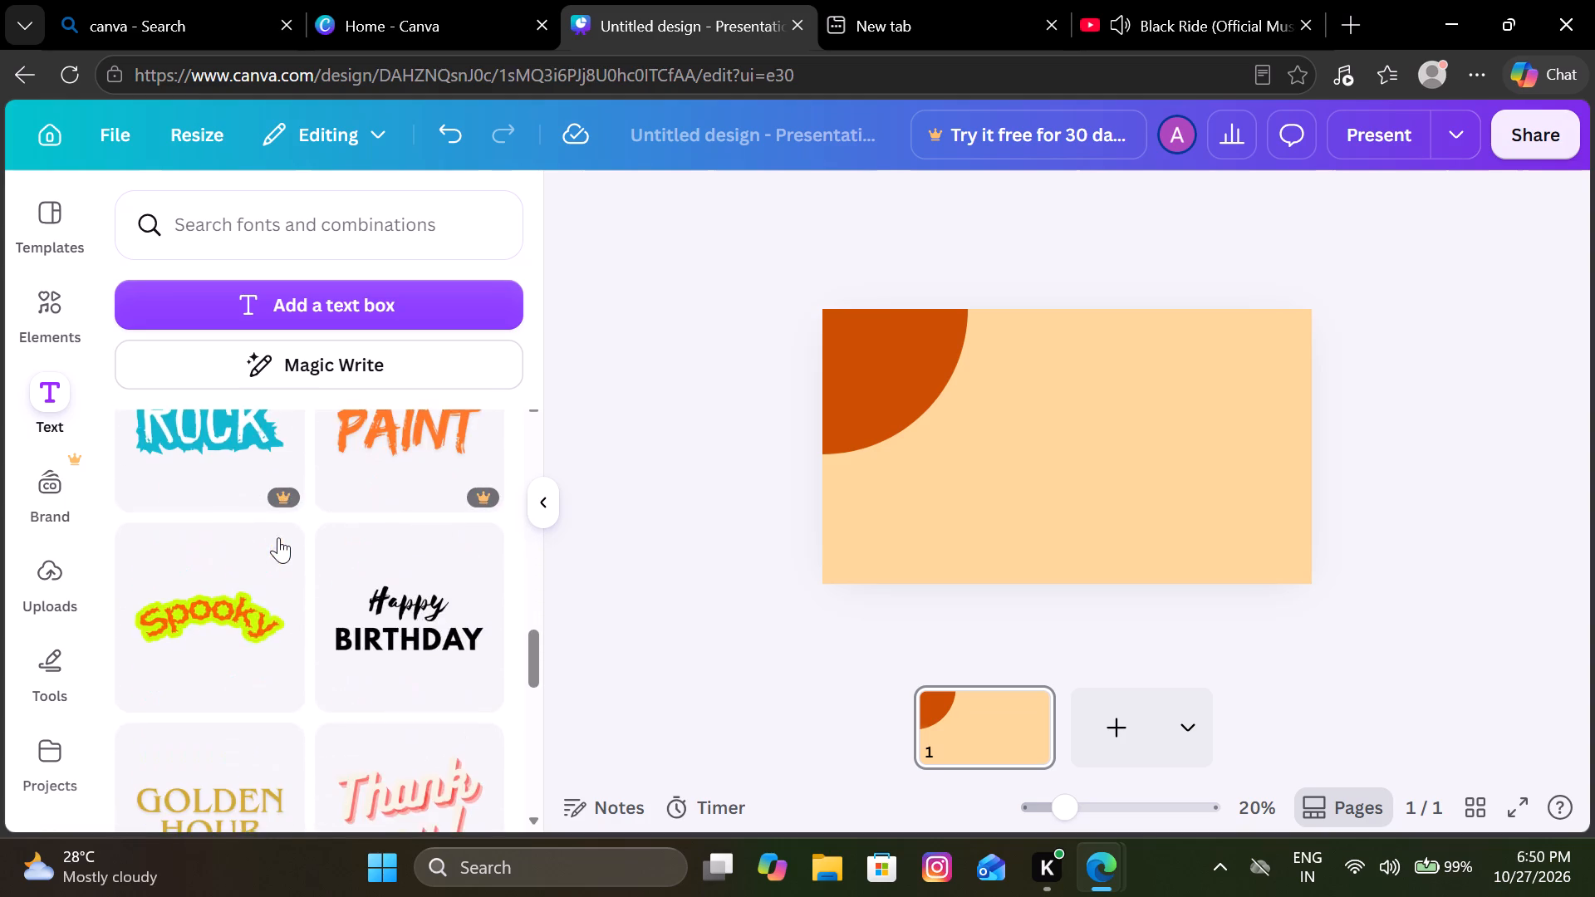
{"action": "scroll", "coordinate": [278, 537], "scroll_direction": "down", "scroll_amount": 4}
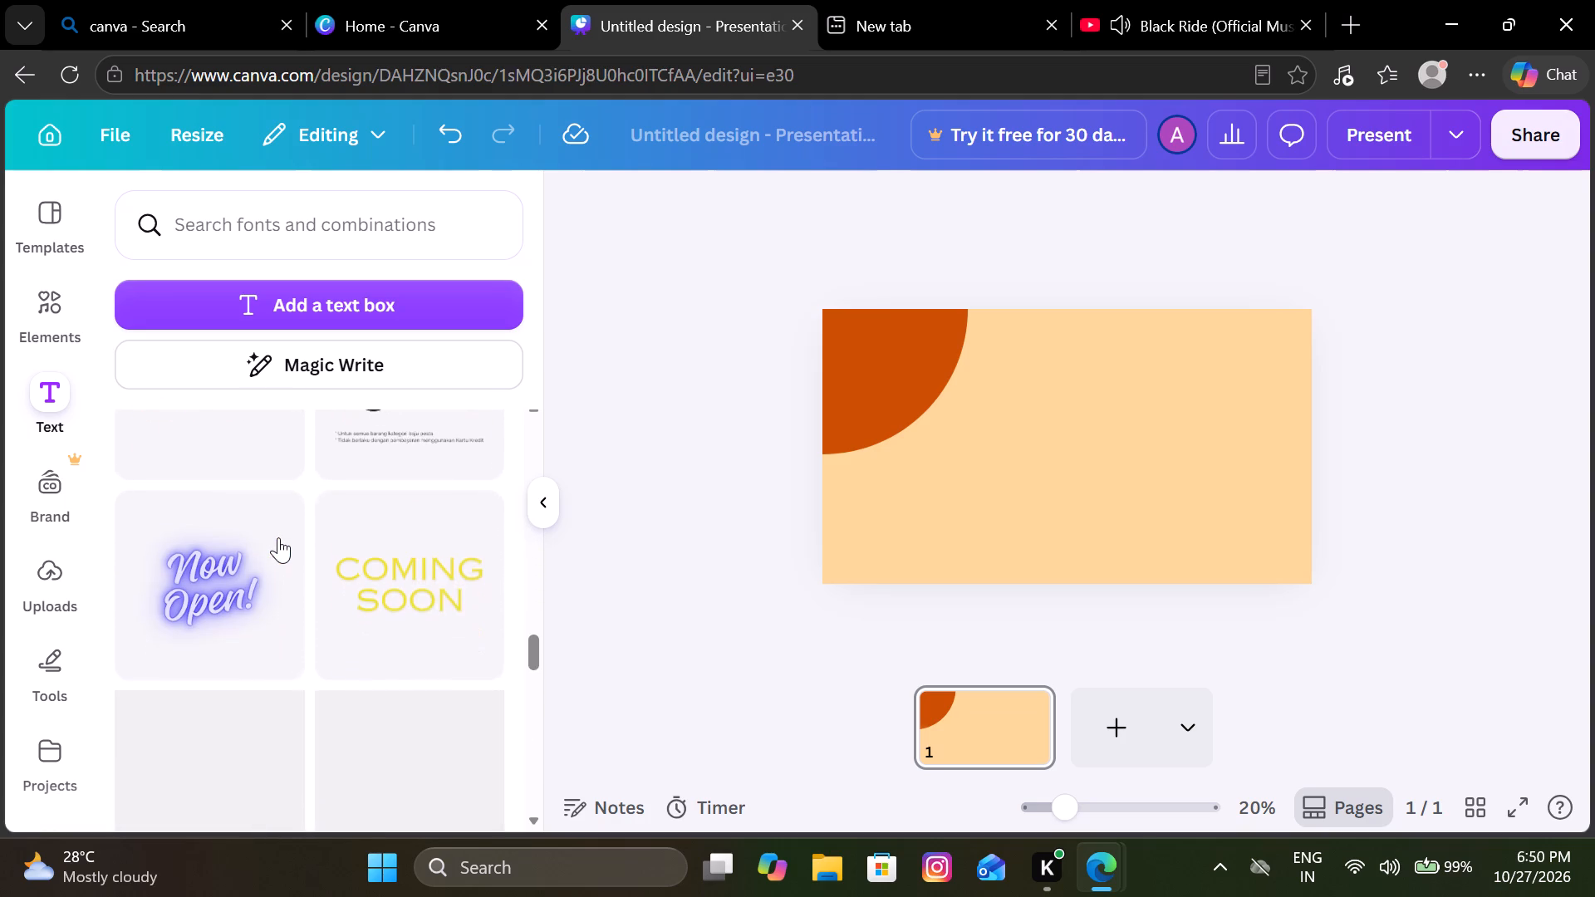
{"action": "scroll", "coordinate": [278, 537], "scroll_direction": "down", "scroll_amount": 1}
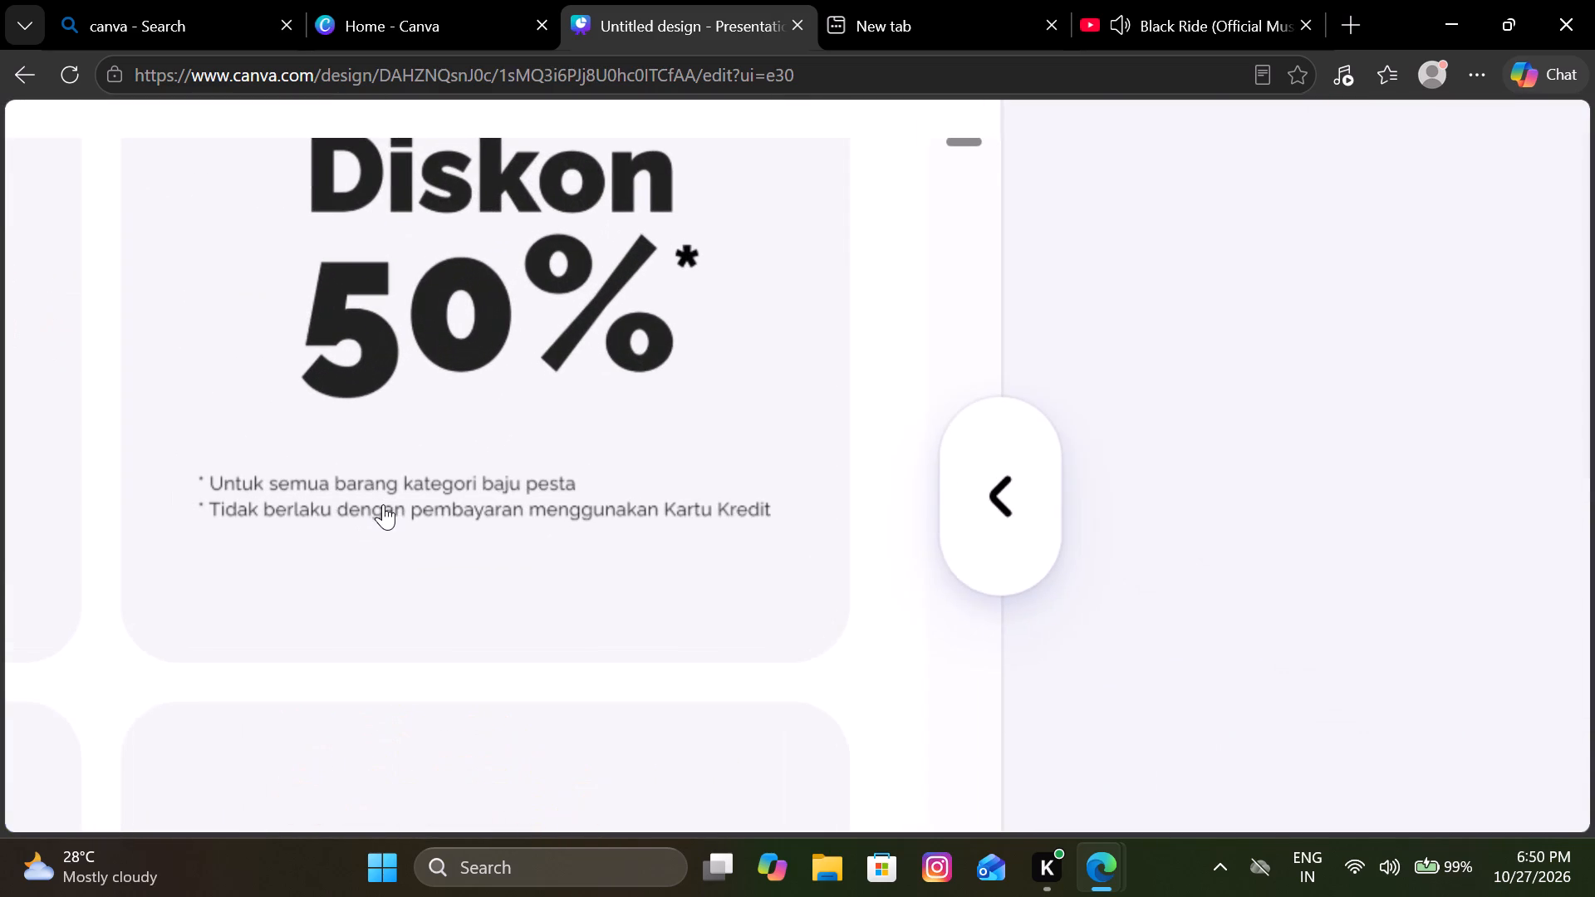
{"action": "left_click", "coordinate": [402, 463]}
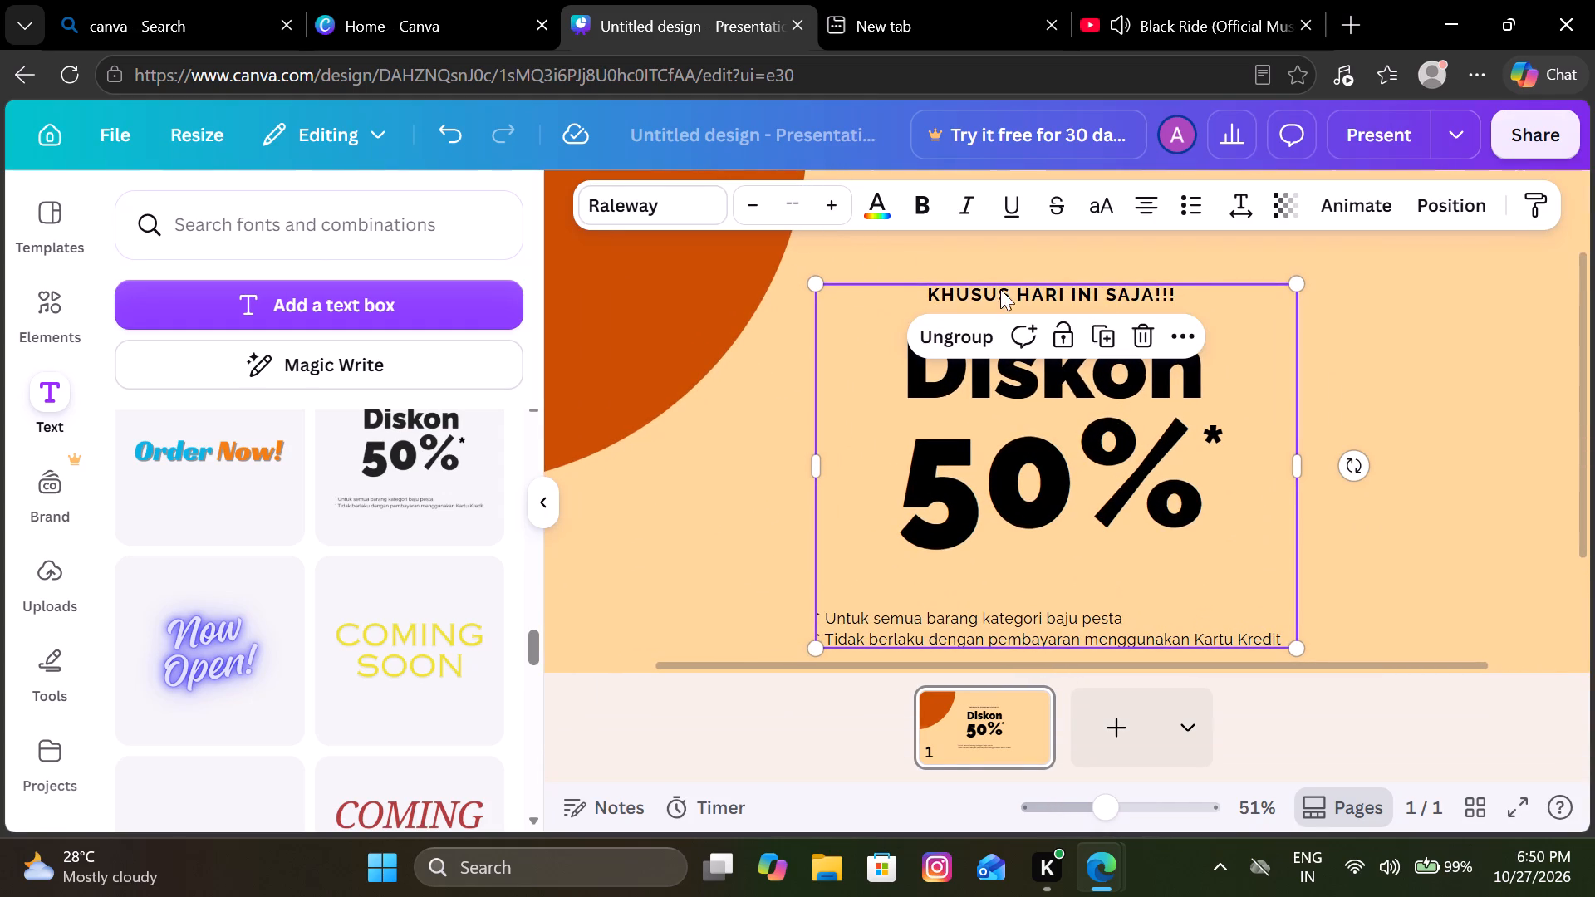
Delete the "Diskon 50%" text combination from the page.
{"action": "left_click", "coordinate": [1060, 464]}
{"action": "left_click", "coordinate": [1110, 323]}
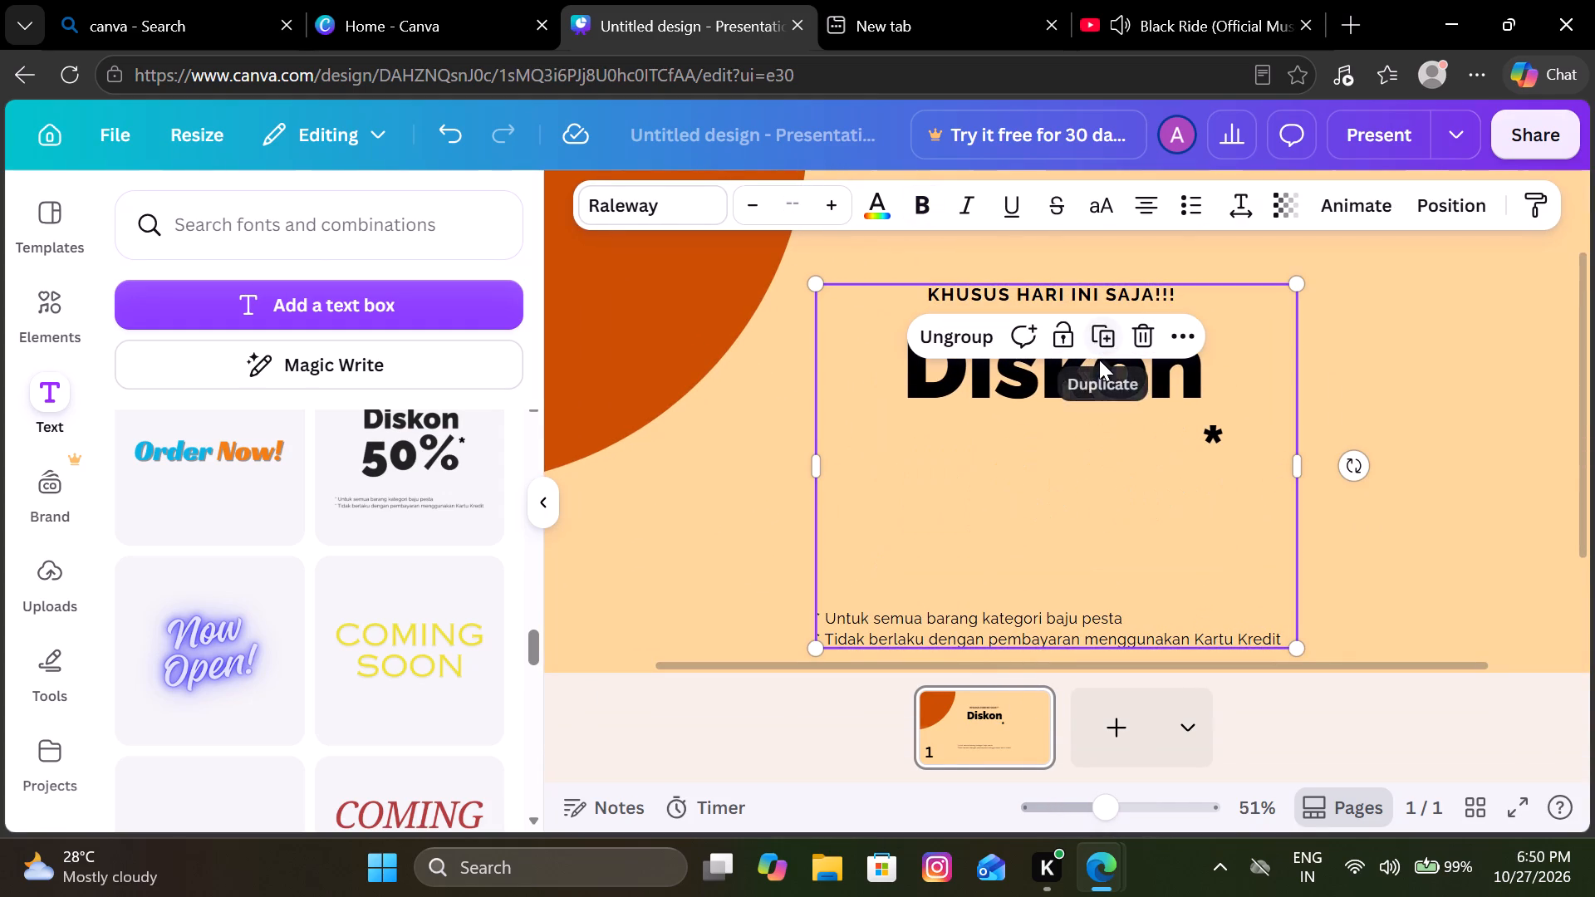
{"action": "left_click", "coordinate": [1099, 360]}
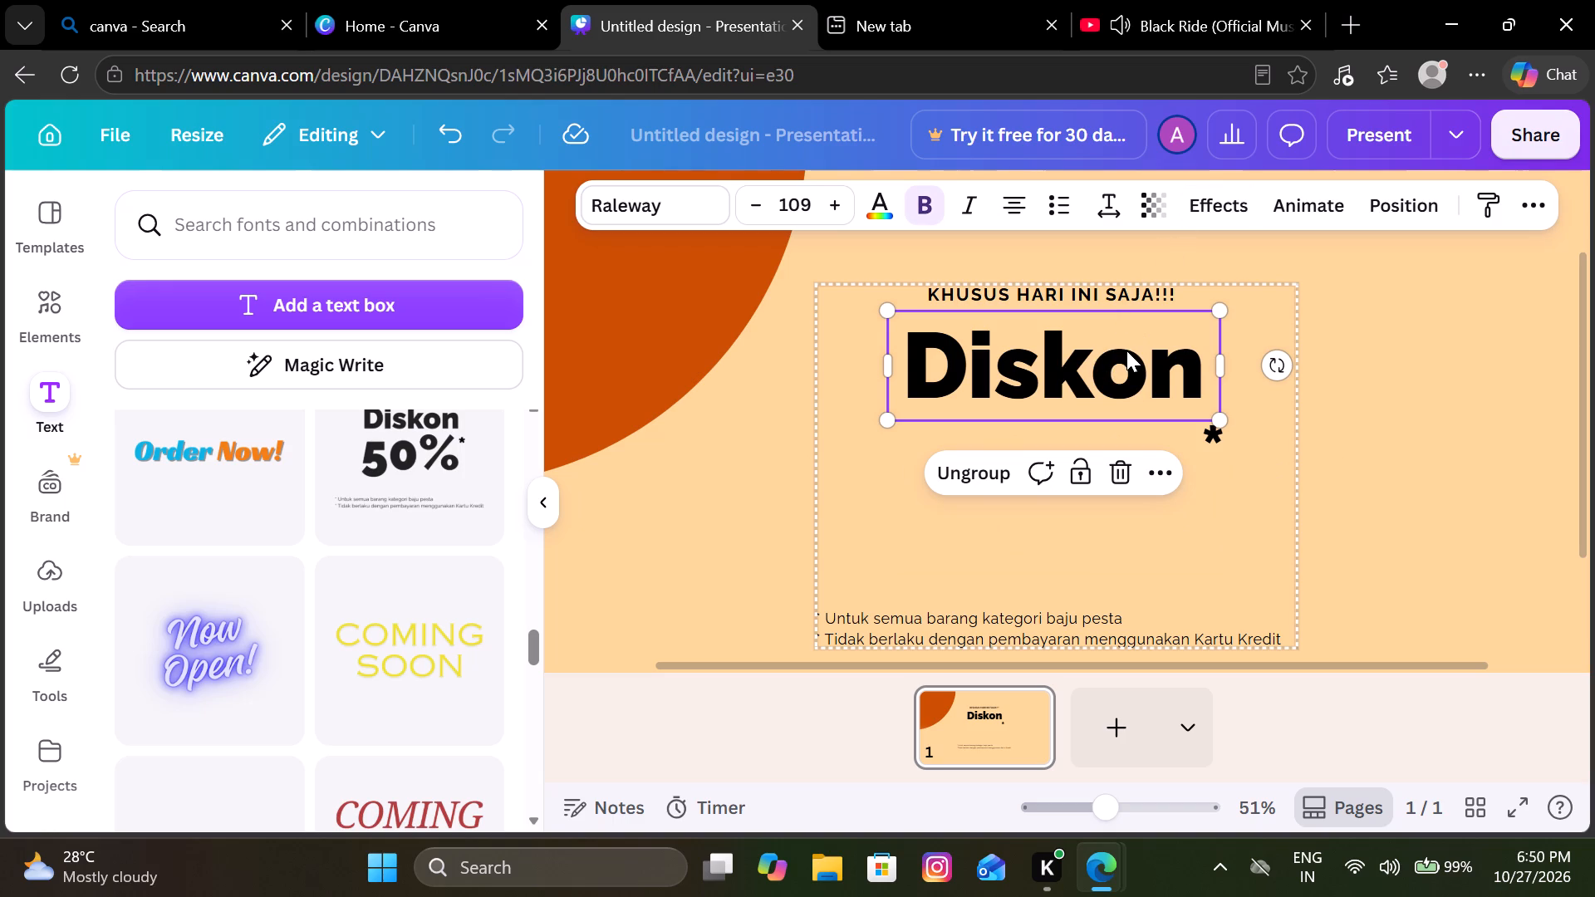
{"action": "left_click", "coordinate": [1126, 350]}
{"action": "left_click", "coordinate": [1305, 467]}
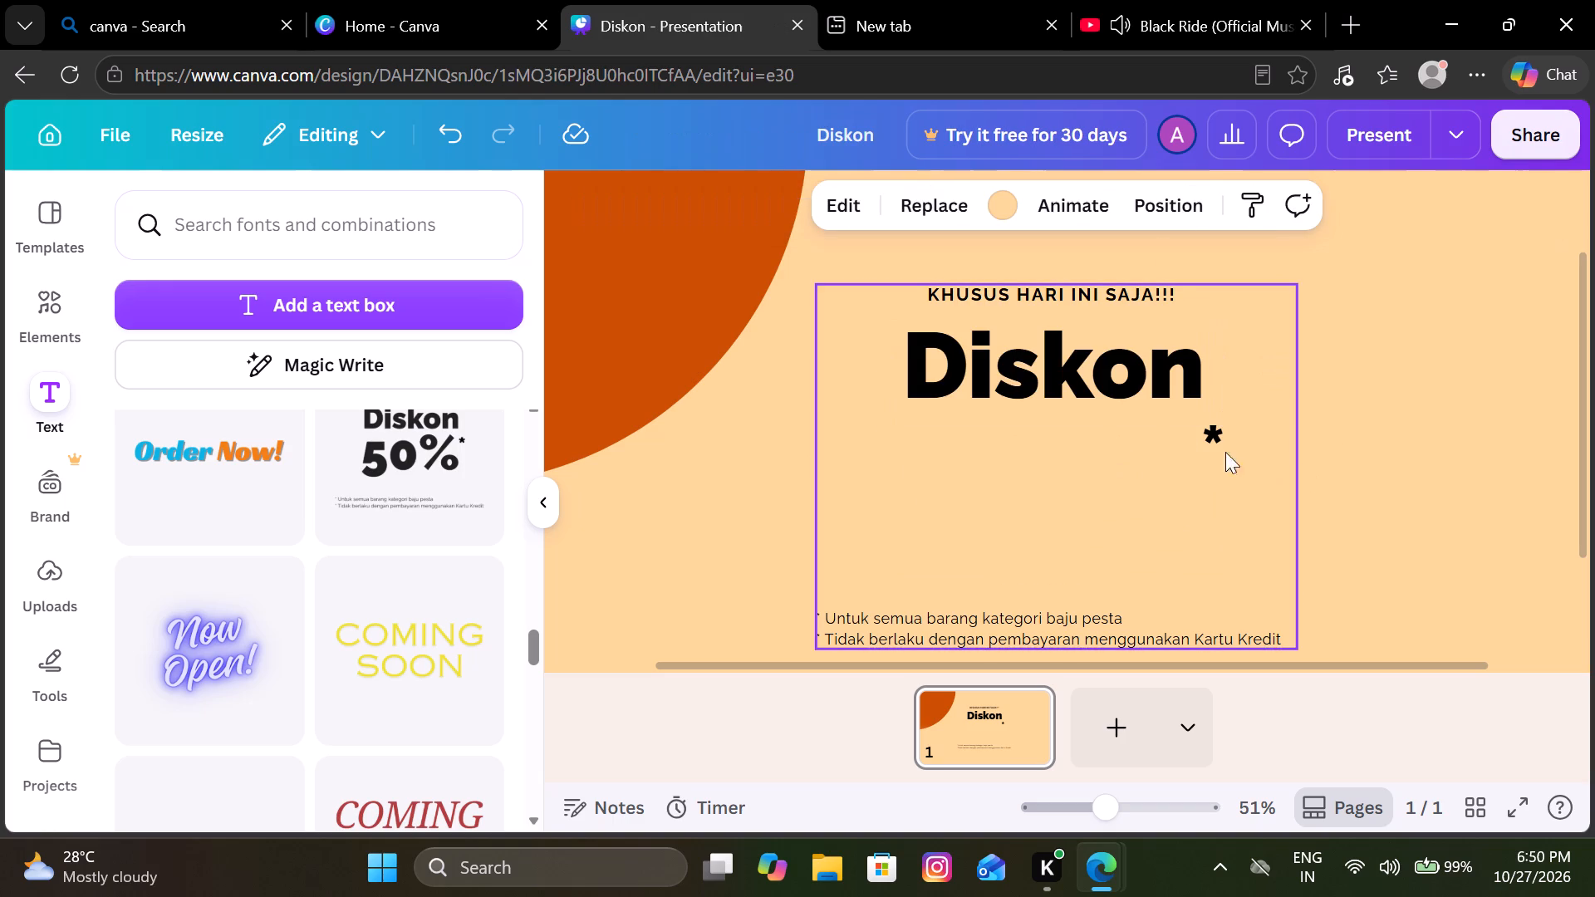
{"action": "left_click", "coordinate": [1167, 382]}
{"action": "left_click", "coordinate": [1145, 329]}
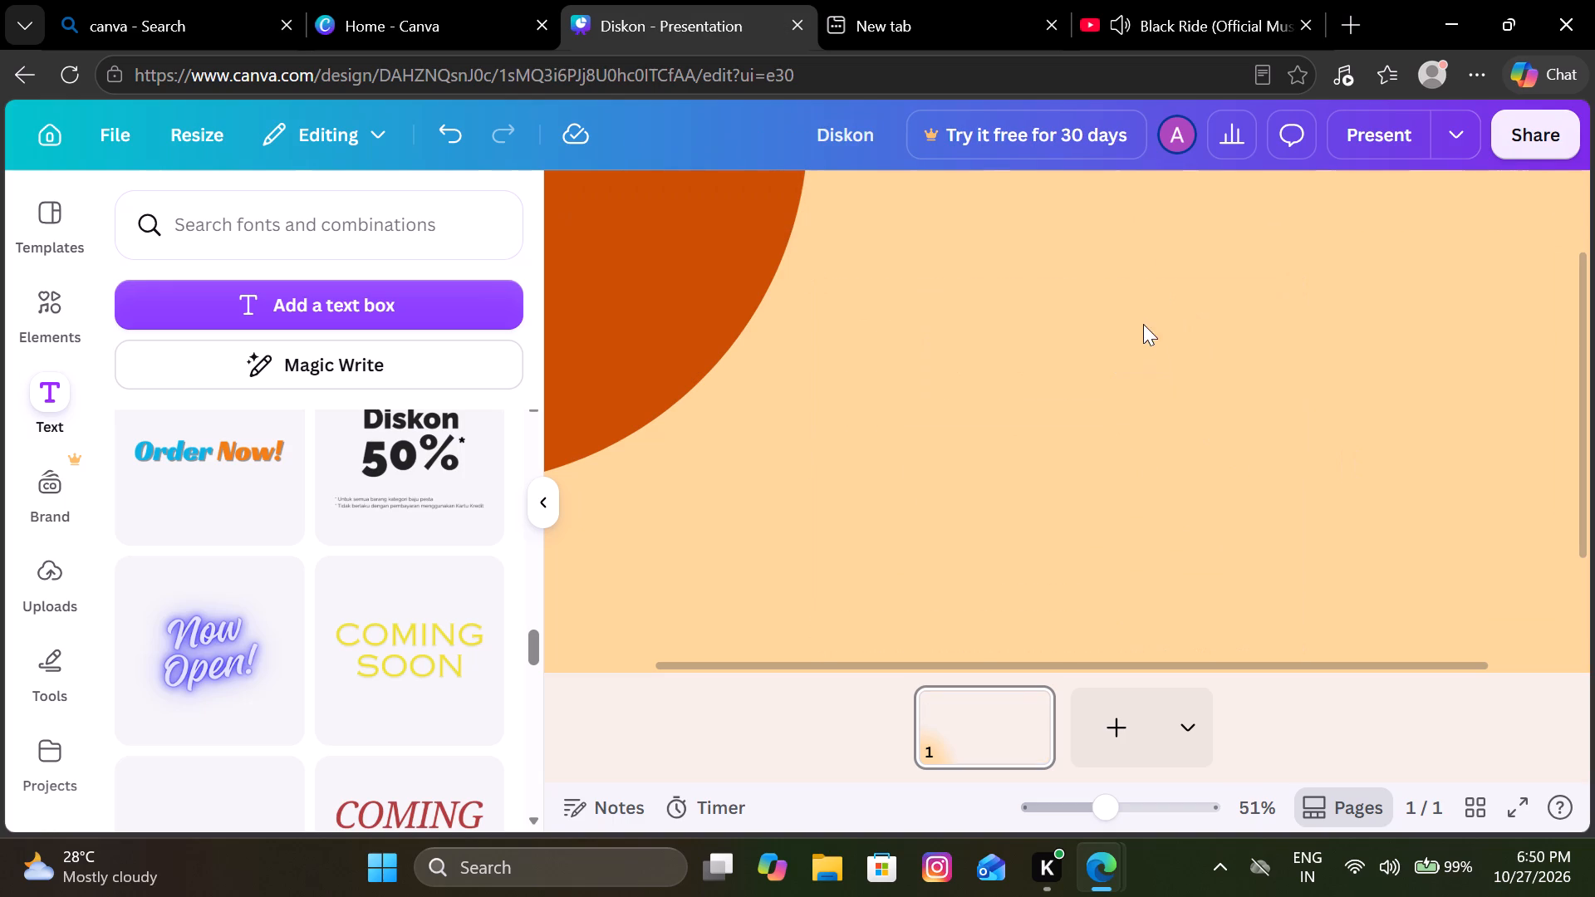
Add the DATE and SUBJECT text combination to the page and select its DATE label.
{"action": "scroll", "coordinate": [1034, 460], "scroll_direction": "down", "scroll_amount": 1}
{"action": "scroll", "coordinate": [440, 466], "scroll_direction": "down", "scroll_amount": 3}
{"action": "left_click", "coordinate": [151, 502]}
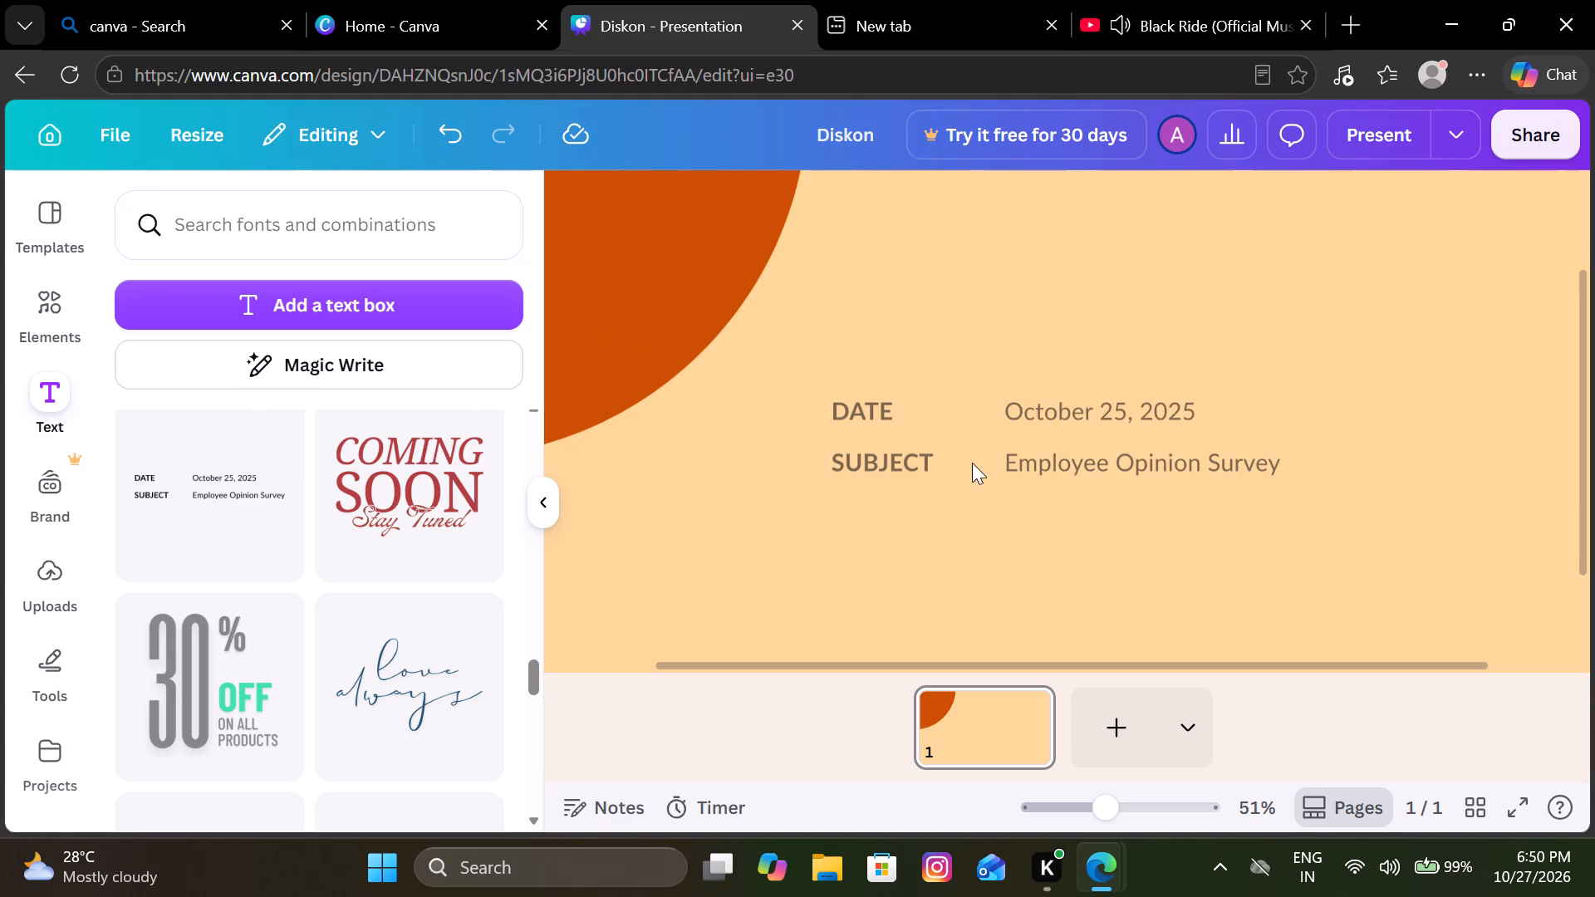
{"action": "left_click", "coordinate": [857, 423]}
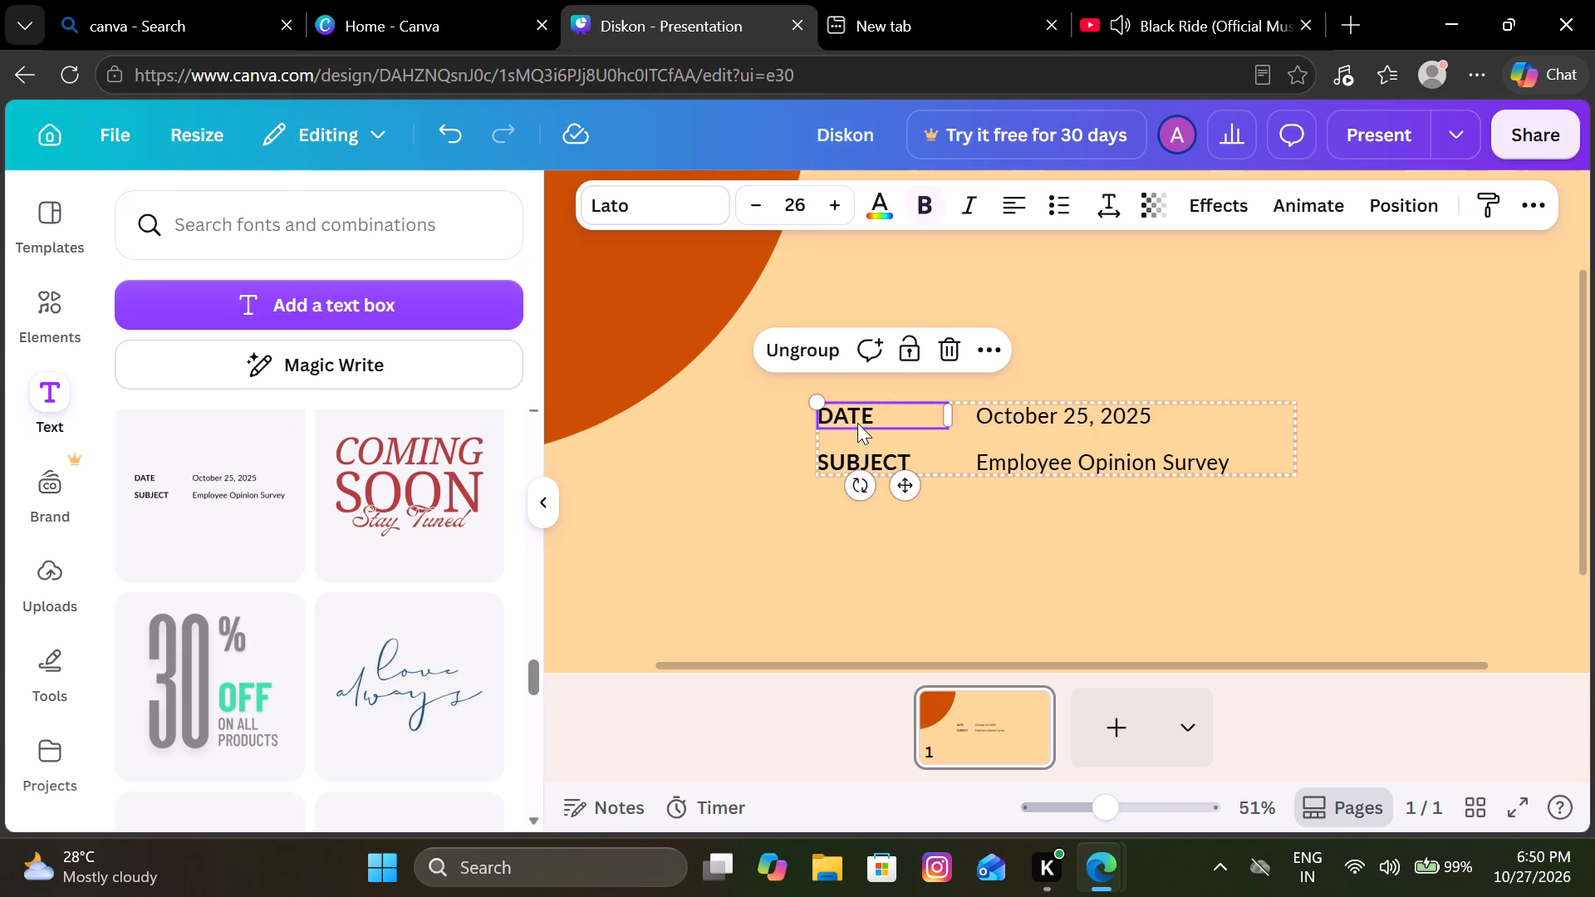
Delete the DATE label, the SUBJECT label and the "Employee Opinion Survey" line from the text combination, keeping only the date.
{"action": "left_click", "coordinate": [946, 344]}
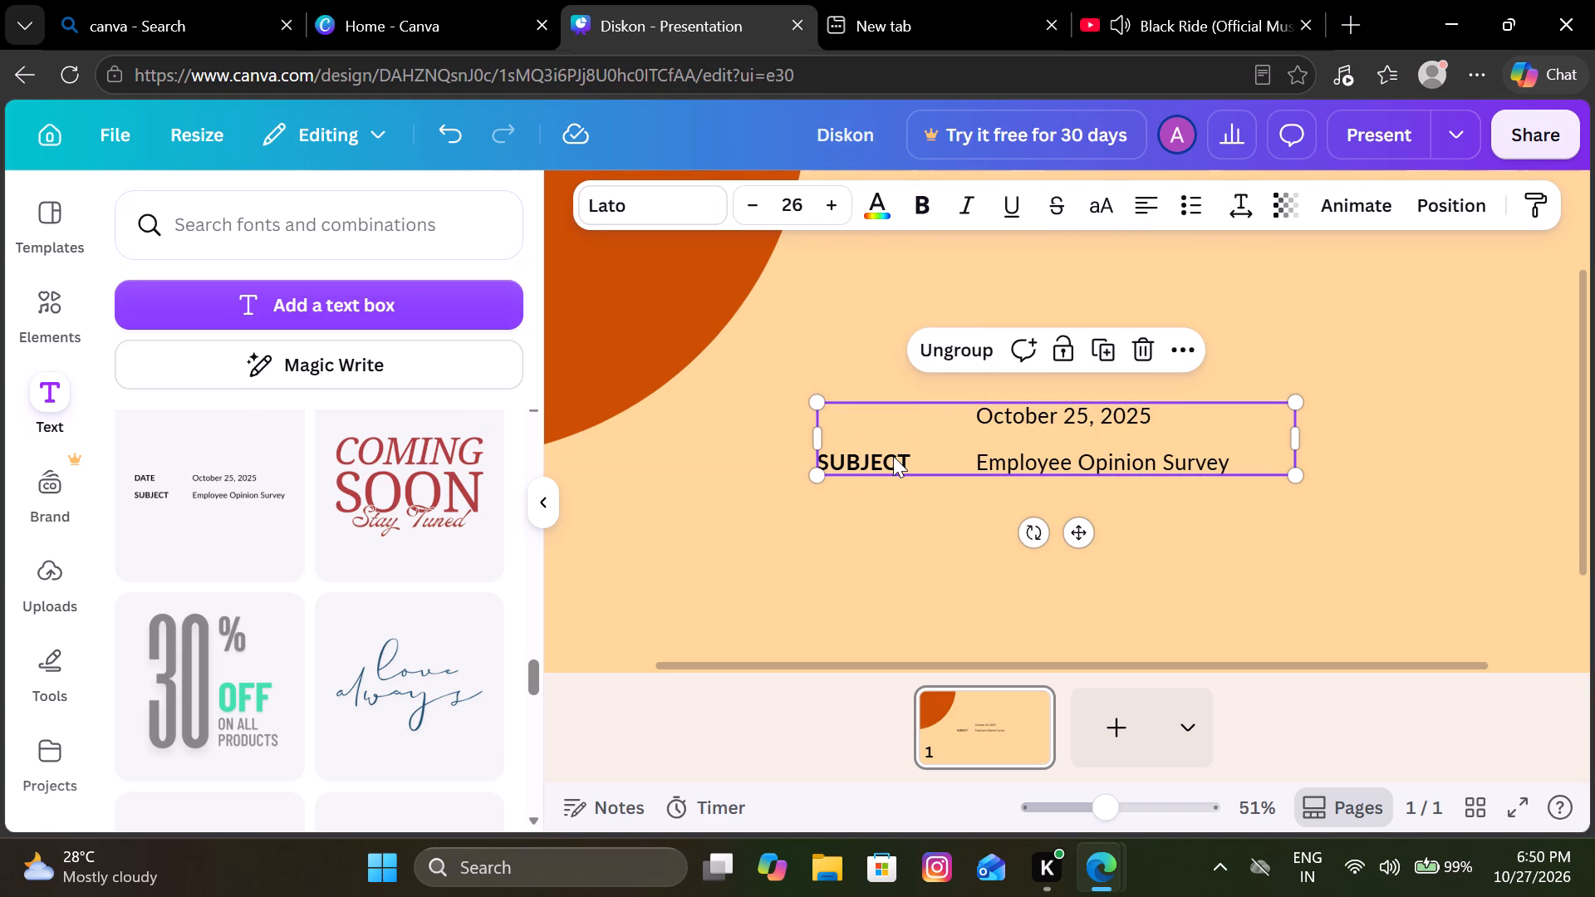
{"action": "left_click", "coordinate": [893, 456]}
{"action": "left_click", "coordinate": [946, 407]}
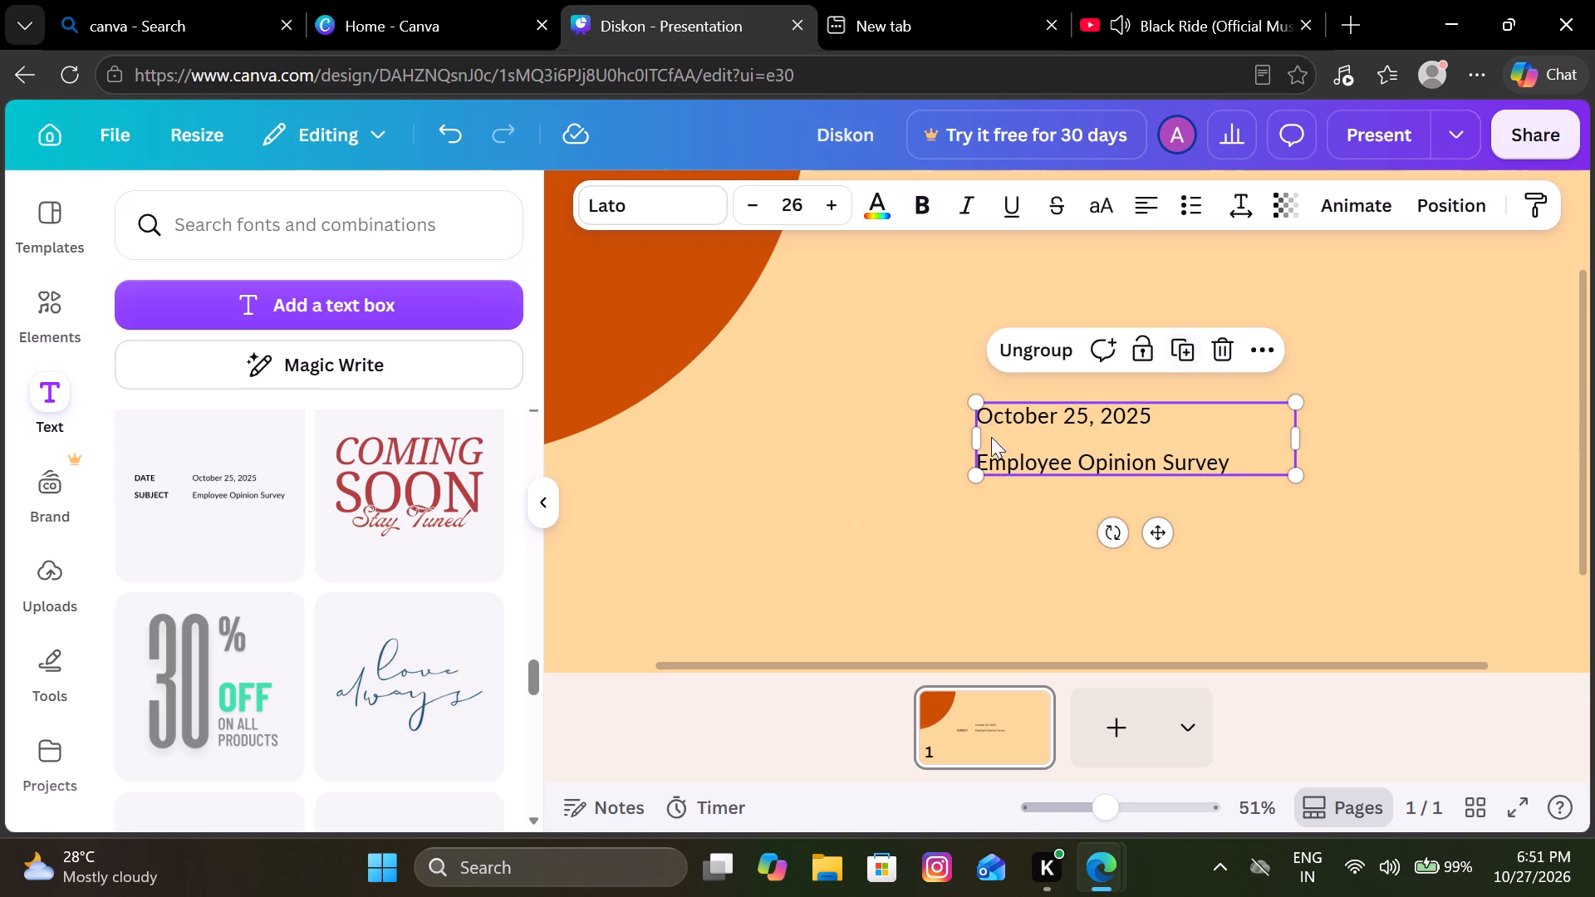
{"action": "left_click", "coordinate": [1012, 461]}
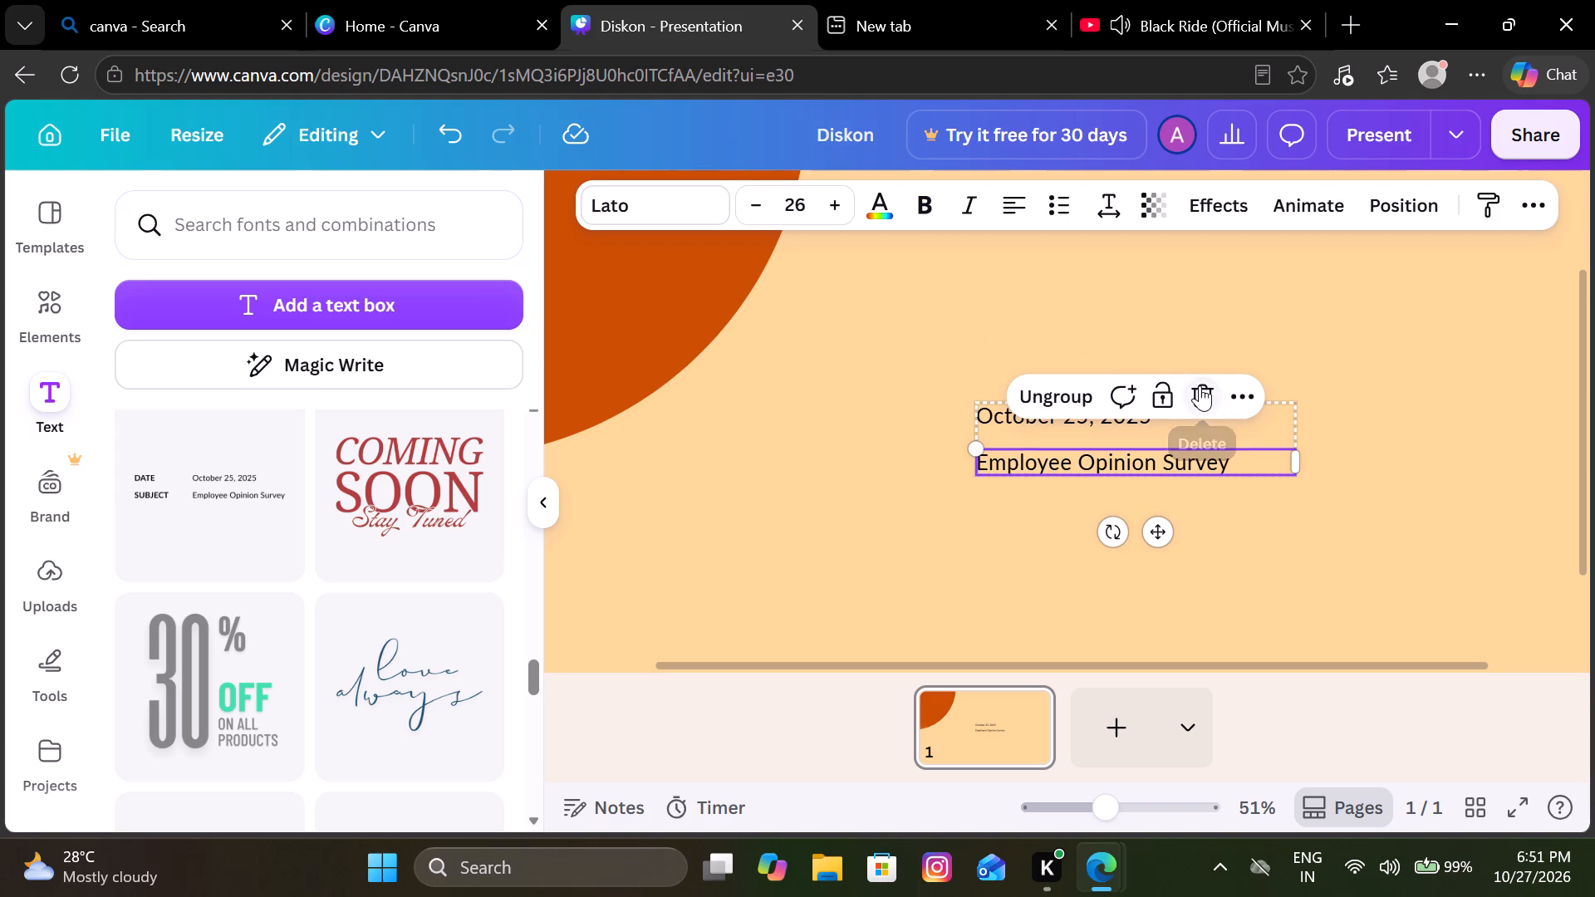
{"action": "left_click", "coordinate": [1200, 385]}
Move the "October 25, 2025" text onto the upper part of the dark orange quarter circle.
{"action": "left_click_drag", "start_coordinate": [1131, 417], "coordinate": [766, 277]}
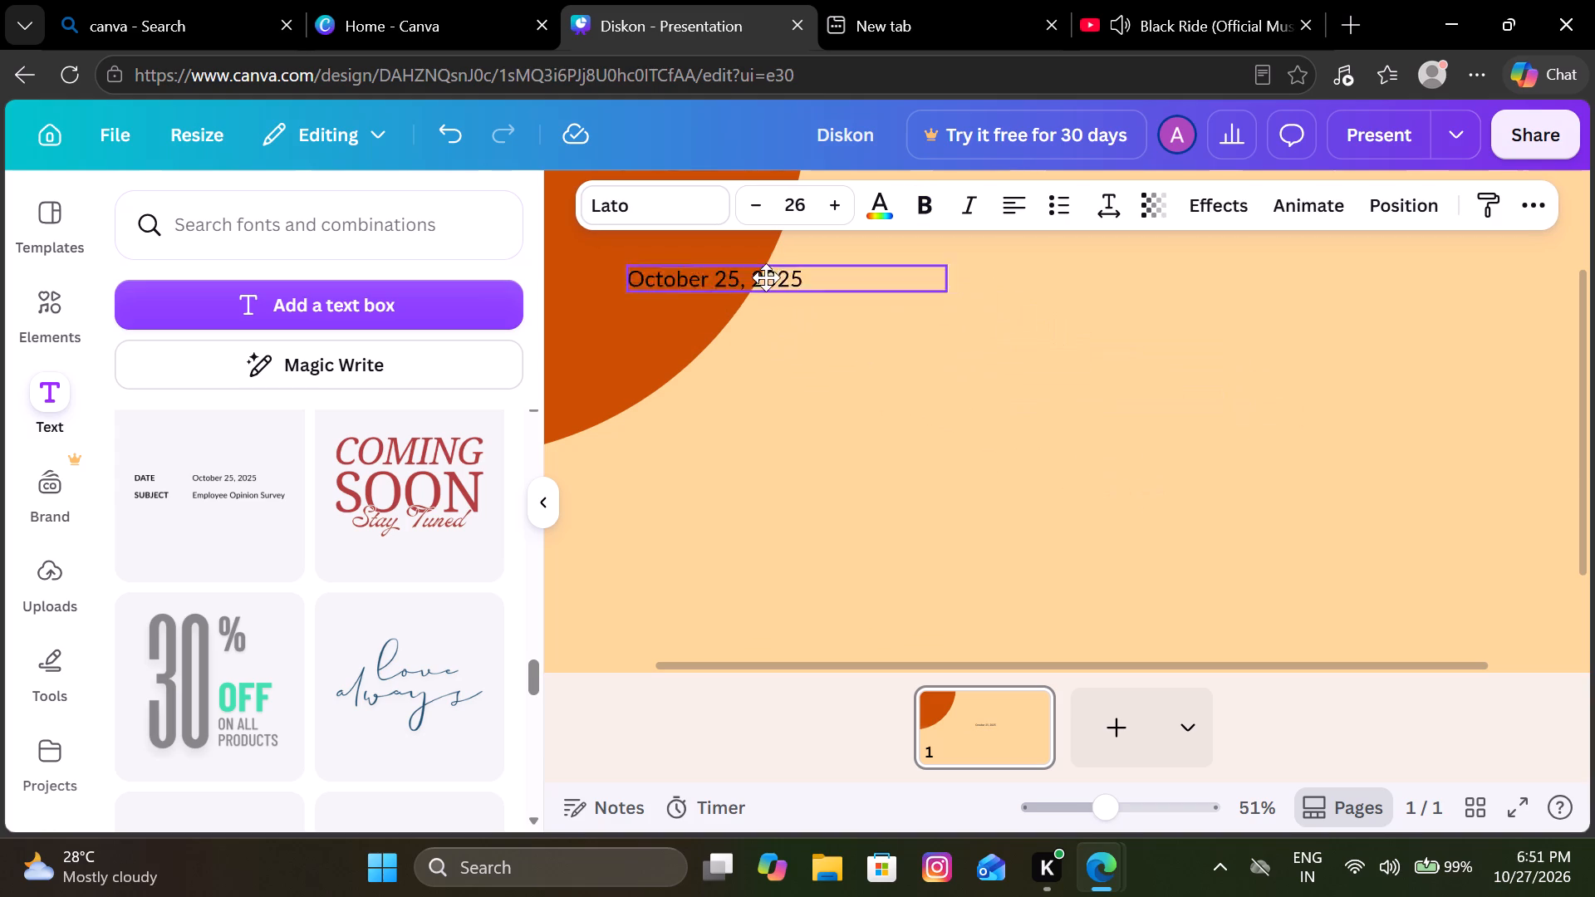
{"action": "left_click_drag", "start_coordinate": [766, 277], "coordinate": [744, 267]}
{"action": "scroll", "coordinate": [744, 267], "scroll_direction": "up", "scroll_amount": 1}
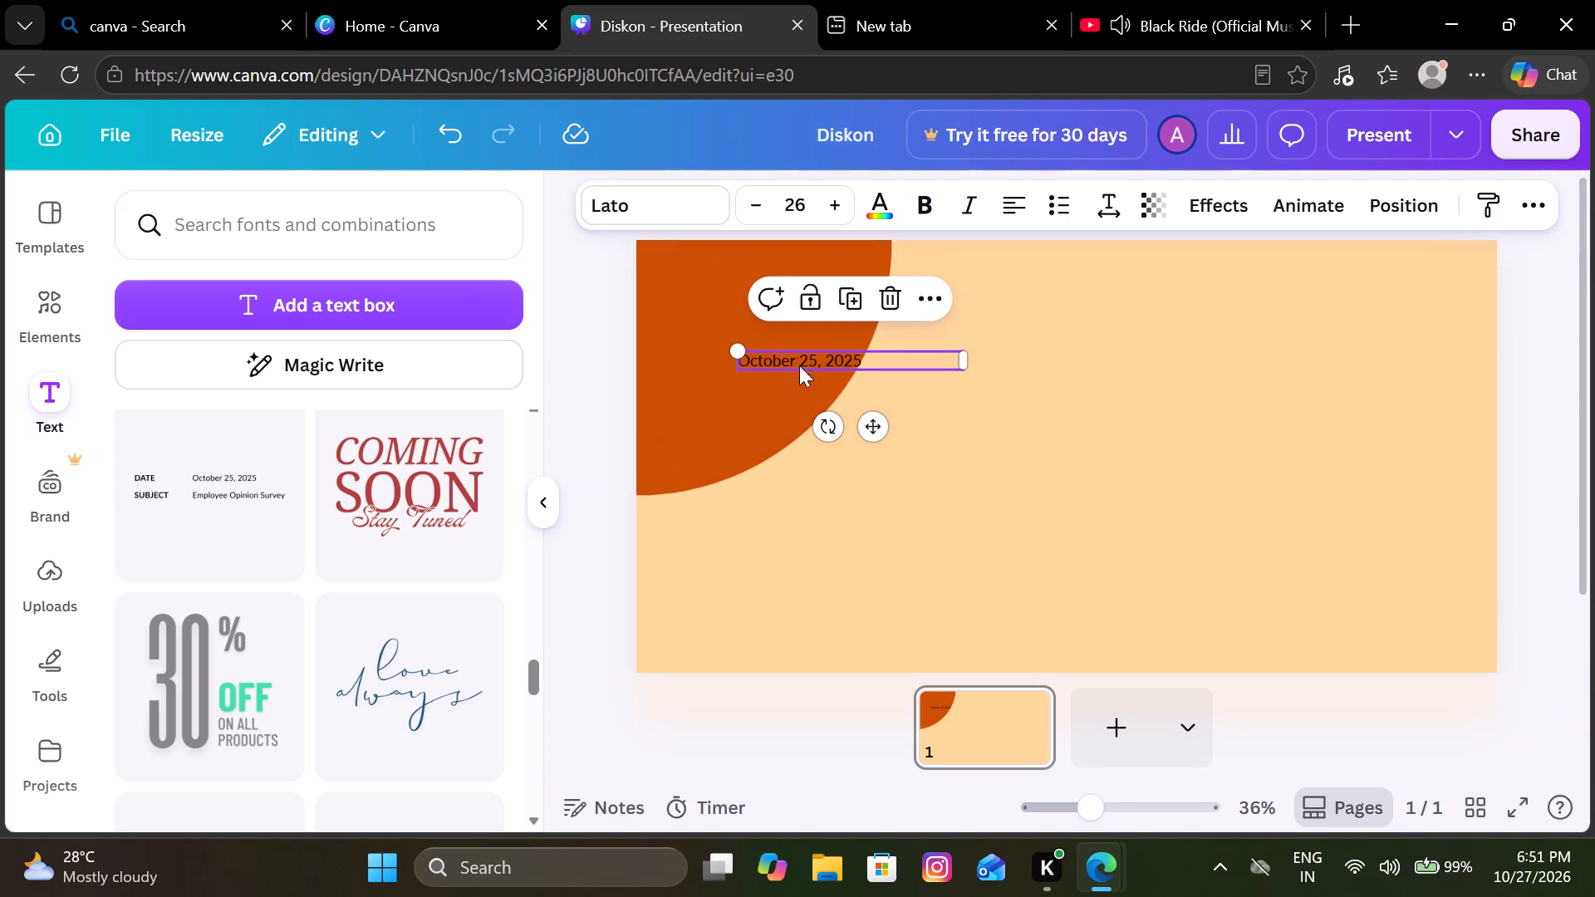
{"action": "left_click_drag", "start_coordinate": [806, 361], "coordinate": [728, 296]}
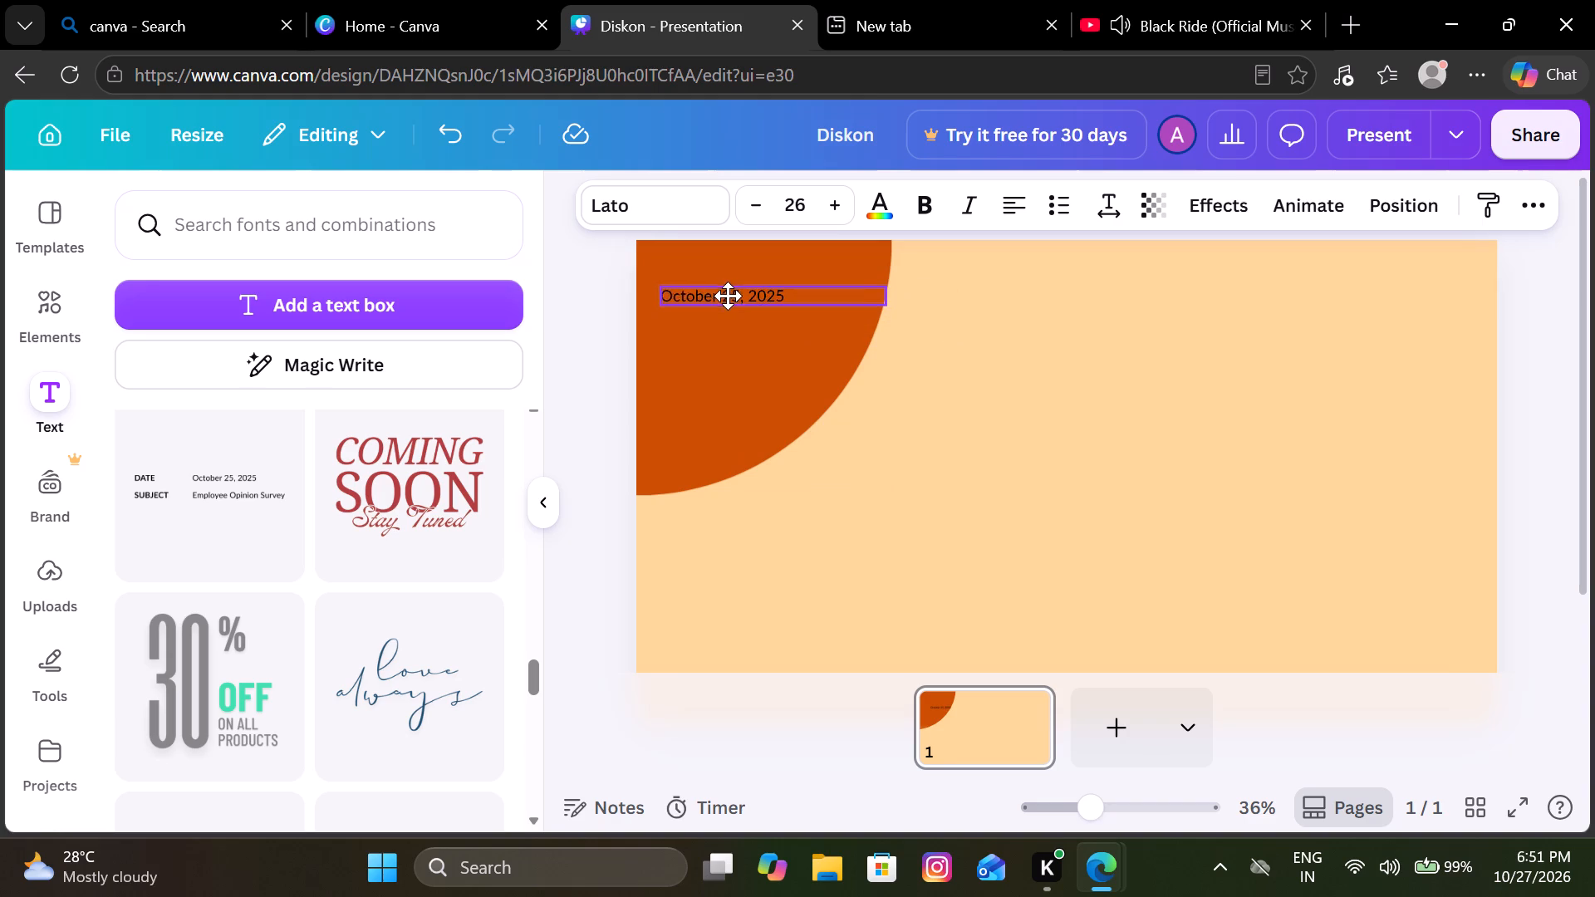
{"action": "left_click_drag", "start_coordinate": [728, 296], "coordinate": [729, 286]}
Set the date text's colour to white.
{"action": "left_click", "coordinate": [729, 286]}
{"action": "left_click", "coordinate": [887, 206]}
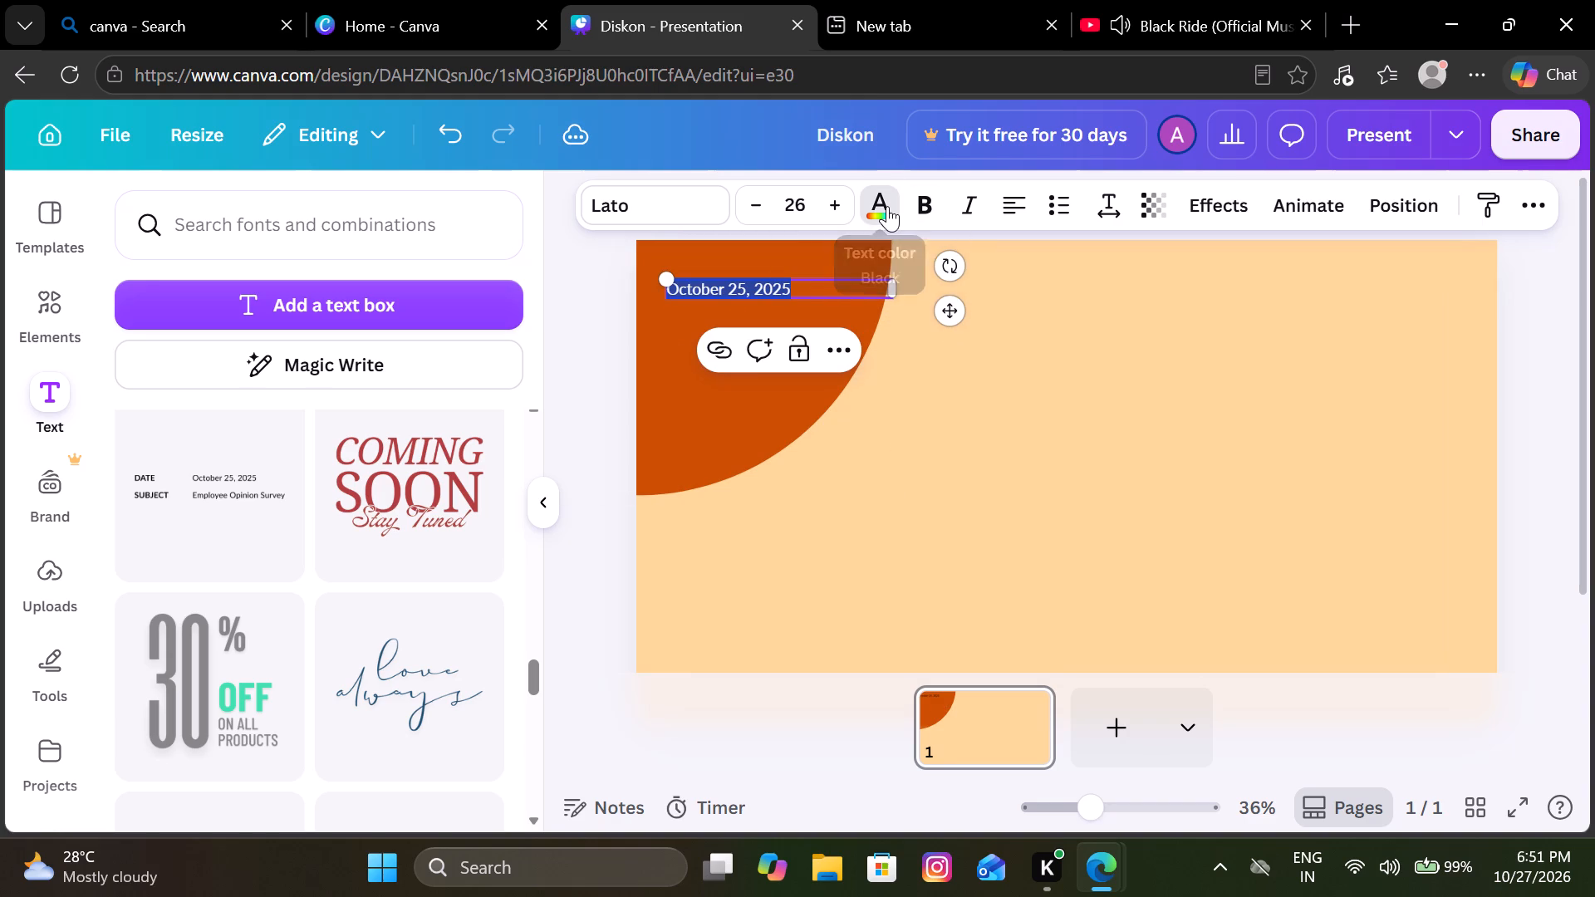
{"action": "scroll", "coordinate": [383, 501], "scroll_direction": "down", "scroll_amount": 1}
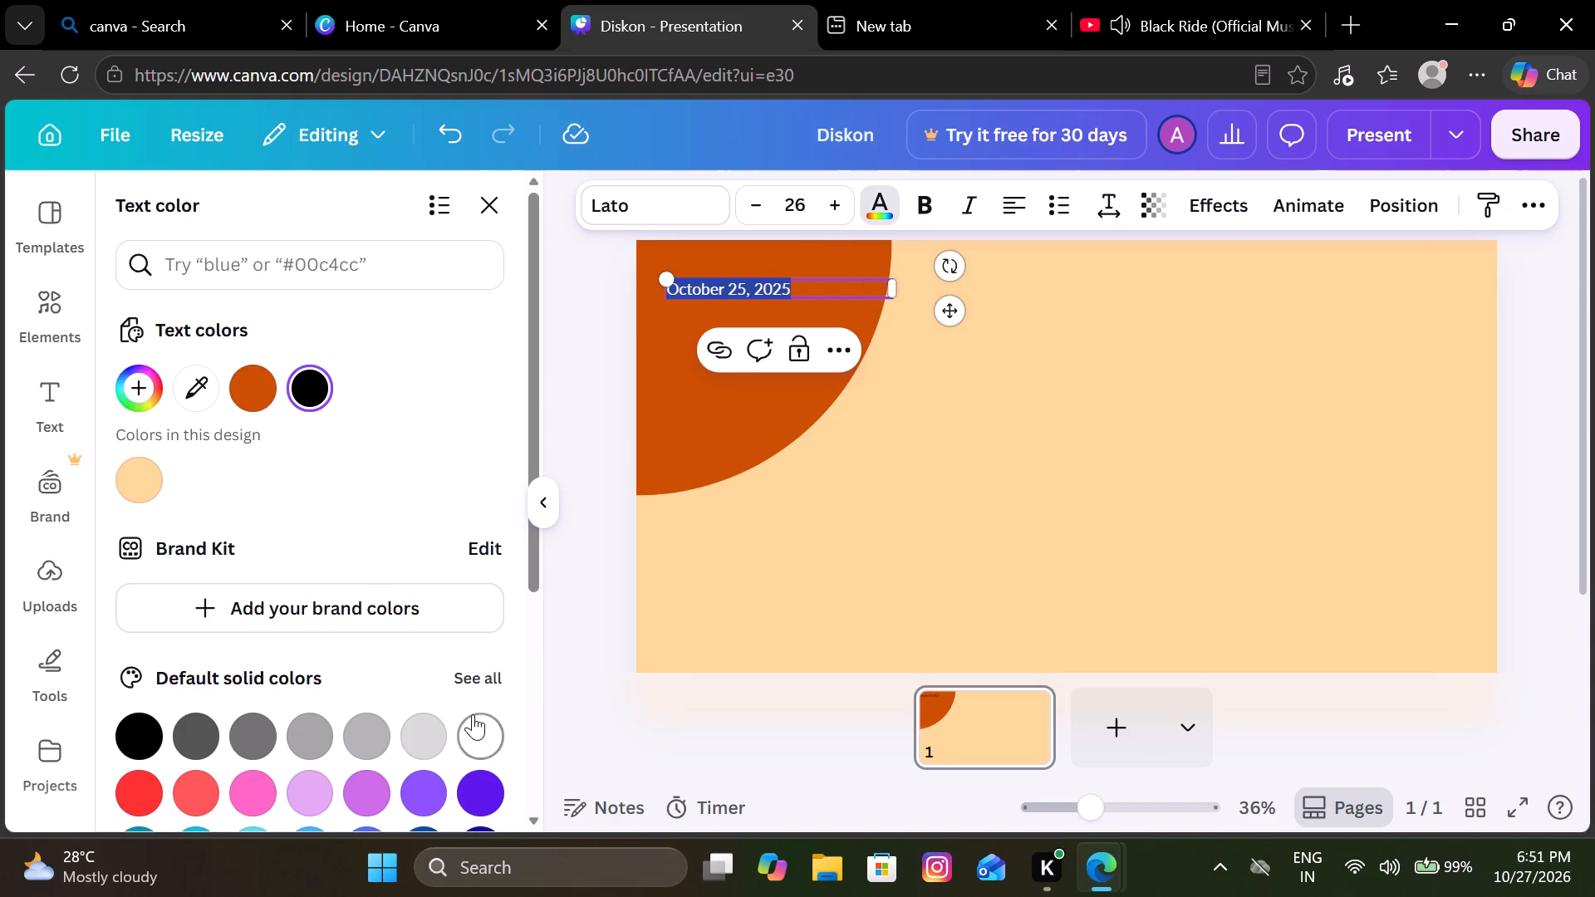
{"action": "left_click", "coordinate": [473, 716]}
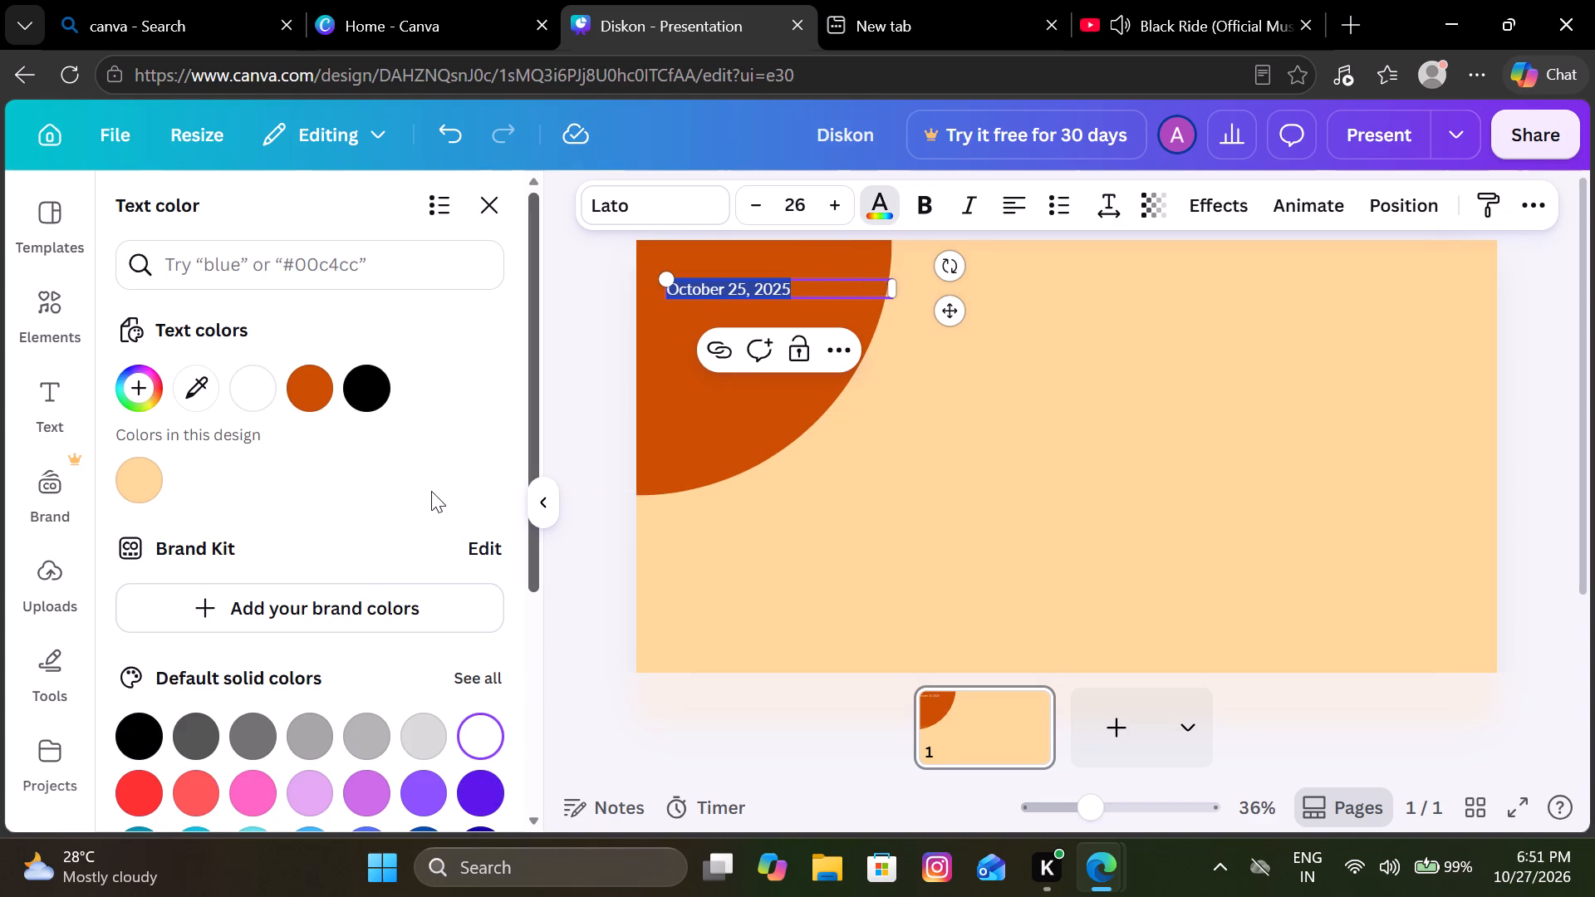
{"action": "left_click", "coordinate": [431, 491]}
{"action": "left_click", "coordinate": [807, 522]}
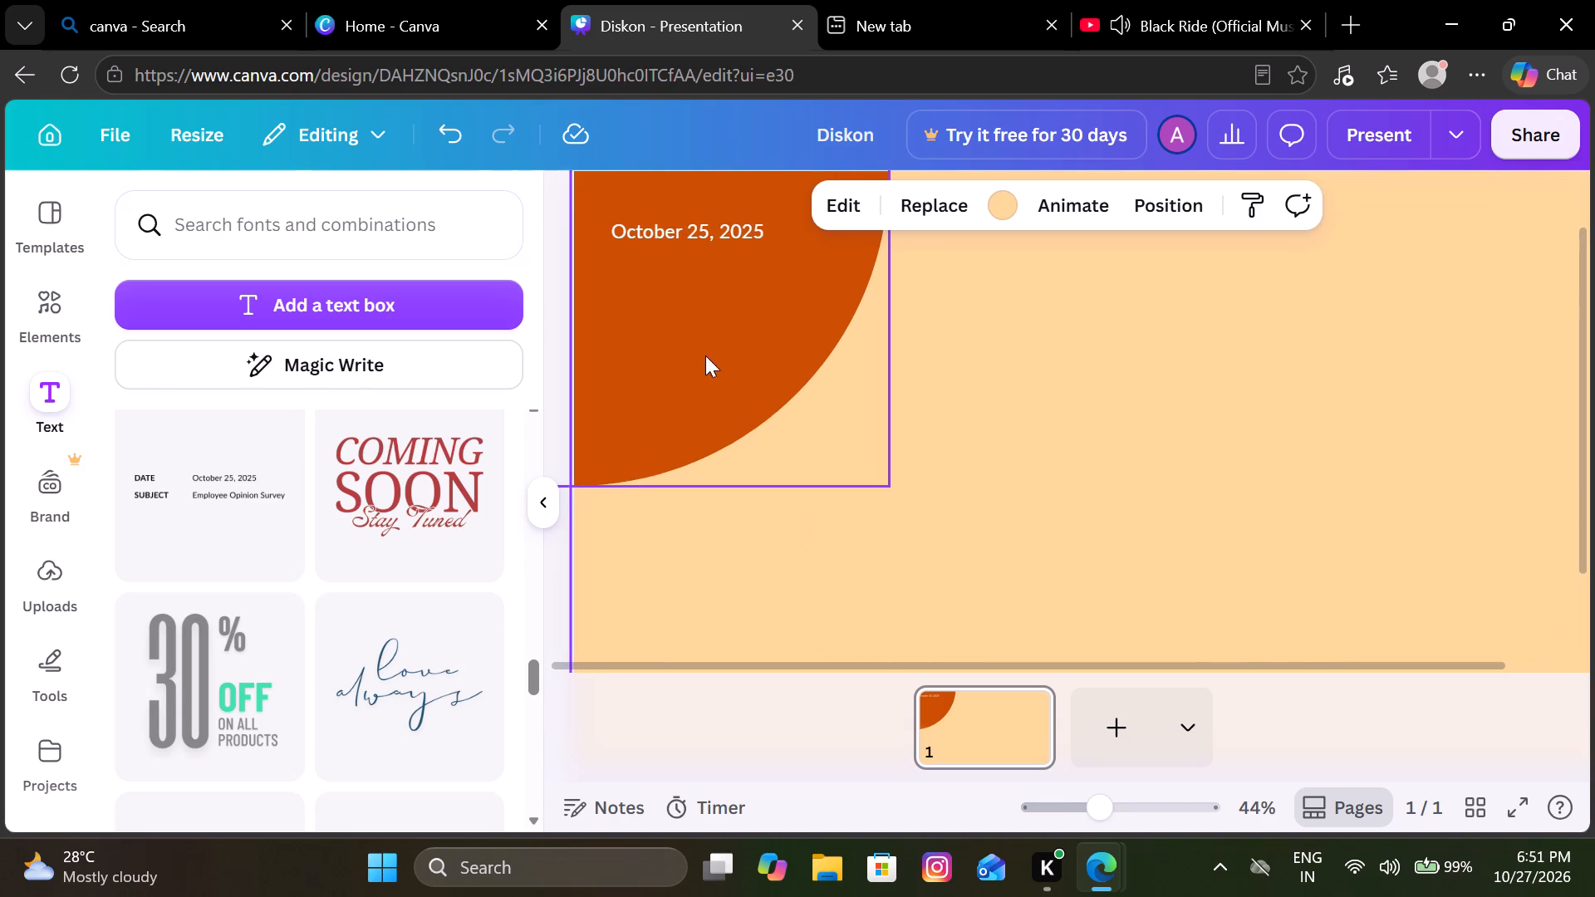
Change the year in the date text to 2026.
{"action": "left_click", "coordinate": [742, 231]}
{"action": "left_click", "coordinate": [765, 229]}
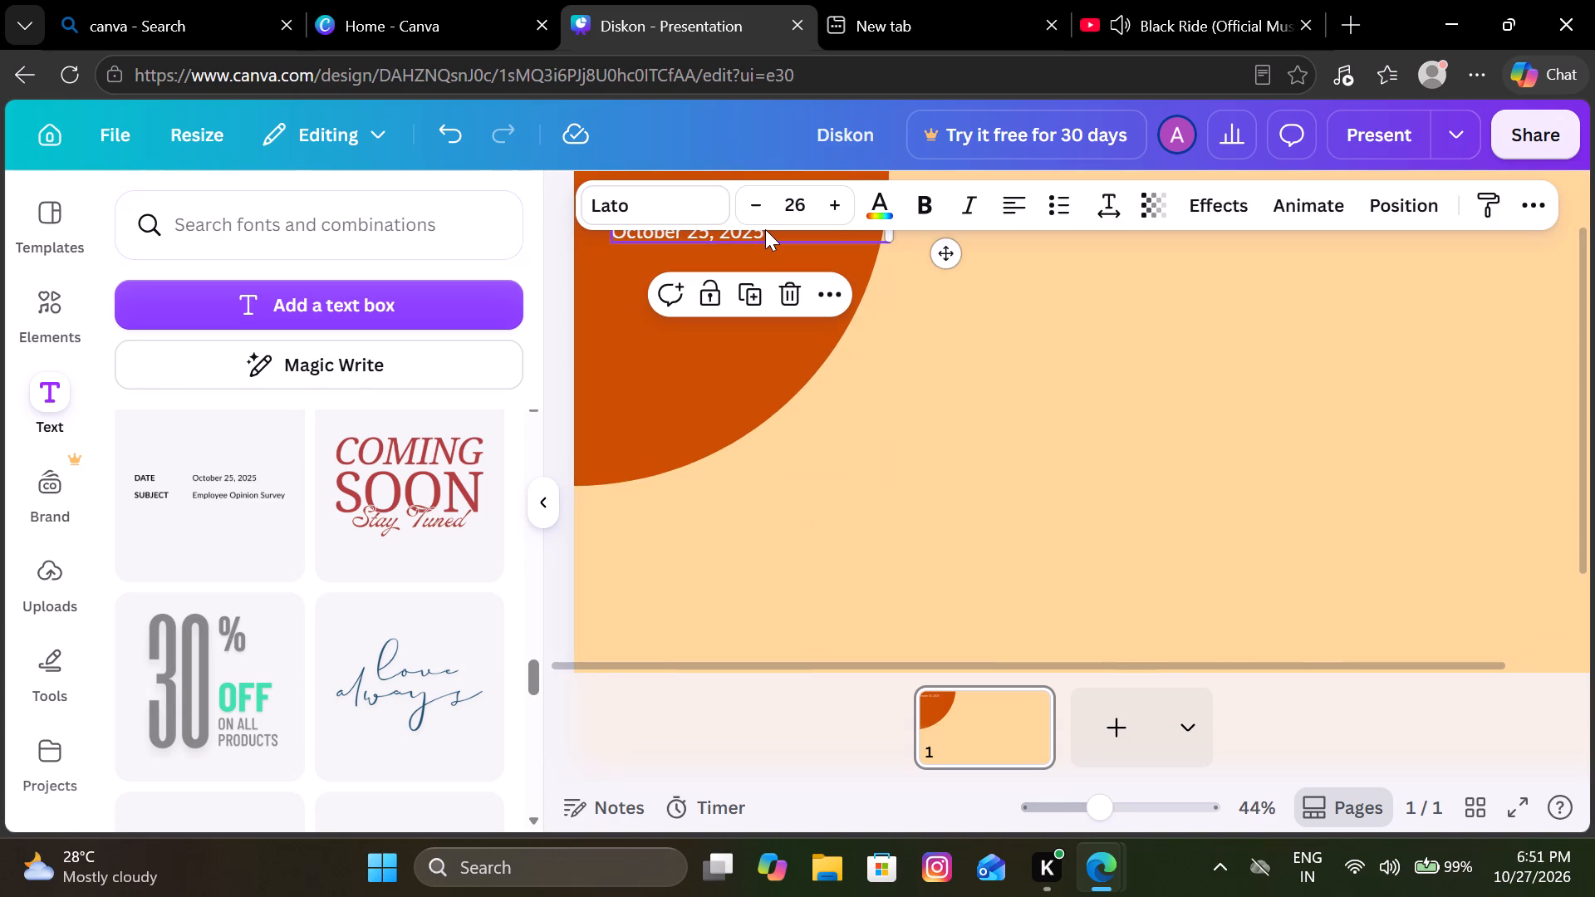
{"action": "left_click", "coordinate": [765, 229]}
{"action": "scroll", "coordinate": [763, 246], "scroll_direction": "up", "scroll_amount": 2}
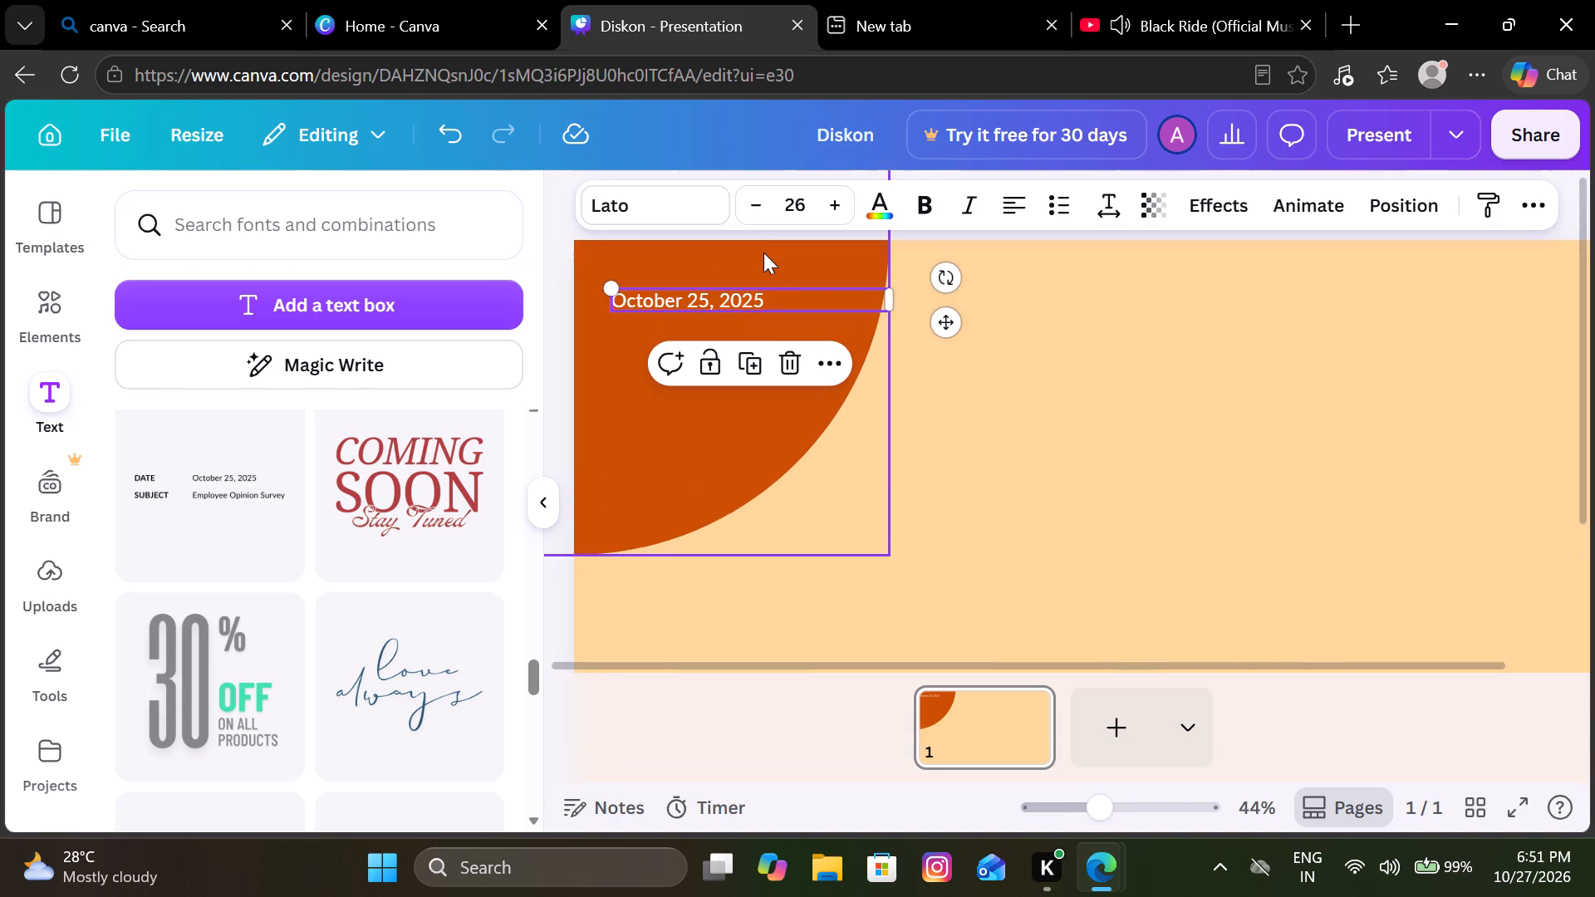
{"action": "left_click", "coordinate": [767, 292]}
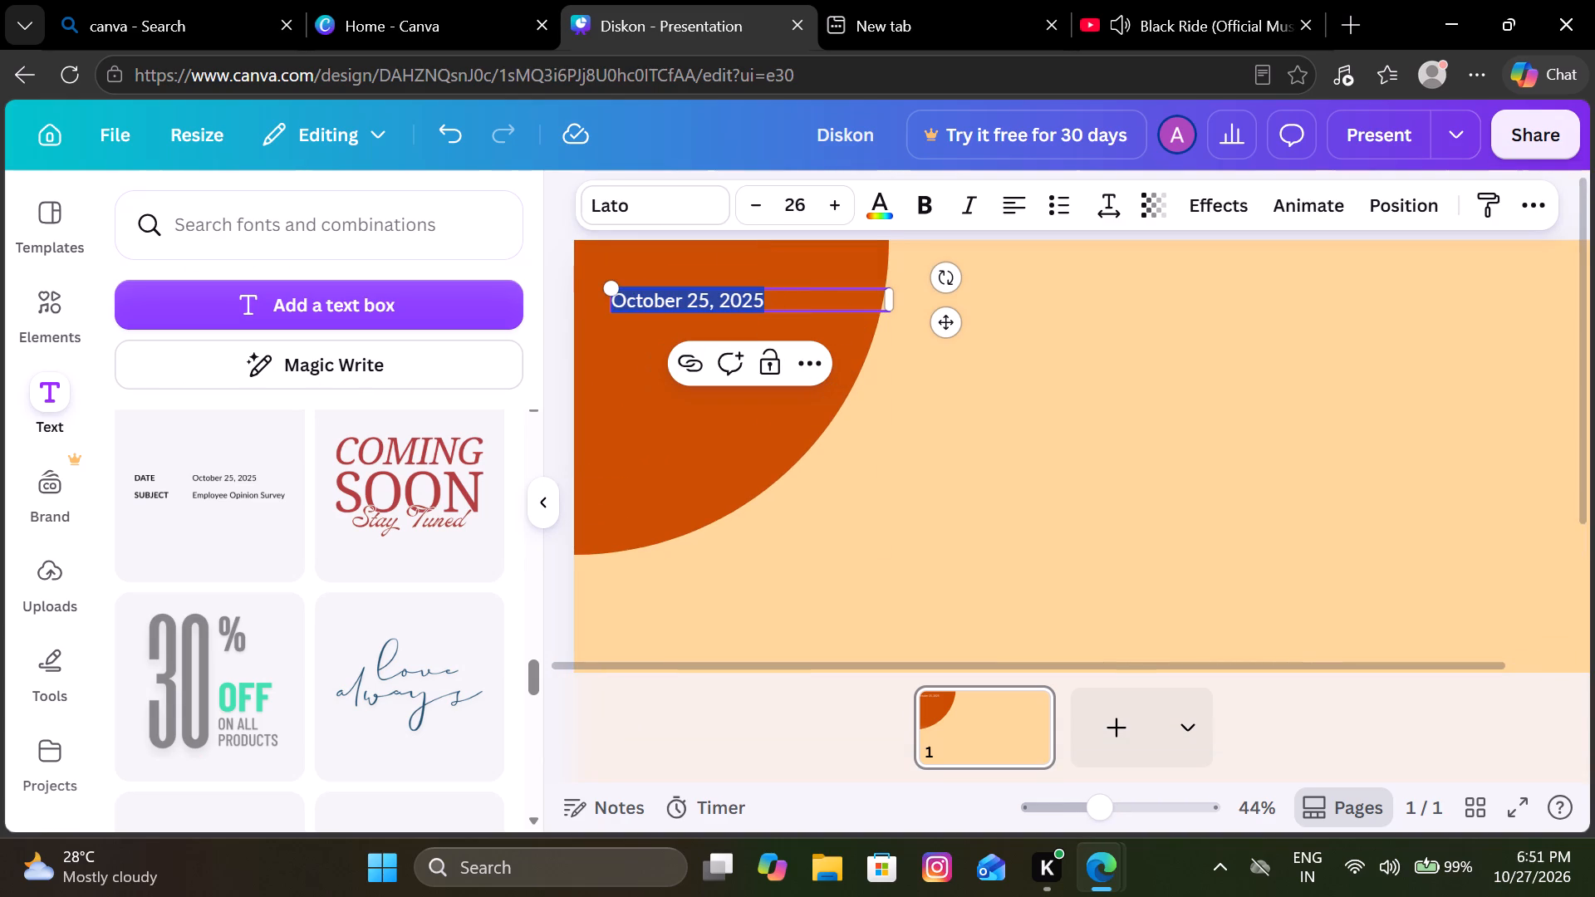
{"action": "left_click", "coordinate": [767, 292]}
{"action": "key", "text": "BackSpace"}
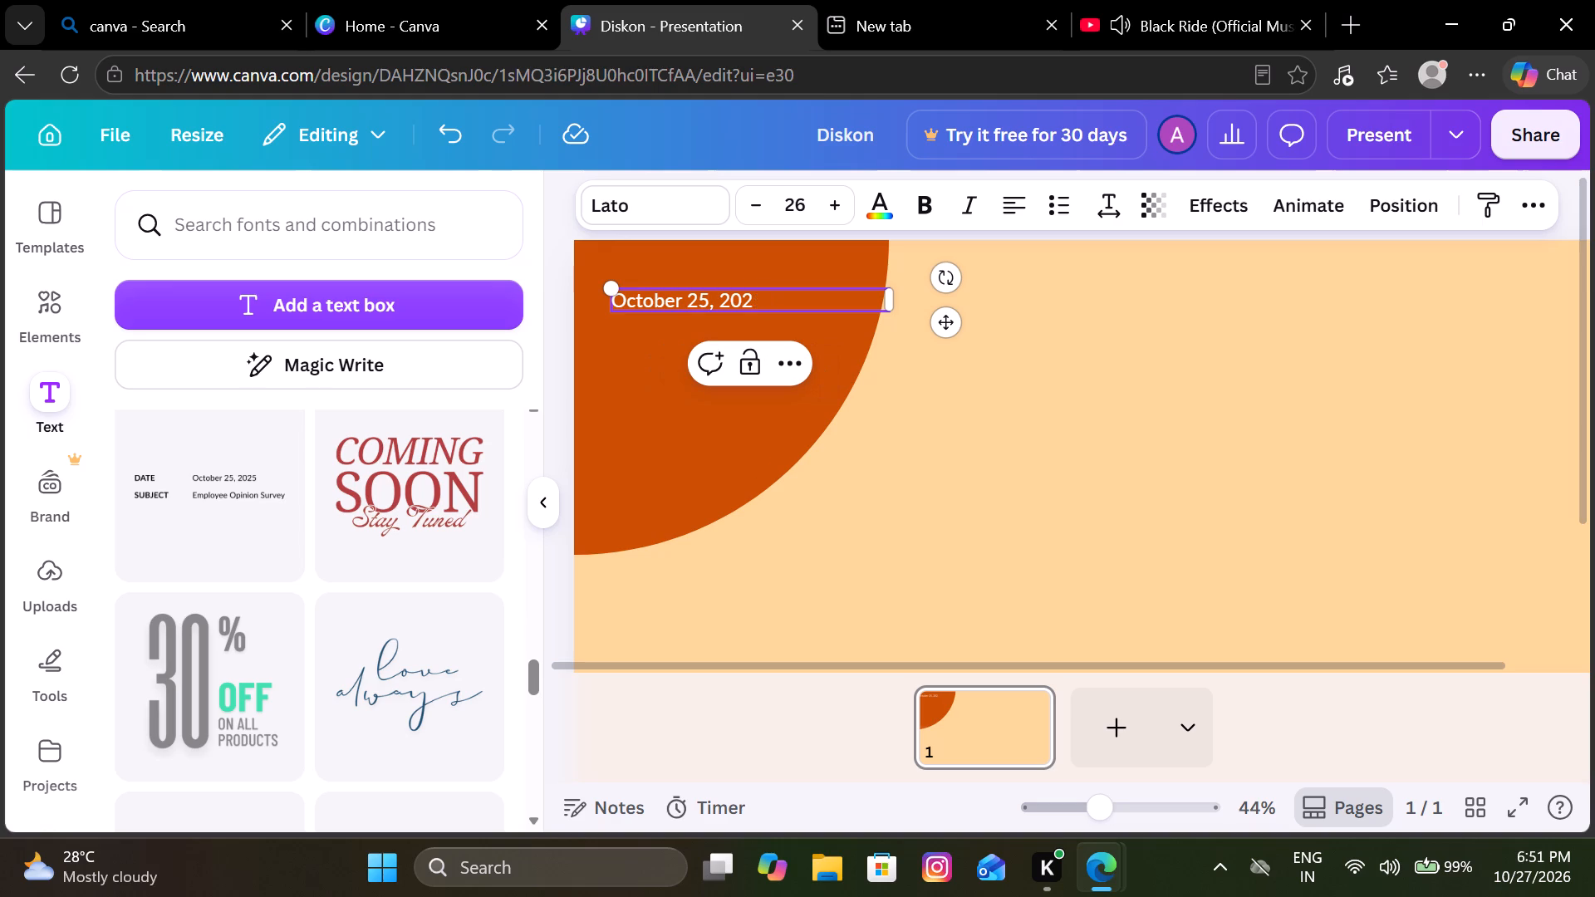
{"action": "key", "text": "6"}
Replace the month in the date text with "December".
{"action": "left_click_drag", "start_coordinate": [680, 302], "coordinate": [582, 299]}
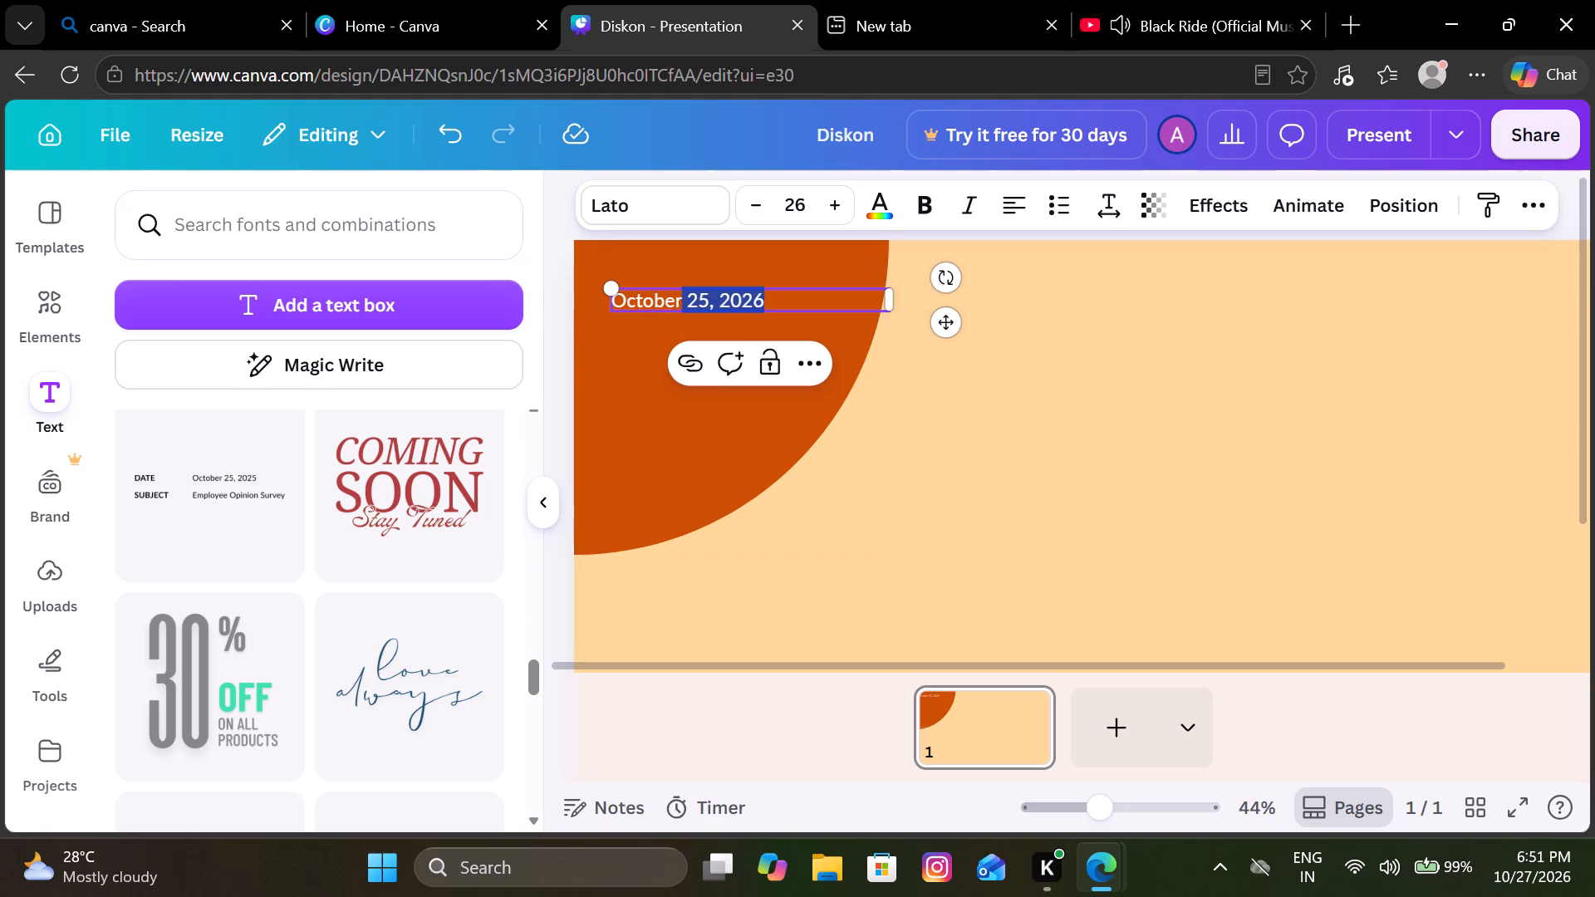
{"action": "left_click_drag", "start_coordinate": [676, 301], "coordinate": [589, 293]}
{"action": "left_click", "coordinate": [680, 299]}
{"action": "left_click_drag", "start_coordinate": [680, 299], "coordinate": [607, 292]}
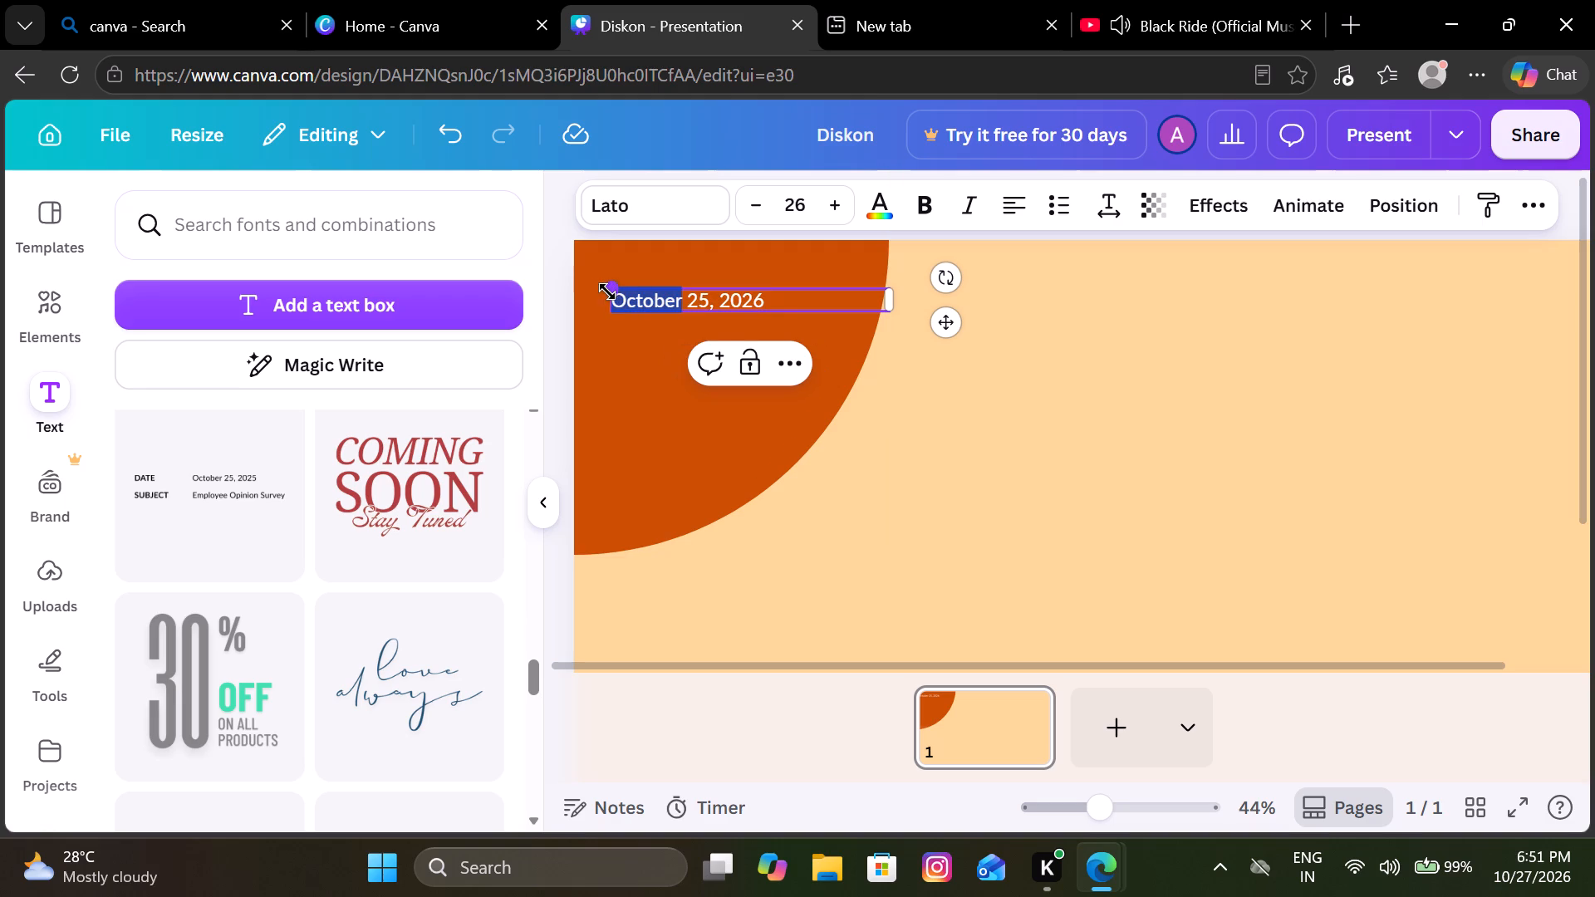
{"action": "left_click_drag", "start_coordinate": [607, 292], "coordinate": [605, 291]}
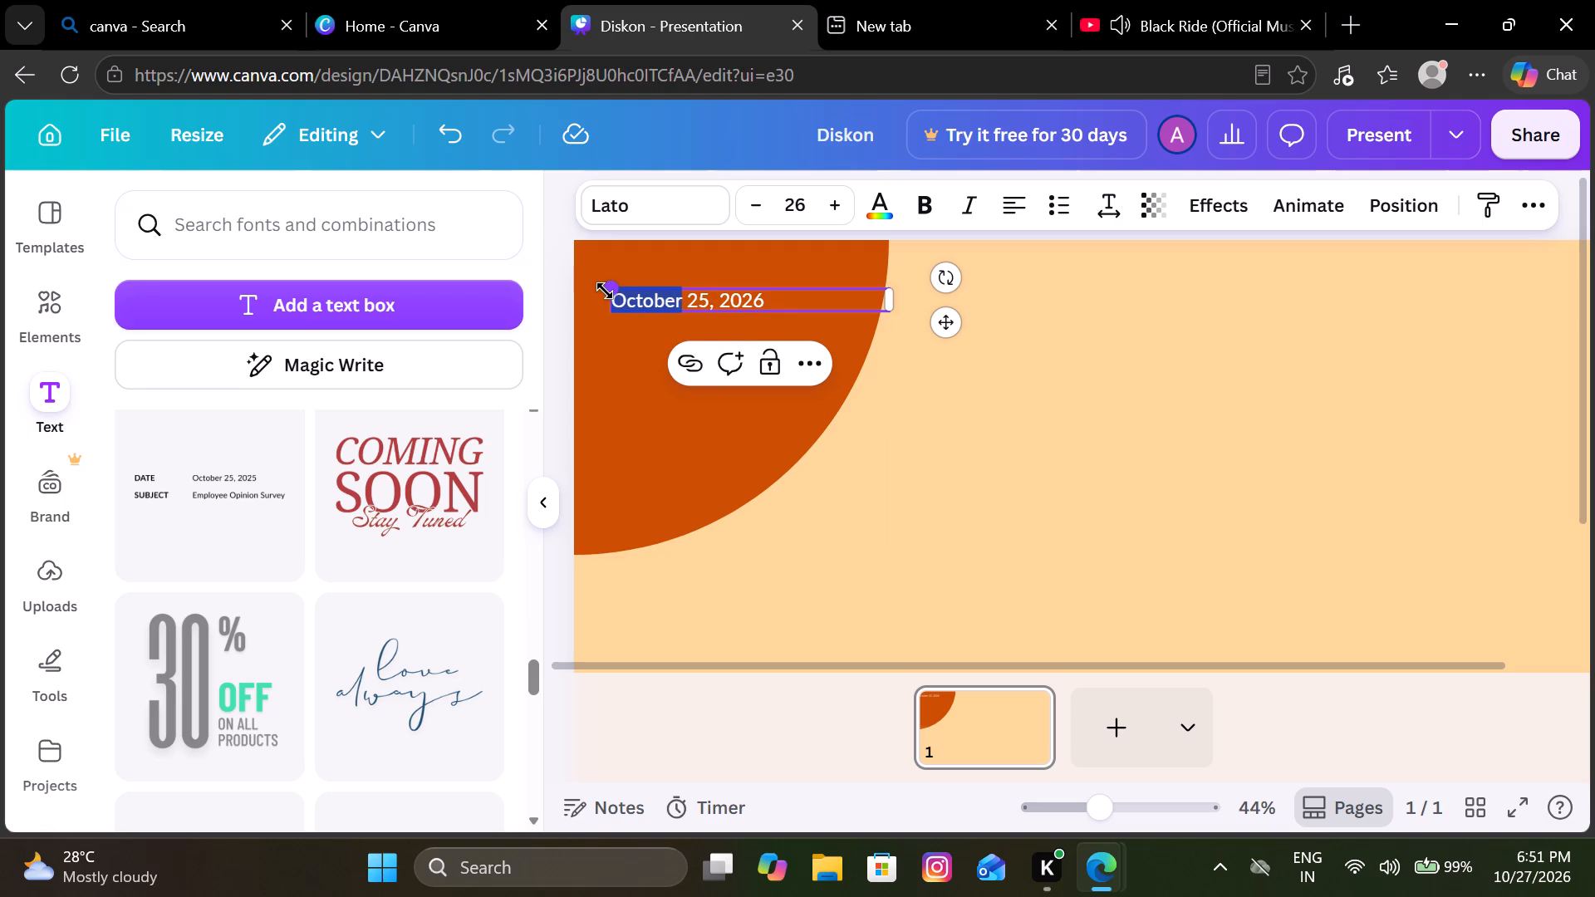
{"action": "type", "text": "de"}
{"action": "type", "text": "ce"}
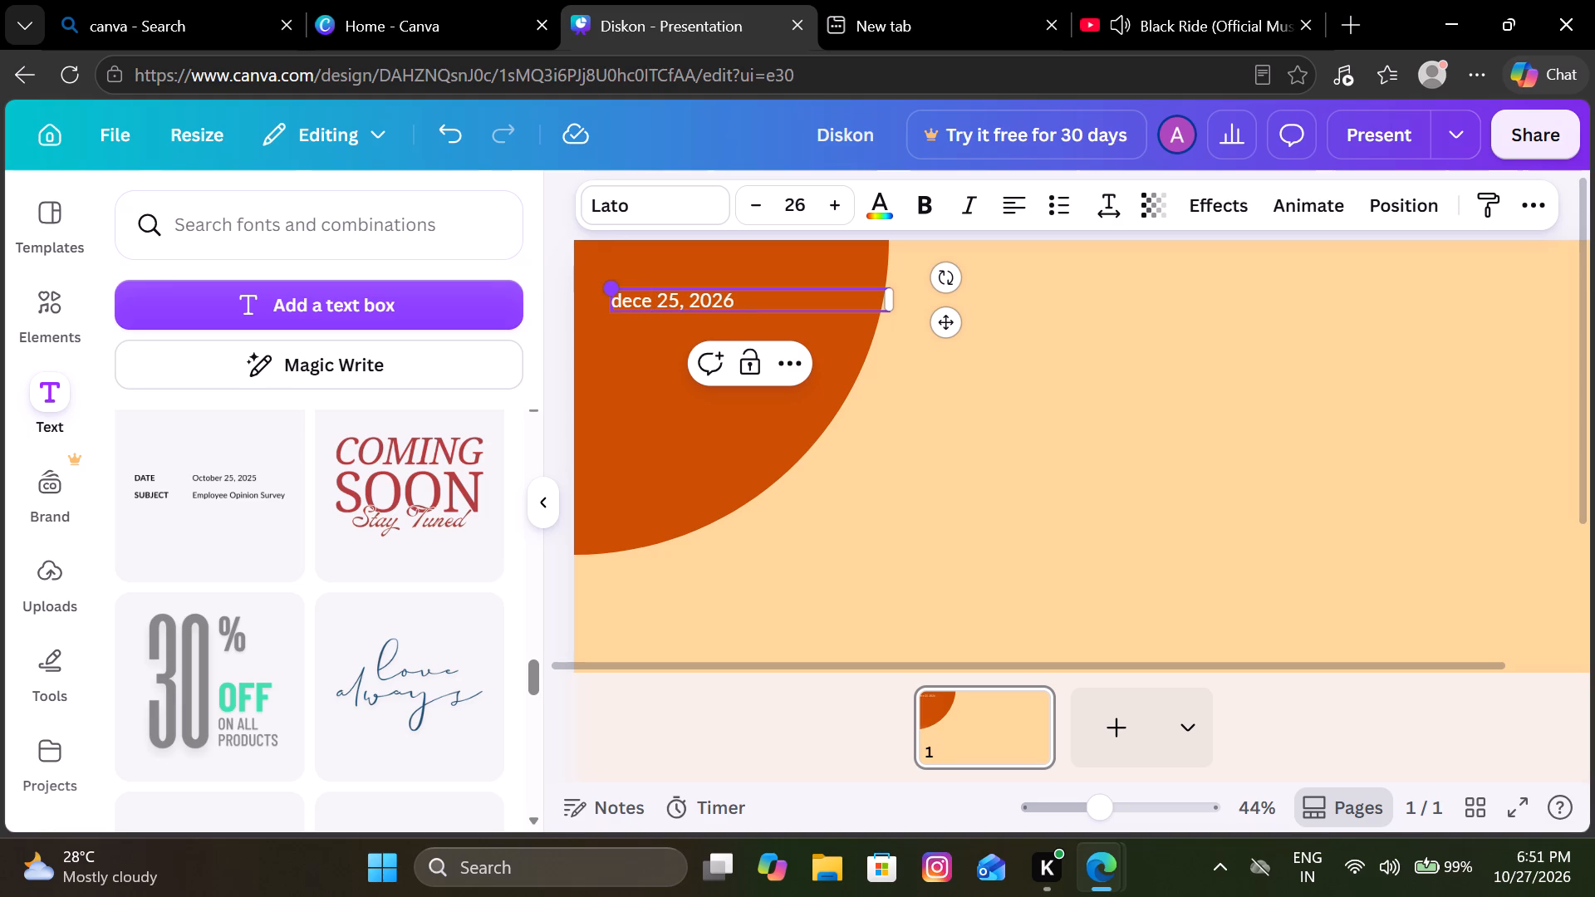
{"action": "key", "text": "BackSpace"}
{"action": "key", "text": "BackSpace"}
{"action": "key", "text": "BackSpace"}
{"action": "key", "text": "BackSpace"}
{"action": "key", "text": "BackSpace"}
{"action": "key", "text": "BackSpace"}
{"action": "key", "text": "BackSpace"}
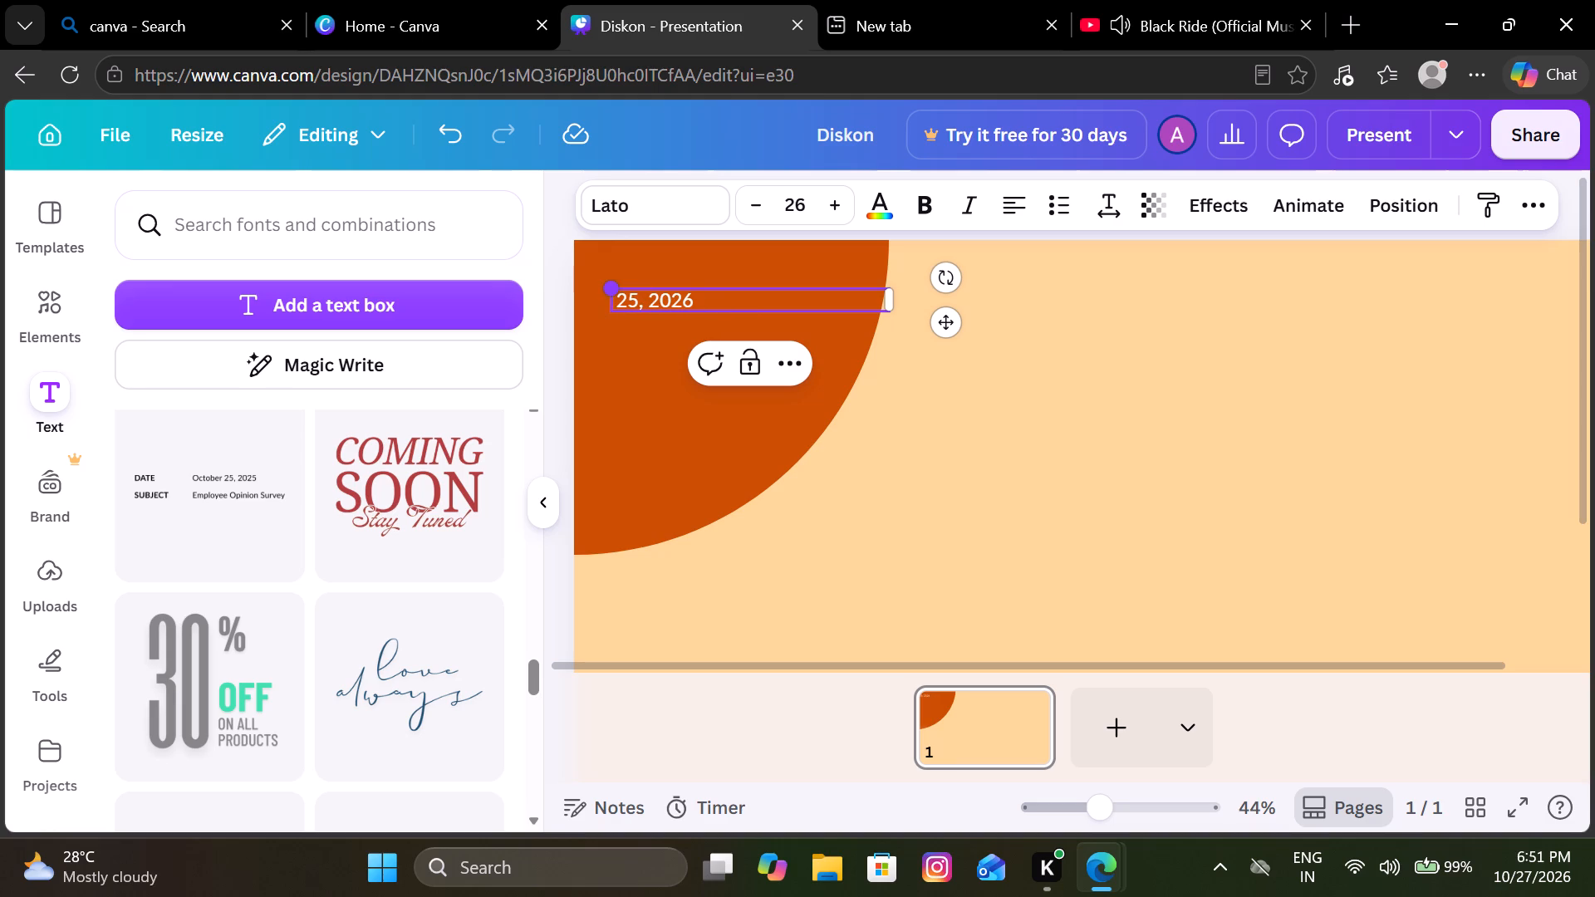
{"action": "key", "text": "shift+d"}
{"action": "type", "text": "ec"}
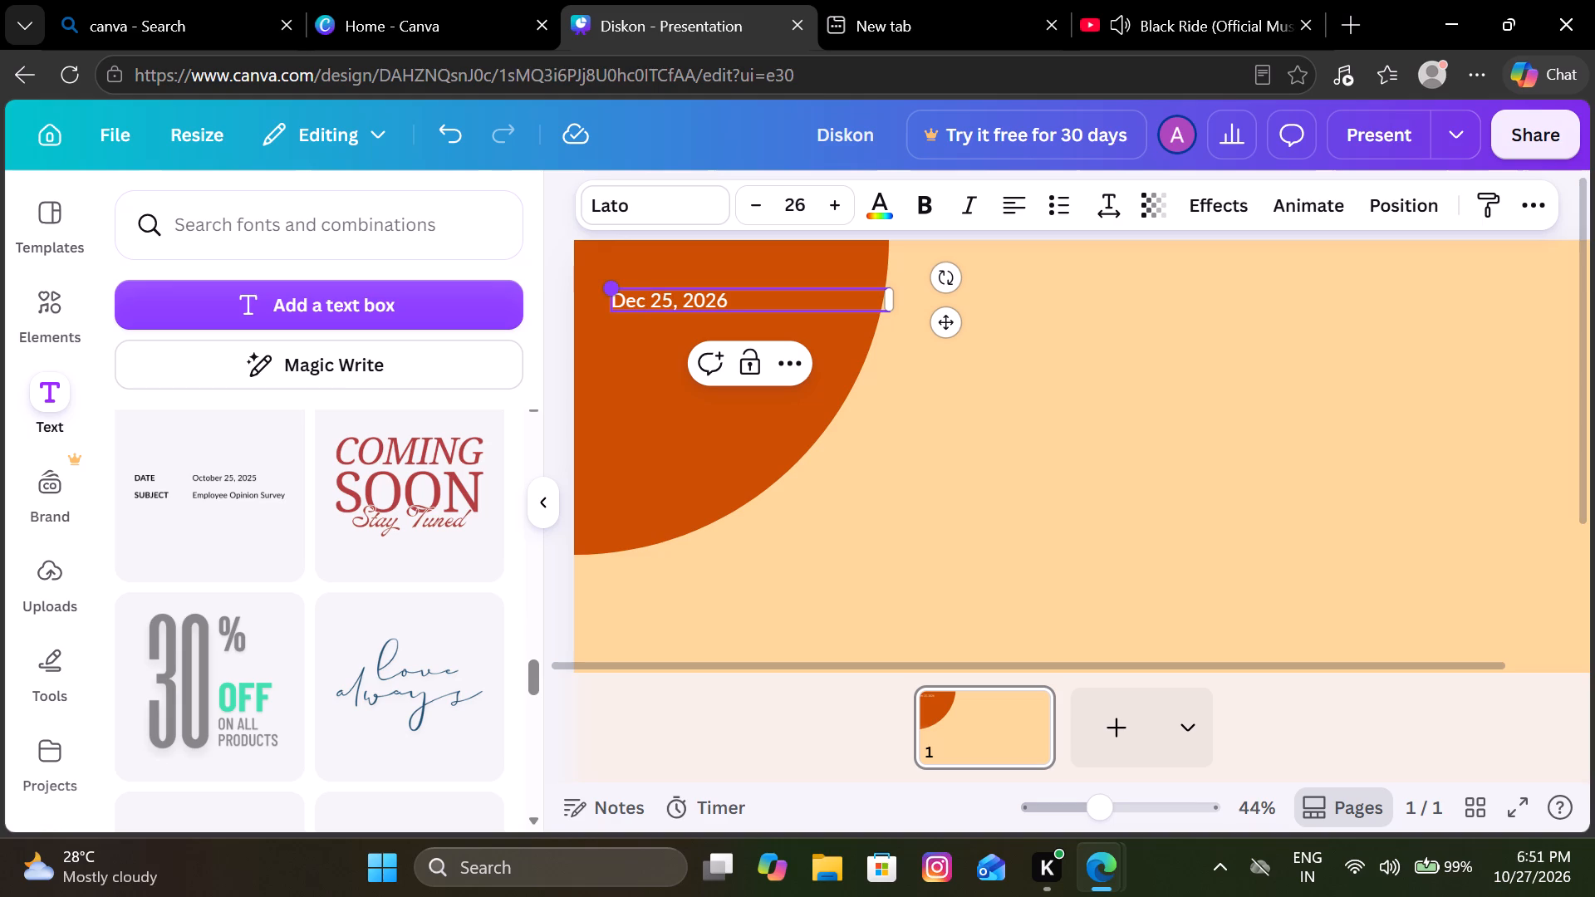
{"action": "key", "text": "e"}
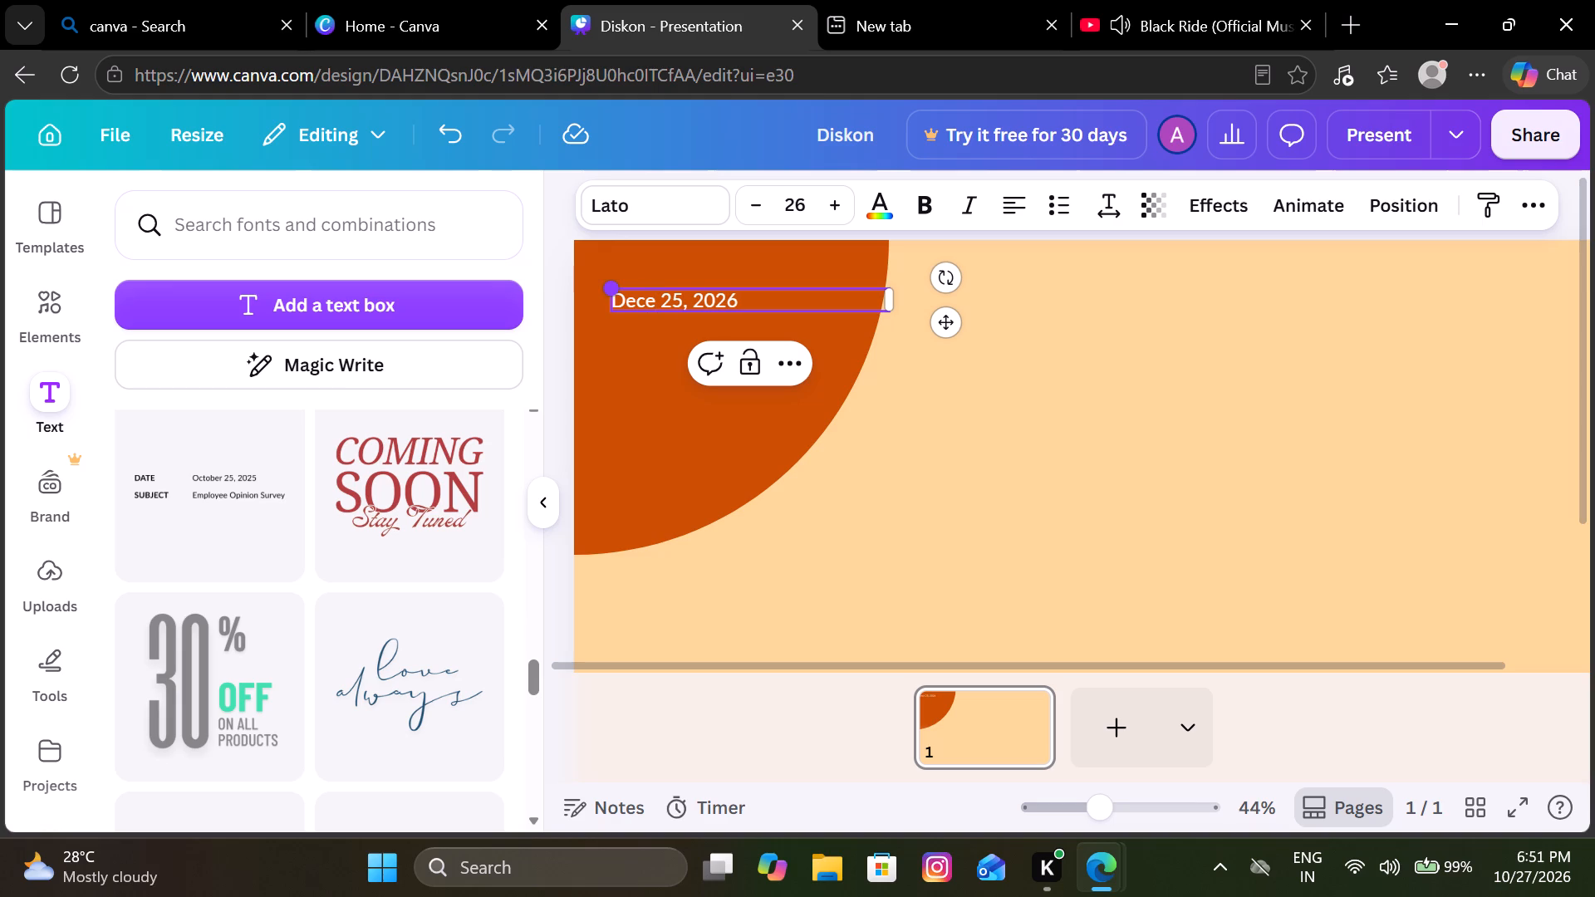
{"action": "type", "text": "mber"}
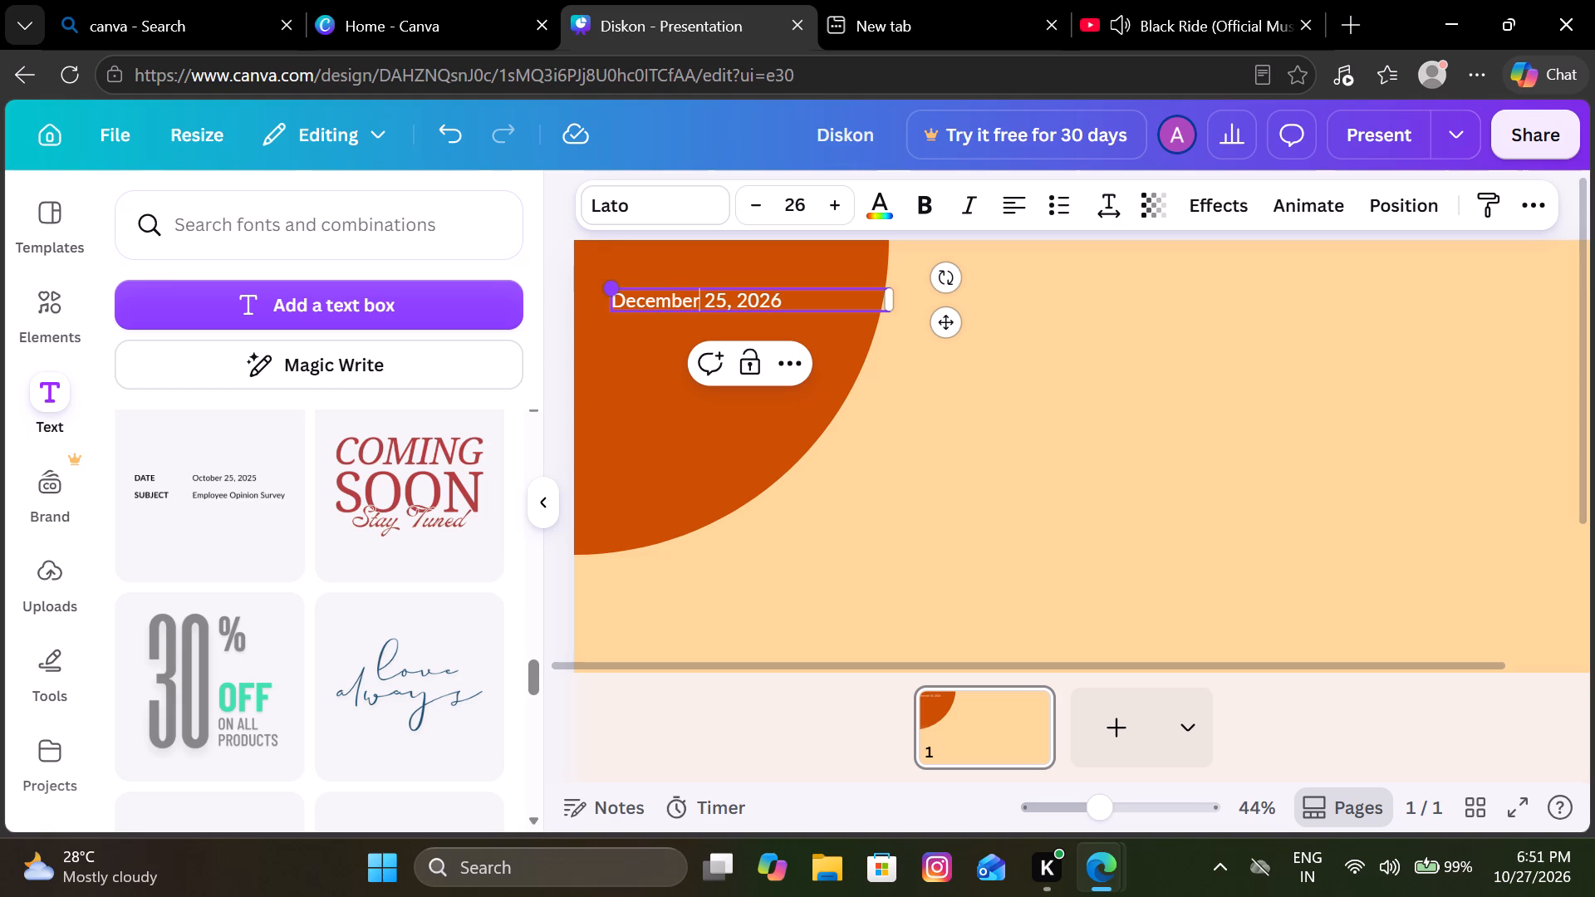
{"action": "left_click", "coordinate": [1015, 493]}
Move the "December 25, 2026" text slightly lower and closer to the page's left edge, within the quarter circle.
{"action": "left_click_drag", "start_coordinate": [766, 300], "coordinate": [763, 311]}
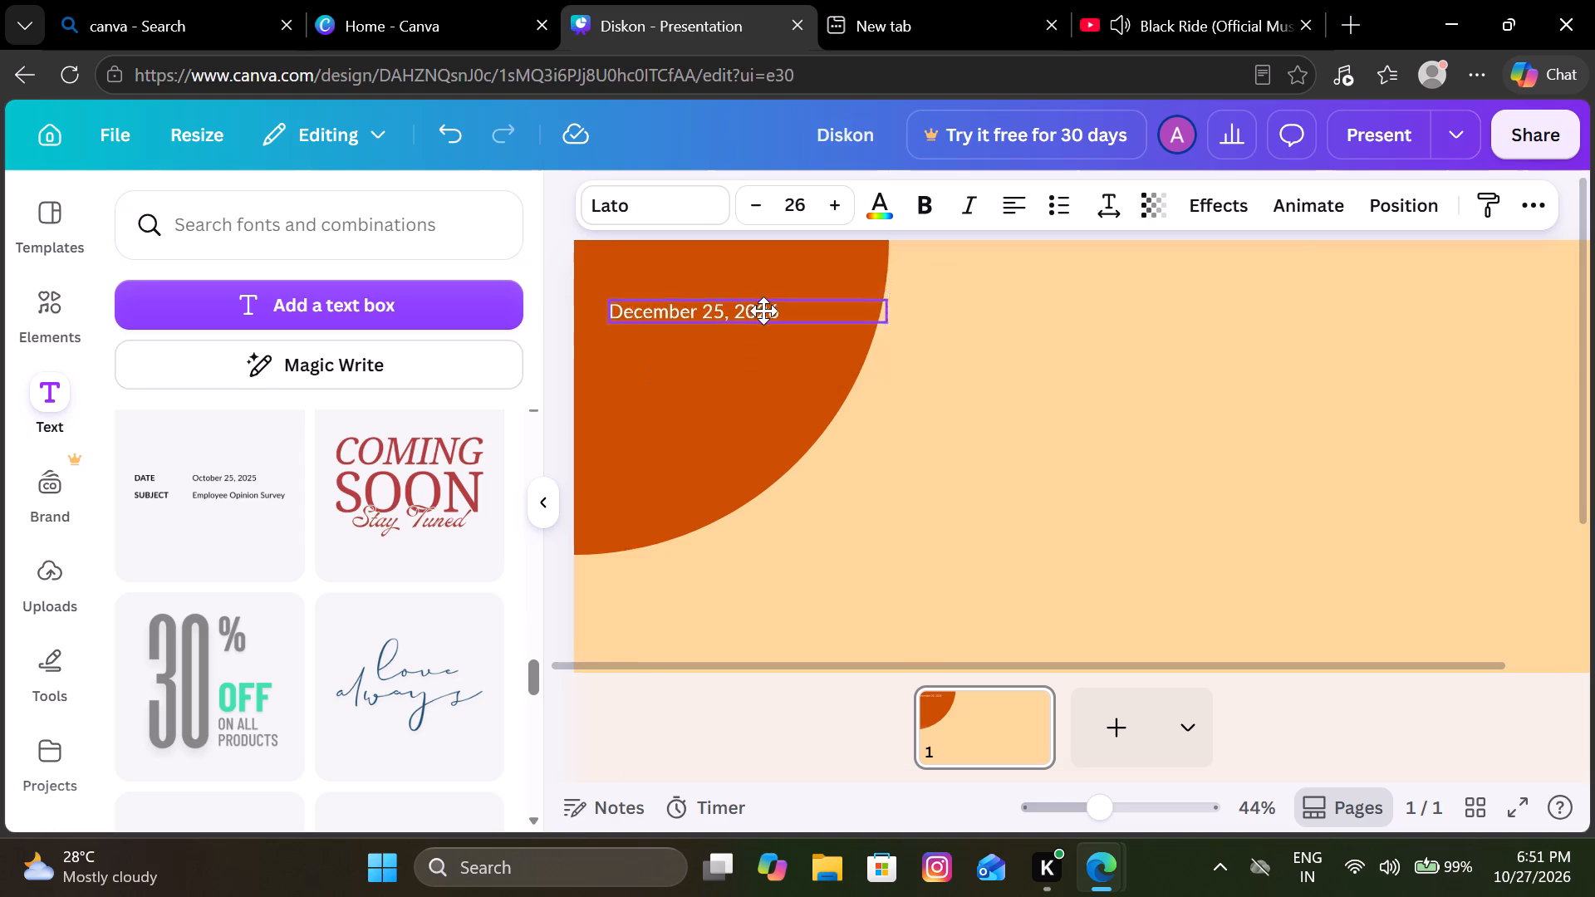
{"action": "left_click_drag", "start_coordinate": [763, 311], "coordinate": [754, 333]}
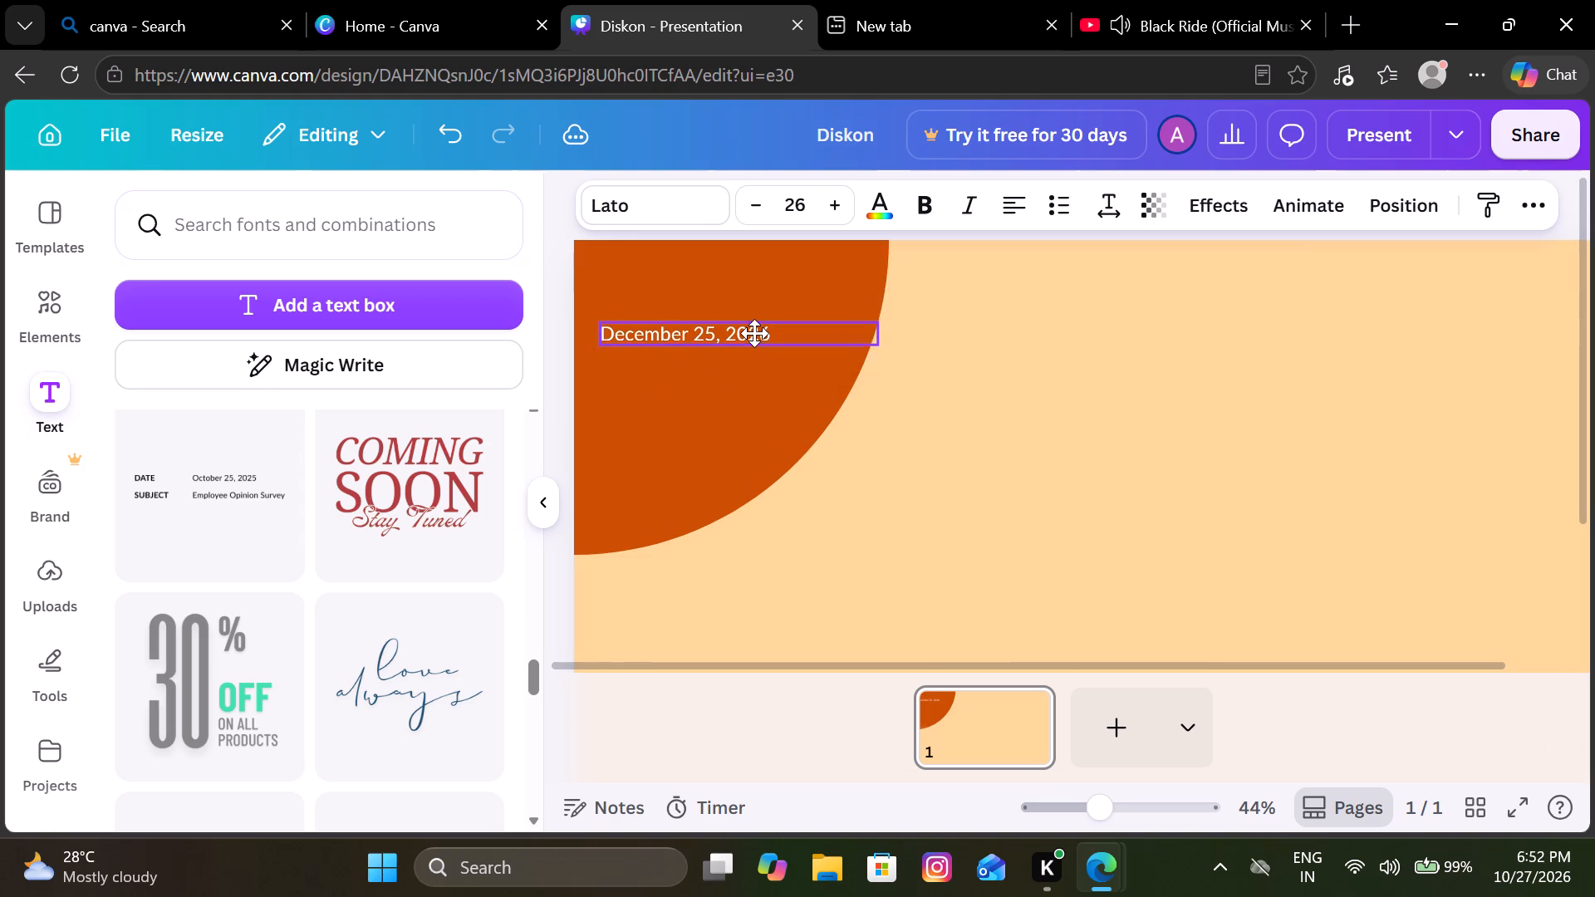
{"action": "left_click_drag", "start_coordinate": [754, 333], "coordinate": [754, 331]}
{"action": "left_click_drag", "start_coordinate": [754, 331], "coordinate": [758, 335]}
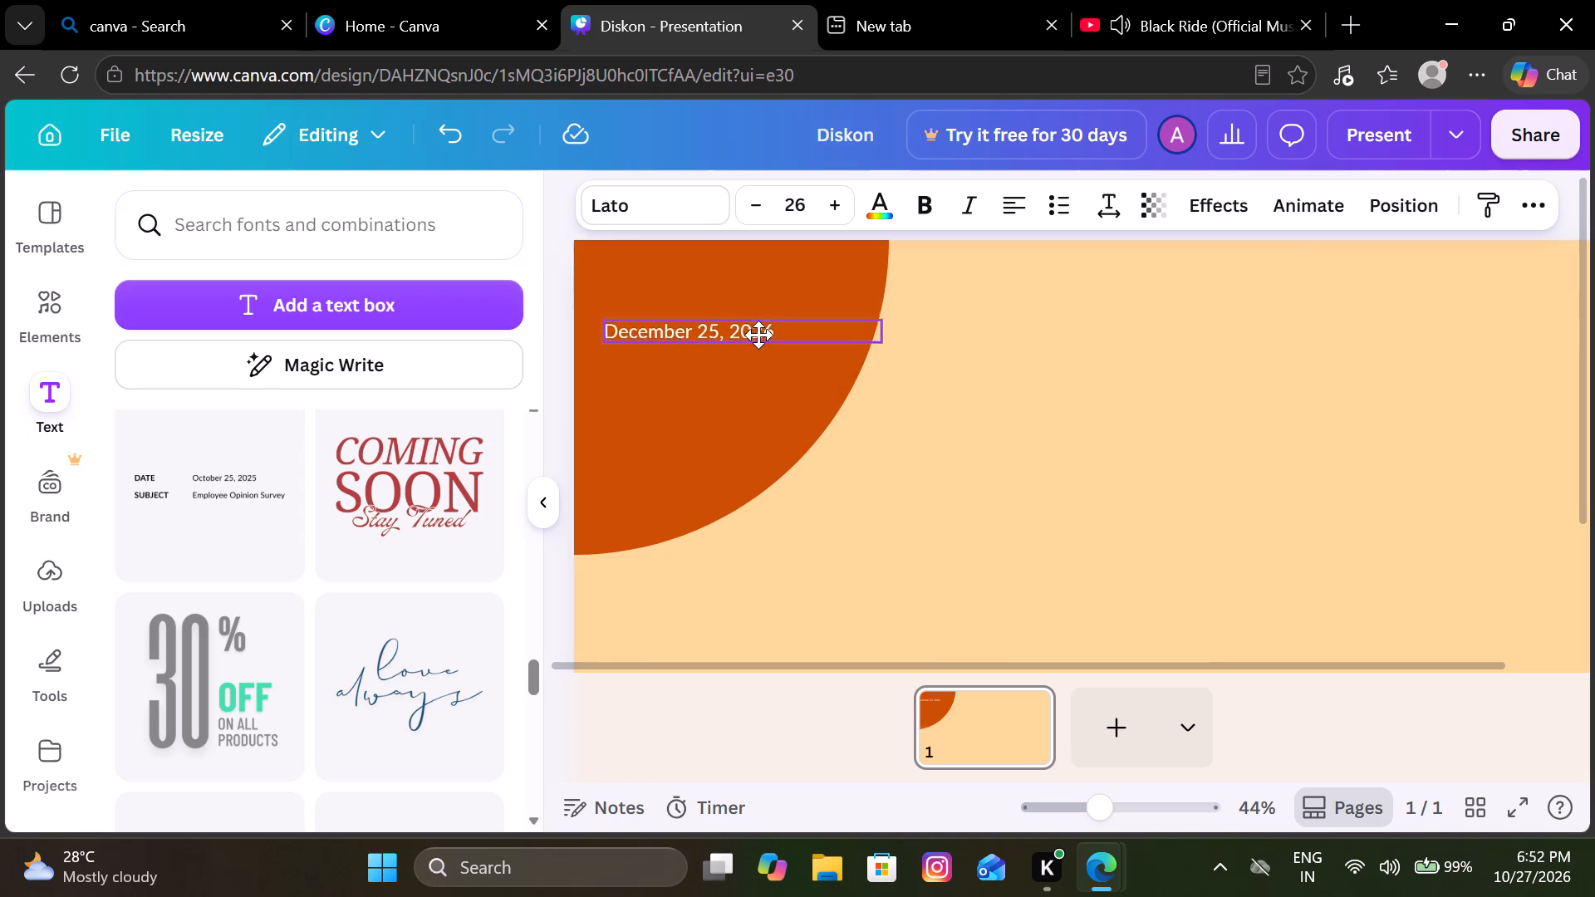
{"action": "left_click_drag", "start_coordinate": [758, 335], "coordinate": [748, 345]}
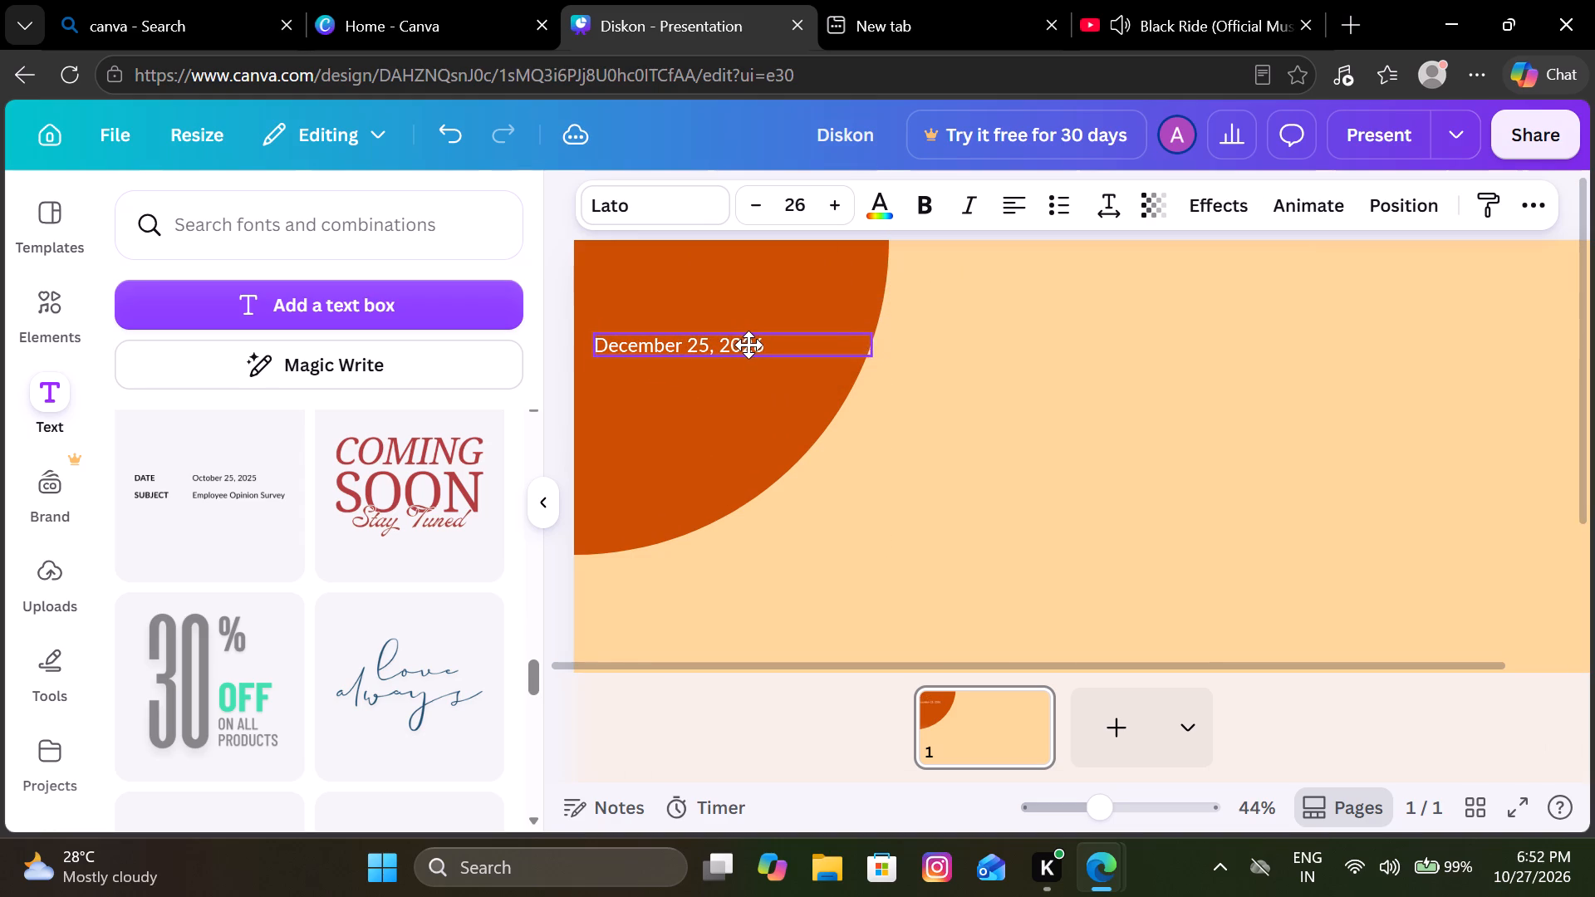
{"action": "left_click_drag", "start_coordinate": [748, 345], "coordinate": [751, 341]}
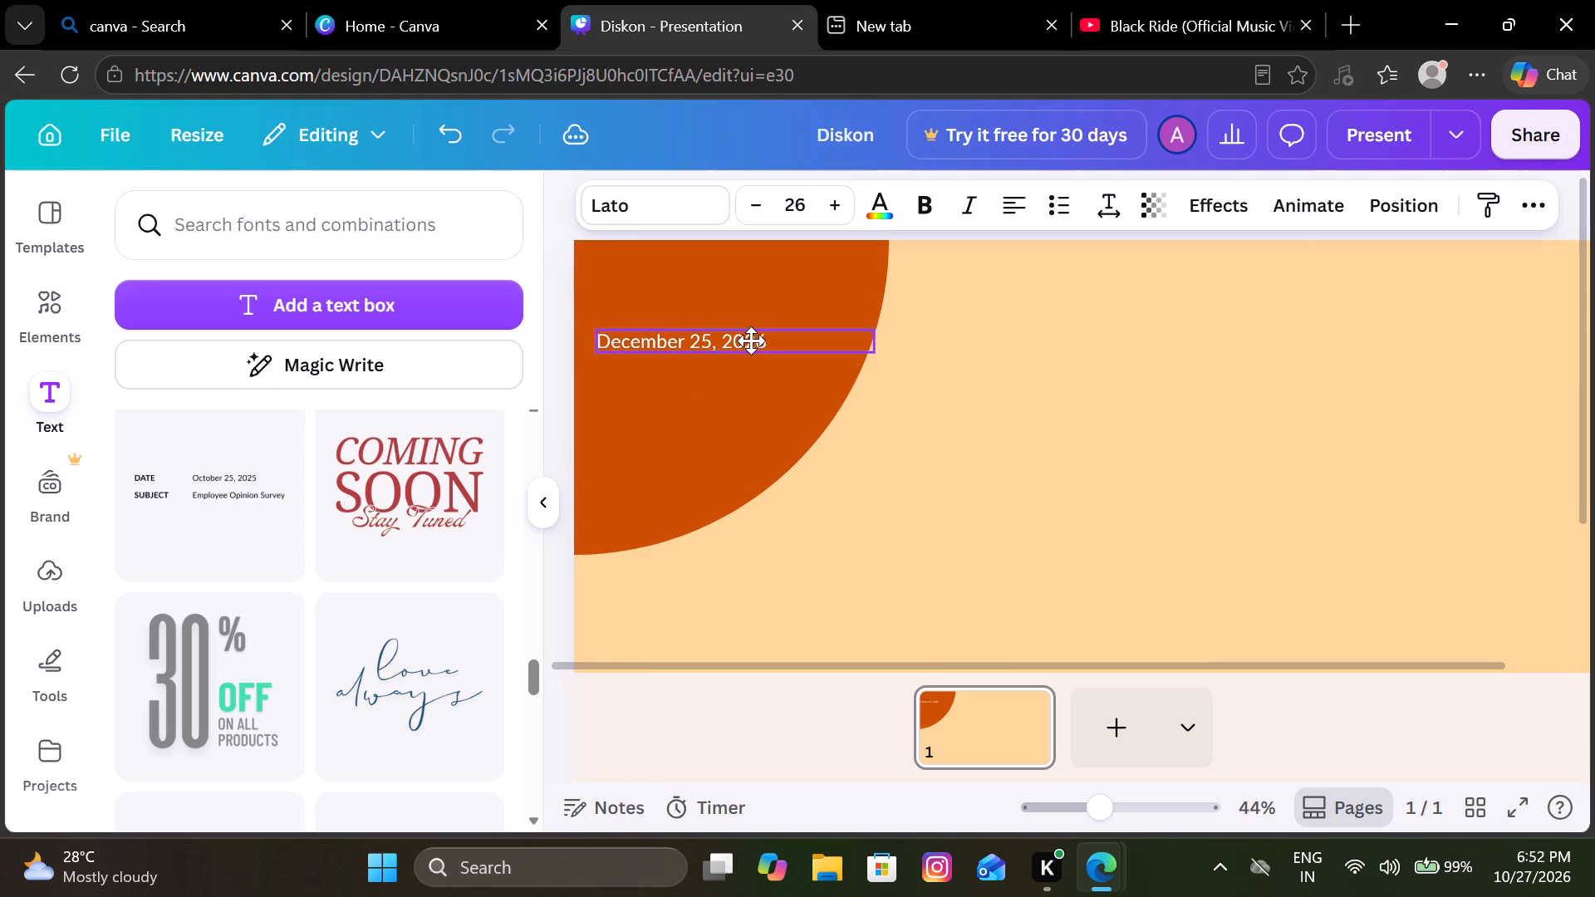
{"action": "left_click_drag", "start_coordinate": [751, 341], "coordinate": [751, 341]}
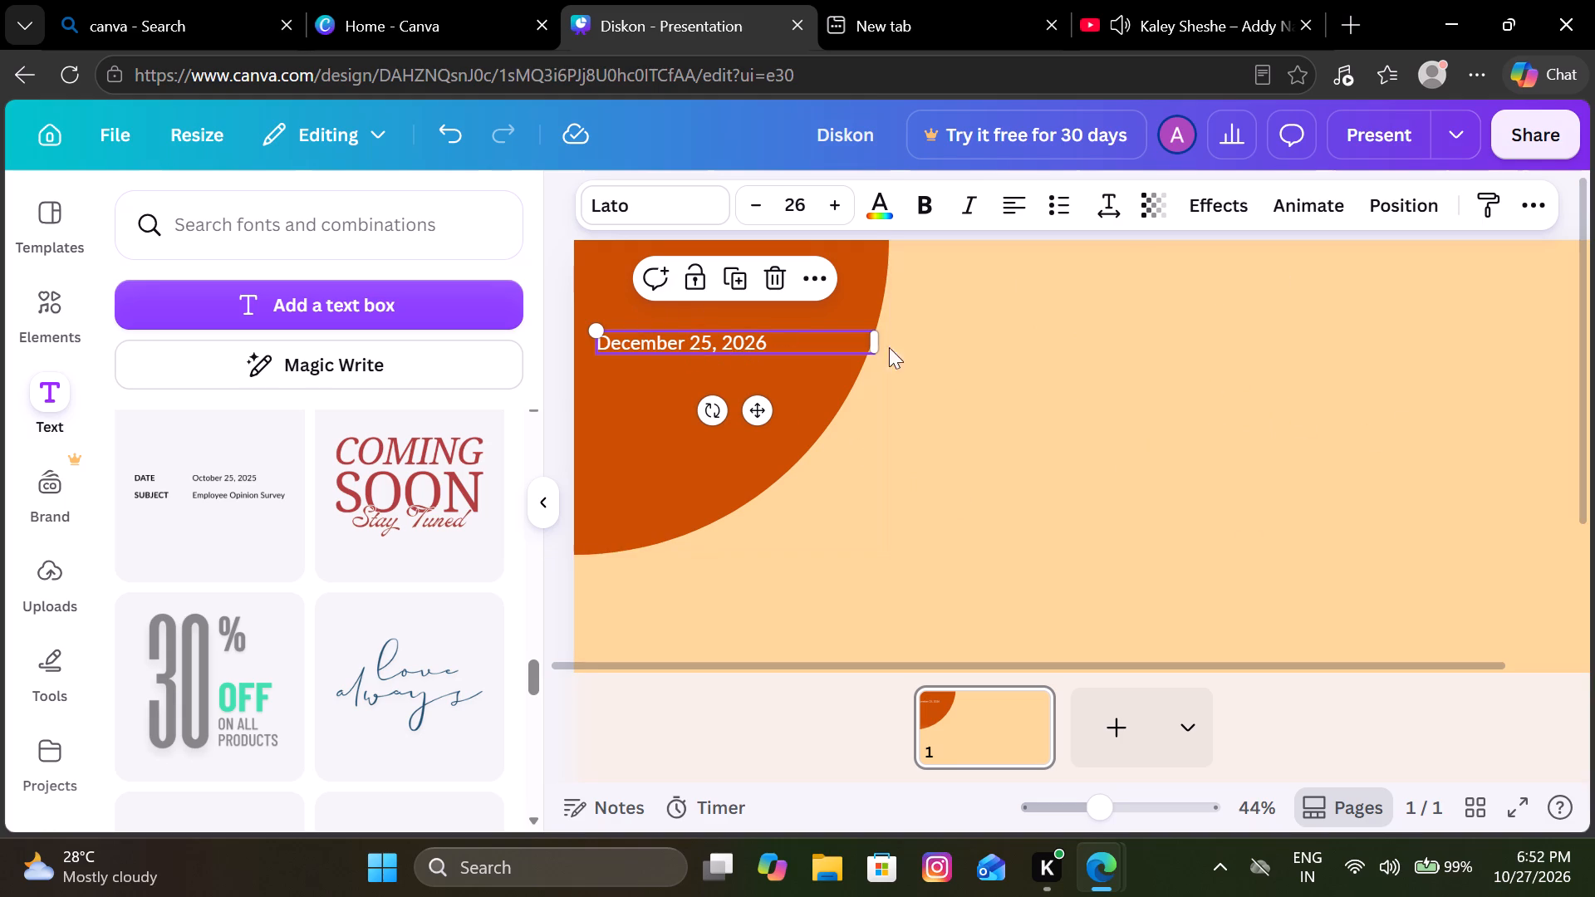
{"action": "left_click", "coordinate": [945, 365]}
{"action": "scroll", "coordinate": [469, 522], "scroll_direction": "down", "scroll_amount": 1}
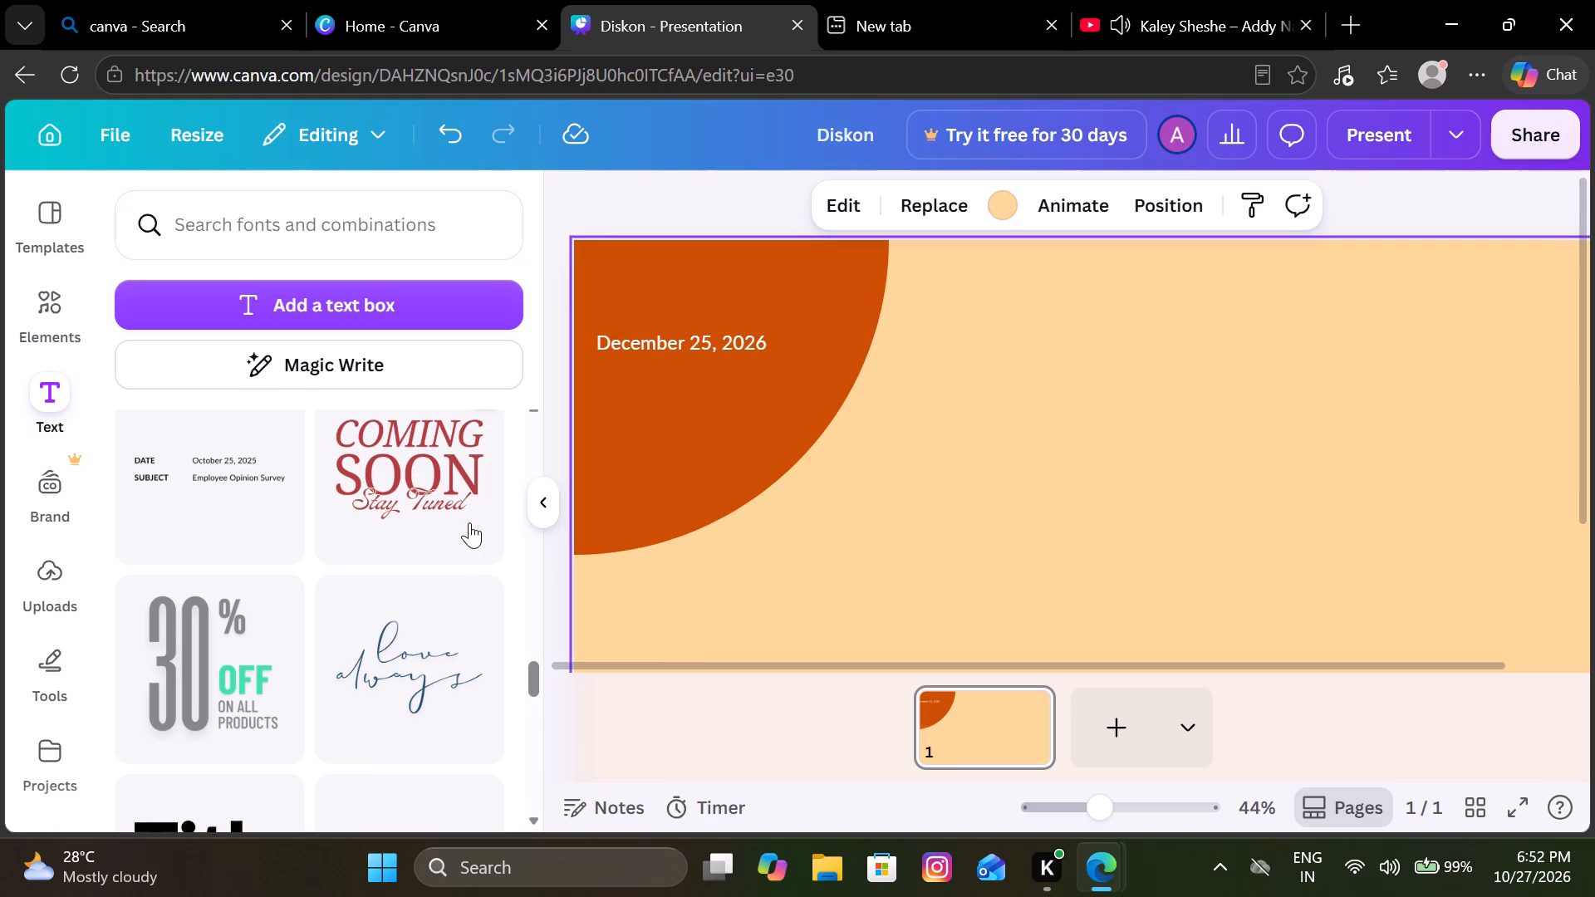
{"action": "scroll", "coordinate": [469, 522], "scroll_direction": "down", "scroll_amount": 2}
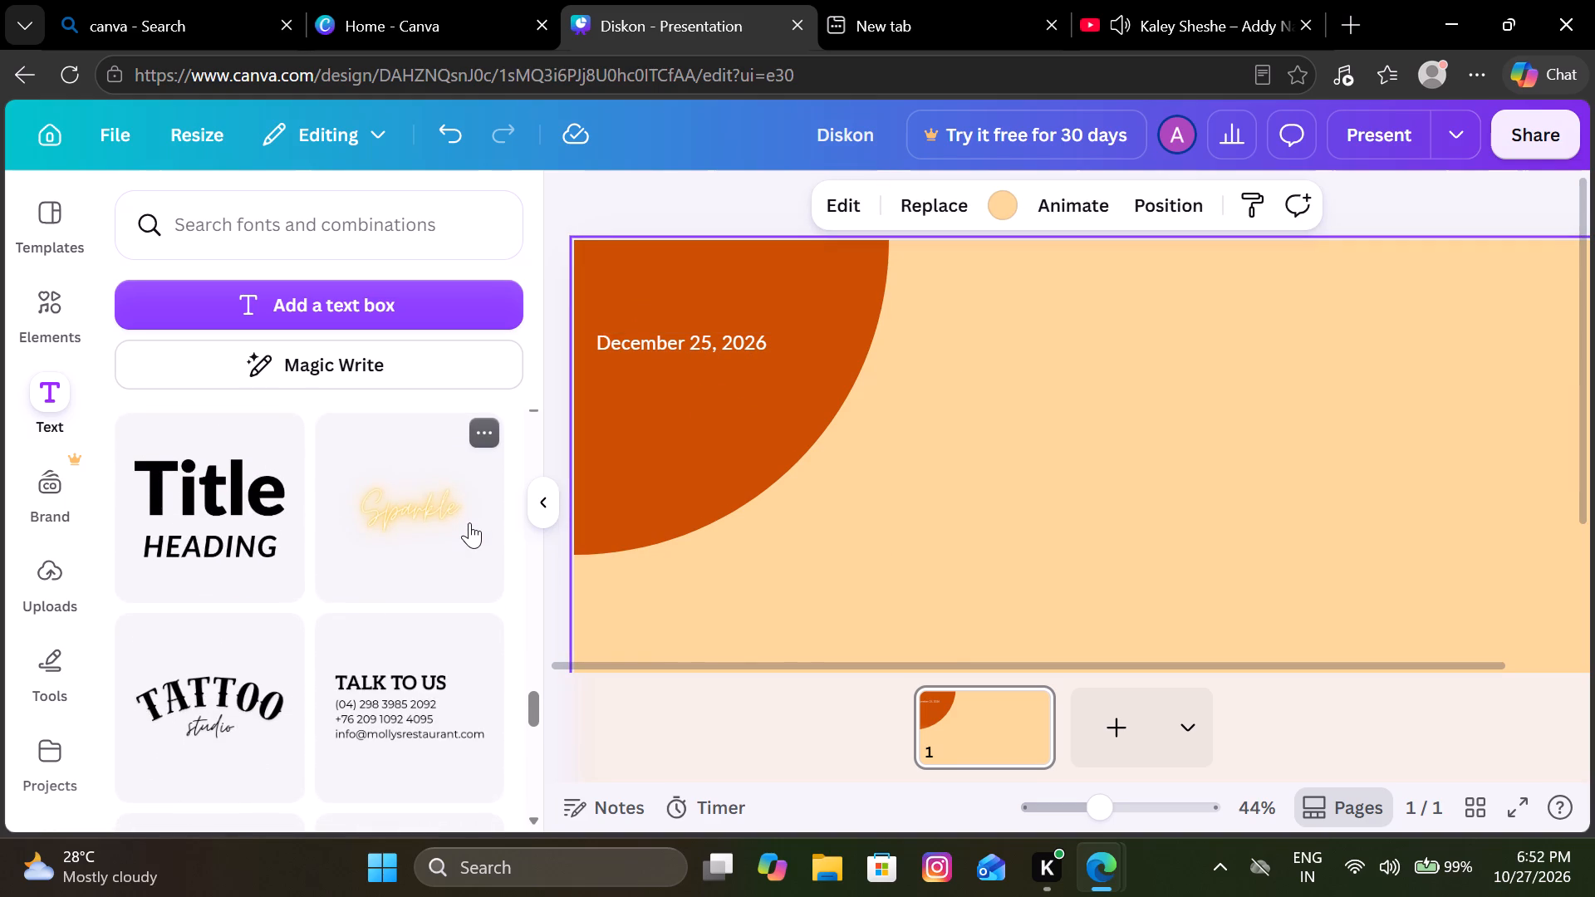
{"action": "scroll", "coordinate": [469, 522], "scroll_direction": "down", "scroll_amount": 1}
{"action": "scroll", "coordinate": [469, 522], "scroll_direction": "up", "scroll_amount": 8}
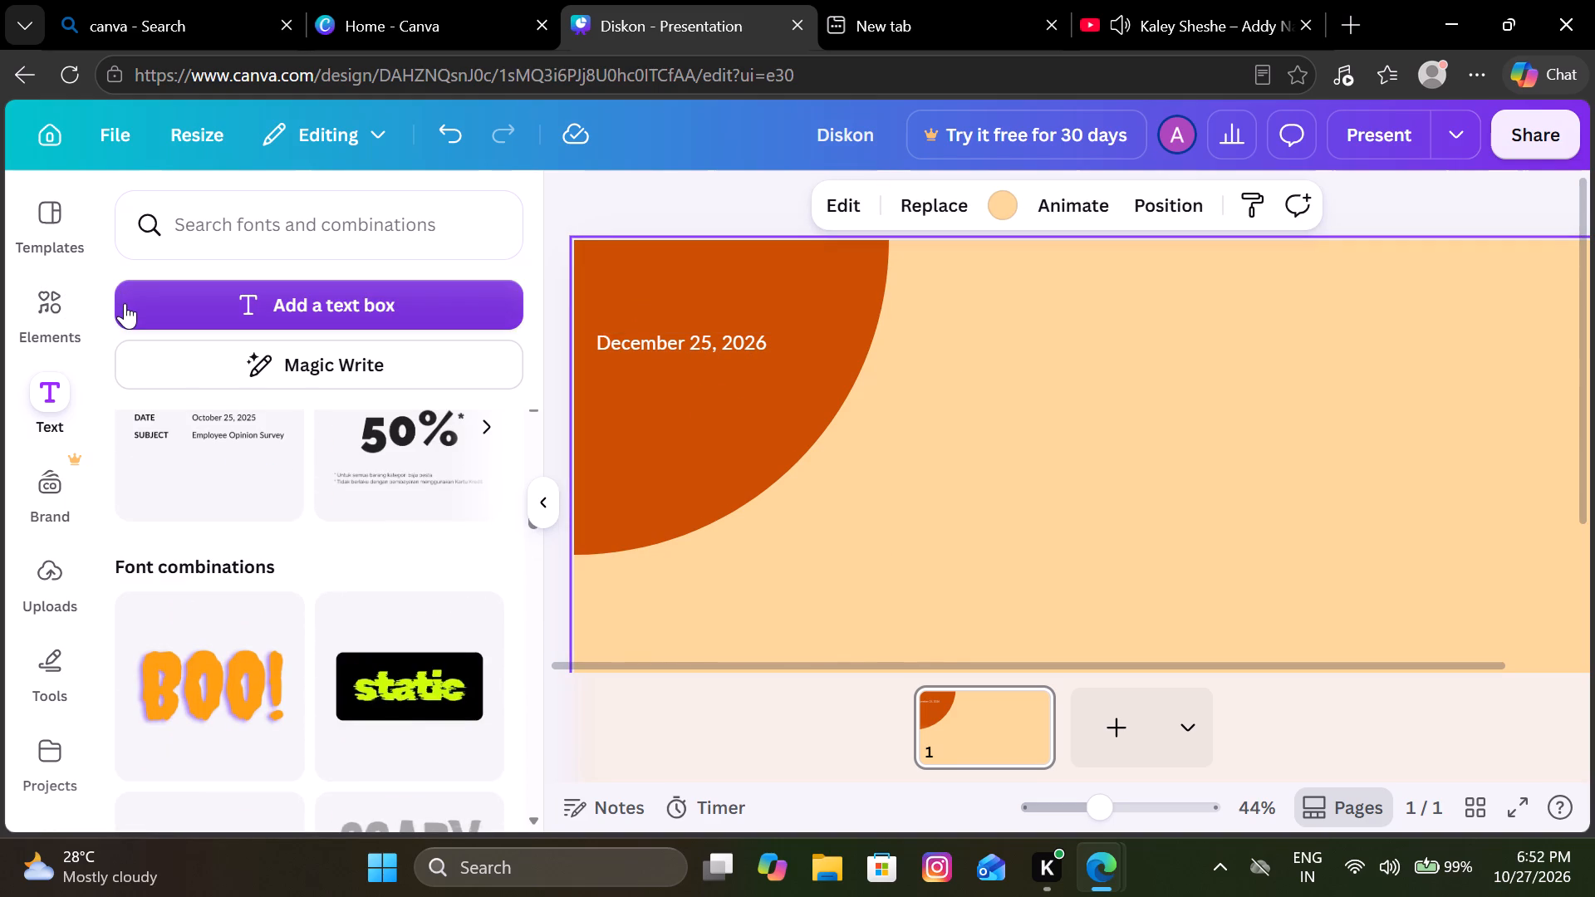
Search the whole elements library for "pizza", not just the Shapes category.
{"action": "left_click", "coordinate": [42, 233]}
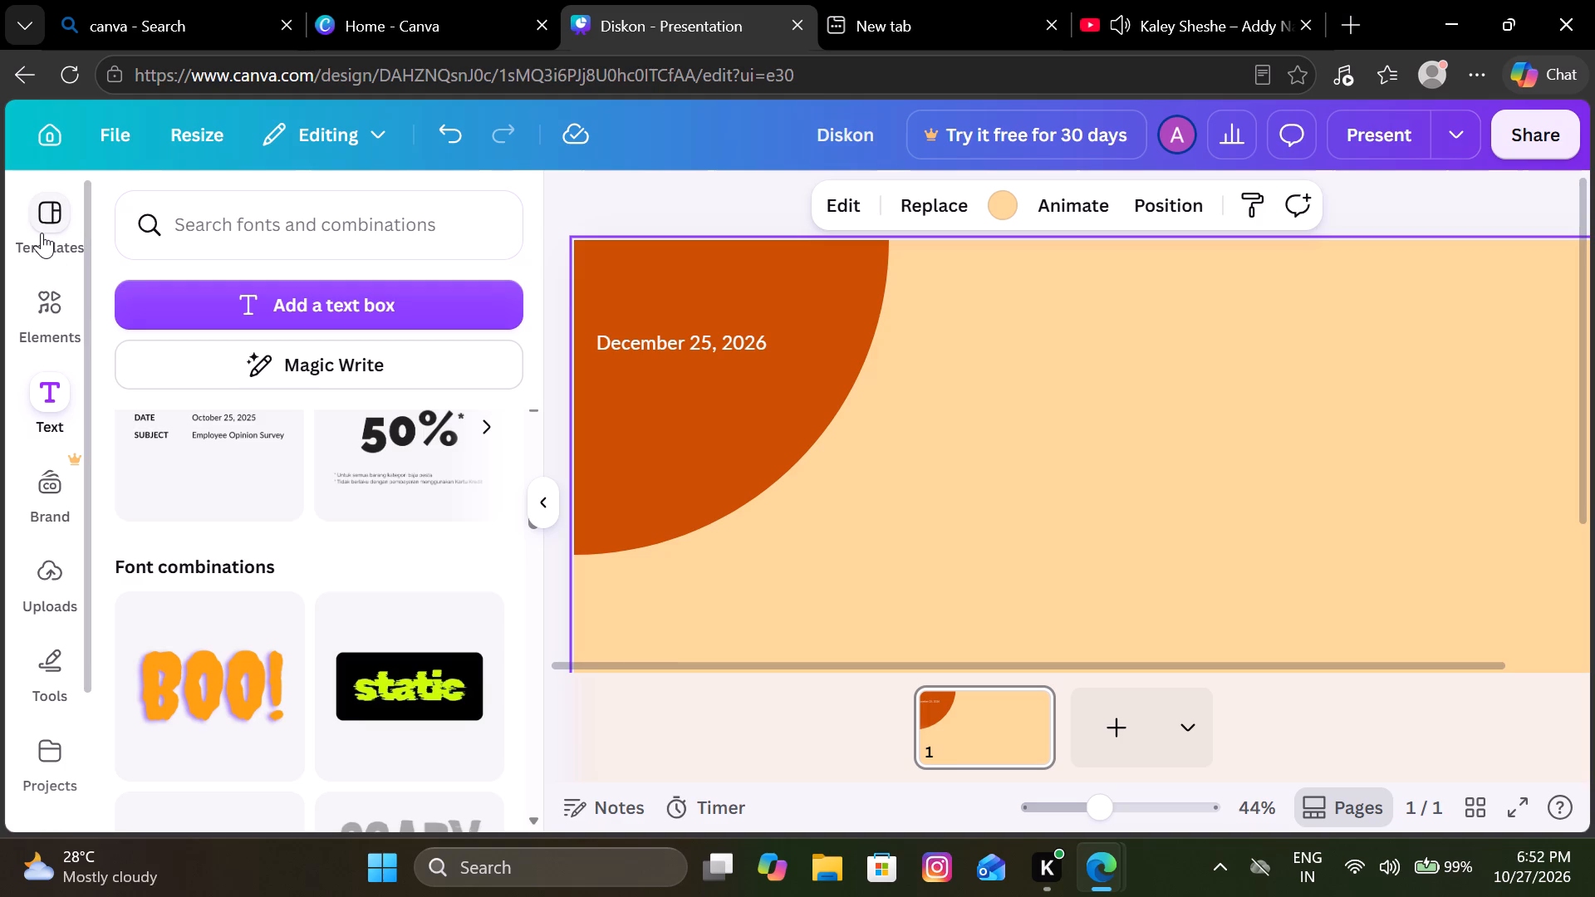
{"action": "left_click", "coordinate": [54, 324]}
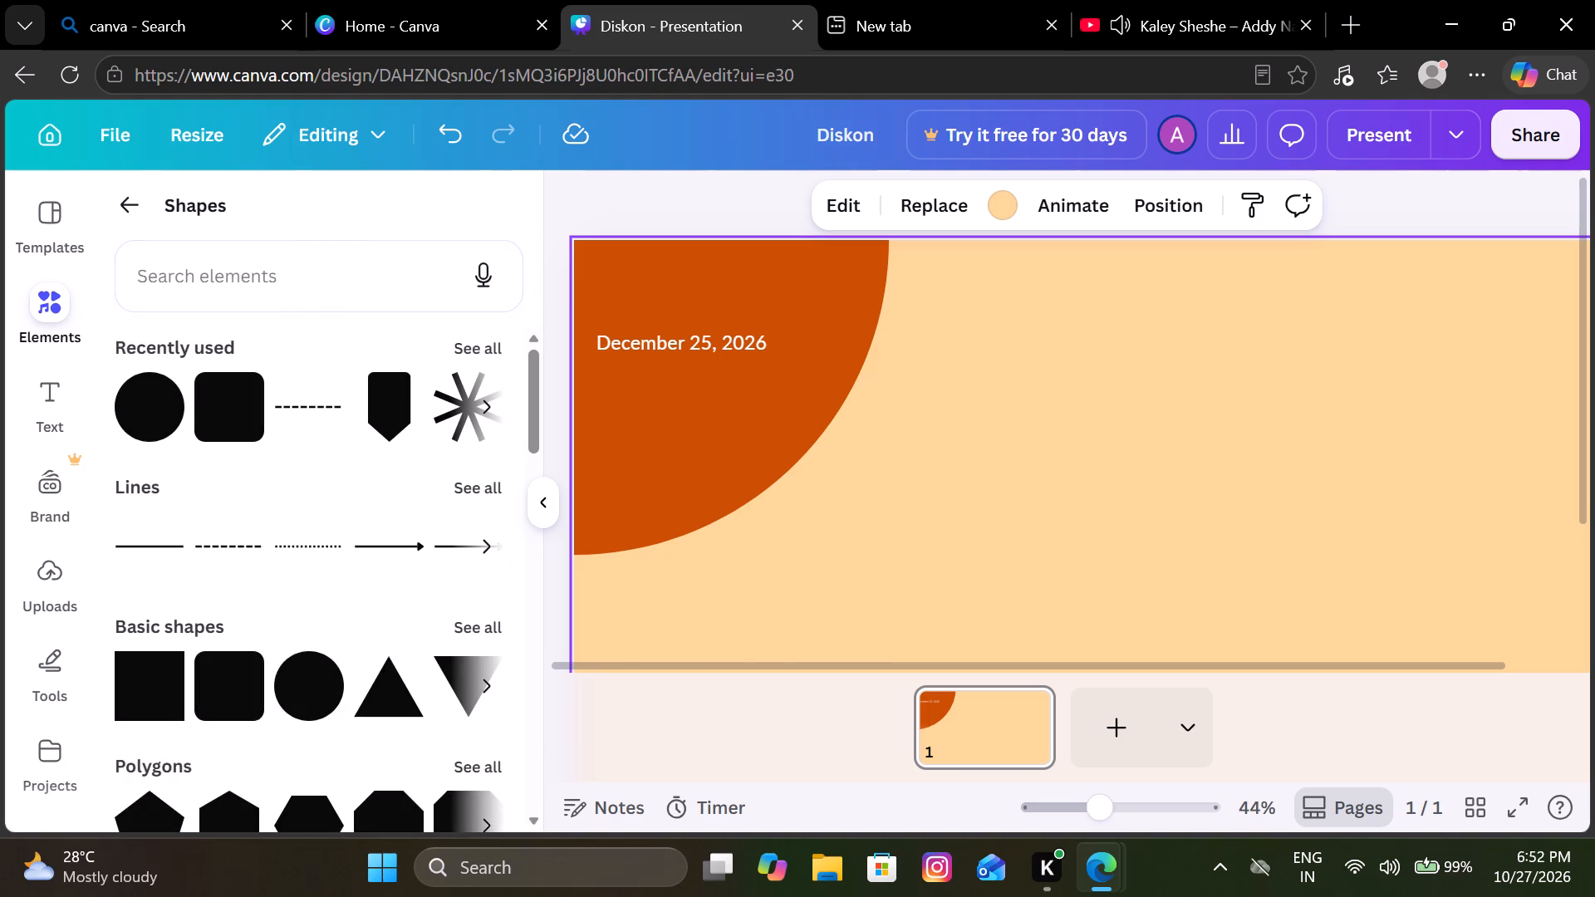
{"action": "left_click", "coordinate": [308, 284]}
{"action": "type", "text": "pi"}
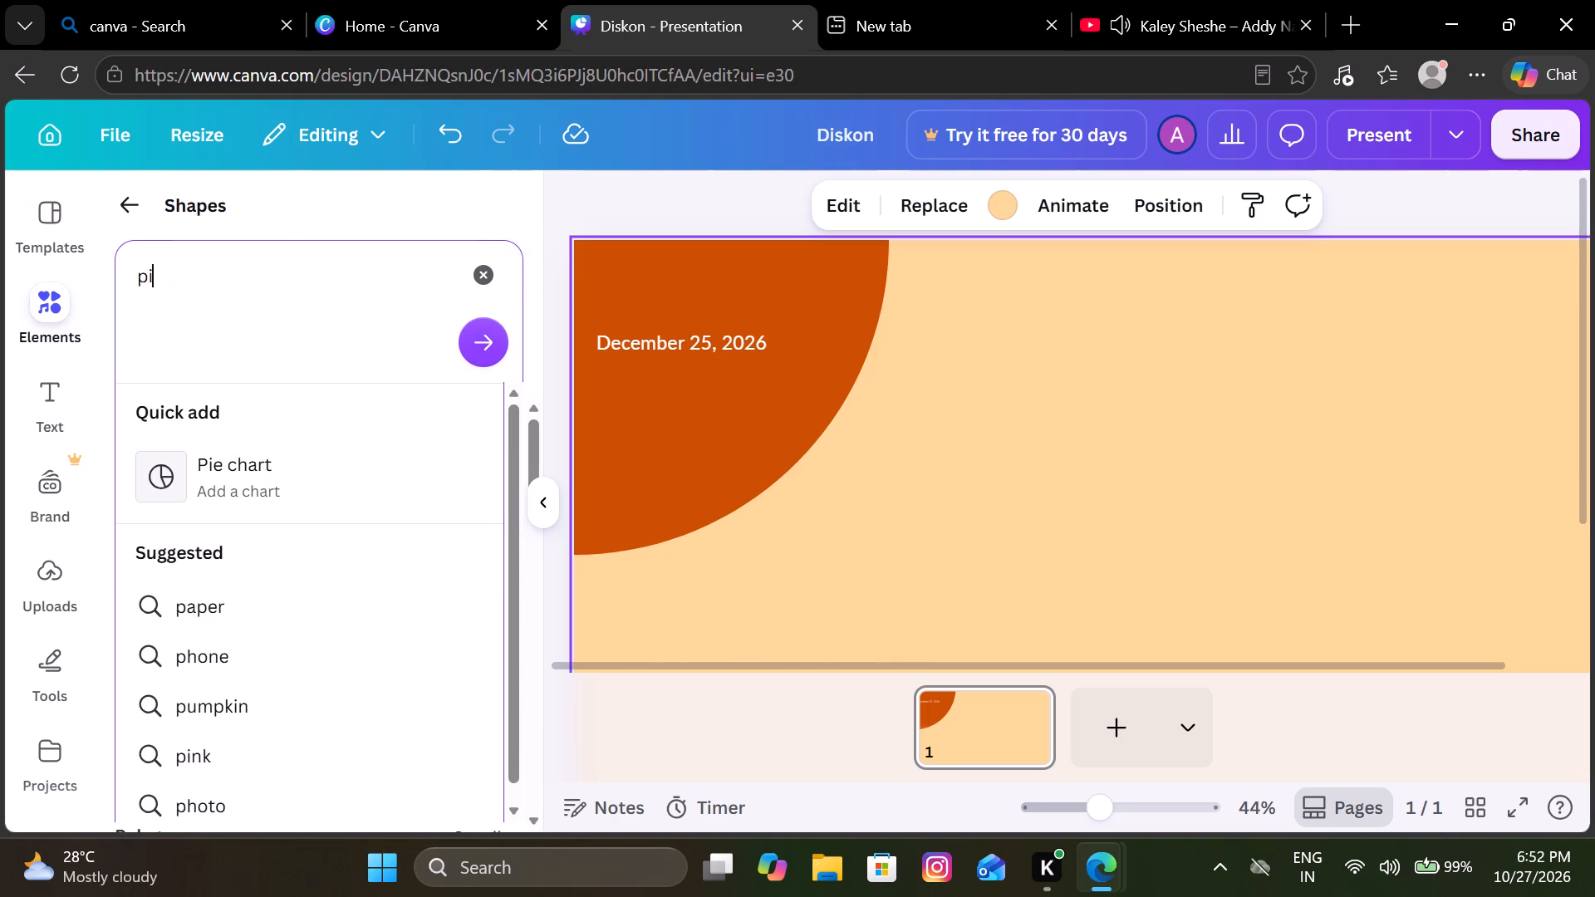
{"action": "type", "text": "zzs"}
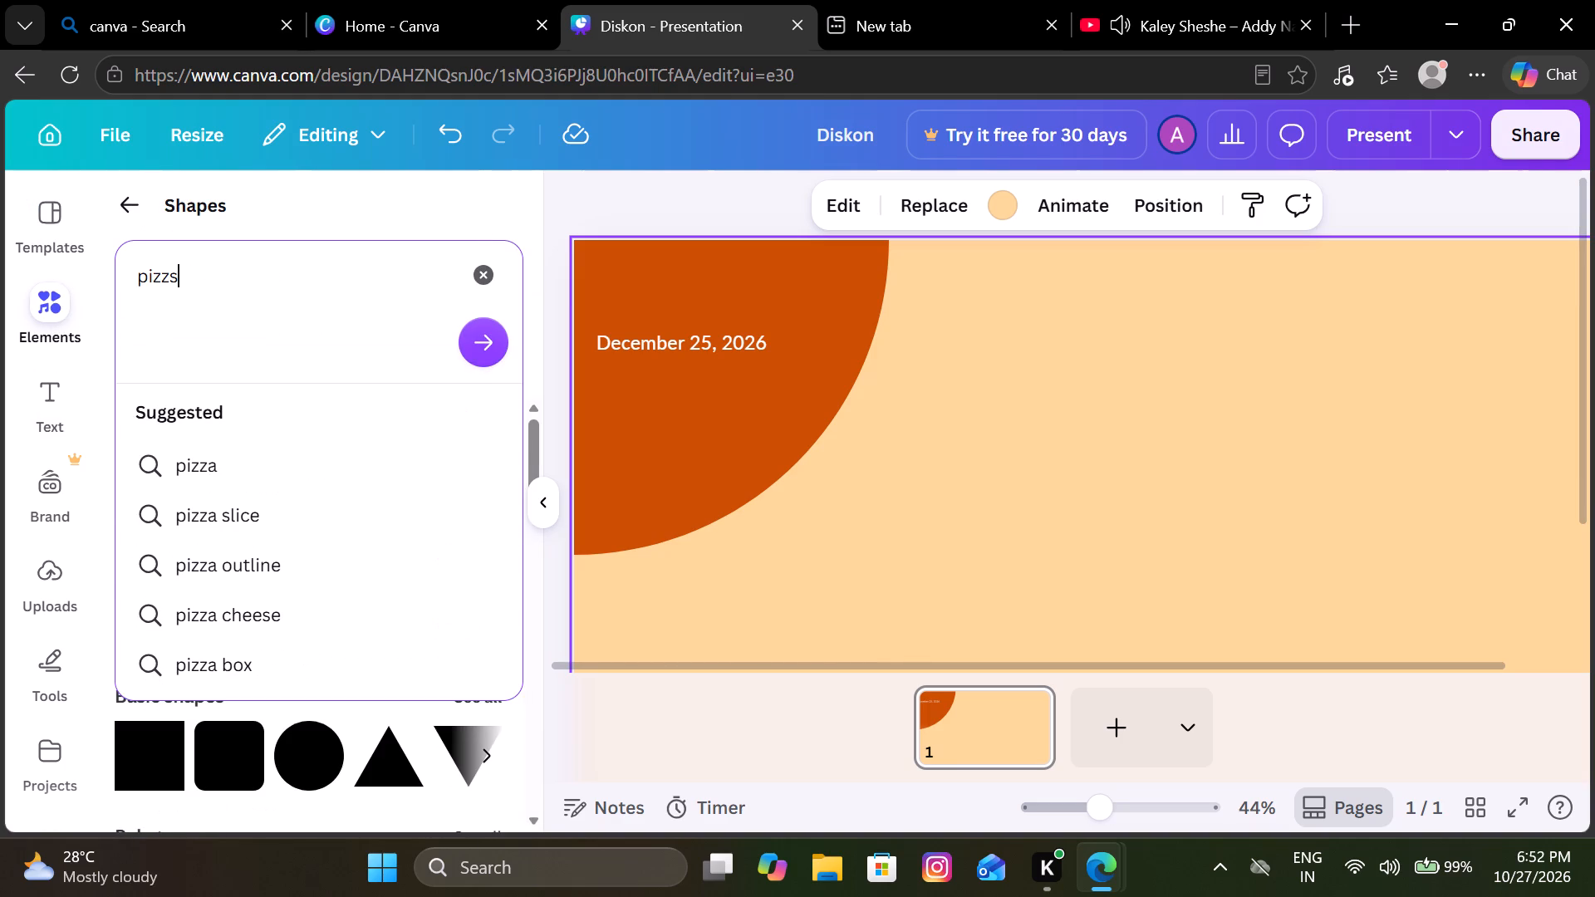
{"action": "left_click", "coordinate": [303, 479]}
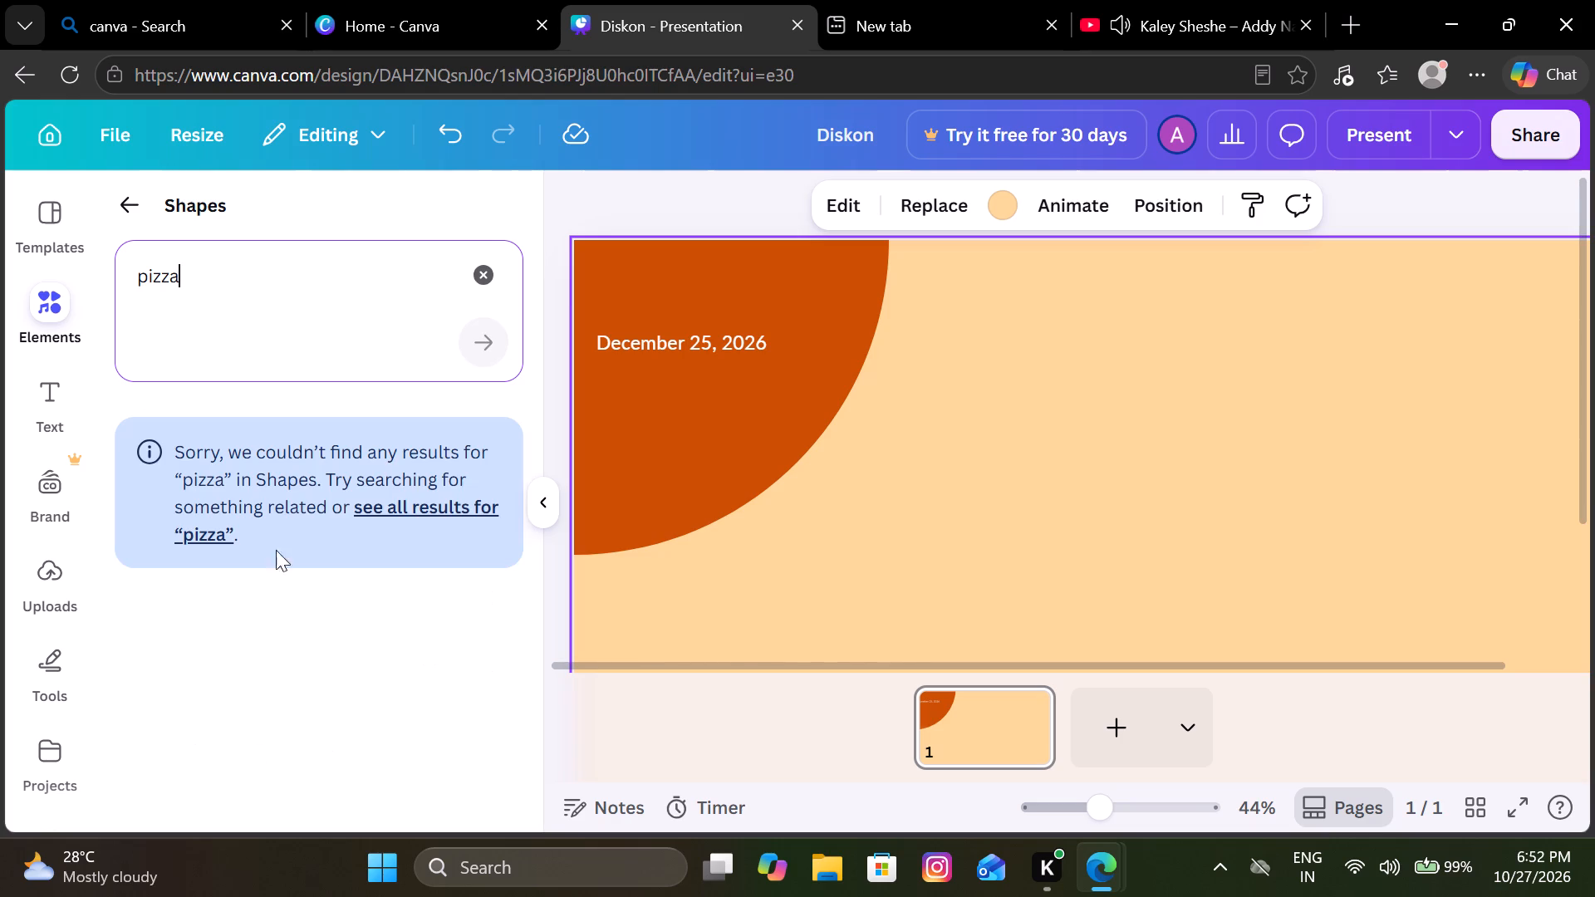
{"action": "left_click", "coordinate": [130, 203]}
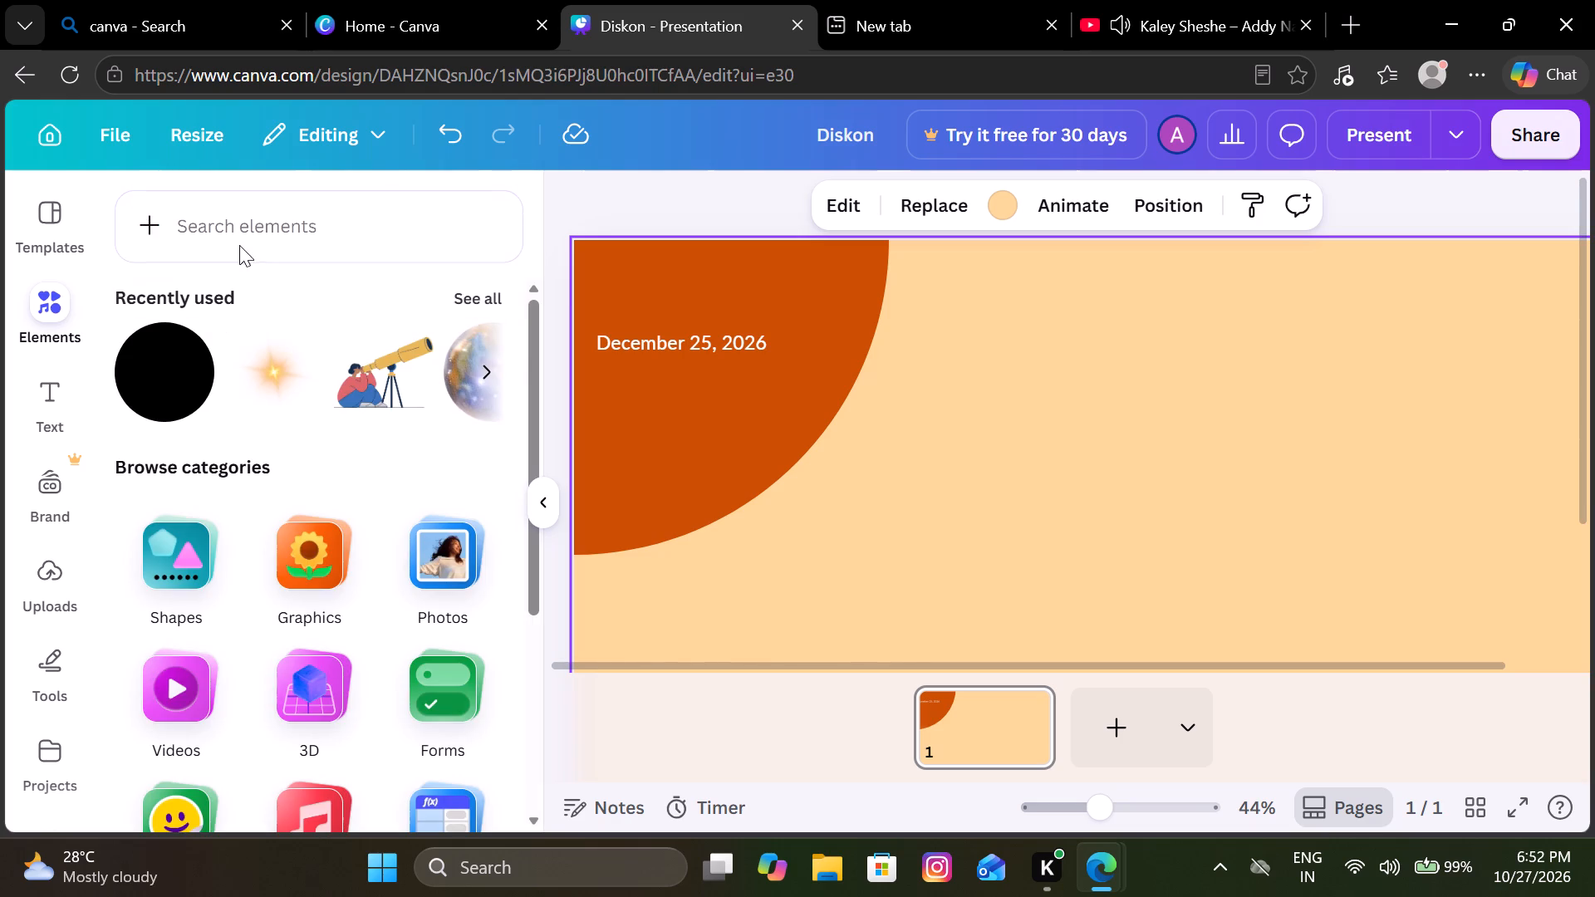
{"action": "left_click", "coordinate": [239, 237]}
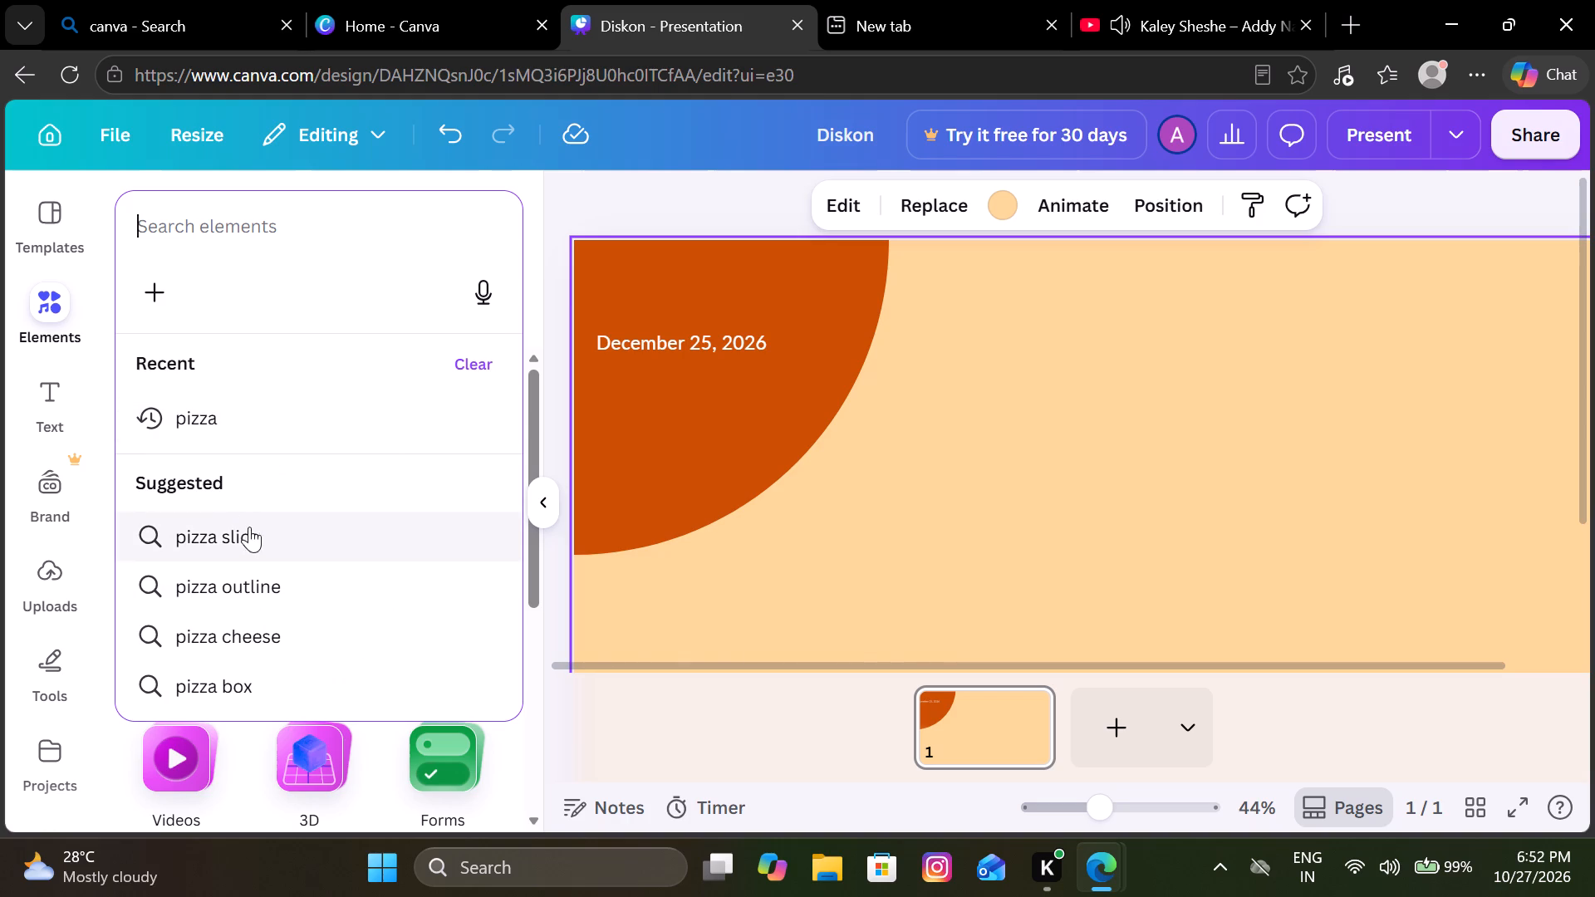
{"action": "left_click", "coordinate": [264, 429]}
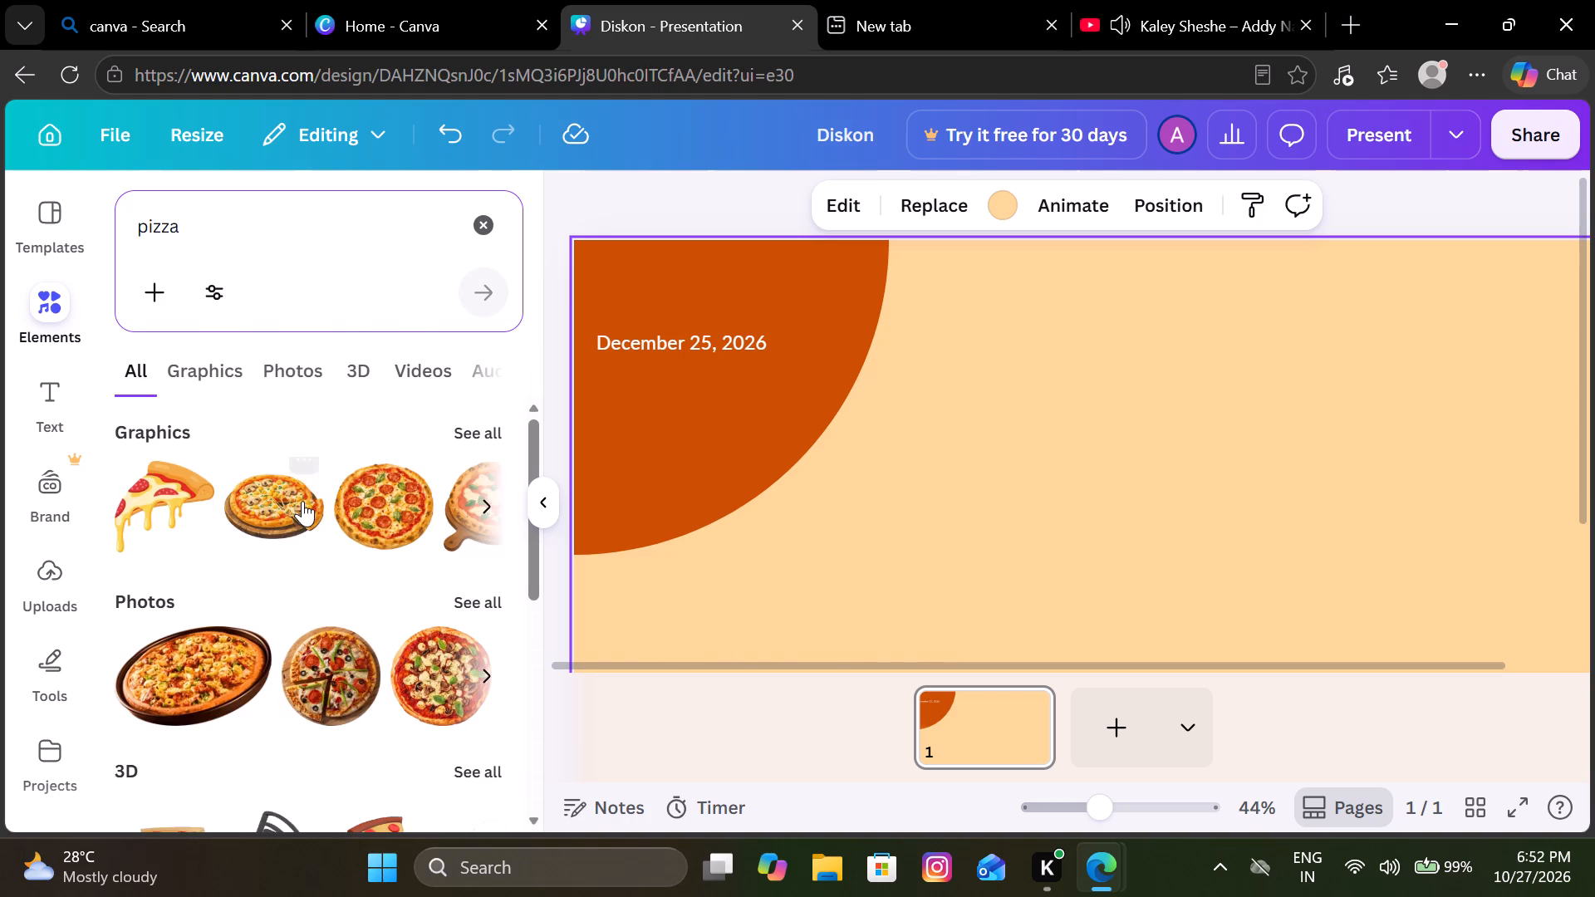
Insert the cheese pizza photo with a lifted slice from the pizza photo results onto the page.
{"action": "scroll", "coordinate": [371, 561], "scroll_direction": "down", "scroll_amount": 1}
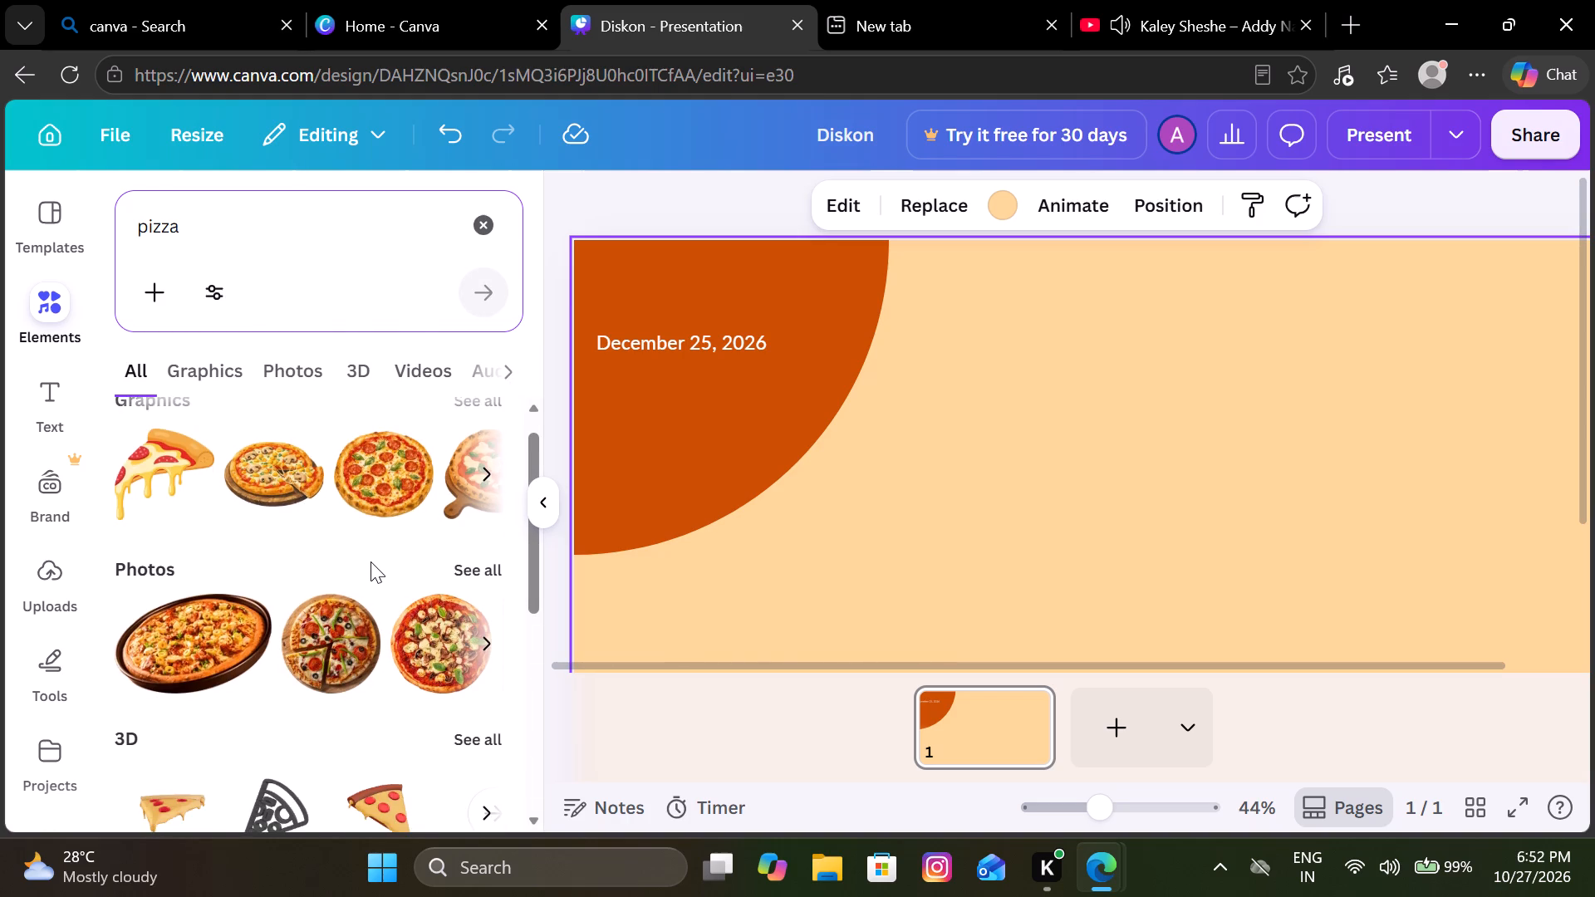
{"action": "scroll", "coordinate": [371, 561], "scroll_direction": "down", "scroll_amount": 1}
{"action": "left_click", "coordinate": [477, 547]}
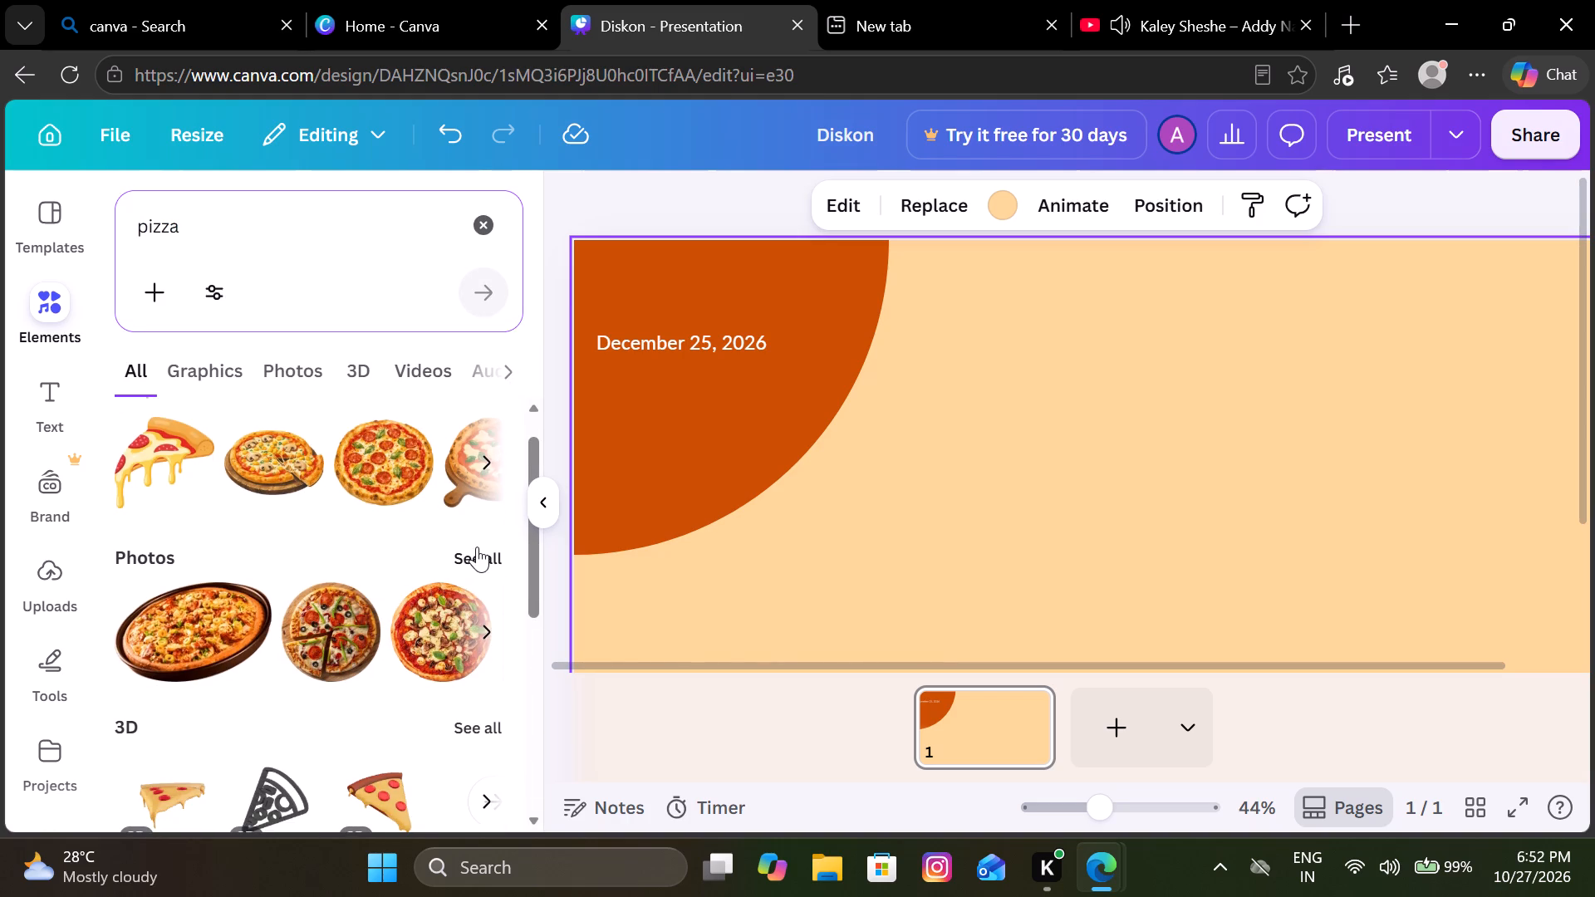
{"action": "scroll", "coordinate": [376, 612], "scroll_direction": "down", "scroll_amount": 1}
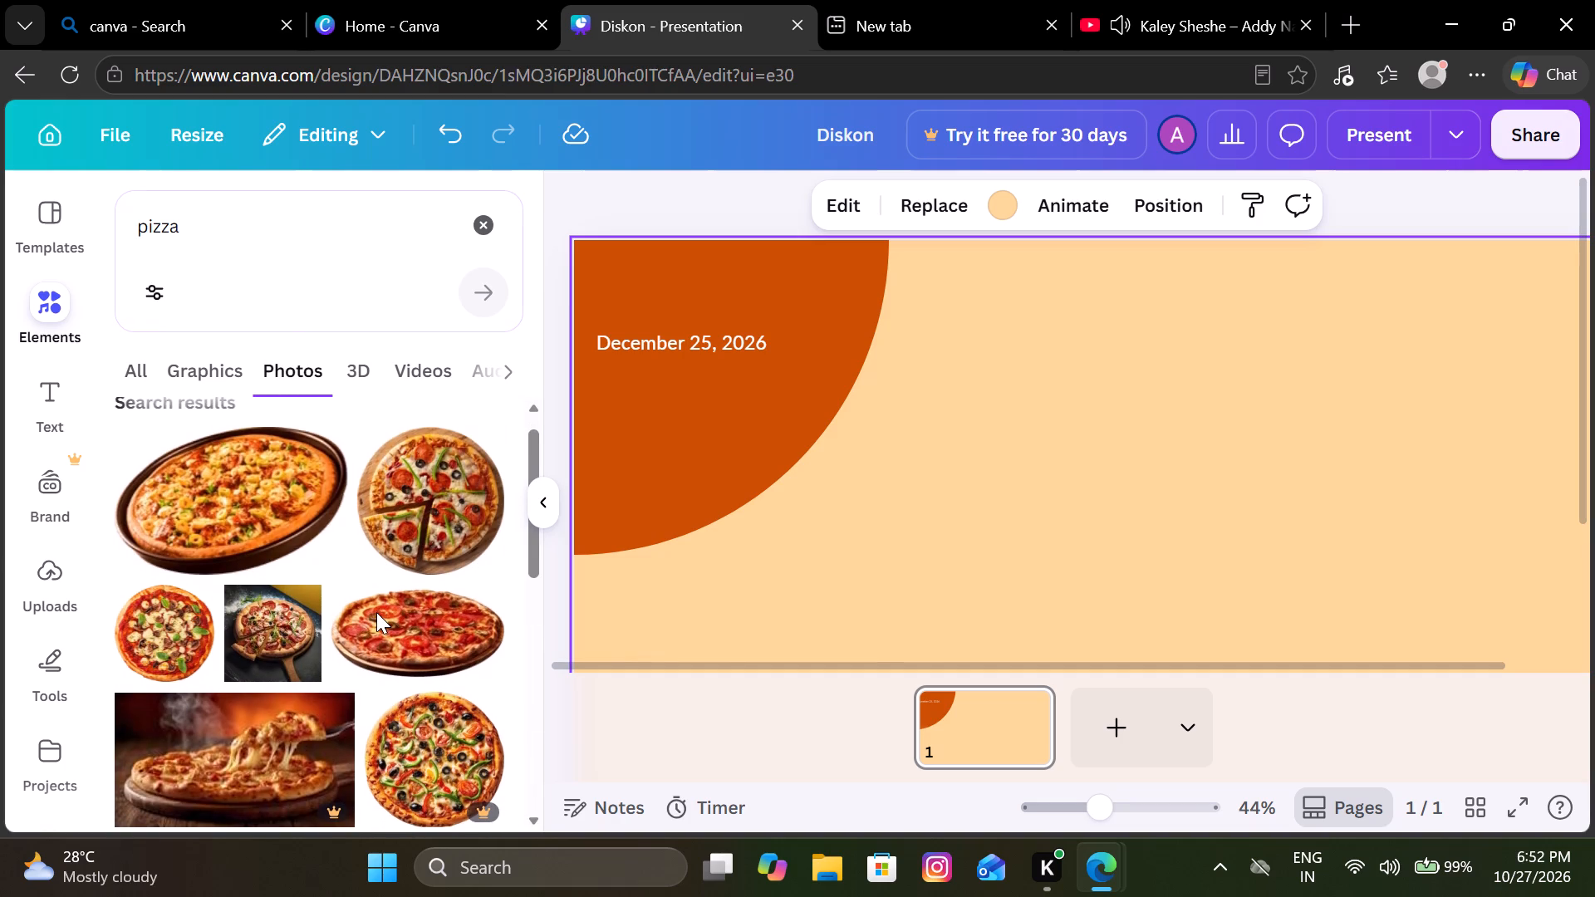
{"action": "scroll", "coordinate": [376, 612], "scroll_direction": "down", "scroll_amount": 3}
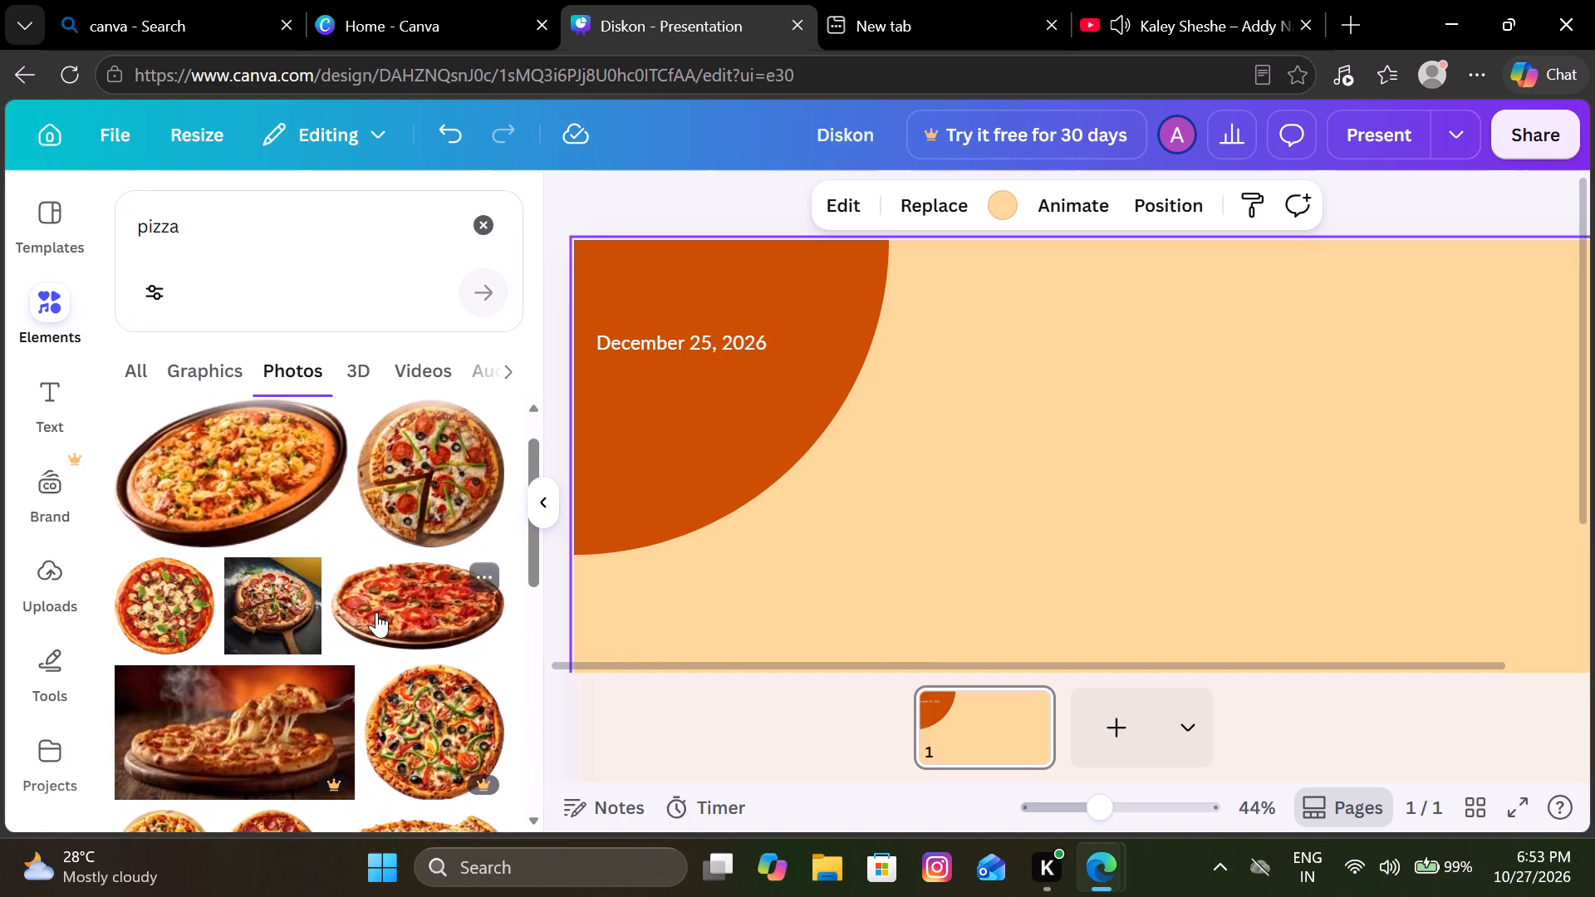
{"action": "scroll", "coordinate": [376, 612], "scroll_direction": "down", "scroll_amount": 2}
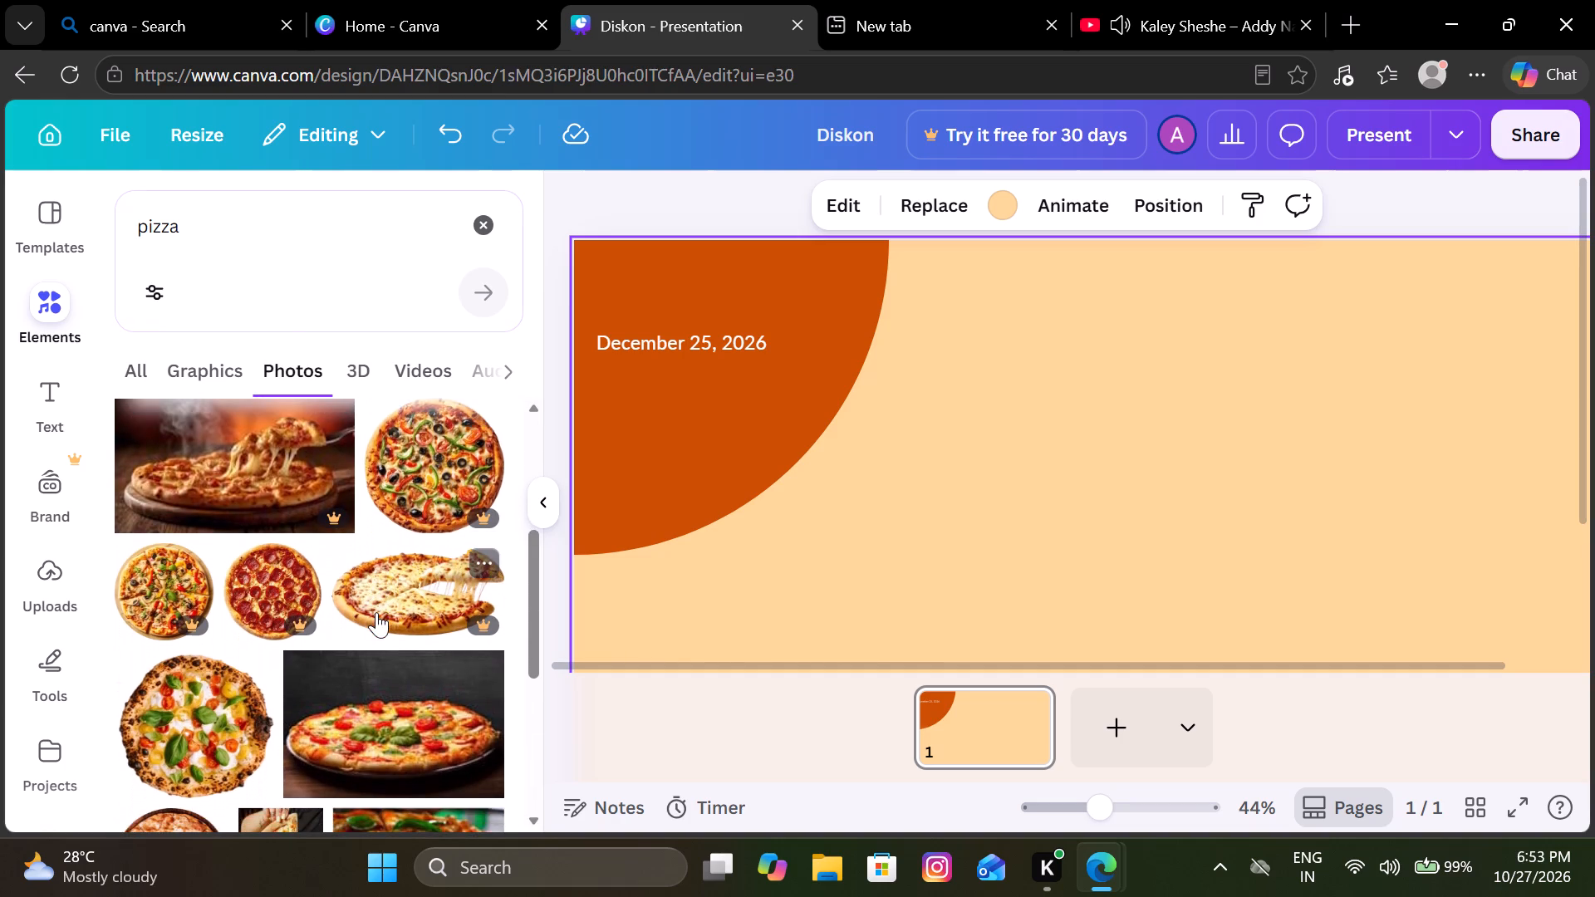
{"action": "scroll", "coordinate": [376, 612], "scroll_direction": "down", "scroll_amount": 1}
{"action": "left_click", "coordinate": [415, 537]}
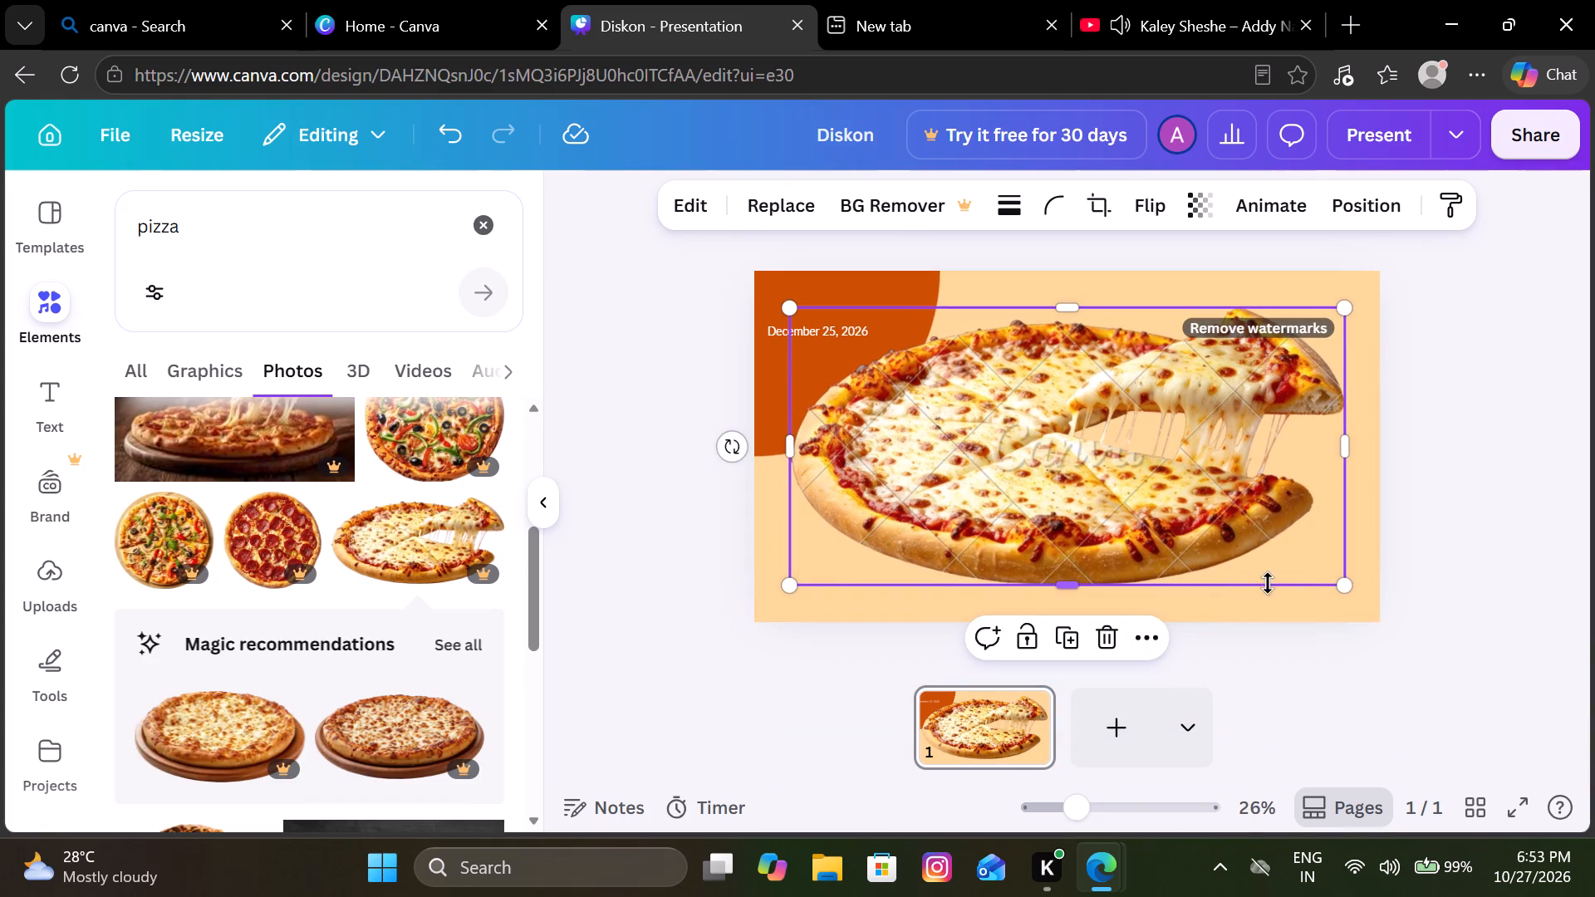
Shrink the pizza photo to a bit over a third of the page width and place it in the page's lower-right area.
{"action": "left_click_drag", "start_coordinate": [1349, 589], "coordinate": [1136, 517]}
{"action": "left_click_drag", "start_coordinate": [1136, 517], "coordinate": [1126, 495]}
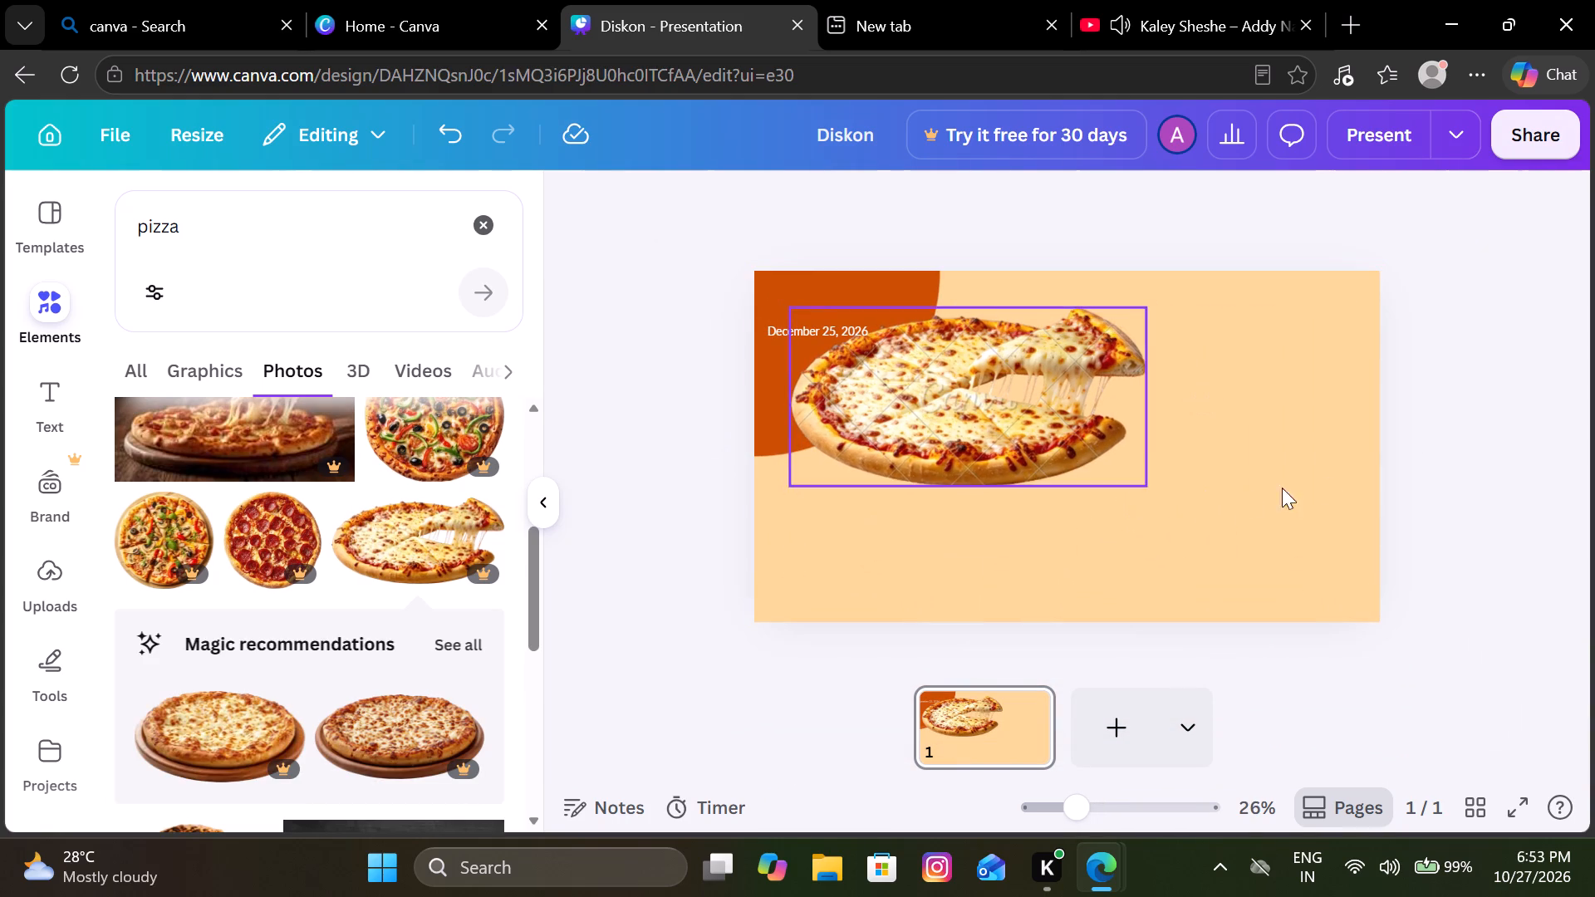
{"action": "left_click", "coordinate": [1413, 461]}
{"action": "left_click", "coordinate": [1058, 425]}
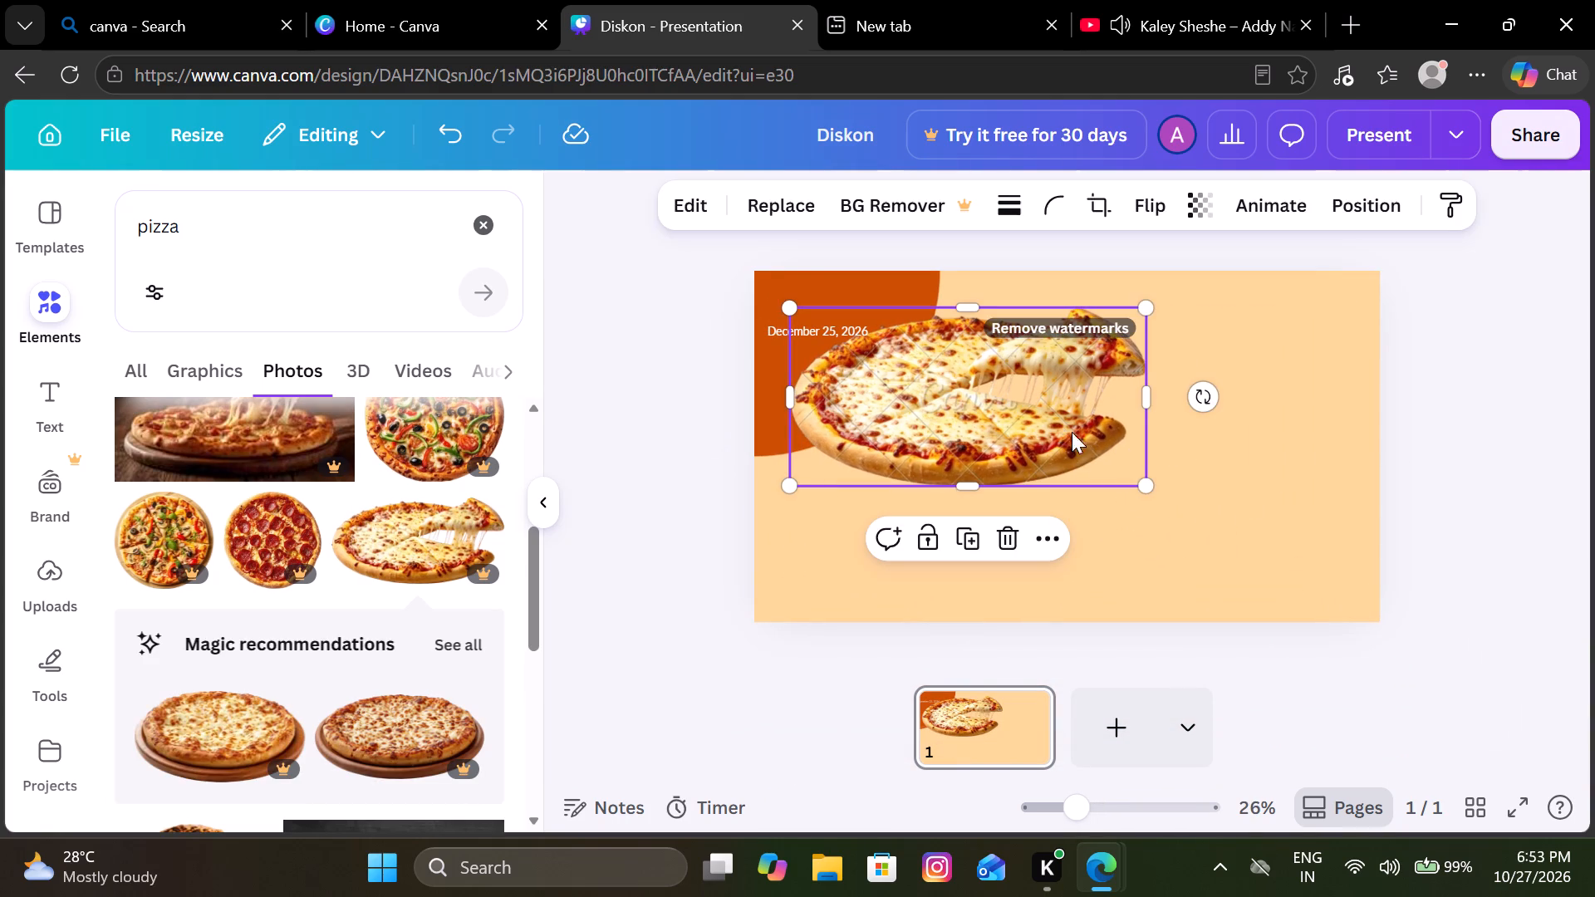
{"action": "left_click_drag", "start_coordinate": [1150, 483], "coordinate": [1014, 434]}
{"action": "left_click_drag", "start_coordinate": [882, 380], "coordinate": [1208, 525]}
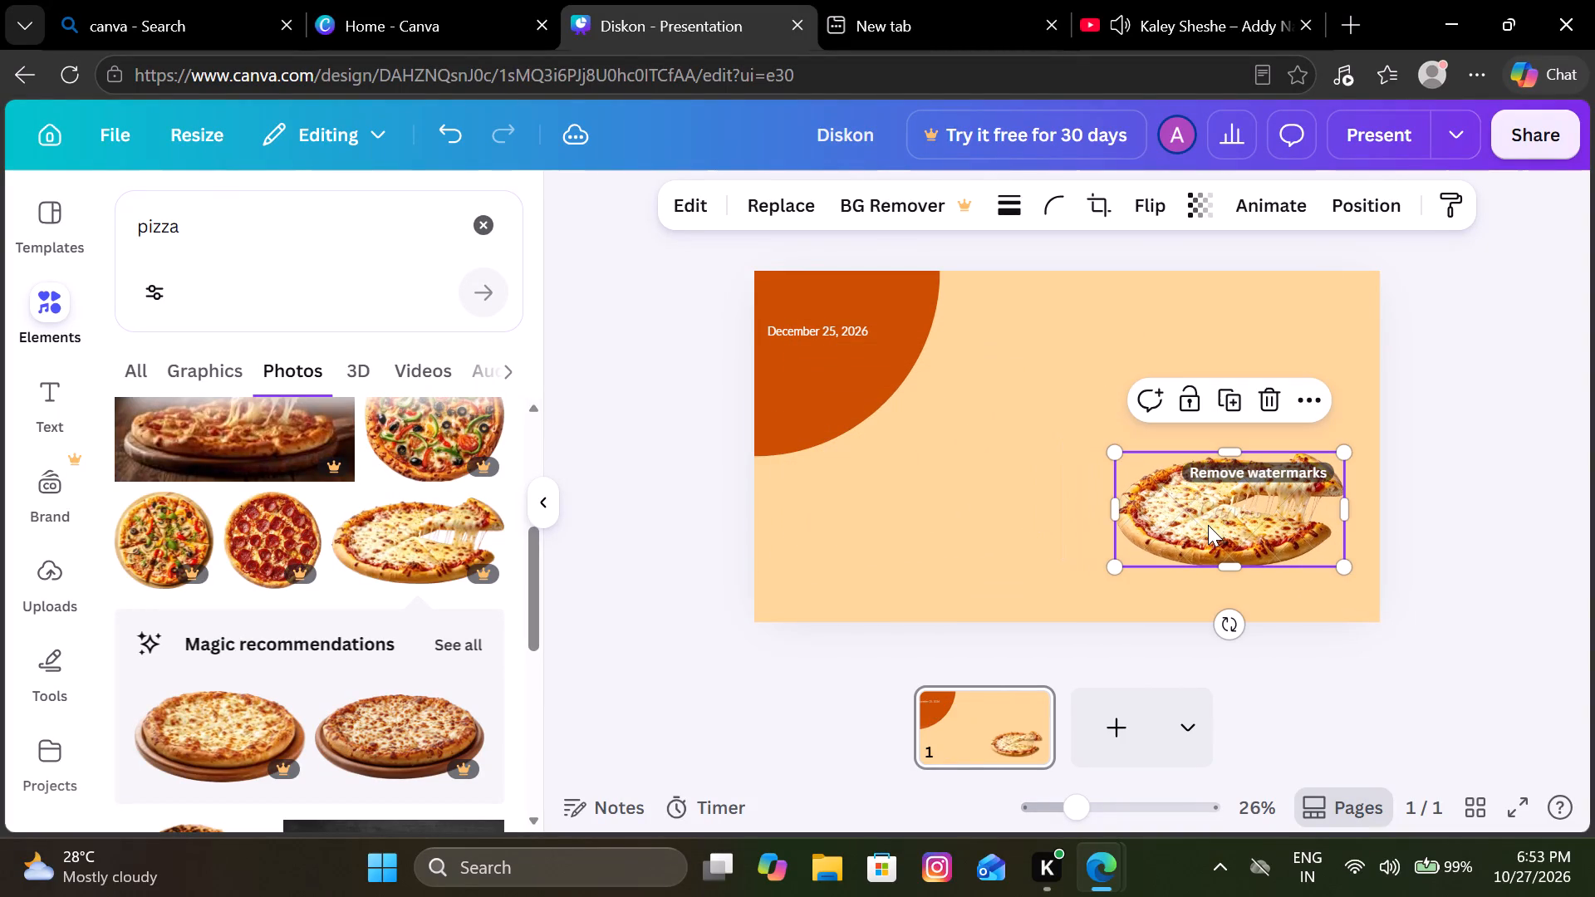
Fade the pizza photo by setting its transparency to about 33.
{"action": "left_click", "coordinate": [1200, 209]}
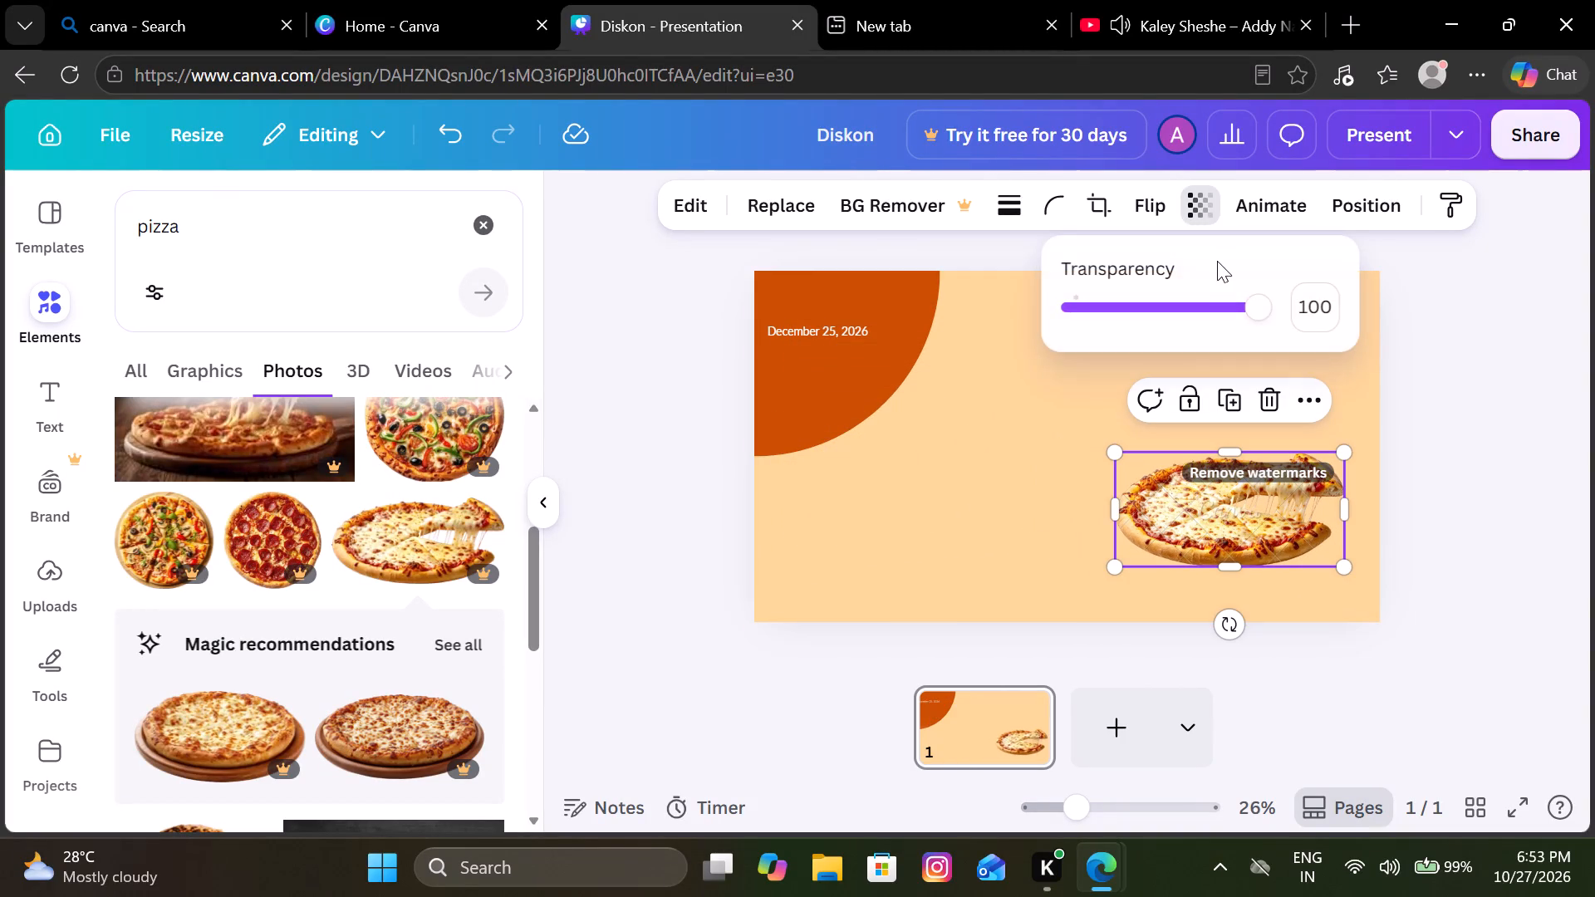
{"action": "left_click_drag", "start_coordinate": [1247, 302], "coordinate": [1121, 316]}
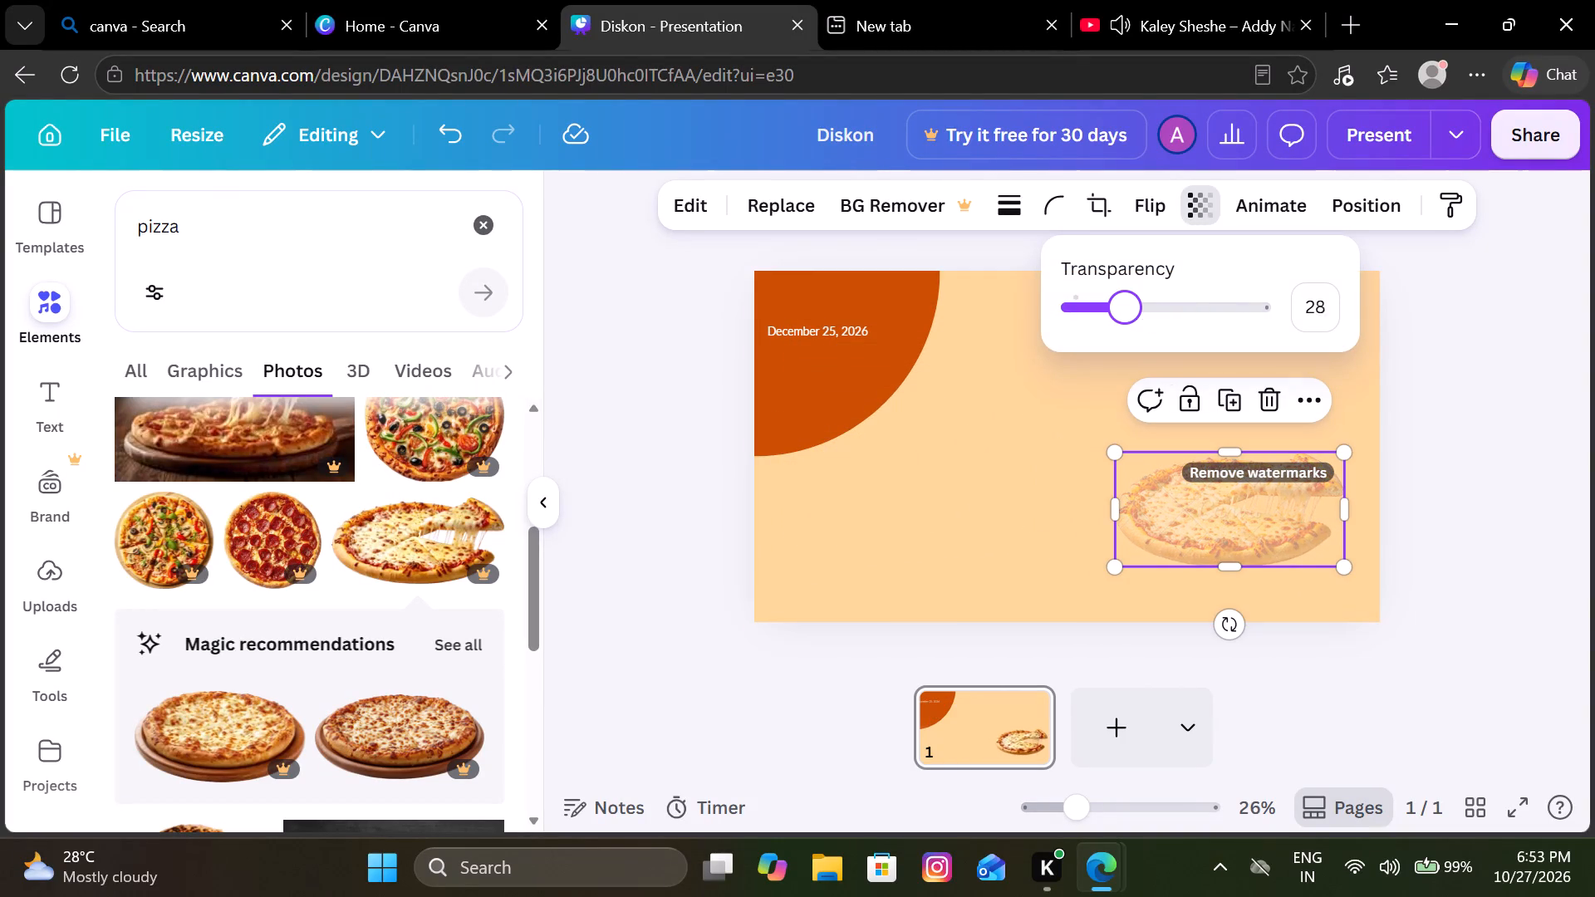
{"action": "left_click_drag", "start_coordinate": [1121, 316], "coordinate": [1136, 314]}
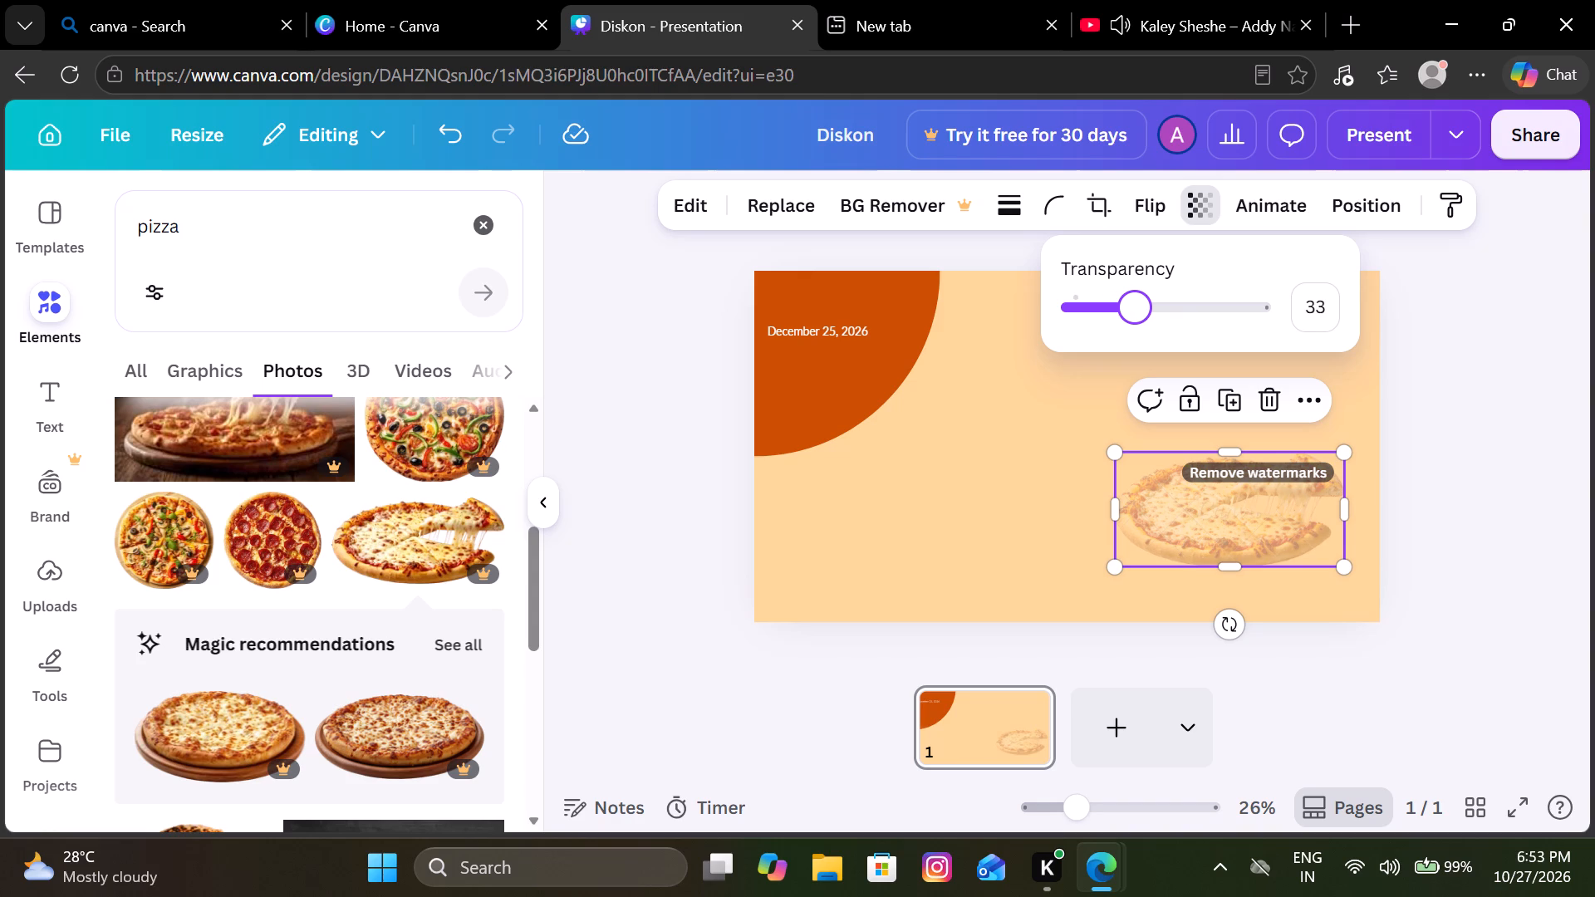
{"action": "left_click_drag", "start_coordinate": [1136, 314], "coordinate": [1136, 314]}
{"action": "left_click", "coordinate": [1516, 405]}
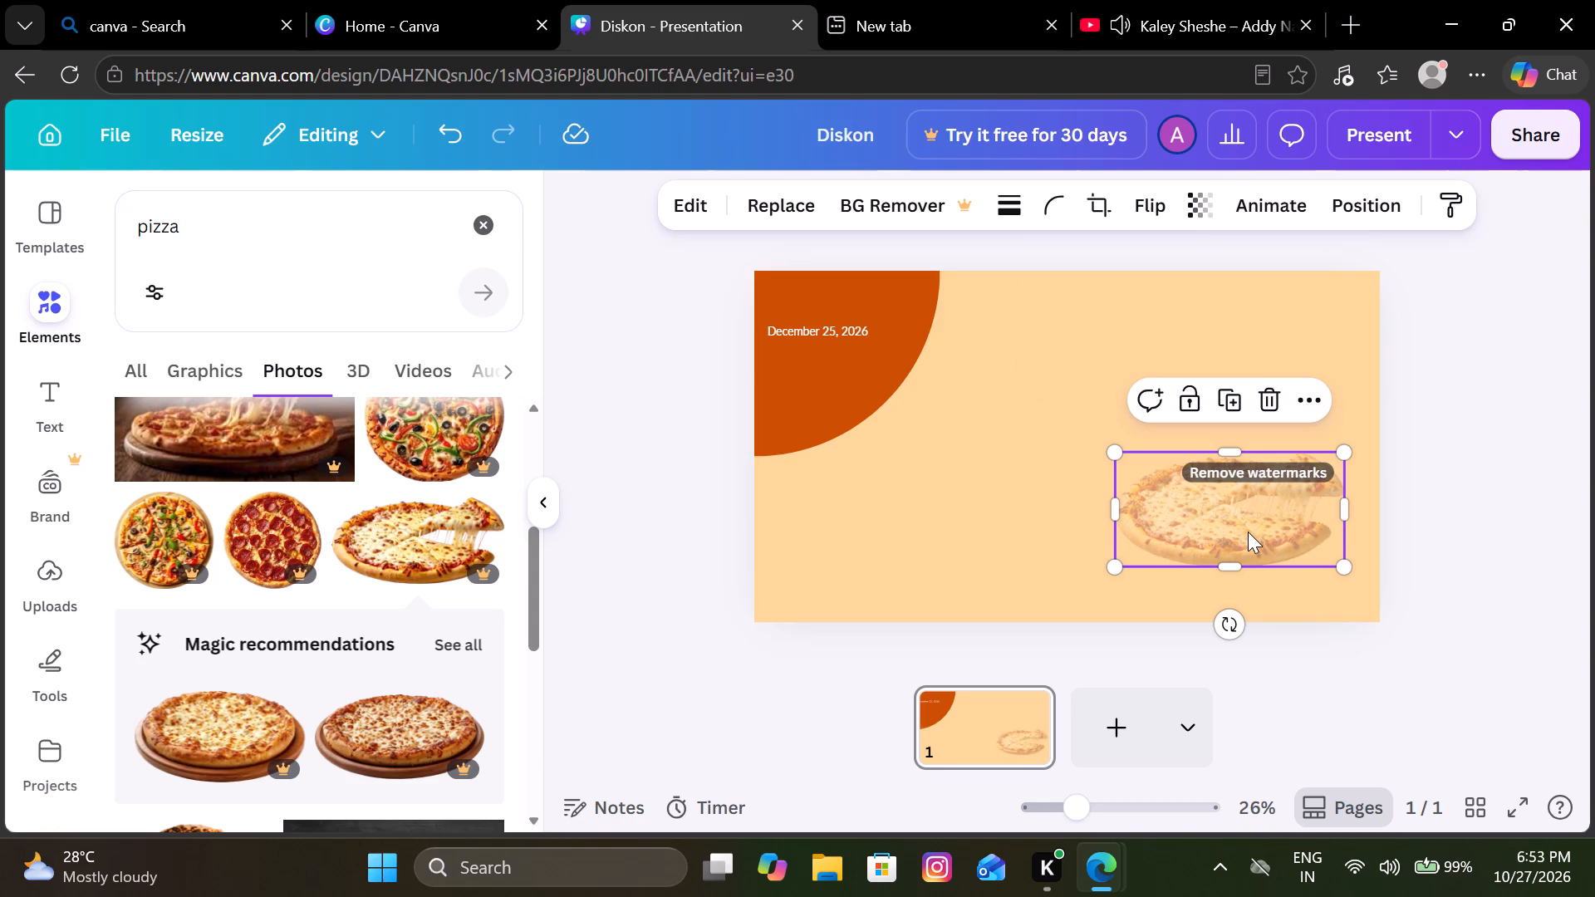
Shrink the faded pizza photo slightly and reposition it near the page's lower-right corner, leaving a small margin.
{"action": "left_click_drag", "start_coordinate": [1248, 532], "coordinate": [1268, 552]}
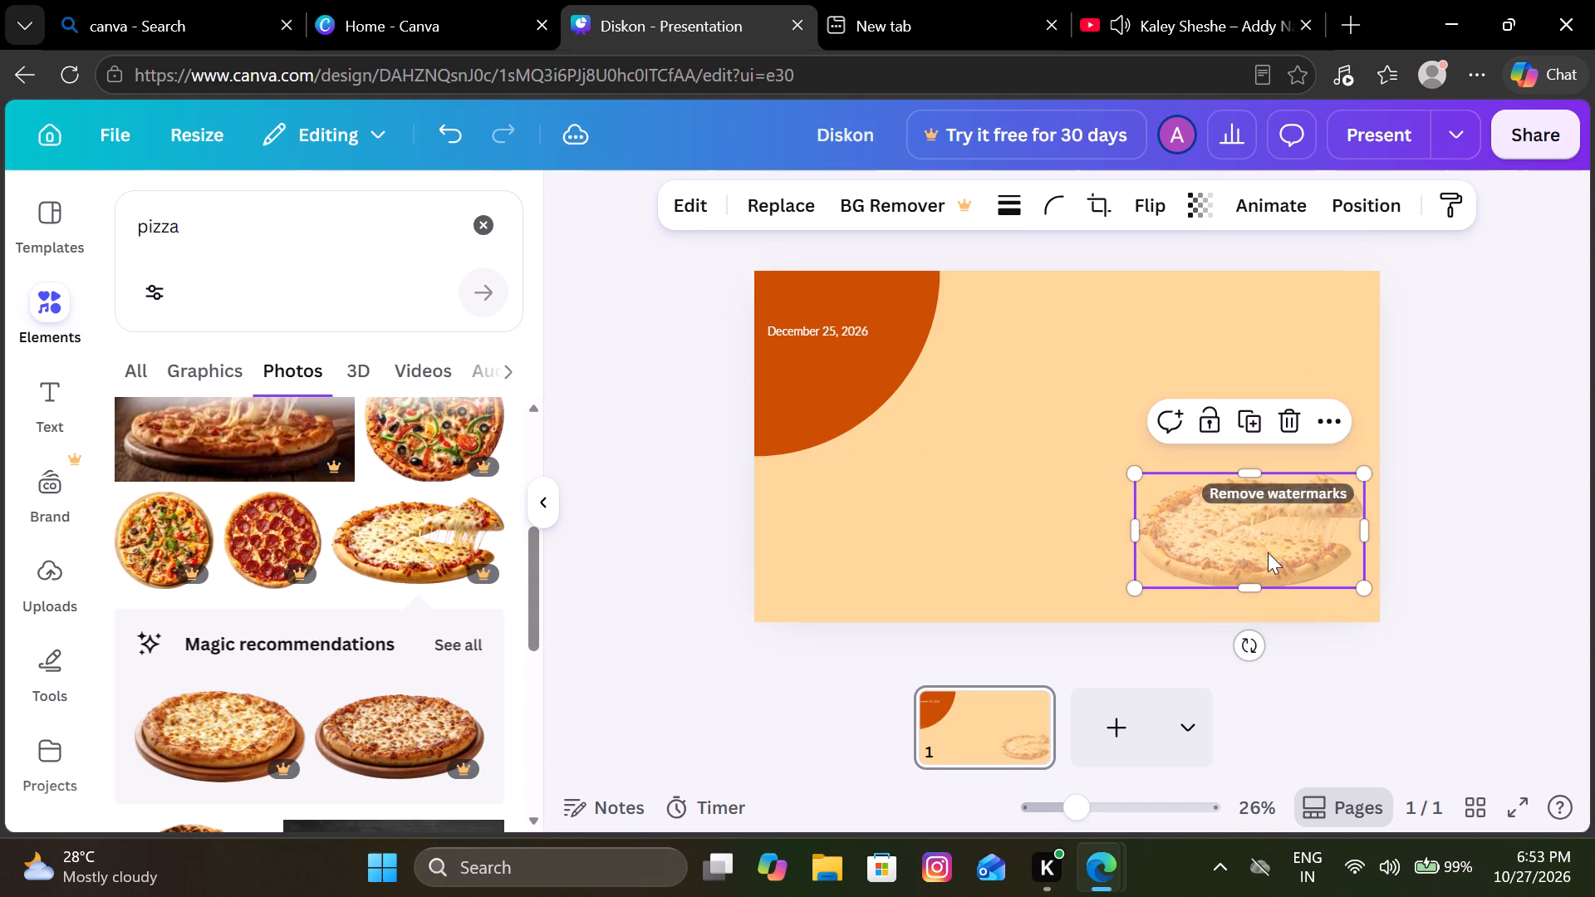
{"action": "left_click", "coordinate": [1472, 381]}
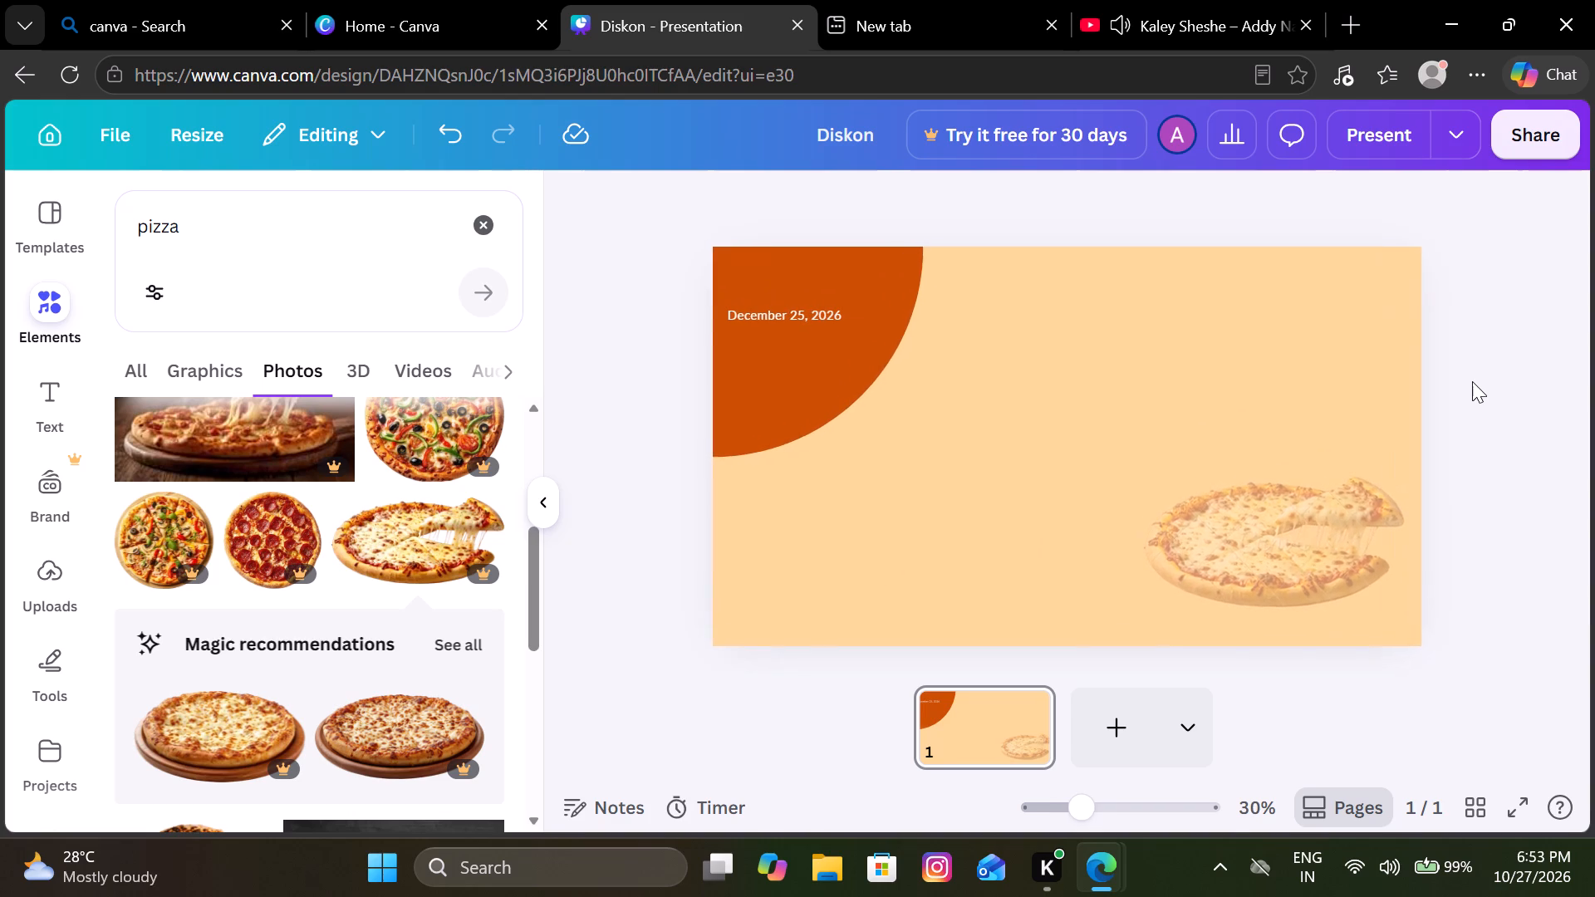
{"action": "left_click_drag", "start_coordinate": [1279, 578], "coordinate": [1269, 598]}
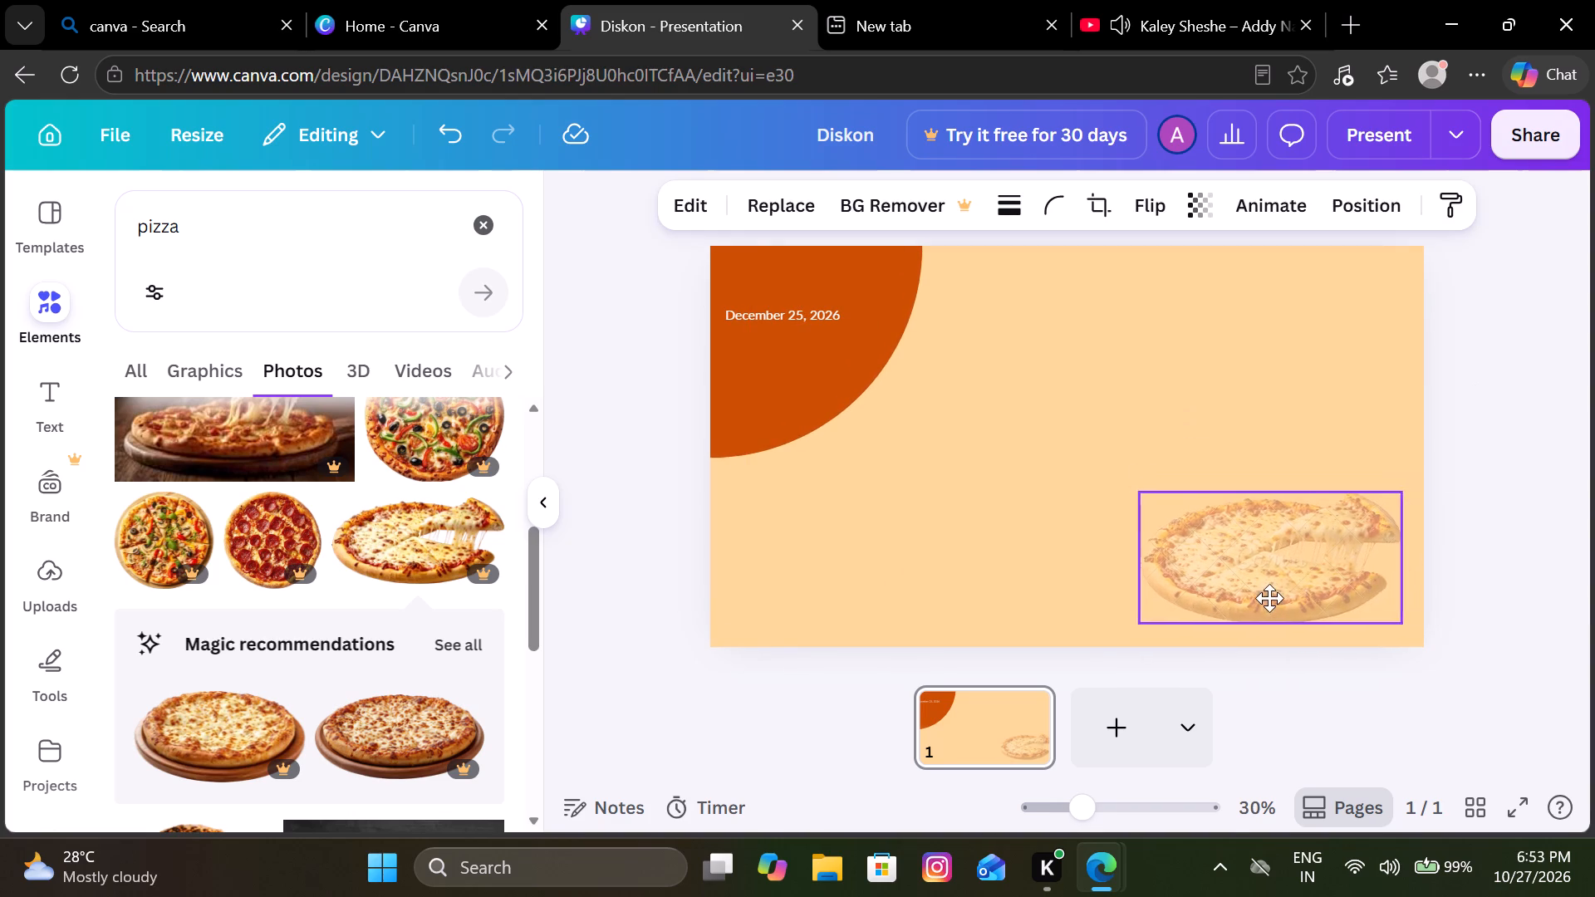
{"action": "left_click_drag", "start_coordinate": [1269, 598], "coordinate": [1249, 561]}
{"action": "left_click", "coordinate": [1249, 561]}
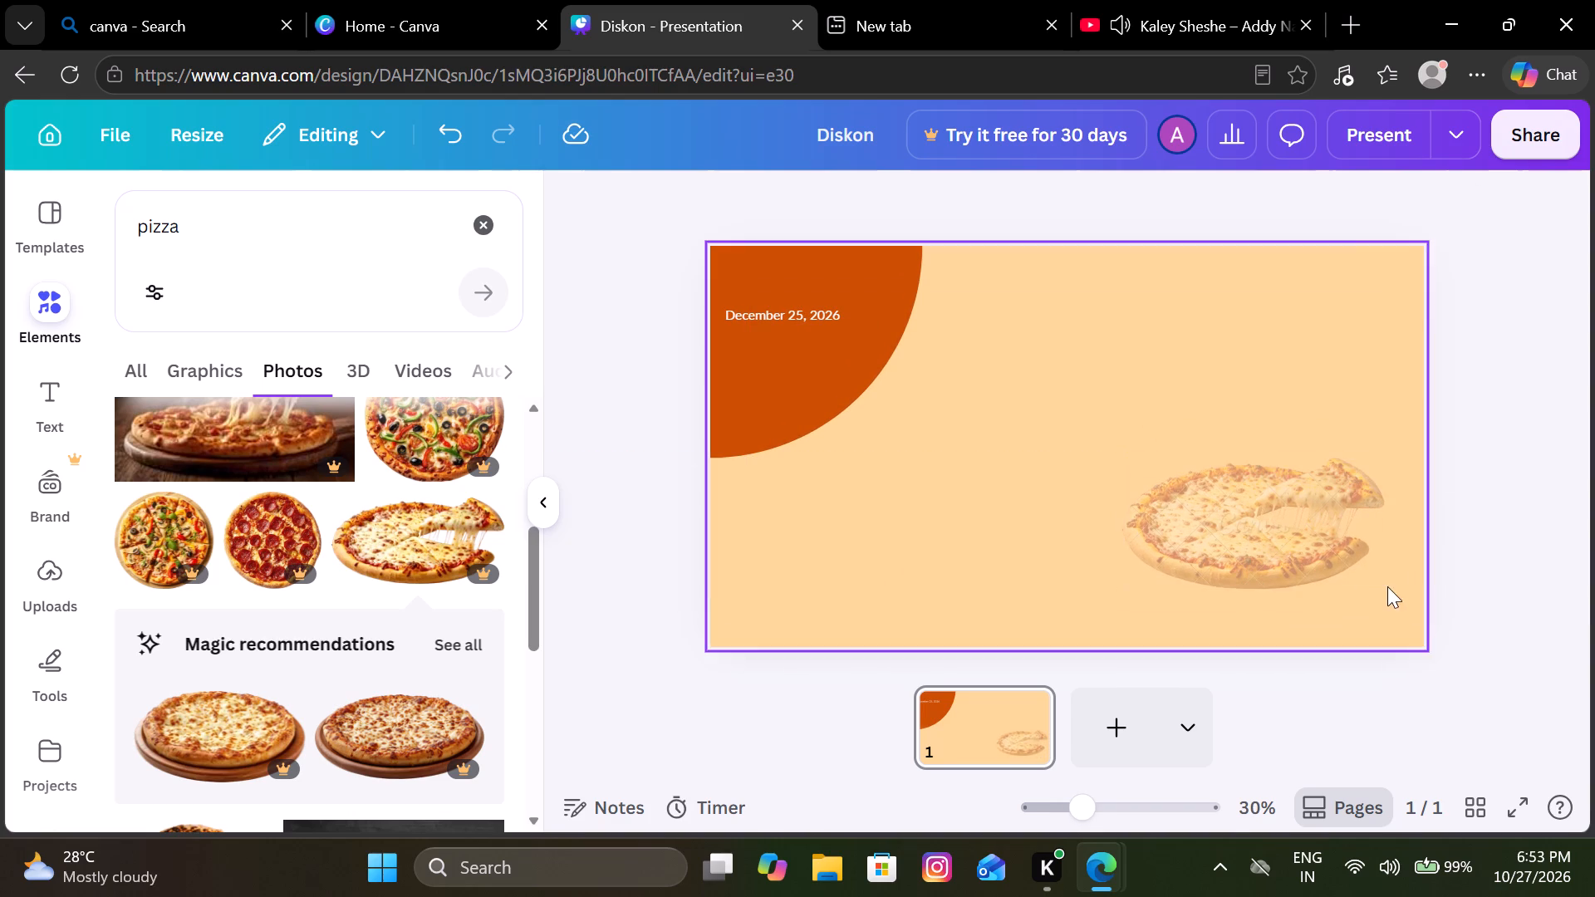
{"action": "left_click", "coordinate": [1335, 566]}
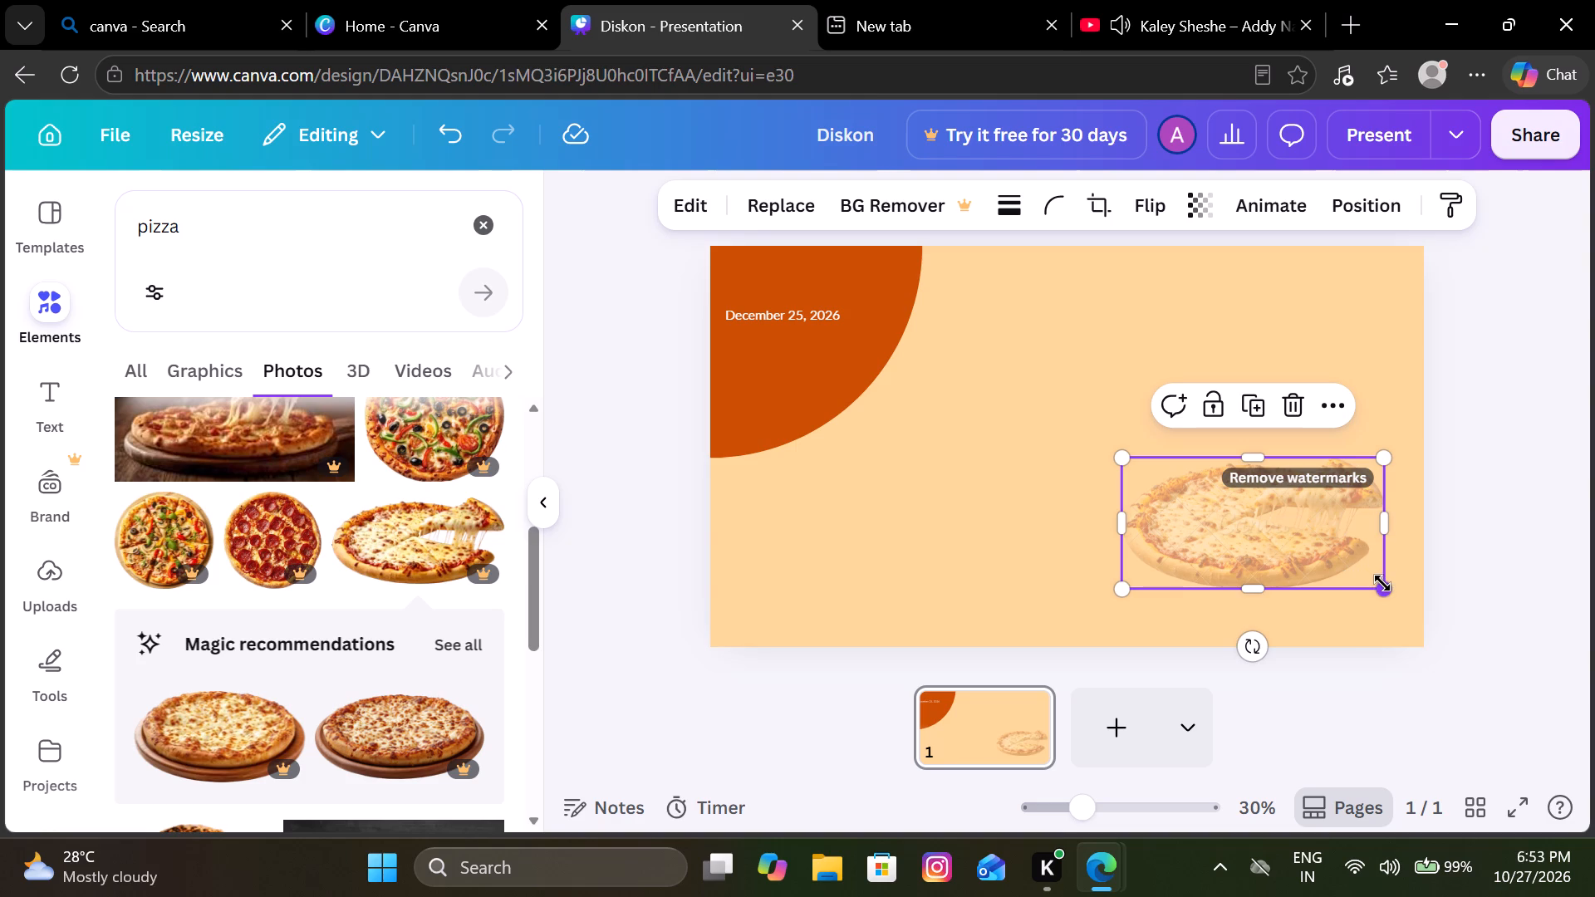
{"action": "left_click_drag", "start_coordinate": [1382, 583], "coordinate": [1347, 556]}
{"action": "left_click_drag", "start_coordinate": [1248, 517], "coordinate": [1289, 544]}
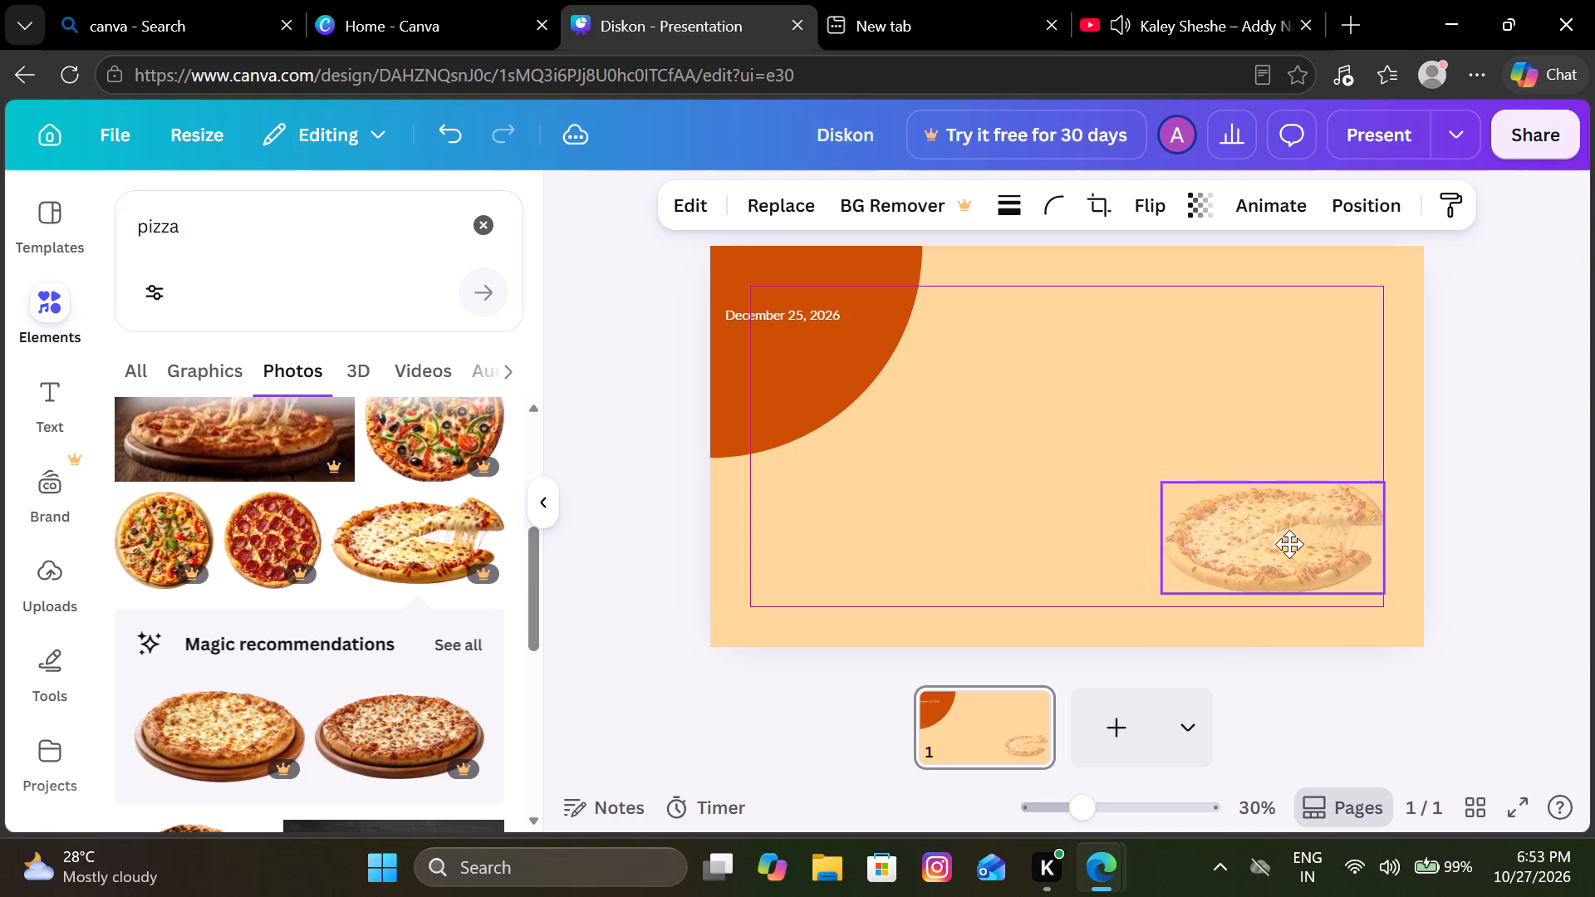
{"action": "left_click_drag", "start_coordinate": [1289, 544], "coordinate": [1289, 553]}
{"action": "left_click", "coordinate": [1482, 458]}
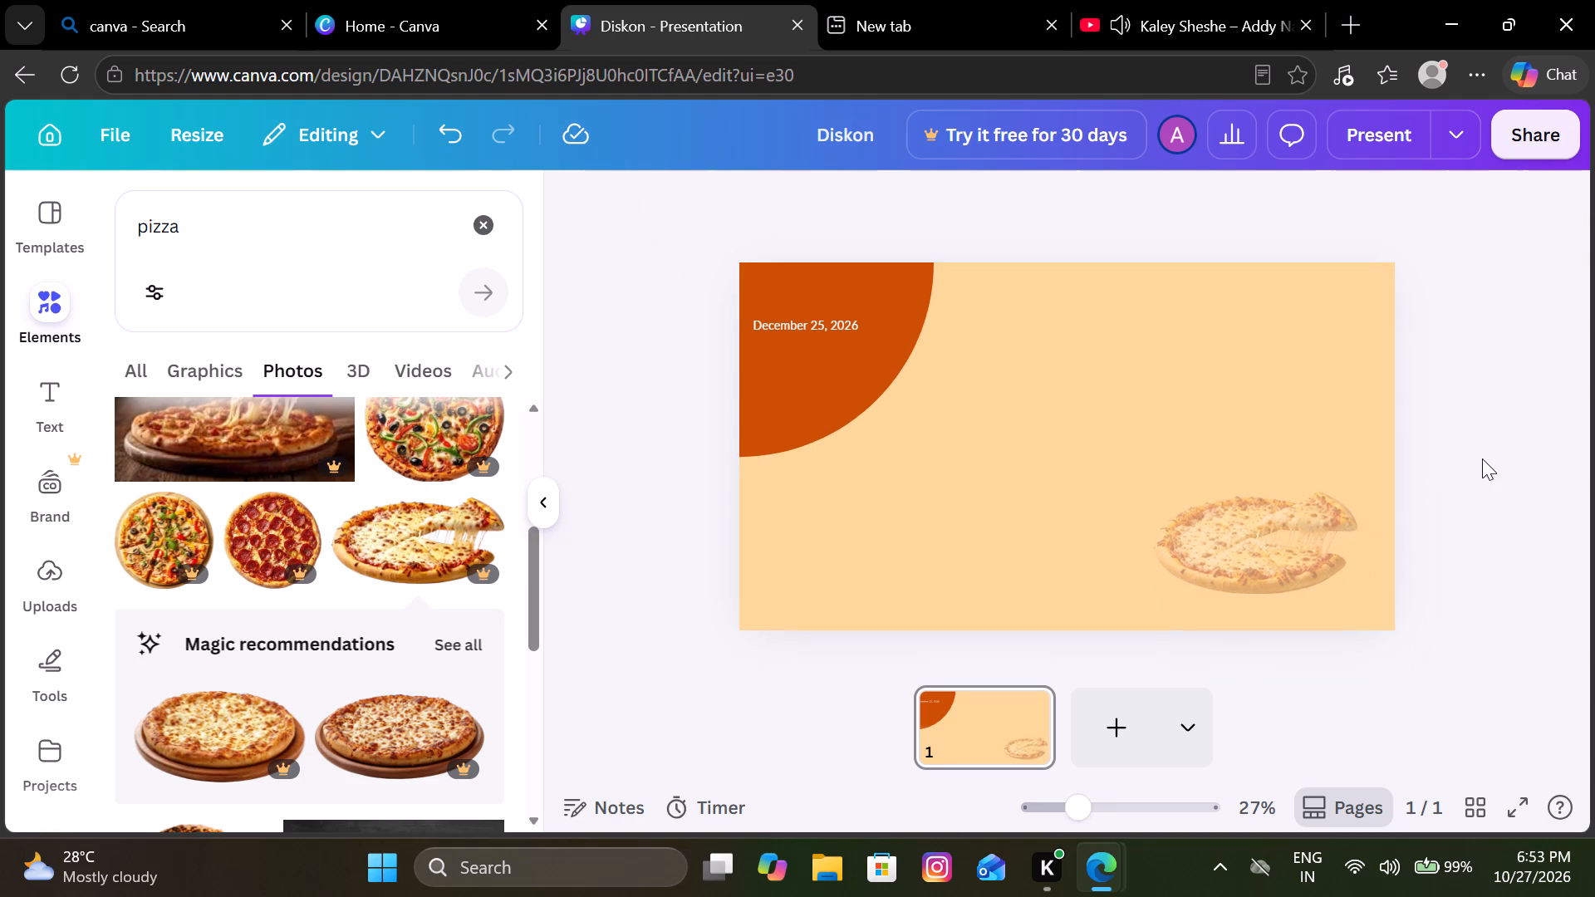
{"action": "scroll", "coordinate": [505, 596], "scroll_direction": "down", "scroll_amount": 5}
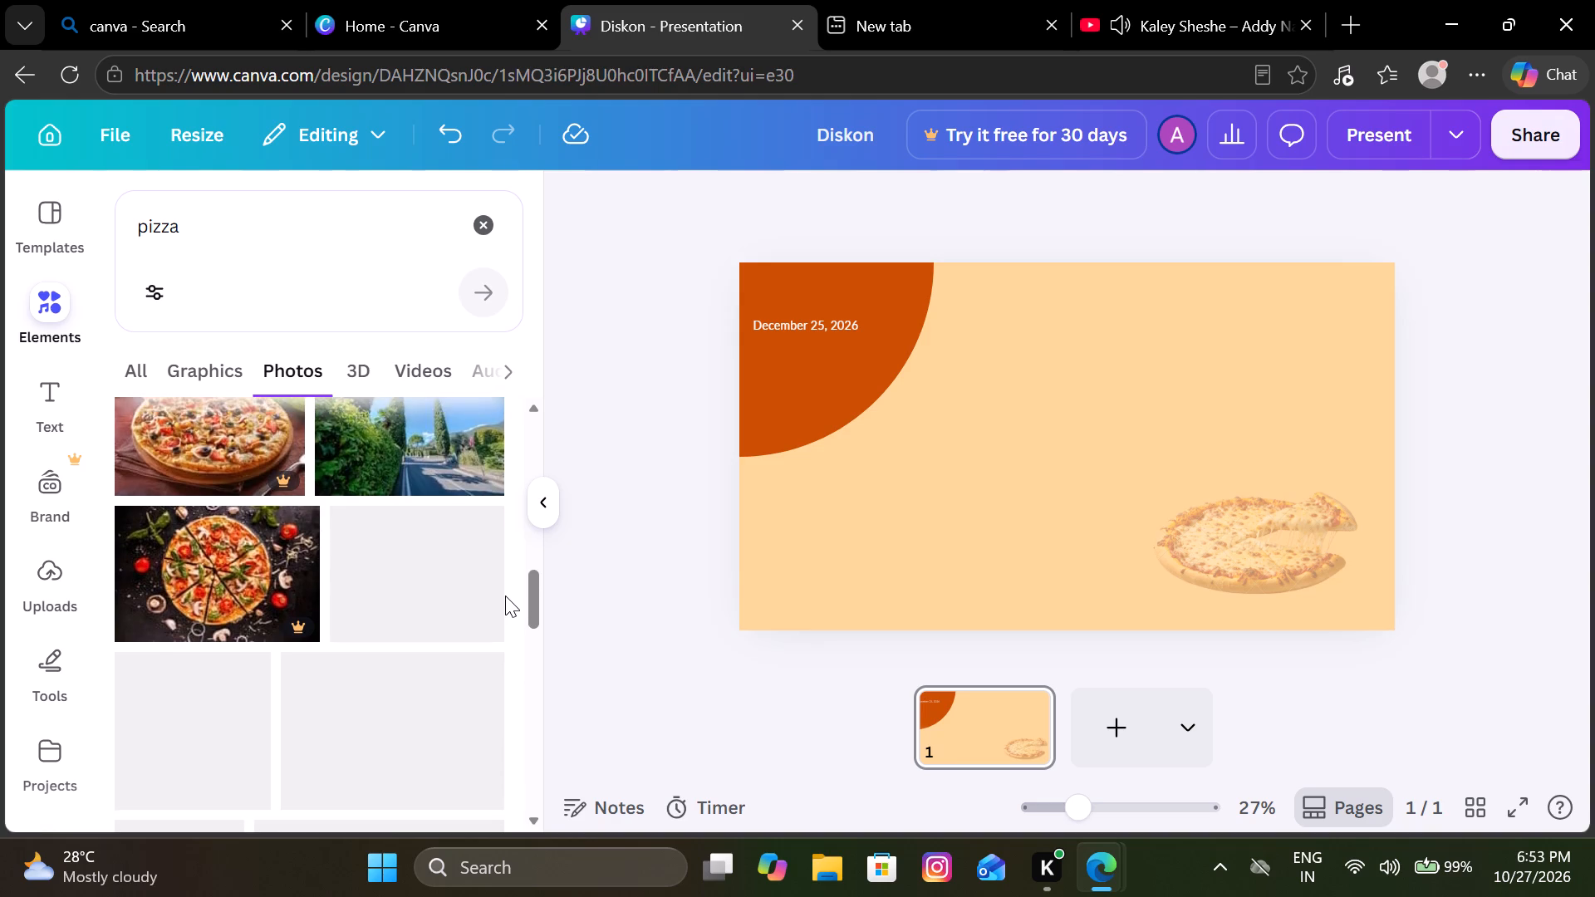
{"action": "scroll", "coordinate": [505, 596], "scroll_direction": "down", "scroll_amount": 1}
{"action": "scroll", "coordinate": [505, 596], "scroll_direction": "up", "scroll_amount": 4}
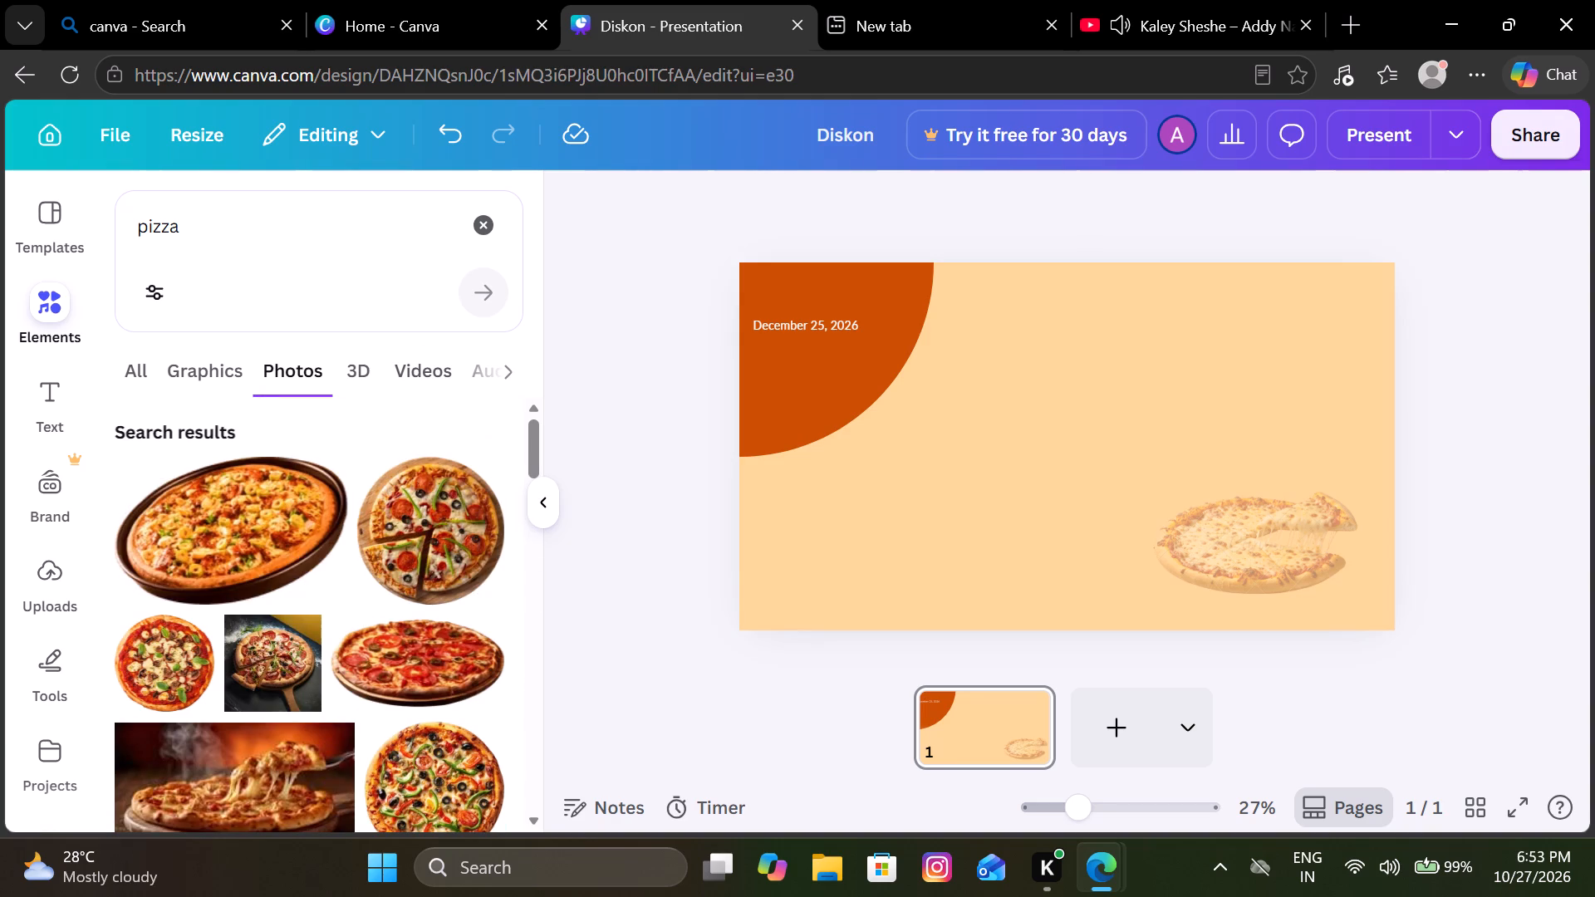
Replace the pizza search with "burger" and refine it to "burger and fries".
{"action": "left_click", "coordinate": [478, 214]}
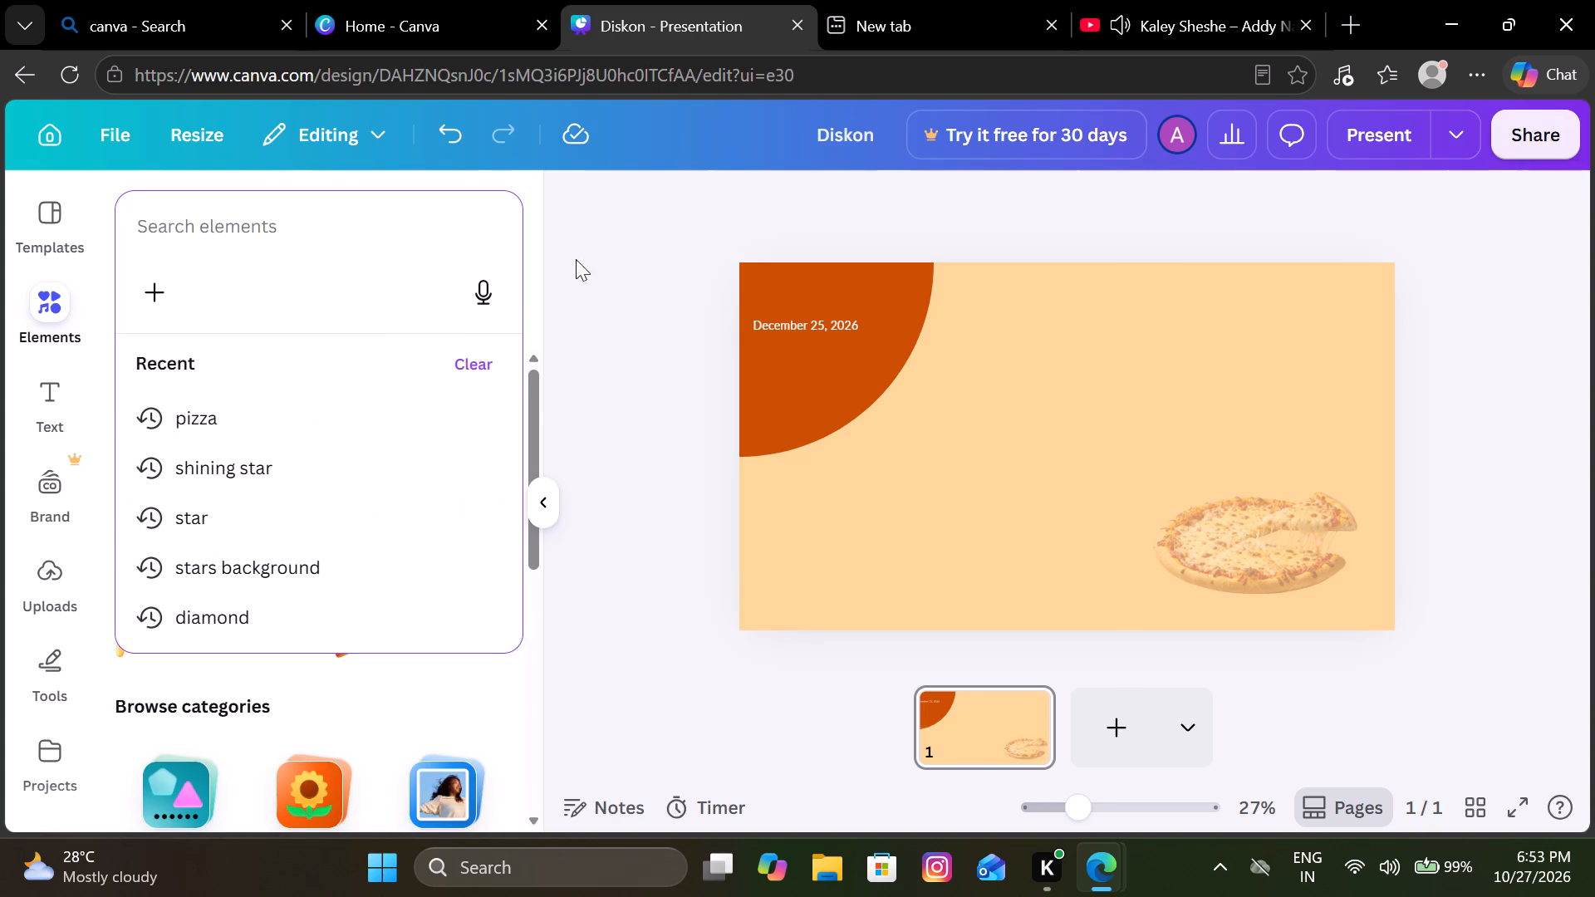
{"action": "type", "text": "burger"}
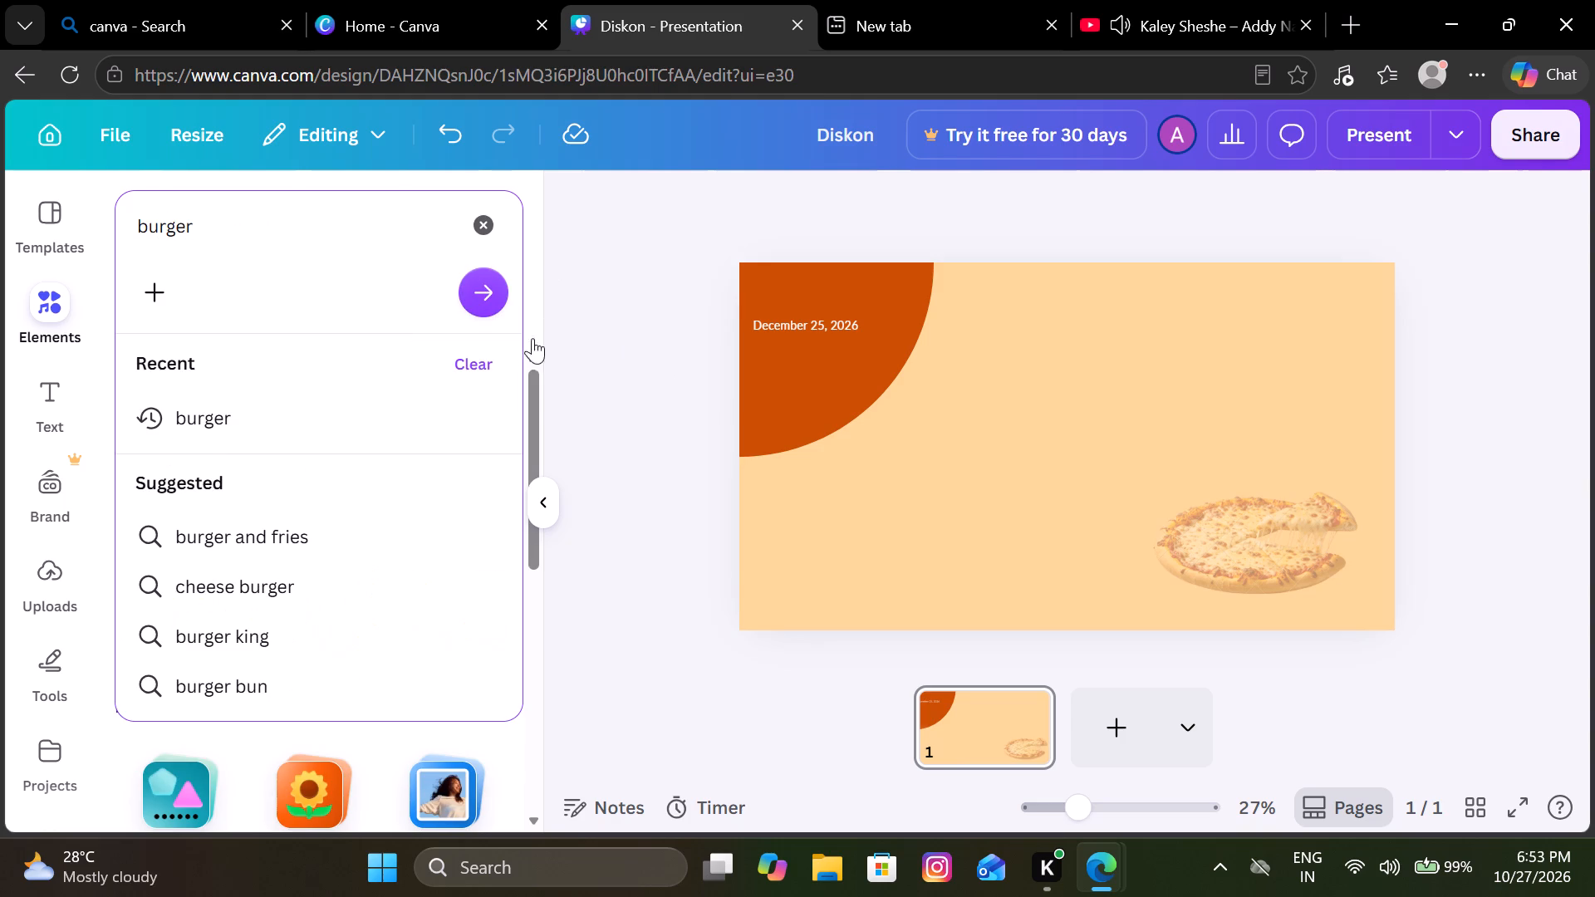
{"action": "left_click", "coordinate": [279, 441]}
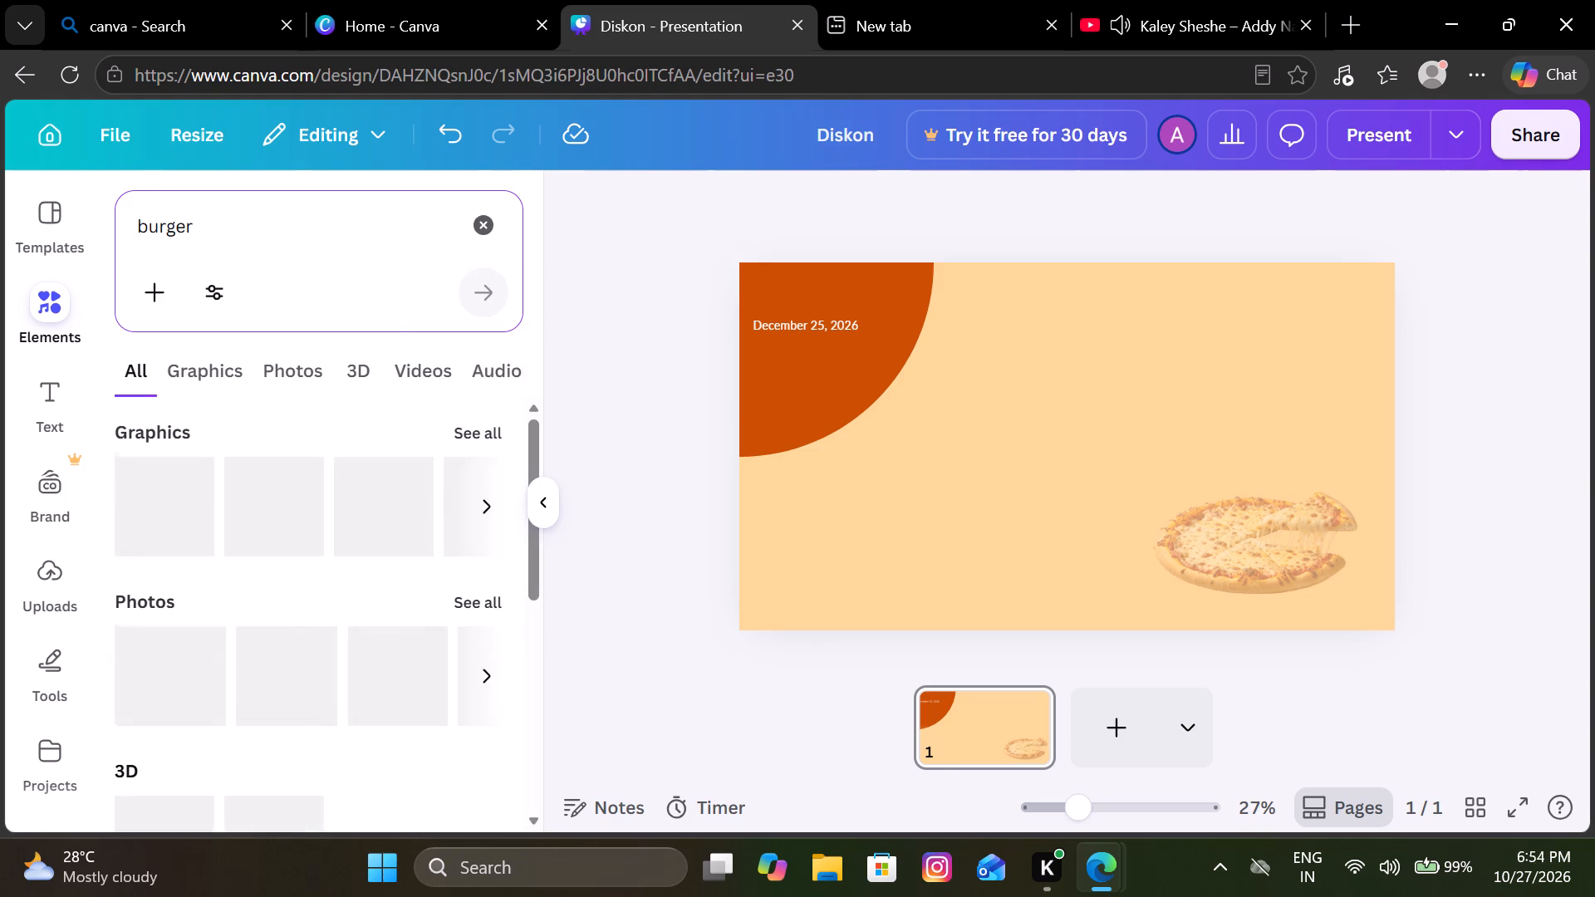
{"action": "left_click", "coordinate": [290, 226]}
{"action": "key", "text": "space"}
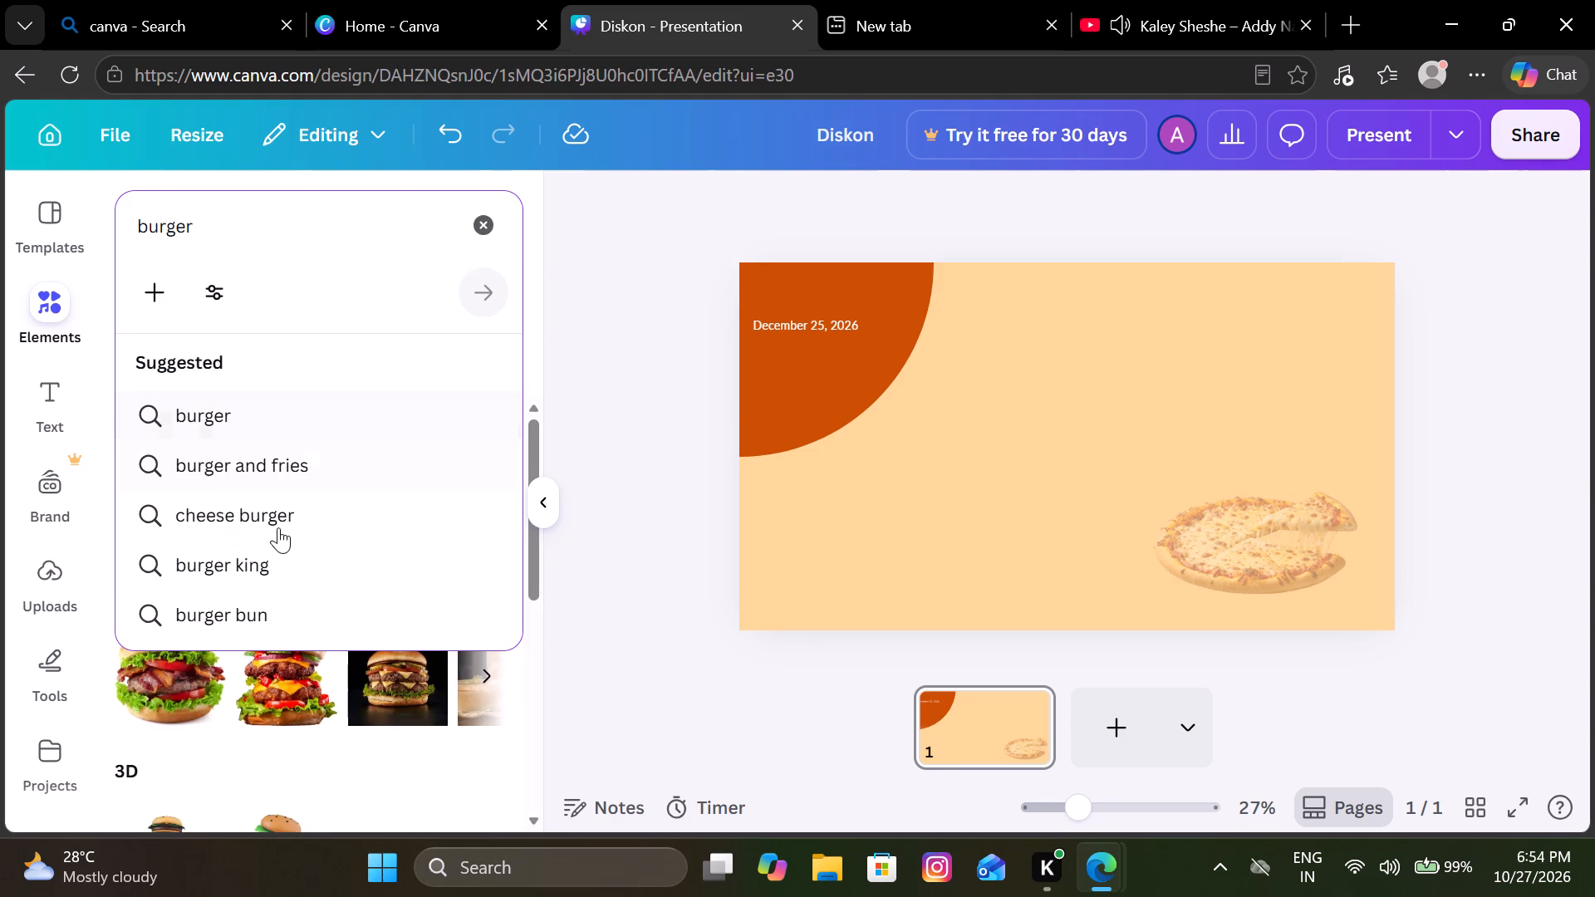
{"action": "left_click", "coordinate": [288, 485]}
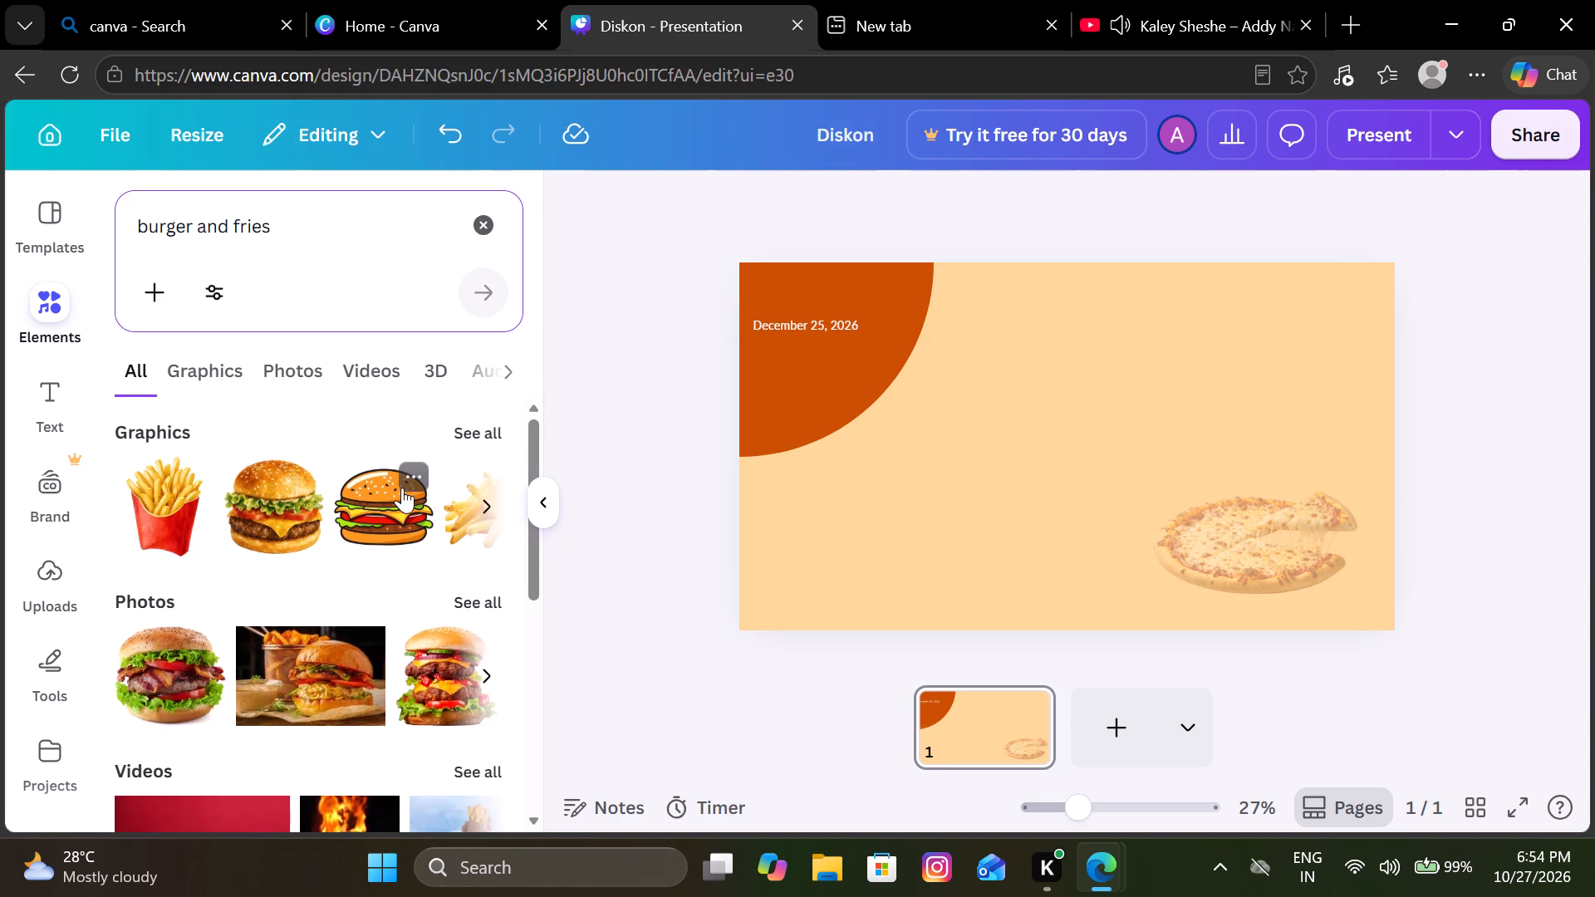
Show all photo results for the "burger and fries" search.
{"action": "left_click", "coordinate": [486, 496]}
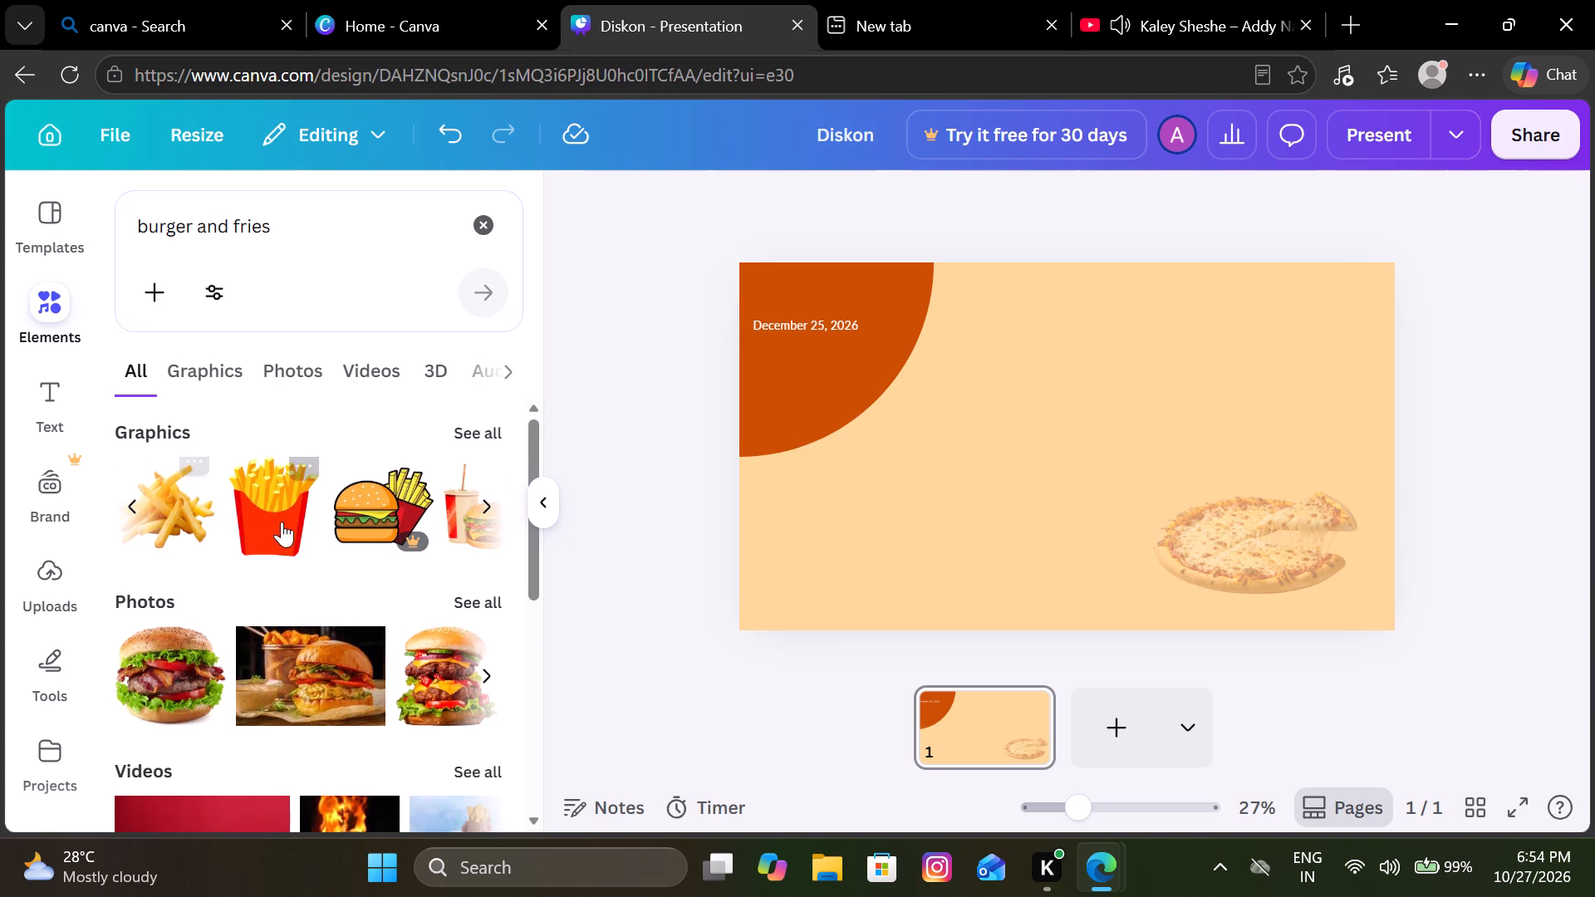
{"action": "scroll", "coordinate": [351, 587], "scroll_direction": "down", "scroll_amount": 1}
{"action": "left_click", "coordinate": [476, 554]}
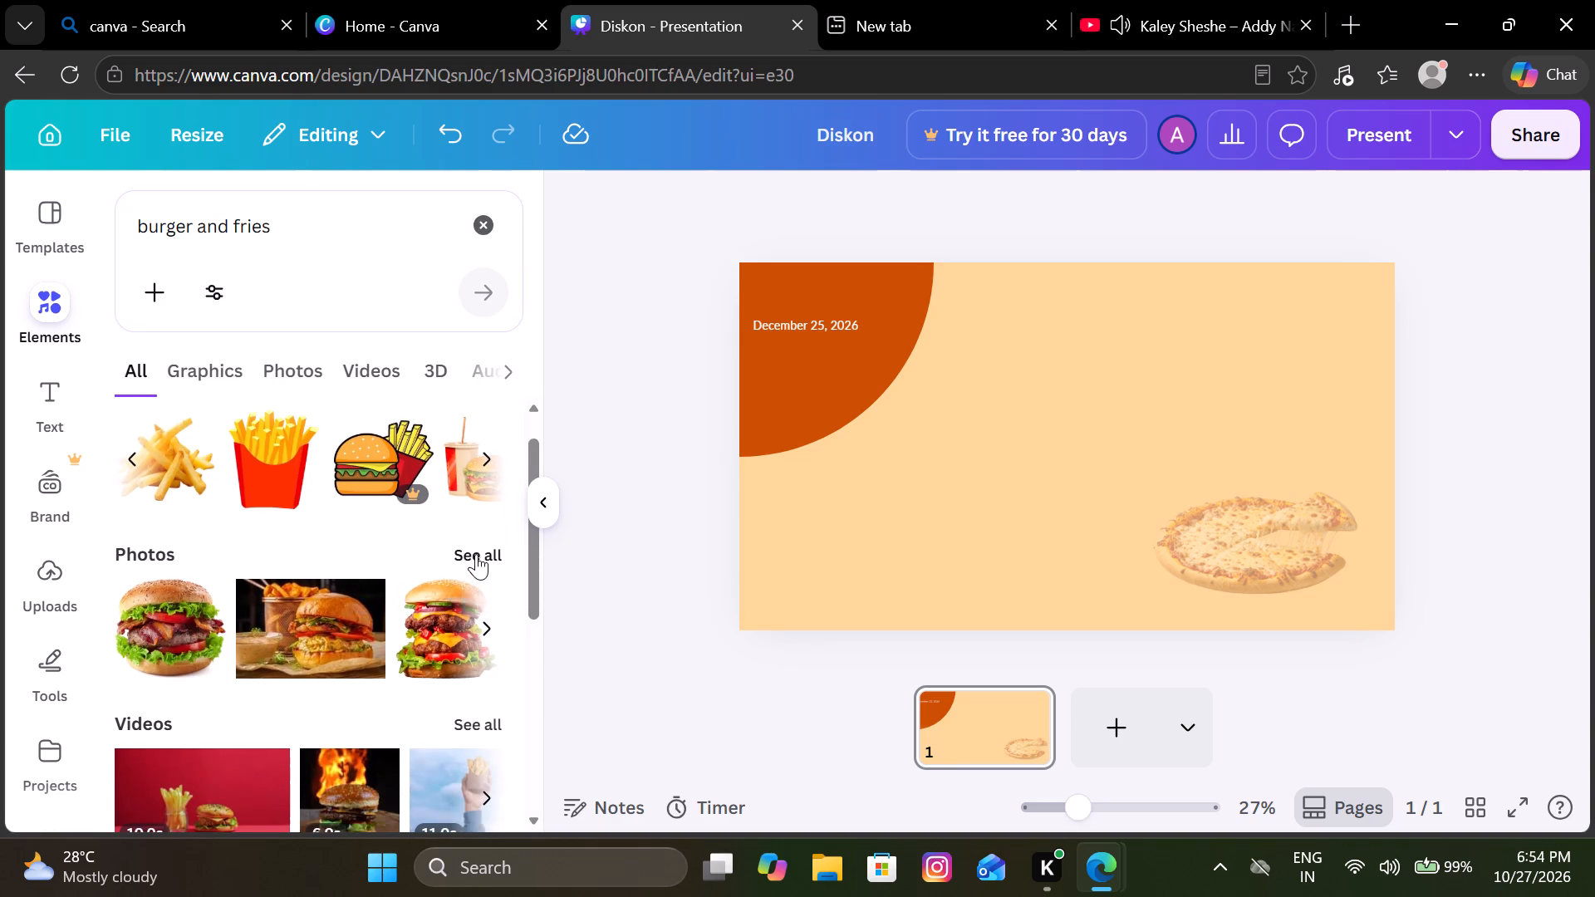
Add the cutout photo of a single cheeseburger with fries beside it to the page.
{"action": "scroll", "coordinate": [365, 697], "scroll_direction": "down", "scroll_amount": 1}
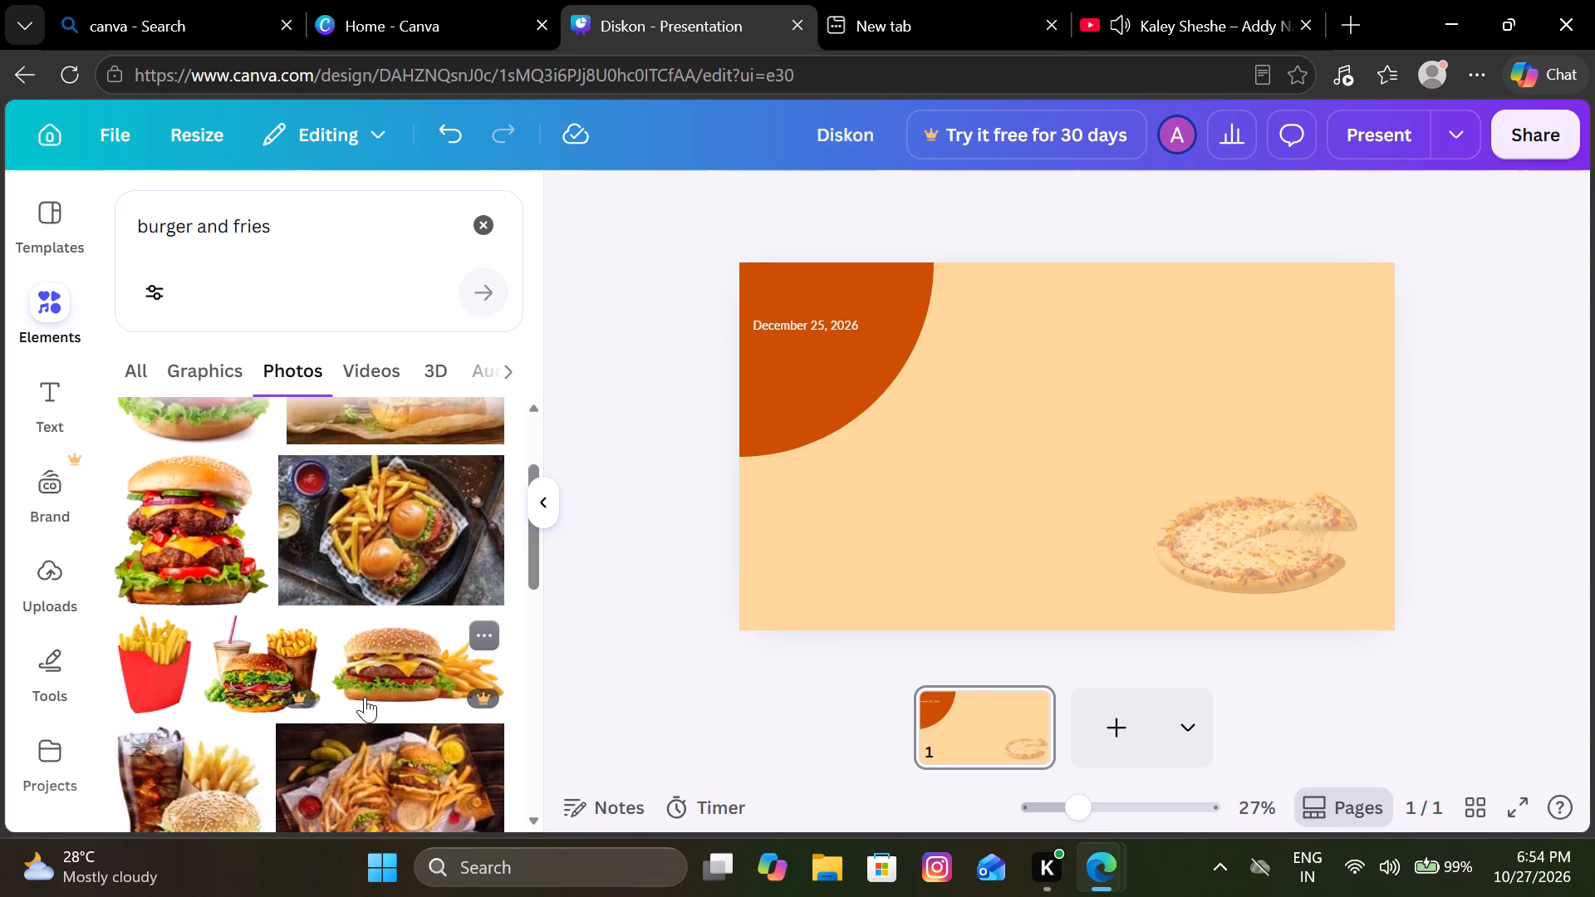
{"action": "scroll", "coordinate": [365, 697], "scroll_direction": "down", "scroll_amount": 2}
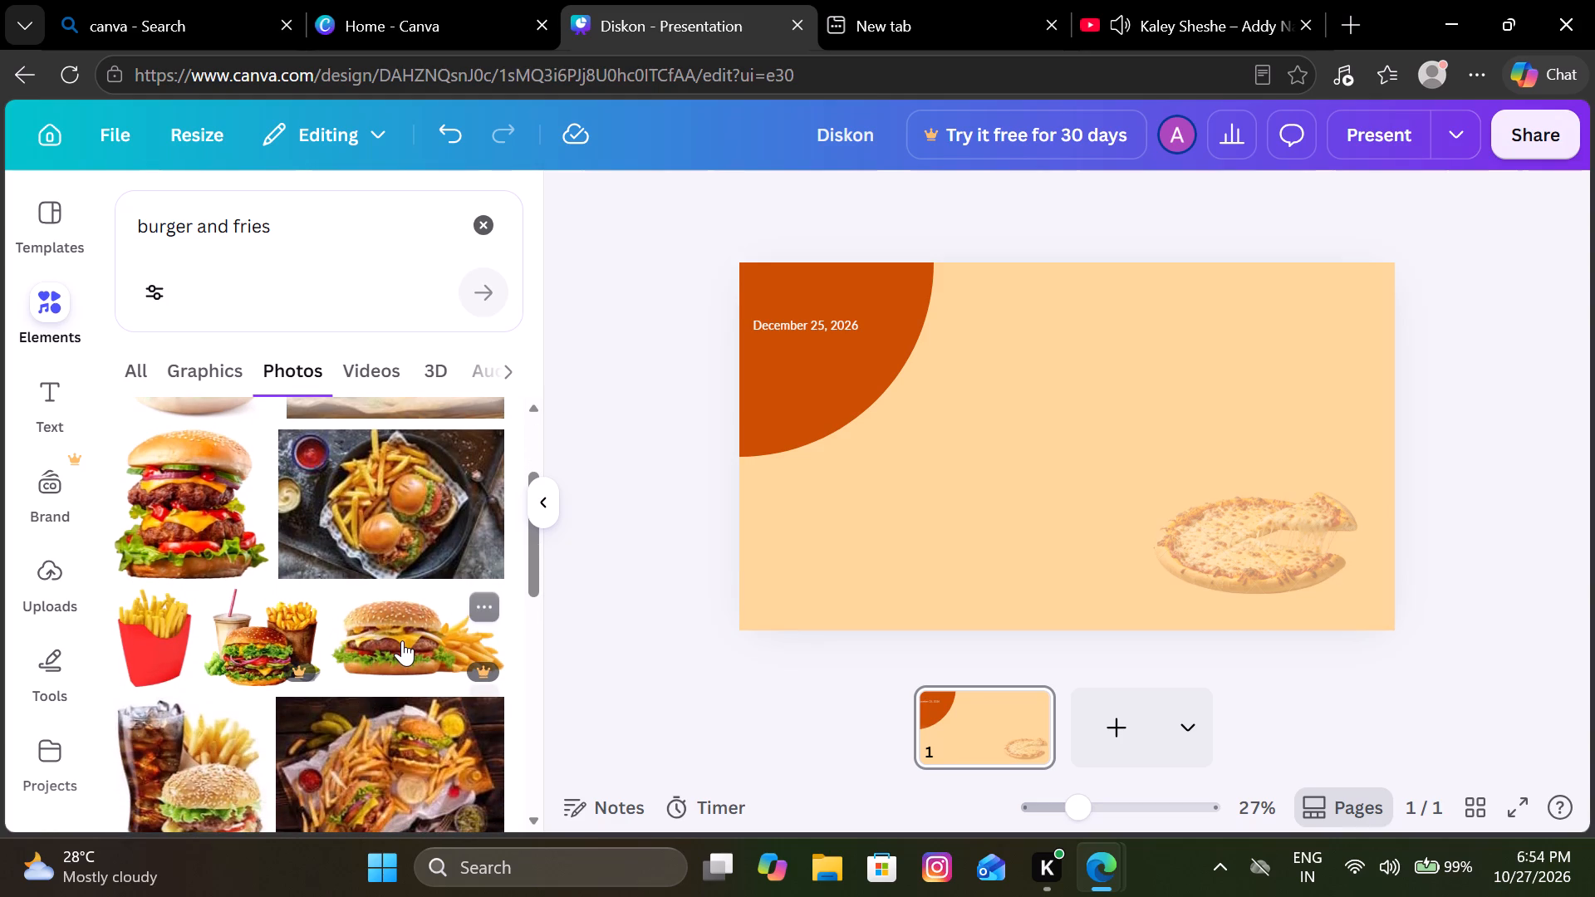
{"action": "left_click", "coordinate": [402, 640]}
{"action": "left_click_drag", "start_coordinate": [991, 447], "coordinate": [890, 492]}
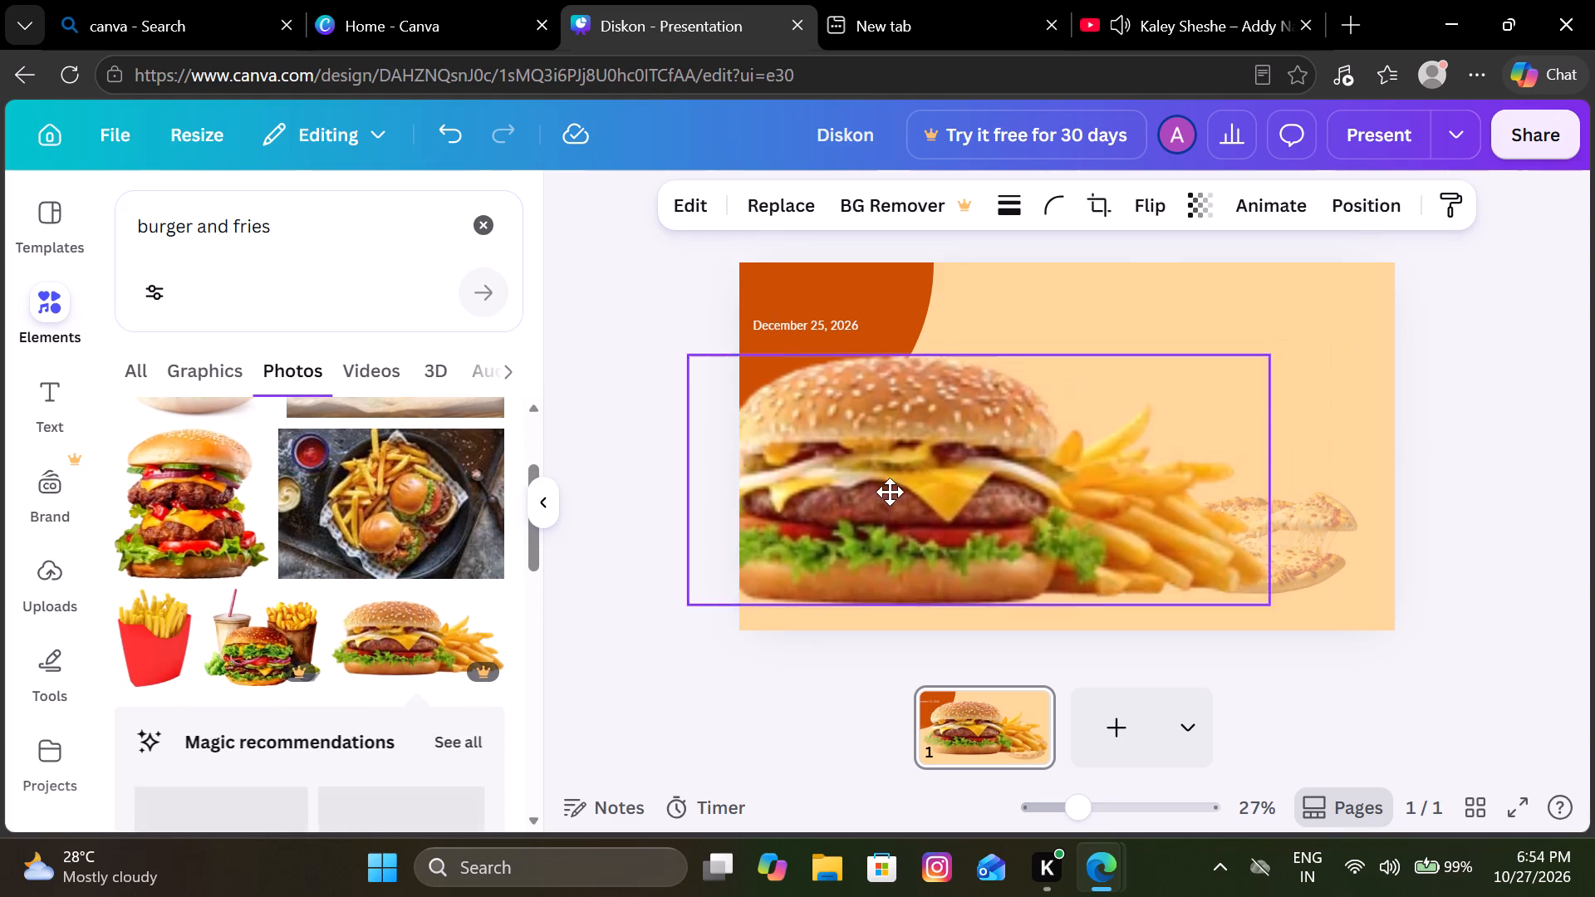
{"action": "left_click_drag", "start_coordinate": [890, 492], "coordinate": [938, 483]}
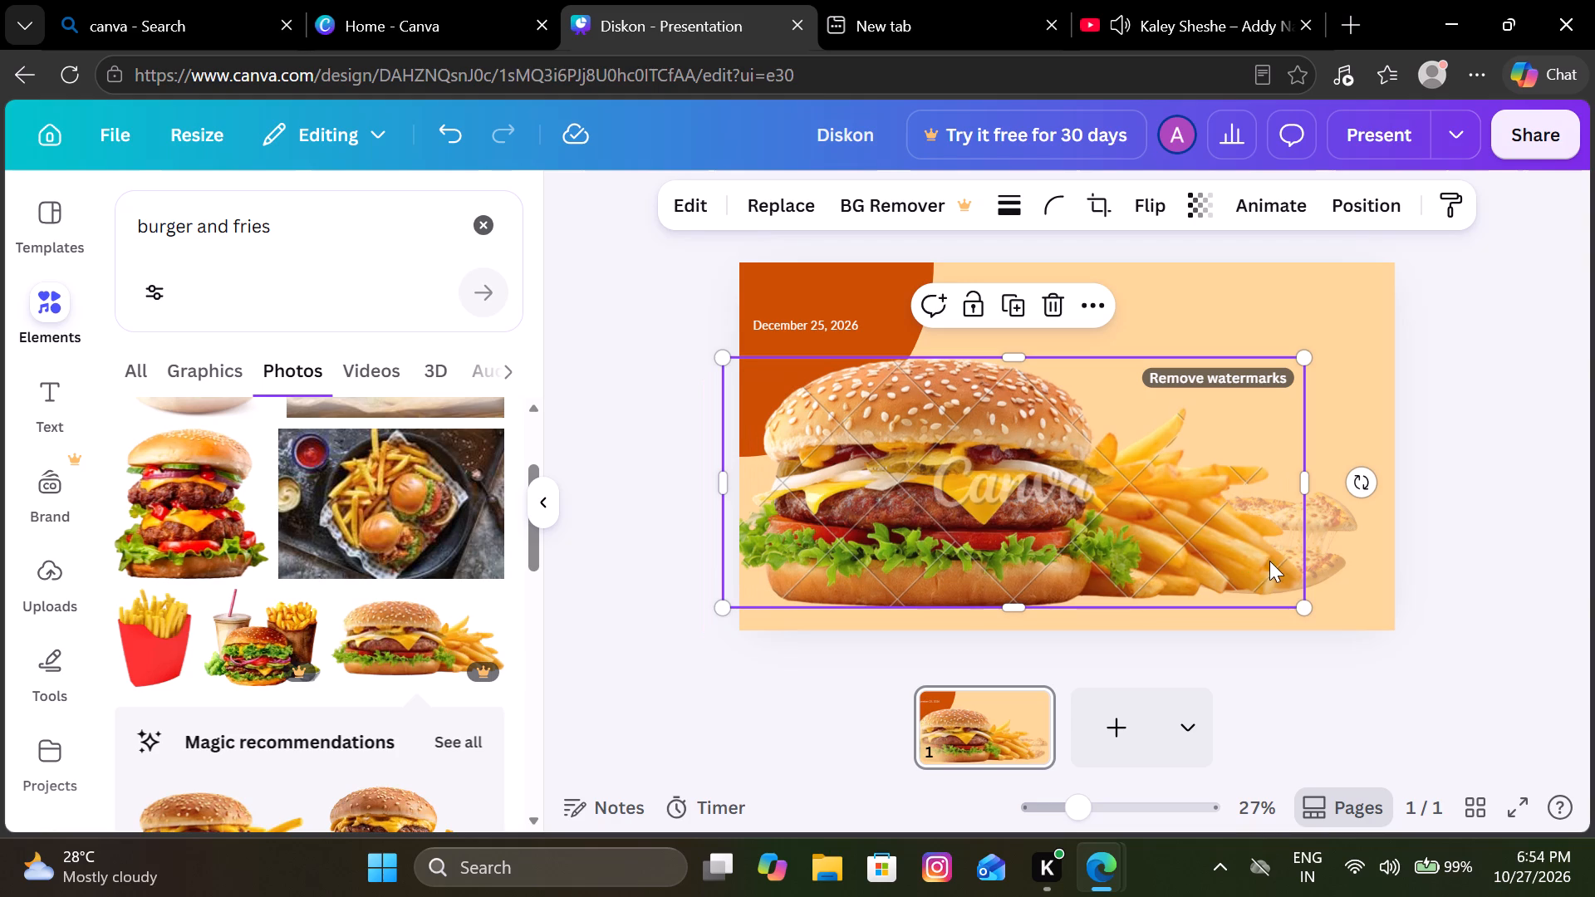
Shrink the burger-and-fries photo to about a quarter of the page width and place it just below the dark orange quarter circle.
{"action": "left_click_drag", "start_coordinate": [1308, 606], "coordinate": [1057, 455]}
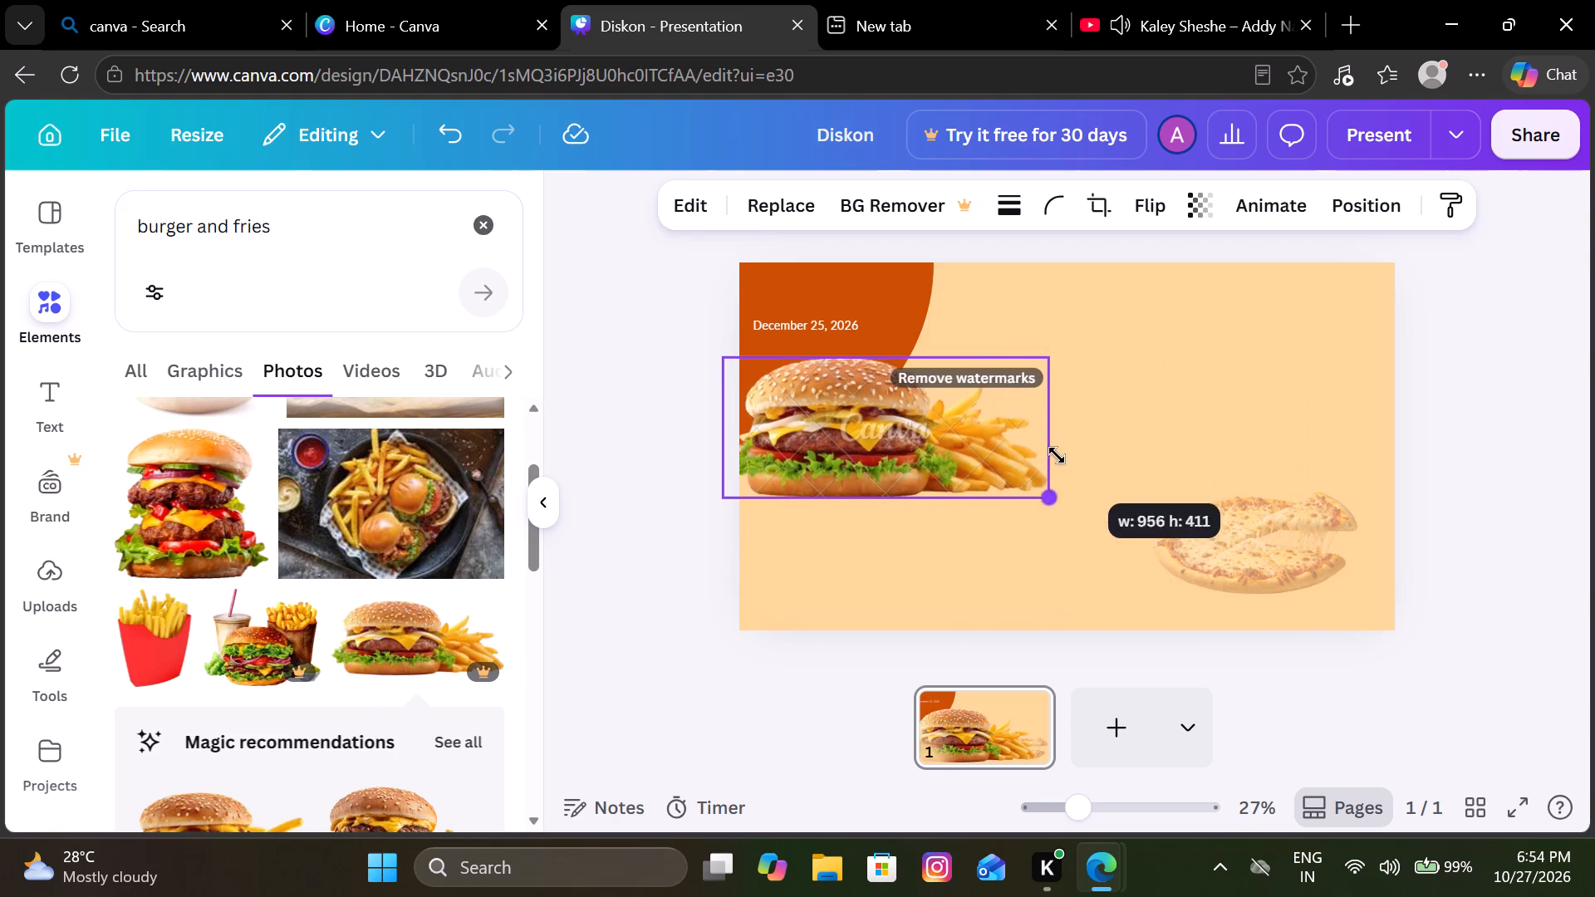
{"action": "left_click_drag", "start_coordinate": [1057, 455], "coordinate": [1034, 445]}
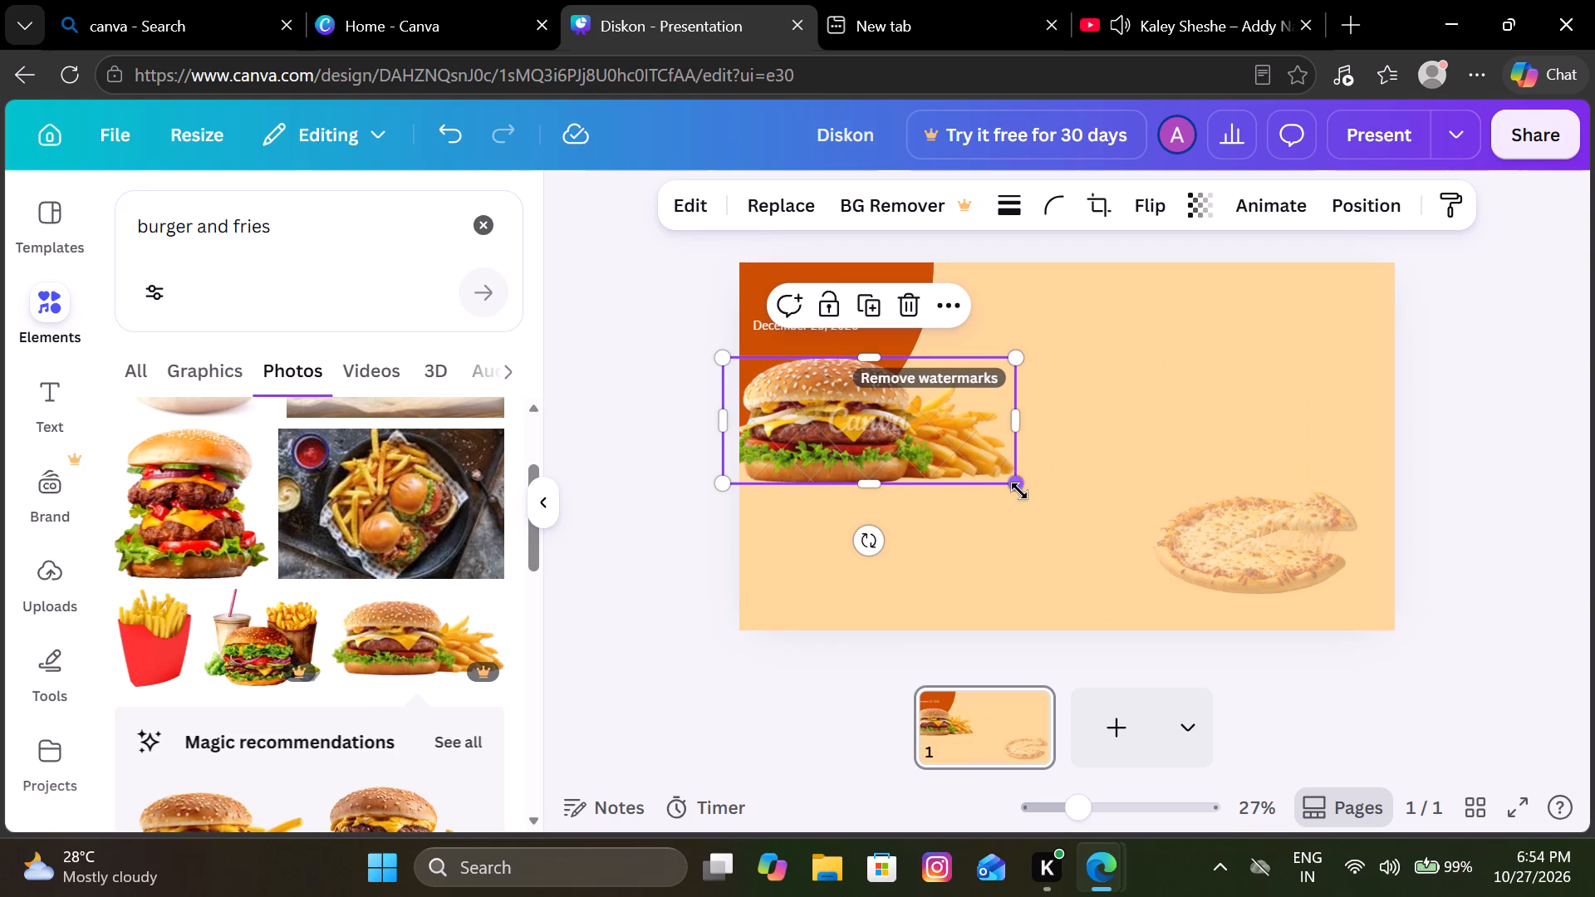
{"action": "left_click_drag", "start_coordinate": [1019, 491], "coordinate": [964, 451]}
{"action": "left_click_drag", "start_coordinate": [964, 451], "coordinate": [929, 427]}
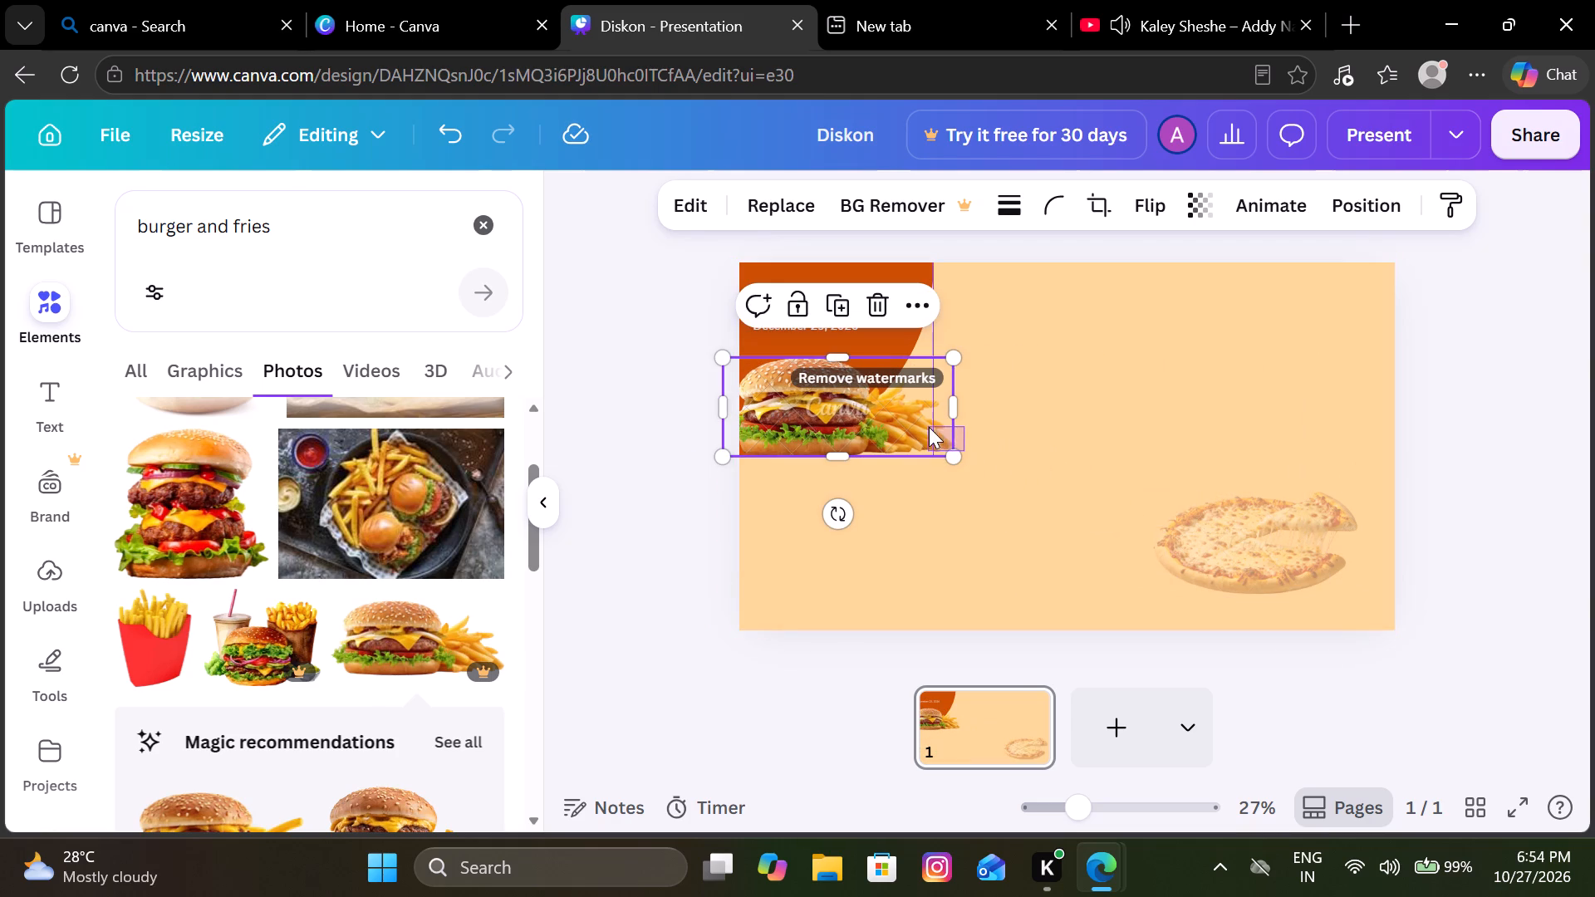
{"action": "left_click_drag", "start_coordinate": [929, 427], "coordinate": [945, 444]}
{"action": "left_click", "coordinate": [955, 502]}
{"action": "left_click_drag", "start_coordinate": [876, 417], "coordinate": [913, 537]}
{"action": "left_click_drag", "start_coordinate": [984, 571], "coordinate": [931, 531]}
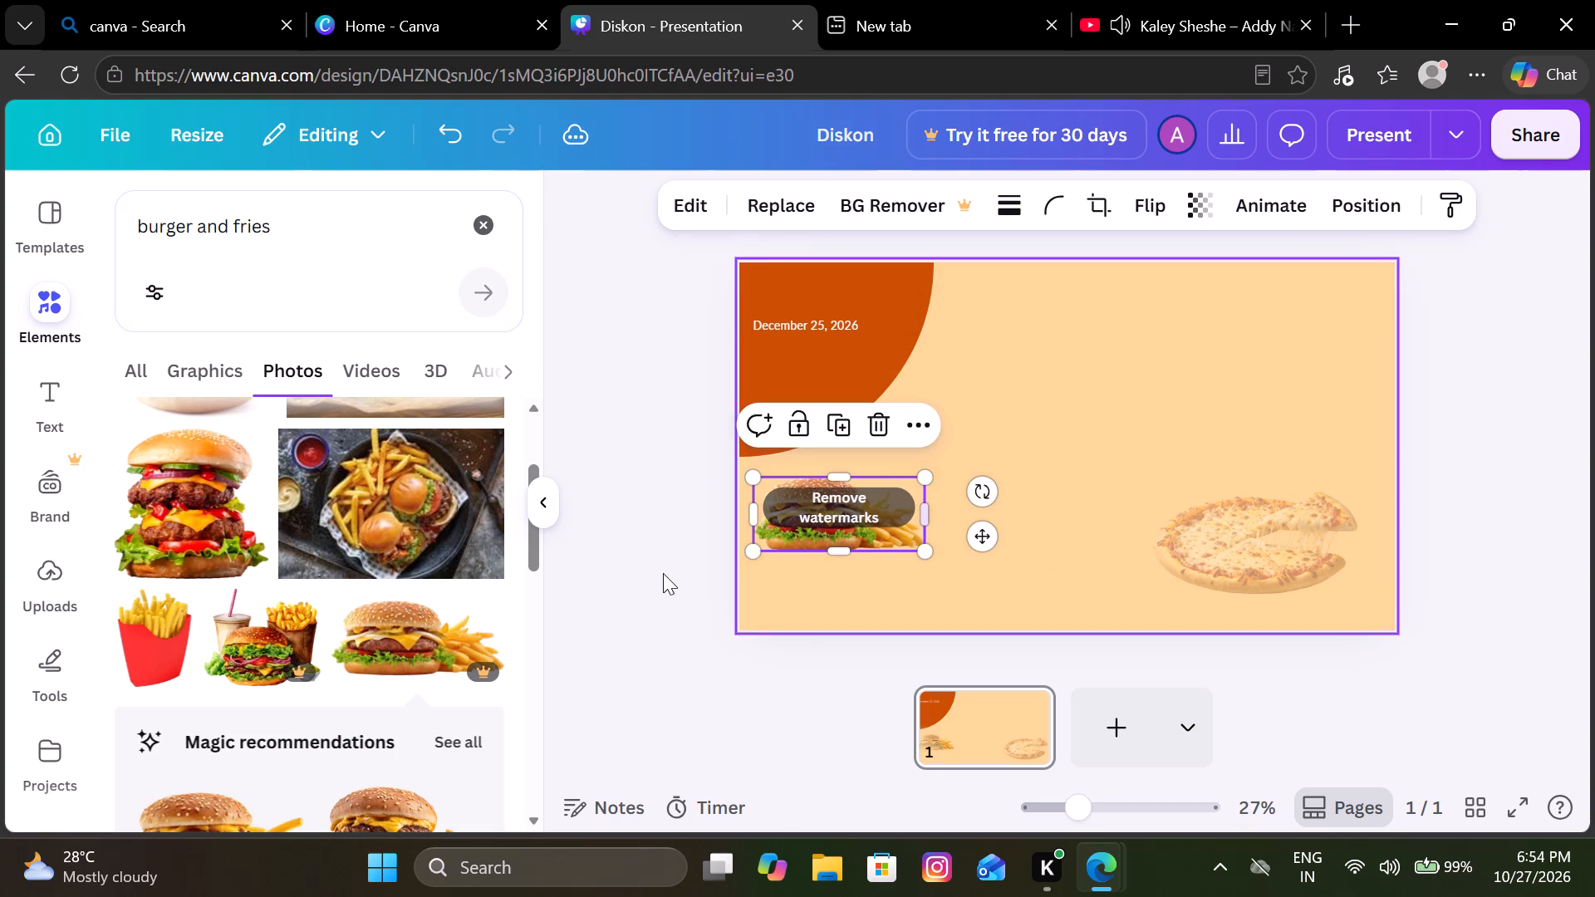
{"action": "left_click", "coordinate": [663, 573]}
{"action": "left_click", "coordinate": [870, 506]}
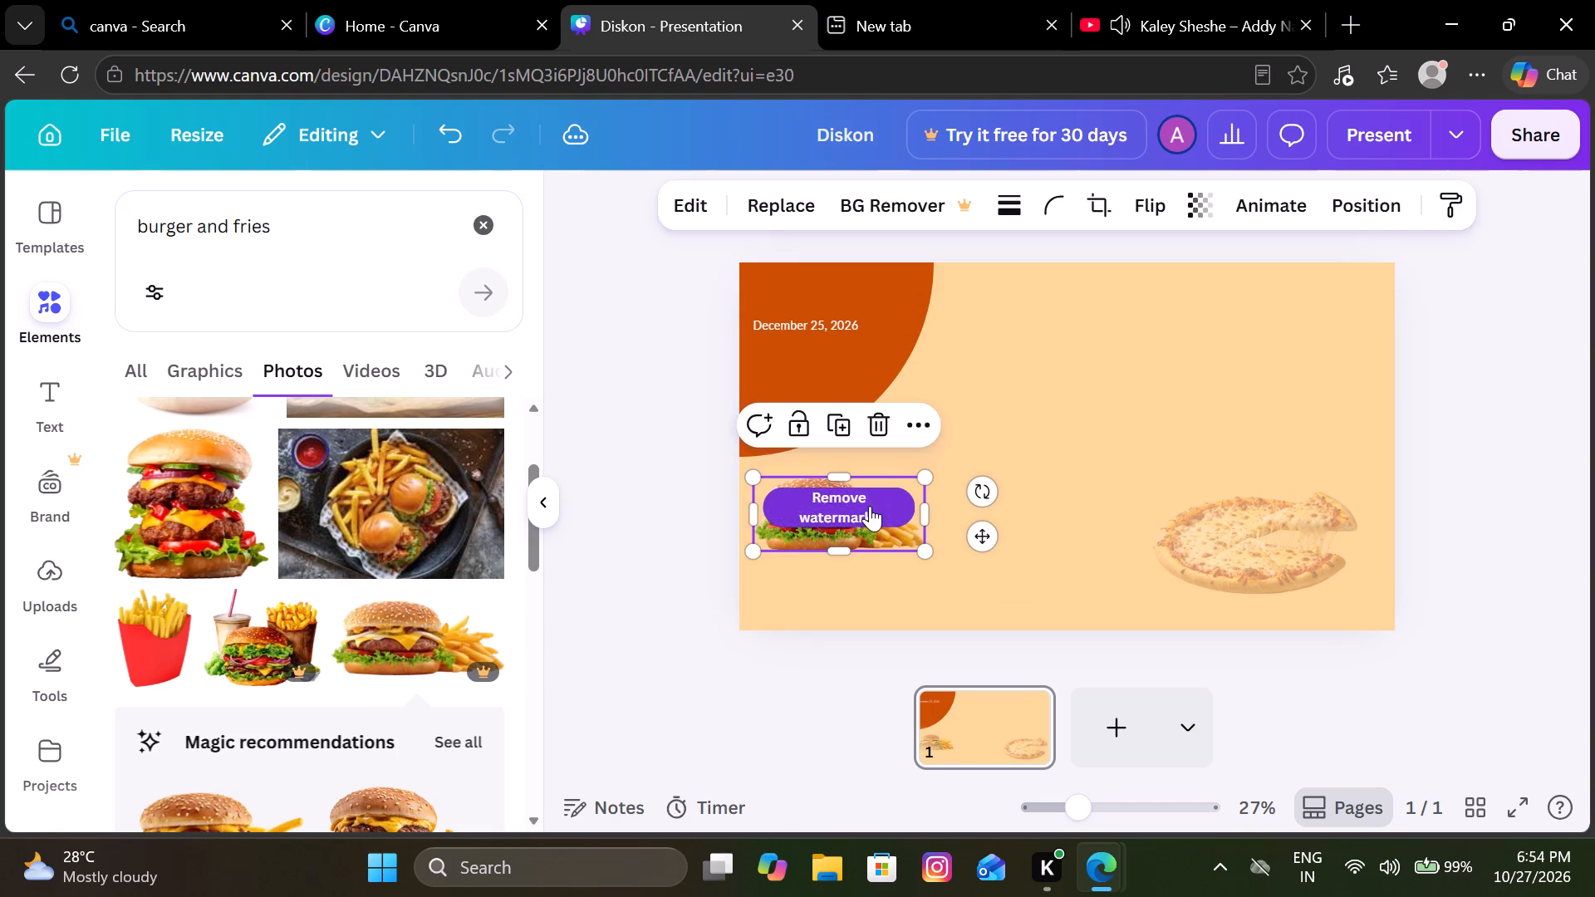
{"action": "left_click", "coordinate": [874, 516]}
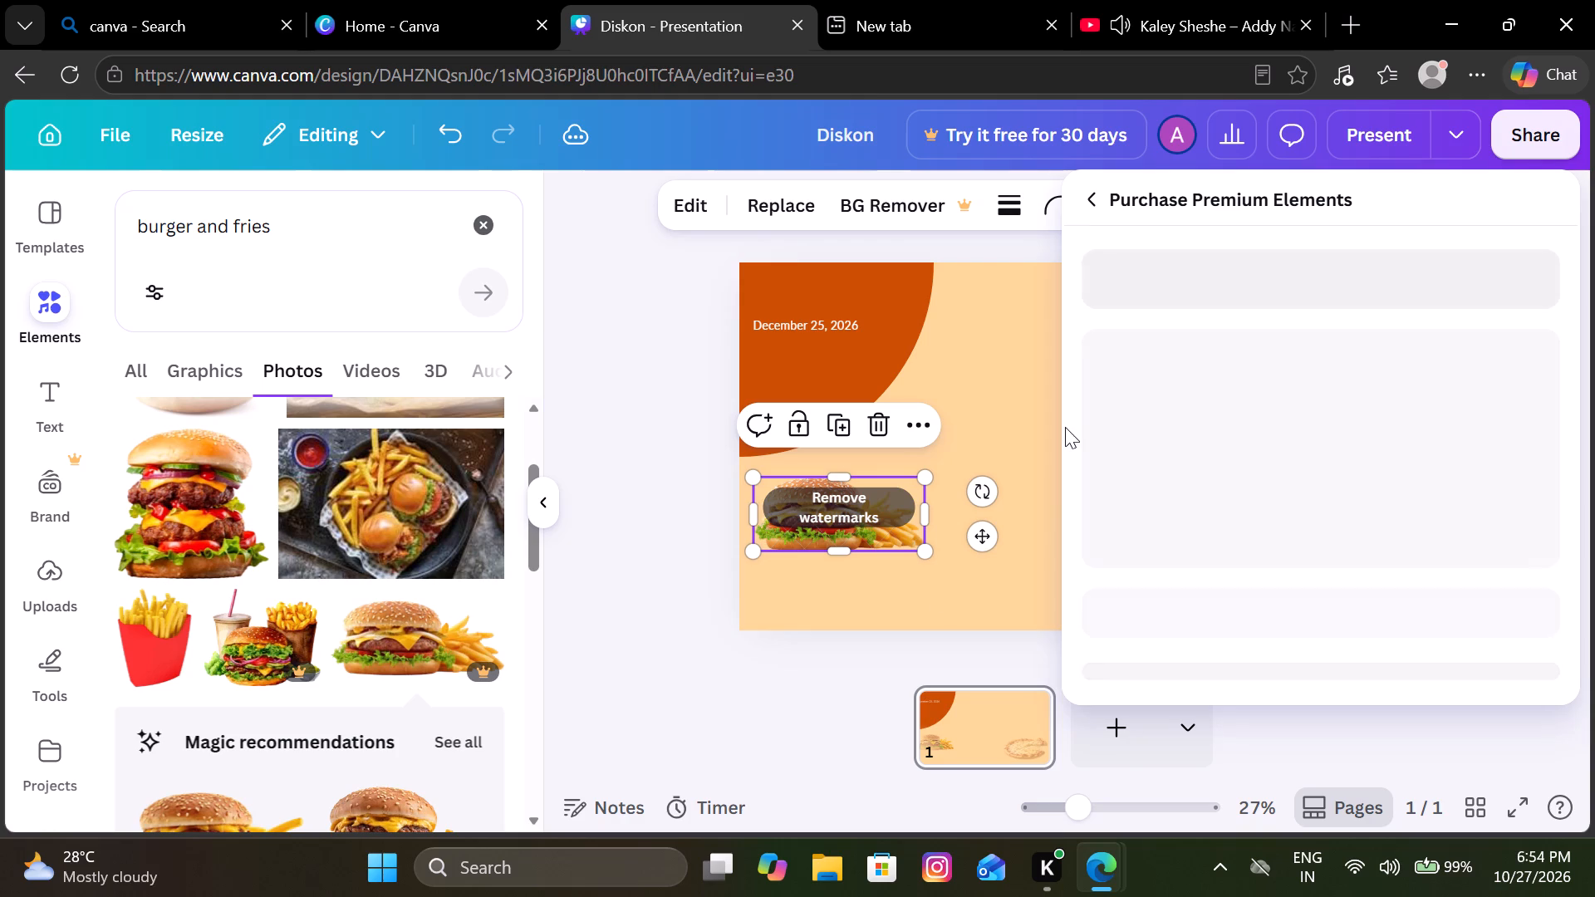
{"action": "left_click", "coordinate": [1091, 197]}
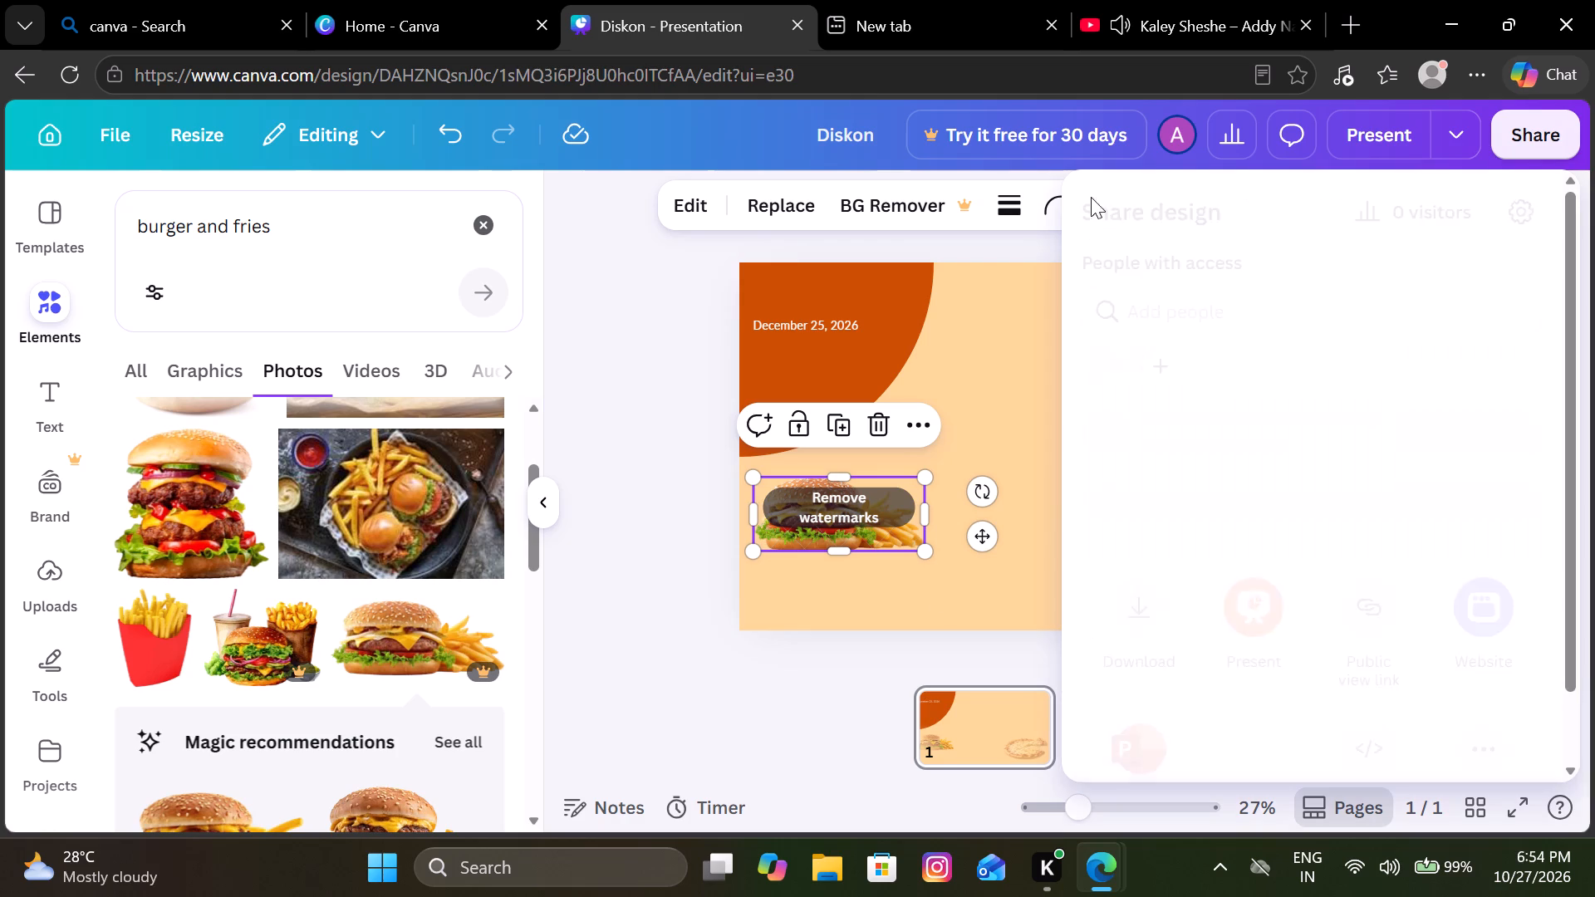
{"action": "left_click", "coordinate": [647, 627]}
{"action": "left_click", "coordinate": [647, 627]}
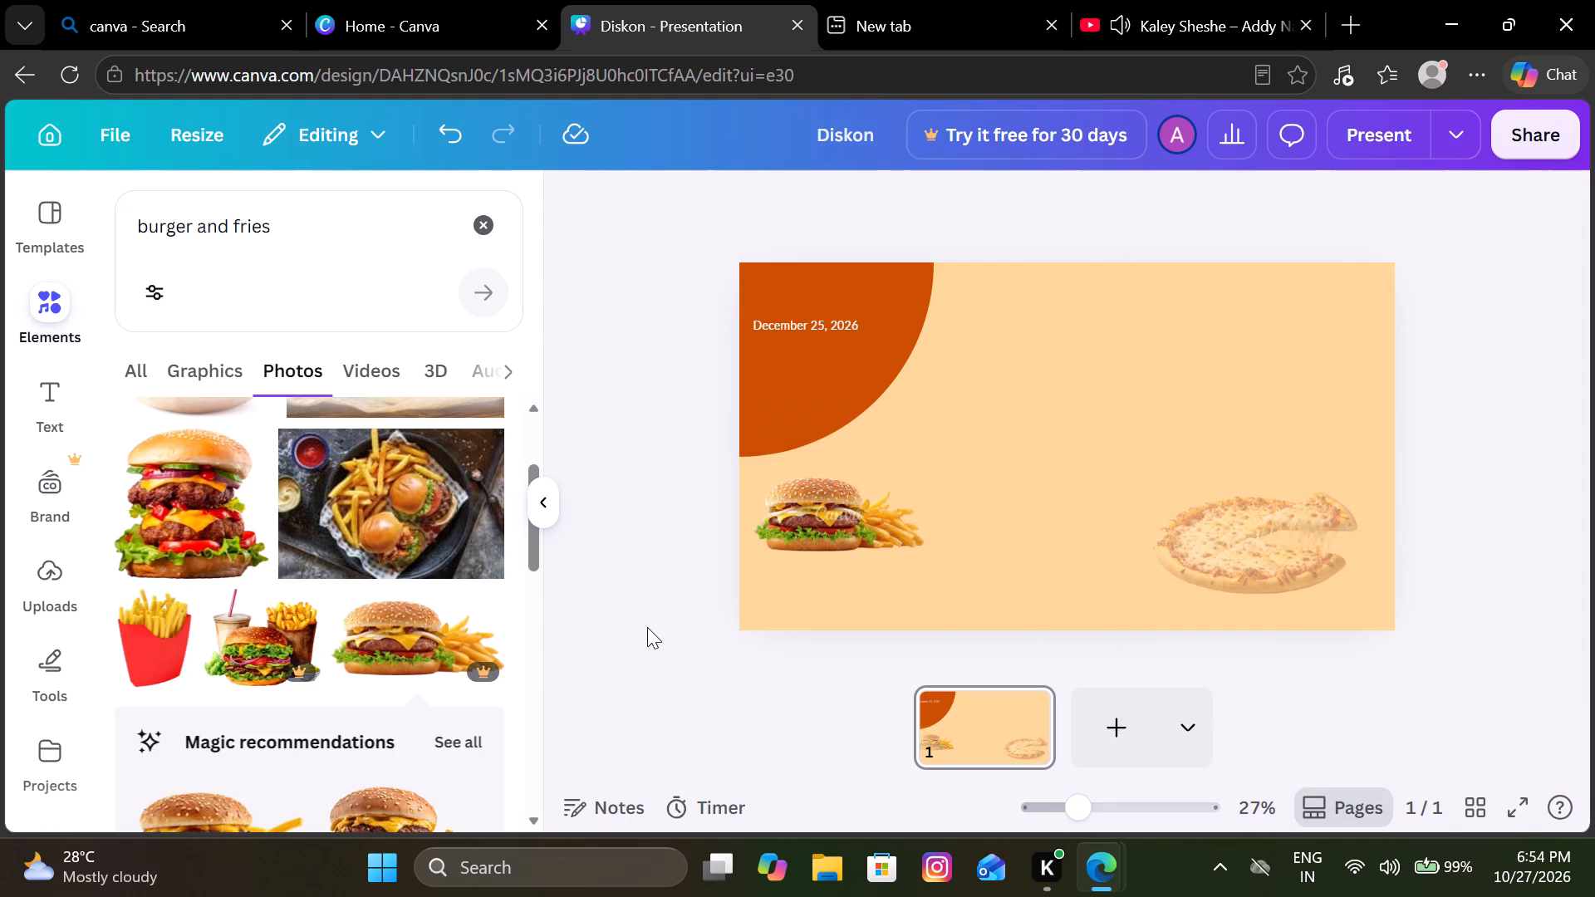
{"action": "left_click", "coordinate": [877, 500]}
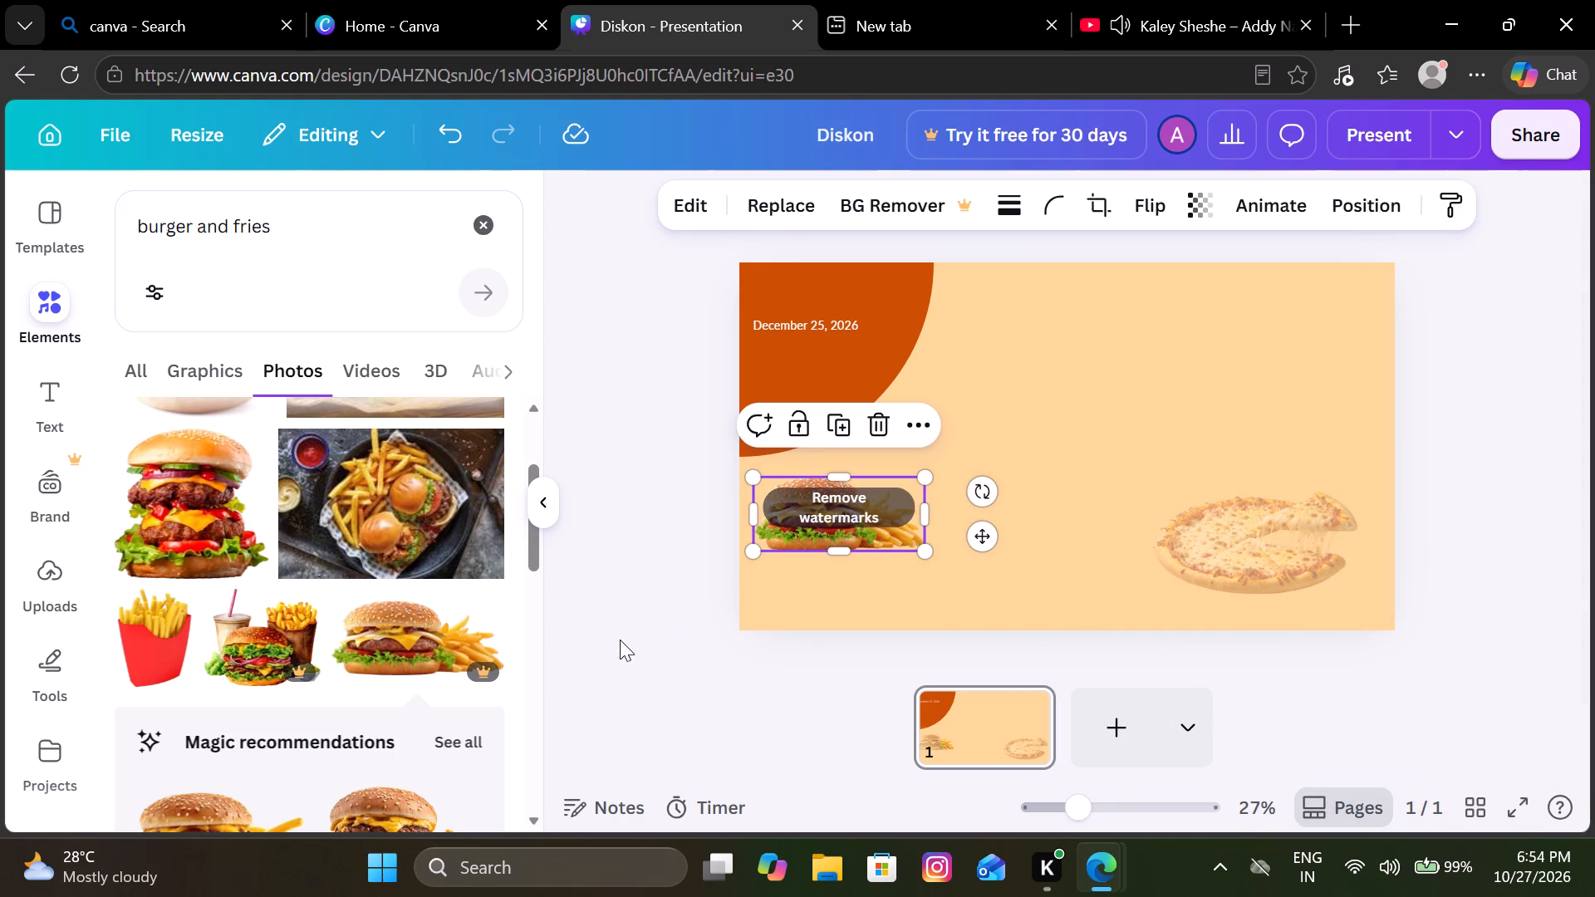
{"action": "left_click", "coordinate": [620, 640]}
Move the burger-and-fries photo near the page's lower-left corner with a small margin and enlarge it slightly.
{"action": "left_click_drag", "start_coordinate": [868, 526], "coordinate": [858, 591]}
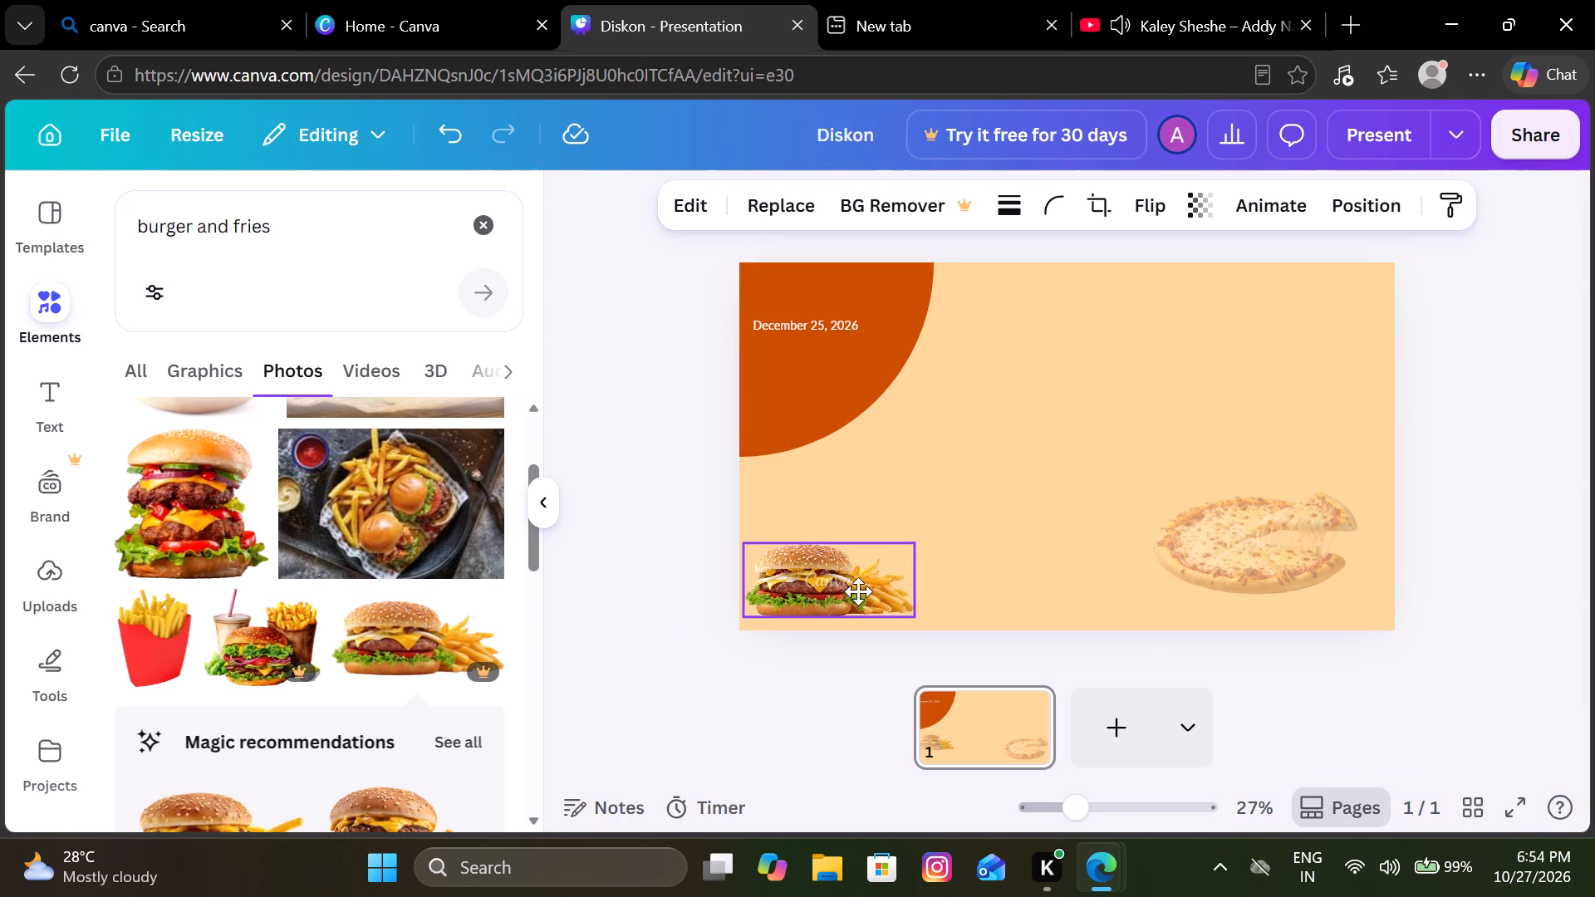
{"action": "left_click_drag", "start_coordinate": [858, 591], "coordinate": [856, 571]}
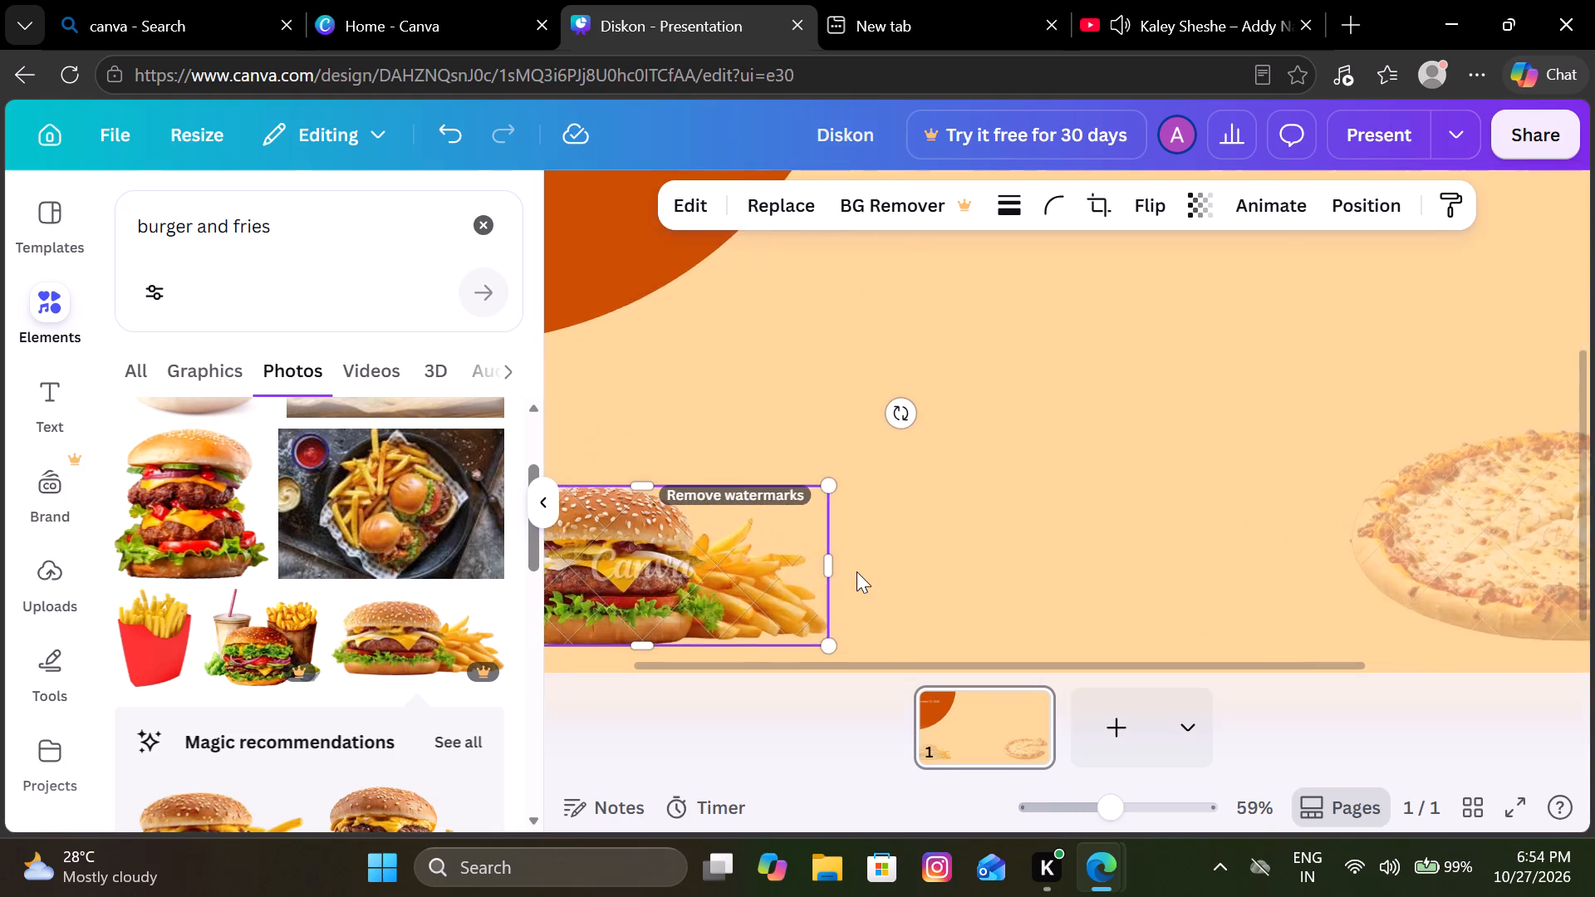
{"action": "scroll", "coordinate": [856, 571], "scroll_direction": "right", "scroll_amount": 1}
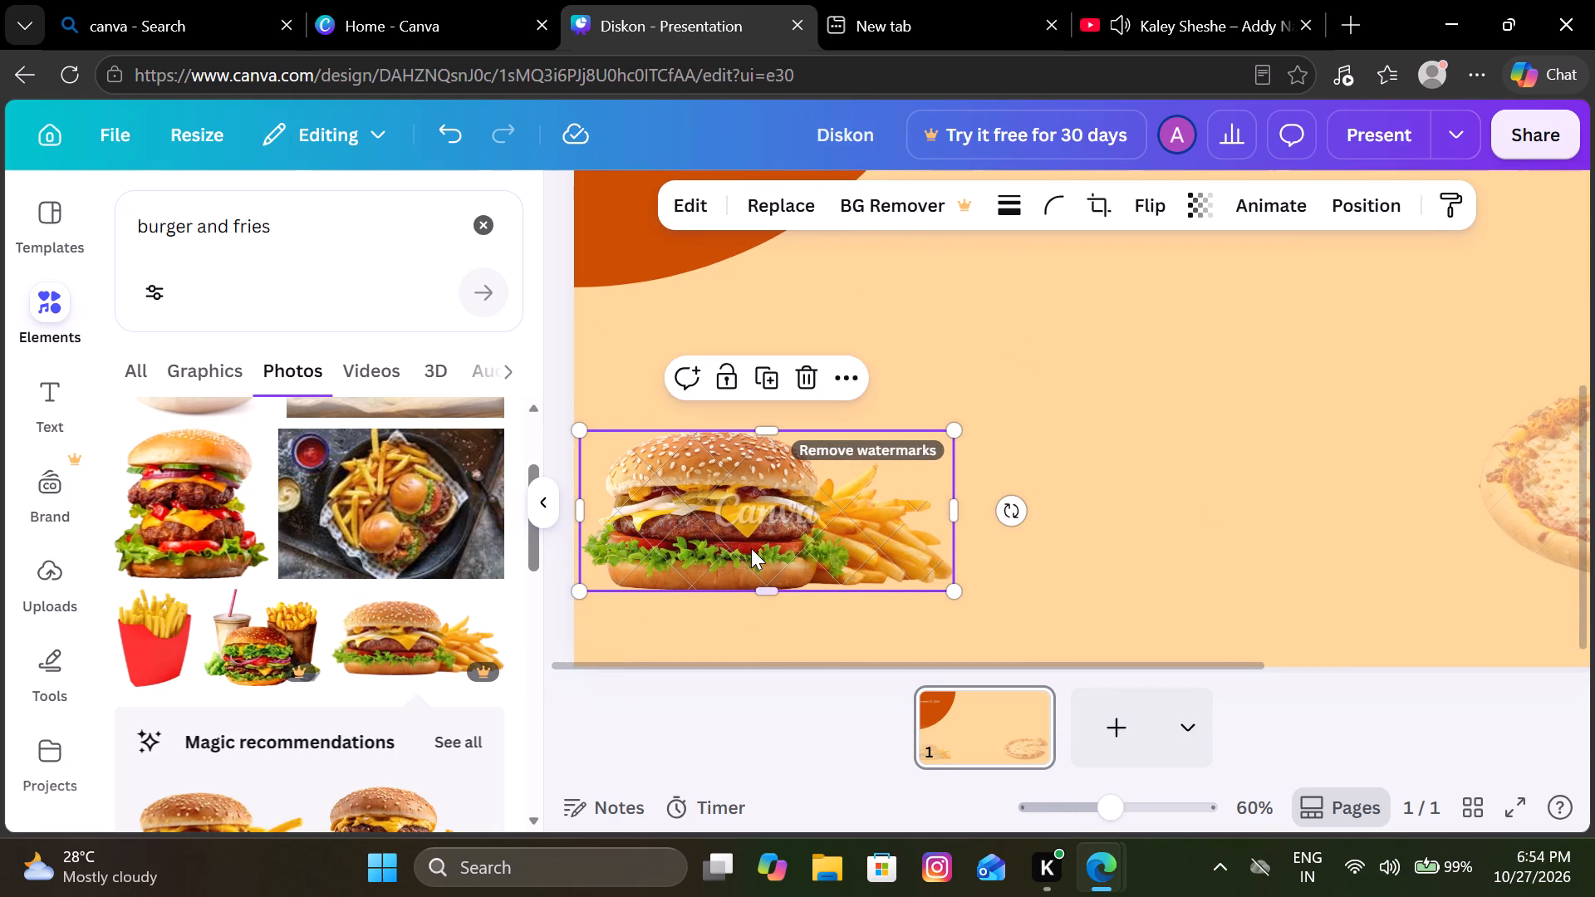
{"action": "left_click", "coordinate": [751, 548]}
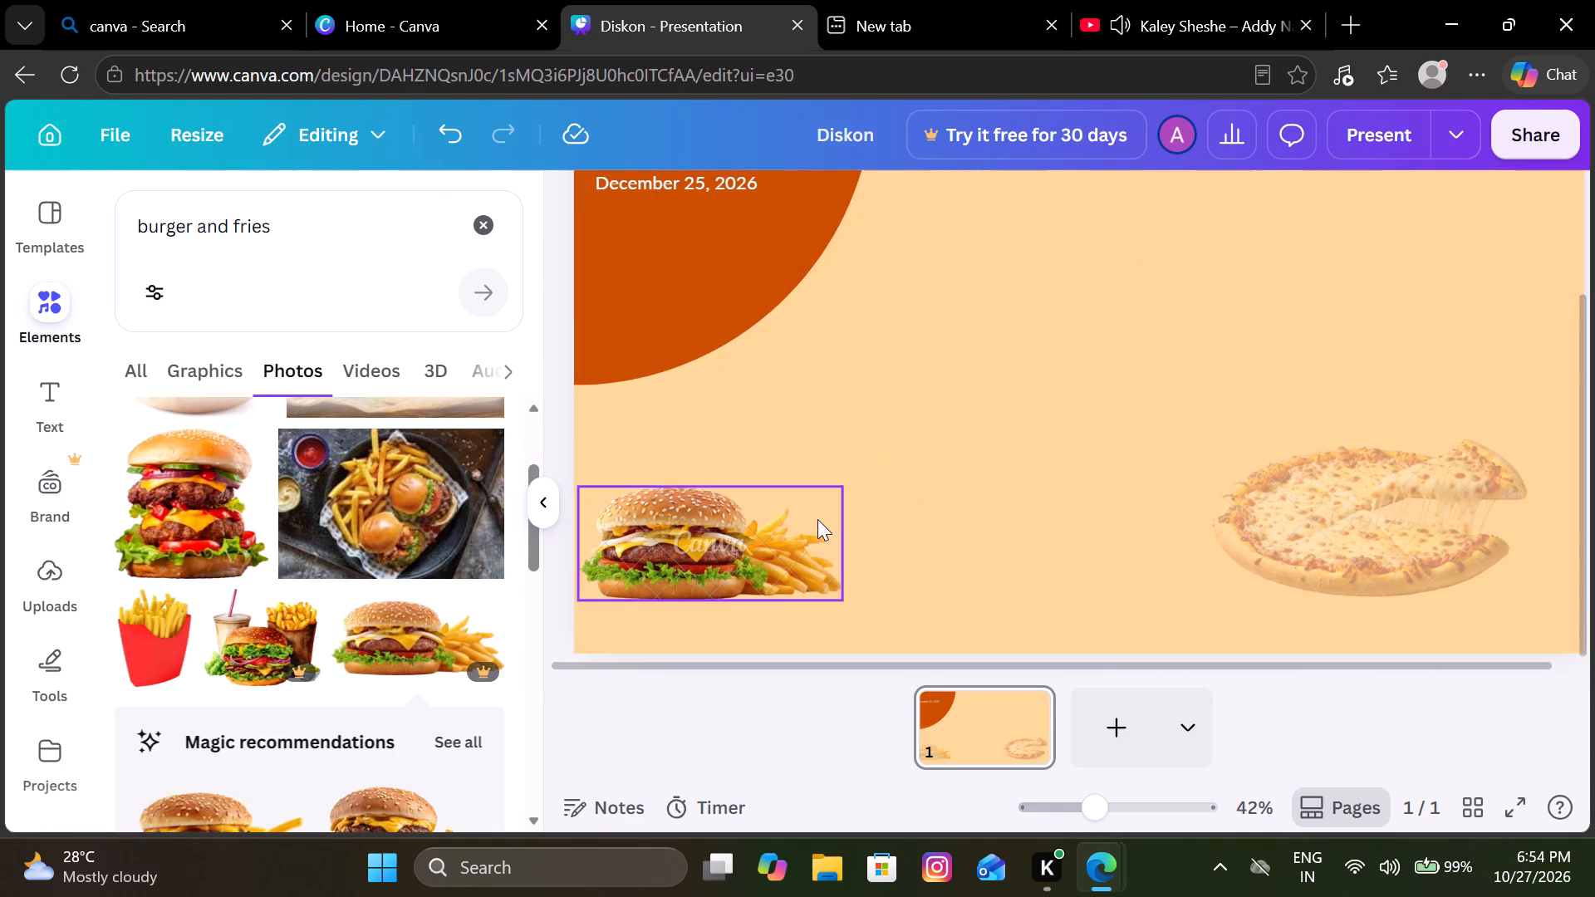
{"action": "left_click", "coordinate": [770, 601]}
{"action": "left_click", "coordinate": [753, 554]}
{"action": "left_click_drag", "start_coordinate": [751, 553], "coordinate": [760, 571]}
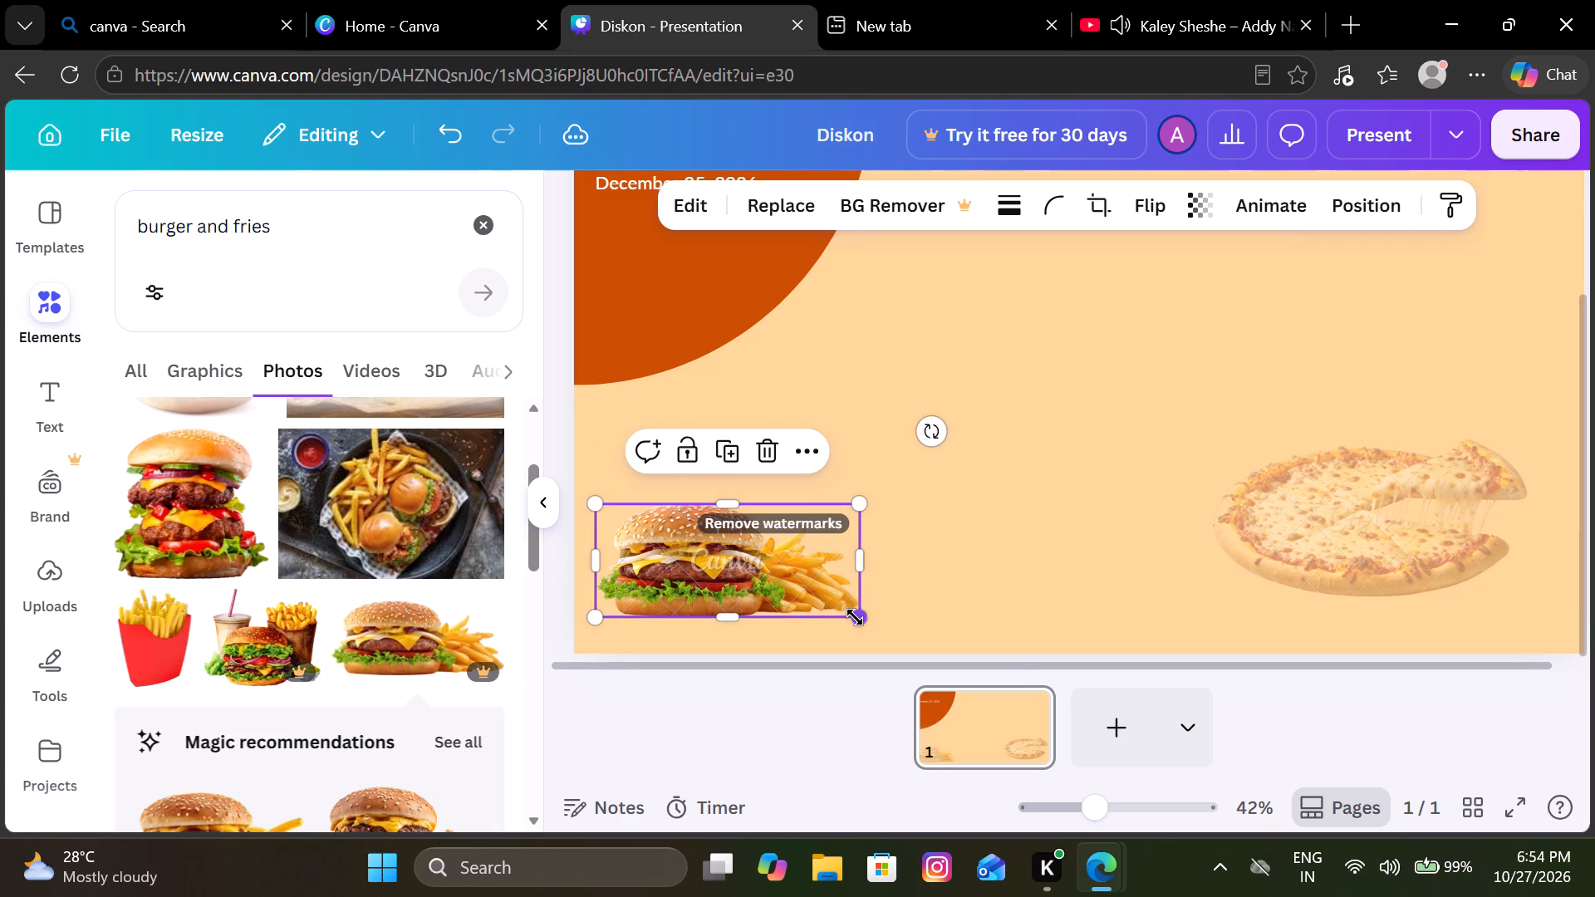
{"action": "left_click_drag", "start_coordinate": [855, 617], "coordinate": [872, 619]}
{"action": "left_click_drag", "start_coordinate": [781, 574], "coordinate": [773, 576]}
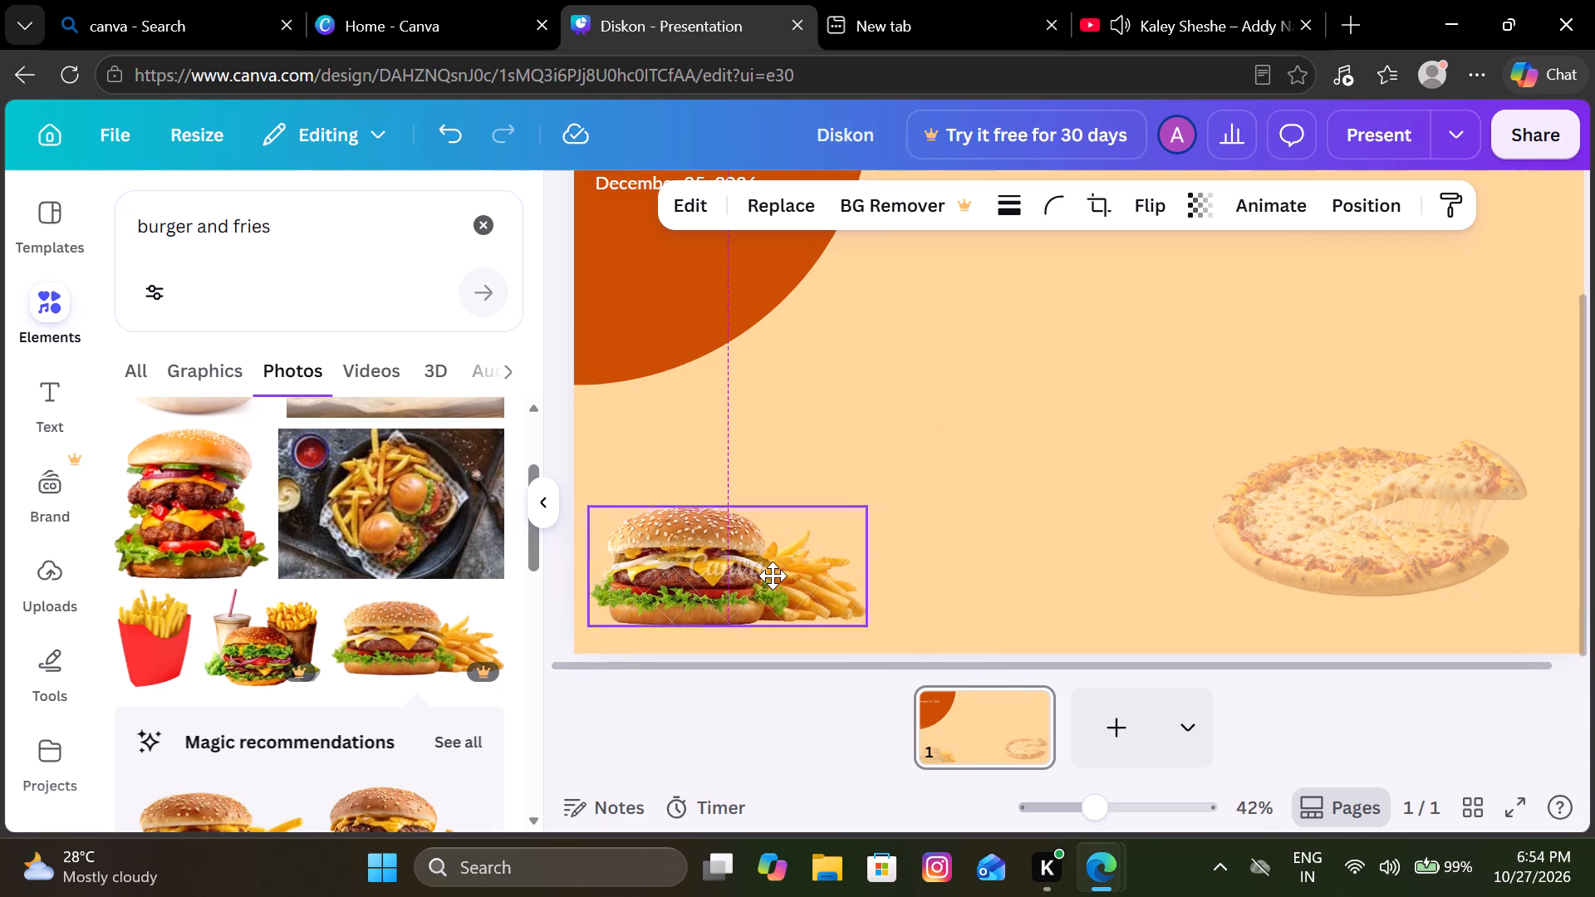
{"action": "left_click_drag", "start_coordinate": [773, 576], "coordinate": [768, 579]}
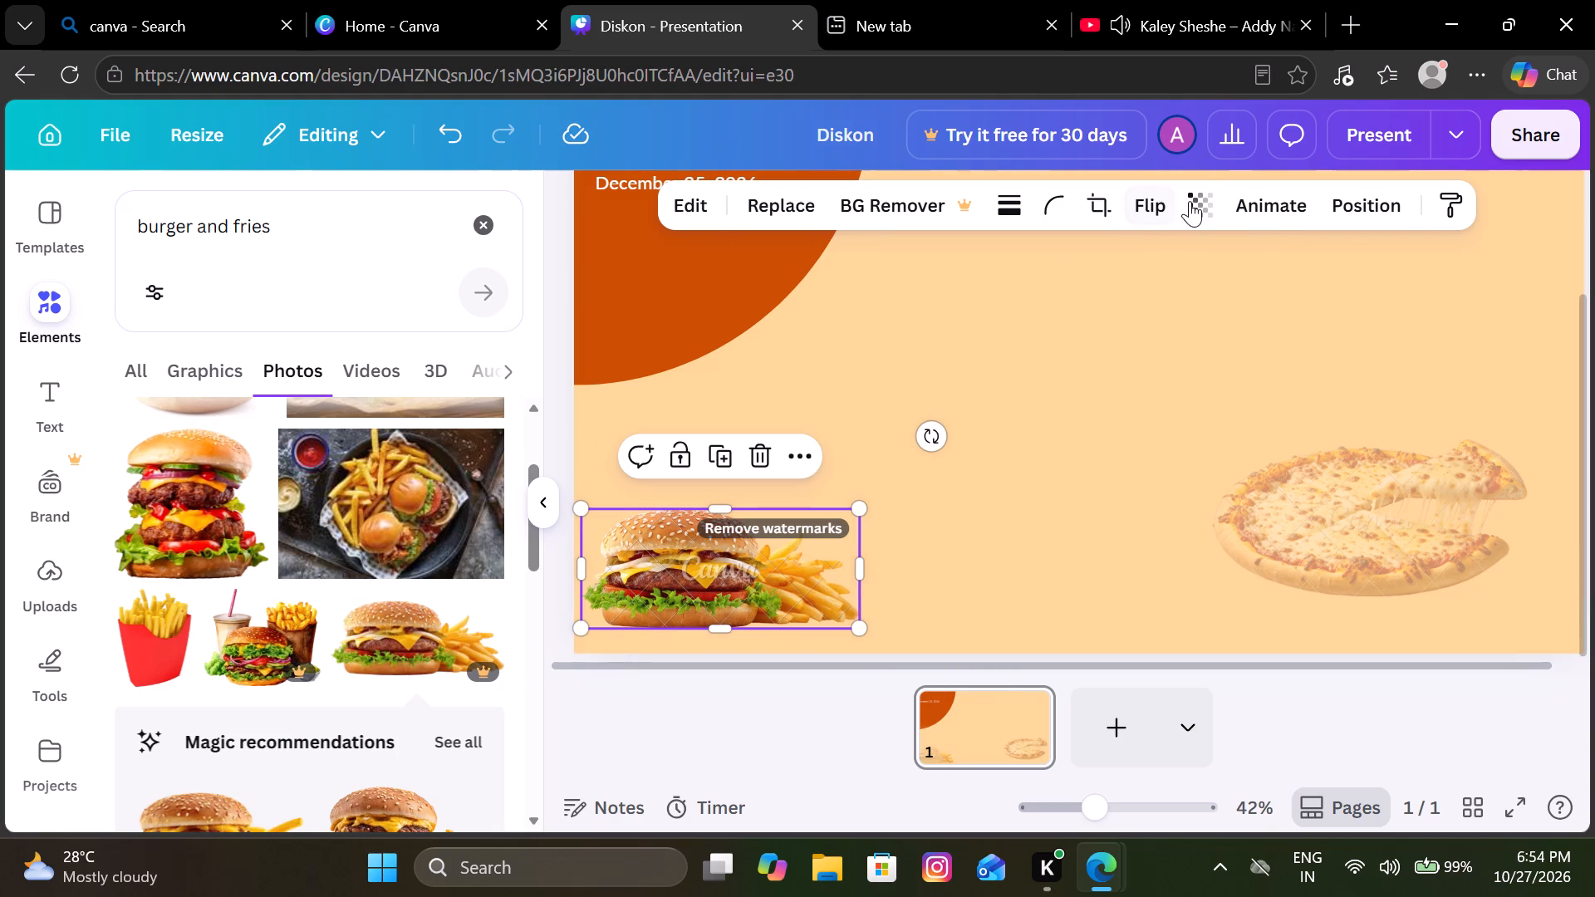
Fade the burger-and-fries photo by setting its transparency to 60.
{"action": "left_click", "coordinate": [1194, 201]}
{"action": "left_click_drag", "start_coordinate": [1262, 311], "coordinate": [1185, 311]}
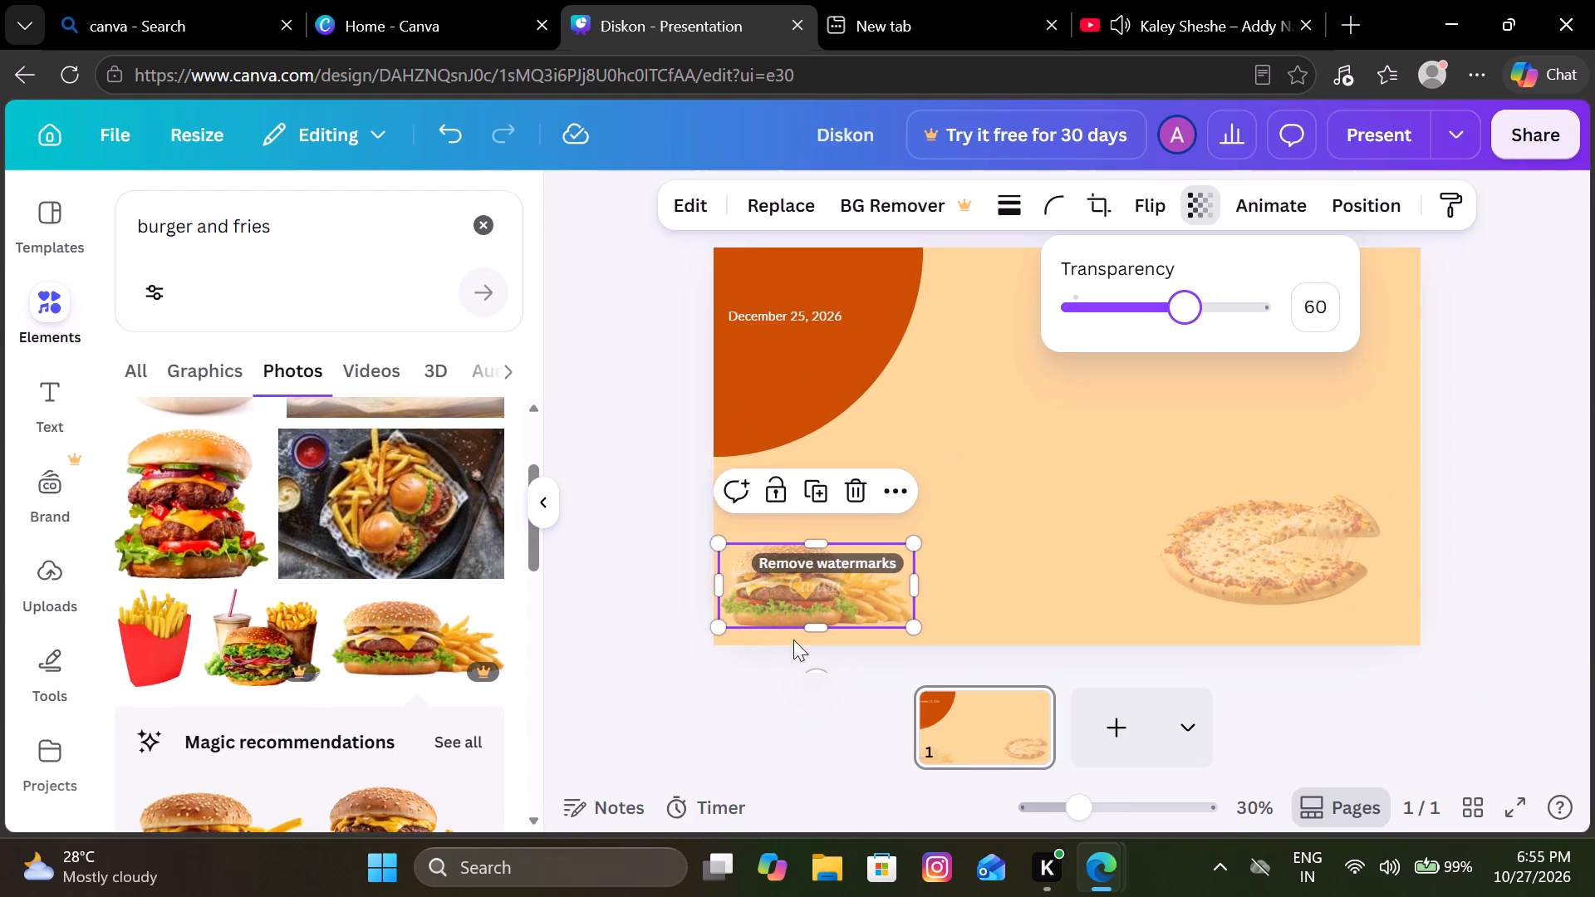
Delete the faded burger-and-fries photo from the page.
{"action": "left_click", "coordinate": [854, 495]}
Look through the burger and fries photo results for a replacement food image.
{"action": "scroll", "coordinate": [370, 594], "scroll_direction": "down", "scroll_amount": 1}
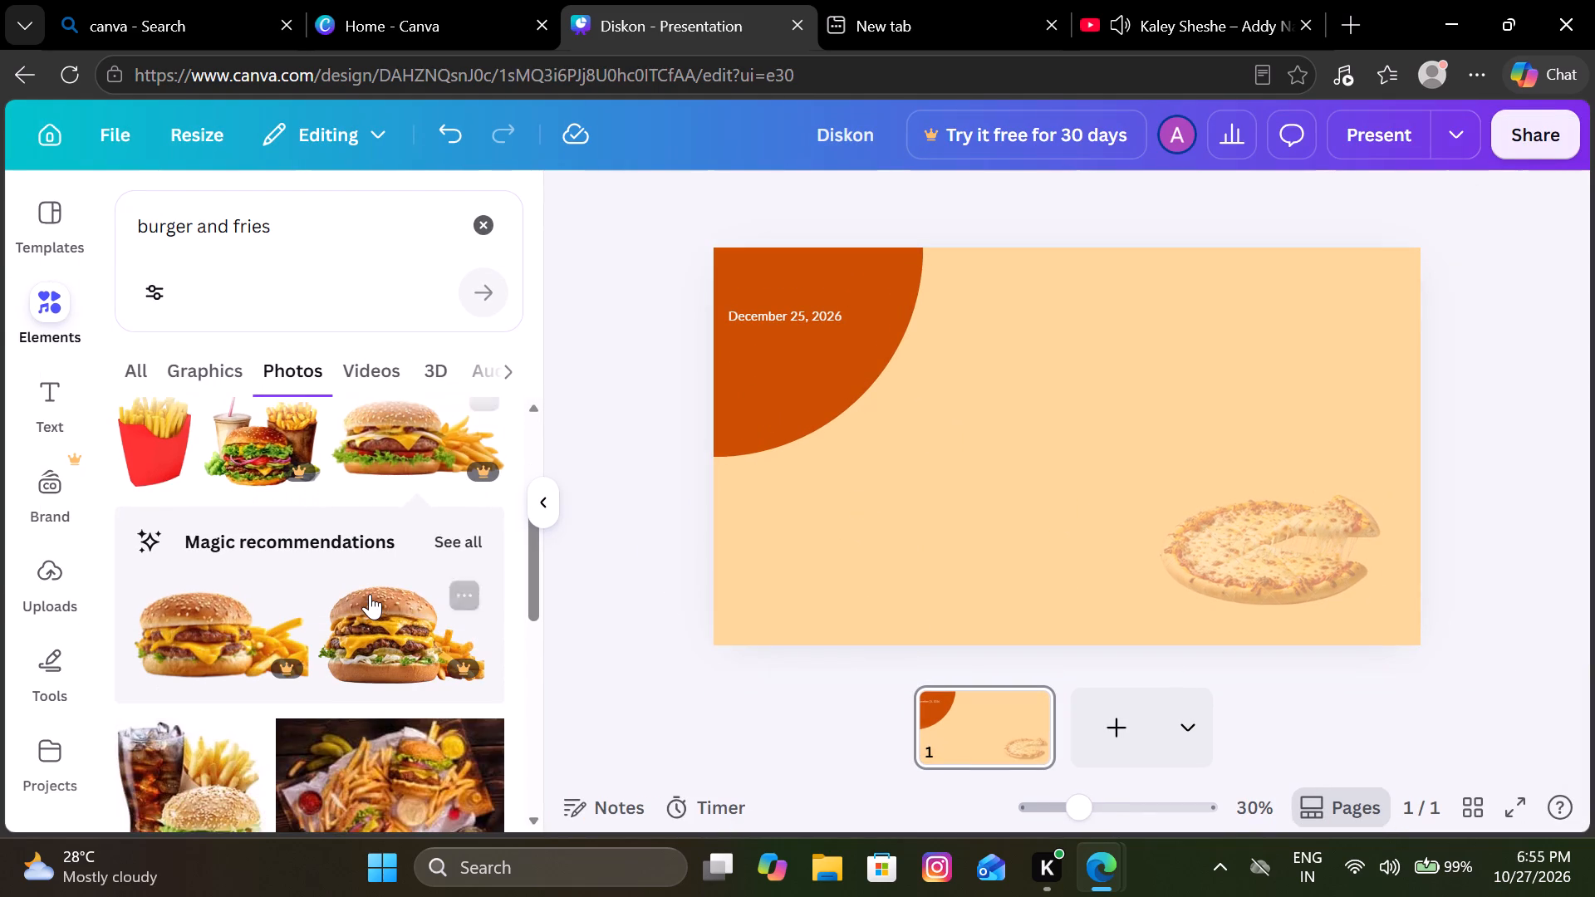
{"action": "scroll", "coordinate": [370, 594], "scroll_direction": "down", "scroll_amount": 4}
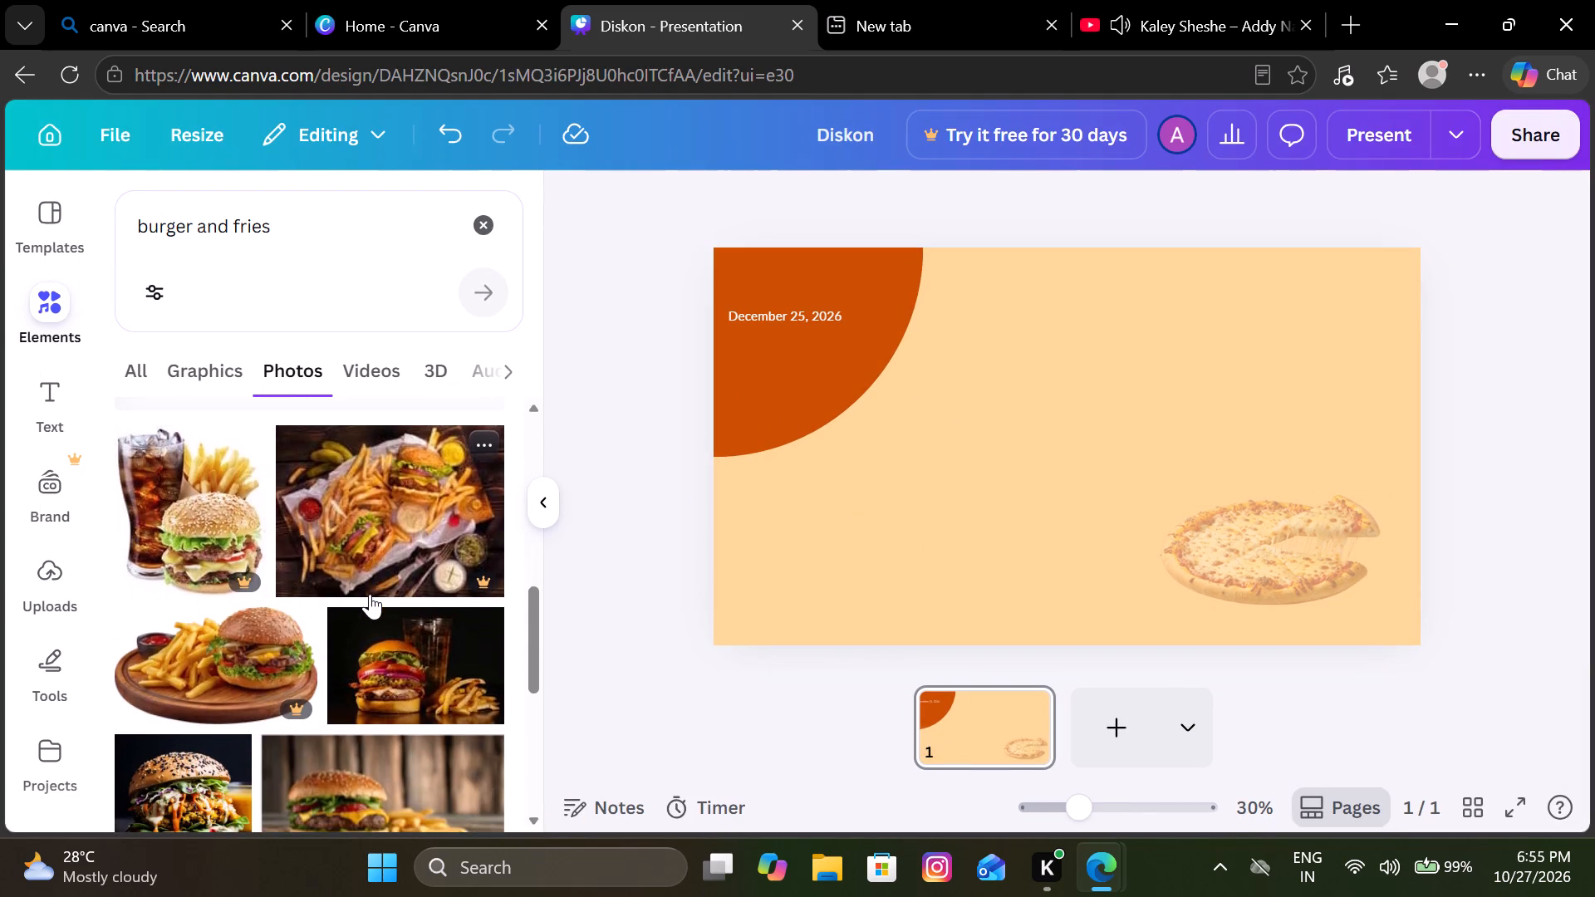
{"action": "scroll", "coordinate": [370, 594], "scroll_direction": "down", "scroll_amount": 6}
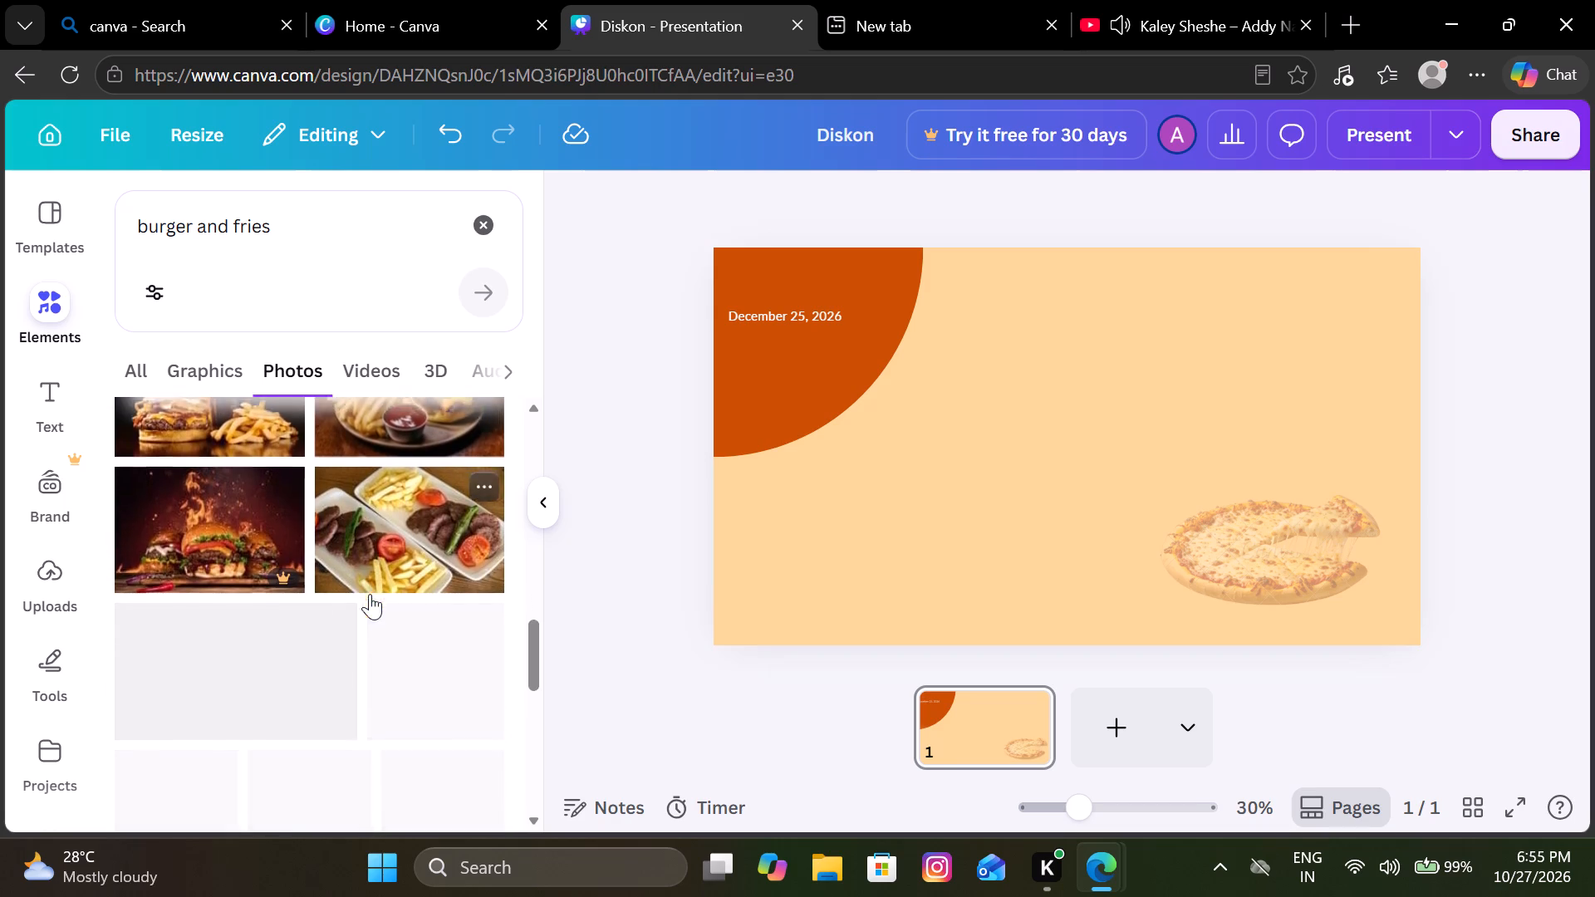
{"action": "scroll", "coordinate": [370, 594], "scroll_direction": "up", "scroll_amount": 1}
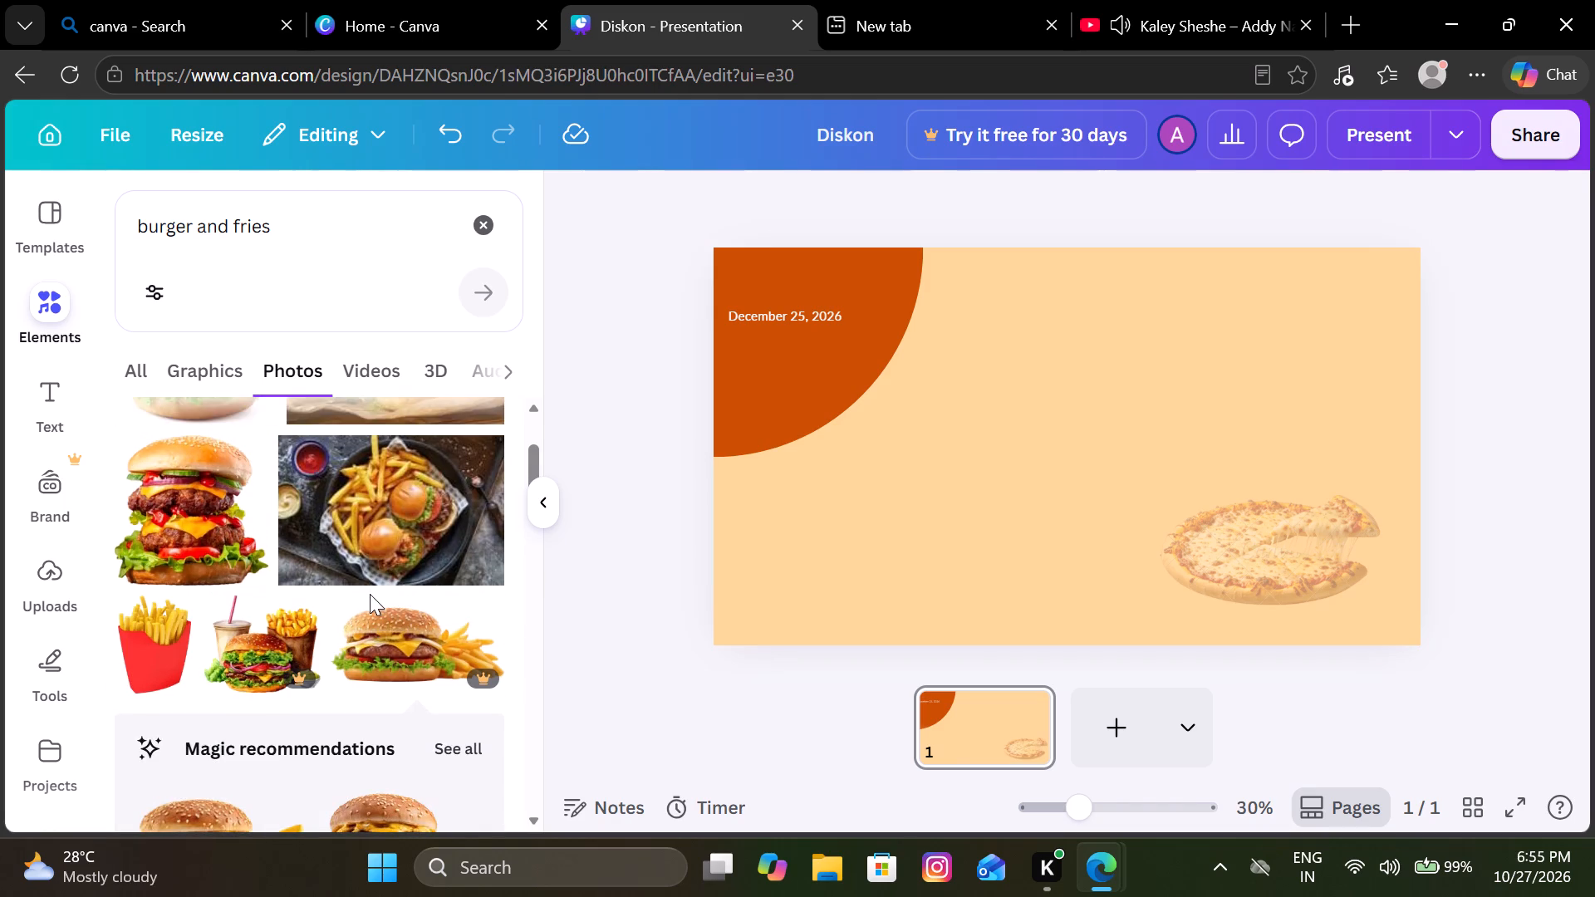
{"action": "scroll", "coordinate": [370, 594], "scroll_direction": "up", "scroll_amount": 1}
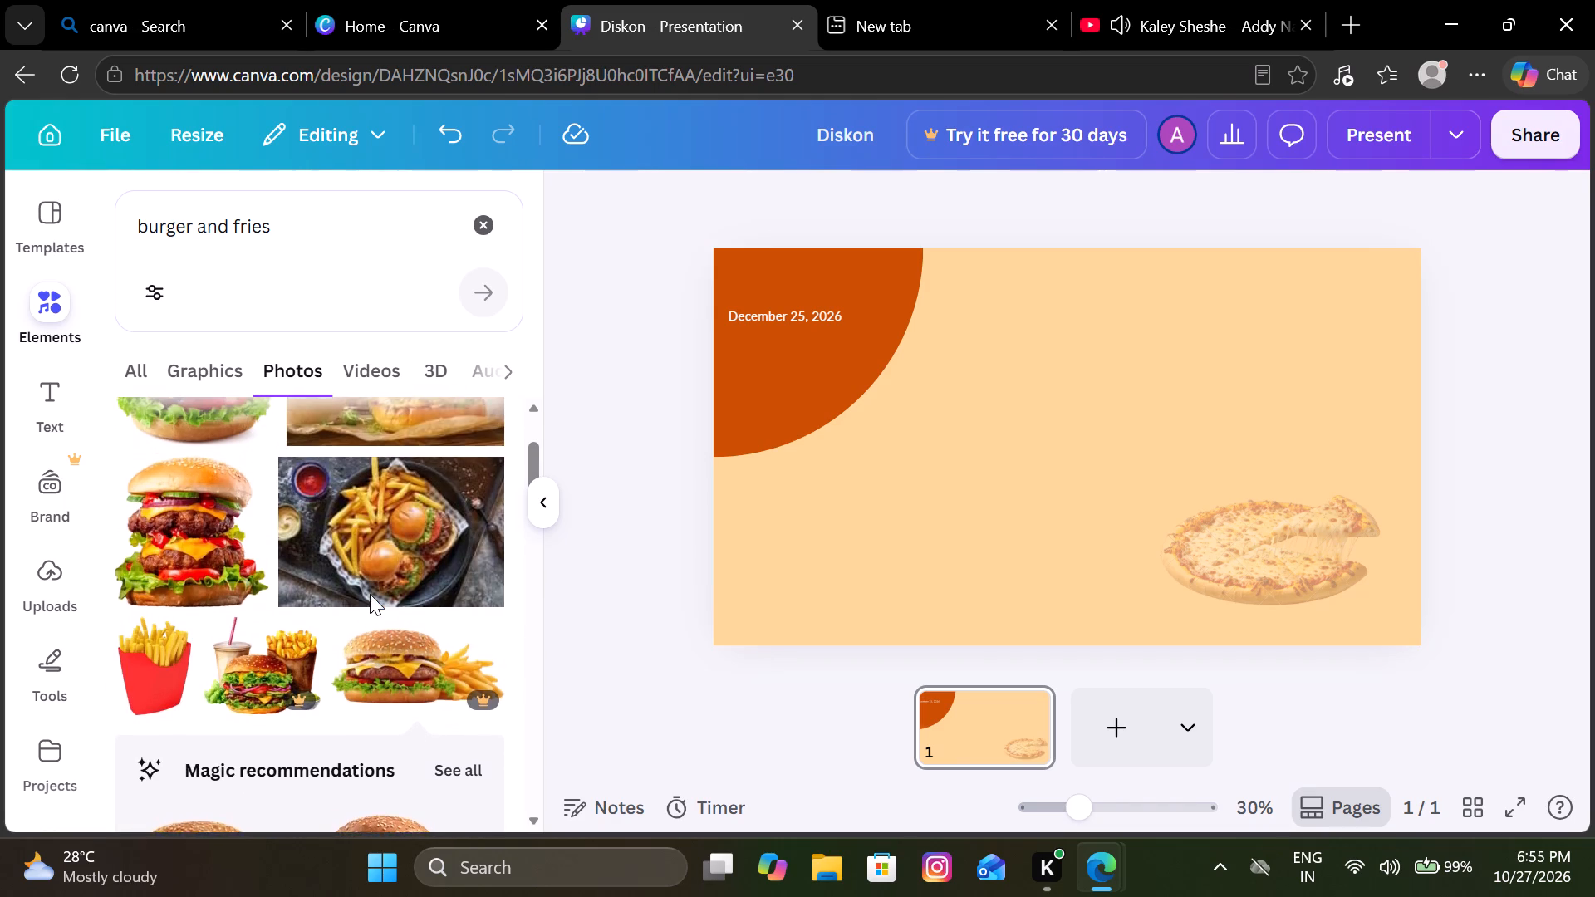
{"action": "scroll", "coordinate": [370, 594], "scroll_direction": "up", "scroll_amount": 2}
{"action": "scroll", "coordinate": [370, 594], "scroll_direction": "down", "scroll_amount": 1}
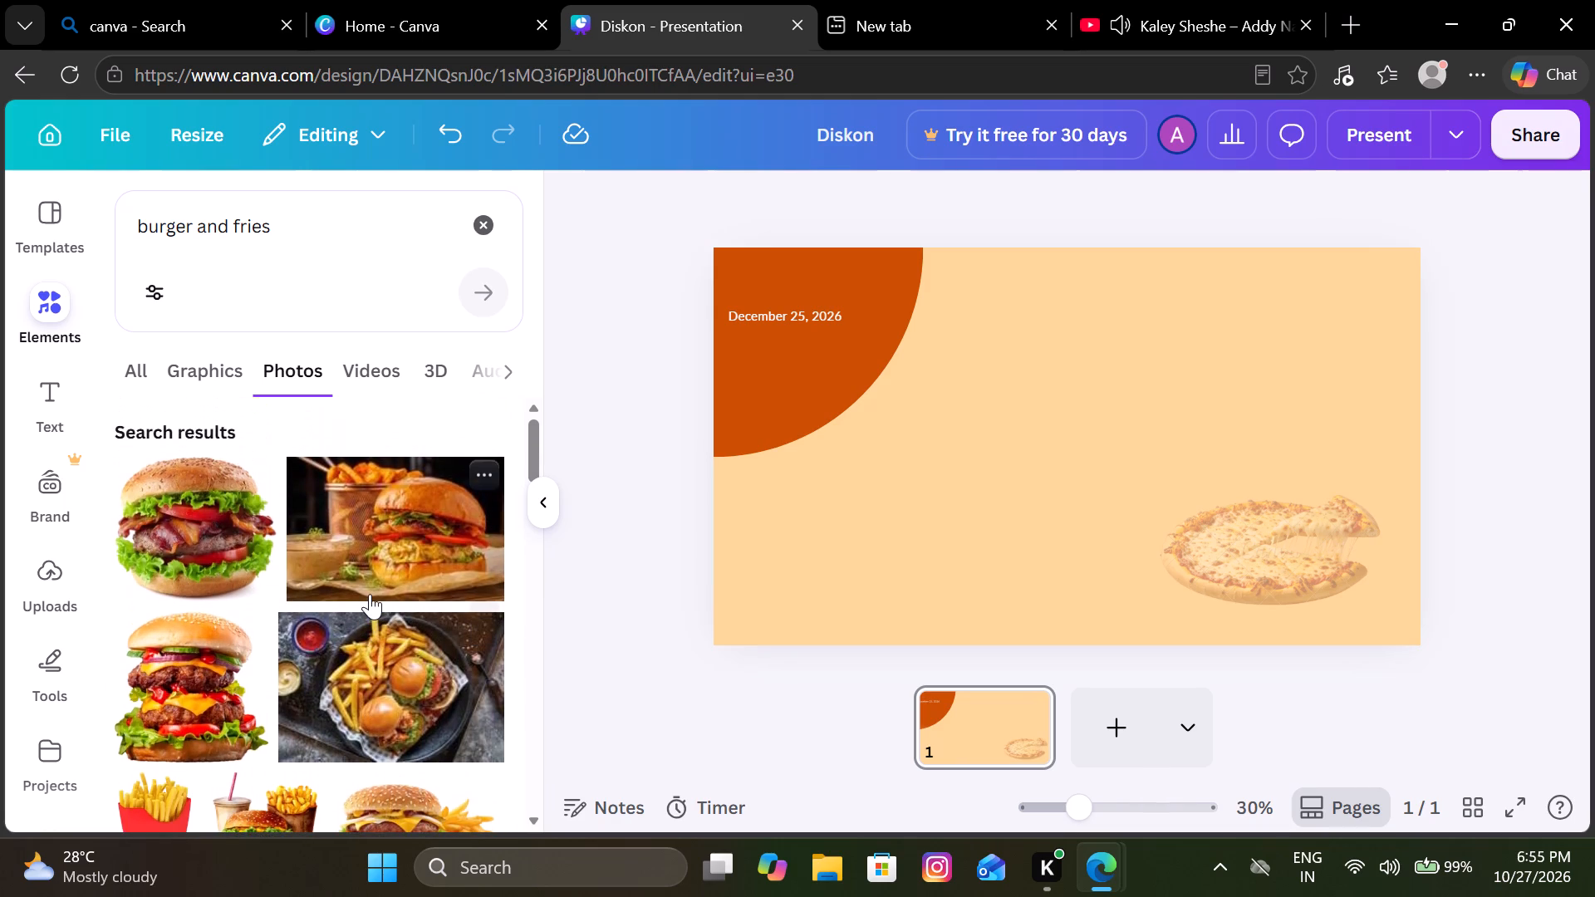
{"action": "scroll", "coordinate": [370, 594], "scroll_direction": "down", "scroll_amount": 2}
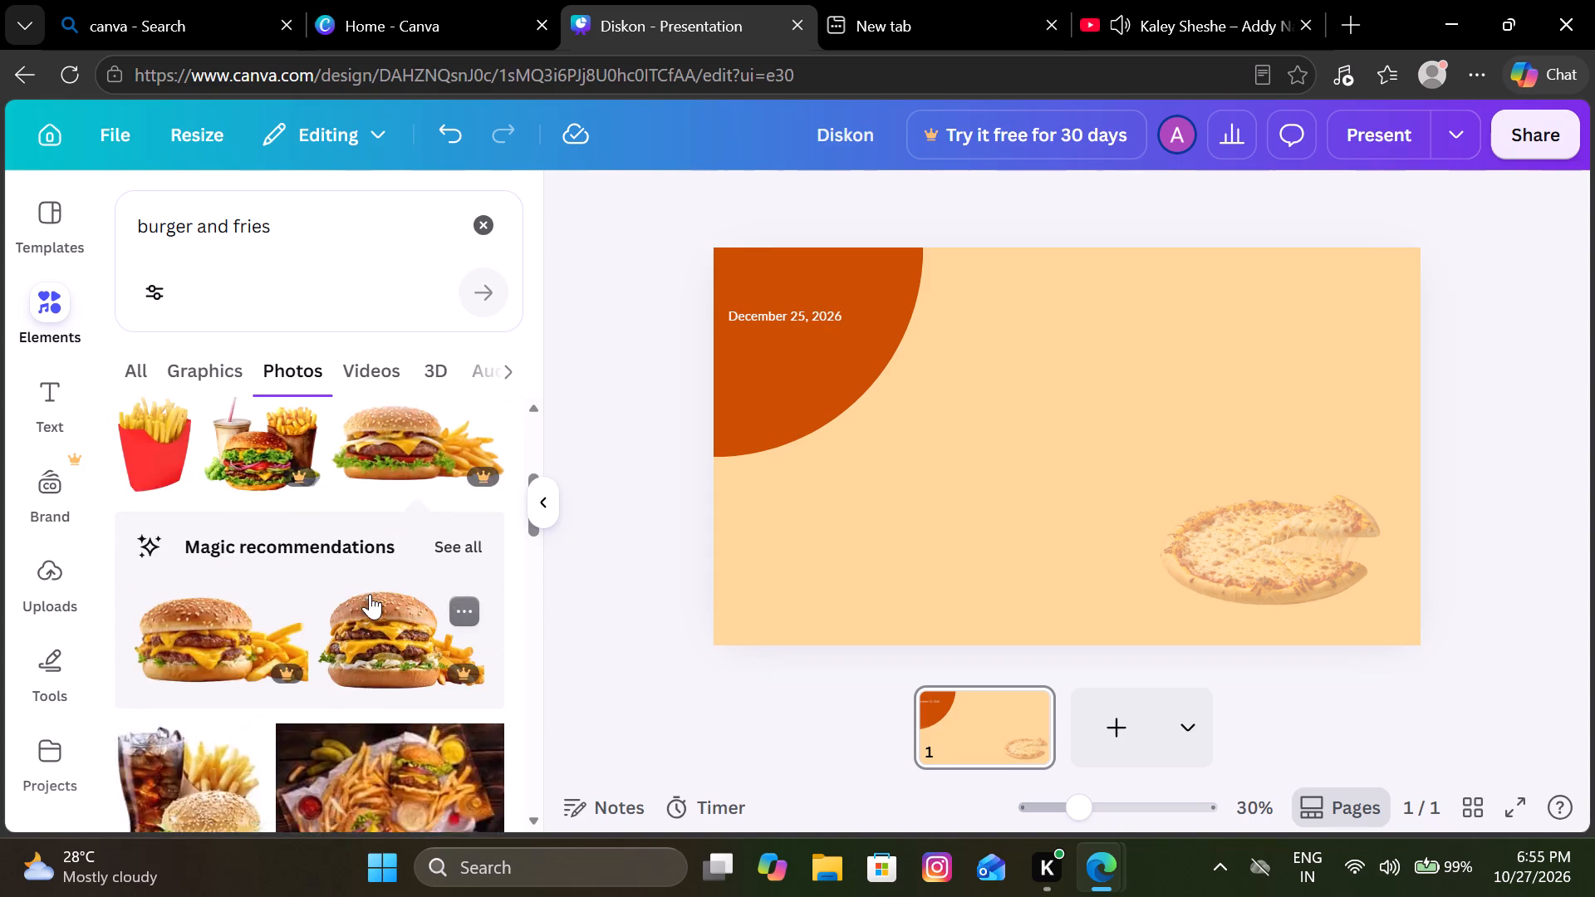
{"action": "scroll", "coordinate": [370, 594], "scroll_direction": "down", "scroll_amount": 1}
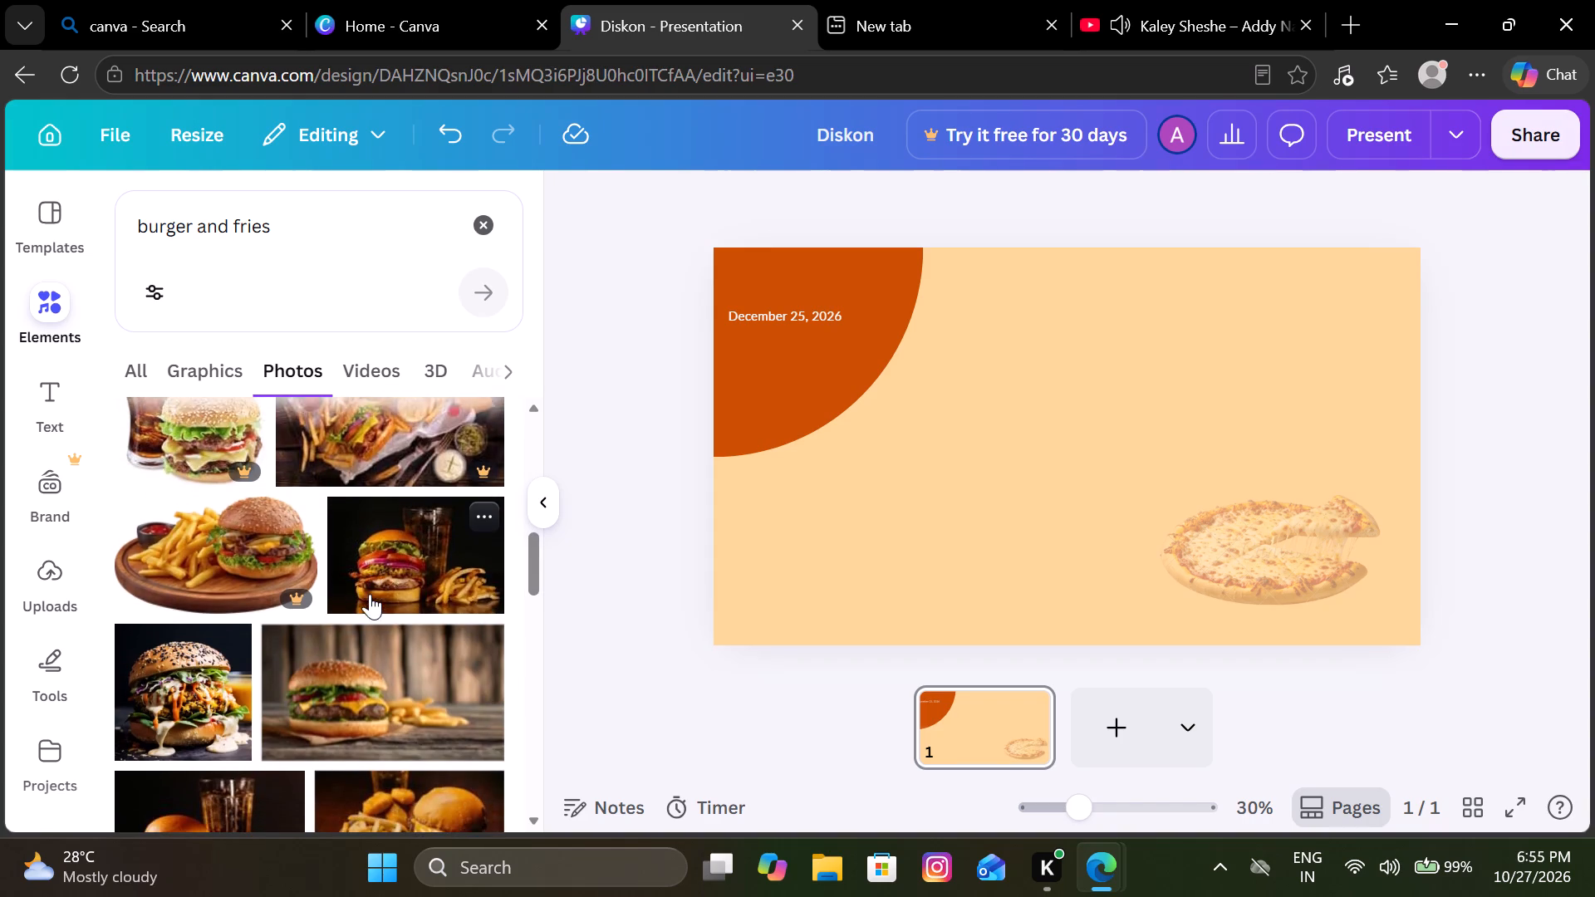
{"action": "scroll", "coordinate": [370, 594], "scroll_direction": "down", "scroll_amount": 1}
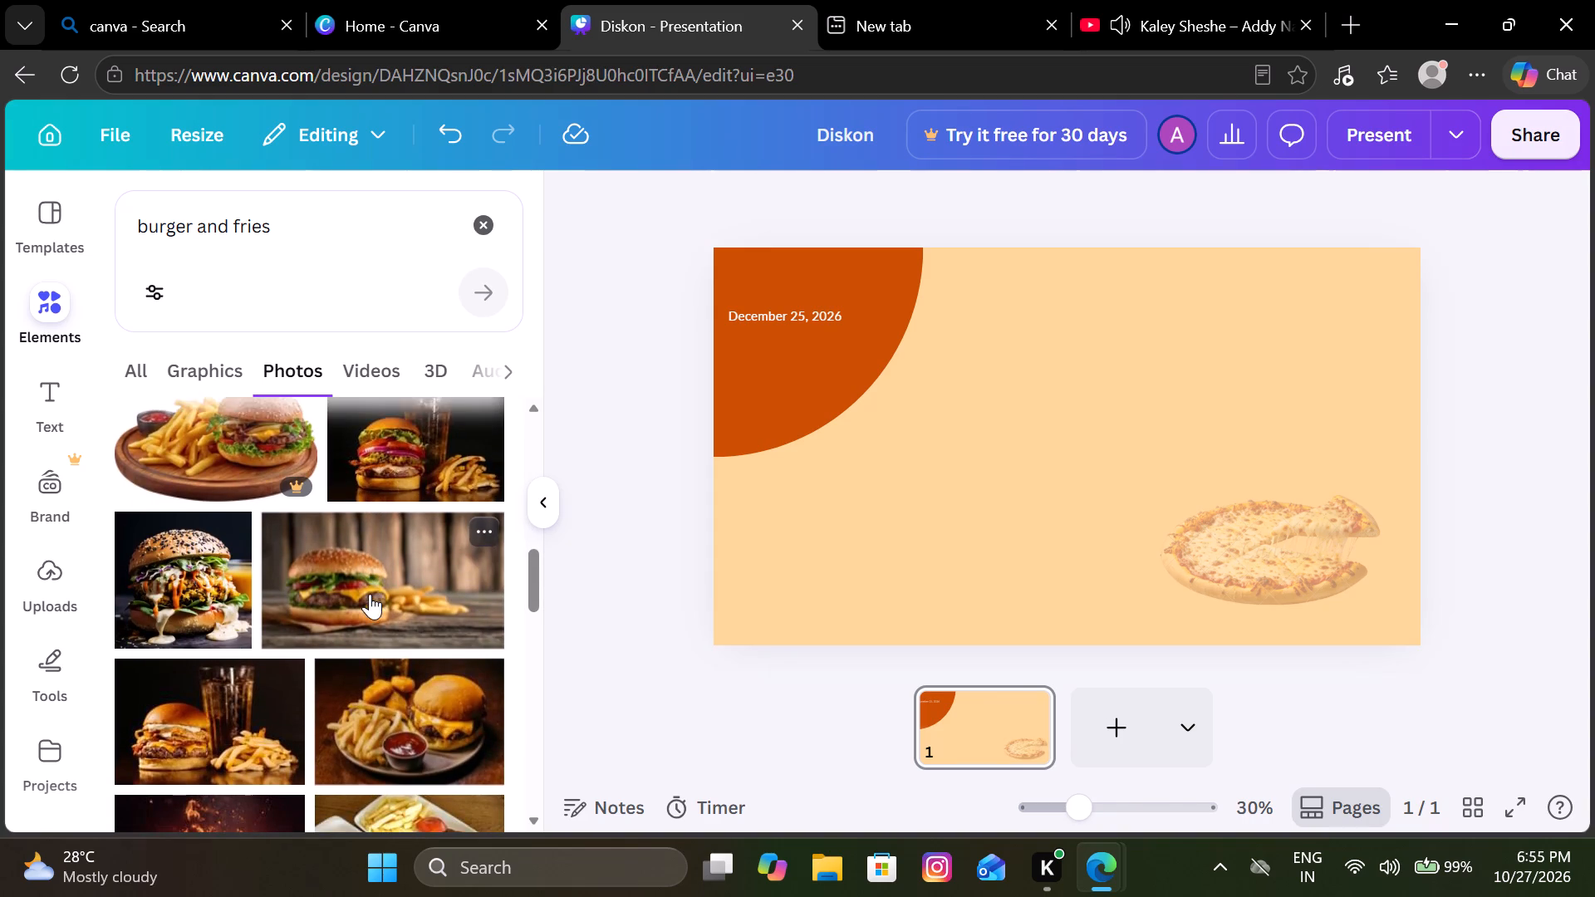
{"action": "scroll", "coordinate": [370, 594], "scroll_direction": "down", "scroll_amount": 2}
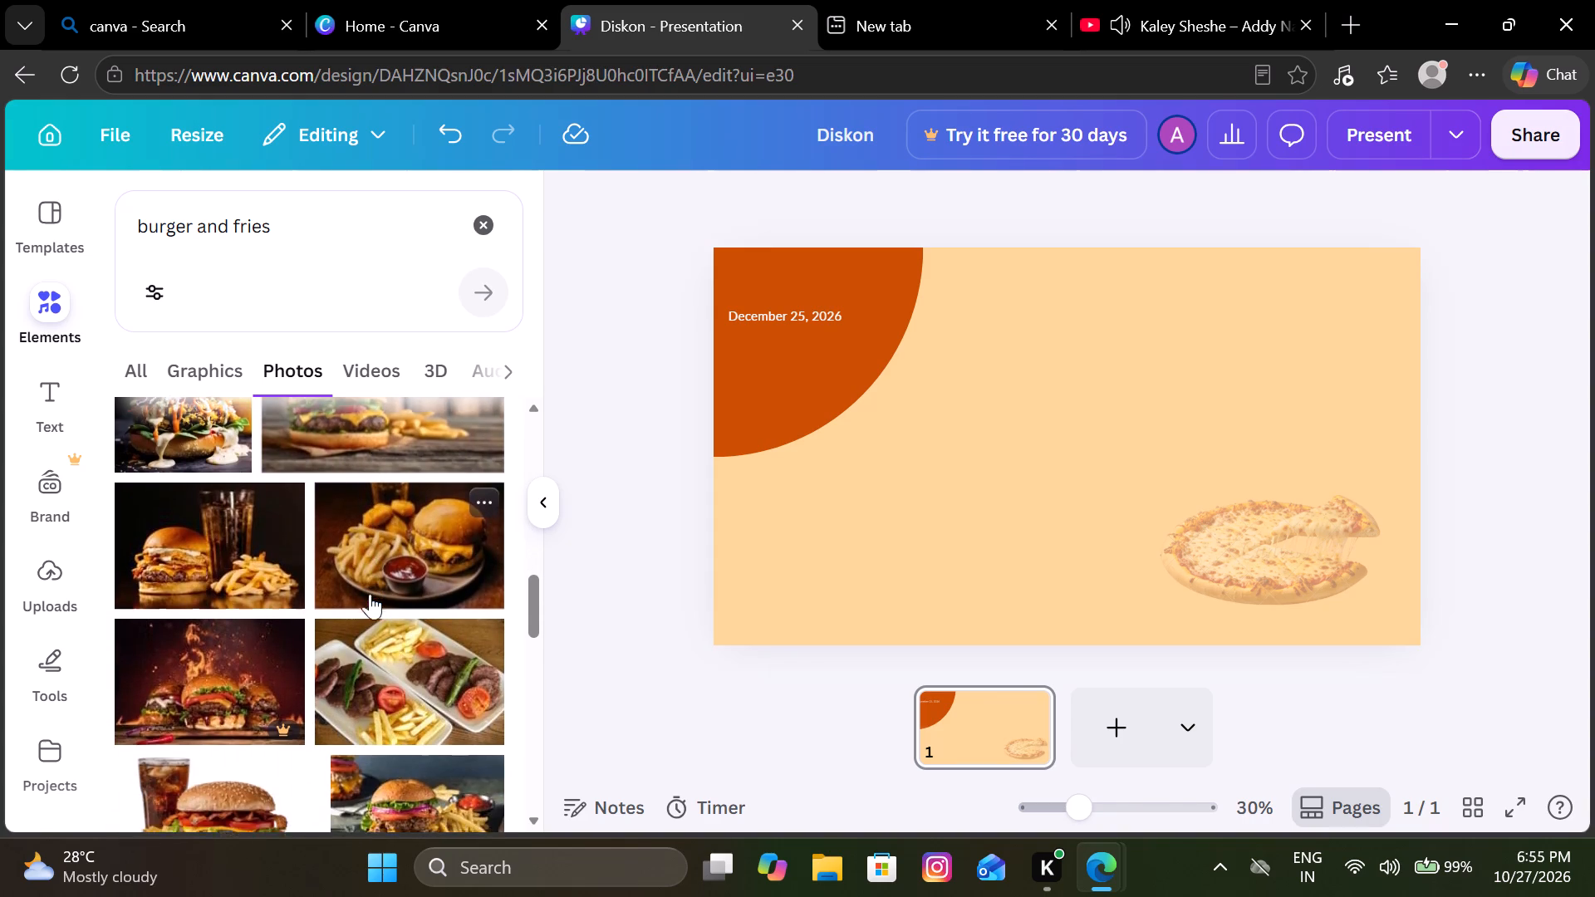
{"action": "scroll", "coordinate": [370, 594], "scroll_direction": "down", "scroll_amount": 2}
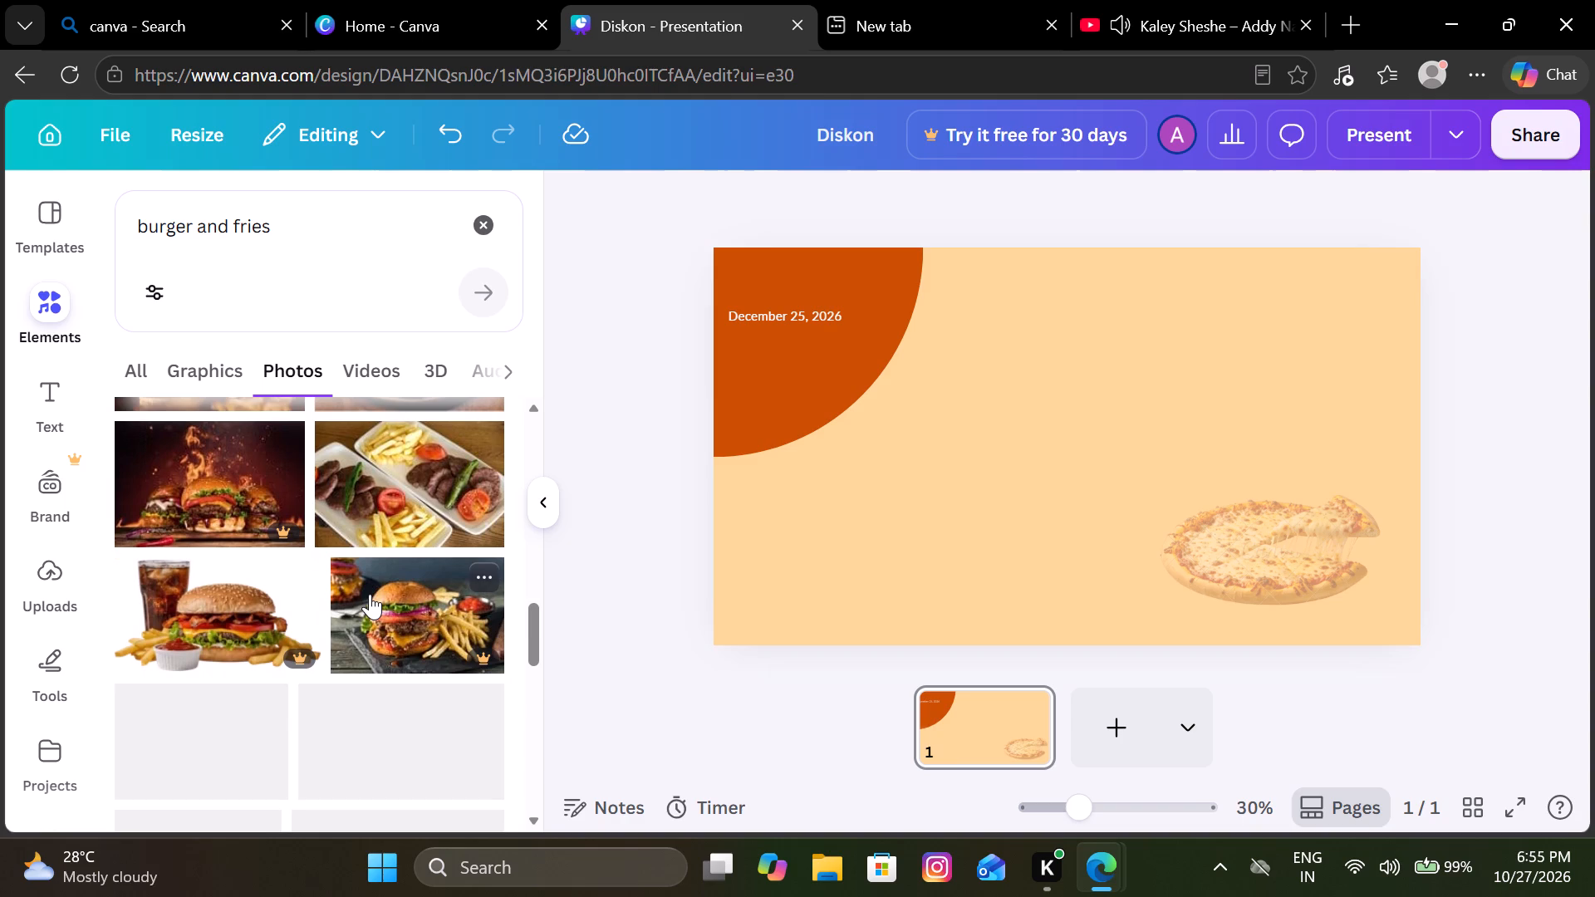
{"action": "scroll", "coordinate": [370, 594], "scroll_direction": "down", "scroll_amount": 2}
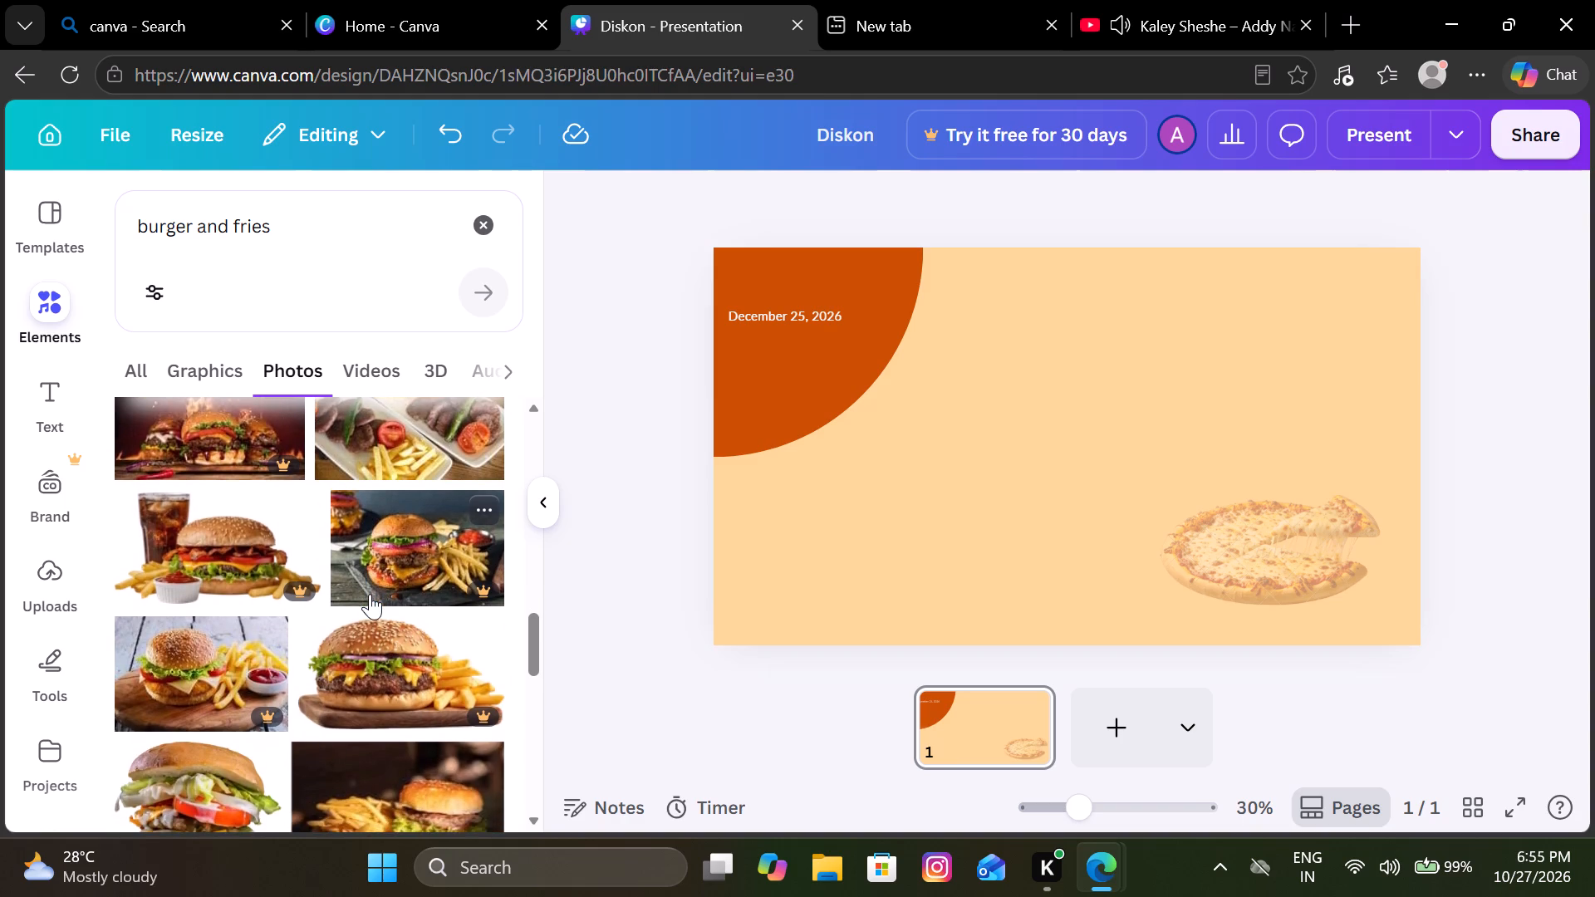
{"action": "scroll", "coordinate": [370, 594], "scroll_direction": "down", "scroll_amount": 1}
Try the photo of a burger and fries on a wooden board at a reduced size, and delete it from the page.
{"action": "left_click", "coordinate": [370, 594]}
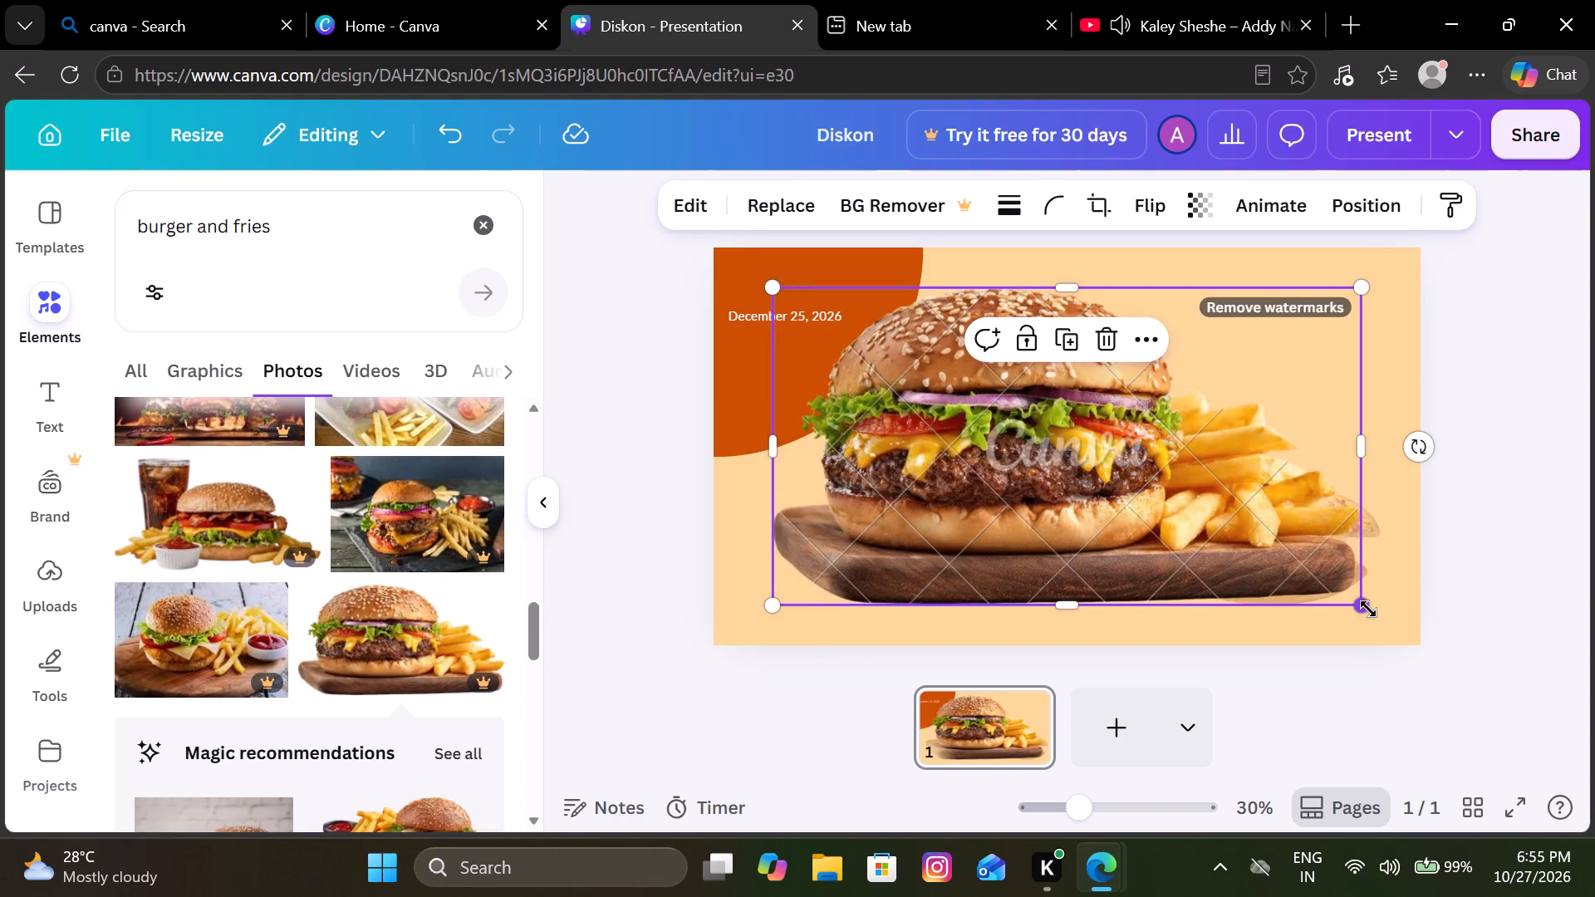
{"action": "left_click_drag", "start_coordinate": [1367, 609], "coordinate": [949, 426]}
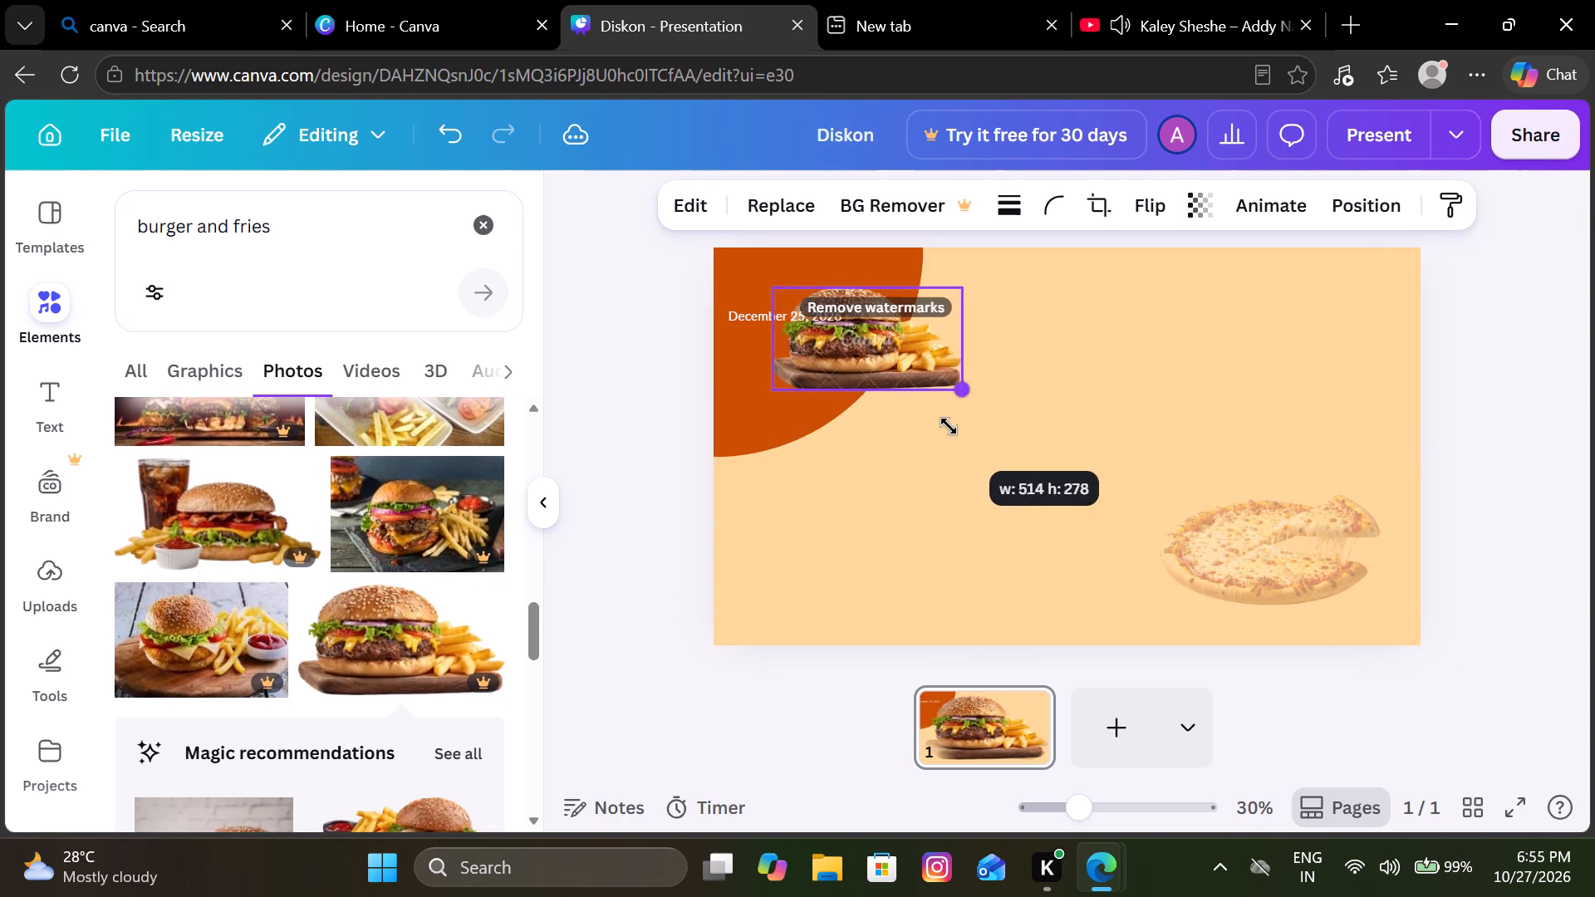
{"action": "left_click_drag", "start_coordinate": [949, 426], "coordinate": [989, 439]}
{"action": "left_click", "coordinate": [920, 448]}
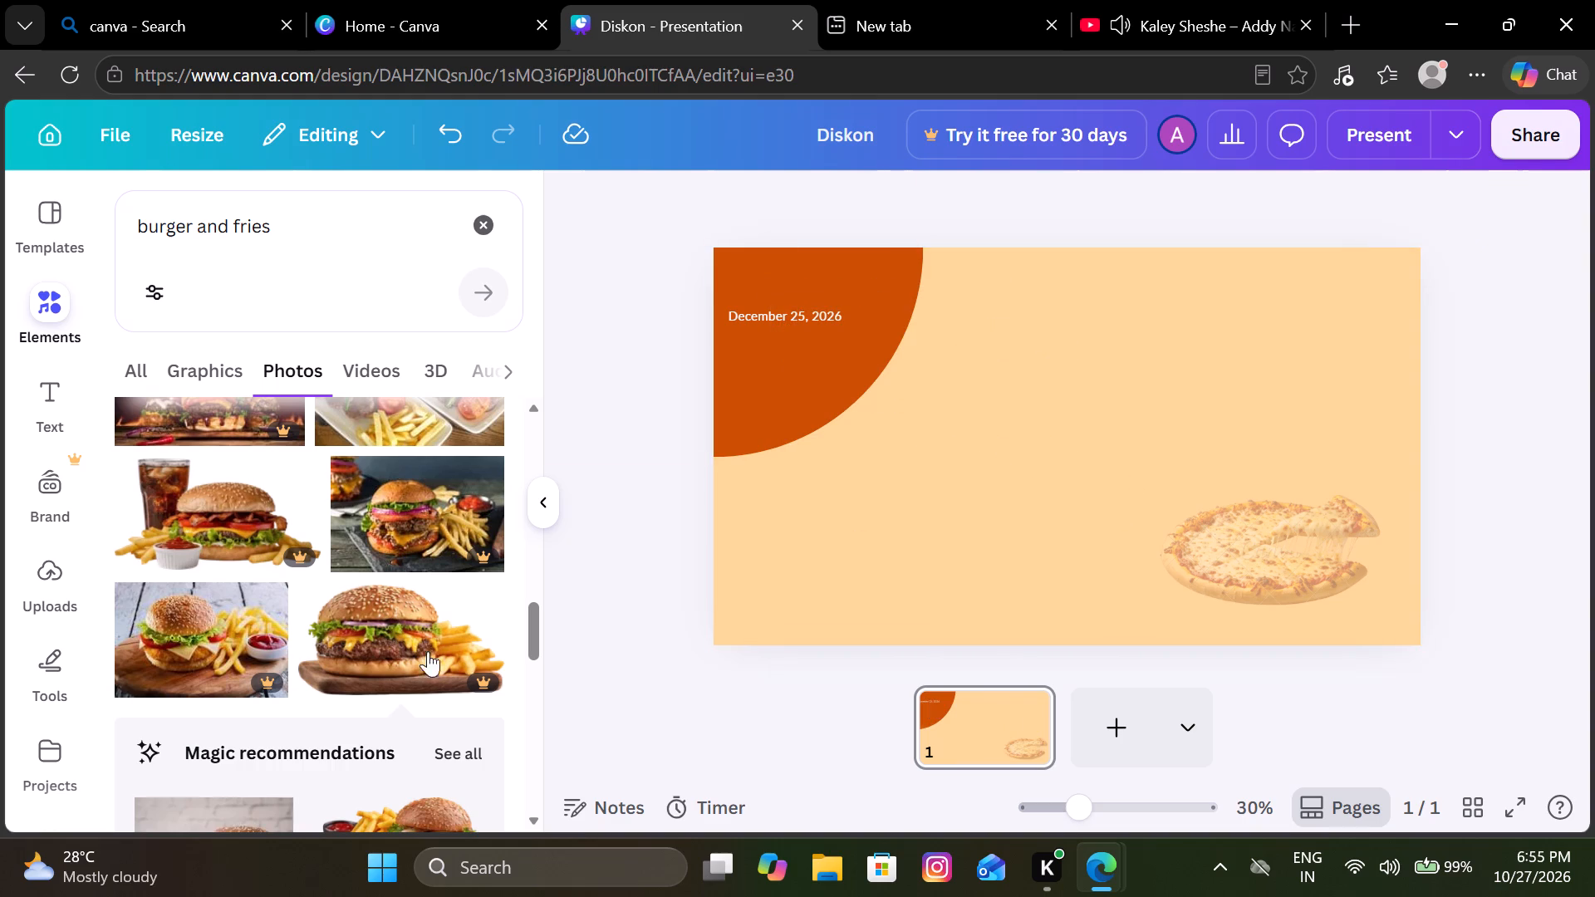
Add the cut-out photo of a stacked burger with tomato and lettuce, and shrink it to about a fifth of the page width.
{"action": "scroll", "coordinate": [395, 657], "scroll_direction": "down", "scroll_amount": 3}
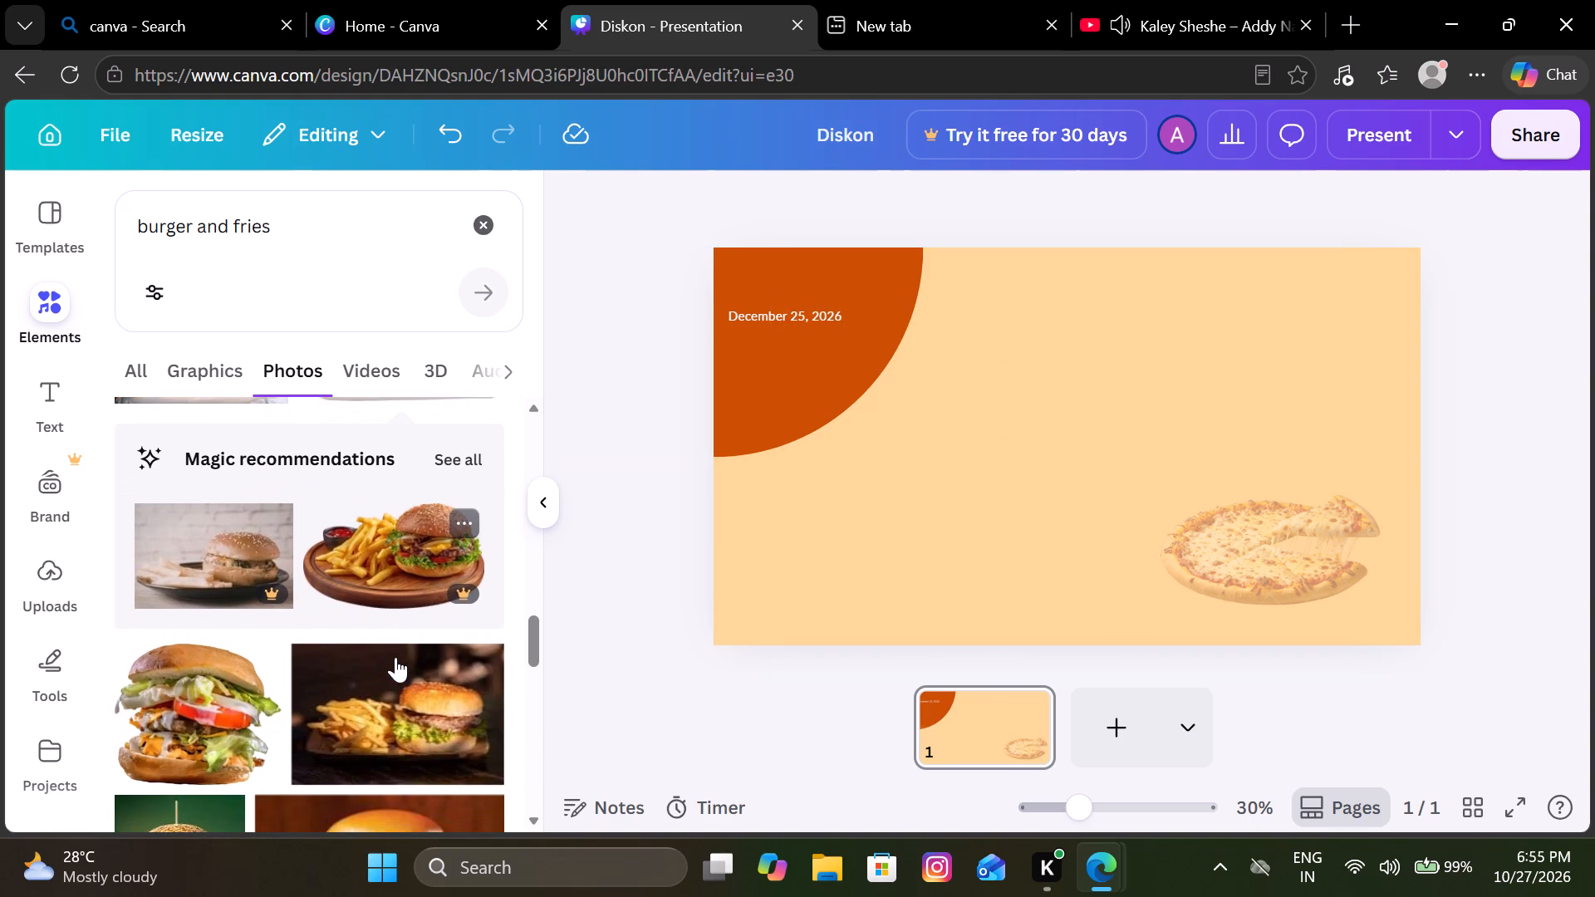
{"action": "scroll", "coordinate": [395, 657], "scroll_direction": "down", "scroll_amount": 2}
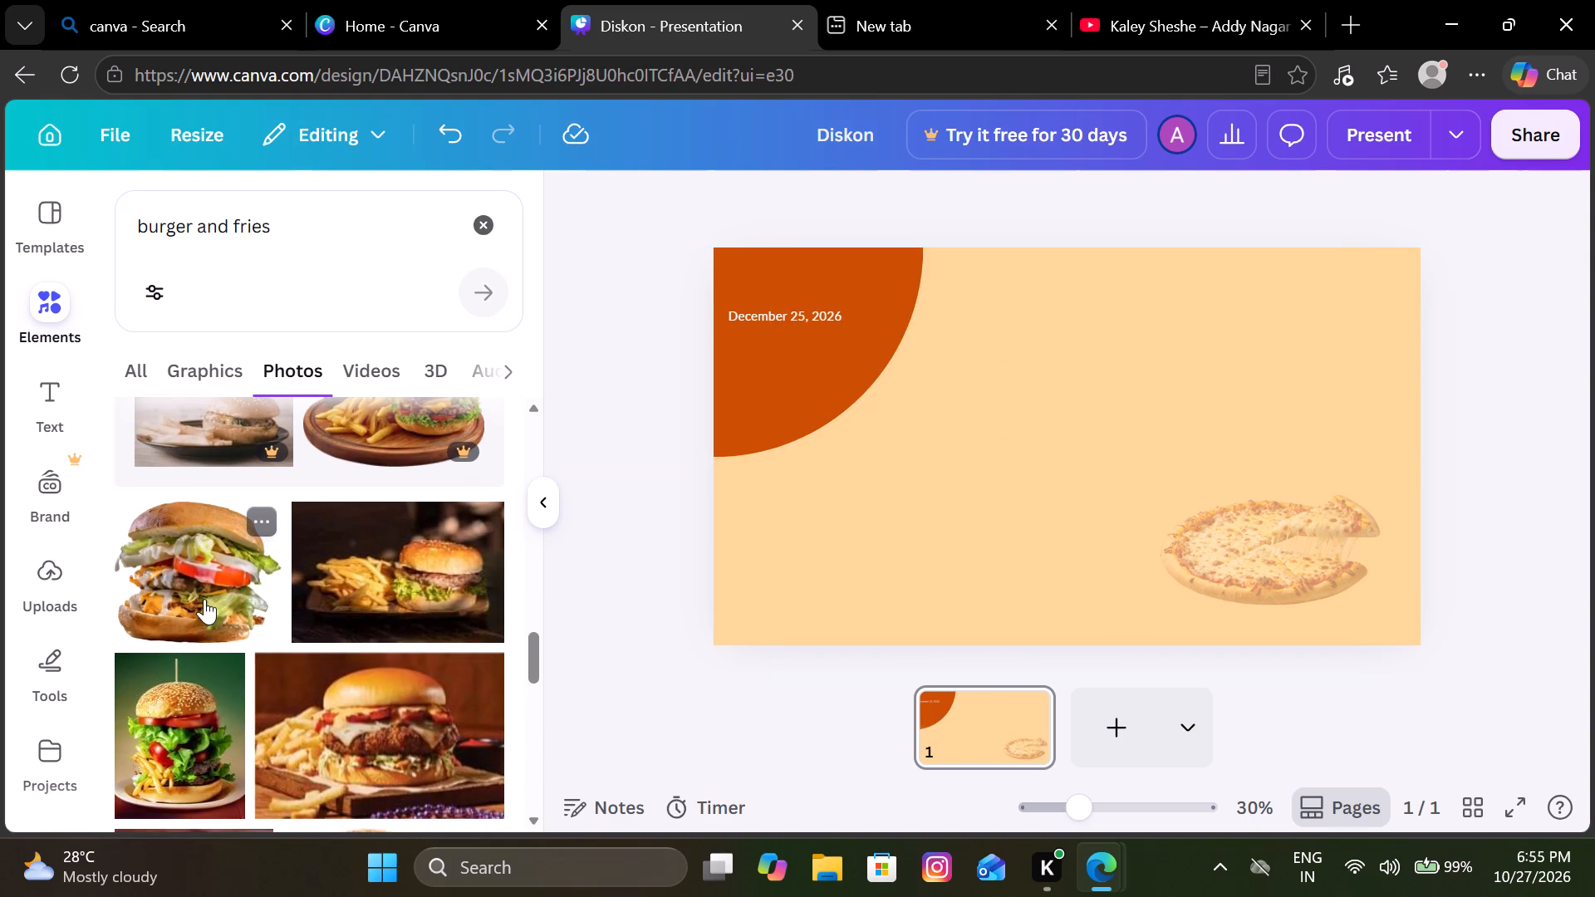
{"action": "left_click", "coordinate": [204, 596]}
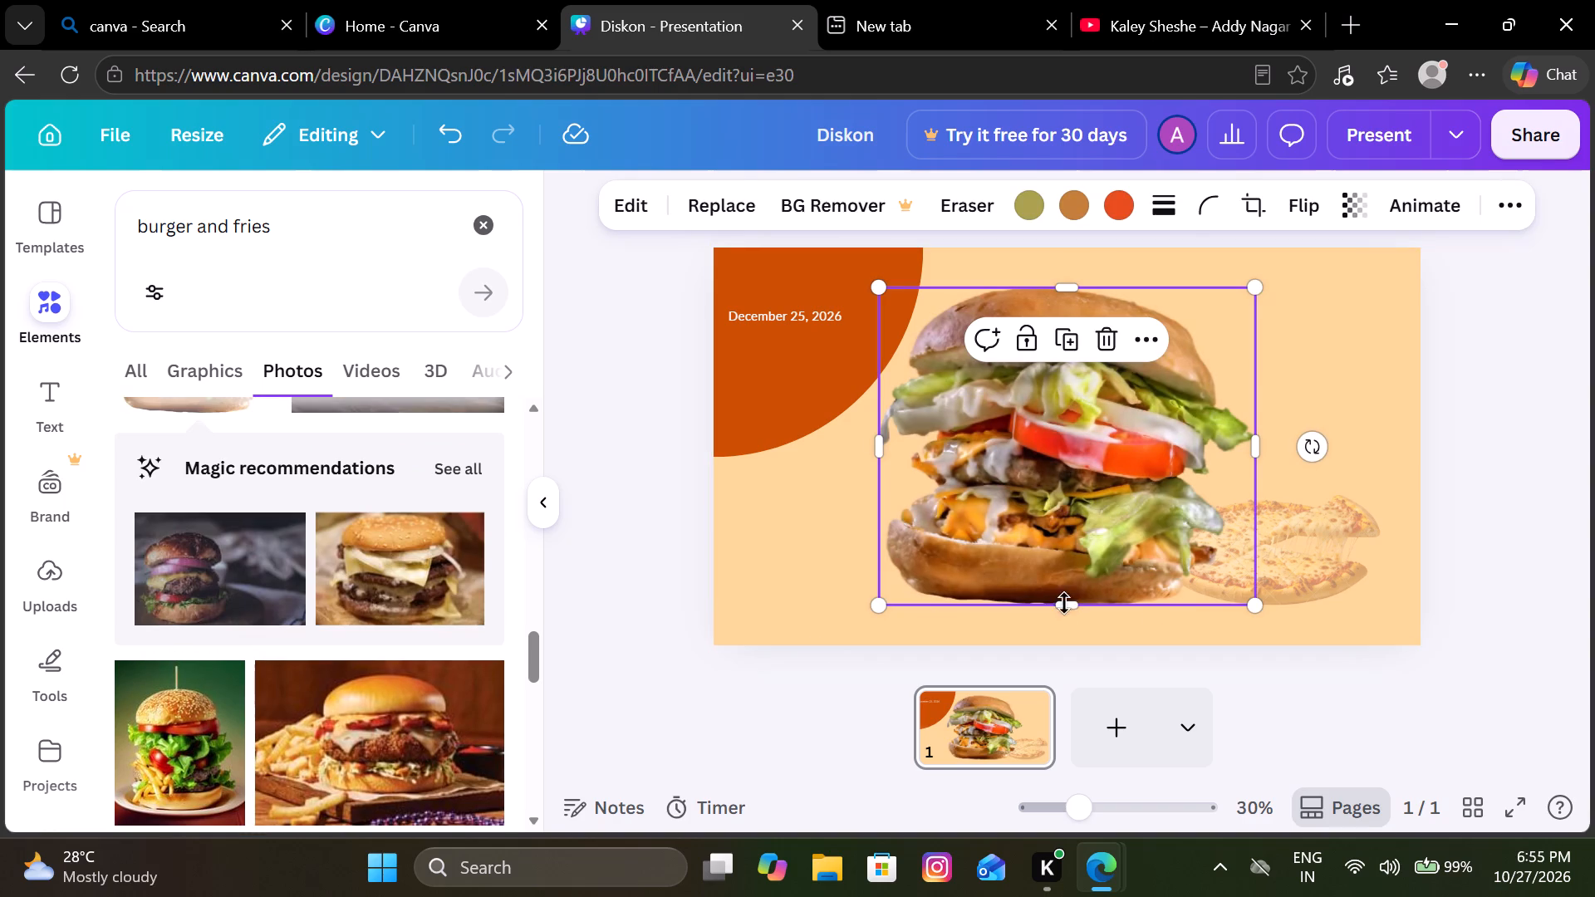
{"action": "left_click_drag", "start_coordinate": [1250, 607], "coordinate": [1023, 453]}
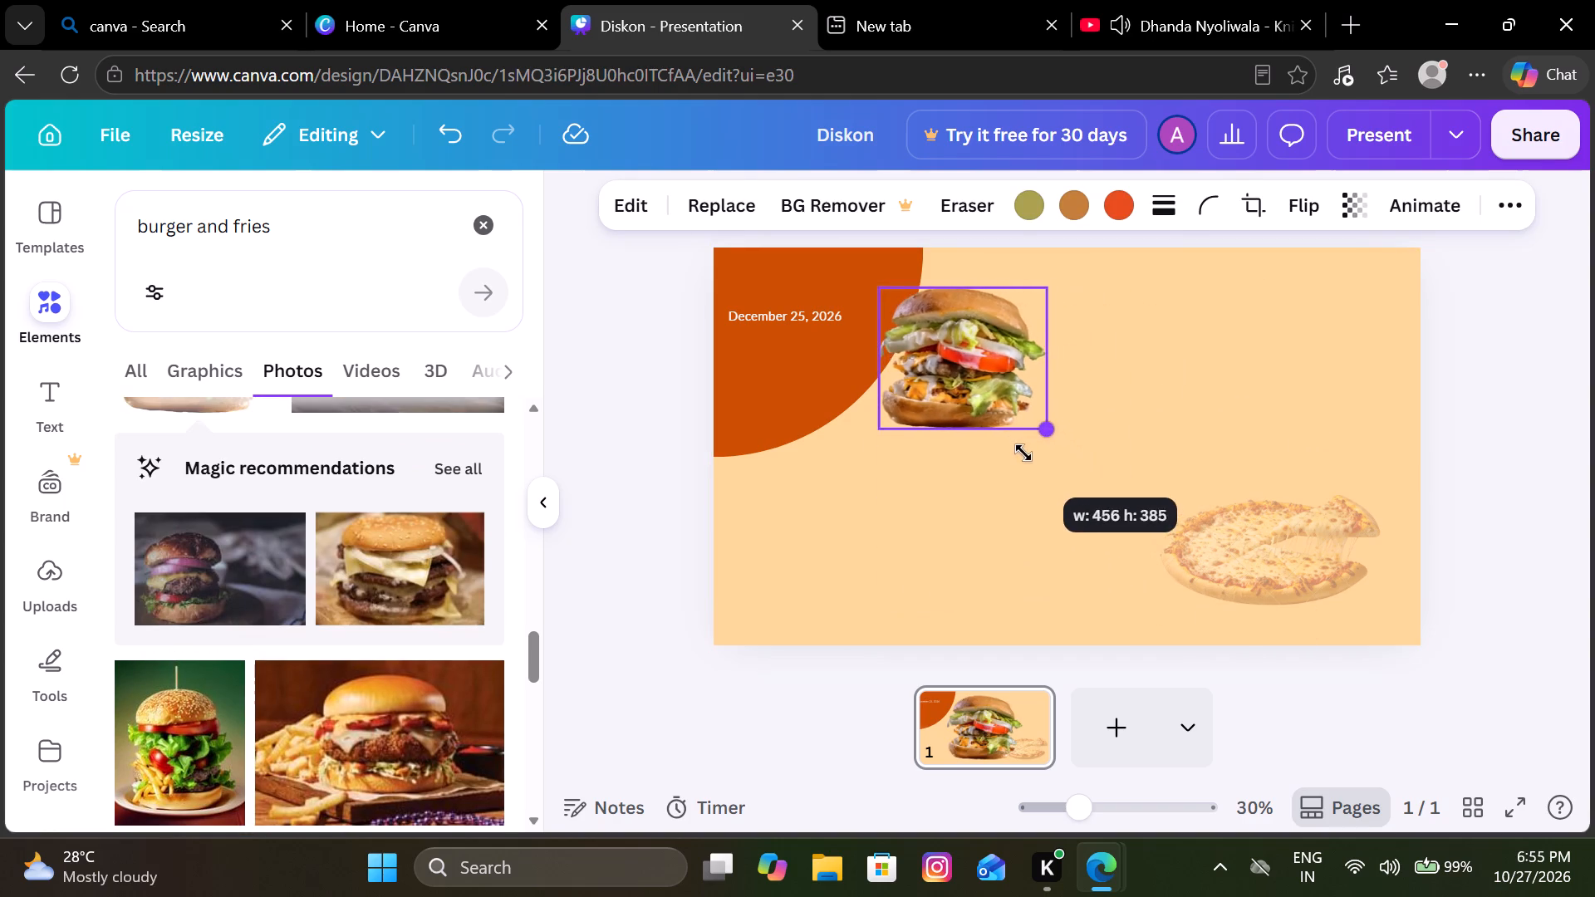
{"action": "left_click_drag", "start_coordinate": [1023, 453], "coordinate": [987, 415]}
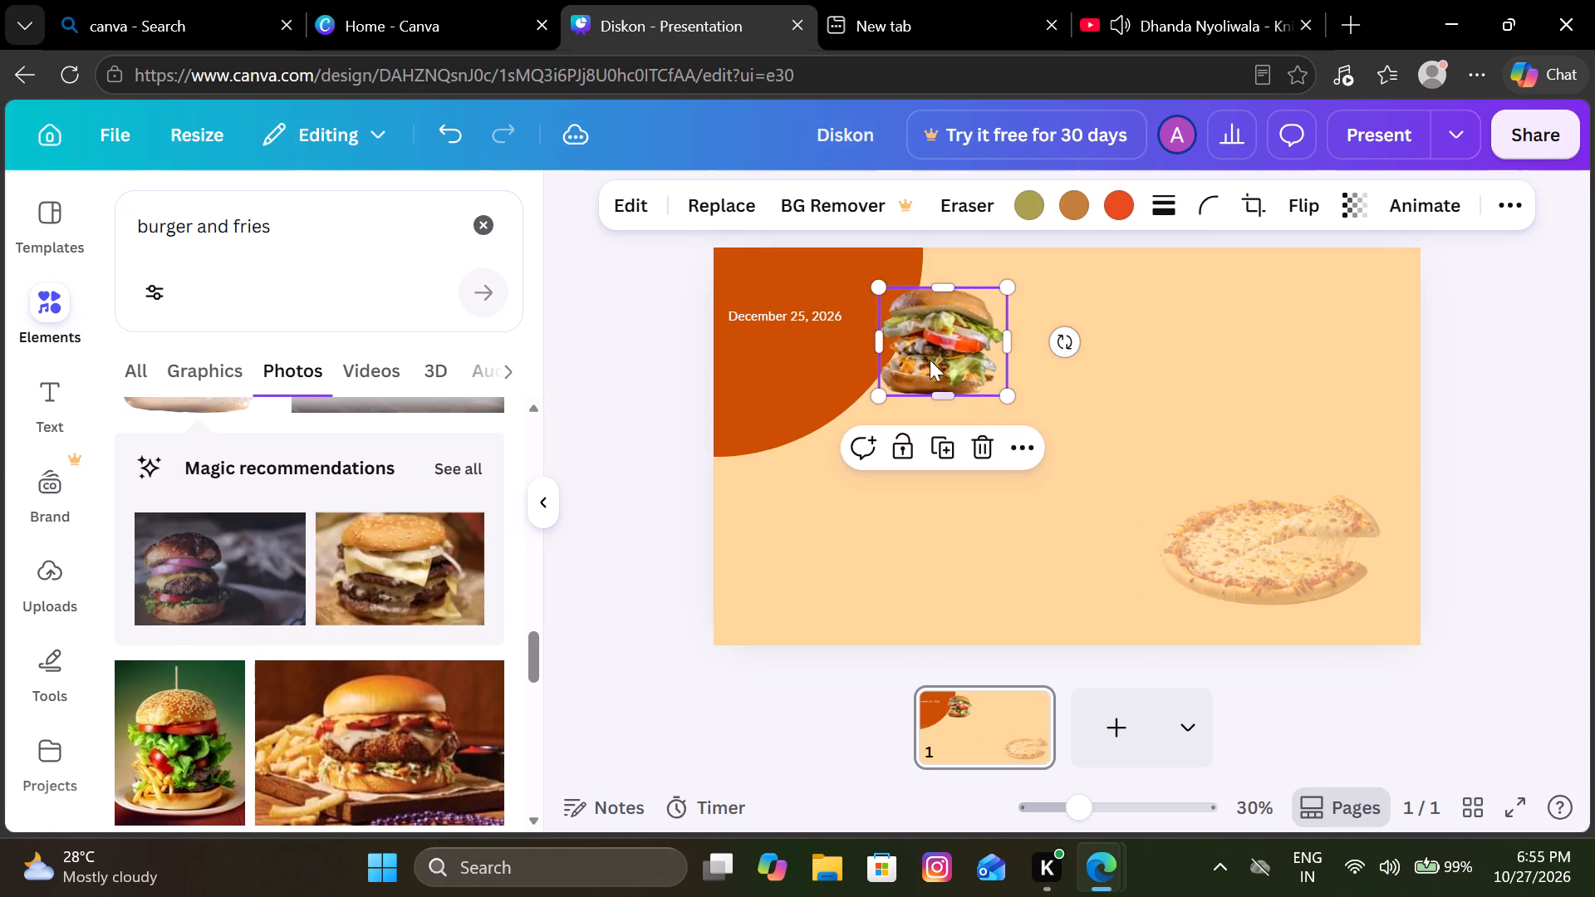
Move the burger near the page's lower-left corner and shrink it to about an eighth of the page width.
{"action": "left_click_drag", "start_coordinate": [925, 355], "coordinate": [789, 573]}
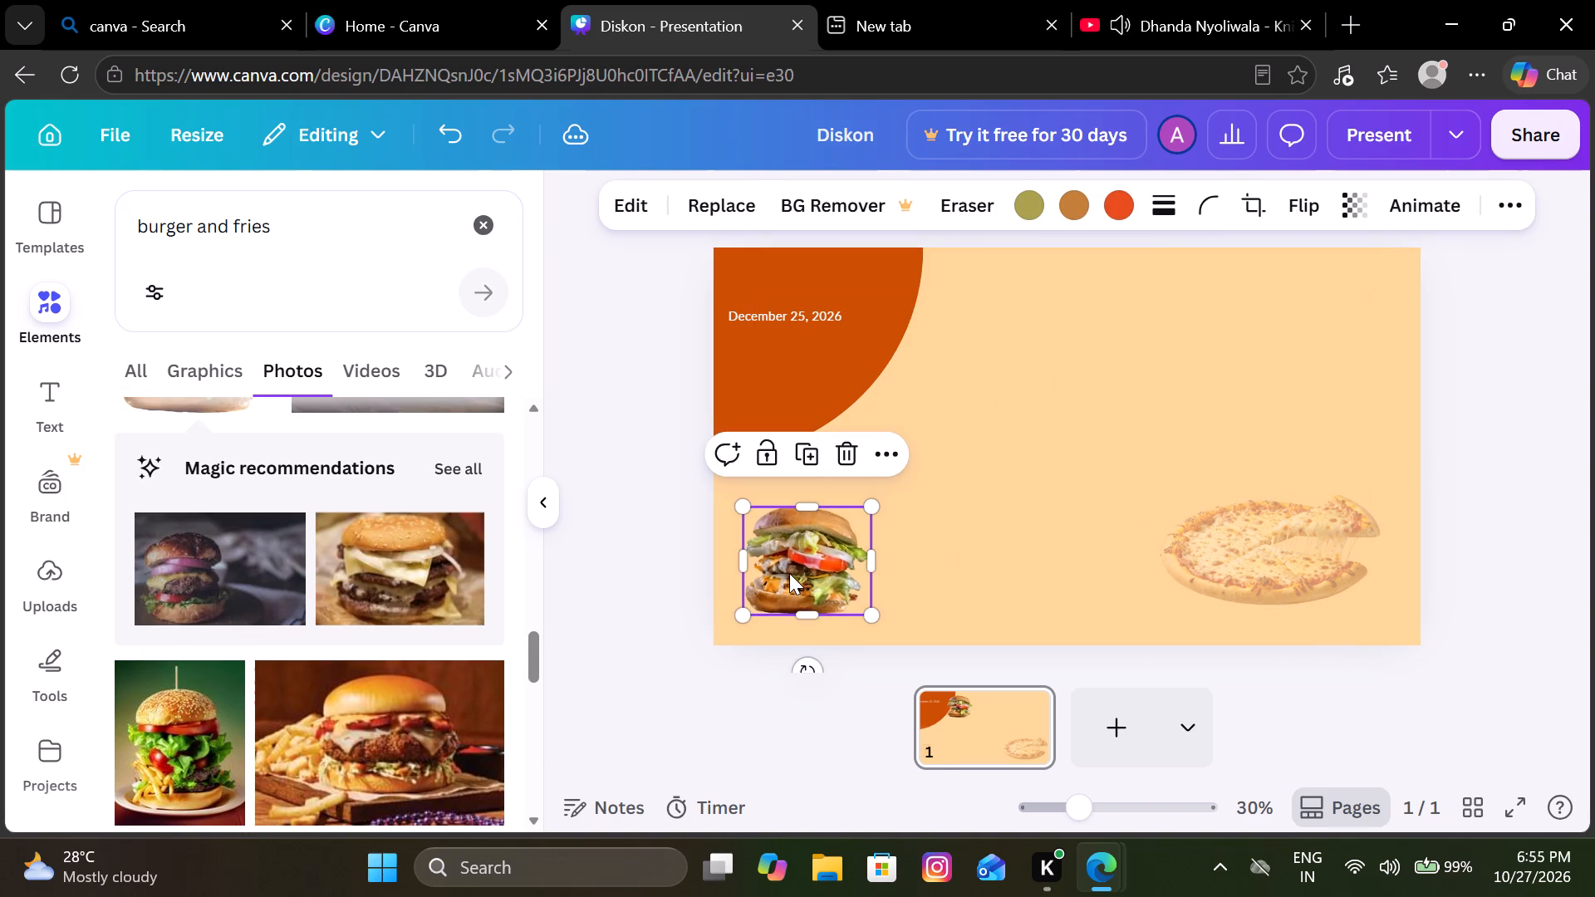
{"action": "left_click", "coordinate": [789, 573]}
{"action": "left_click", "coordinate": [850, 608]}
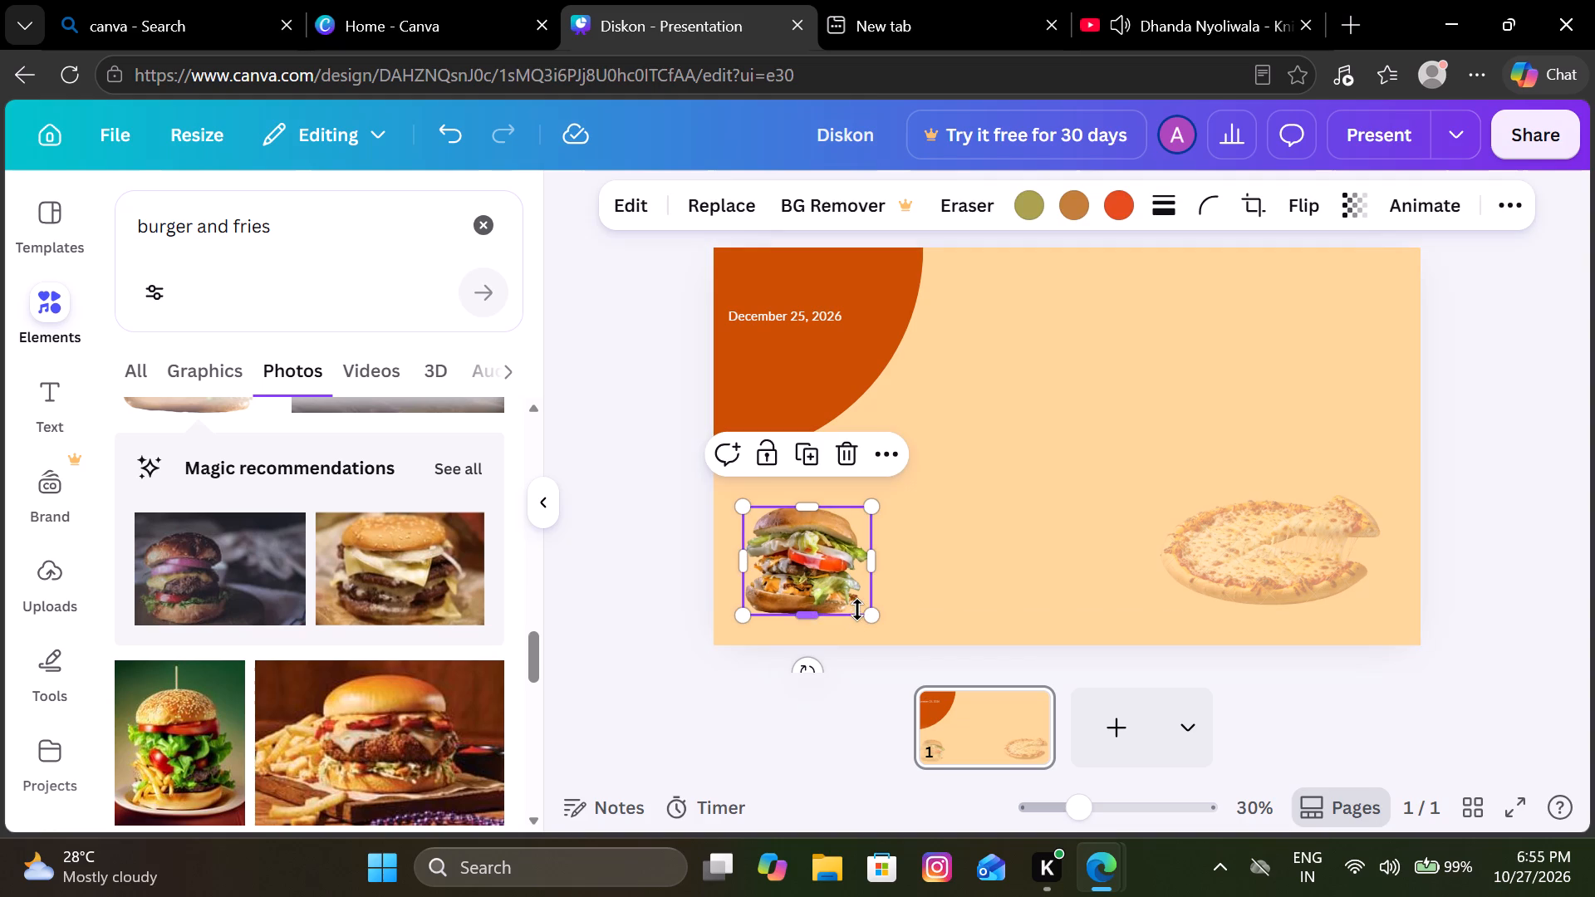
{"action": "left_click_drag", "start_coordinate": [867, 615], "coordinate": [830, 577]}
{"action": "left_click_drag", "start_coordinate": [793, 550], "coordinate": [789, 582]}
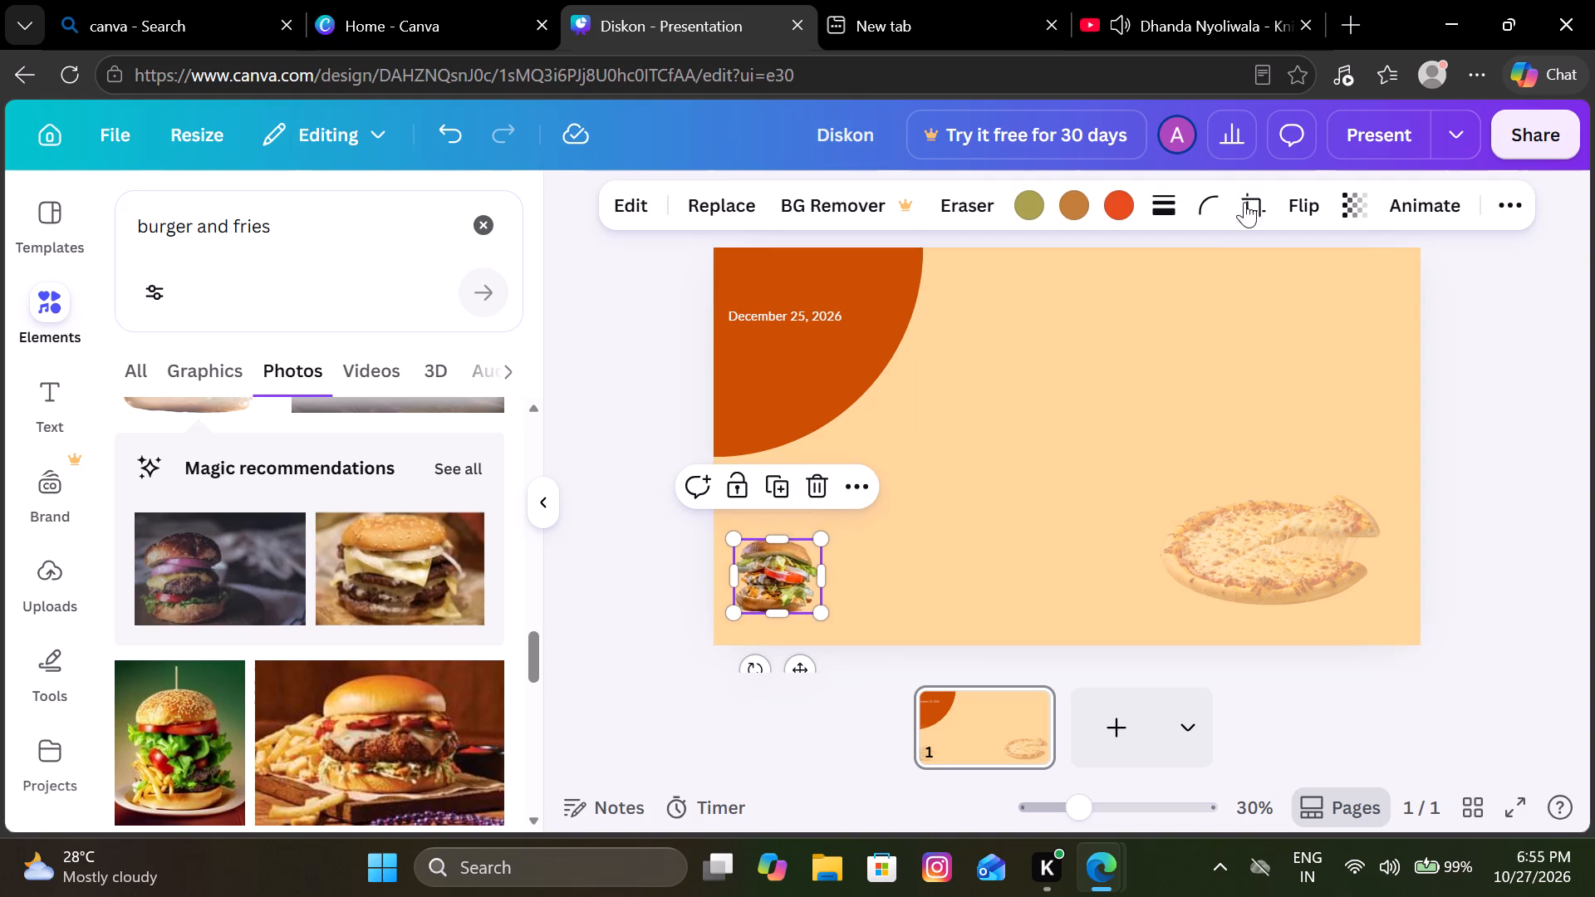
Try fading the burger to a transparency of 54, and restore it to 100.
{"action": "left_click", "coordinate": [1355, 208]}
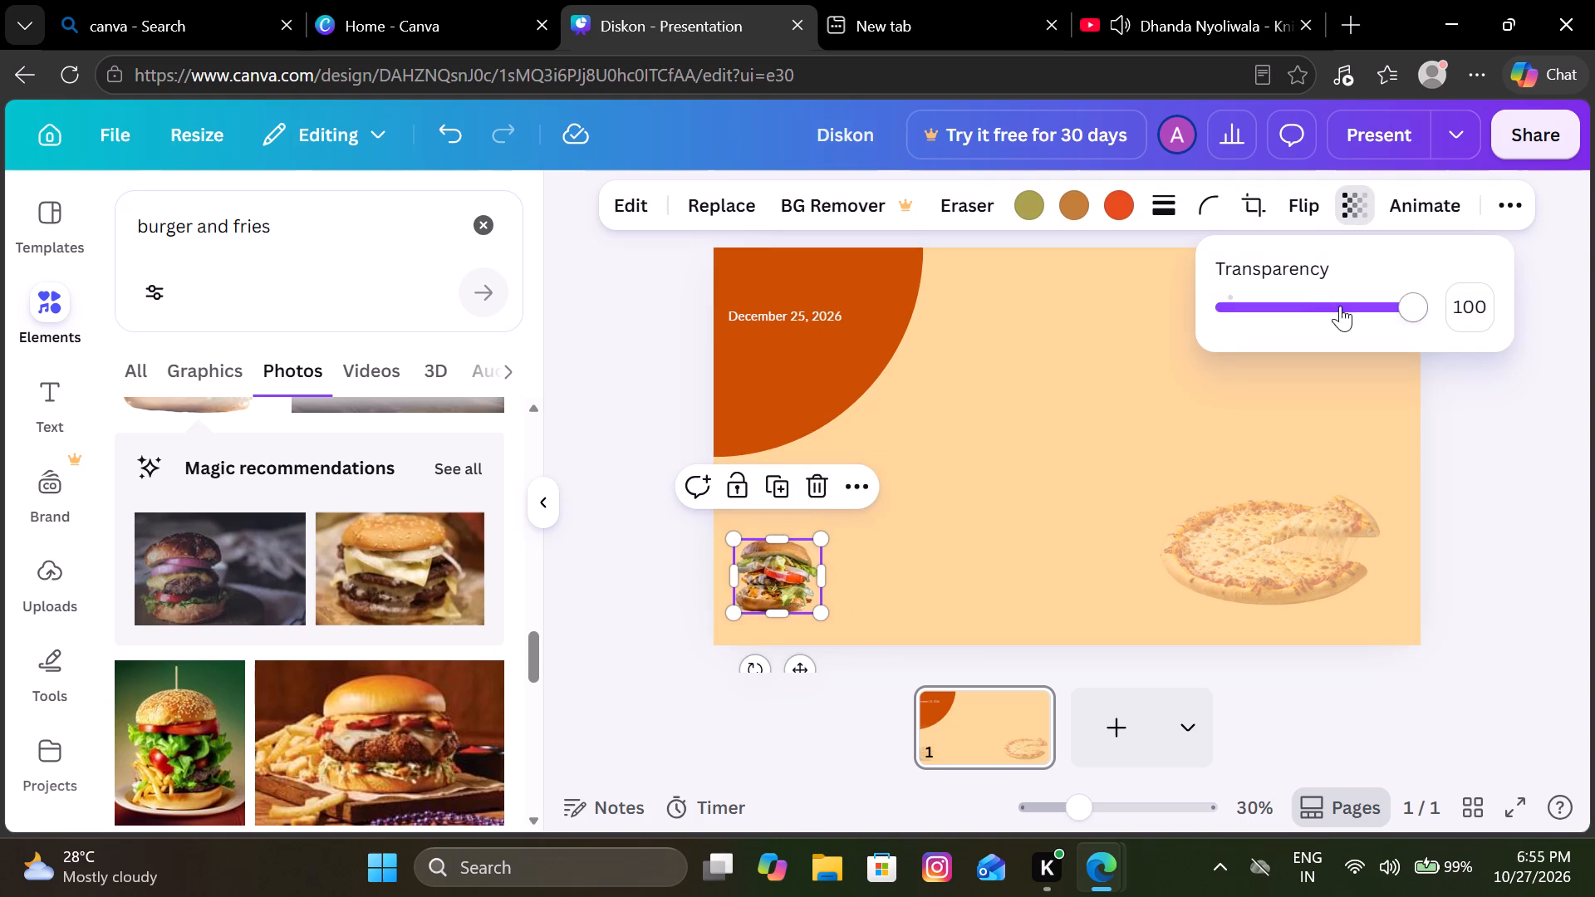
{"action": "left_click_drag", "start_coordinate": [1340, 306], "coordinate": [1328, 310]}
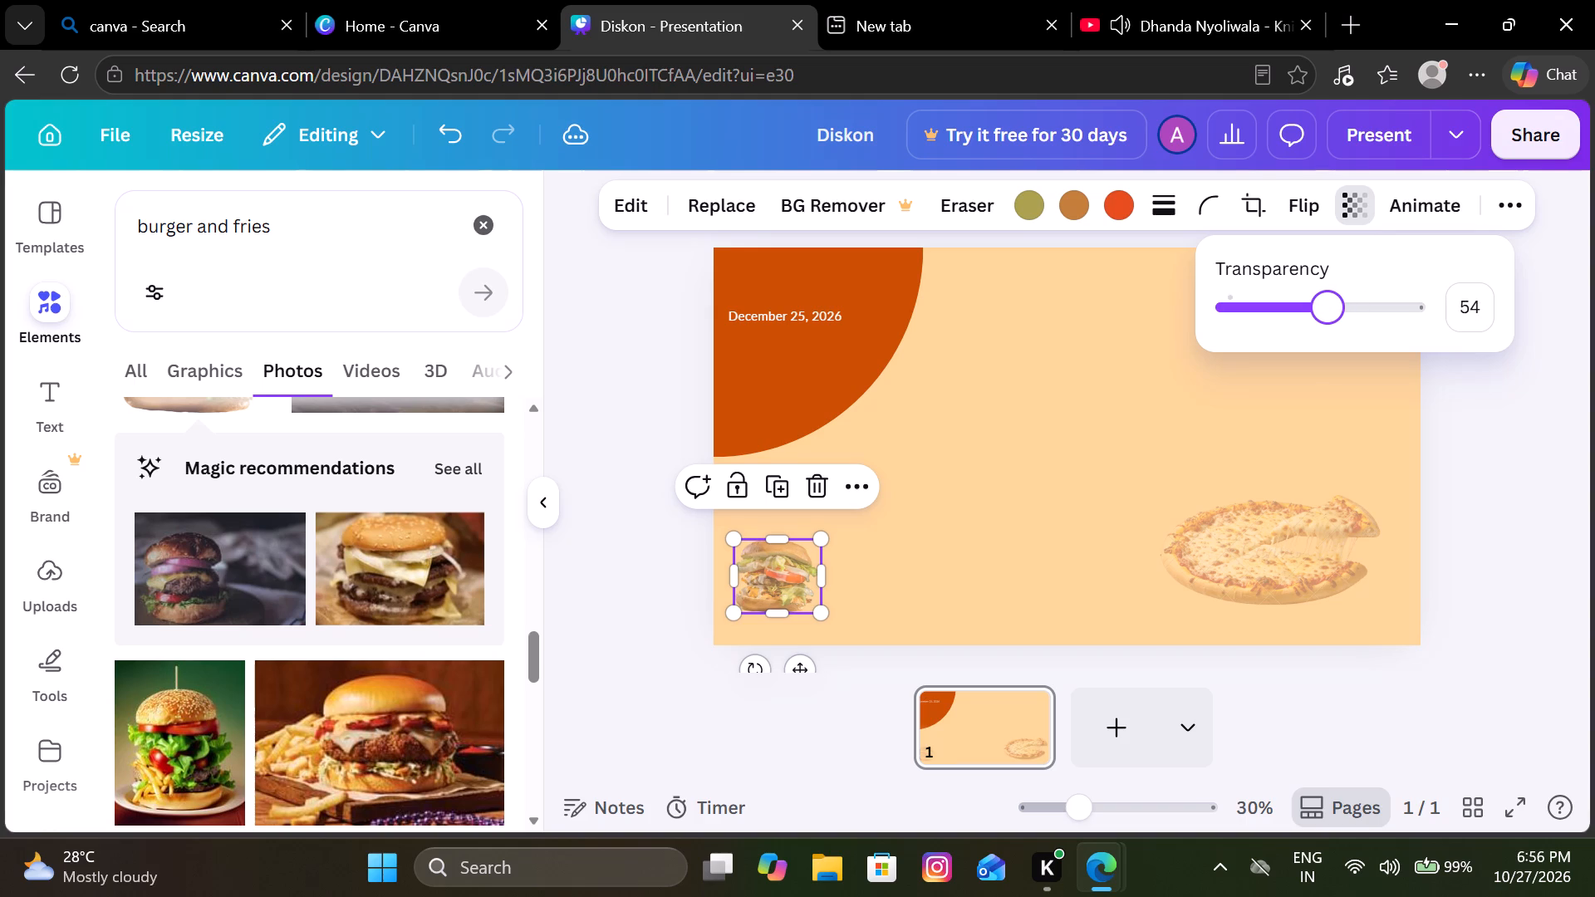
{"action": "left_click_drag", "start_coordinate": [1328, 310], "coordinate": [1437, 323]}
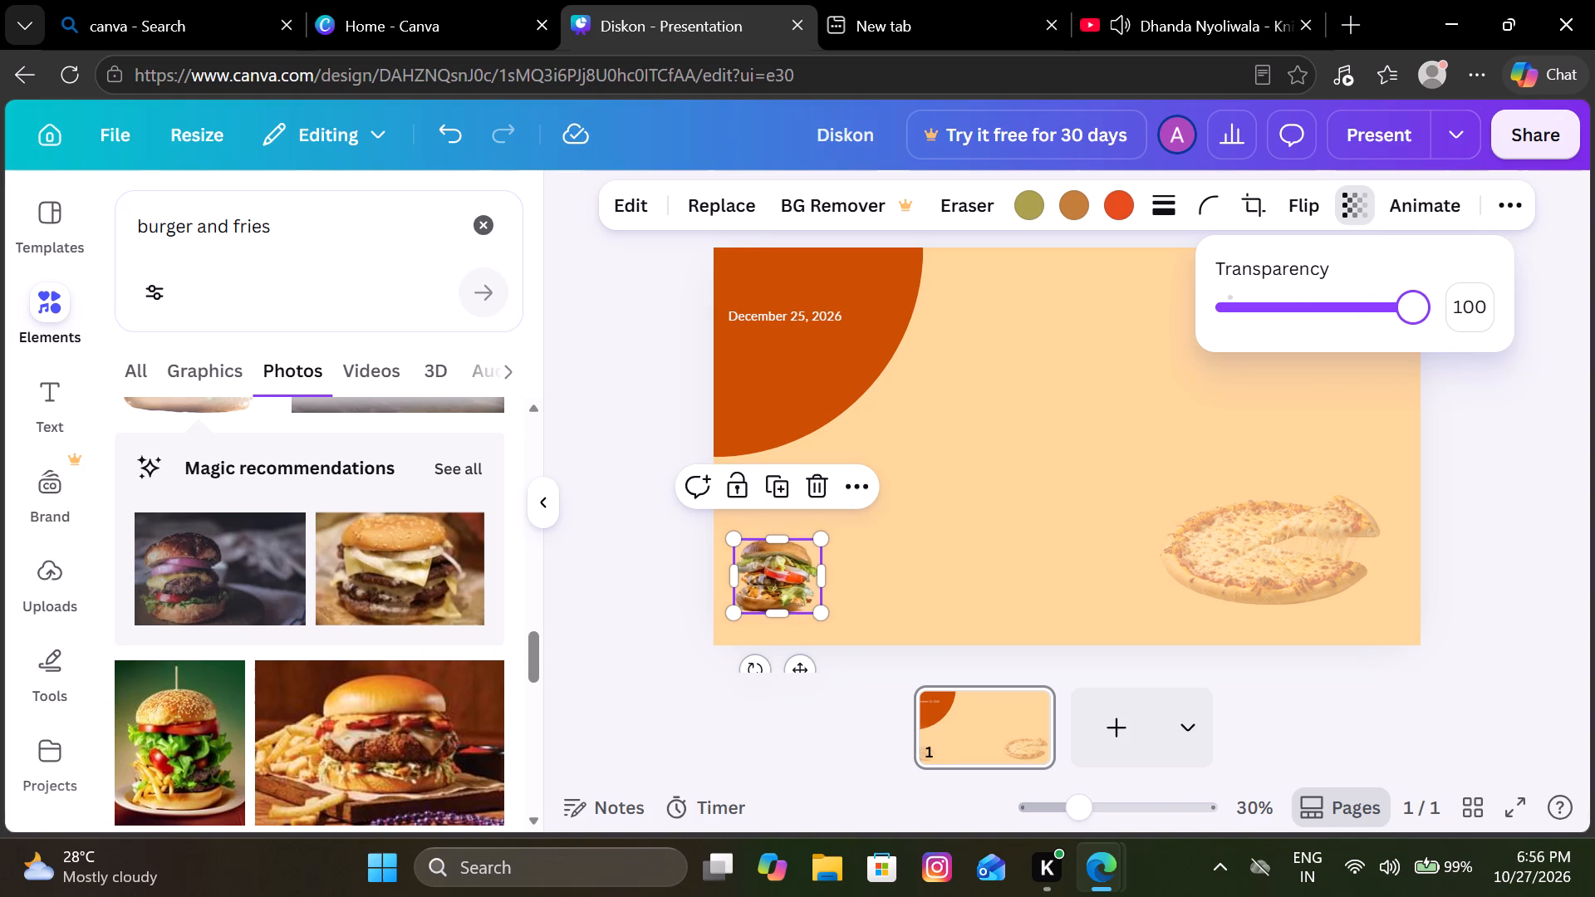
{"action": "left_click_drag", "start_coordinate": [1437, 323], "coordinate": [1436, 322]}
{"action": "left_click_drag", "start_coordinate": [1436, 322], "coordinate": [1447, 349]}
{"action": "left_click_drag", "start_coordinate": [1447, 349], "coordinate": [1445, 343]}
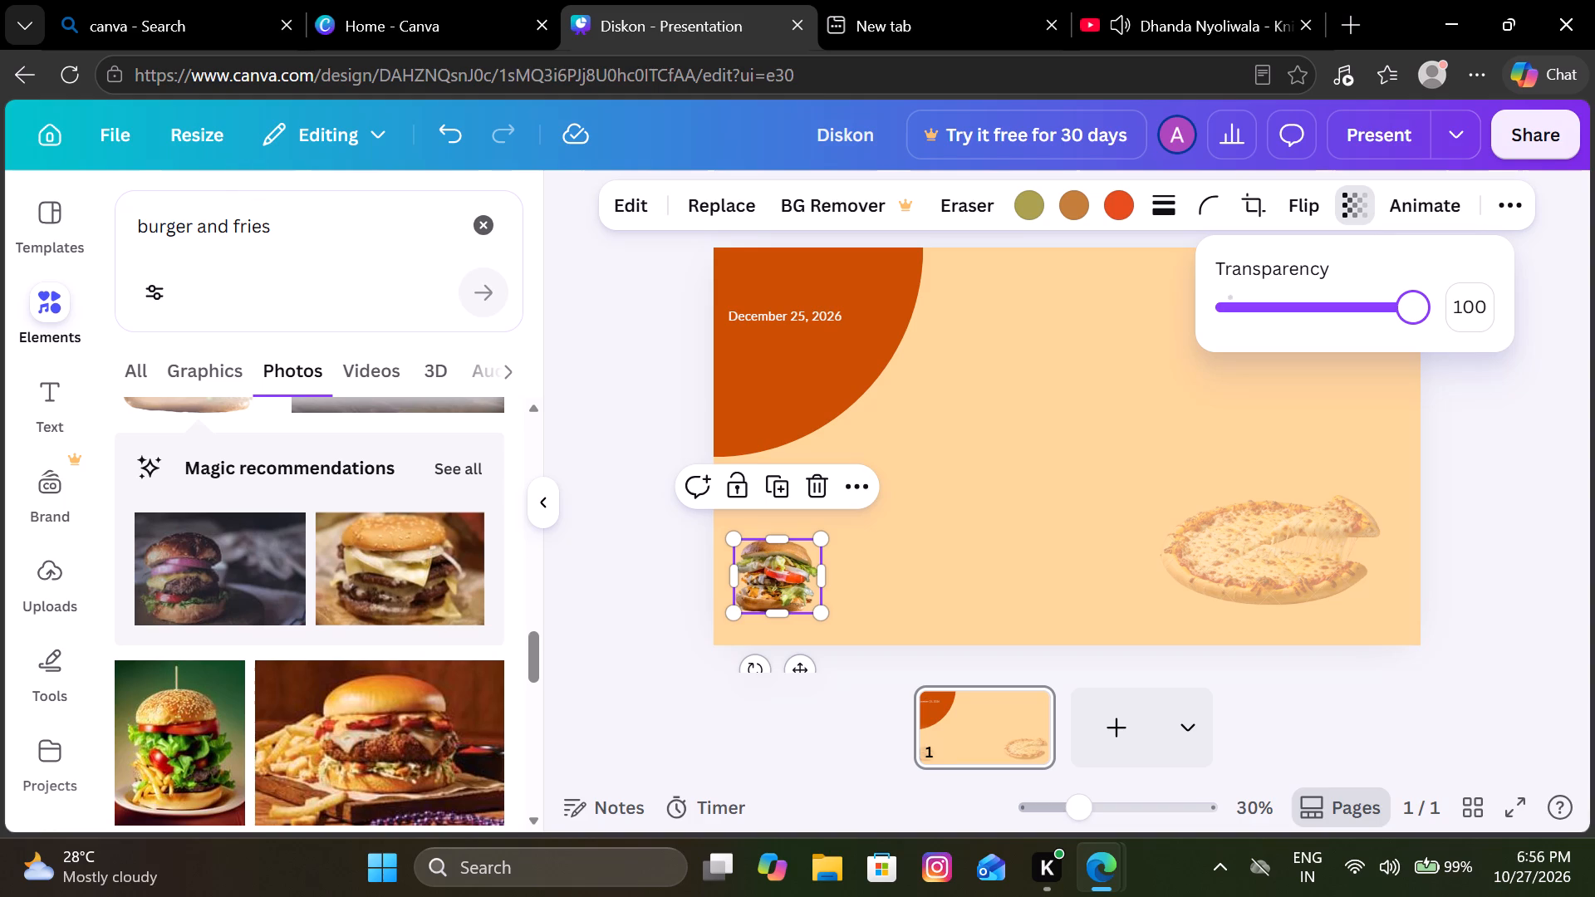
Search the photo library for fries.
{"action": "left_click", "coordinate": [228, 217]}
{"action": "left_click", "coordinate": [230, 221]}
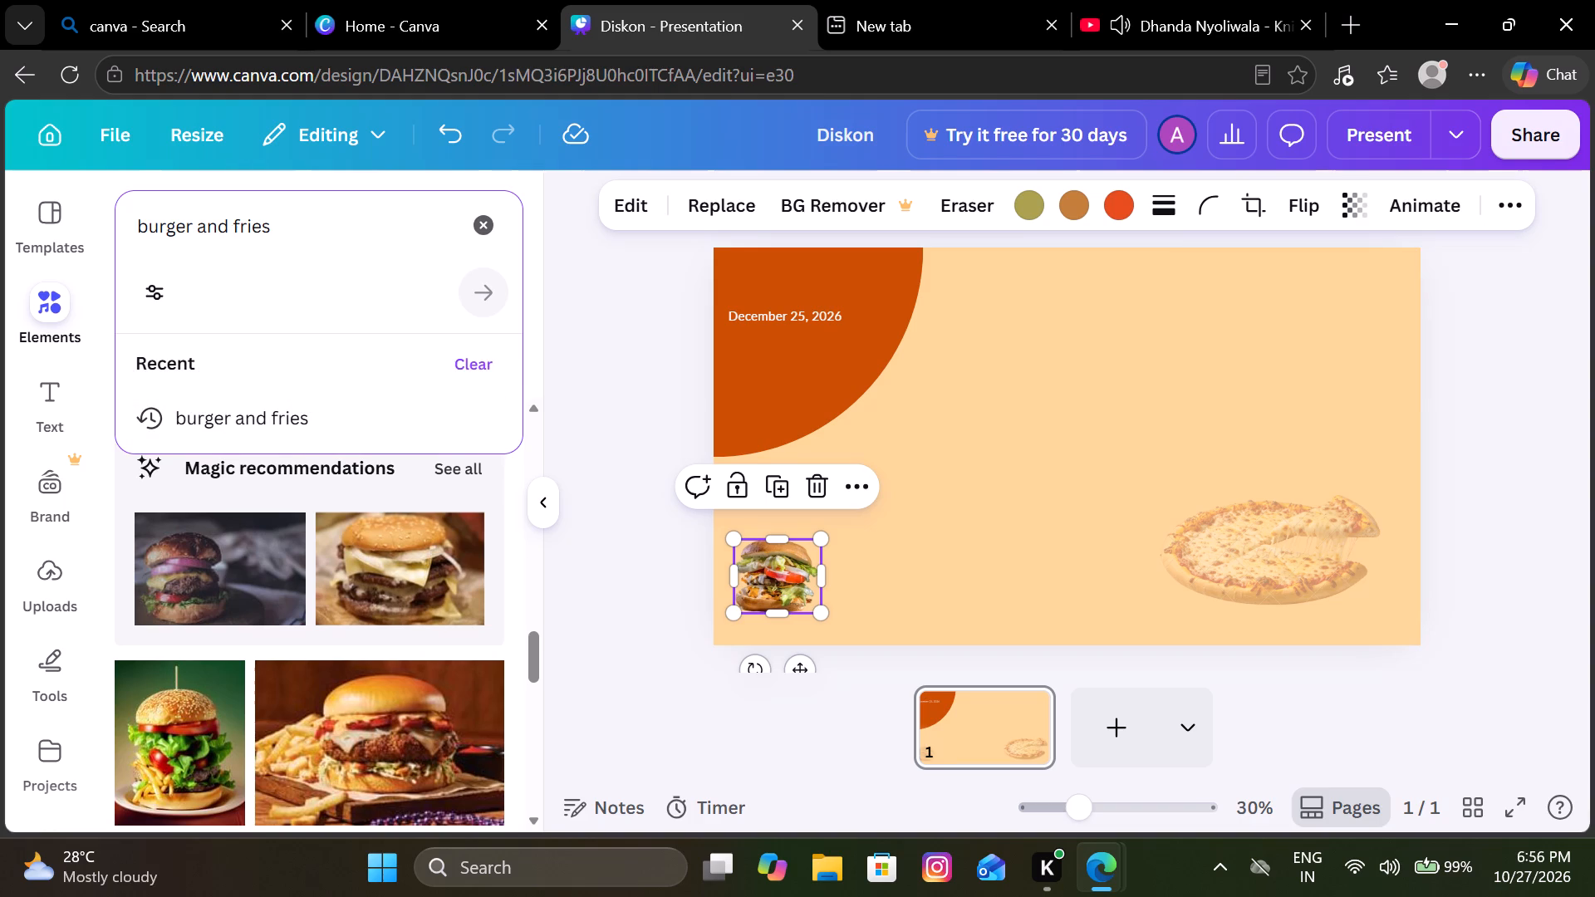
{"action": "key", "text": "BackSpace"}
{"action": "key", "text": "BackSpace"}
{"action": "key", "text": "BackSpace"}
{"action": "key", "text": "BackSpace"}
{"action": "key", "text": "BackSpace"}
{"action": "key", "text": "BackSpace"}
{"action": "key", "text": "BackSpace"}
{"action": "key", "text": "BackSpace"}
{"action": "key", "text": "BackSpace"}
{"action": "key", "text": "BackSpace"}
{"action": "key", "text": "BackSpace"}
{"action": "key", "text": "BackSpace"}
{"action": "key", "text": "BackSpace"}
{"action": "key", "text": "BackSpace"}
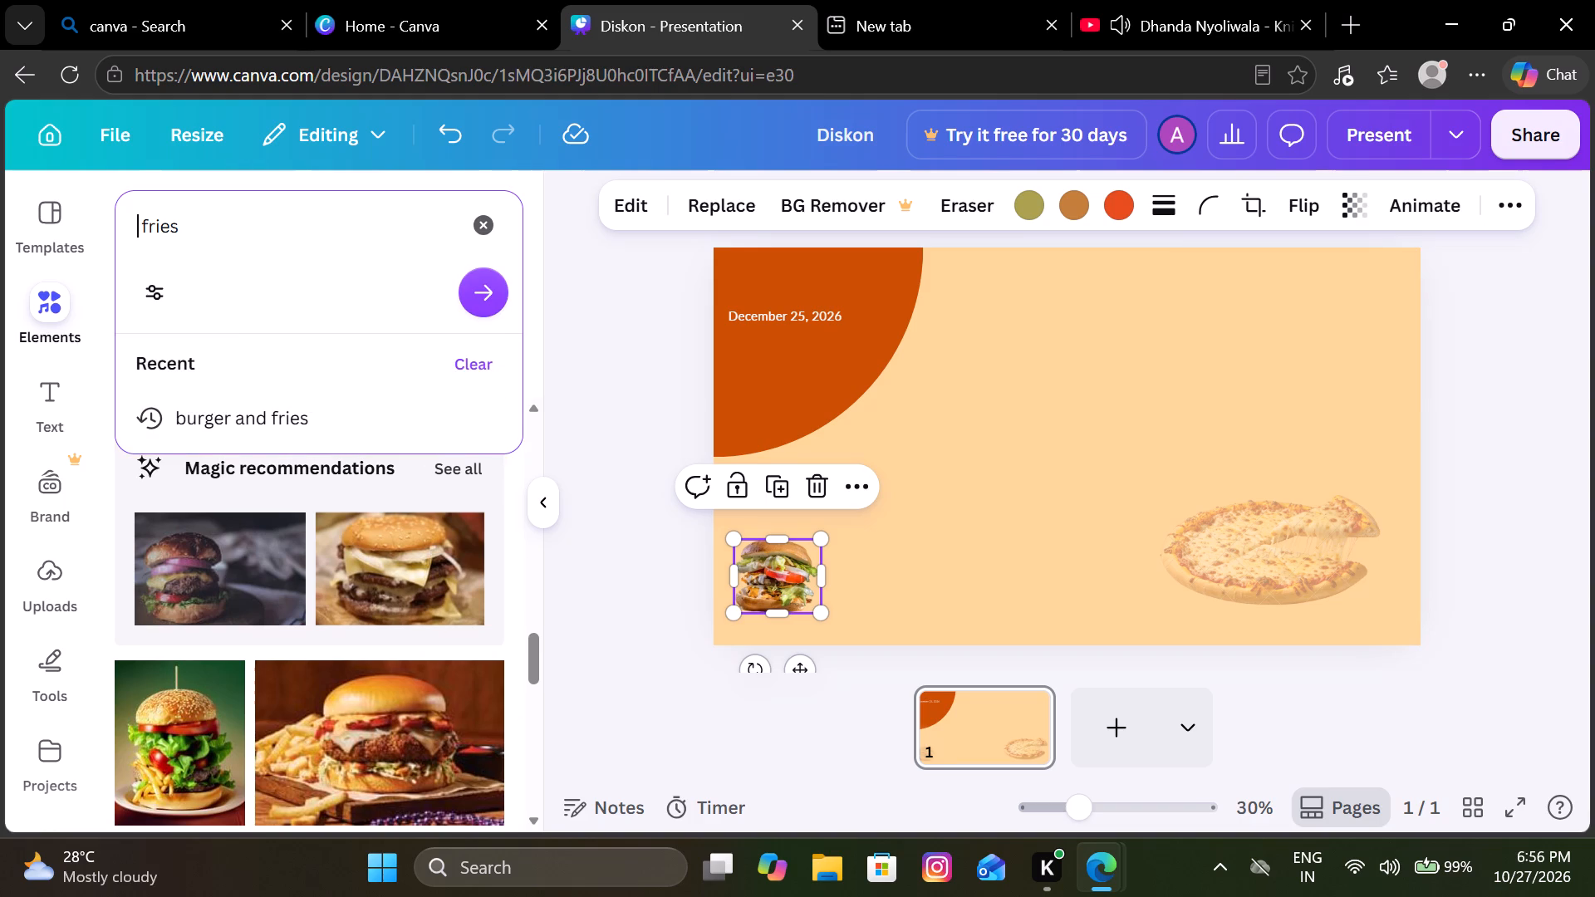
{"action": "left_click", "coordinate": [474, 292]}
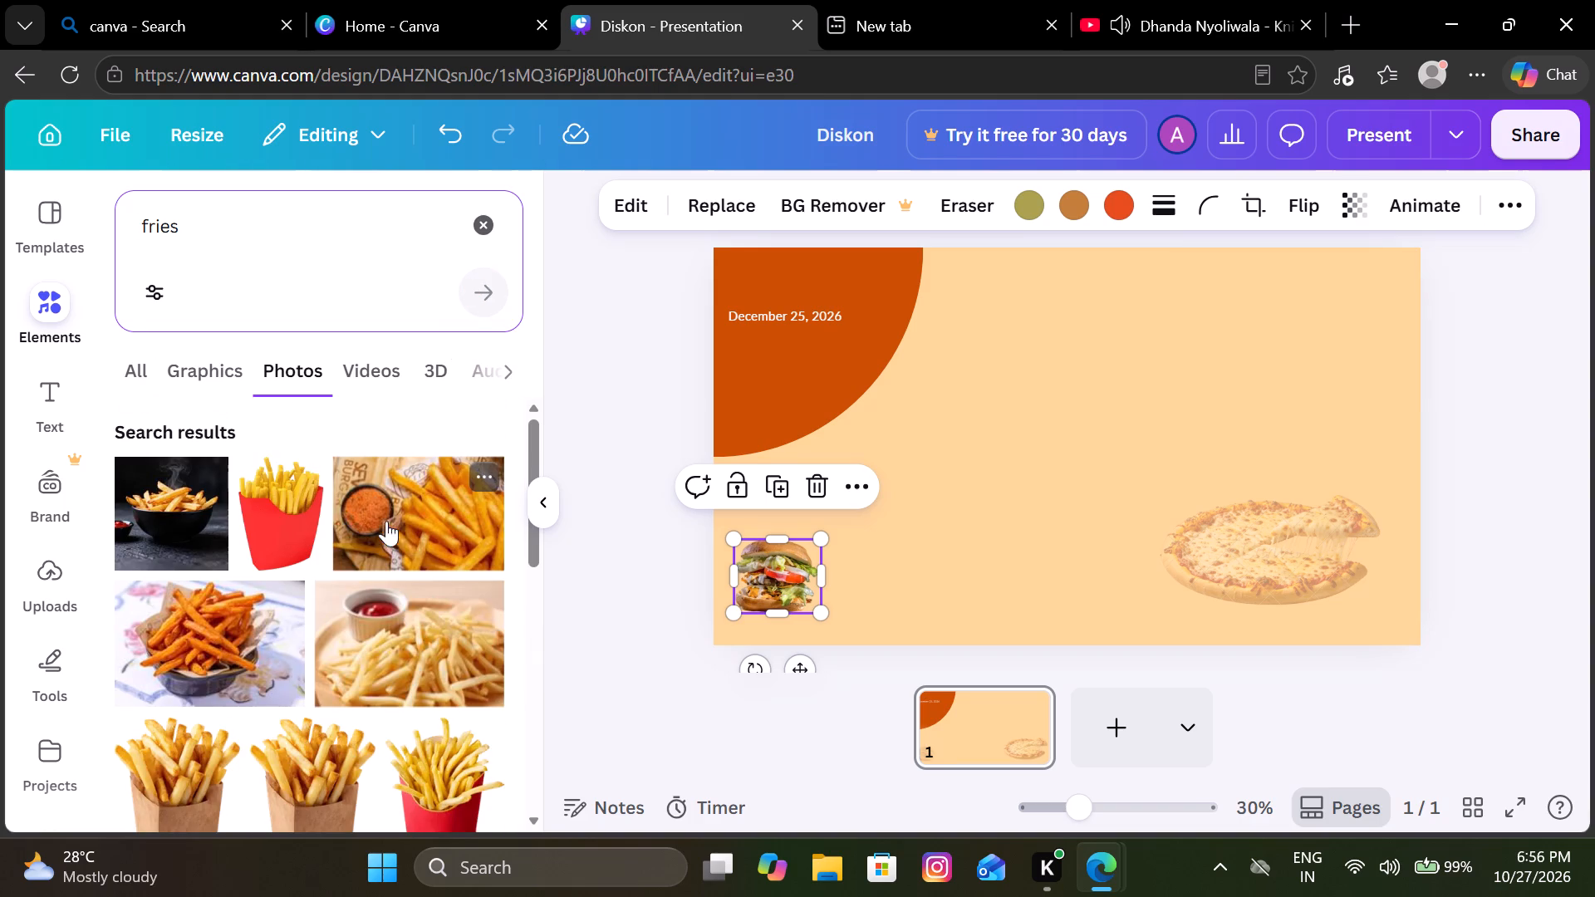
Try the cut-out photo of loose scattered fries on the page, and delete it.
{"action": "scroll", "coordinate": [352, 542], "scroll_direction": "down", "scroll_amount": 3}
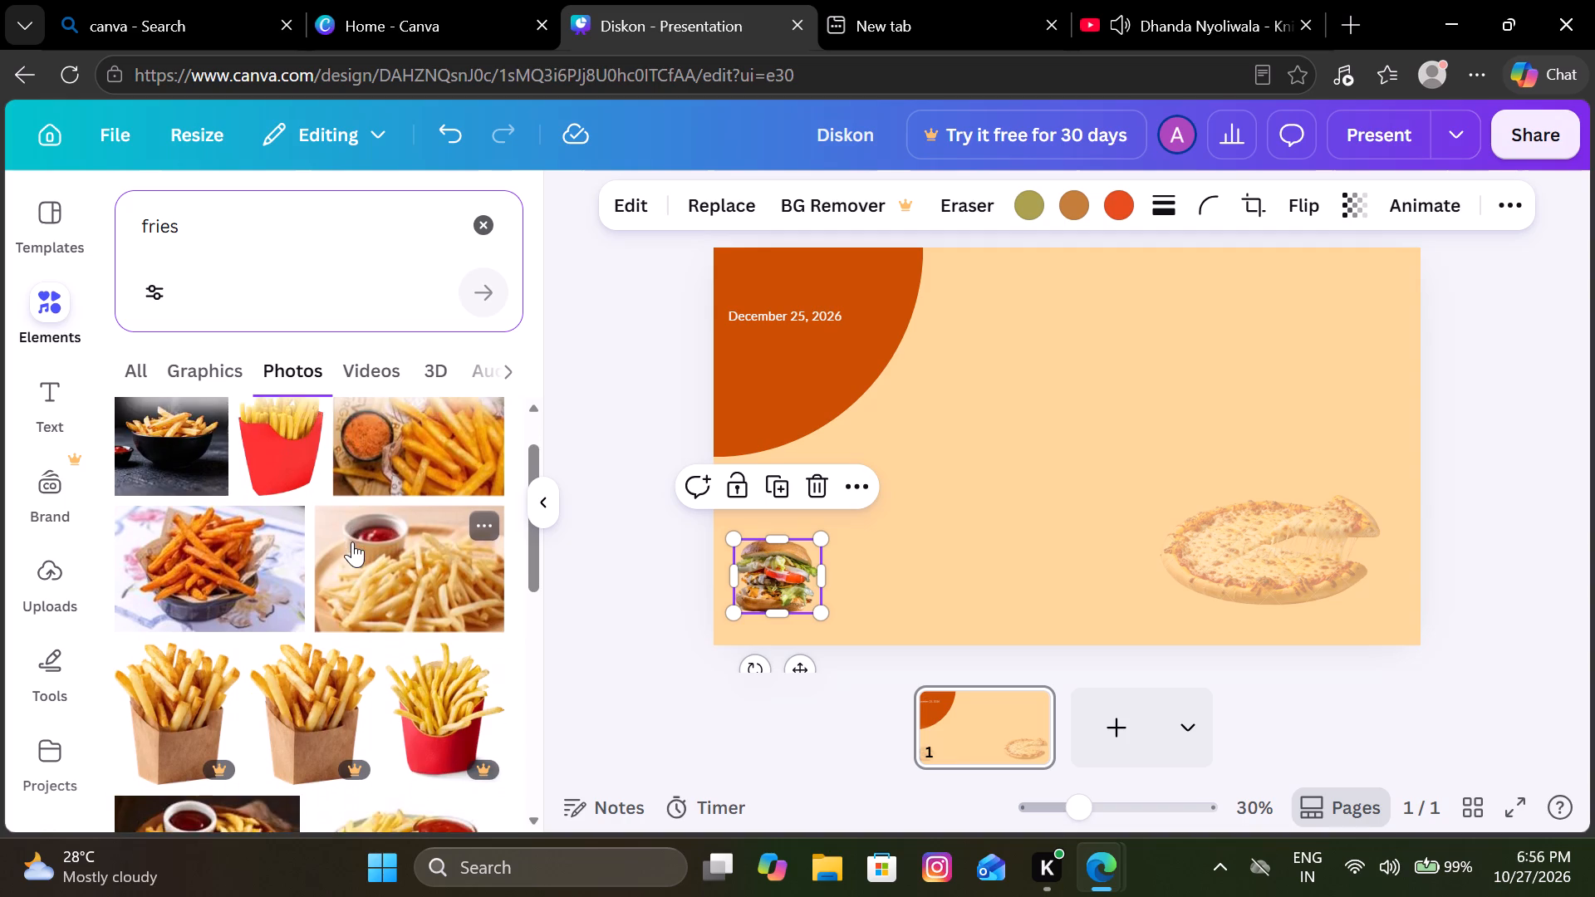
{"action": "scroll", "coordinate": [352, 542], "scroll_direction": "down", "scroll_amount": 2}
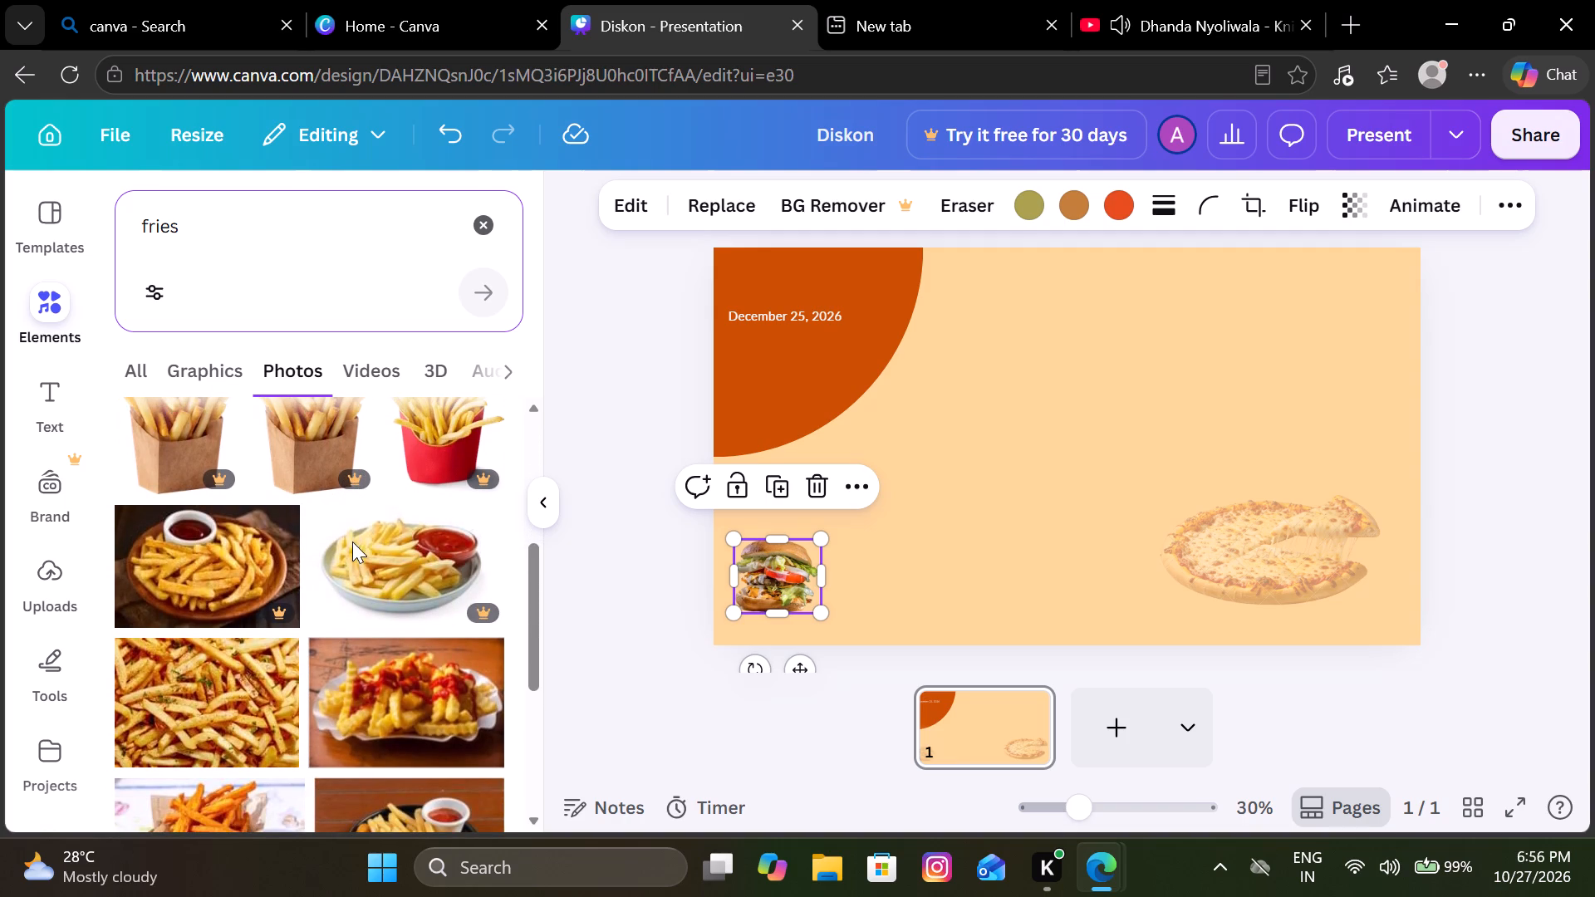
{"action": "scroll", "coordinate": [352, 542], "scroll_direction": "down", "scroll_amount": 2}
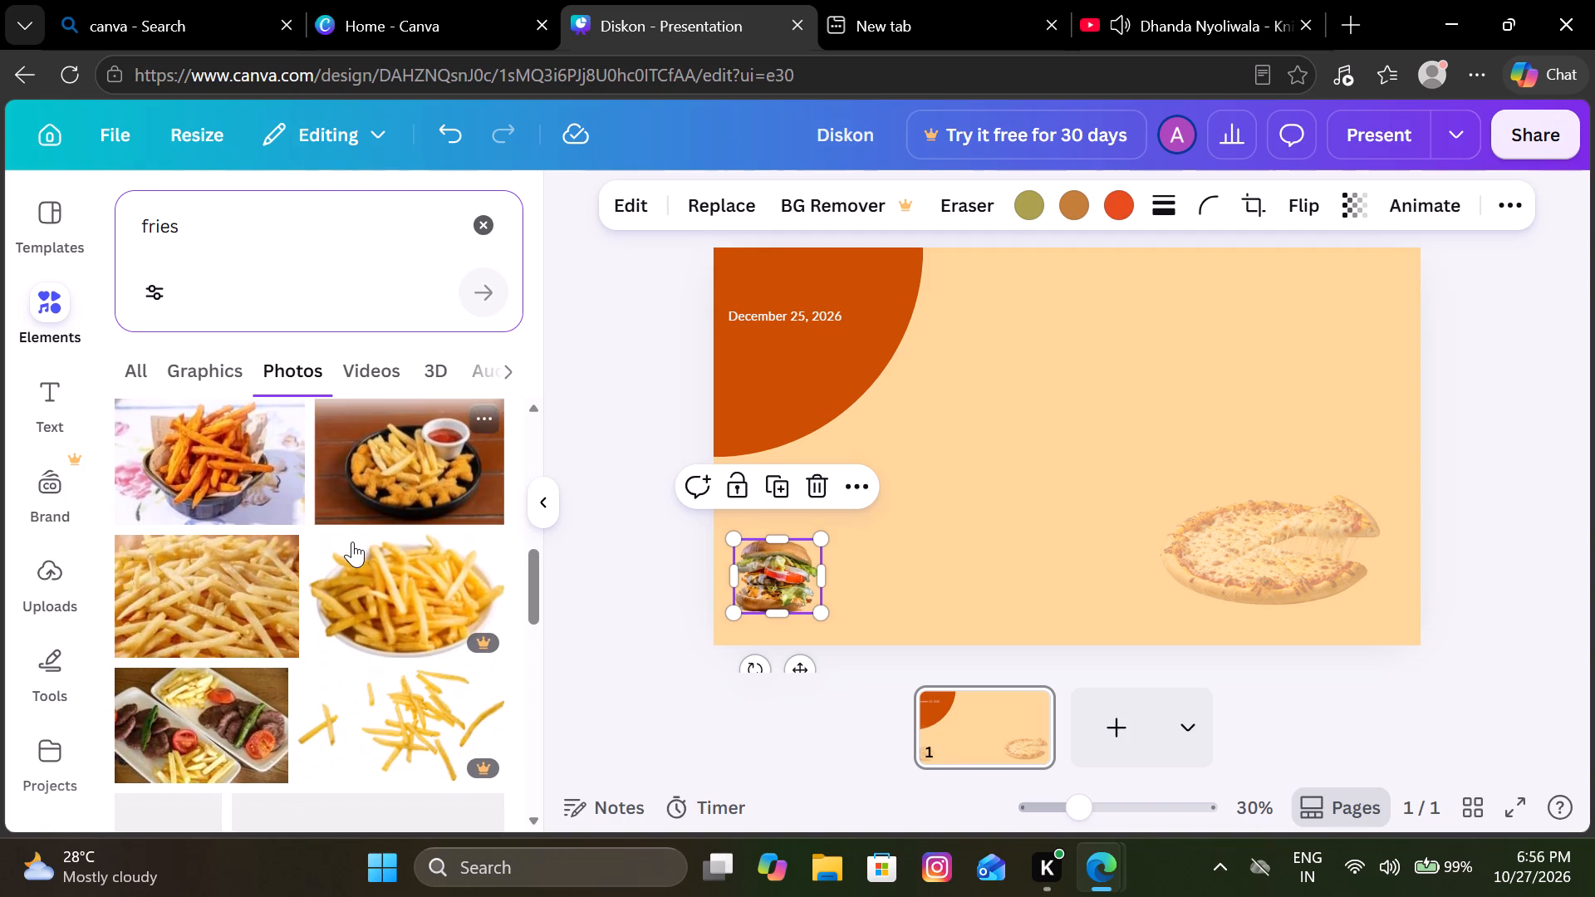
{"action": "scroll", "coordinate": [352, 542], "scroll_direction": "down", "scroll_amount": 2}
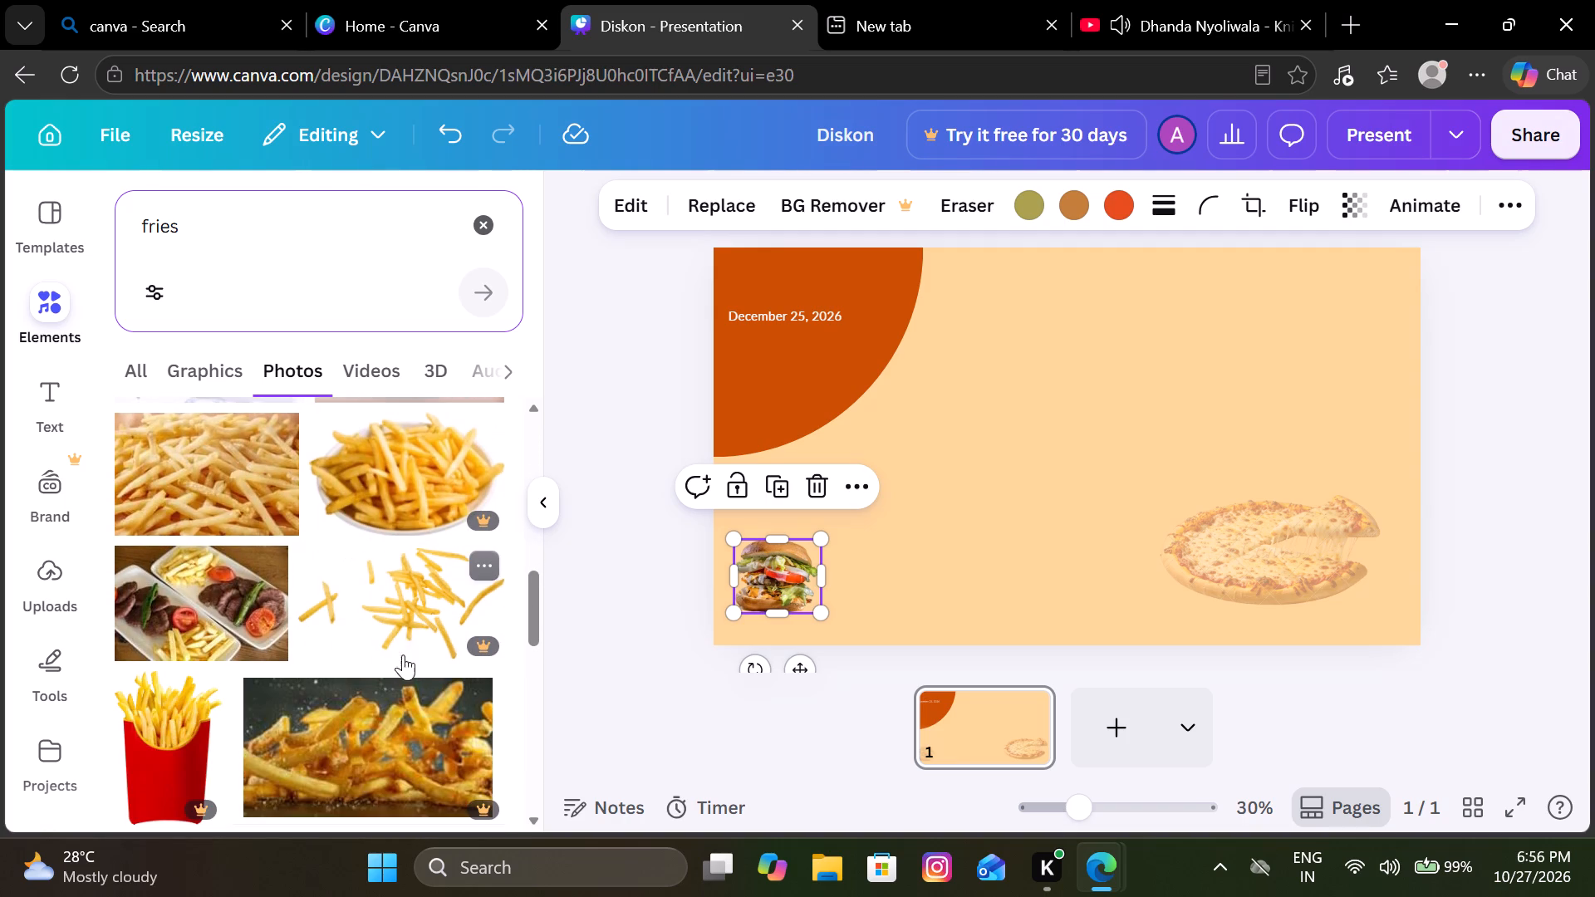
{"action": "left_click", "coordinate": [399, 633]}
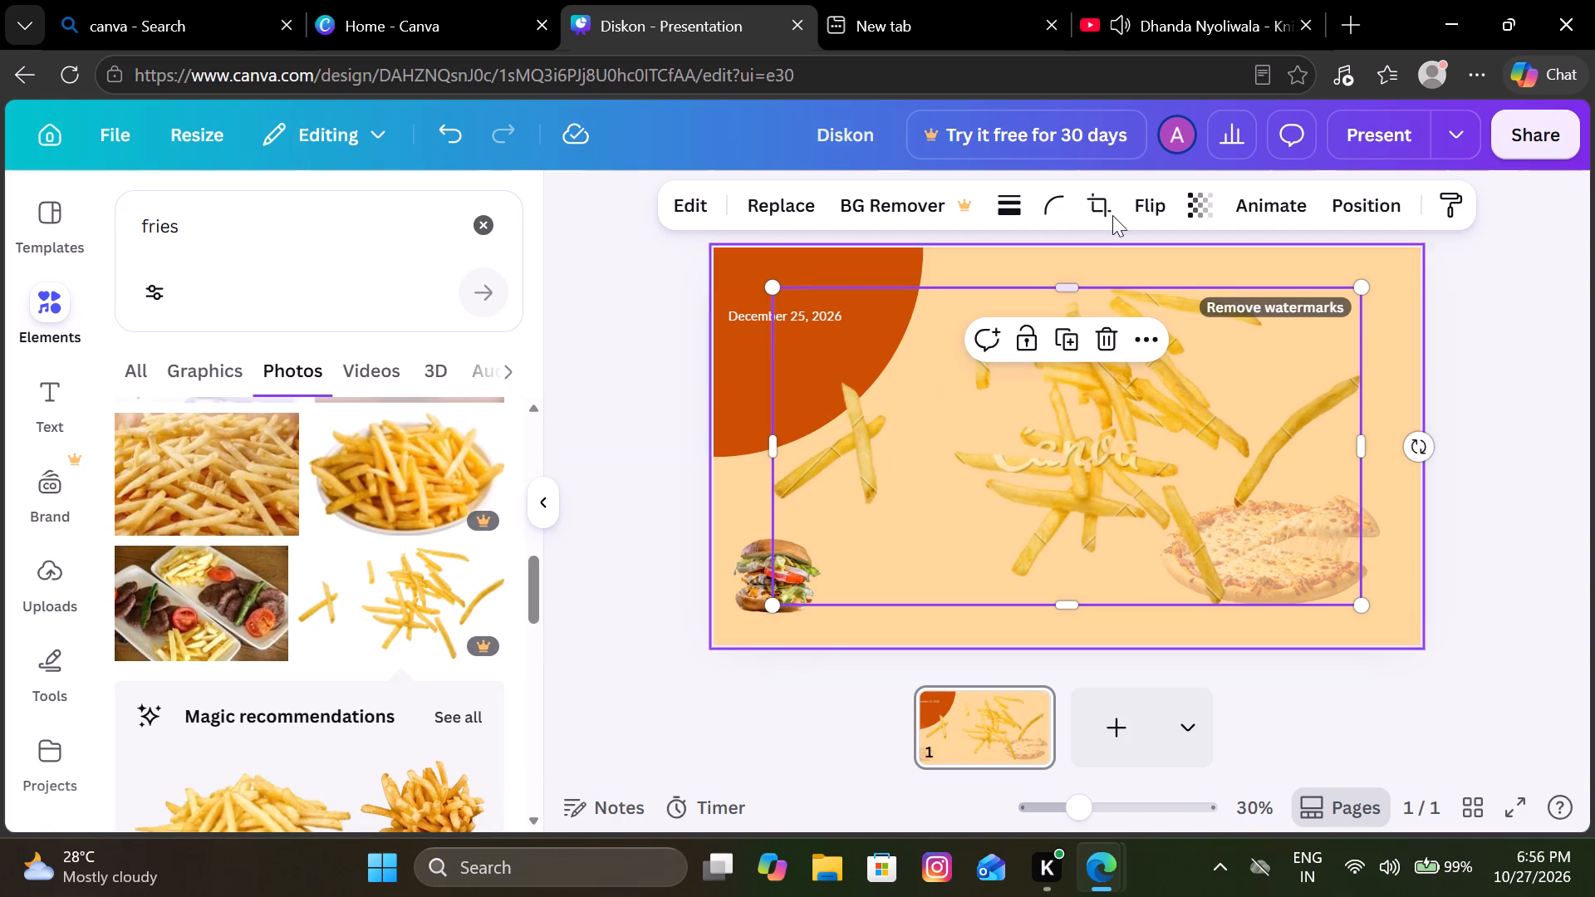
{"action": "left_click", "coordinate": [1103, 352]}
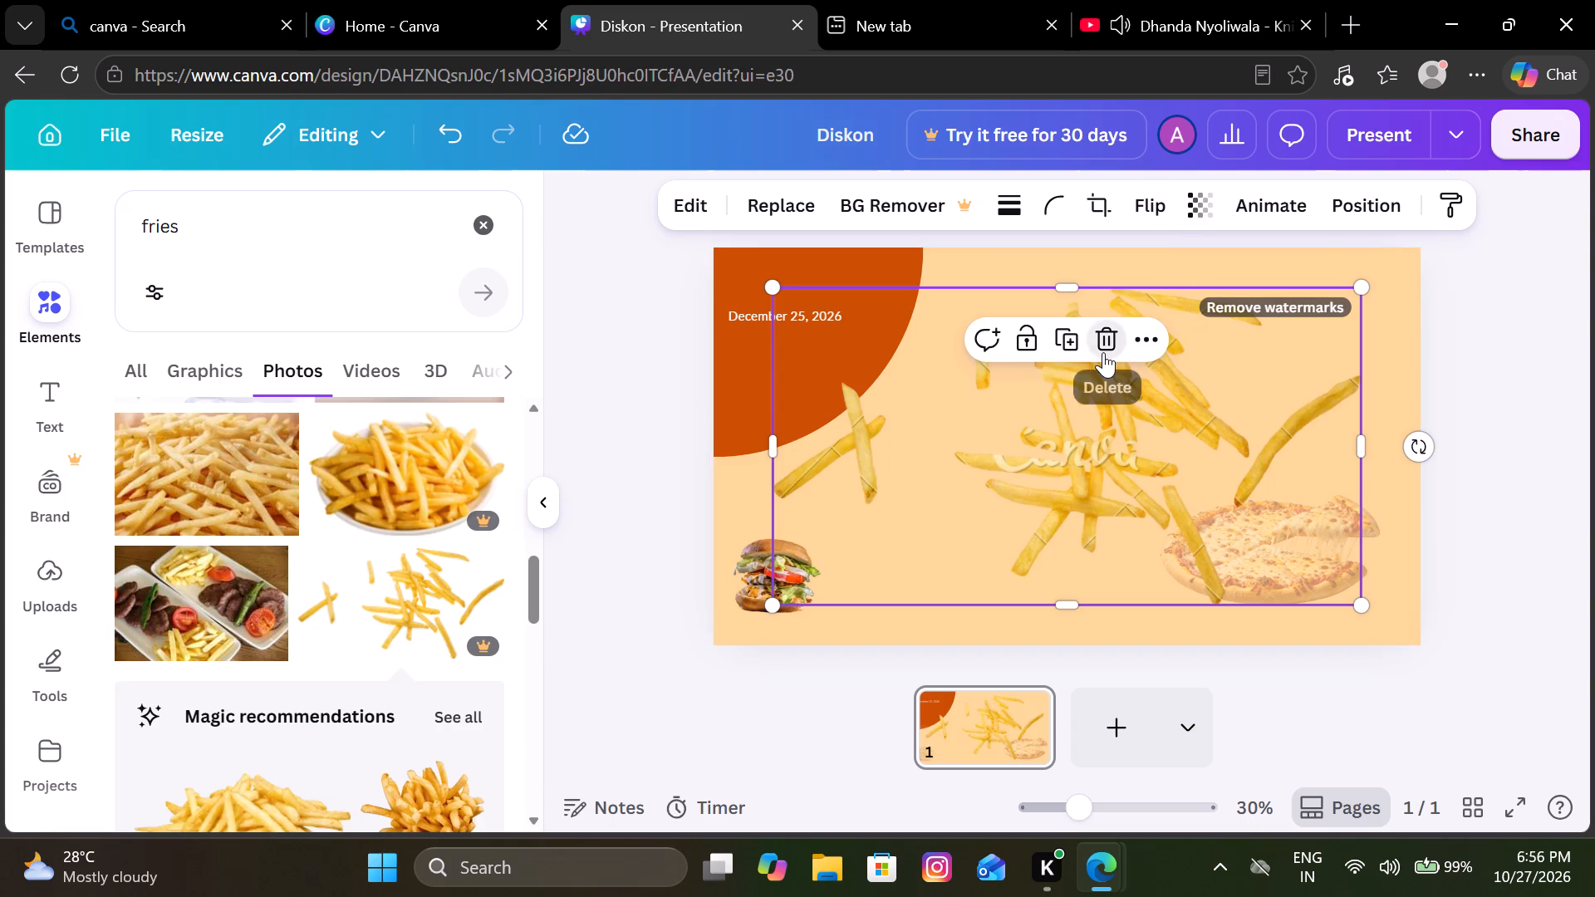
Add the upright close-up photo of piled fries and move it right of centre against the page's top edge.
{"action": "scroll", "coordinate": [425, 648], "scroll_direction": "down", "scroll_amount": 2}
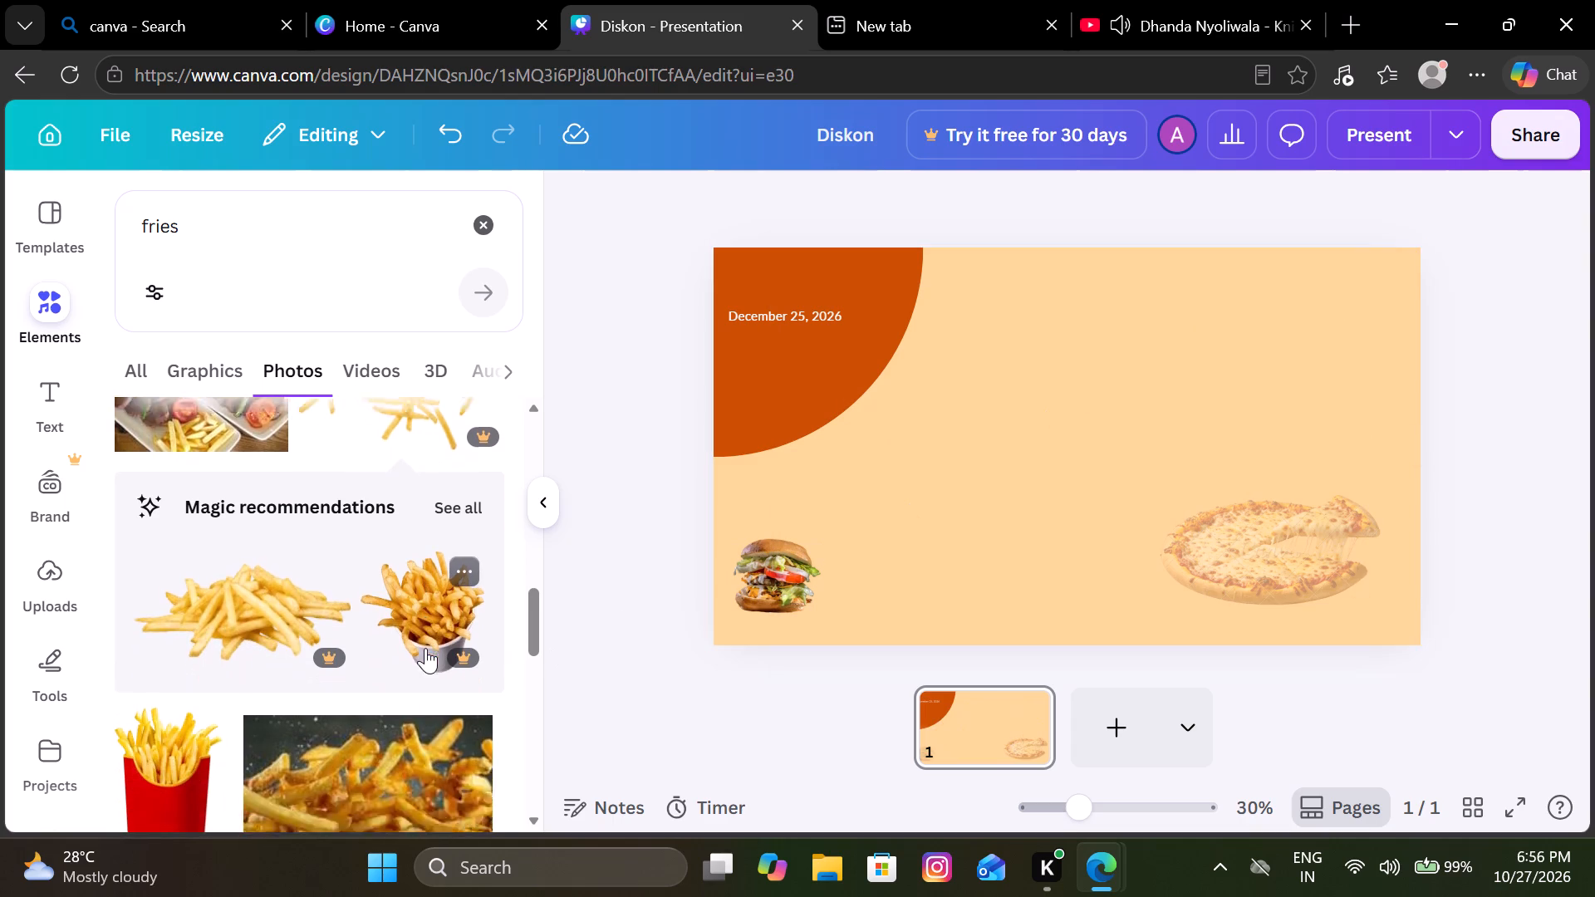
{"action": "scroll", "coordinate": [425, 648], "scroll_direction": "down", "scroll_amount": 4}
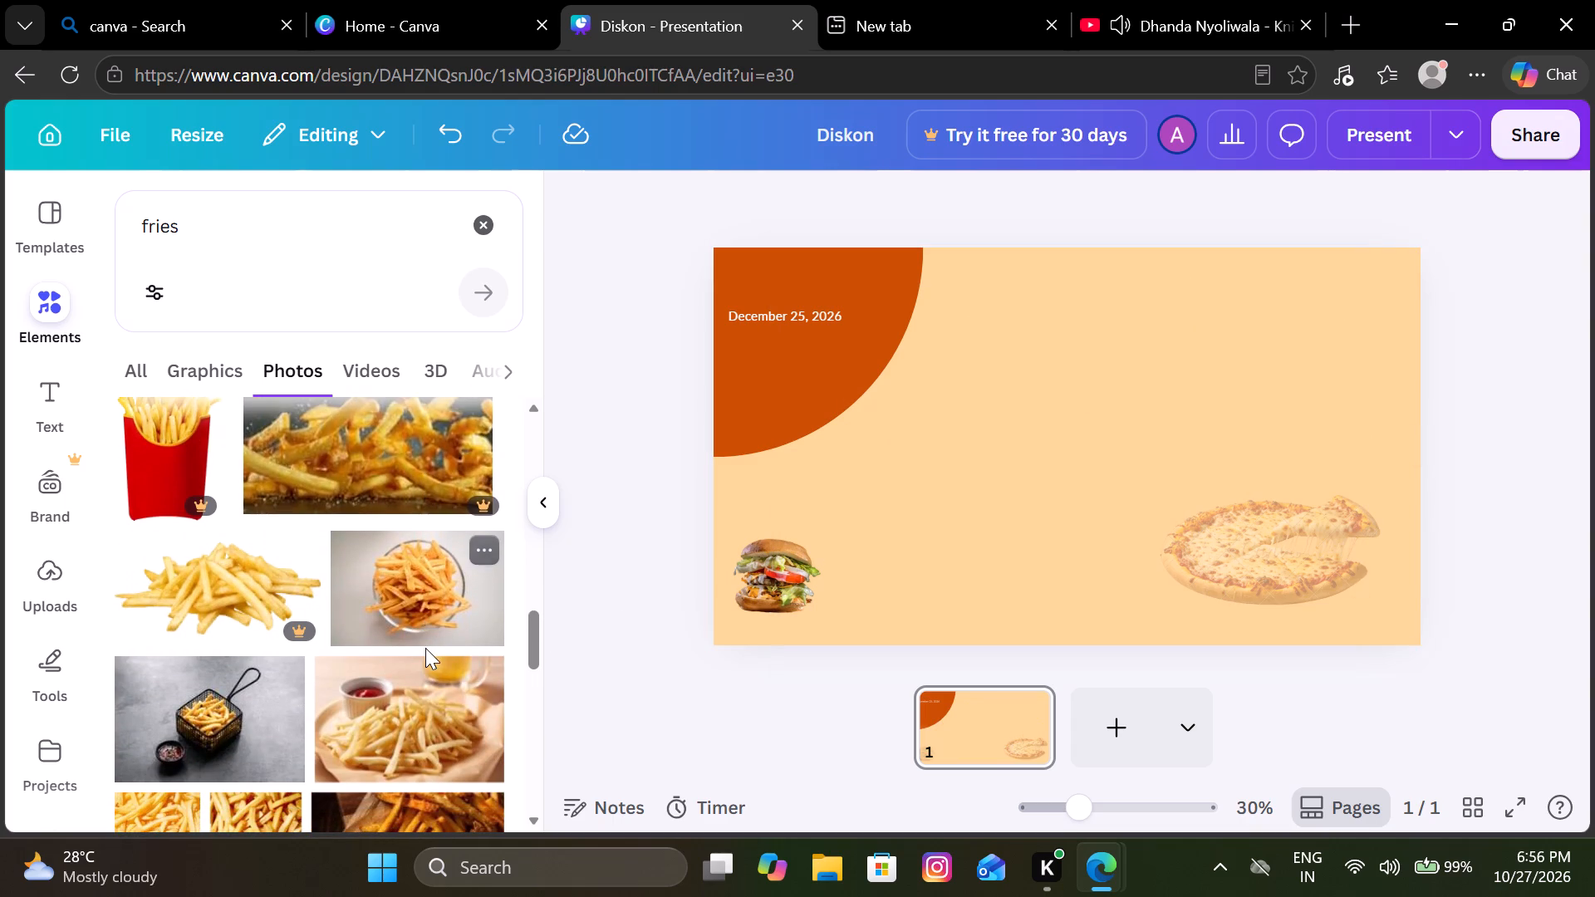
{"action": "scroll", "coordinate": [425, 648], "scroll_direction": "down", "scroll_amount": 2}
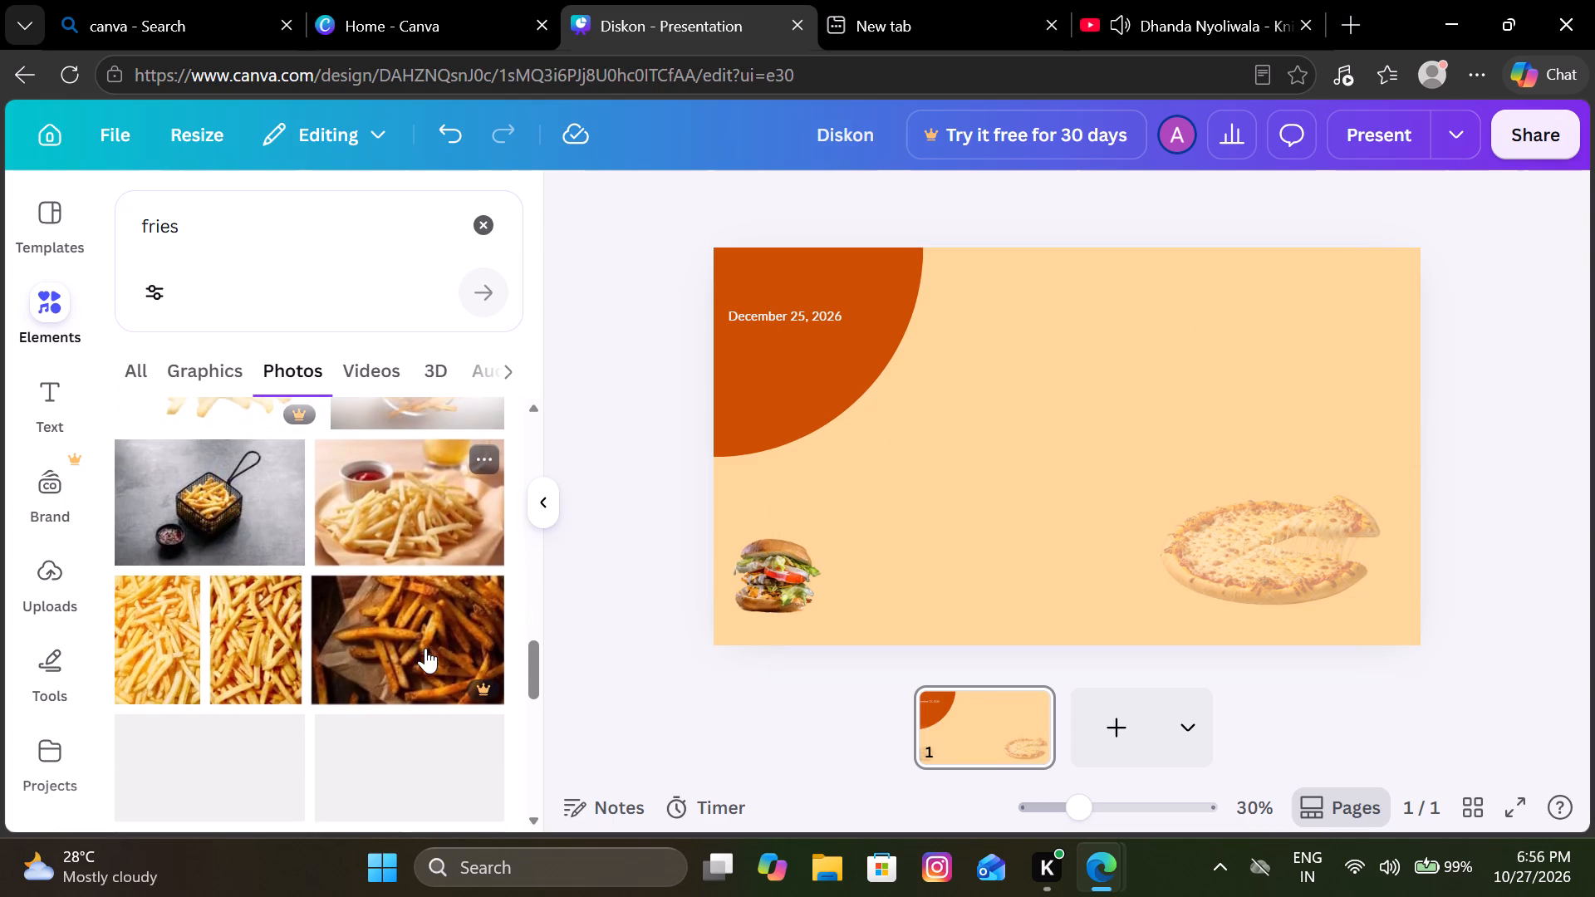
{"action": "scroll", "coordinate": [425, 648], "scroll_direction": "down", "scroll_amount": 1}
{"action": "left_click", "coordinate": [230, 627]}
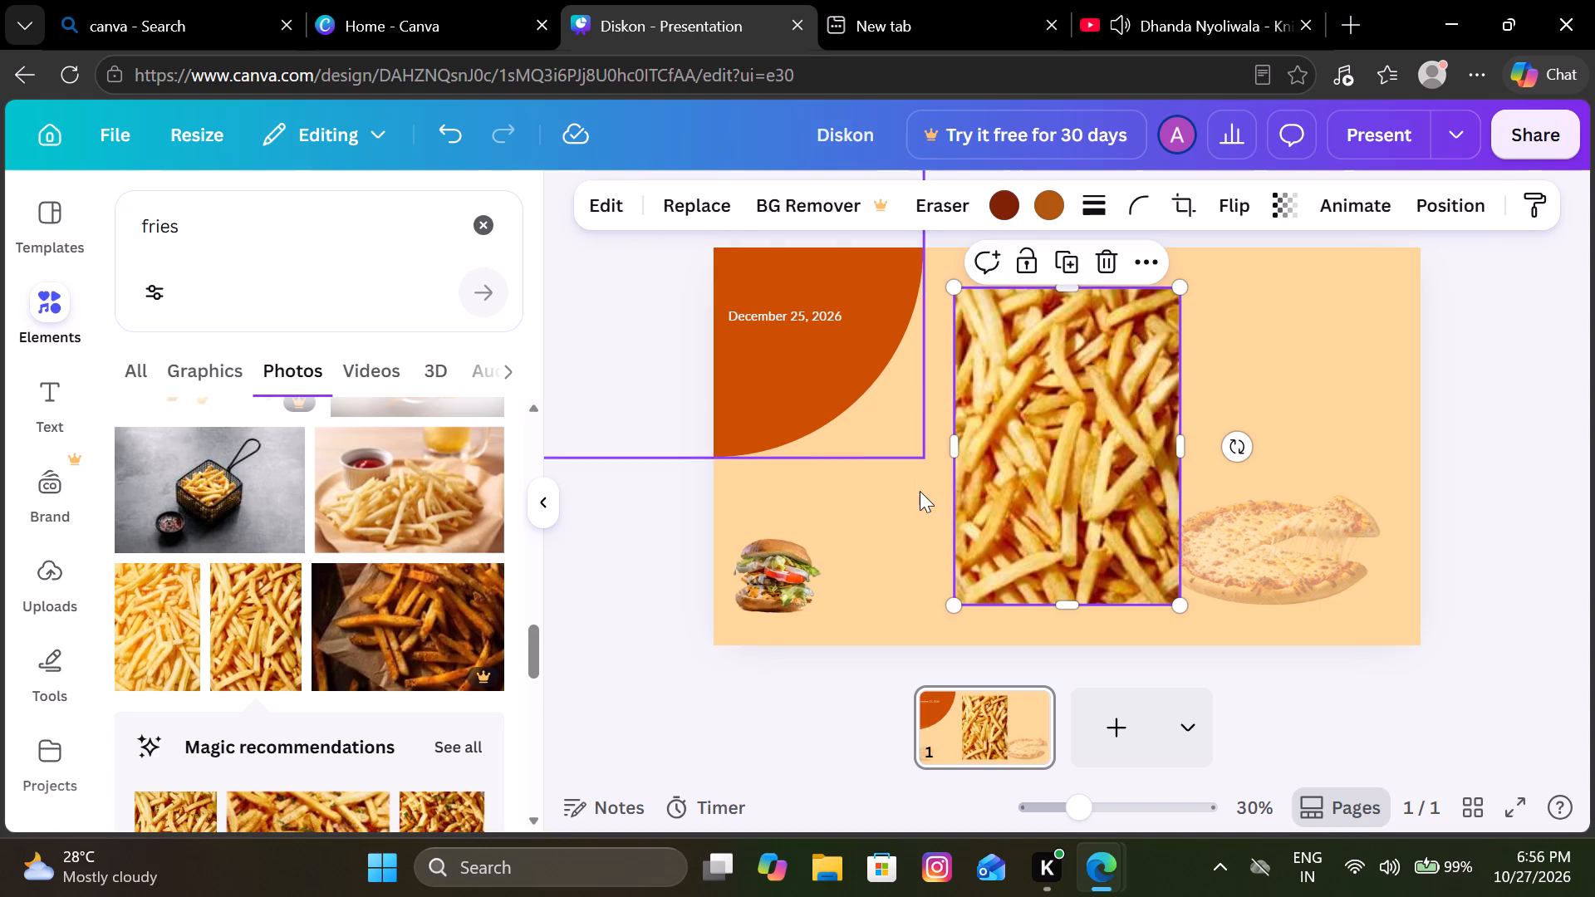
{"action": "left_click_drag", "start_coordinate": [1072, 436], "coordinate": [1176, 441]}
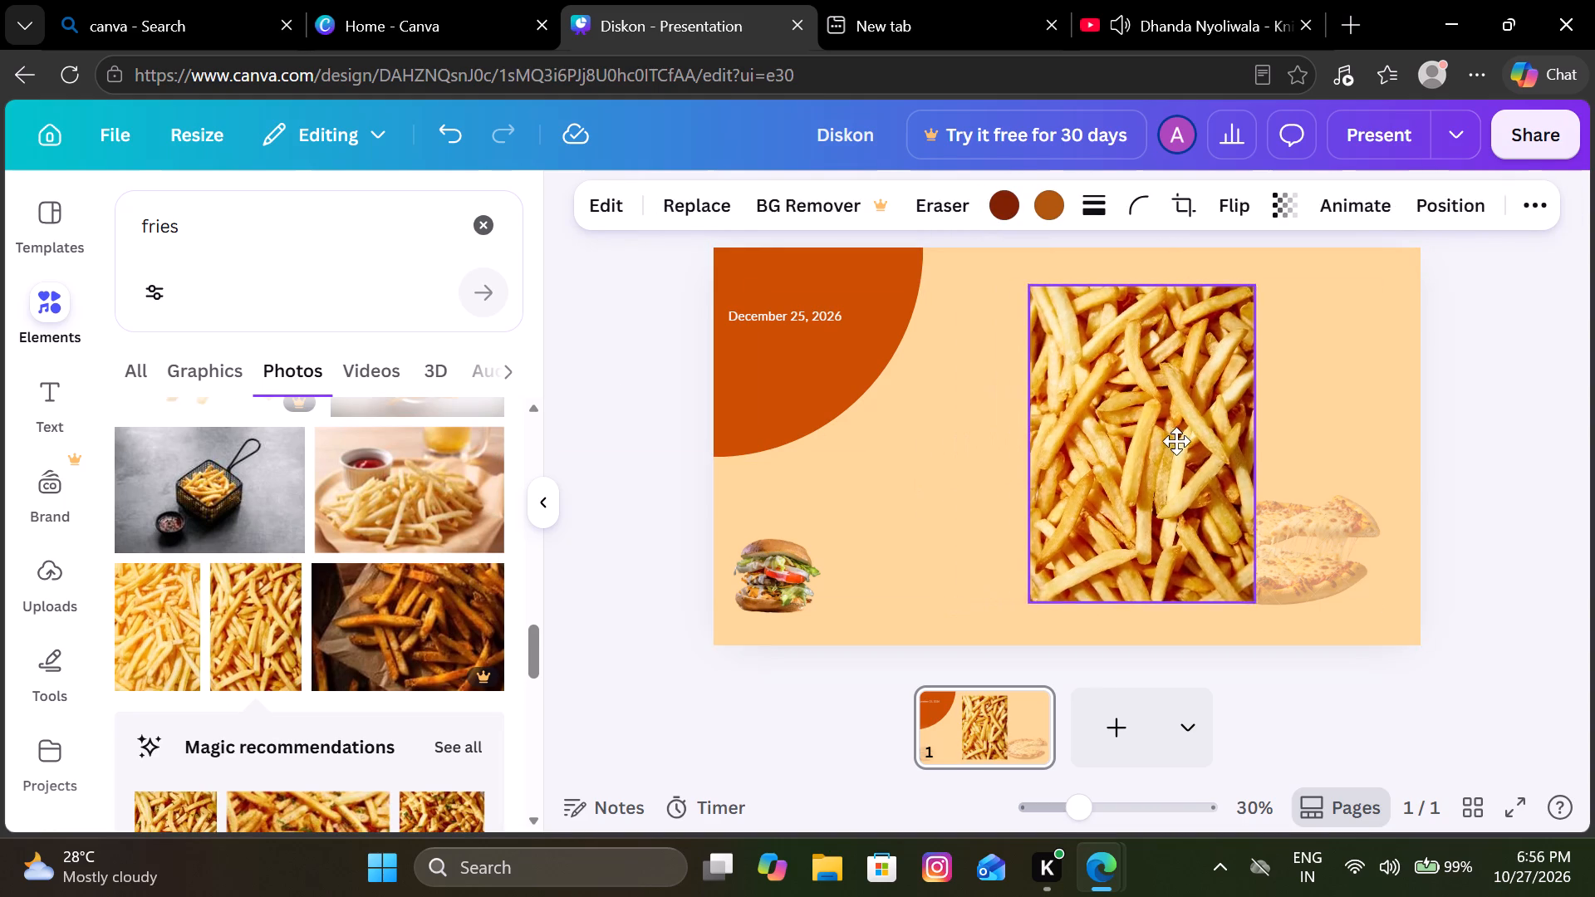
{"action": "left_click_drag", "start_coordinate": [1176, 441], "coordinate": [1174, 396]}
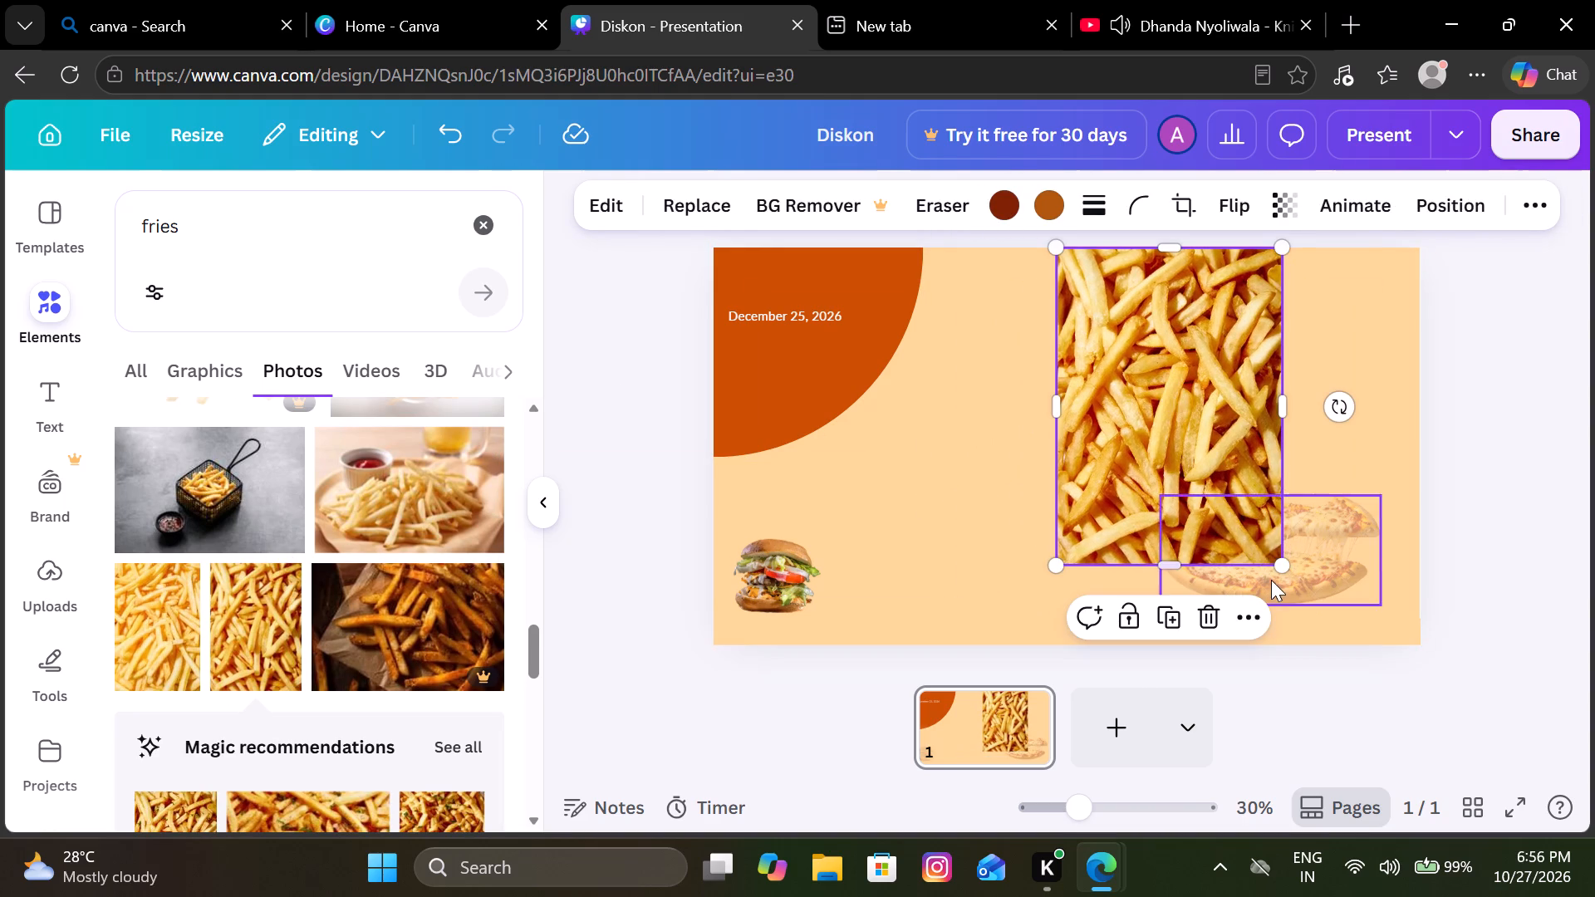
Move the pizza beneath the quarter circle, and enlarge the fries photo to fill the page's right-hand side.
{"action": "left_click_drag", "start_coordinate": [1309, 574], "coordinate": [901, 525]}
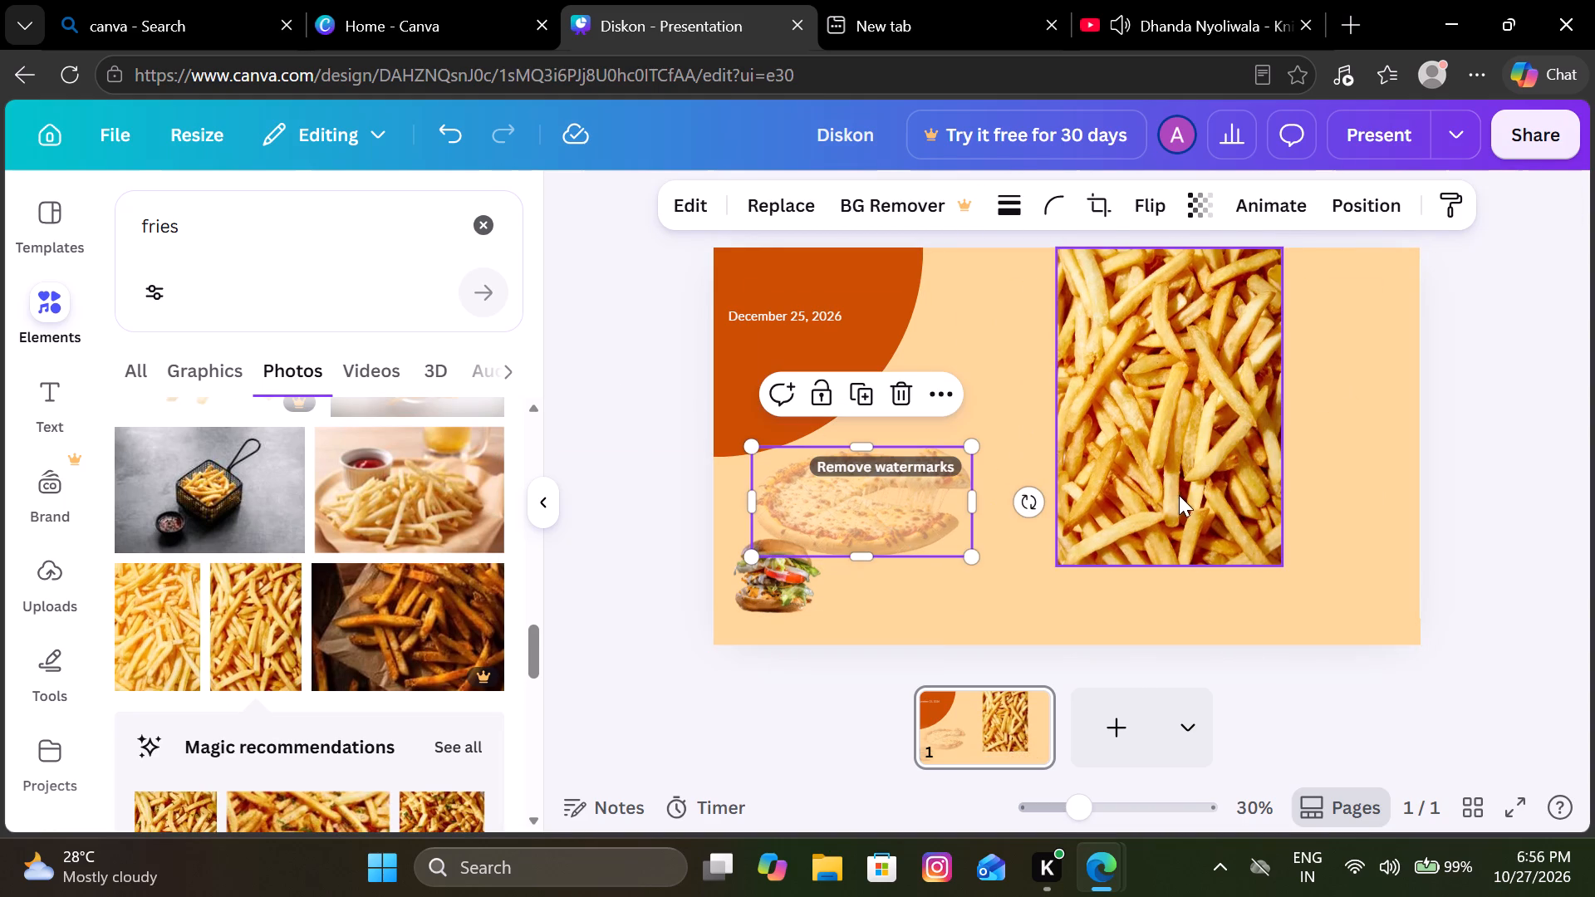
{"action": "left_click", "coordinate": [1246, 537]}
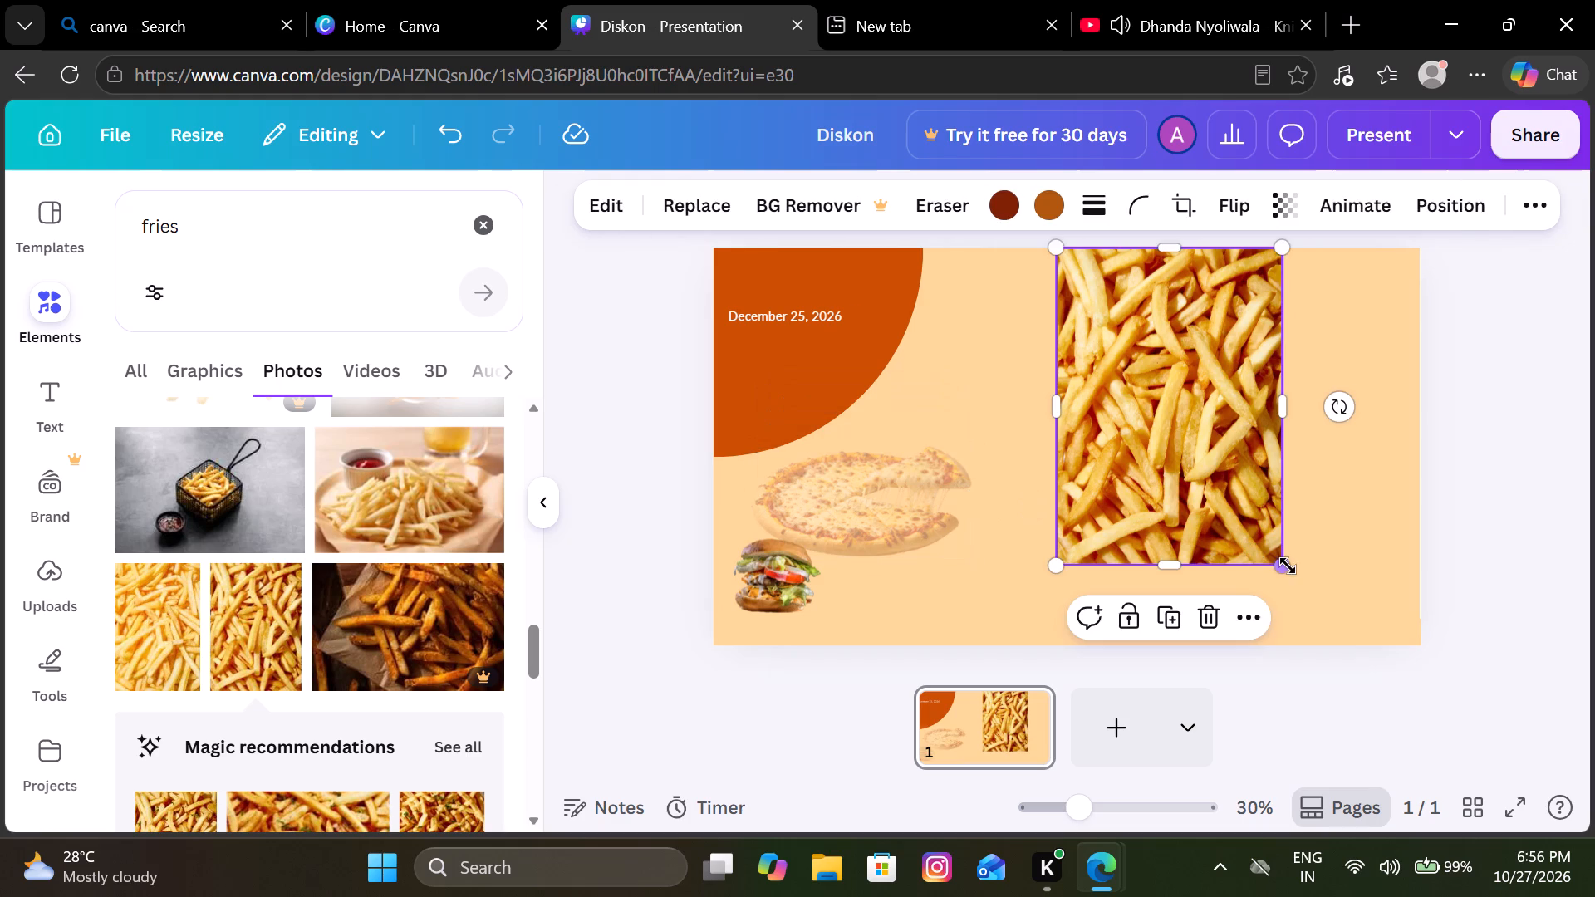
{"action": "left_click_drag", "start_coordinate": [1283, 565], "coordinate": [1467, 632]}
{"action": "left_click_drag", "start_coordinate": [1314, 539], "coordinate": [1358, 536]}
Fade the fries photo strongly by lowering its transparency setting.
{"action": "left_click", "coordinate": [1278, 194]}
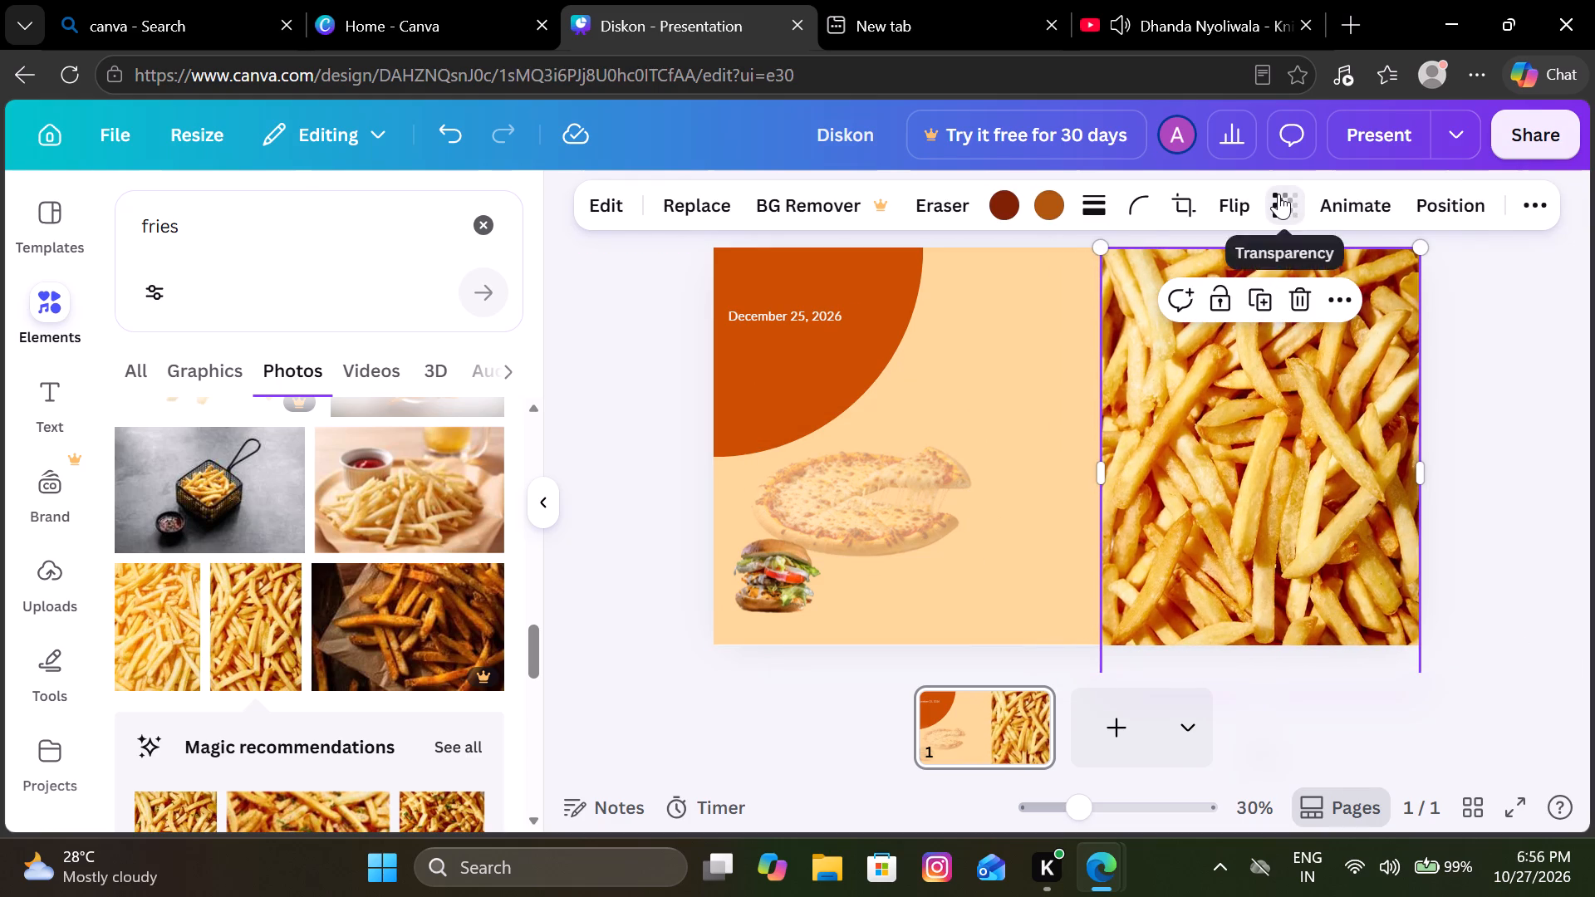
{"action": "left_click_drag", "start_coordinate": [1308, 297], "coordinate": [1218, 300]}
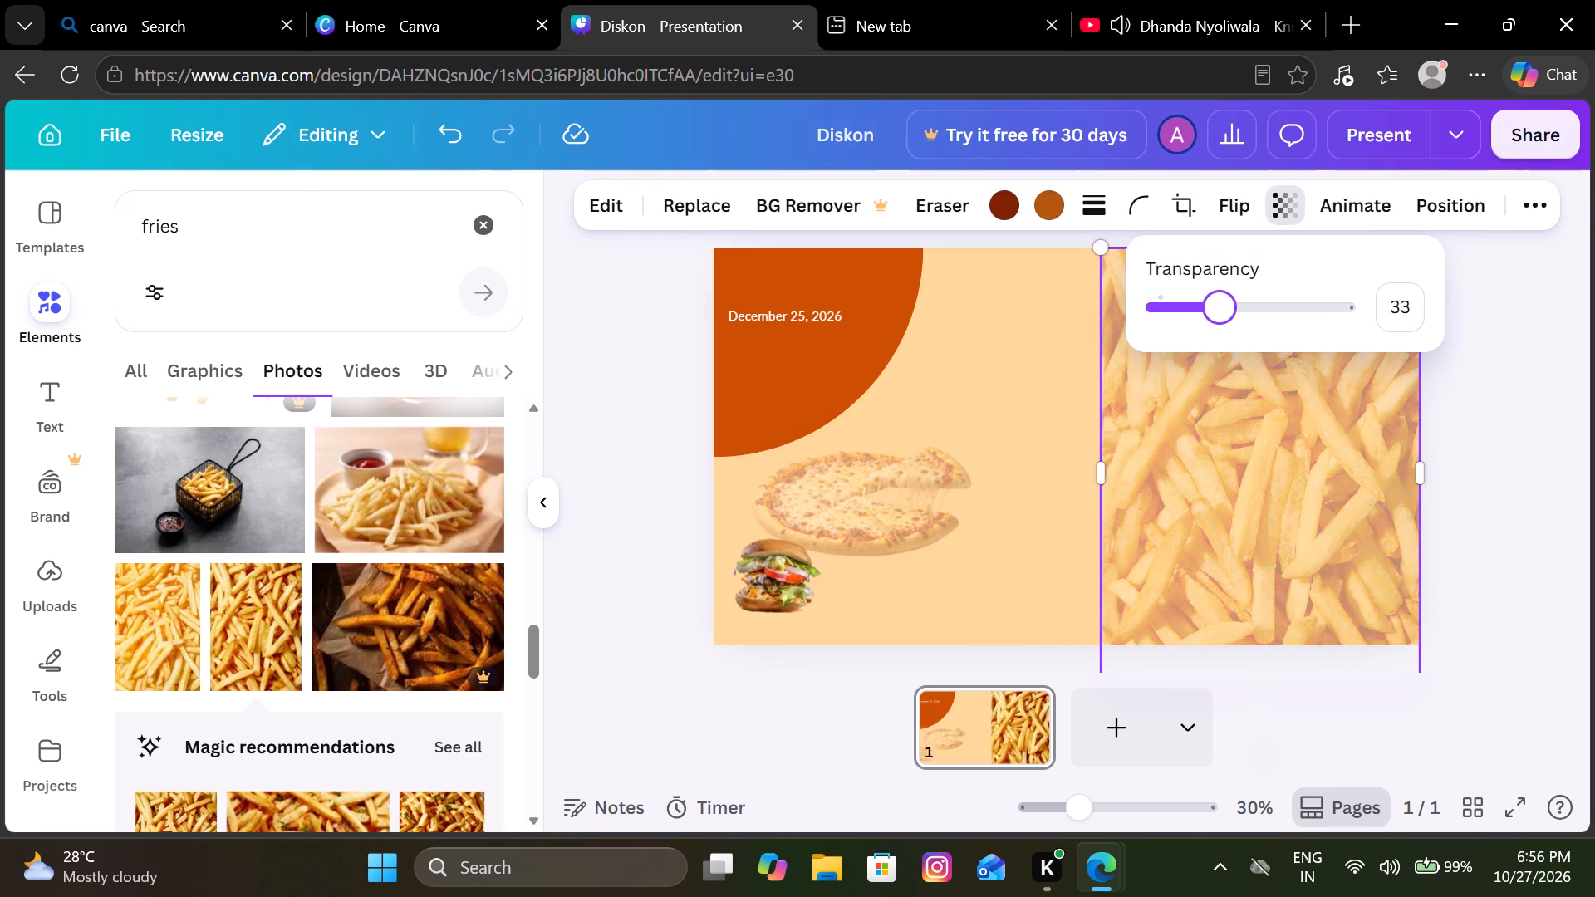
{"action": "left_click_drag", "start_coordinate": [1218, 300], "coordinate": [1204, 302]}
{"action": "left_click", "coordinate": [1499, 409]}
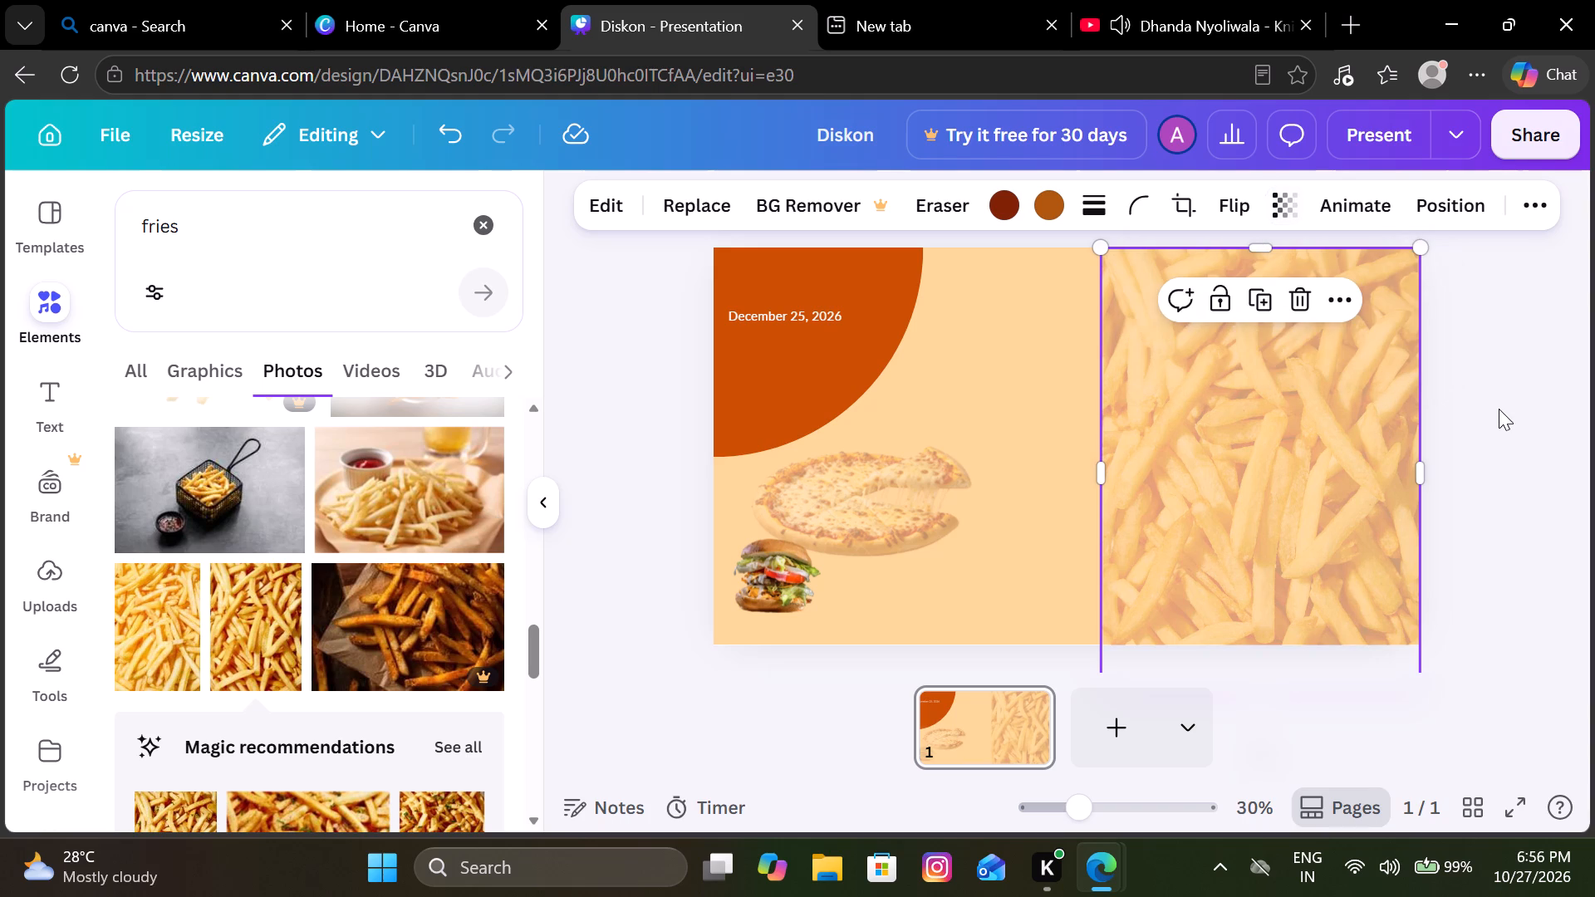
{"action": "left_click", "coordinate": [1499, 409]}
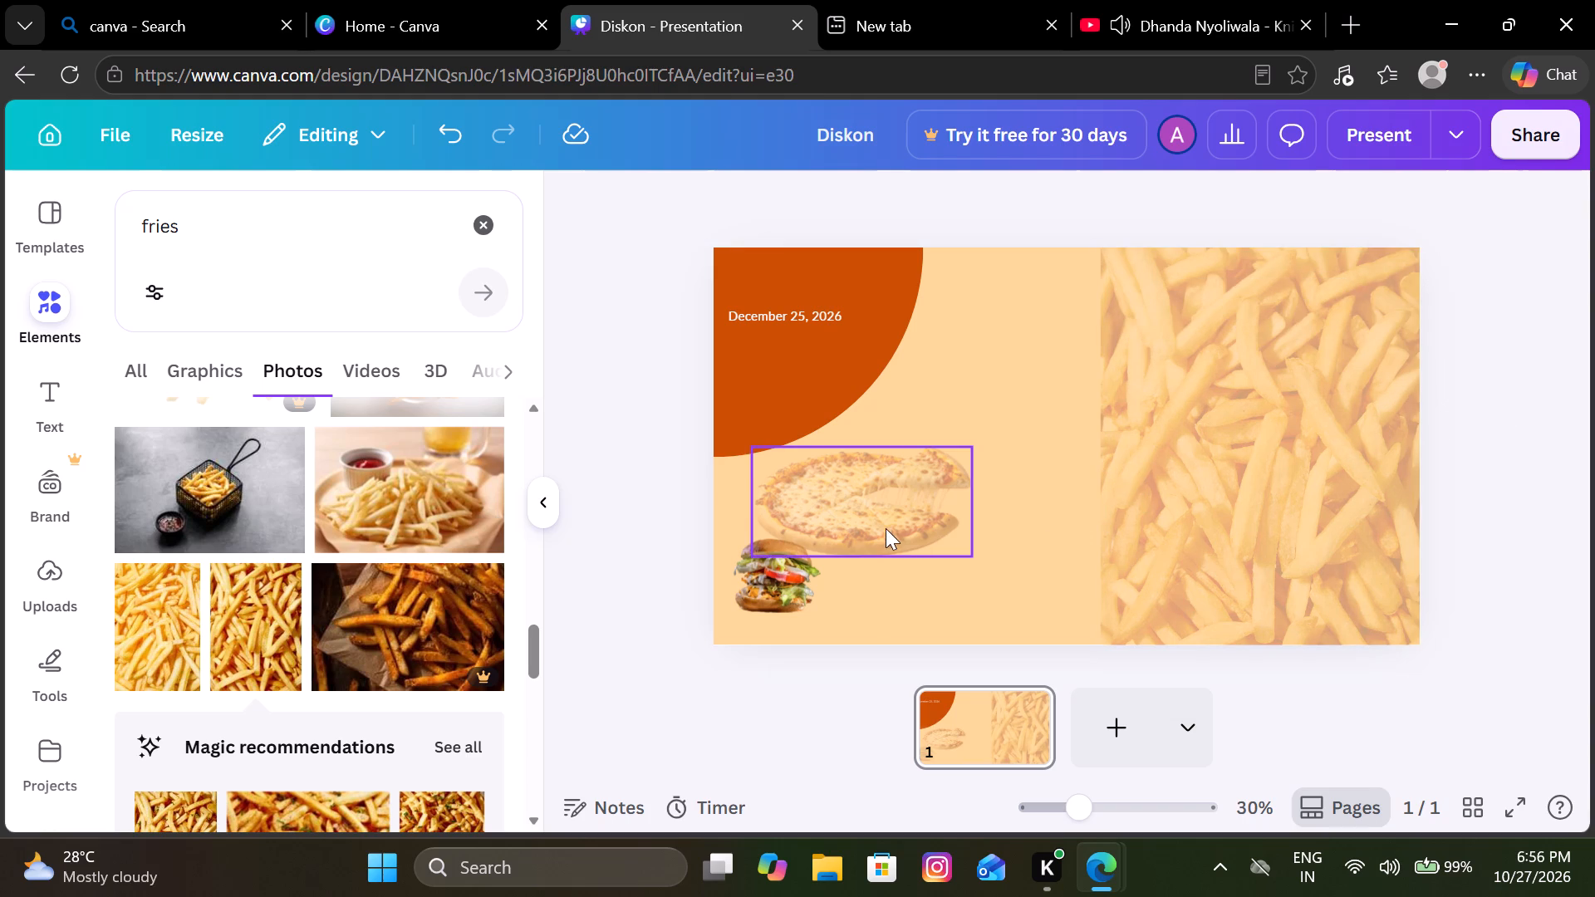
Move the pizza back to the page's lower-right area, over the faded fries photo.
{"action": "left_click_drag", "start_coordinate": [886, 528], "coordinate": [1271, 591]}
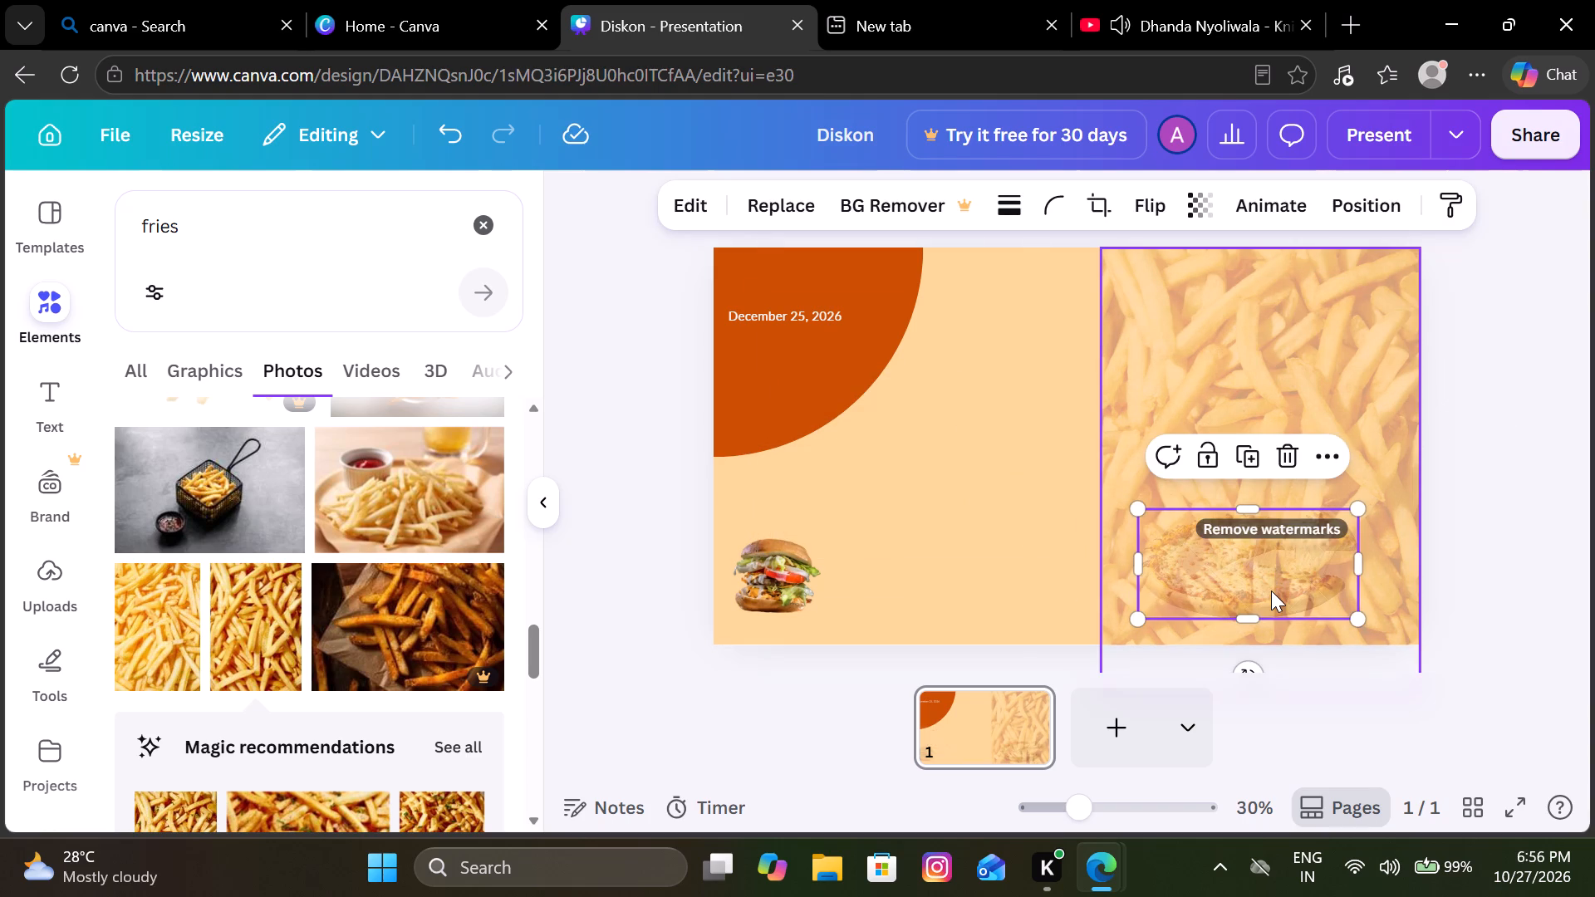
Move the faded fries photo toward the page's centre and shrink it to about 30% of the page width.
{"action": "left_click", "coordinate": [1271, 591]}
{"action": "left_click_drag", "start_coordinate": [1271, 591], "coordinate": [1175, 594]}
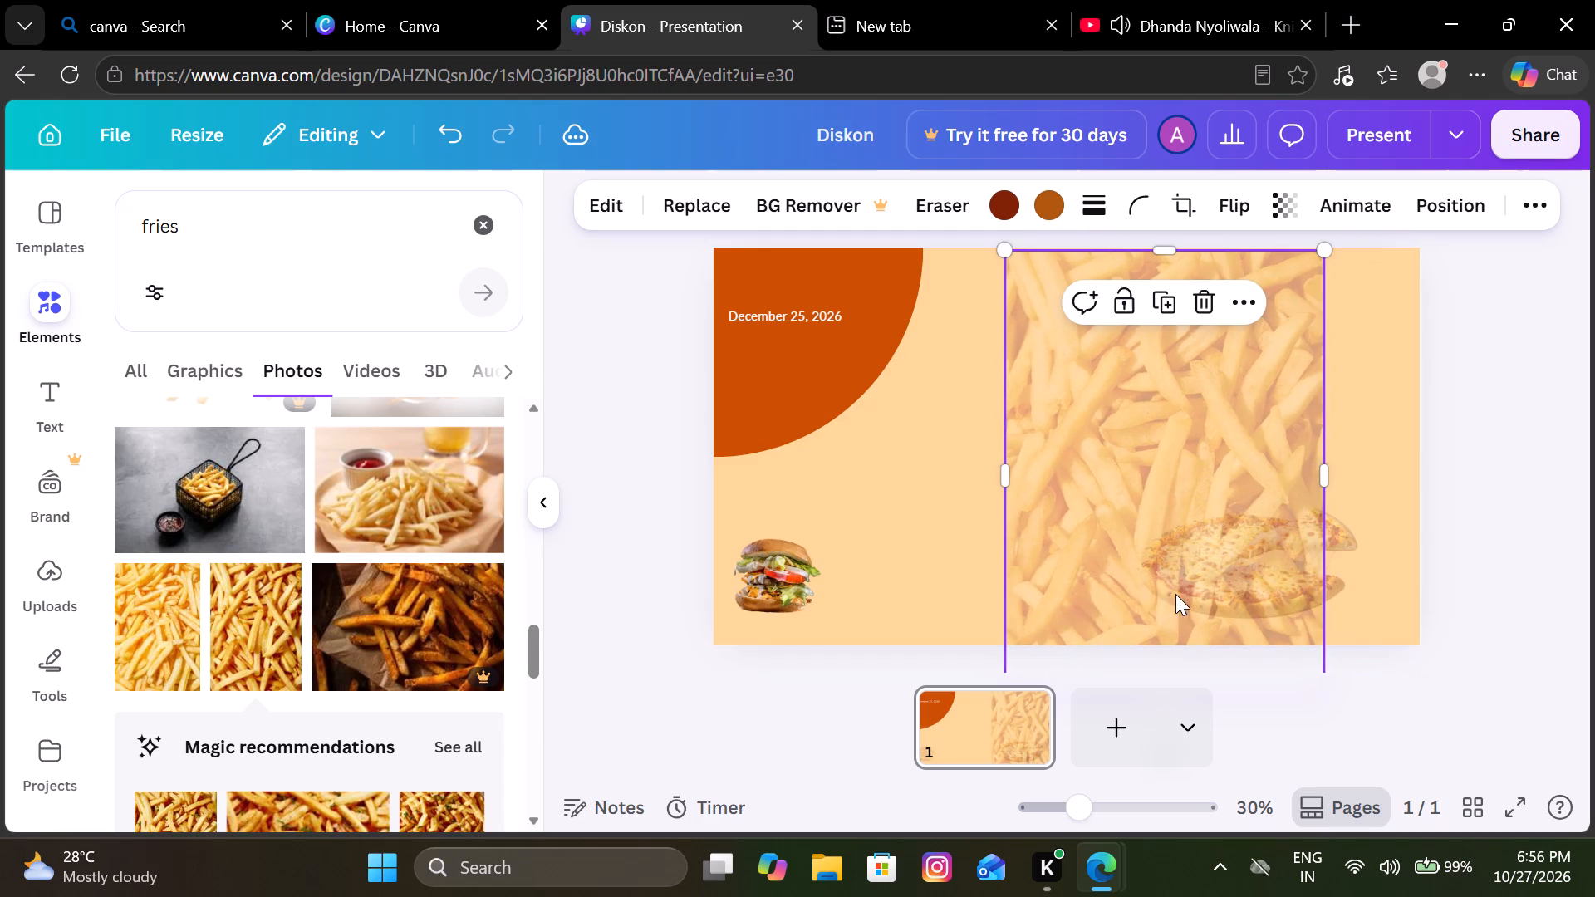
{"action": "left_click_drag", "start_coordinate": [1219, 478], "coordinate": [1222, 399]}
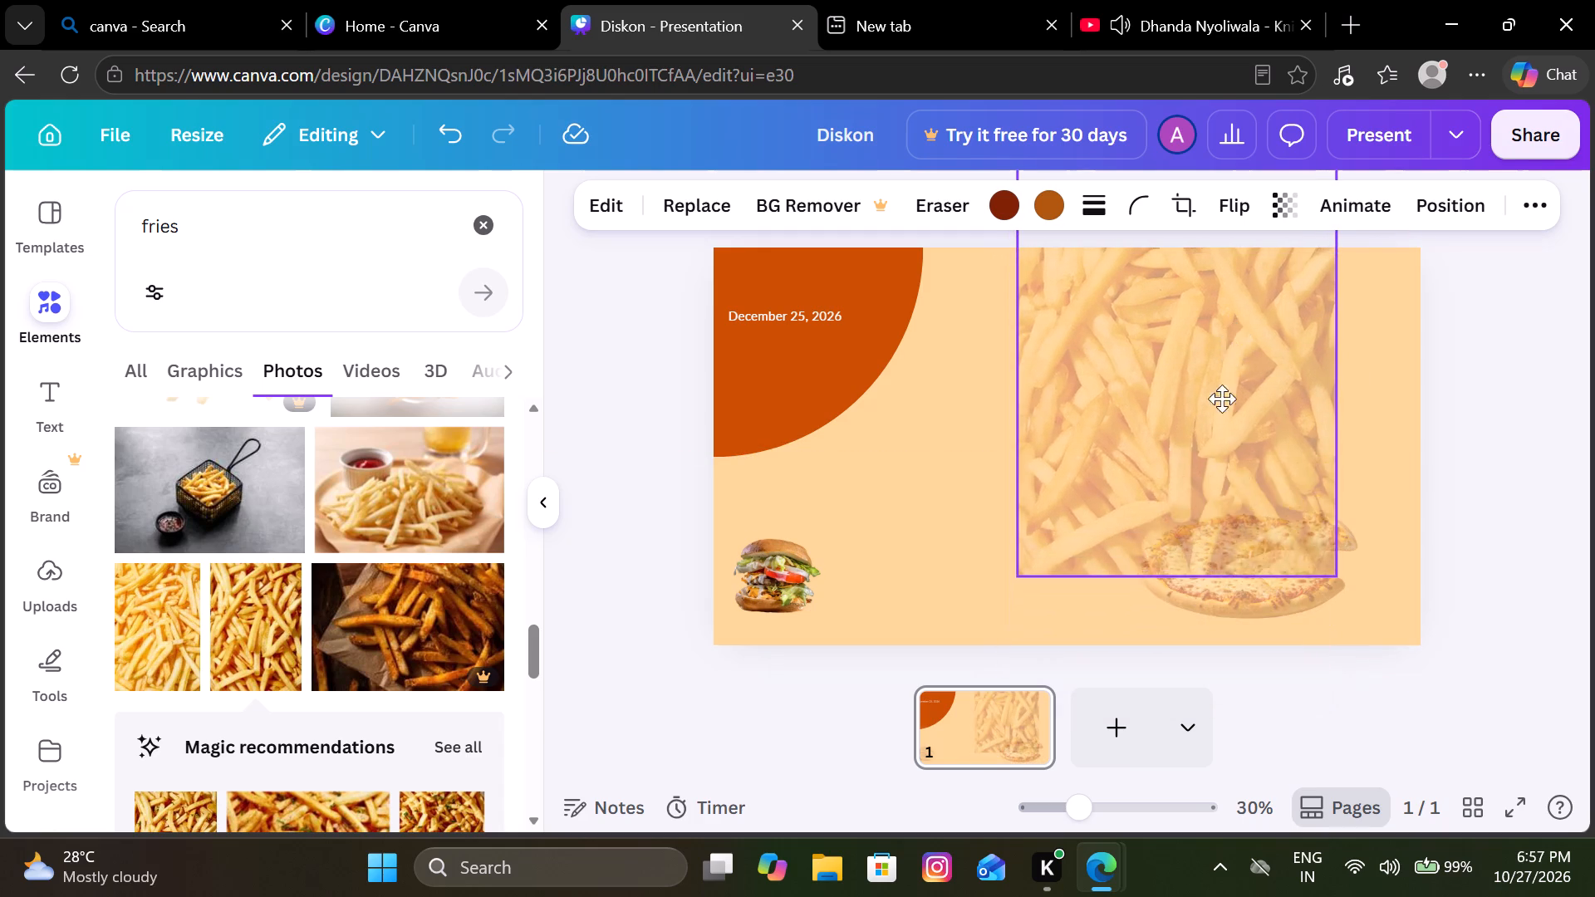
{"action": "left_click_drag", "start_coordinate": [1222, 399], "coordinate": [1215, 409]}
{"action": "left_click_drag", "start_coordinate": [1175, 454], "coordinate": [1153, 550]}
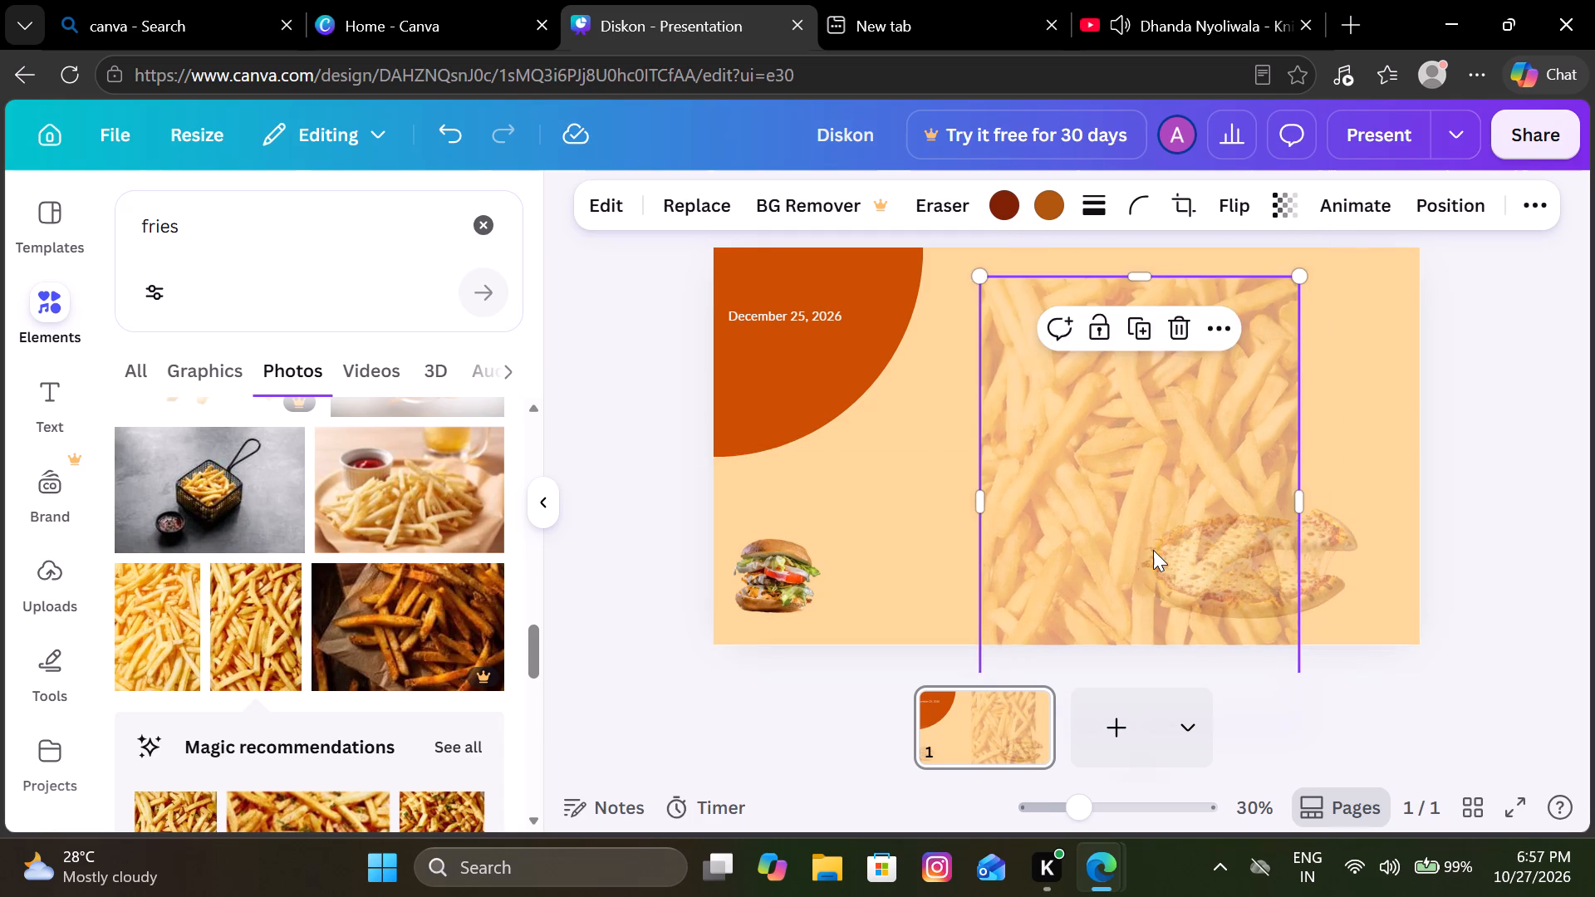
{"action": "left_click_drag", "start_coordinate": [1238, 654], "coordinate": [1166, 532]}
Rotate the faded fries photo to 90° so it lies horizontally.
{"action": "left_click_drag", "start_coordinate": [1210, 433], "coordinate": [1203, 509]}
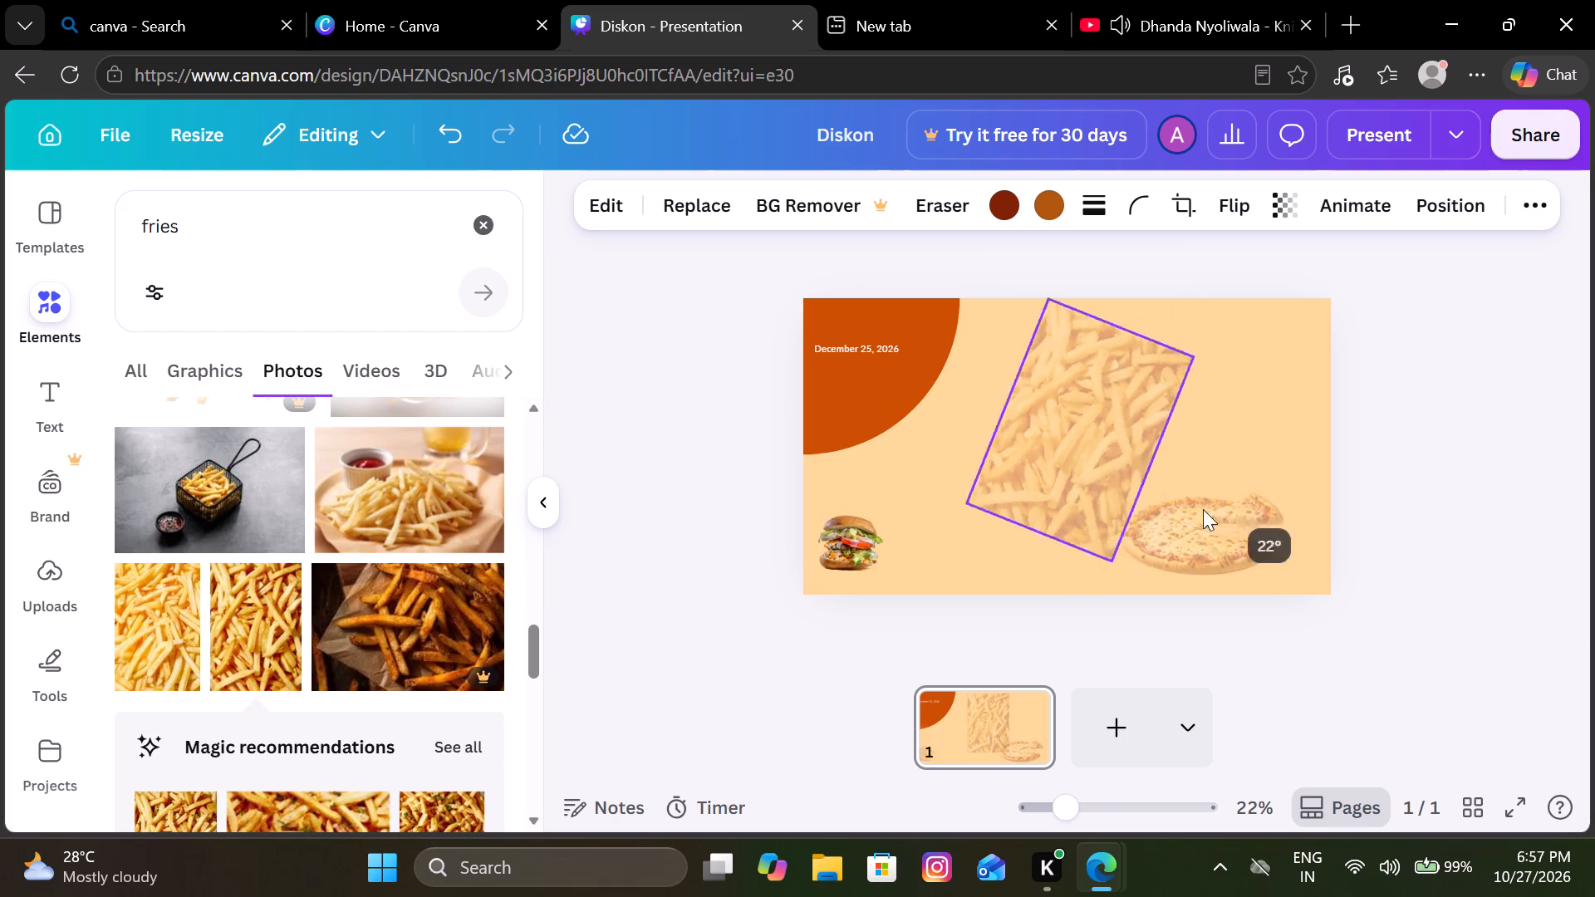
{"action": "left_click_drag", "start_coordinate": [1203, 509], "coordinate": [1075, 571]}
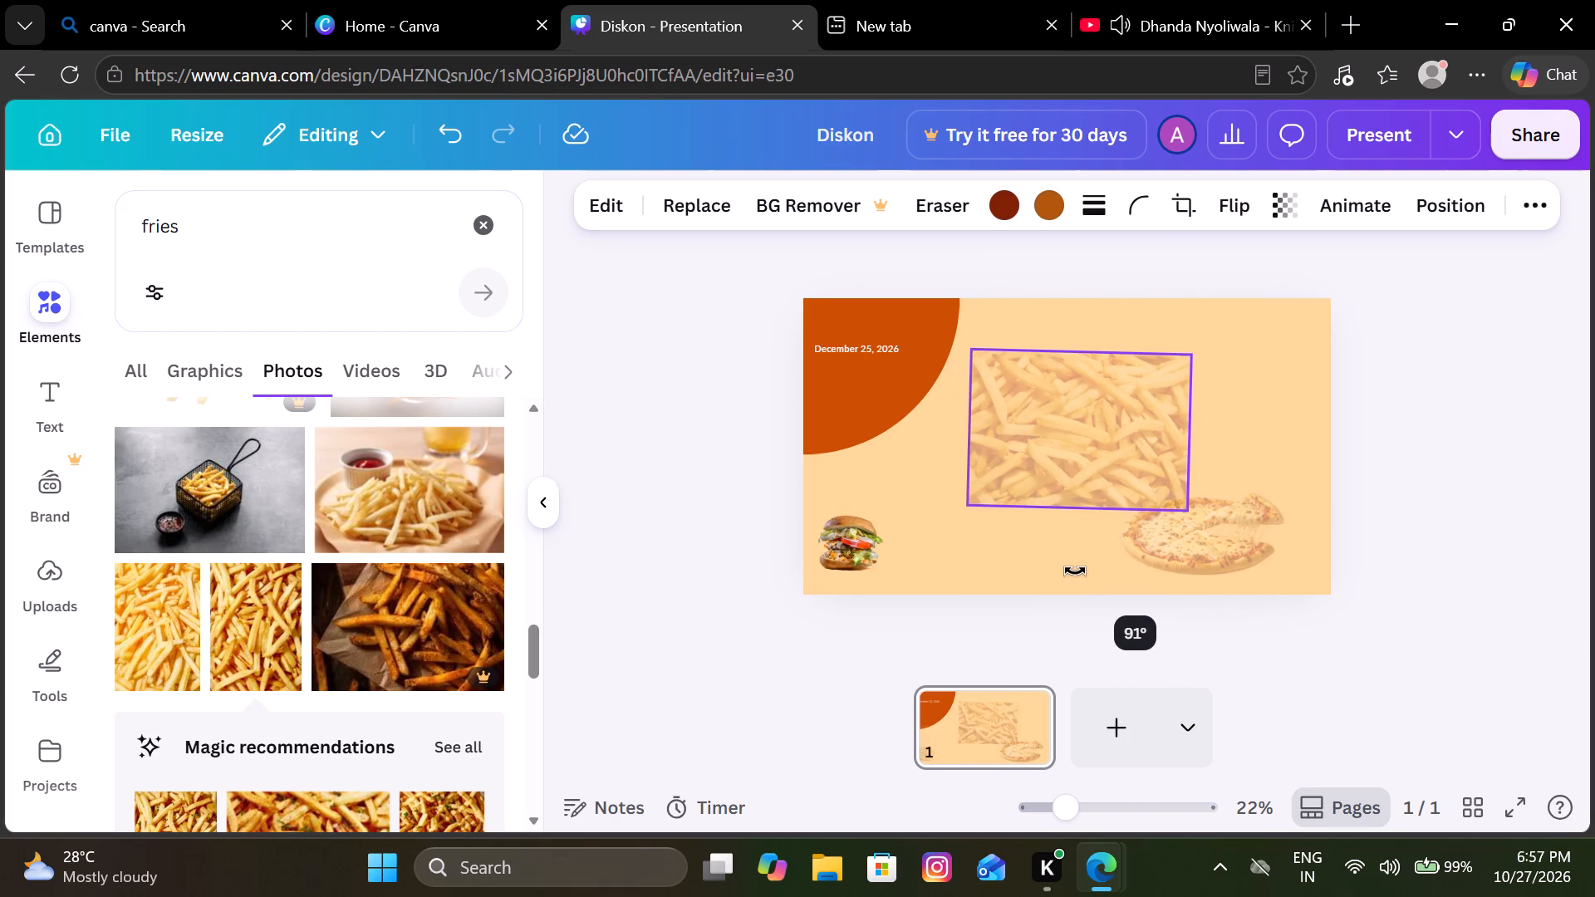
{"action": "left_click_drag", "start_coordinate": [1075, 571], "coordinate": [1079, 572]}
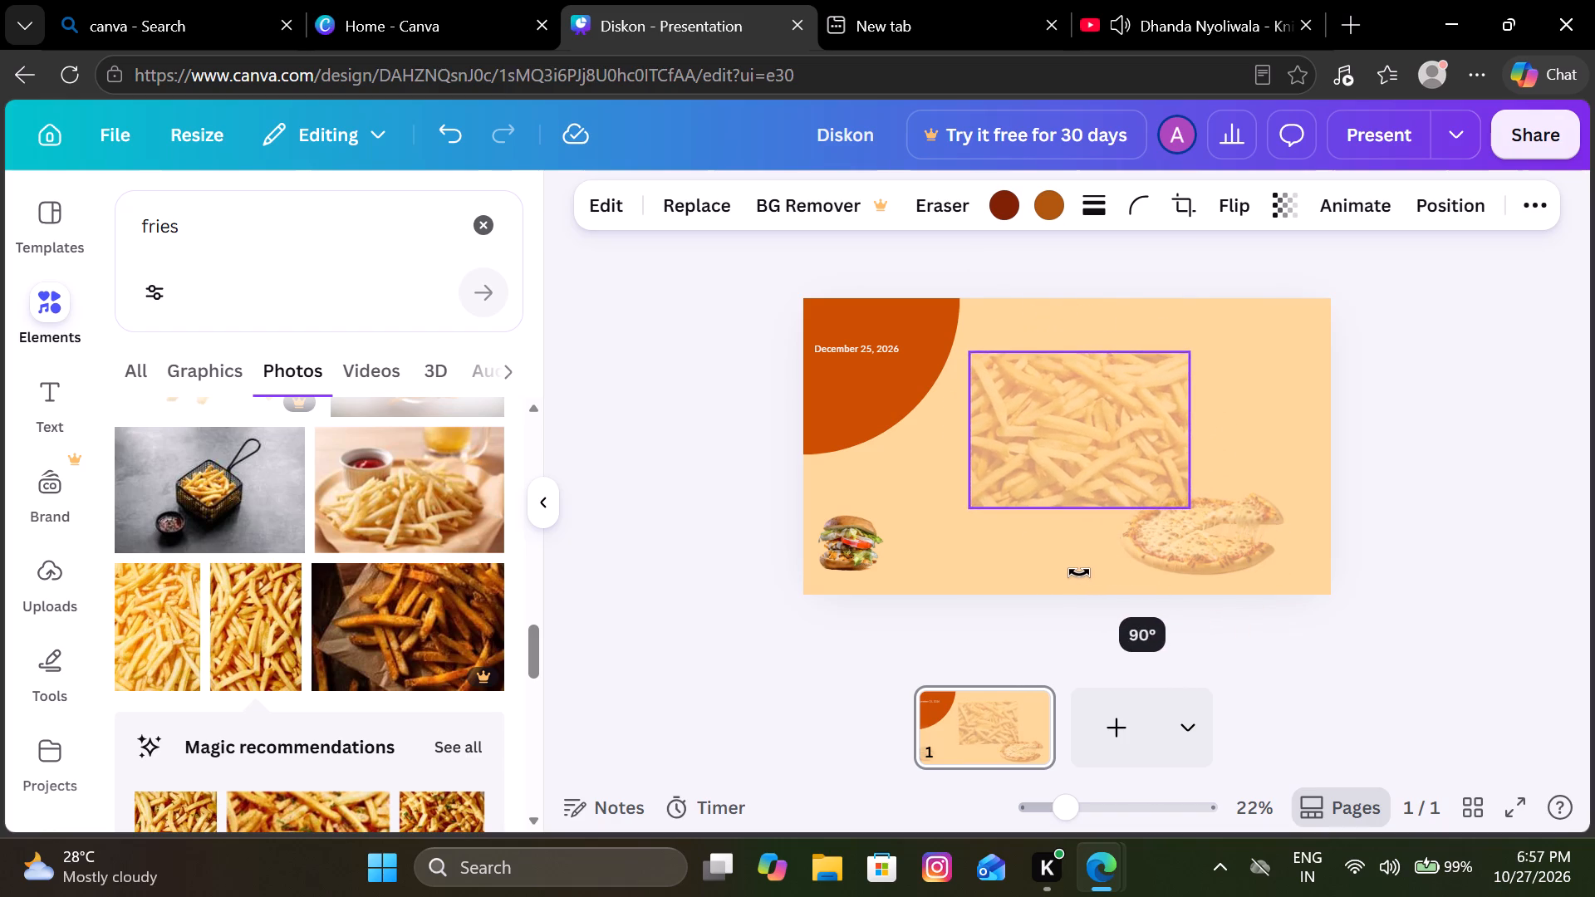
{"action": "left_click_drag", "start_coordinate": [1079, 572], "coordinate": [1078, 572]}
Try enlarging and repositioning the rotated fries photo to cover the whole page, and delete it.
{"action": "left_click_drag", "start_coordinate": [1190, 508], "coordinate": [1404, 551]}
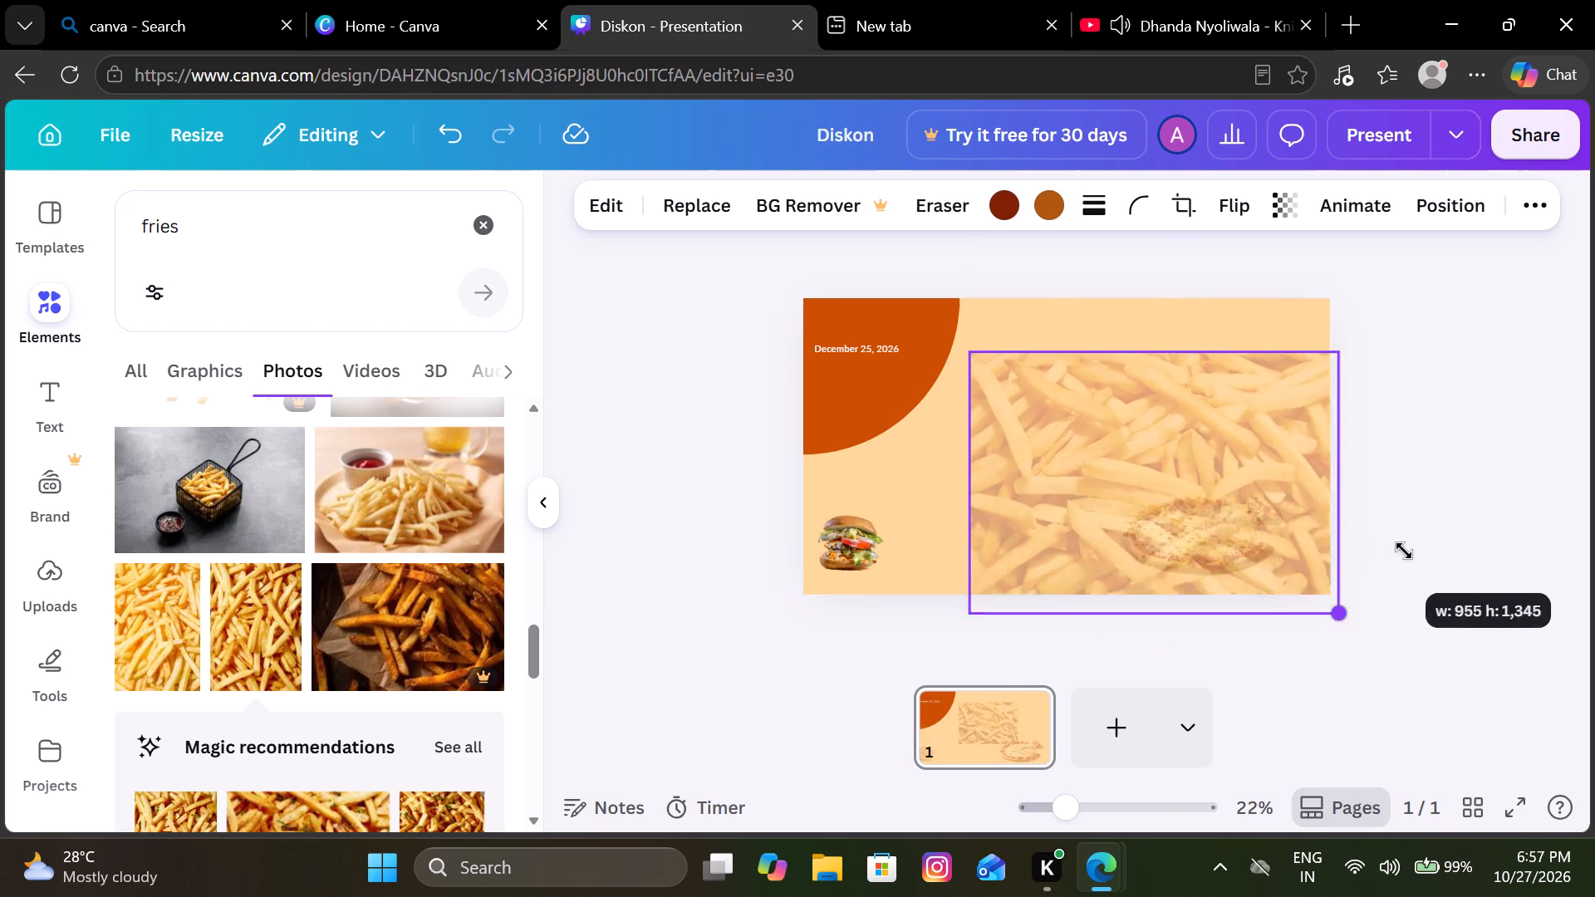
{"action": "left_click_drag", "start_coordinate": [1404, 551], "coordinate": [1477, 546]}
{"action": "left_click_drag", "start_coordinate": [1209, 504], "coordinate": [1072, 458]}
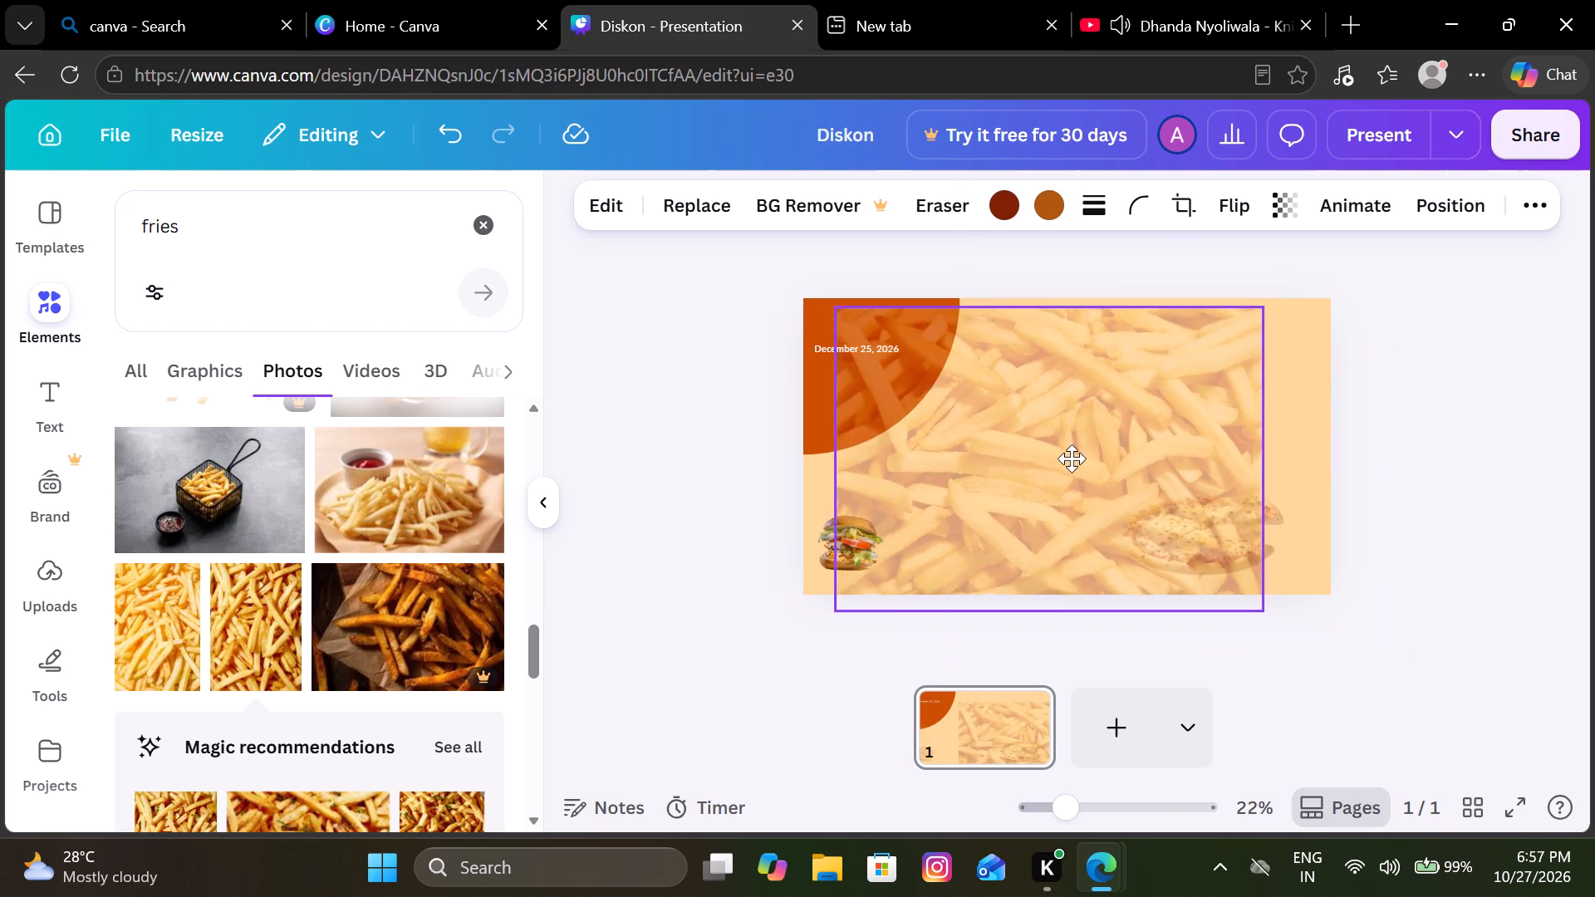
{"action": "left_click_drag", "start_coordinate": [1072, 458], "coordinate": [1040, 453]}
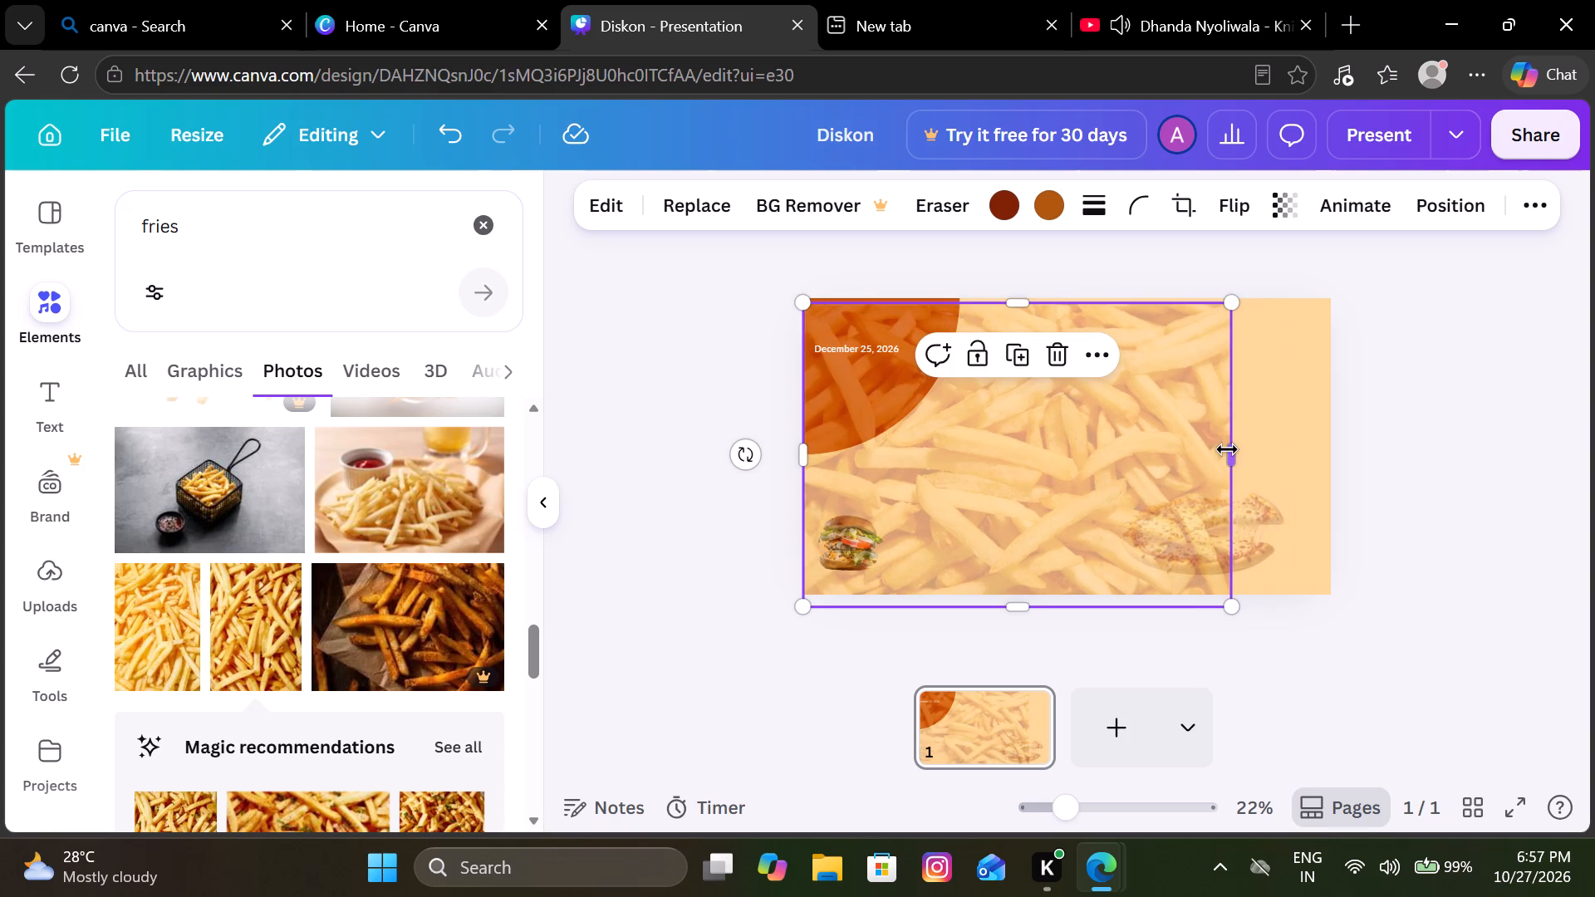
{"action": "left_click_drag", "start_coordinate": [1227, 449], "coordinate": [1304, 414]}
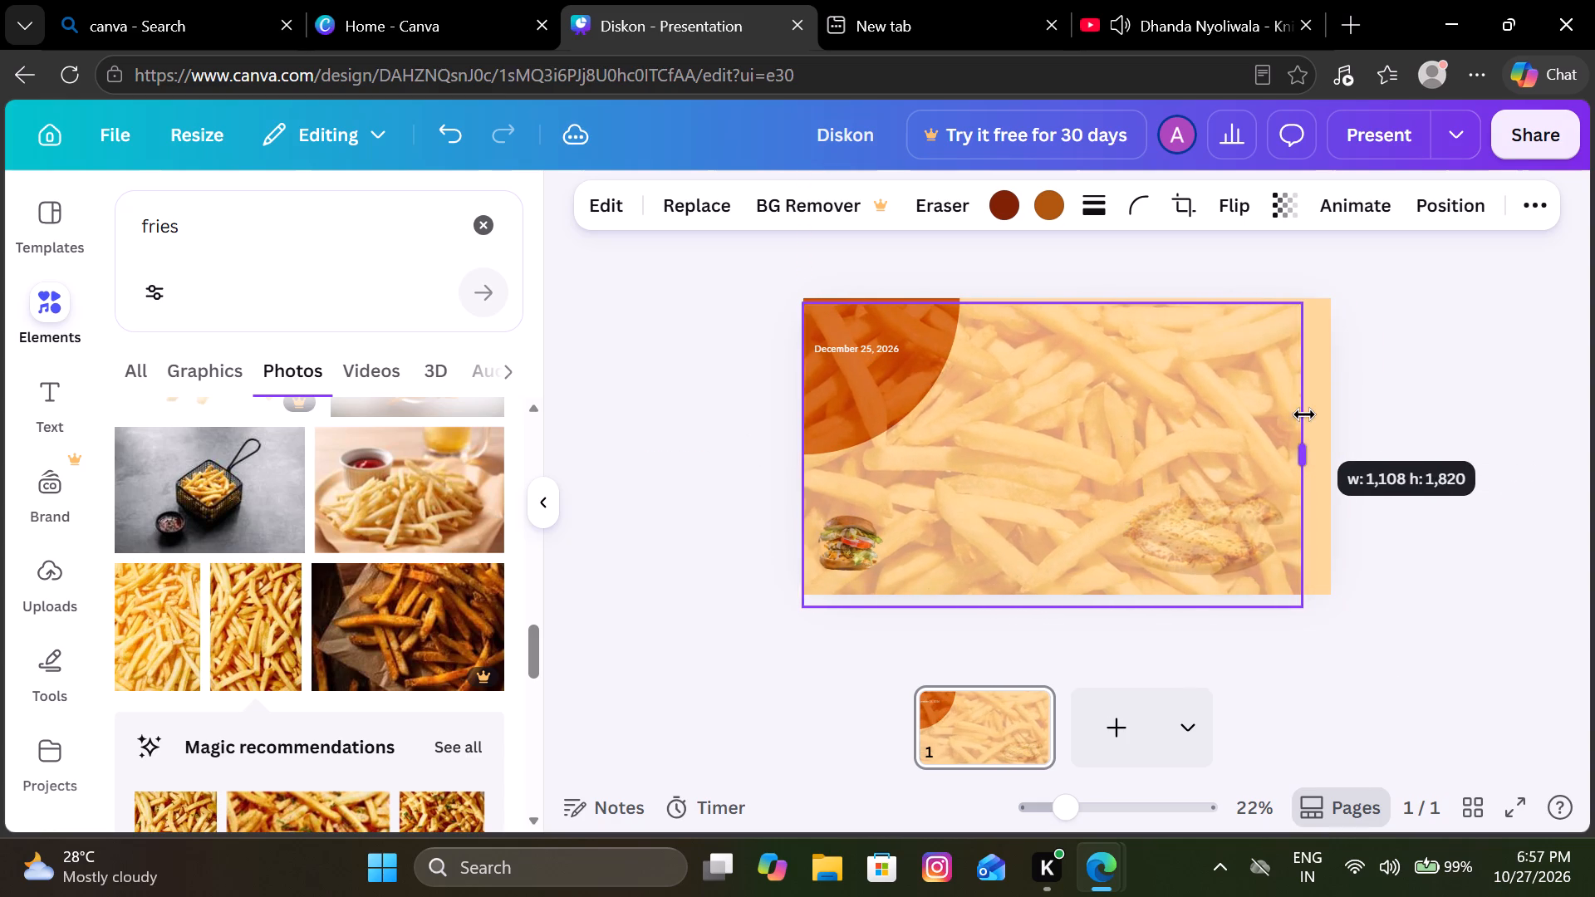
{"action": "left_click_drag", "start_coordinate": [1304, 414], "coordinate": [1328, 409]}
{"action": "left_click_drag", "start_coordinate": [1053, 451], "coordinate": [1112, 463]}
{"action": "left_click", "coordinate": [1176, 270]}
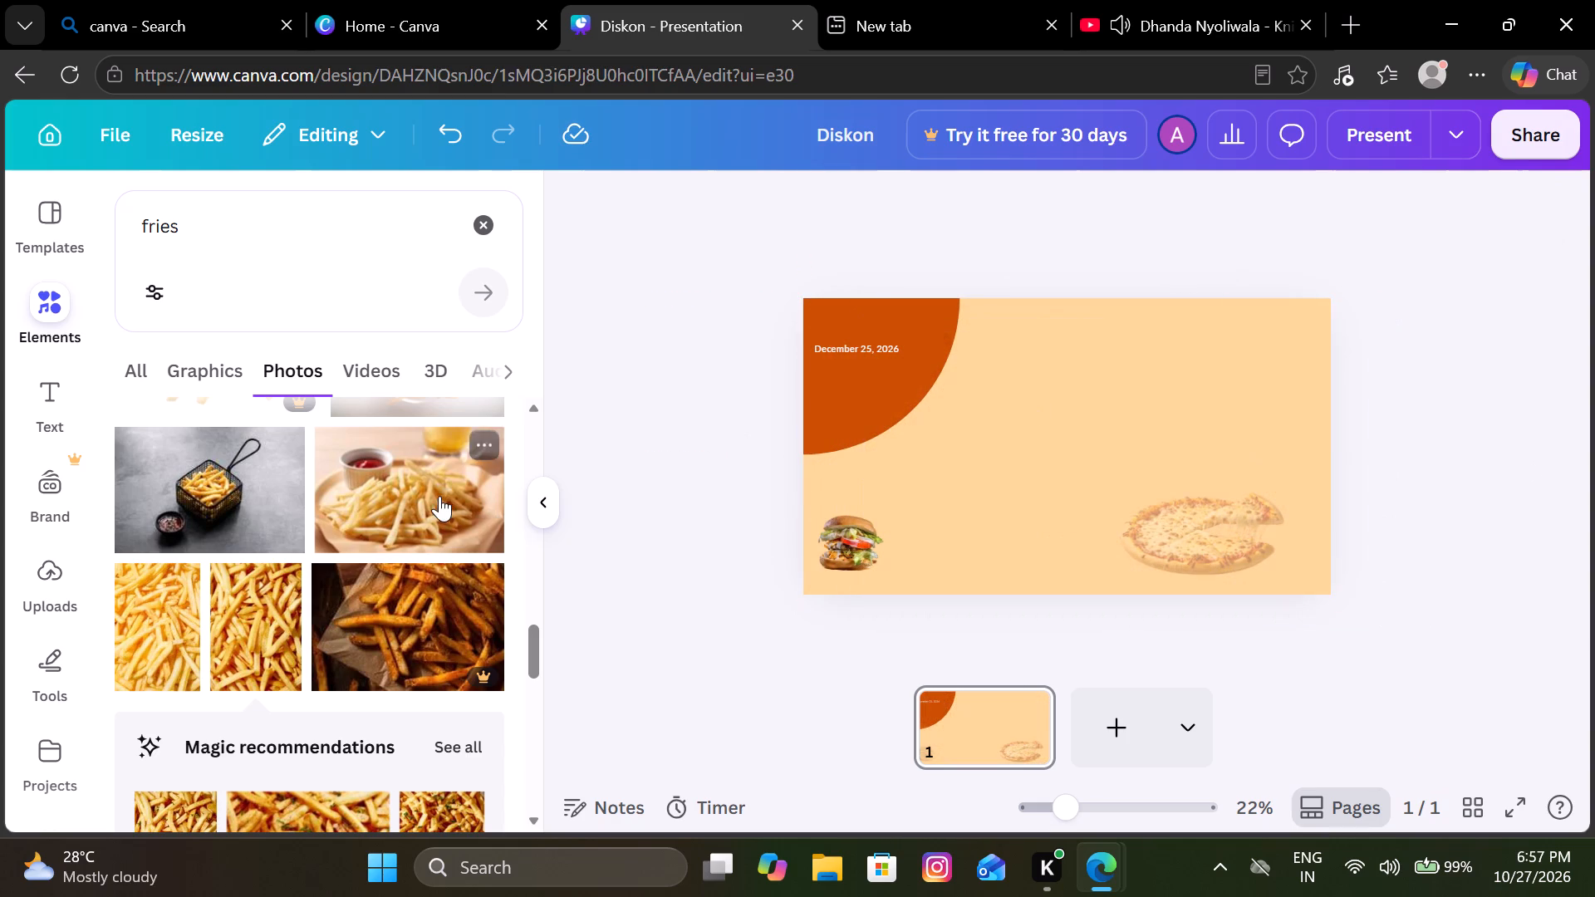
Add the cut-out photo of fries in a red box from the premium fries results.
{"action": "scroll", "coordinate": [439, 496], "scroll_direction": "down", "scroll_amount": 5}
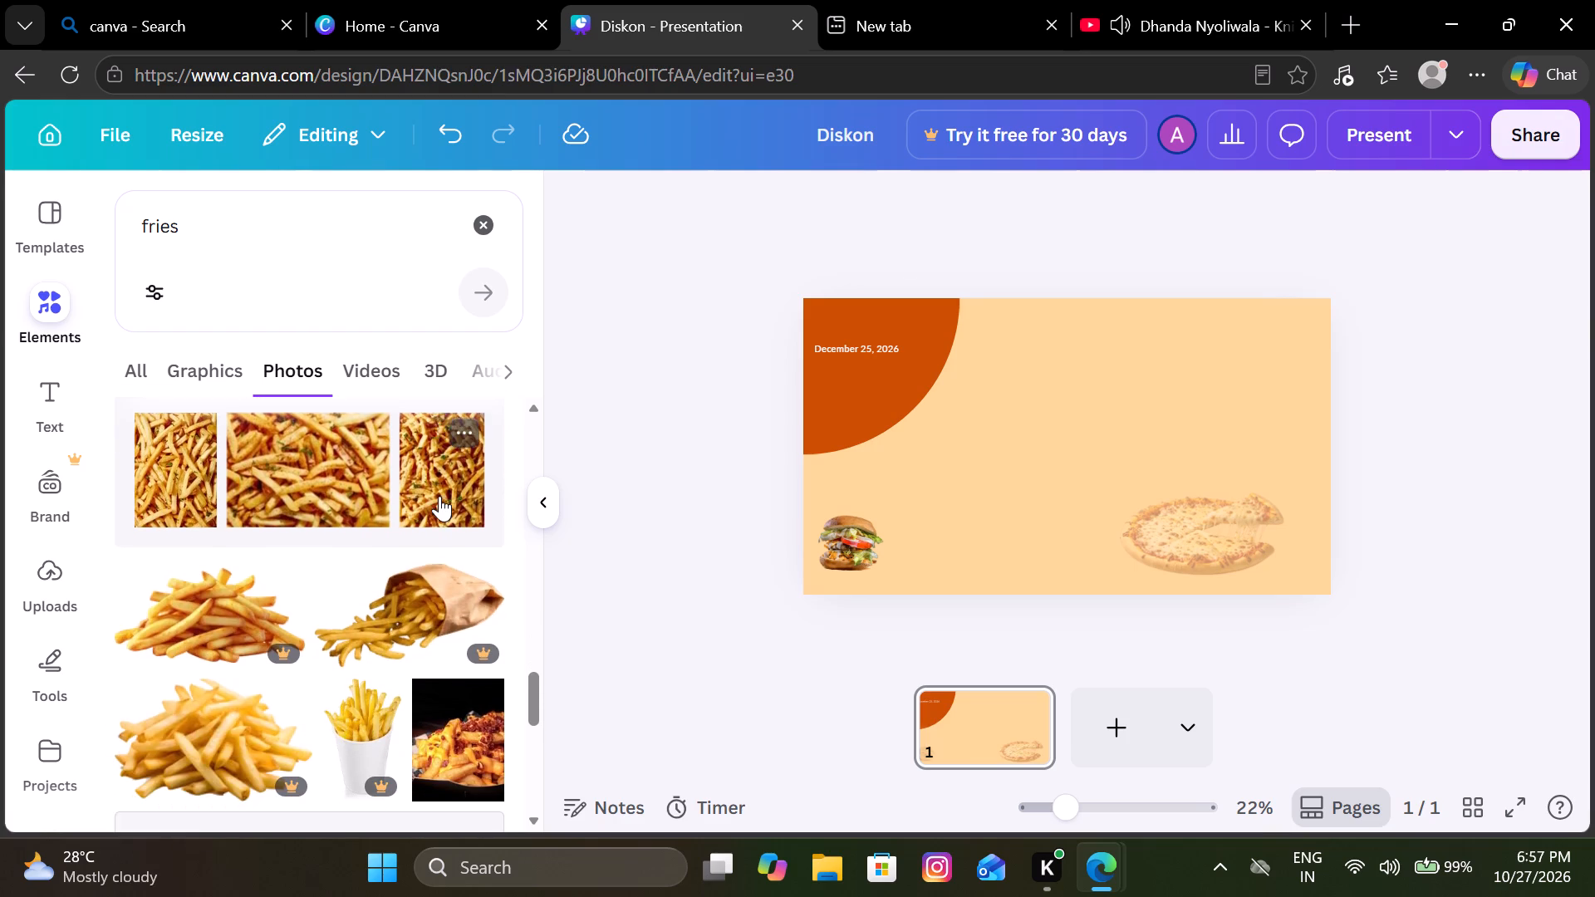
{"action": "scroll", "coordinate": [439, 496], "scroll_direction": "down", "scroll_amount": 3}
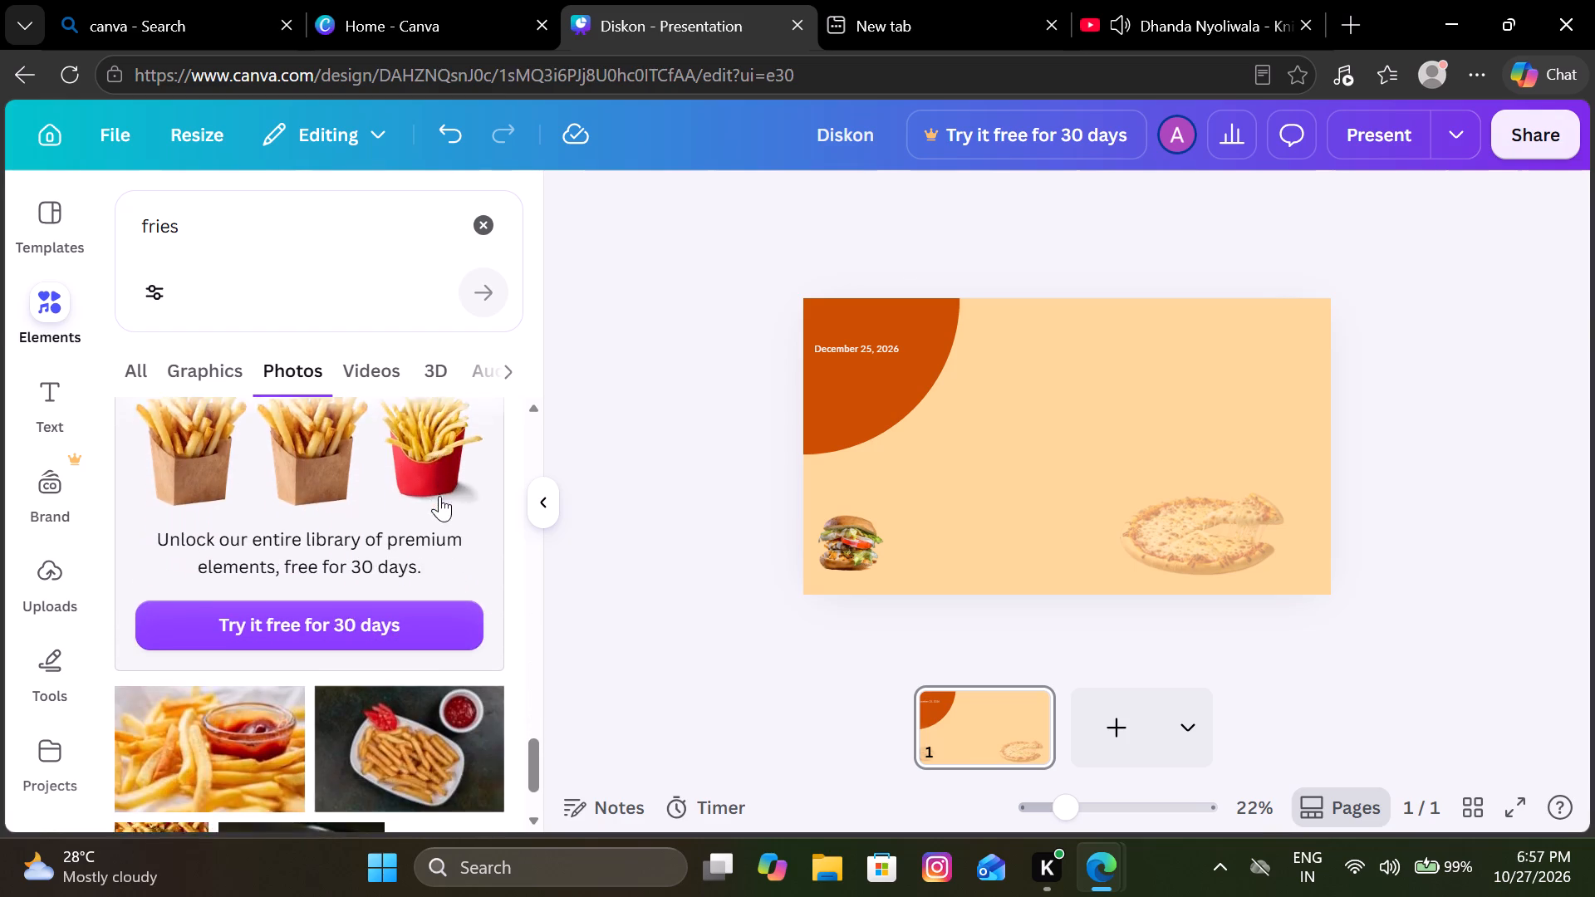
{"action": "scroll", "coordinate": [439, 496], "scroll_direction": "down", "scroll_amount": 2}
{"action": "scroll", "coordinate": [439, 496], "scroll_direction": "up", "scroll_amount": 1}
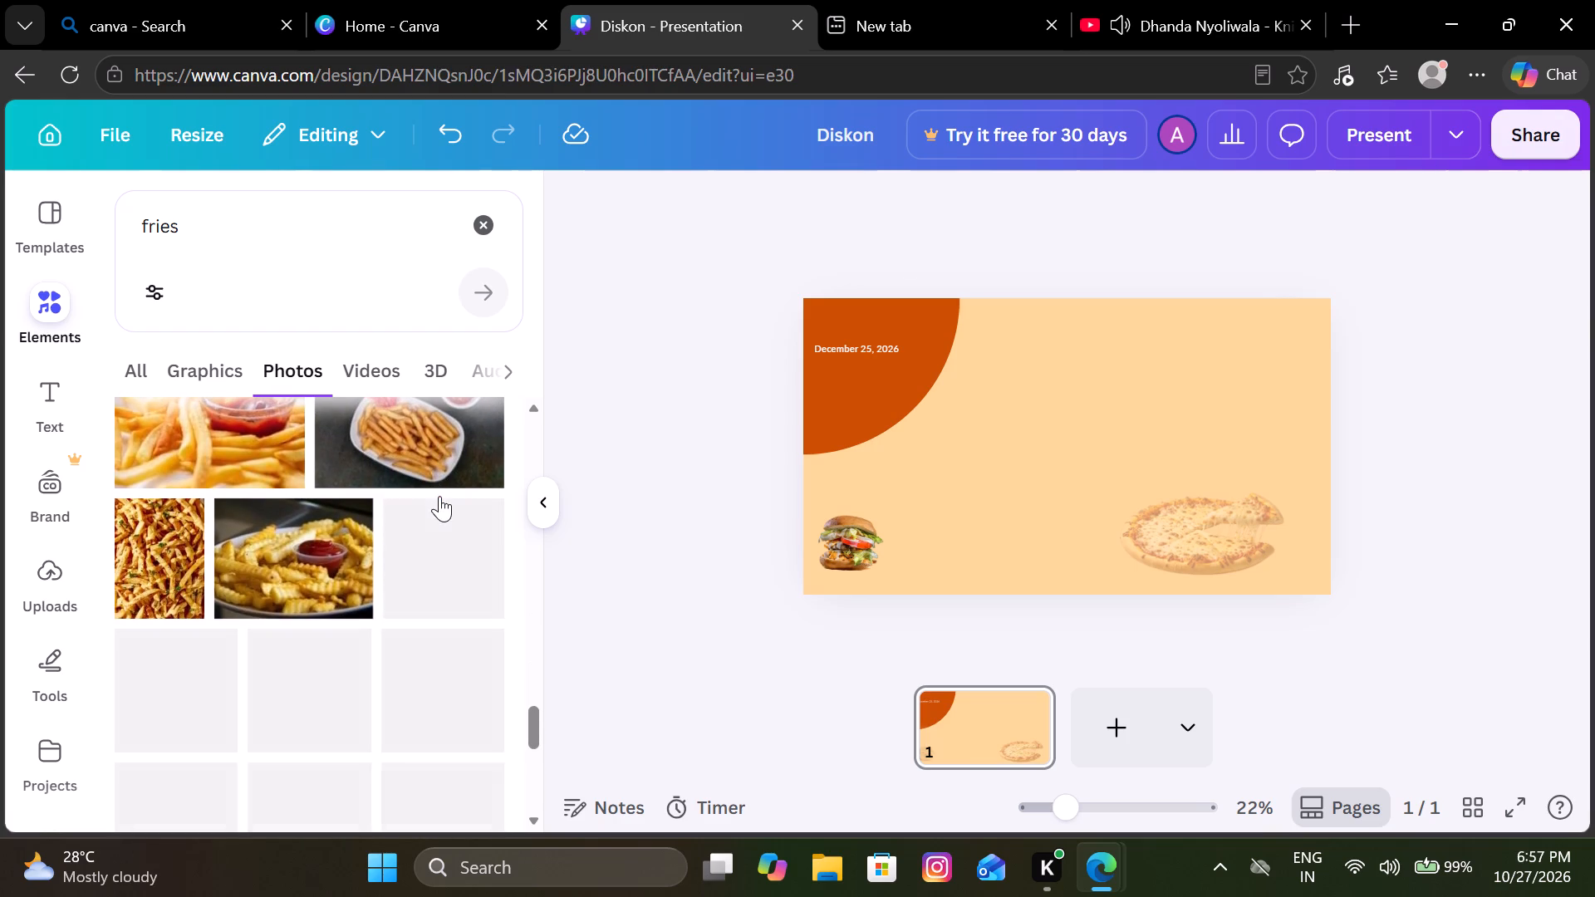
{"action": "scroll", "coordinate": [439, 496], "scroll_direction": "up", "scroll_amount": 1}
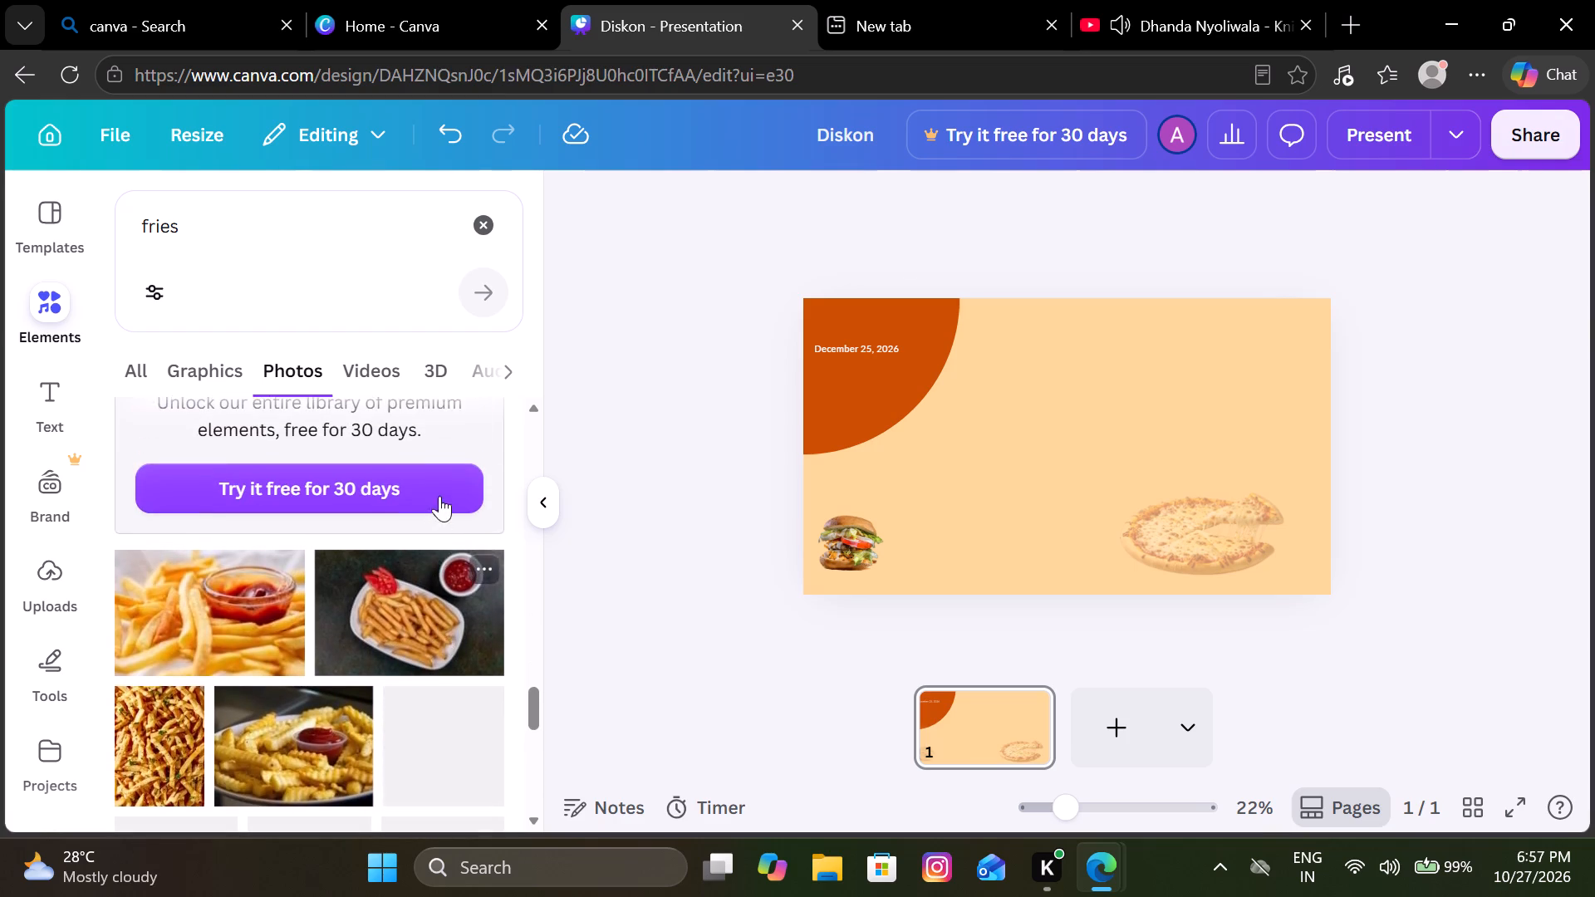
{"action": "scroll", "coordinate": [439, 496], "scroll_direction": "up", "scroll_amount": 1}
{"action": "left_click", "coordinate": [437, 527]}
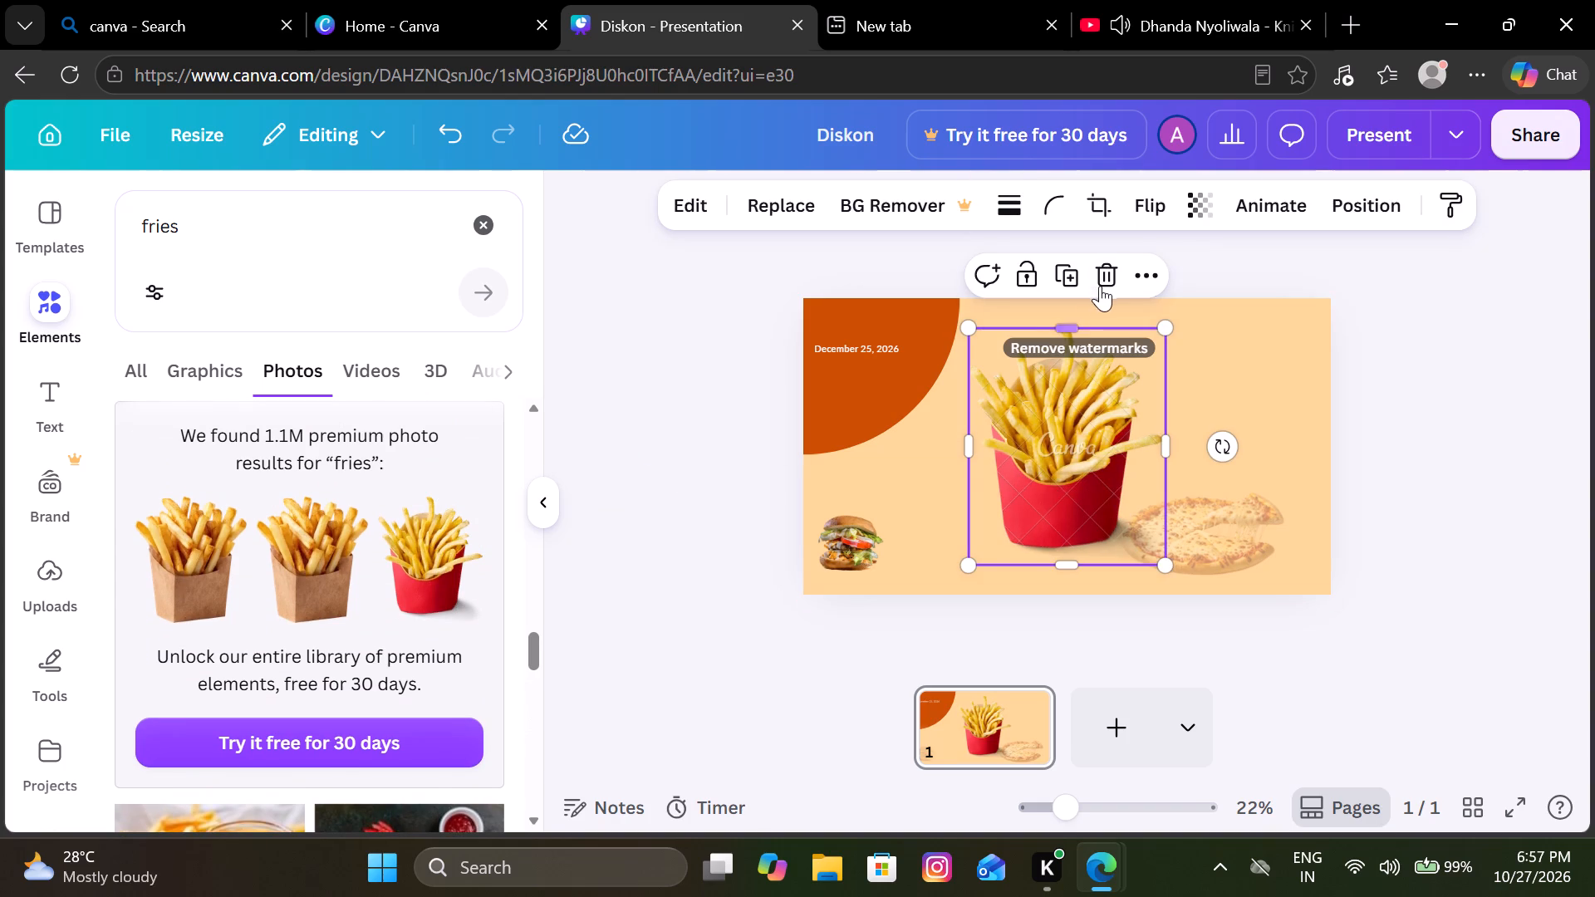
Delete the photo of fries in a red box from the page.
{"action": "left_click", "coordinate": [1106, 285]}
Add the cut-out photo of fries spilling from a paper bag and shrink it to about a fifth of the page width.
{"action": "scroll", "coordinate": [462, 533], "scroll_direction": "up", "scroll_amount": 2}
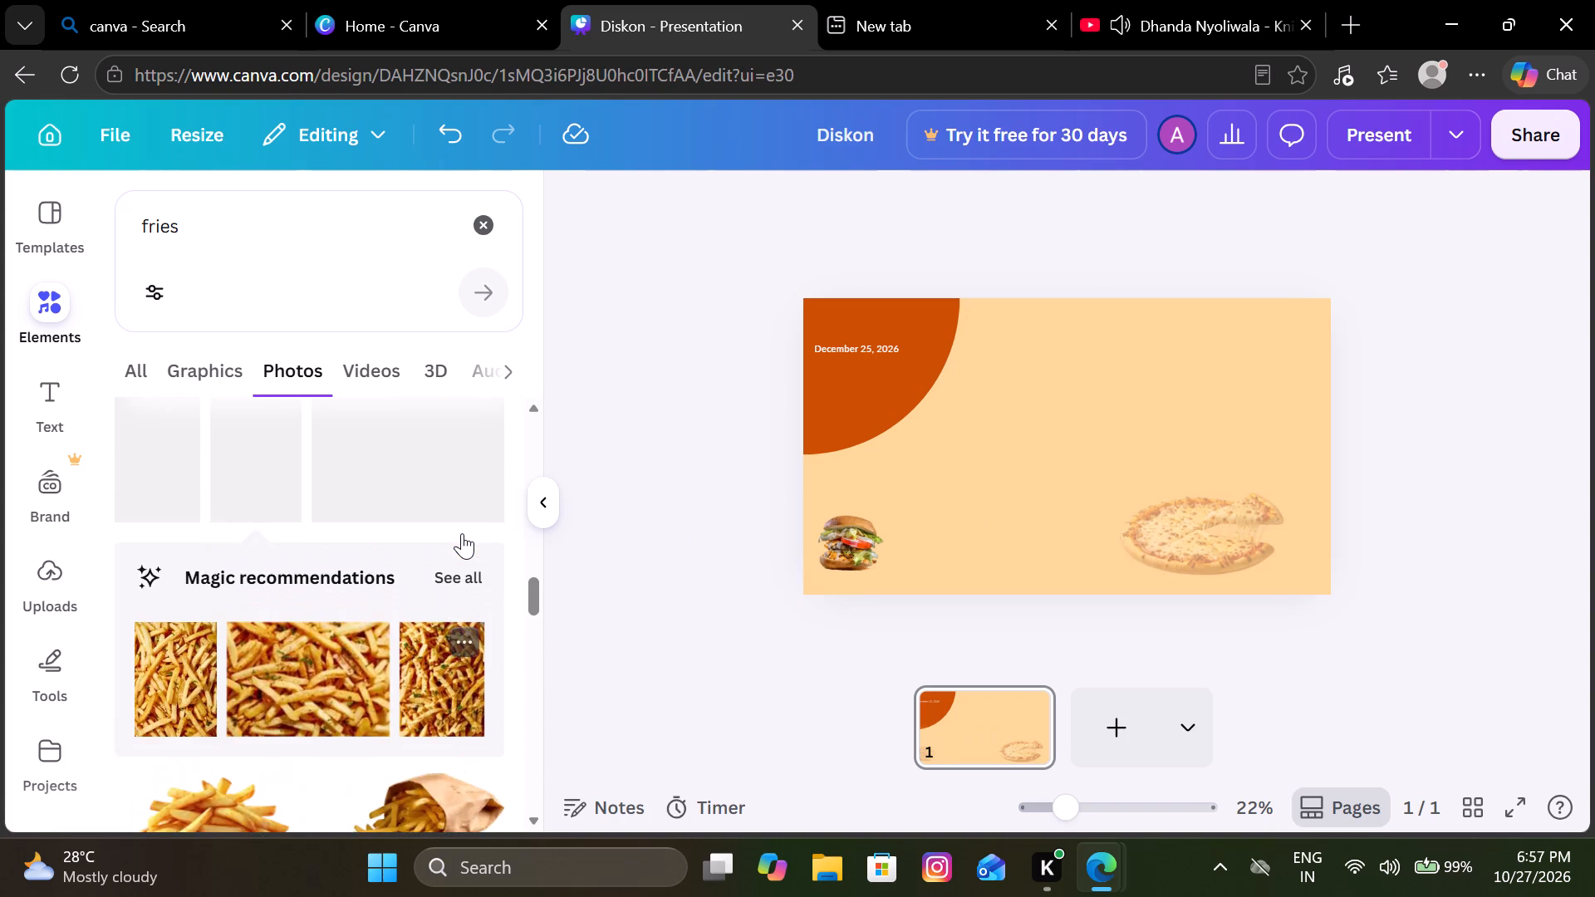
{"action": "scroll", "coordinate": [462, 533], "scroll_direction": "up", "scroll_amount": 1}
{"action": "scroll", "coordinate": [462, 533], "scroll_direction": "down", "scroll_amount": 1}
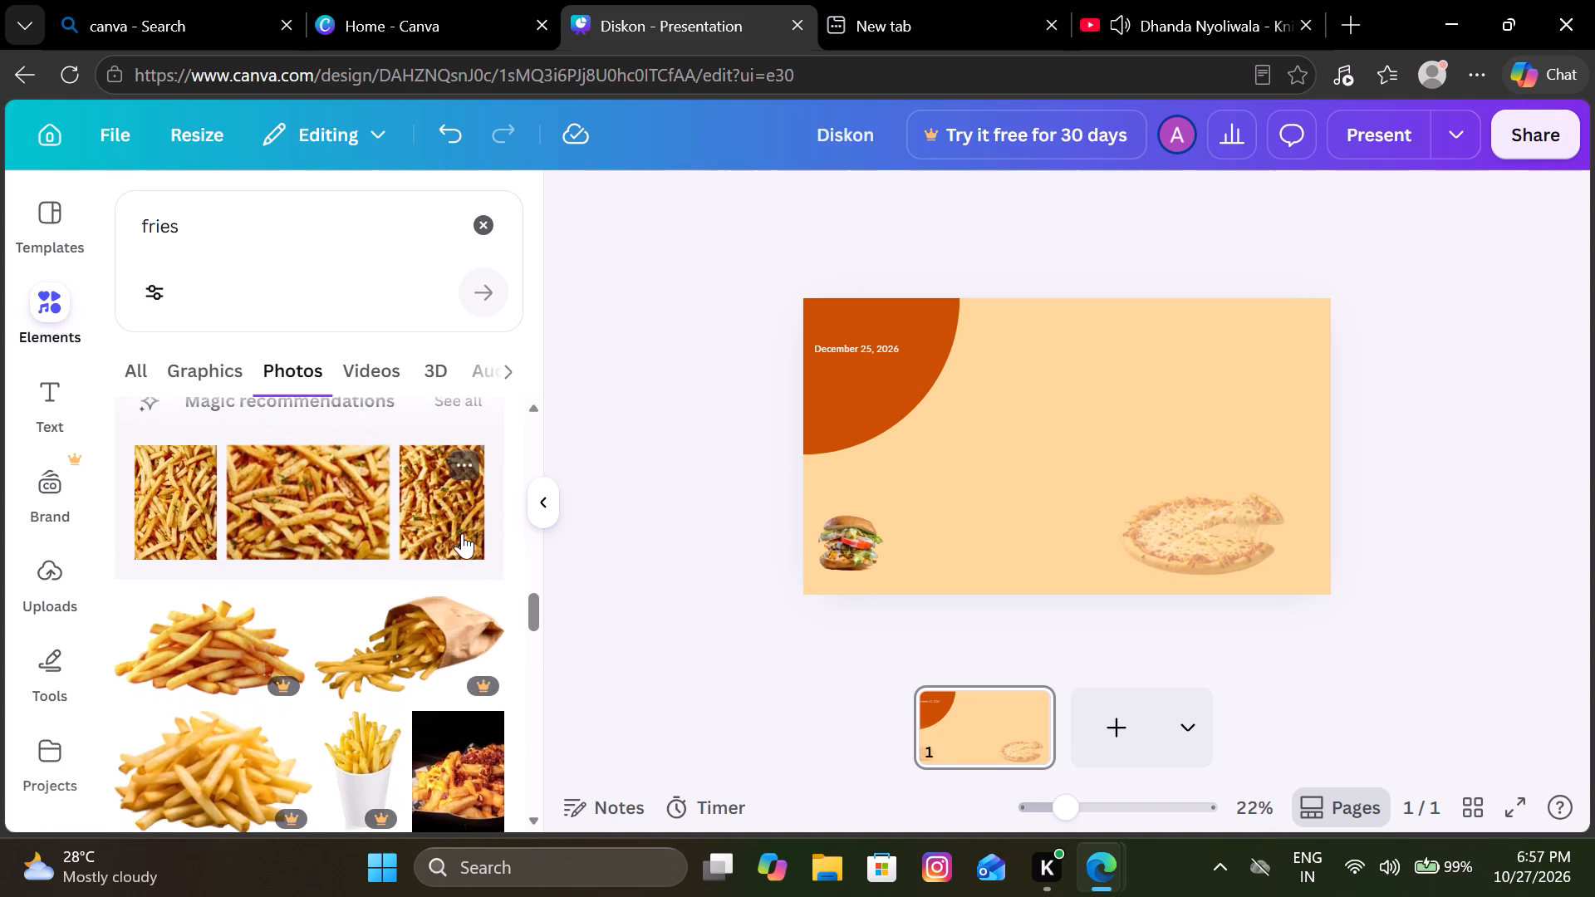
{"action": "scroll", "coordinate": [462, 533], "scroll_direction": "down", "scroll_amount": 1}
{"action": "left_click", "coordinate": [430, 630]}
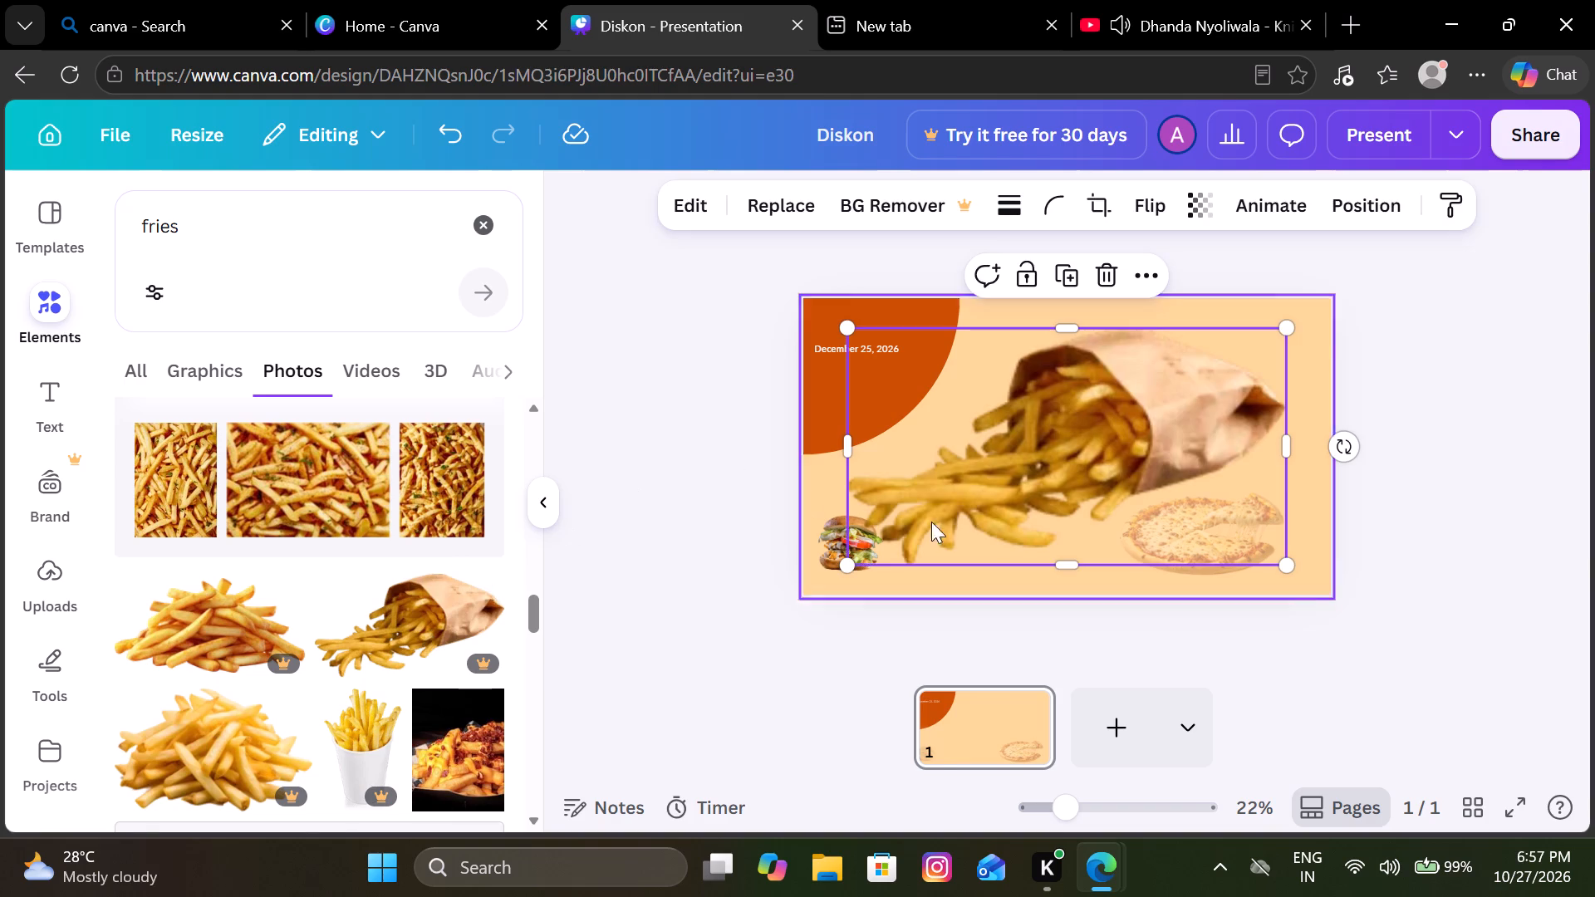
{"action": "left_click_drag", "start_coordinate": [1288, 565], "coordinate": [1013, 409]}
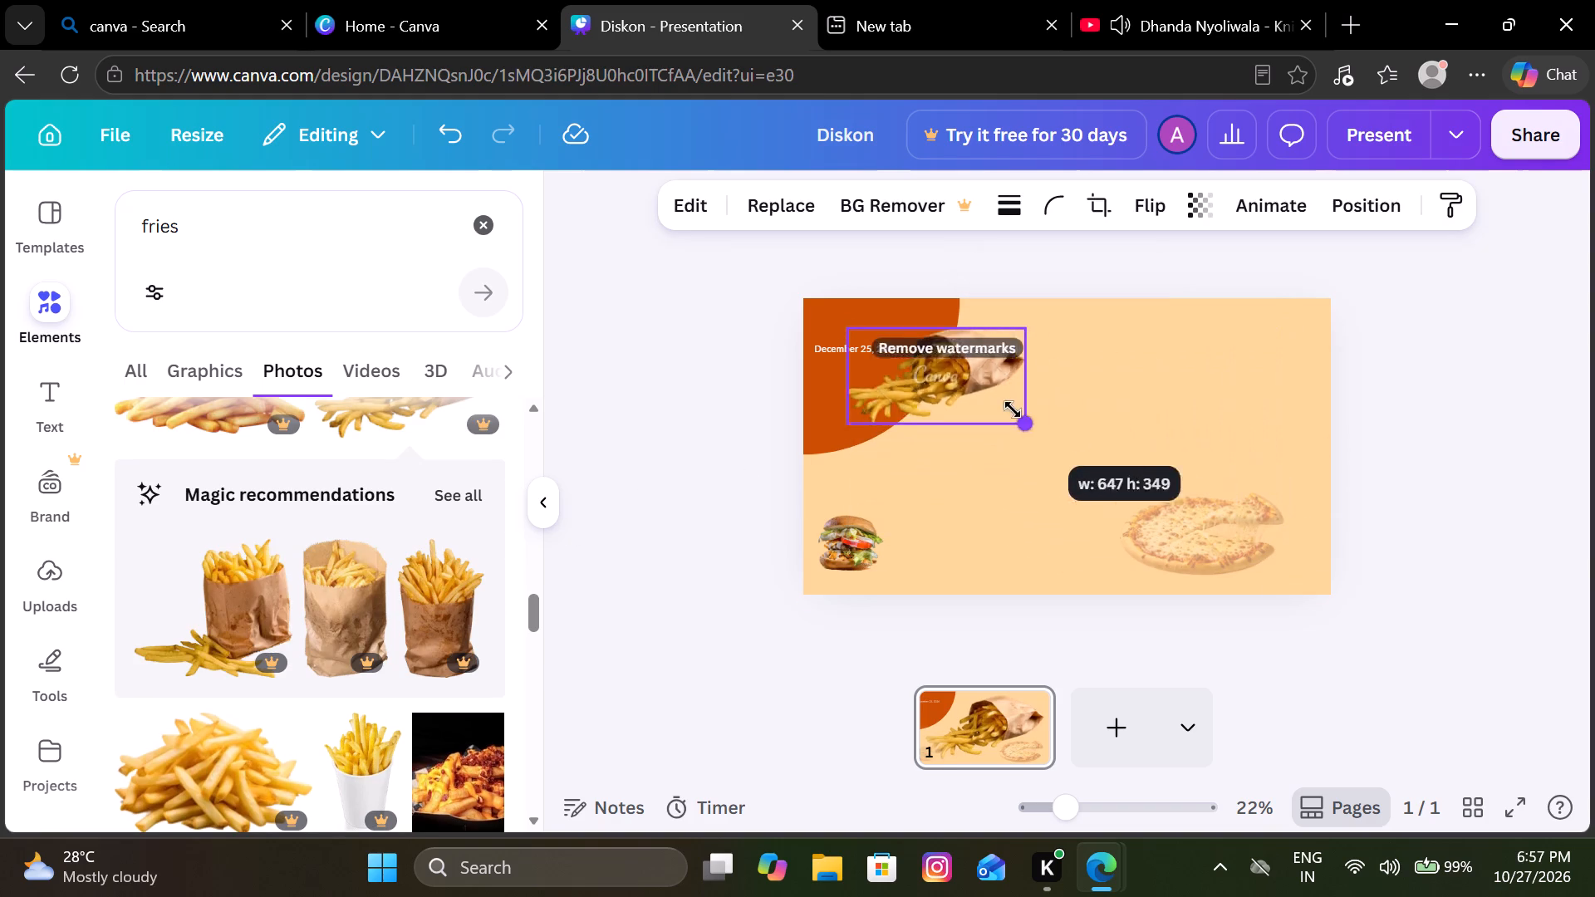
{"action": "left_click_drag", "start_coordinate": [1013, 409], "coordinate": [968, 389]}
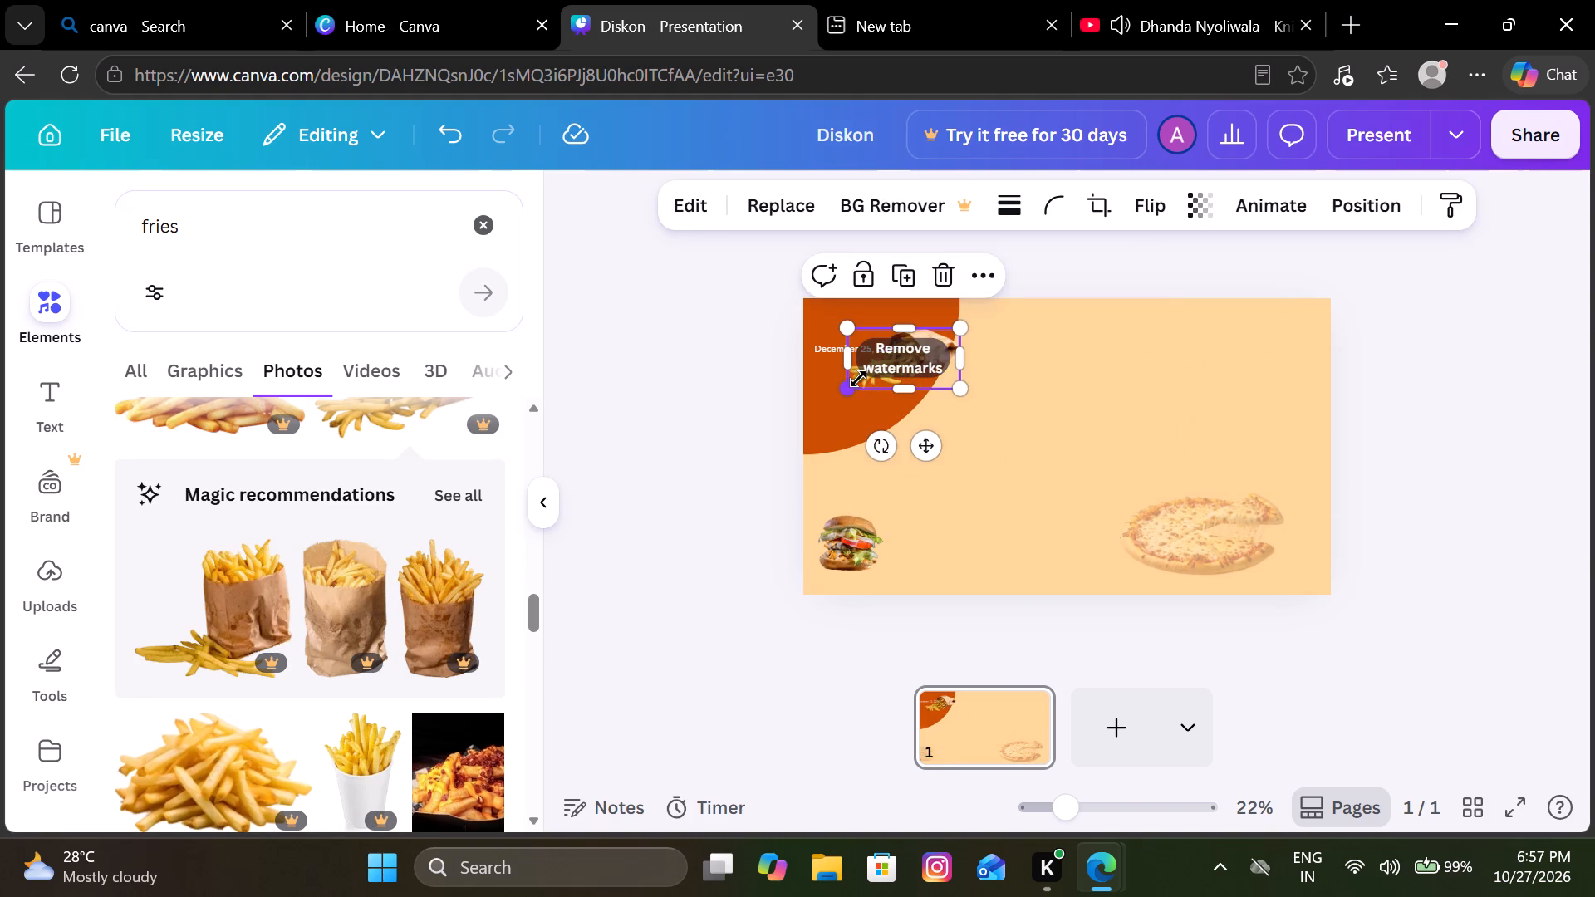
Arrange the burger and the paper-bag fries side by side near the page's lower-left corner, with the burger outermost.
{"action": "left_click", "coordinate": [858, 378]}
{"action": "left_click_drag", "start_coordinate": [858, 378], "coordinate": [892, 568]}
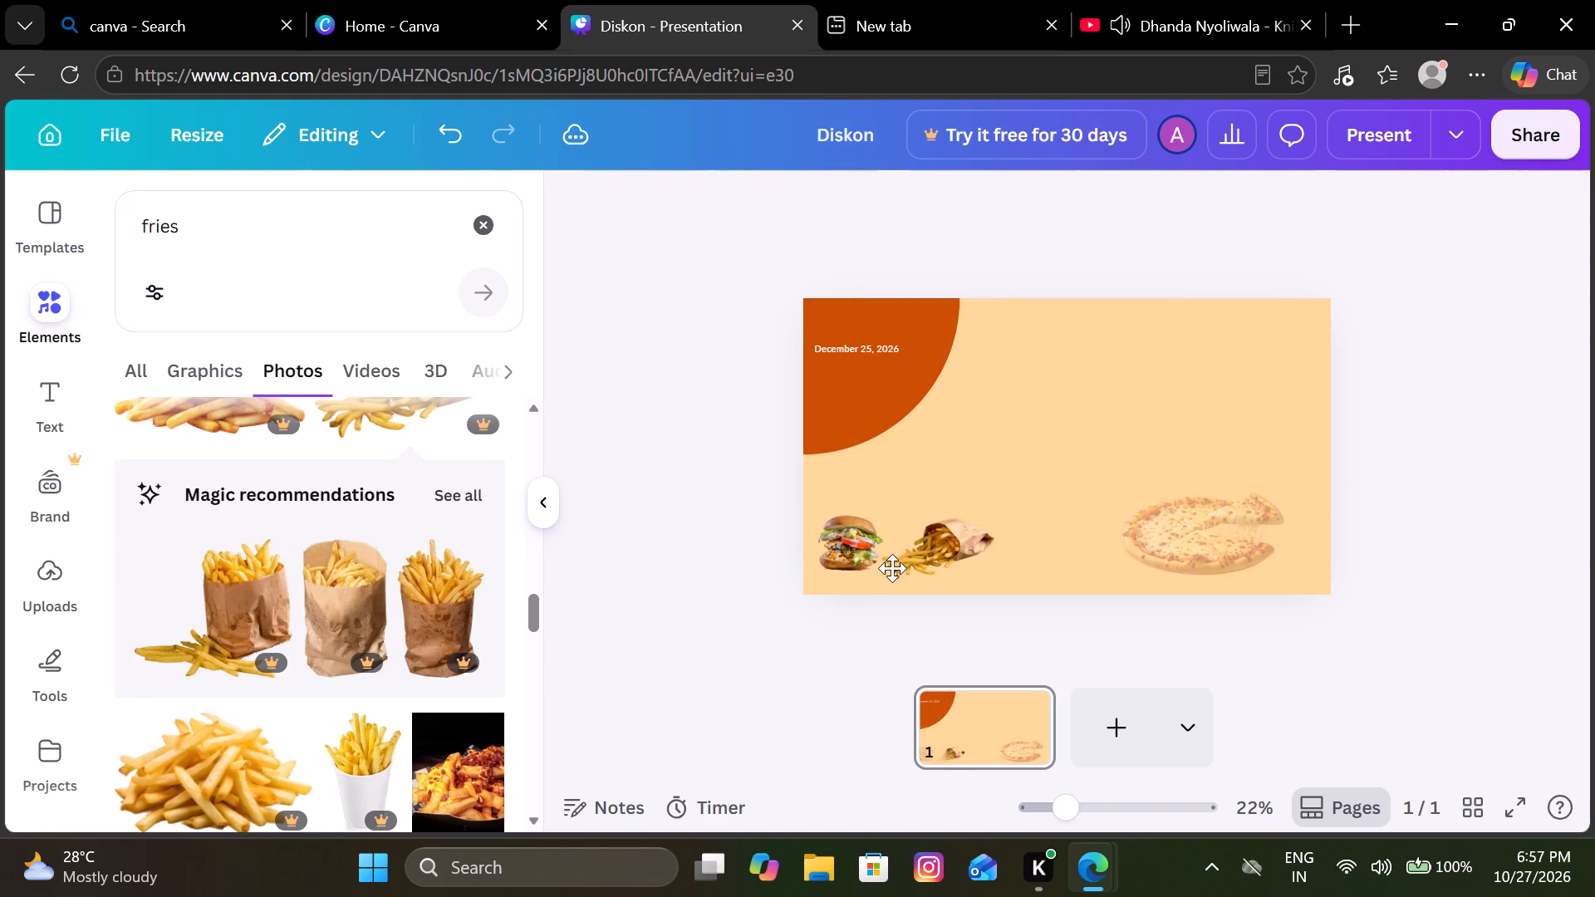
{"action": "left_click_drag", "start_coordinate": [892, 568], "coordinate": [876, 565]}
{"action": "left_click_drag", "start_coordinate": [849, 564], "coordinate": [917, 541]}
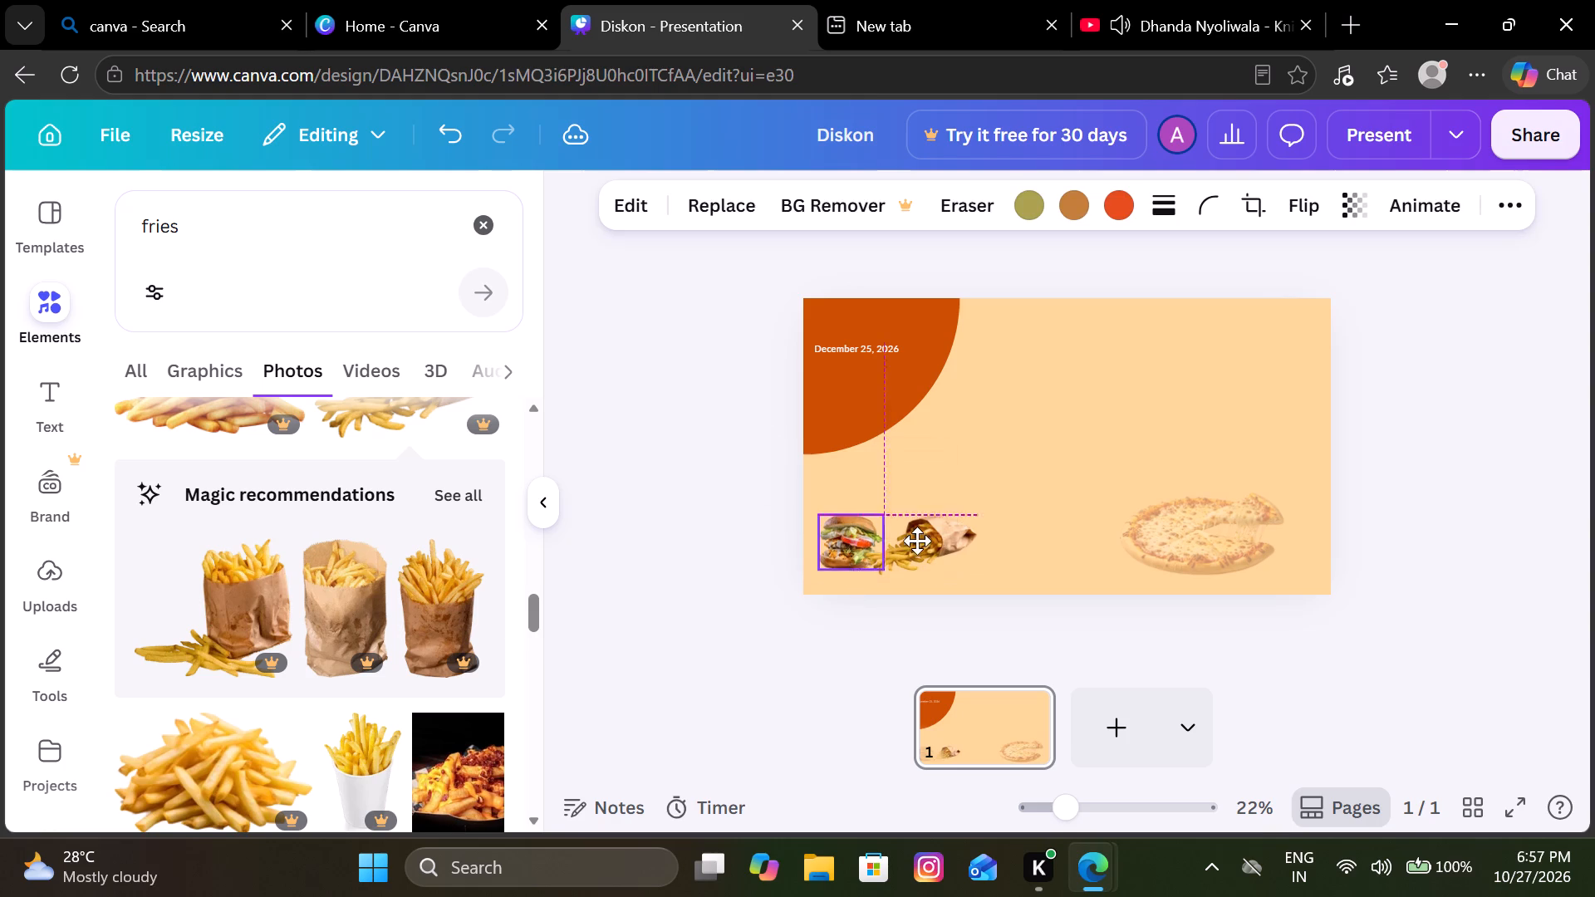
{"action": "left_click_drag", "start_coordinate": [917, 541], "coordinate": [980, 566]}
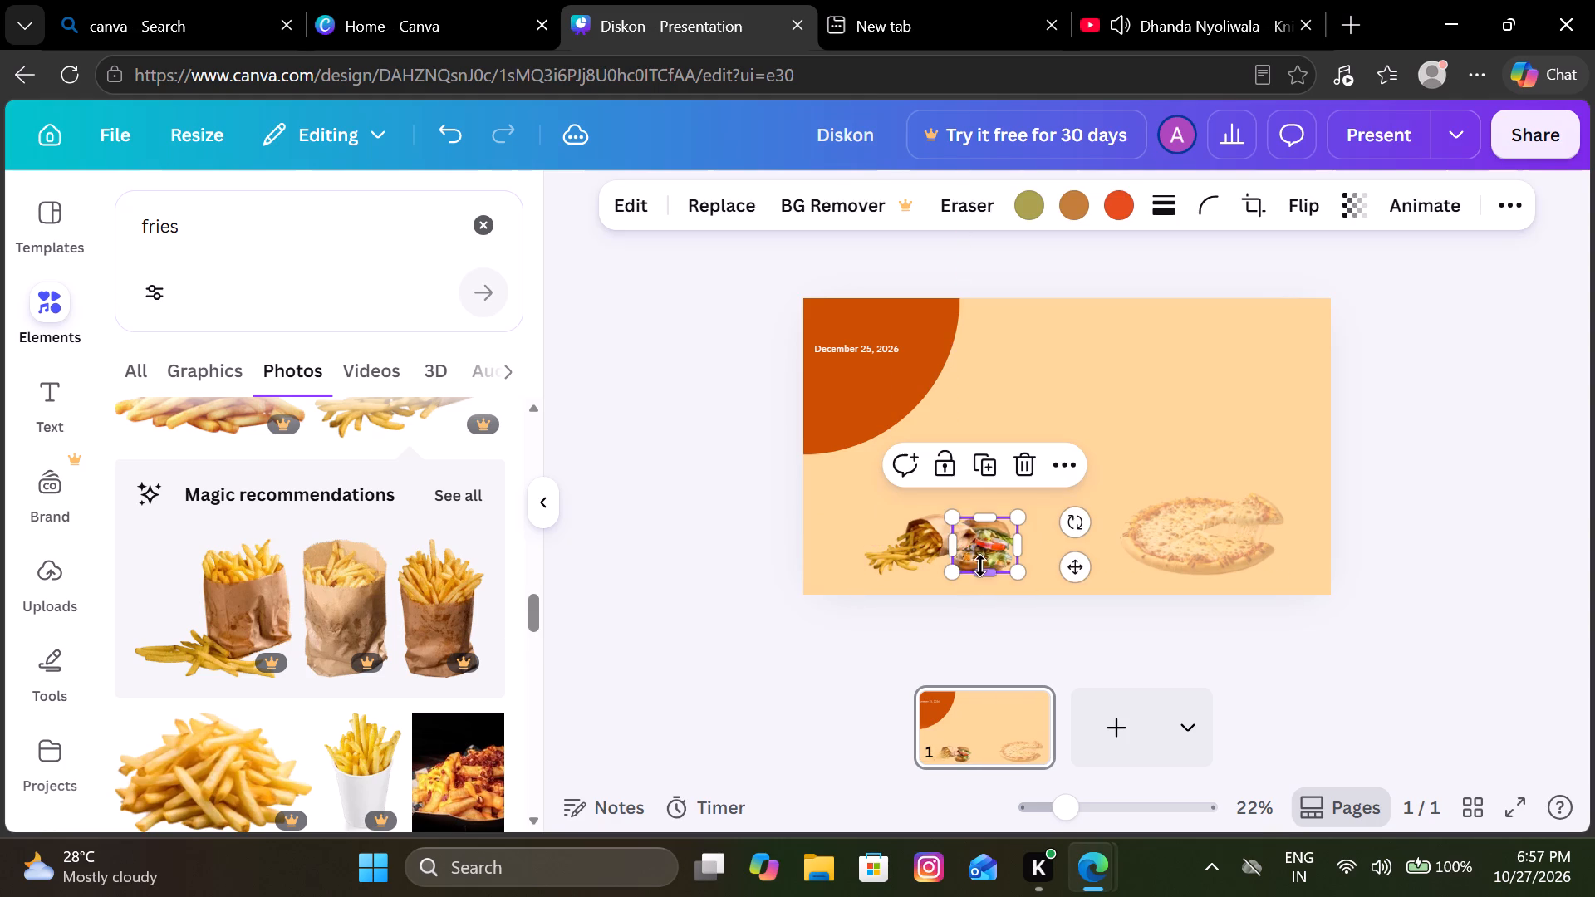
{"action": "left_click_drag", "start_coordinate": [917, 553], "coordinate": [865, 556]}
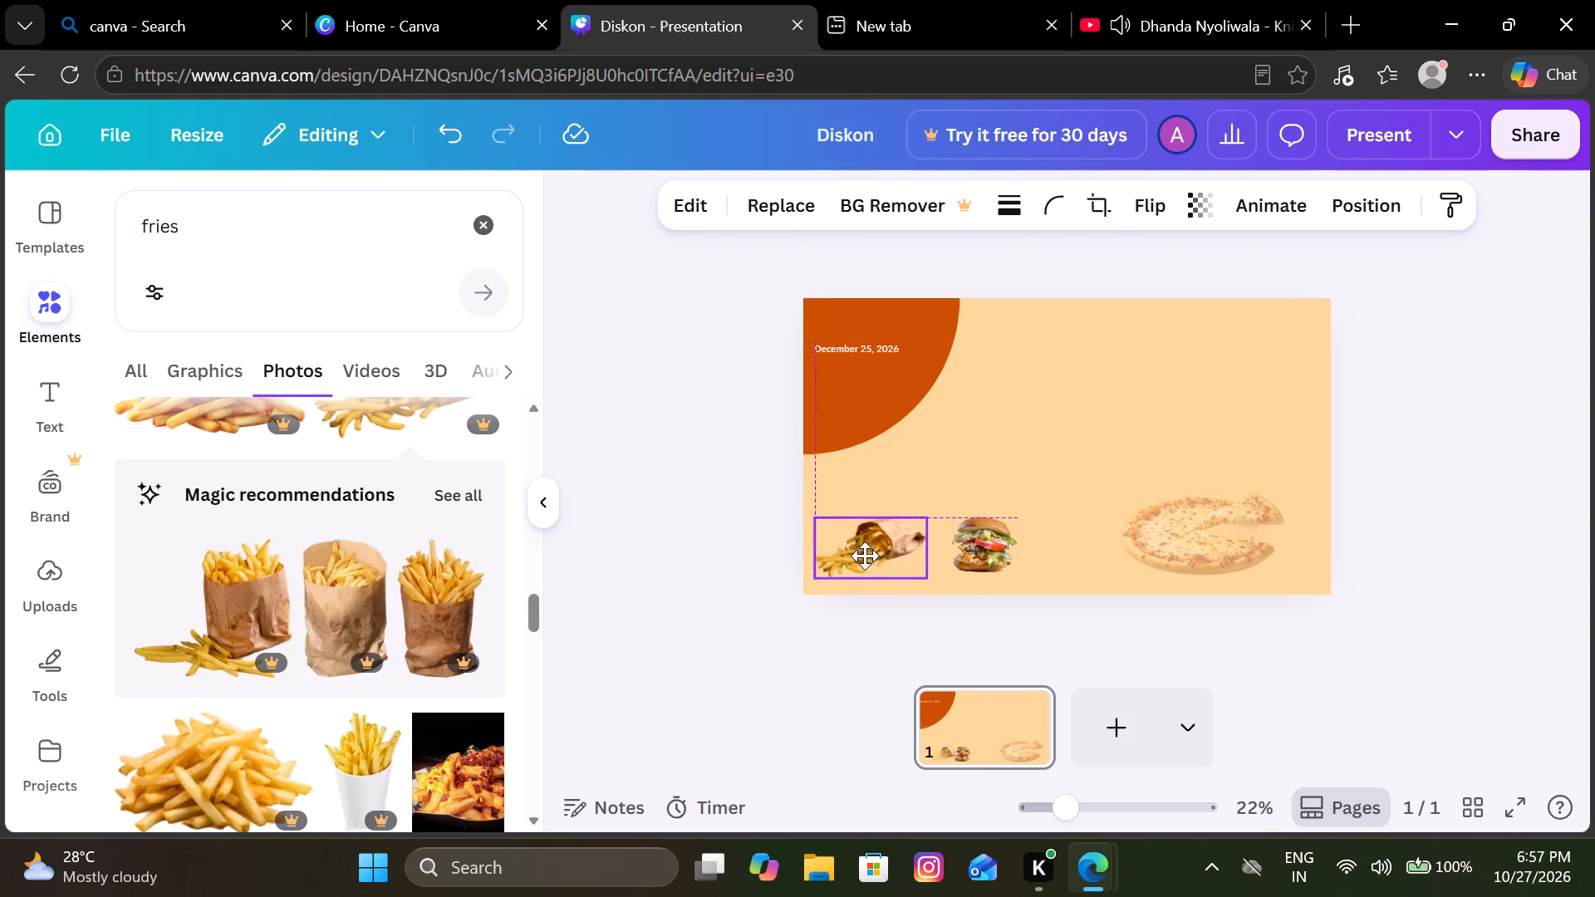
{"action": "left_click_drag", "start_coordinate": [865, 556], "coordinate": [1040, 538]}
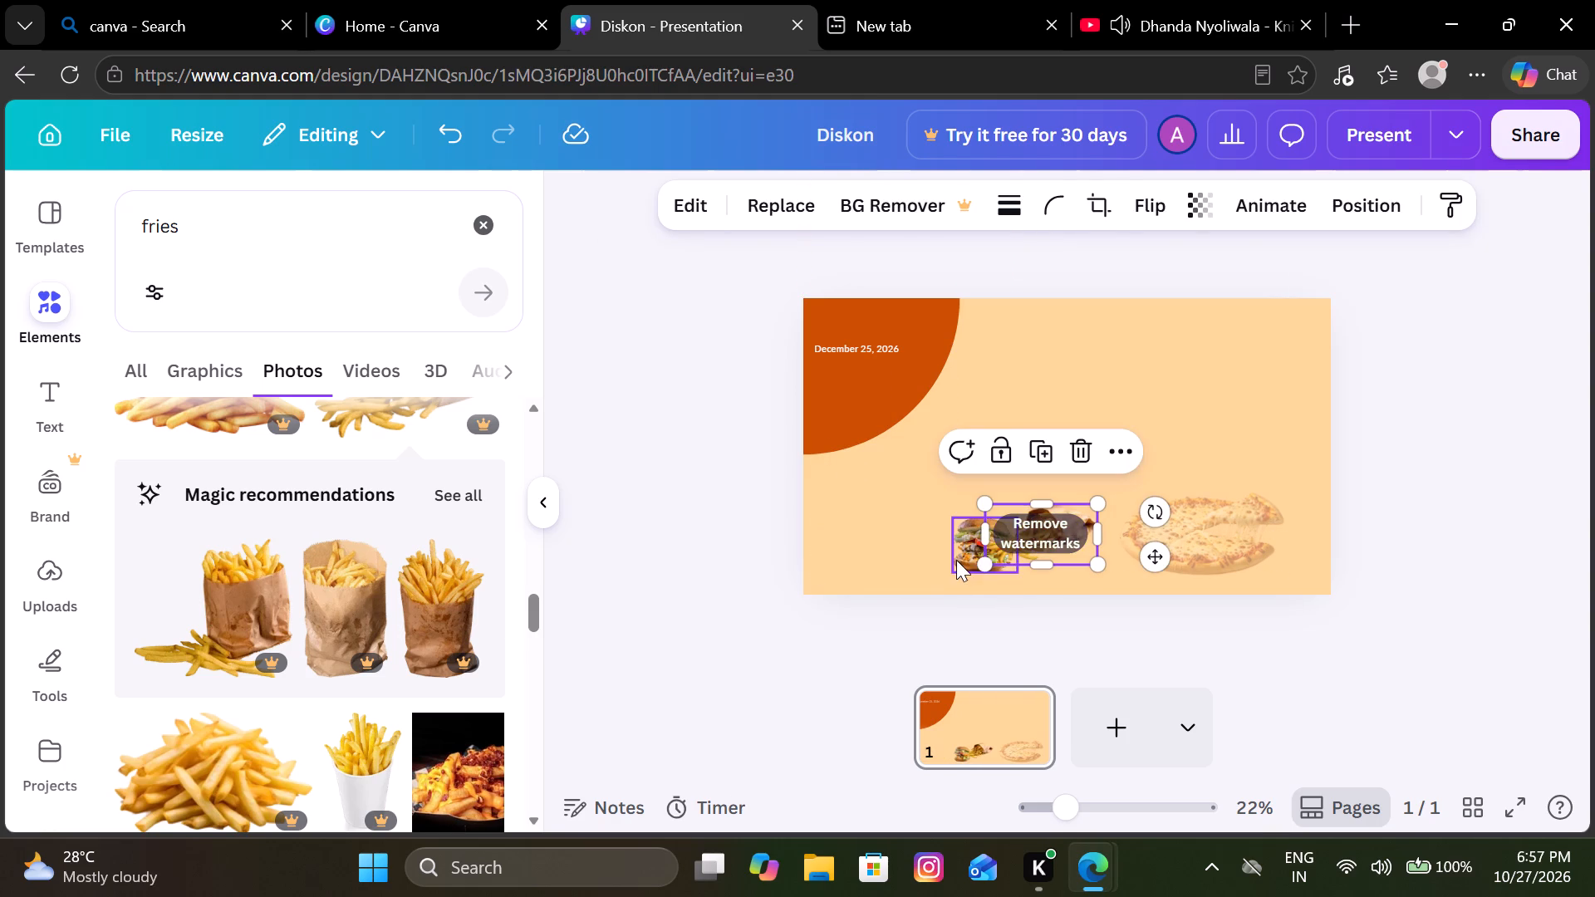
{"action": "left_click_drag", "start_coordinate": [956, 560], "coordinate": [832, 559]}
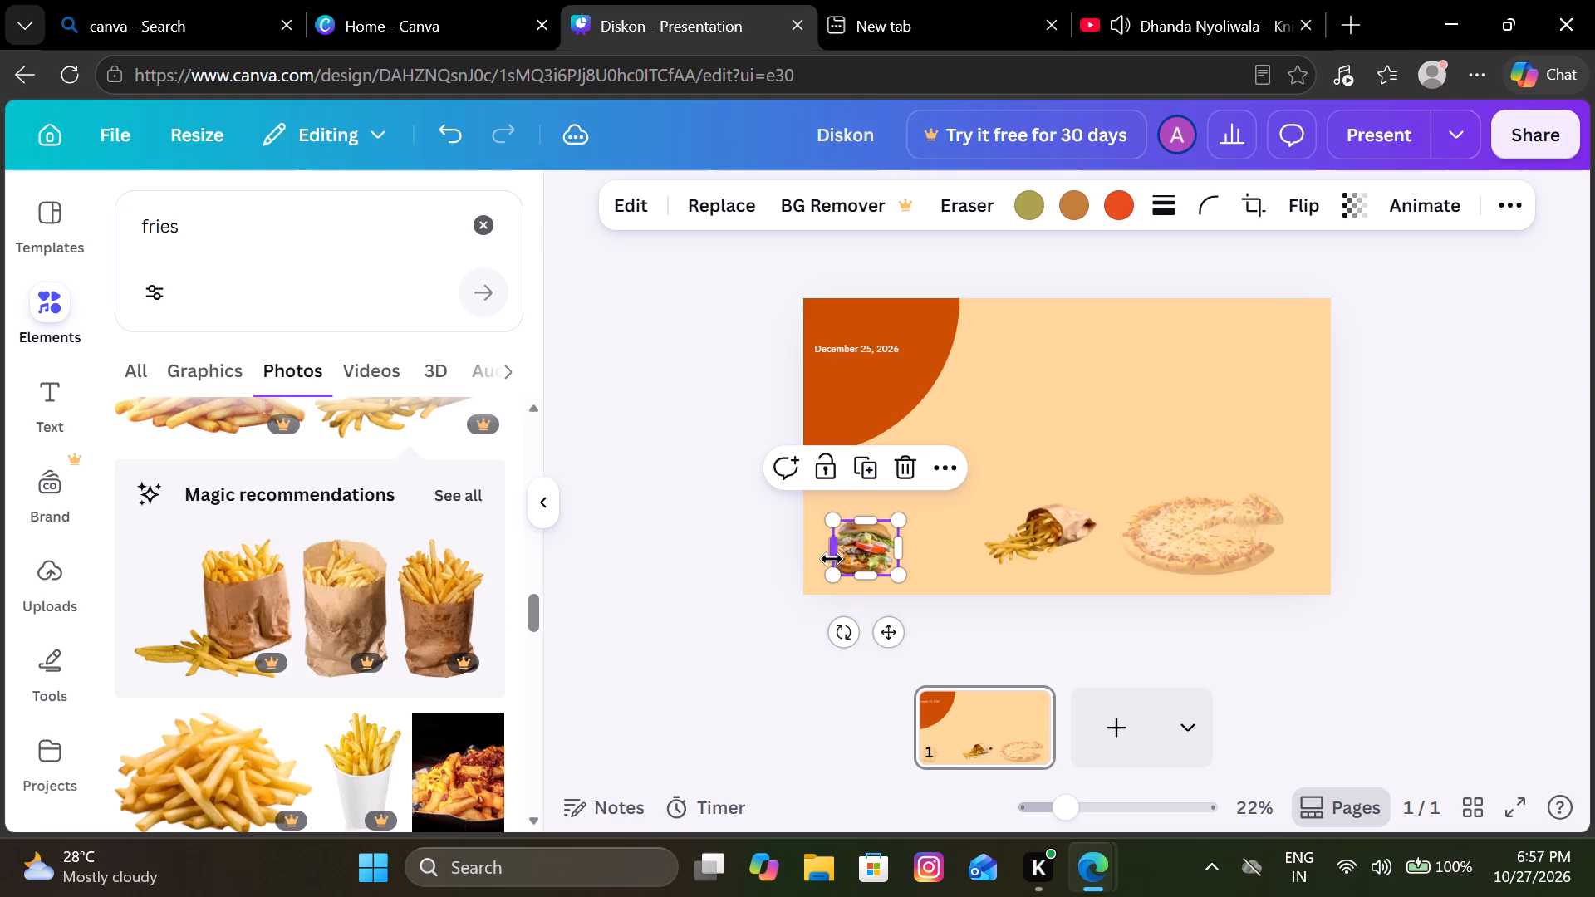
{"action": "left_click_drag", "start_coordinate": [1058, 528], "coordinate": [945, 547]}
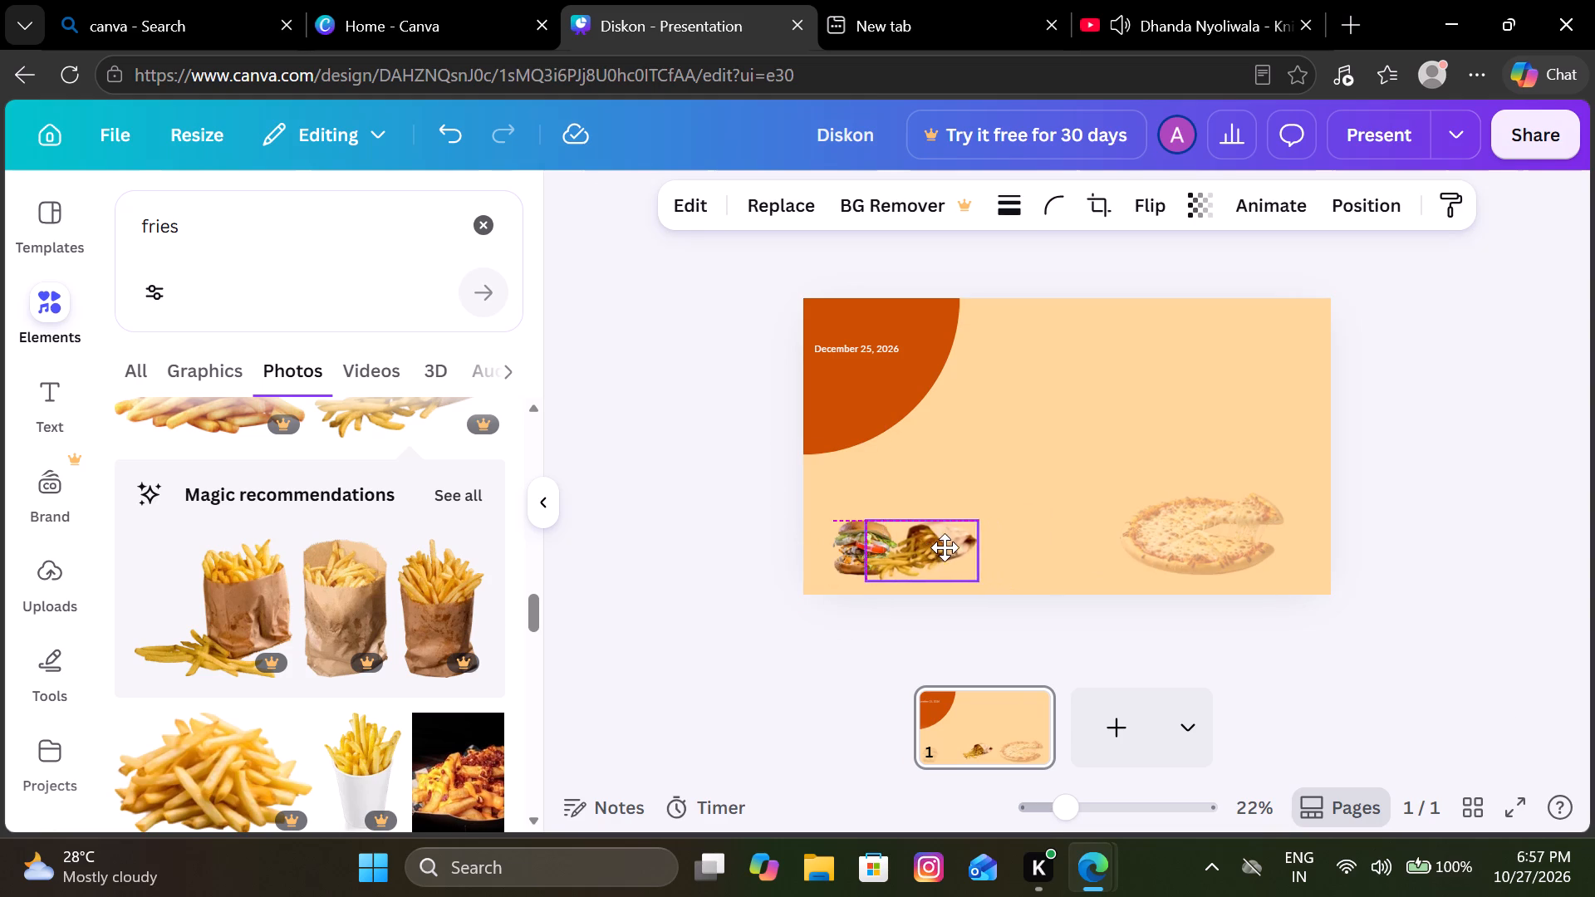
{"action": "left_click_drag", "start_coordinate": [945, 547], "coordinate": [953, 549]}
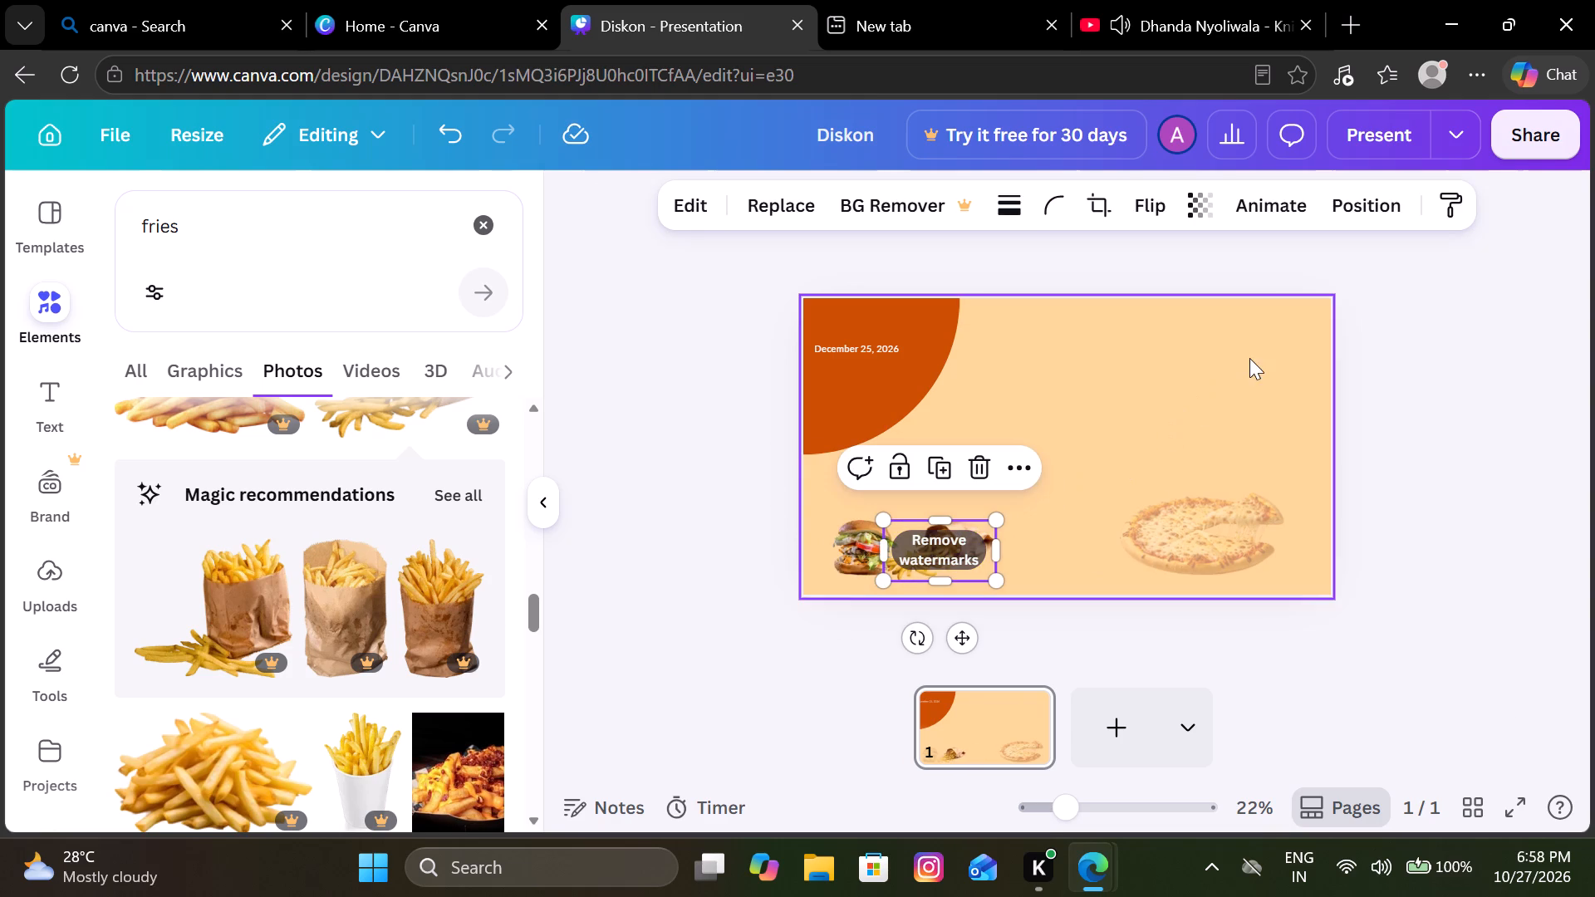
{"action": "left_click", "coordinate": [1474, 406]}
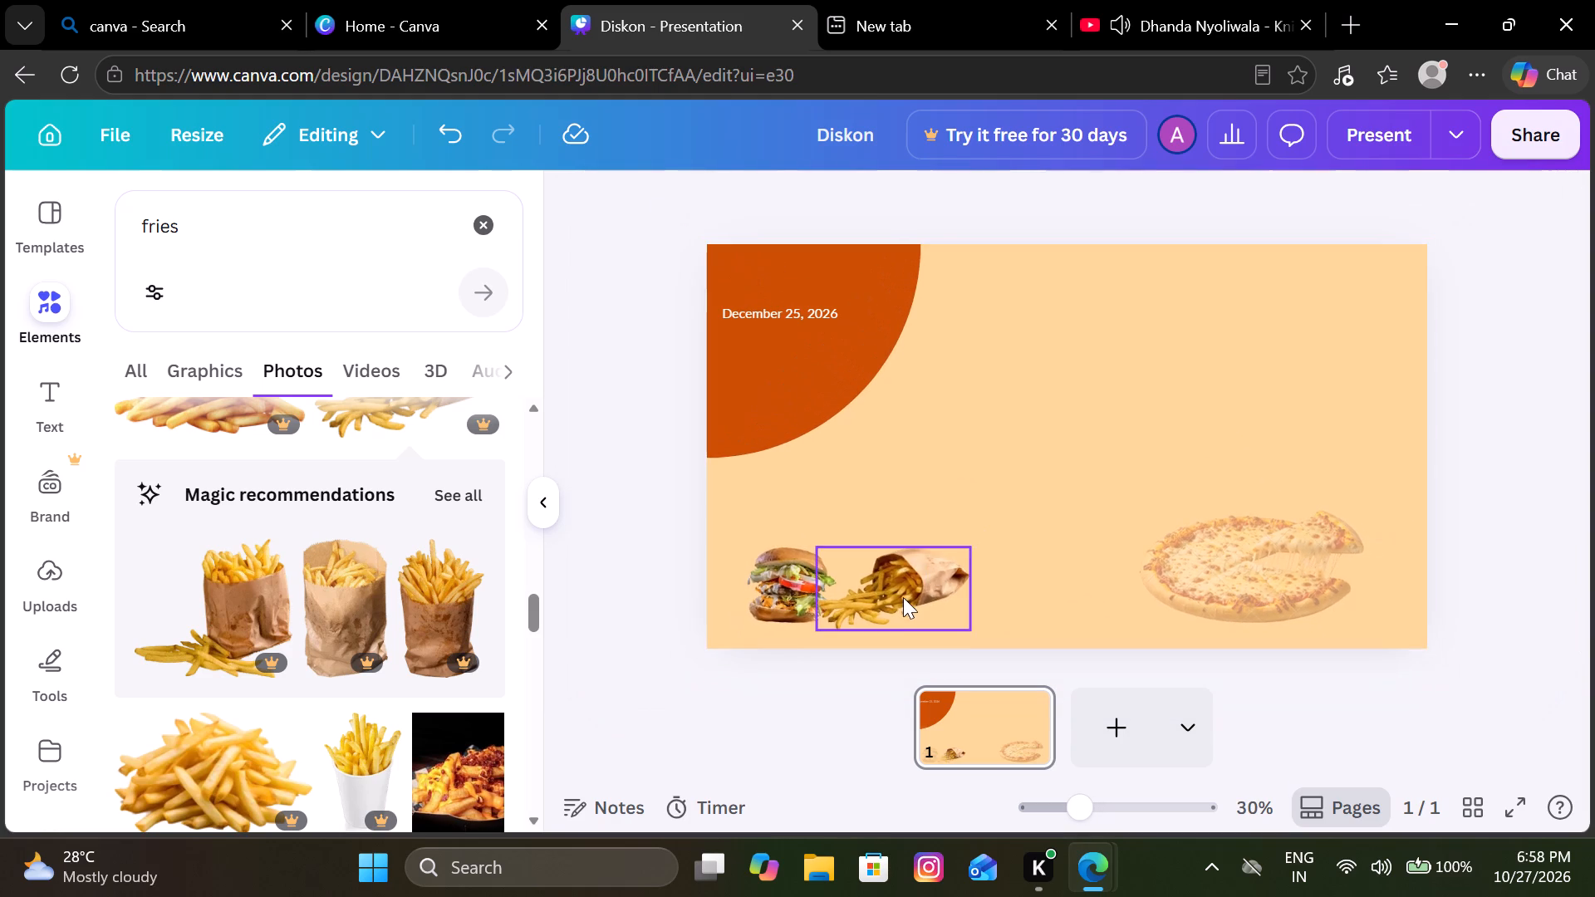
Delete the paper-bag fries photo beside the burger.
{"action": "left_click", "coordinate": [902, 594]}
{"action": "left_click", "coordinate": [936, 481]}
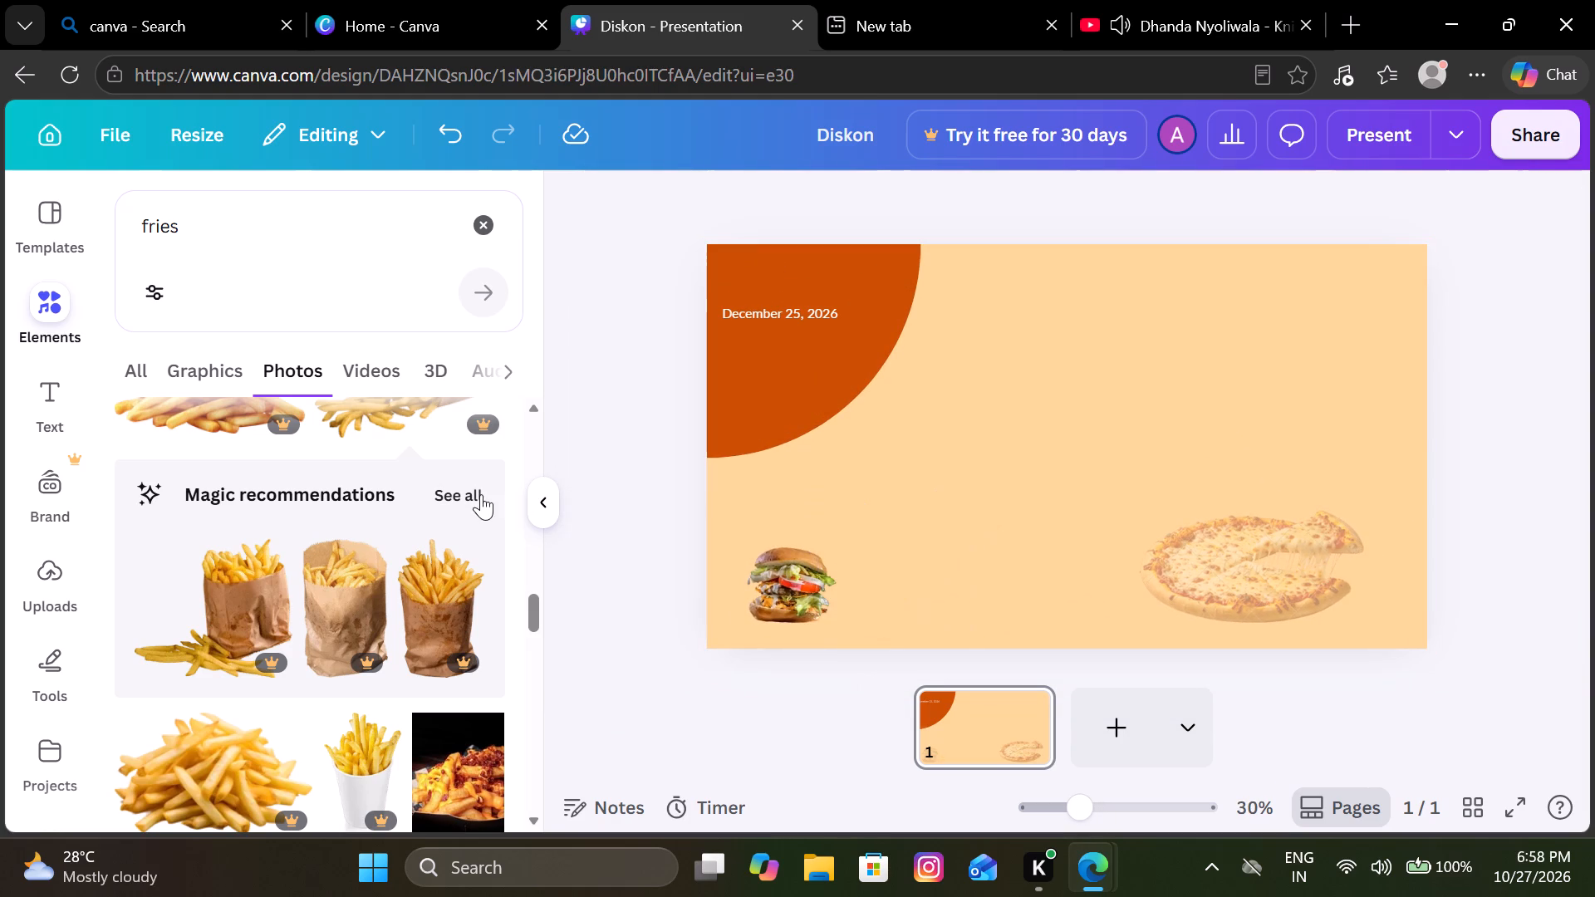
Browse the full set of recommended photos related to the paper-bag fries for a suitable food picture.
{"action": "left_click", "coordinate": [481, 494]}
{"action": "scroll", "coordinate": [481, 494], "scroll_direction": "down", "scroll_amount": 9}
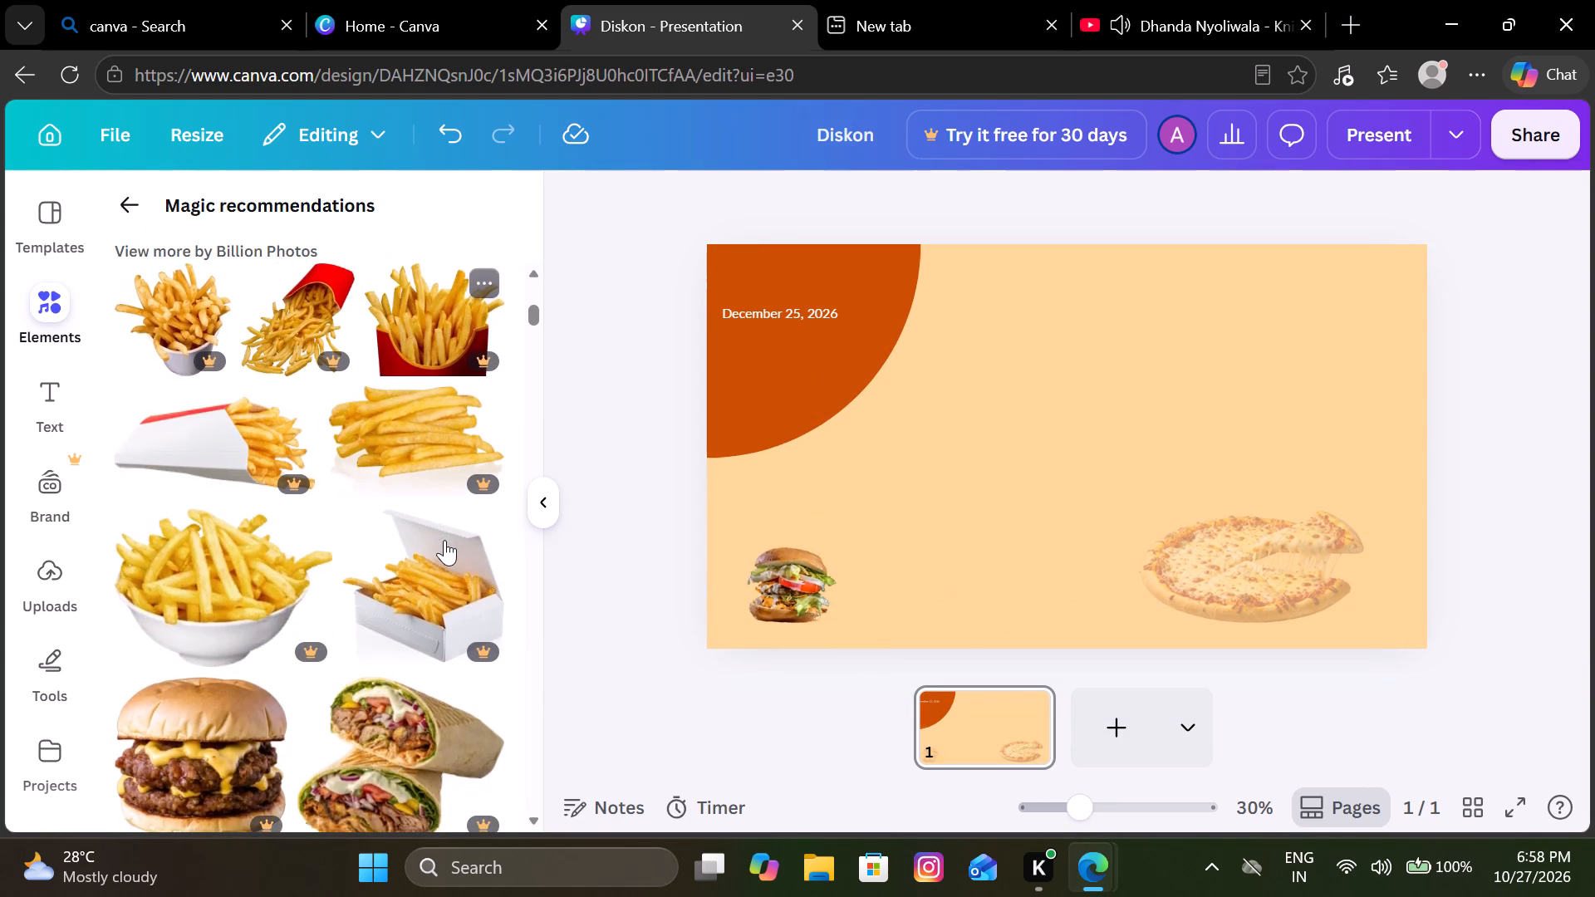
{"action": "scroll", "coordinate": [444, 540], "scroll_direction": "down", "scroll_amount": 1}
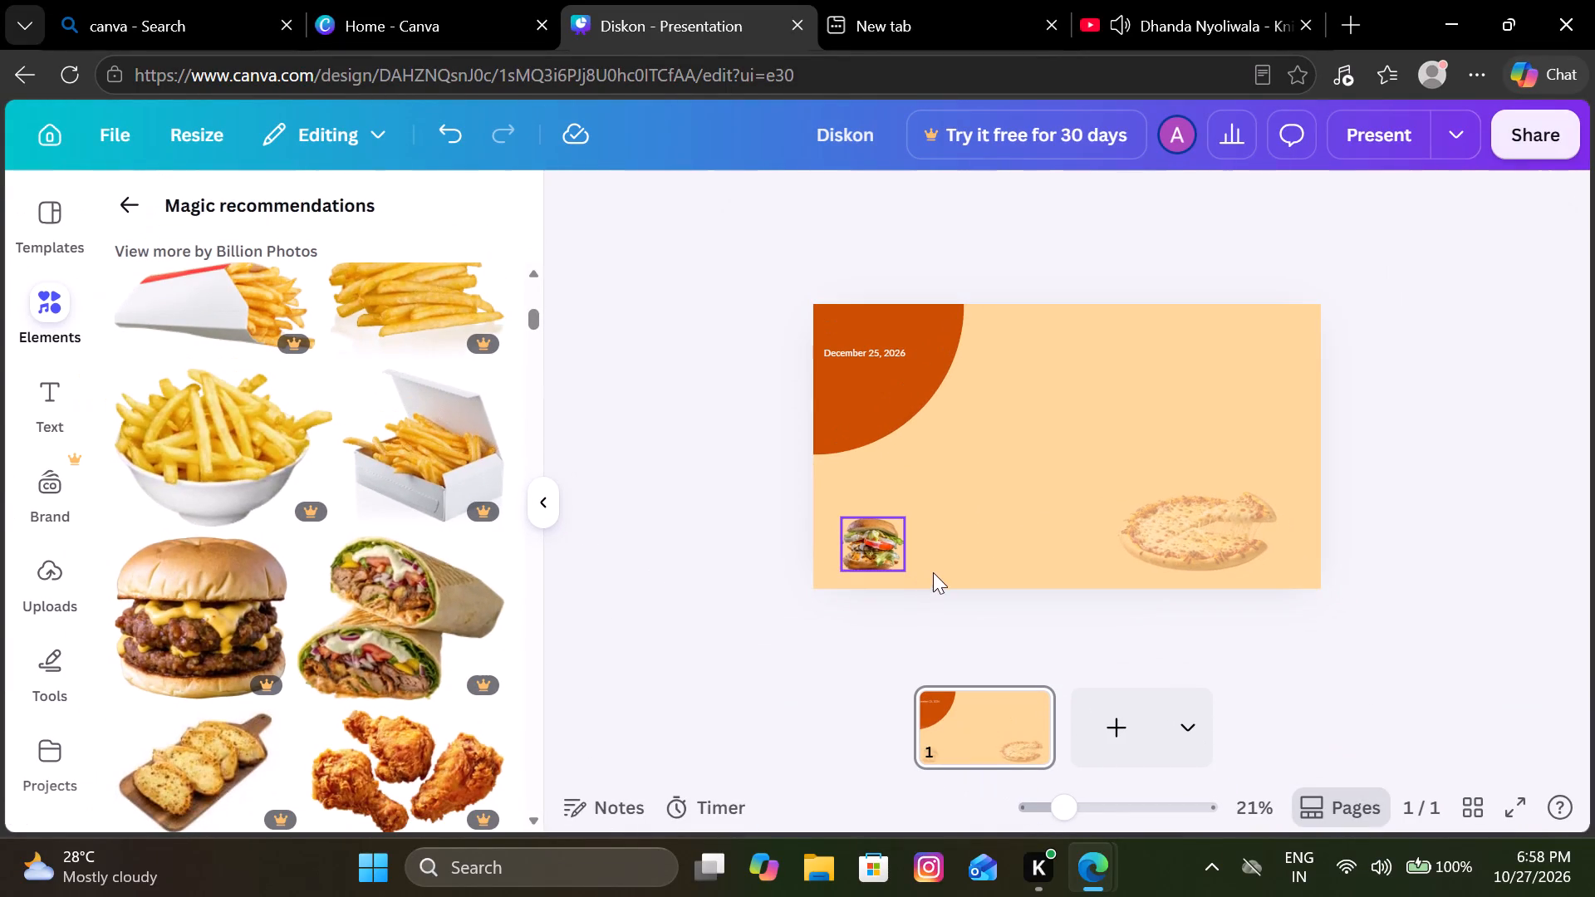
Move the burger slightly closer to the page's lower-left corner.
{"action": "left_click_drag", "start_coordinate": [873, 546], "coordinate": [856, 549]}
{"action": "left_click", "coordinate": [753, 700]}
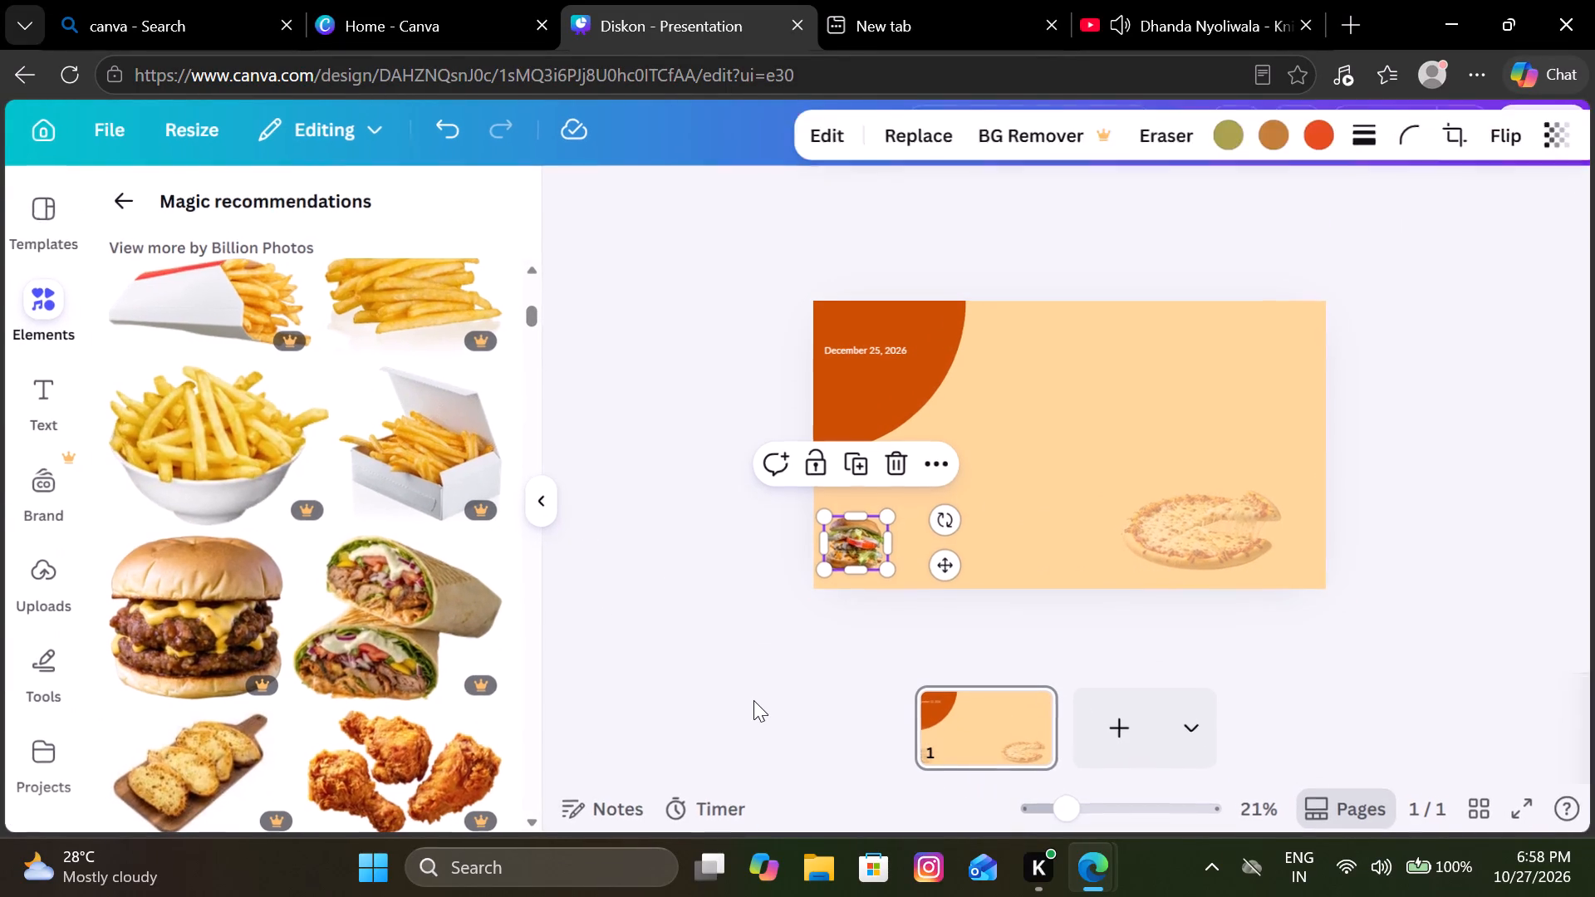
Leave the recommendations and replace the fries search with an elements search for "coke".
{"action": "scroll", "coordinate": [261, 445], "scroll_direction": "up", "scroll_amount": 8}
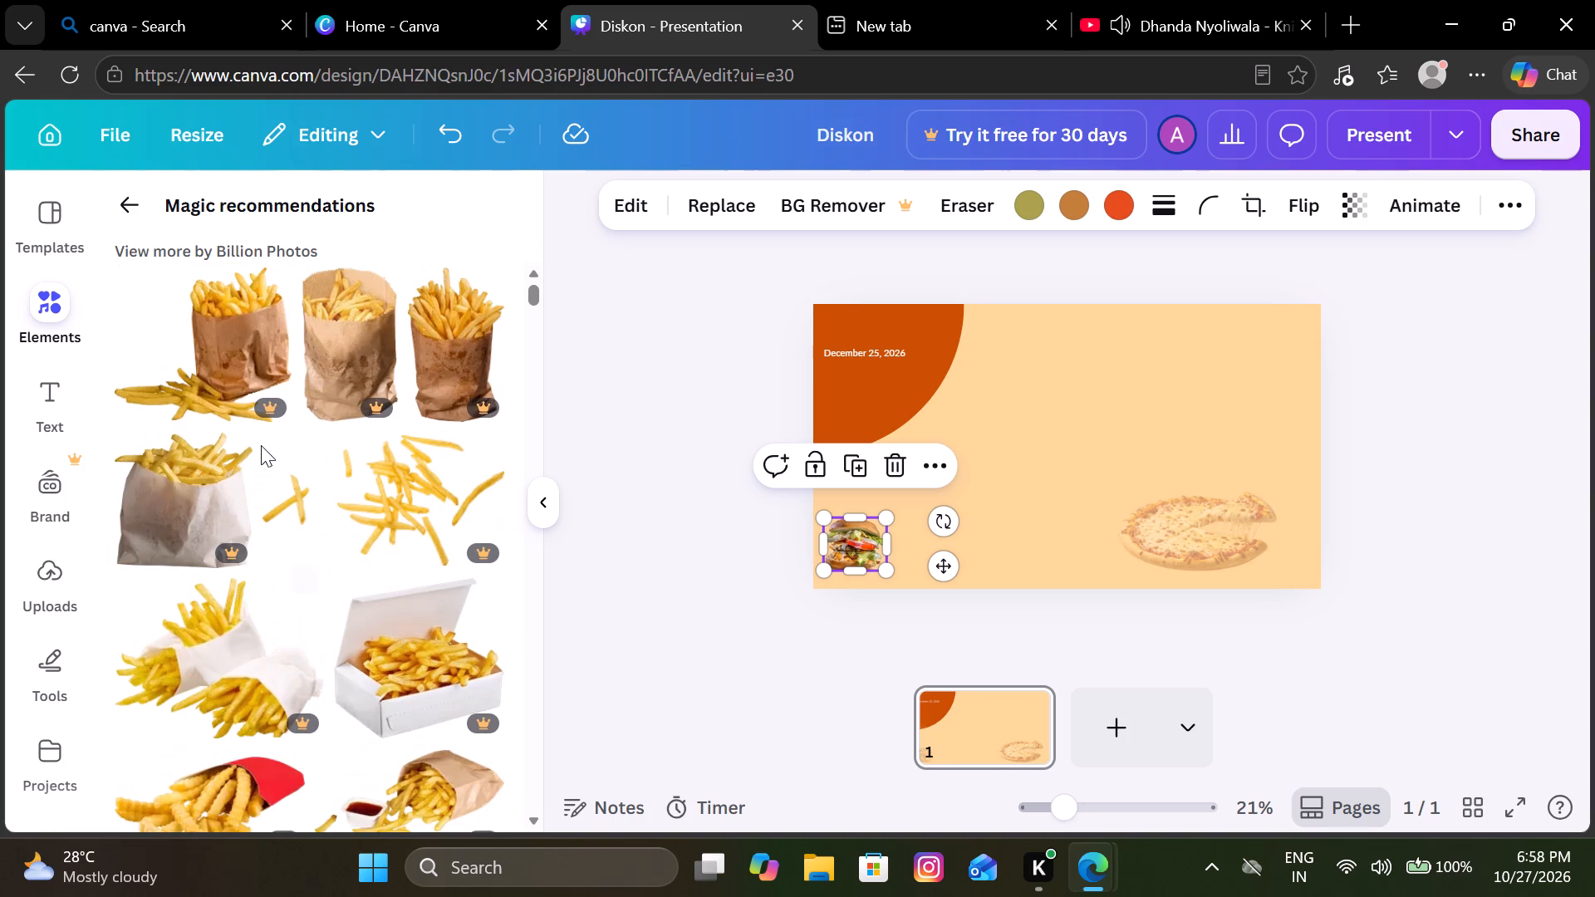
{"action": "left_click", "coordinate": [126, 203]}
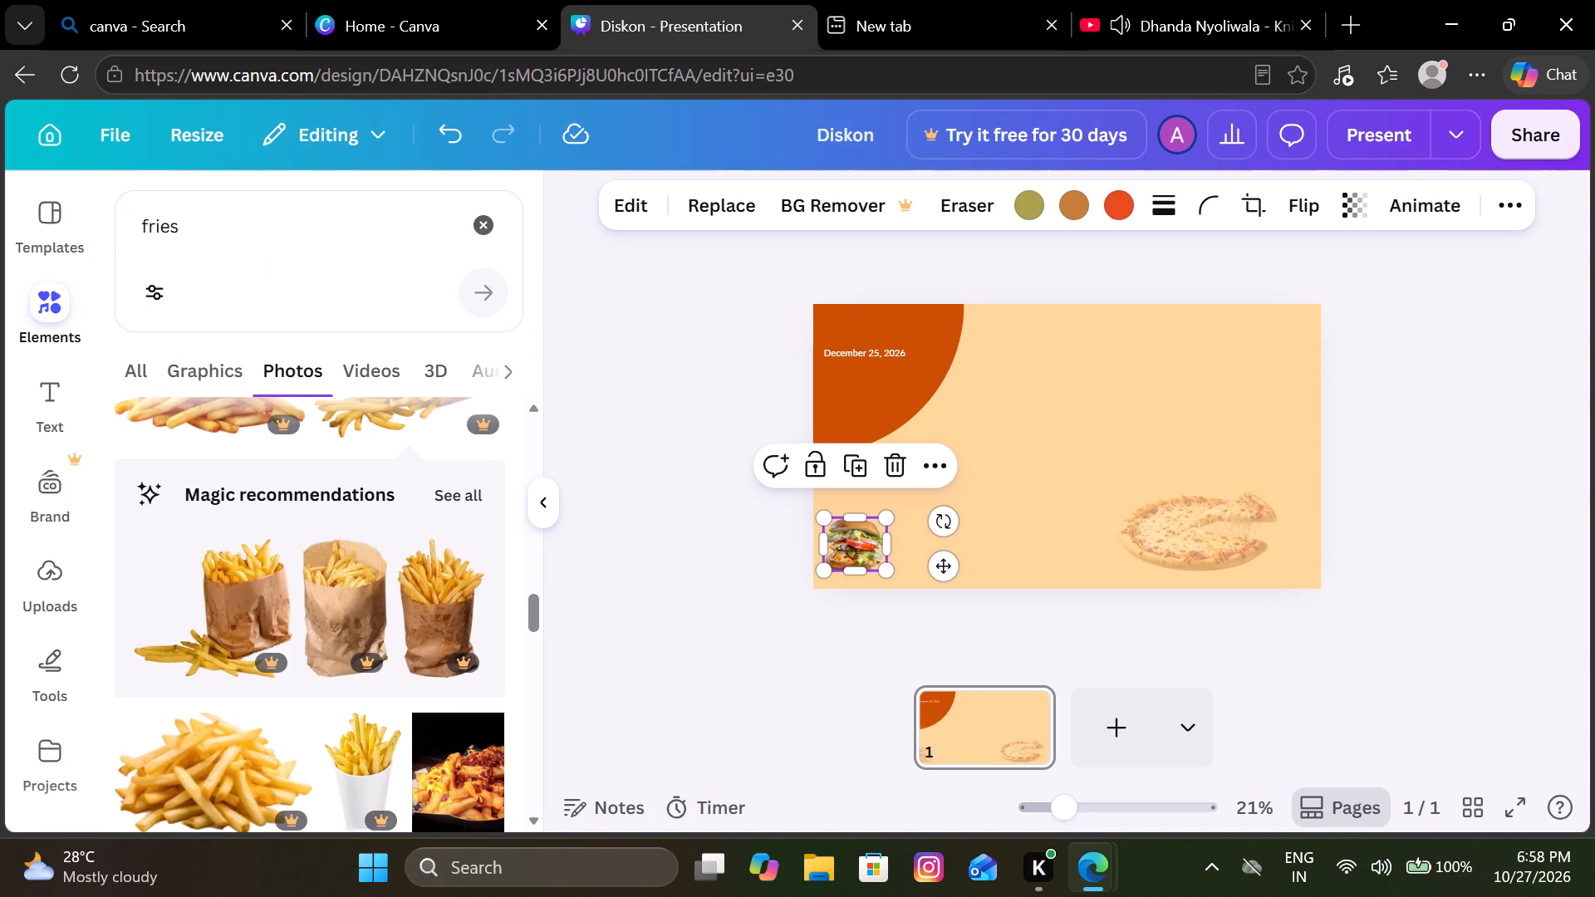
{"action": "left_click", "coordinate": [477, 225]}
{"action": "left_click", "coordinate": [360, 229]}
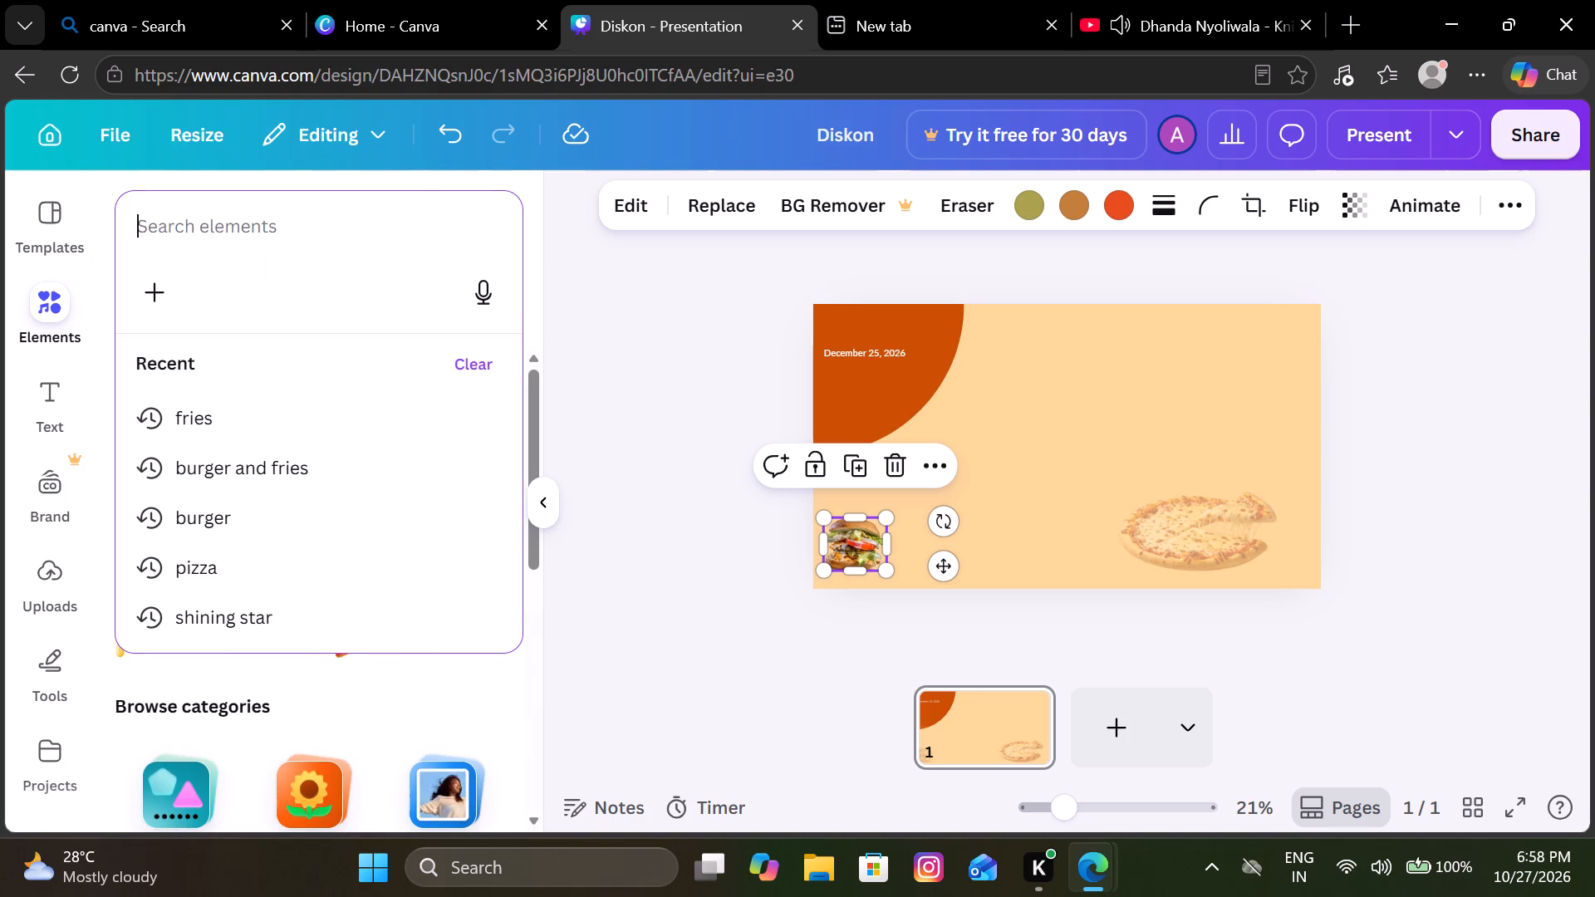
{"action": "type", "text": "coke"}
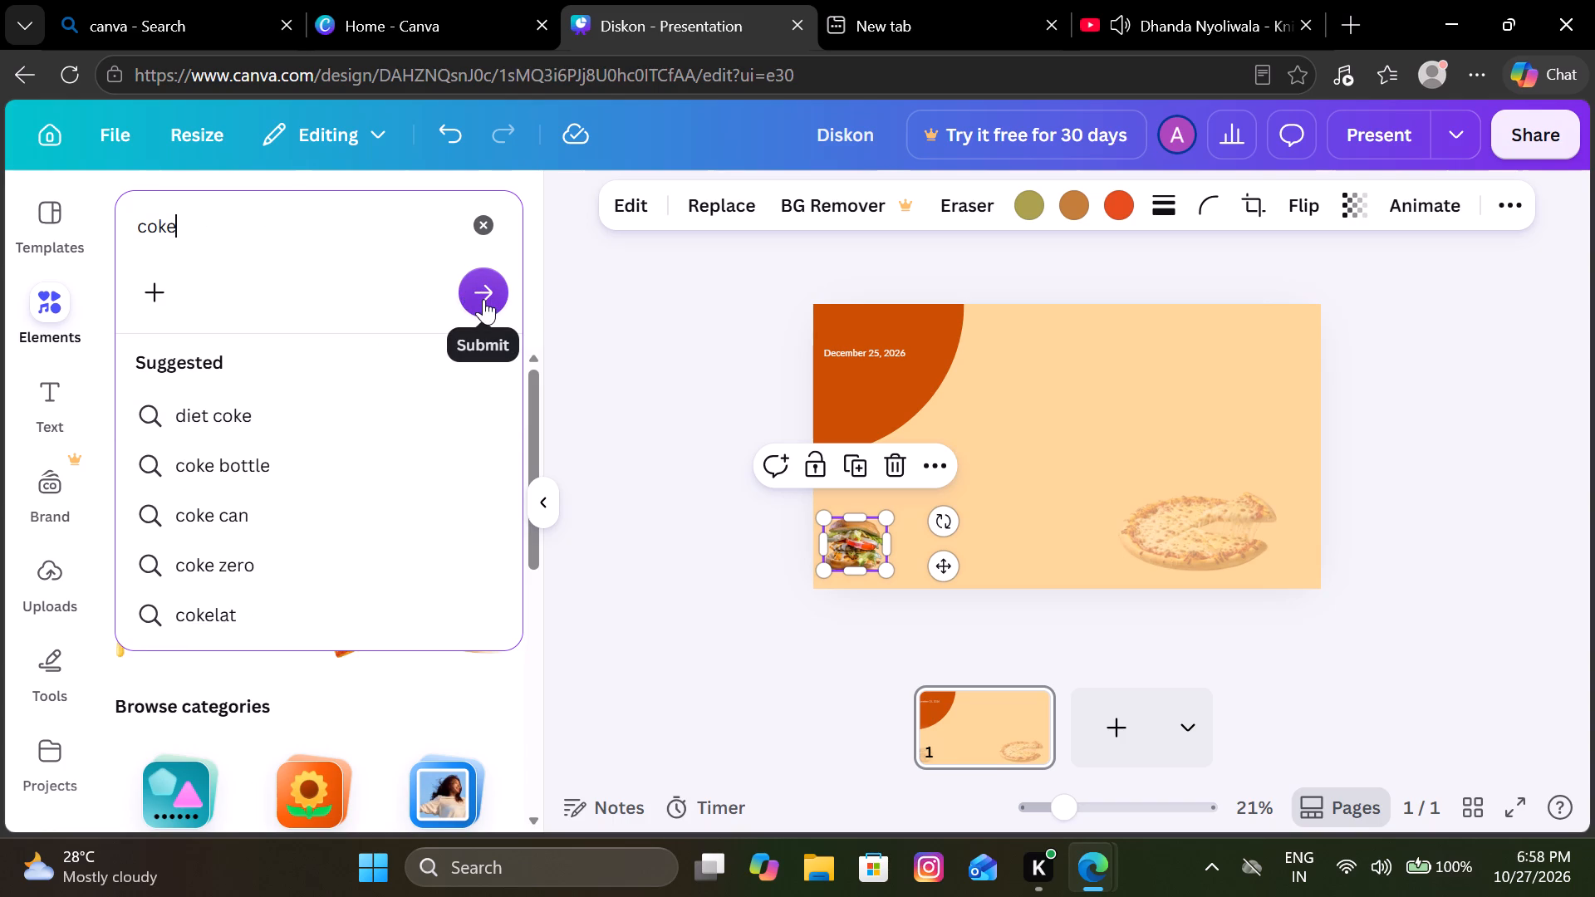
{"action": "key", "text": "Return"}
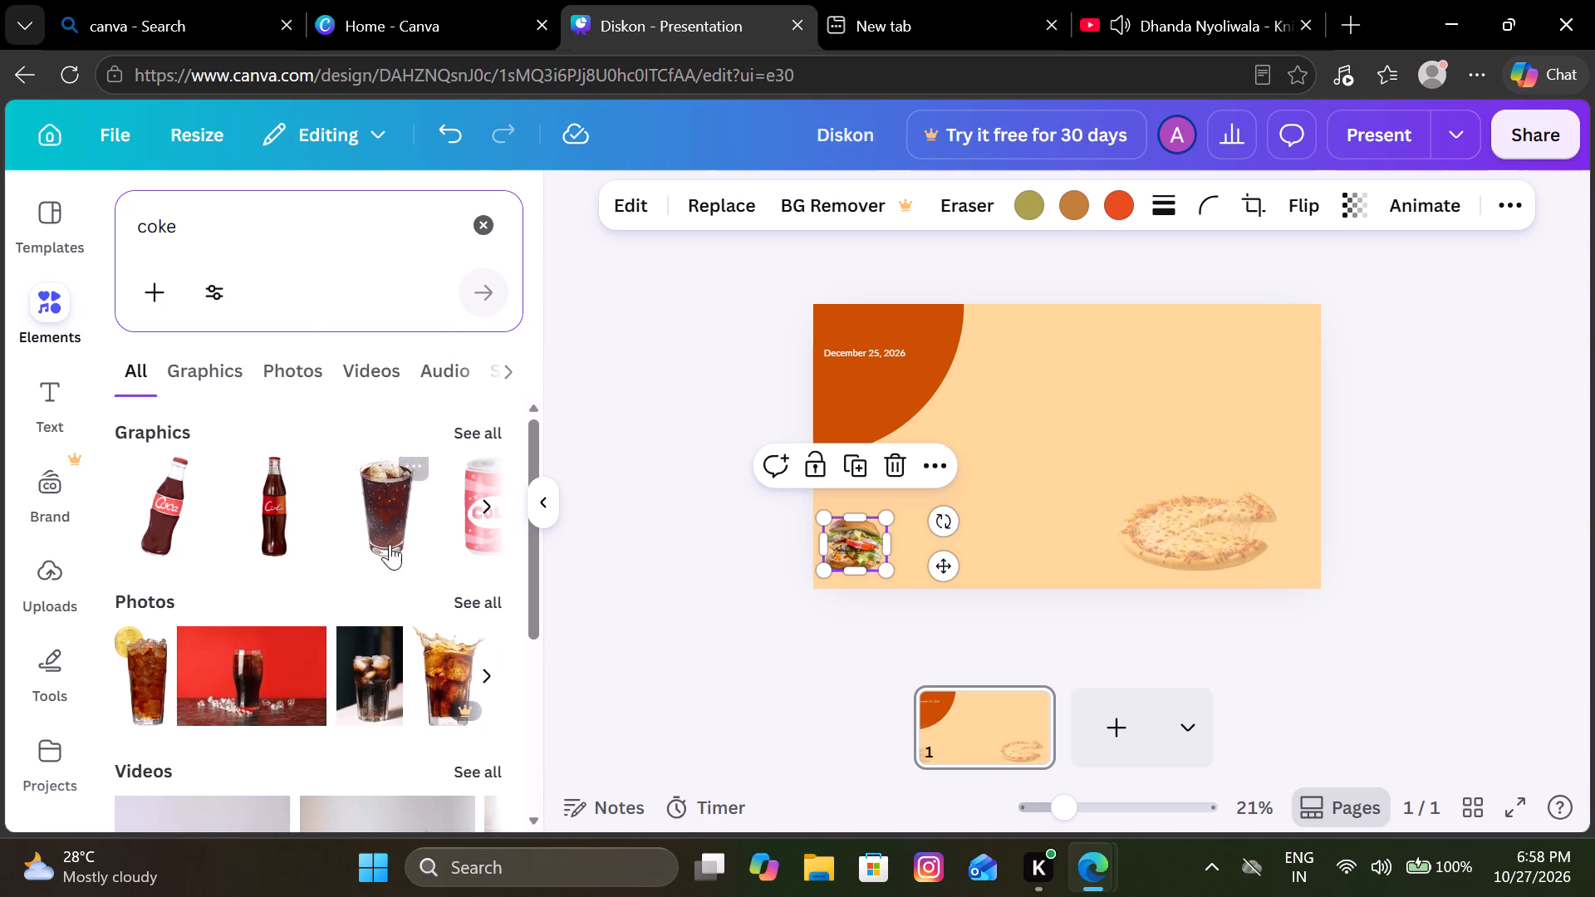
Look through the coke graphics and add the glass of iced cola to the page.
{"action": "left_click", "coordinate": [470, 519]}
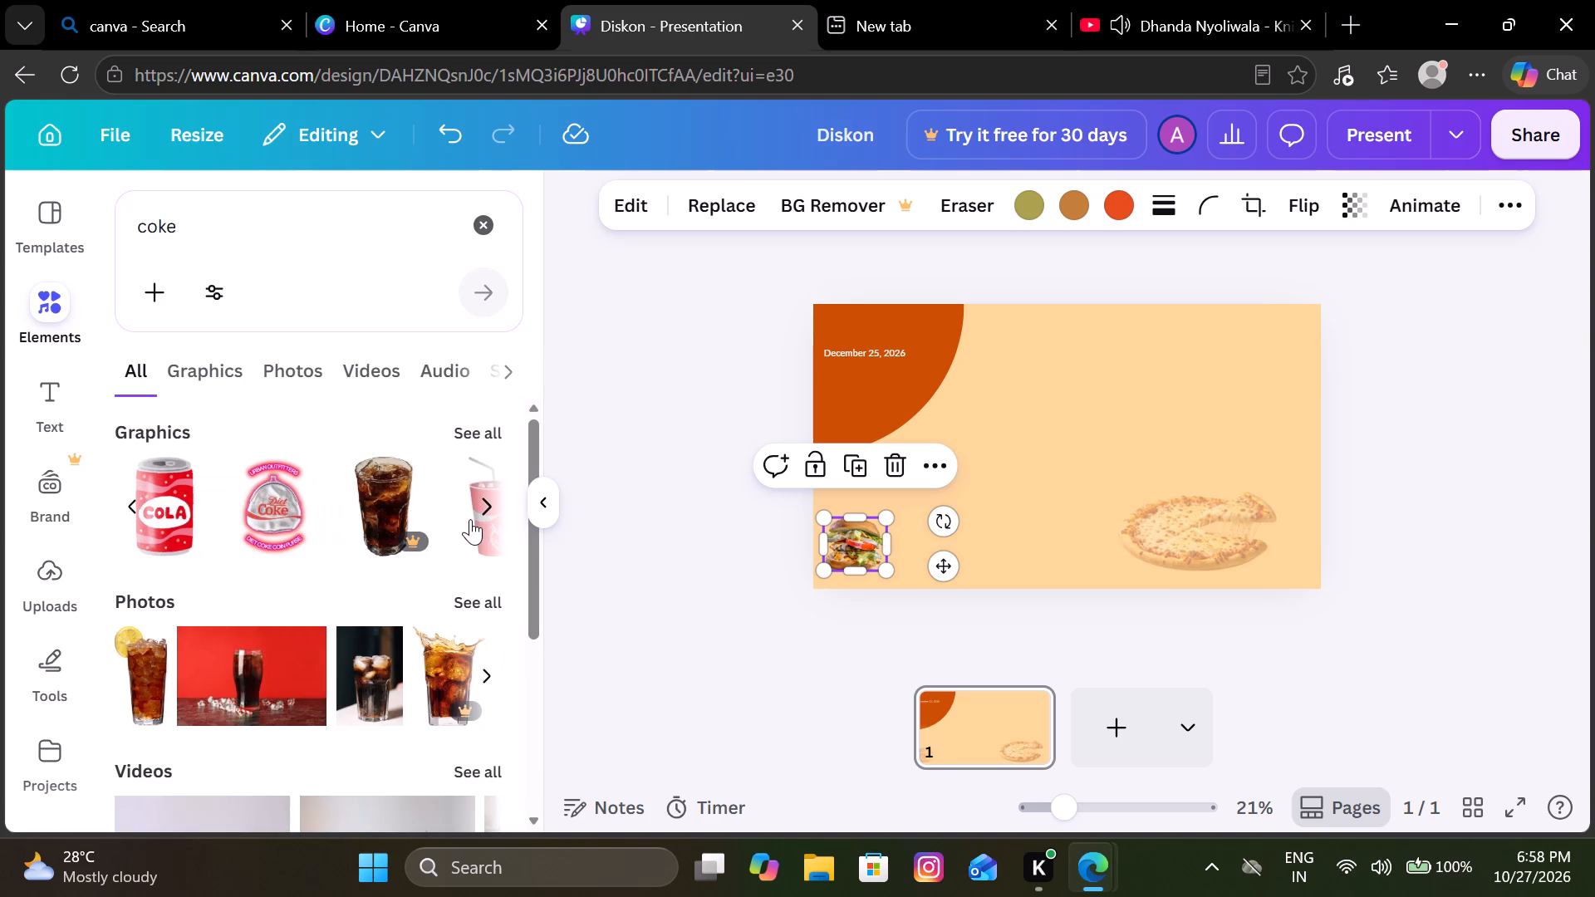
{"action": "scroll", "coordinate": [354, 570], "scroll_direction": "down", "scroll_amount": 1}
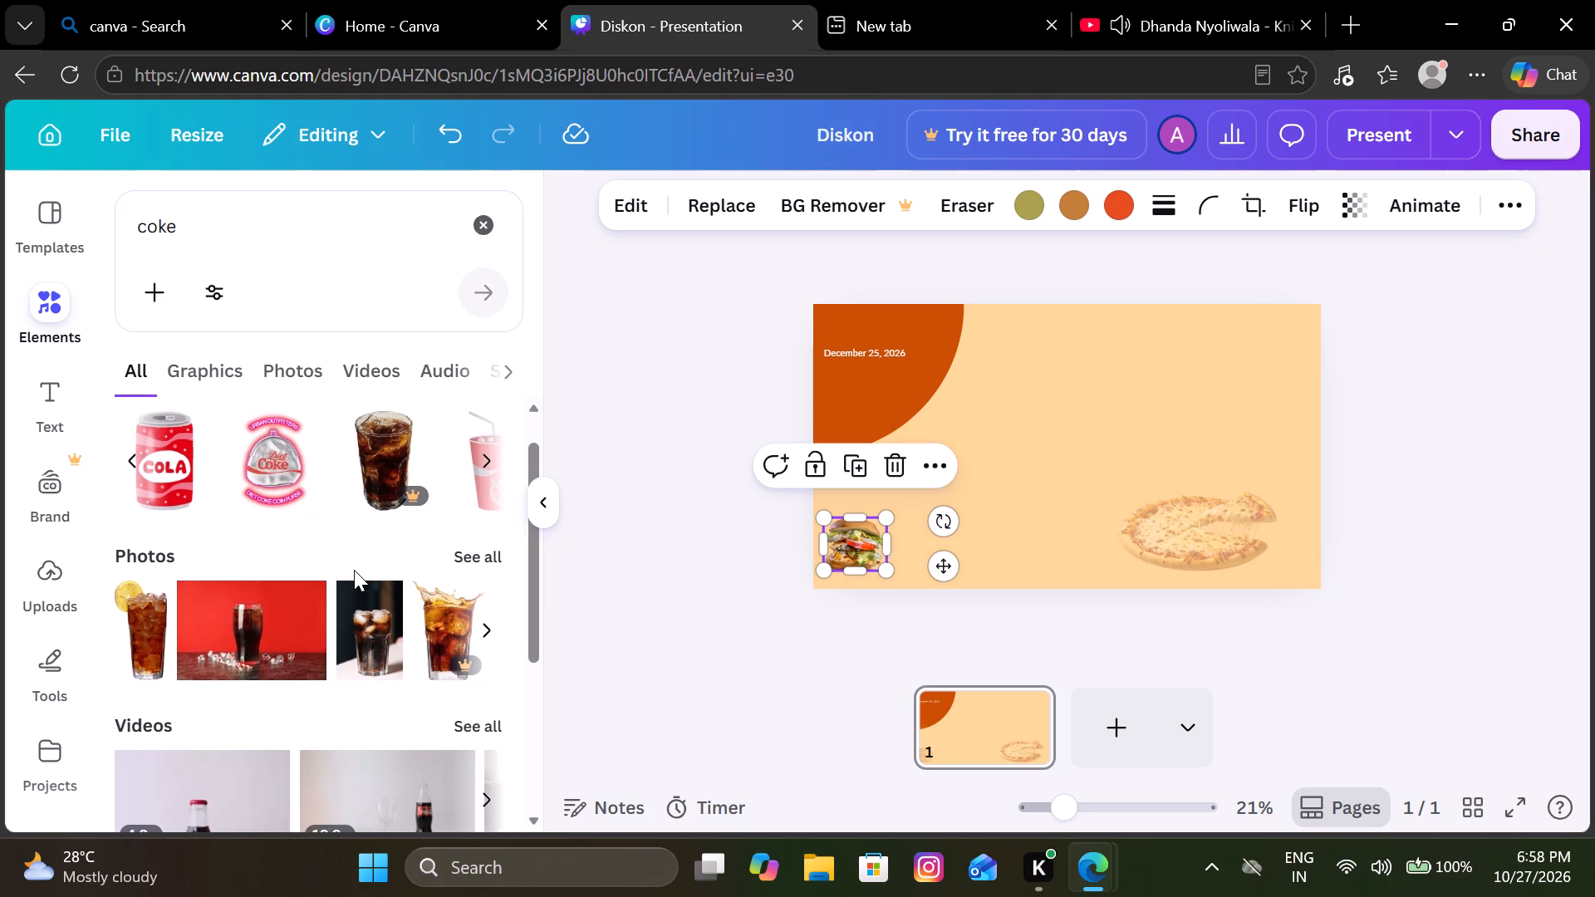
{"action": "scroll", "coordinate": [354, 570], "scroll_direction": "down", "scroll_amount": 1}
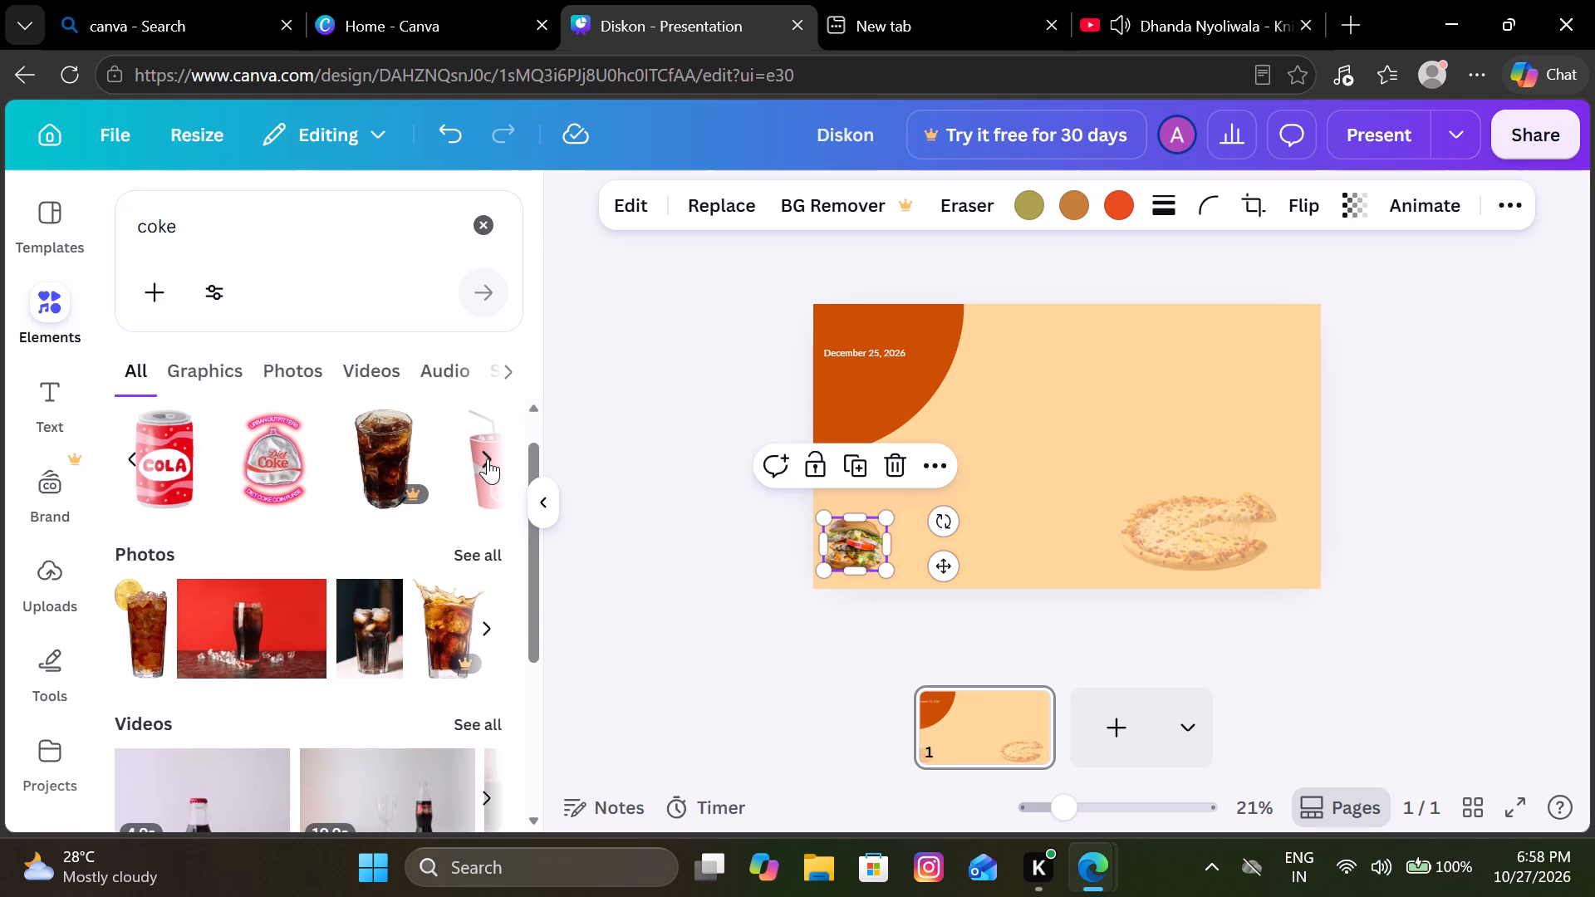
{"action": "left_click", "coordinate": [480, 448]}
{"action": "left_click", "coordinate": [480, 448]}
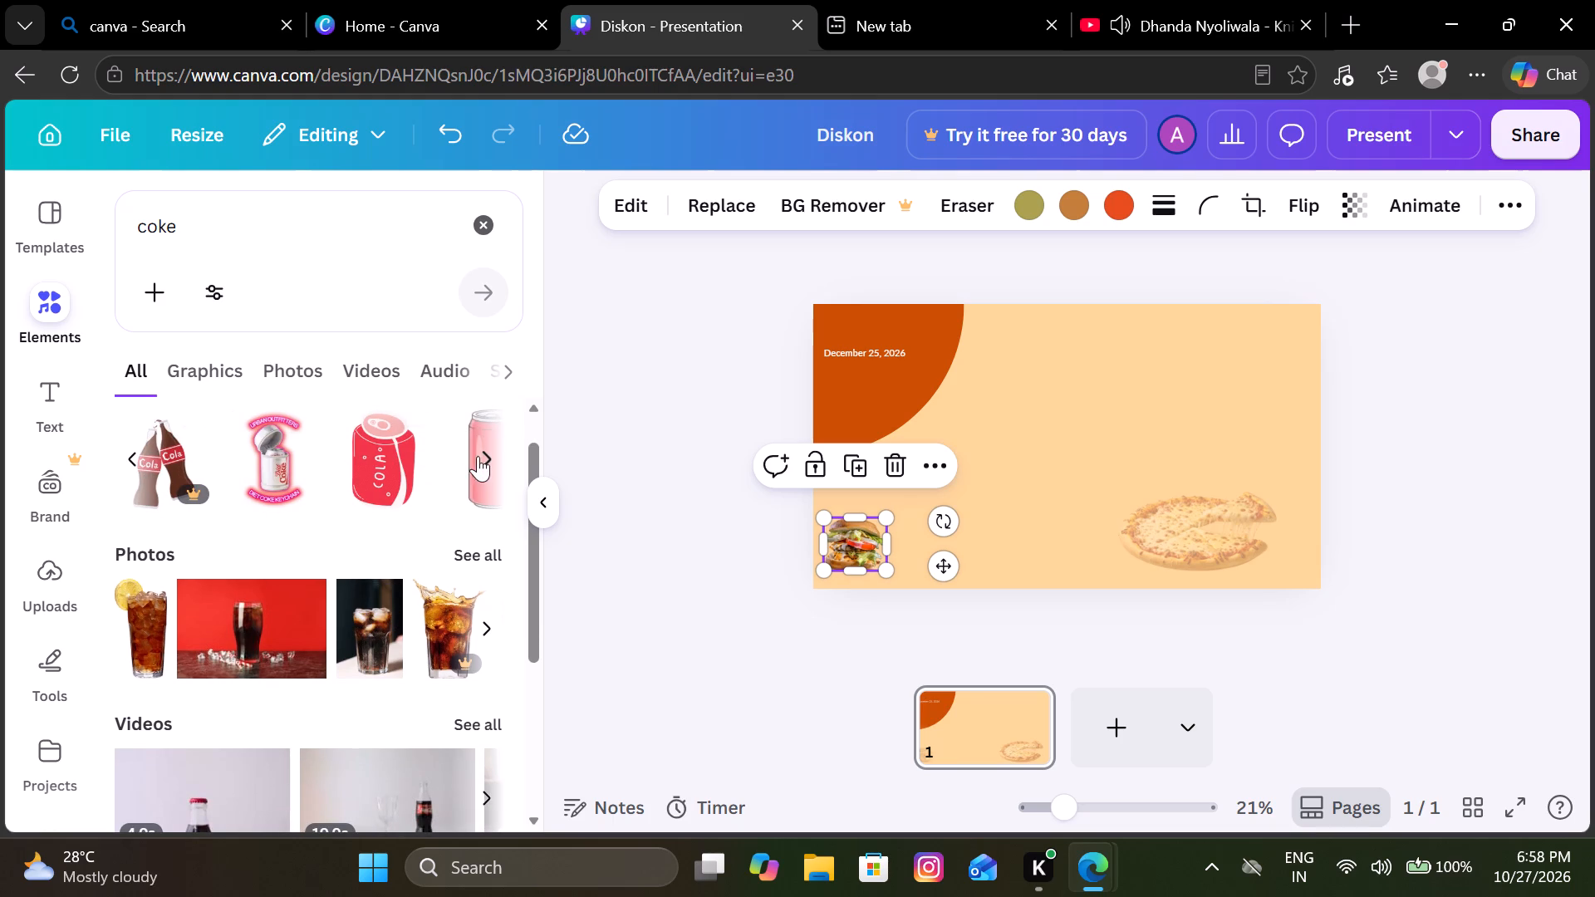
{"action": "left_click", "coordinate": [489, 469]}
{"action": "left_click", "coordinate": [489, 469]}
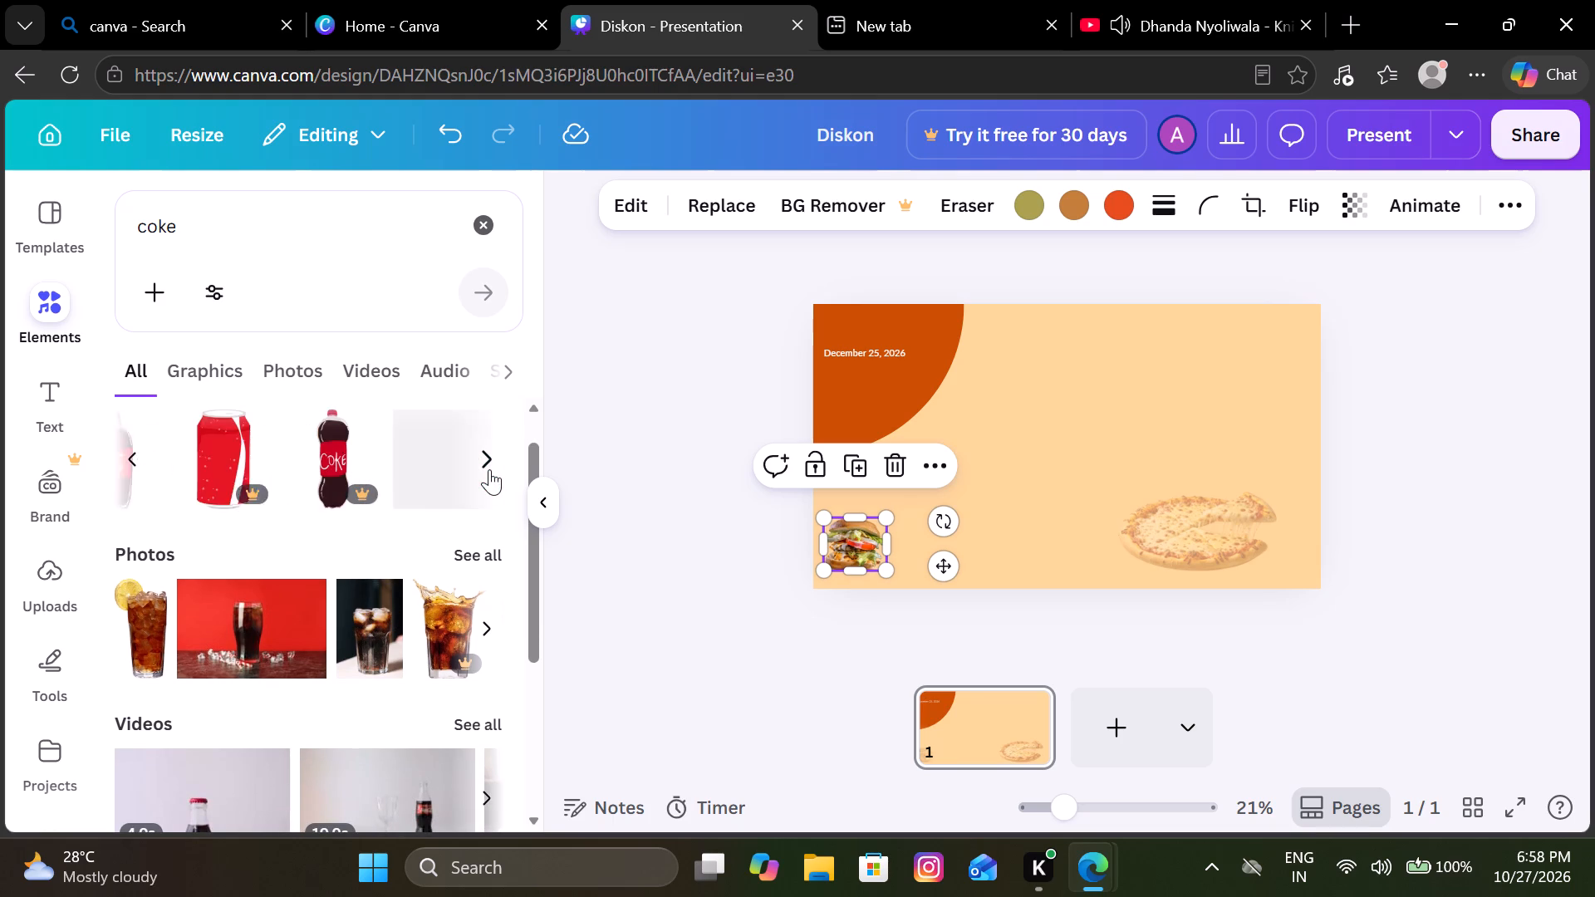
{"action": "triple_click", "coordinate": [128, 459]}
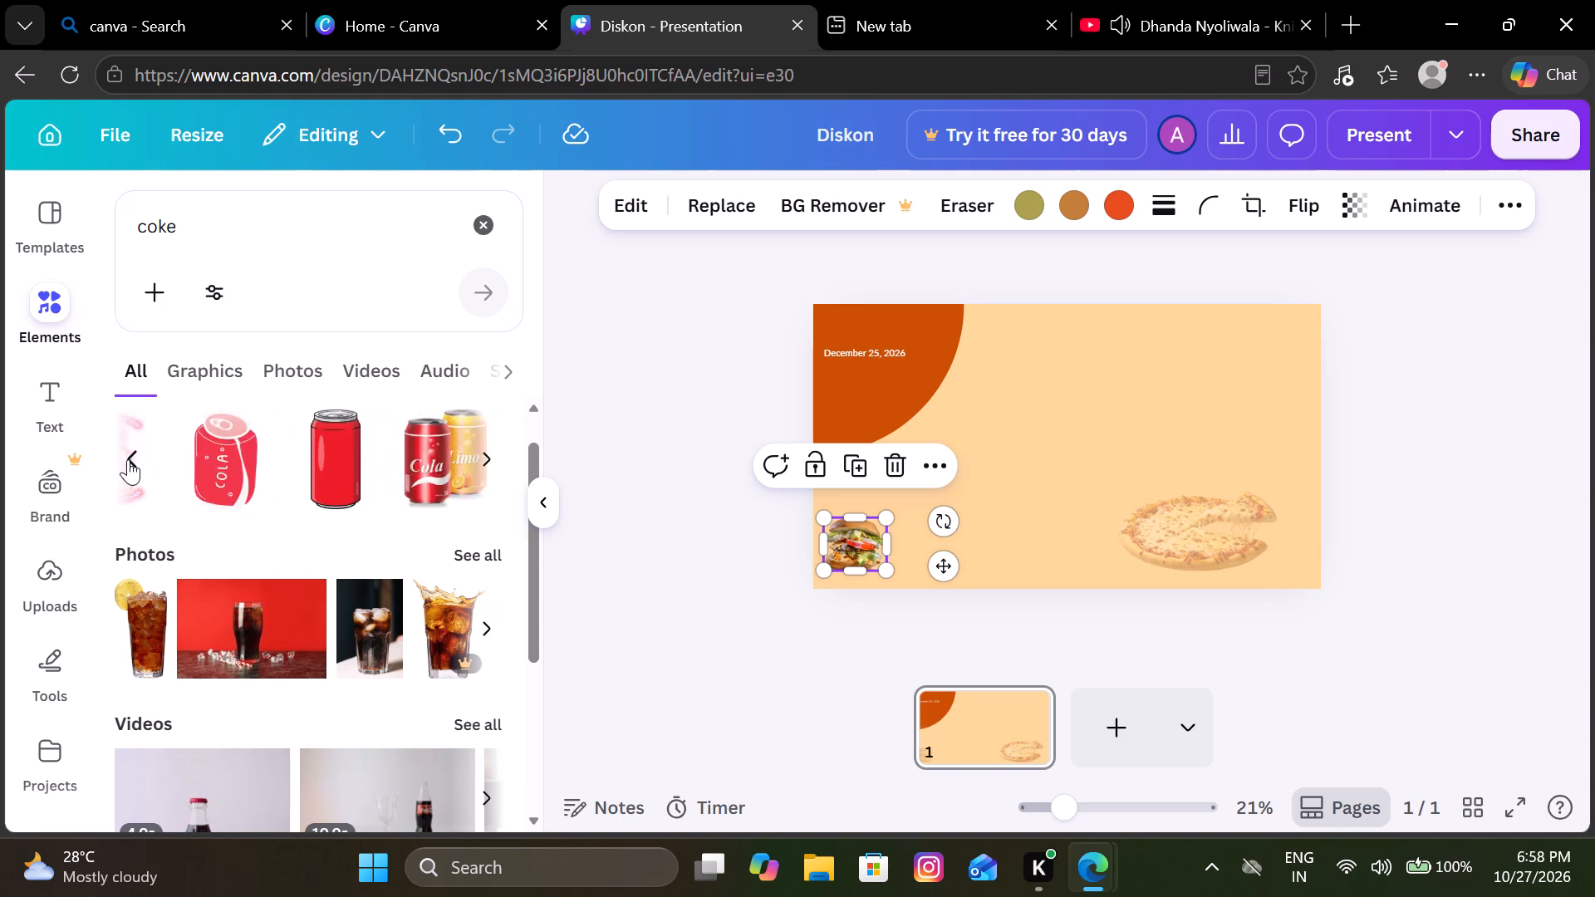
{"action": "triple_click", "coordinate": [128, 459]}
{"action": "left_click", "coordinate": [128, 459]}
{"action": "left_click", "coordinate": [409, 465]}
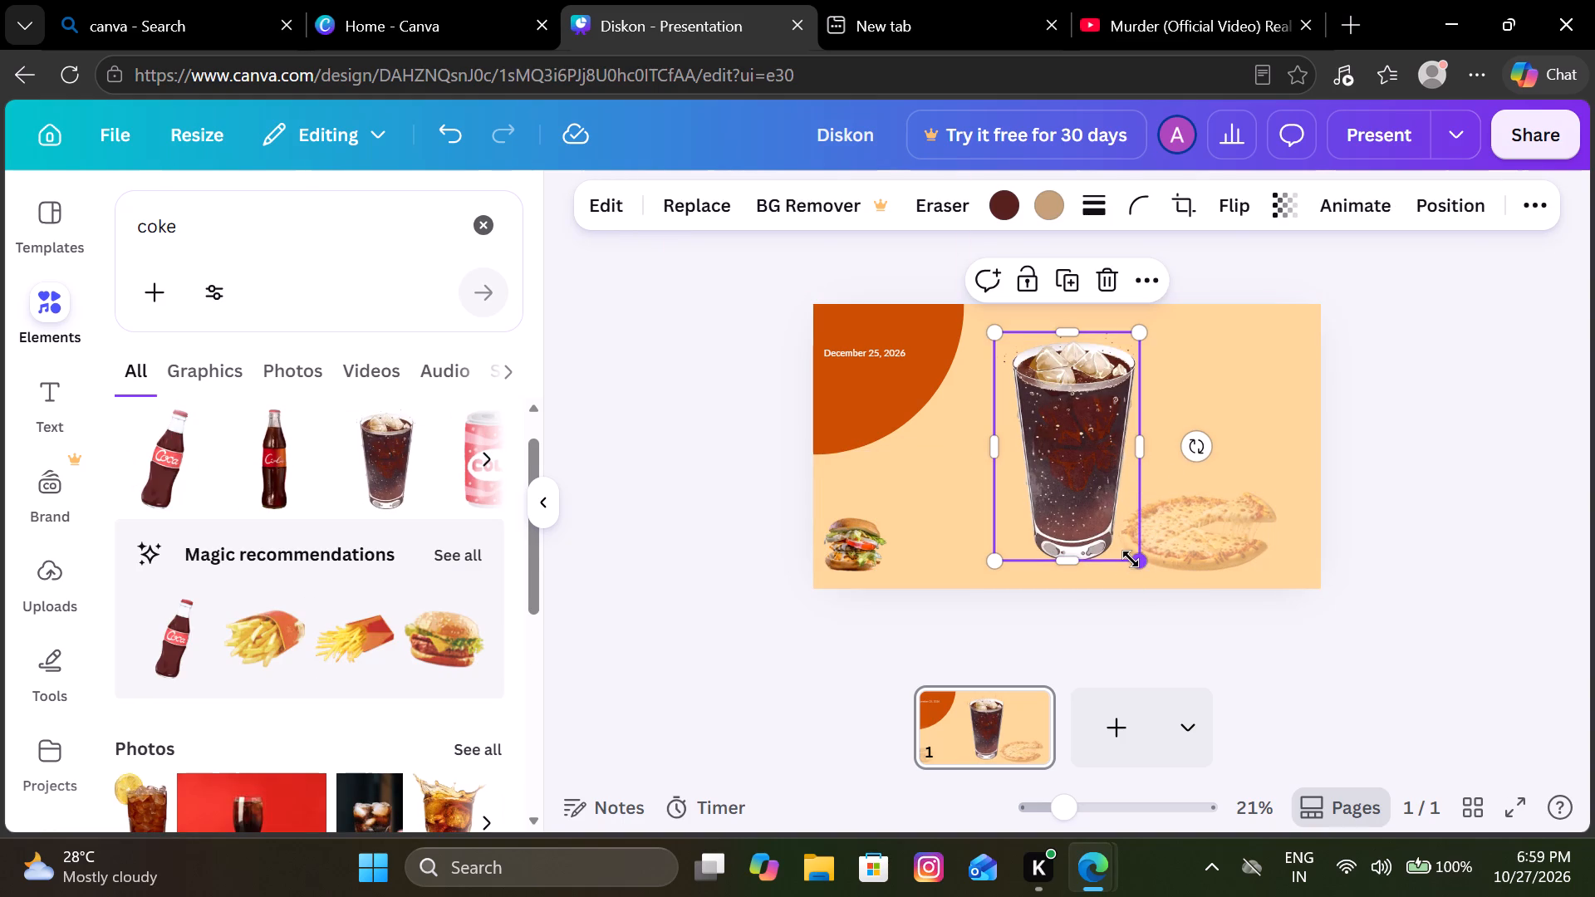
Shrink the cola glass to about 9% of the page width and place it beside the burger.
{"action": "left_click_drag", "start_coordinate": [1131, 559], "coordinate": [1043, 434]}
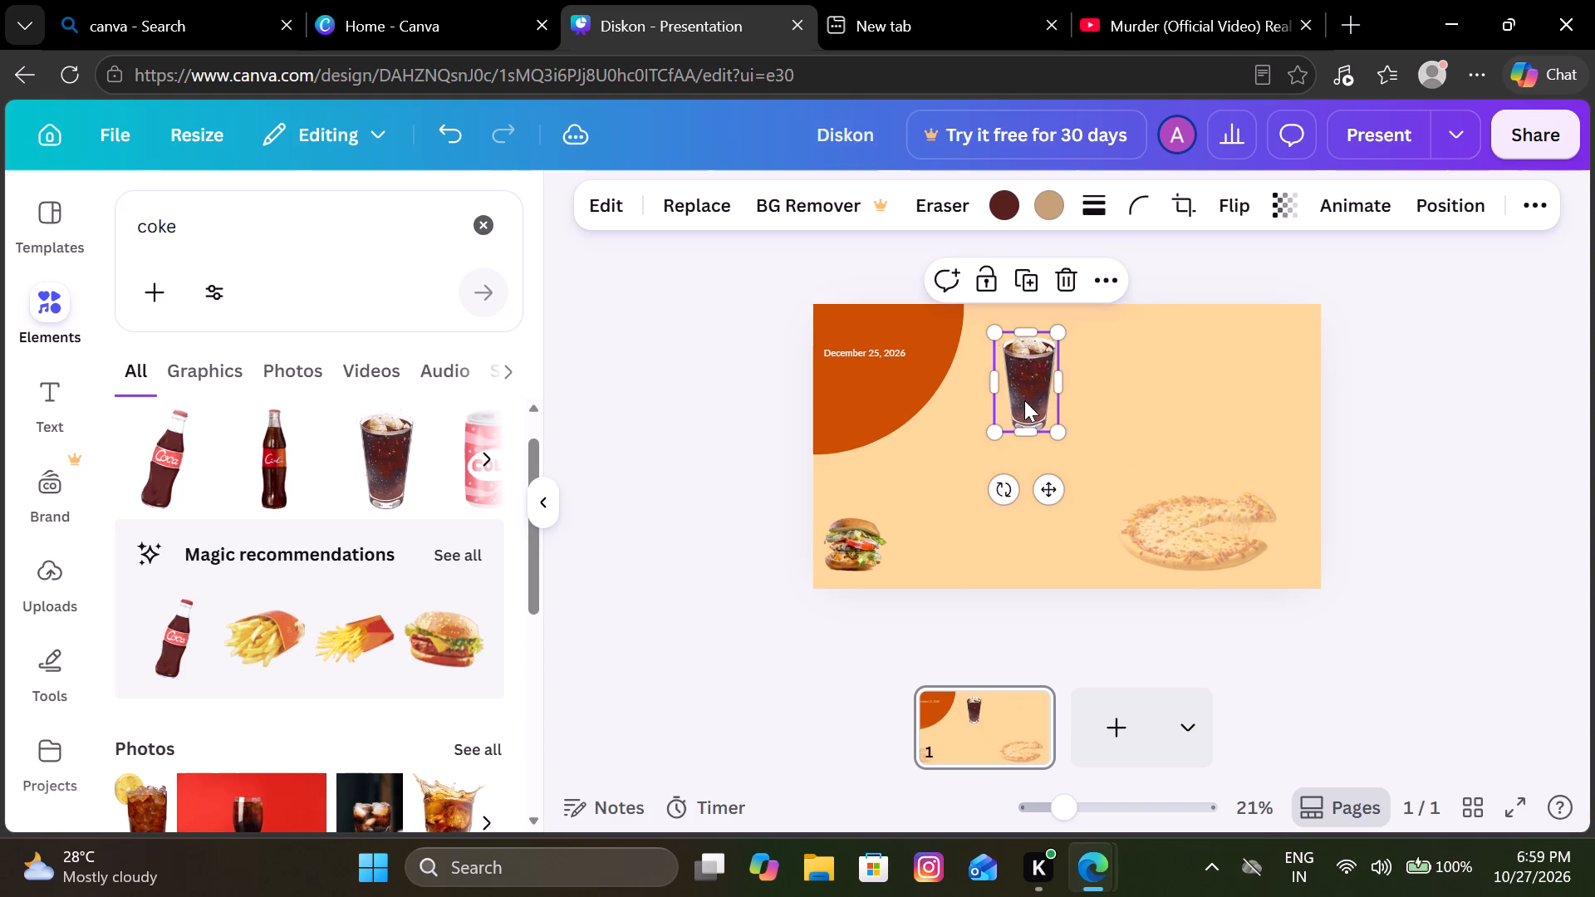
{"action": "left_click_drag", "start_coordinate": [1024, 400], "coordinate": [890, 544]}
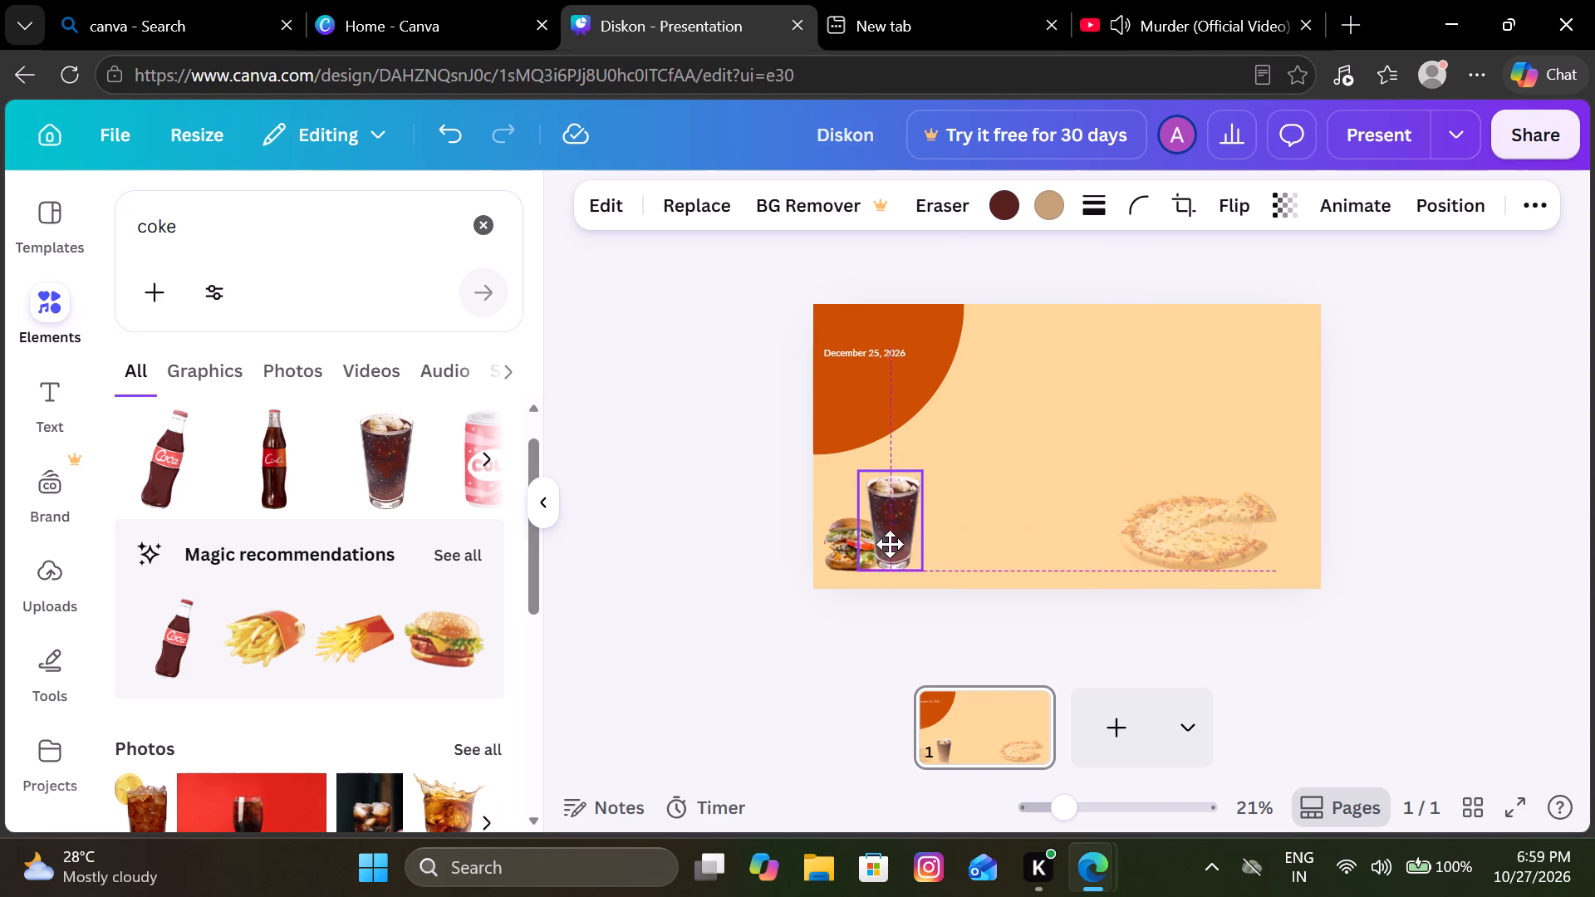
{"action": "left_click_drag", "start_coordinate": [890, 544], "coordinate": [915, 537]}
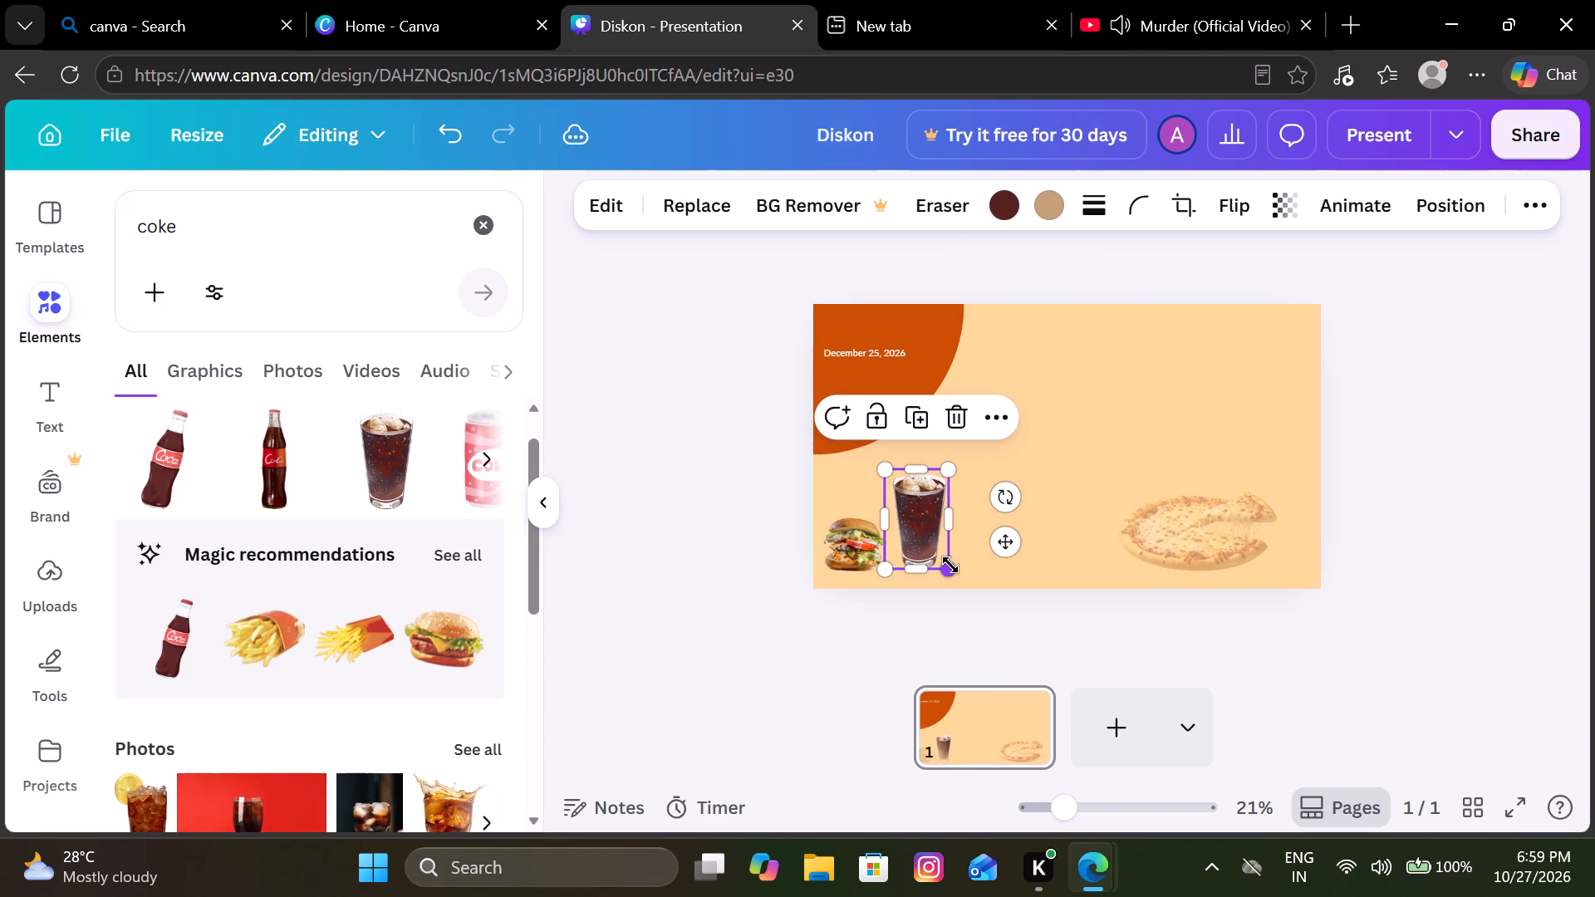
{"action": "left_click_drag", "start_coordinate": [950, 565], "coordinate": [925, 545]}
Move the cola glass to the upper part of the page, directly above the pizza.
{"action": "left_click_drag", "start_coordinate": [907, 514], "coordinate": [1103, 383]}
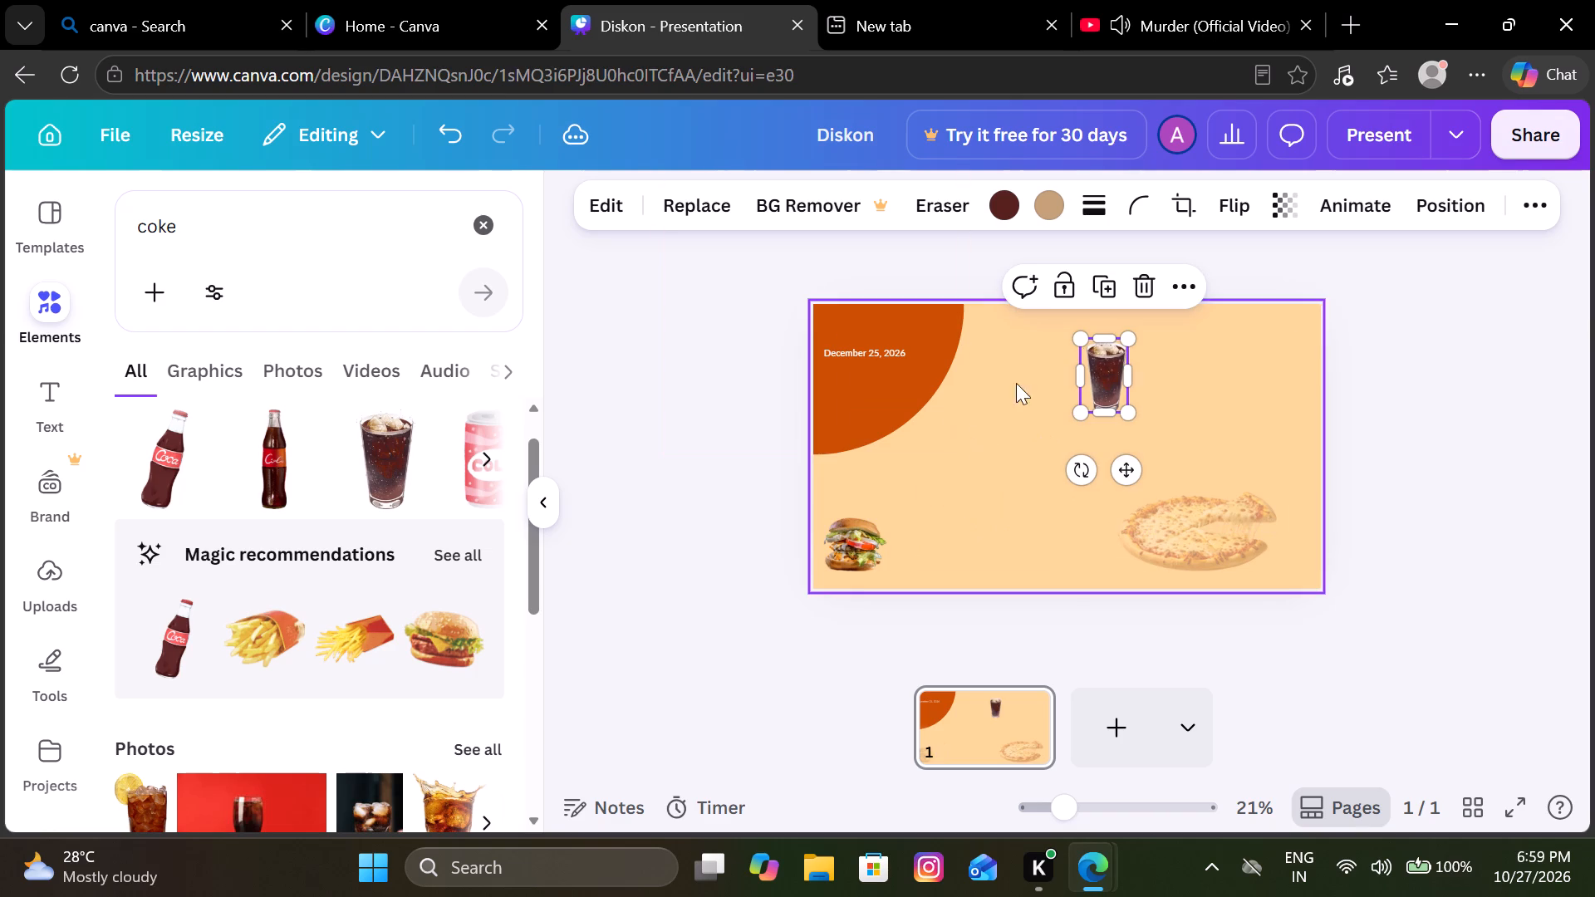
{"action": "left_click_drag", "start_coordinate": [1101, 377], "coordinate": [1156, 373]}
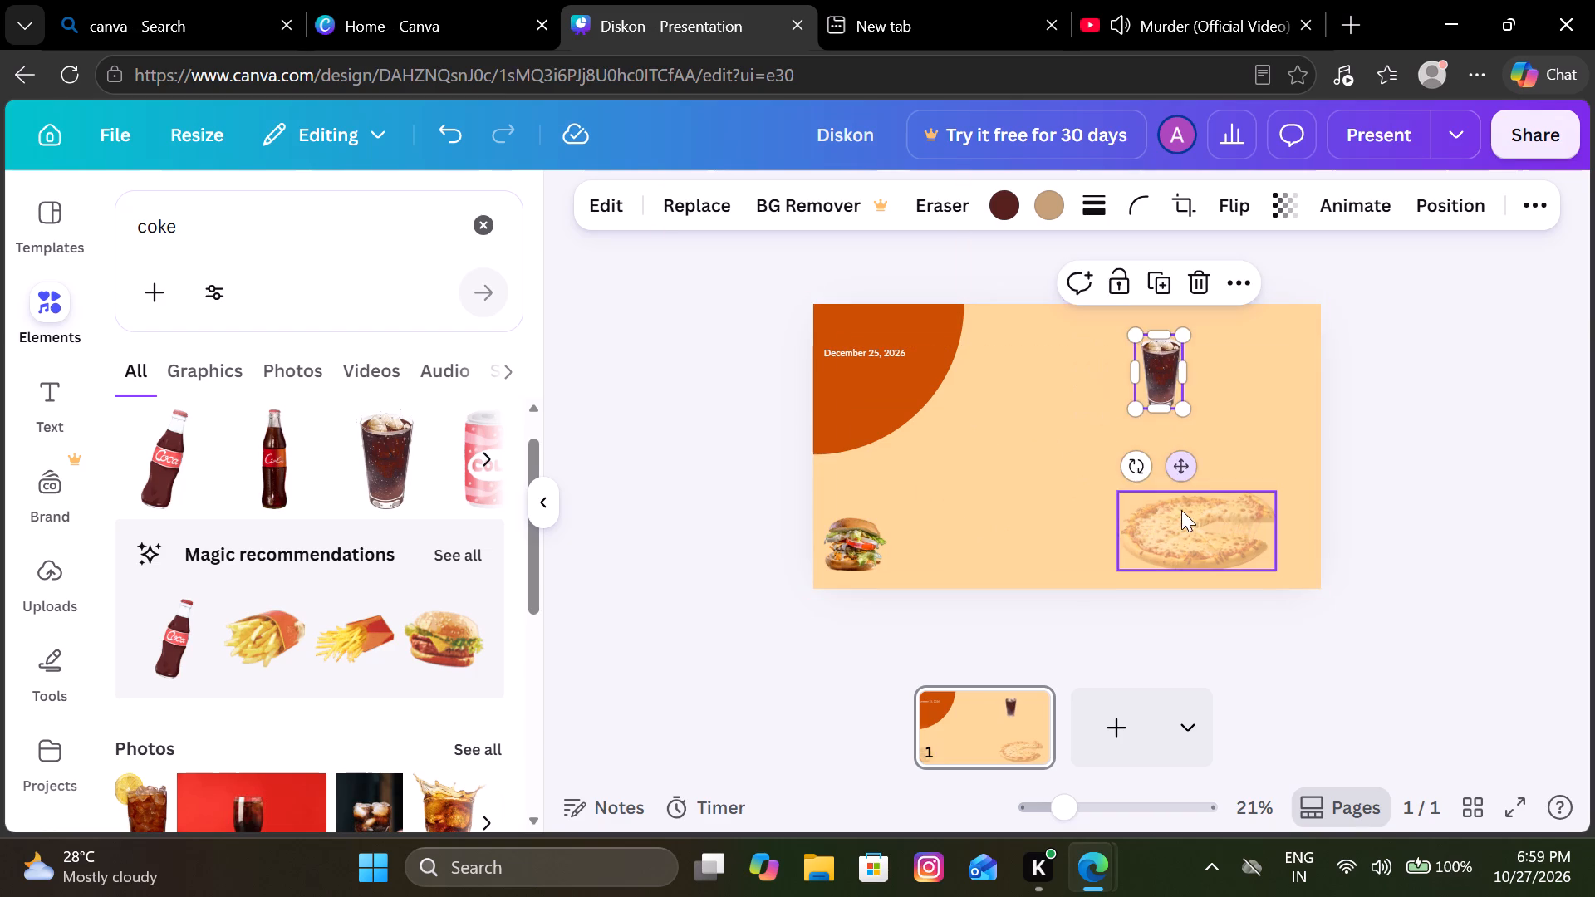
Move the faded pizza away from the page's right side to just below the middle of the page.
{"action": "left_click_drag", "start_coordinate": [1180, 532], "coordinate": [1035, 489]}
Enlarge the cola glass to about 29% of the page width and place it along the page's right side.
{"action": "left_click", "coordinate": [1159, 360]}
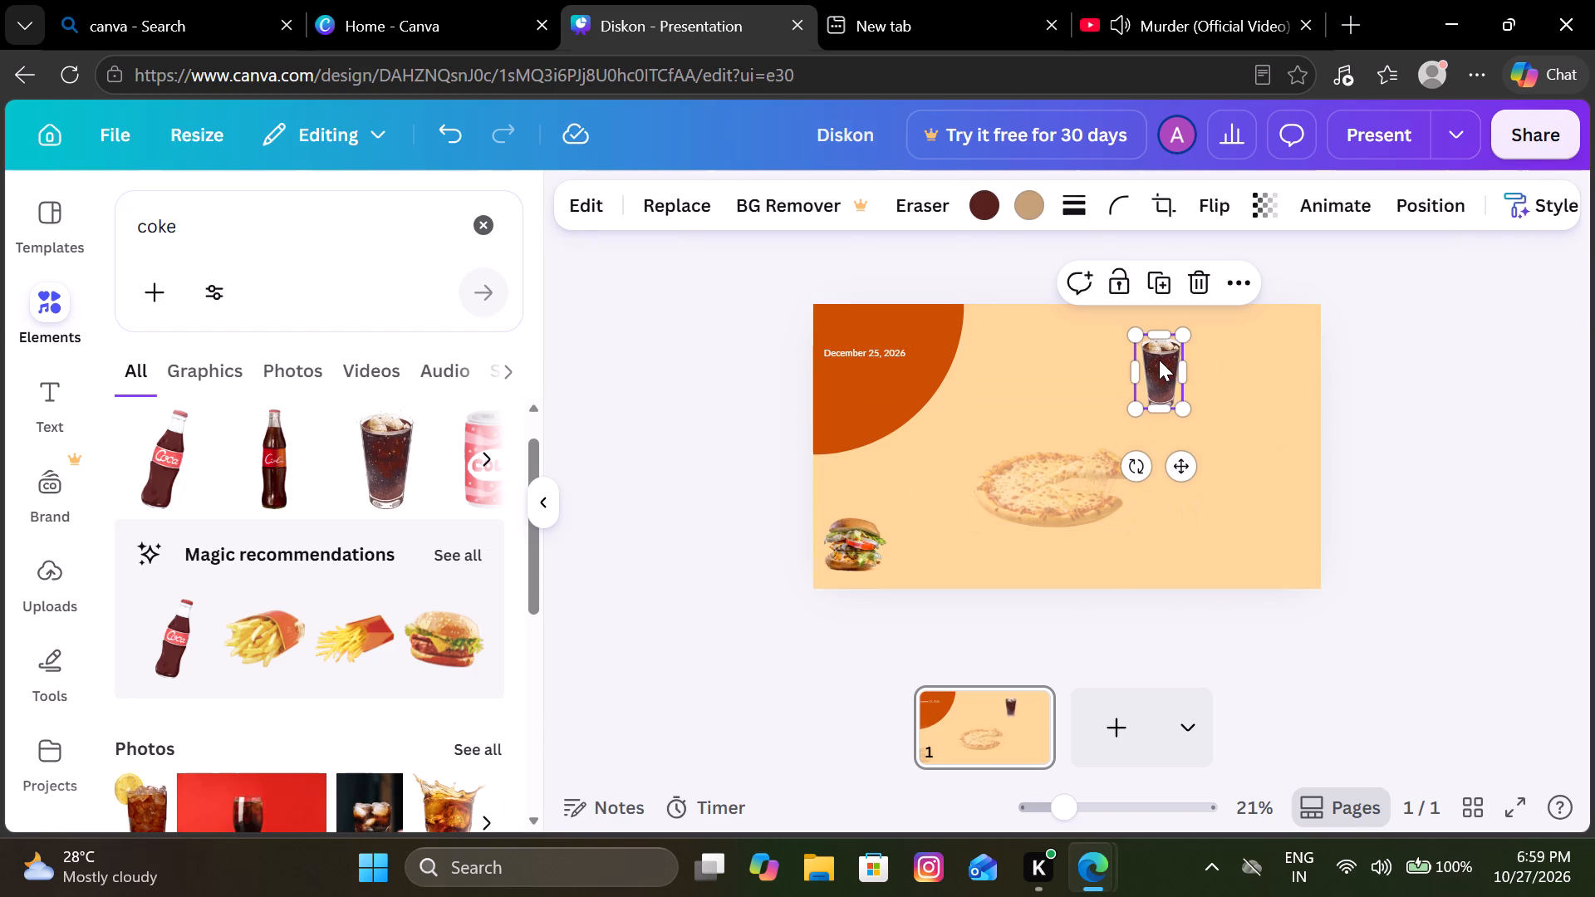
{"action": "left_click_drag", "start_coordinate": [1187, 401], "coordinate": [1453, 507]}
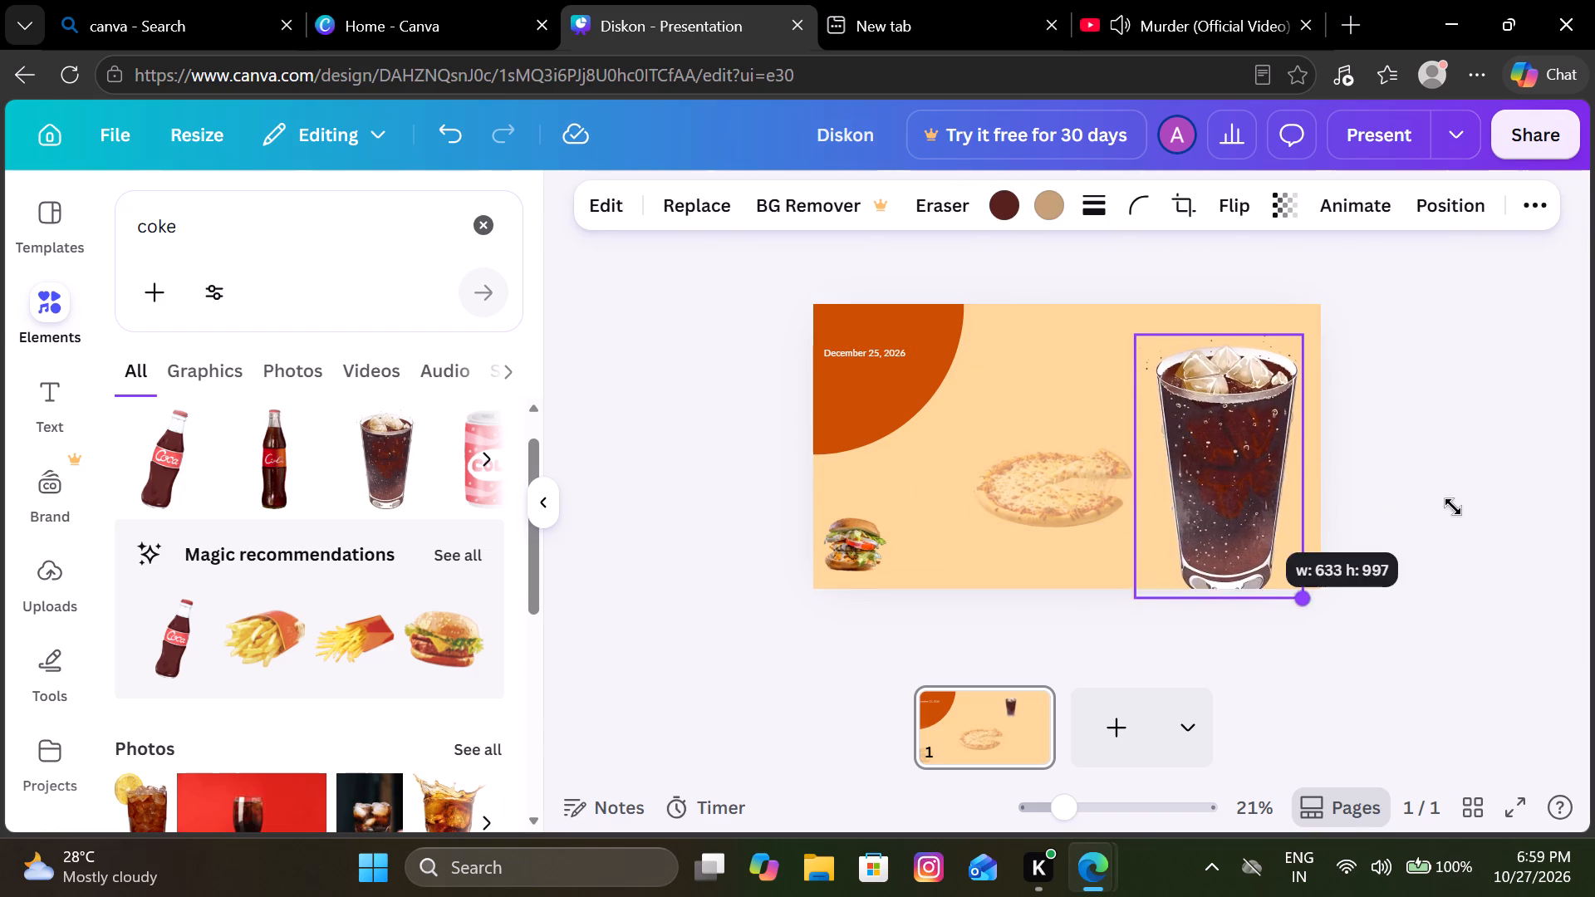
{"action": "left_click_drag", "start_coordinate": [1453, 507], "coordinate": [1423, 472]}
{"action": "left_click_drag", "start_coordinate": [1220, 473], "coordinate": [1230, 467]}
Fade the large cola glass by setting its transparency to about 15.
{"action": "left_click", "coordinate": [1278, 211]}
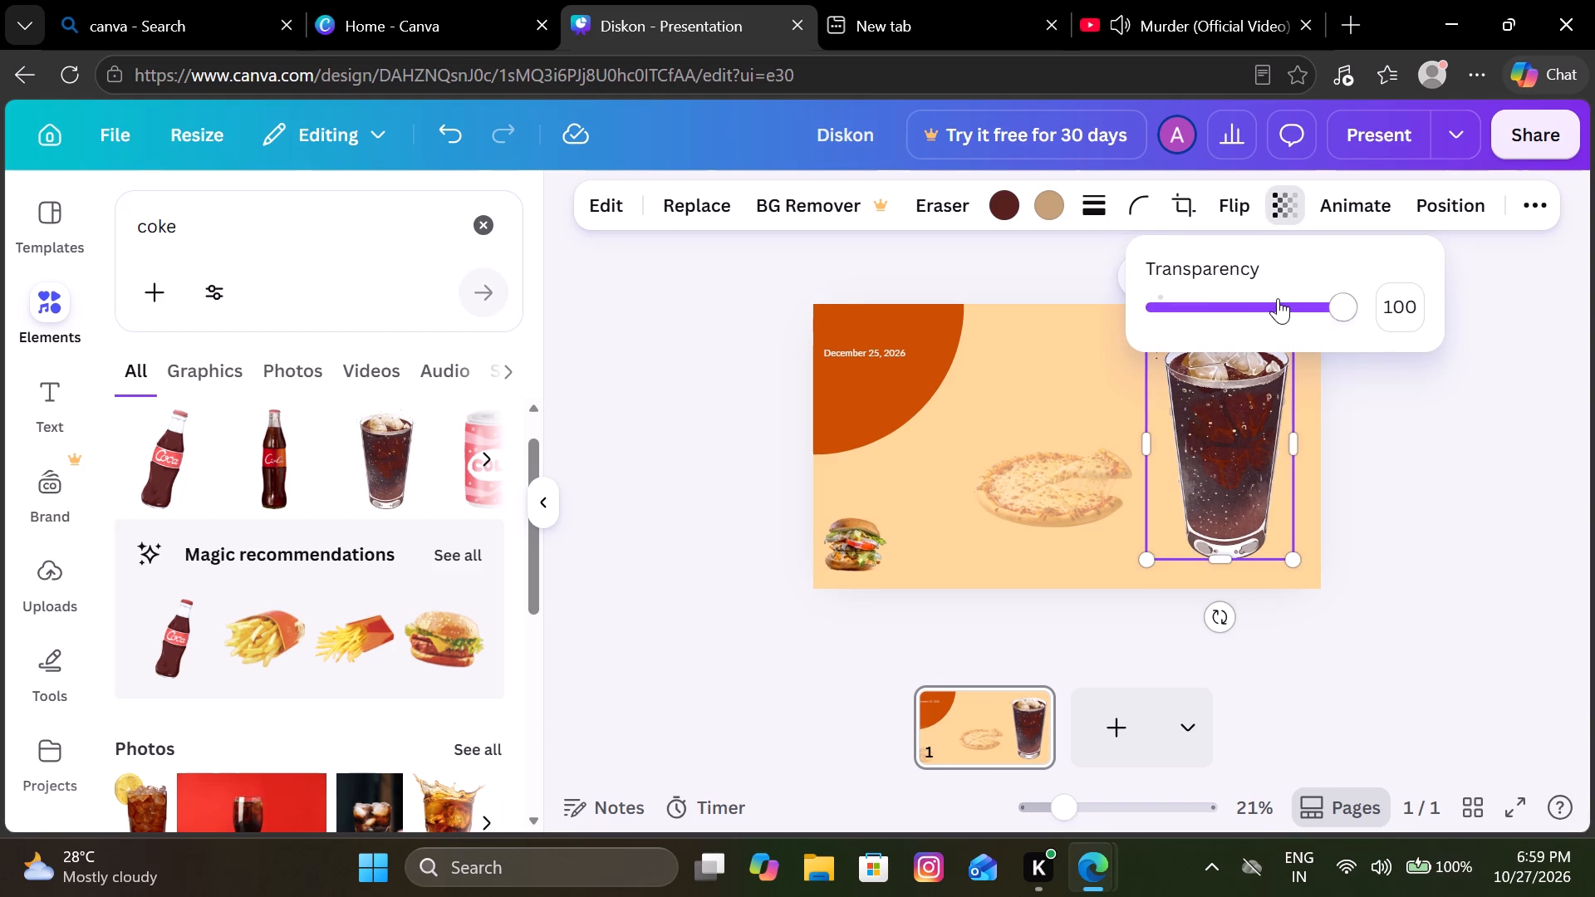
{"action": "left_click_drag", "start_coordinate": [1278, 298], "coordinate": [1214, 297]}
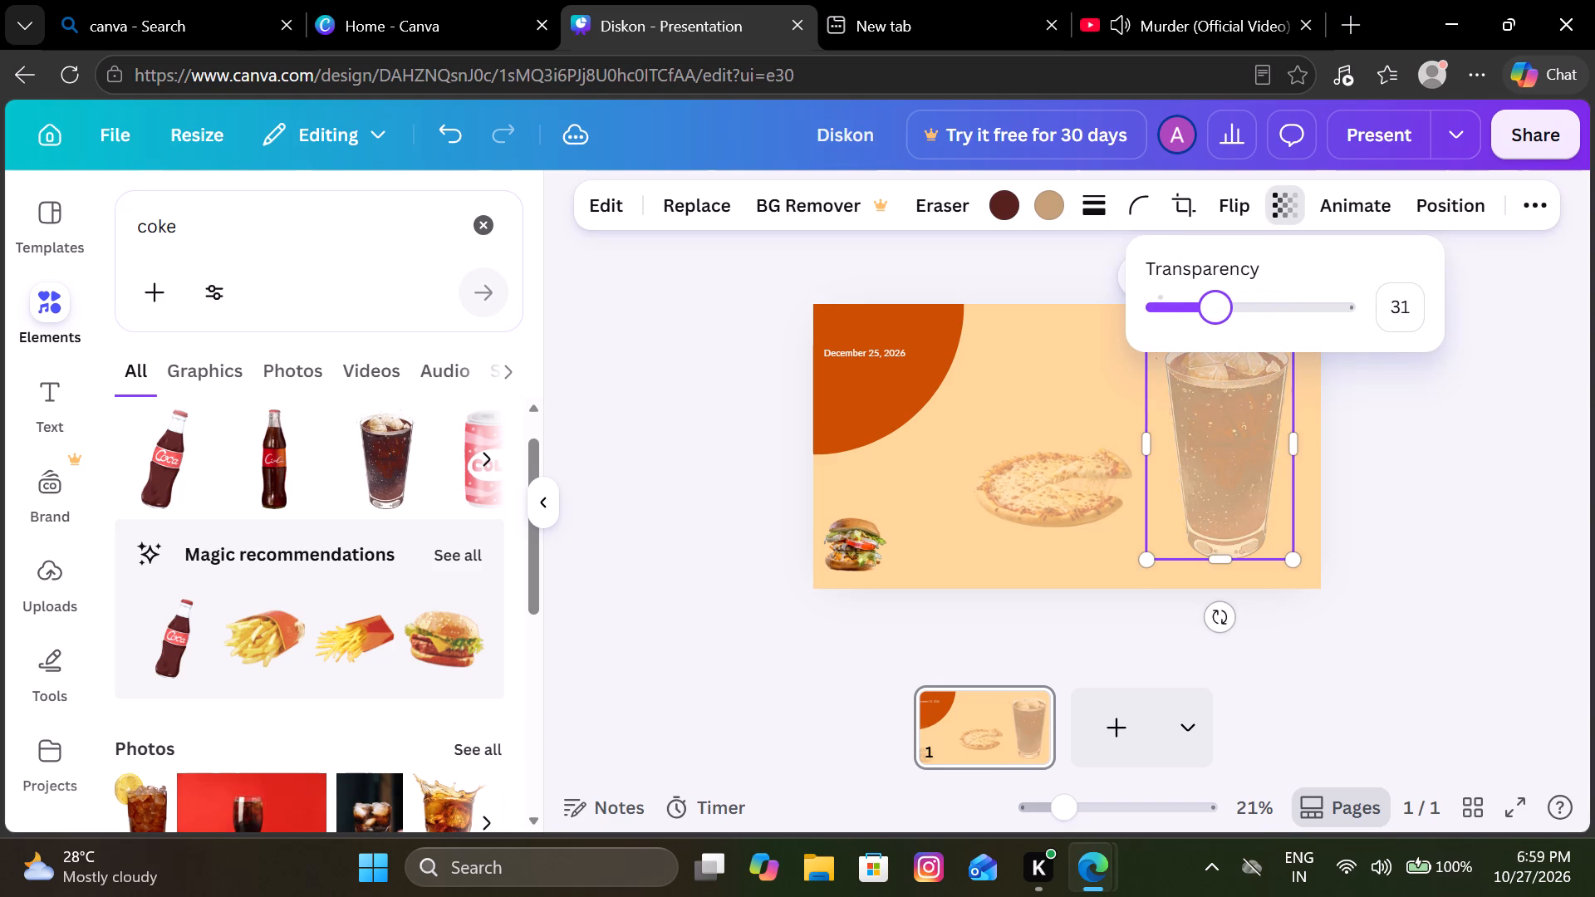
{"action": "left_click_drag", "start_coordinate": [1214, 297], "coordinate": [1227, 313]}
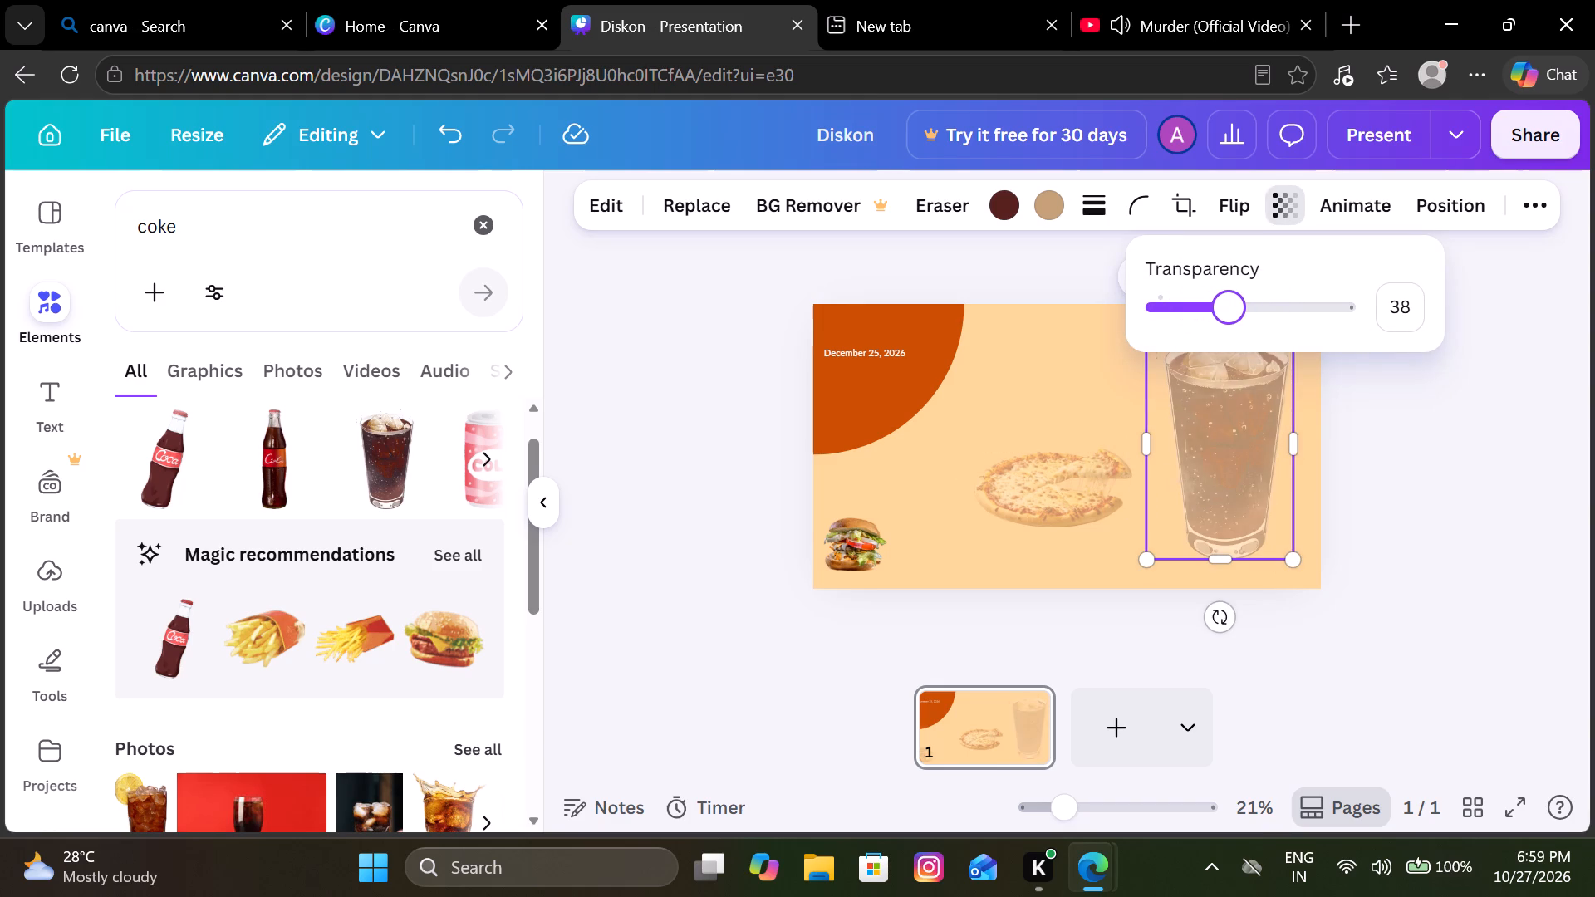
{"action": "left_click_drag", "start_coordinate": [1227, 313], "coordinate": [1228, 314]}
{"action": "left_click_drag", "start_coordinate": [1237, 325], "coordinate": [1215, 326]}
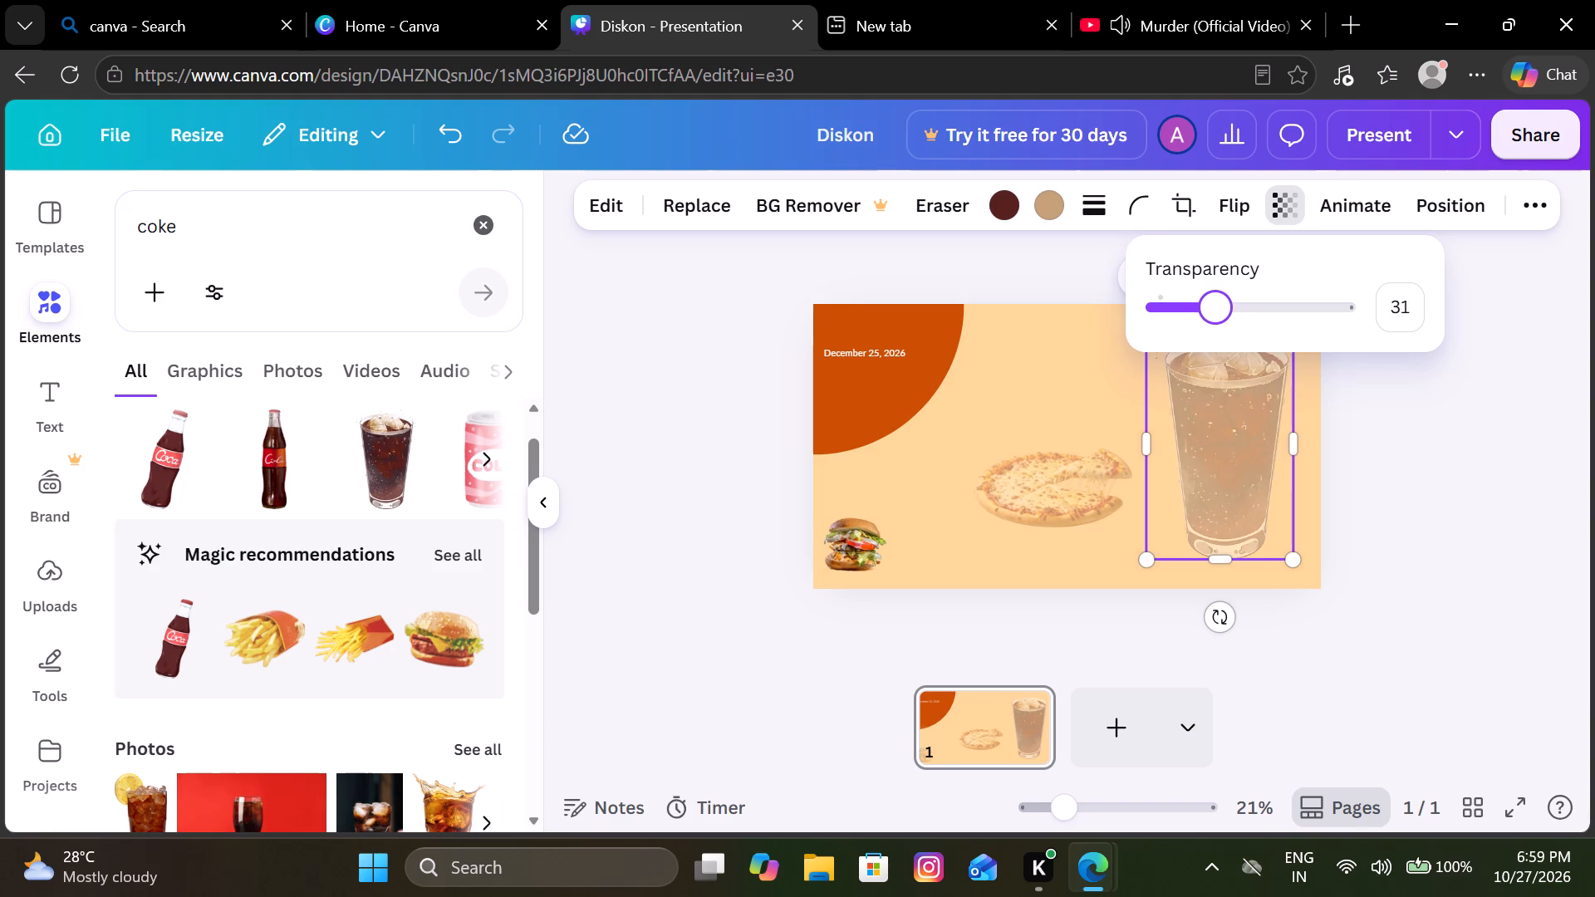
{"action": "left_click_drag", "start_coordinate": [1215, 326], "coordinate": [1186, 335]}
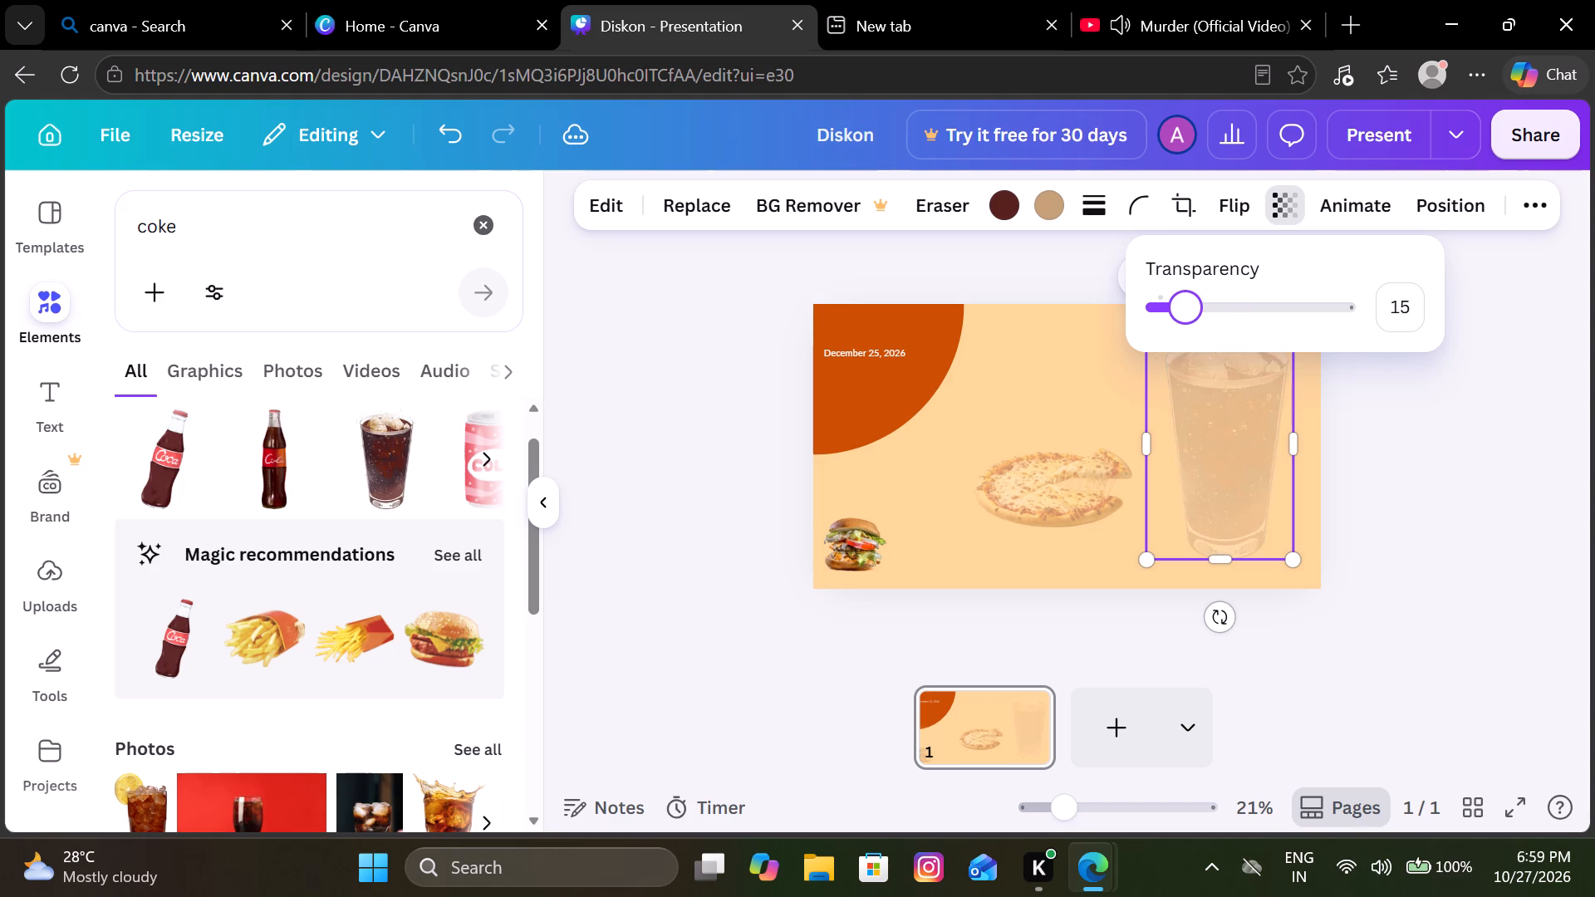
{"action": "left_click_drag", "start_coordinate": [1186, 335], "coordinate": [1189, 335]}
{"action": "left_click", "coordinate": [1425, 468]}
{"action": "left_click", "coordinate": [1425, 468]}
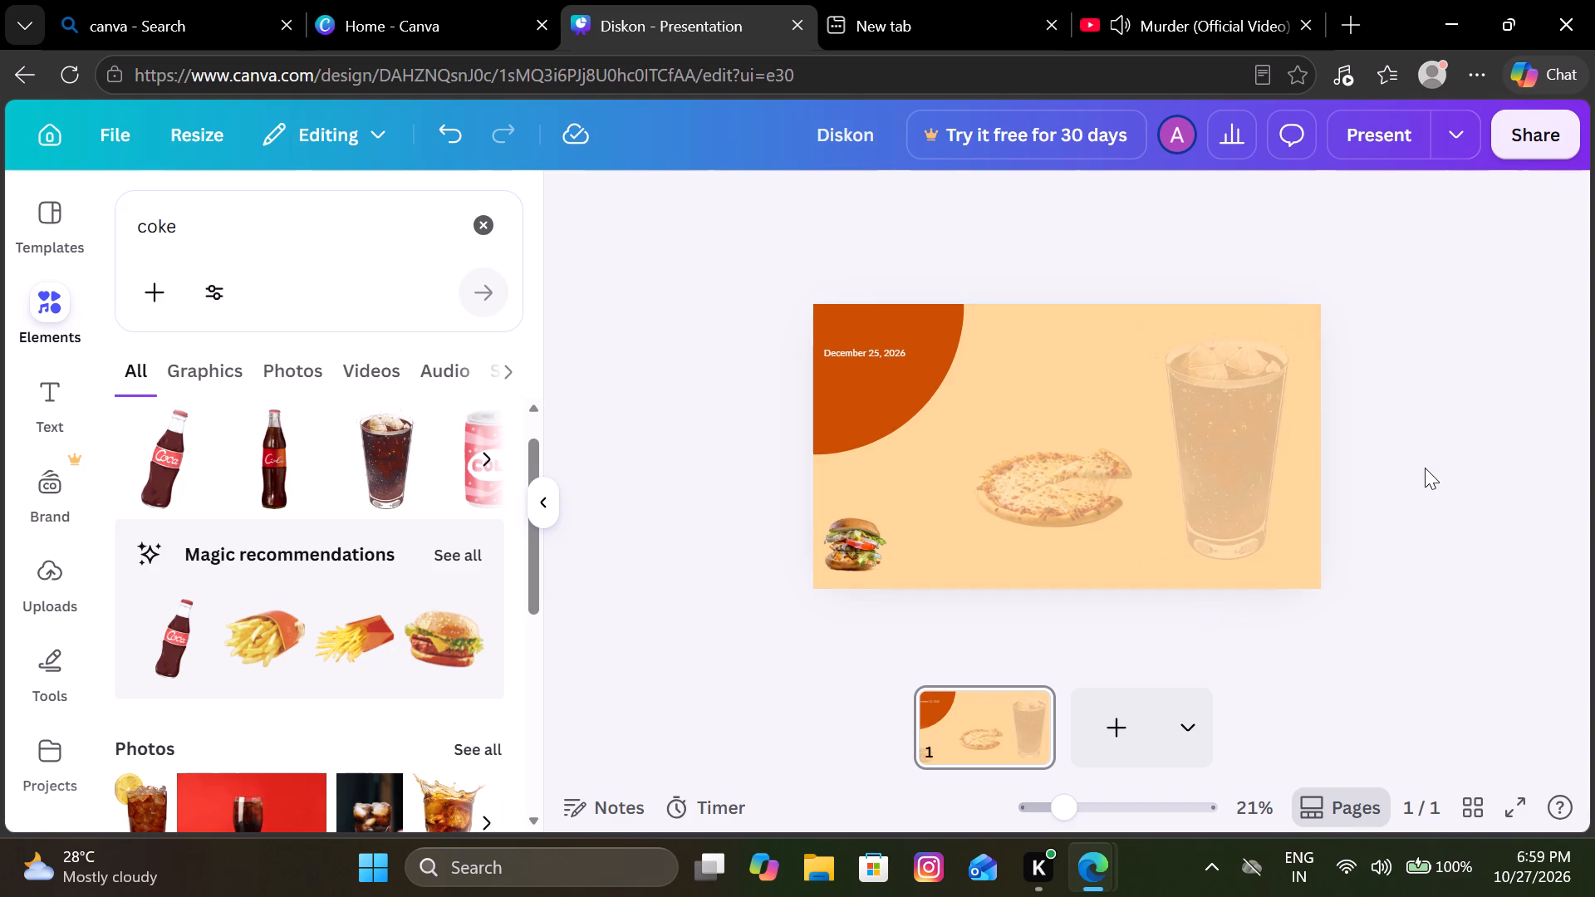
Set the pizza's transparency value to 65.
{"action": "left_click", "coordinate": [1076, 493]}
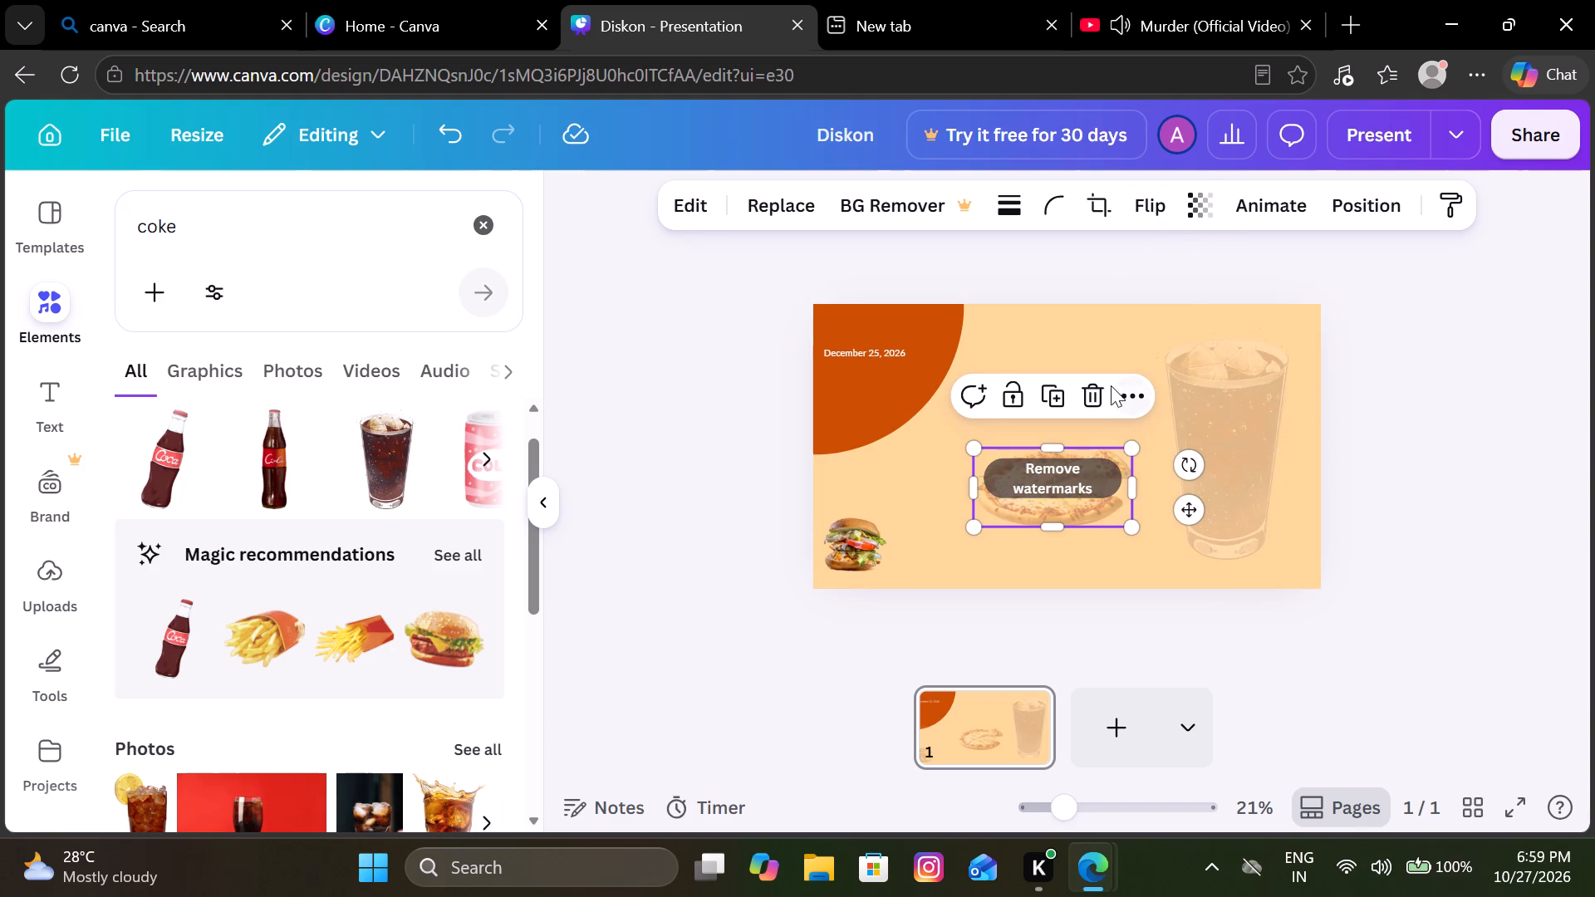
{"action": "left_click", "coordinate": [1191, 215]}
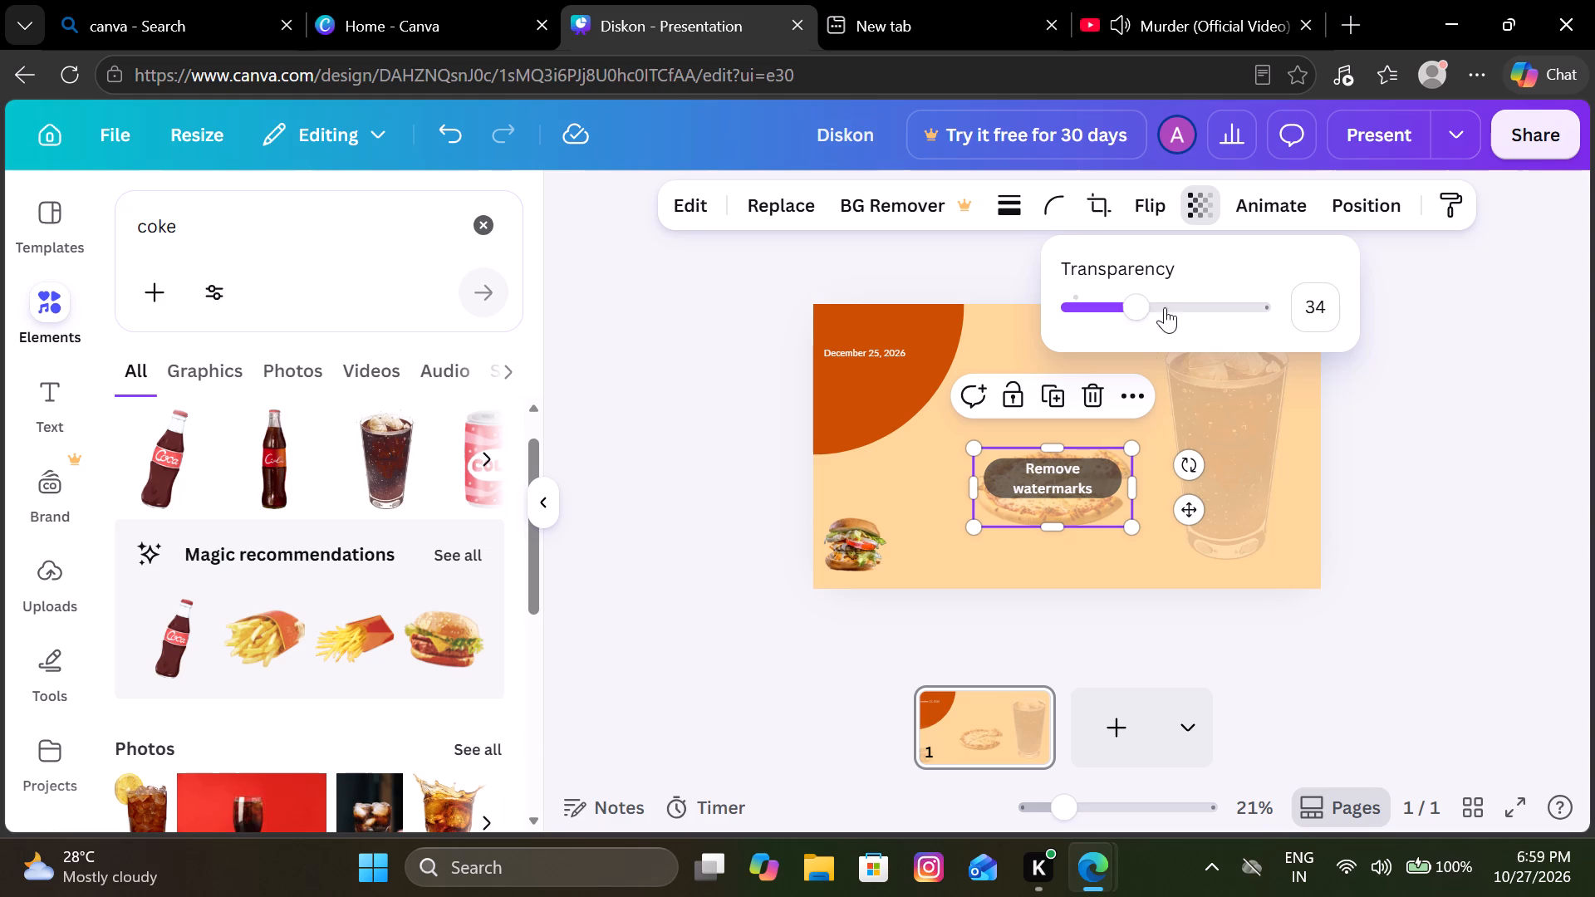
{"action": "left_click_drag", "start_coordinate": [1149, 314], "coordinate": [1195, 302]}
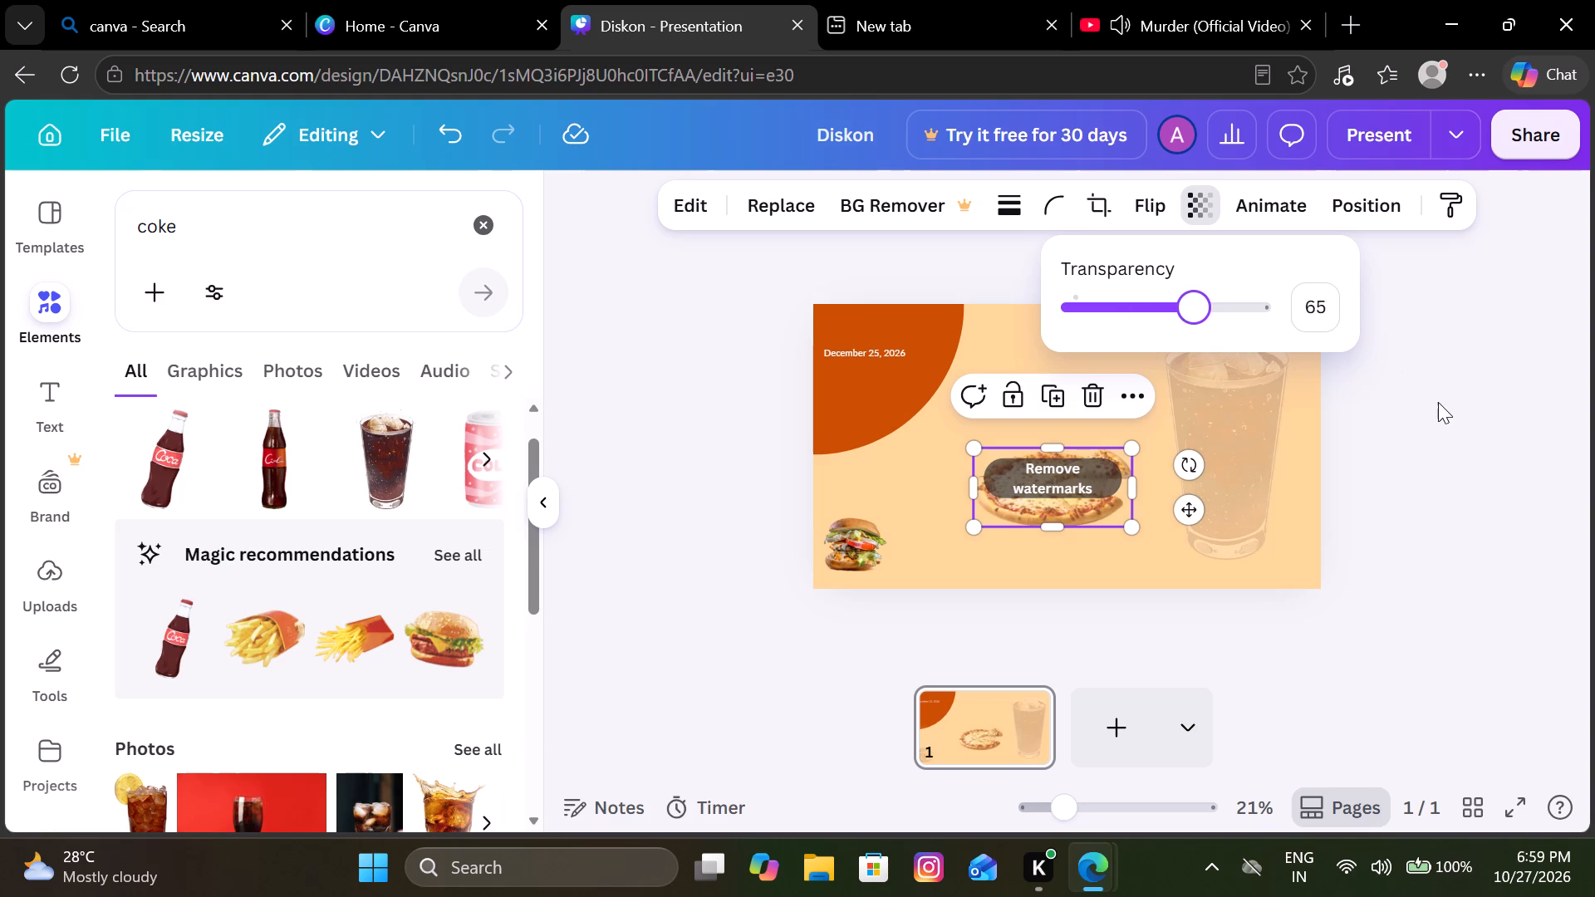
{"action": "left_click", "coordinate": [1438, 402]}
Shrink the pizza to about 19% of the page width and place it directly beside the burger along the page's bottom.
{"action": "left_click_drag", "start_coordinate": [1075, 507], "coordinate": [963, 576]}
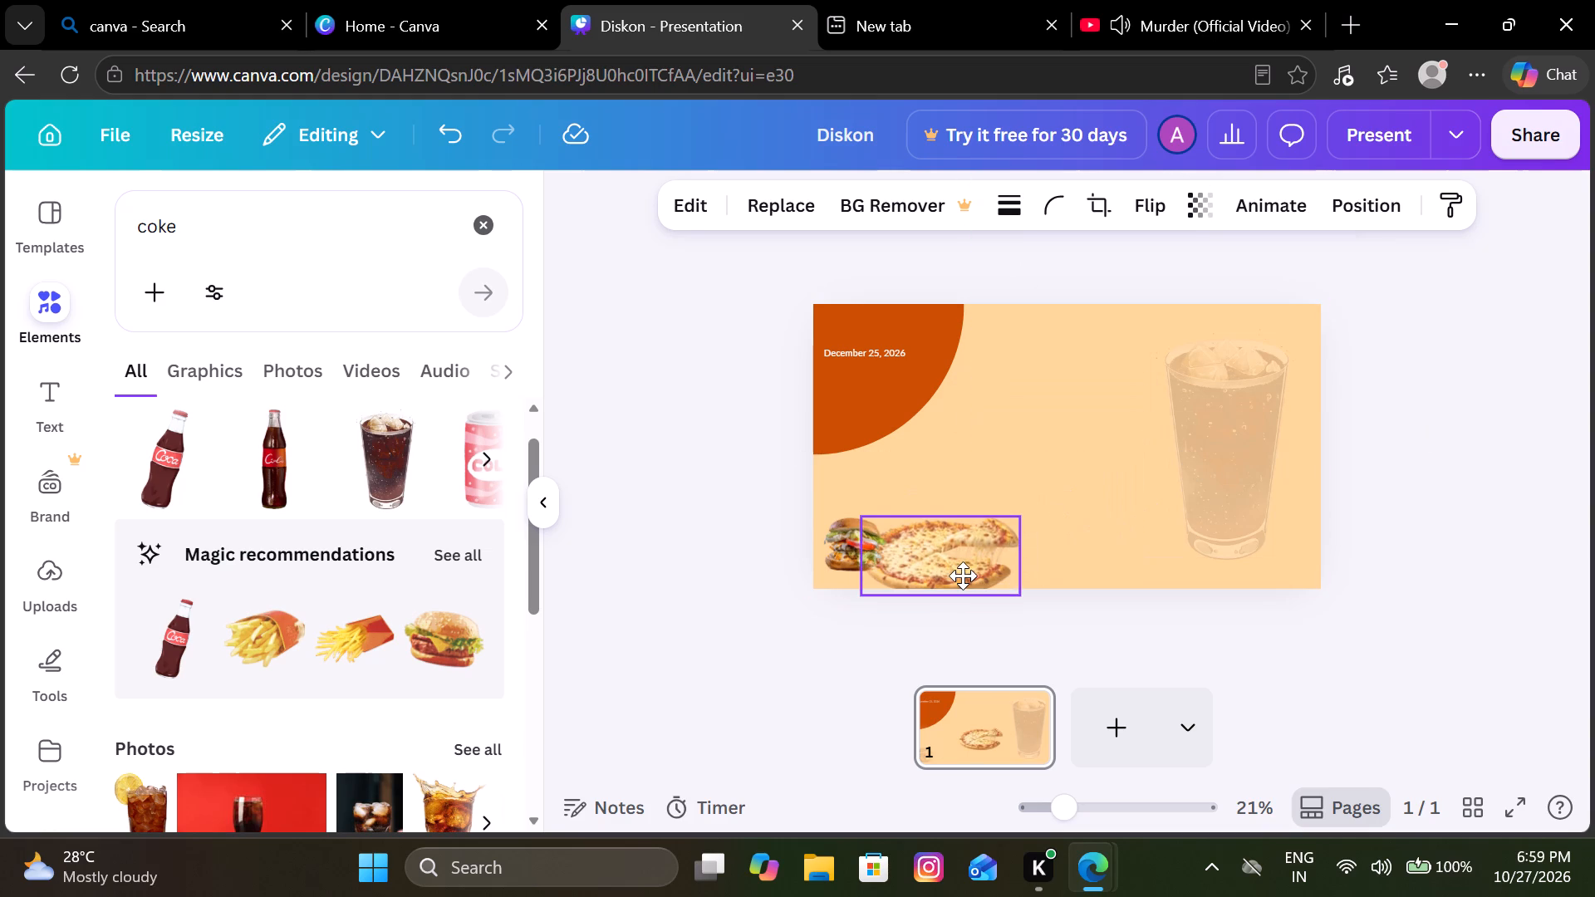
{"action": "left_click_drag", "start_coordinate": [963, 576], "coordinate": [983, 560]}
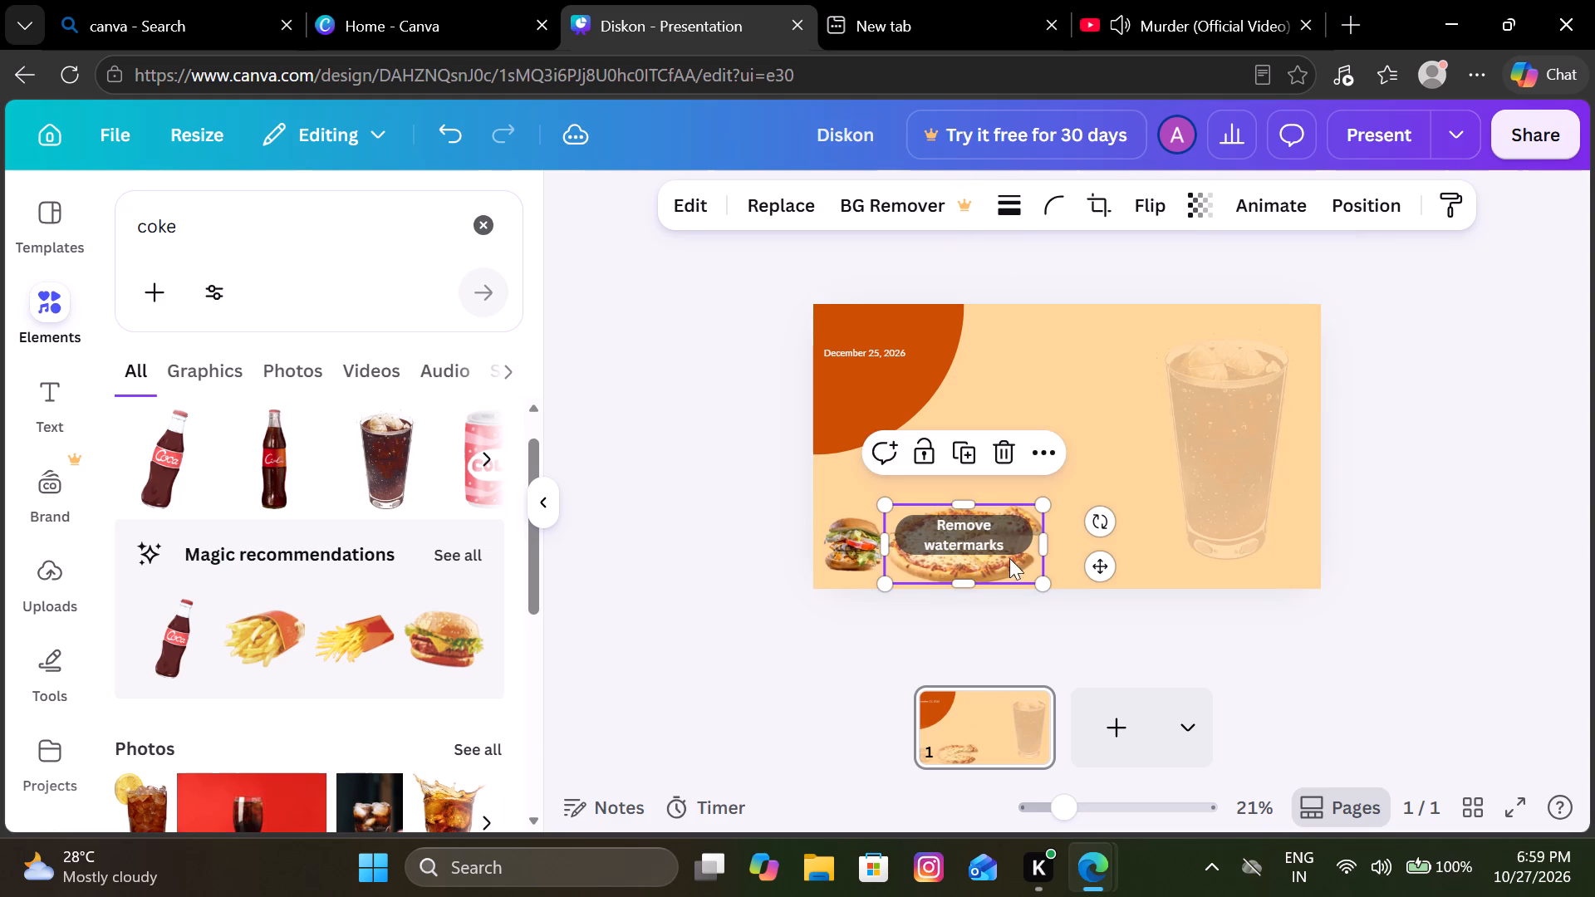
{"action": "left_click_drag", "start_coordinate": [1040, 574], "coordinate": [979, 540]}
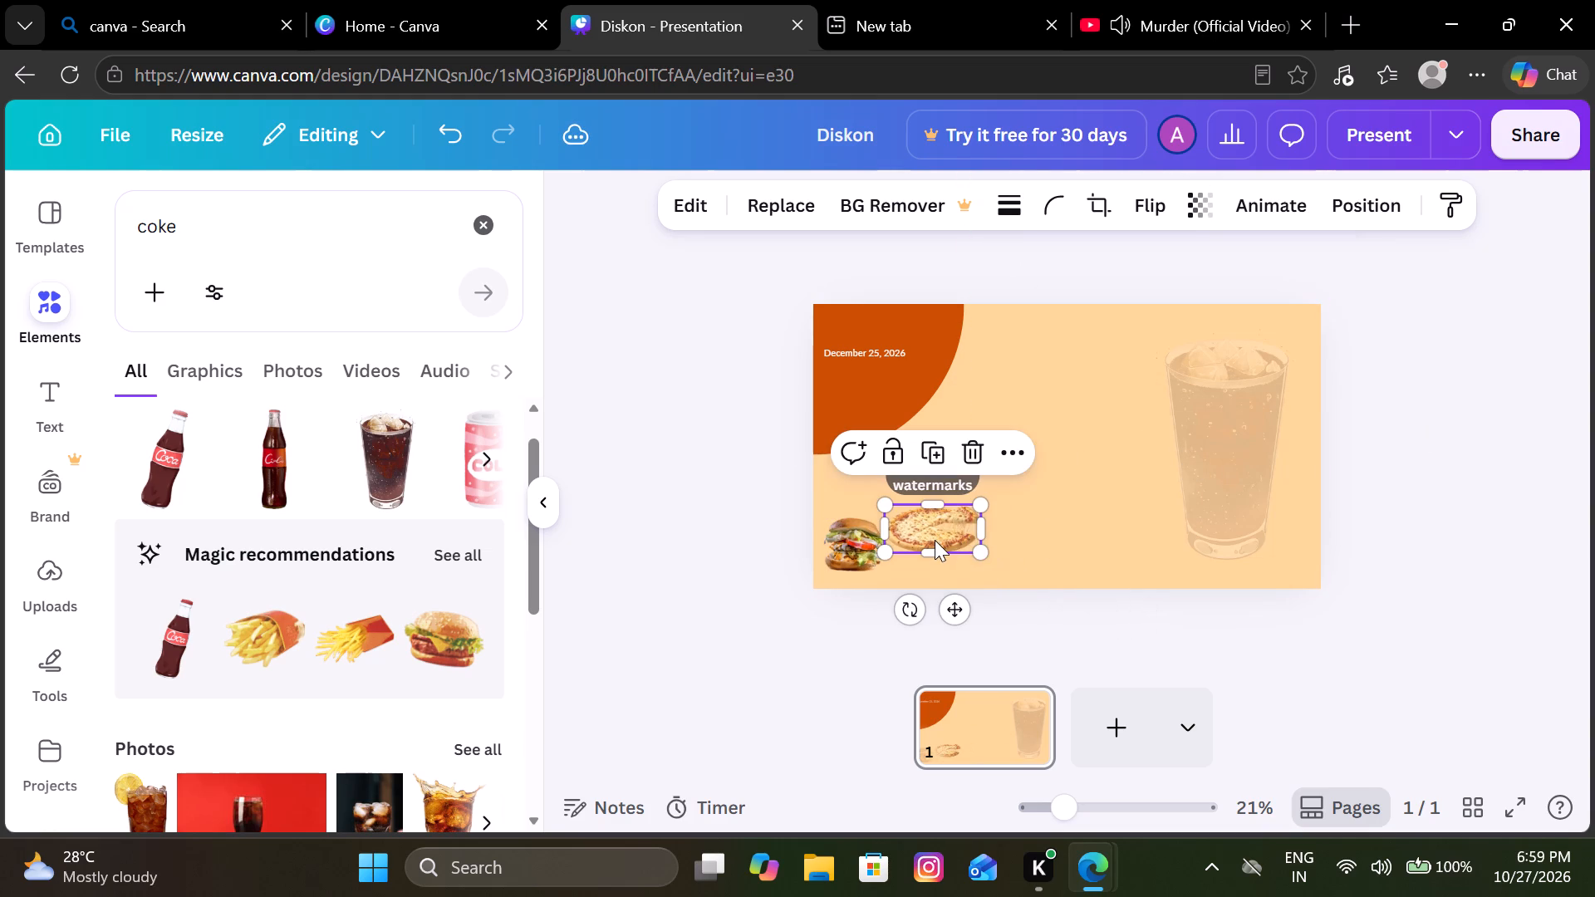
{"action": "left_click_drag", "start_coordinate": [935, 540], "coordinate": [944, 555]}
{"action": "left_click", "coordinate": [987, 558]}
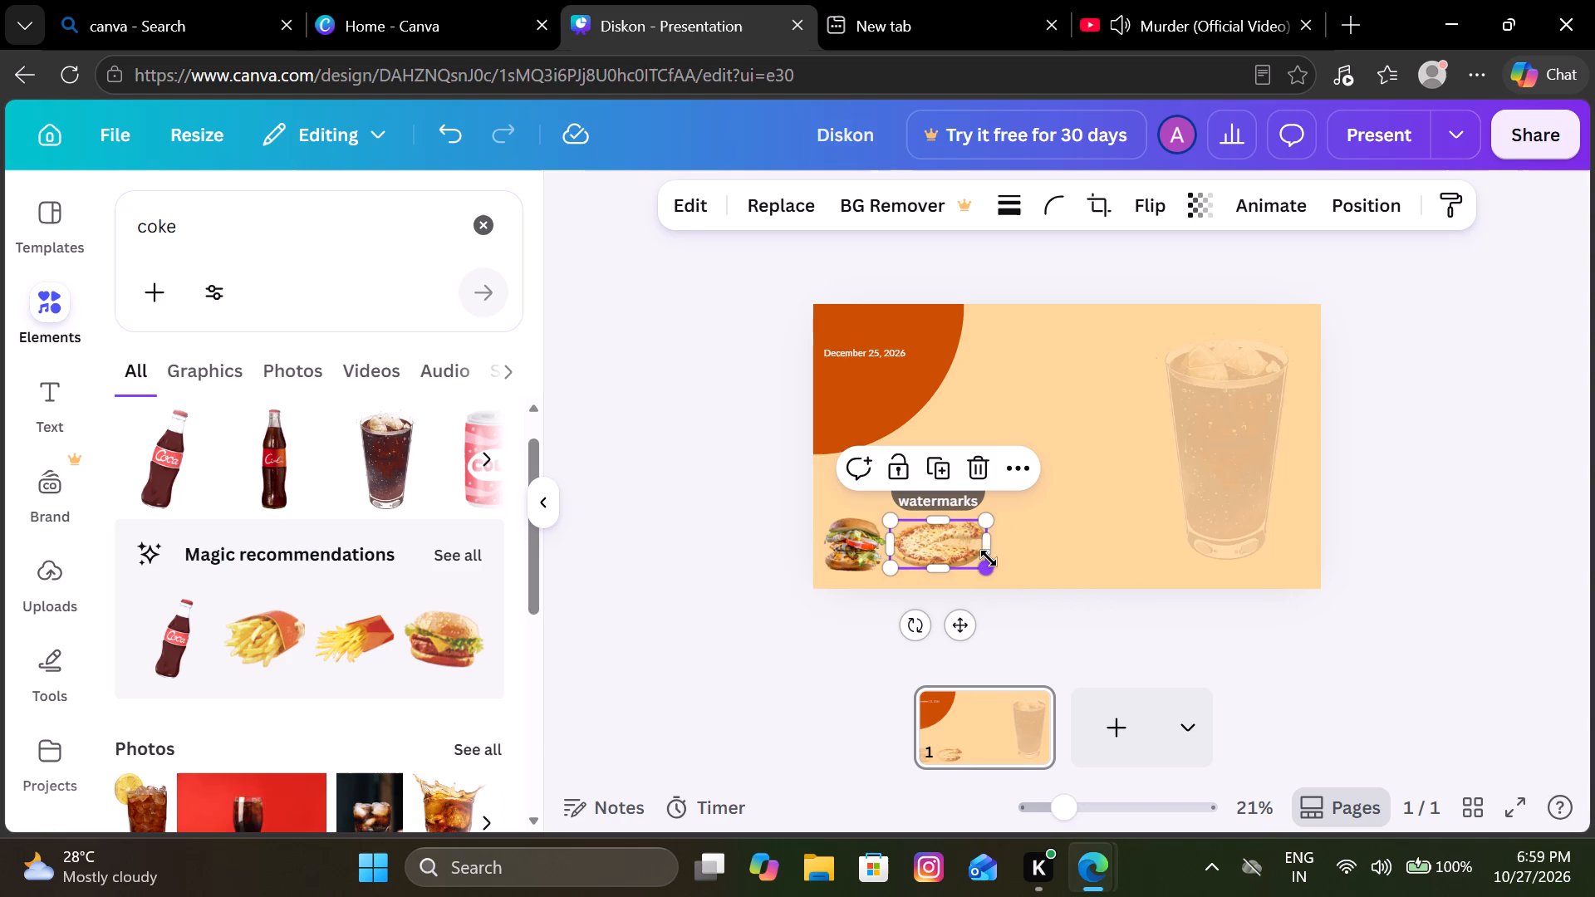
{"action": "left_click", "coordinate": [611, 517]}
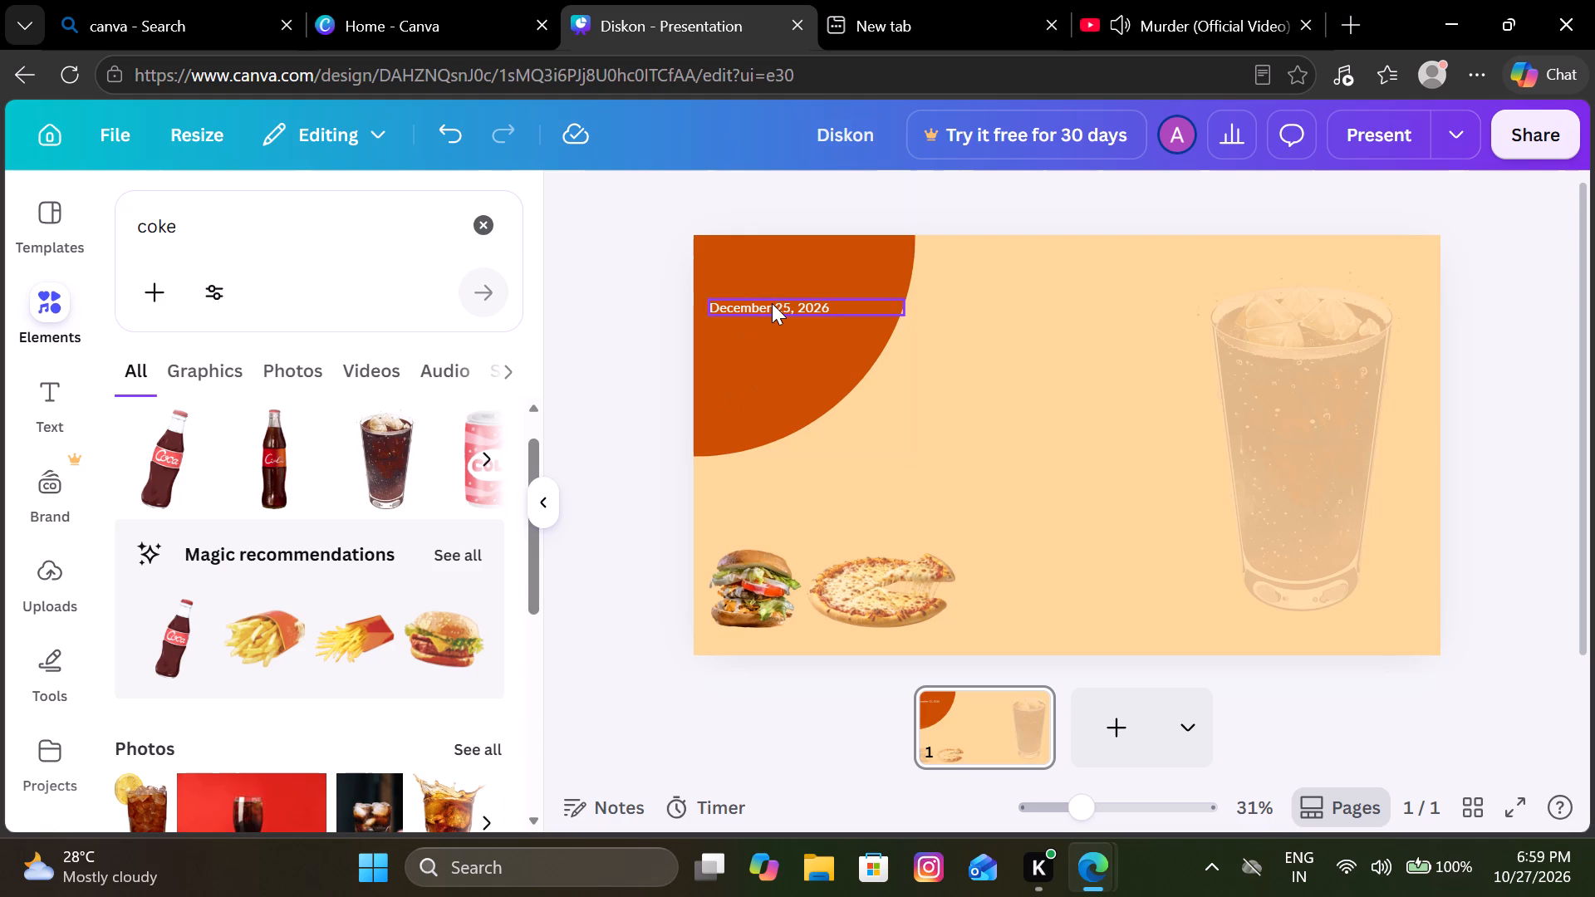
Look through the suggested presentation templates for design ideas.
{"action": "left_click", "coordinate": [50, 208]}
{"action": "scroll", "coordinate": [302, 435], "scroll_direction": "down", "scroll_amount": 1}
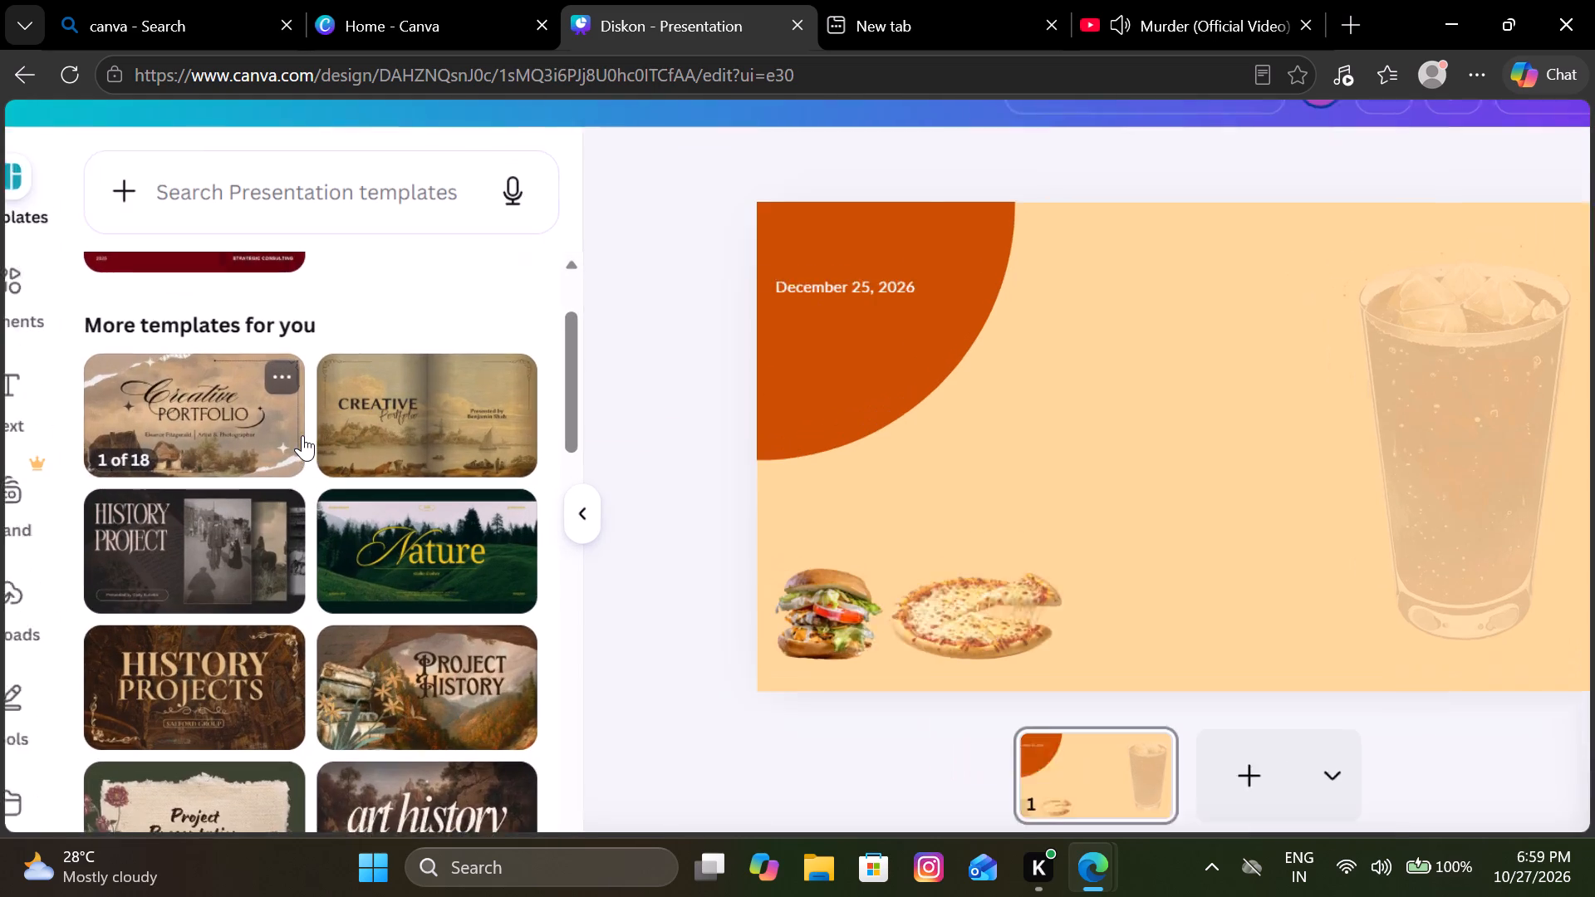
{"action": "scroll", "coordinate": [302, 435], "scroll_direction": "down", "scroll_amount": 3}
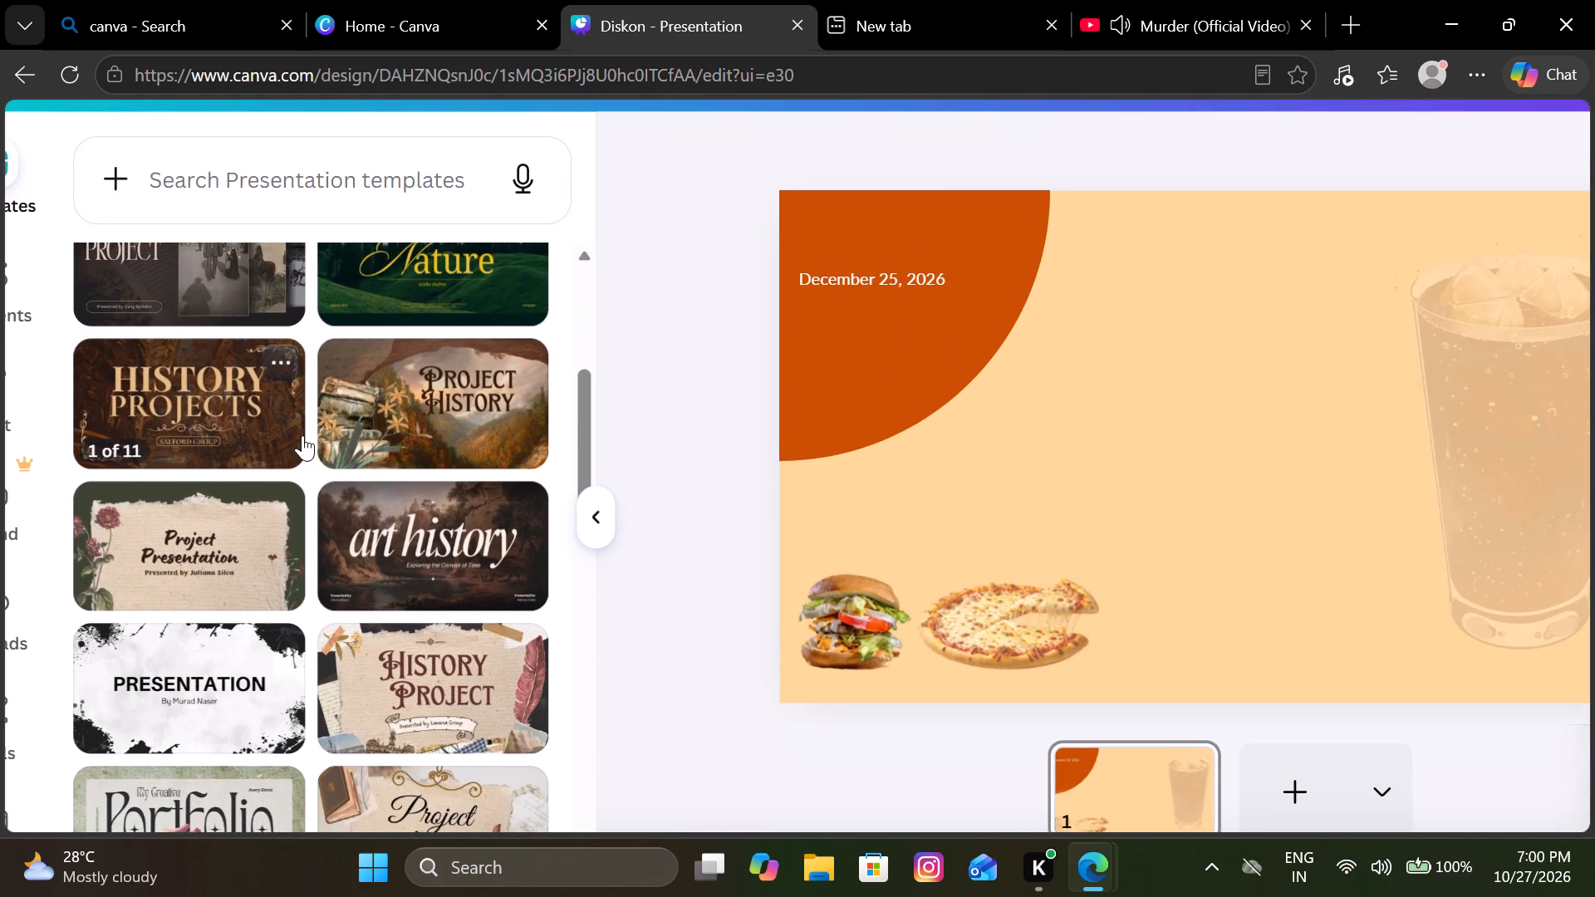
{"action": "scroll", "coordinate": [302, 435], "scroll_direction": "down", "scroll_amount": 4}
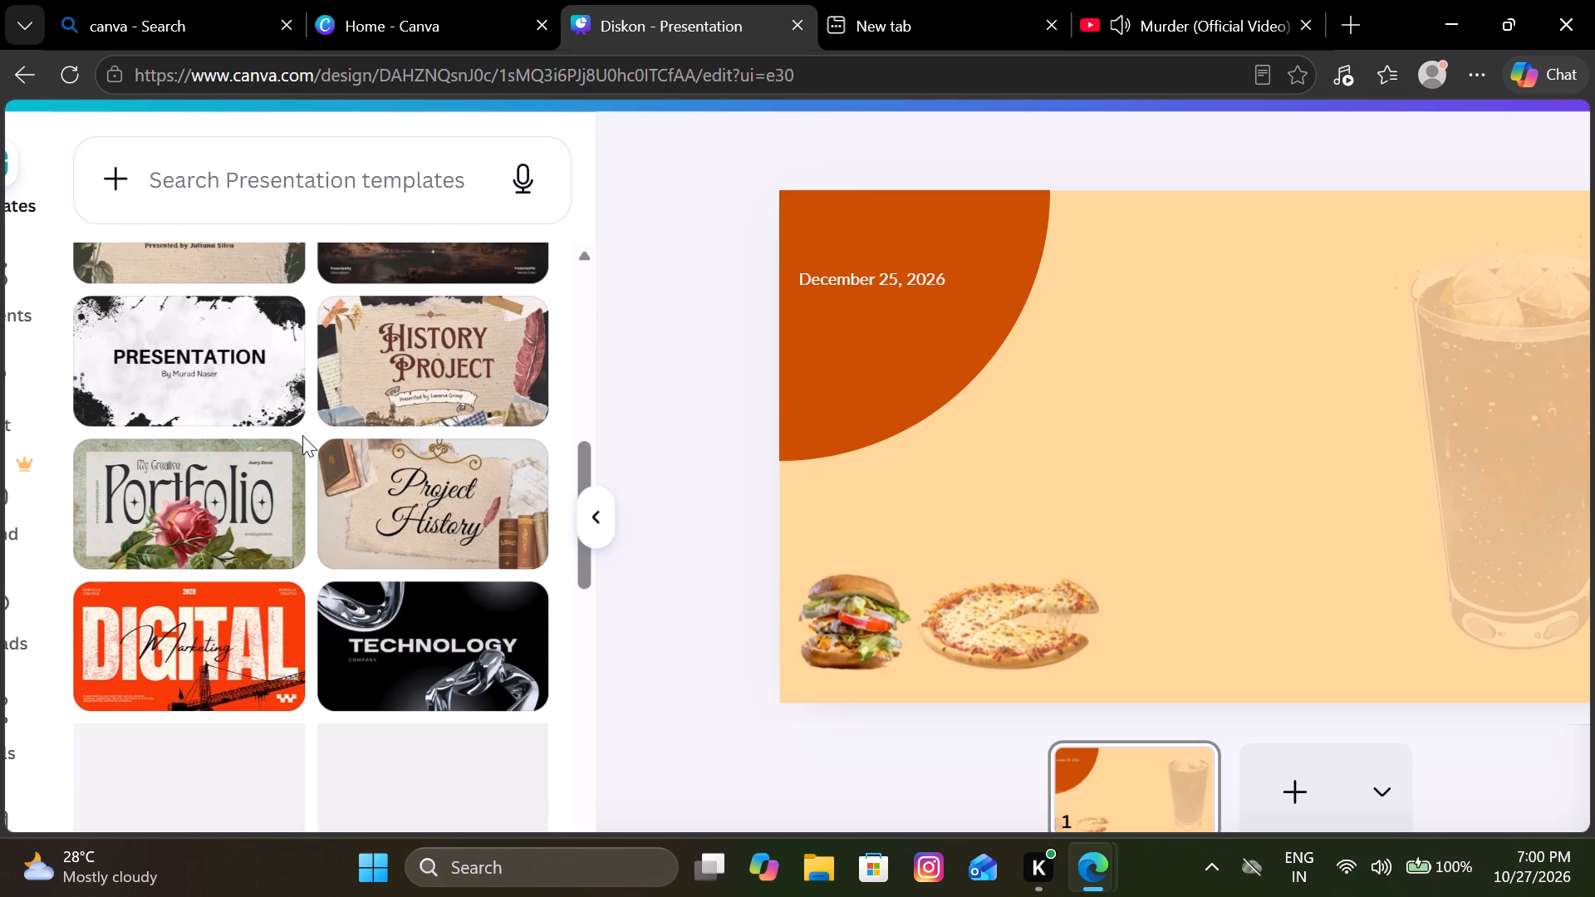
{"action": "scroll", "coordinate": [302, 435], "scroll_direction": "down", "scroll_amount": 3}
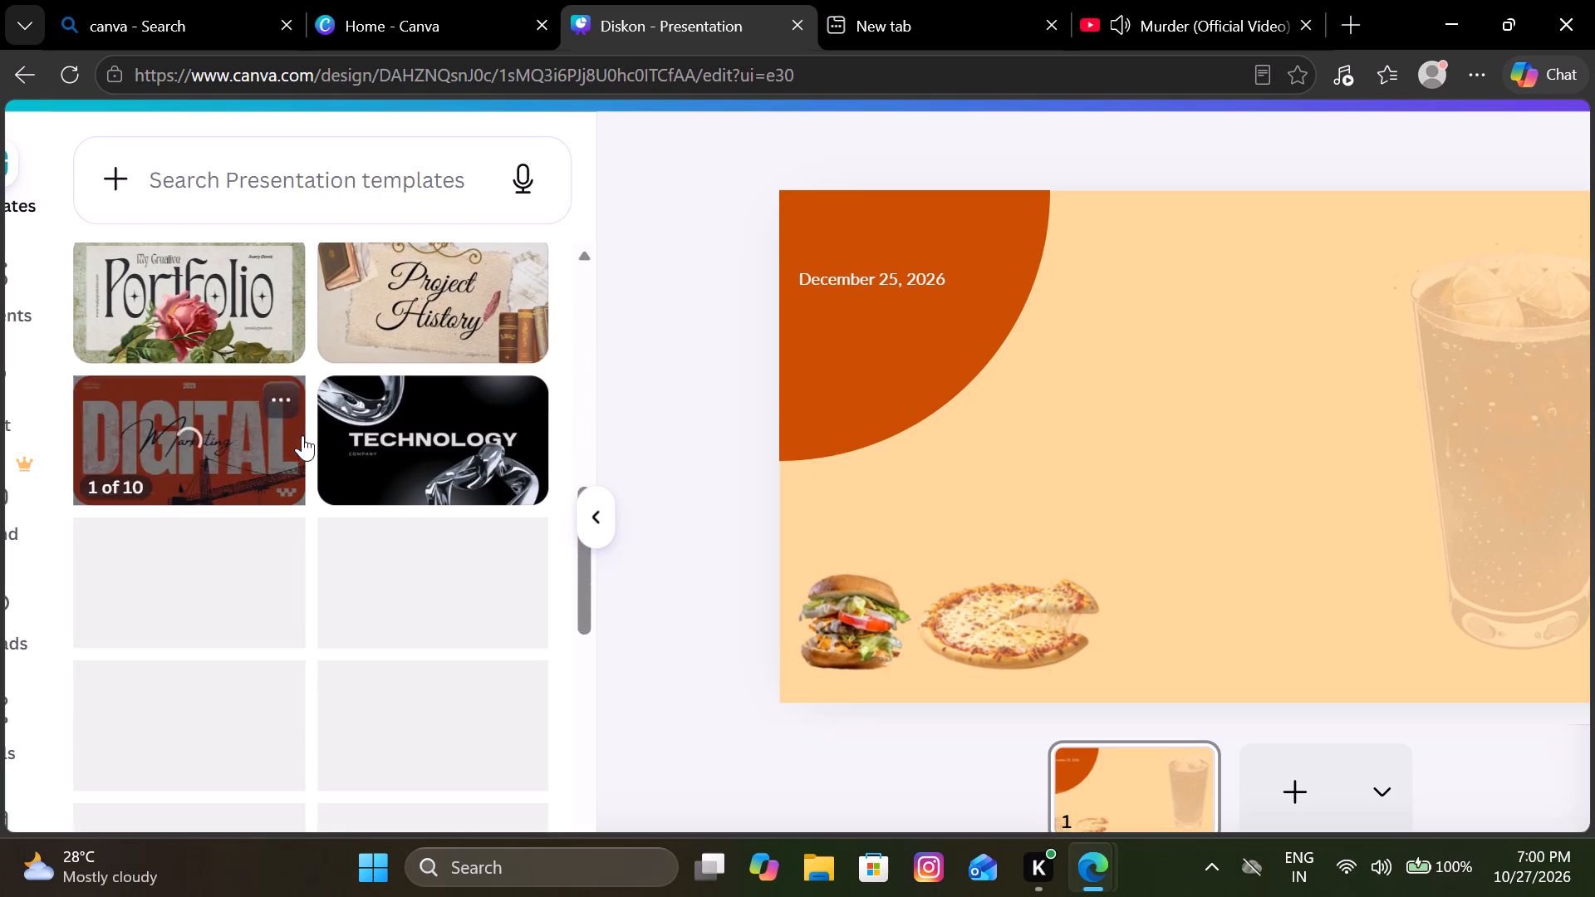
{"action": "scroll", "coordinate": [302, 435], "scroll_direction": "down", "scroll_amount": 2}
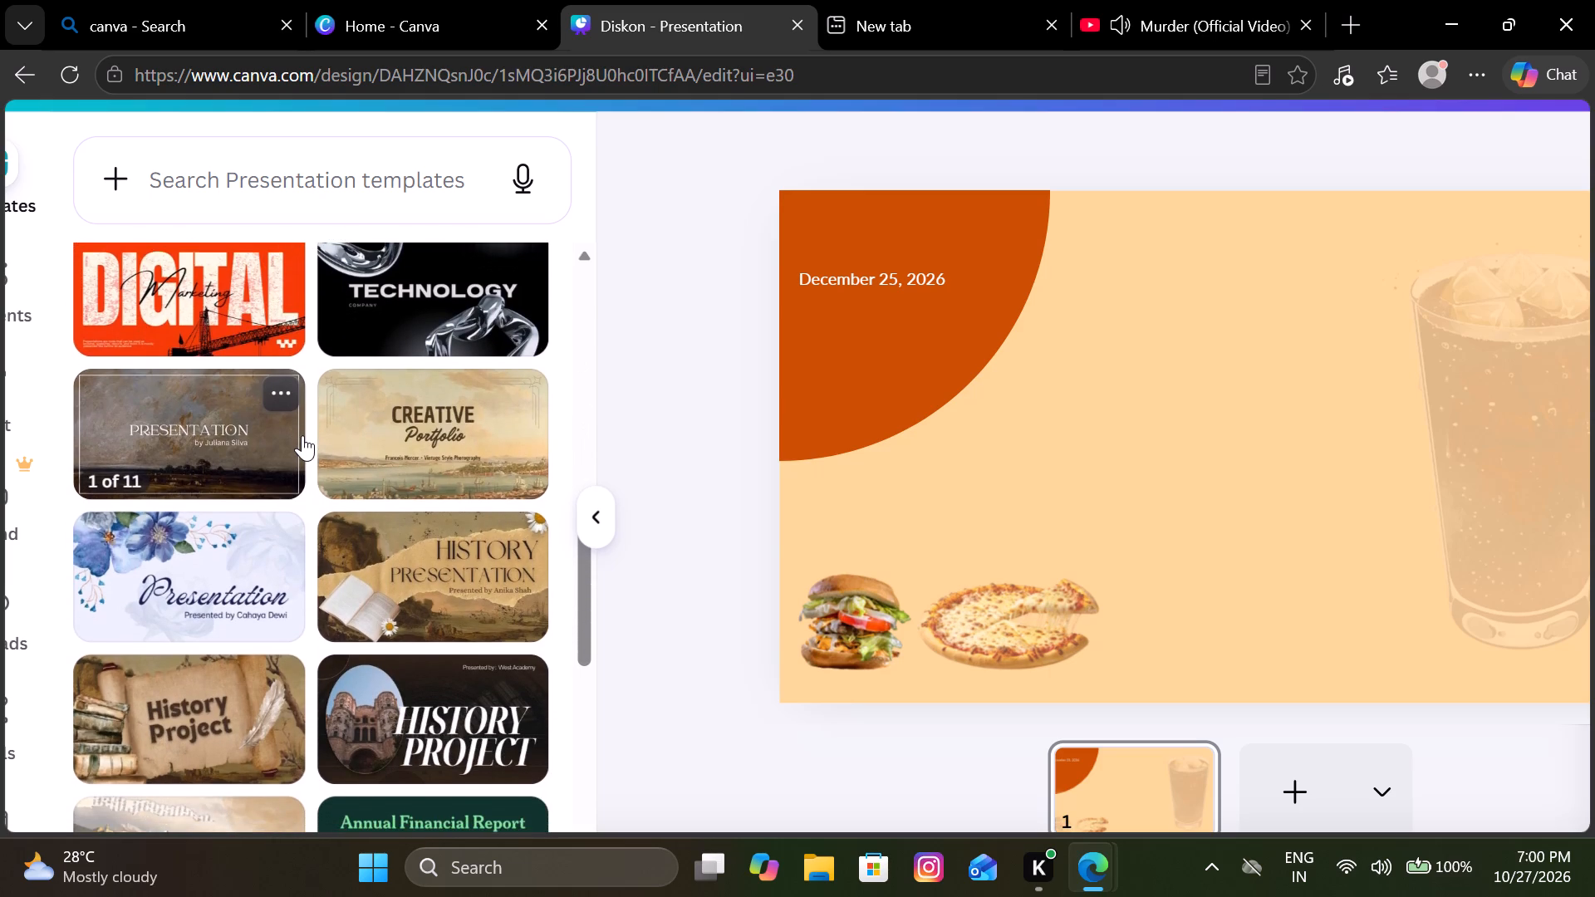
{"action": "scroll", "coordinate": [302, 435], "scroll_direction": "down", "scroll_amount": 3}
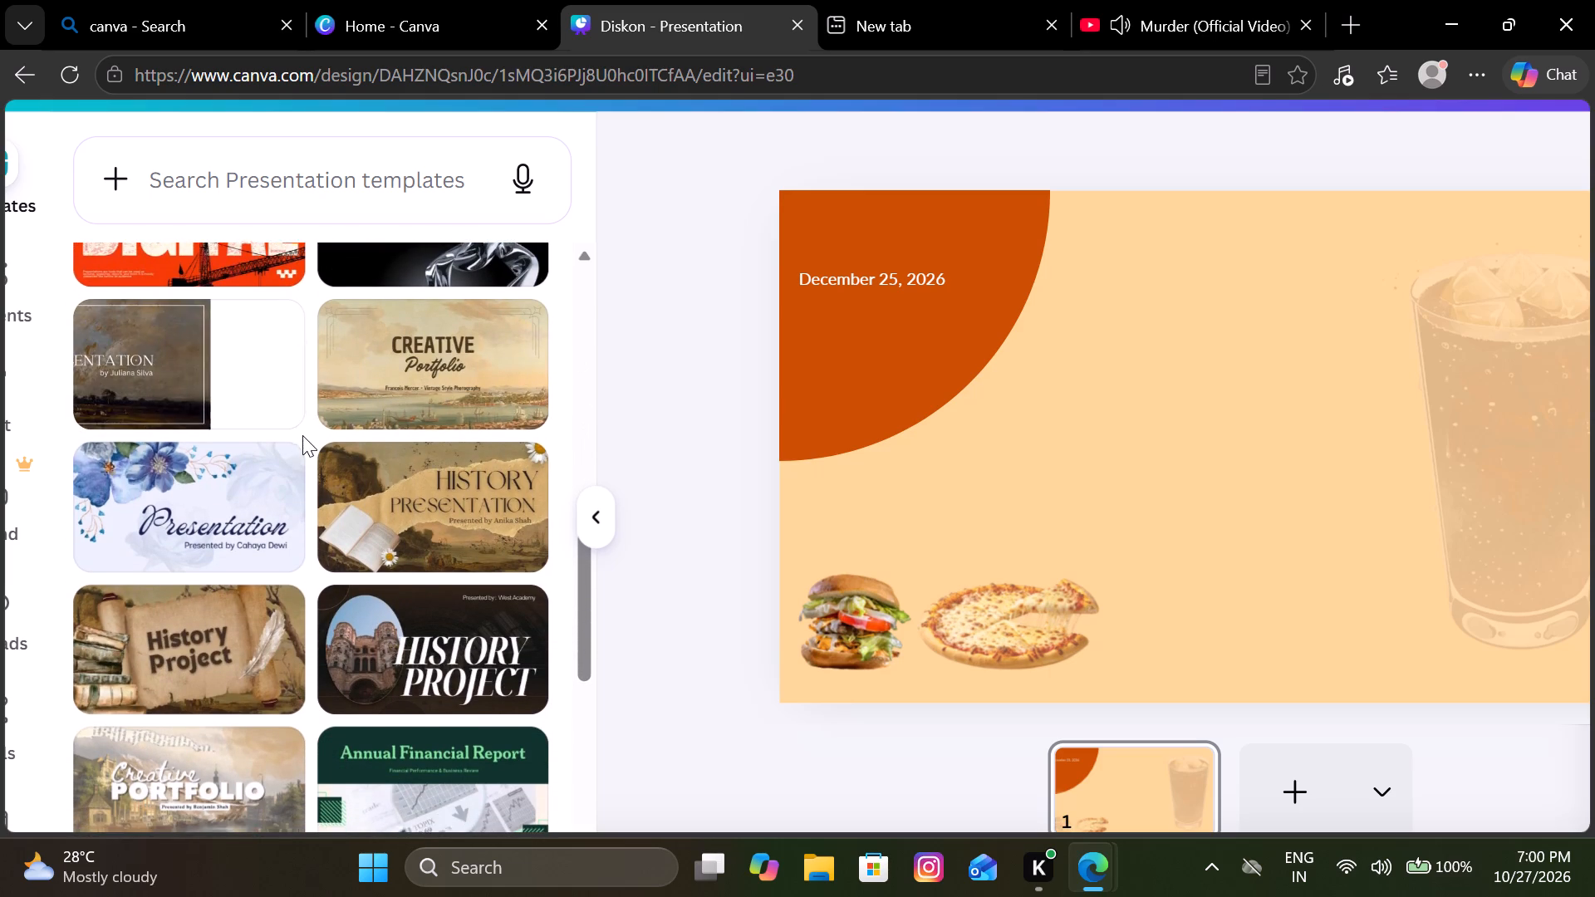
{"action": "scroll", "coordinate": [302, 435], "scroll_direction": "down", "scroll_amount": 3}
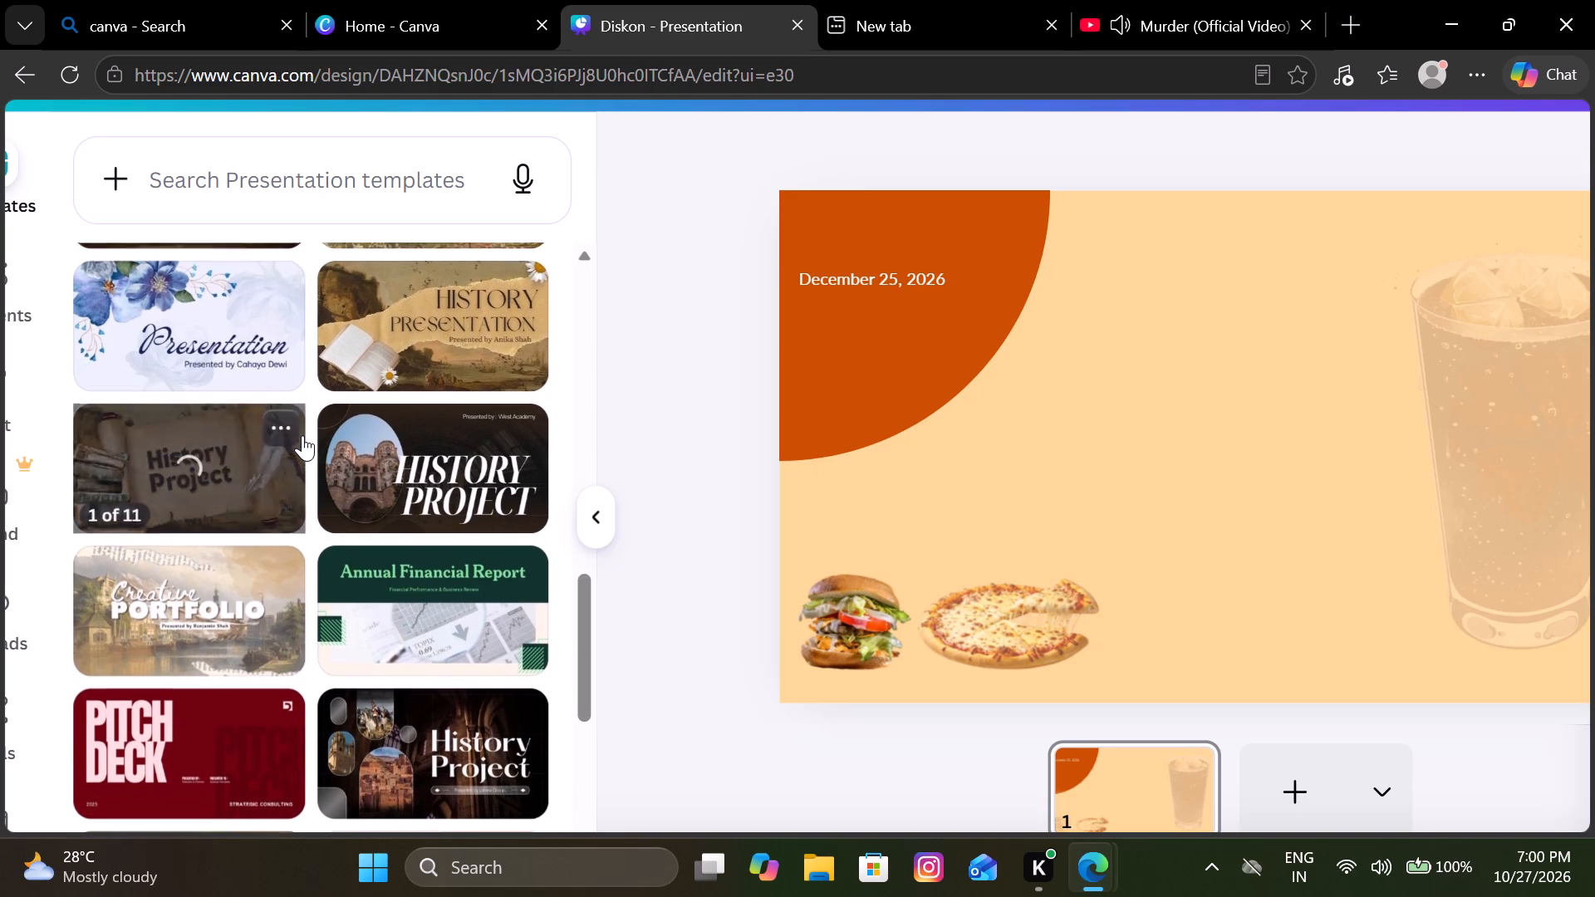
{"action": "scroll", "coordinate": [302, 435], "scroll_direction": "down", "scroll_amount": 4}
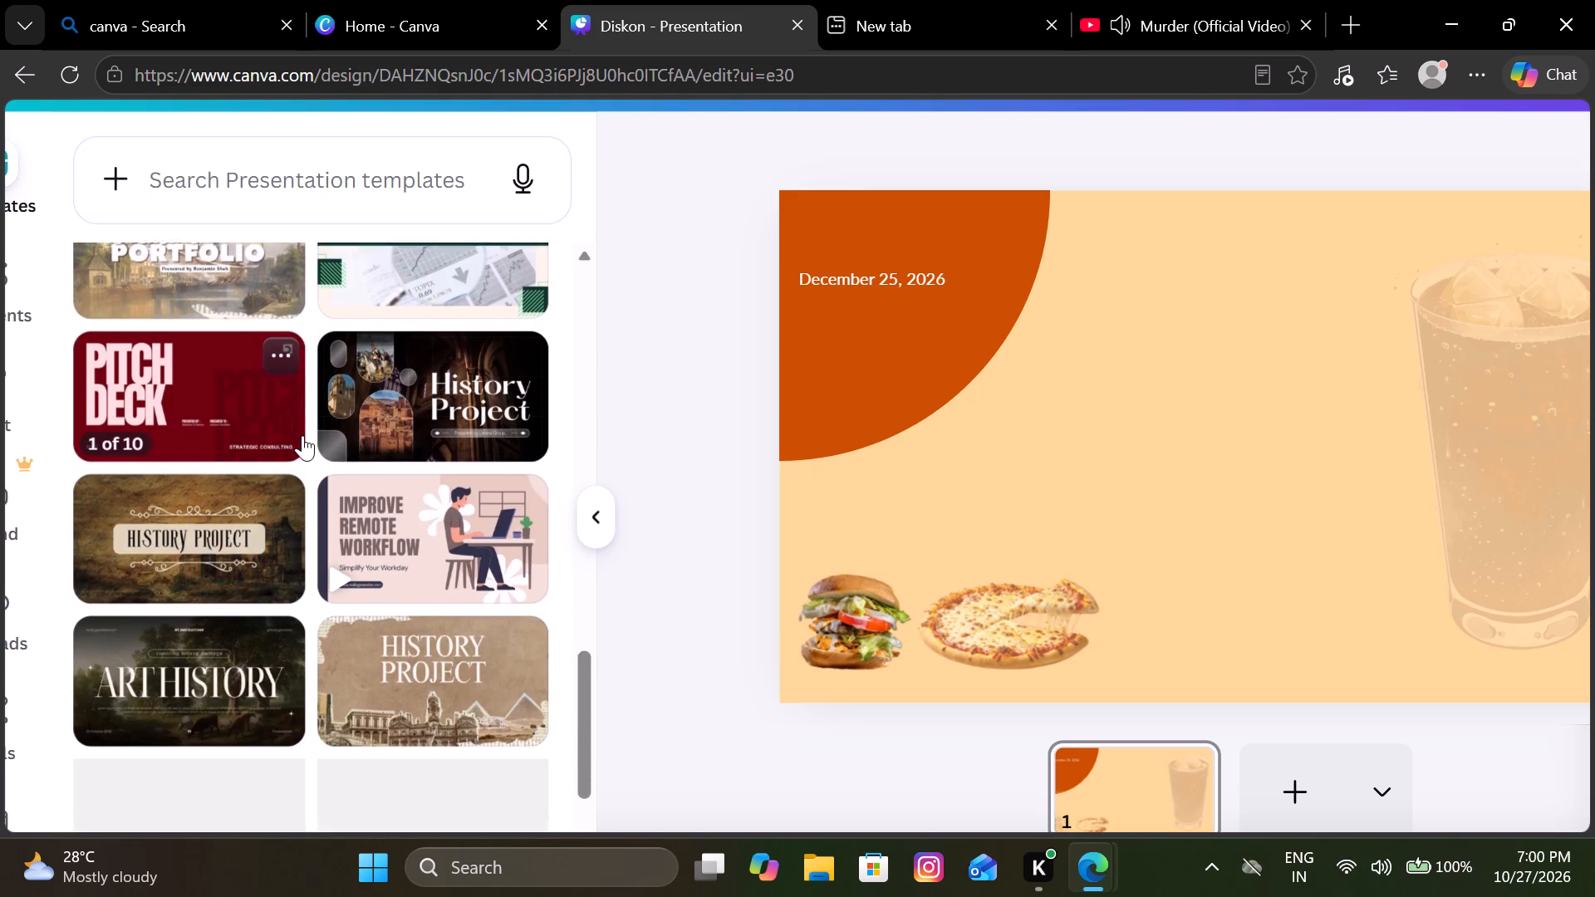
{"action": "scroll", "coordinate": [302, 435], "scroll_direction": "down", "scroll_amount": 3}
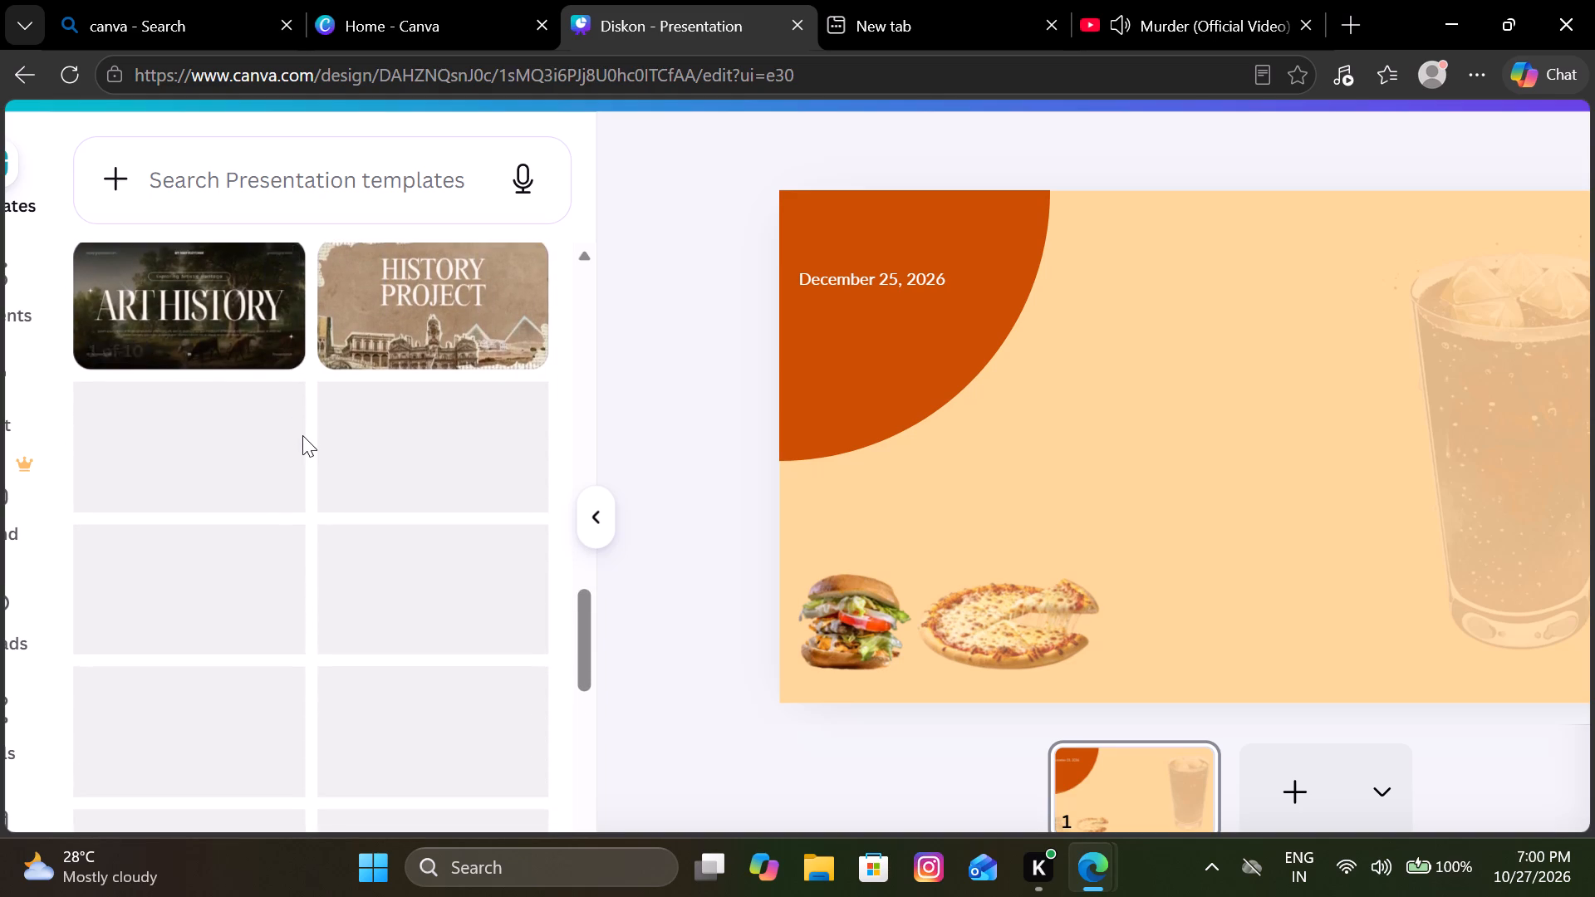
{"action": "scroll", "coordinate": [302, 435], "scroll_direction": "down", "scroll_amount": 2}
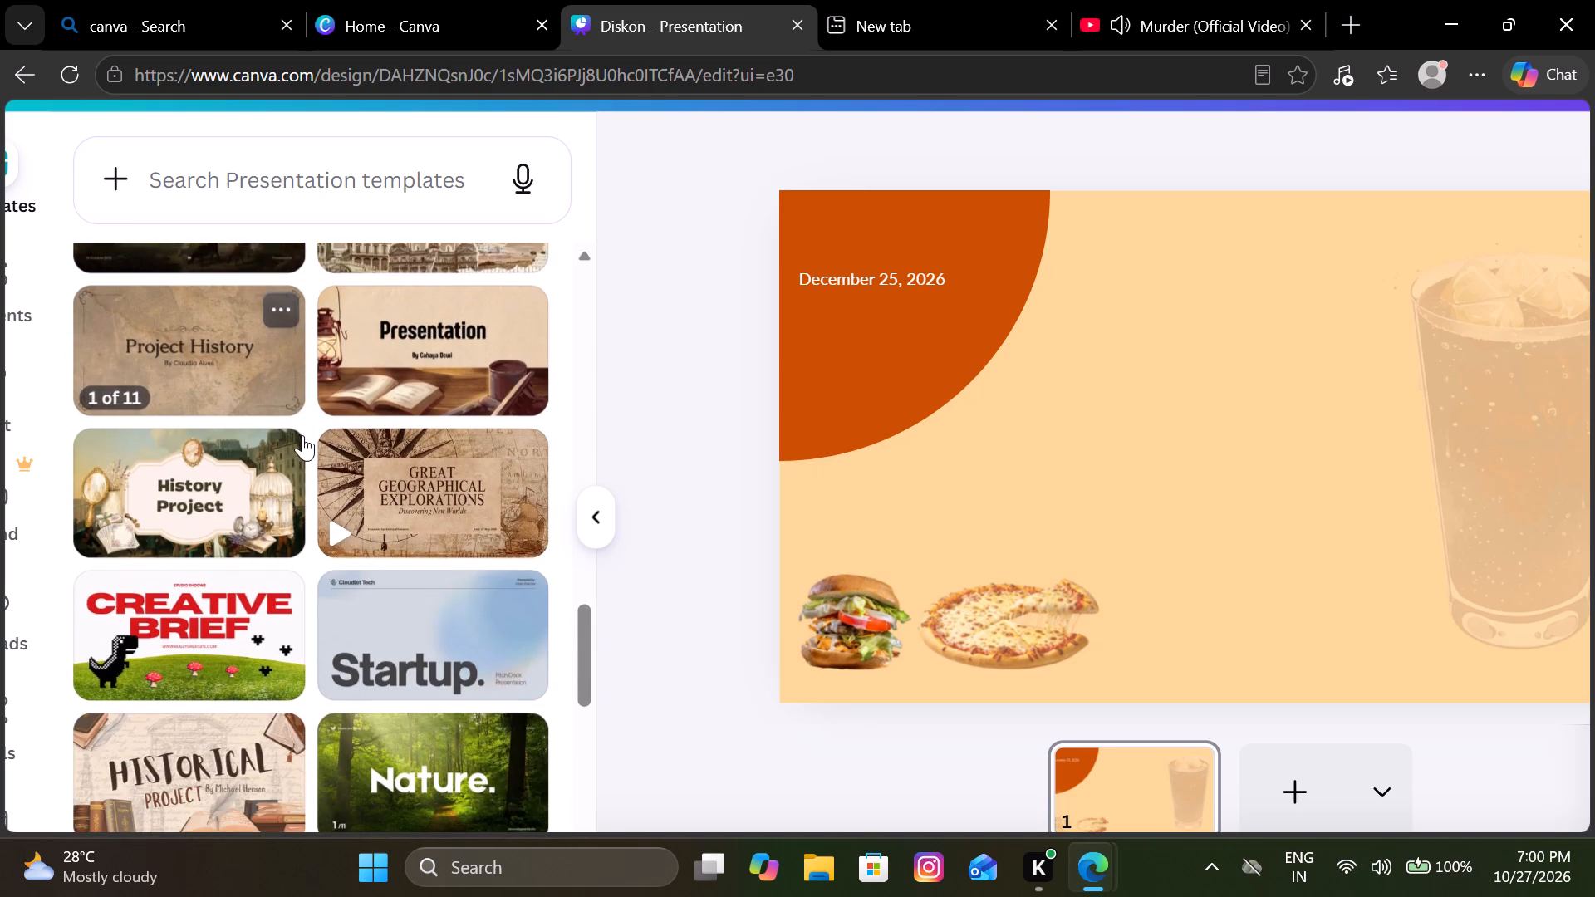
{"action": "scroll", "coordinate": [302, 435], "scroll_direction": "down", "scroll_amount": 3}
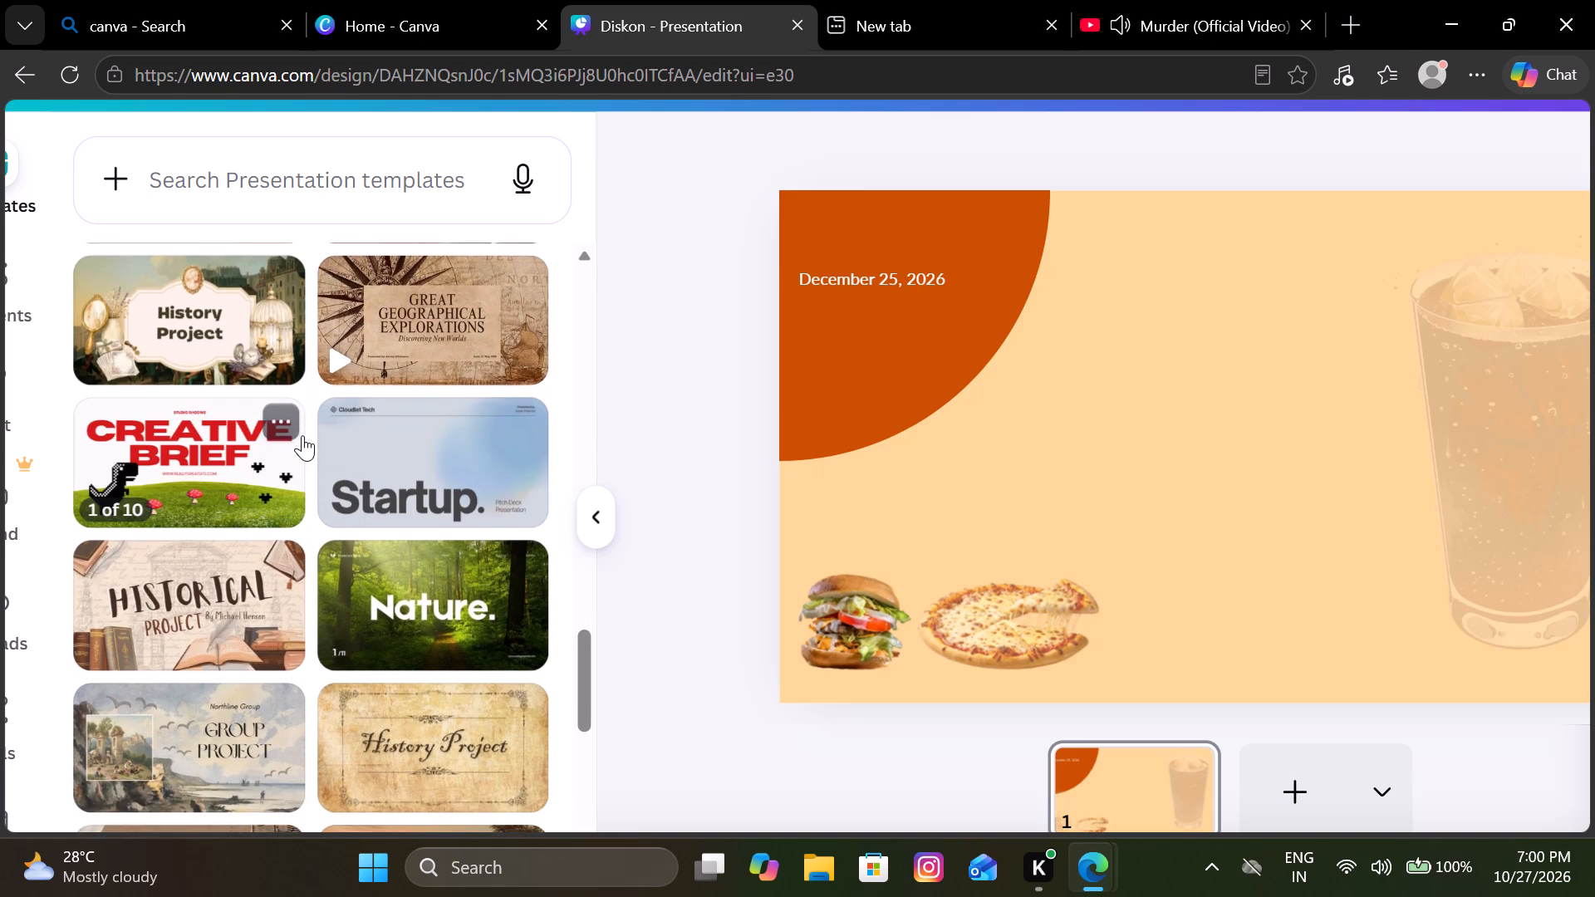
{"action": "scroll", "coordinate": [302, 435], "scroll_direction": "down", "scroll_amount": 1}
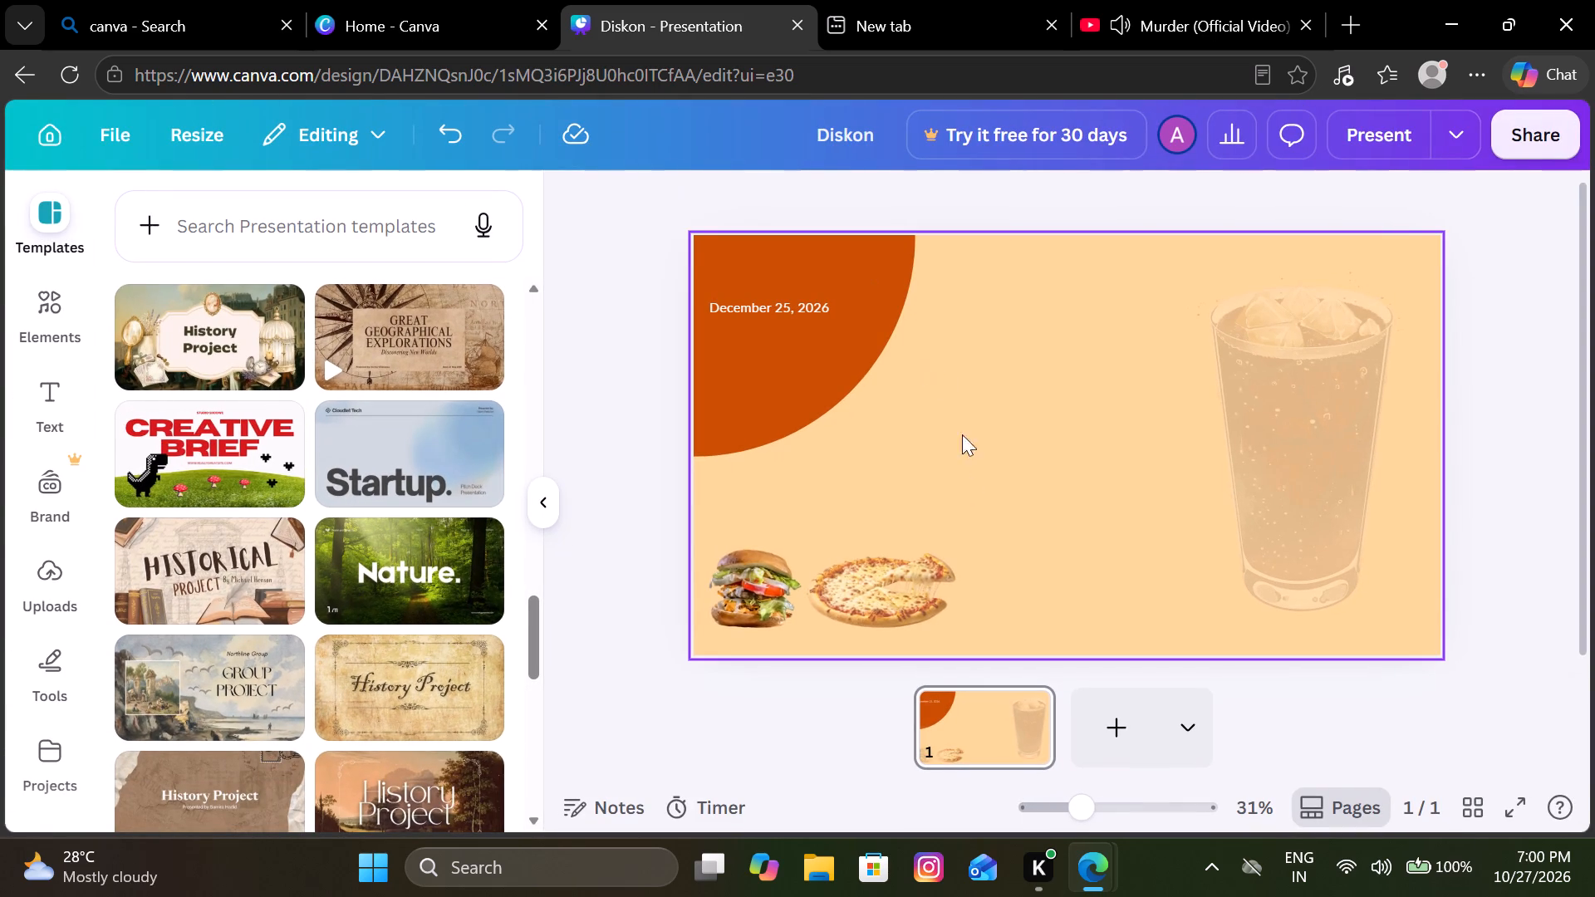
Browse the text font combinations and add the arched "TATTOO studio" combination to the page.
{"action": "left_click", "coordinate": [46, 393]}
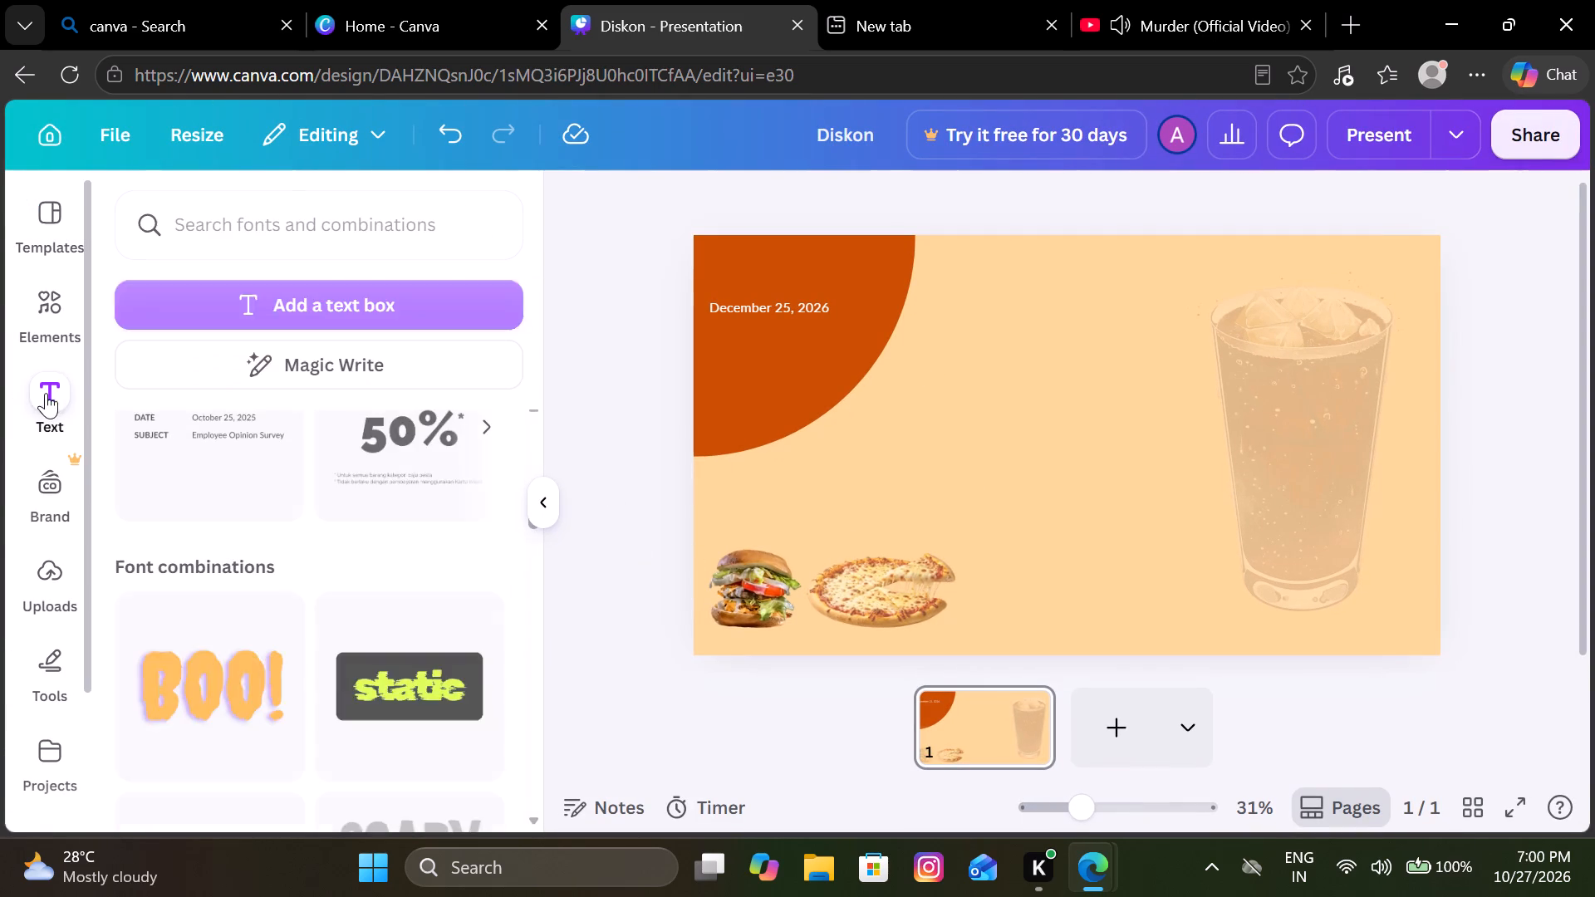
{"action": "scroll", "coordinate": [326, 537], "scroll_direction": "down", "scroll_amount": 3}
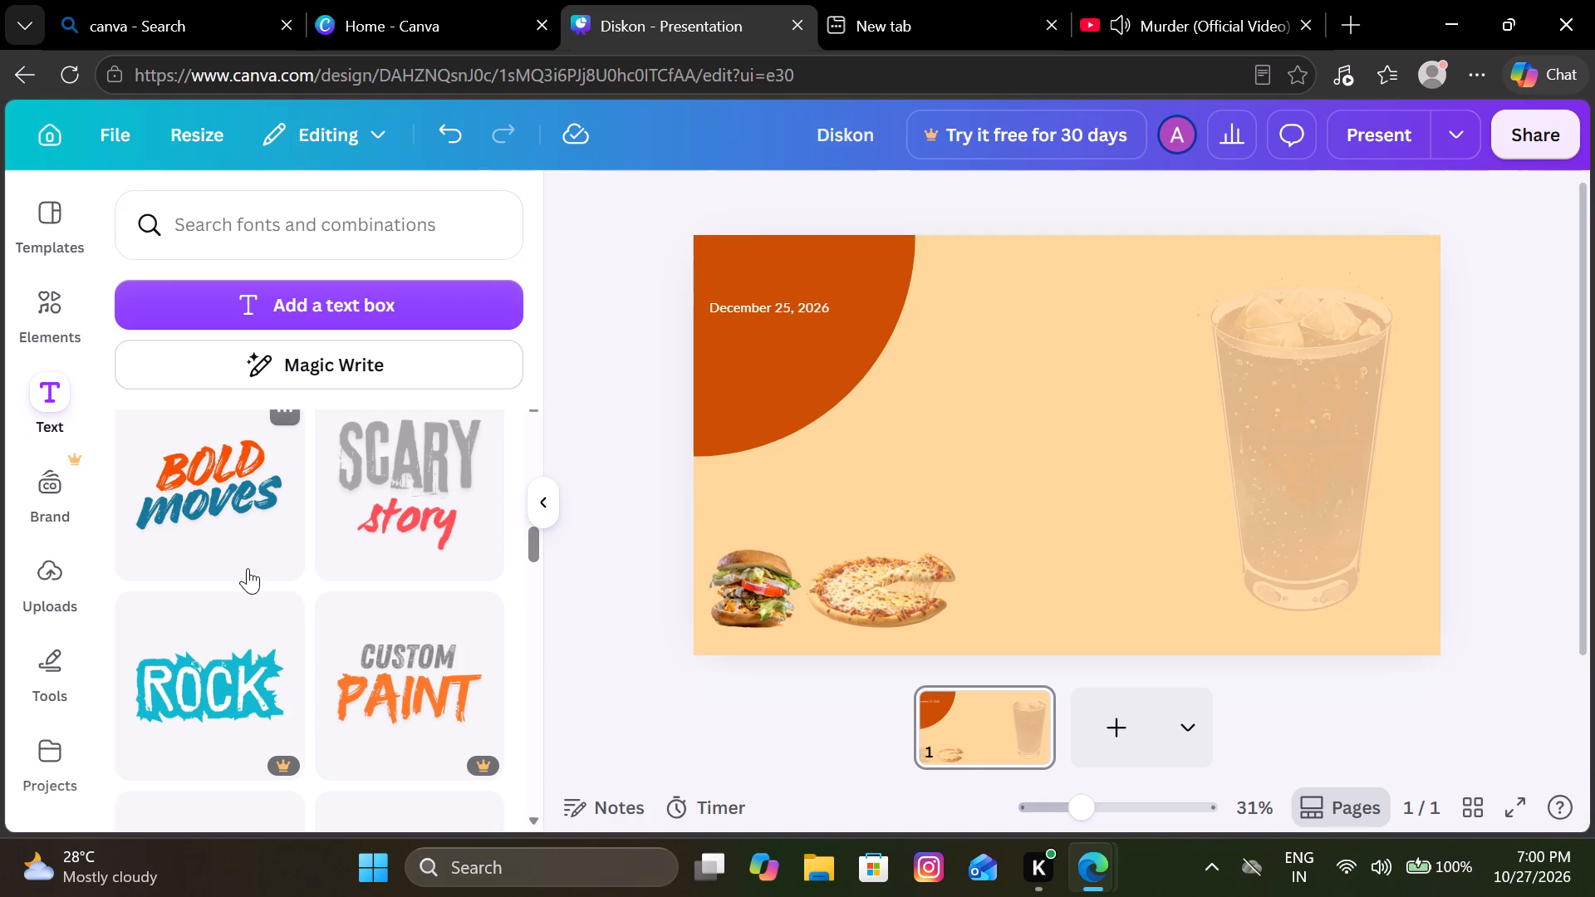
{"action": "scroll", "coordinate": [432, 686], "scroll_direction": "down", "scroll_amount": 2}
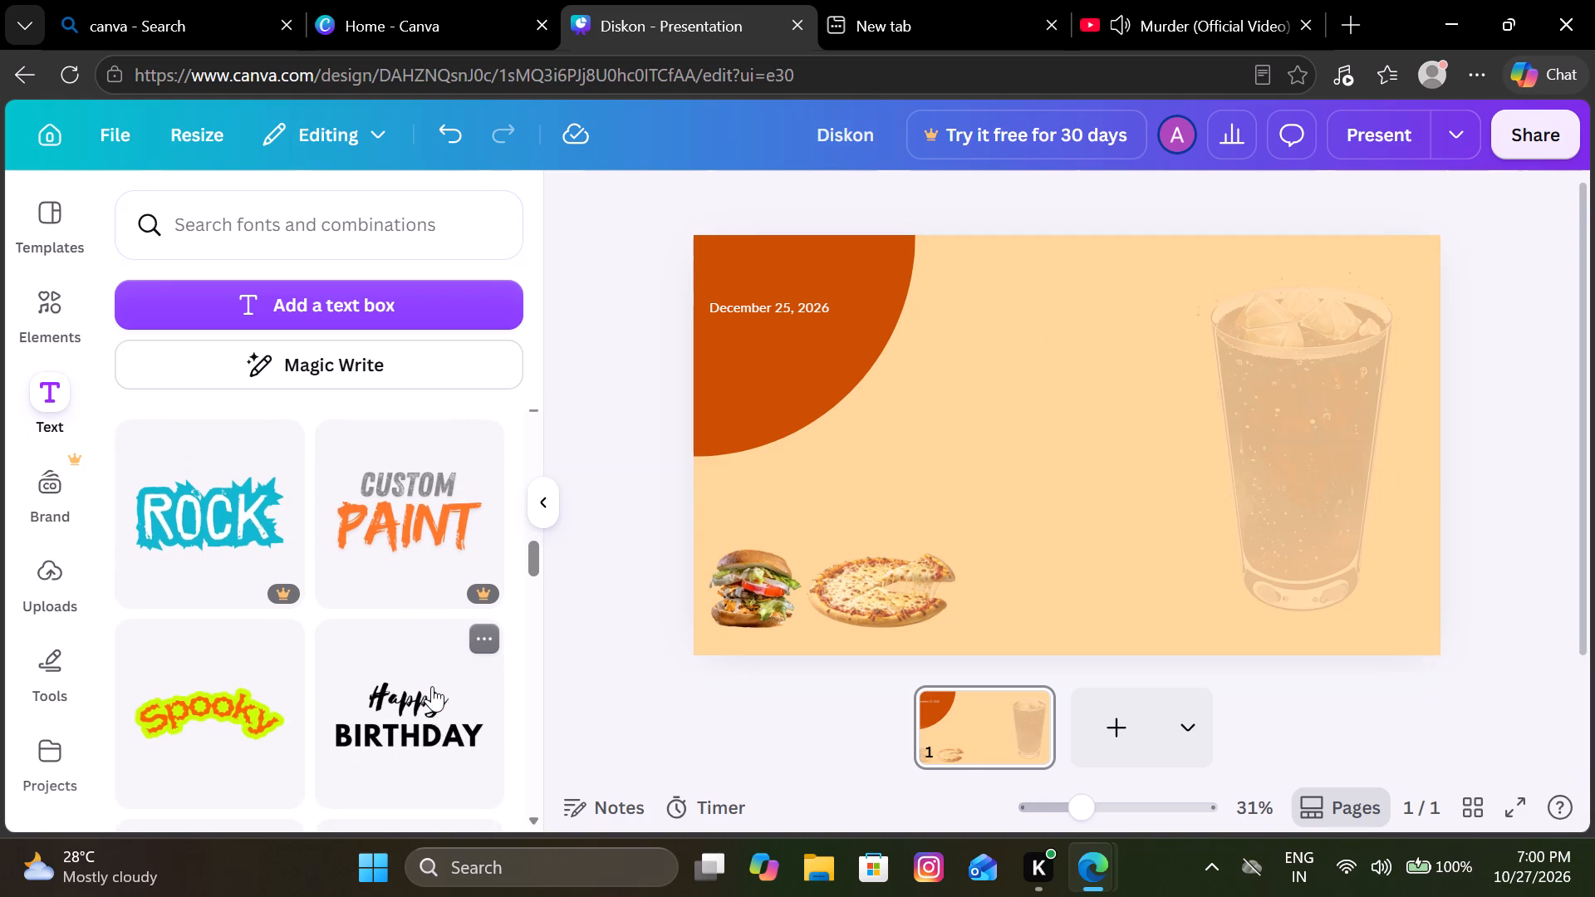
{"action": "scroll", "coordinate": [432, 686], "scroll_direction": "down", "scroll_amount": 4}
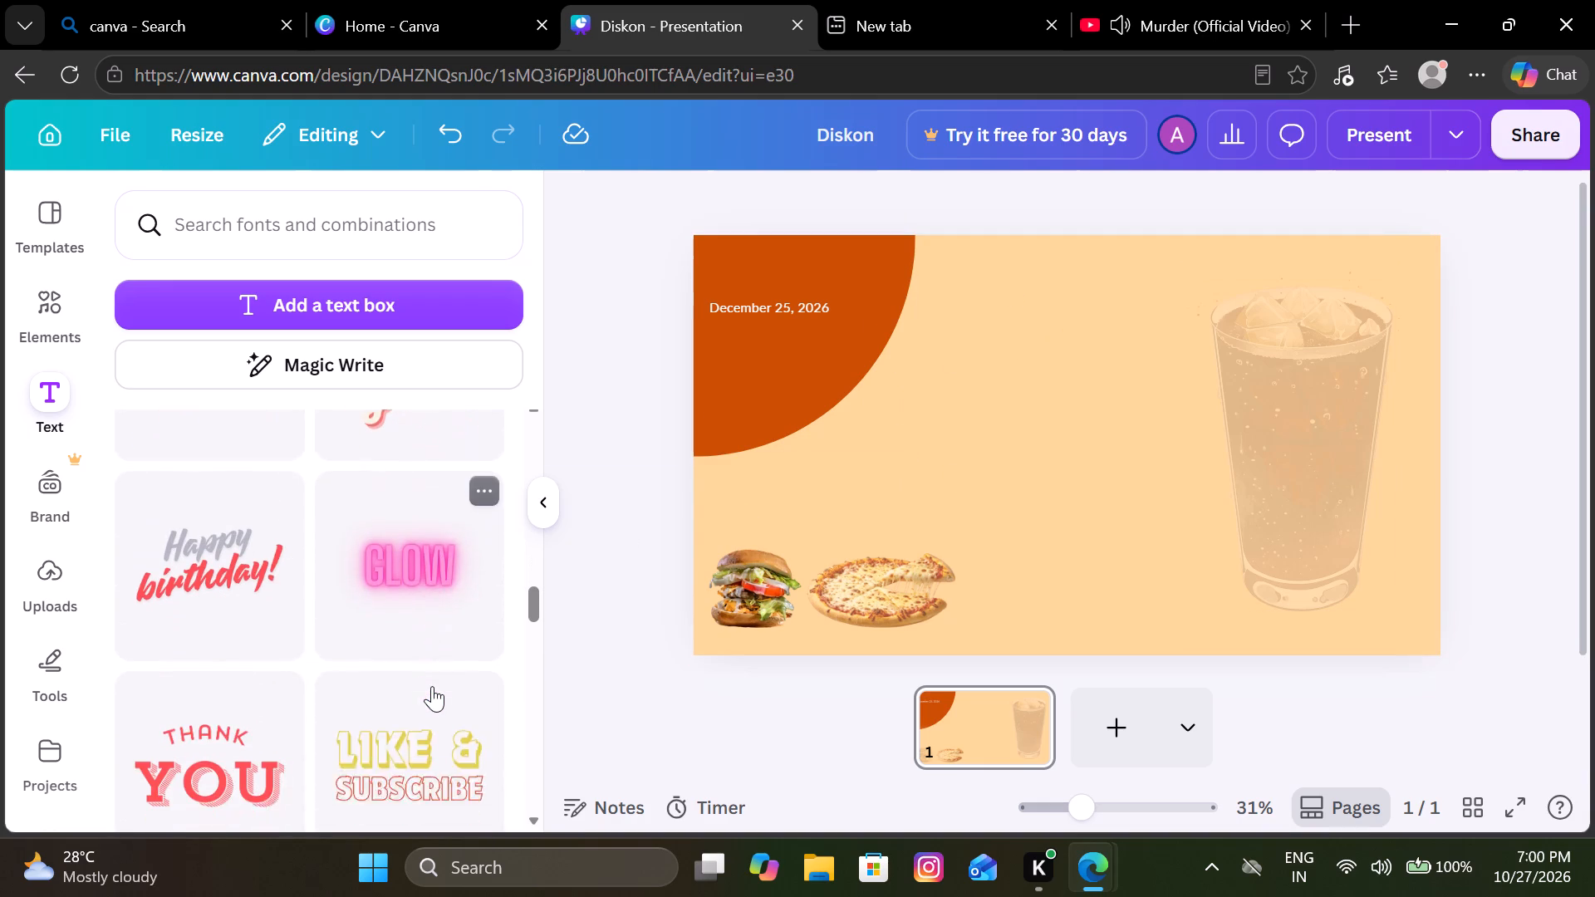
{"action": "scroll", "coordinate": [432, 686], "scroll_direction": "down", "scroll_amount": 5}
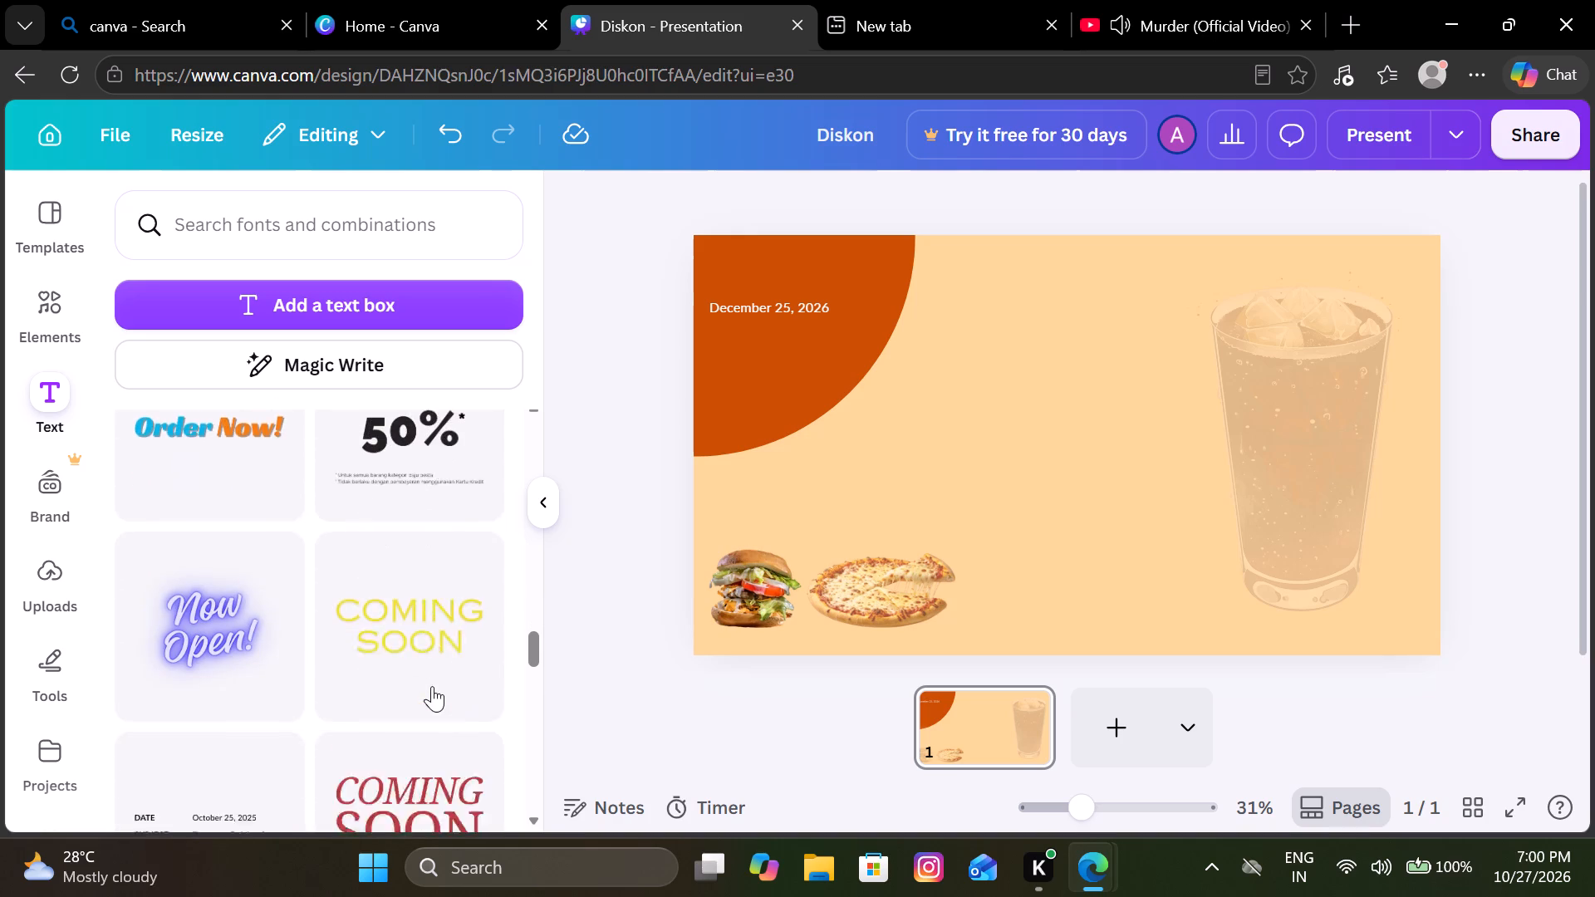
{"action": "scroll", "coordinate": [432, 686], "scroll_direction": "down", "scroll_amount": 3}
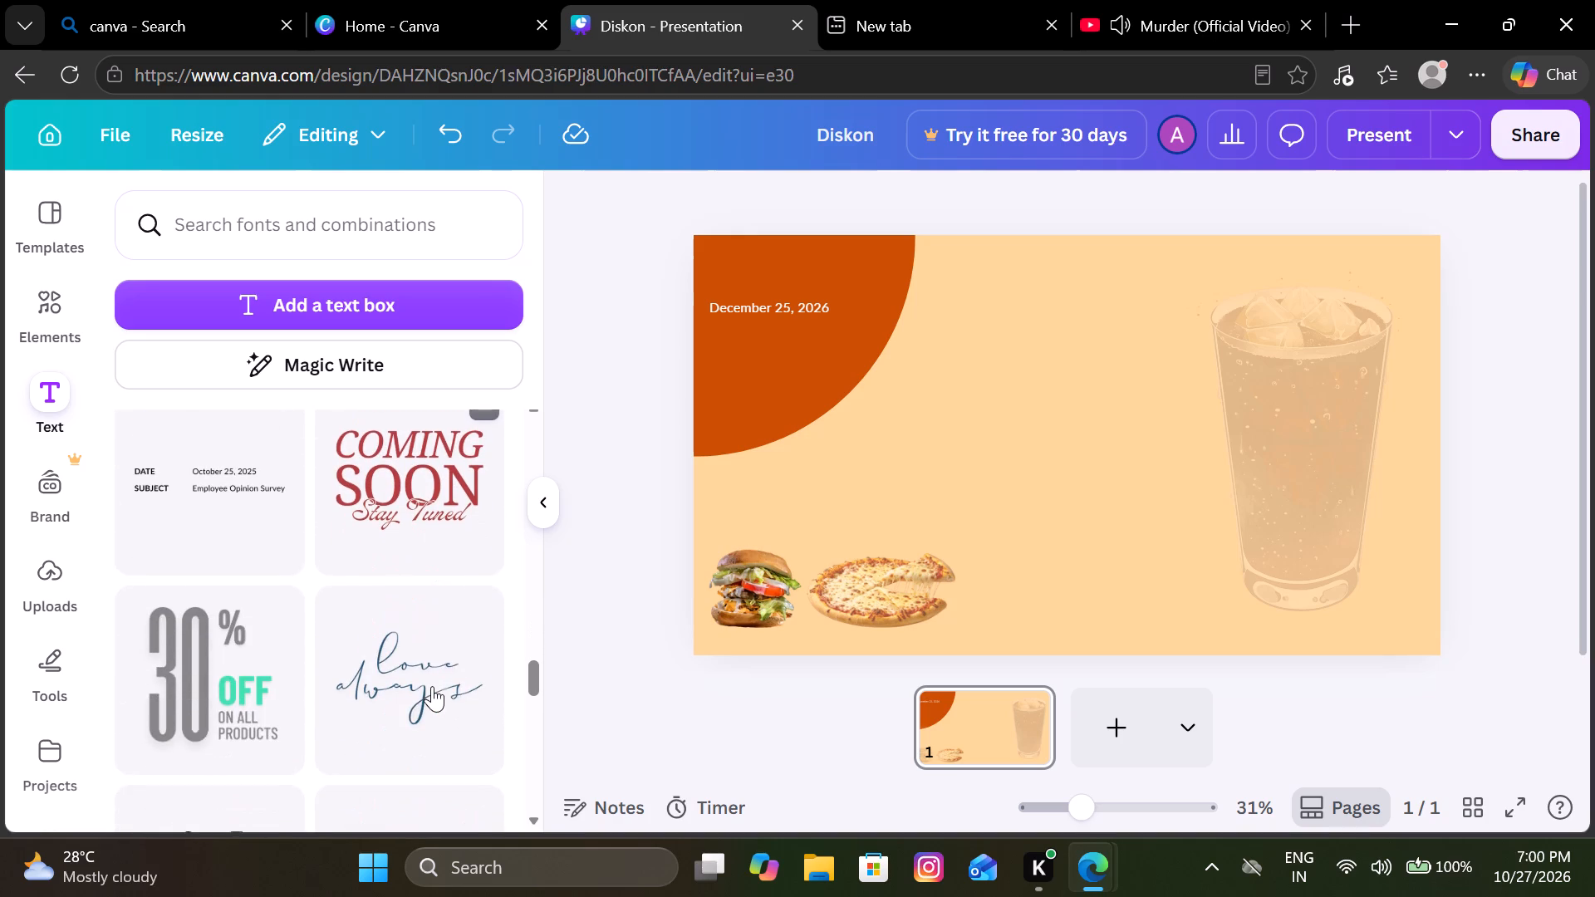
{"action": "scroll", "coordinate": [432, 686], "scroll_direction": "down", "scroll_amount": 3}
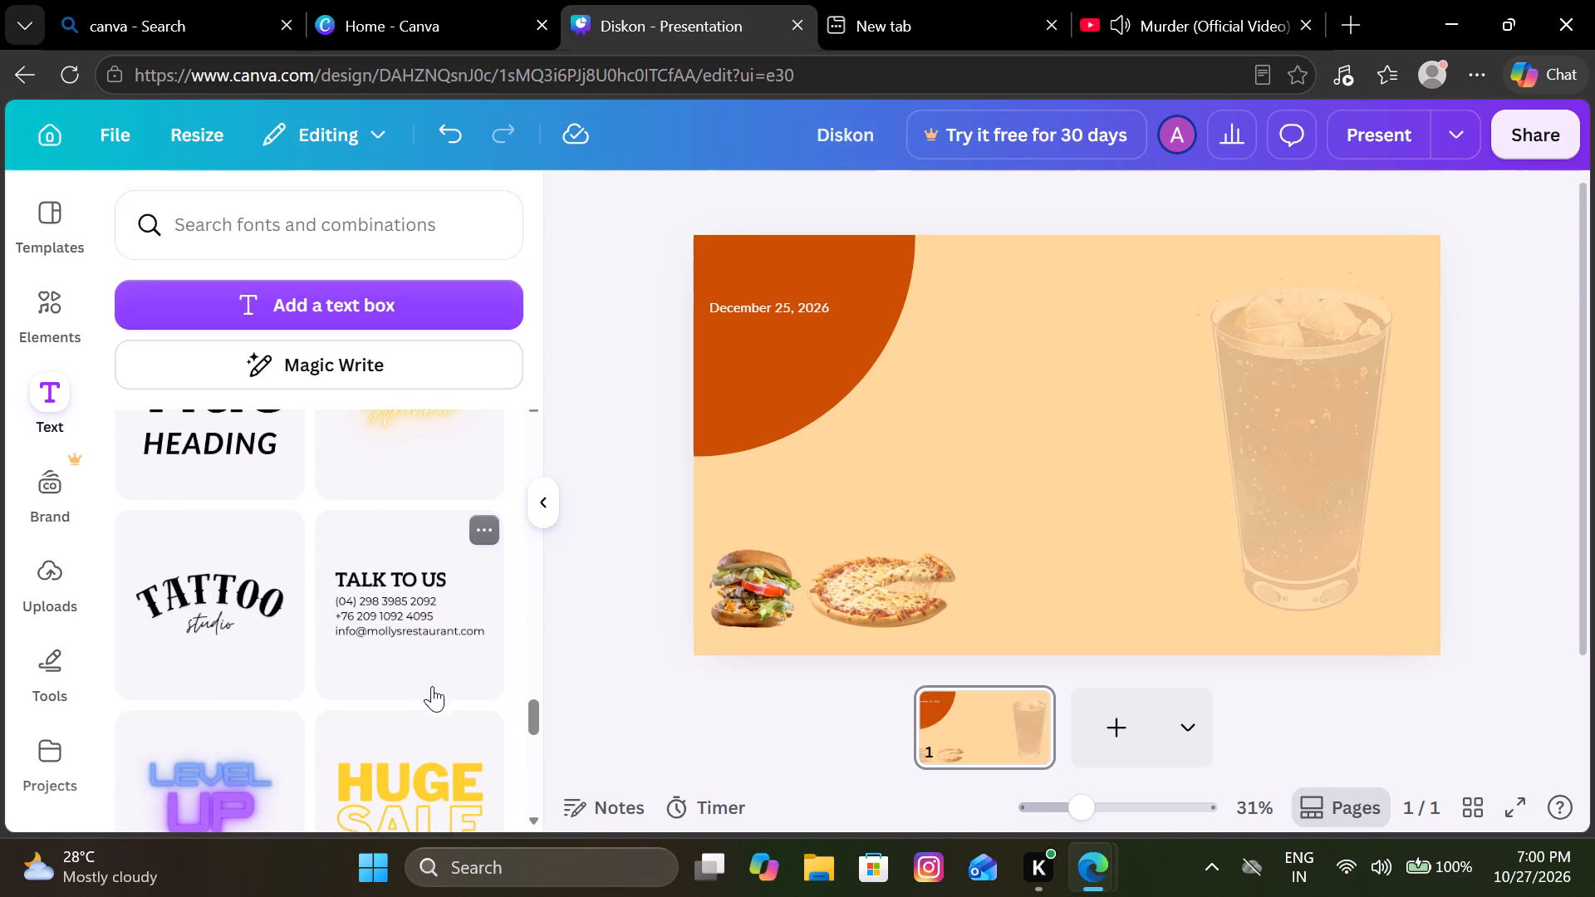
{"action": "scroll", "coordinate": [432, 686], "scroll_direction": "down", "scroll_amount": 1}
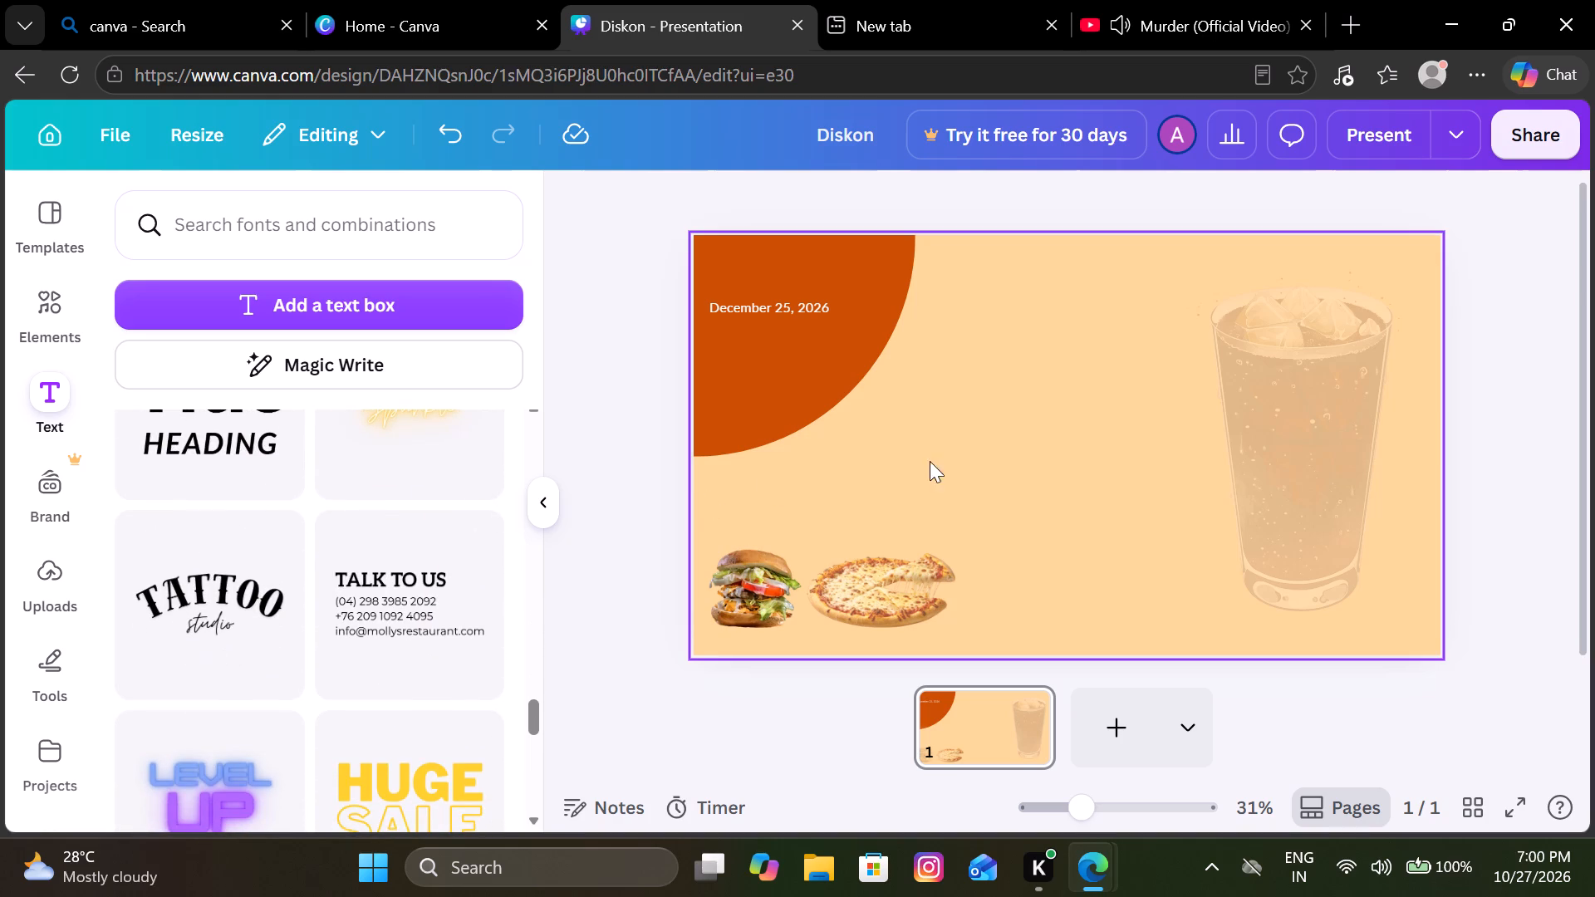
{"action": "left_click", "coordinate": [239, 621]}
Replace the arched word "TATTOO" with "EMPEROR".
{"action": "double_click", "coordinate": [989, 431]}
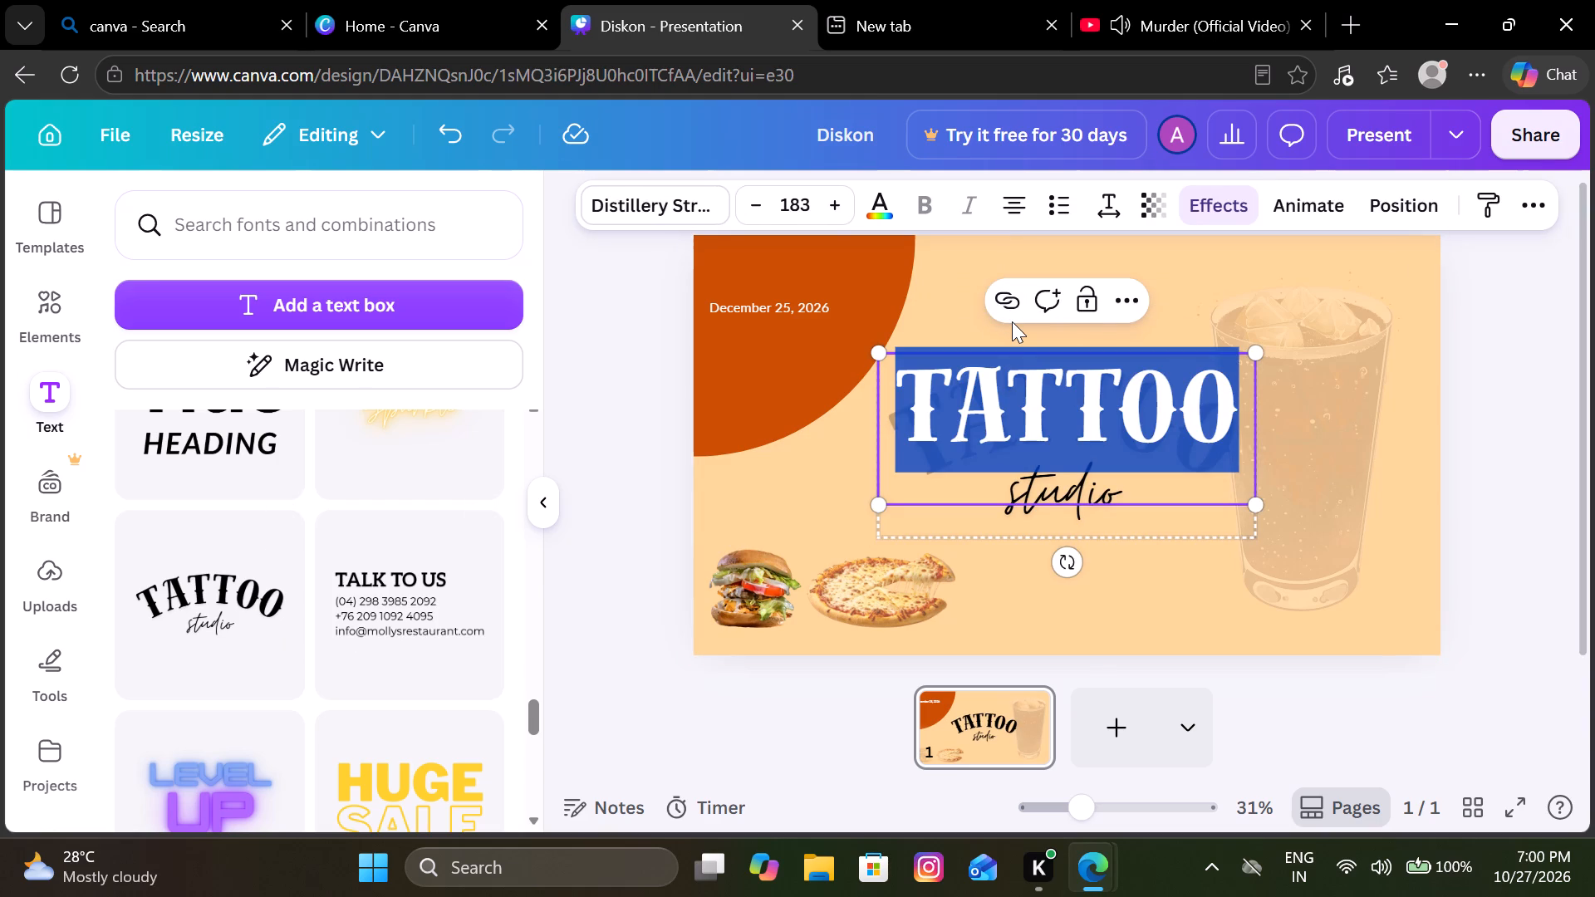
{"action": "key", "text": "e"}
{"action": "key", "text": "m"}
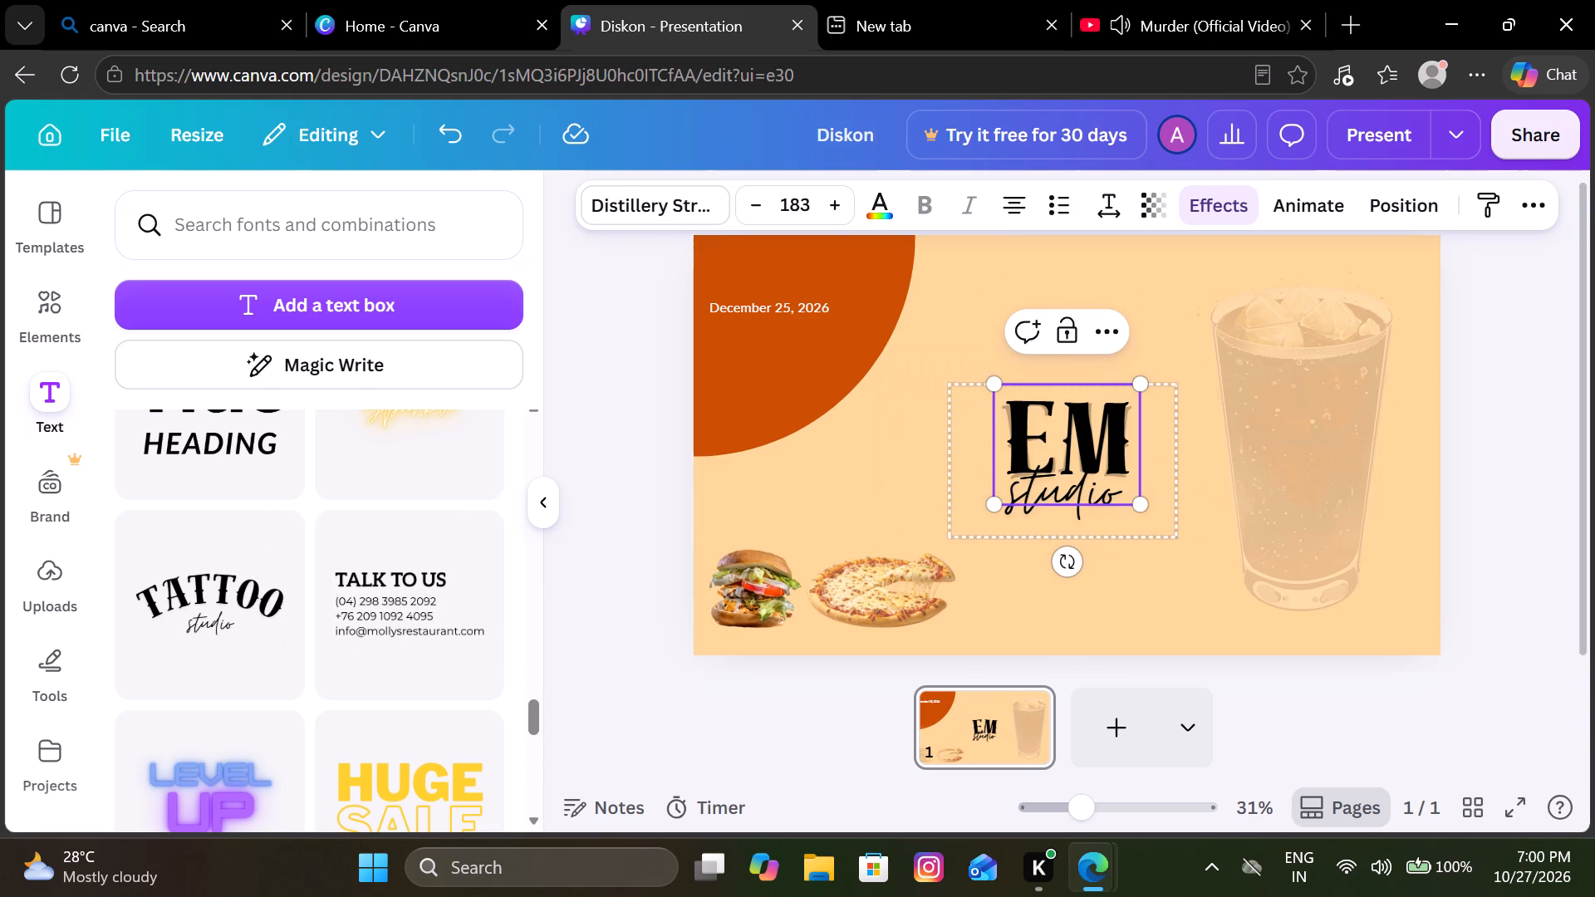
{"action": "key", "text": "p"}
{"action": "type", "text": "er"}
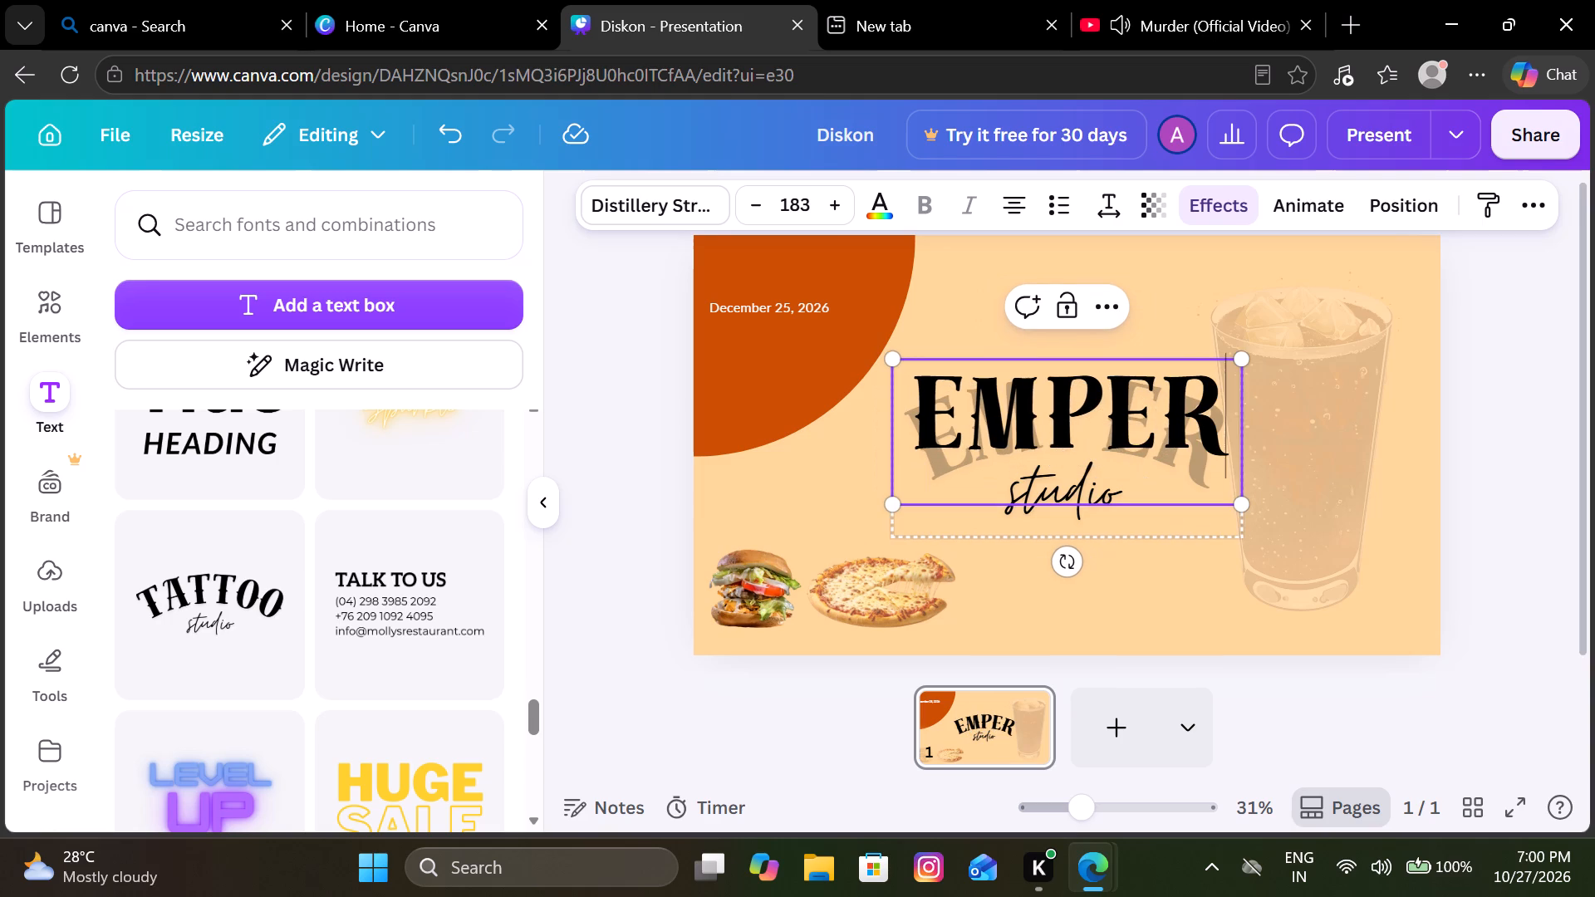
{"action": "key", "text": "o"}
{"action": "key", "text": "r"}
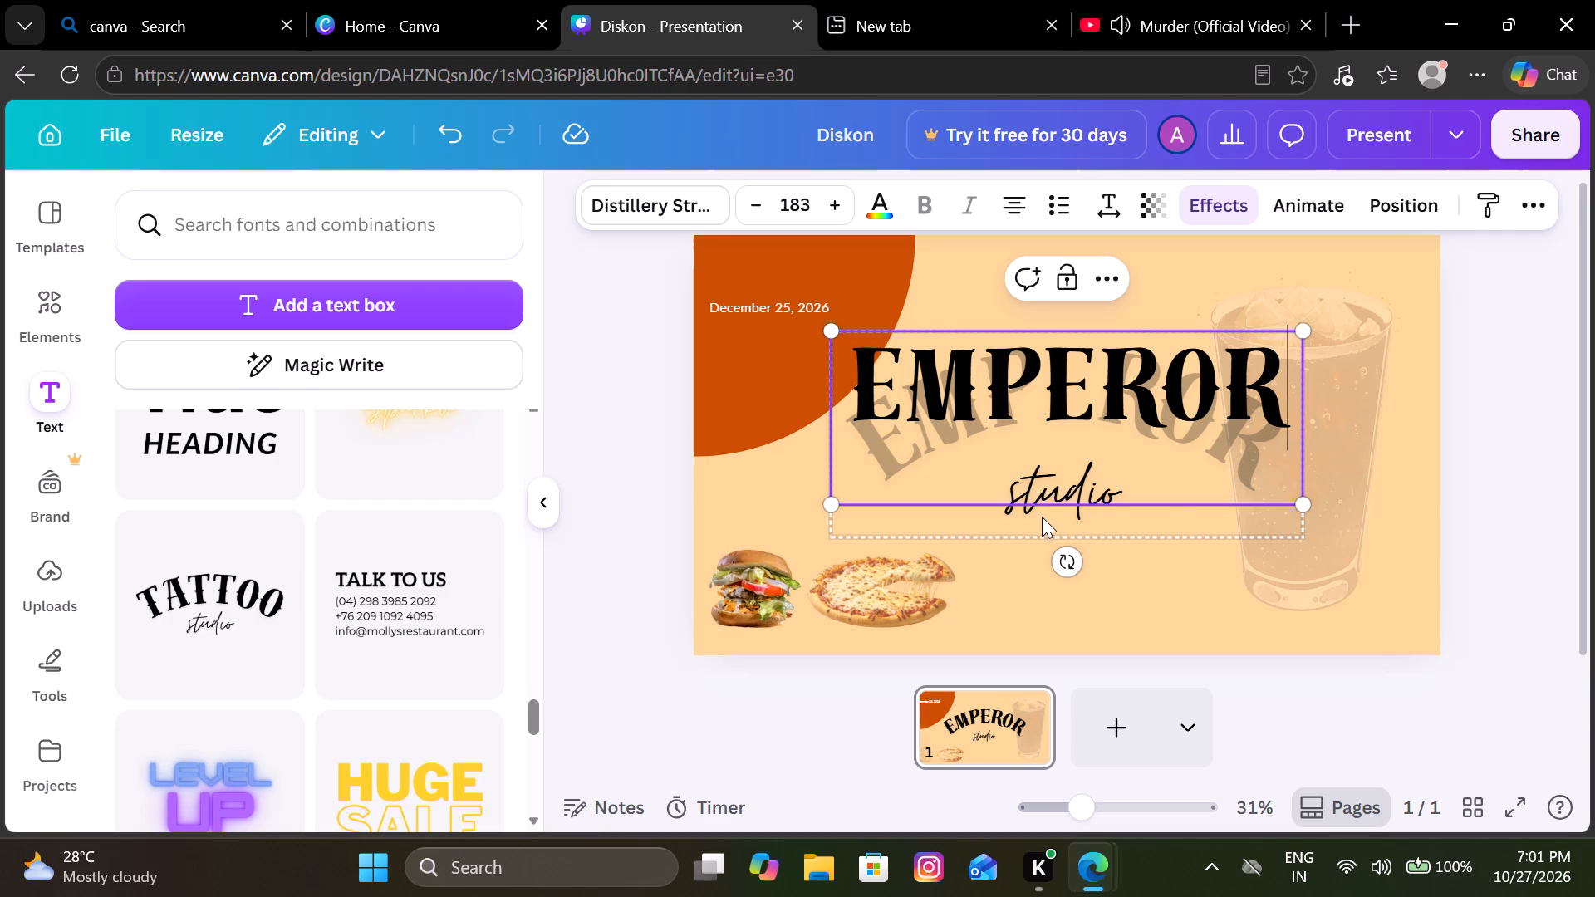
{"action": "left_click", "coordinate": [1471, 483]}
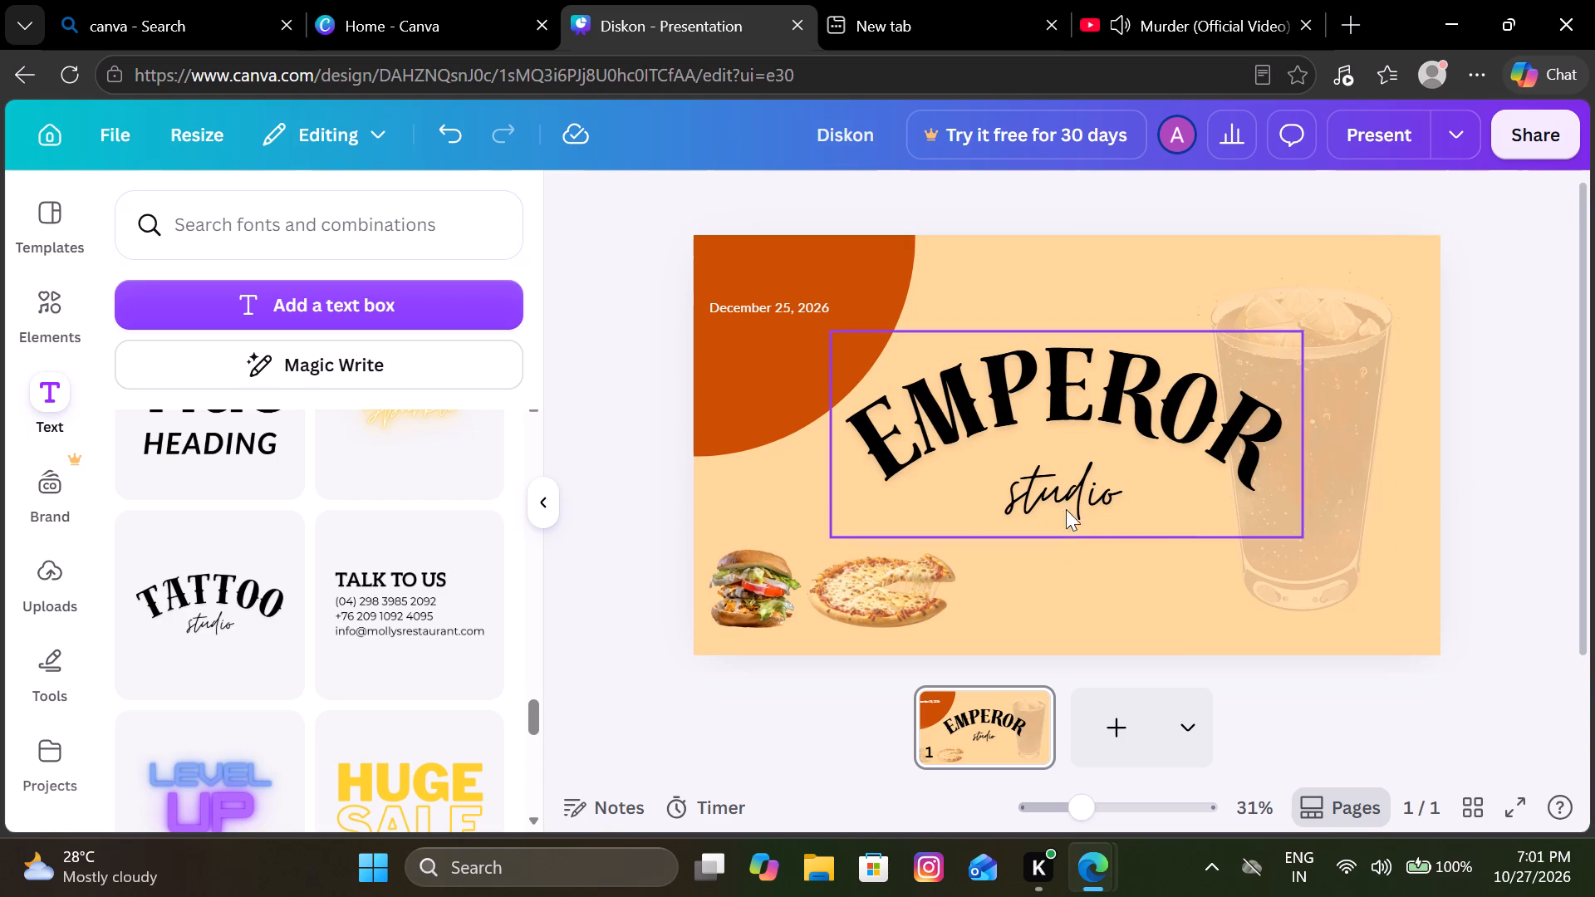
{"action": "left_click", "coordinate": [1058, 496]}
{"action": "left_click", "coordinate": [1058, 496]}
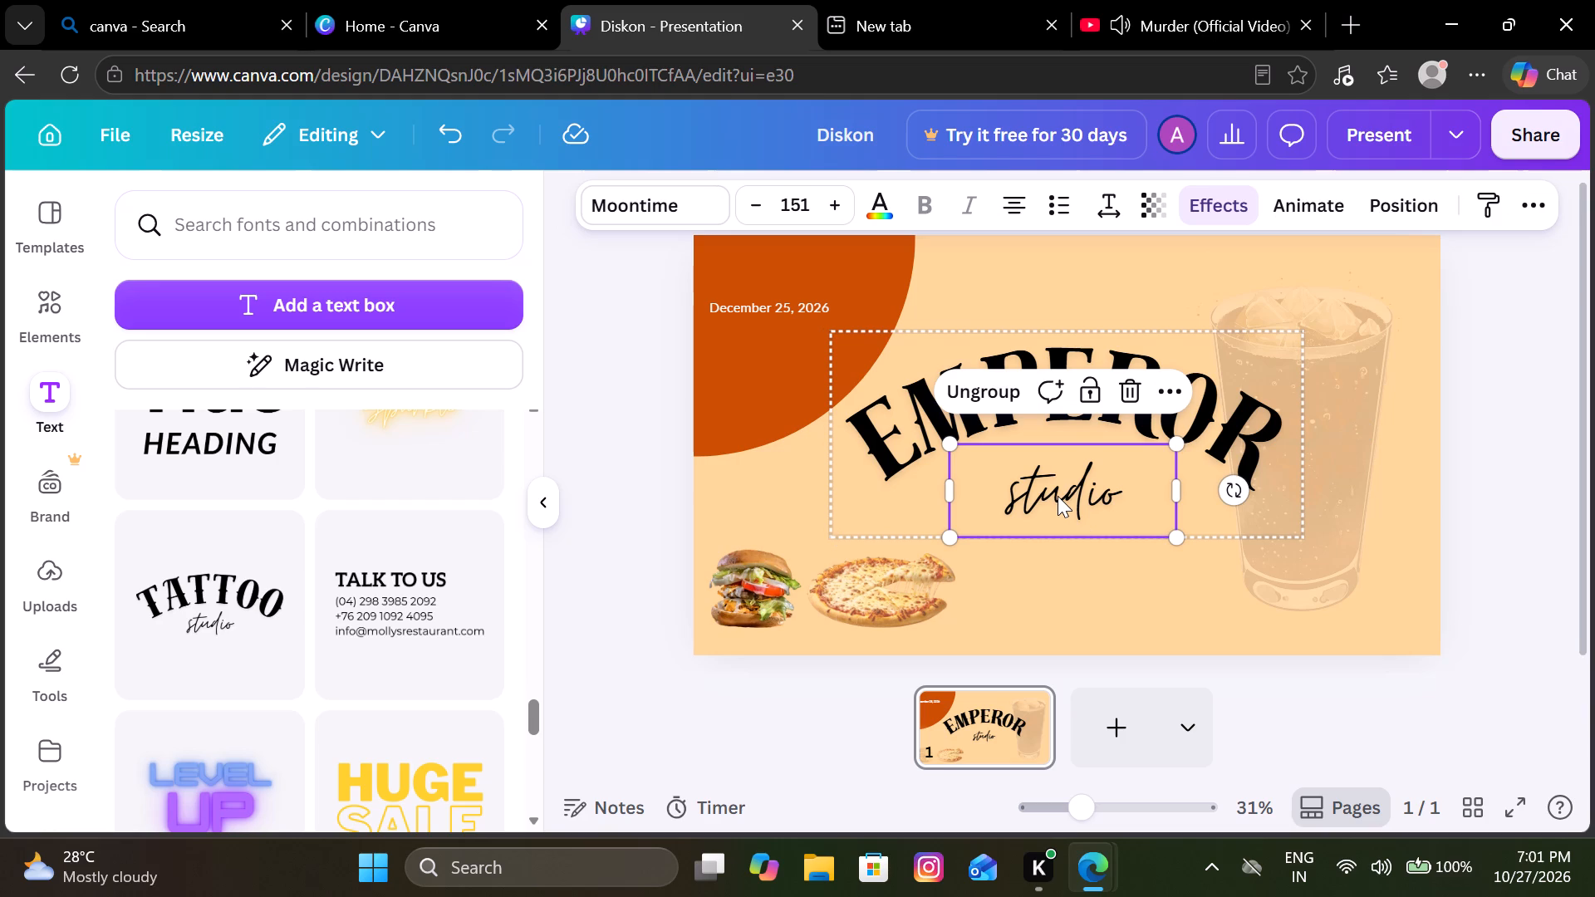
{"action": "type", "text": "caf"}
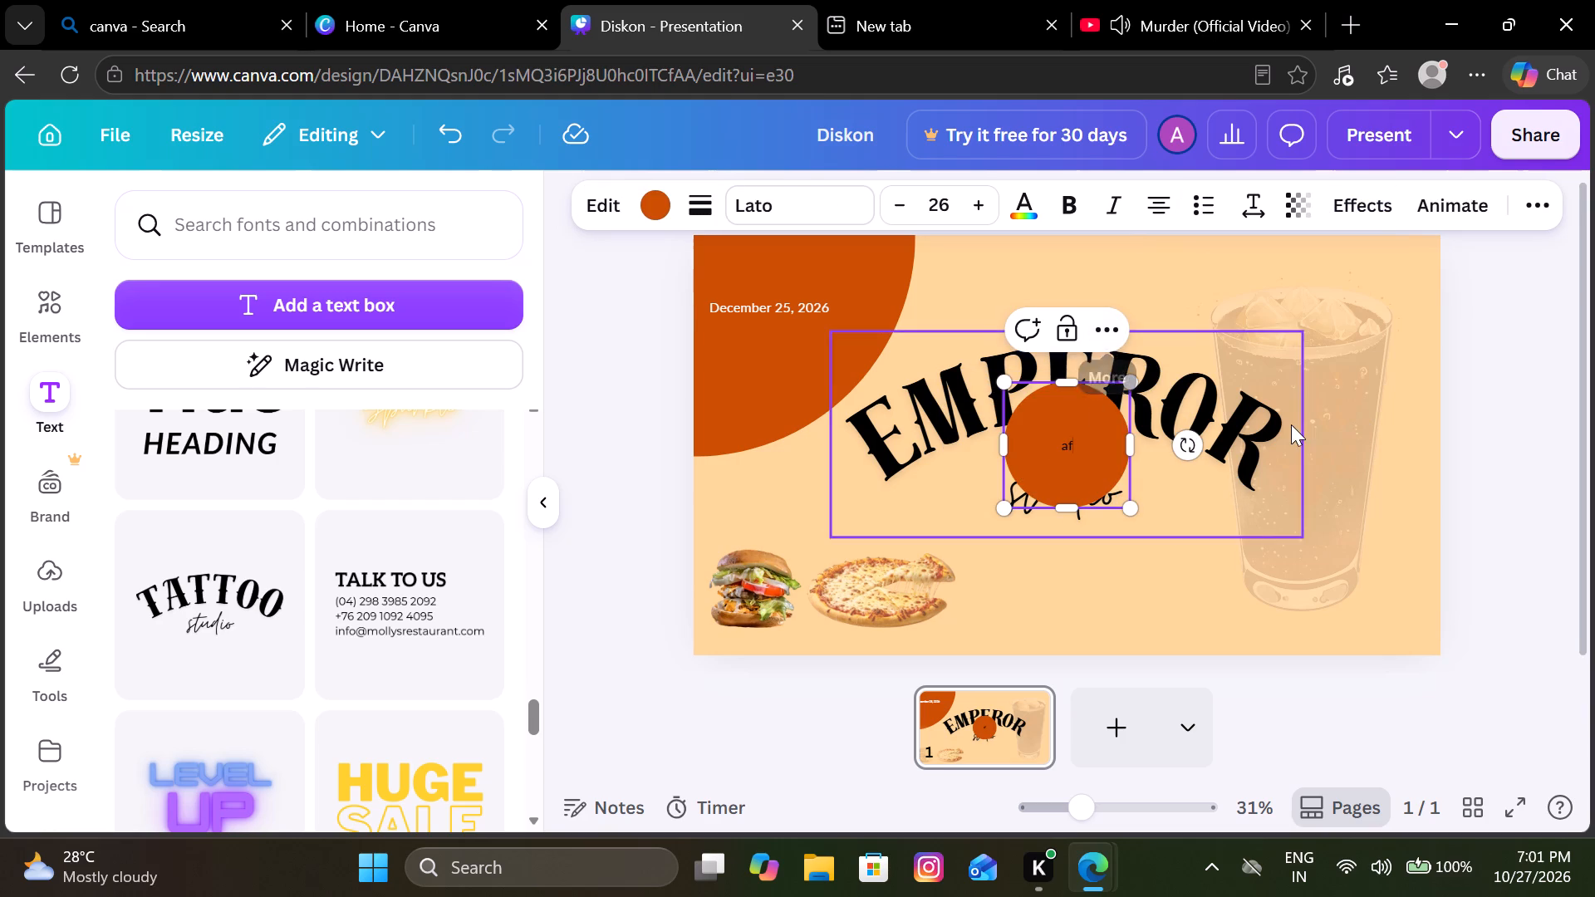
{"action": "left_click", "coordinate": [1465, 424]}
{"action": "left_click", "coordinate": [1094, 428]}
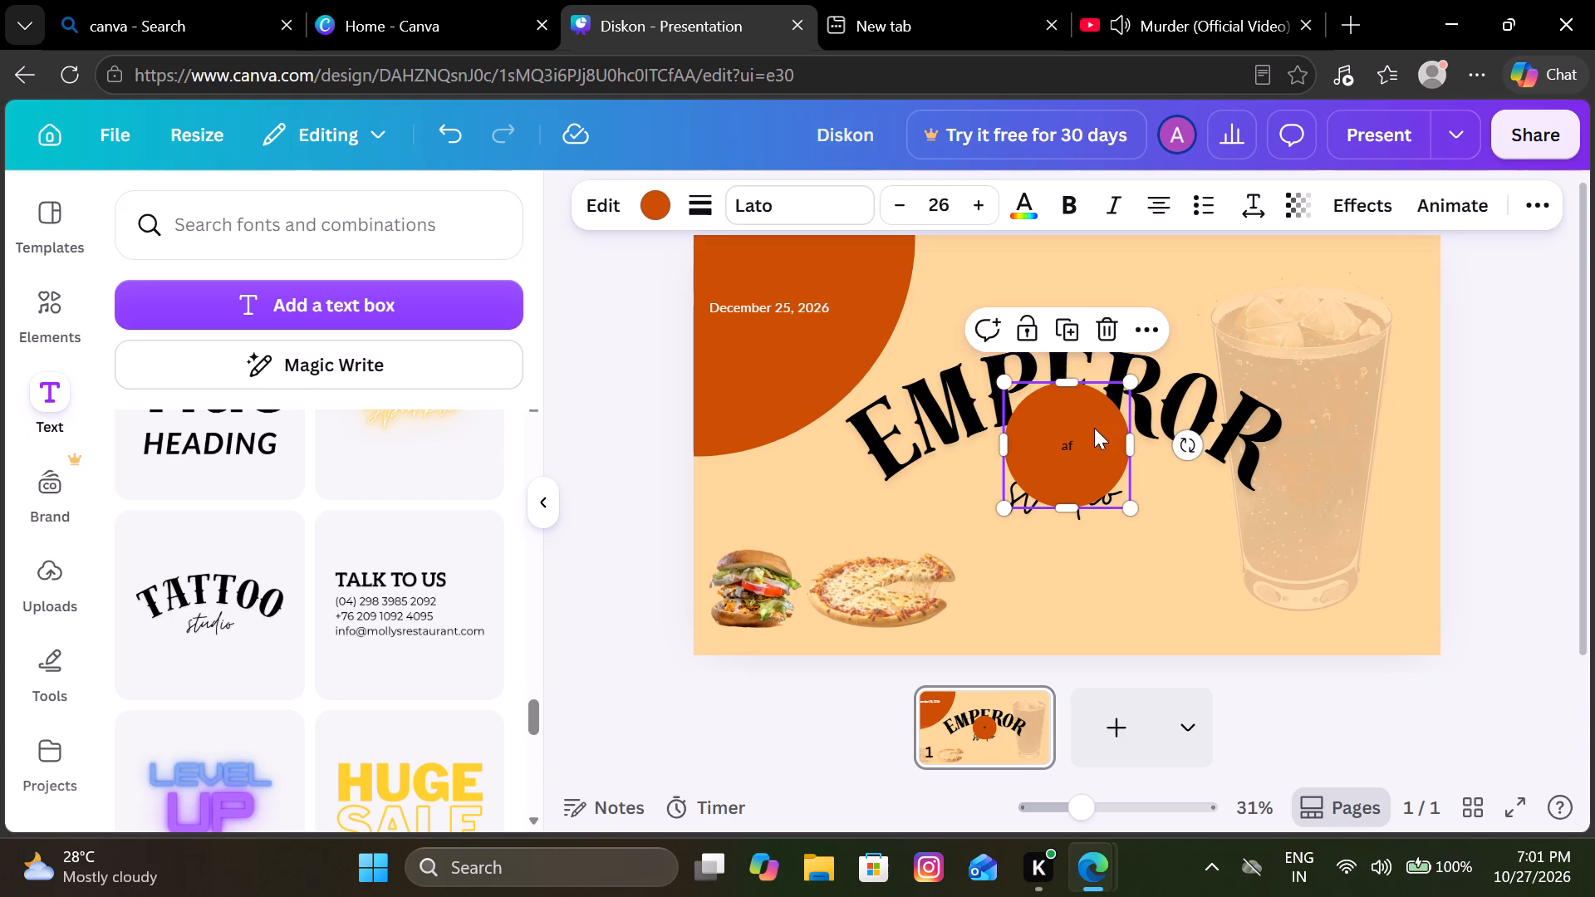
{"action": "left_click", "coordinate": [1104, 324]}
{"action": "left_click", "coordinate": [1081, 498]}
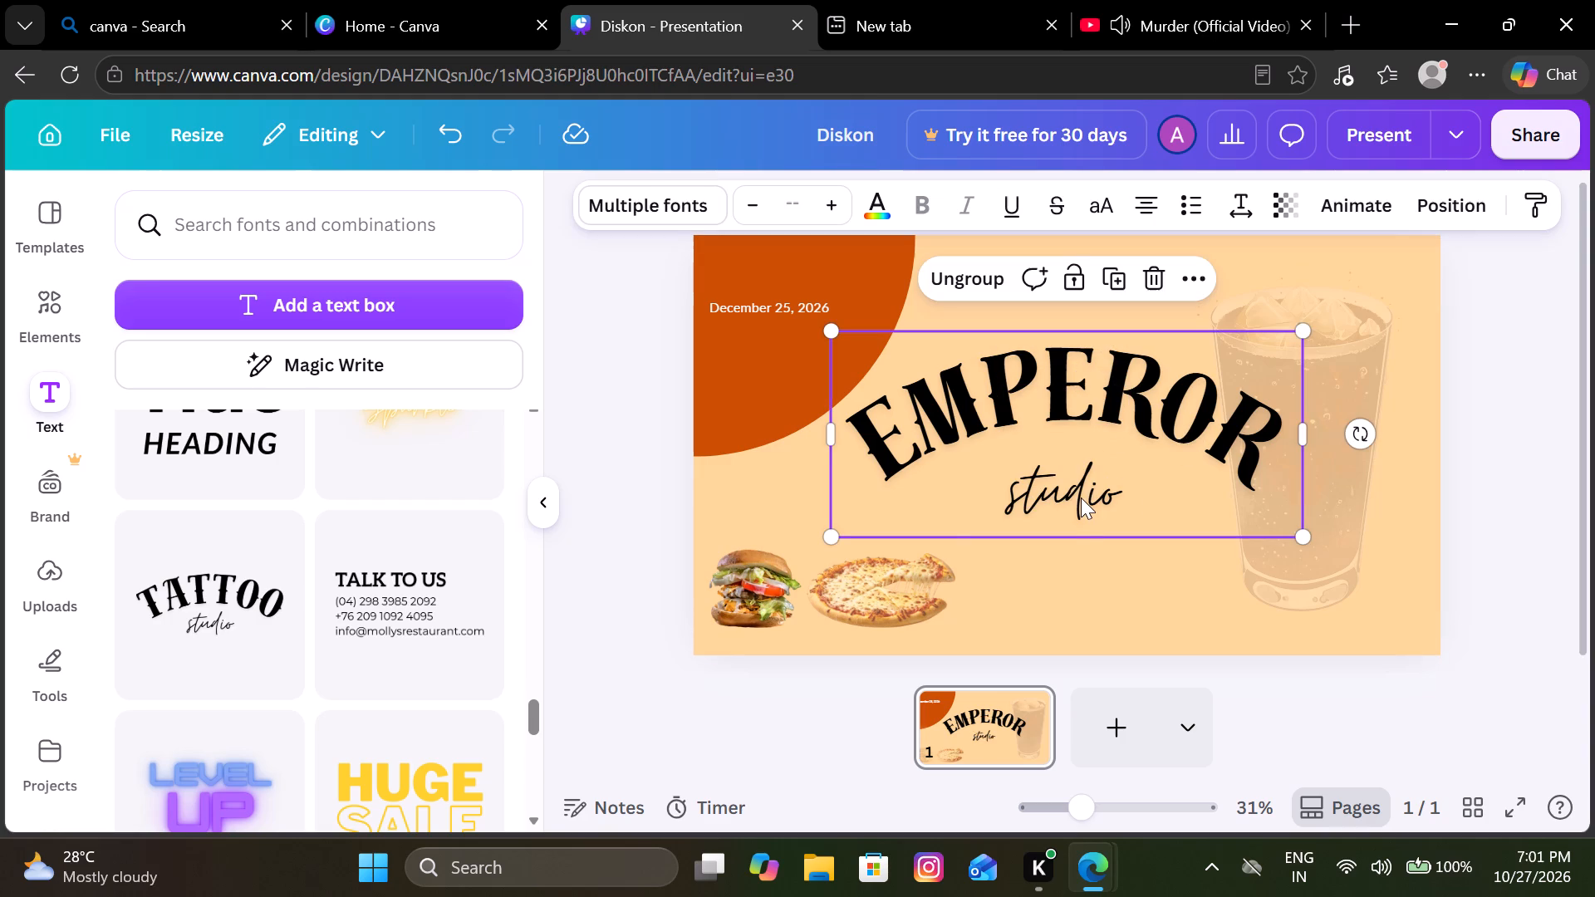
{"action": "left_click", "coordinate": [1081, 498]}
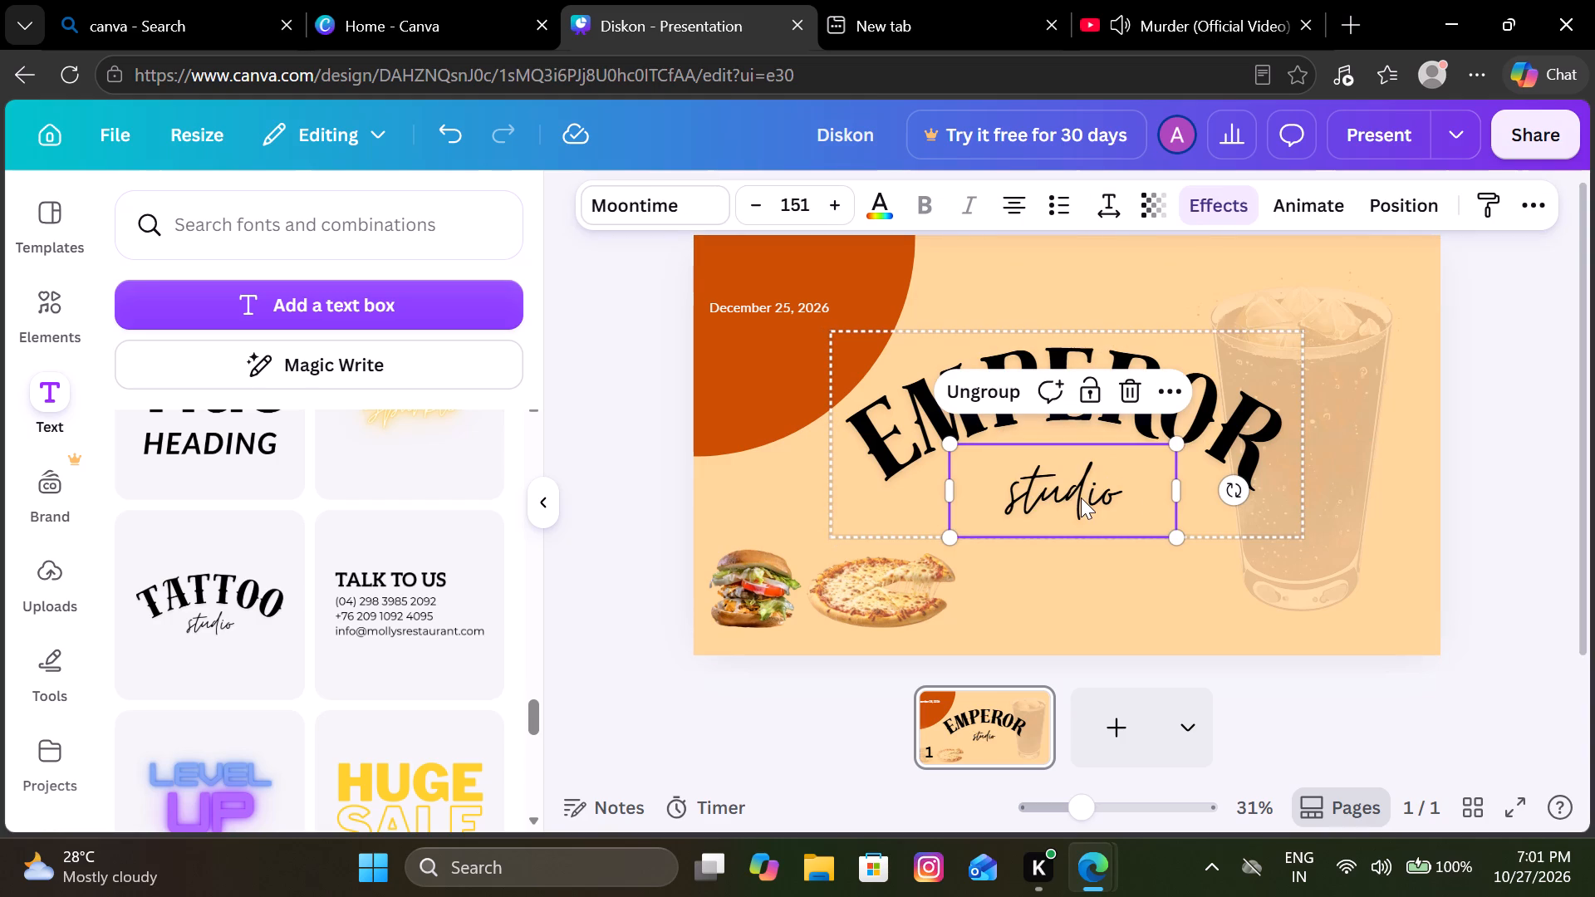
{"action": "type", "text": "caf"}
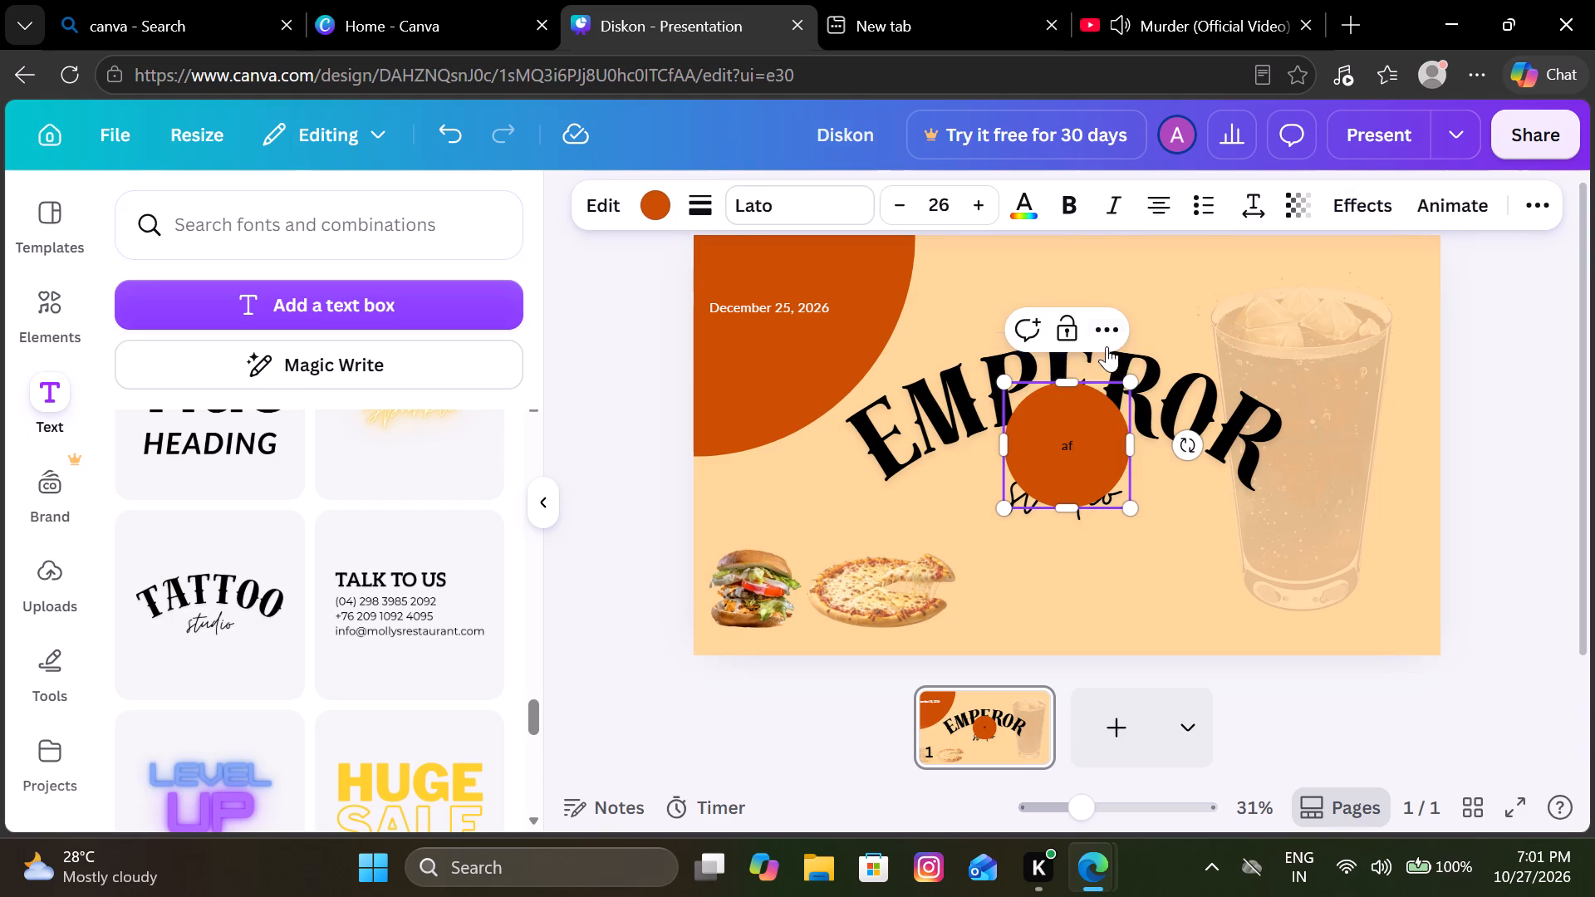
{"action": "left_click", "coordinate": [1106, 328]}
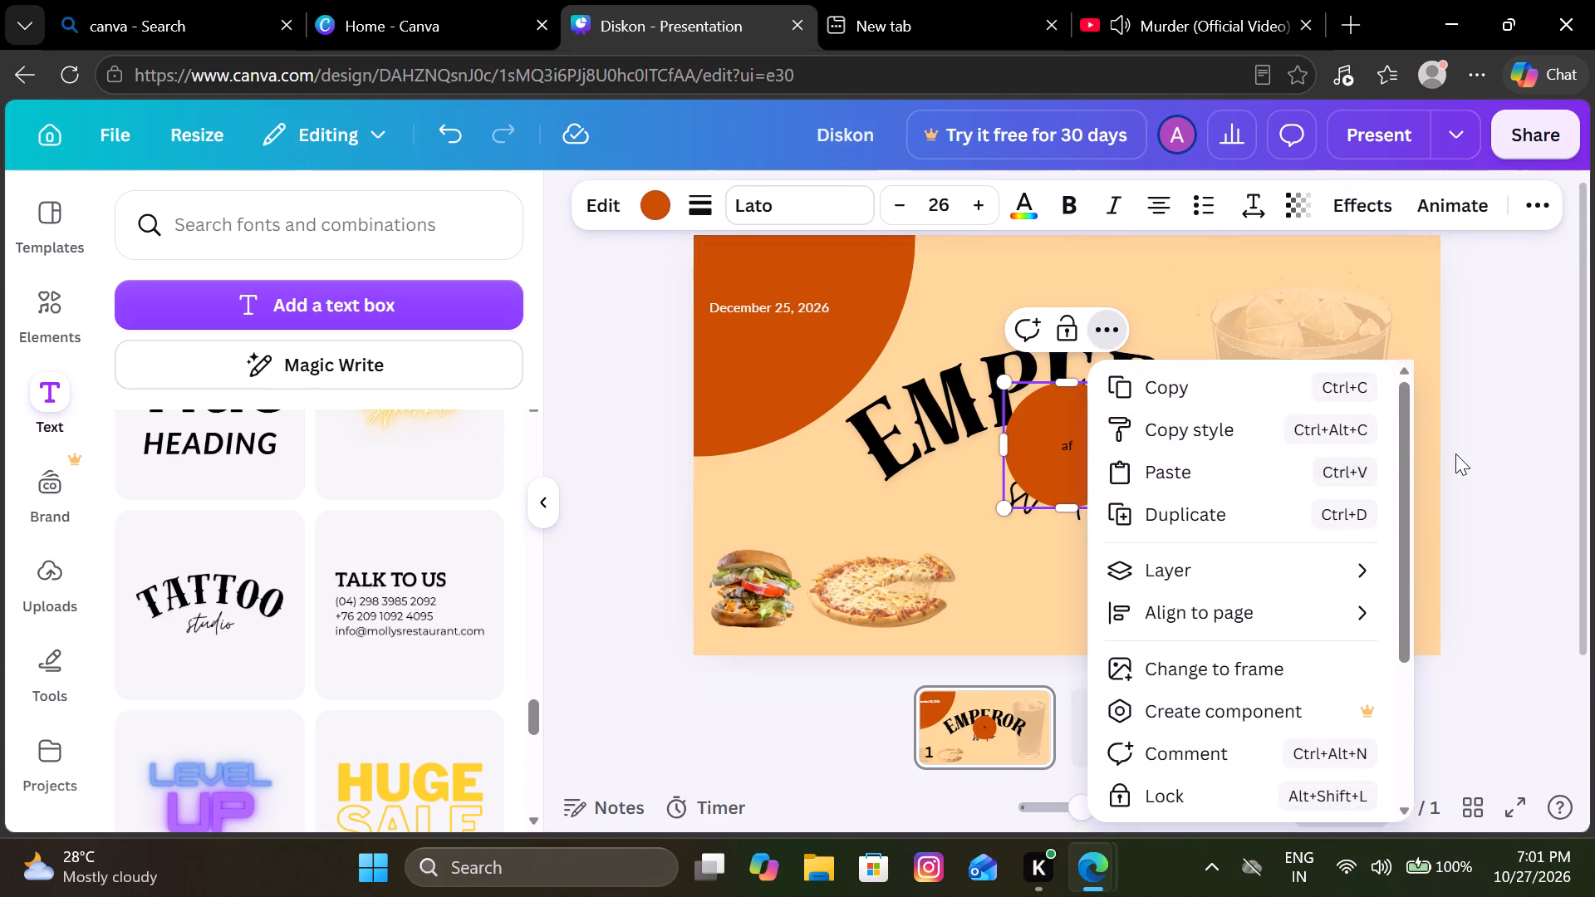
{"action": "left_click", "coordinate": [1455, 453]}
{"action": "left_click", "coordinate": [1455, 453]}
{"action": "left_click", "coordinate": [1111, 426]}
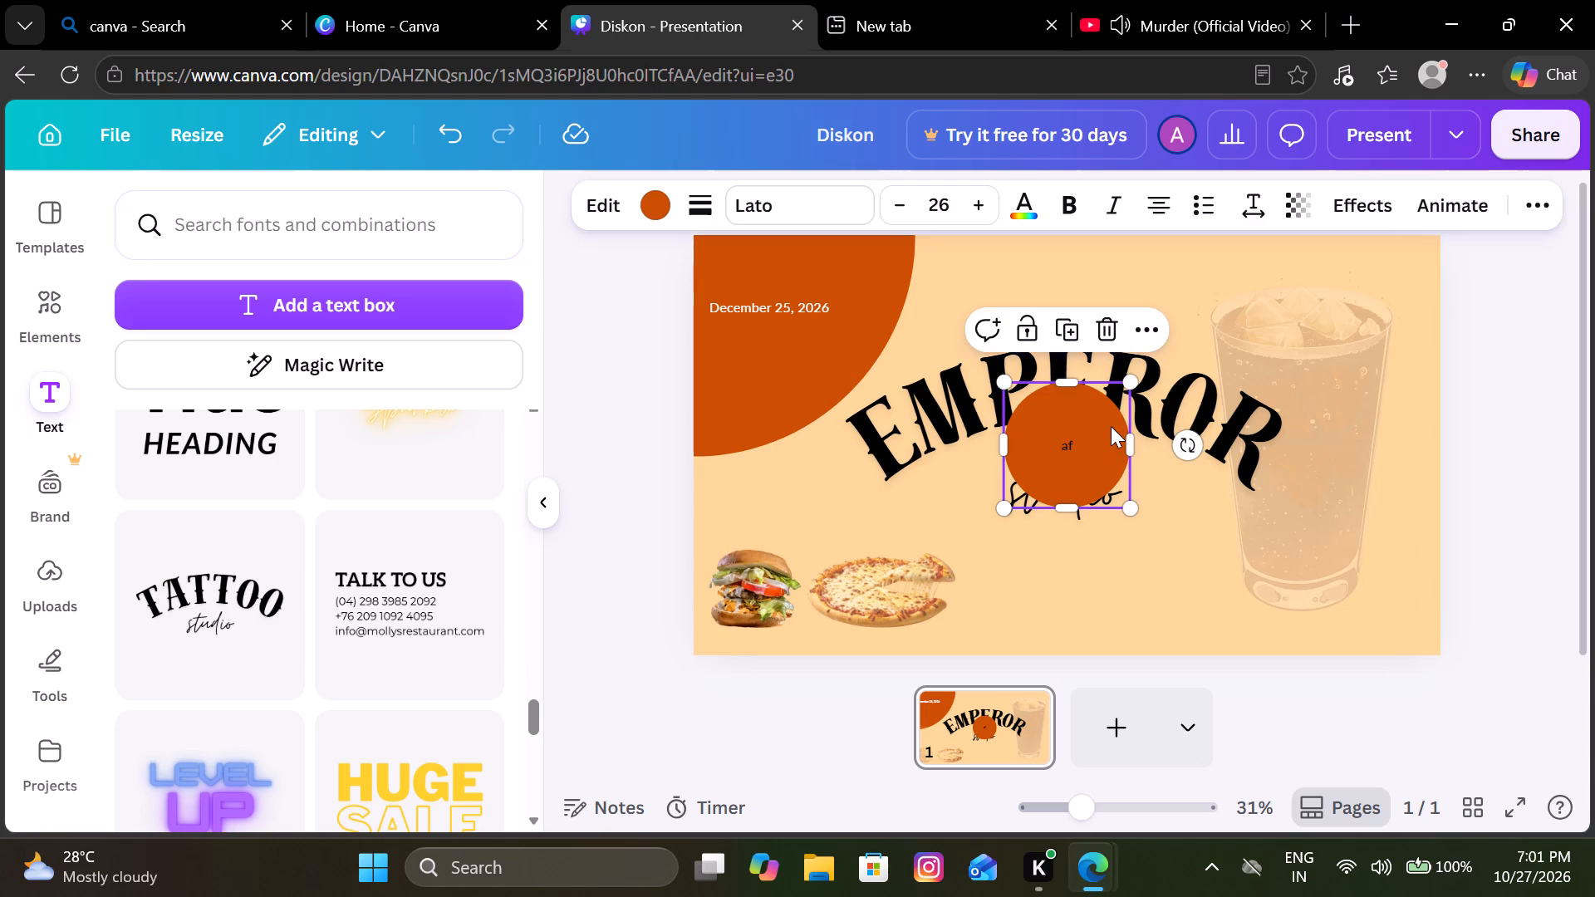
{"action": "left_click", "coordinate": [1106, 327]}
Replace the script word "studio" beneath EMPEROR with "cafetaria".
{"action": "left_click", "coordinate": [1077, 488]}
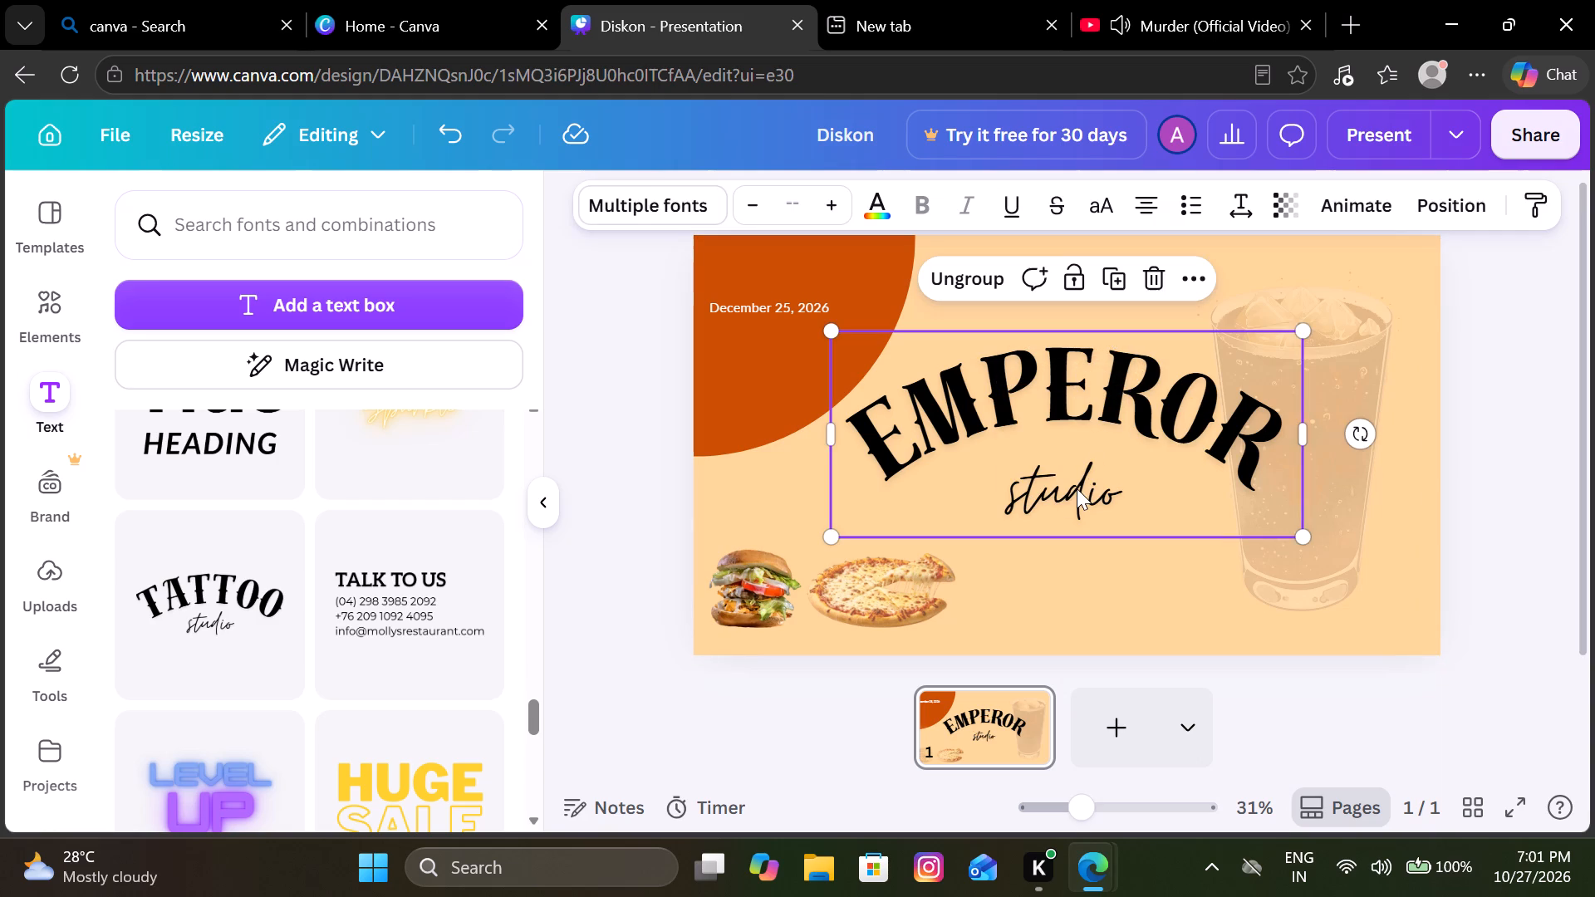
{"action": "left_click", "coordinate": [1077, 488]}
{"action": "left_click", "coordinate": [1077, 488]}
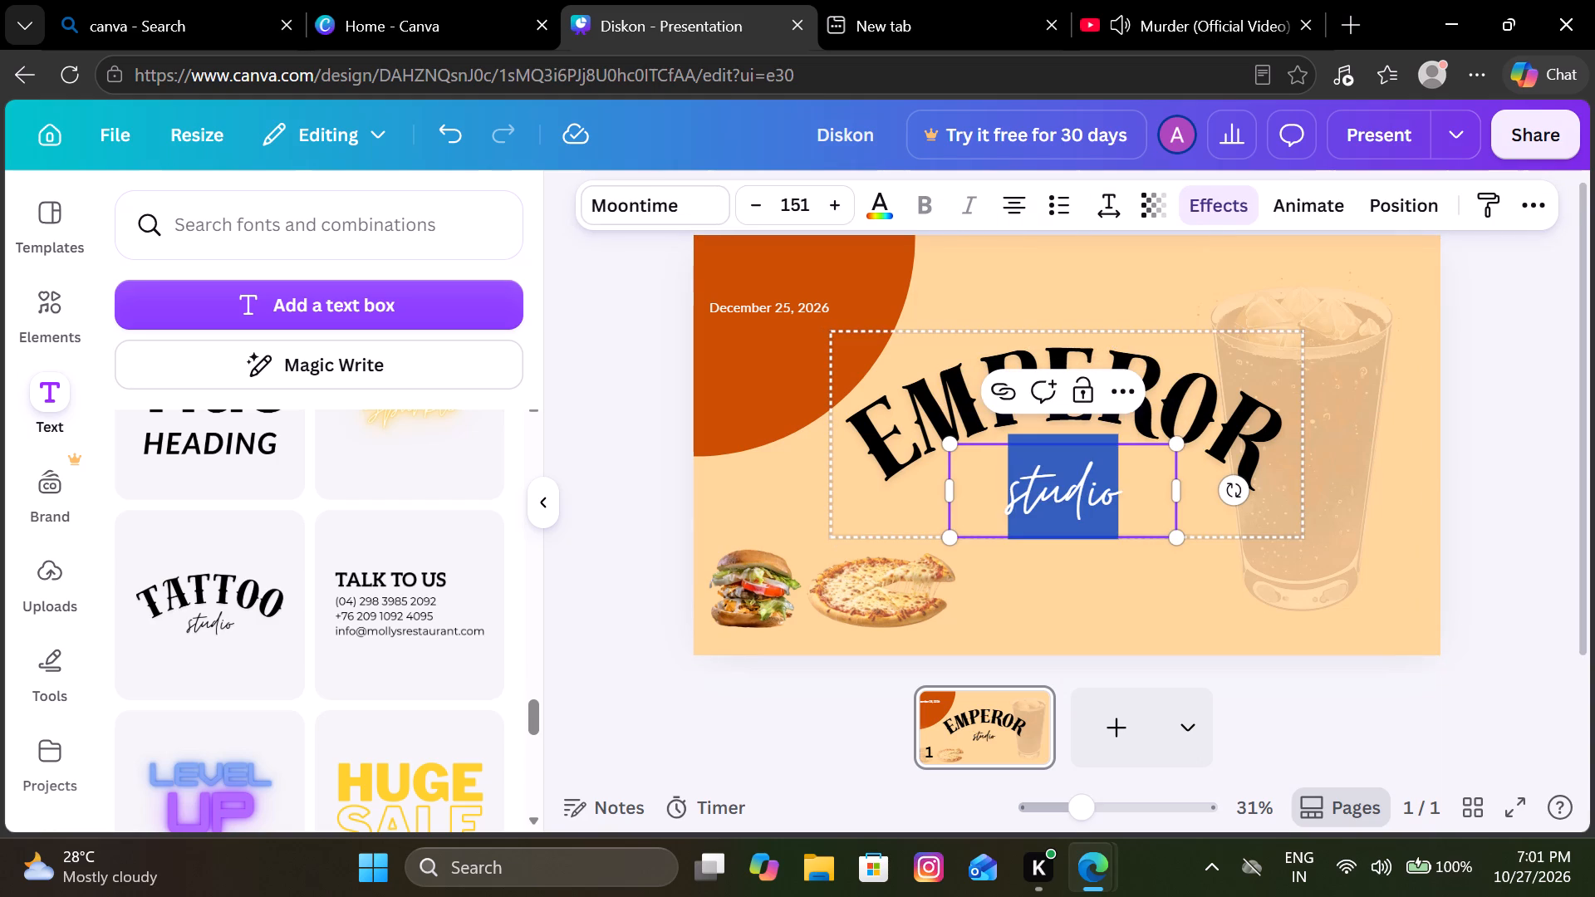
{"action": "type", "text": "ca"}
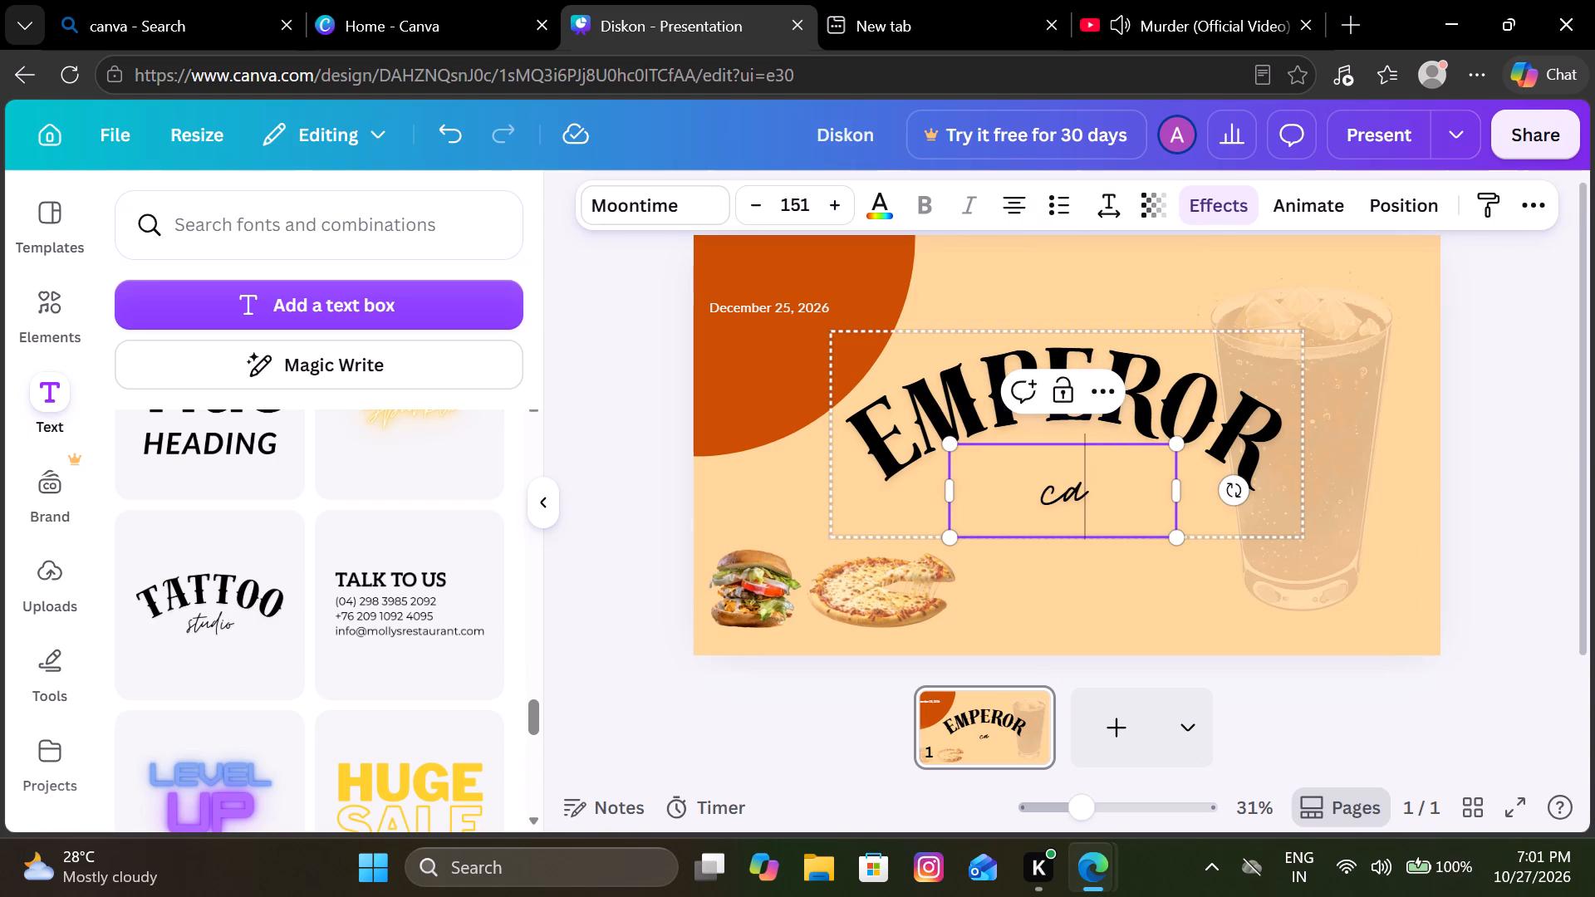
{"action": "key", "text": "d"}
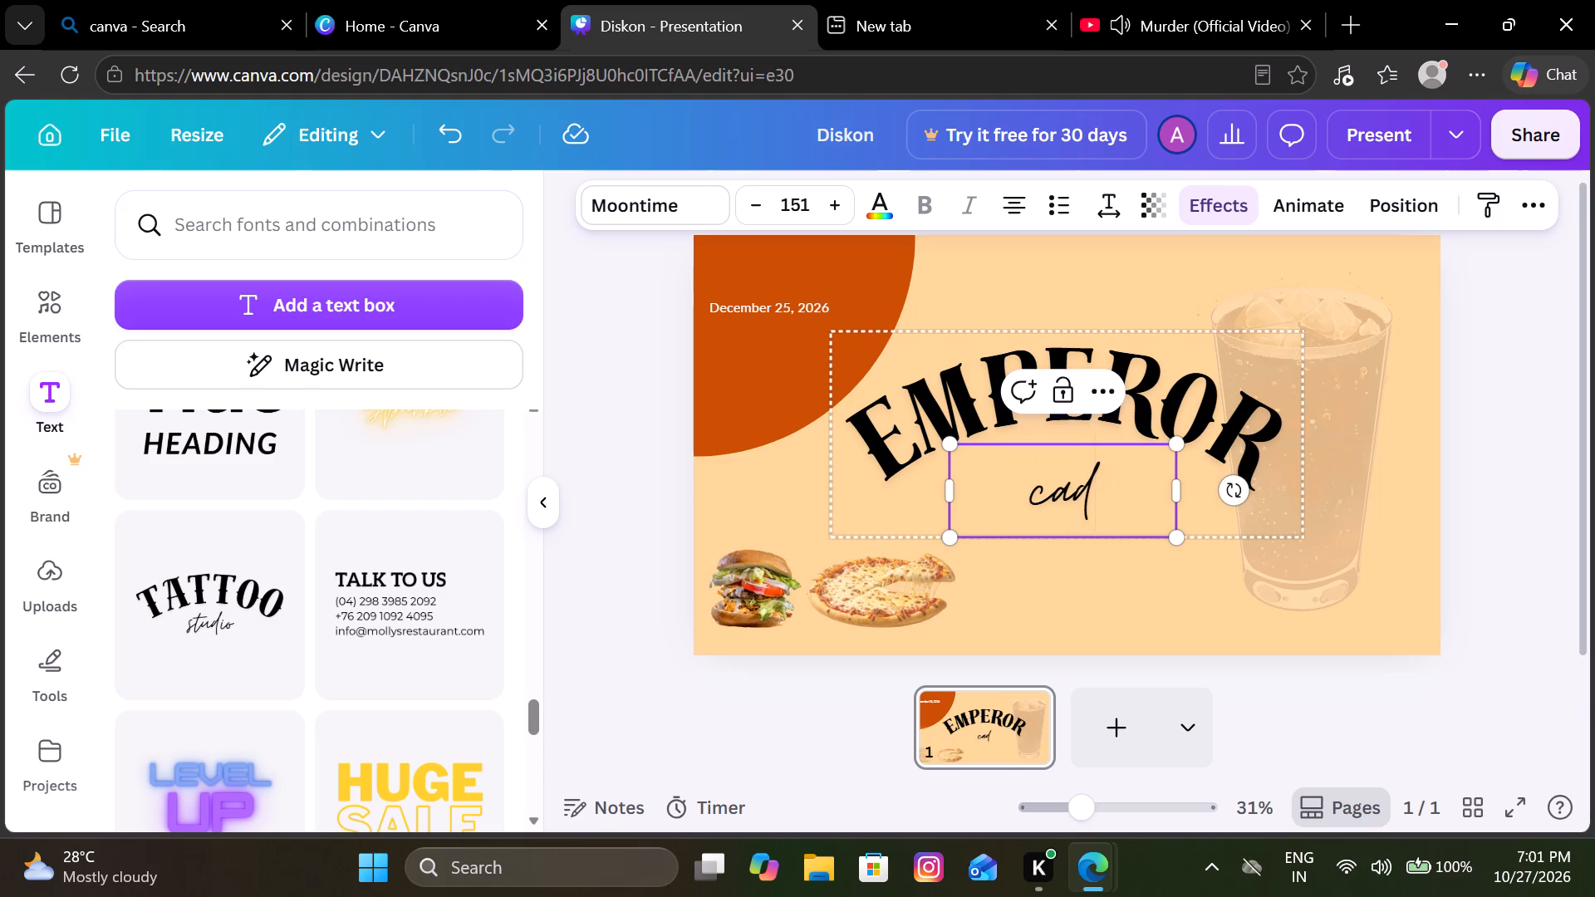
{"action": "key", "text": "BackSpace"}
{"action": "type", "text": "fe"}
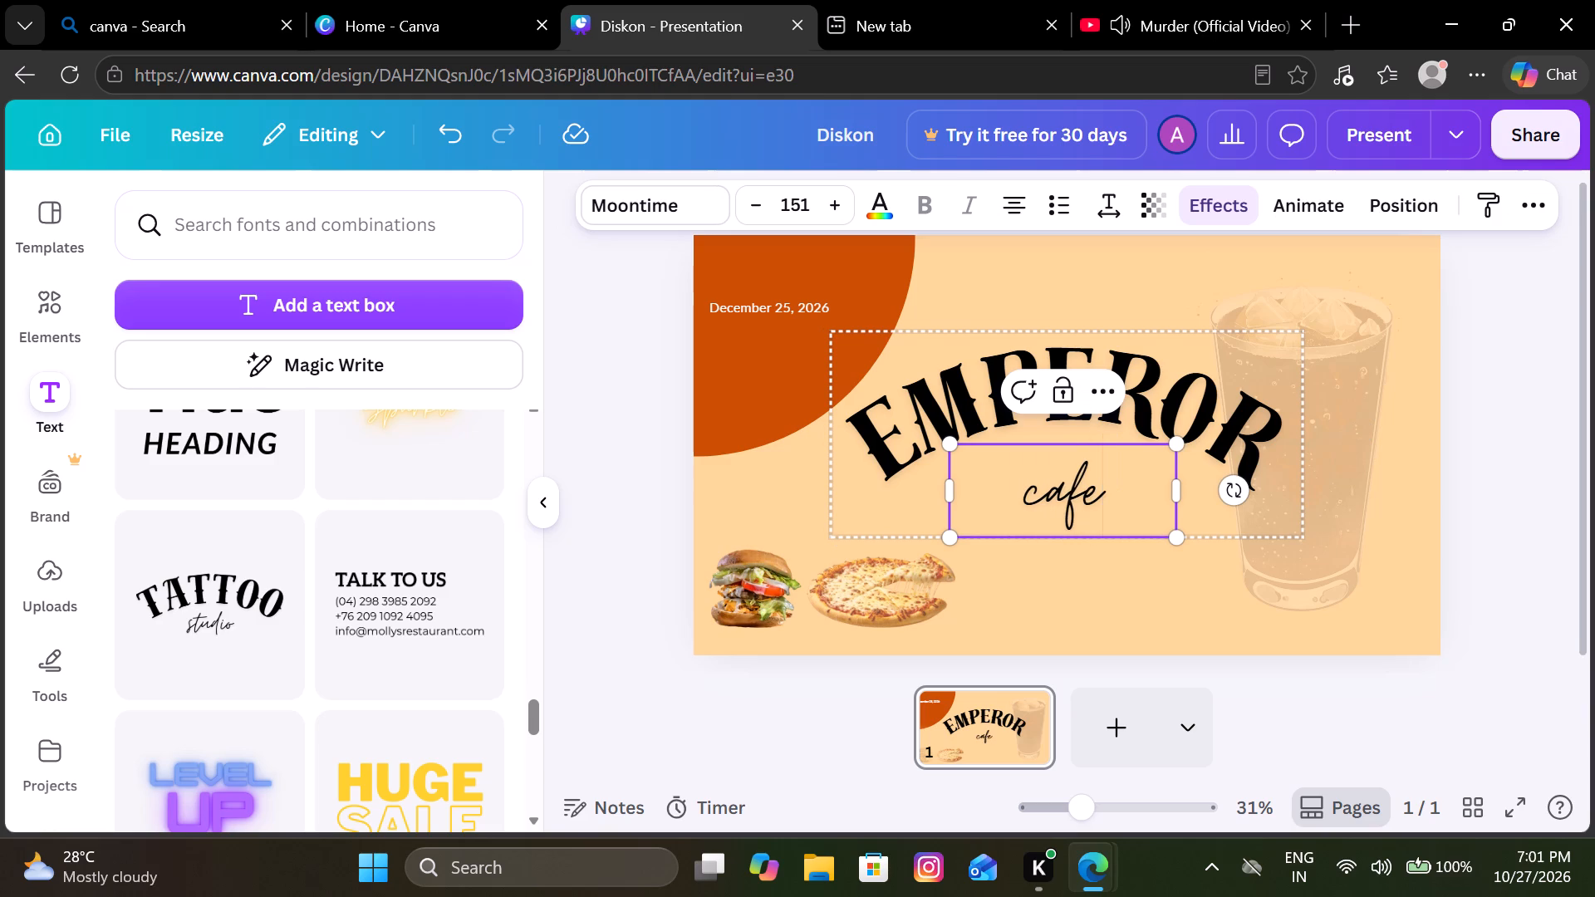
{"action": "key", "text": "t"}
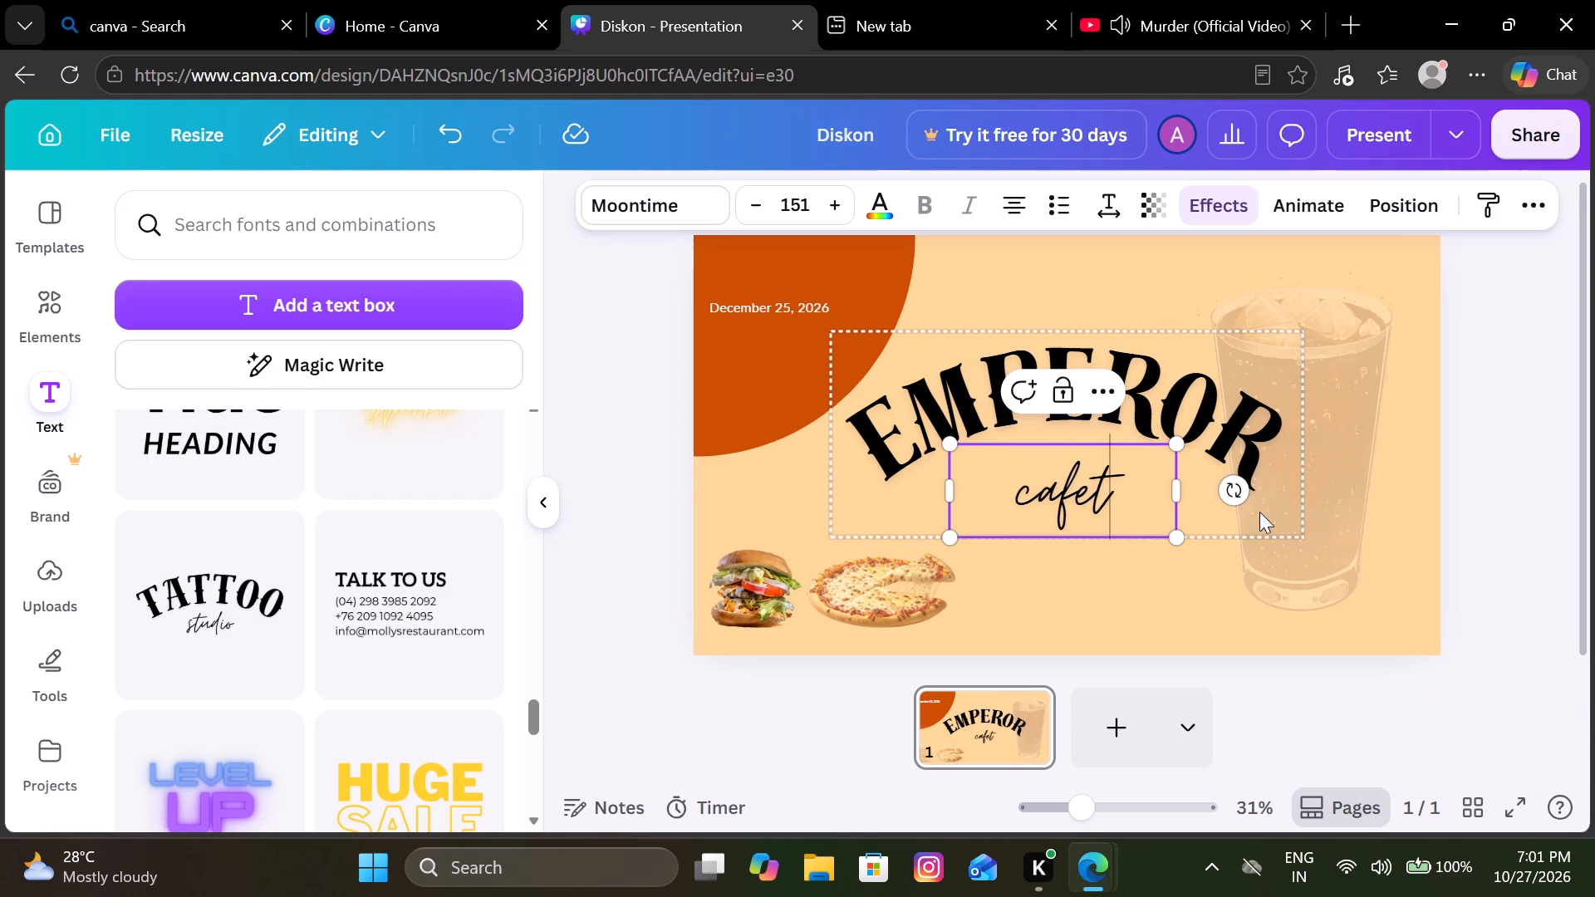
{"action": "type", "text": "sris"}
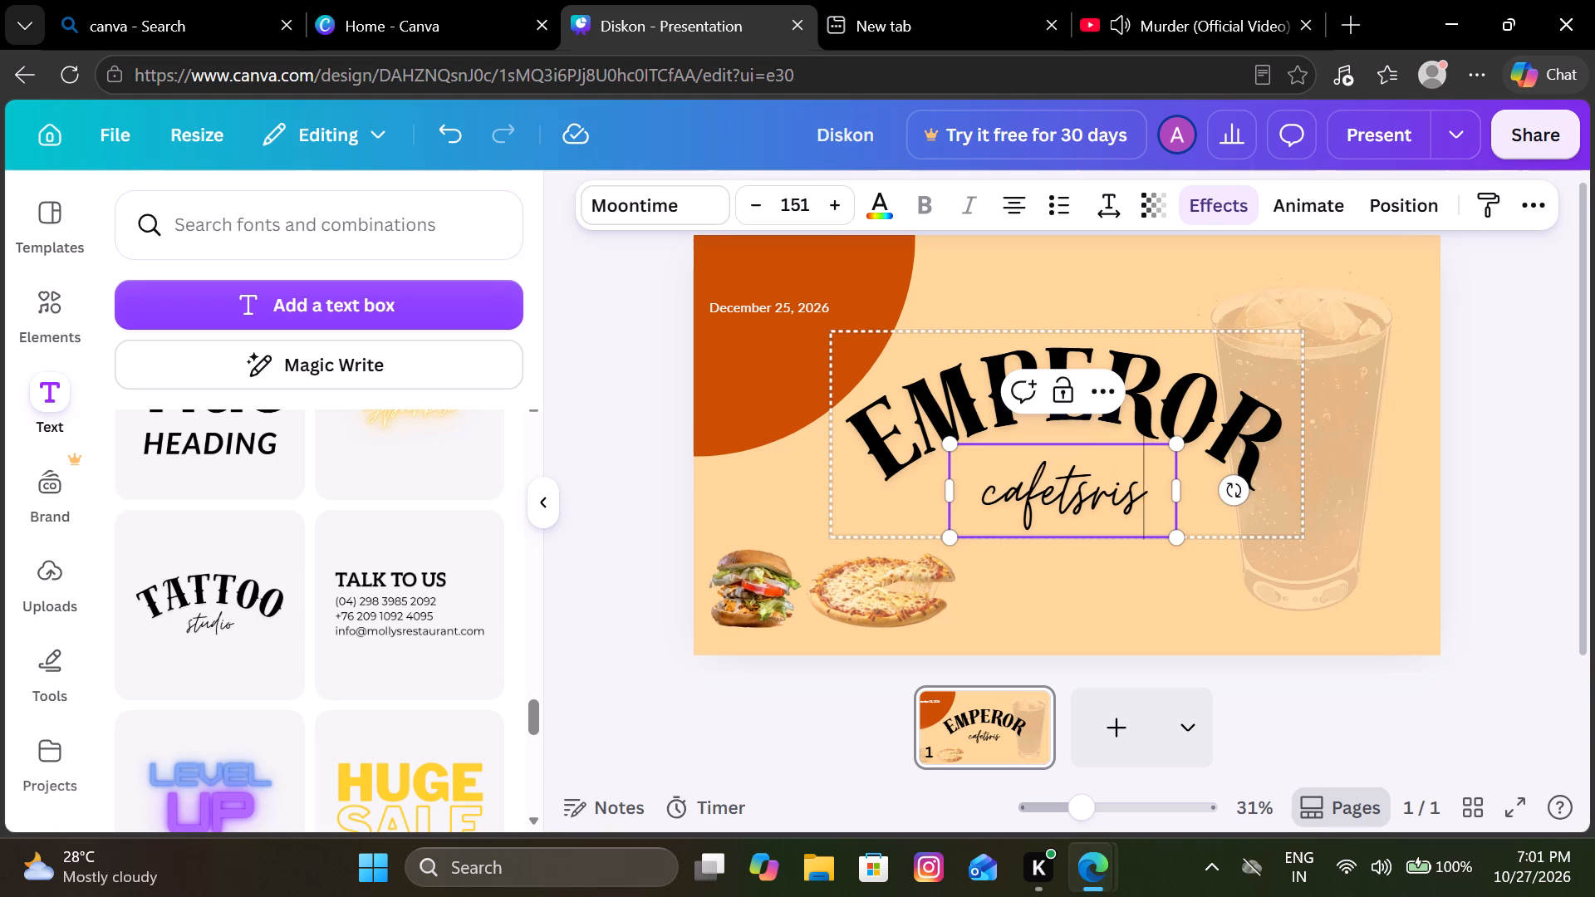
{"action": "key", "text": "BackSpace"}
{"action": "key", "text": "BackSpace"}
{"action": "key", "text": "BackSpace"}
{"action": "key", "text": "BackSpace"}
{"action": "type", "text": "sris"}
{"action": "key", "text": "BackSpace"}
{"action": "key", "text": "BackSpace"}
{"action": "key", "text": "BackSpace"}
{"action": "key", "text": "BackSpace"}
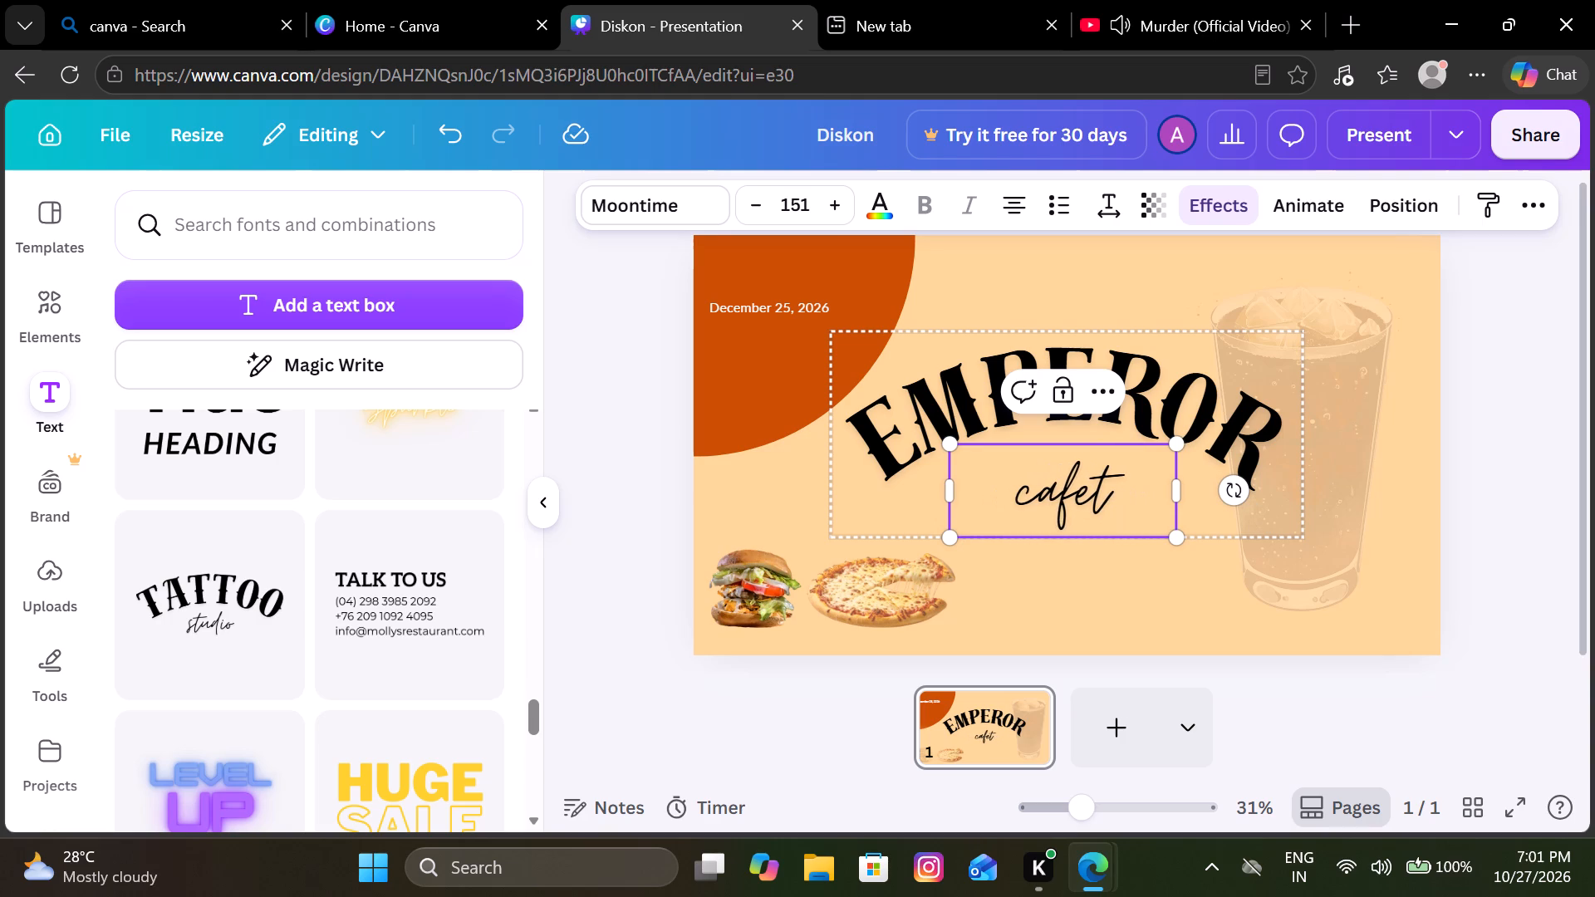
{"action": "key", "text": "a"}
{"action": "type", "text": "ria"}
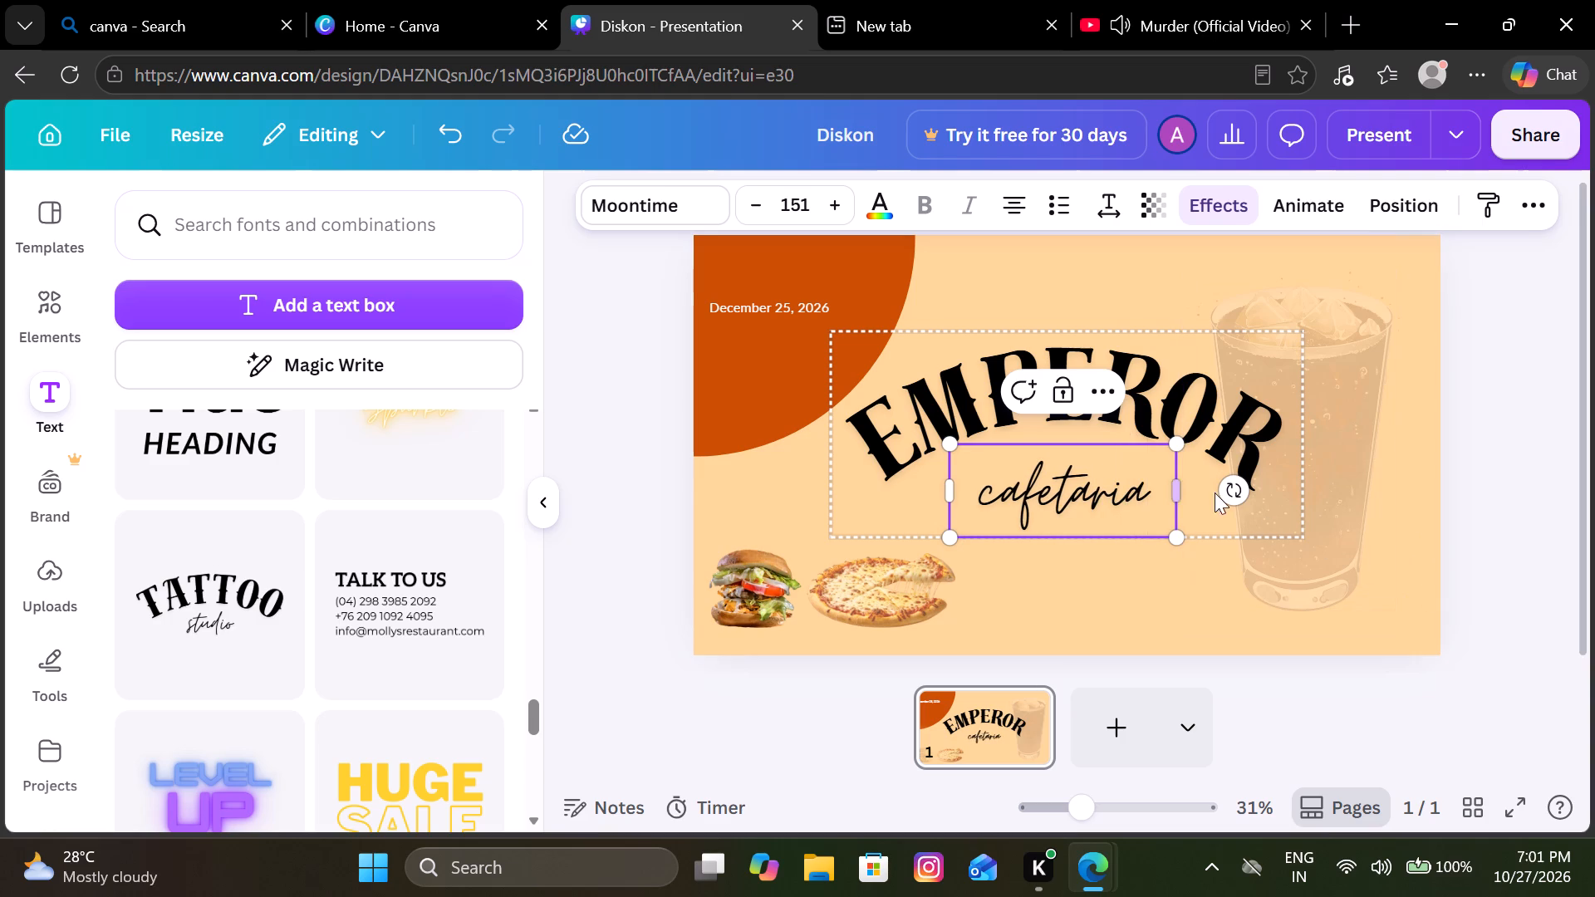
{"action": "left_click", "coordinate": [1518, 408]}
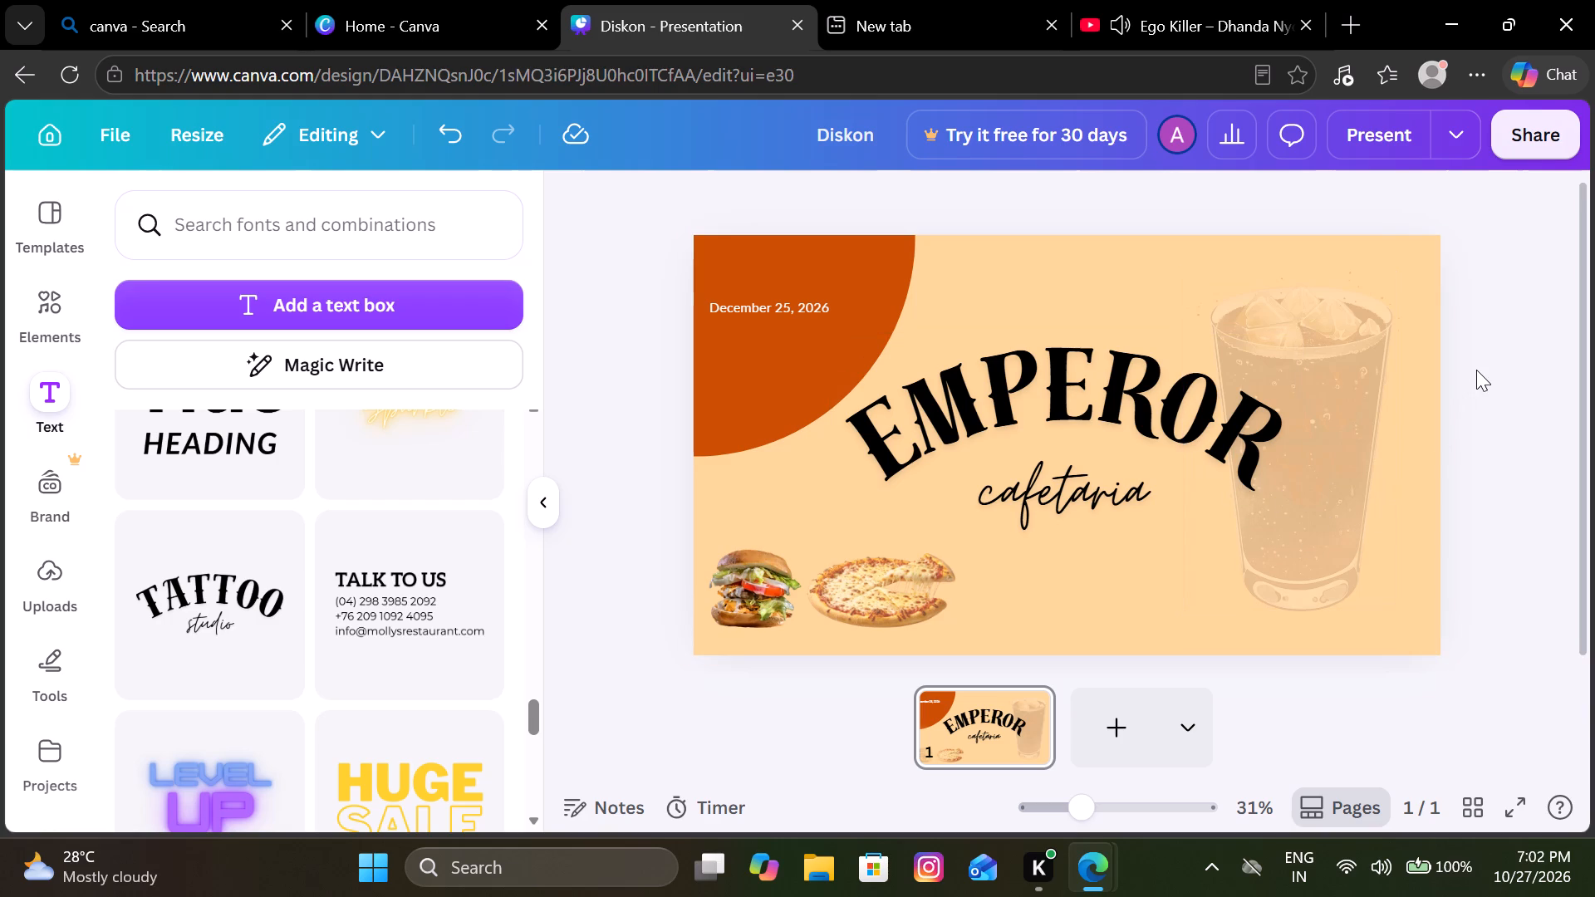
Shrink the EMPEROR cafetaria text group to about 34% of the page width and place it near the page's top, between the quarter circle and the glass.
{"action": "left_click", "coordinate": [1276, 514]}
{"action": "left_click_drag", "start_coordinate": [1302, 536], "coordinate": [1086, 441]}
{"action": "left_click_drag", "start_coordinate": [983, 386], "coordinate": [1057, 325]}
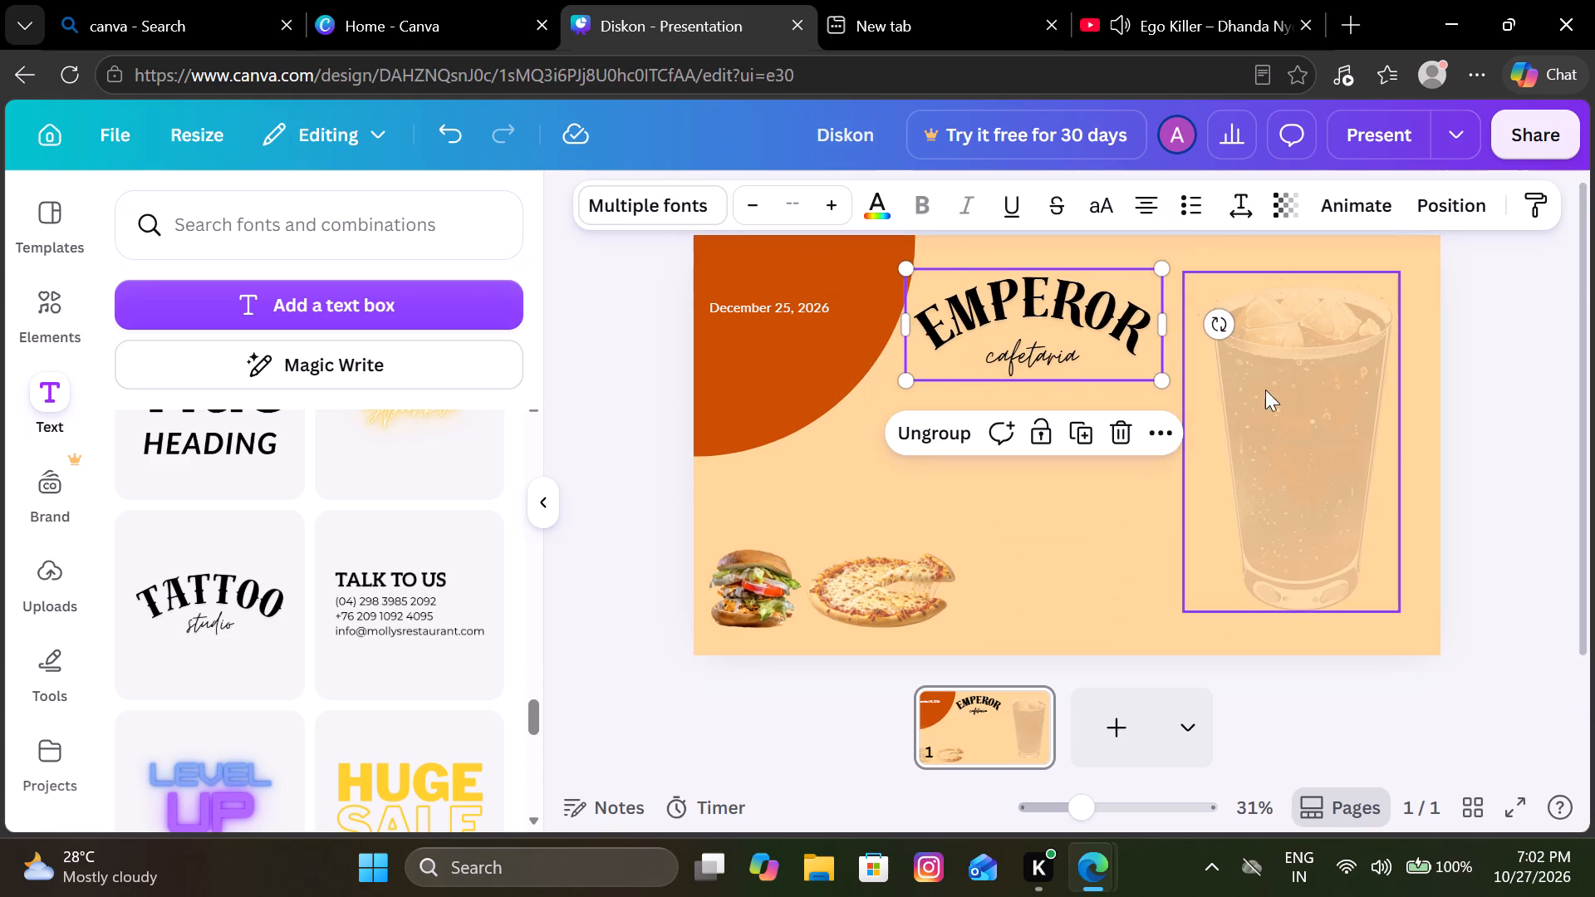
Enlarge the faded cola glass to about 39% of the page width and position it so it runs off the page's right edge.
{"action": "left_click_drag", "start_coordinate": [1293, 424], "coordinate": [1336, 424]}
{"action": "left_click_drag", "start_coordinate": [1438, 611], "coordinate": [1594, 672]}
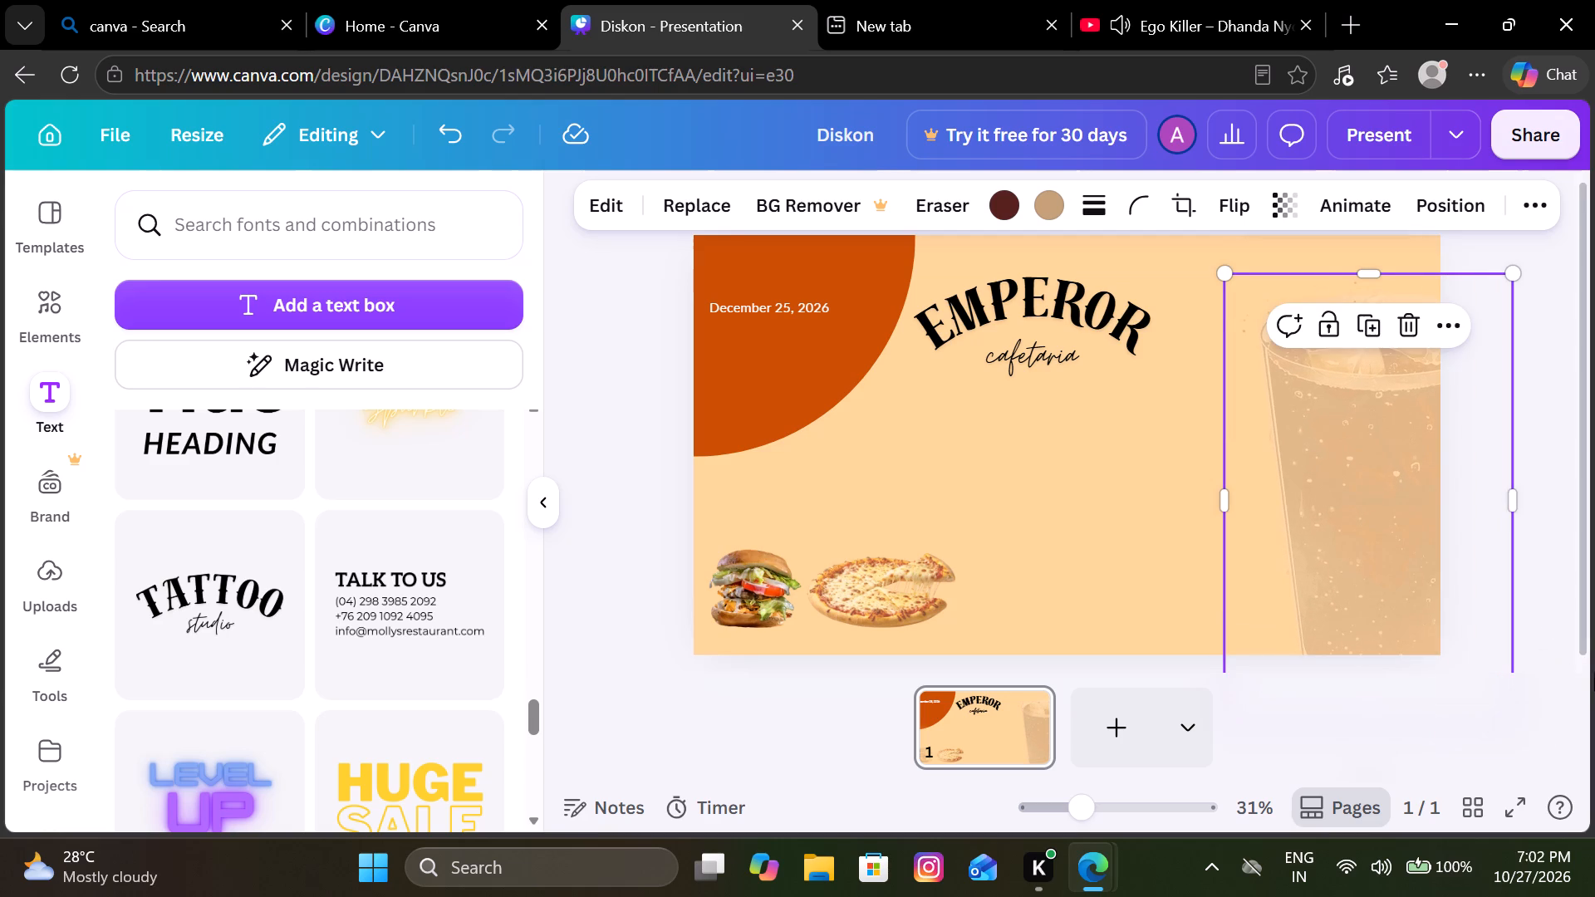
{"action": "left_click_drag", "start_coordinate": [1424, 542], "coordinate": [1446, 481]}
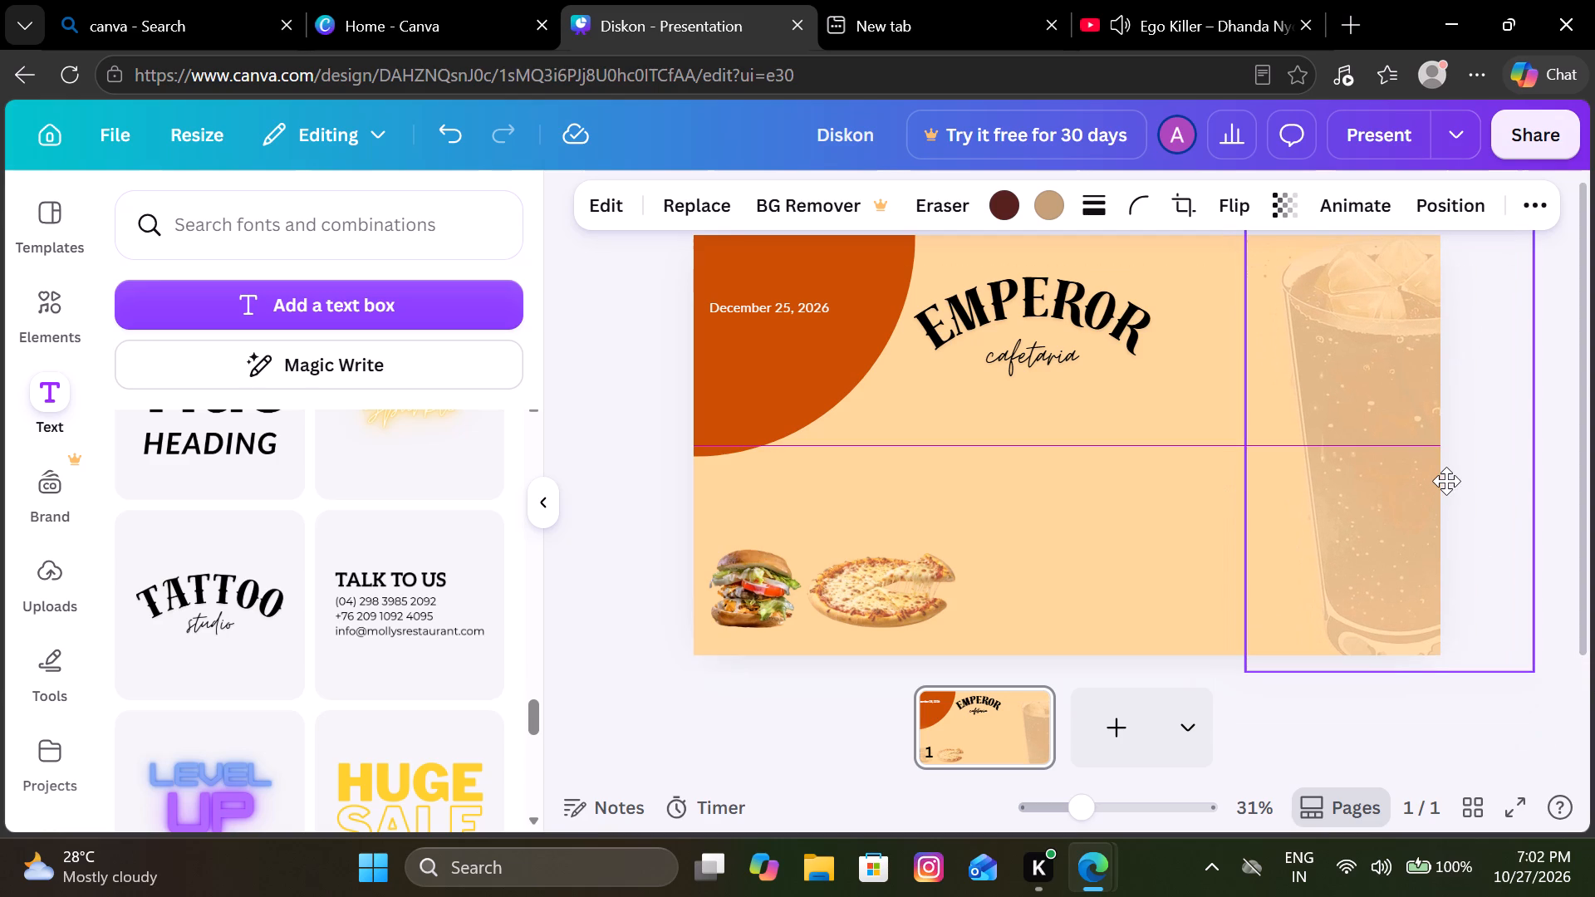
Align the faded cola glass with the page's bottom edge while it runs off the page's right edge.
{"action": "left_click_drag", "start_coordinate": [1446, 481], "coordinate": [1451, 477]}
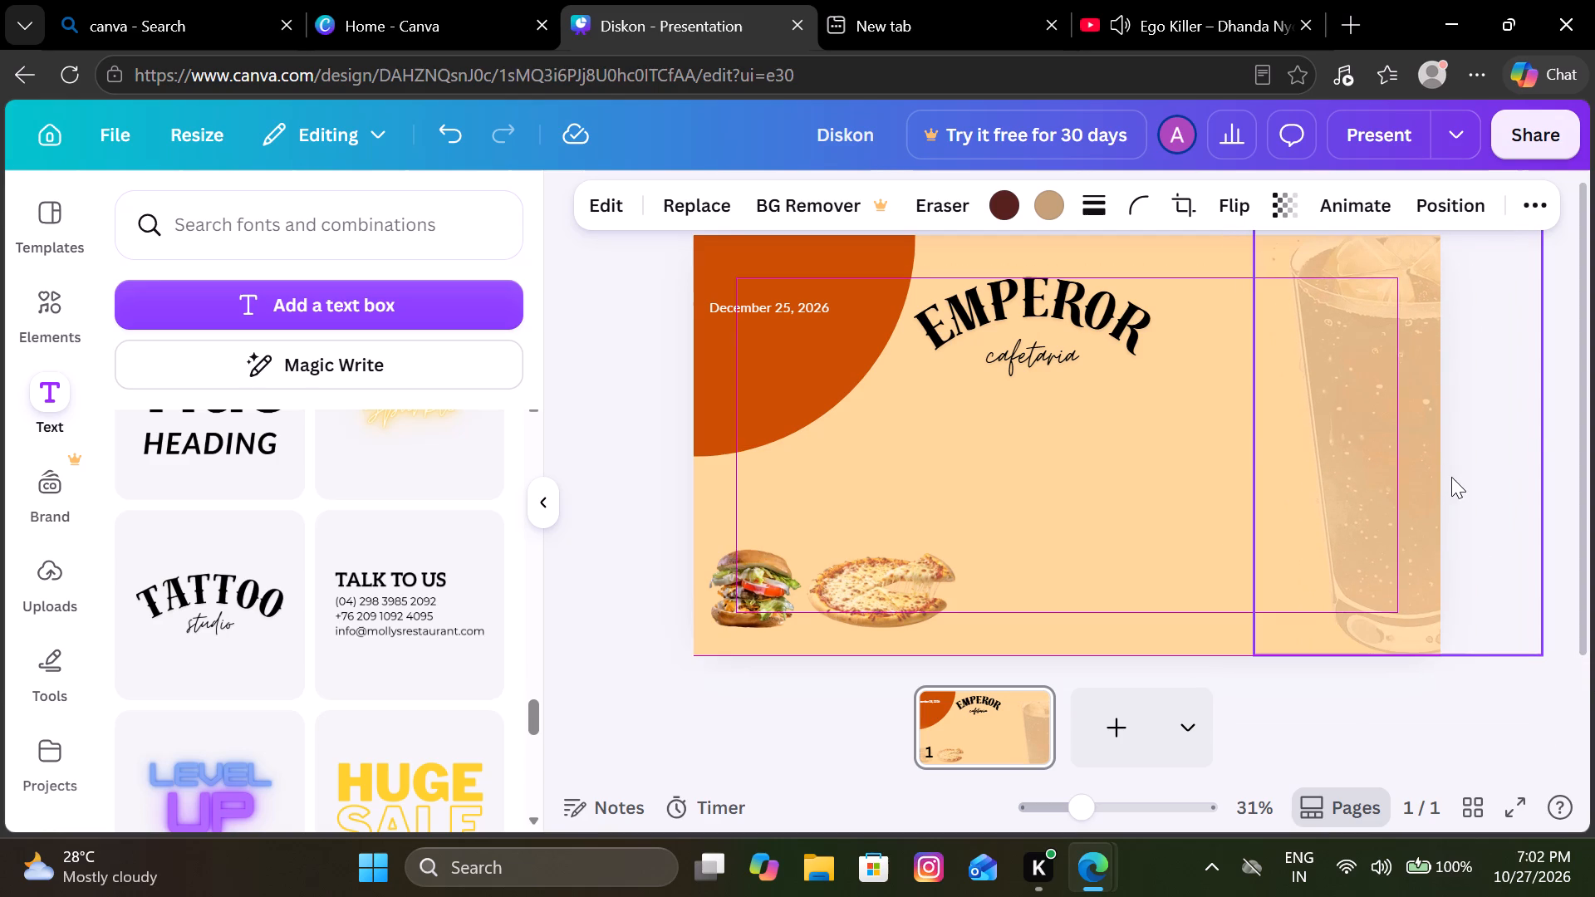
Enlarge the EMPEROR cafetaria text group to about 917 × 401, between the orange quarter circle and the glass.
{"action": "left_click_drag", "start_coordinate": [1004, 334], "coordinate": [1063, 321]}
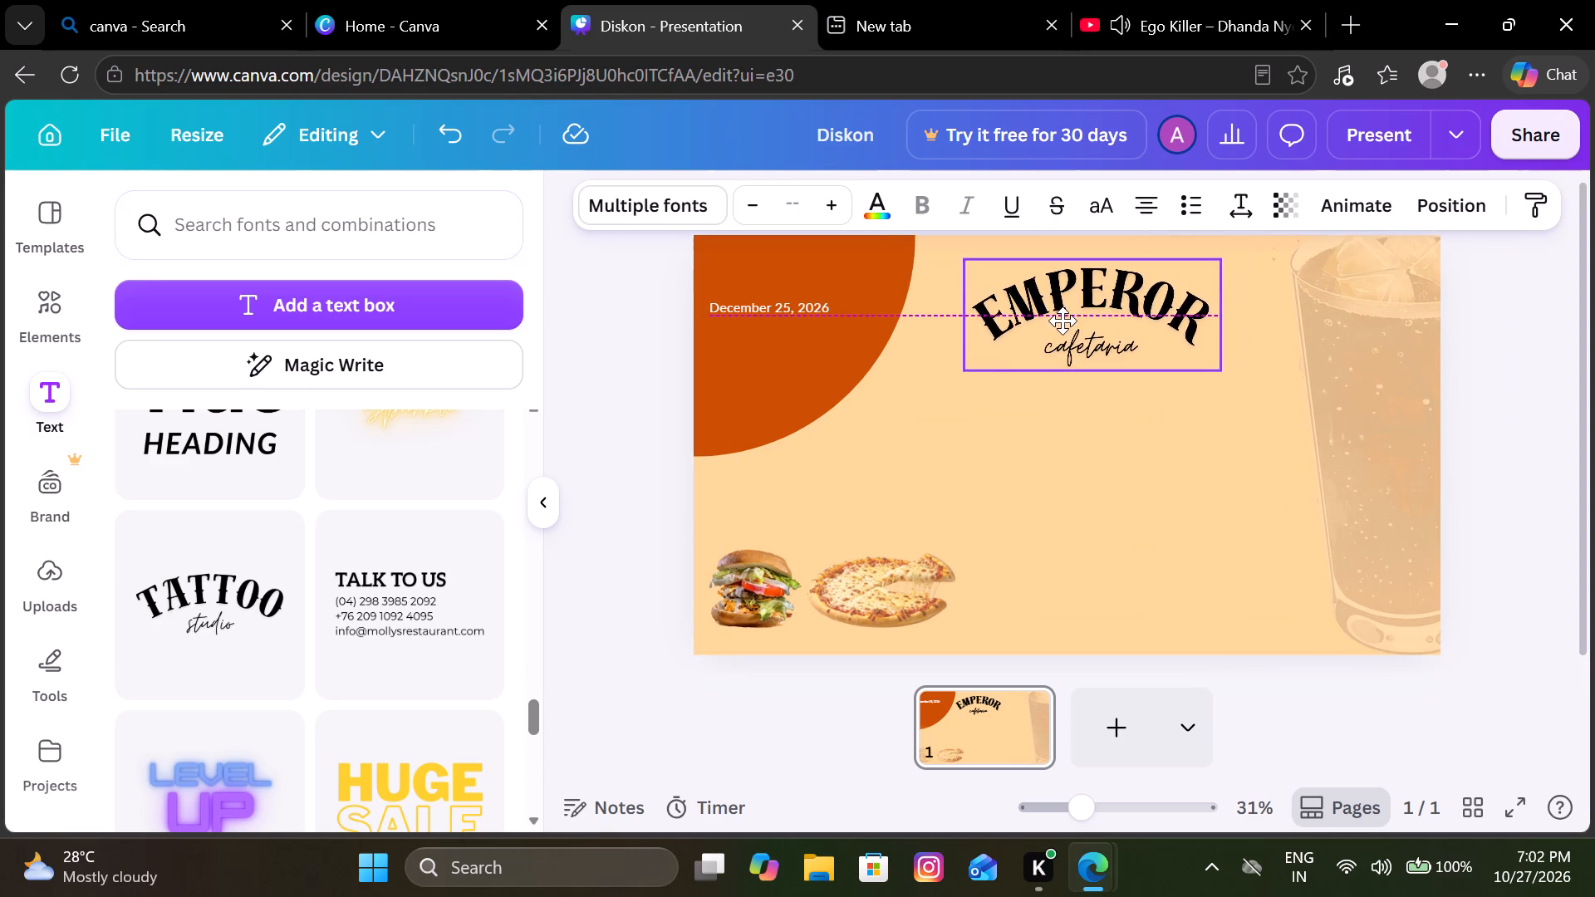
{"action": "left_click_drag", "start_coordinate": [1063, 321], "coordinate": [1063, 350]}
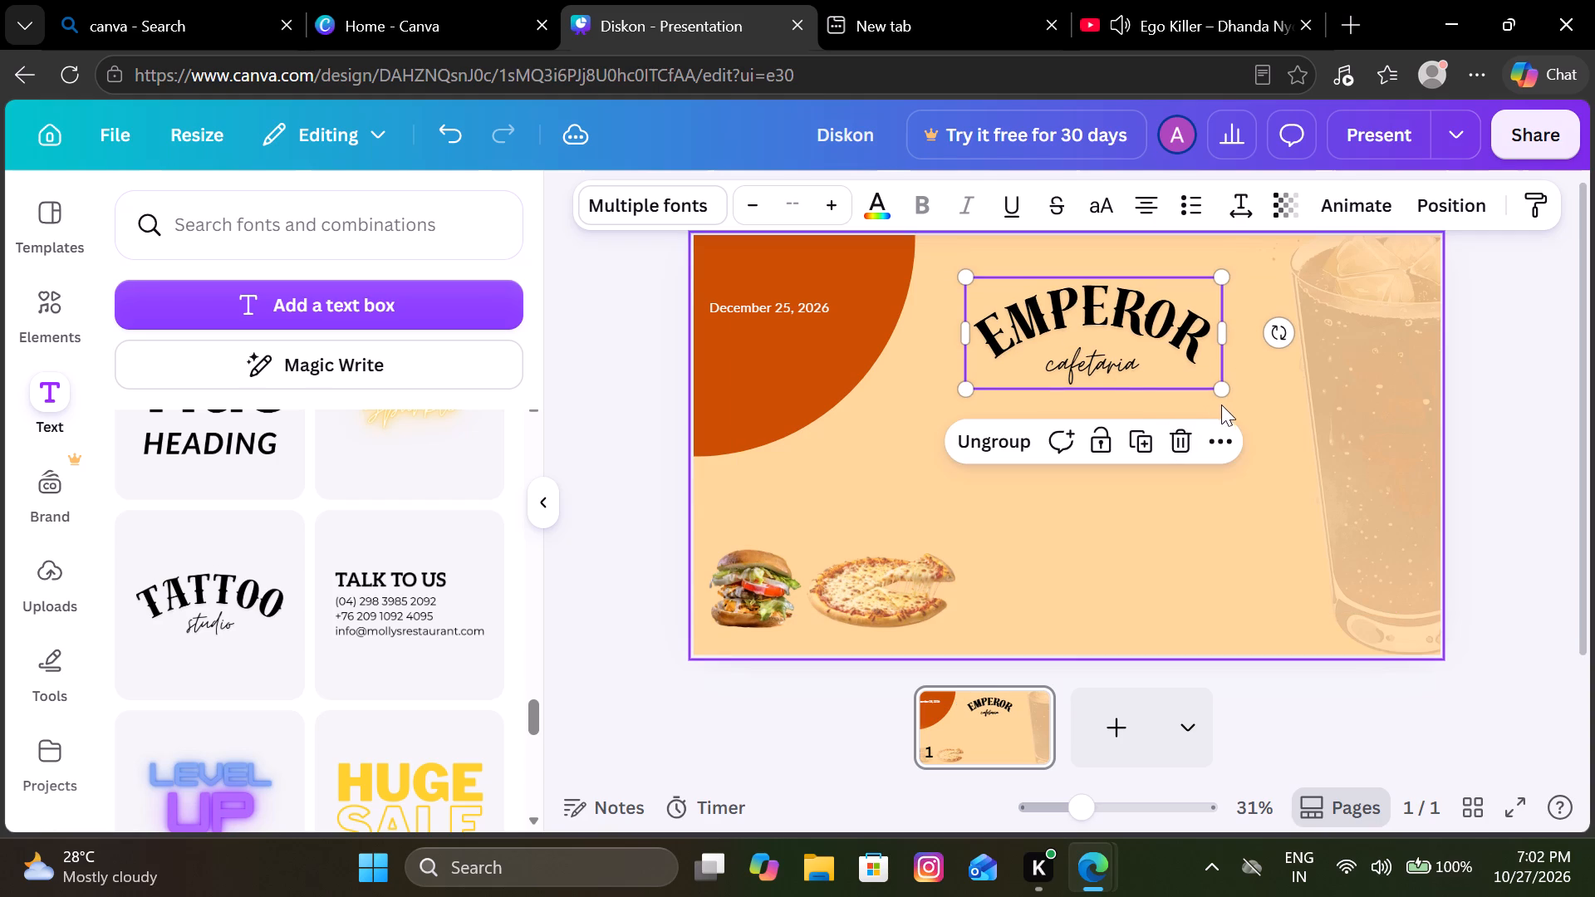
{"action": "left_click_drag", "start_coordinate": [1219, 390], "coordinate": [1357, 391]}
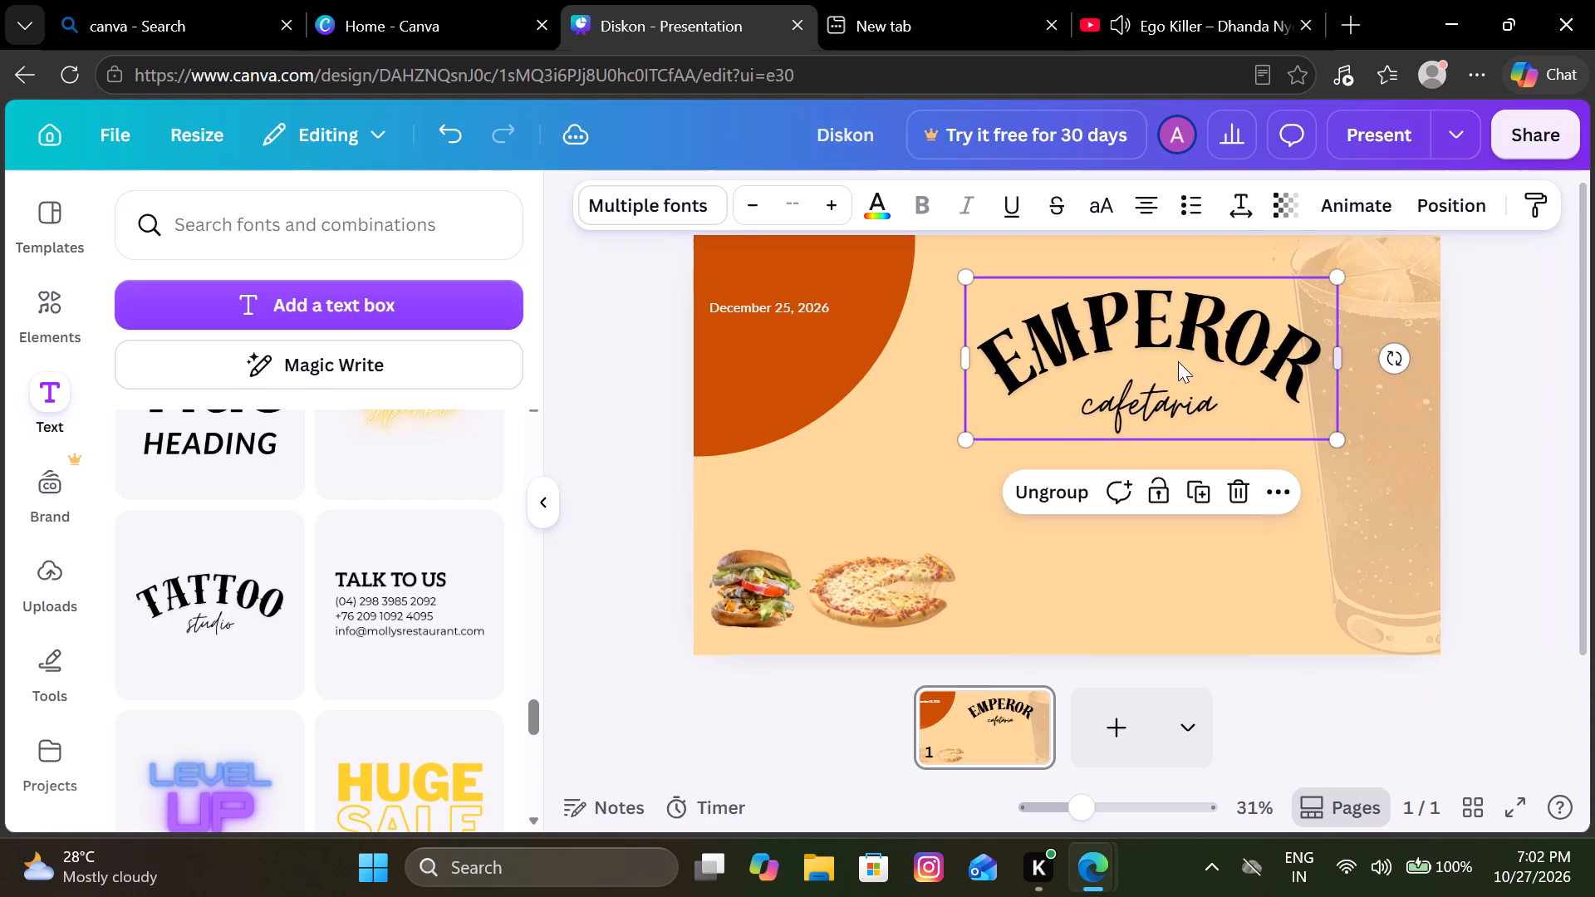
{"action": "left_click_drag", "start_coordinate": [1178, 360], "coordinate": [1127, 341]}
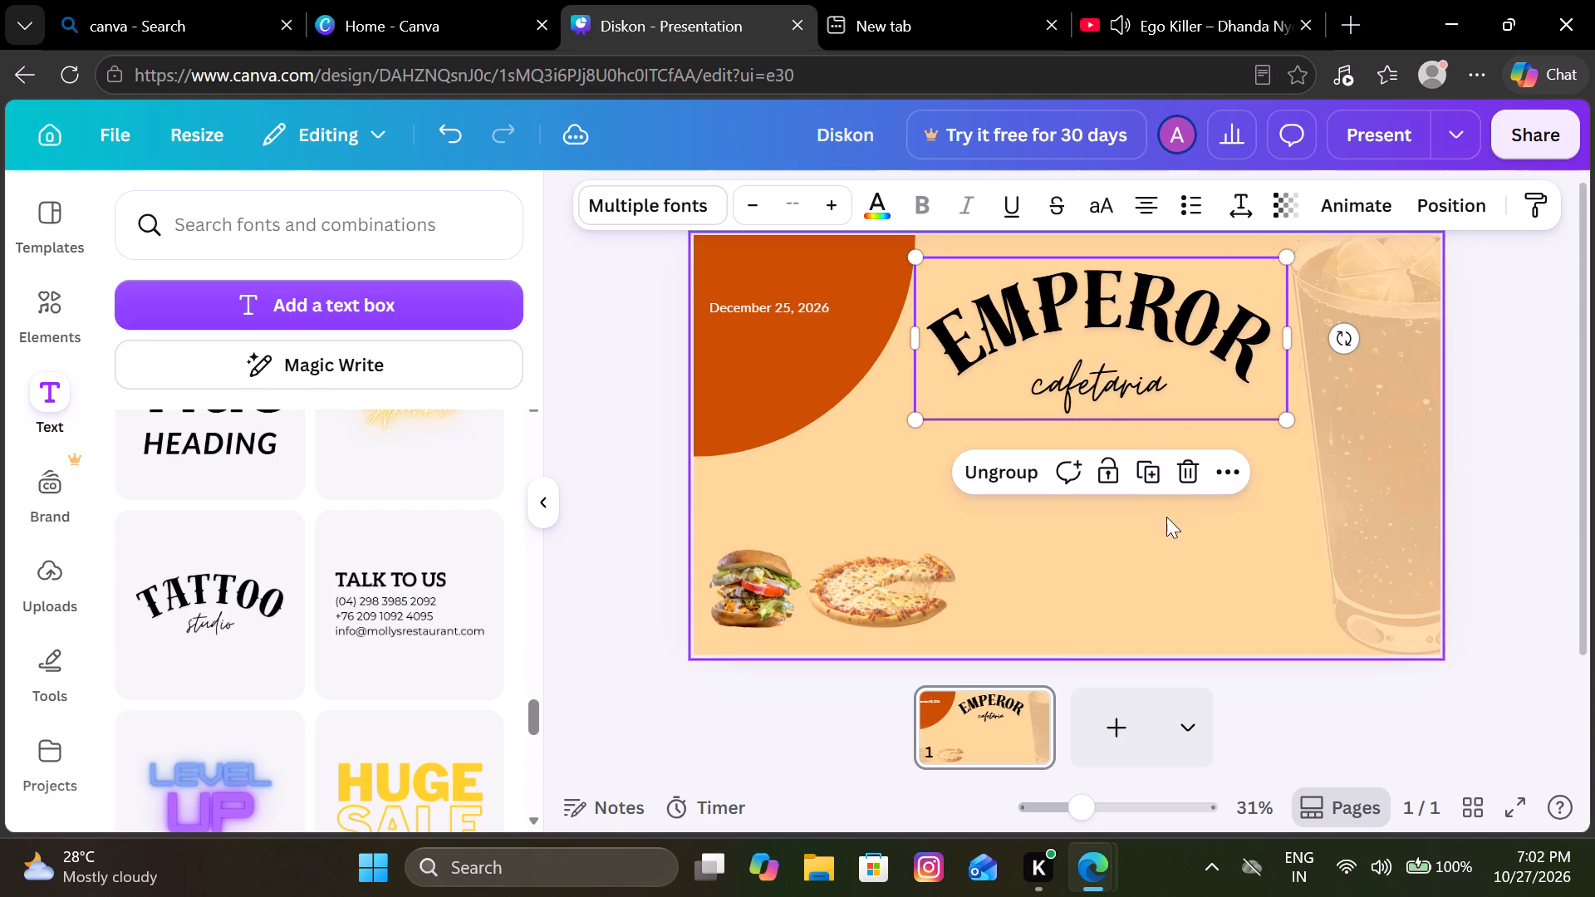
{"action": "left_click", "coordinate": [1176, 550]}
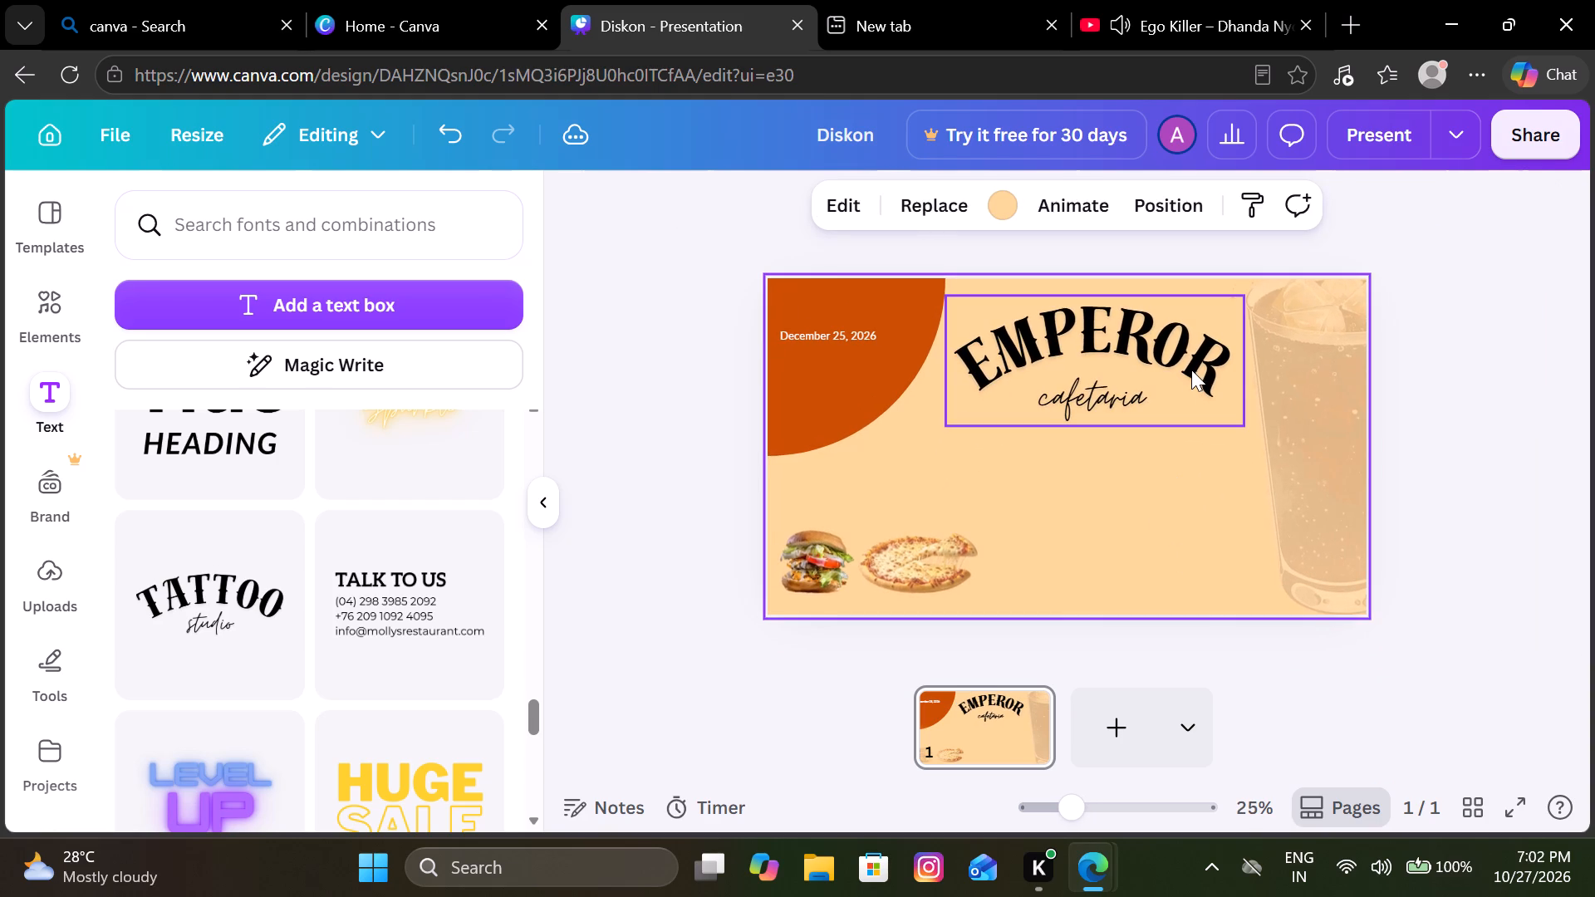
{"action": "left_click", "coordinate": [1191, 370]}
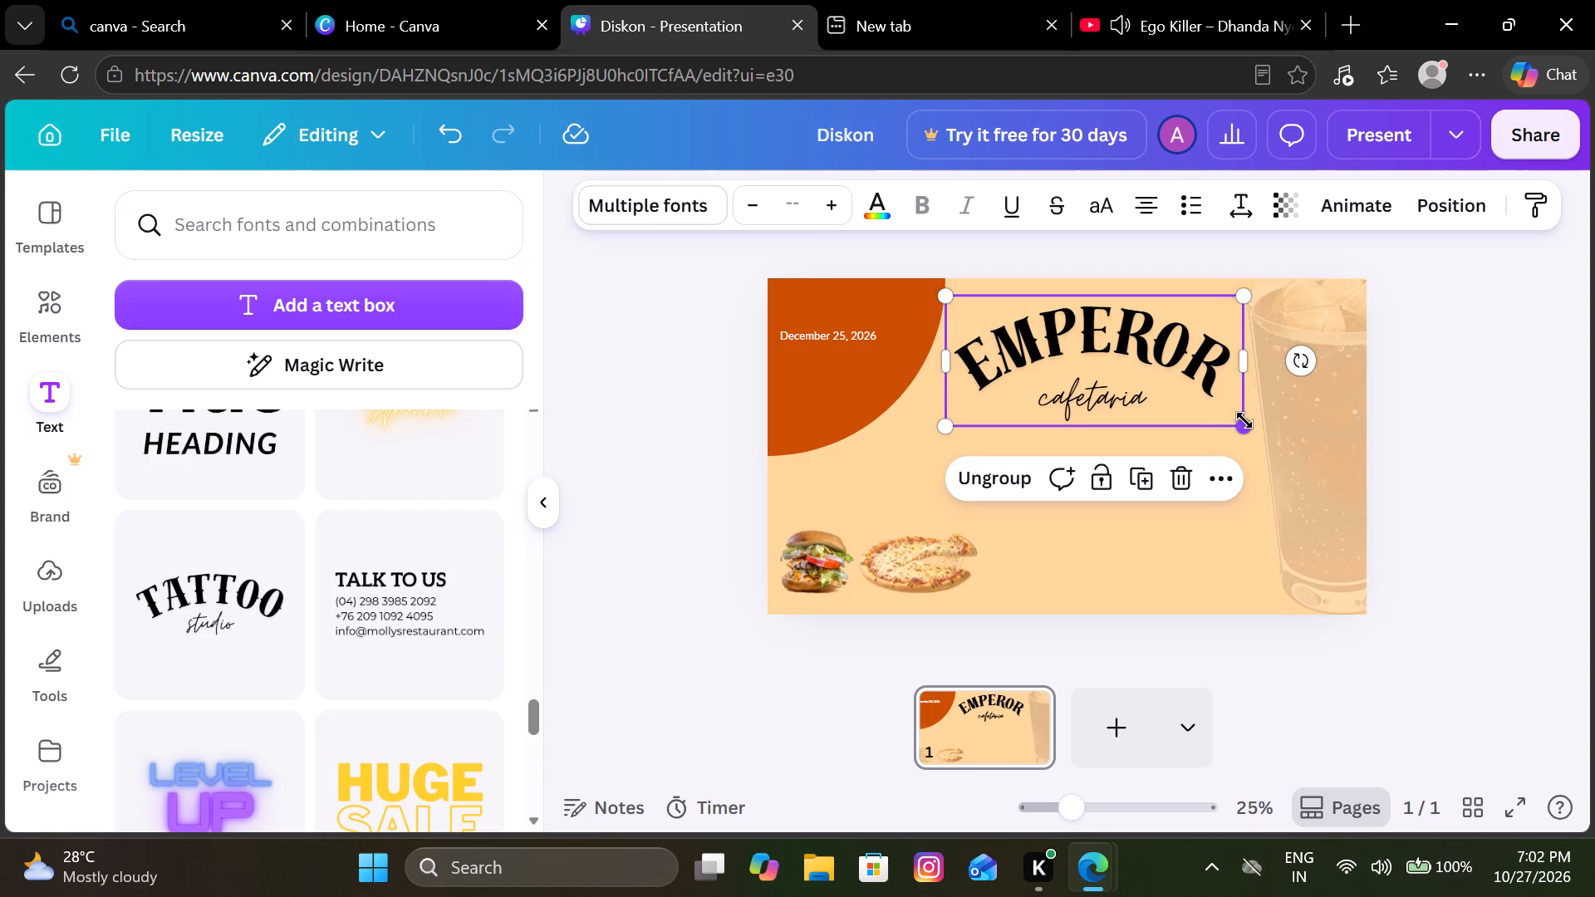
{"action": "left_click_drag", "start_coordinate": [1244, 421], "coordinate": [1234, 412]}
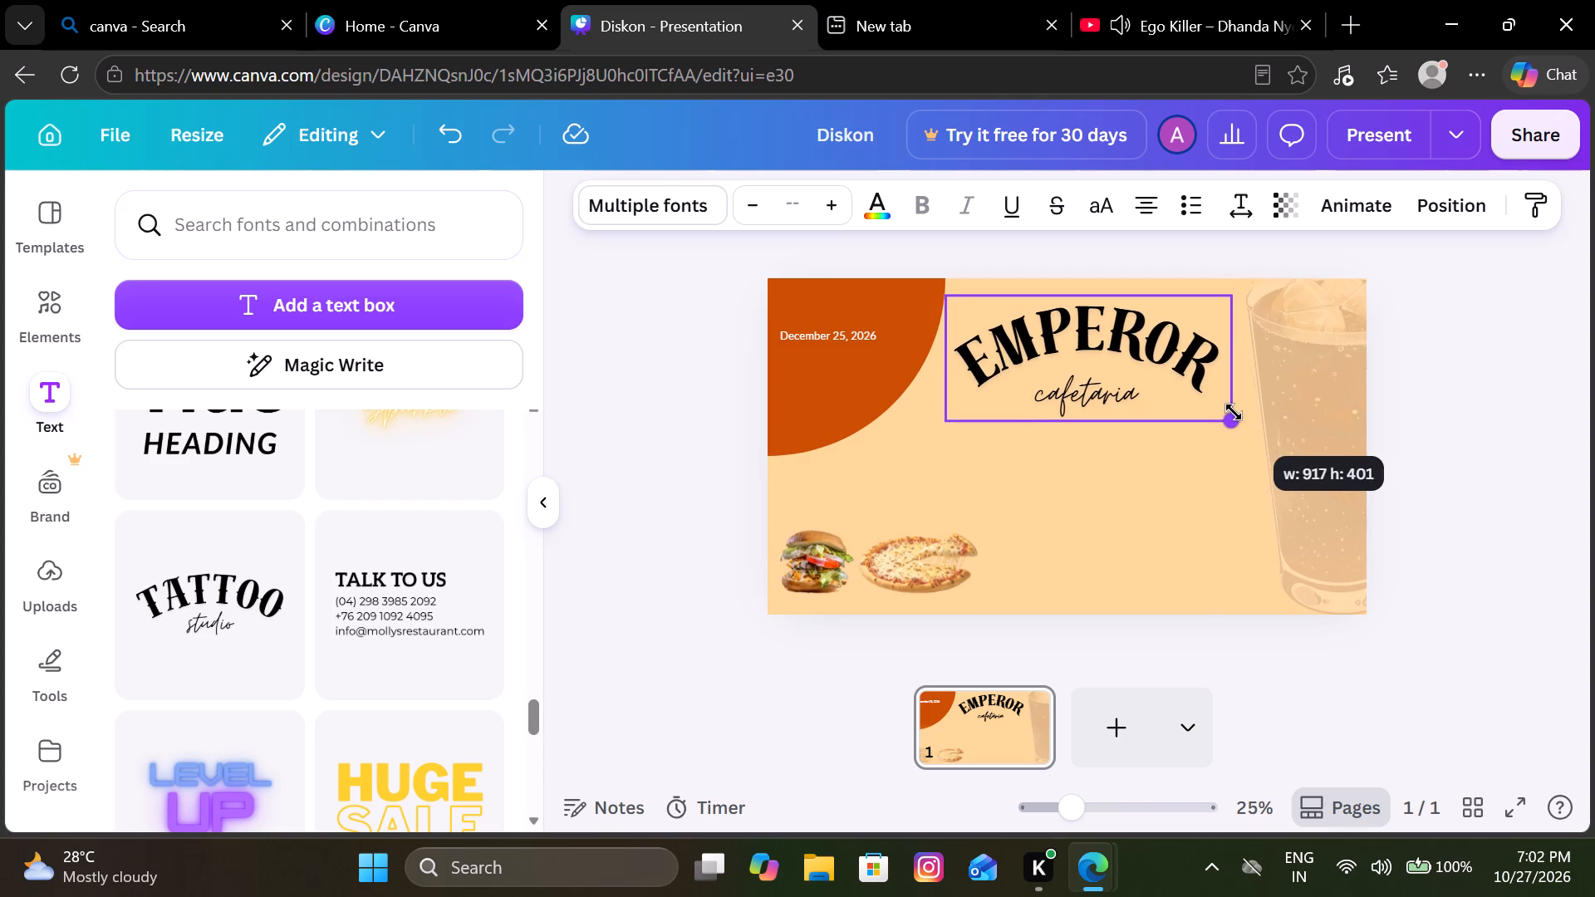
{"action": "left_click_drag", "start_coordinate": [1234, 412], "coordinate": [1232, 411]}
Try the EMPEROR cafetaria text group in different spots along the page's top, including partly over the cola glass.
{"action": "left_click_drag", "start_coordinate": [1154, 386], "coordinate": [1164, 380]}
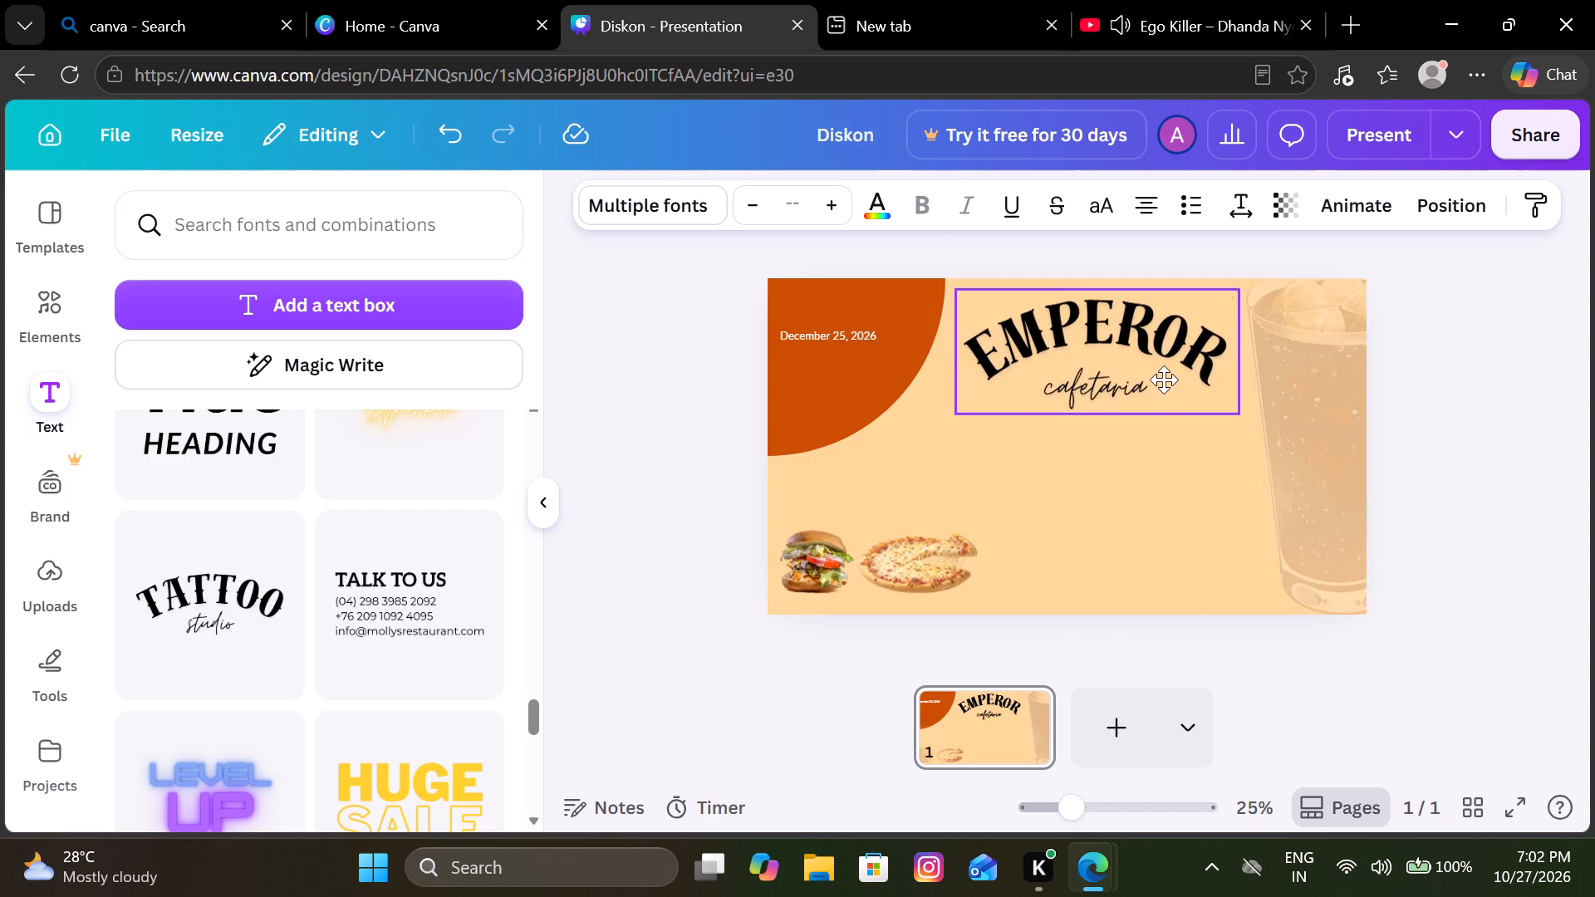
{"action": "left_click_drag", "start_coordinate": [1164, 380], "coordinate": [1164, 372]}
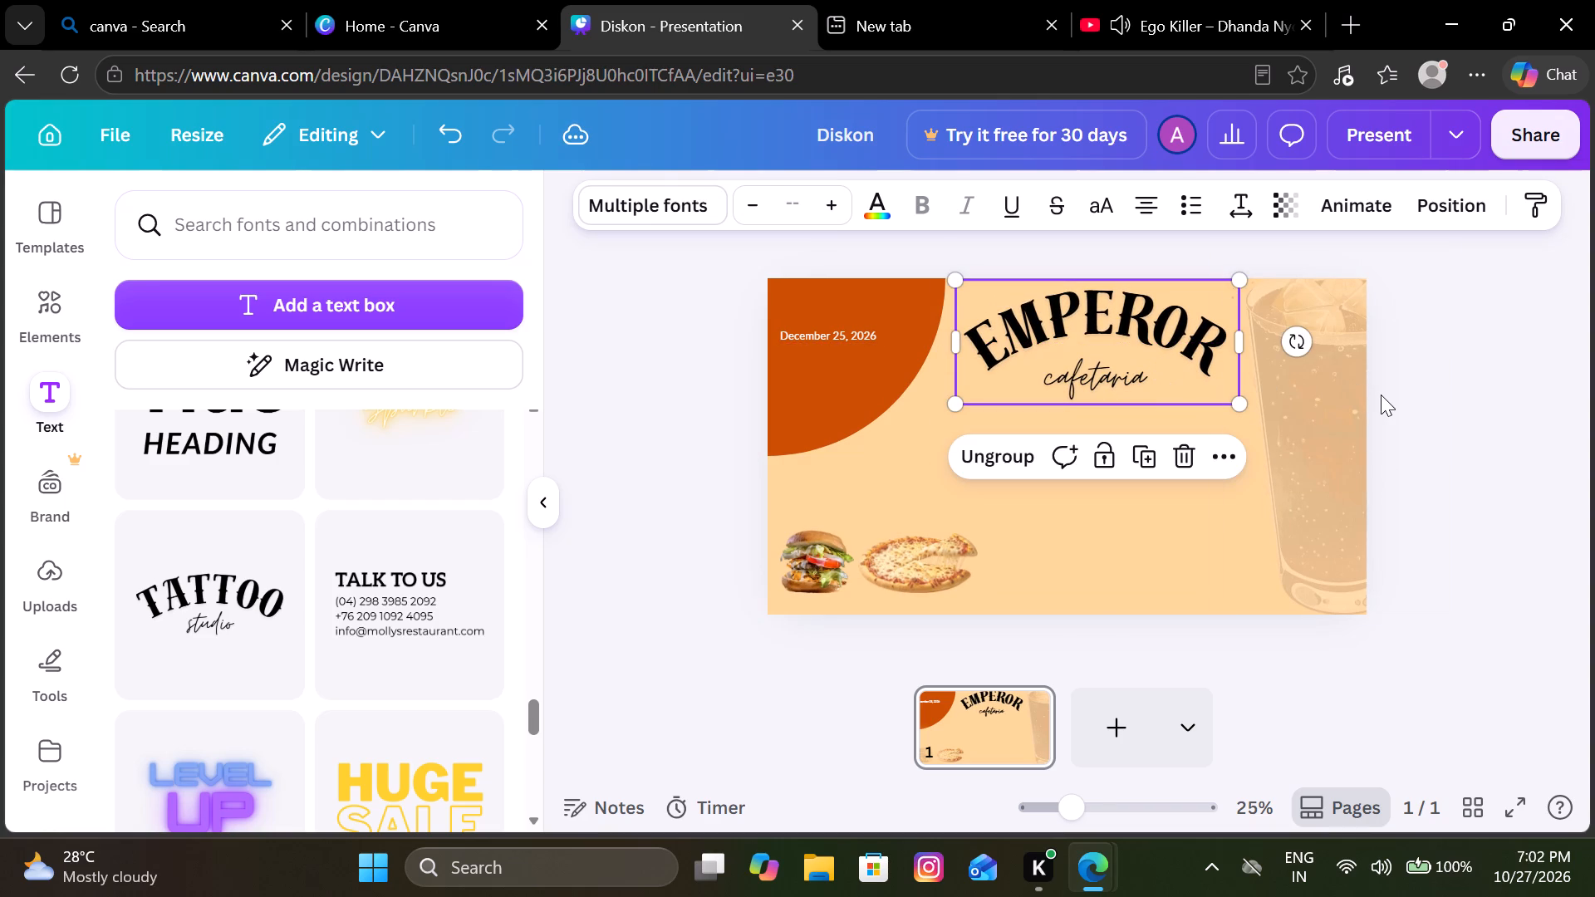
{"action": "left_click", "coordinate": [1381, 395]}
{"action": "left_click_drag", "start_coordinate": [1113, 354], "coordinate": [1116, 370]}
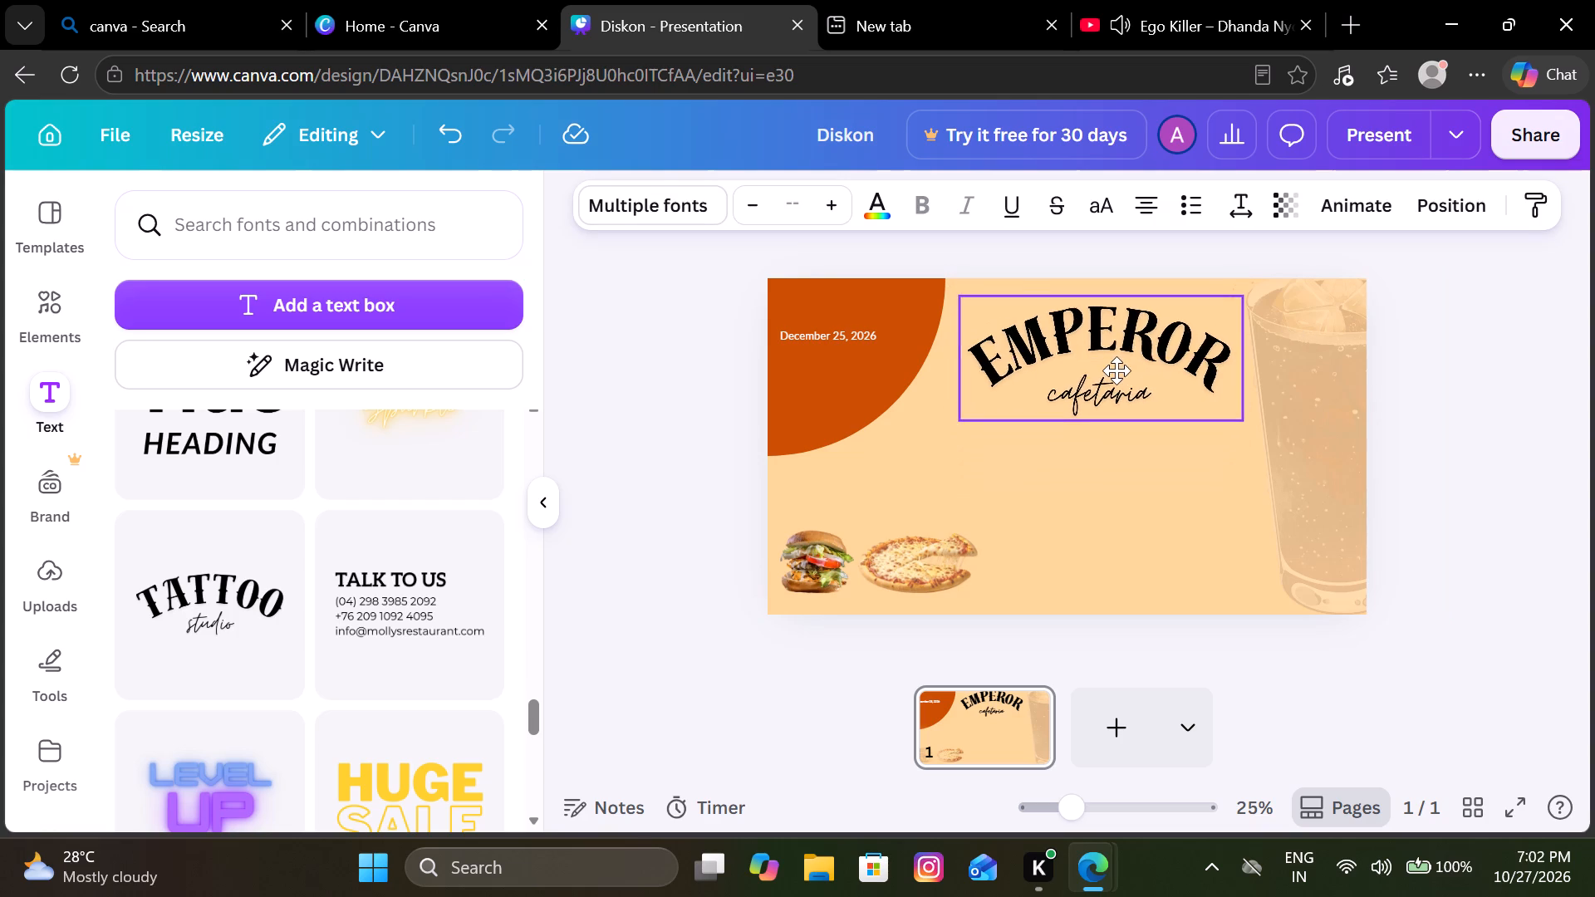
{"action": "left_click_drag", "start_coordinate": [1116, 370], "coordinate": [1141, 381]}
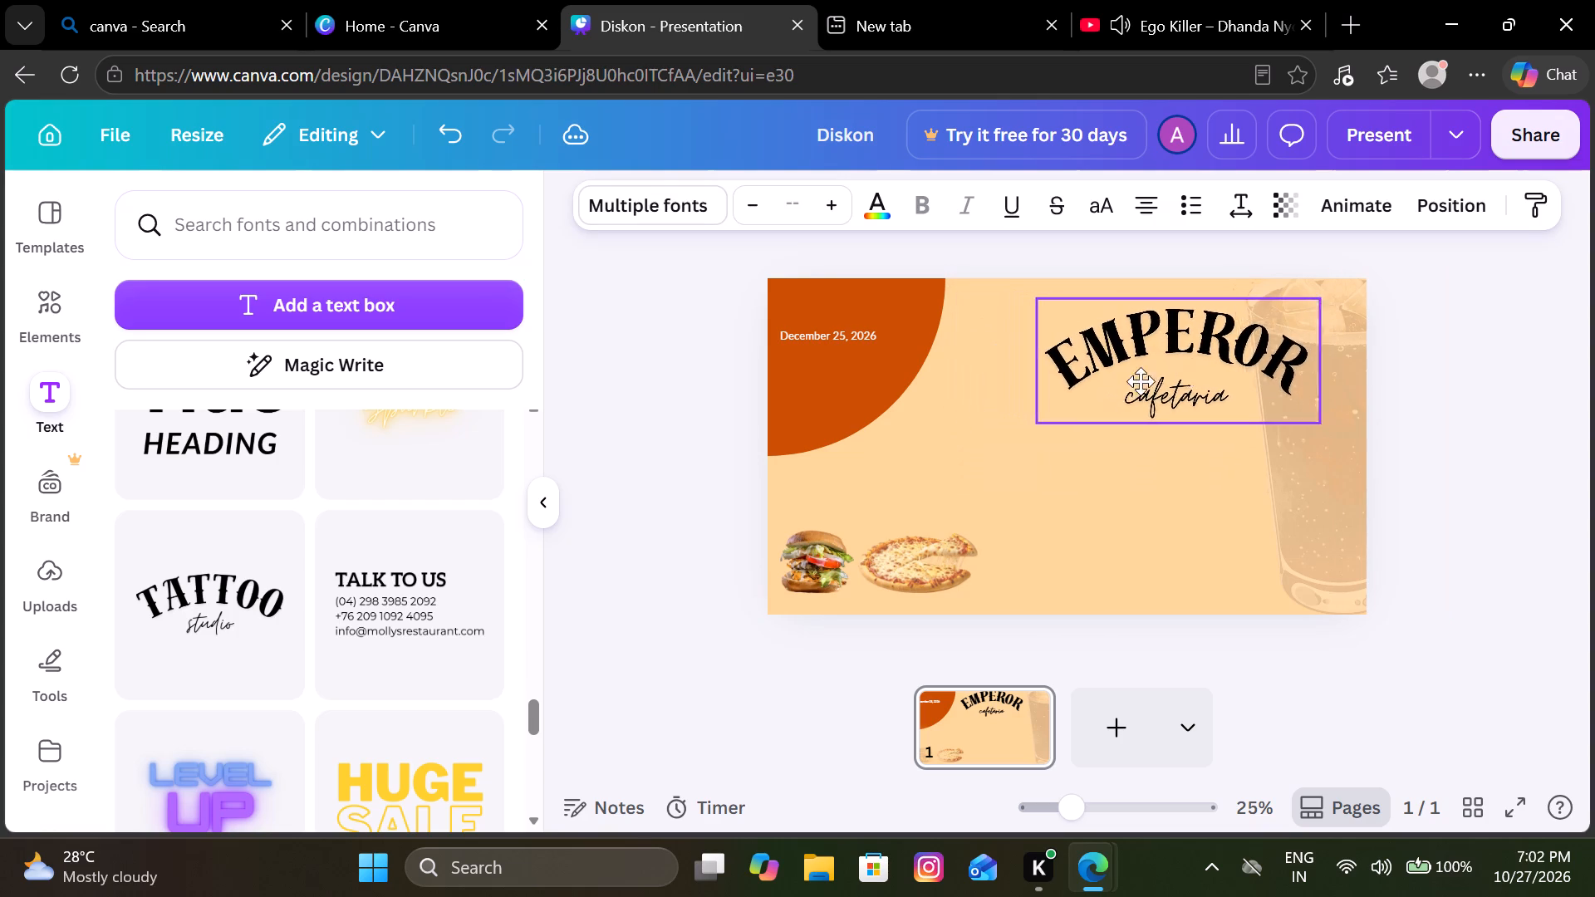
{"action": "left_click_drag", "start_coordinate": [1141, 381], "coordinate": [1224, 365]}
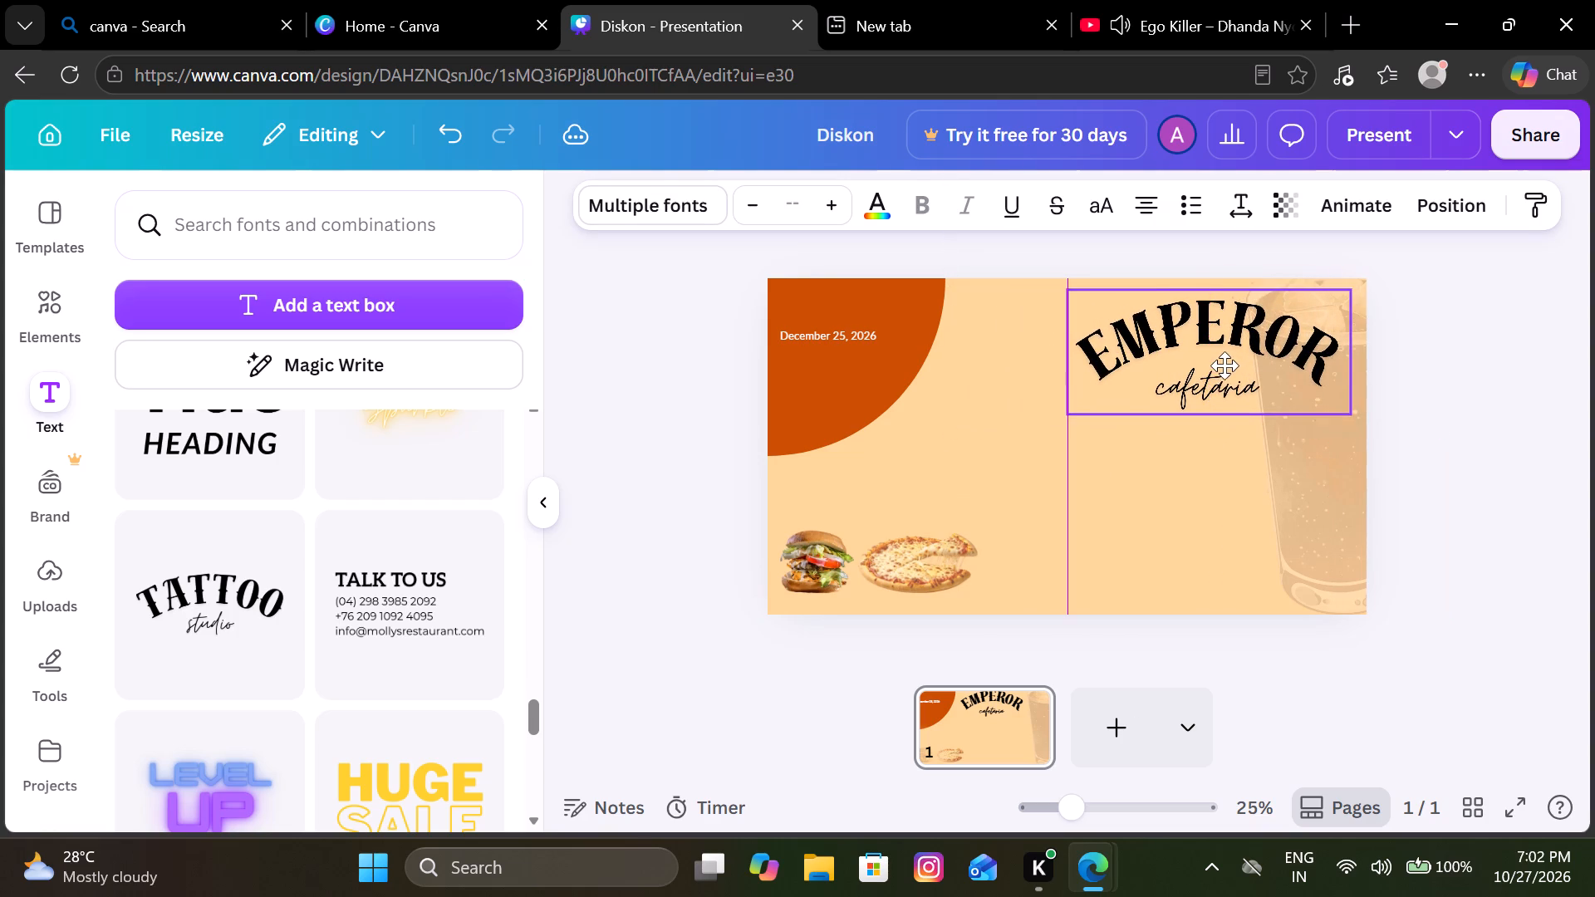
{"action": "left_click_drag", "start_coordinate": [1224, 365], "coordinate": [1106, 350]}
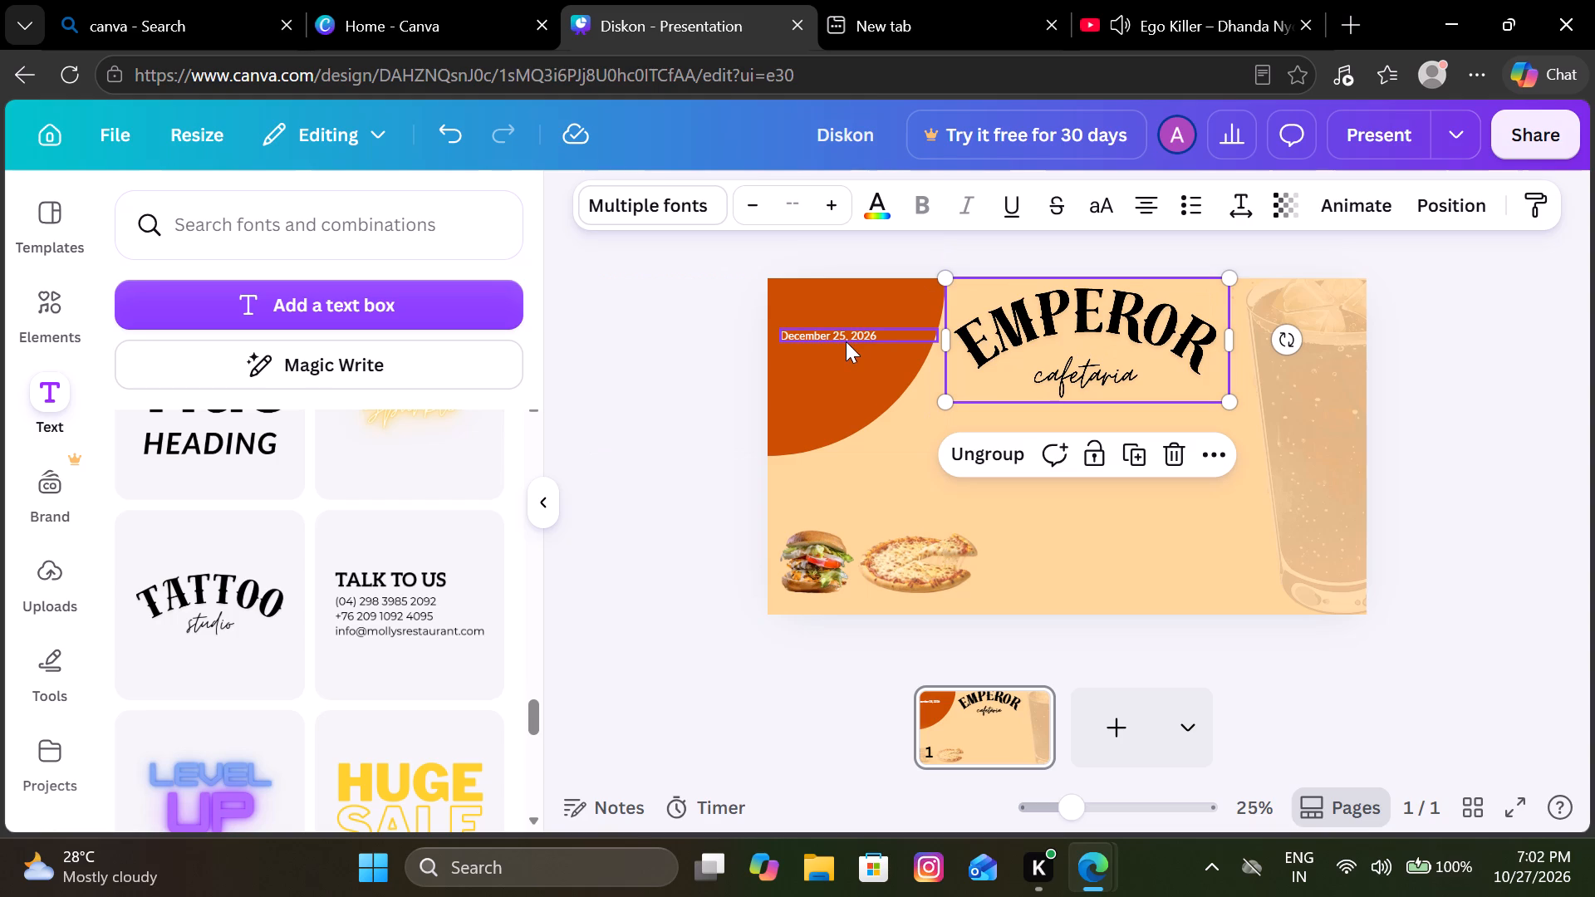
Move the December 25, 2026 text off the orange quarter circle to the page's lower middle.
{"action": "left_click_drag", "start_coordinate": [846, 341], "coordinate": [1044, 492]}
Move the orange circle along the page's top until its left side meets the page's left edge, shifting the name text aside.
{"action": "left_click_drag", "start_coordinate": [845, 369], "coordinate": [886, 373]}
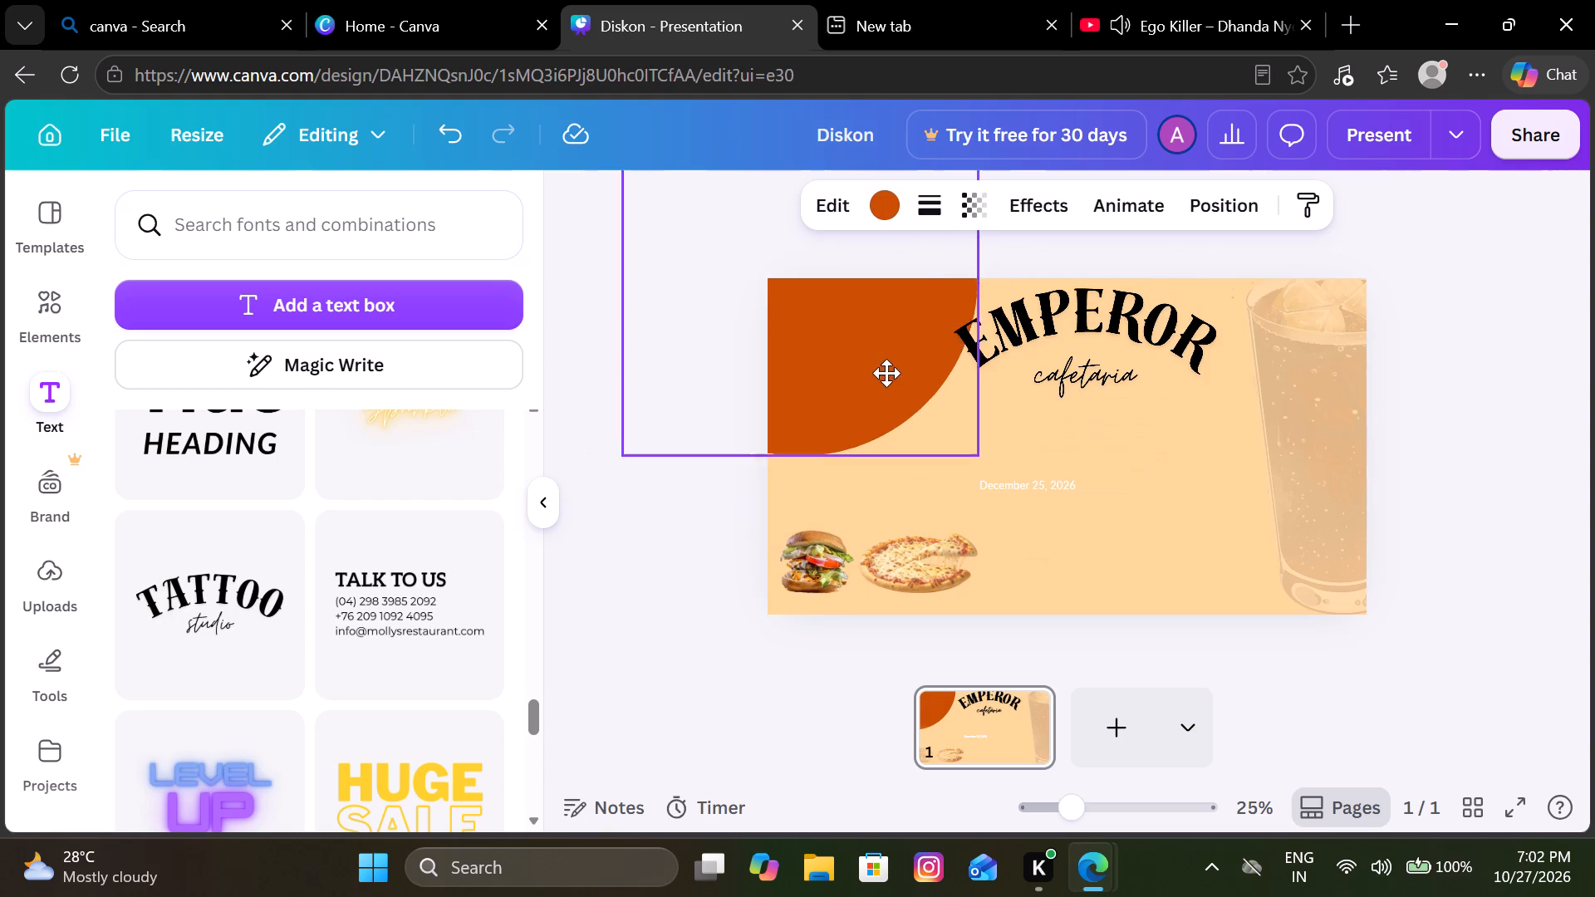
{"action": "left_click_drag", "start_coordinate": [886, 373], "coordinate": [906, 386]}
{"action": "left_click_drag", "start_coordinate": [1031, 346], "coordinate": [833, 348]}
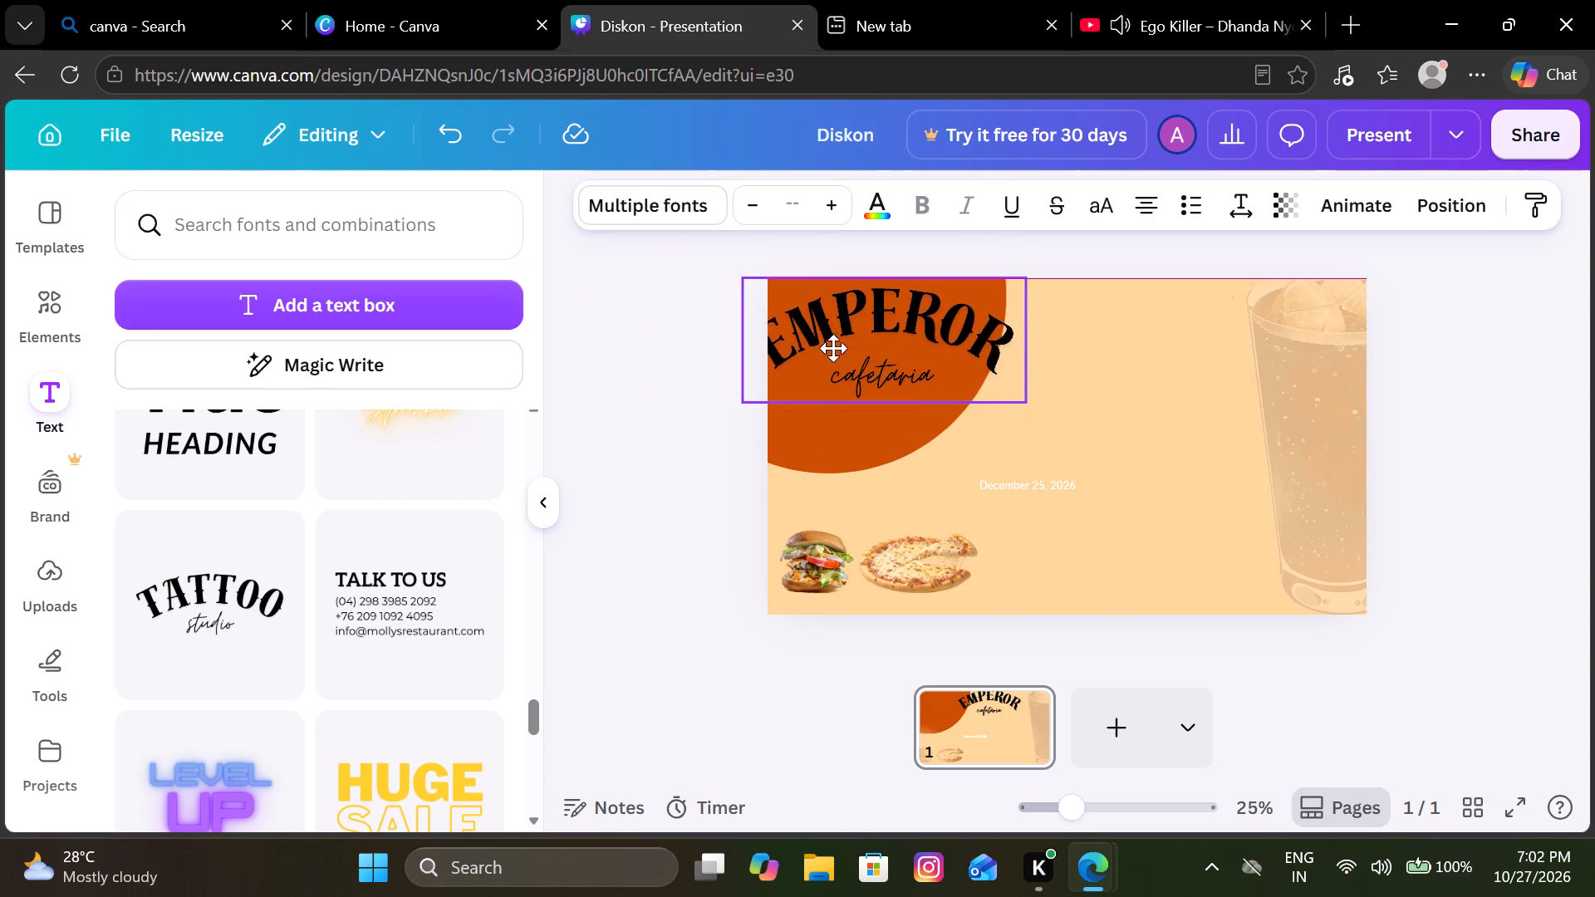
{"action": "left_click_drag", "start_coordinate": [833, 348], "coordinate": [1062, 334]}
{"action": "left_click_drag", "start_coordinate": [851, 370], "coordinate": [908, 368]}
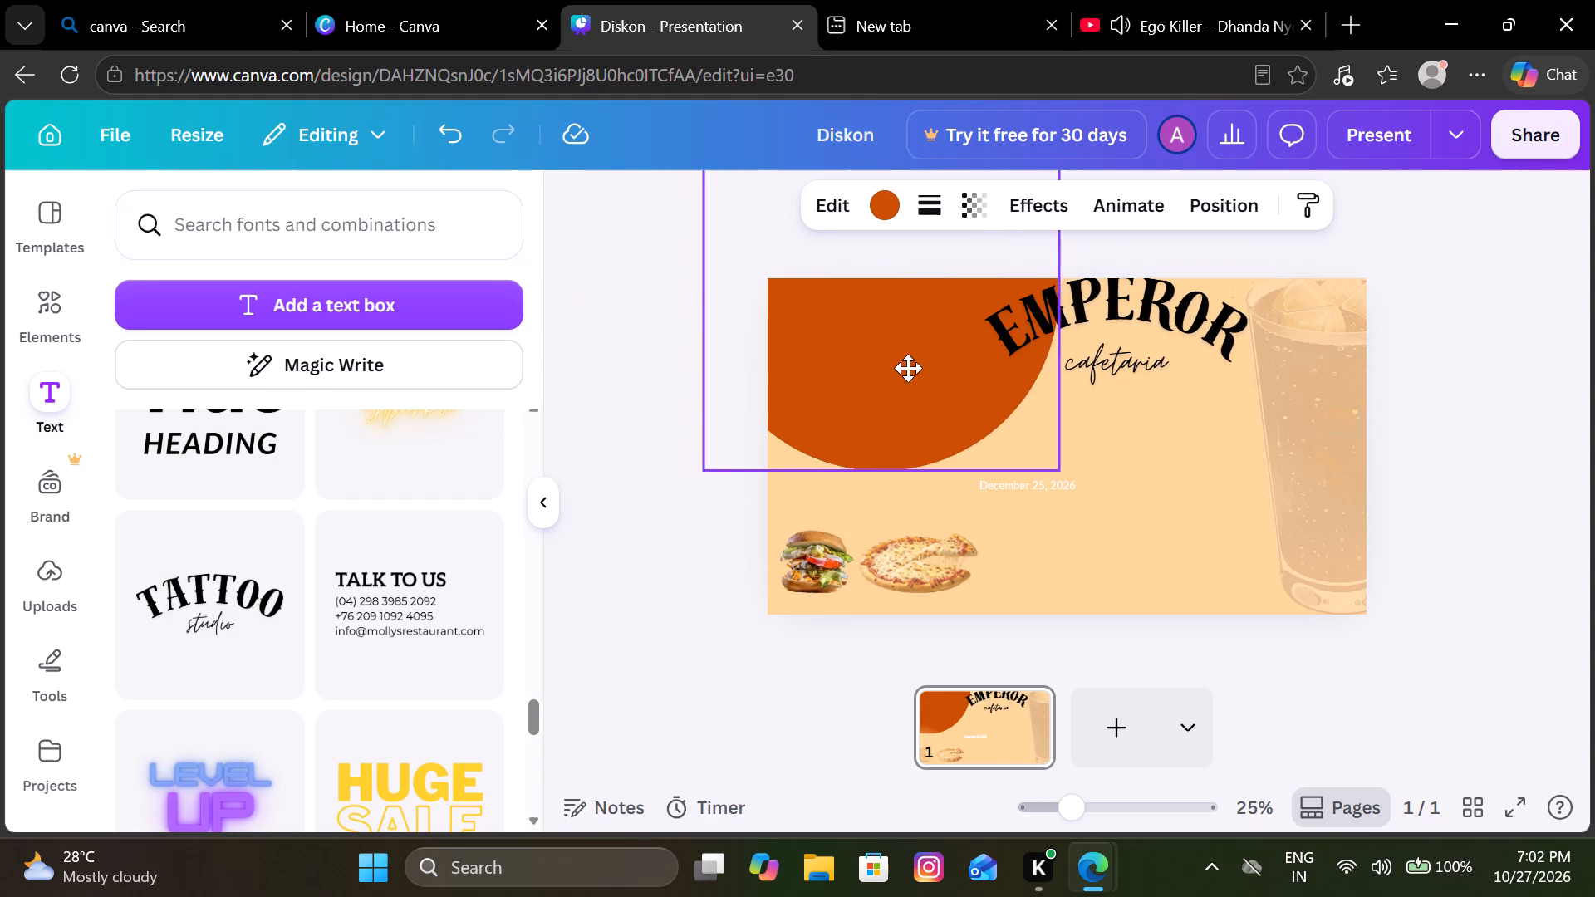
{"action": "left_click_drag", "start_coordinate": [908, 368], "coordinate": [957, 364]}
{"action": "left_click", "coordinate": [1052, 316]}
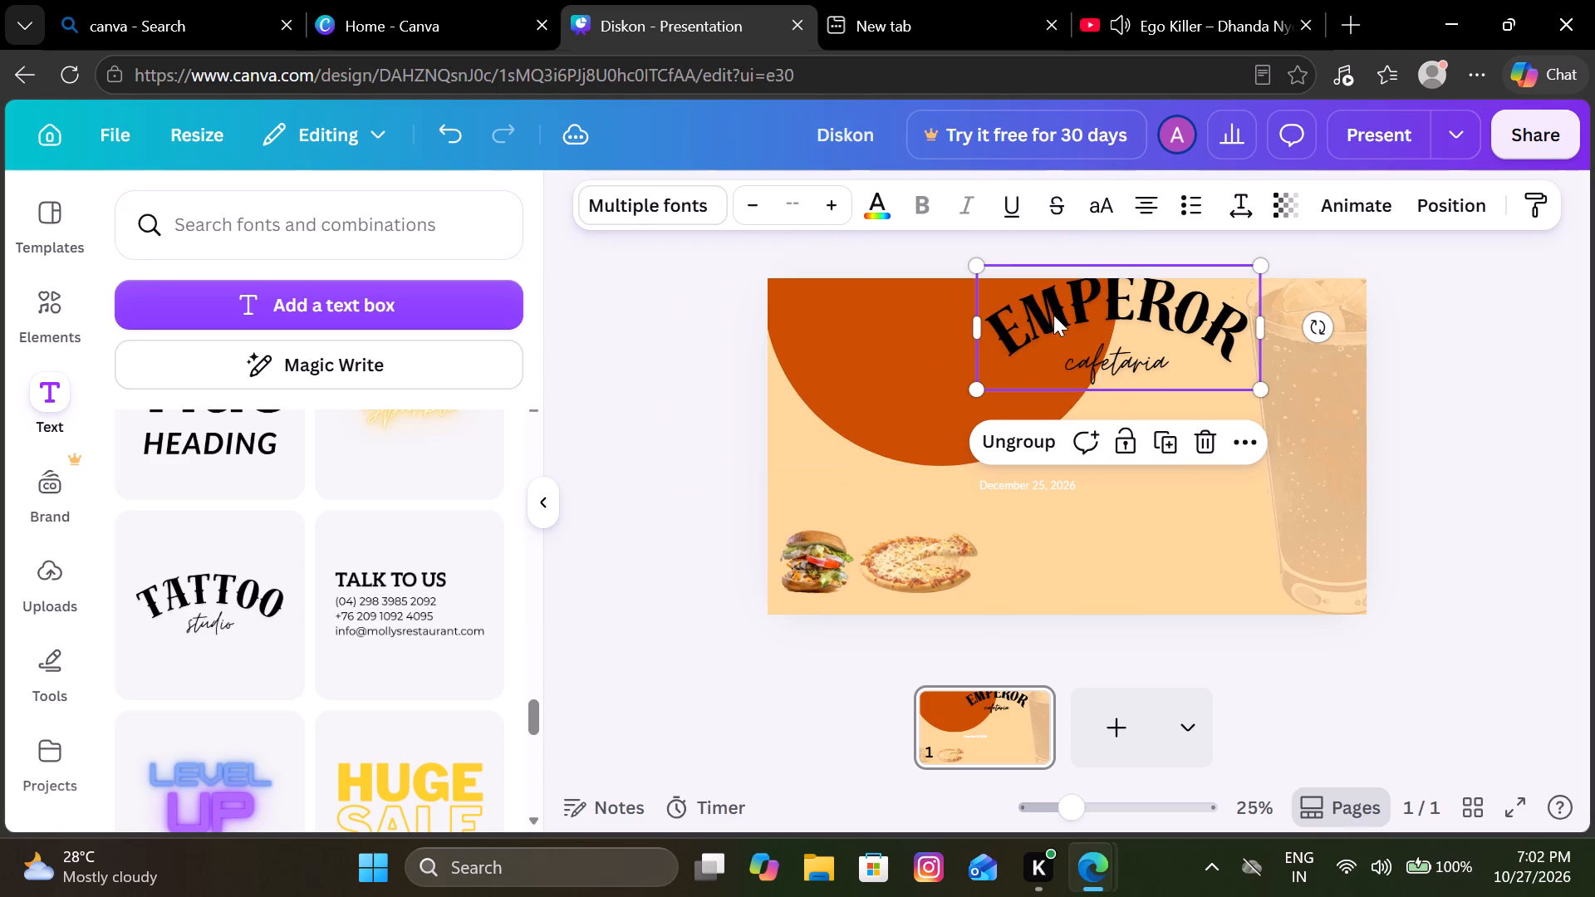
{"action": "left_click", "coordinate": [1191, 510]}
Place the EMPEROR cafetaria text group centred on the orange circle, against the page's top edge.
{"action": "left_click_drag", "start_coordinate": [1135, 318], "coordinate": [940, 332]}
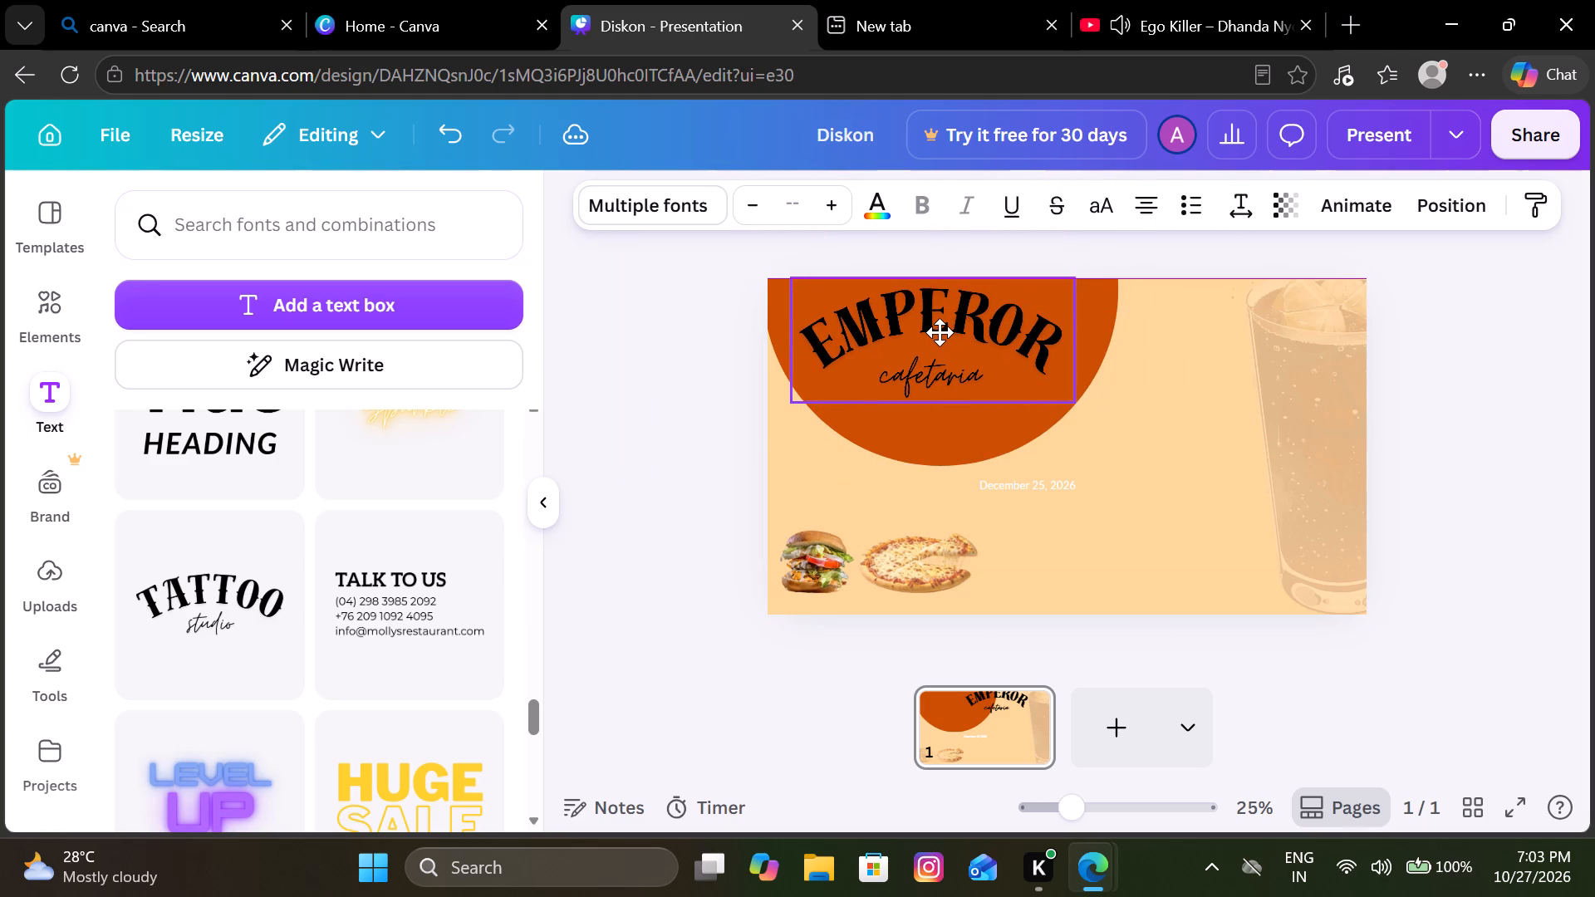
{"action": "left_click_drag", "start_coordinate": [940, 332], "coordinate": [956, 332]}
{"action": "left_click", "coordinate": [1148, 517]}
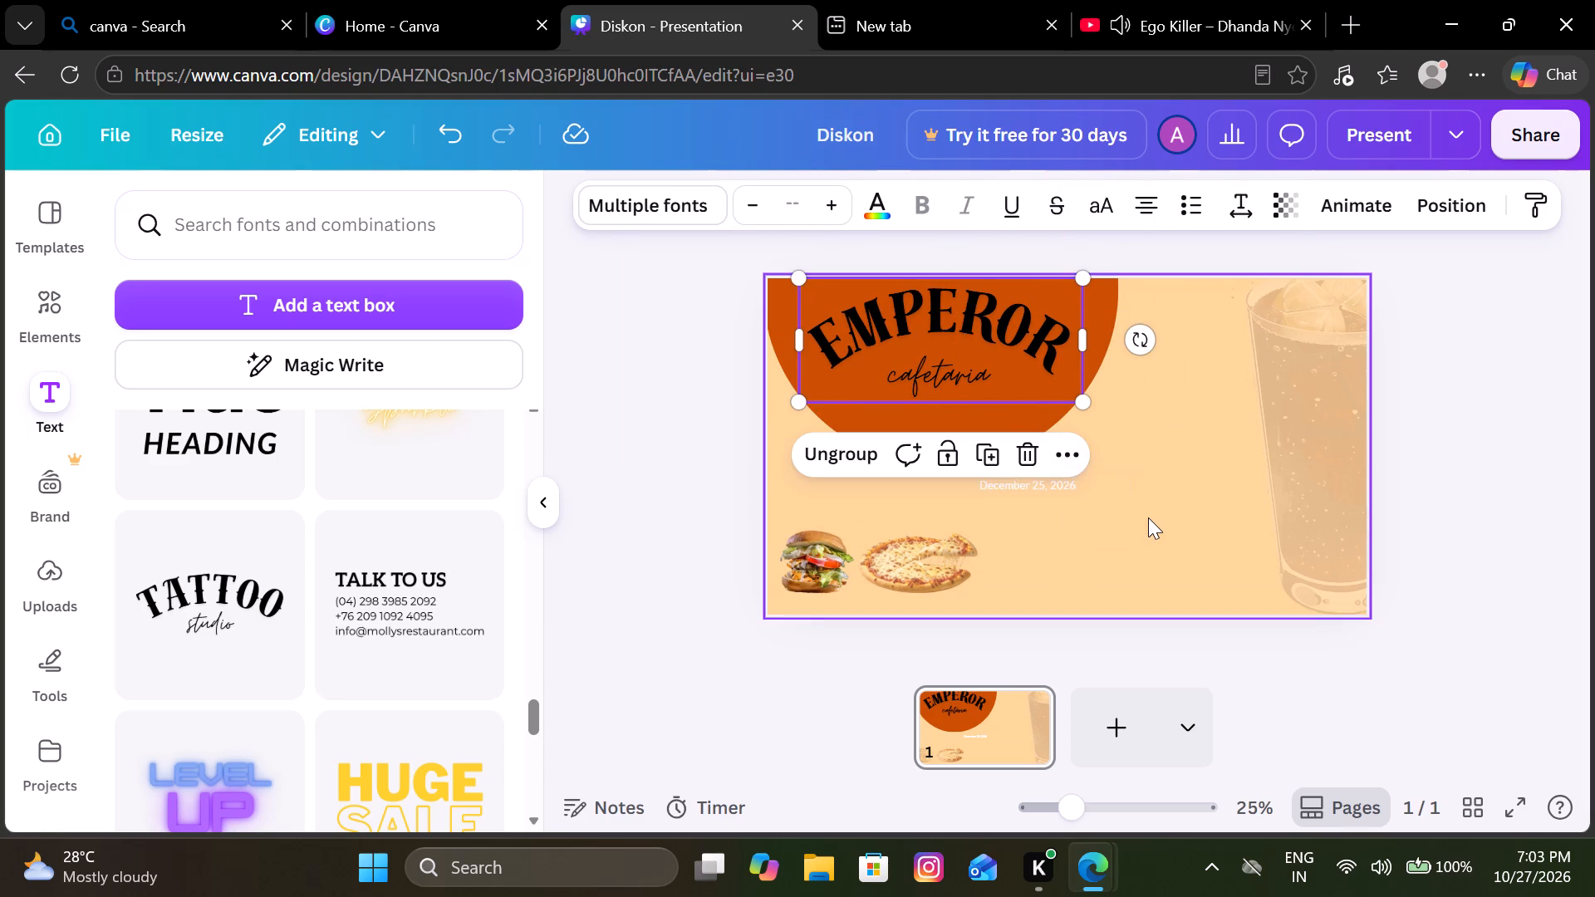
Raise the orange circle so its lower edge sits just below the word cafetaria, keeping it centred behind the name text.
{"action": "left_click_drag", "start_coordinate": [961, 431], "coordinate": [959, 404]}
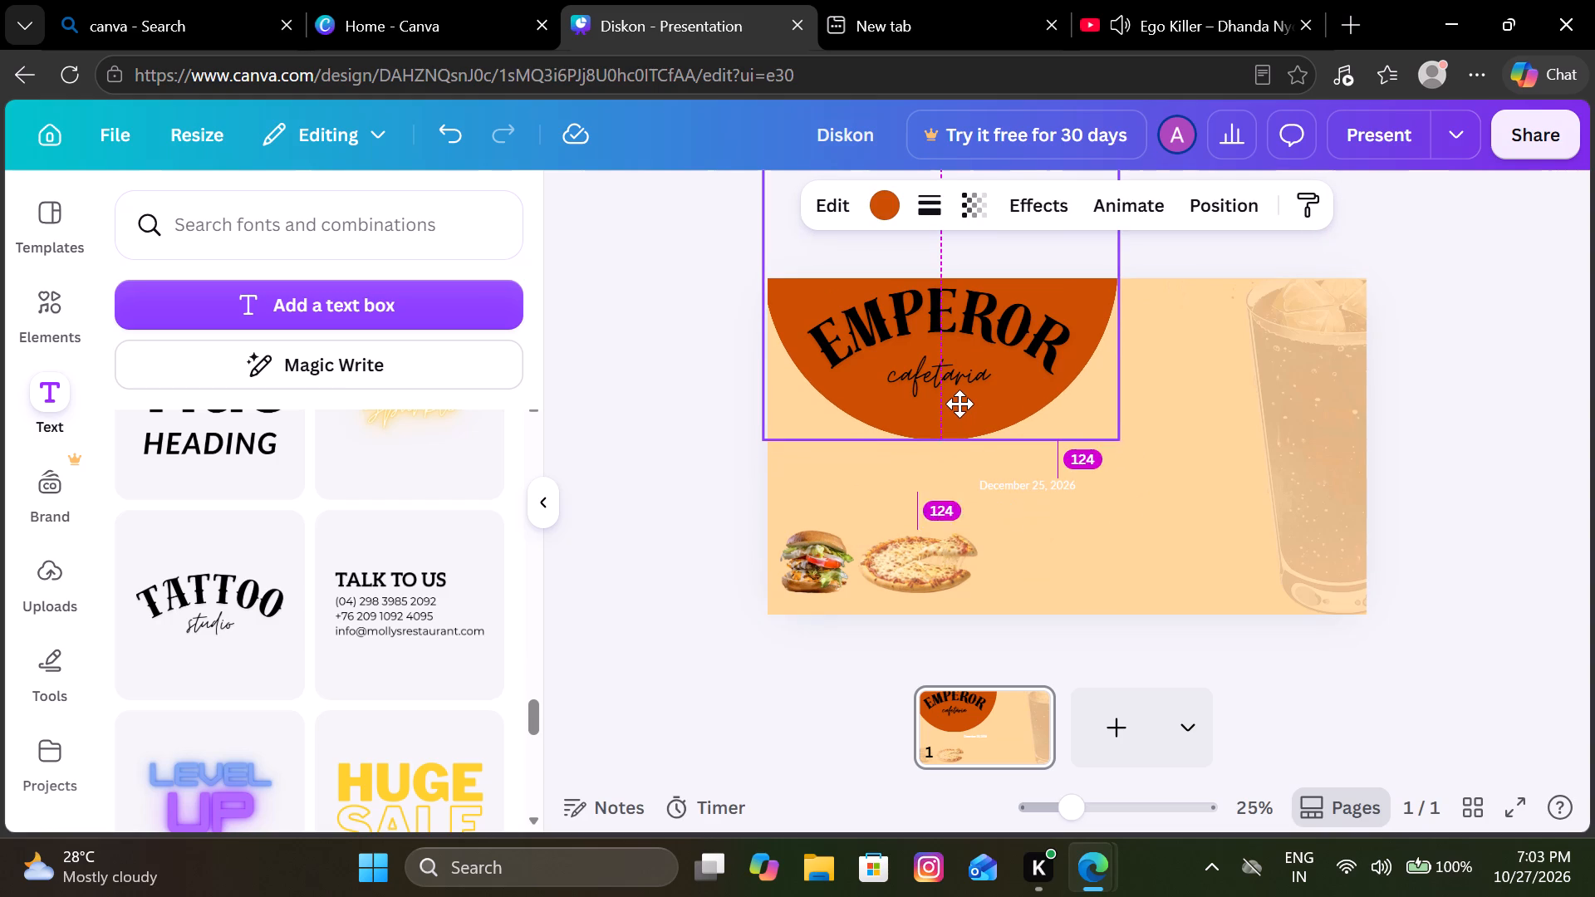
{"action": "left_click_drag", "start_coordinate": [959, 404], "coordinate": [957, 399]}
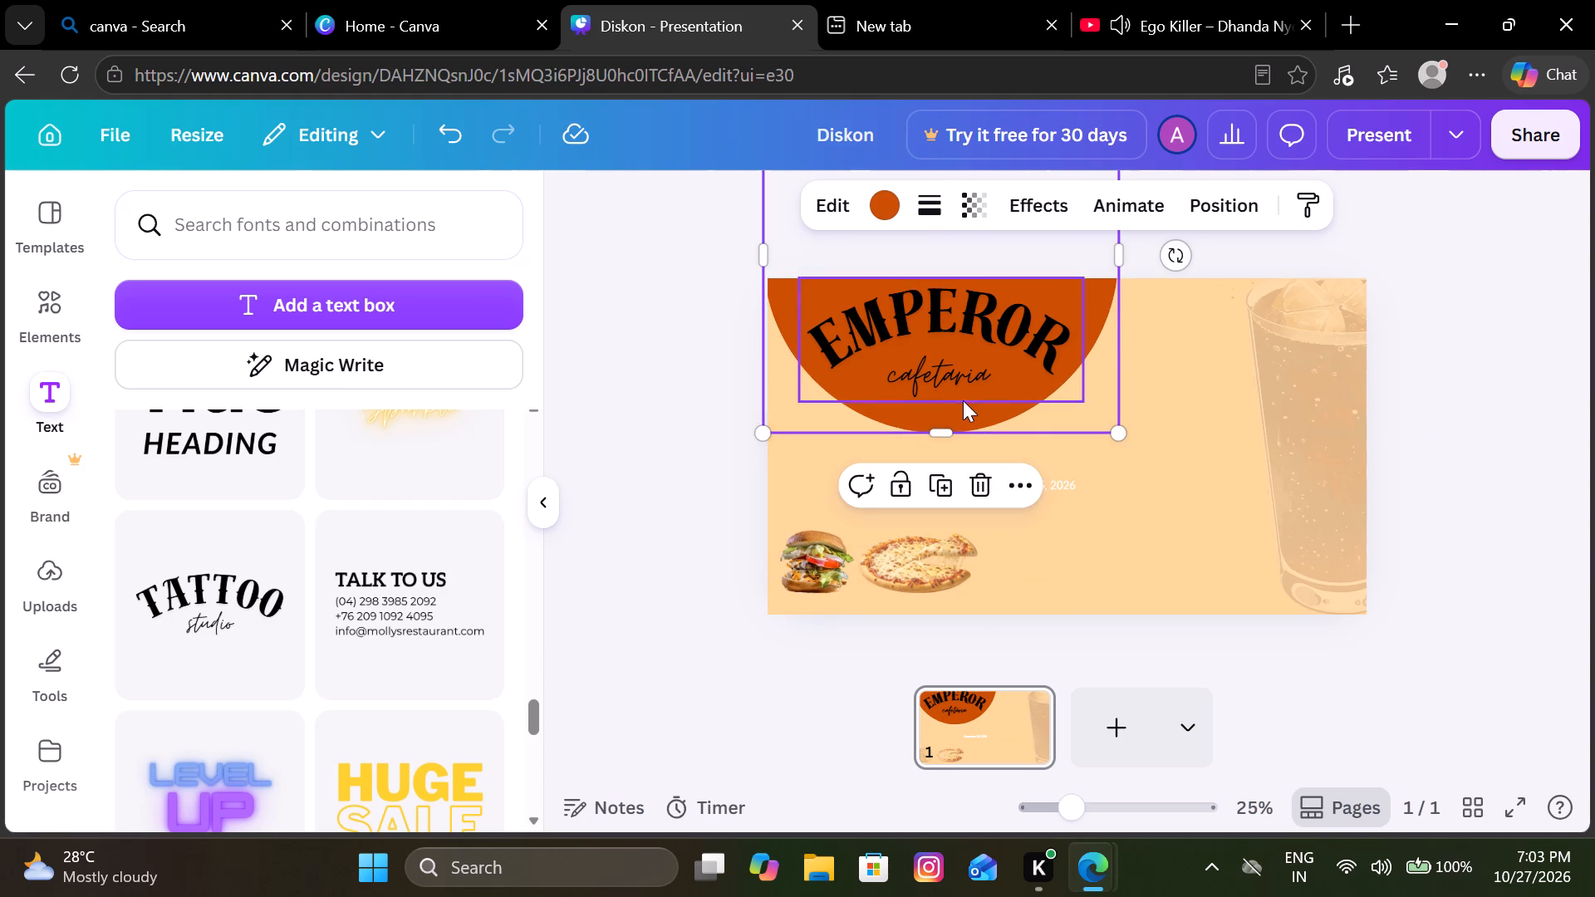
{"action": "left_click", "coordinate": [1156, 514]}
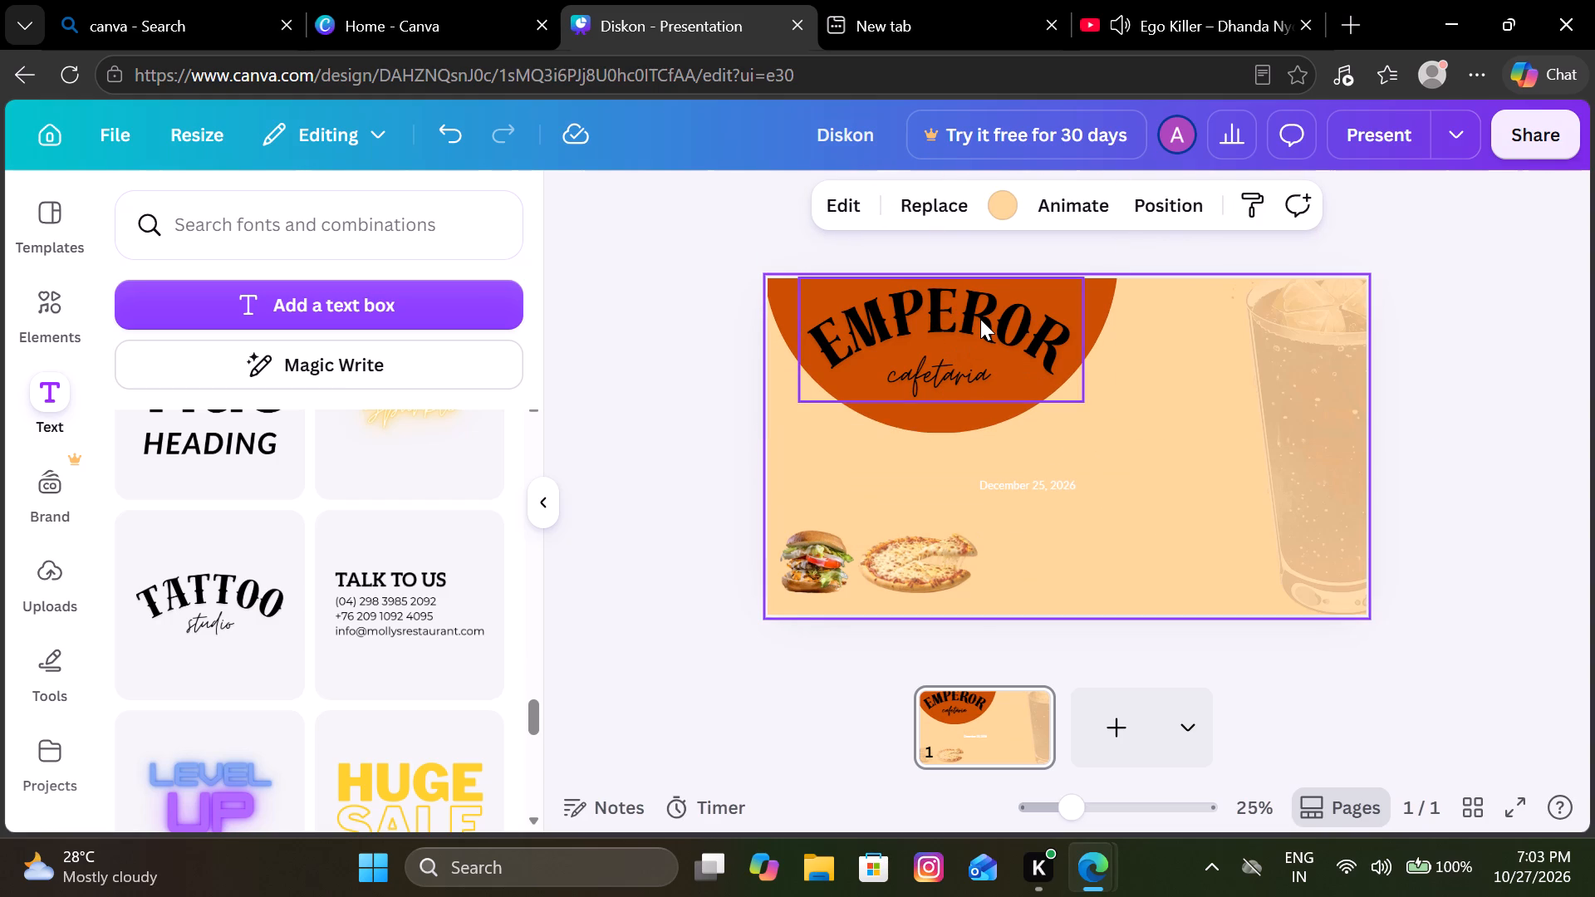
{"action": "left_click", "coordinate": [979, 407]}
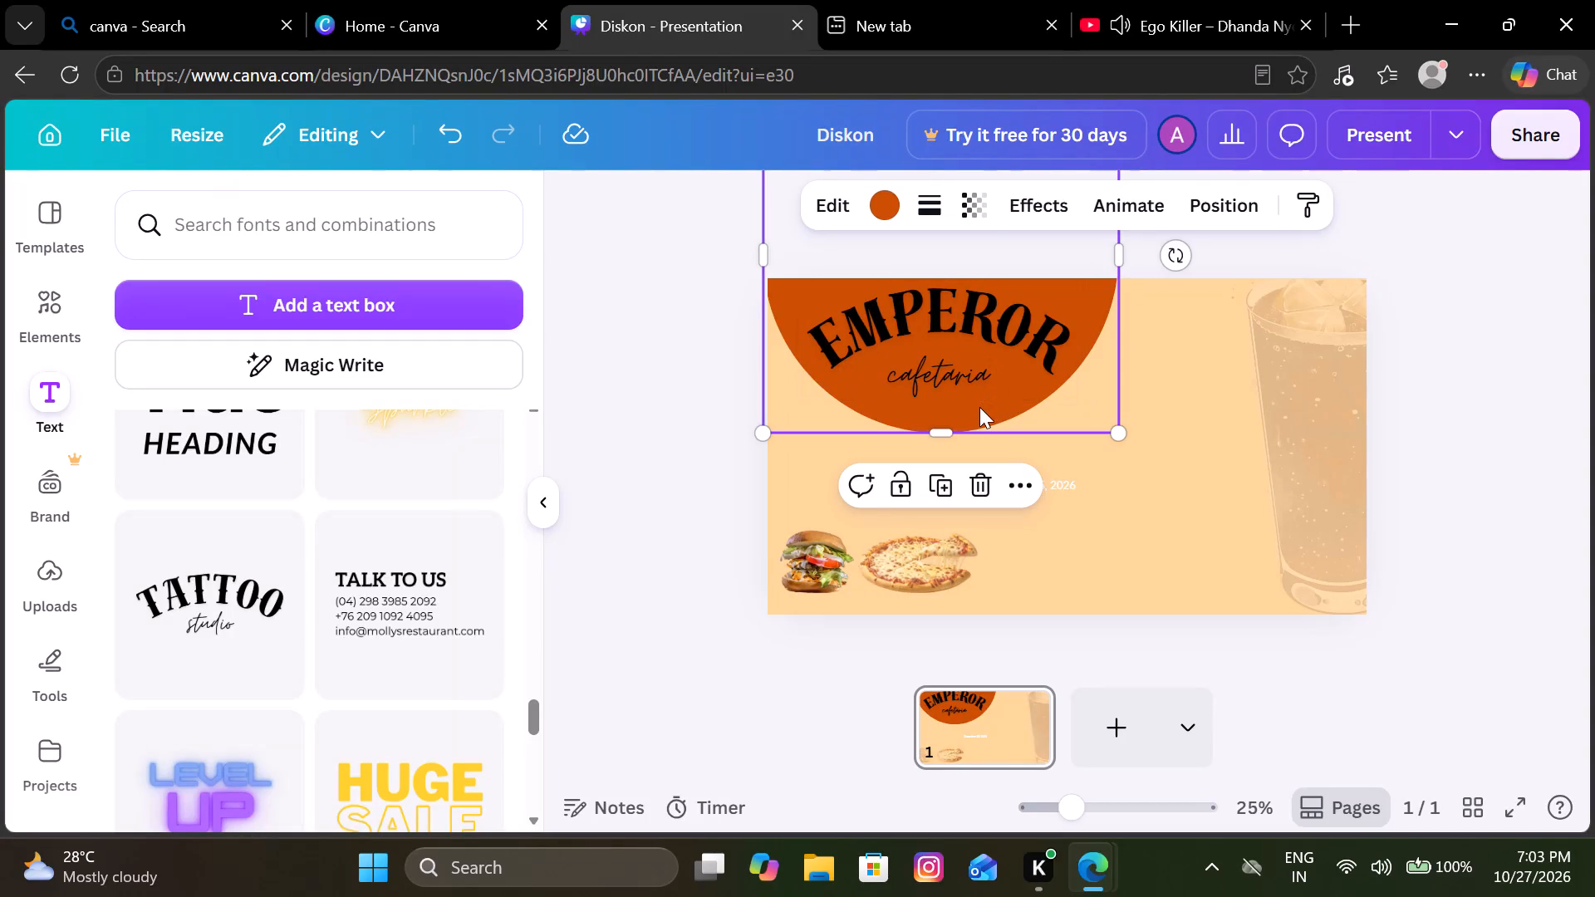
{"action": "left_click", "coordinate": [1124, 556]}
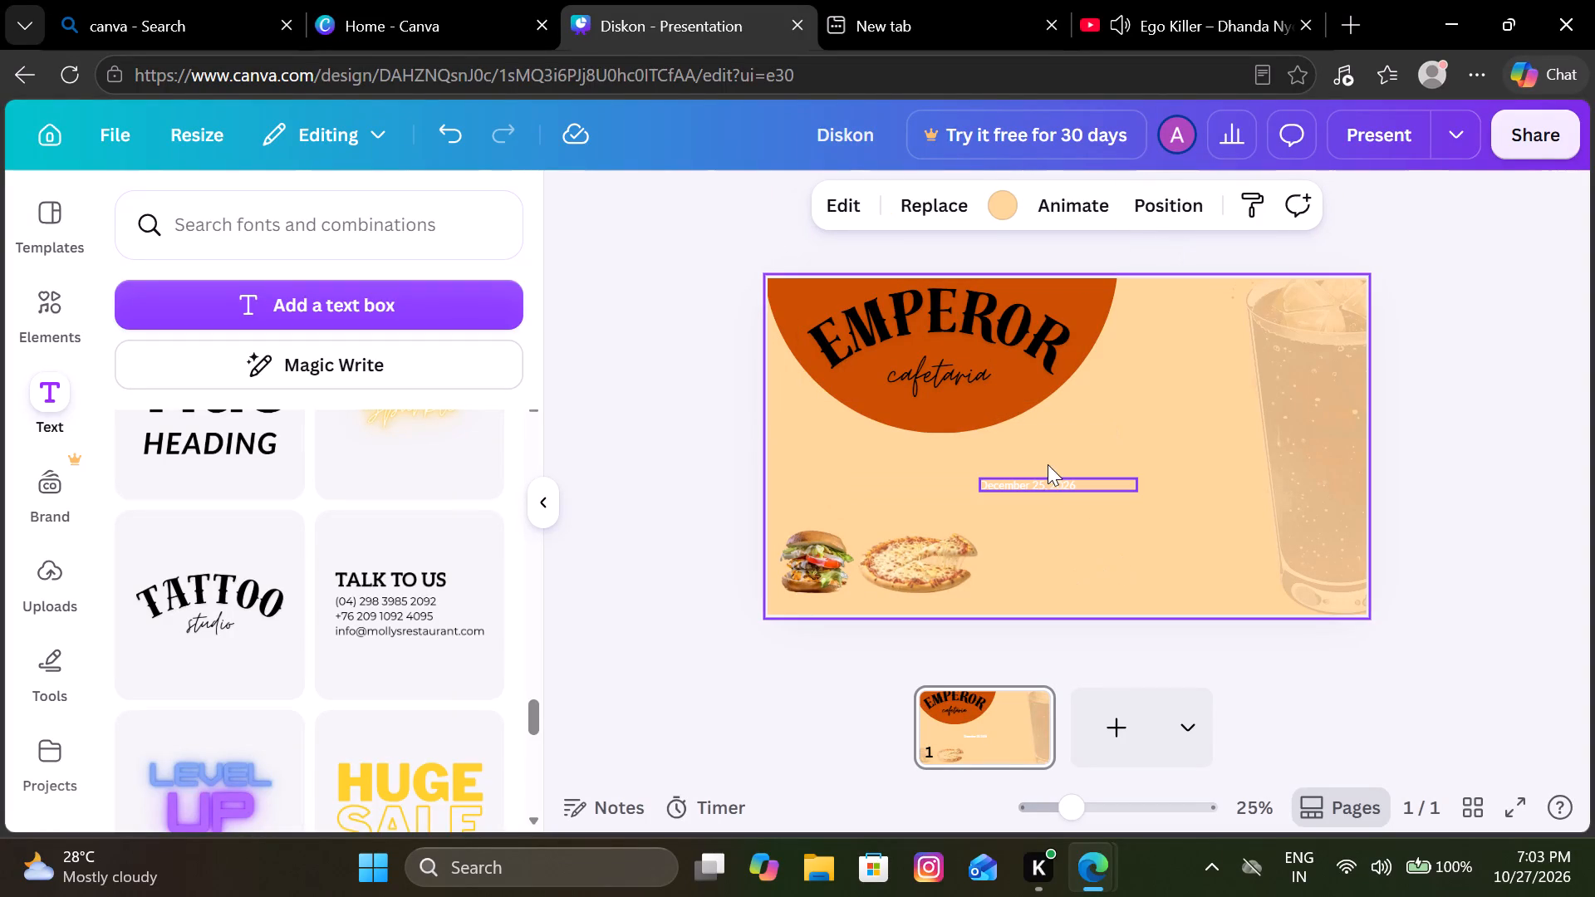
Delete the December 25, 2026 text from the middle of the page.
{"action": "left_click", "coordinate": [1058, 485]}
{"action": "left_click", "coordinate": [1087, 423]}
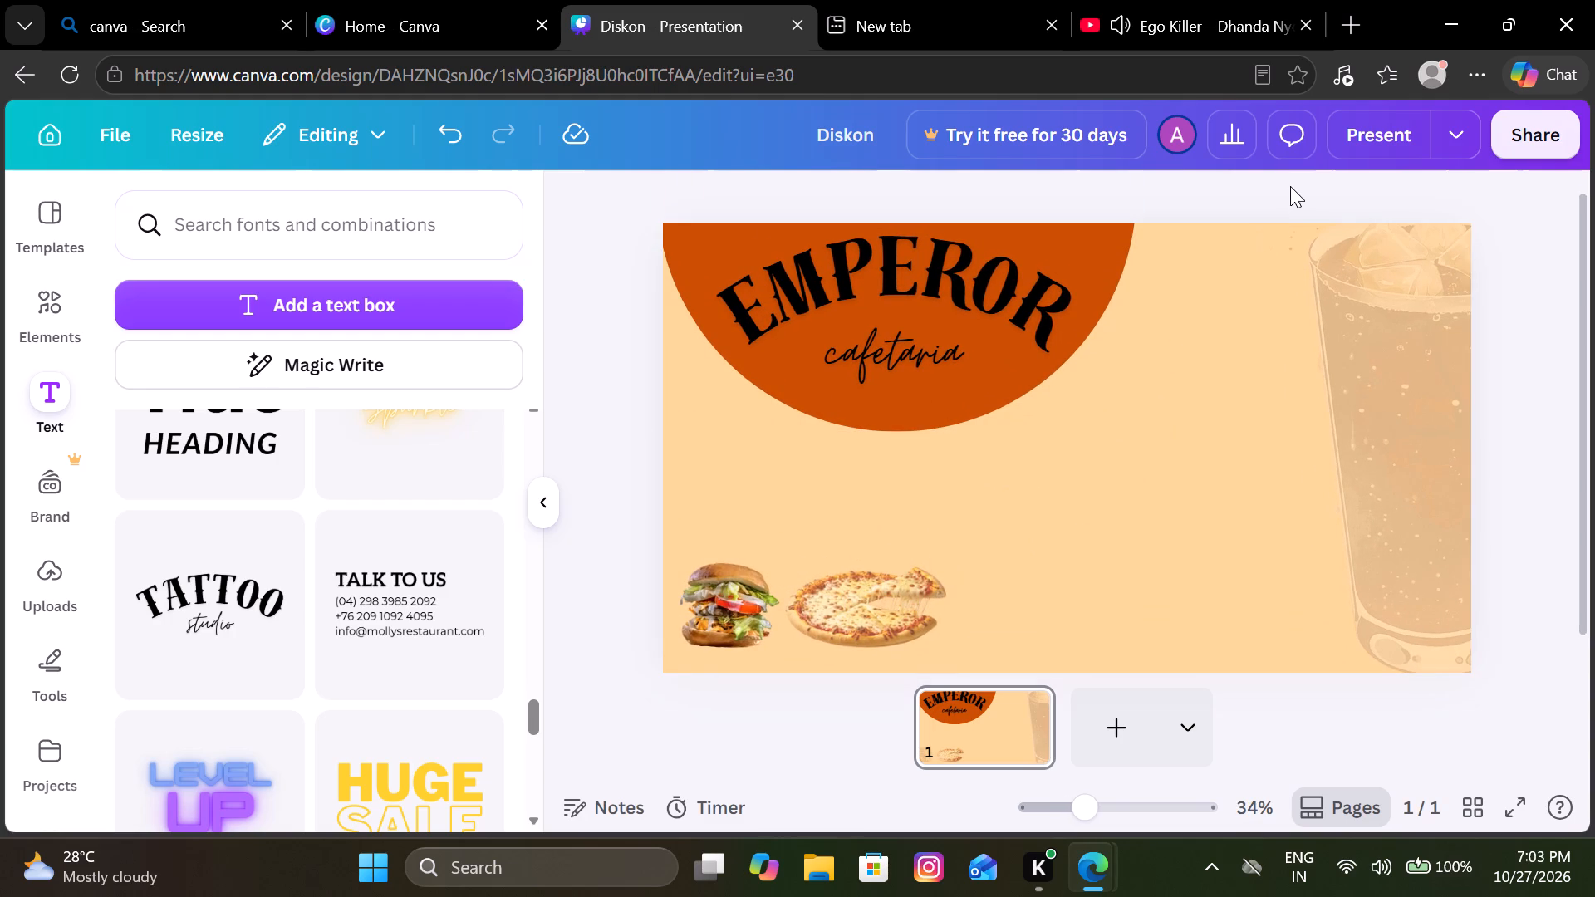
{"action": "left_click", "coordinate": [1290, 186]}
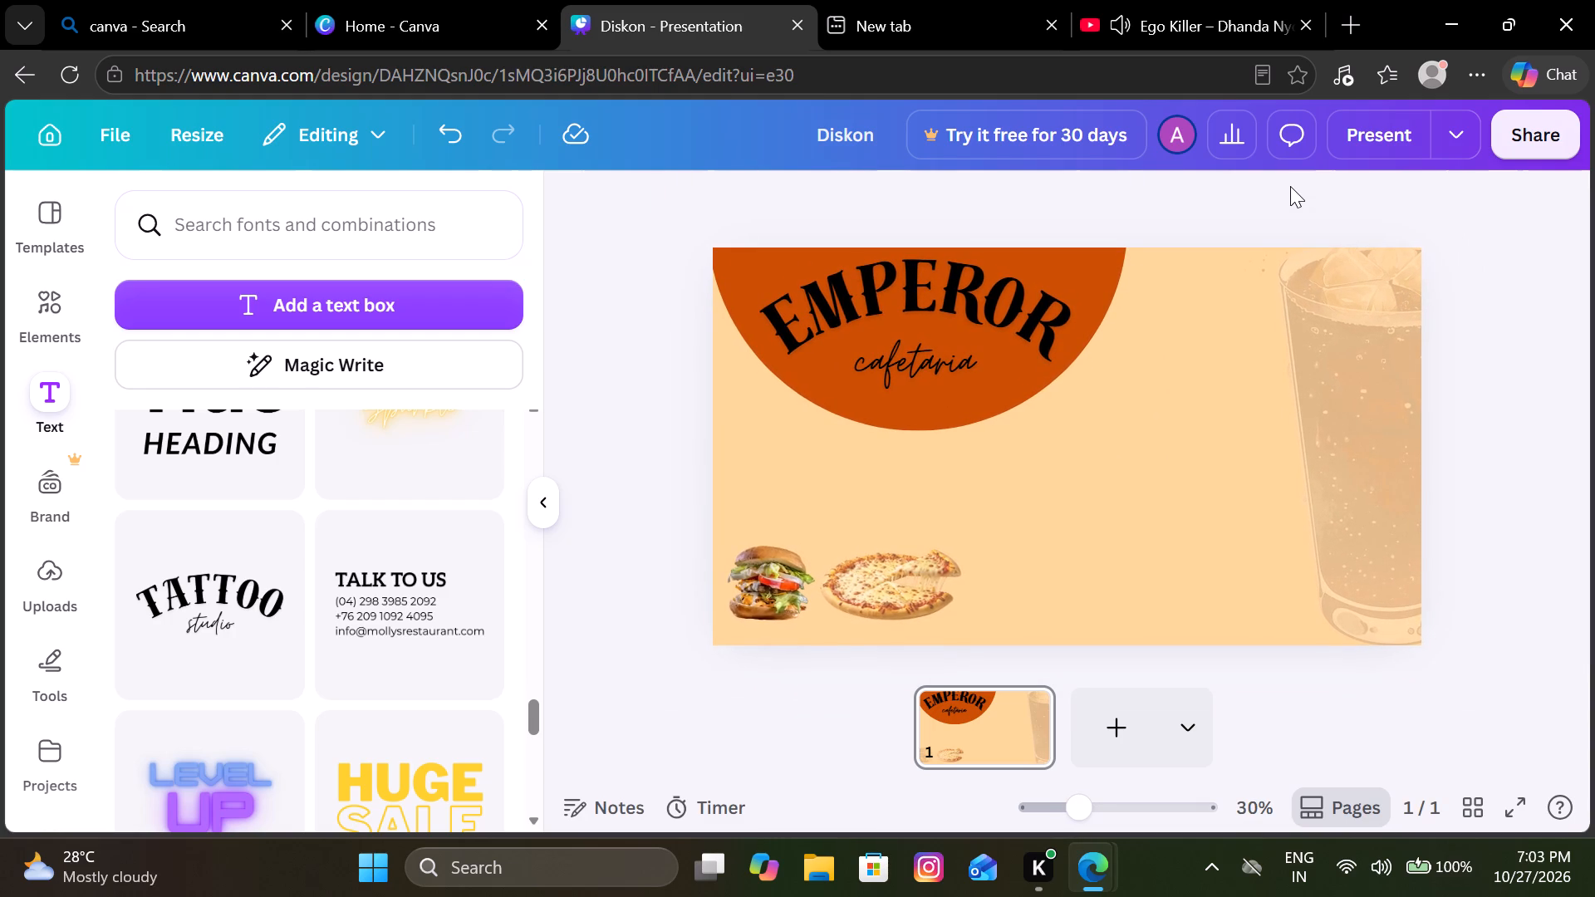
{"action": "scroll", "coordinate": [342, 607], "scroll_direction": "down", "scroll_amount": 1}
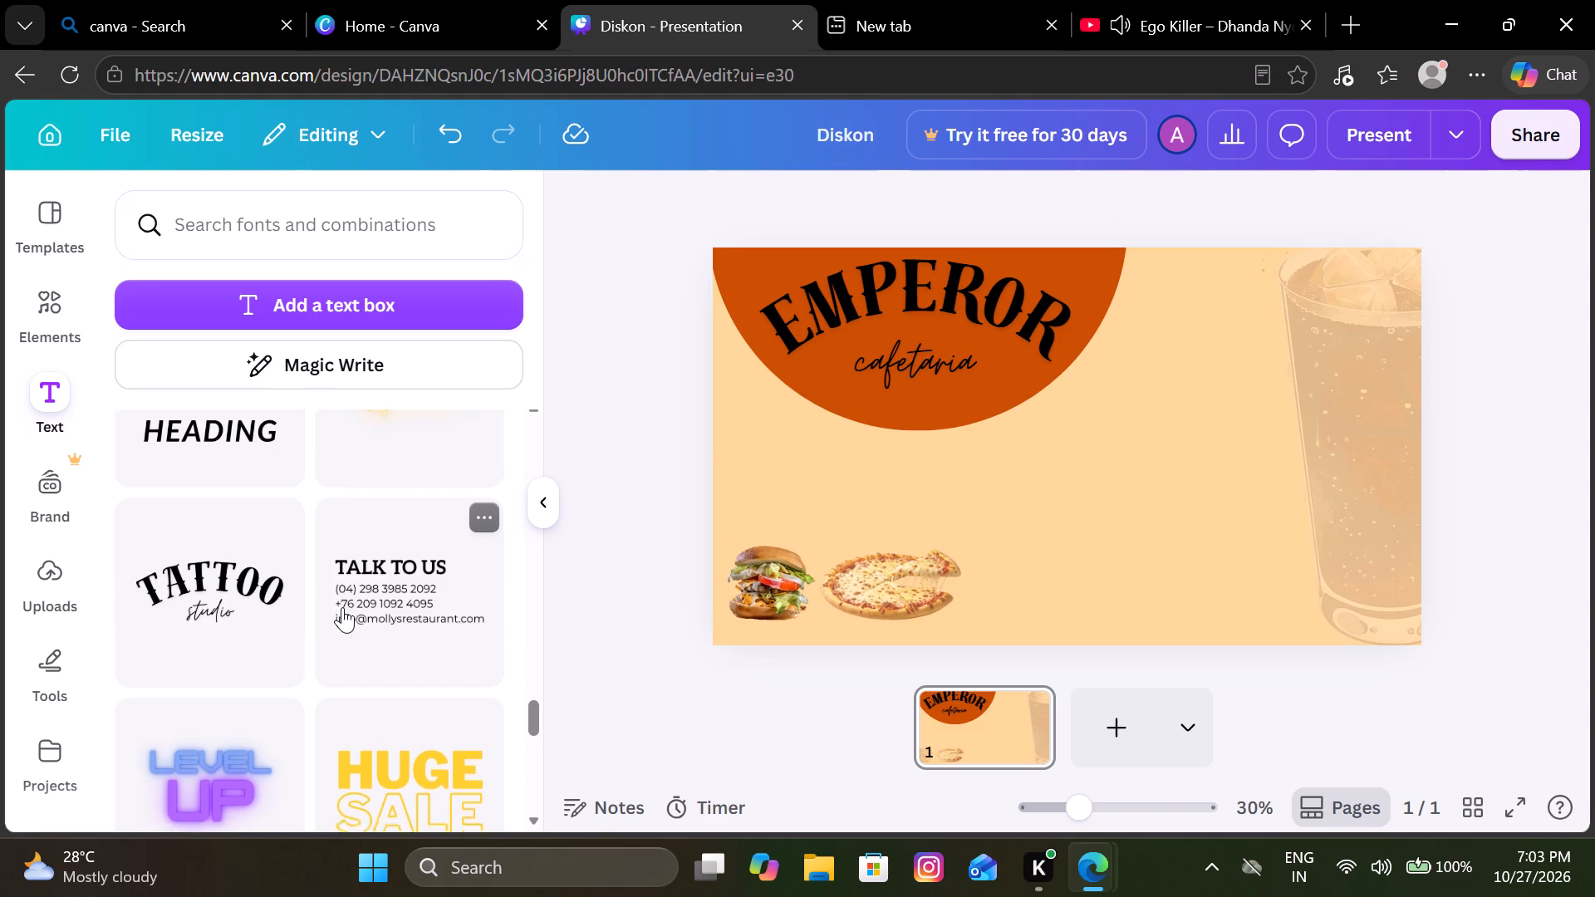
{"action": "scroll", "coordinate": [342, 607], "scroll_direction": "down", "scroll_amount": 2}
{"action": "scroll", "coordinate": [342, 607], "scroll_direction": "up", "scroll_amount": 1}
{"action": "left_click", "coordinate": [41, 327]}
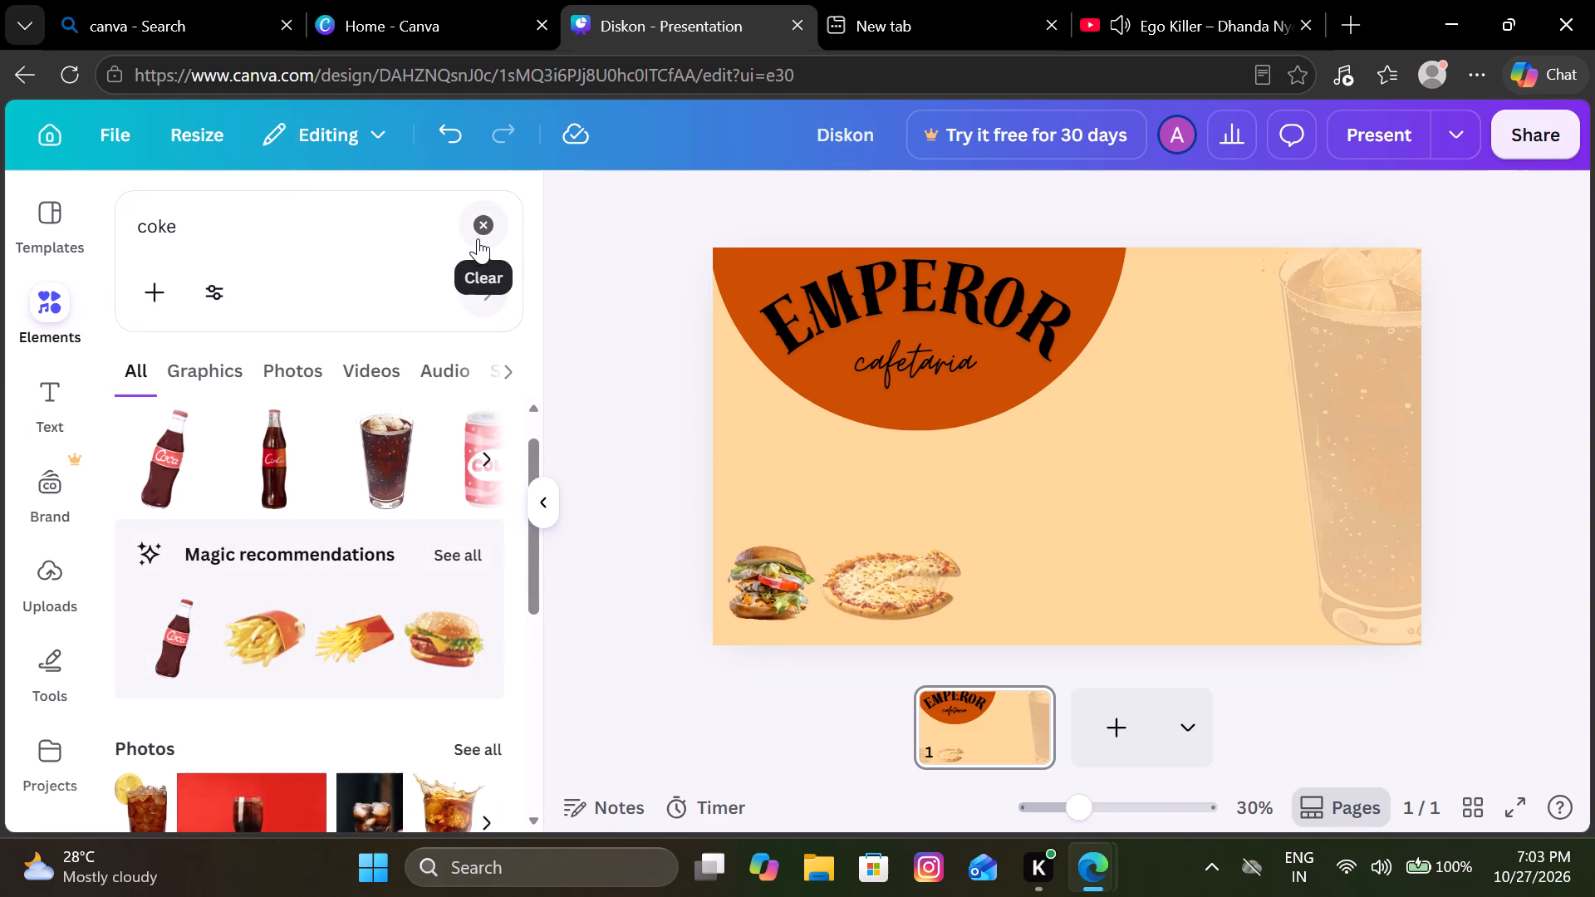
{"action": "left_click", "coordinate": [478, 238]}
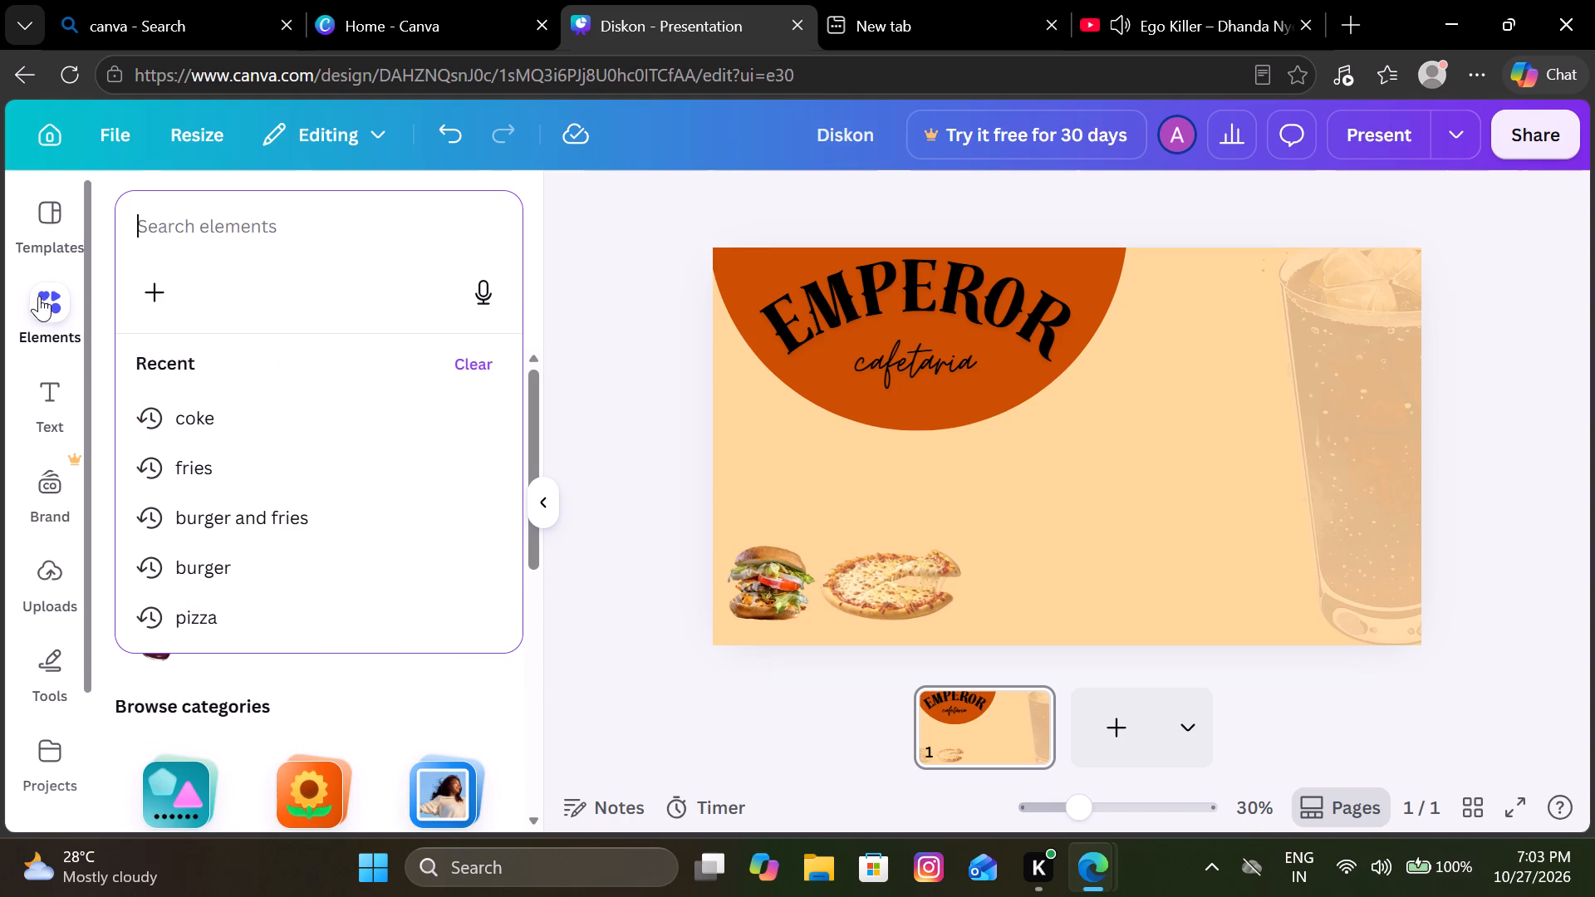
Search the presentation templates for food and look through the first results for design ideas.
{"action": "left_click", "coordinate": [35, 247]}
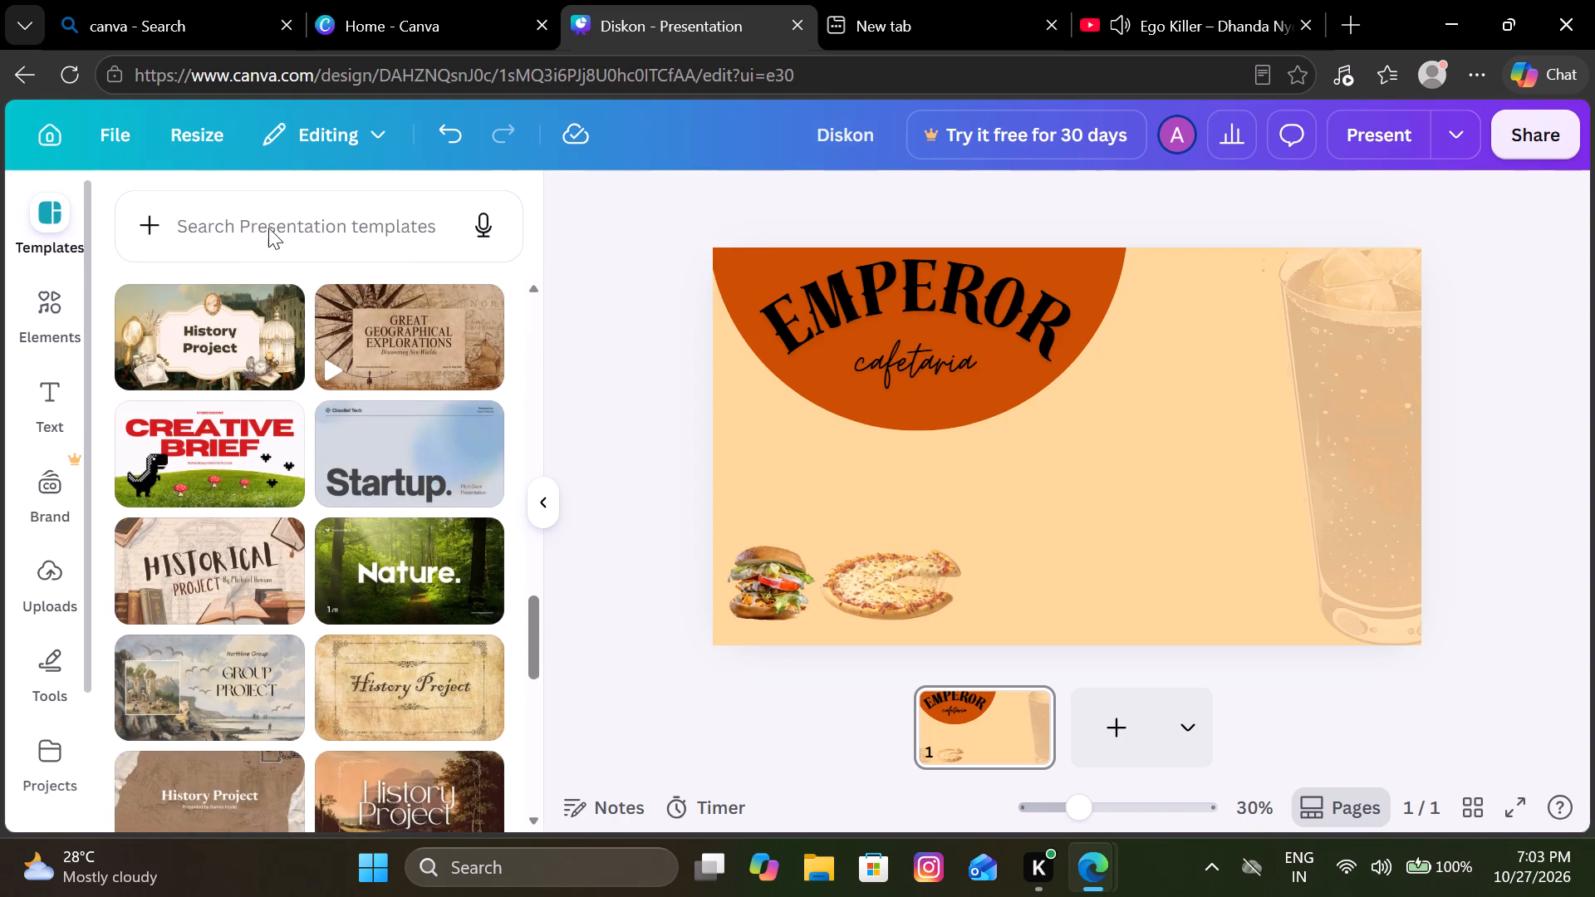
{"action": "left_click", "coordinate": [268, 228]}
{"action": "type", "text": "food"}
{"action": "left_click", "coordinate": [213, 427]}
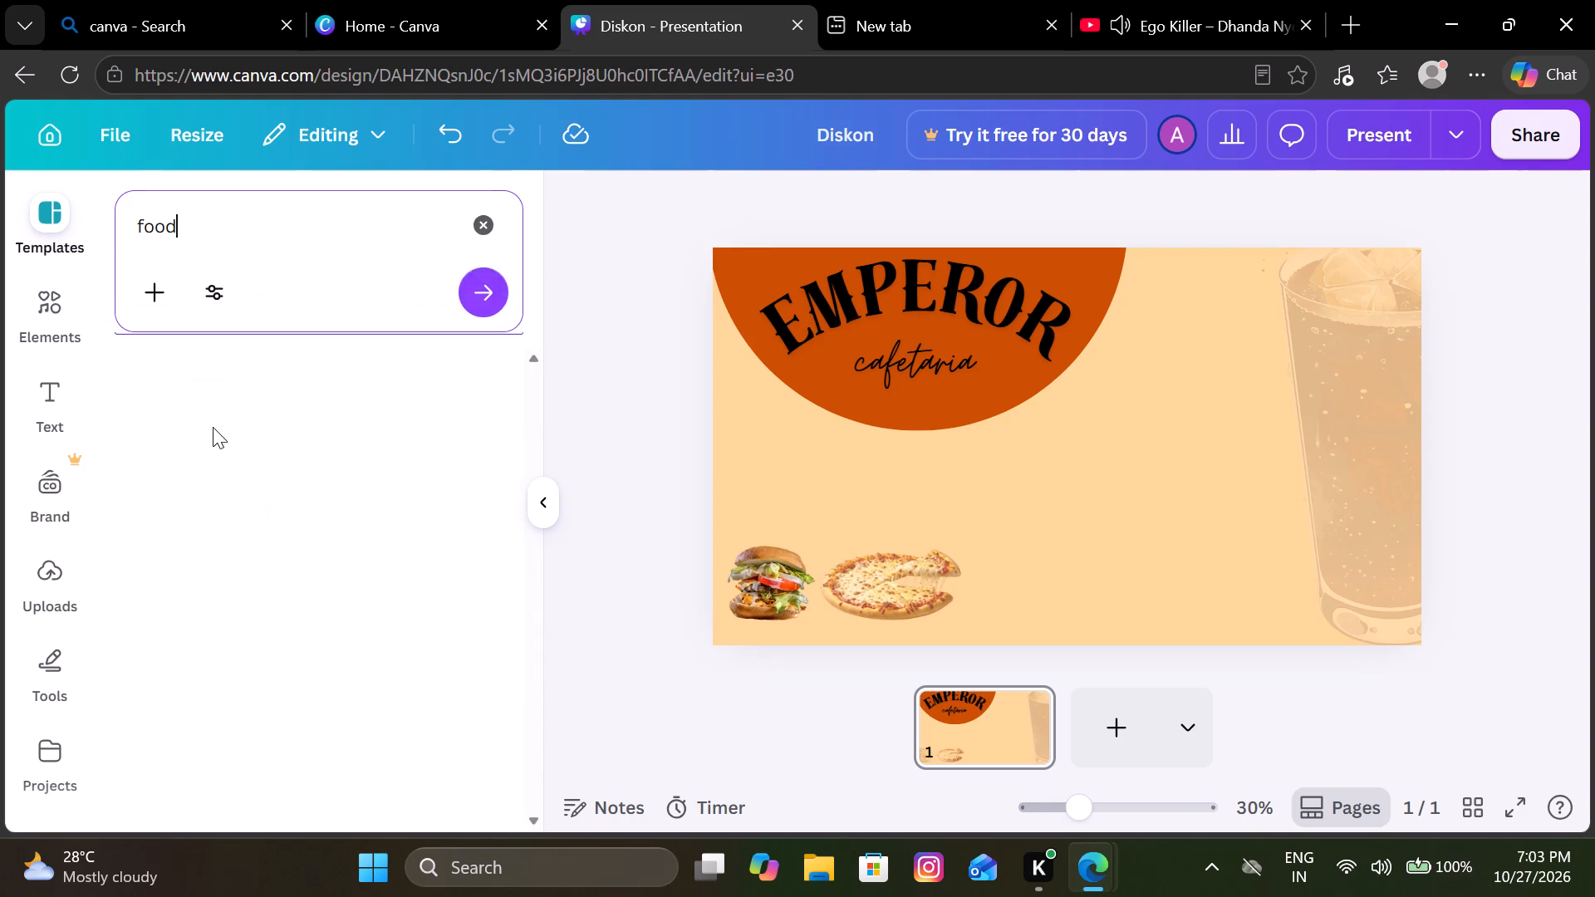
{"action": "scroll", "coordinate": [296, 451], "scroll_direction": "down", "scroll_amount": 1}
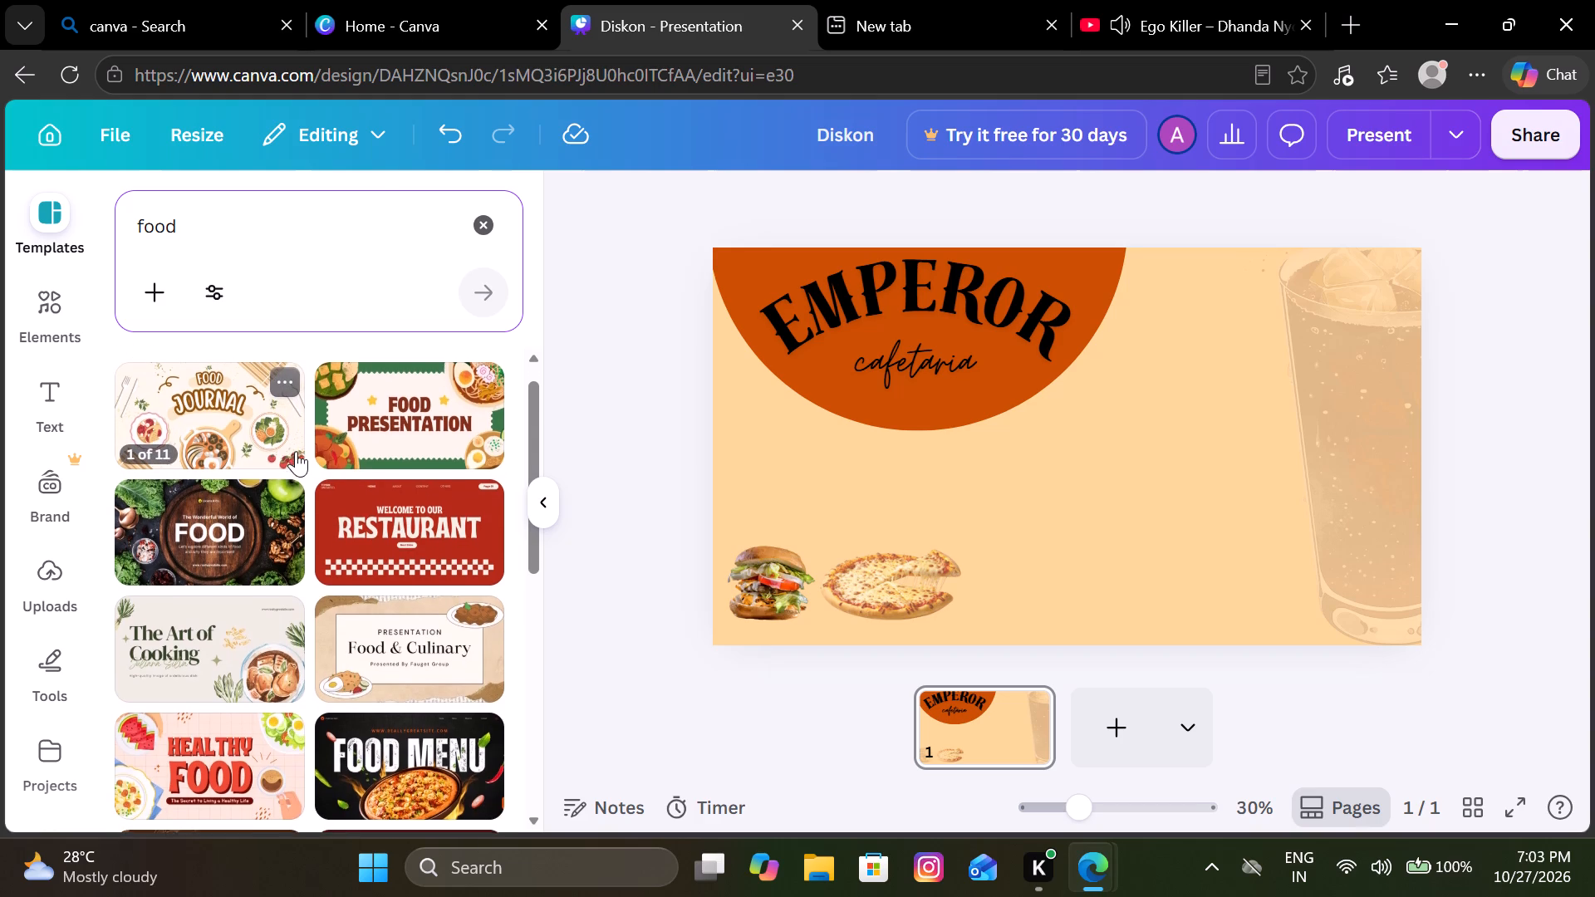
{"action": "scroll", "coordinate": [296, 451], "scroll_direction": "down", "scroll_amount": 1}
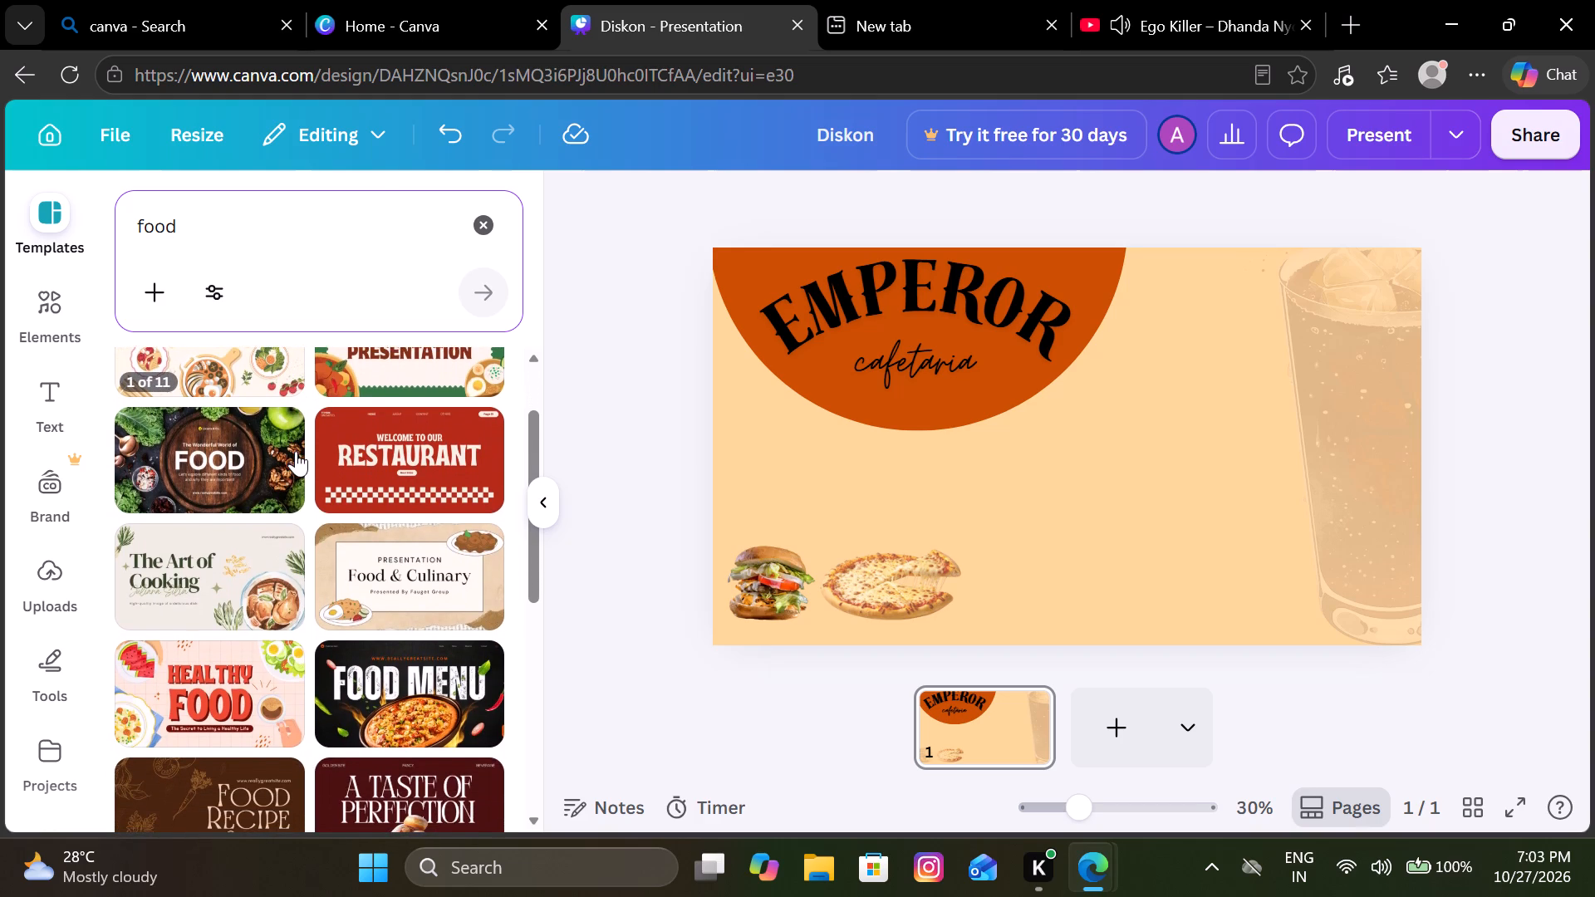
{"action": "scroll", "coordinate": [296, 451], "scroll_direction": "down", "scroll_amount": 1}
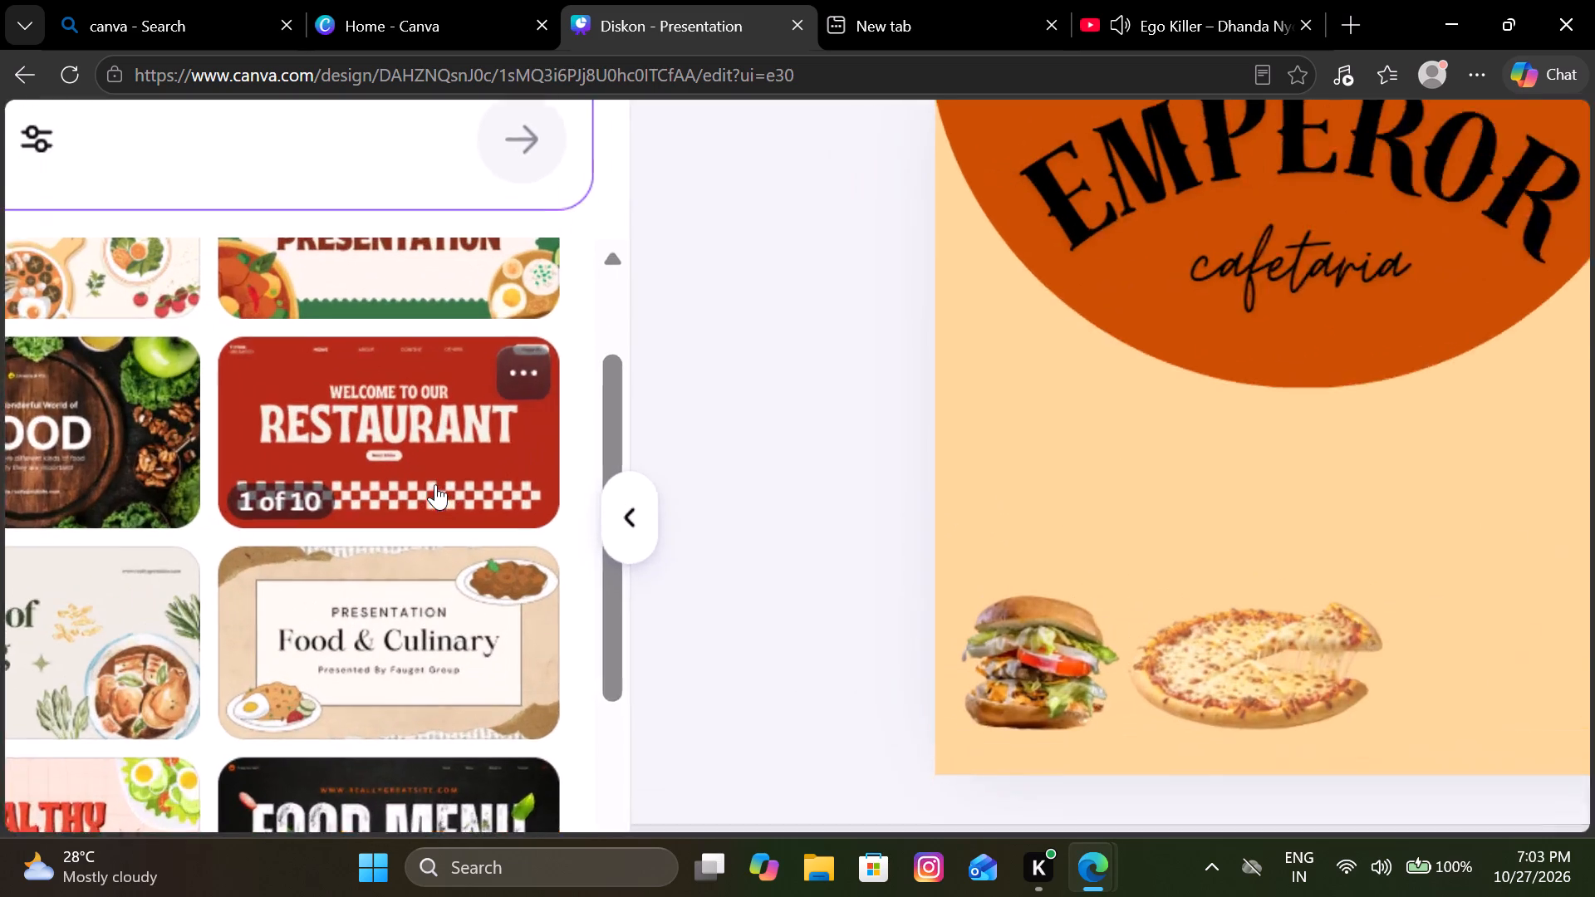
{"action": "scroll", "coordinate": [434, 514], "scroll_direction": "down", "scroll_amount": 2}
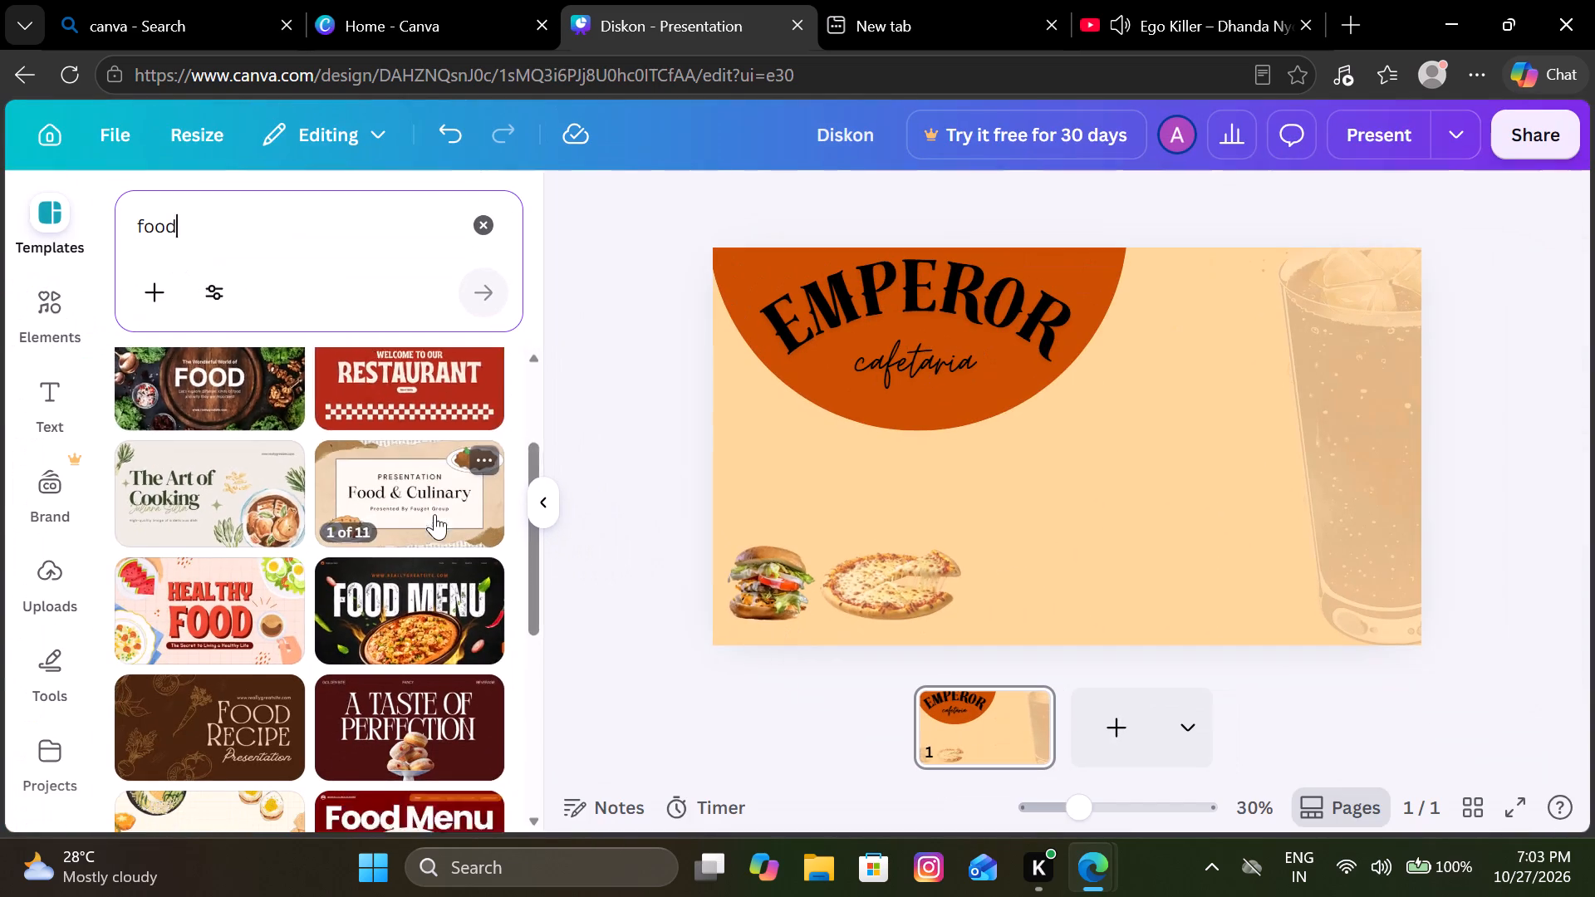
{"action": "scroll", "coordinate": [434, 514], "scroll_direction": "down", "scroll_amount": 1}
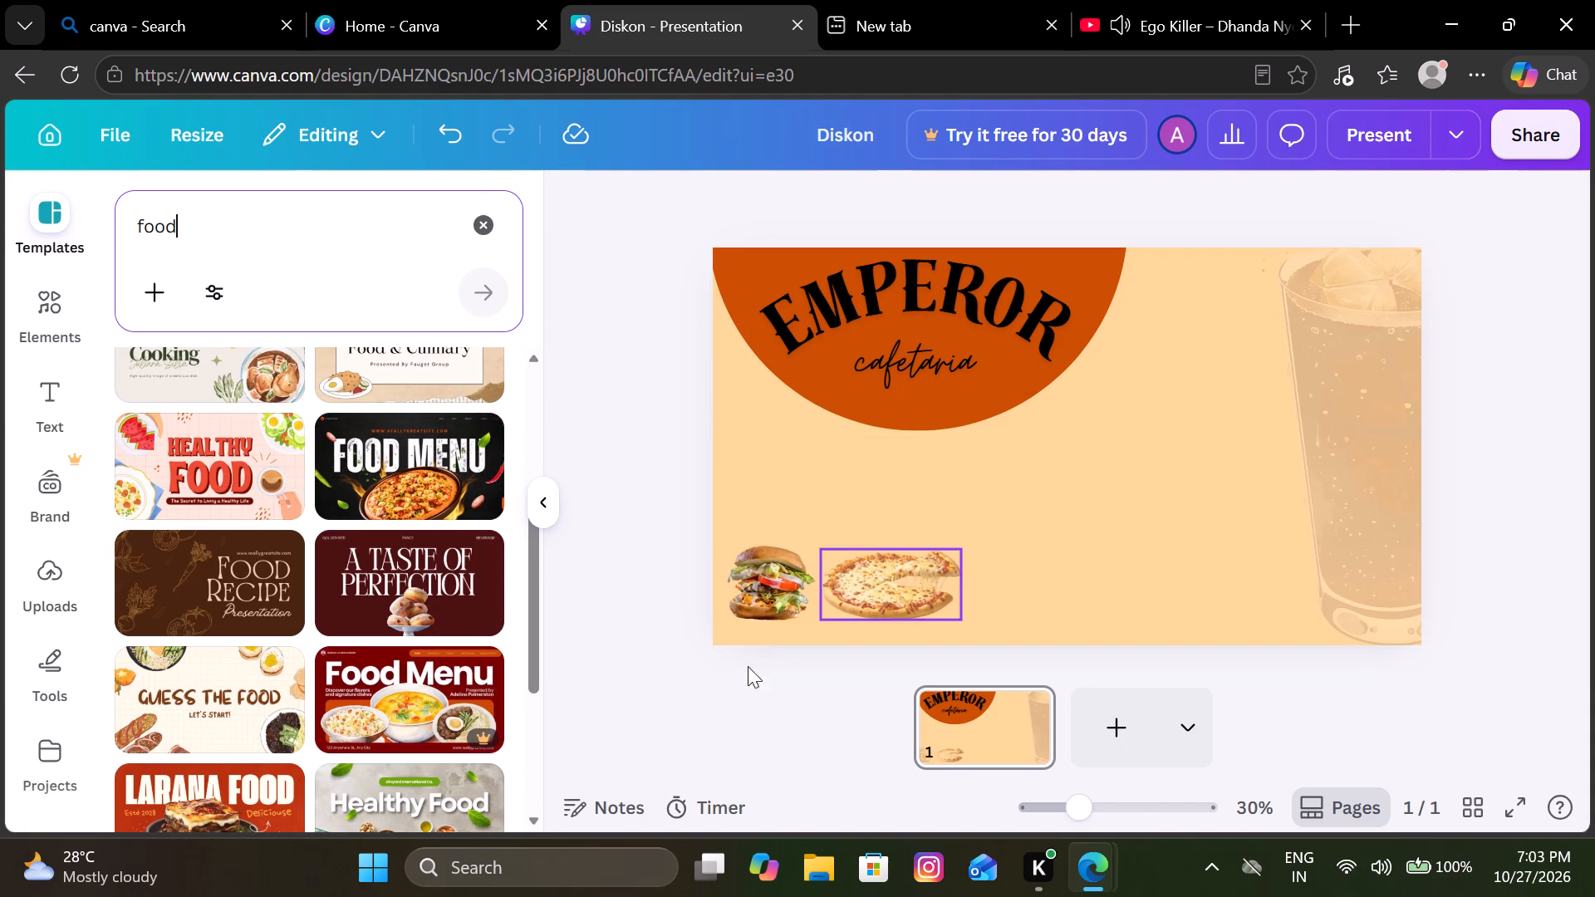
{"action": "scroll", "coordinate": [375, 675], "scroll_direction": "down", "scroll_amount": 1}
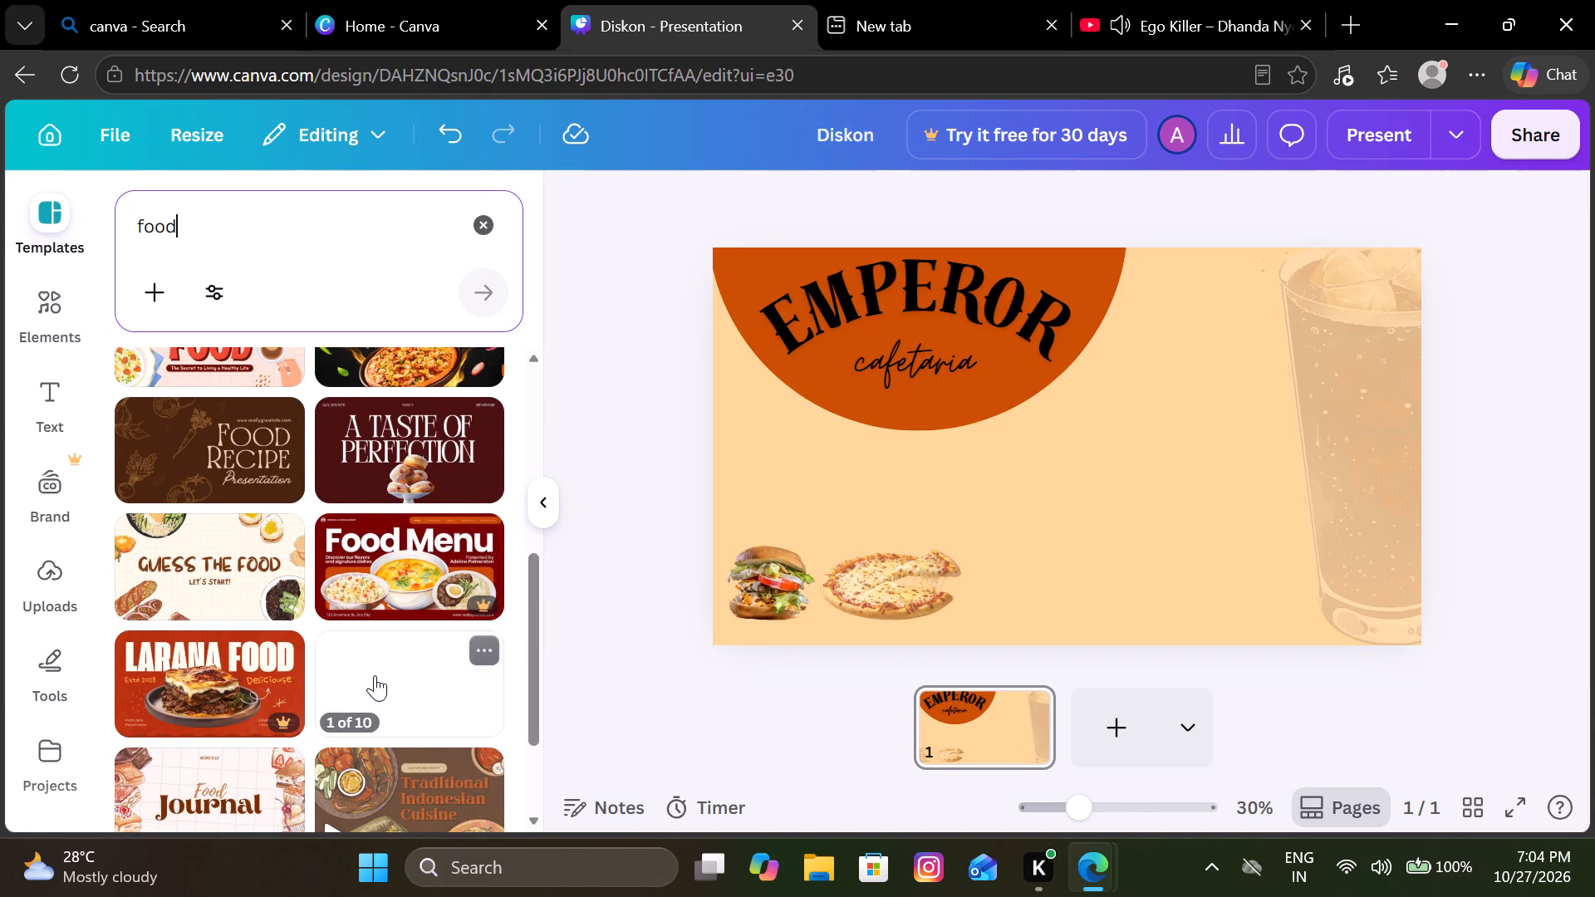
{"action": "scroll", "coordinate": [375, 675], "scroll_direction": "down", "scroll_amount": 1}
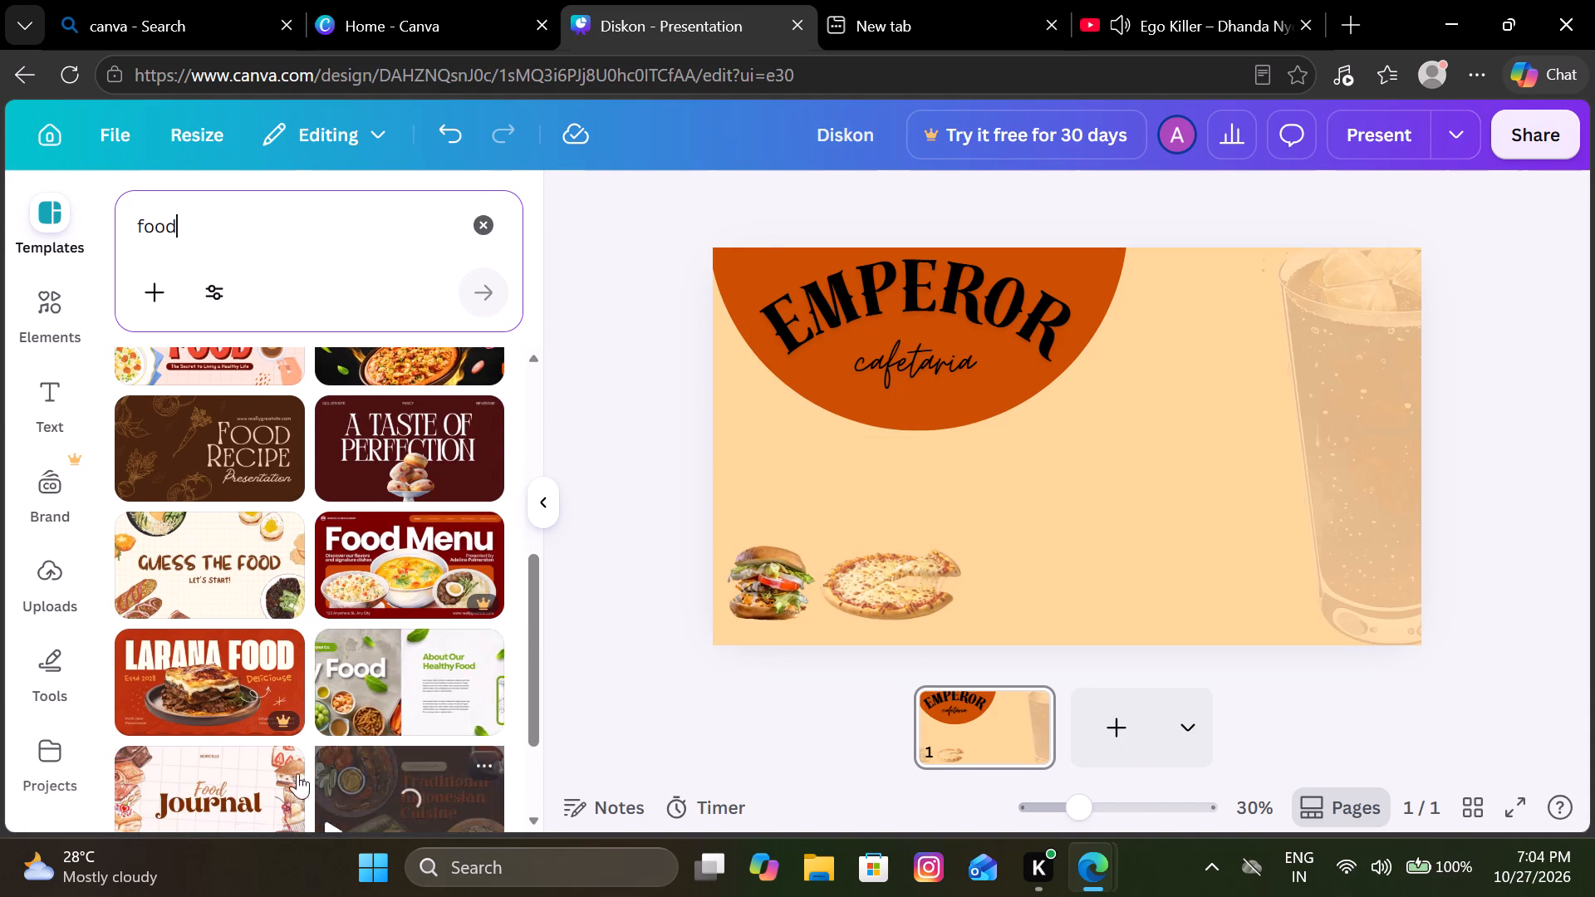
Delete the burger and pizza images from the lower part of the page.
{"action": "left_click", "coordinate": [776, 558]}
{"action": "left_click", "coordinate": [818, 484]}
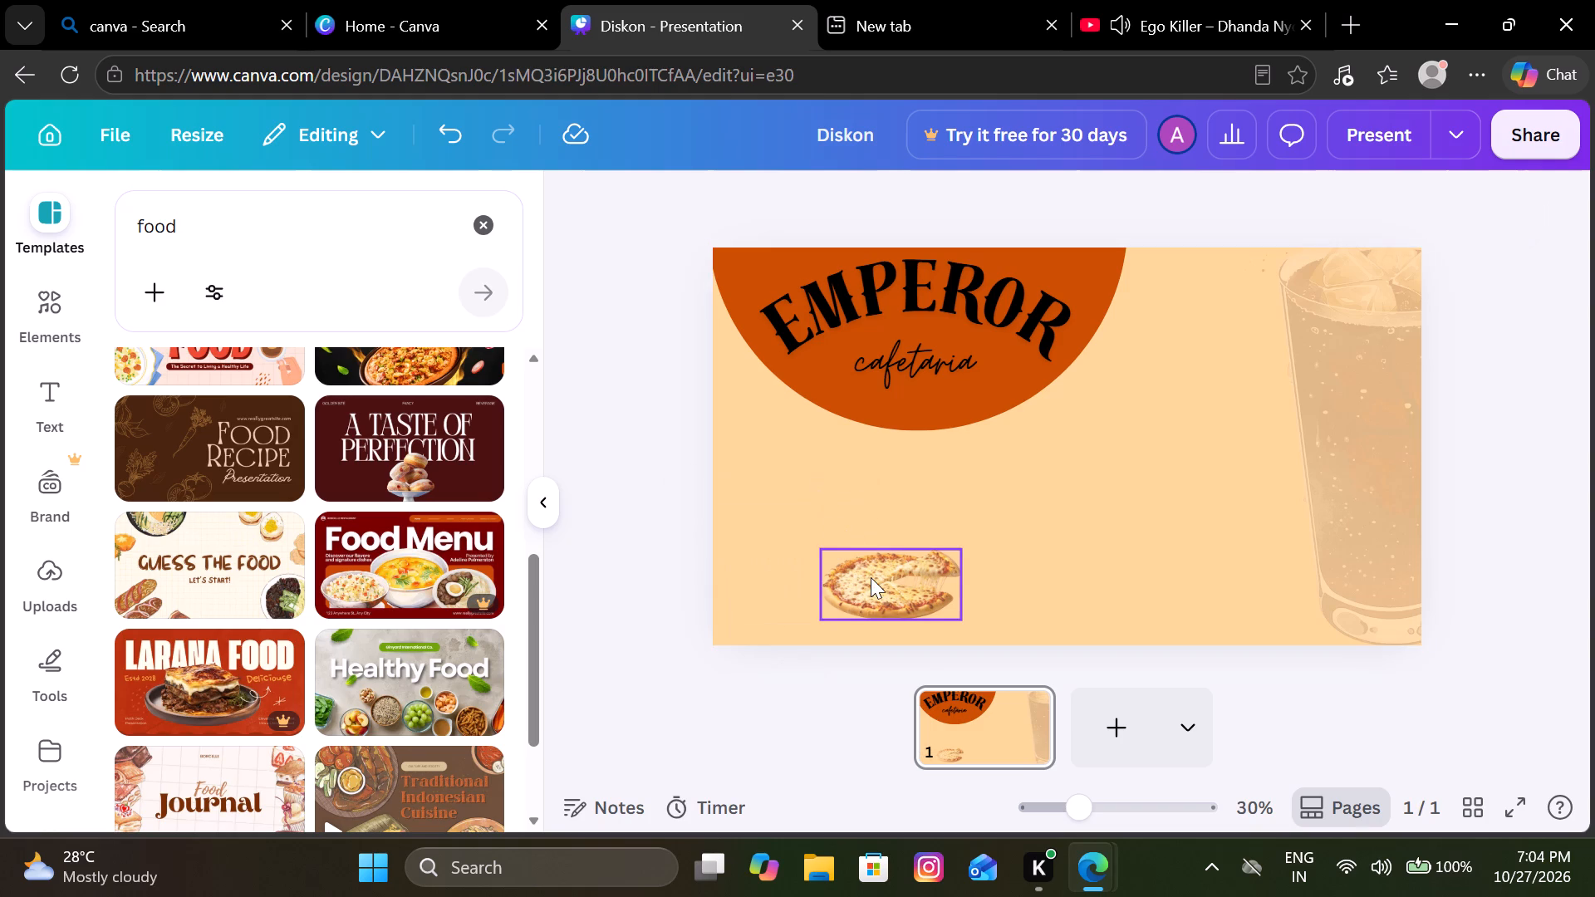
{"action": "left_click", "coordinate": [871, 577]}
{"action": "left_click", "coordinate": [932, 488]}
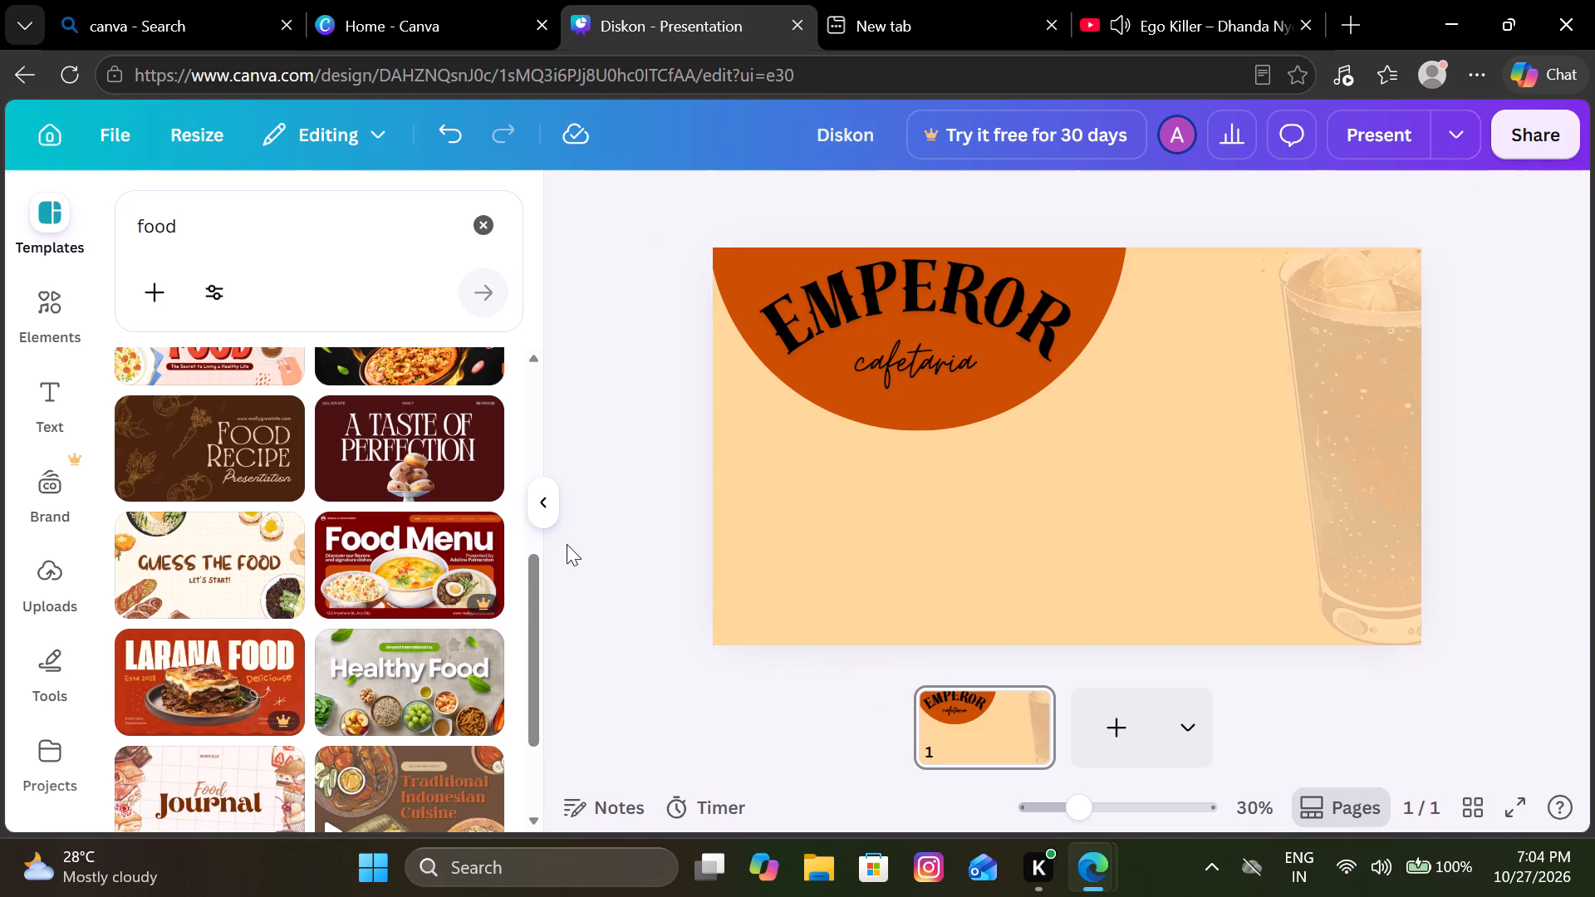
Examine more of the food presentation templates for layout ideas, and clear the template search.
{"action": "scroll", "coordinate": [422, 548], "scroll_direction": "down", "scroll_amount": 1}
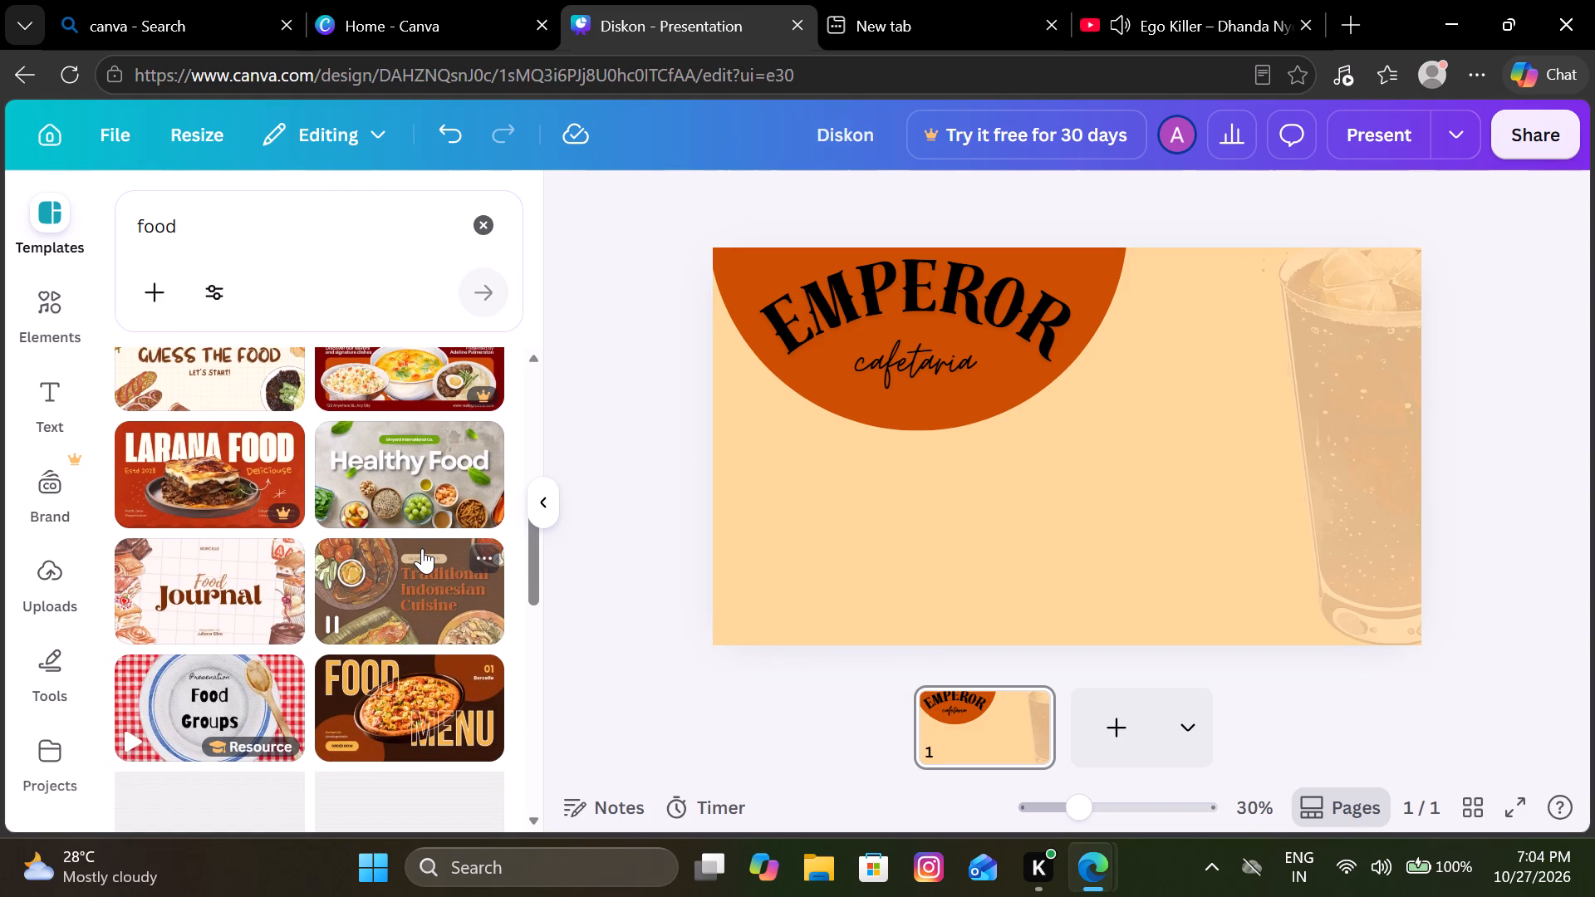
{"action": "scroll", "coordinate": [422, 548], "scroll_direction": "down", "scroll_amount": 1}
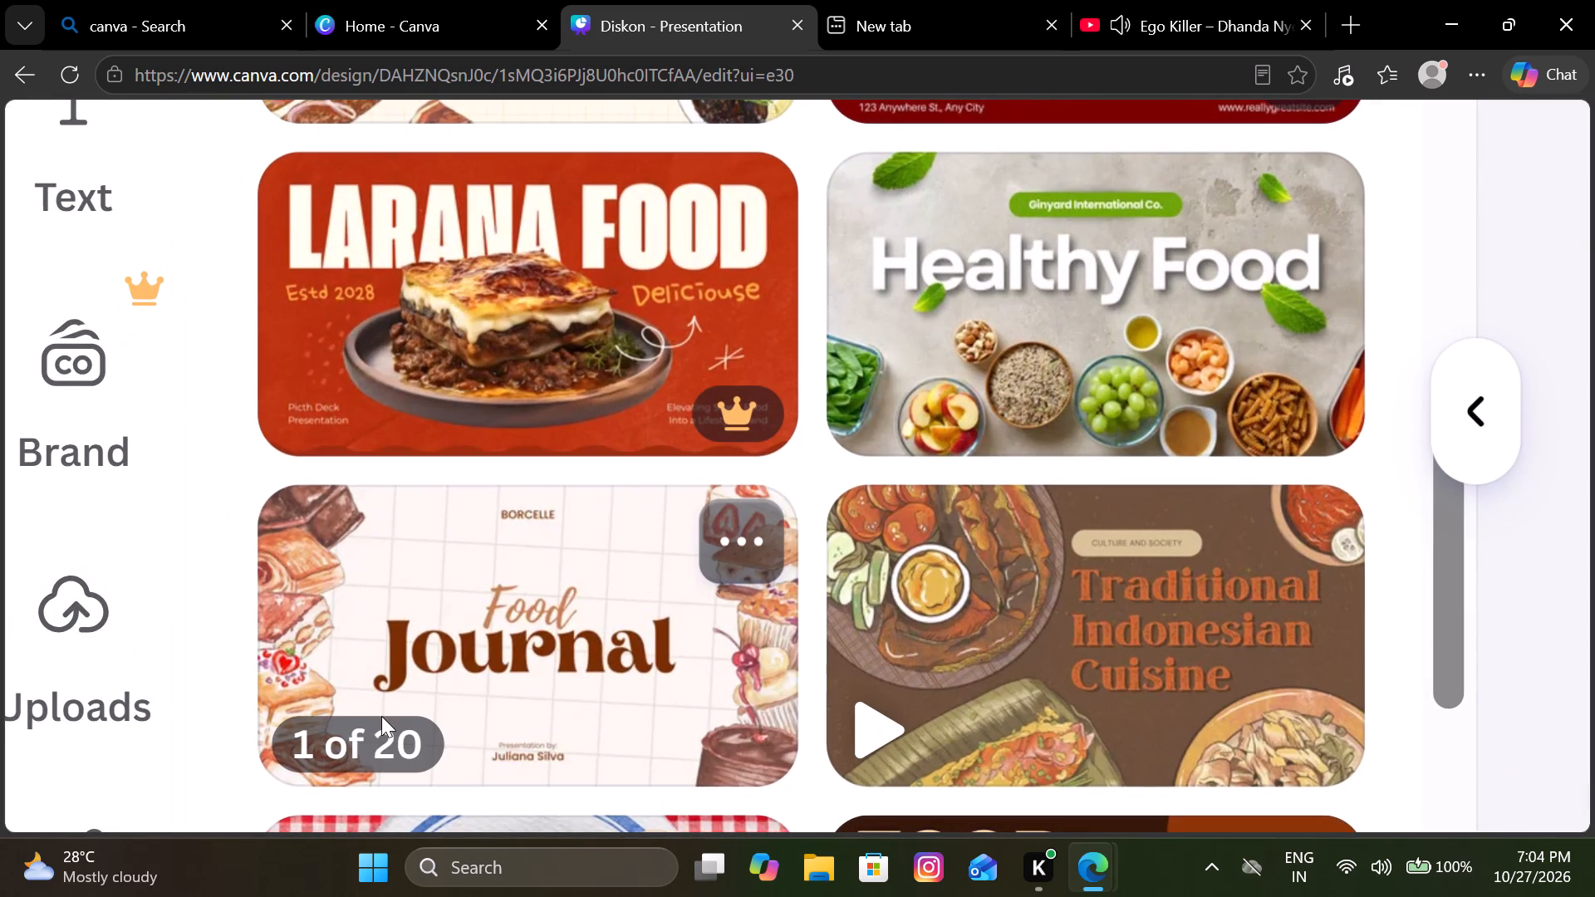
{"action": "scroll", "coordinate": [381, 716], "scroll_direction": "down", "scroll_amount": 2}
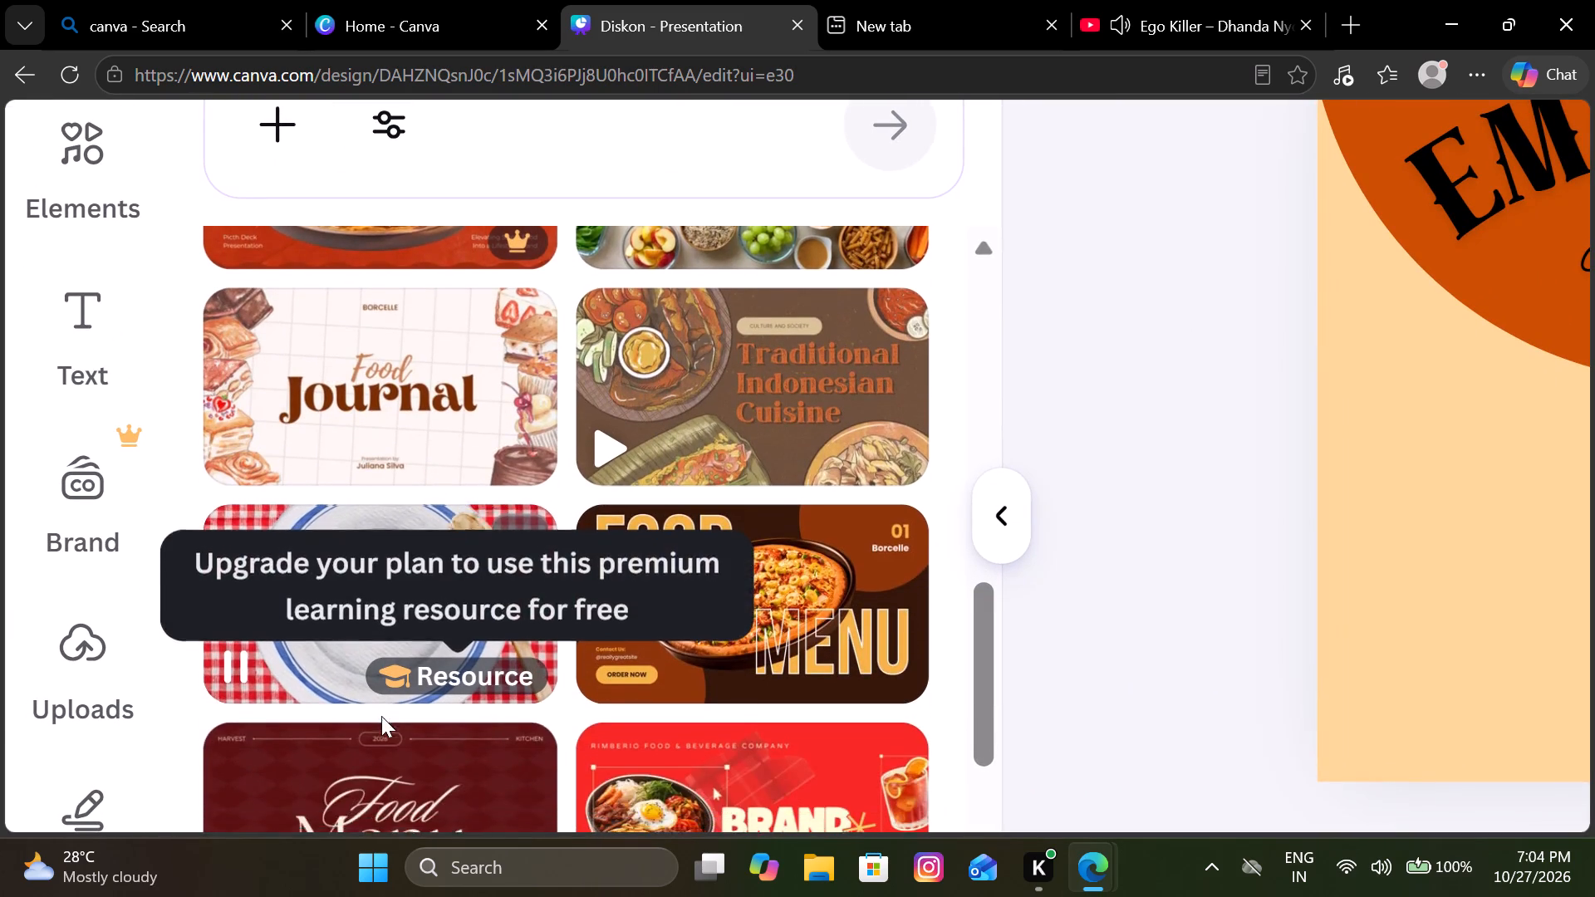
{"action": "scroll", "coordinate": [381, 716], "scroll_direction": "down", "scroll_amount": 1}
{"action": "scroll", "coordinate": [442, 666], "scroll_direction": "down", "scroll_amount": 2}
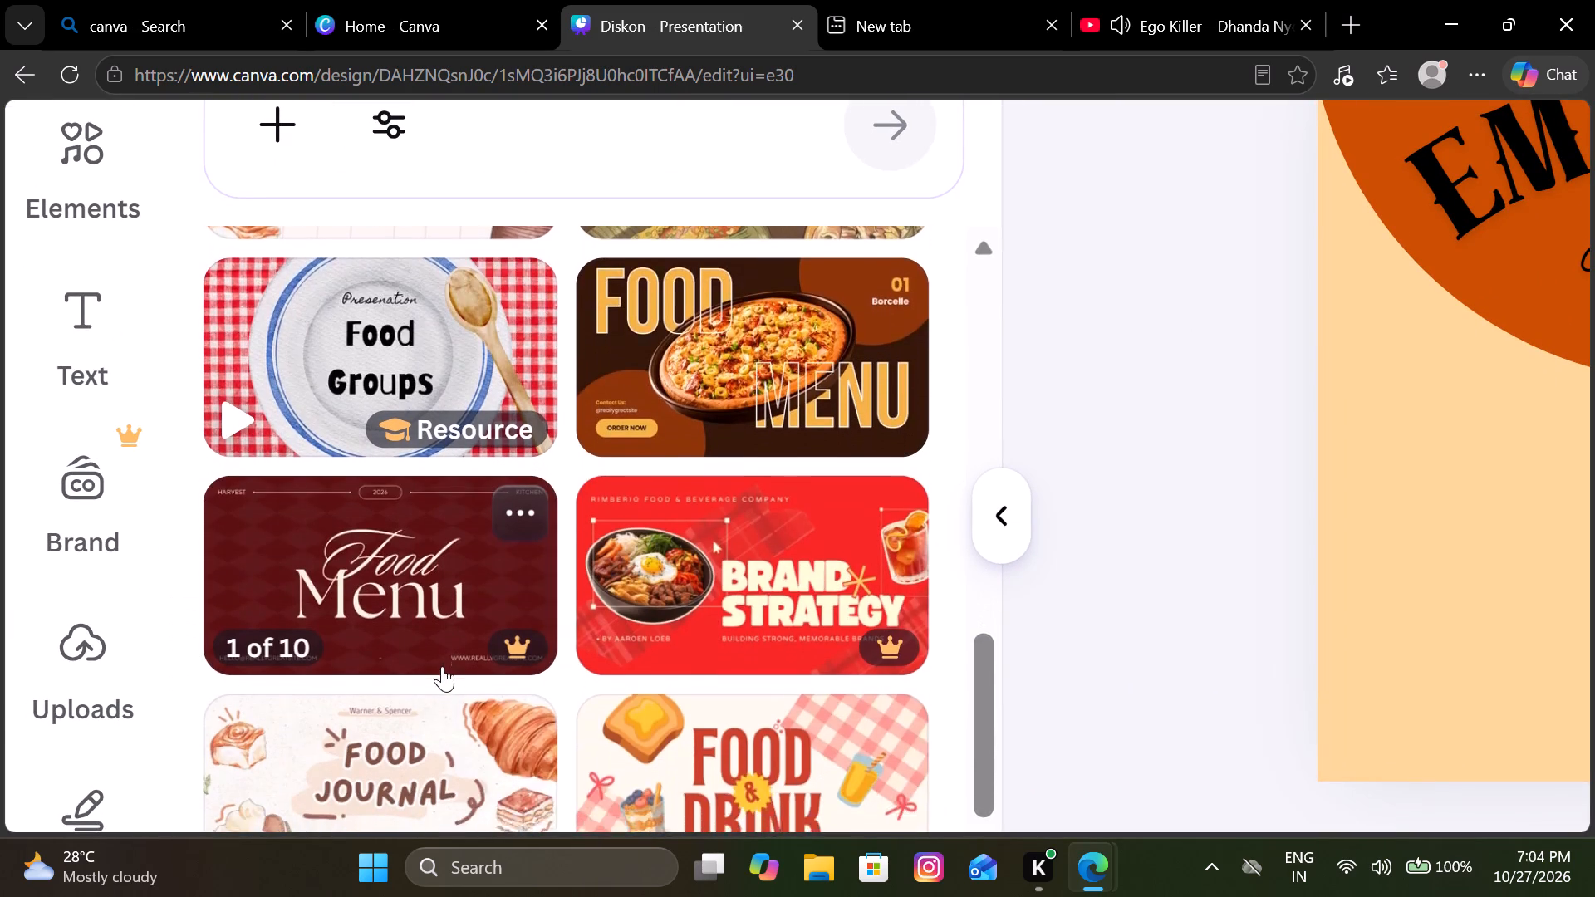
{"action": "scroll", "coordinate": [442, 666], "scroll_direction": "down", "scroll_amount": 4}
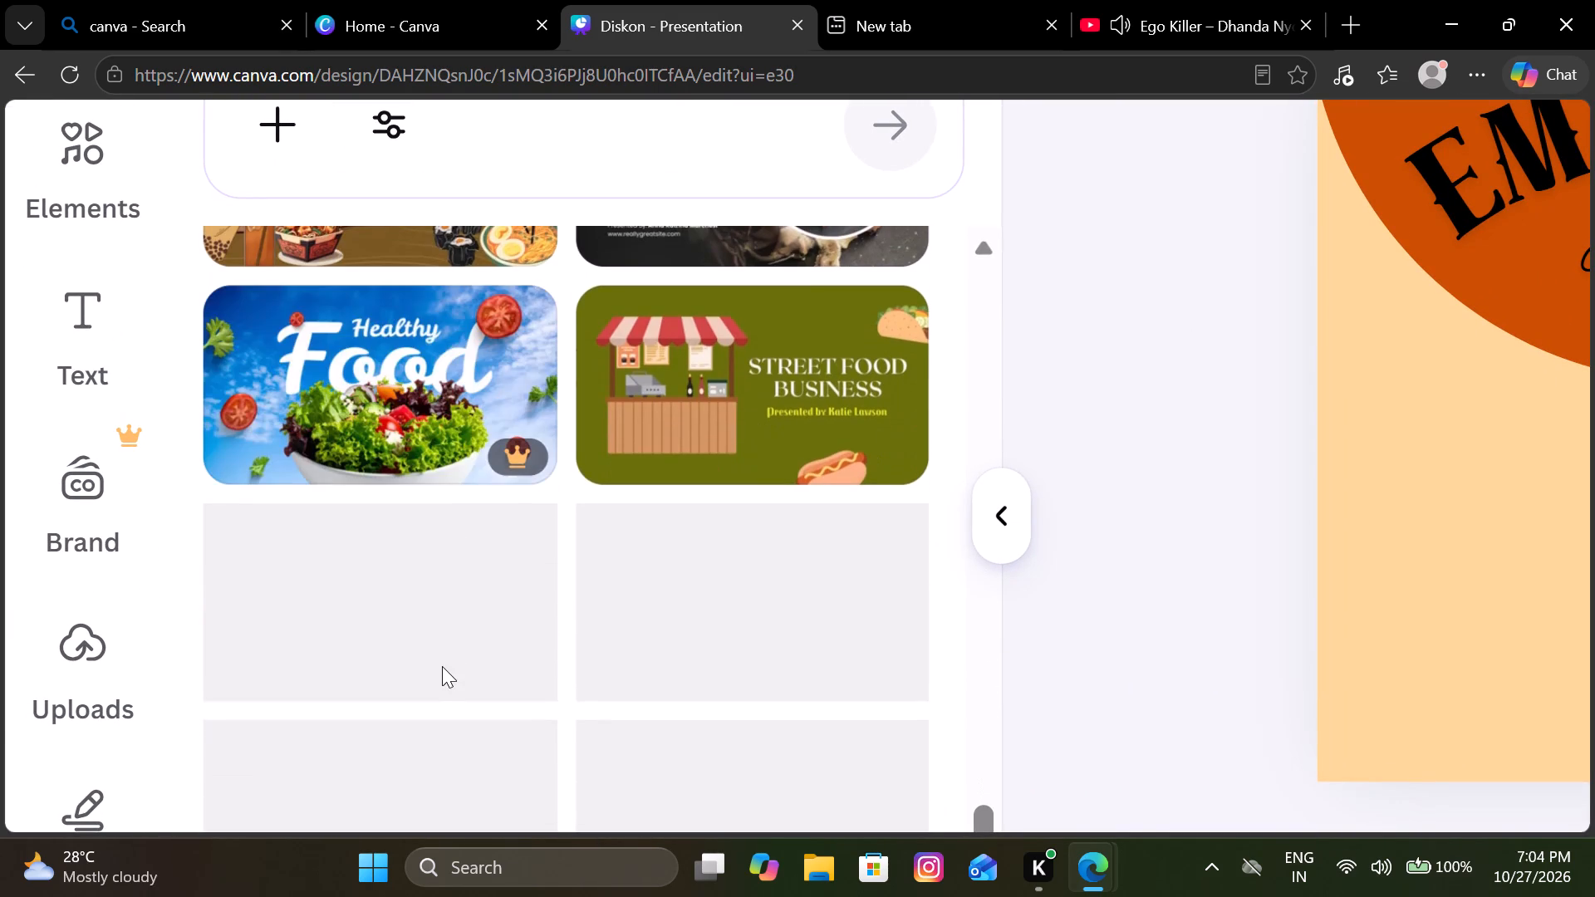
{"action": "scroll", "coordinate": [442, 666], "scroll_direction": "down", "scroll_amount": 2}
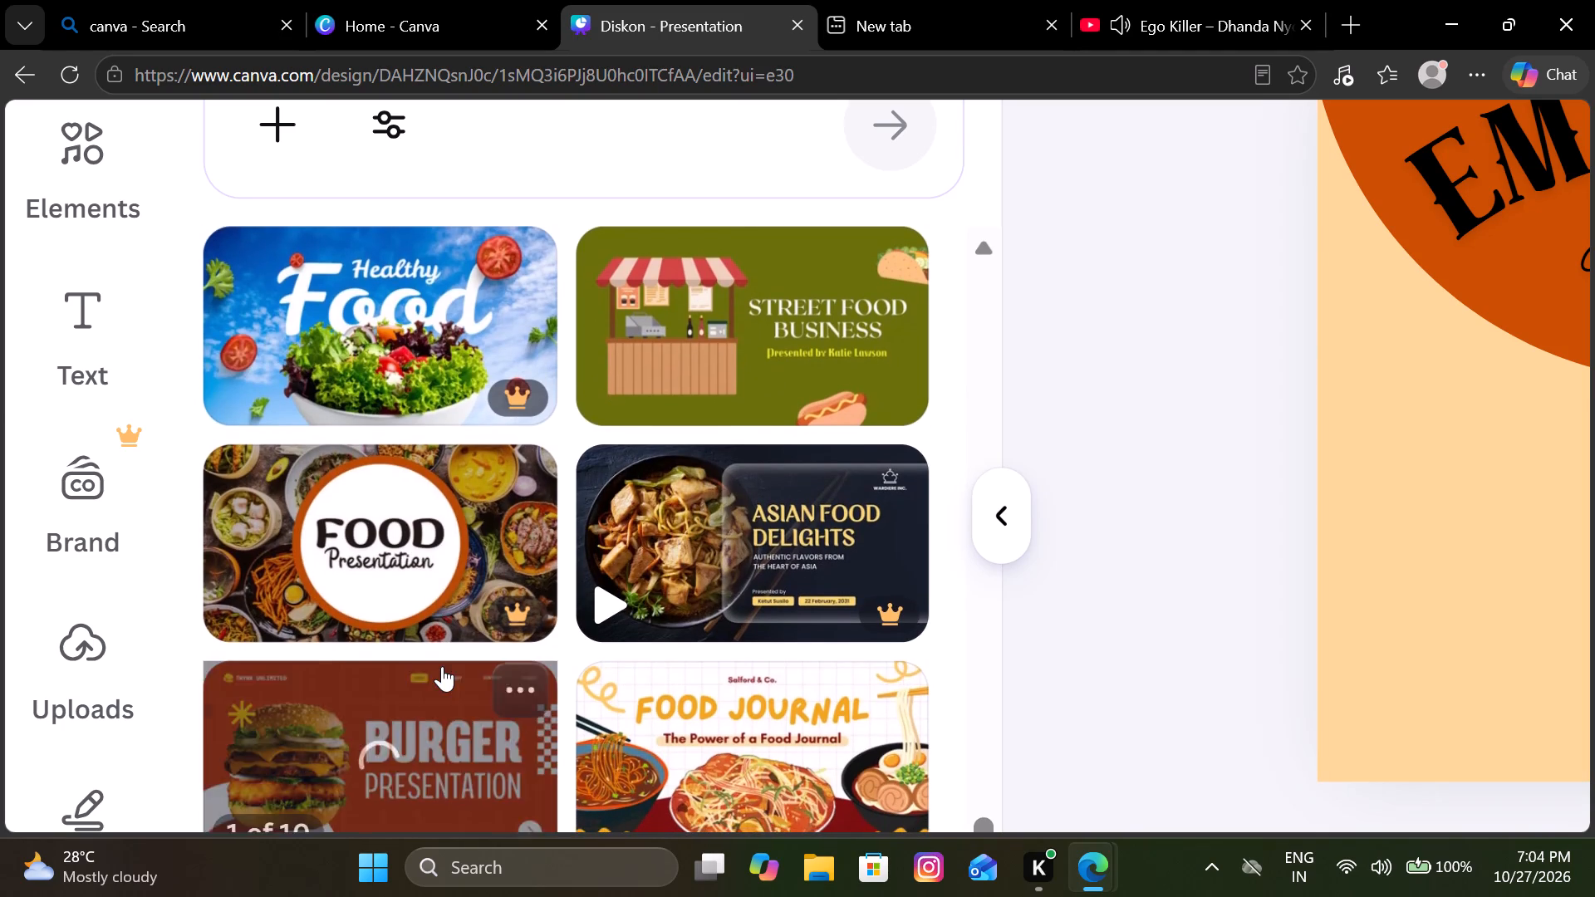
{"action": "scroll", "coordinate": [442, 666], "scroll_direction": "down", "scroll_amount": 2}
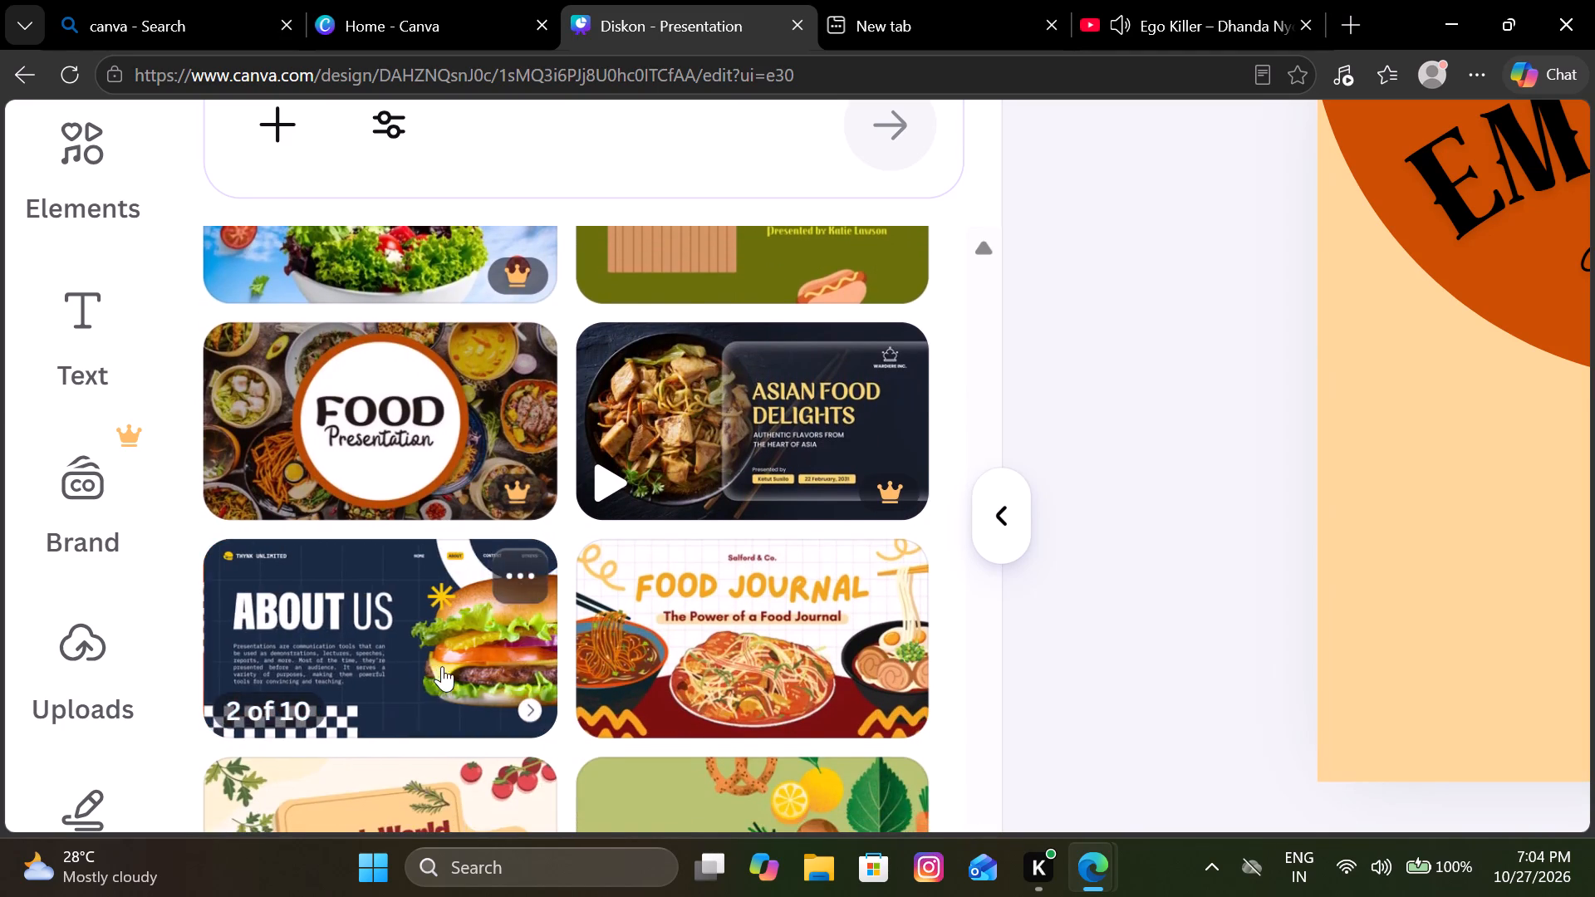
{"action": "scroll", "coordinate": [442, 666], "scroll_direction": "down", "scroll_amount": 2}
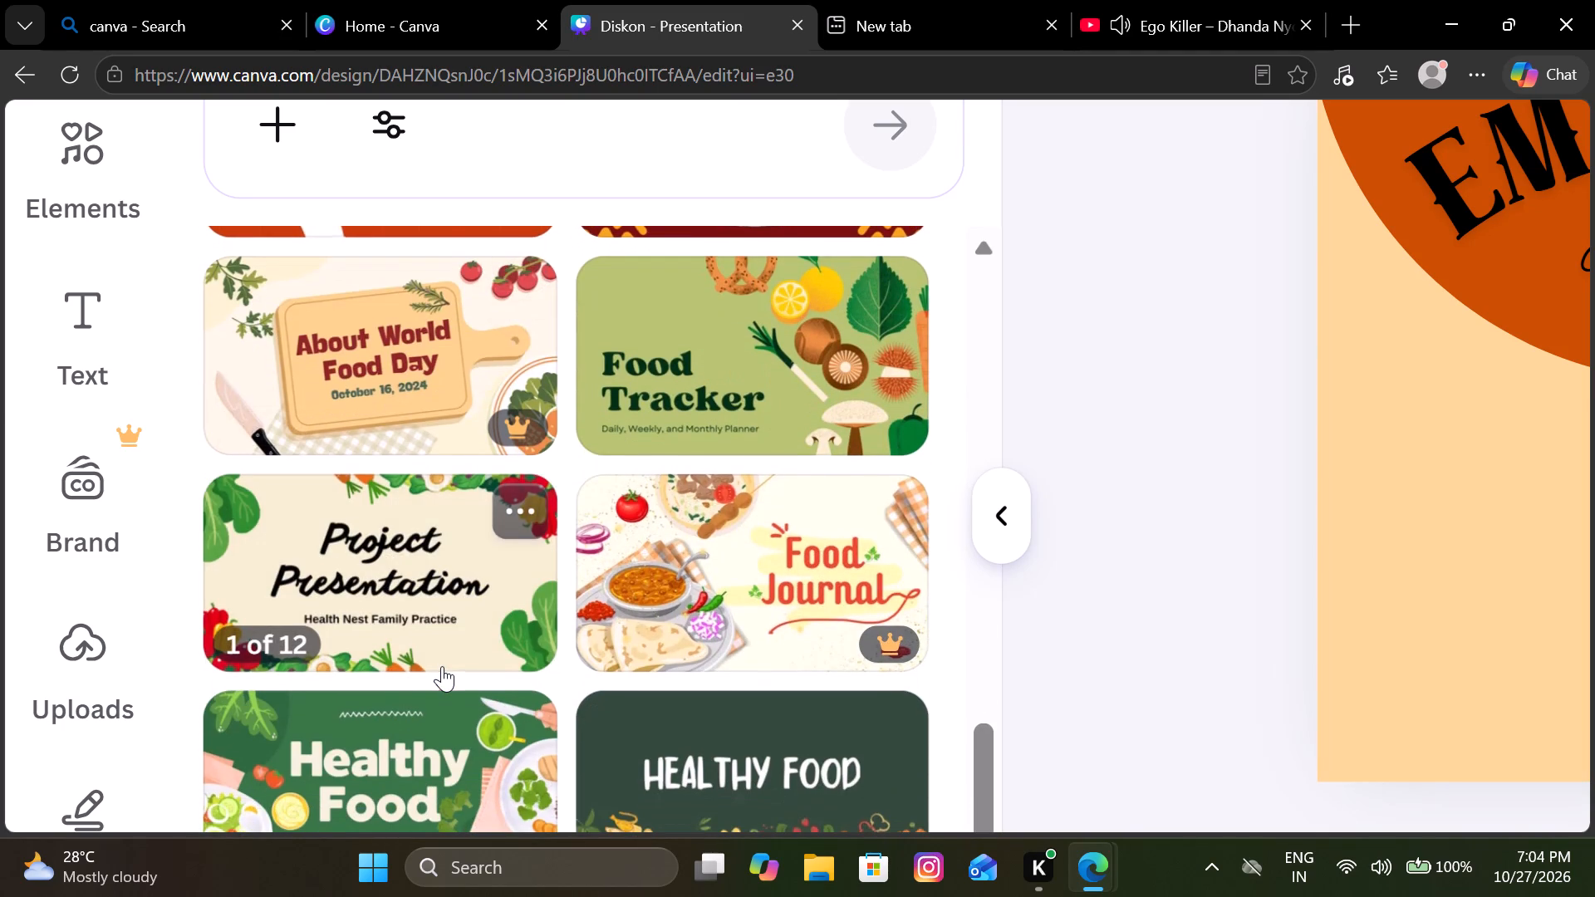
{"action": "scroll", "coordinate": [442, 666], "scroll_direction": "down", "scroll_amount": 5}
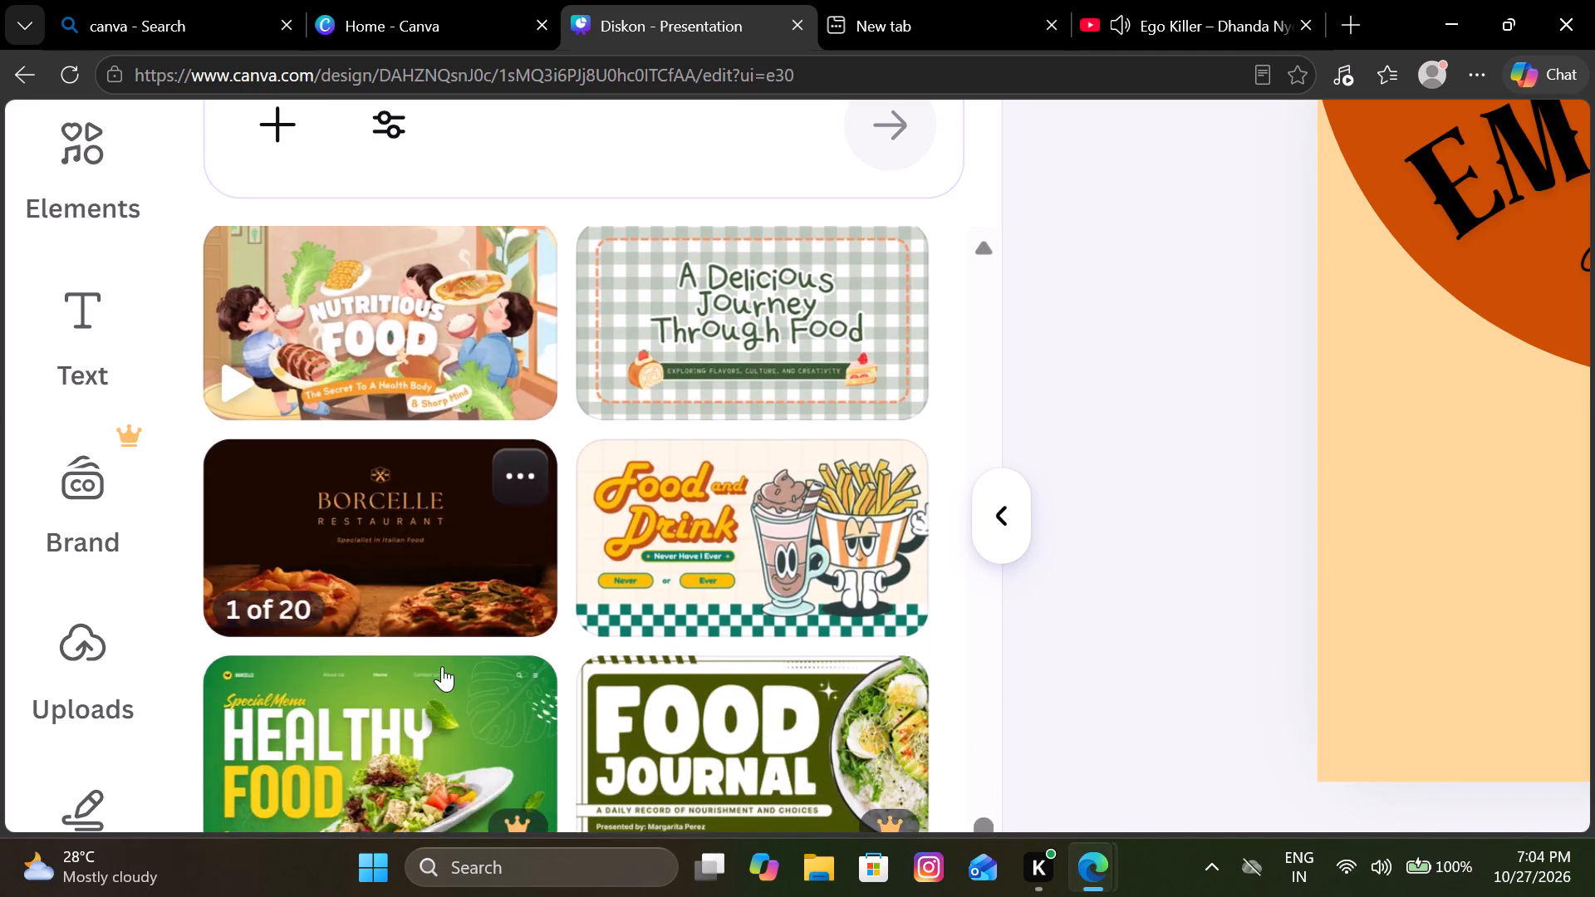
{"action": "scroll", "coordinate": [442, 666], "scroll_direction": "down", "scroll_amount": 4}
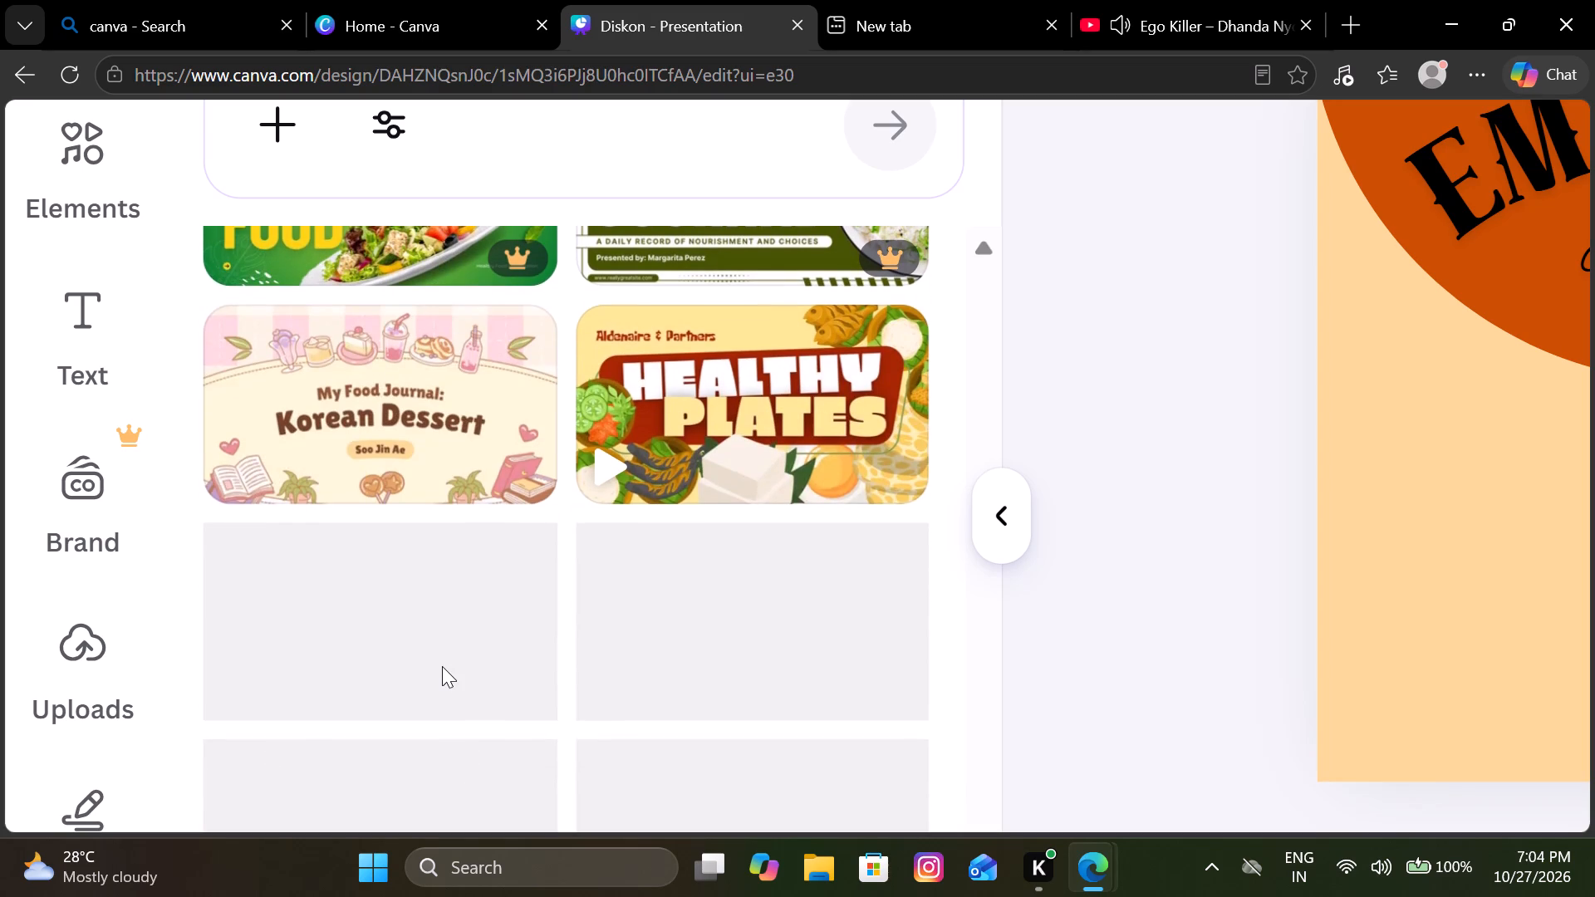
{"action": "scroll", "coordinate": [442, 666], "scroll_direction": "down", "scroll_amount": 2}
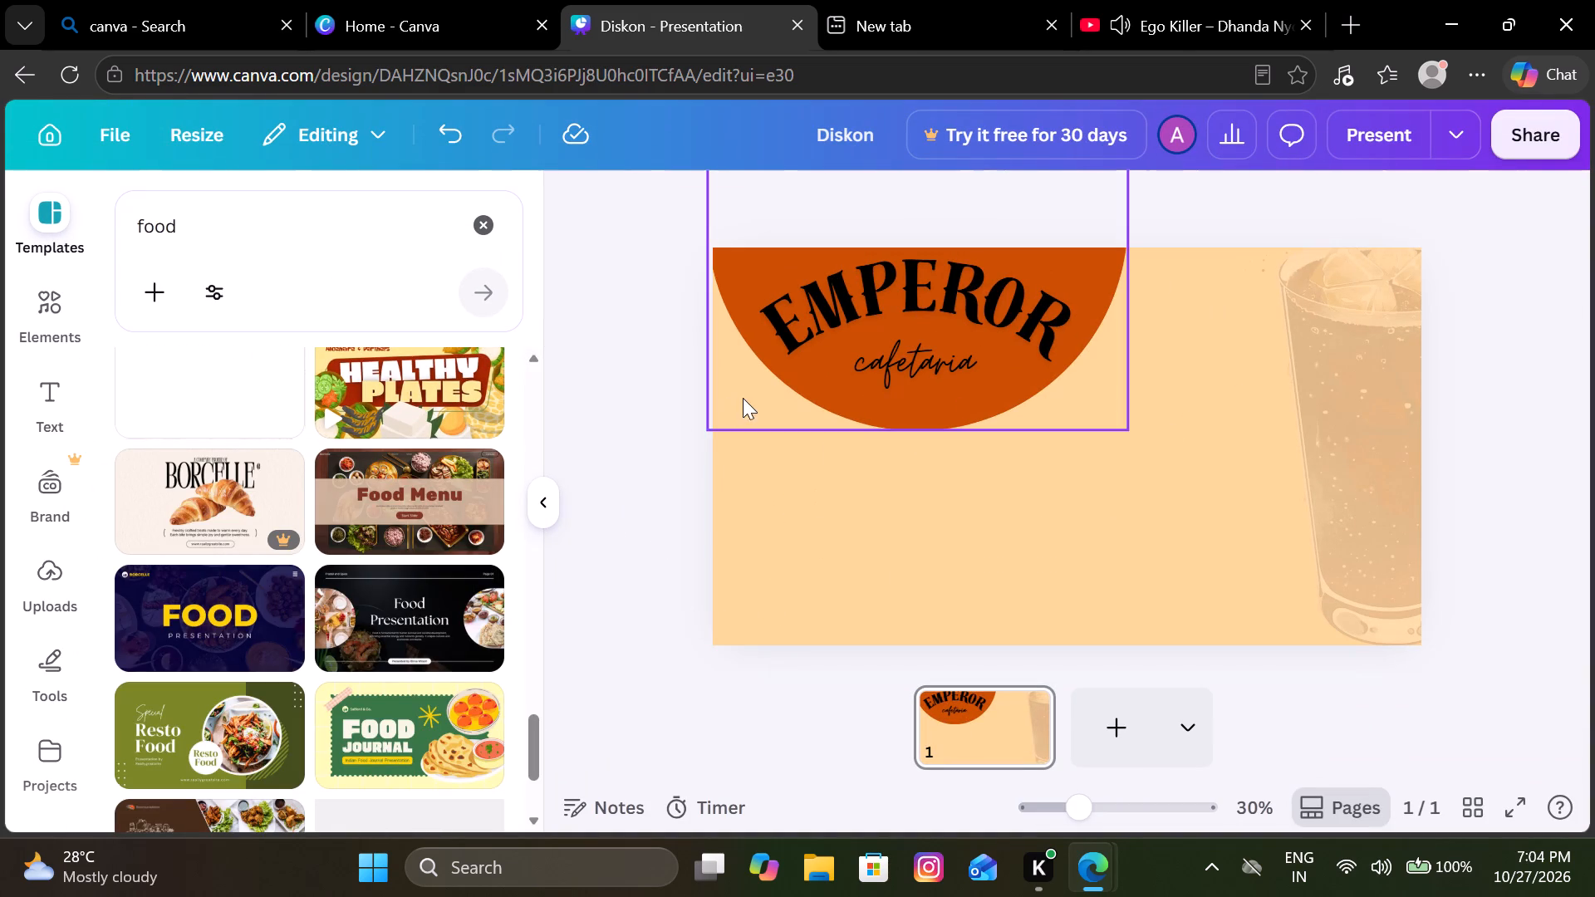
{"action": "scroll", "coordinate": [357, 593], "scroll_direction": "down", "scroll_amount": 1}
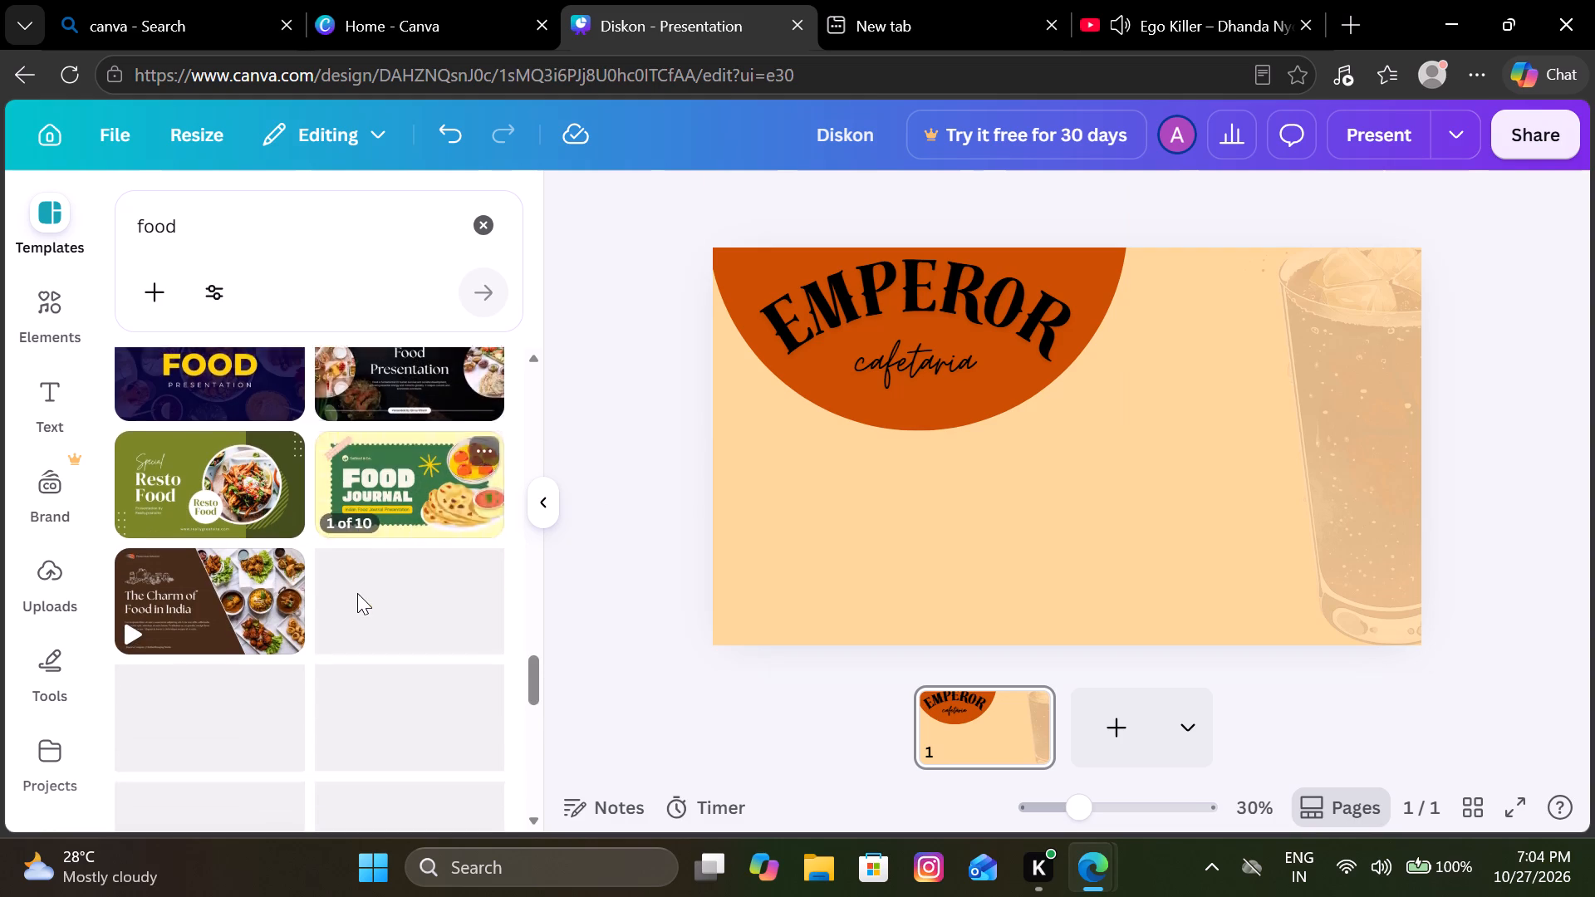
{"action": "scroll", "coordinate": [357, 593], "scroll_direction": "down", "scroll_amount": 2}
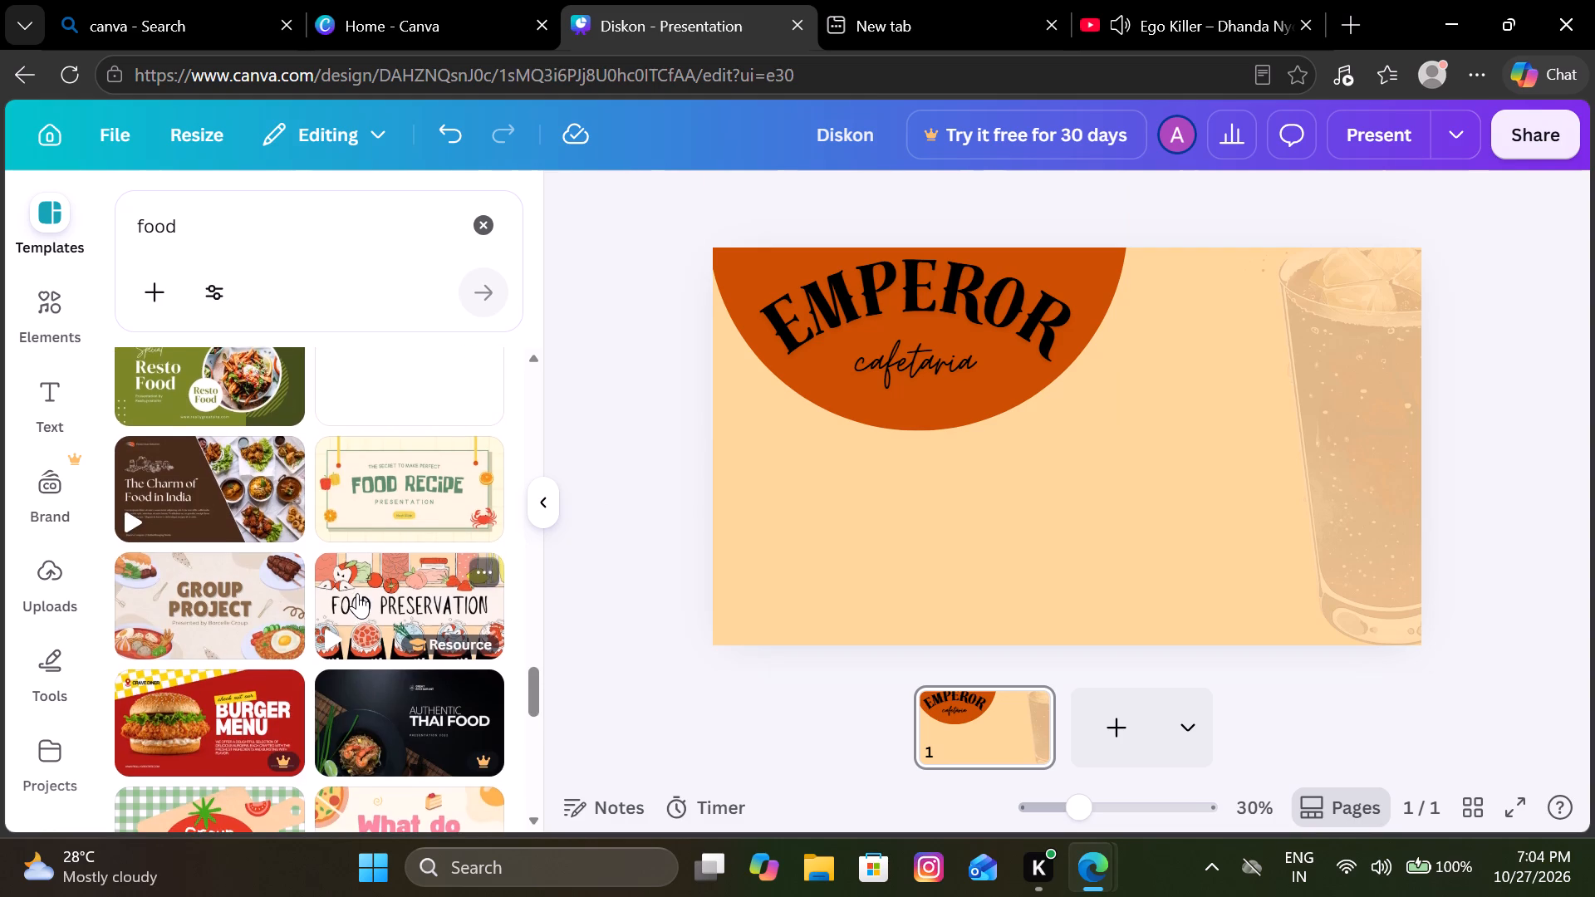
{"action": "scroll", "coordinate": [357, 593], "scroll_direction": "down", "scroll_amount": 1}
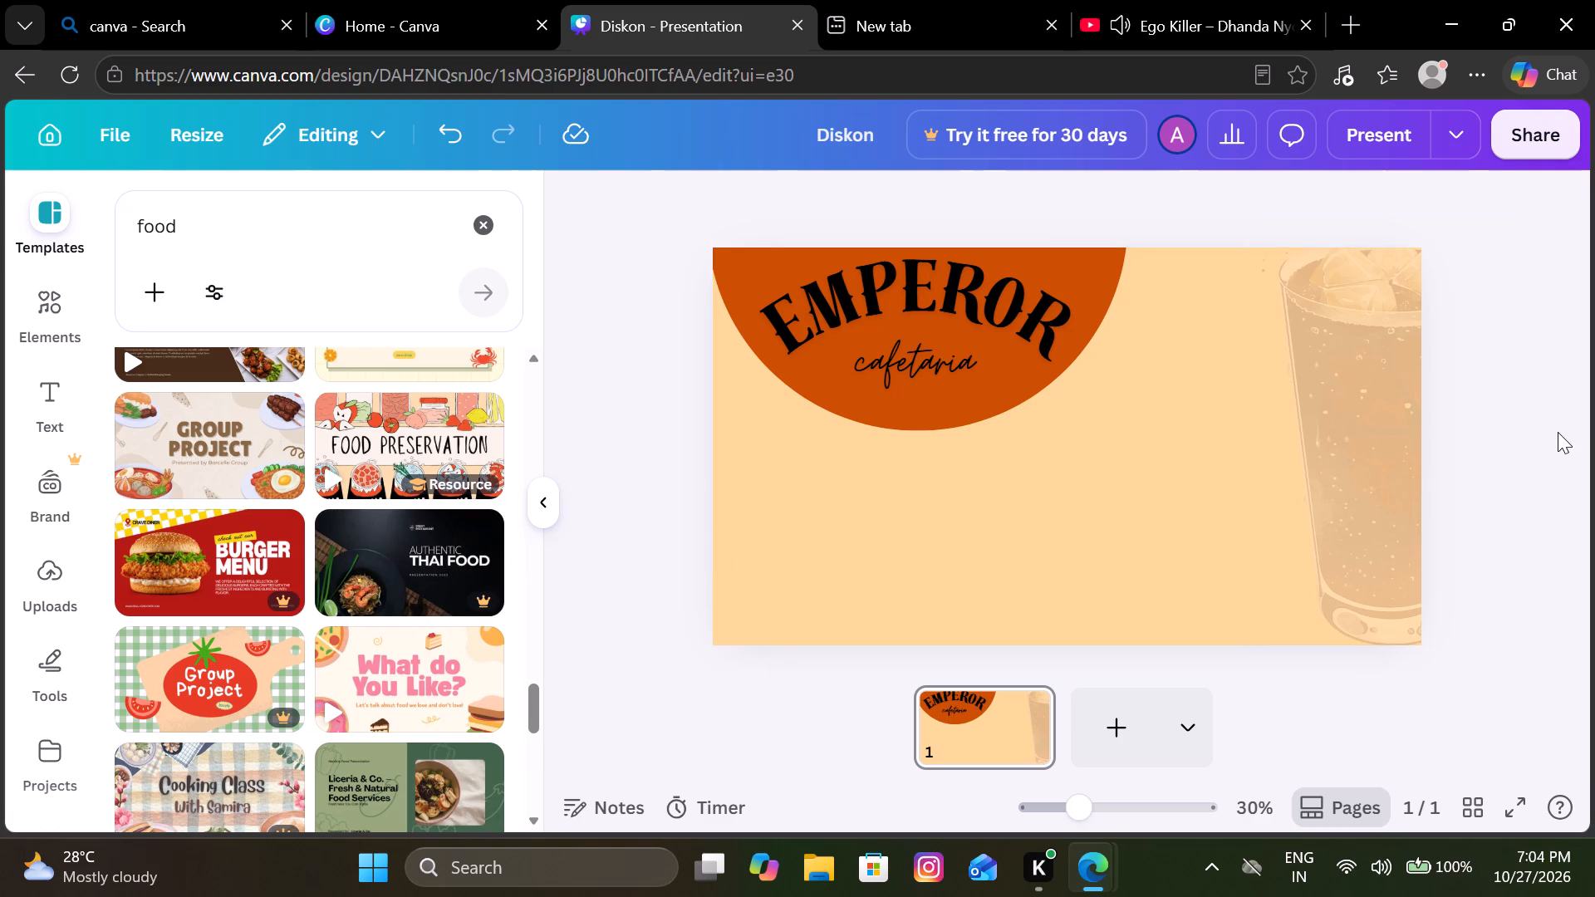
{"action": "scroll", "coordinate": [455, 627], "scroll_direction": "down", "scroll_amount": 1}
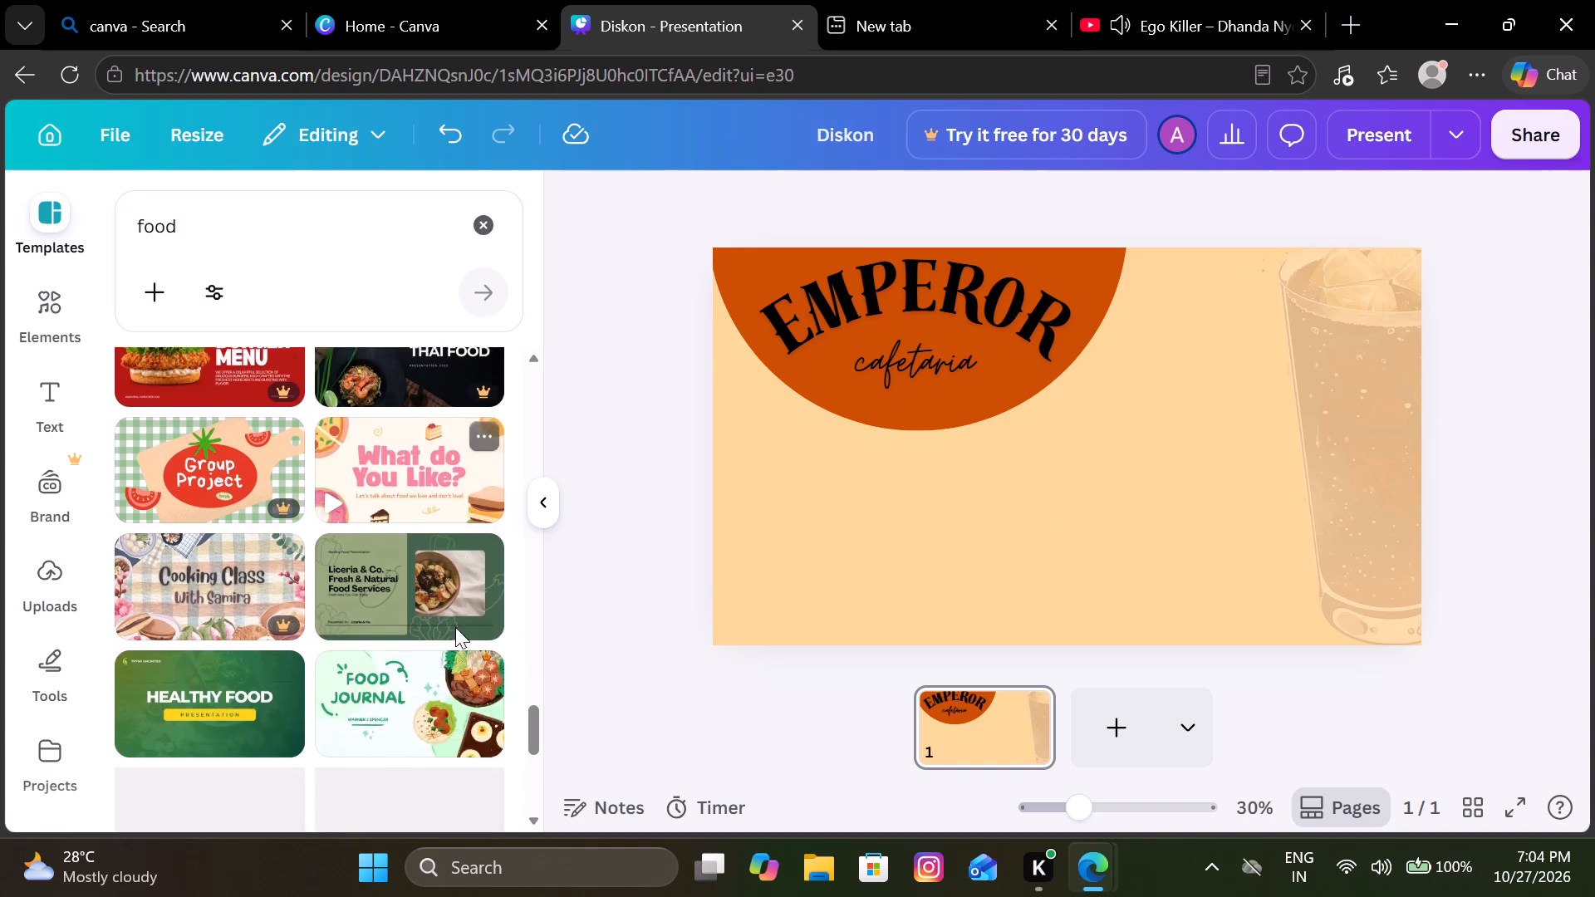
{"action": "scroll", "coordinate": [455, 627], "scroll_direction": "down", "scroll_amount": 2}
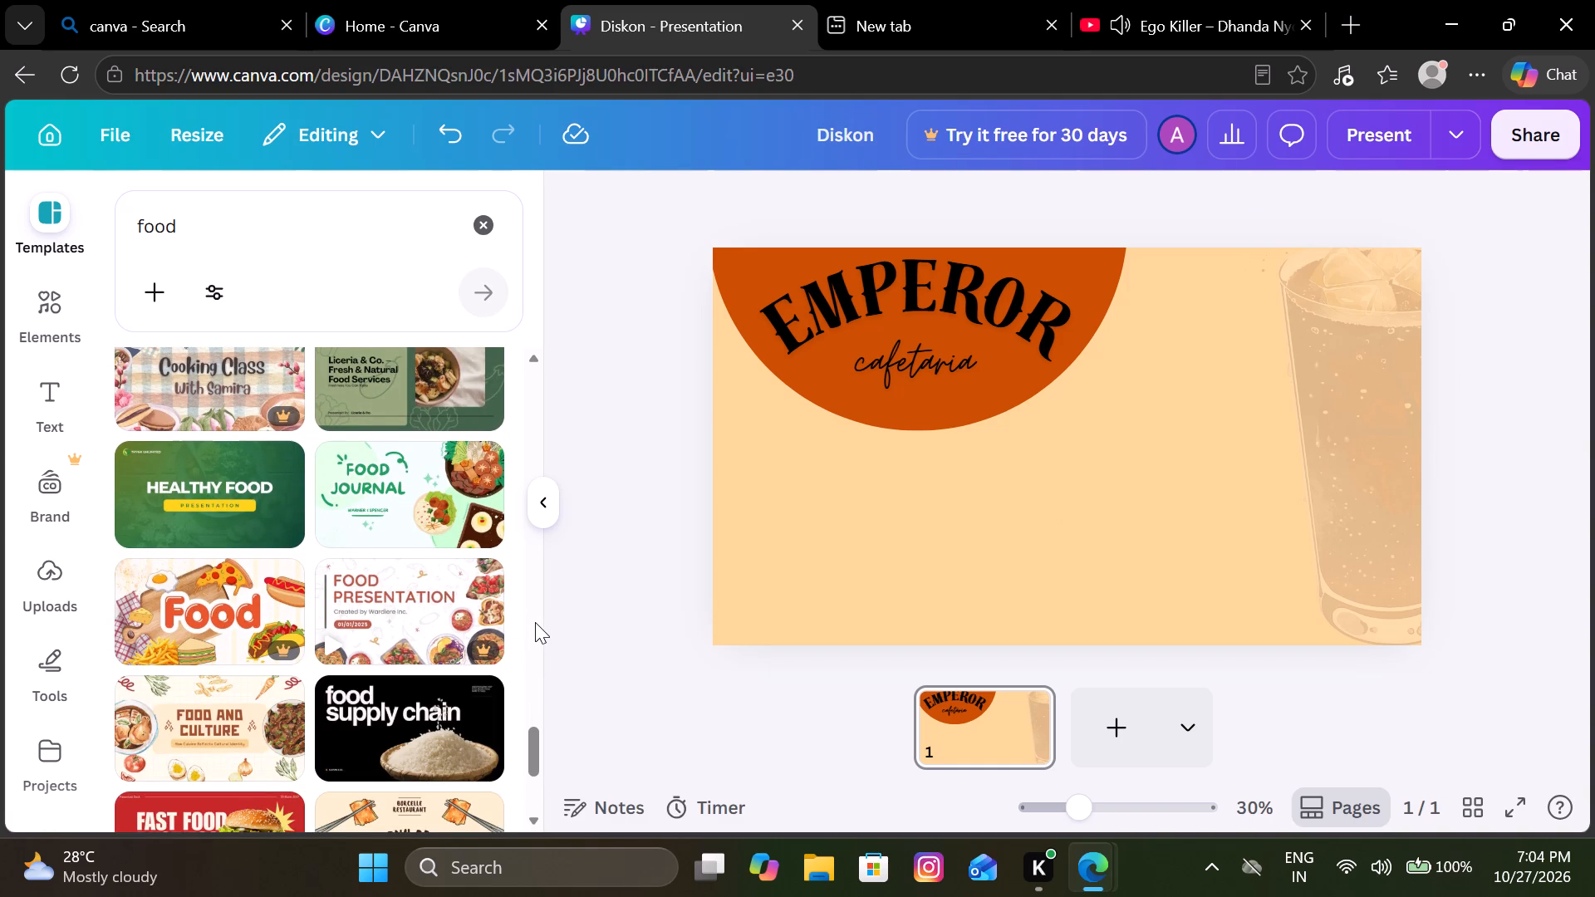
{"action": "scroll", "coordinate": [417, 526], "scroll_direction": "down", "scroll_amount": 1}
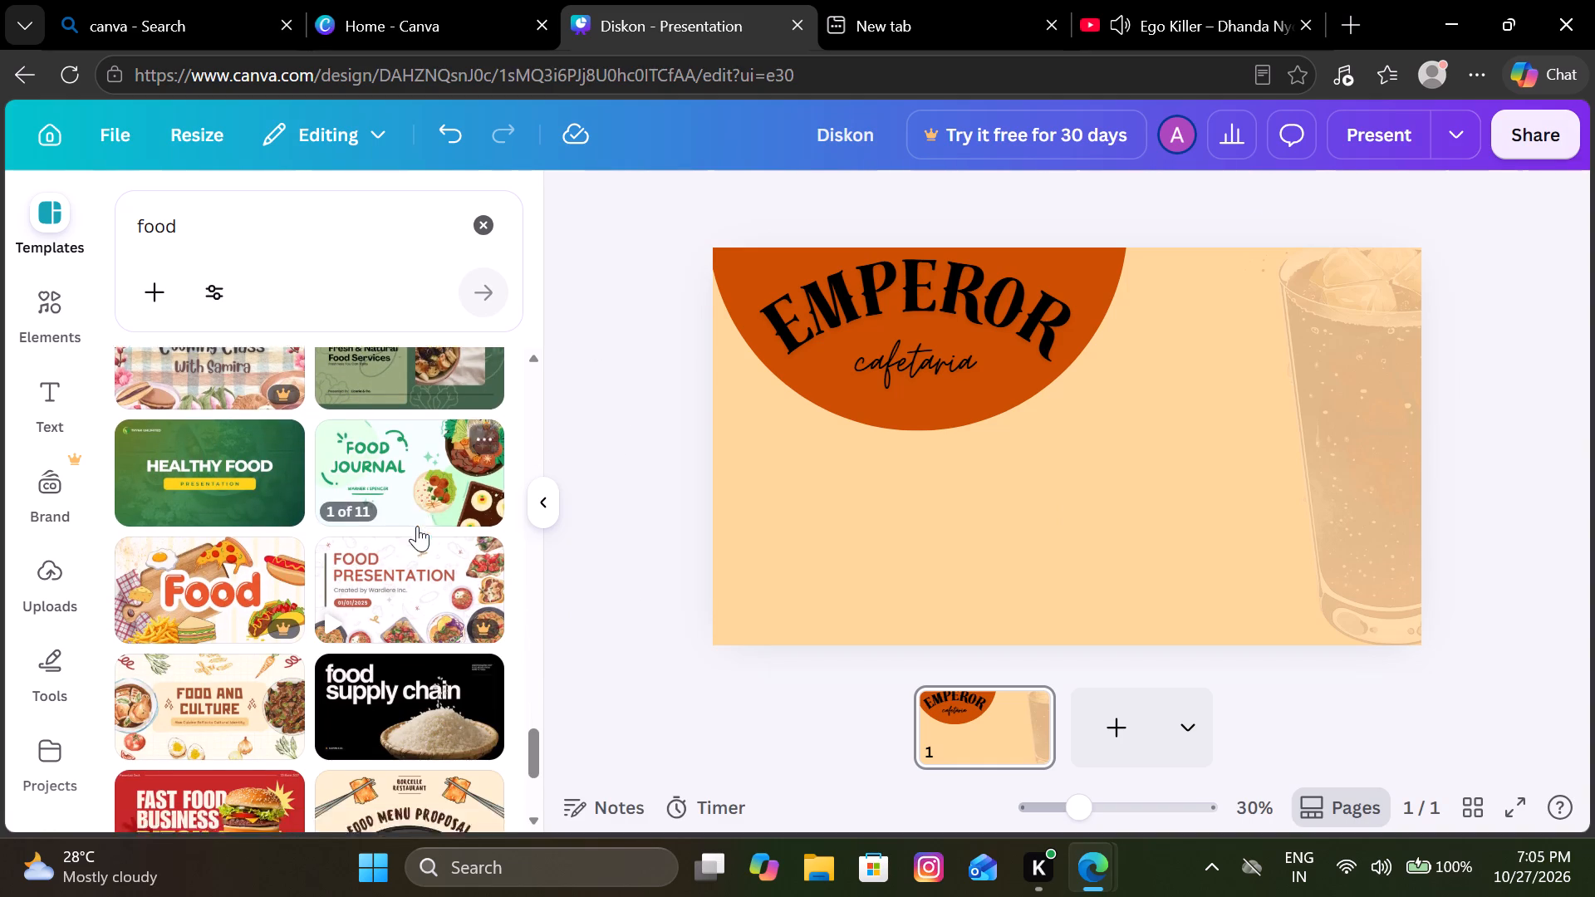
{"action": "scroll", "coordinate": [417, 526], "scroll_direction": "down", "scroll_amount": 3}
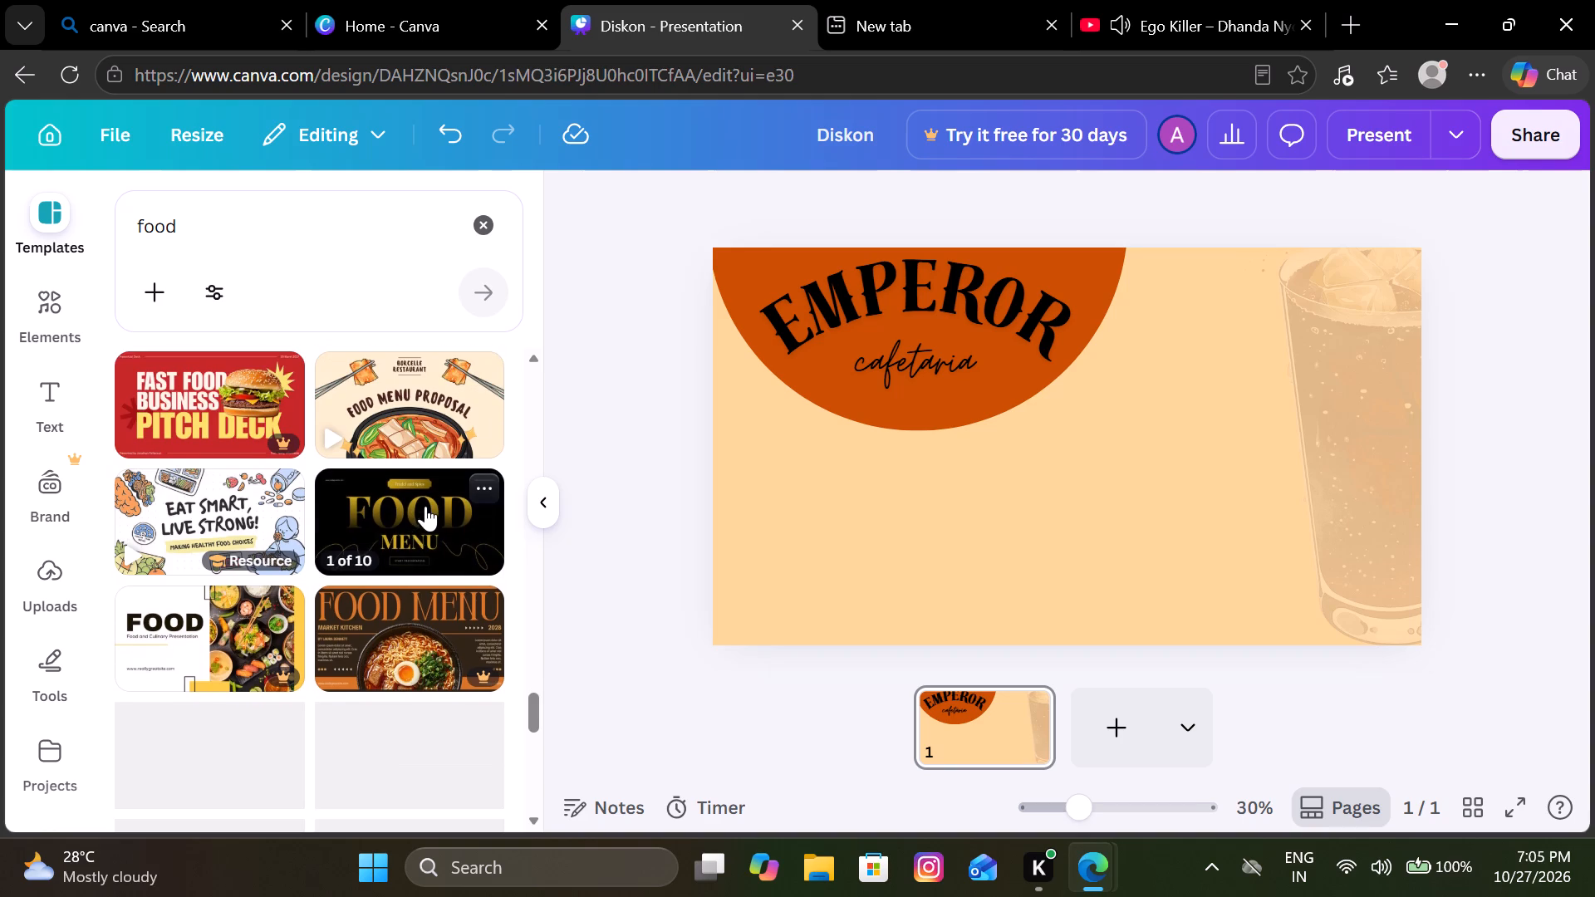
{"action": "scroll", "coordinate": [425, 506], "scroll_direction": "down", "scroll_amount": 1}
{"action": "scroll", "coordinate": [425, 506], "scroll_direction": "up", "scroll_amount": 4}
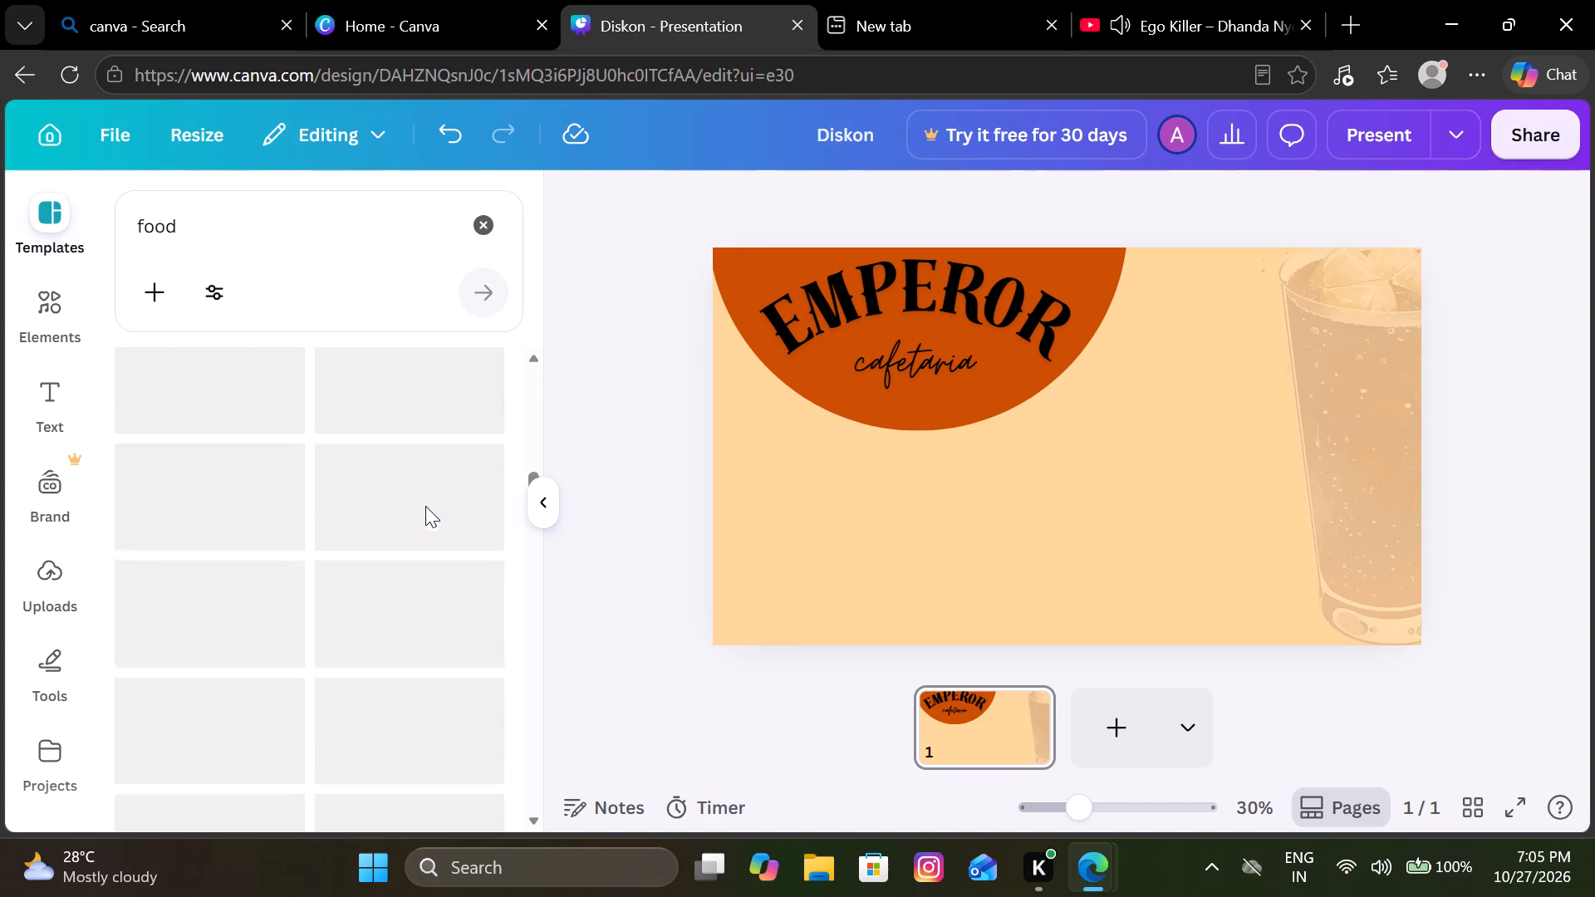
{"action": "scroll", "coordinate": [425, 506], "scroll_direction": "up", "scroll_amount": 3}
{"action": "left_click", "coordinate": [471, 219]}
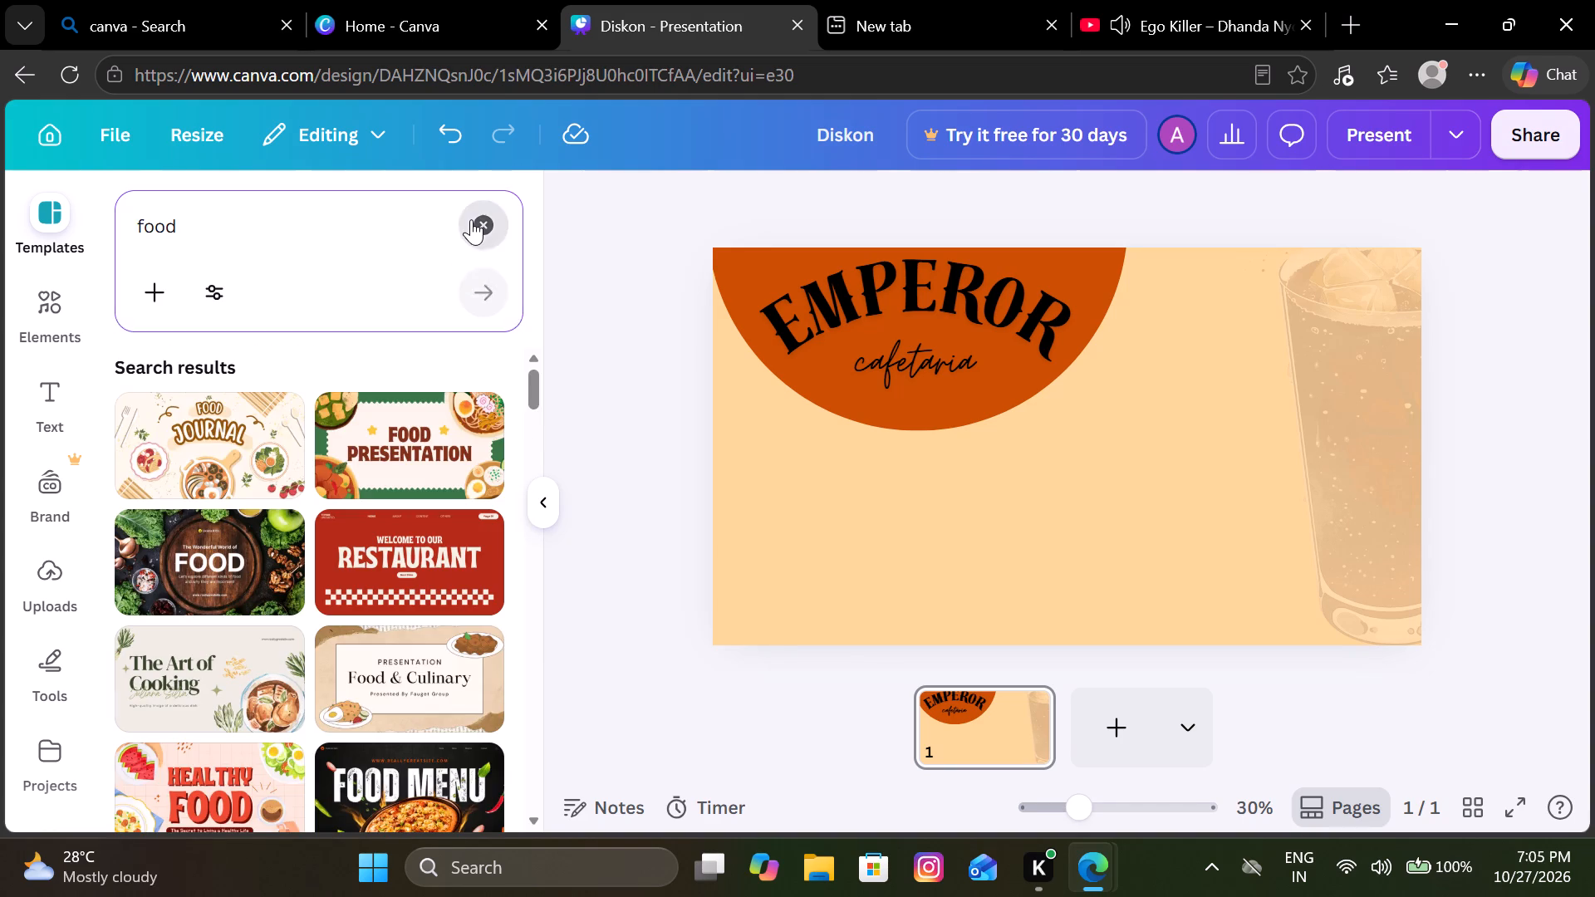
Search the elements for coffee beans and add the scattered coffee beans photo to the page.
{"action": "left_click", "coordinate": [55, 330]}
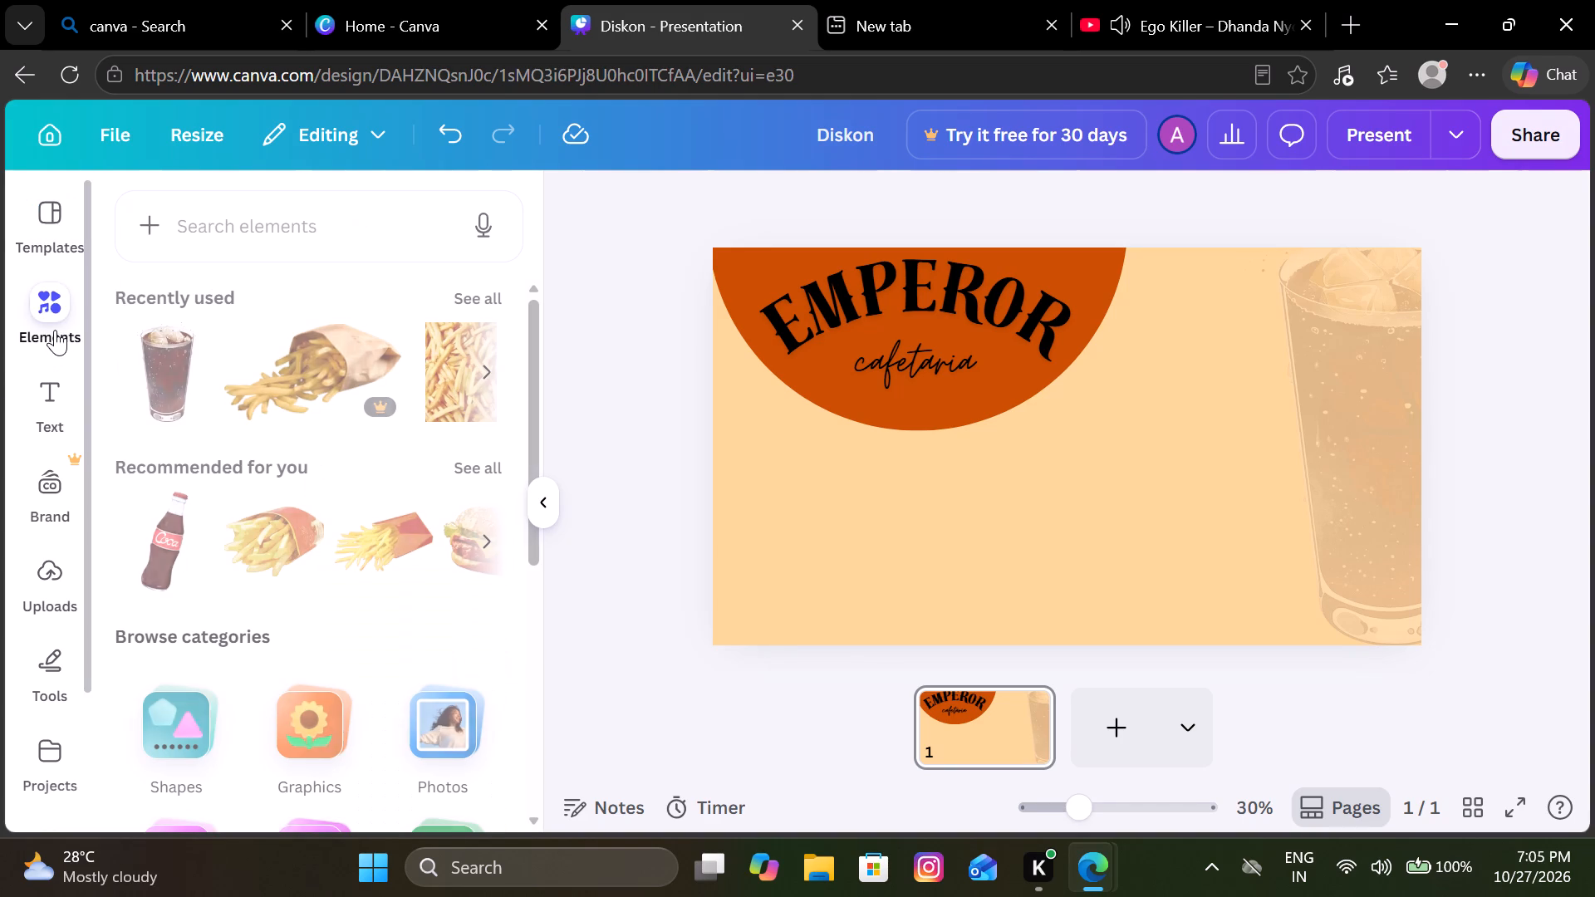
{"action": "scroll", "coordinate": [285, 363], "scroll_direction": "left", "scroll_amount": 1}
{"action": "scroll", "coordinate": [285, 363], "scroll_direction": "up", "scroll_amount": 1}
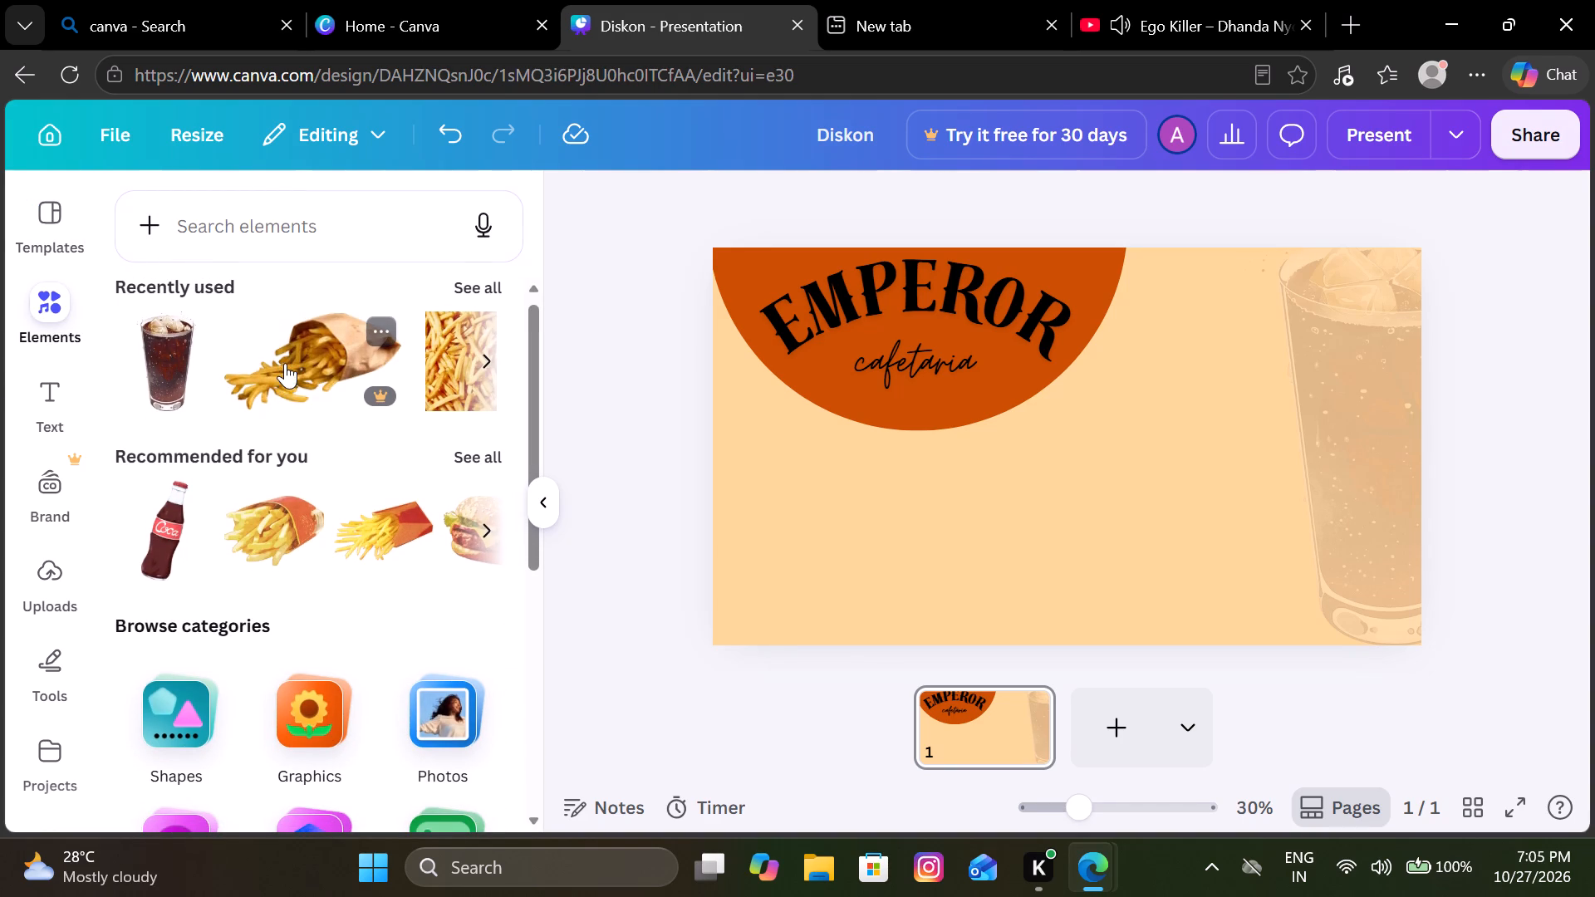
{"action": "left_click_drag", "start_coordinate": [295, 367], "coordinate": [272, 371]}
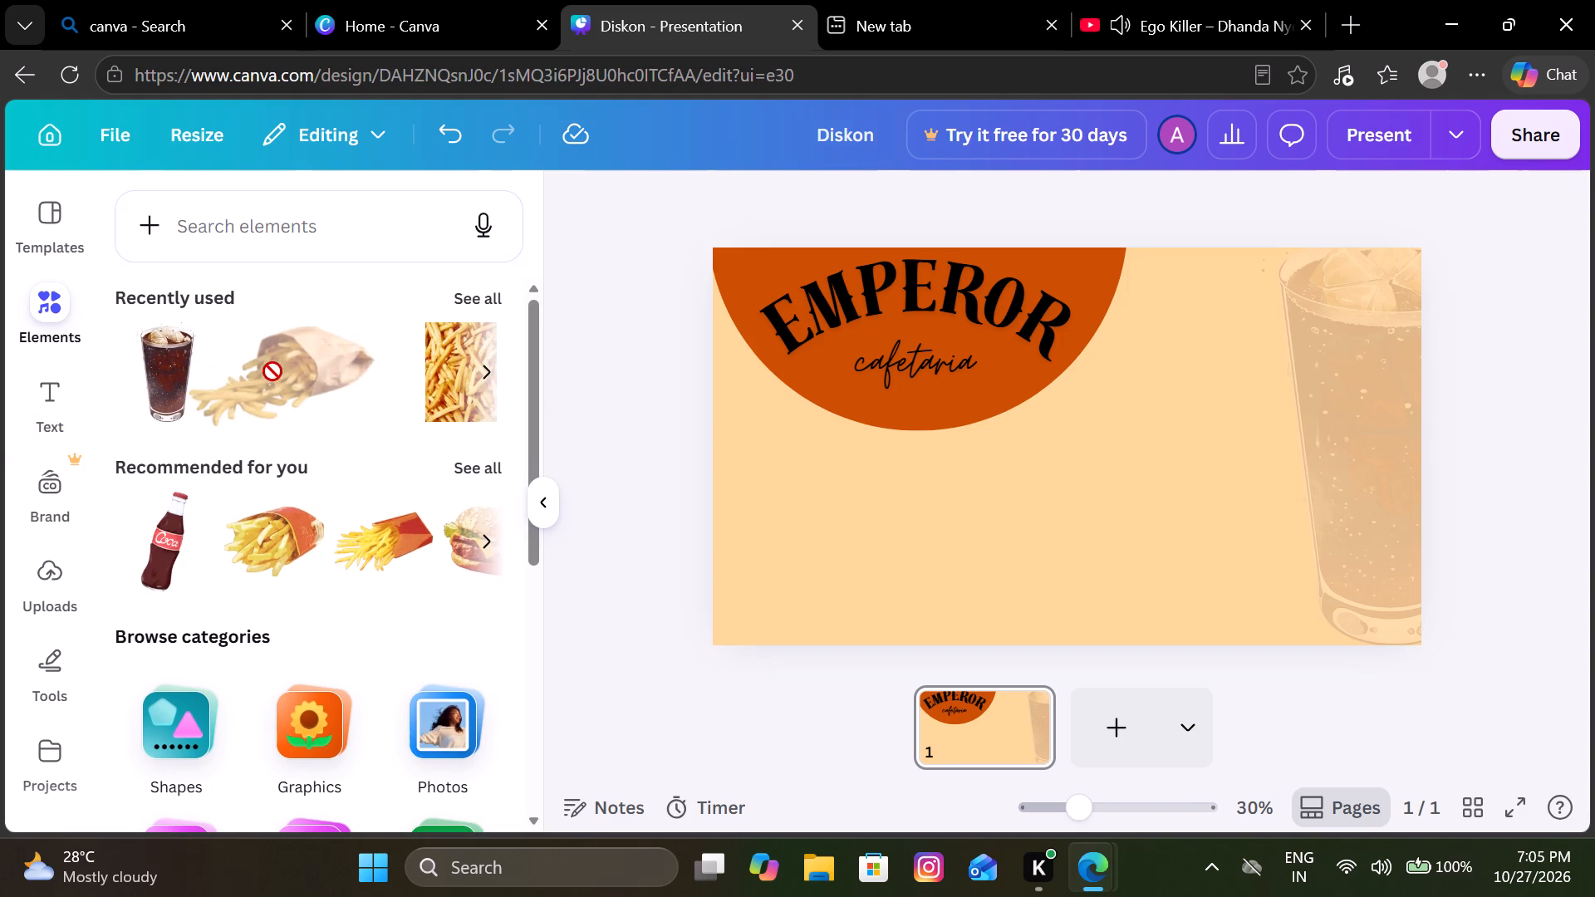
{"action": "left_click_drag", "start_coordinate": [272, 371], "coordinate": [274, 371]}
{"action": "left_click", "coordinate": [296, 217]}
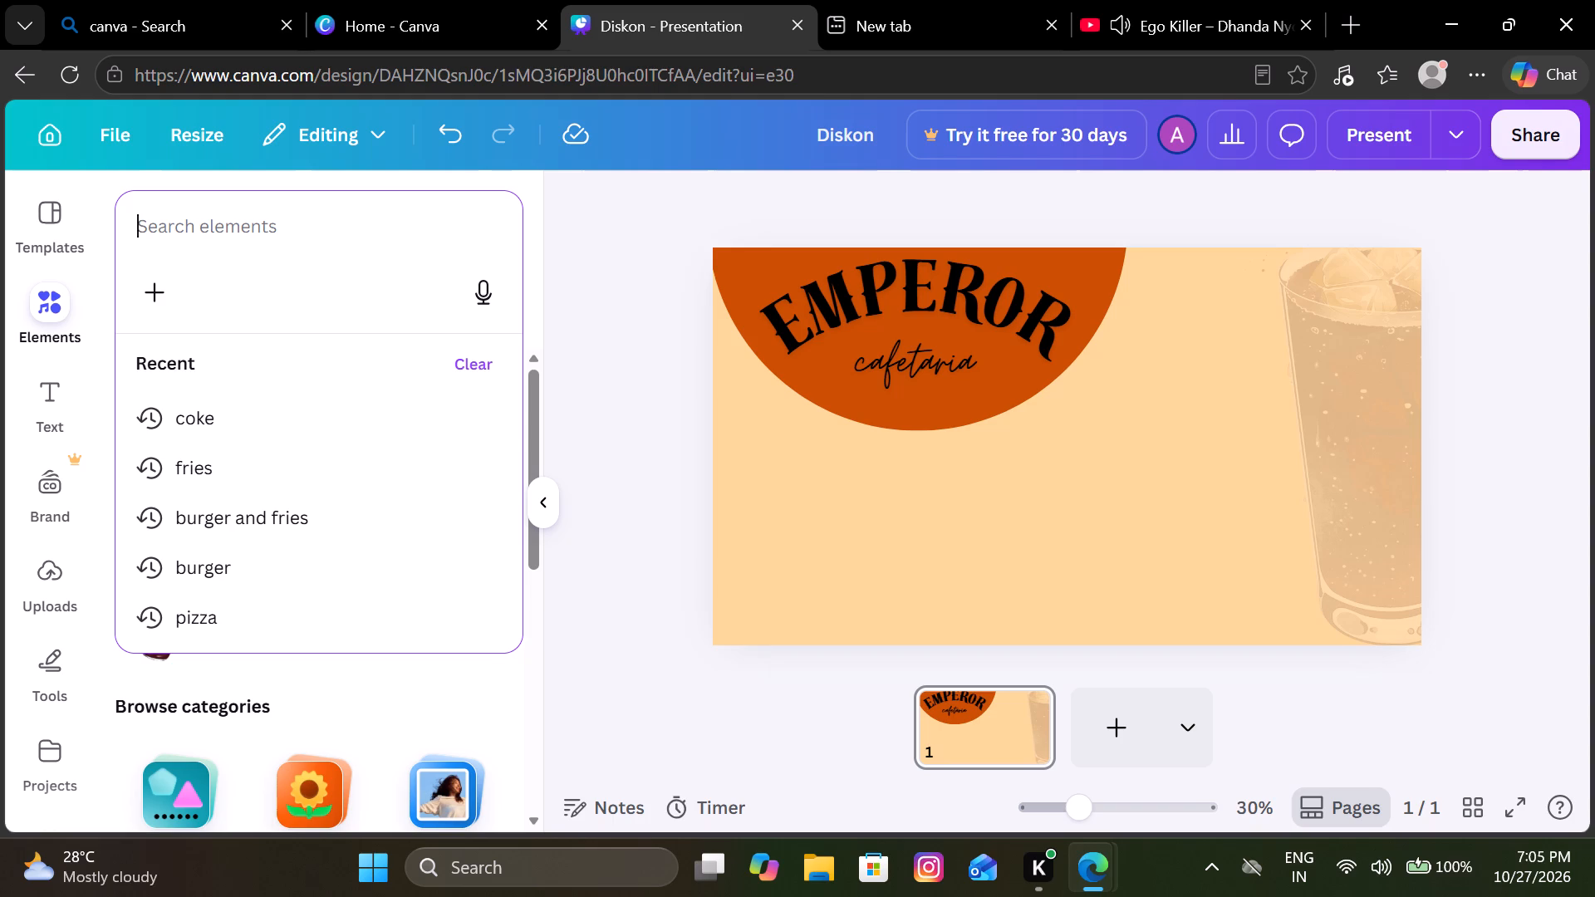
{"action": "type", "text": "coff"}
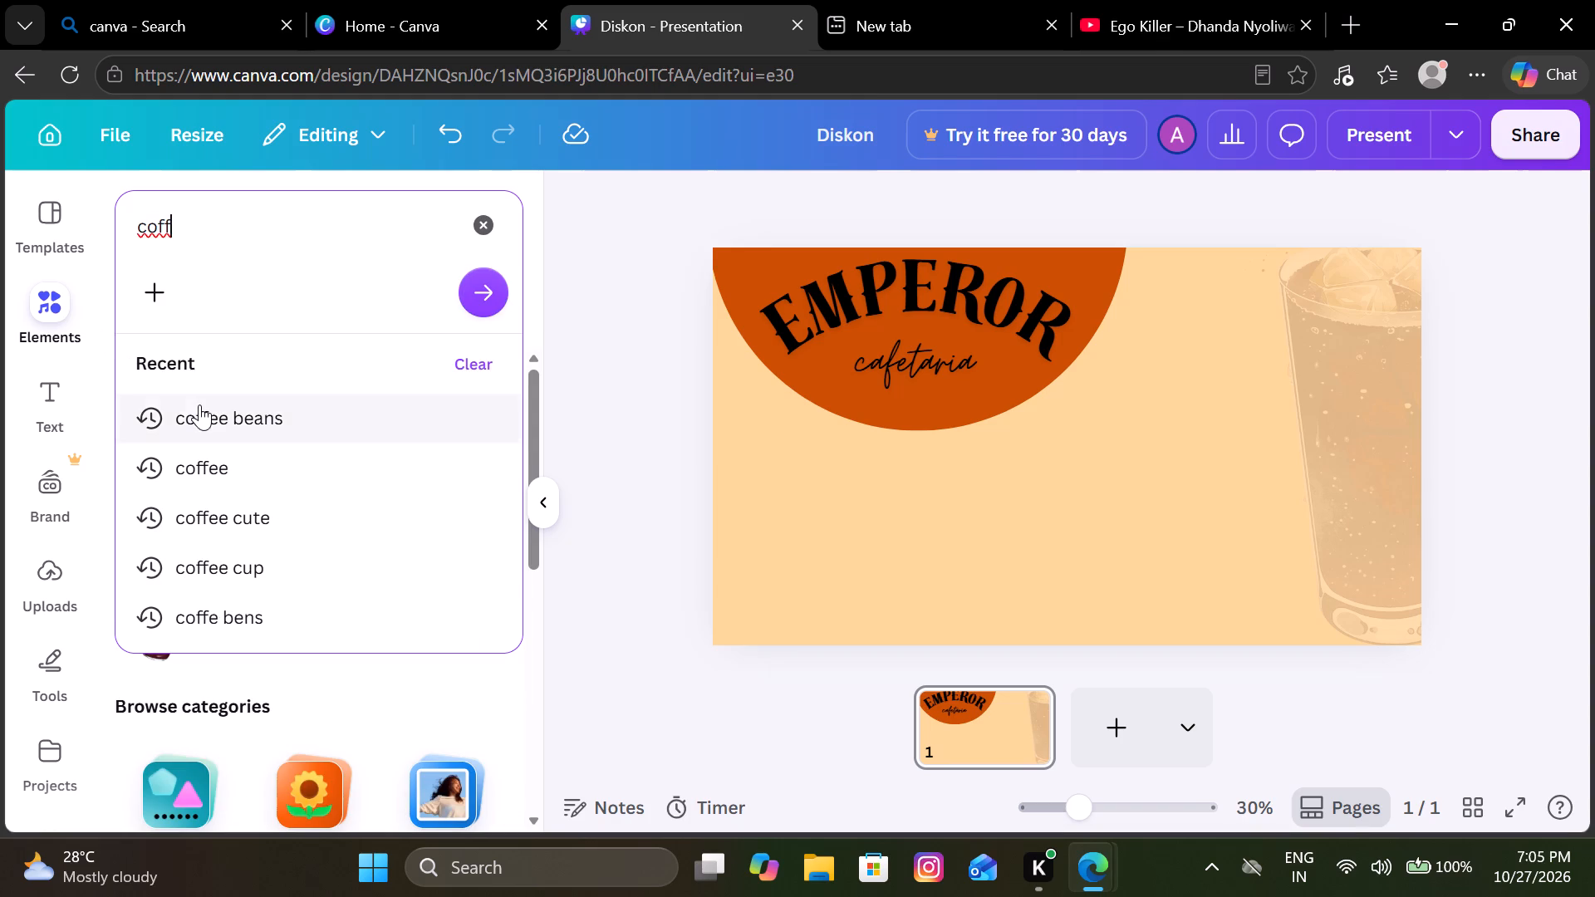
{"action": "left_click", "coordinate": [199, 404]}
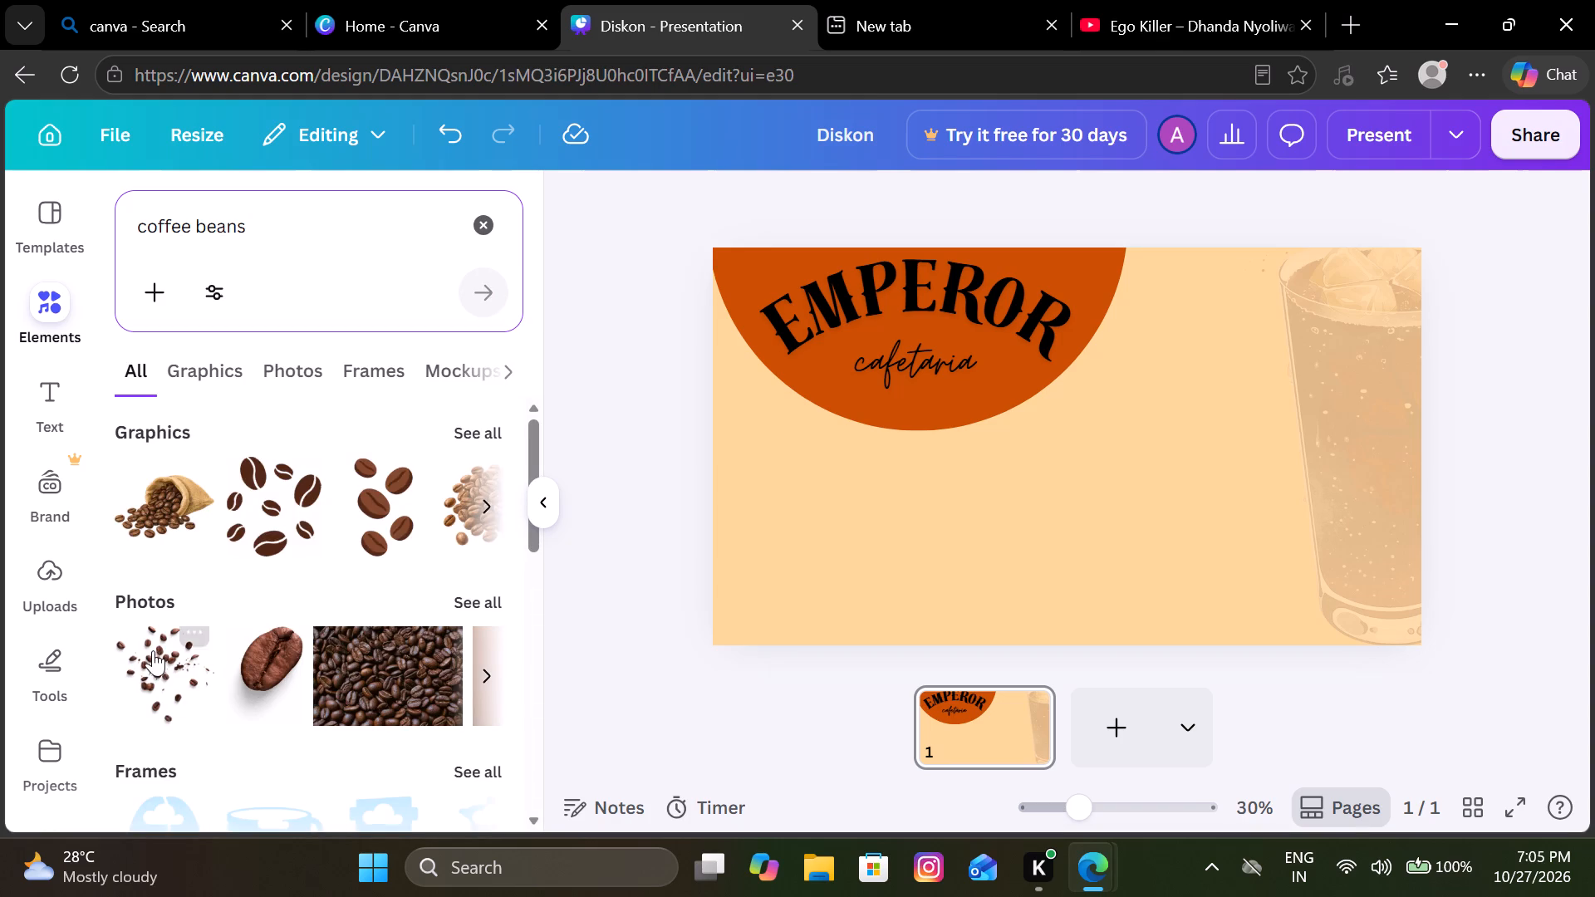
{"action": "left_click", "coordinate": [150, 652]}
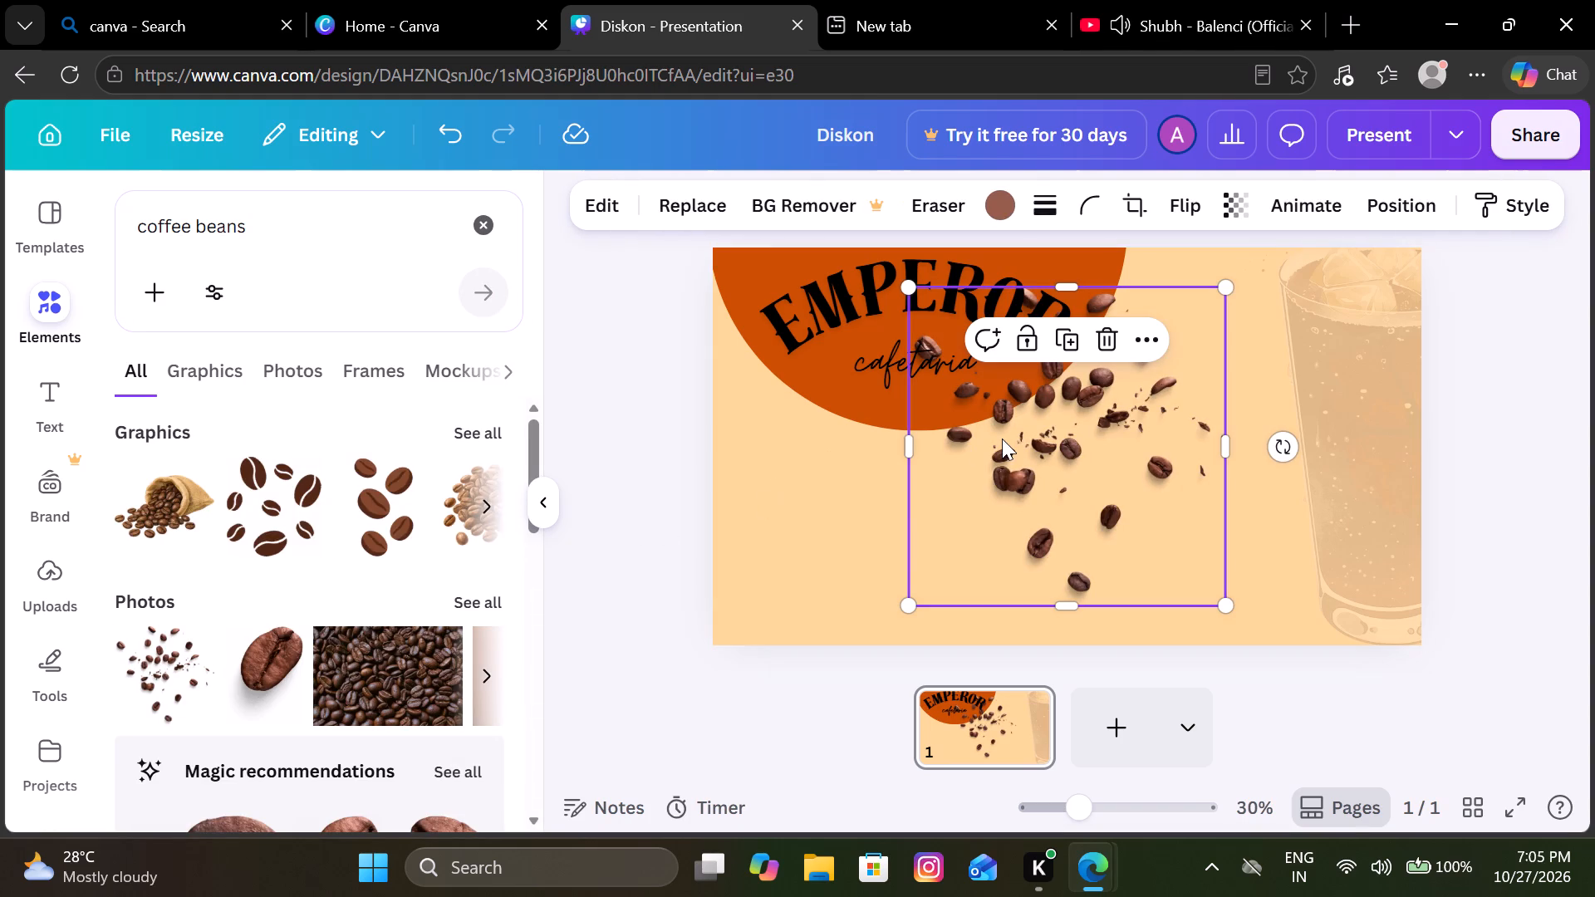
Rotate the coffee beans photo a quarter turn clockwise, shrink it and place it below the orange half circle.
{"action": "left_click_drag", "start_coordinate": [1002, 439], "coordinate": [909, 473]}
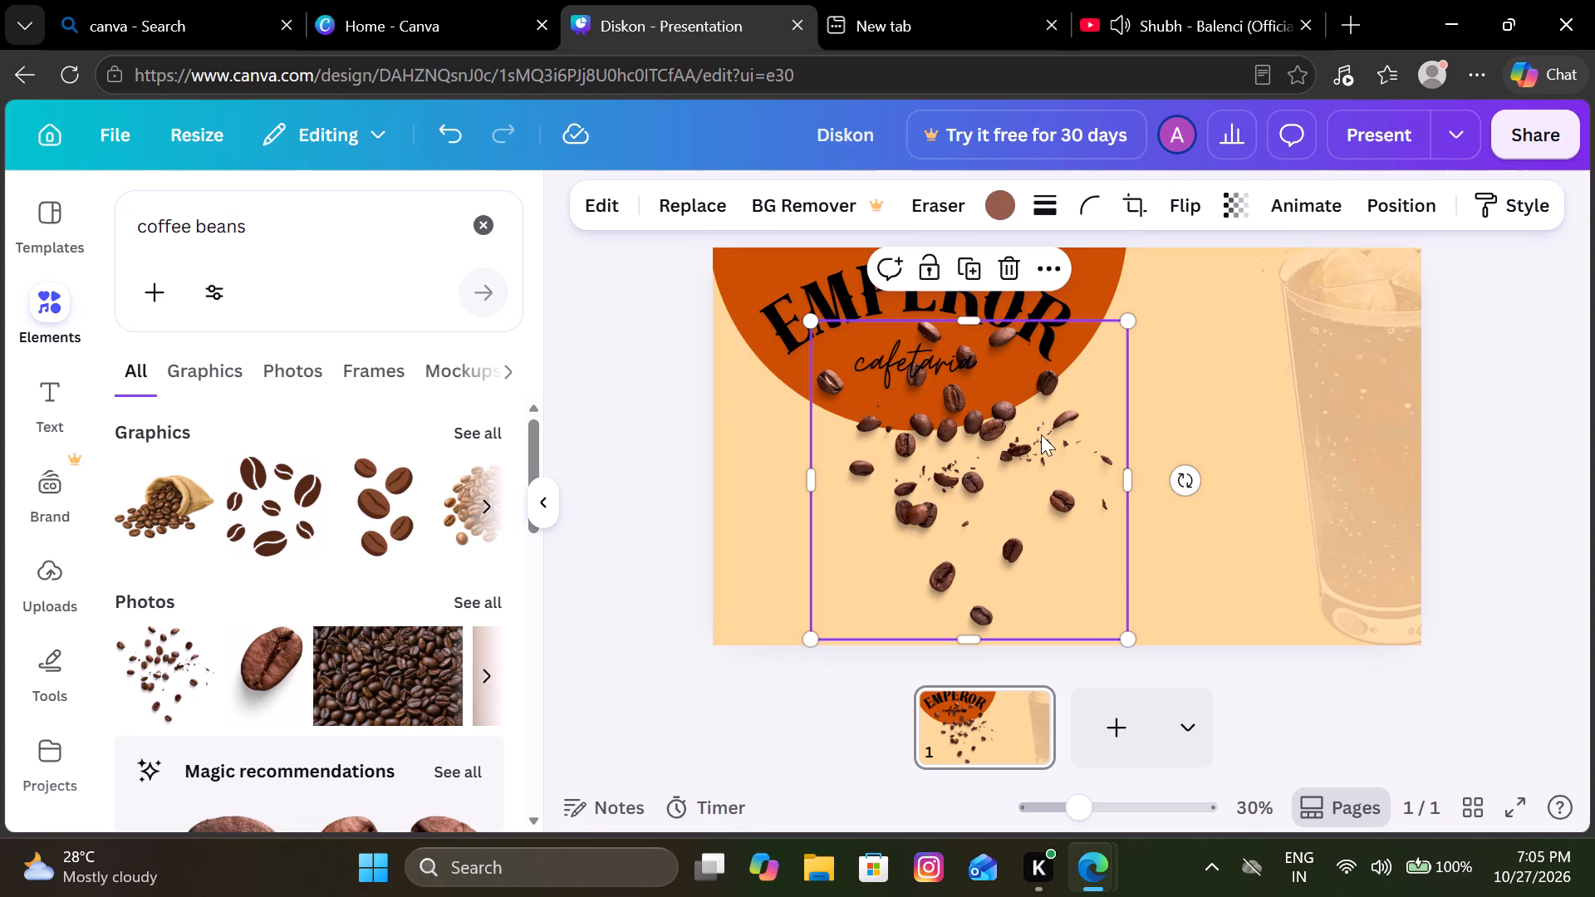
{"action": "left_click_drag", "start_coordinate": [1188, 483], "coordinate": [1031, 652]}
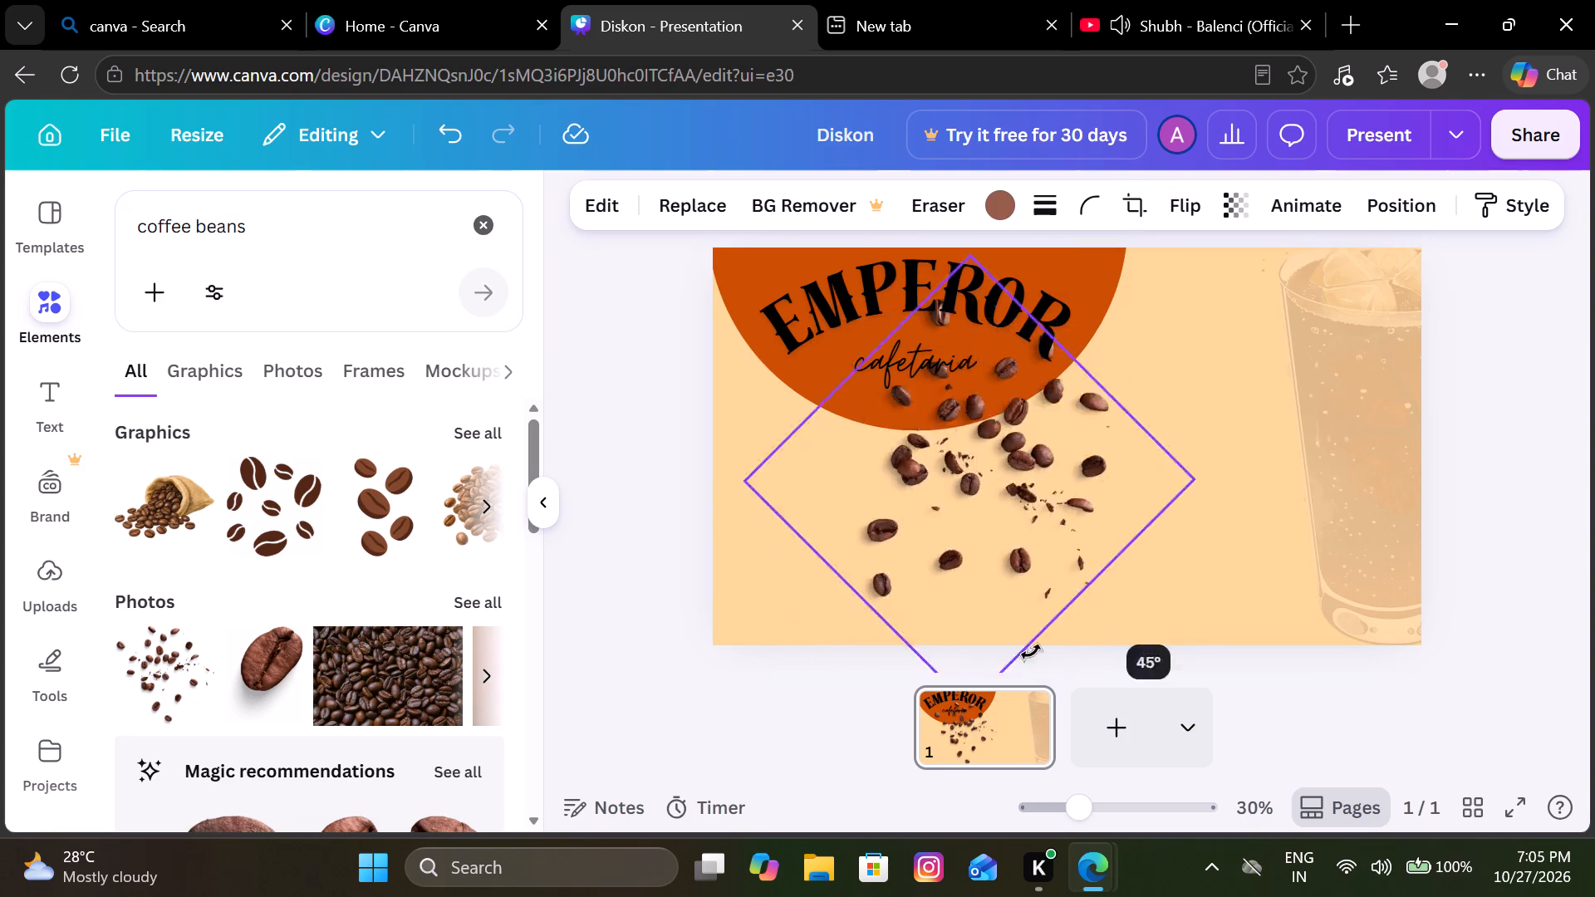
{"action": "left_click_drag", "start_coordinate": [1031, 652], "coordinate": [965, 896]}
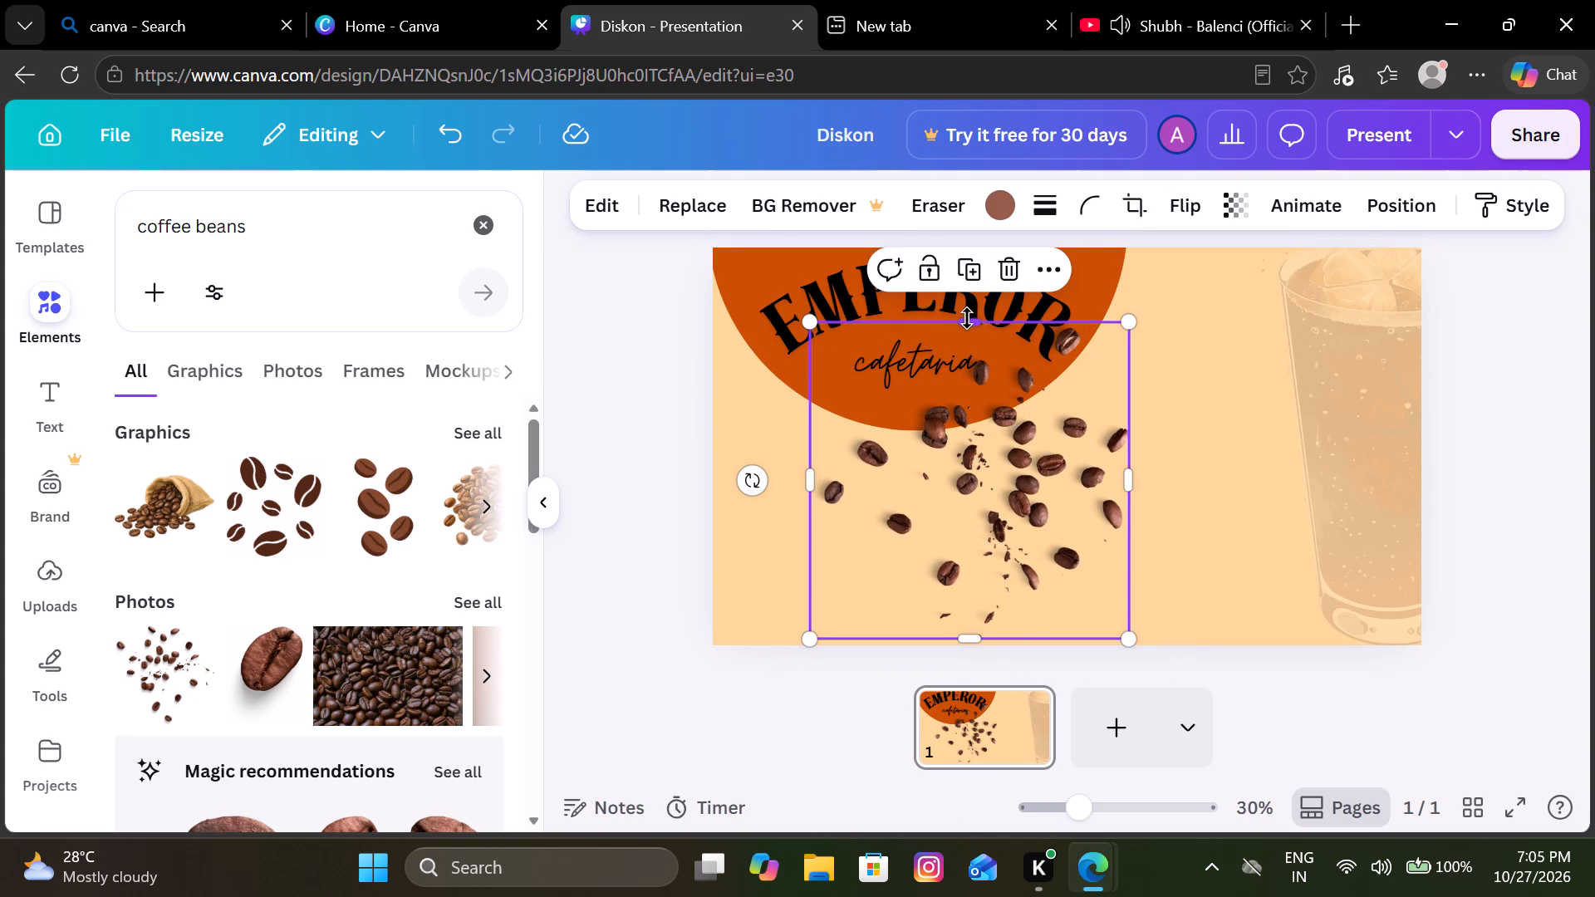
{"action": "left_click_drag", "start_coordinate": [967, 318], "coordinate": [991, 334]}
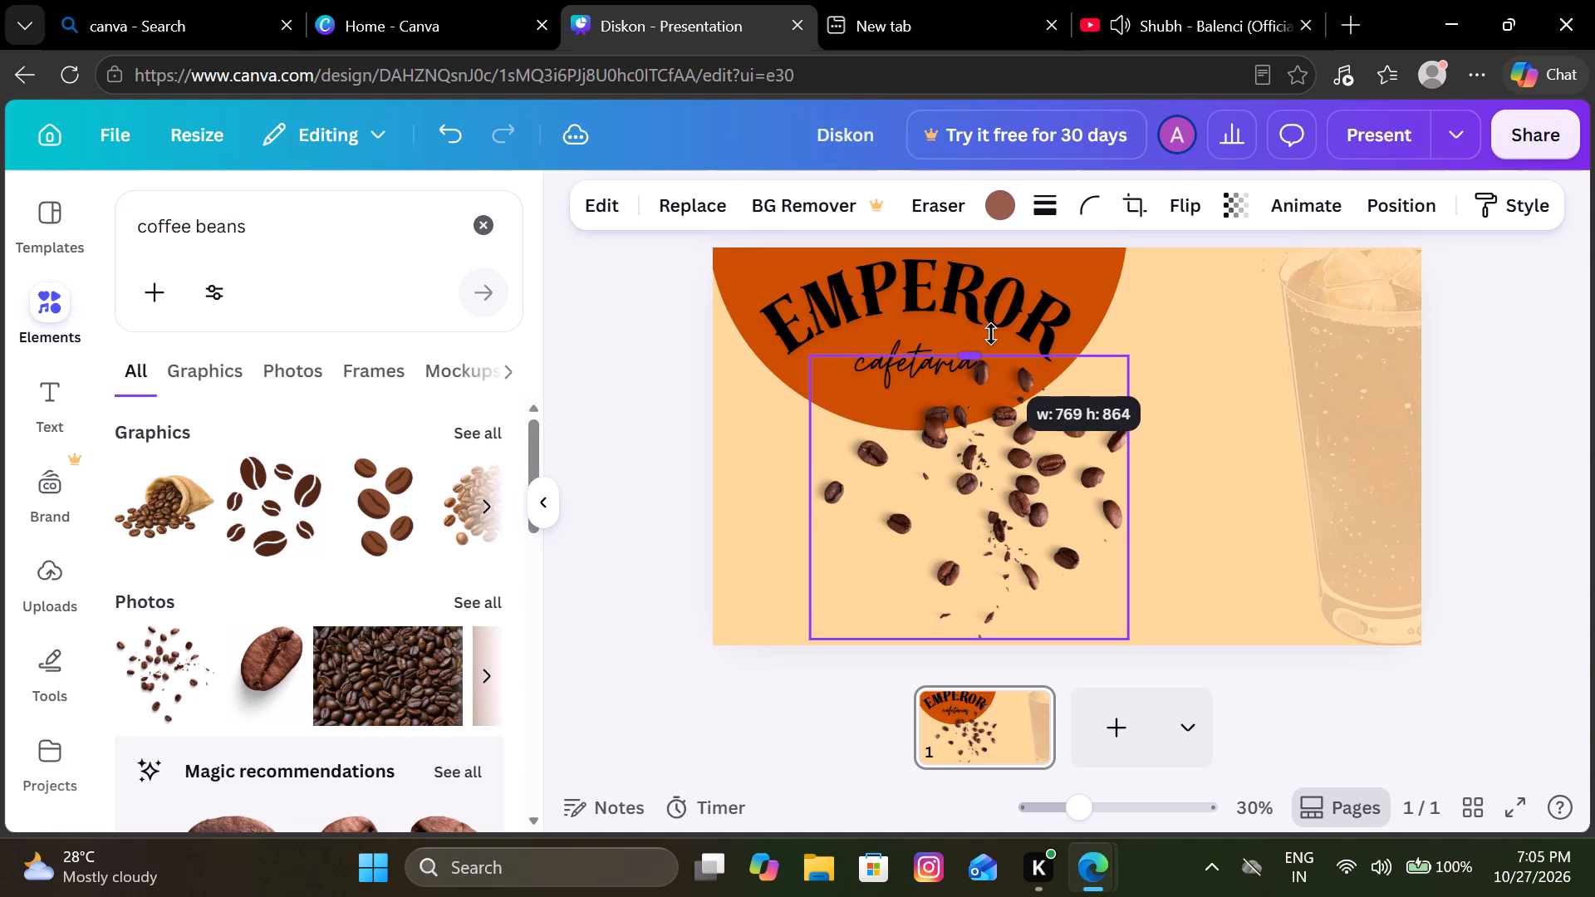
{"action": "left_click_drag", "start_coordinate": [991, 334], "coordinate": [992, 318]}
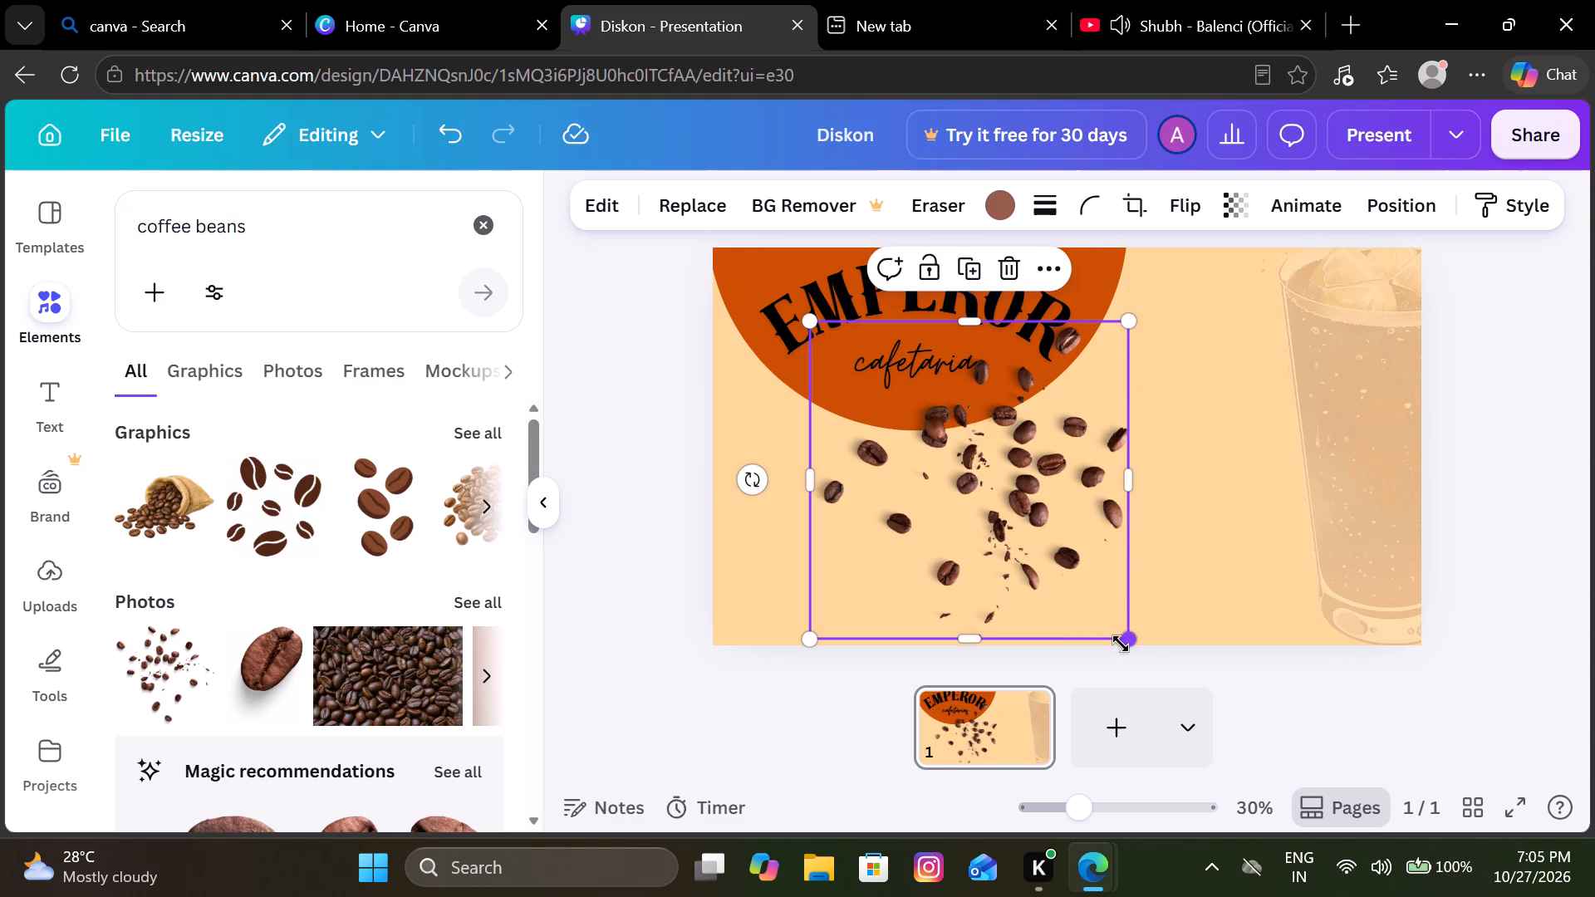
{"action": "left_click_drag", "start_coordinate": [1122, 642], "coordinate": [1075, 574]}
{"action": "left_click_drag", "start_coordinate": [974, 468], "coordinate": [925, 519]}
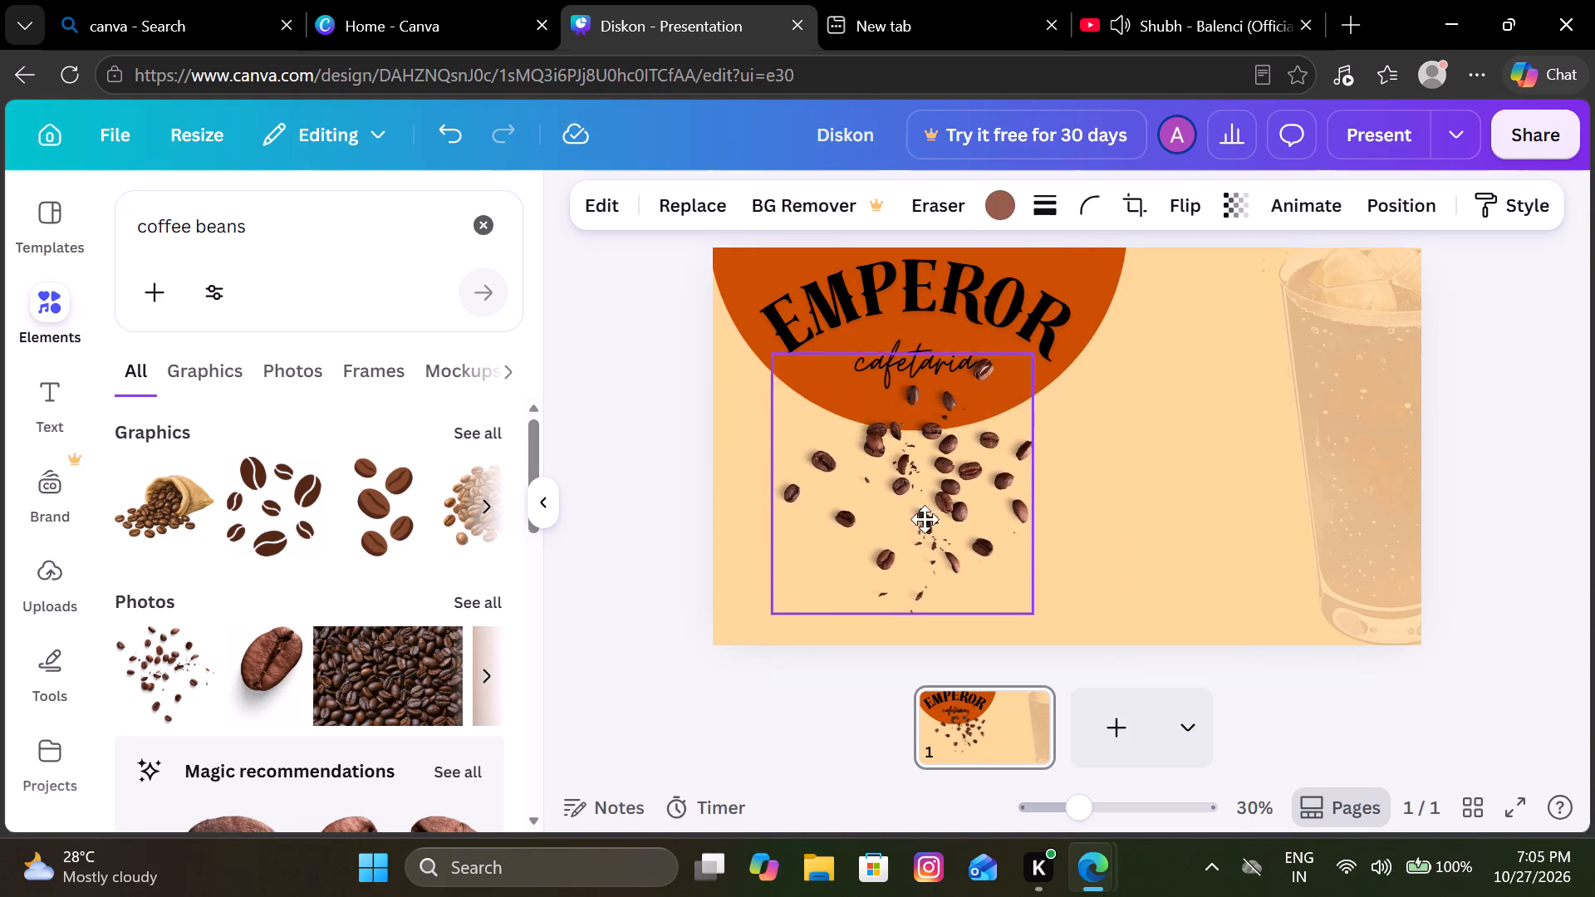
{"action": "left_click_drag", "start_coordinate": [925, 519], "coordinate": [938, 563]}
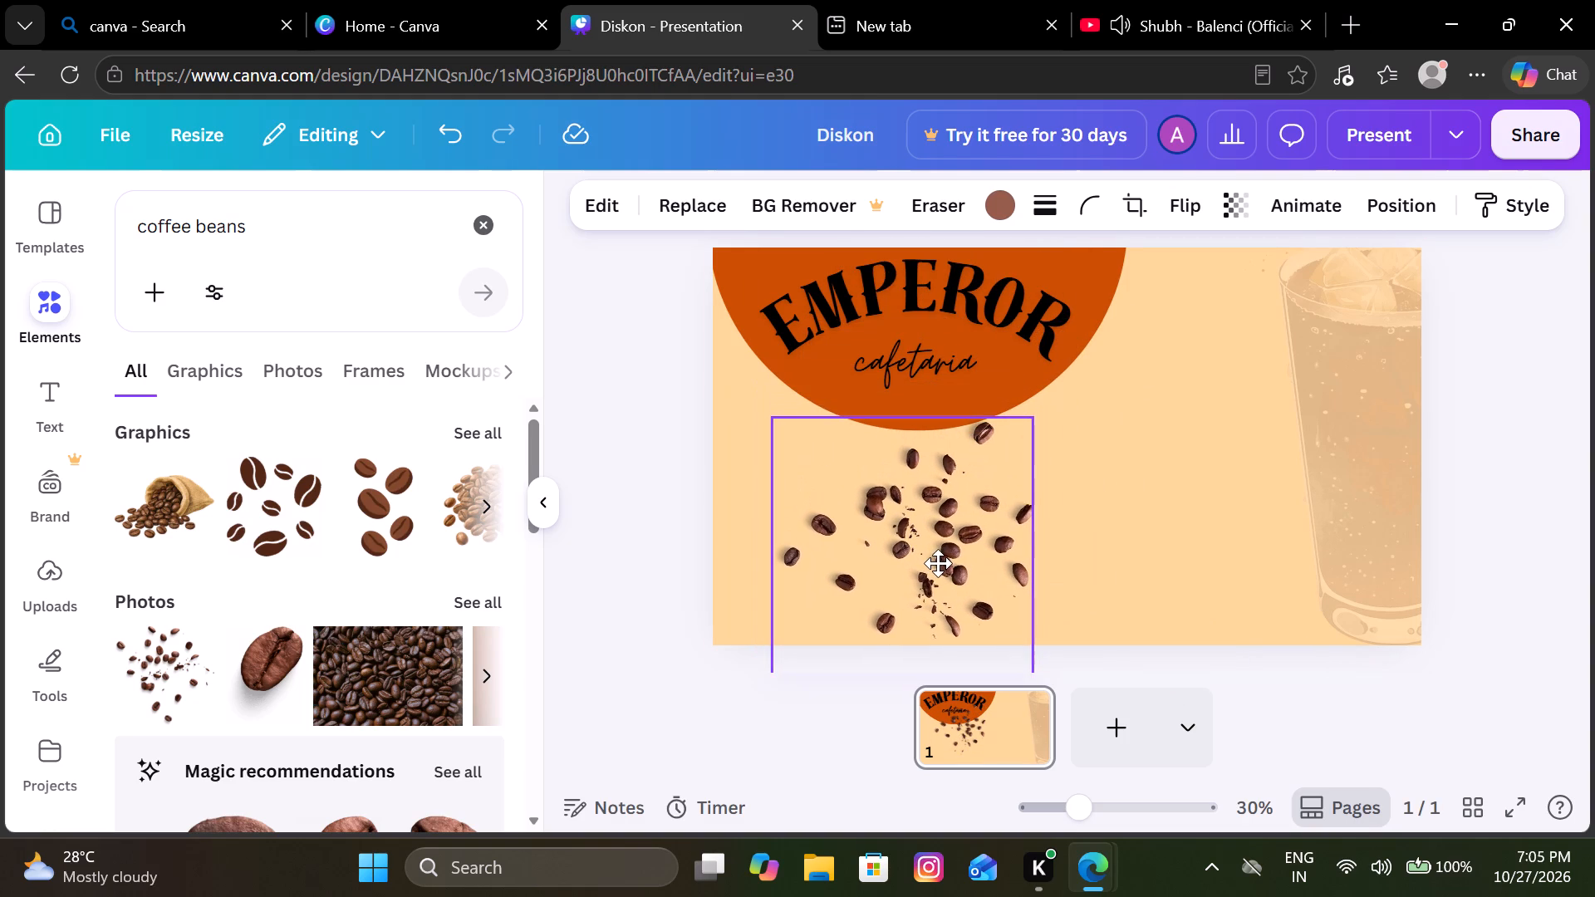
{"action": "left_click_drag", "start_coordinate": [938, 563], "coordinate": [904, 575]}
{"action": "left_click", "coordinate": [1107, 502]}
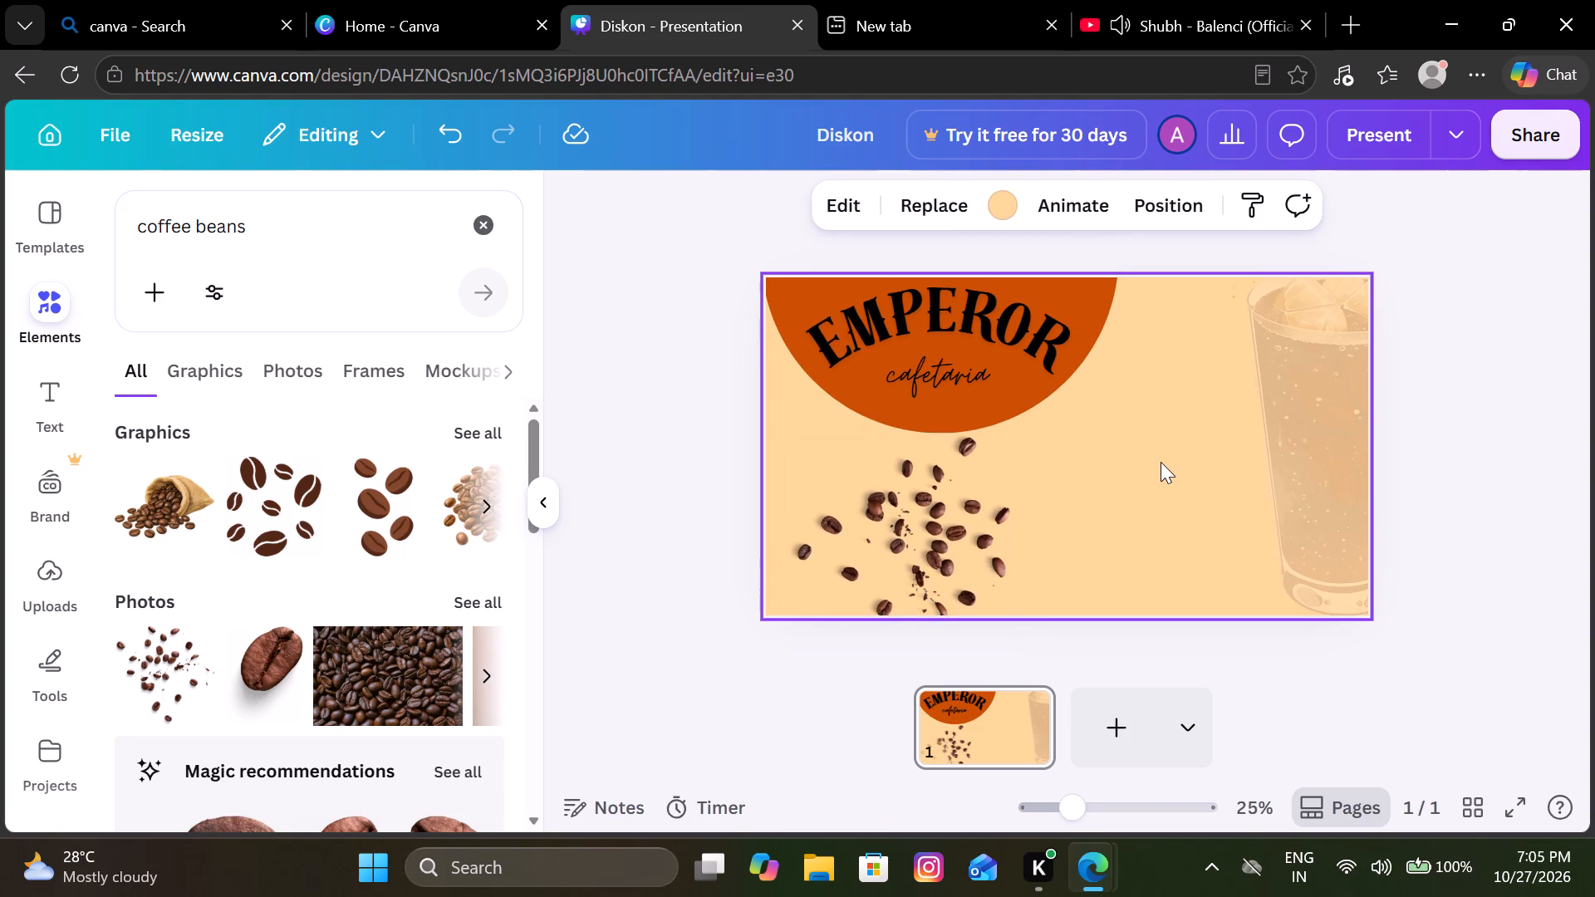
Set the coffee beans photo's transparency to 68.
{"action": "left_click", "coordinate": [959, 524]}
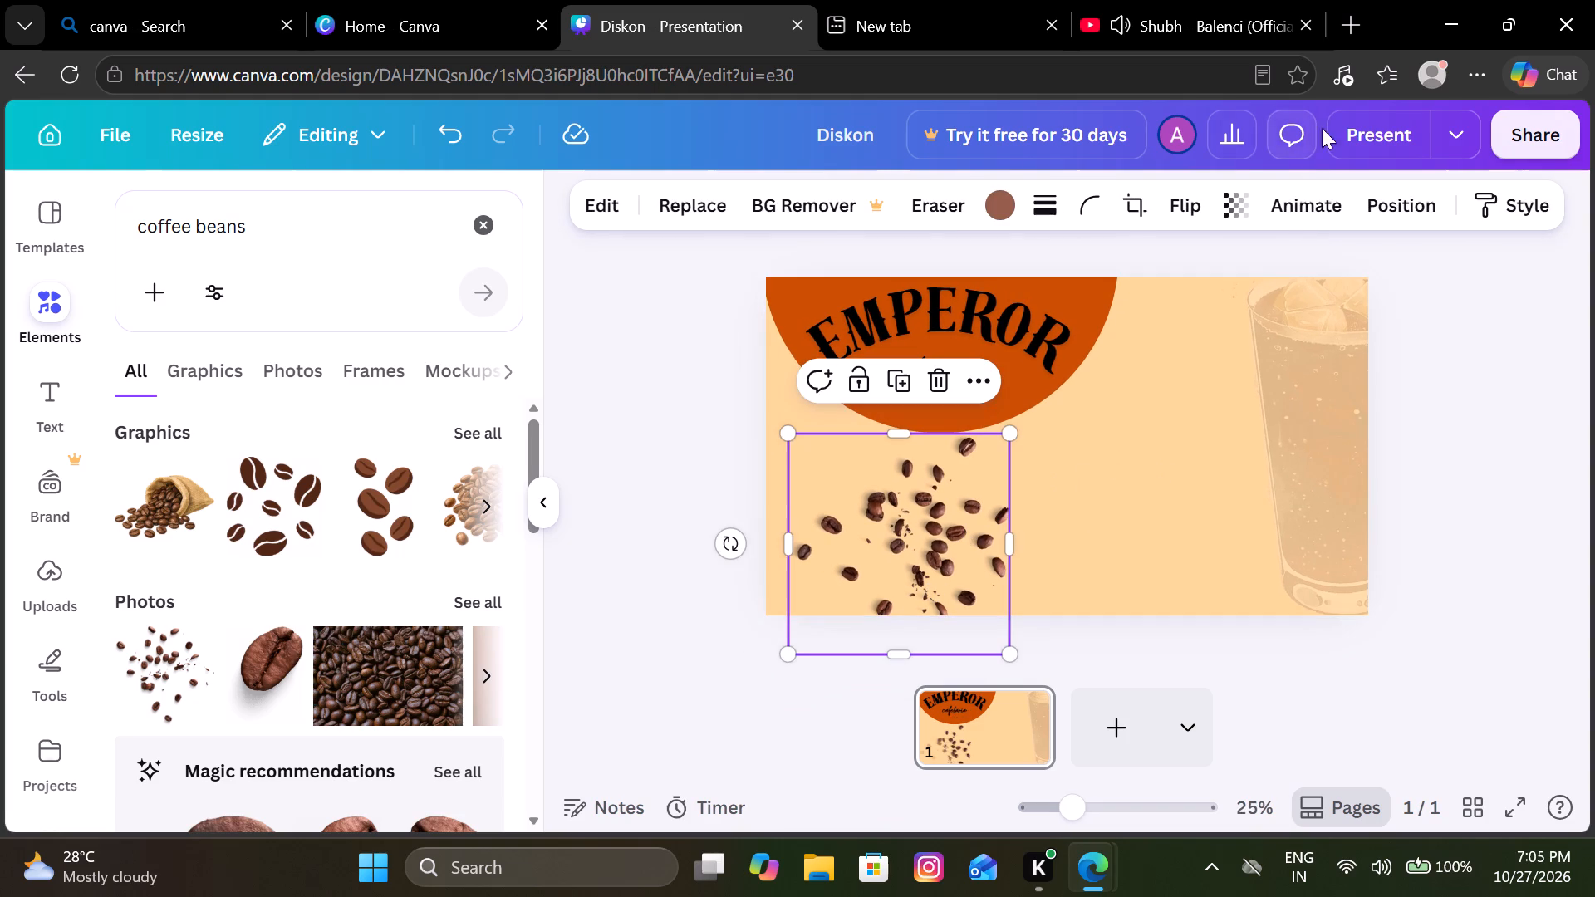
{"action": "left_click", "coordinate": [1228, 212]}
{"action": "left_click_drag", "start_coordinate": [1210, 302], "coordinate": [1205, 302]}
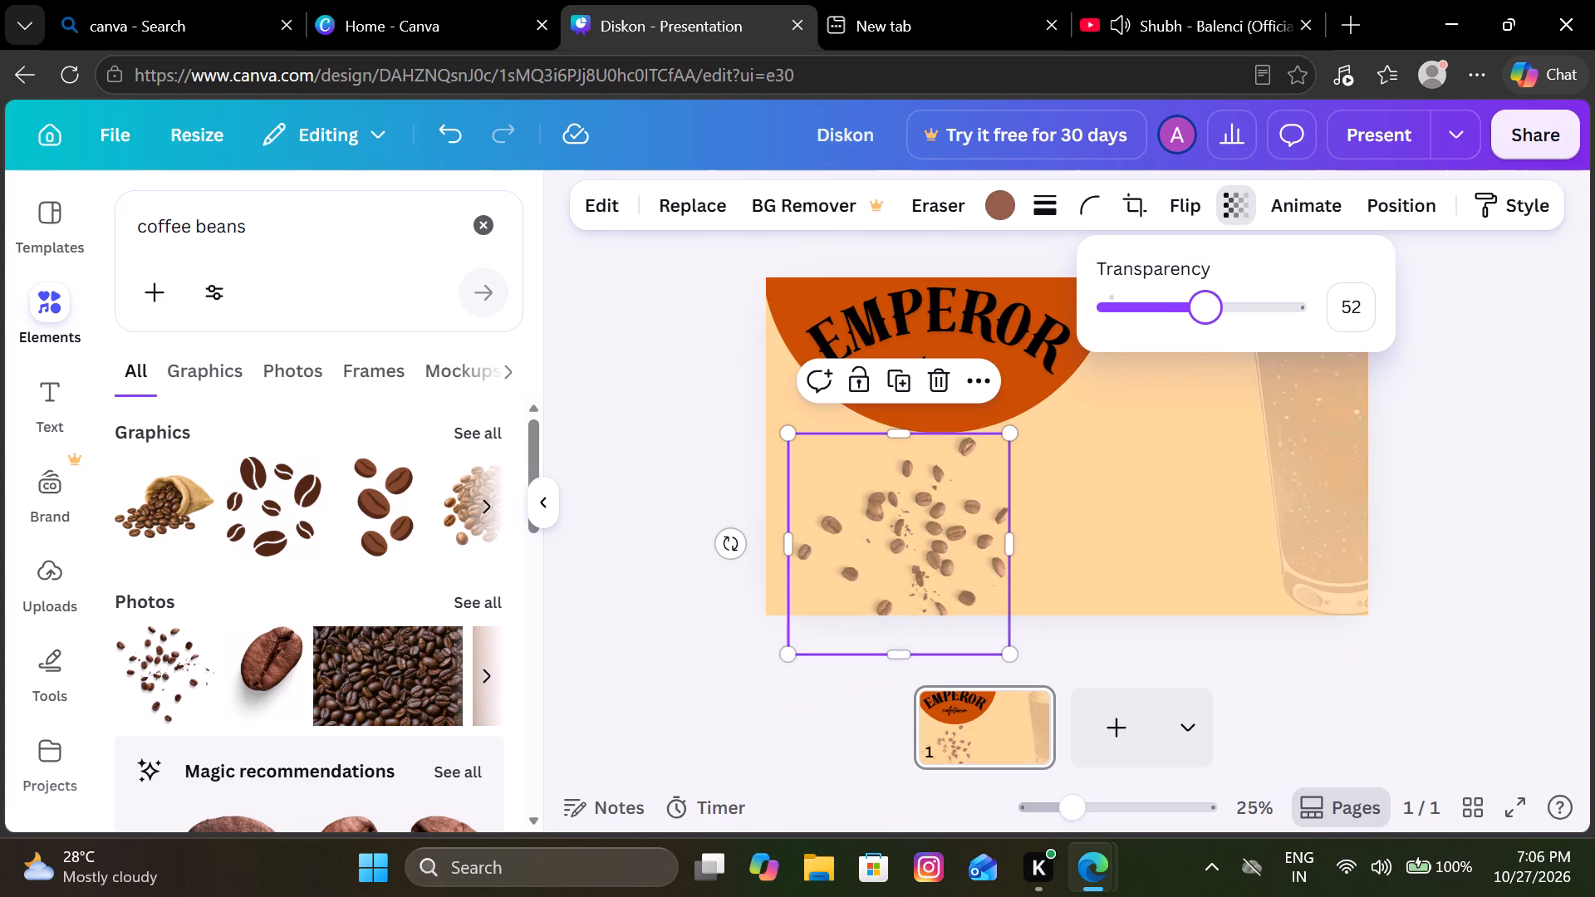
{"action": "left_click_drag", "start_coordinate": [1205, 302], "coordinate": [1235, 302]}
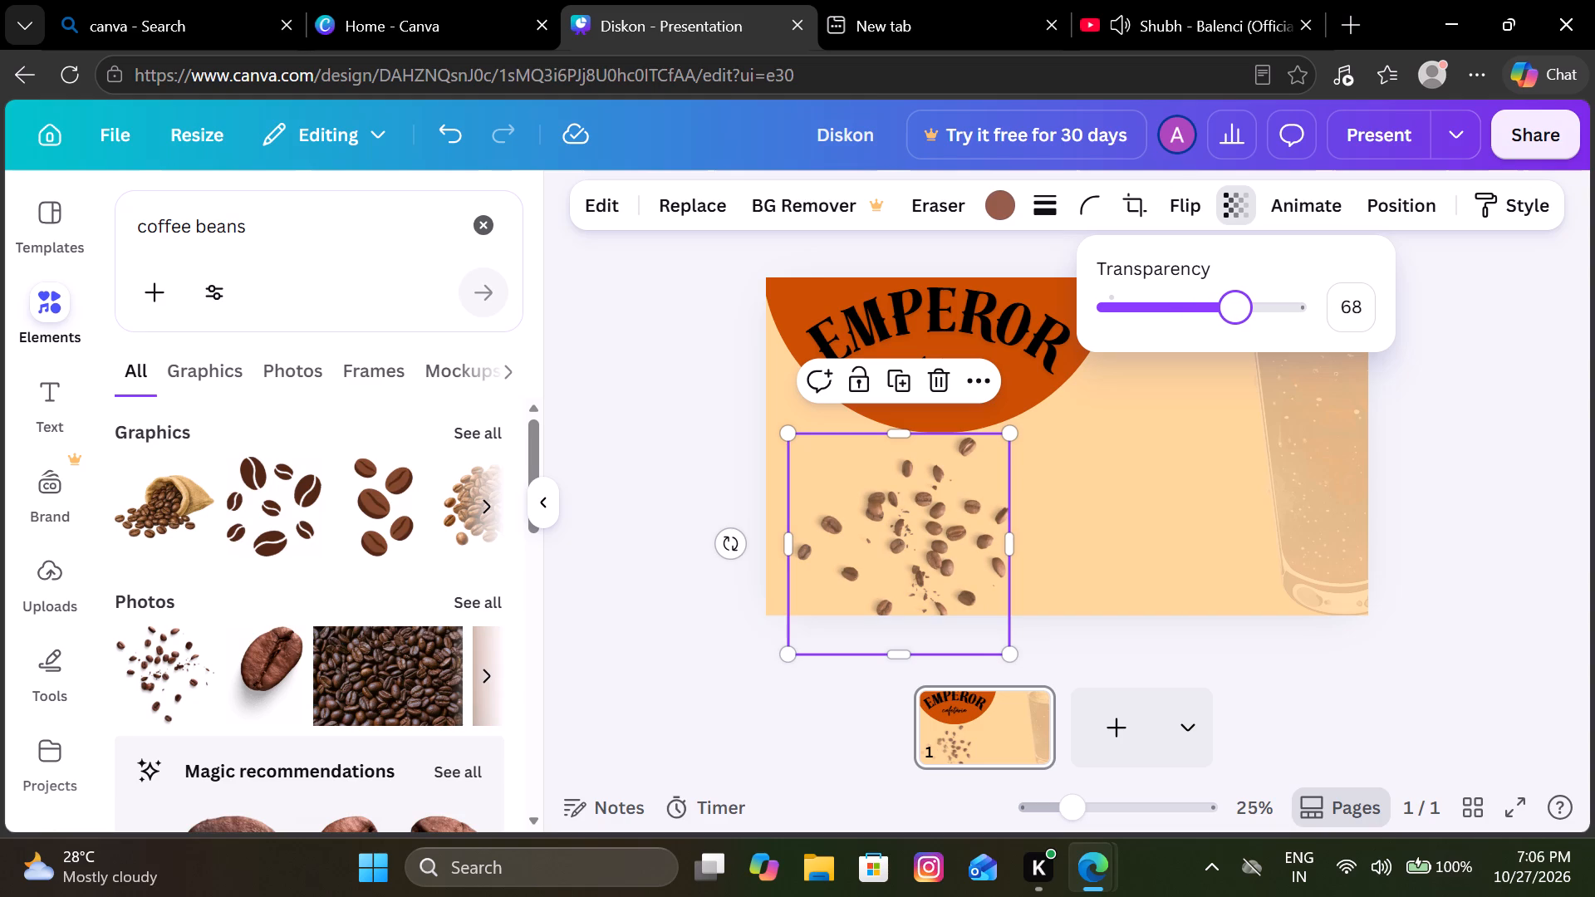
{"action": "left_click", "coordinate": [1549, 407]}
{"action": "left_click", "coordinate": [1549, 407]}
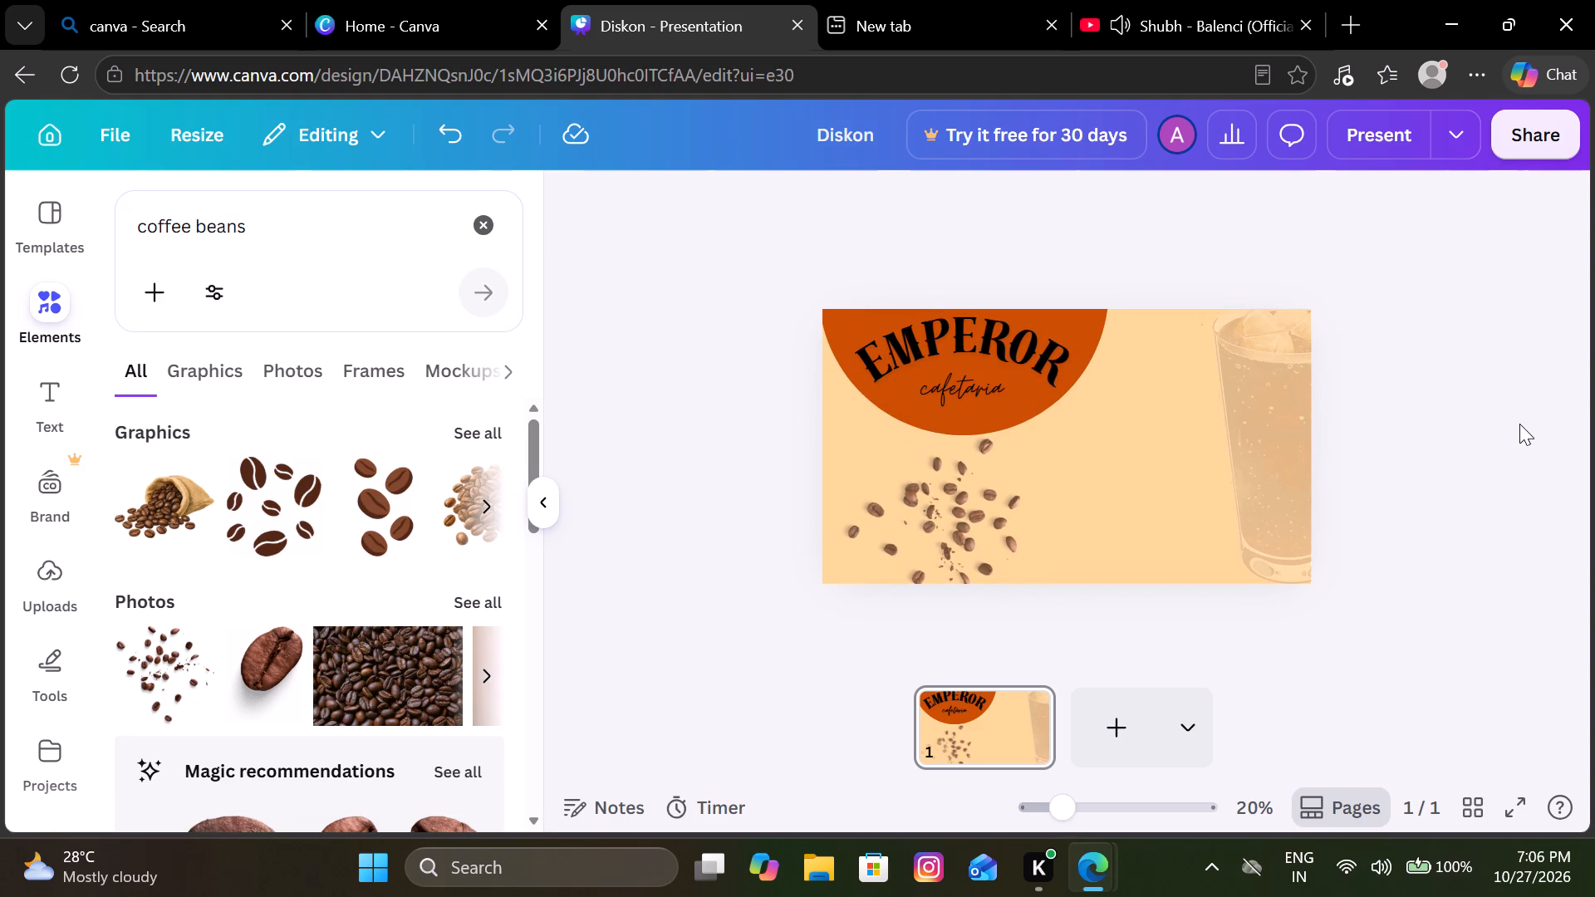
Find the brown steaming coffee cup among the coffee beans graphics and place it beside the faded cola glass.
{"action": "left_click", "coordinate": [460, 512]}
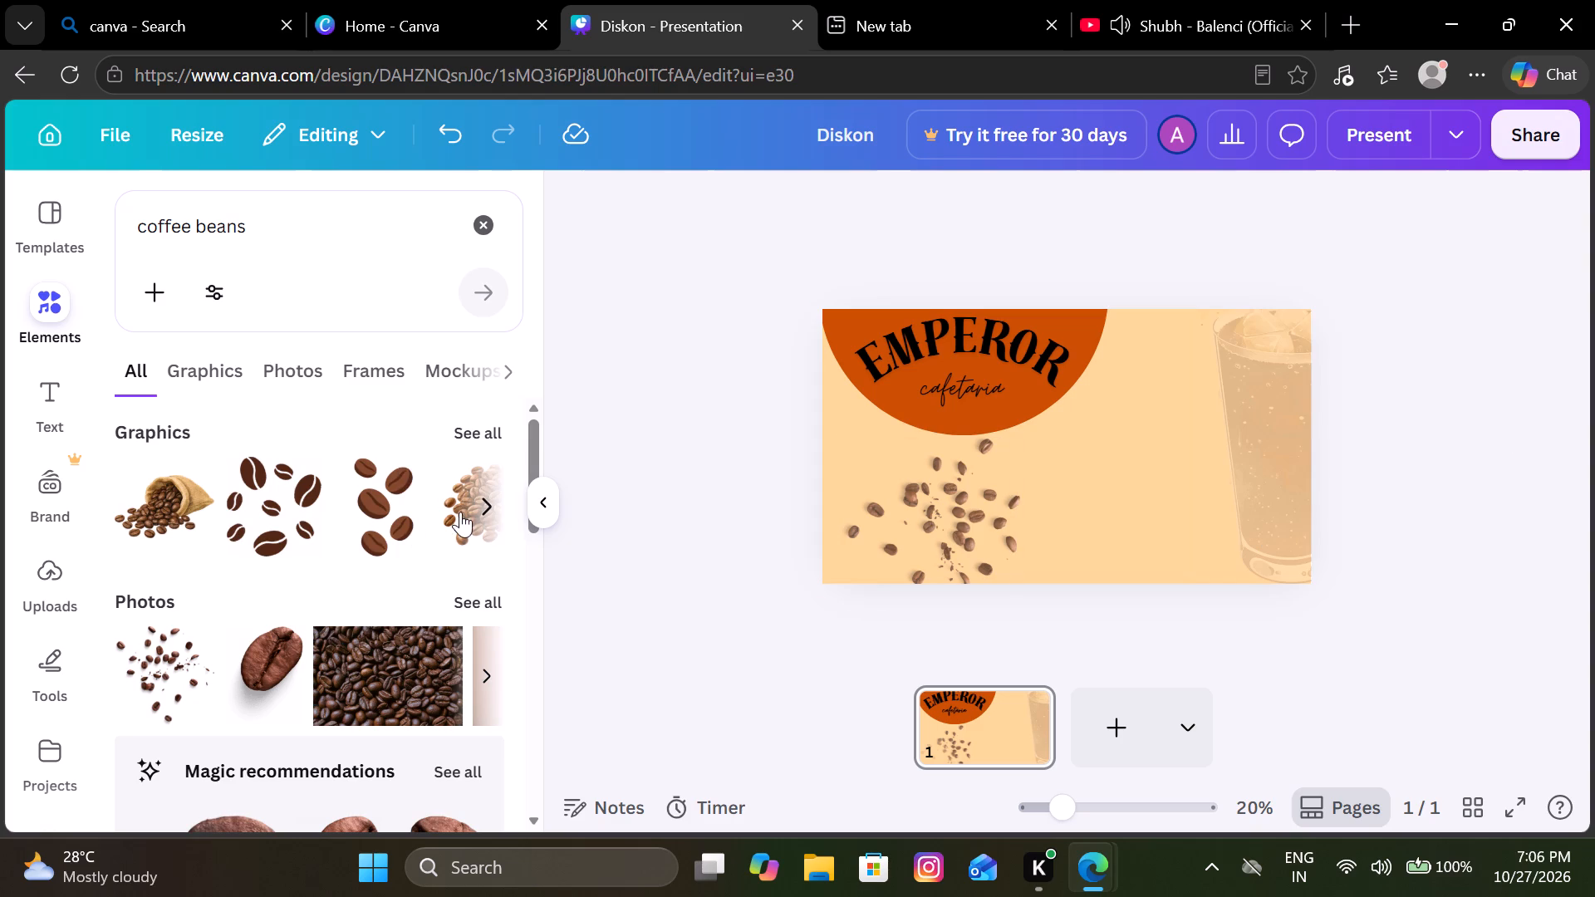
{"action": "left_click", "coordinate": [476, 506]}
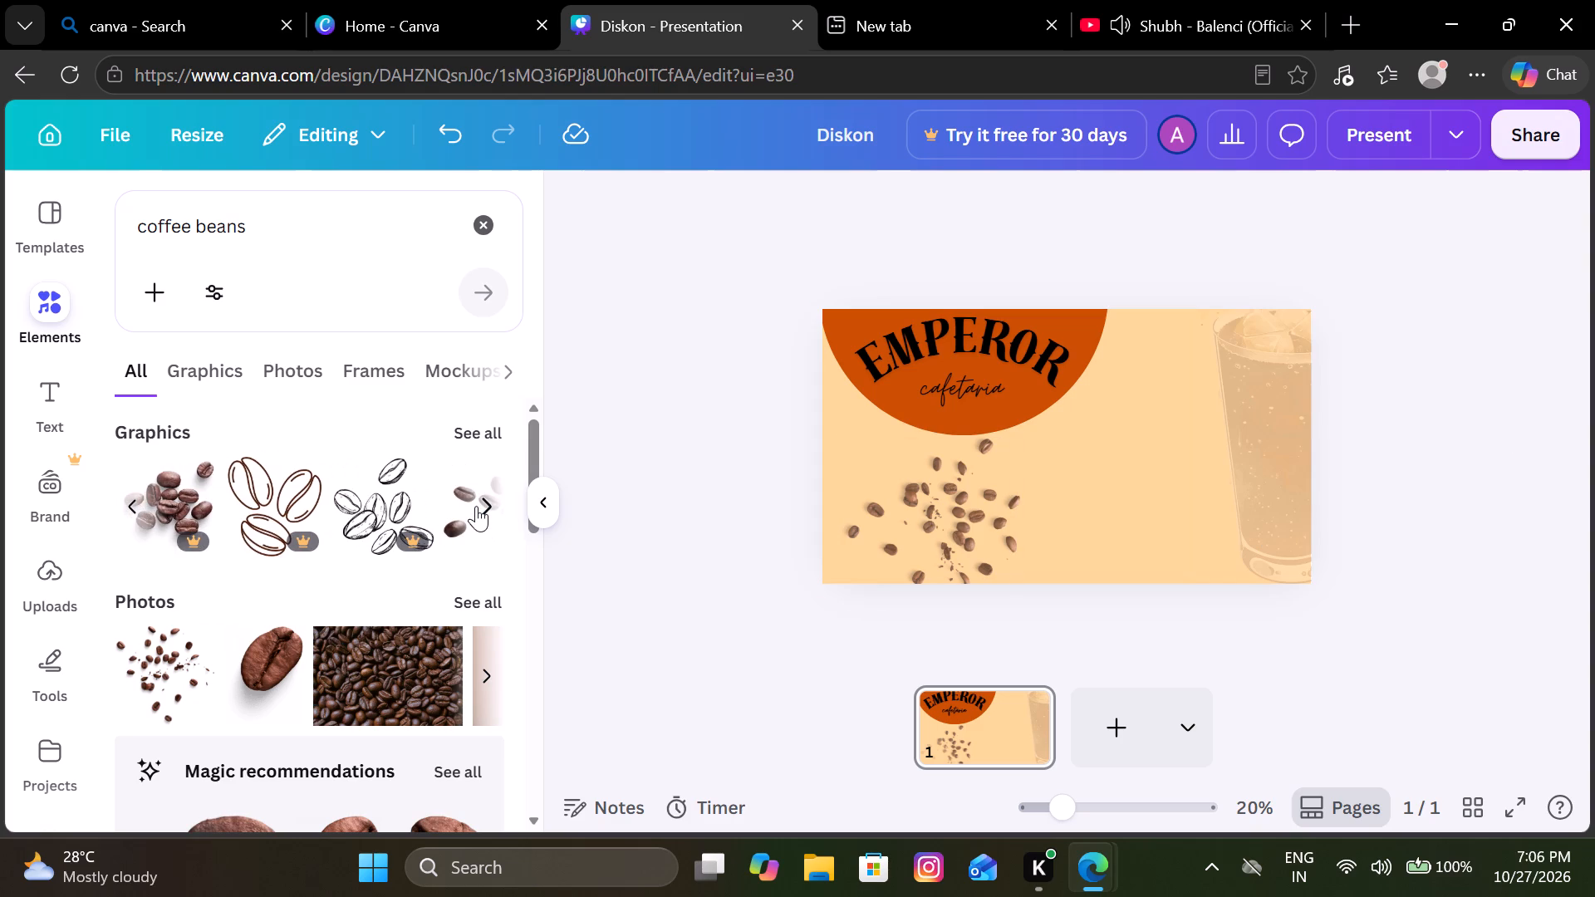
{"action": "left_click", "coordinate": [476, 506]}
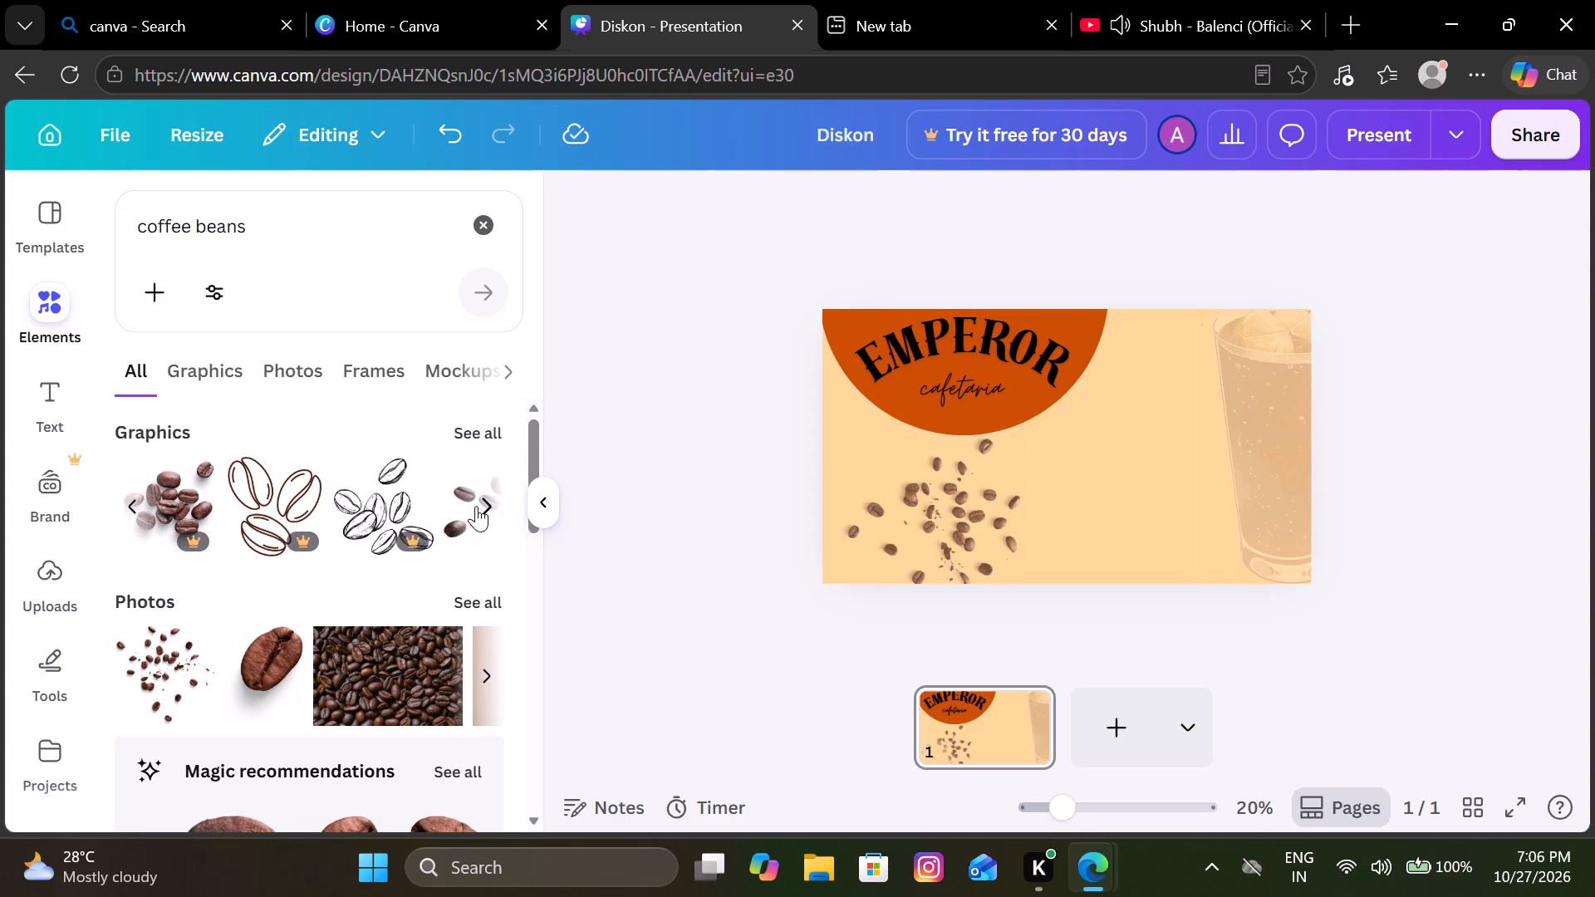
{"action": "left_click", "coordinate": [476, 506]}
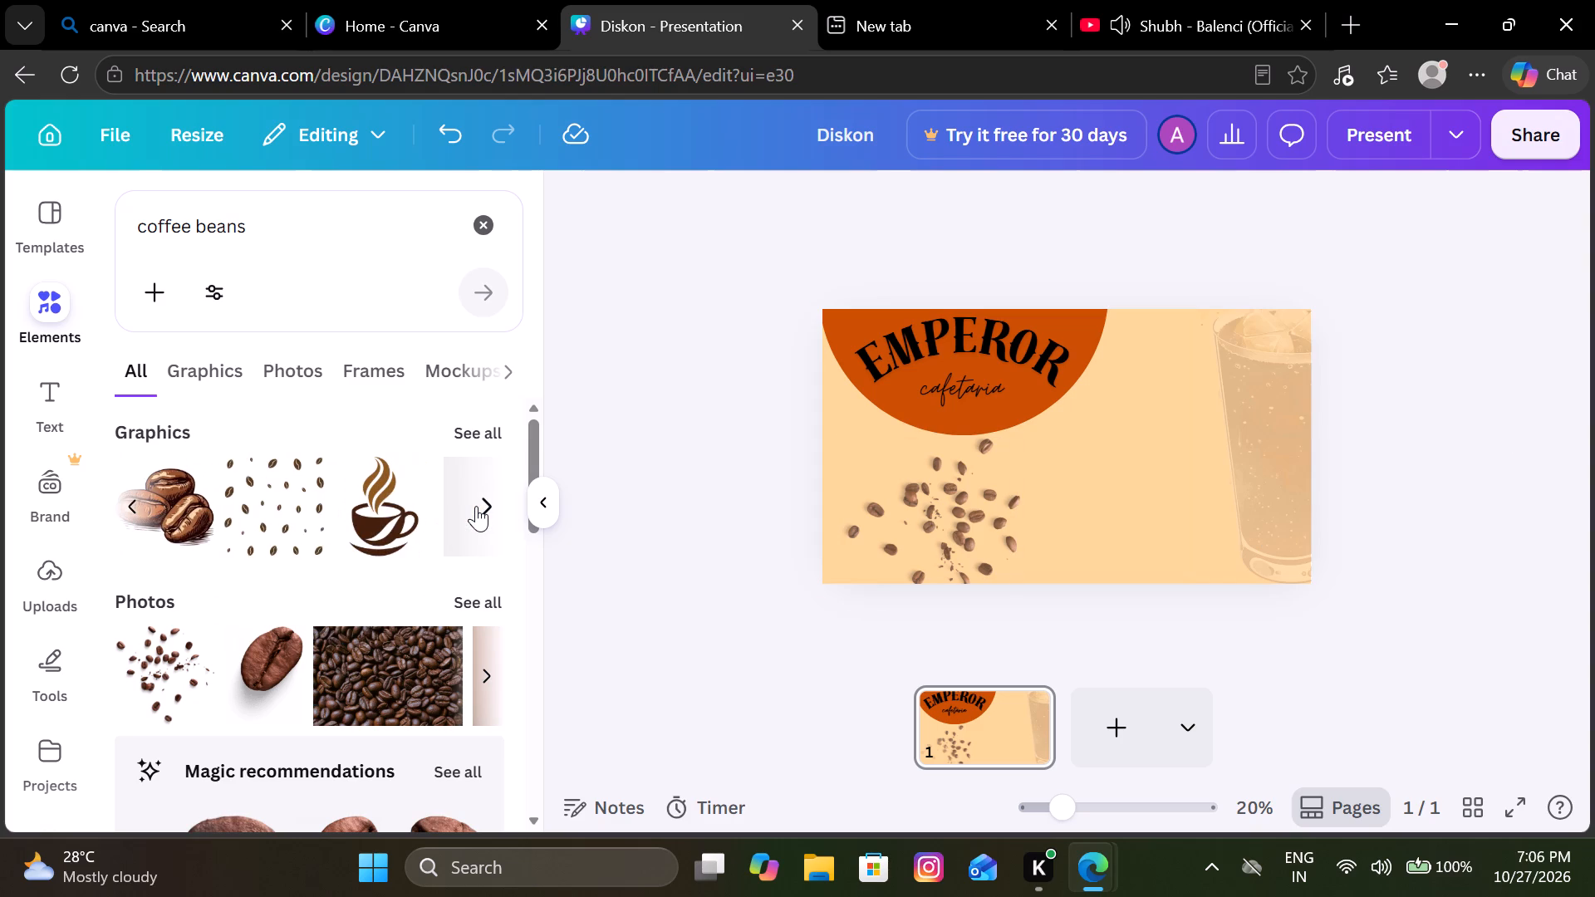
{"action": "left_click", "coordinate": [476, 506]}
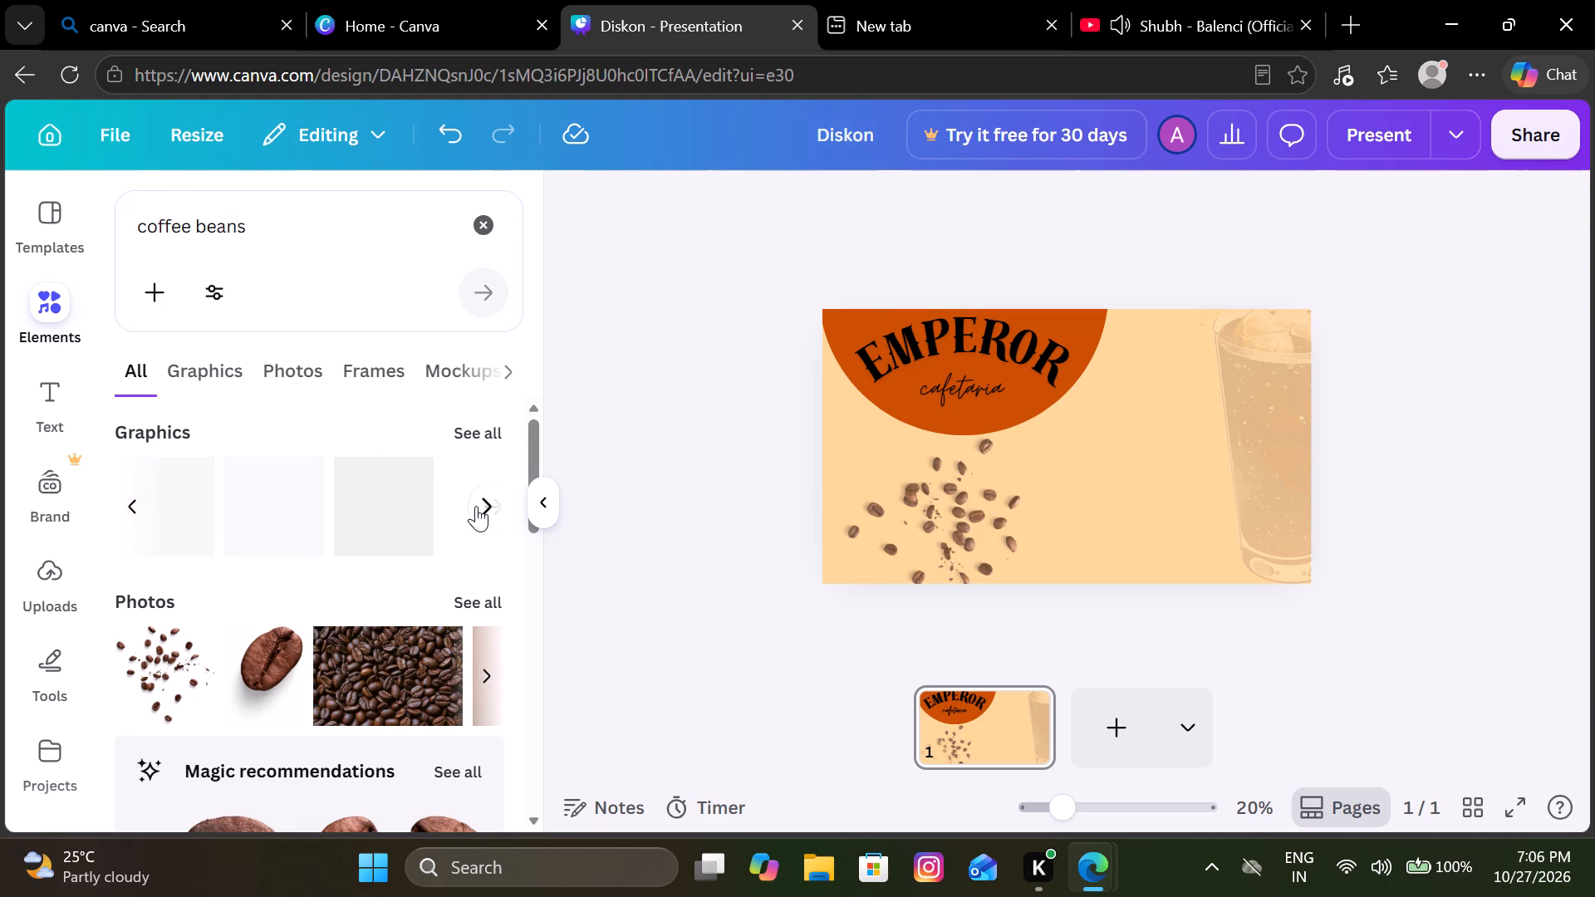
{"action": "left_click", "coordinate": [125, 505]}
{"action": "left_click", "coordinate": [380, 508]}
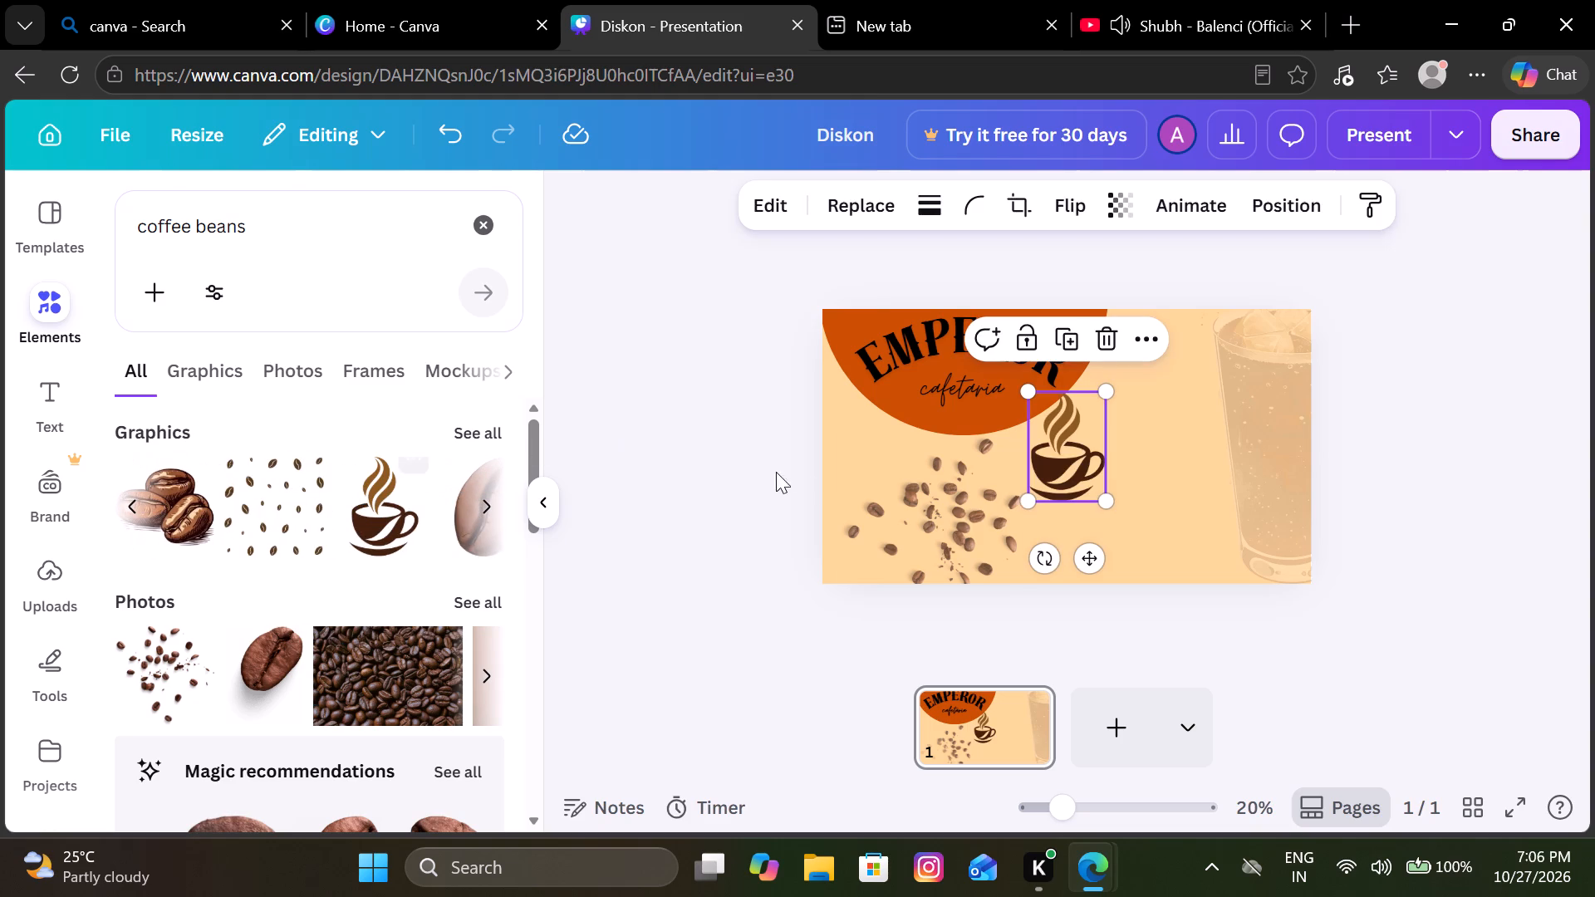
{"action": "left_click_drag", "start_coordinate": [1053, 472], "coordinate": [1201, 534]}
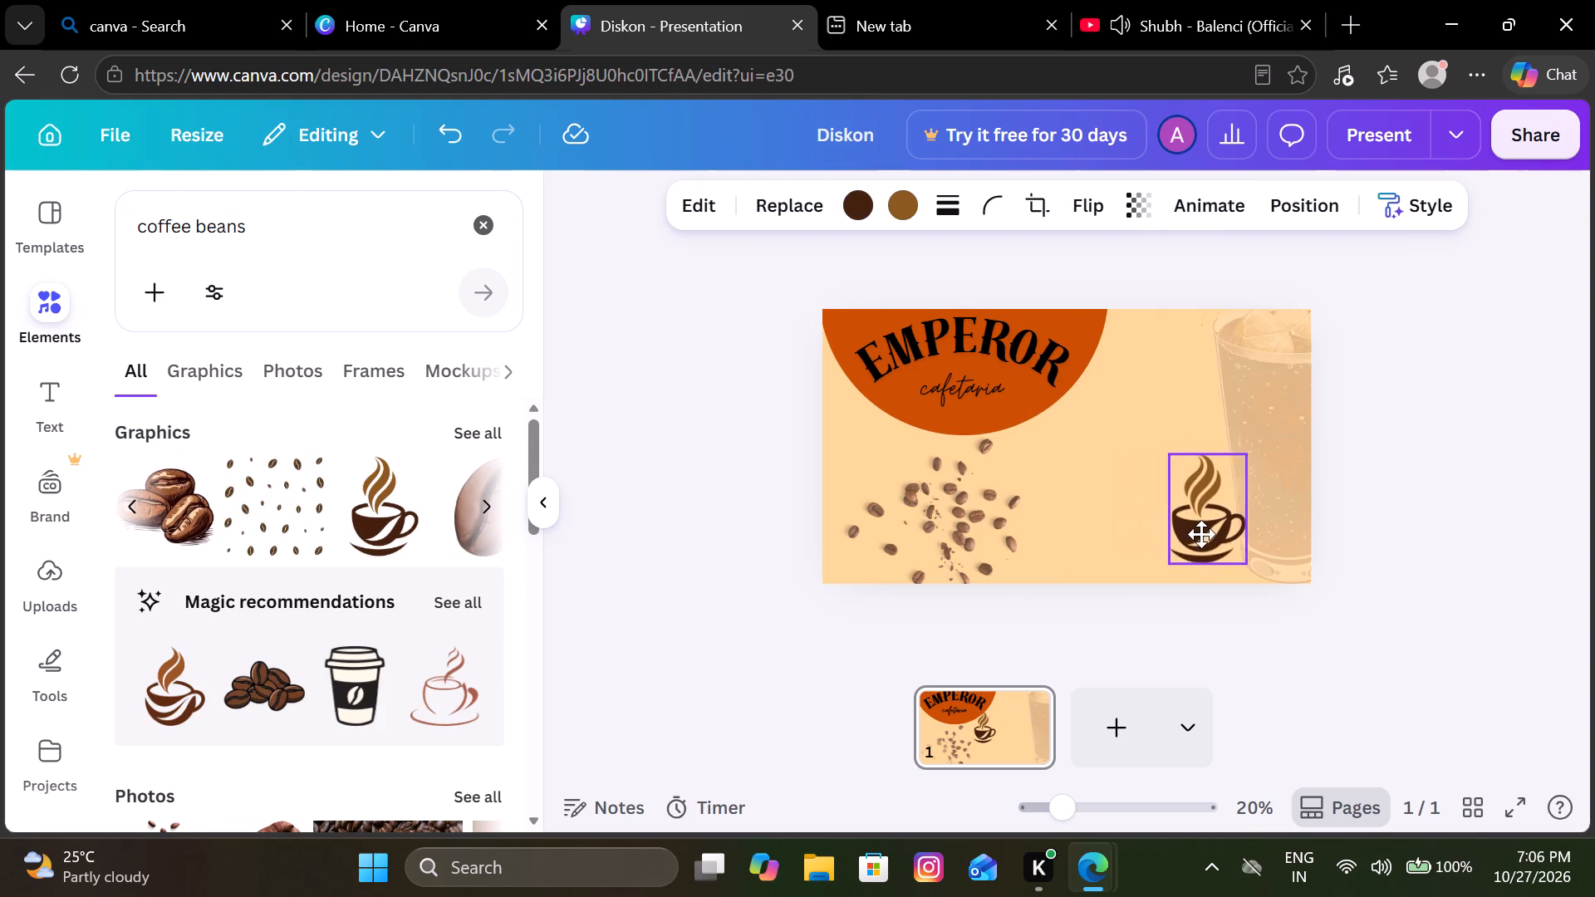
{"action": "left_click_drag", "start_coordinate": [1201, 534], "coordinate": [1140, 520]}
Delete the faded cola glass from the page.
{"action": "left_click", "coordinate": [1267, 449]}
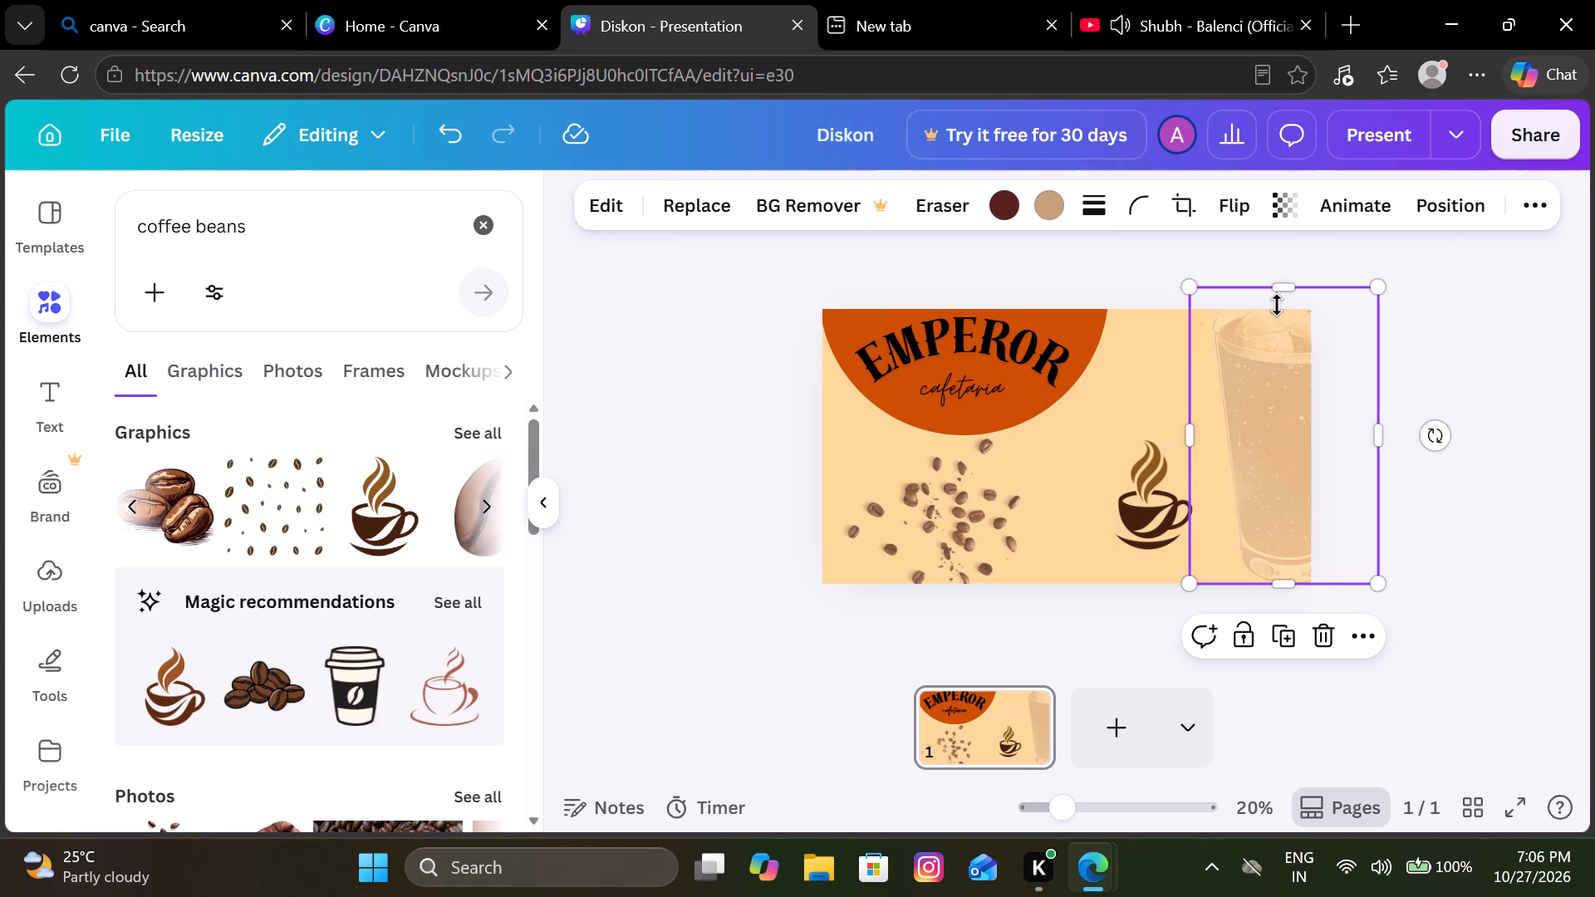
{"action": "left_click", "coordinate": [1318, 630]}
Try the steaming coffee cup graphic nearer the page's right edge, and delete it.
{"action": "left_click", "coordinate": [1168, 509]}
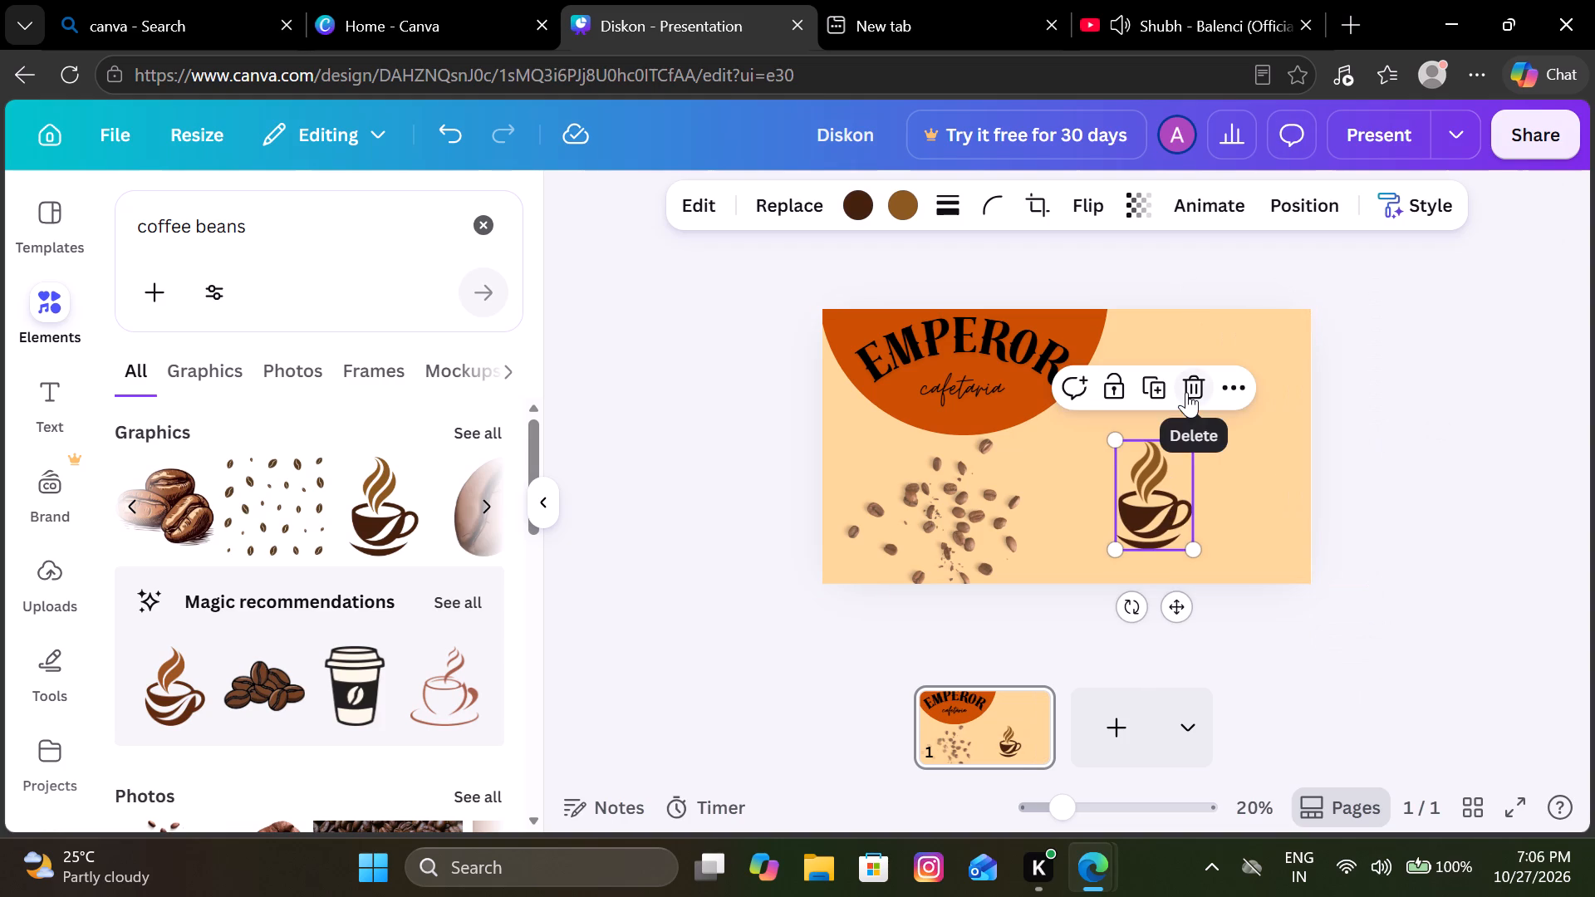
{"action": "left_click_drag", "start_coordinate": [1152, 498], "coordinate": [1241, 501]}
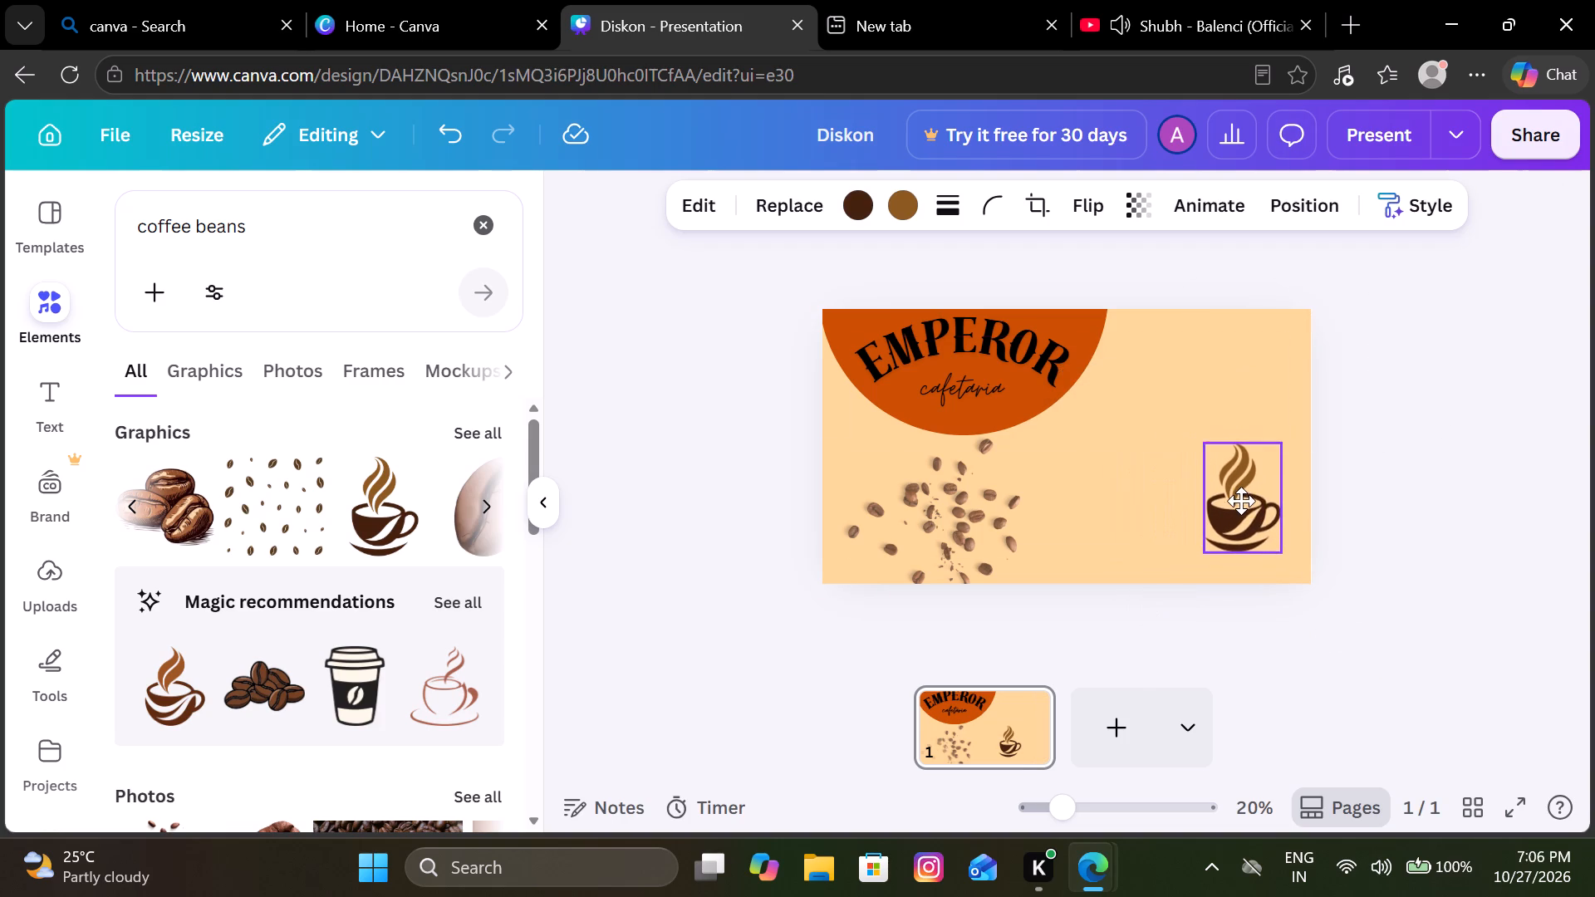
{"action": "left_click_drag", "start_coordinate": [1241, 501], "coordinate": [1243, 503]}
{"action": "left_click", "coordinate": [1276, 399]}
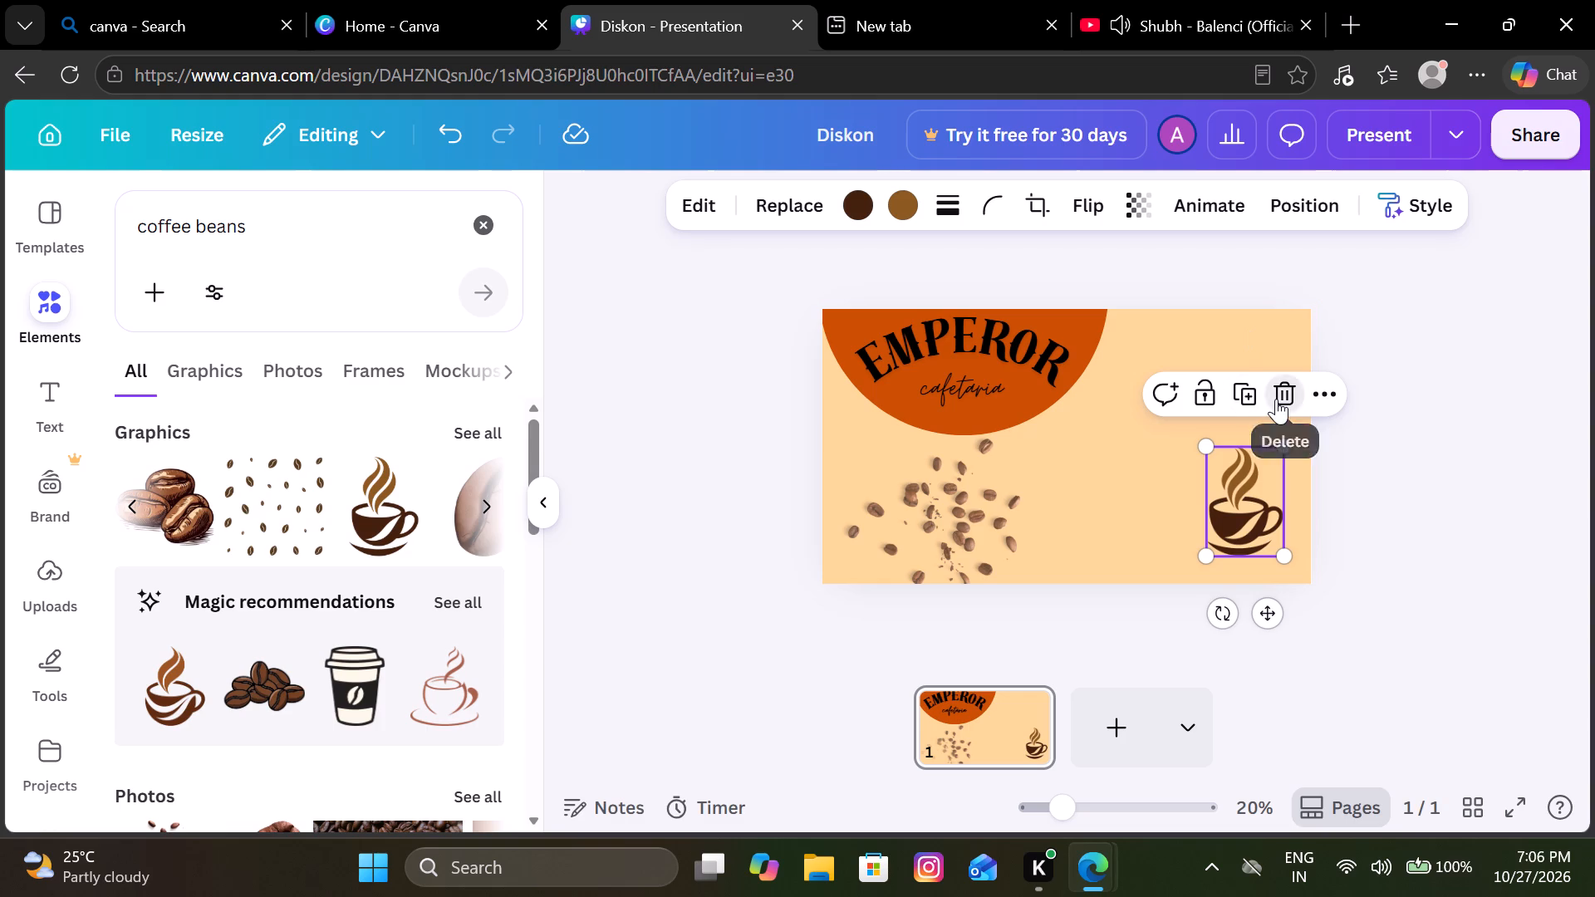
Search the elements for coffee cup and add the iced coffee glass with whipped cream from the graphics.
{"action": "scroll", "coordinate": [409, 513], "scroll_direction": "down", "scroll_amount": 2}
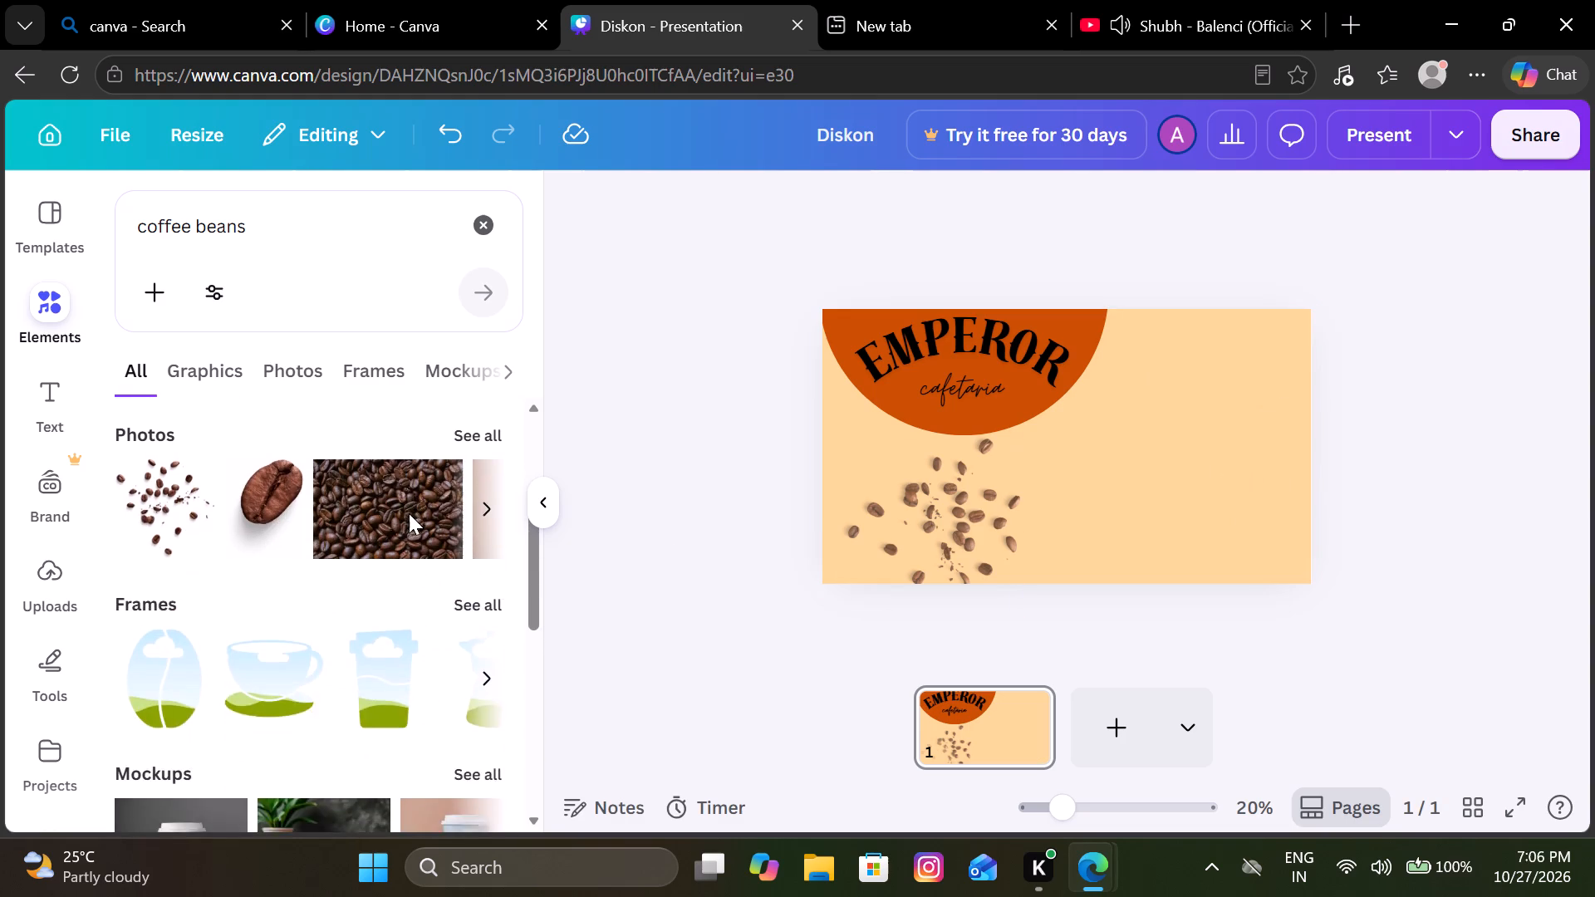
{"action": "scroll", "coordinate": [390, 461], "scroll_direction": "up", "scroll_amount": 2}
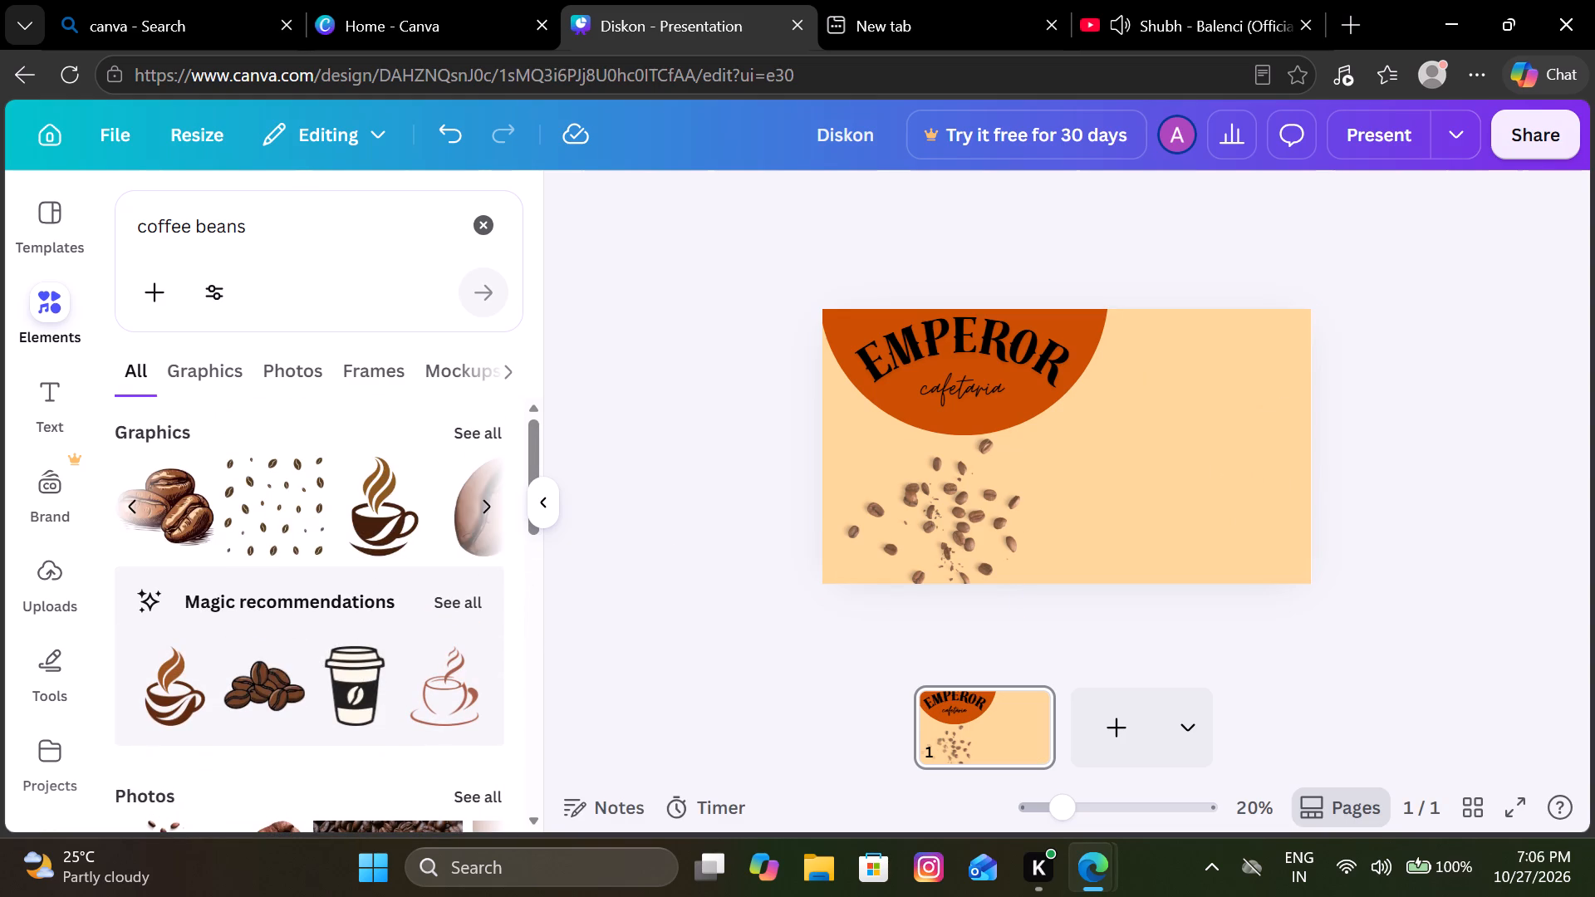
{"action": "left_click", "coordinate": [272, 228]}
{"action": "key", "text": "BackSpace"}
{"action": "key", "text": "BackSpace"}
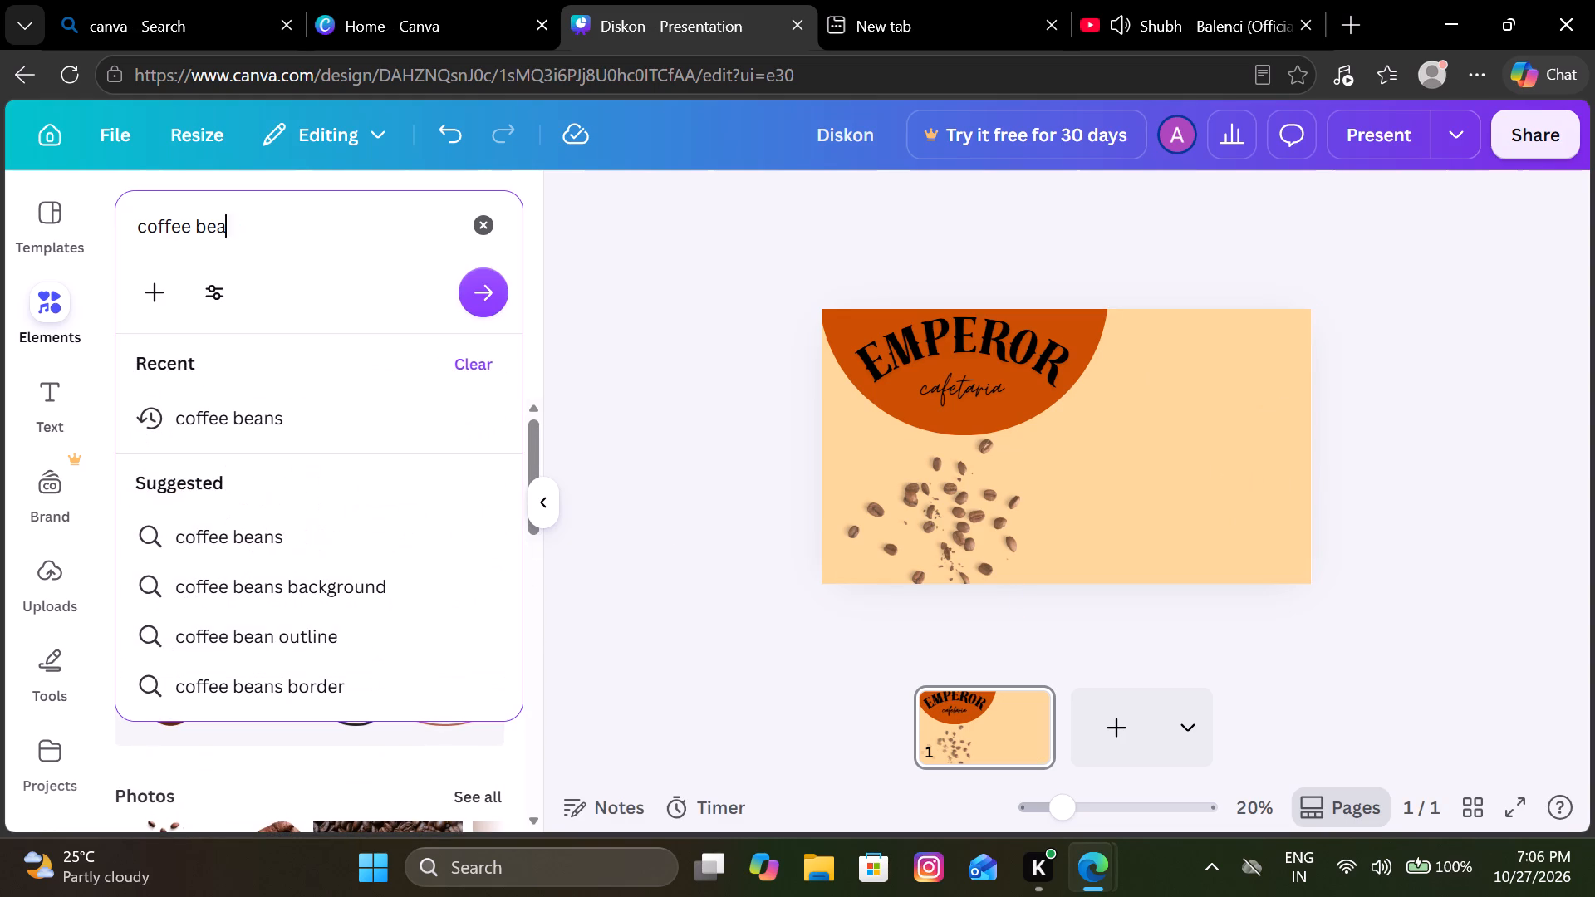
{"action": "key", "text": "BackSpace"}
{"action": "key", "text": "BackSpace"}
{"action": "key", "text": "BackSpace"}
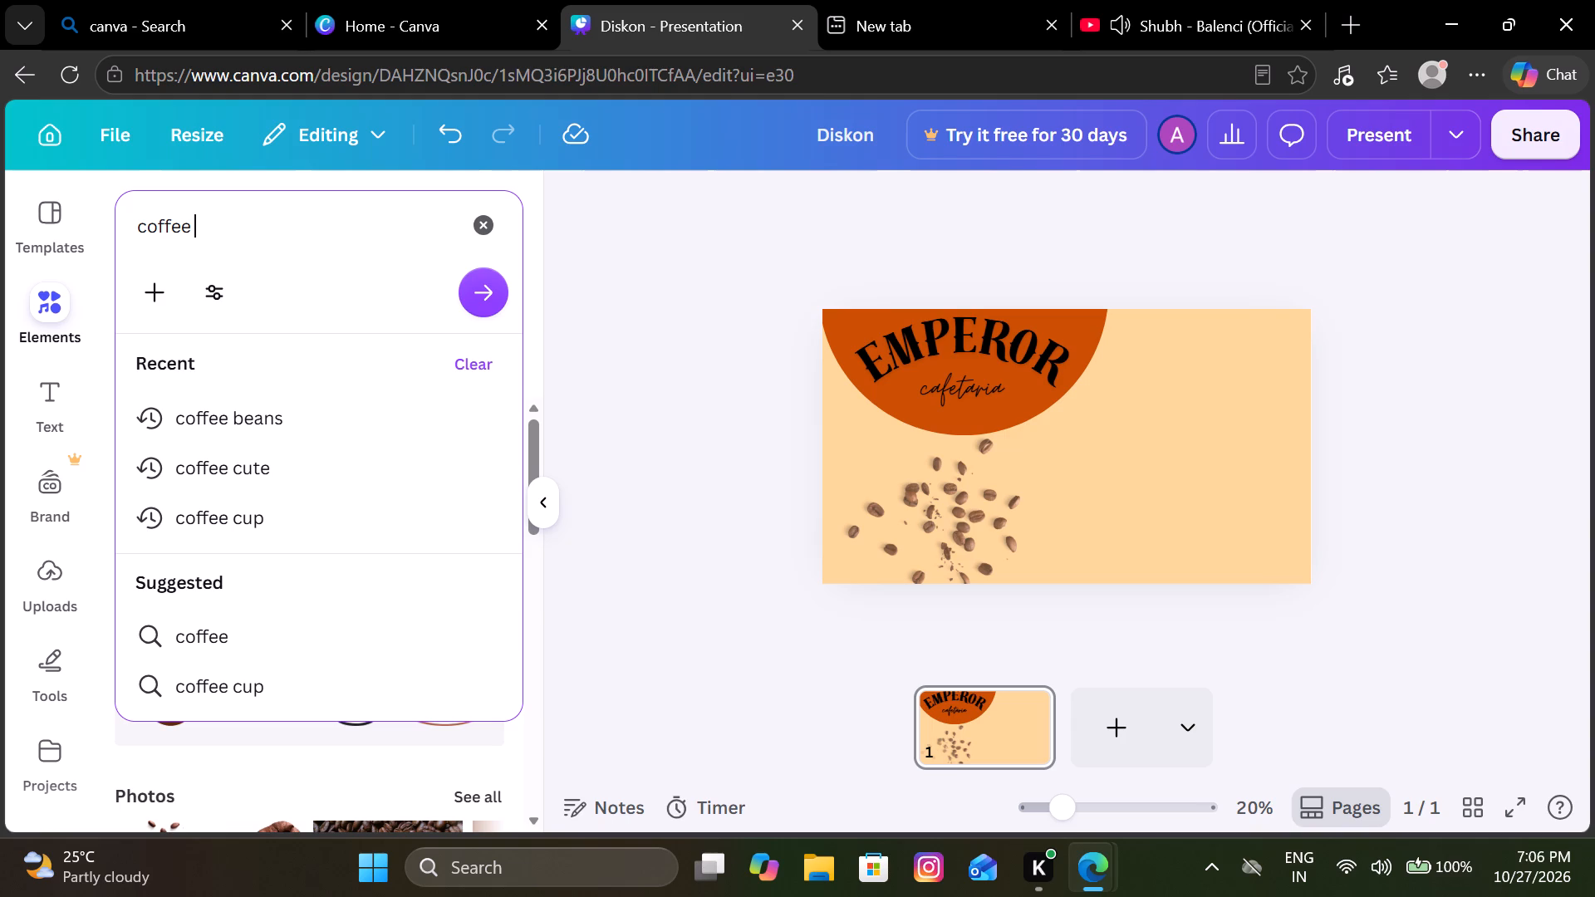
{"action": "left_click", "coordinate": [265, 523]}
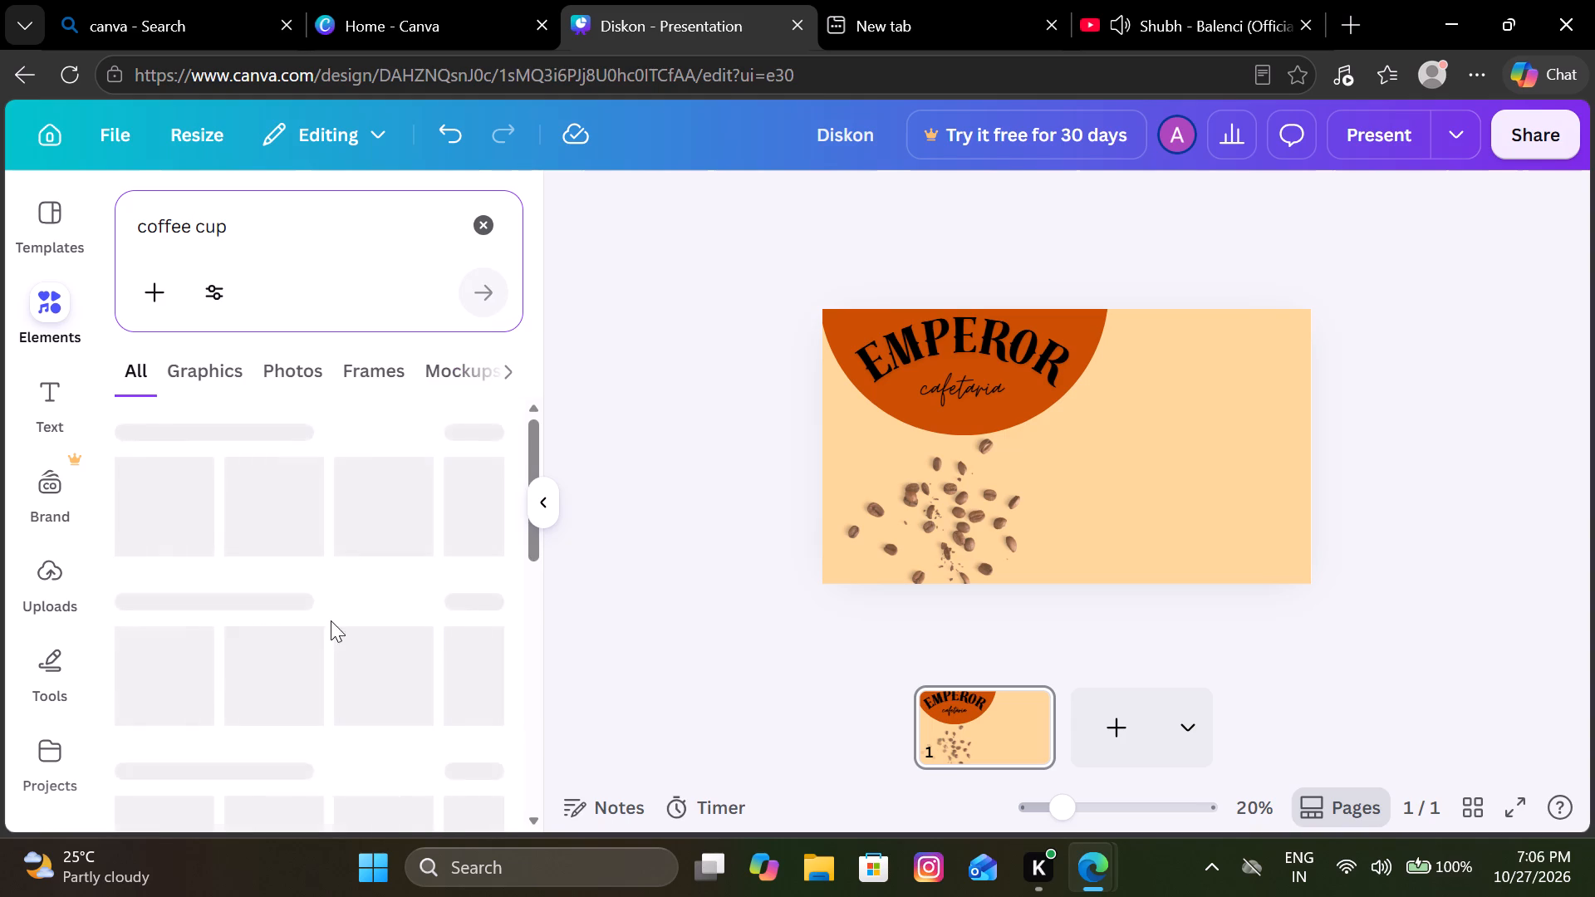
{"action": "left_click", "coordinate": [473, 447]}
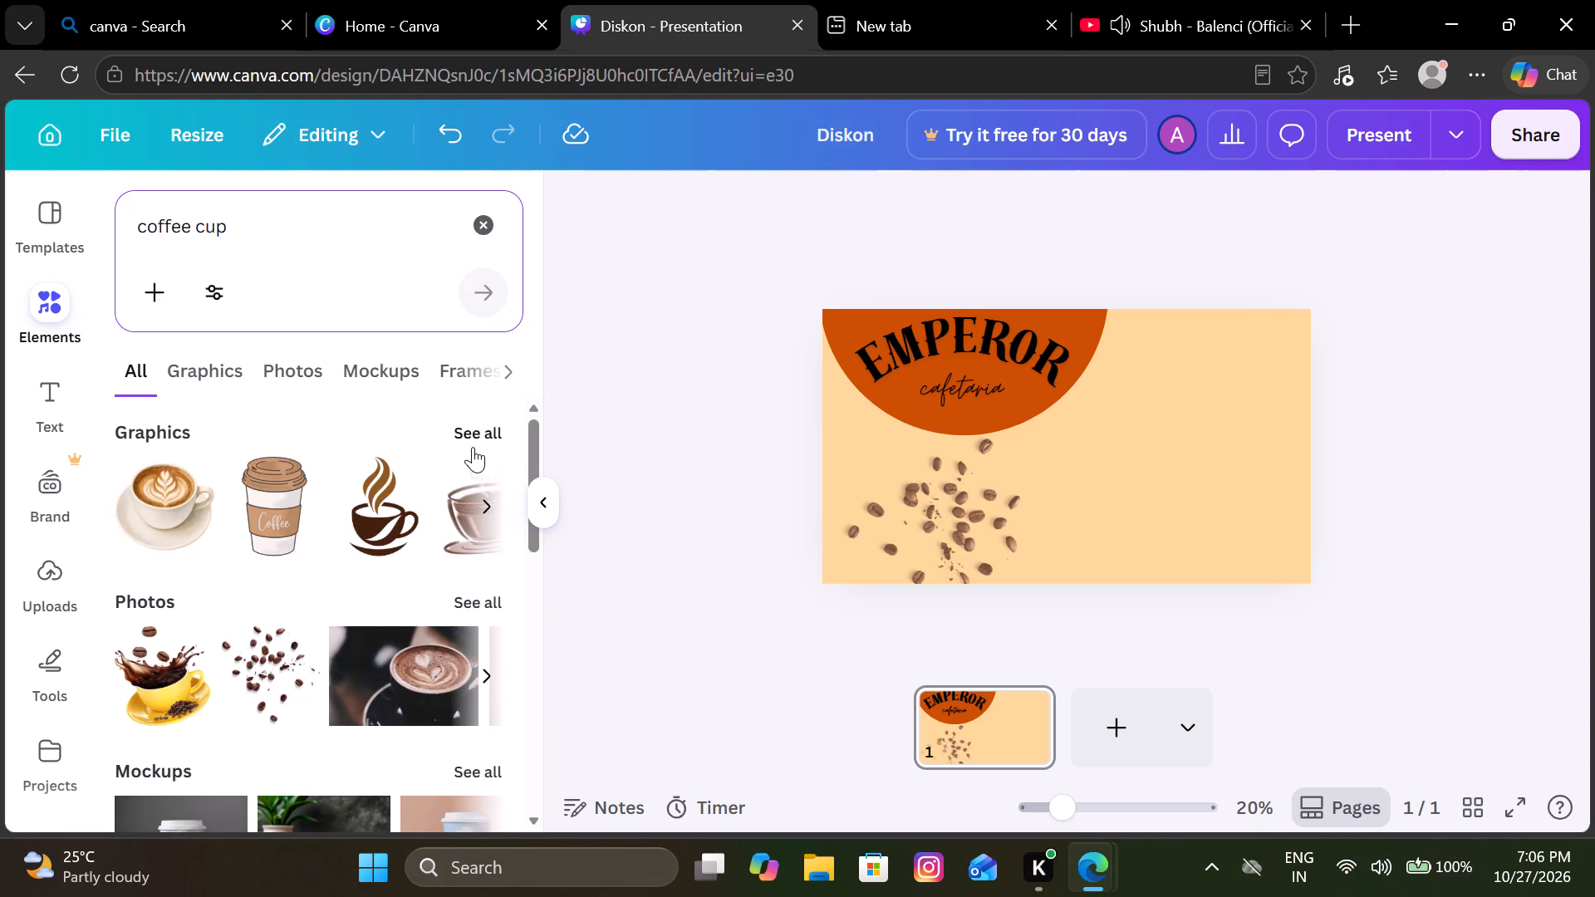
{"action": "scroll", "coordinate": [374, 589], "scroll_direction": "down", "scroll_amount": 2}
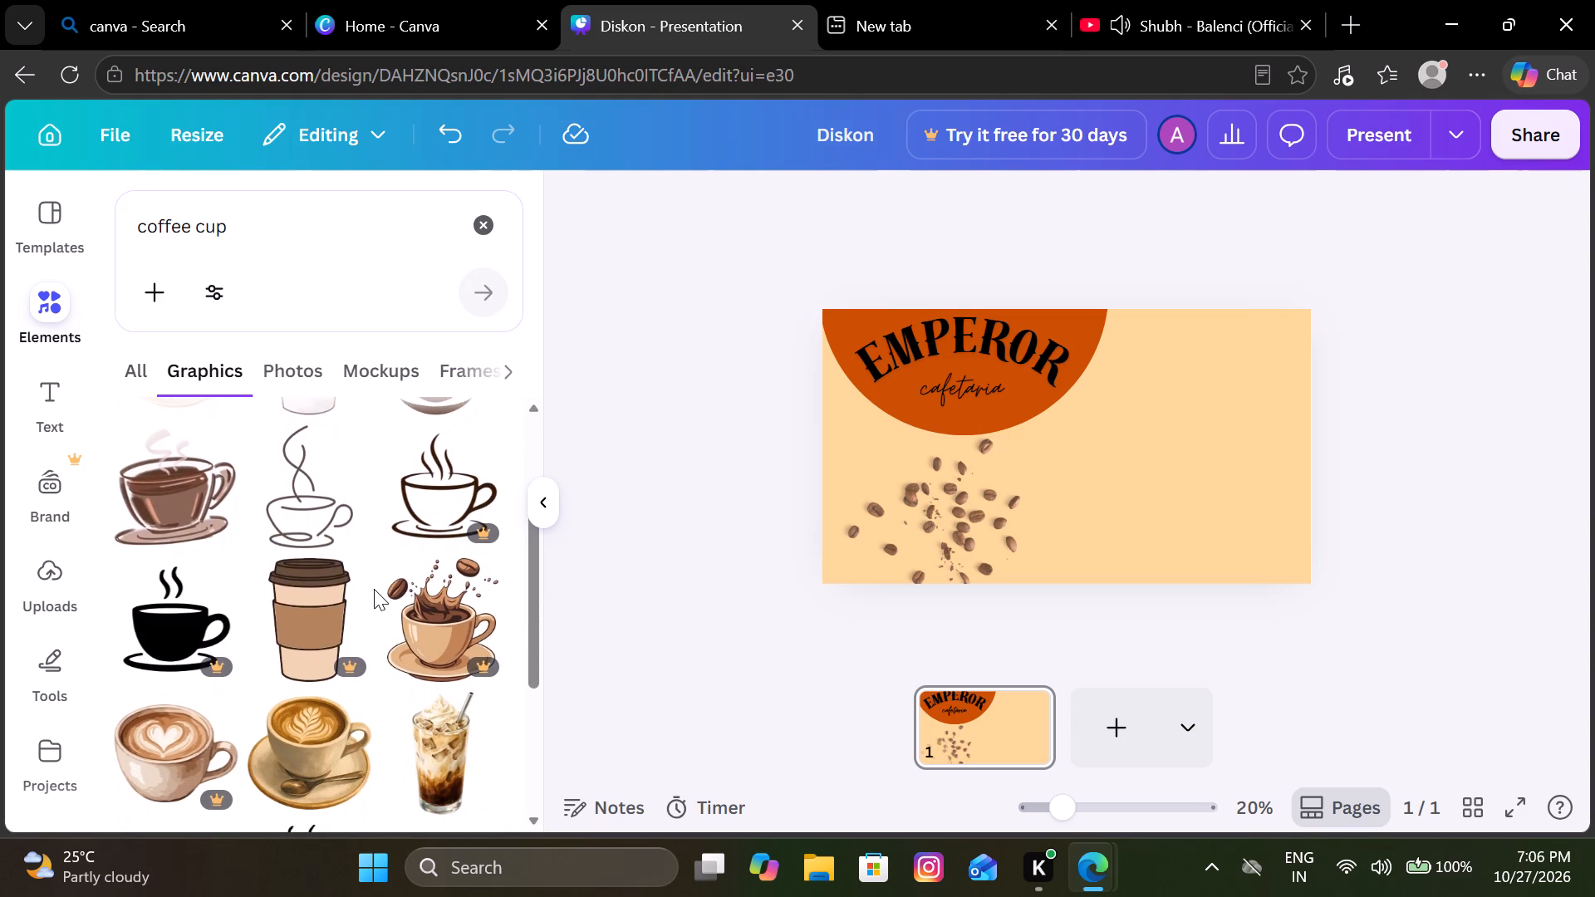
{"action": "scroll", "coordinate": [374, 589], "scroll_direction": "down", "scroll_amount": 1}
{"action": "left_click", "coordinate": [444, 672]}
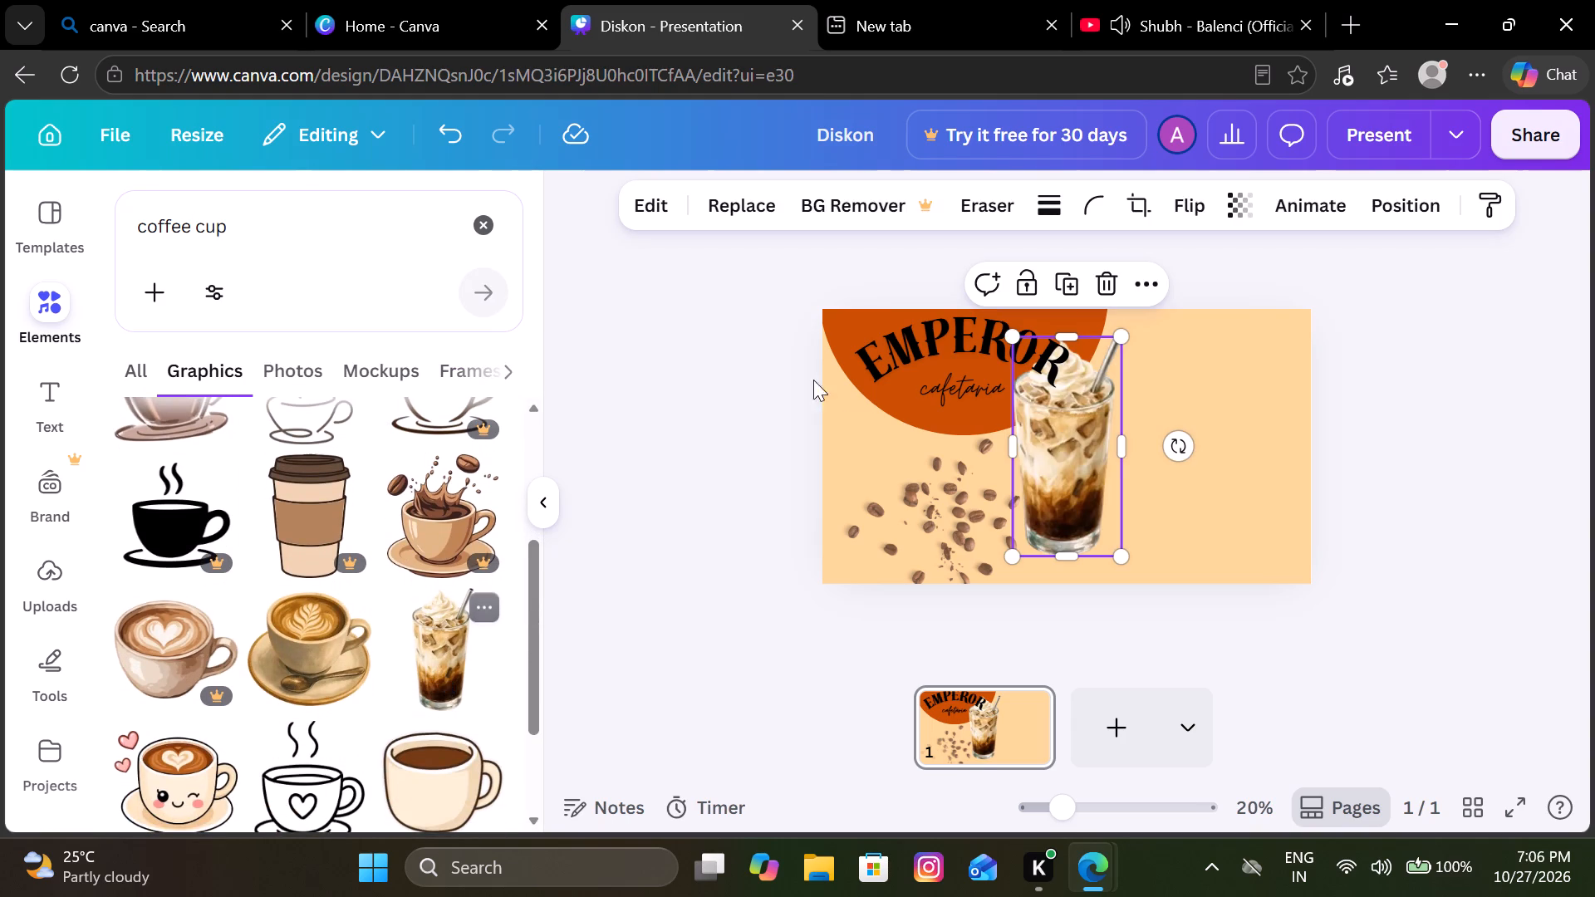
Enlarge the iced coffee glass to nearly the page's full height and place it partly over the page's right edge.
{"action": "left_click_drag", "start_coordinate": [1081, 470], "coordinate": [1274, 473]}
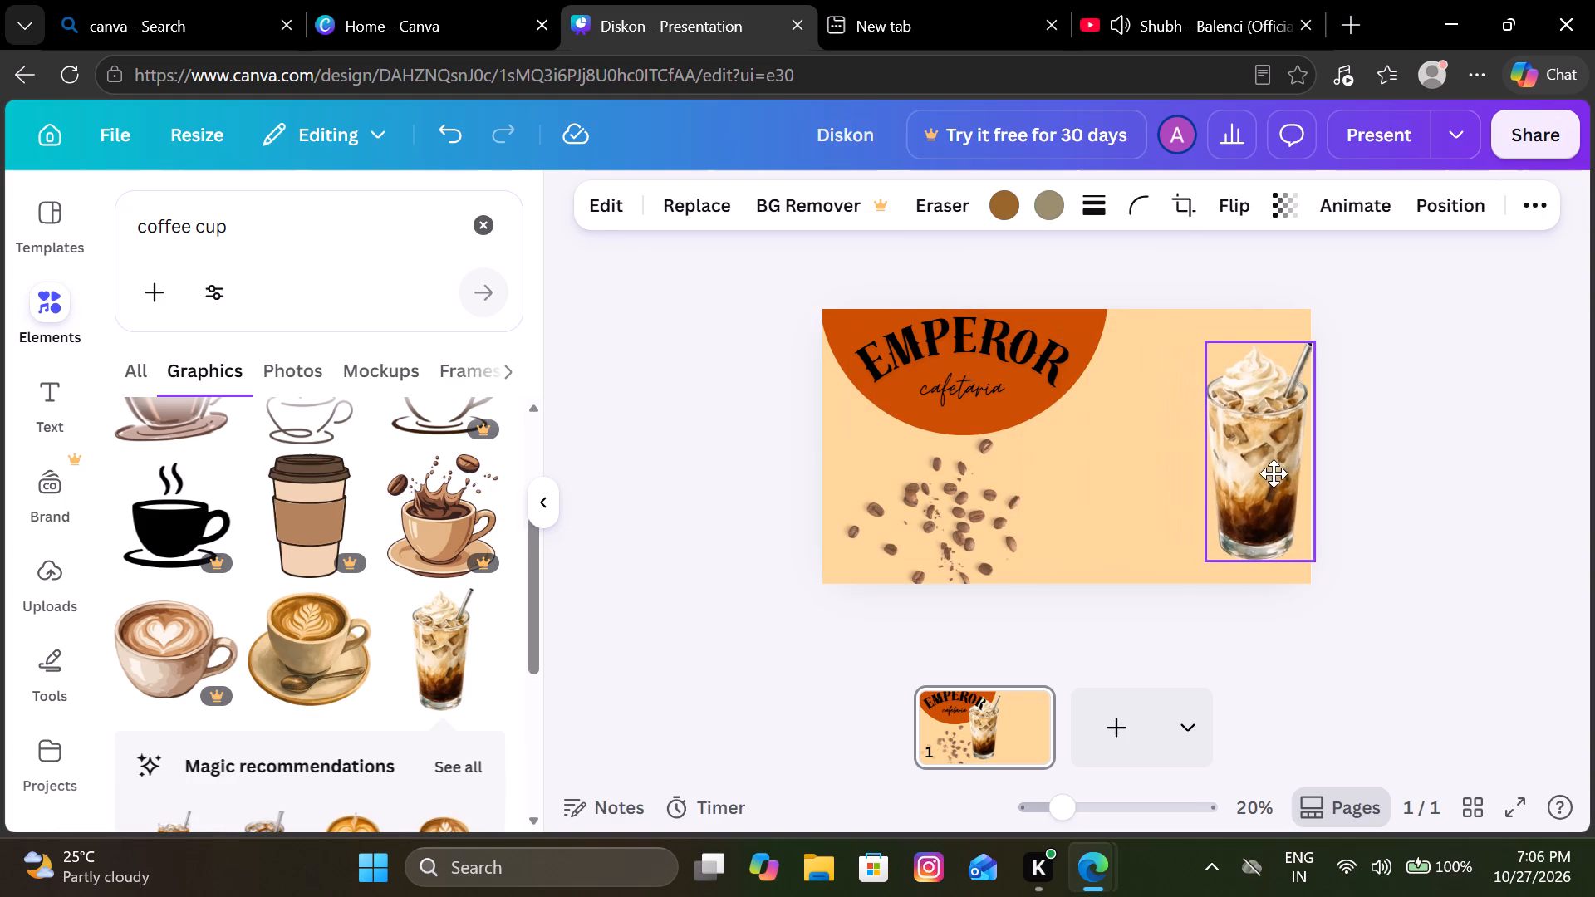
{"action": "left_click_drag", "start_coordinate": [1274, 473], "coordinate": [1242, 465]}
{"action": "left_click_drag", "start_coordinate": [1288, 550], "coordinate": [1299, 549]}
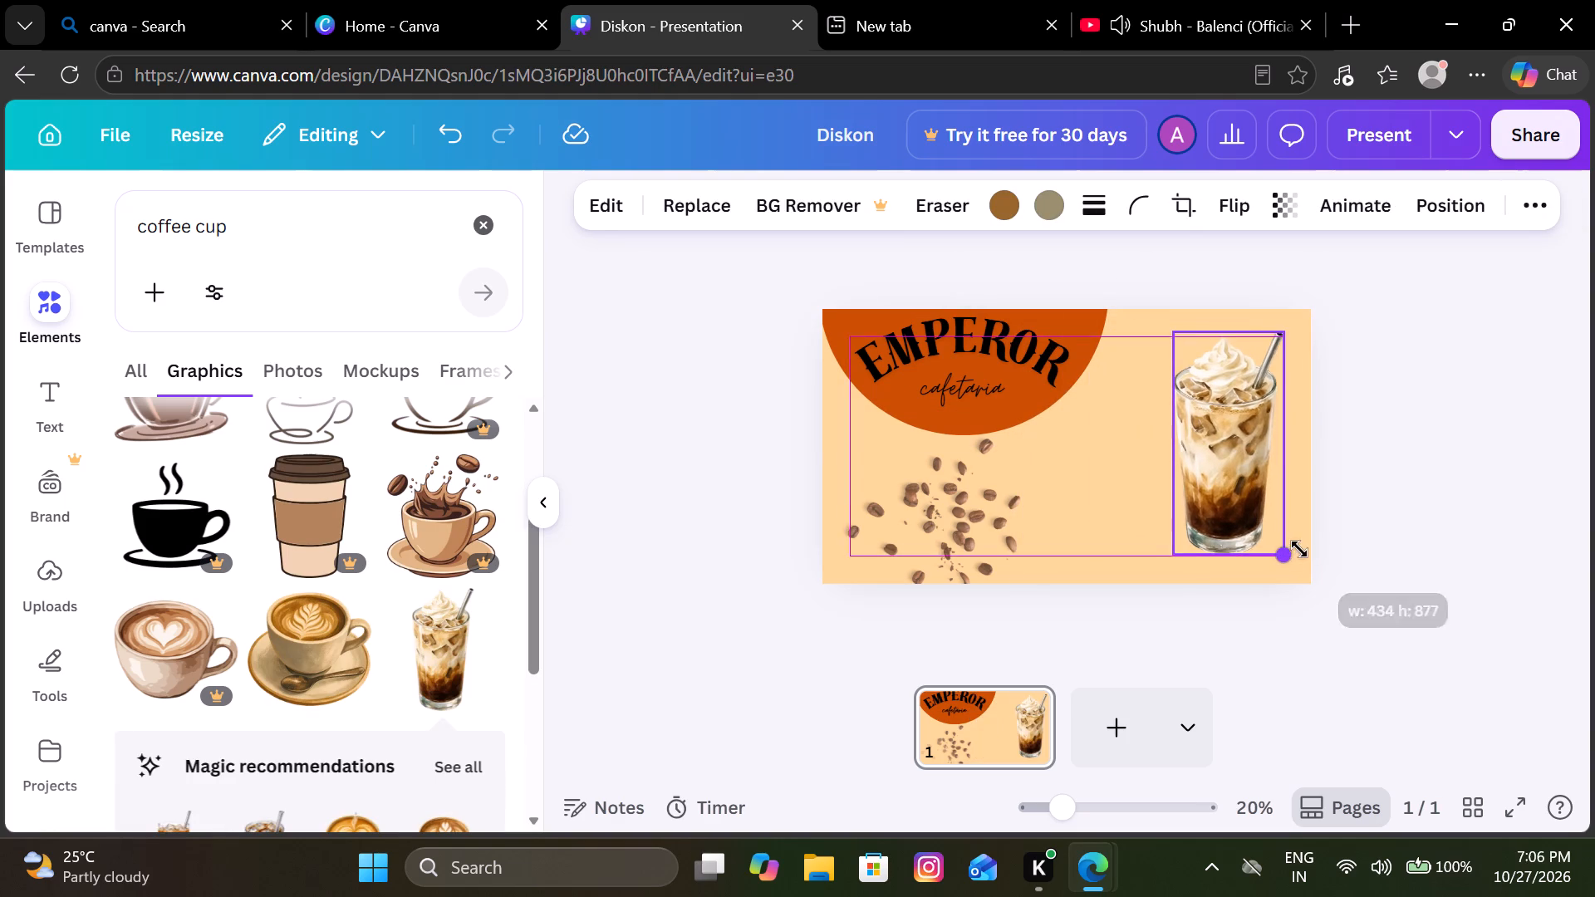
{"action": "left_click_drag", "start_coordinate": [1299, 549], "coordinate": [1330, 560]}
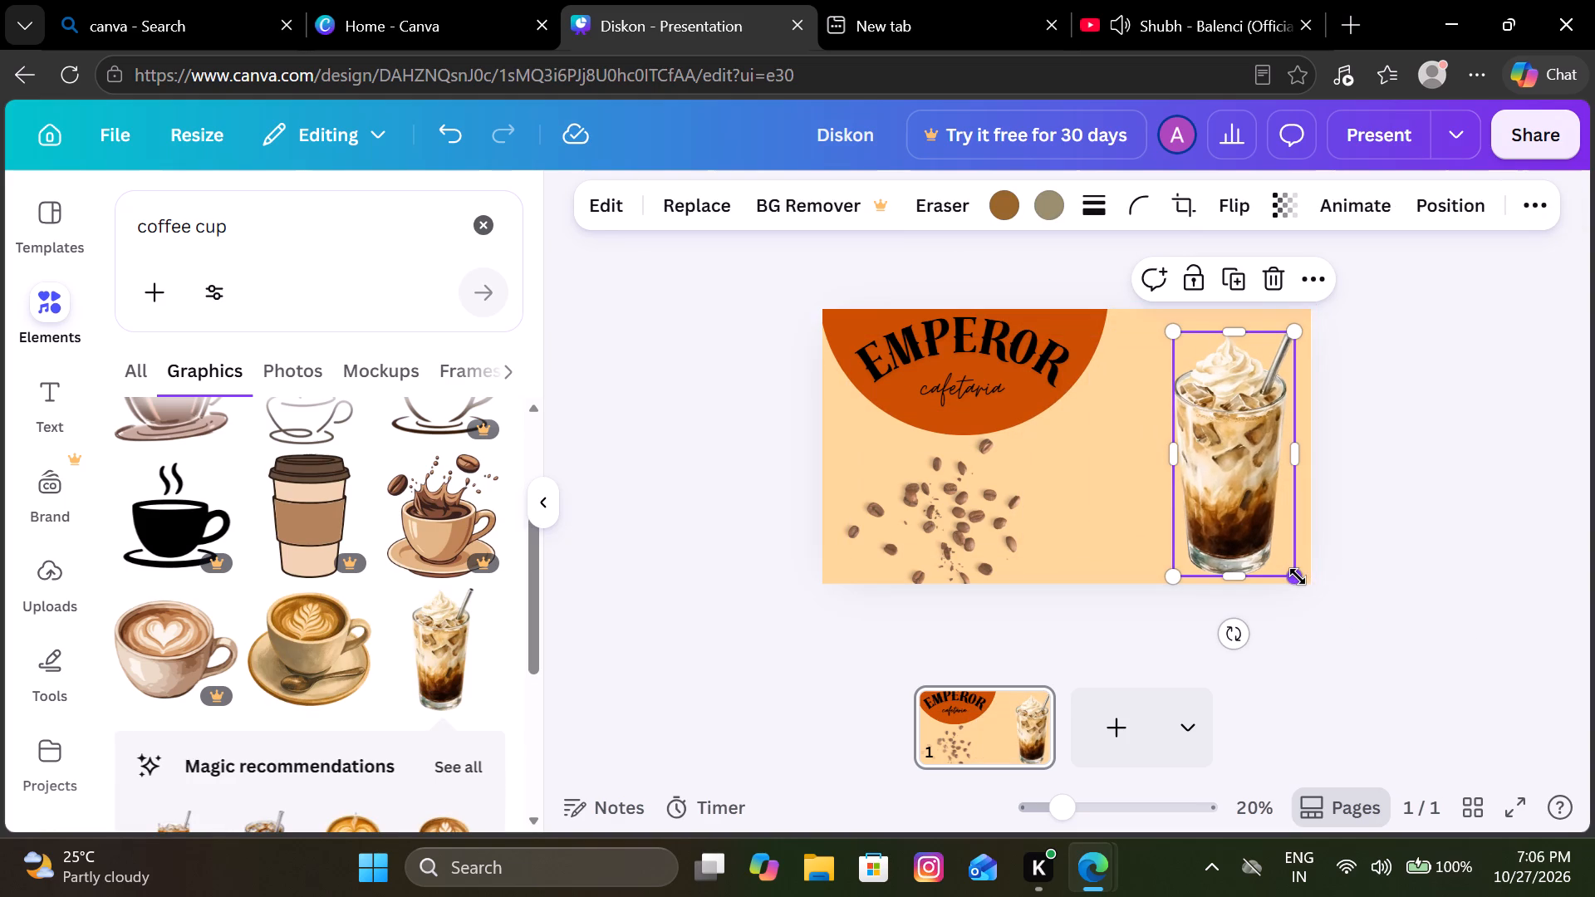
{"action": "left_click_drag", "start_coordinate": [1298, 576], "coordinate": [1333, 600]}
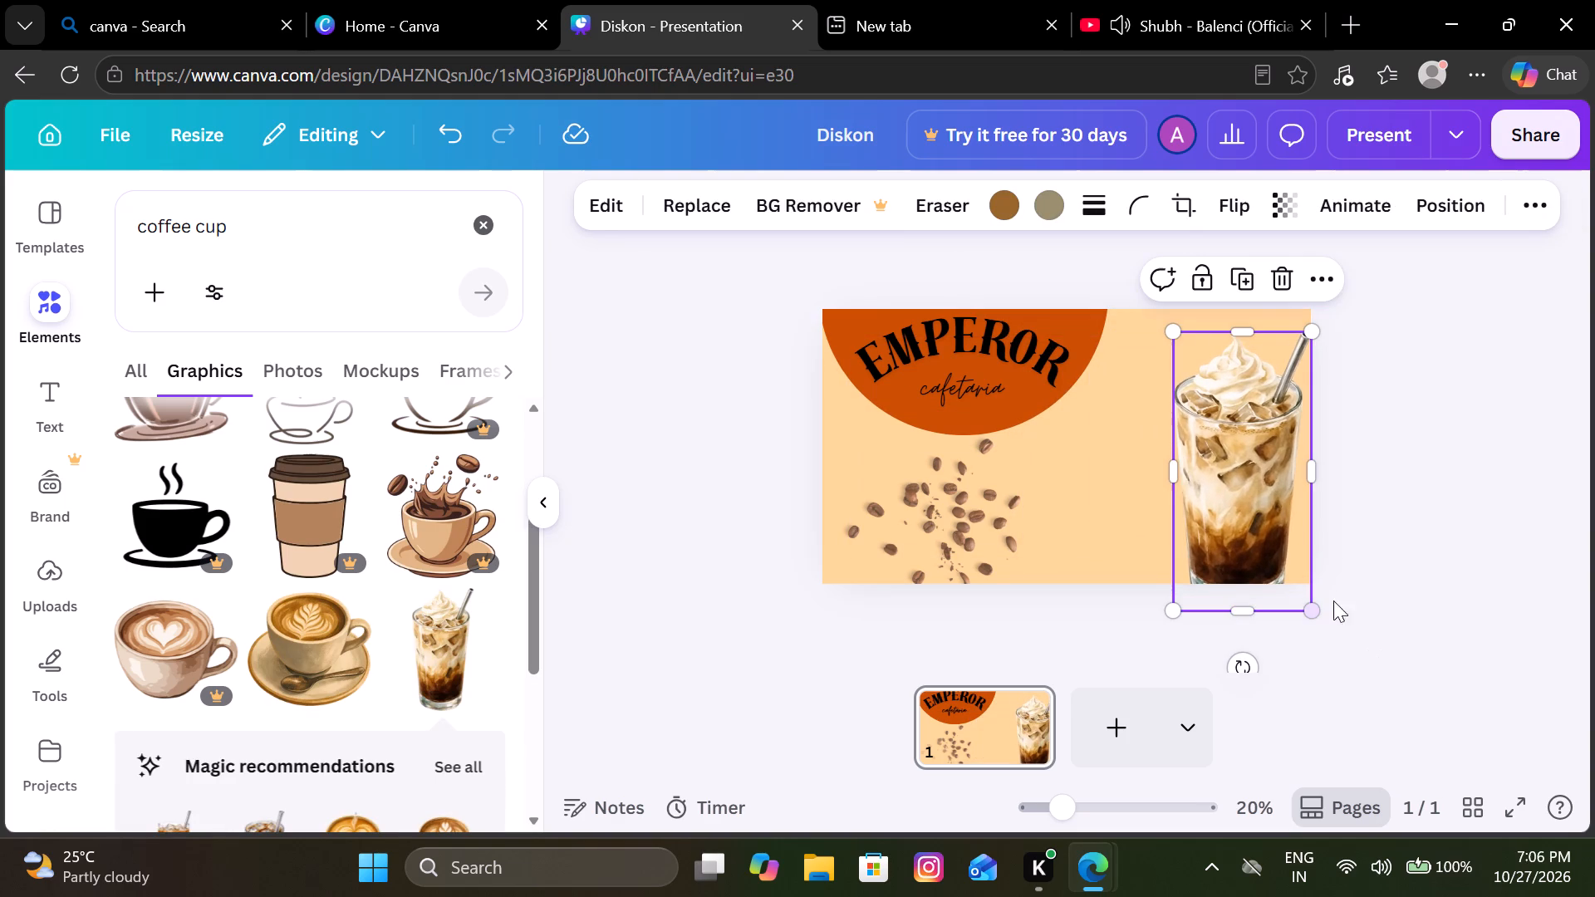
{"action": "left_click_drag", "start_coordinate": [1224, 502], "coordinate": [1261, 490]}
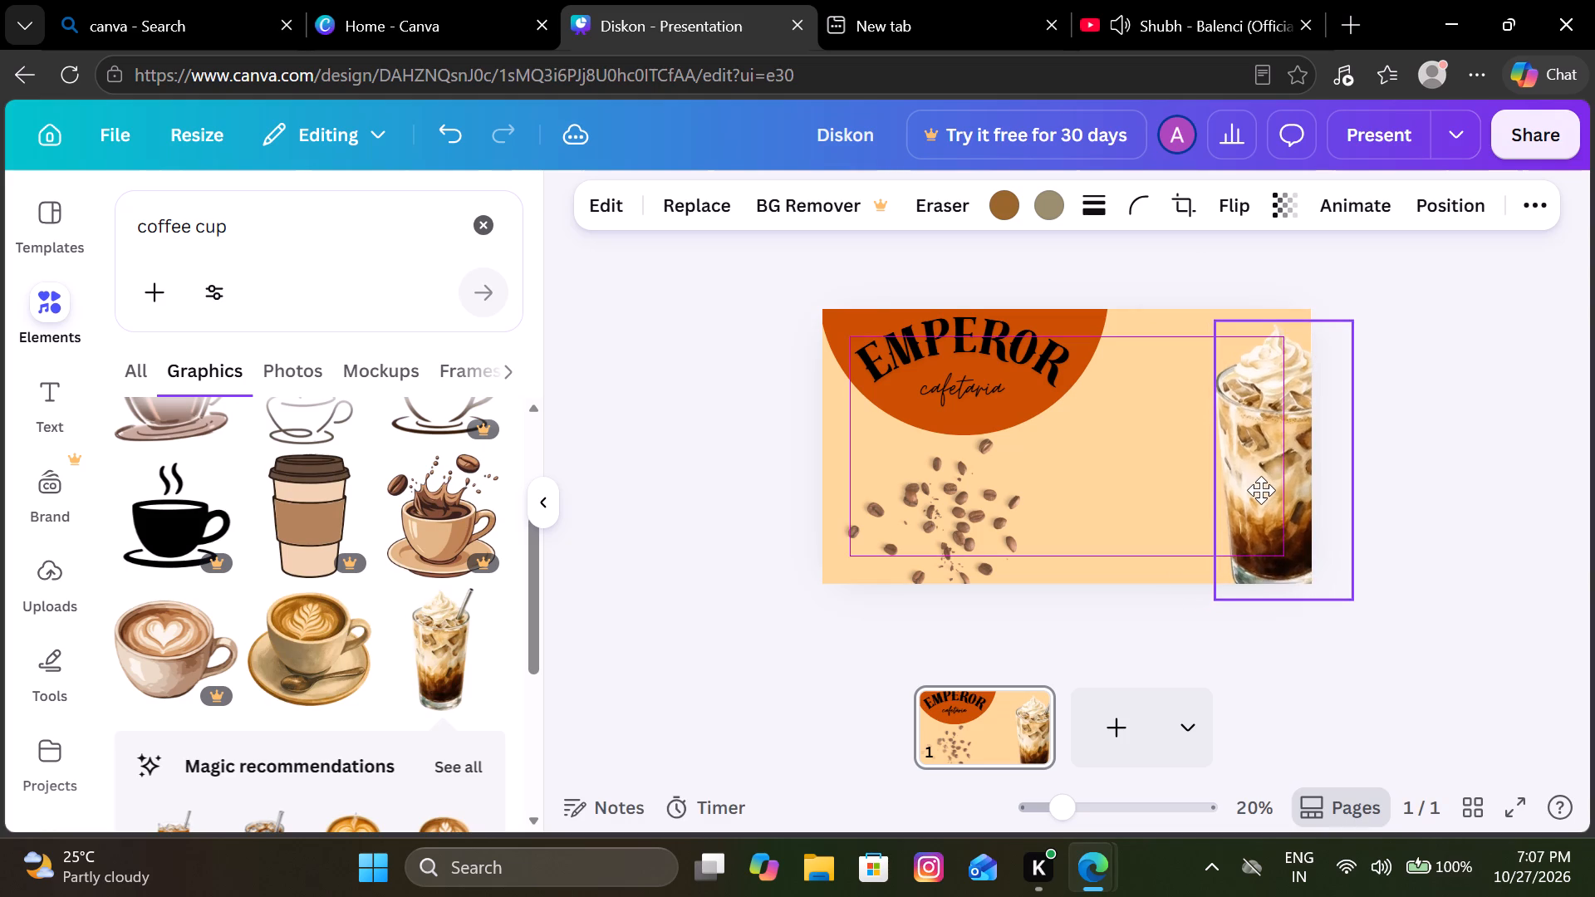
{"action": "left_click_drag", "start_coordinate": [1261, 490], "coordinate": [1250, 493]}
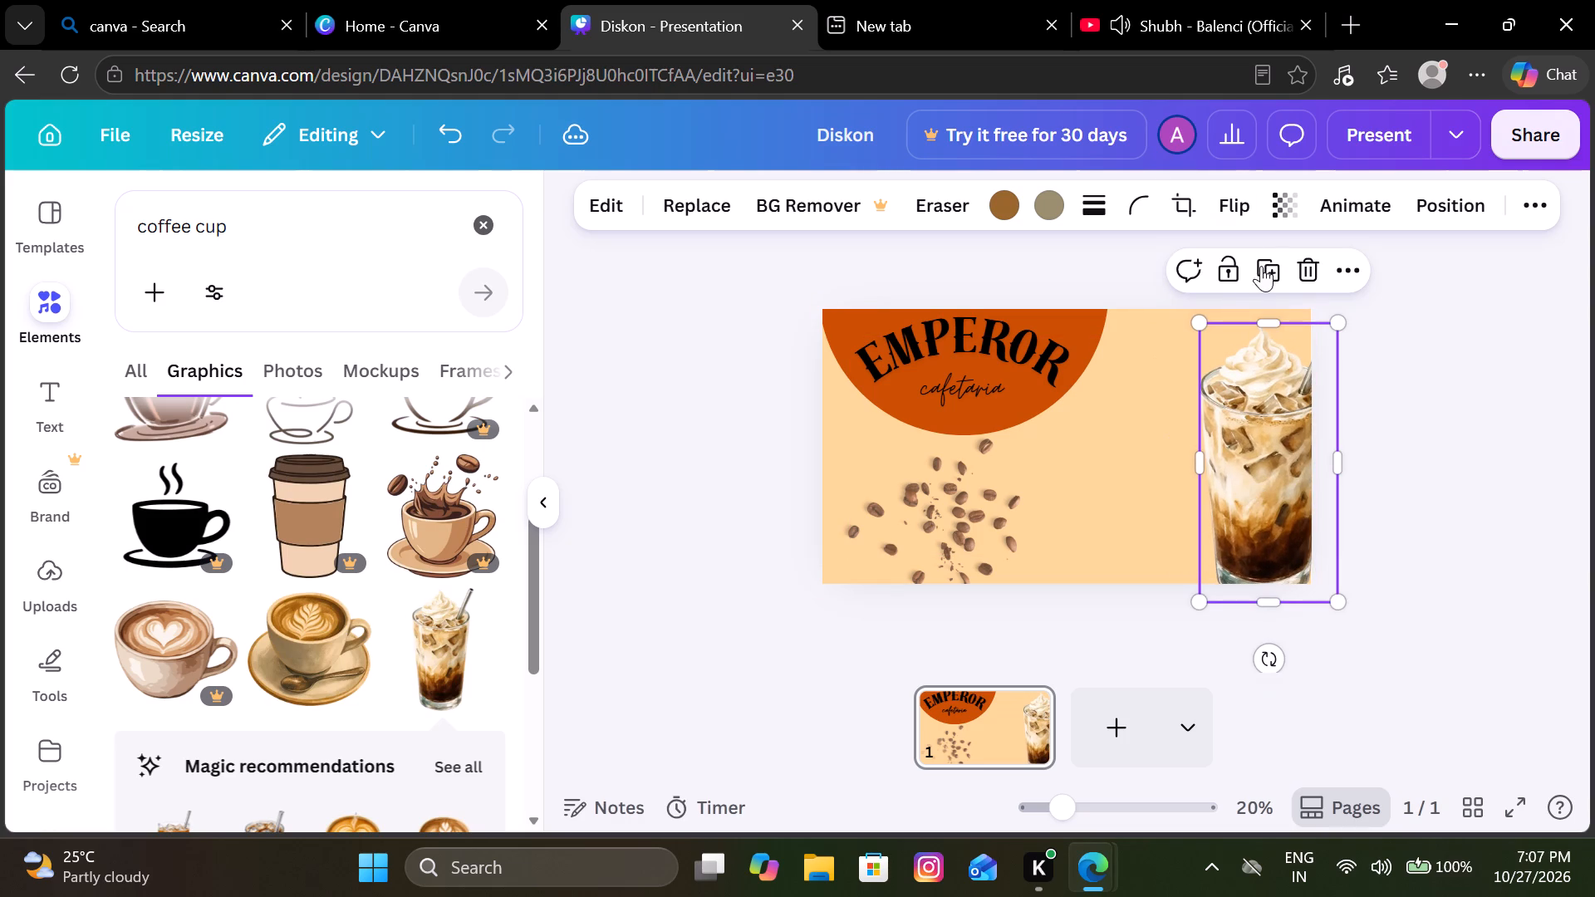
Flip the iced coffee glass horizontally and shift it slightly up and further past the page's right edge.
{"action": "left_click", "coordinate": [1234, 191]}
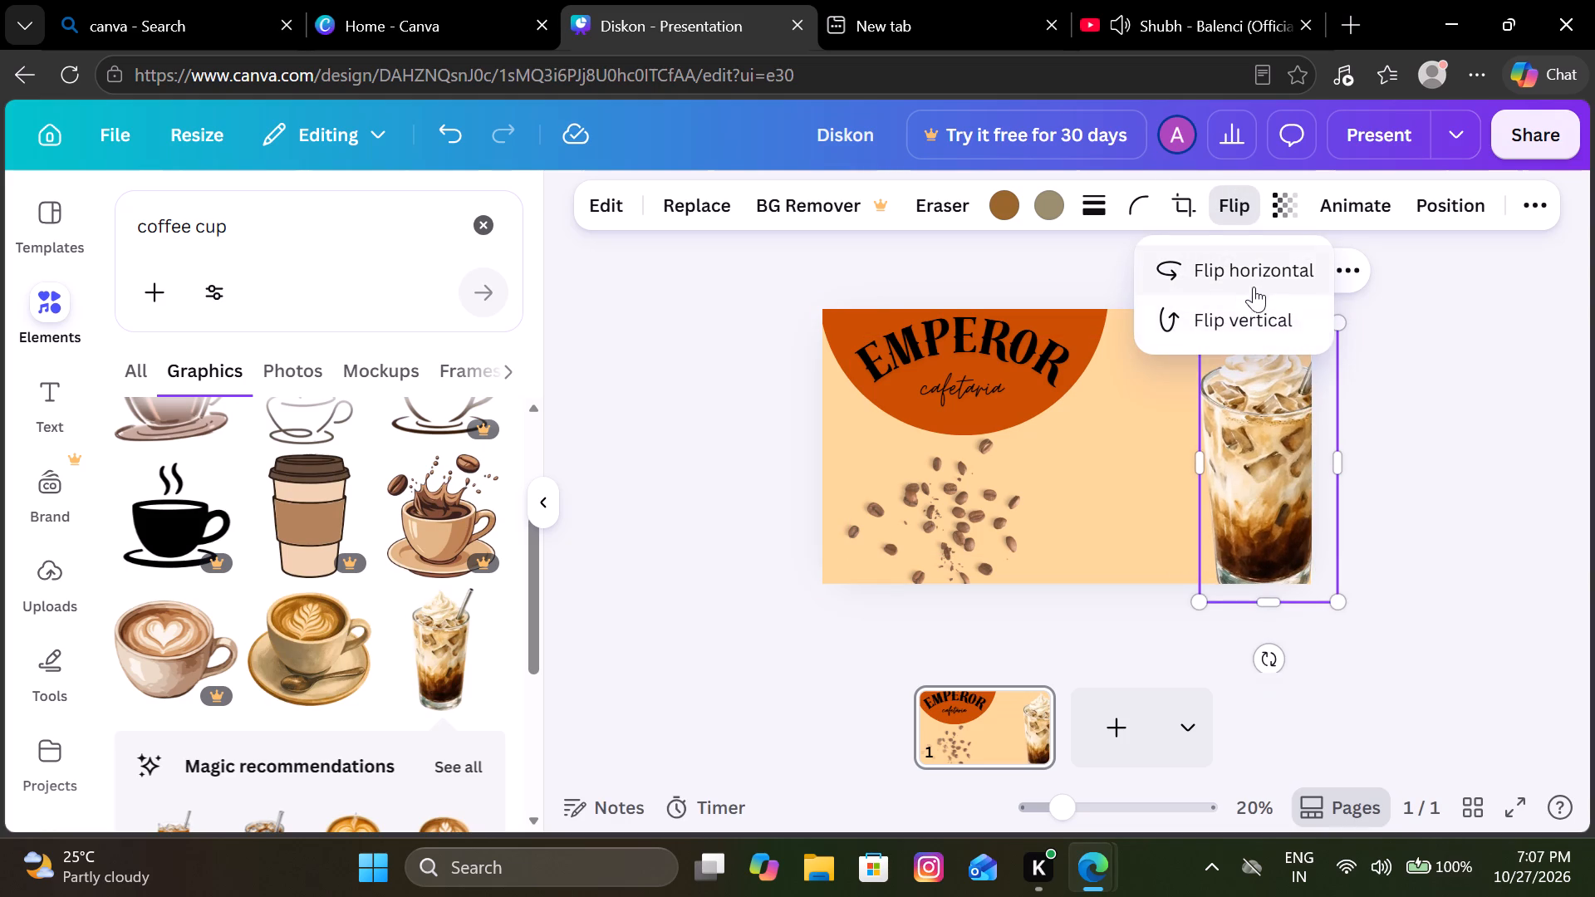
{"action": "left_click", "coordinate": [1259, 258]}
{"action": "left_click", "coordinate": [1414, 451]}
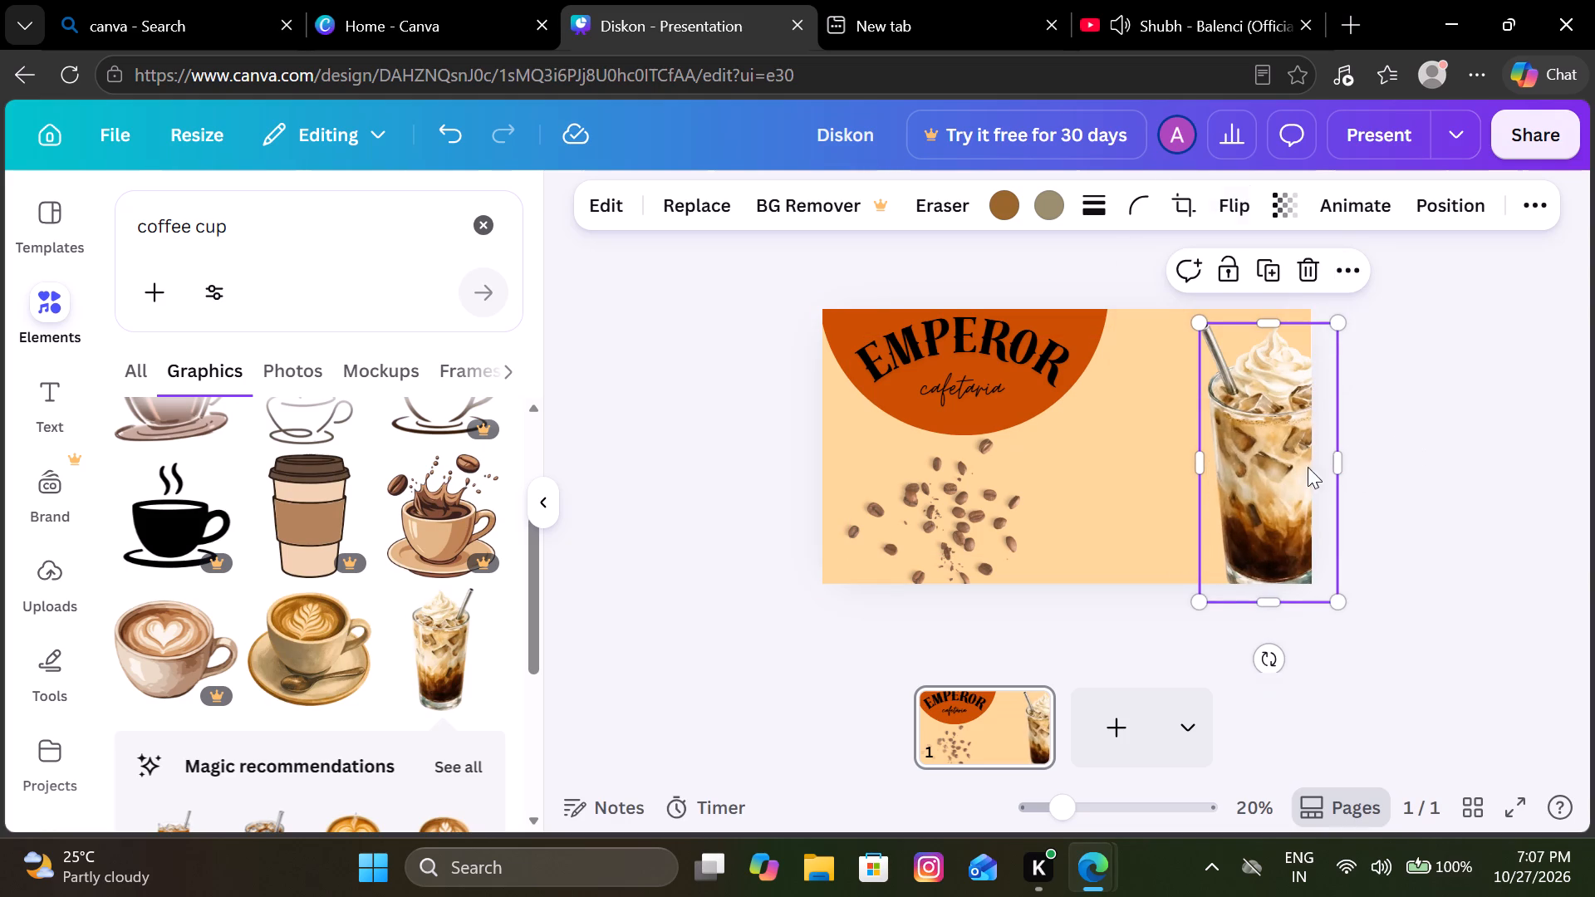
{"action": "left_click_drag", "start_coordinate": [1262, 487], "coordinate": [1272, 479]}
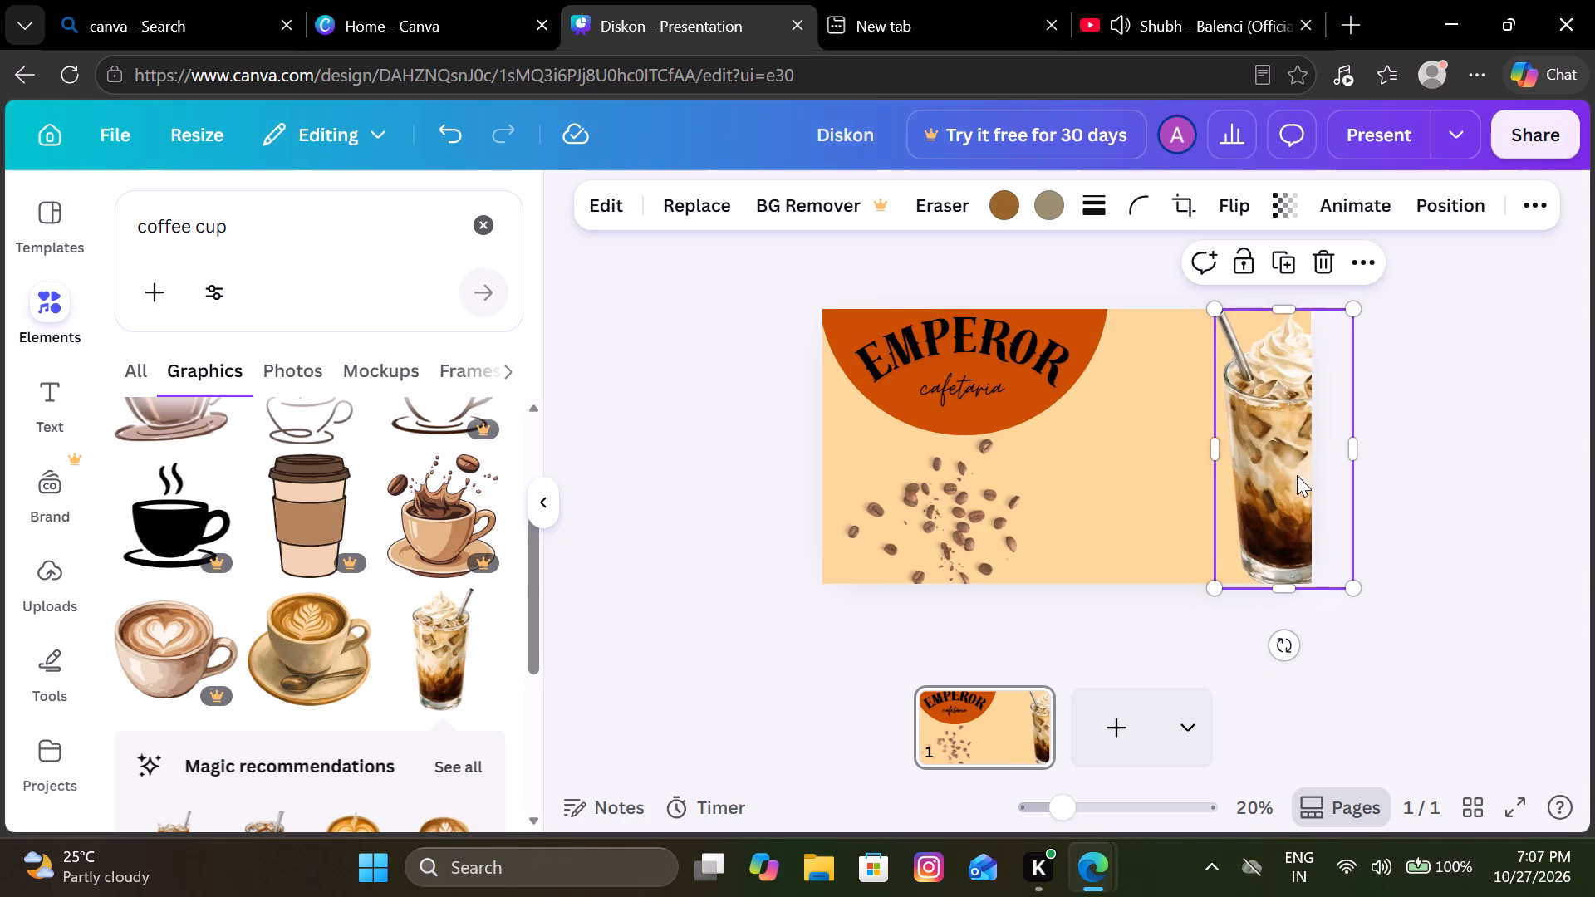
{"action": "left_click", "coordinate": [1441, 475]}
Set the iced coffee glass's transparency to 55.
{"action": "left_click", "coordinate": [1296, 457]}
{"action": "left_click", "coordinate": [1273, 205]}
{"action": "left_click_drag", "start_coordinate": [1274, 302], "coordinate": [1257, 303]}
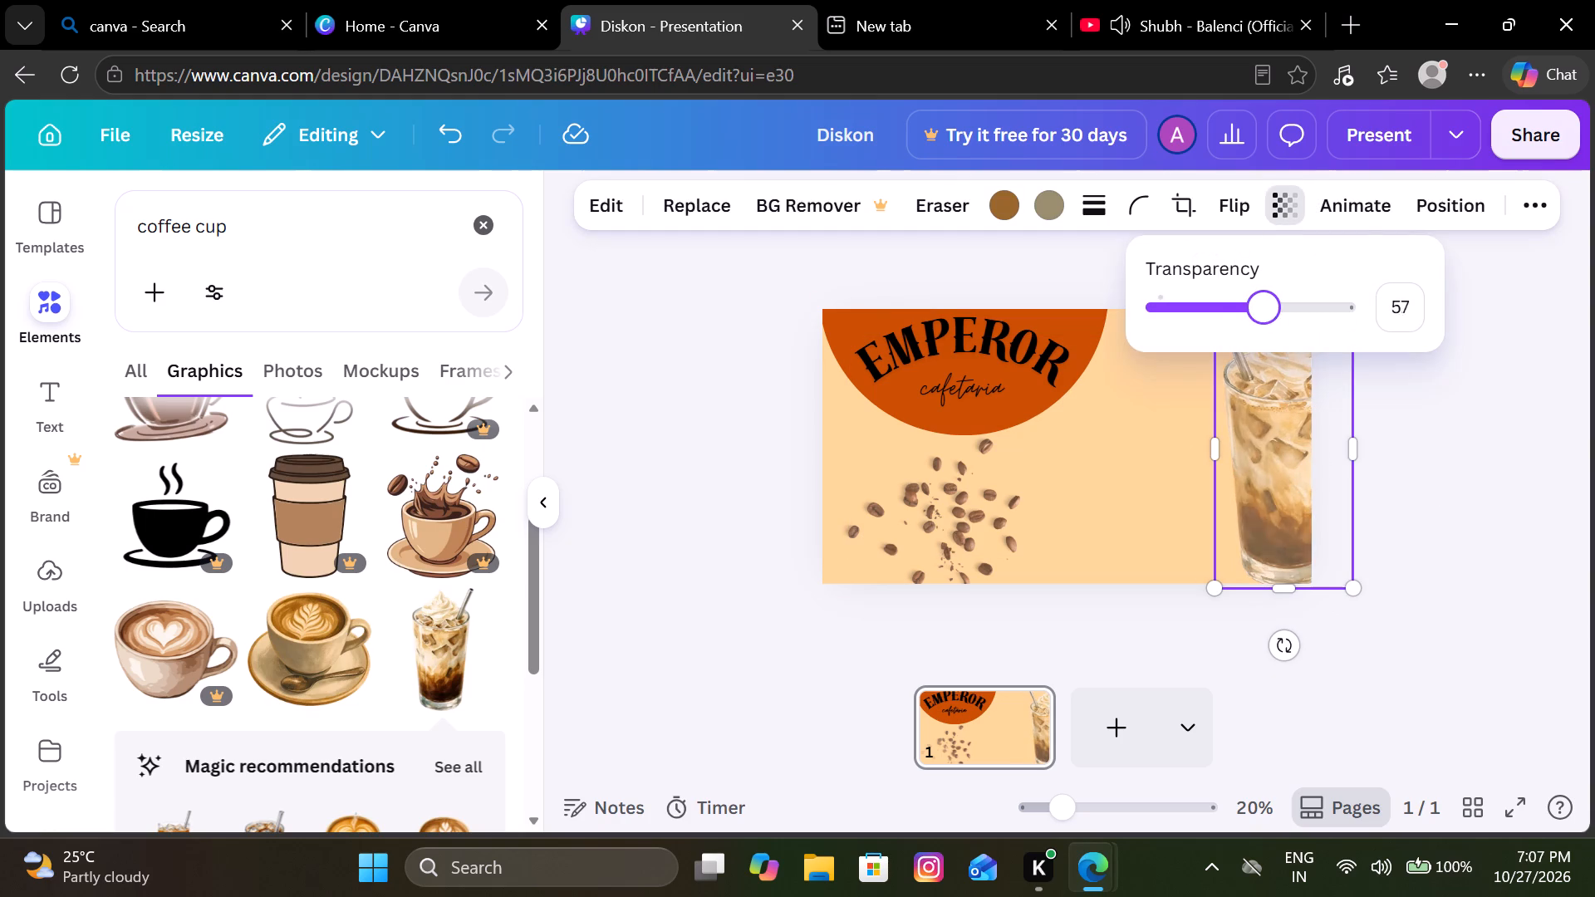
{"action": "left_click_drag", "start_coordinate": [1257, 303], "coordinate": [1244, 305]}
{"action": "left_click", "coordinate": [1400, 408]}
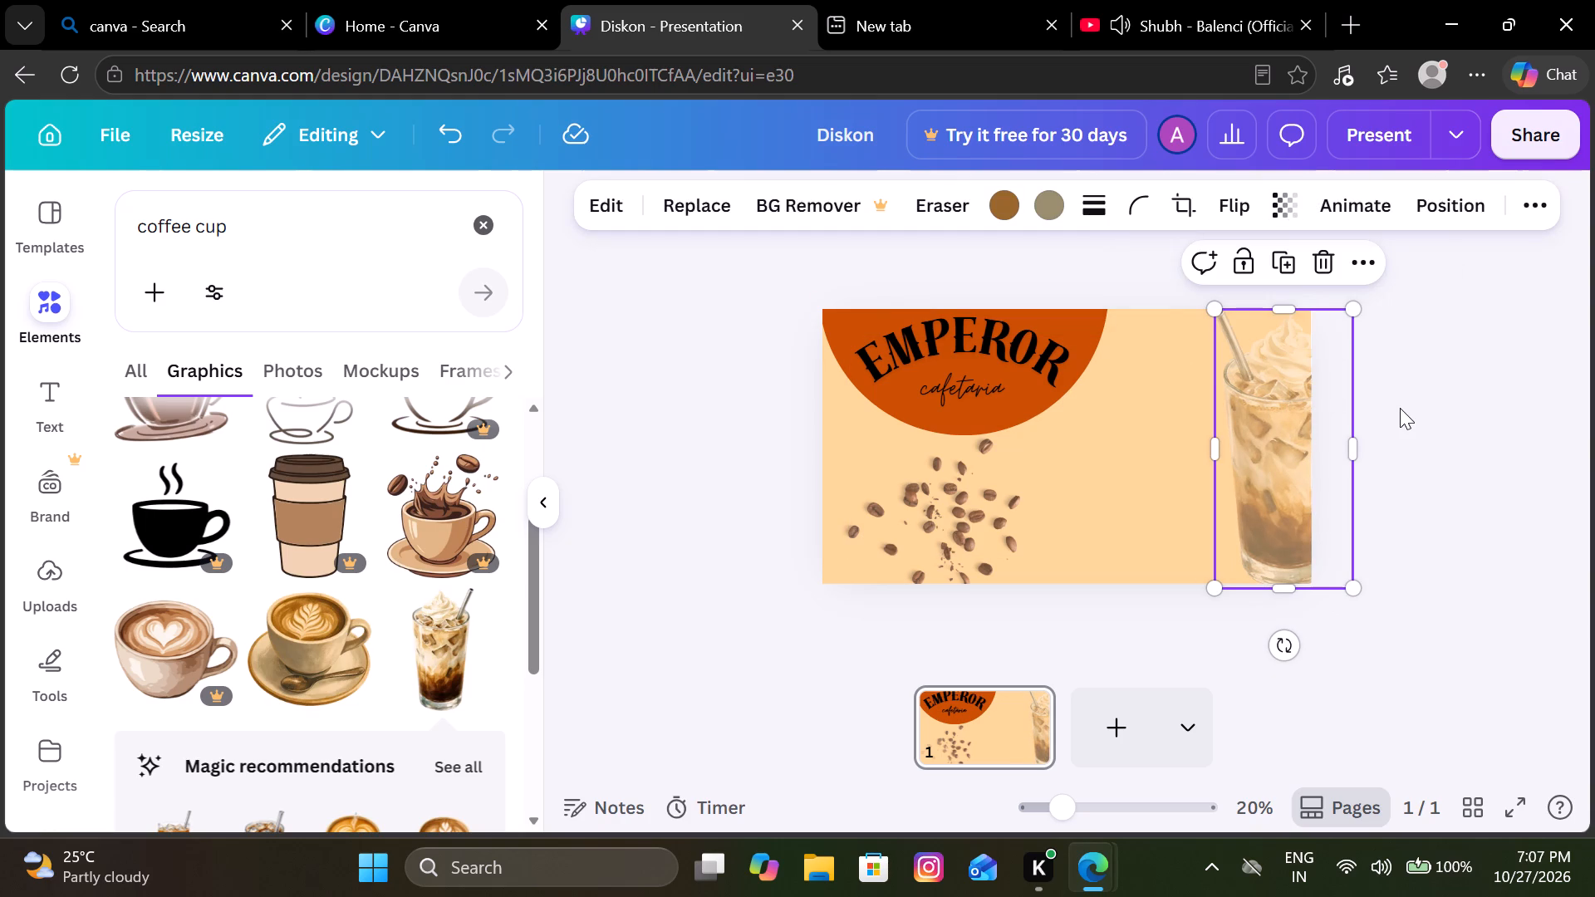
{"action": "left_click", "coordinate": [1400, 408]}
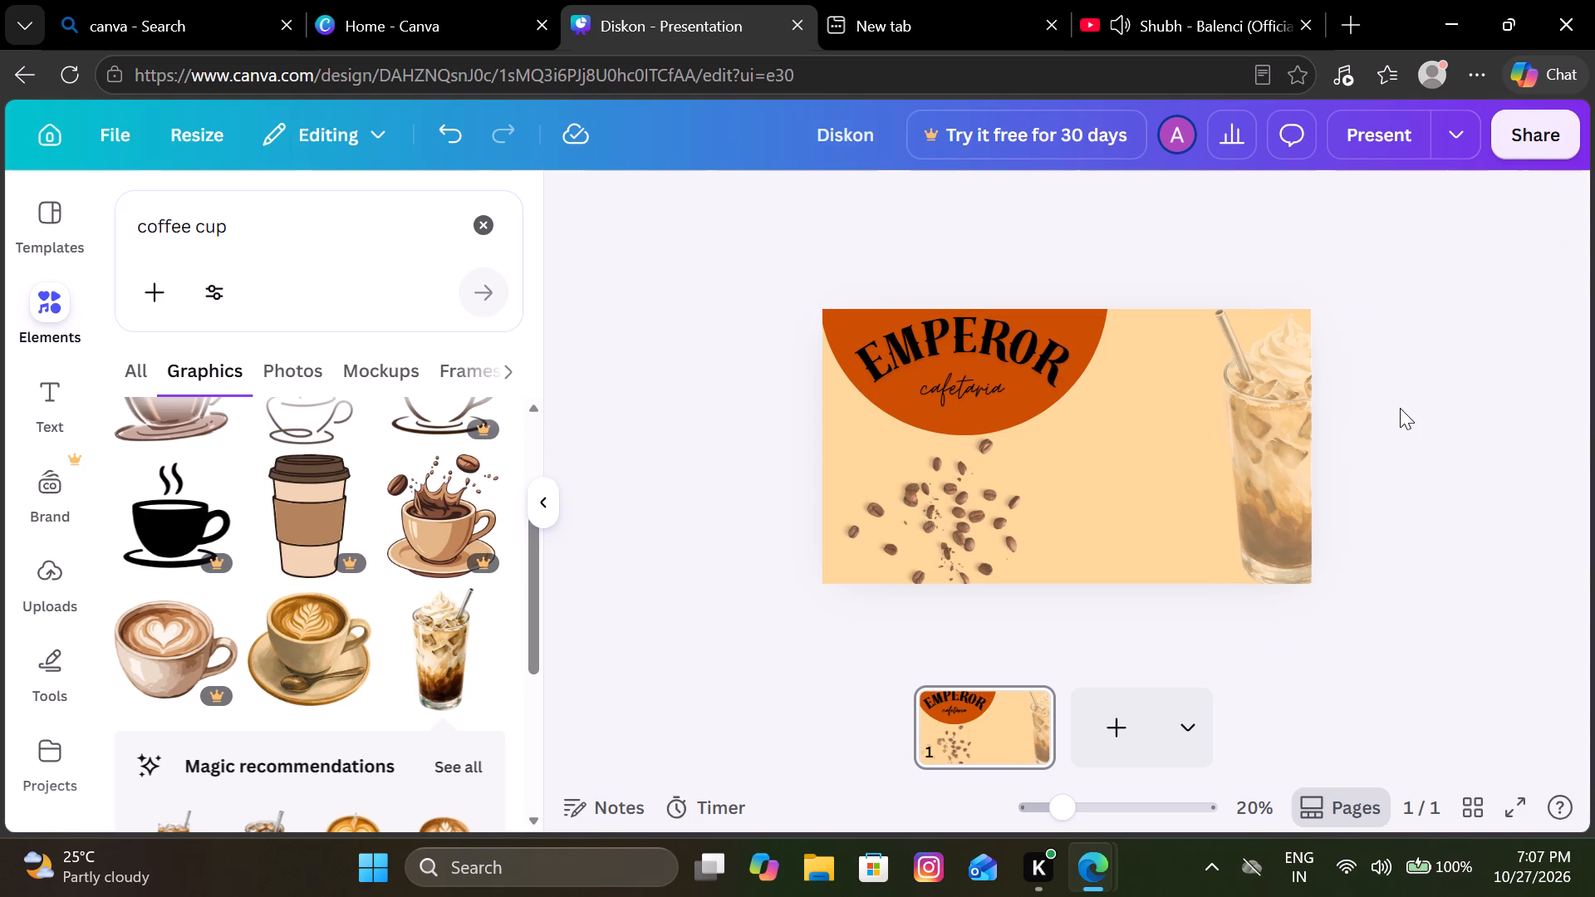
{"action": "left_click", "coordinate": [1249, 450]}
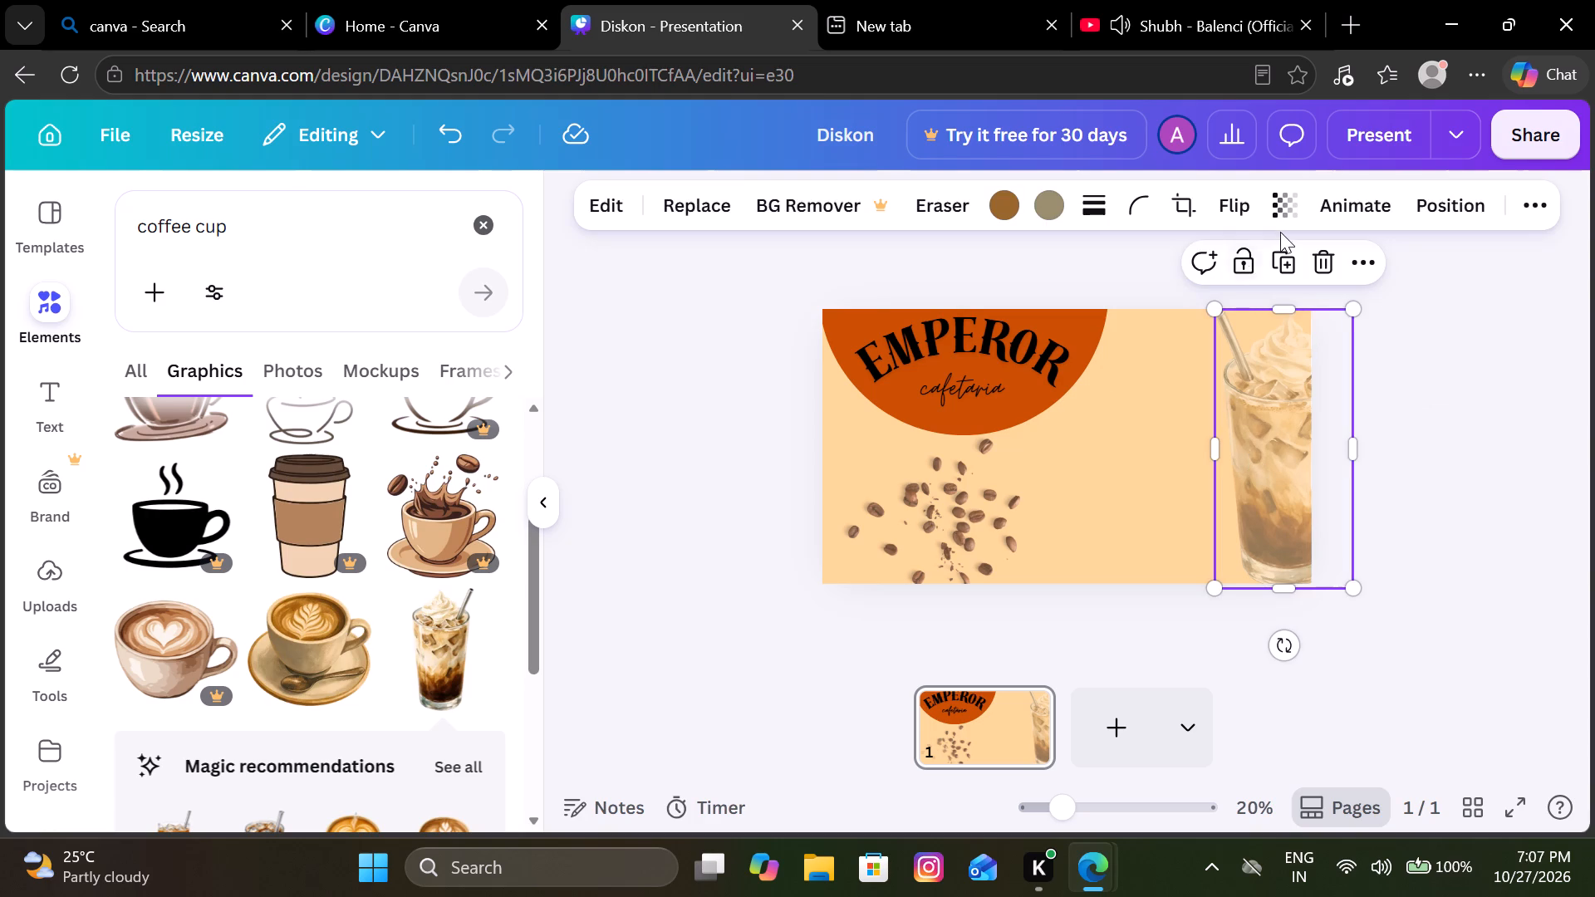
{"action": "left_click", "coordinate": [1287, 208]}
{"action": "left_click", "coordinate": [1261, 309]}
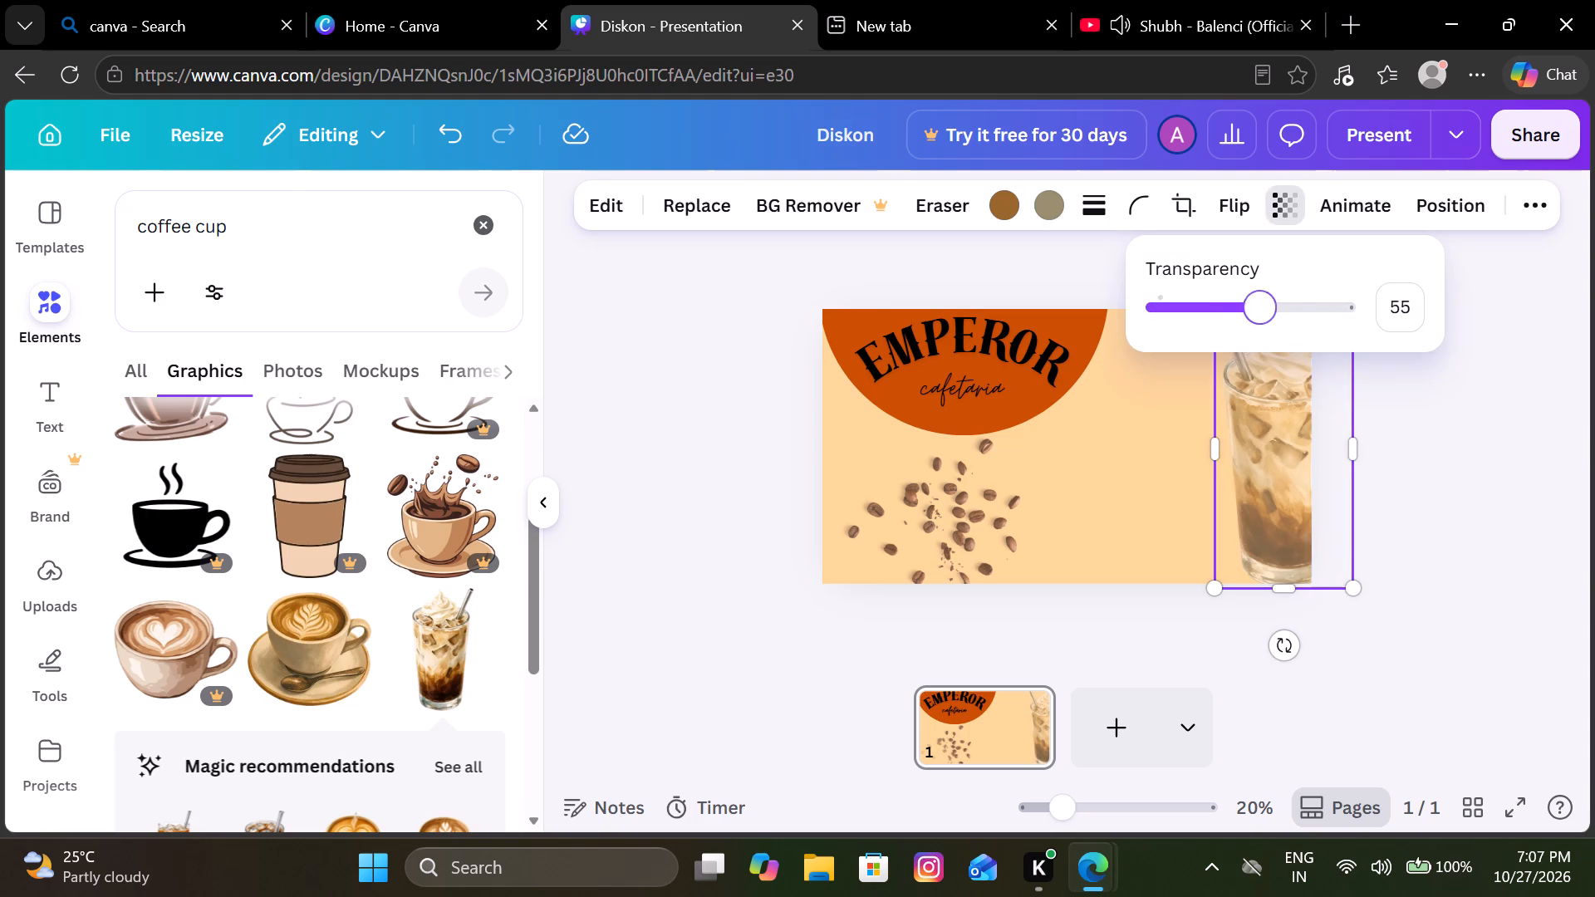
{"action": "left_click", "coordinate": [1413, 427]}
{"action": "left_click", "coordinate": [1413, 427]}
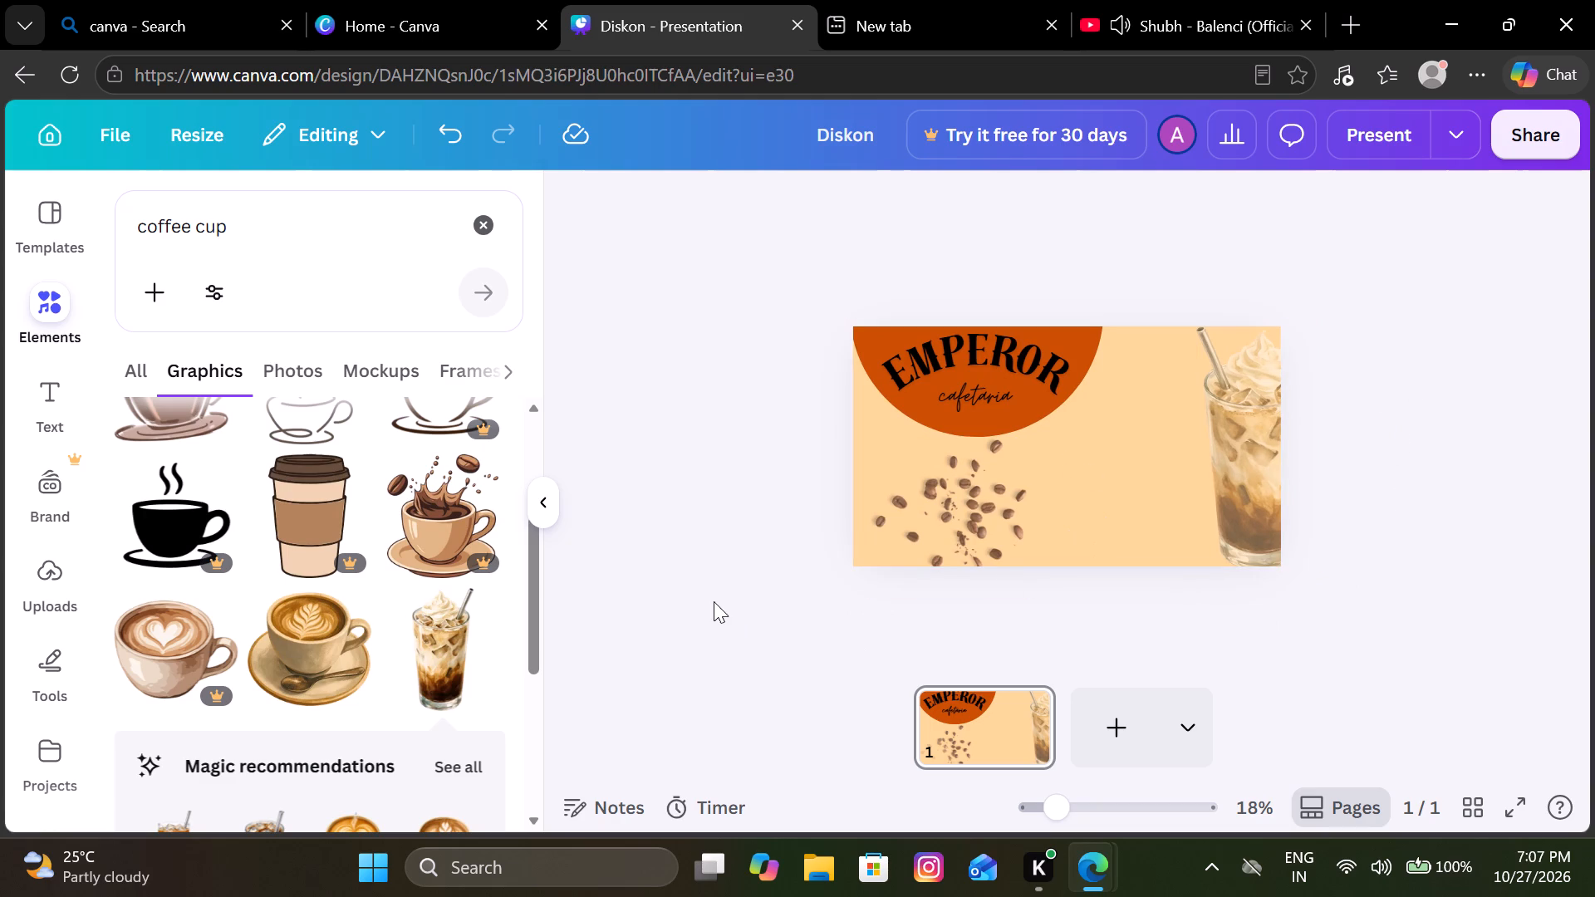
Search the elements for "crossant" and add the second golden croissant graphic to the page.
{"action": "scroll", "coordinate": [714, 601], "scroll_direction": "down", "scroll_amount": 1}
{"action": "scroll", "coordinate": [317, 576], "scroll_direction": "down", "scroll_amount": 2}
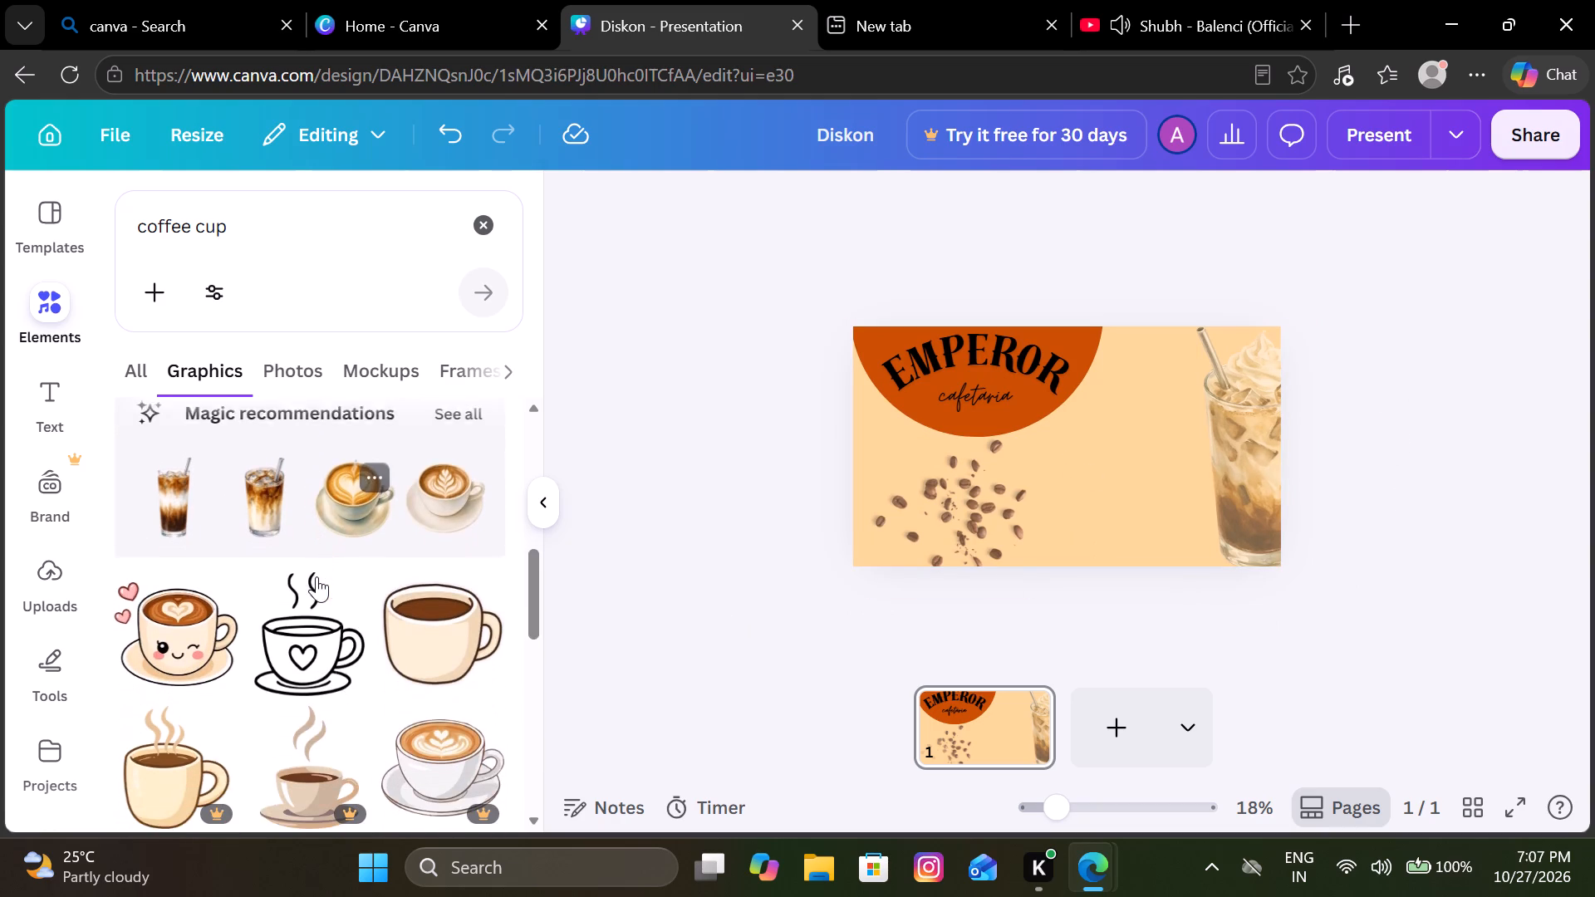
{"action": "scroll", "coordinate": [317, 576], "scroll_direction": "down", "scroll_amount": 1}
{"action": "scroll", "coordinate": [317, 576], "scroll_direction": "up", "scroll_amount": 1}
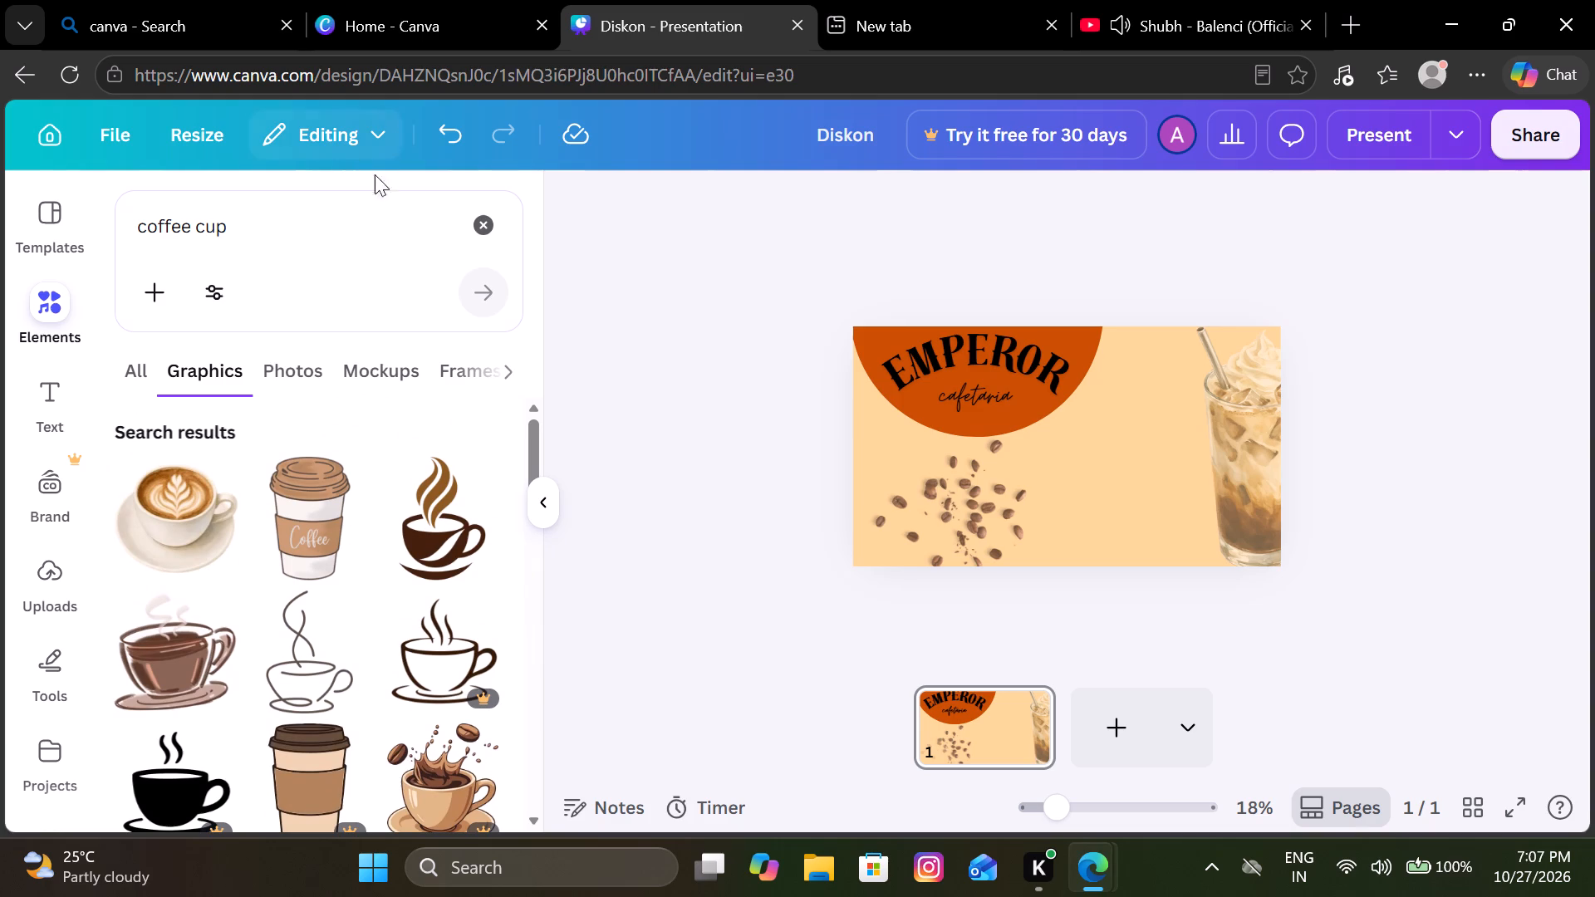
{"action": "left_click", "coordinate": [473, 227]}
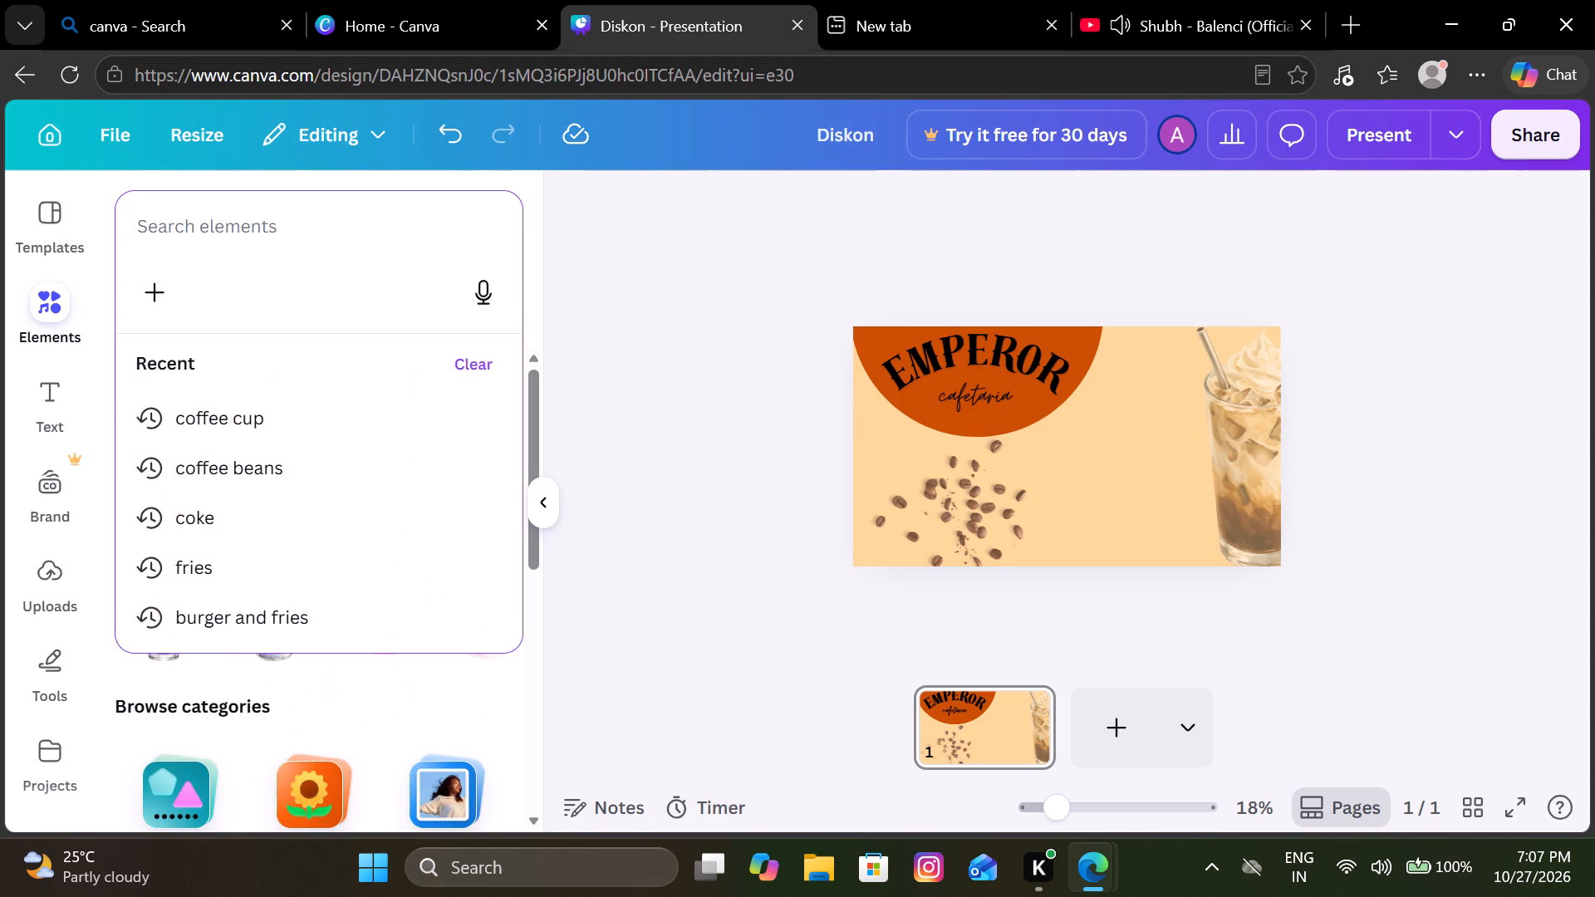
{"action": "type", "text": "crossant"}
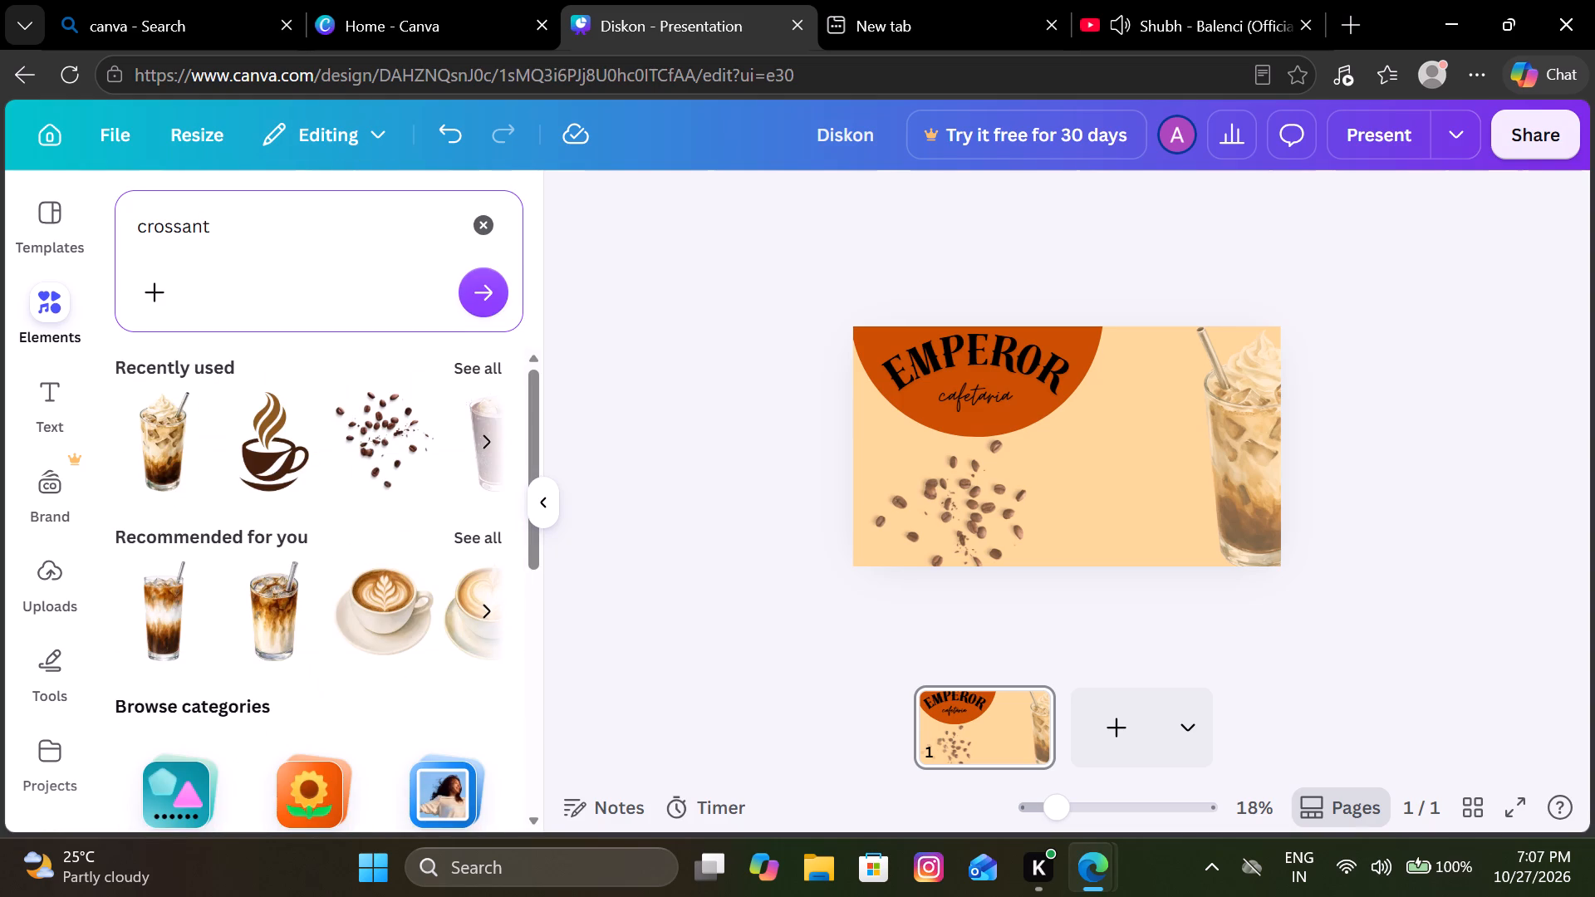
{"action": "left_click_drag", "start_coordinate": [476, 316], "coordinate": [576, 295]}
{"action": "left_click", "coordinate": [487, 292]}
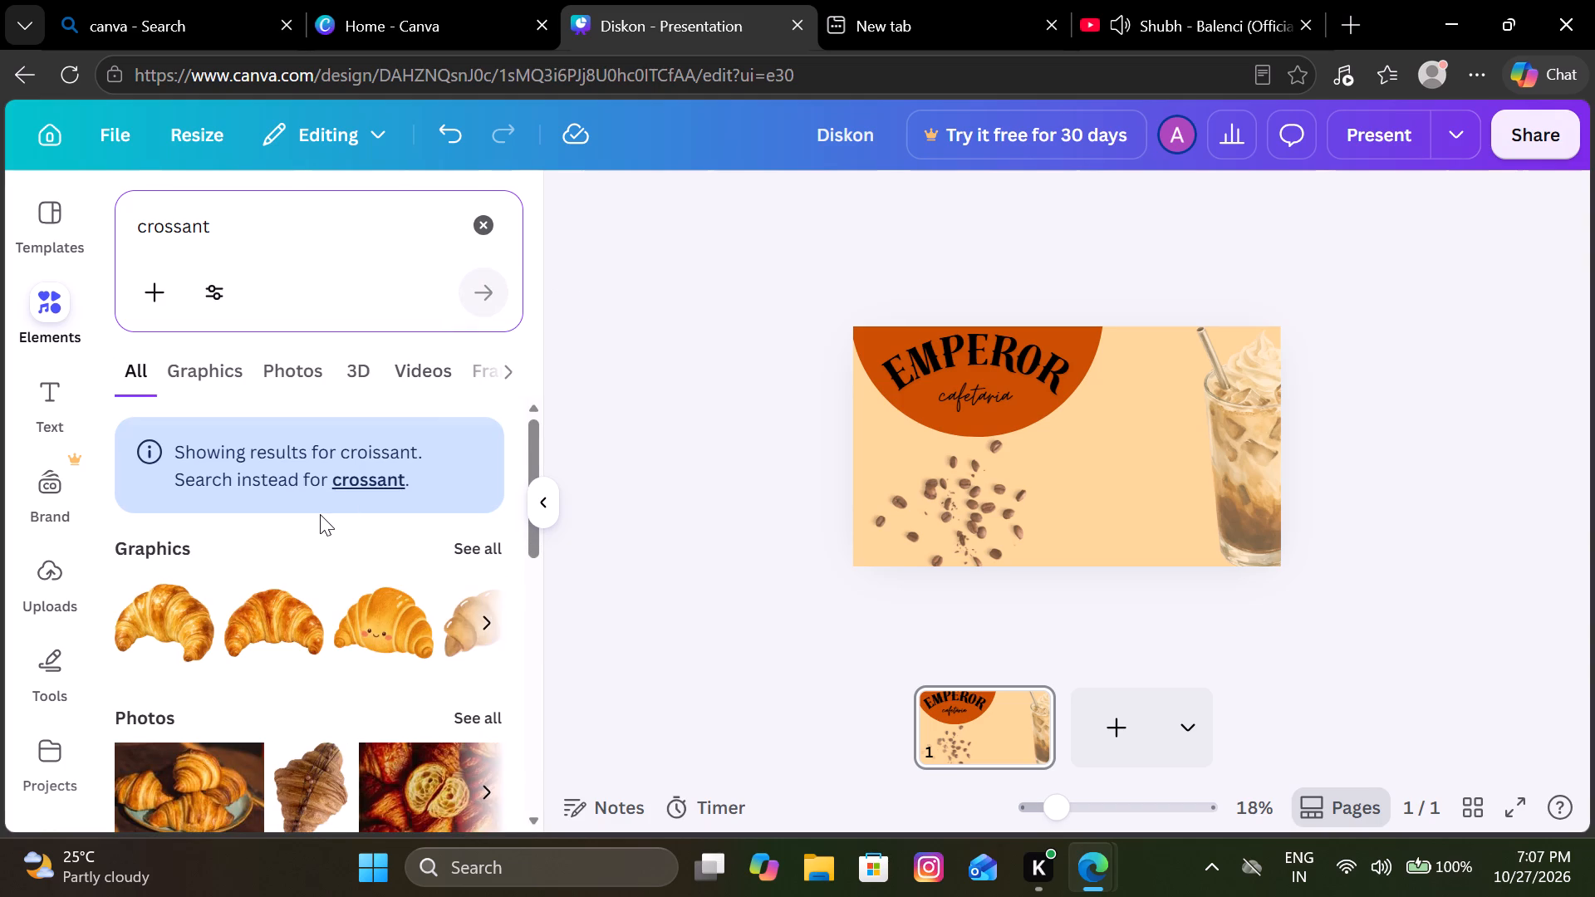
{"action": "scroll", "coordinate": [320, 514], "scroll_direction": "down", "scroll_amount": 1}
{"action": "left_click", "coordinate": [292, 534]}
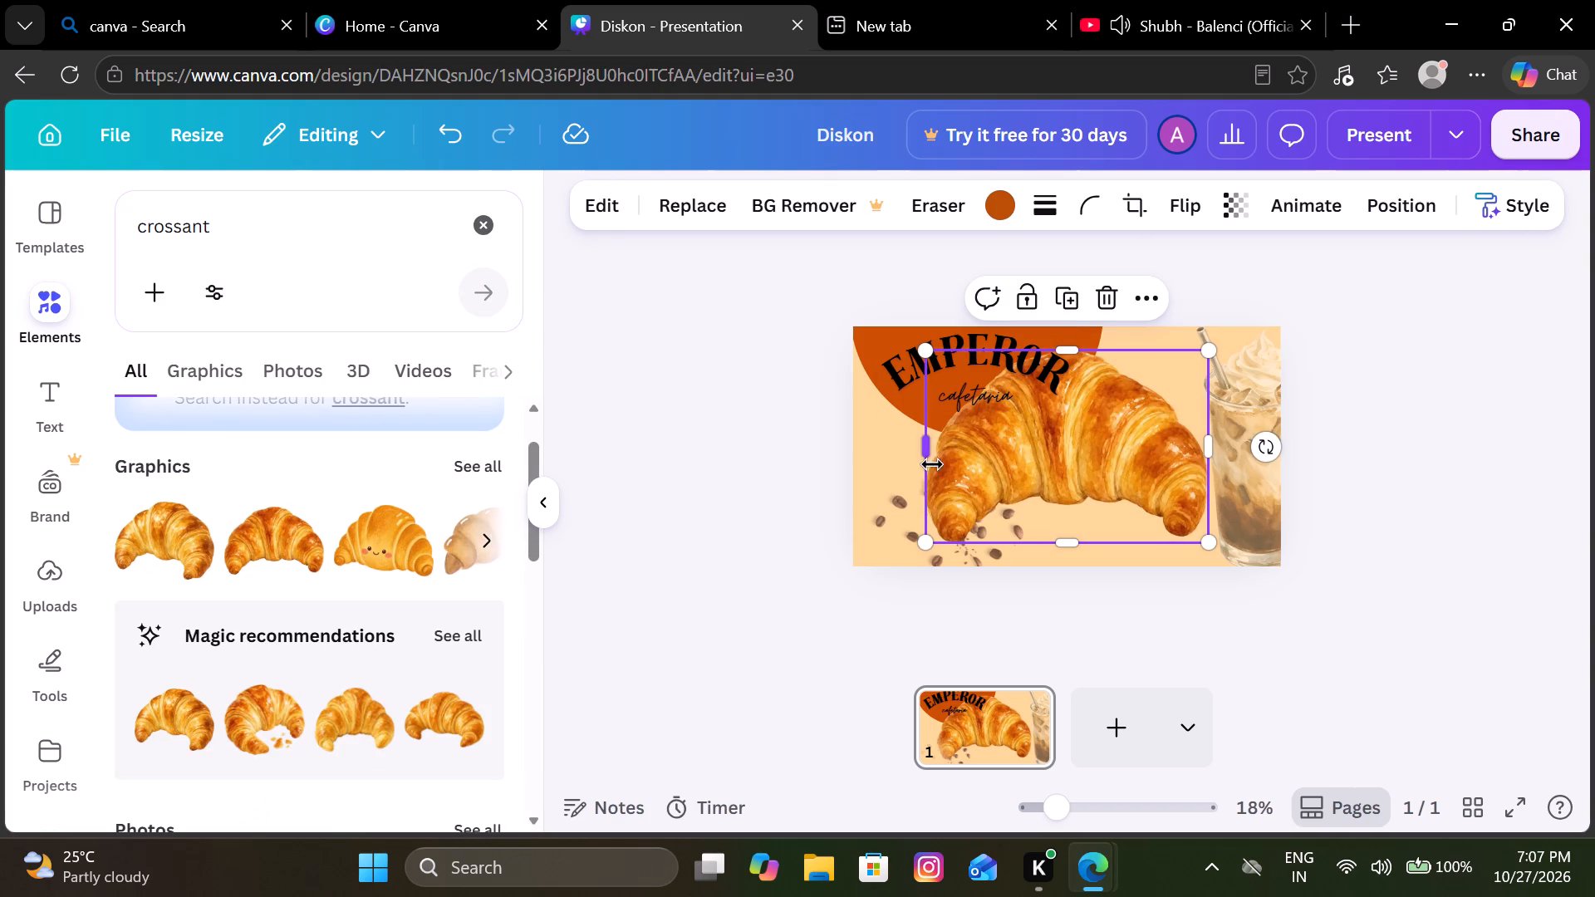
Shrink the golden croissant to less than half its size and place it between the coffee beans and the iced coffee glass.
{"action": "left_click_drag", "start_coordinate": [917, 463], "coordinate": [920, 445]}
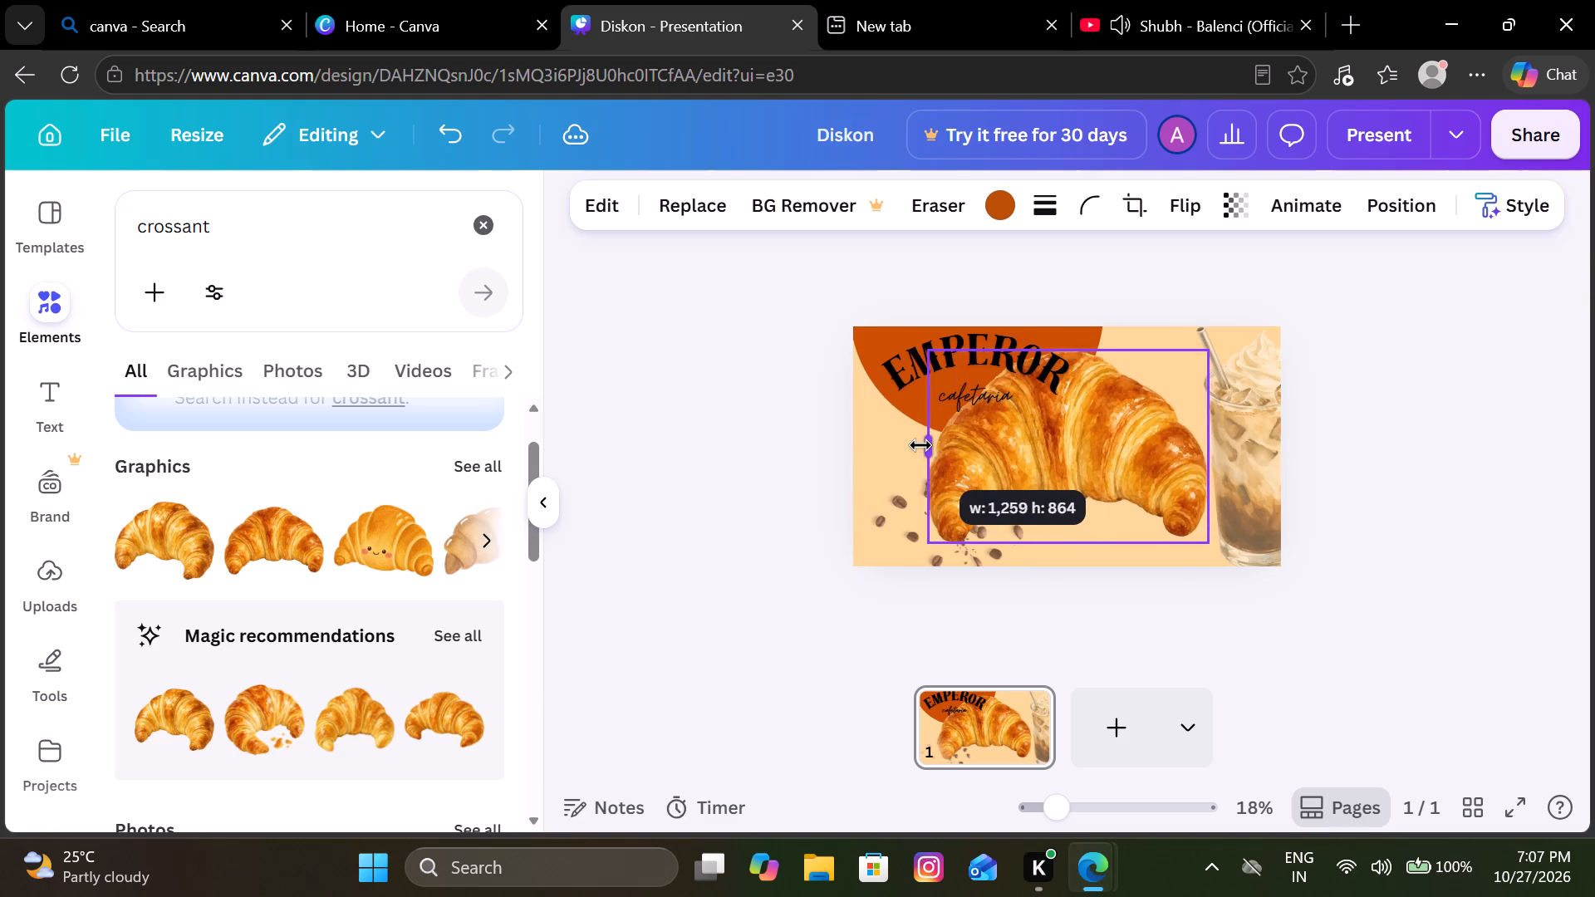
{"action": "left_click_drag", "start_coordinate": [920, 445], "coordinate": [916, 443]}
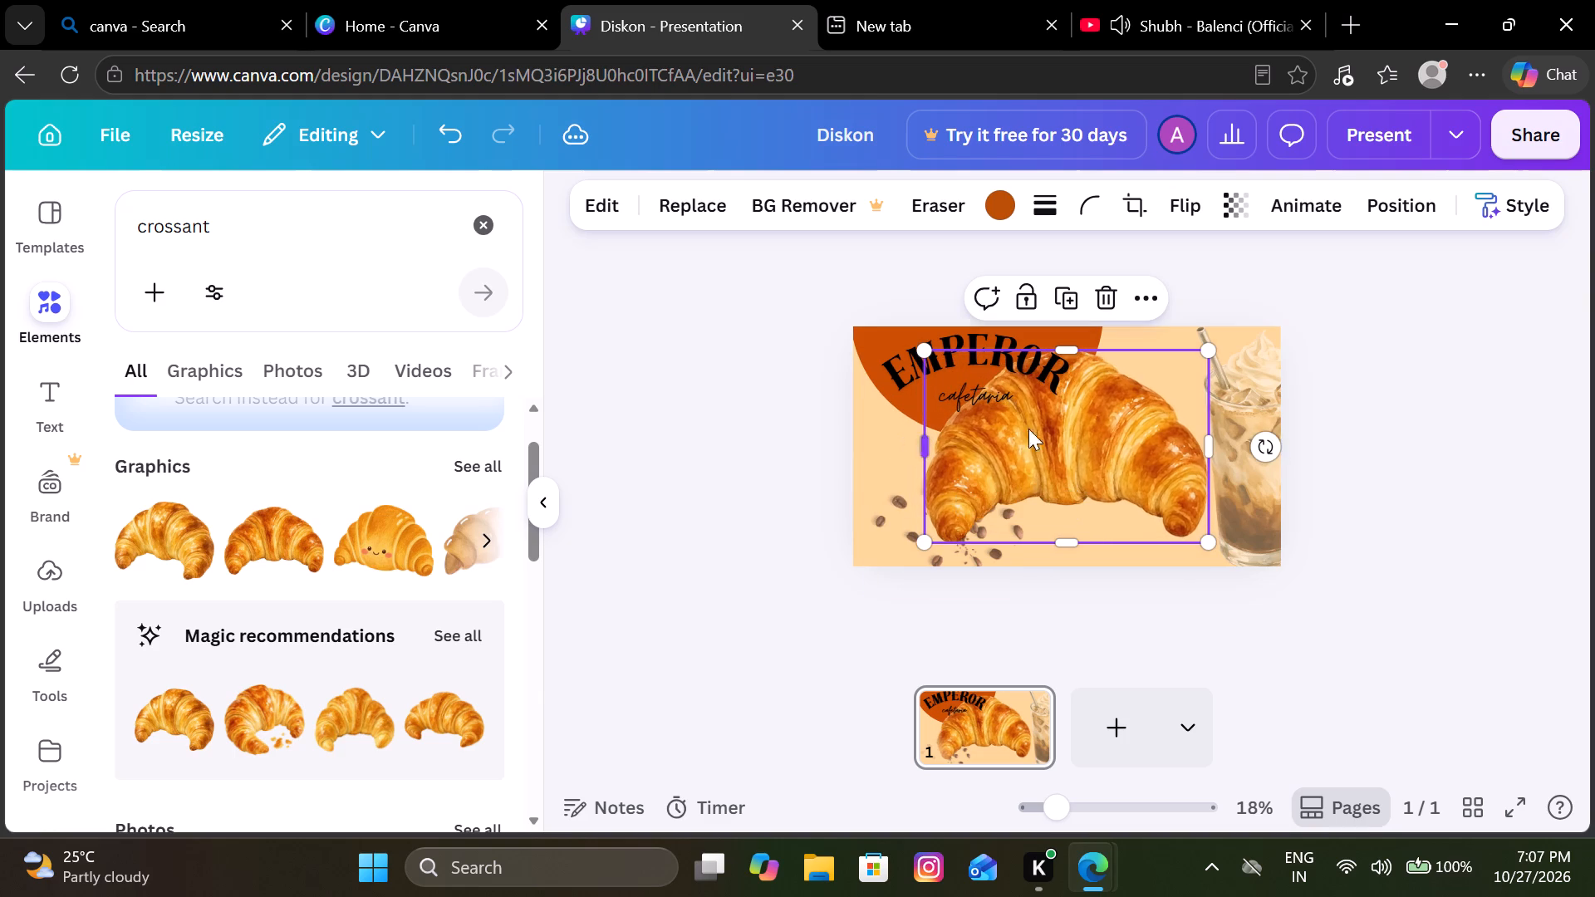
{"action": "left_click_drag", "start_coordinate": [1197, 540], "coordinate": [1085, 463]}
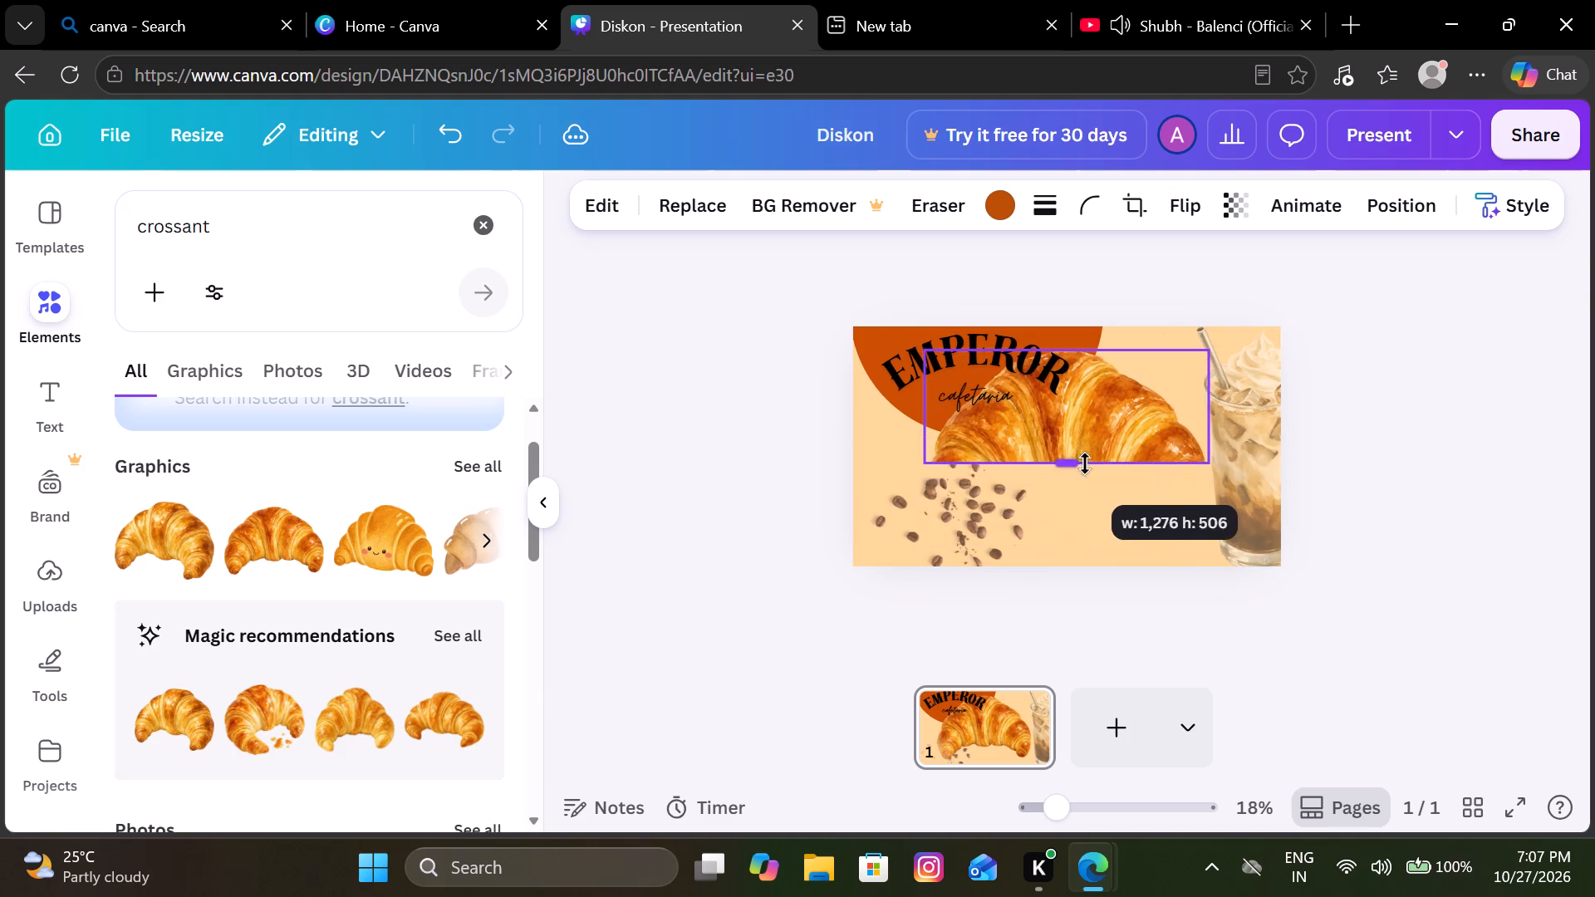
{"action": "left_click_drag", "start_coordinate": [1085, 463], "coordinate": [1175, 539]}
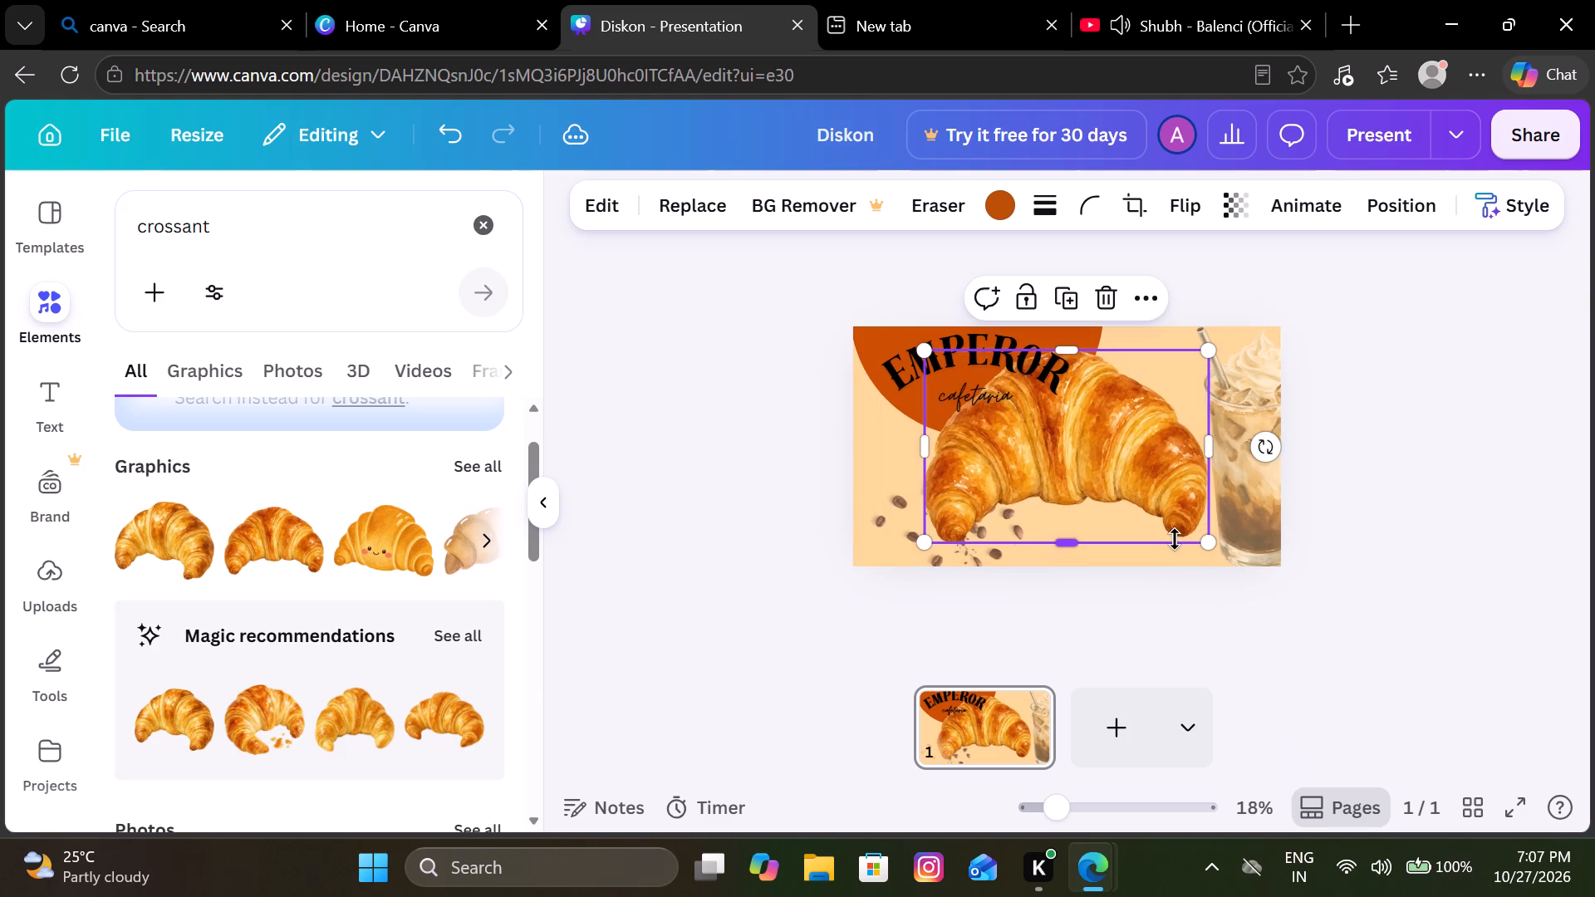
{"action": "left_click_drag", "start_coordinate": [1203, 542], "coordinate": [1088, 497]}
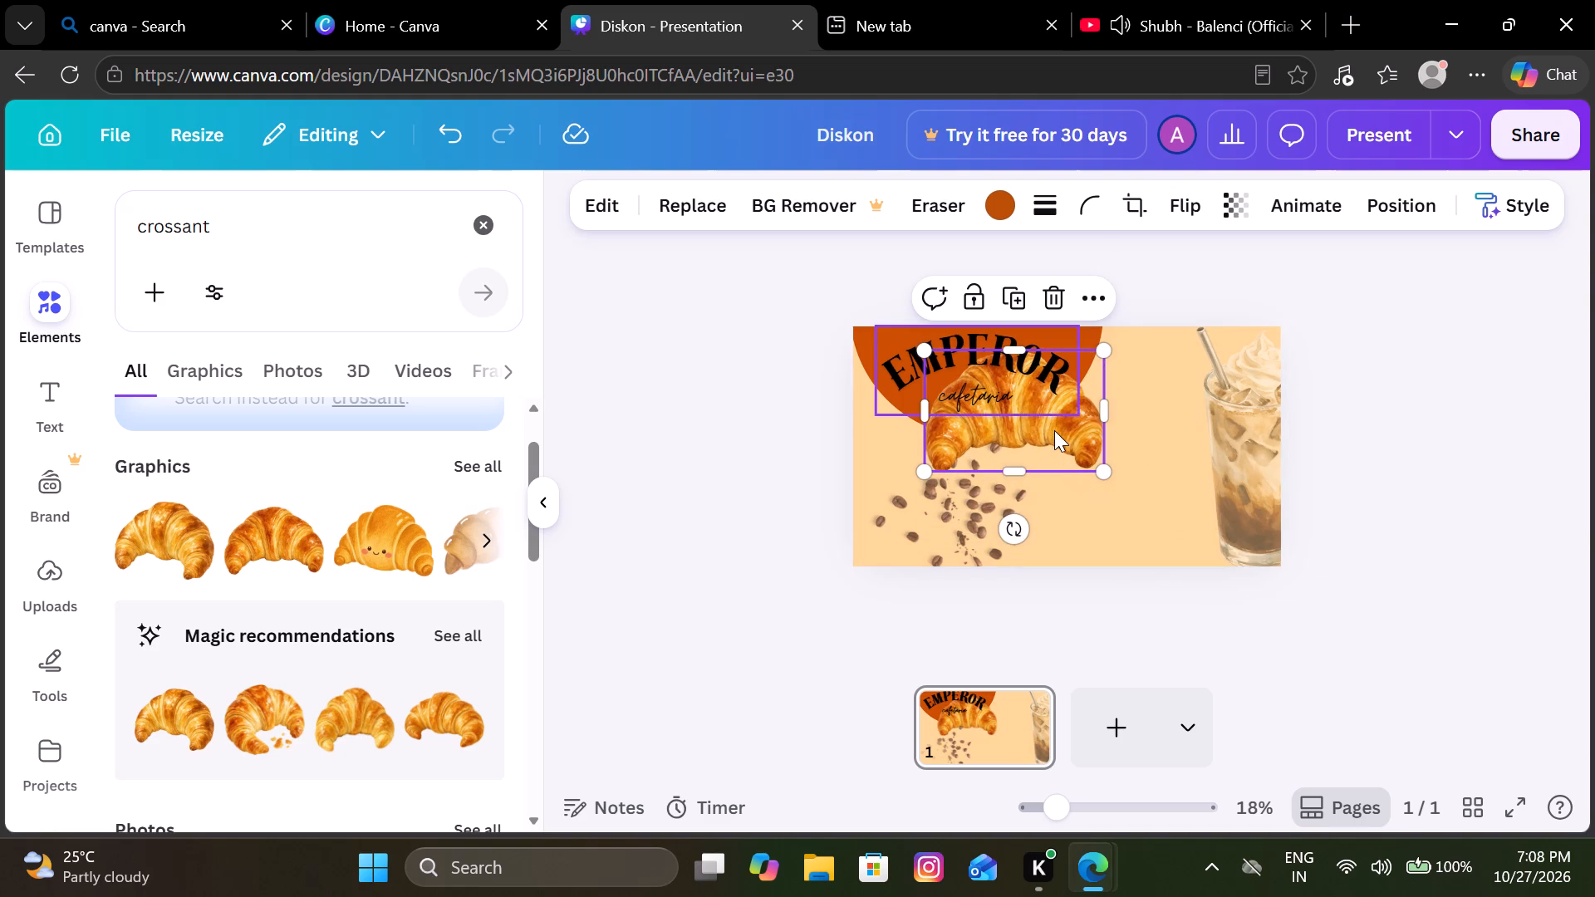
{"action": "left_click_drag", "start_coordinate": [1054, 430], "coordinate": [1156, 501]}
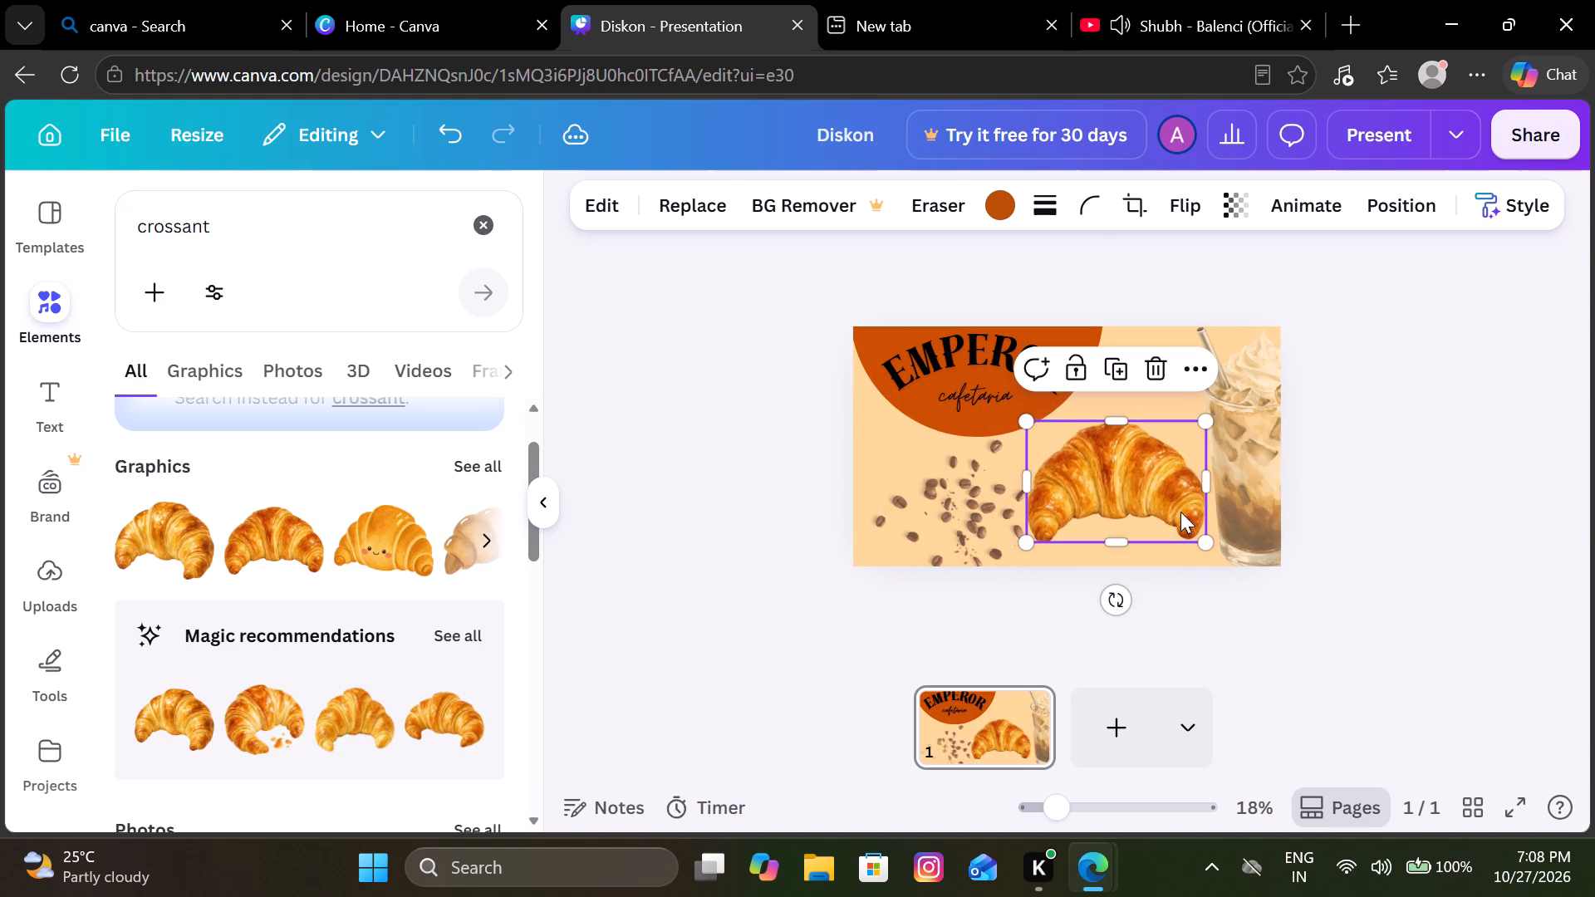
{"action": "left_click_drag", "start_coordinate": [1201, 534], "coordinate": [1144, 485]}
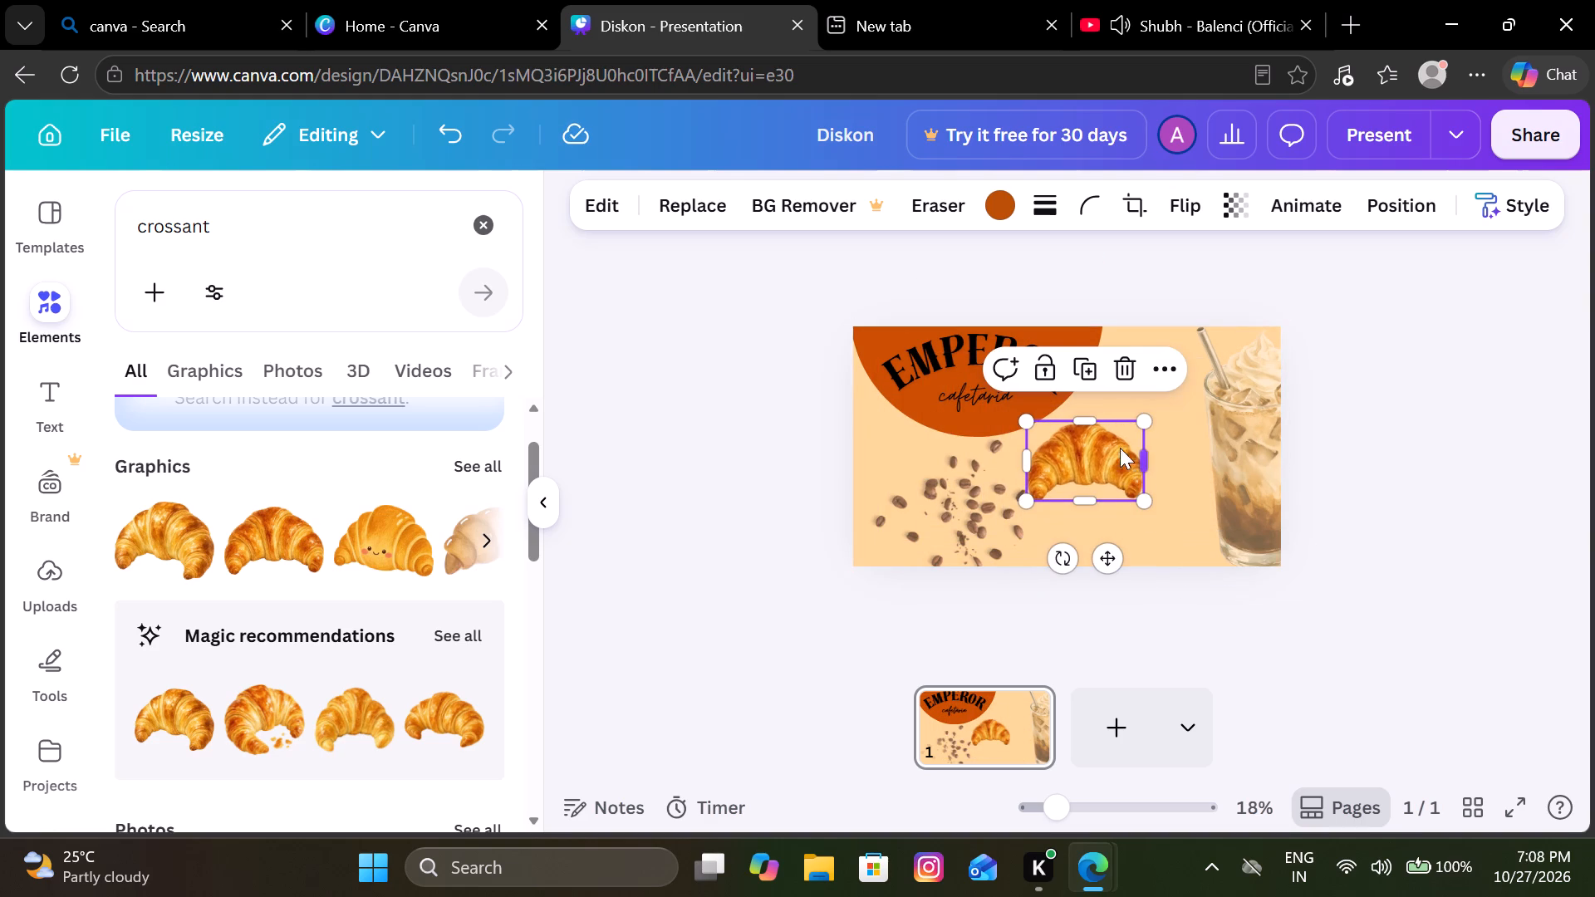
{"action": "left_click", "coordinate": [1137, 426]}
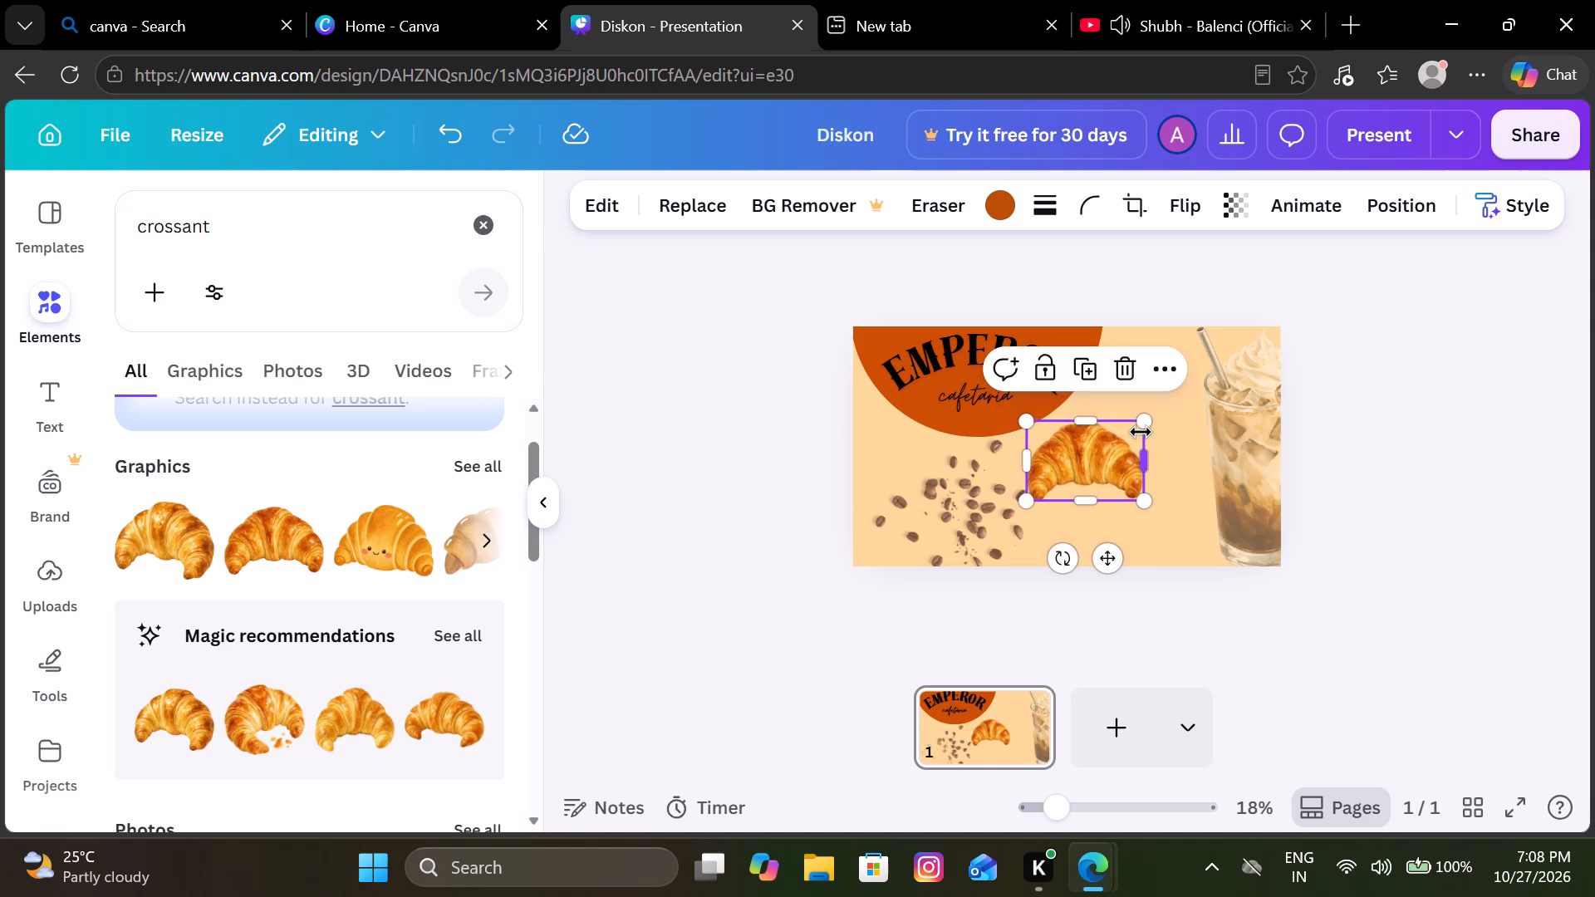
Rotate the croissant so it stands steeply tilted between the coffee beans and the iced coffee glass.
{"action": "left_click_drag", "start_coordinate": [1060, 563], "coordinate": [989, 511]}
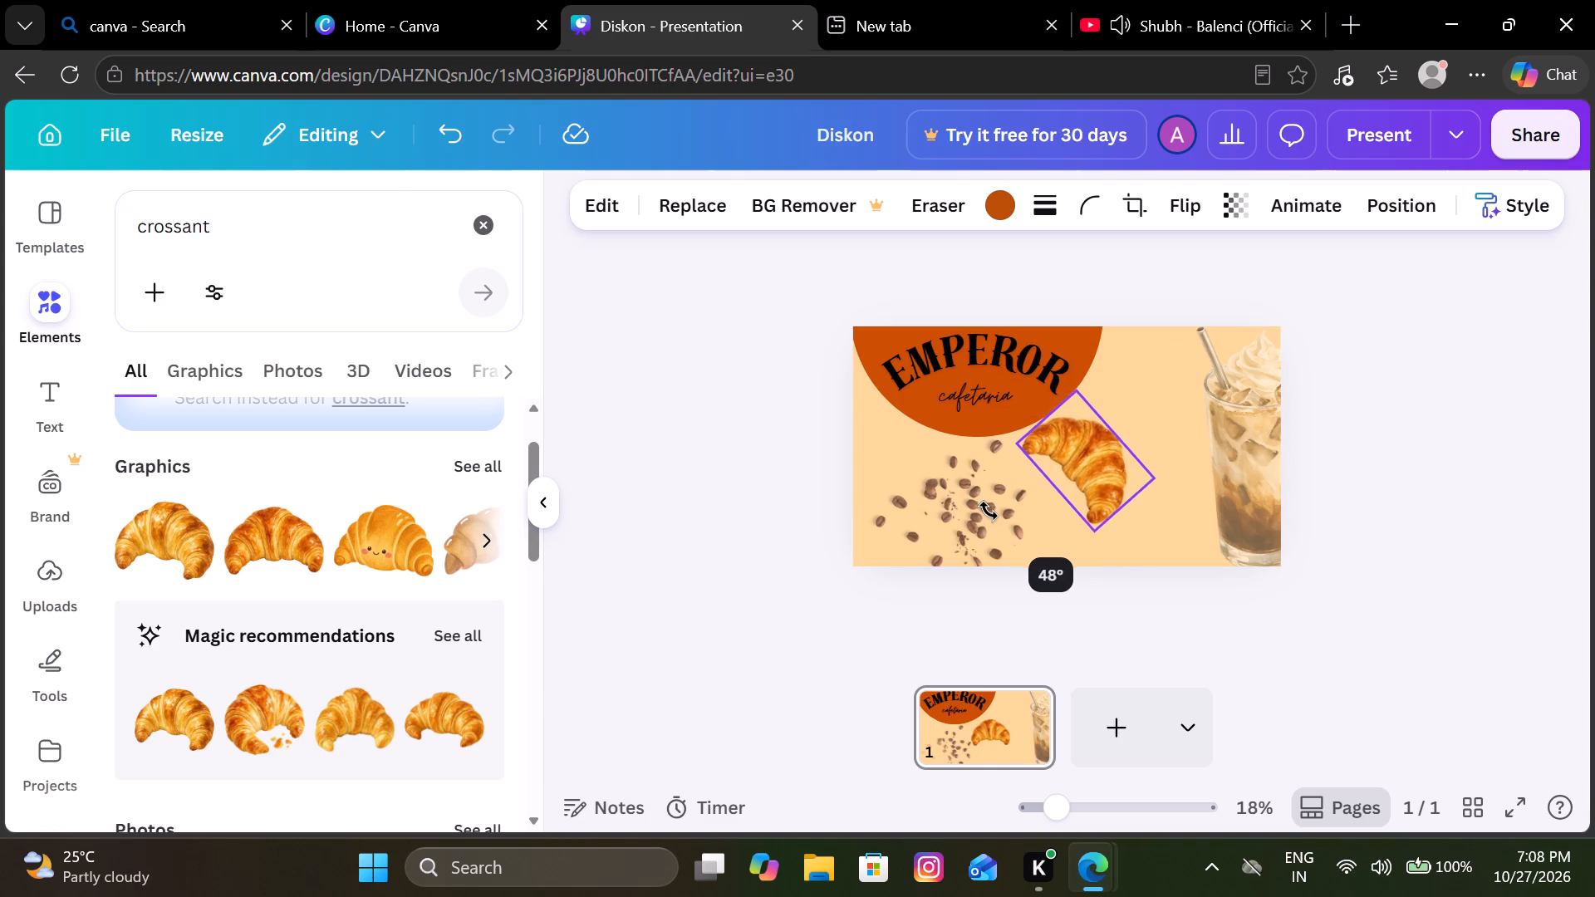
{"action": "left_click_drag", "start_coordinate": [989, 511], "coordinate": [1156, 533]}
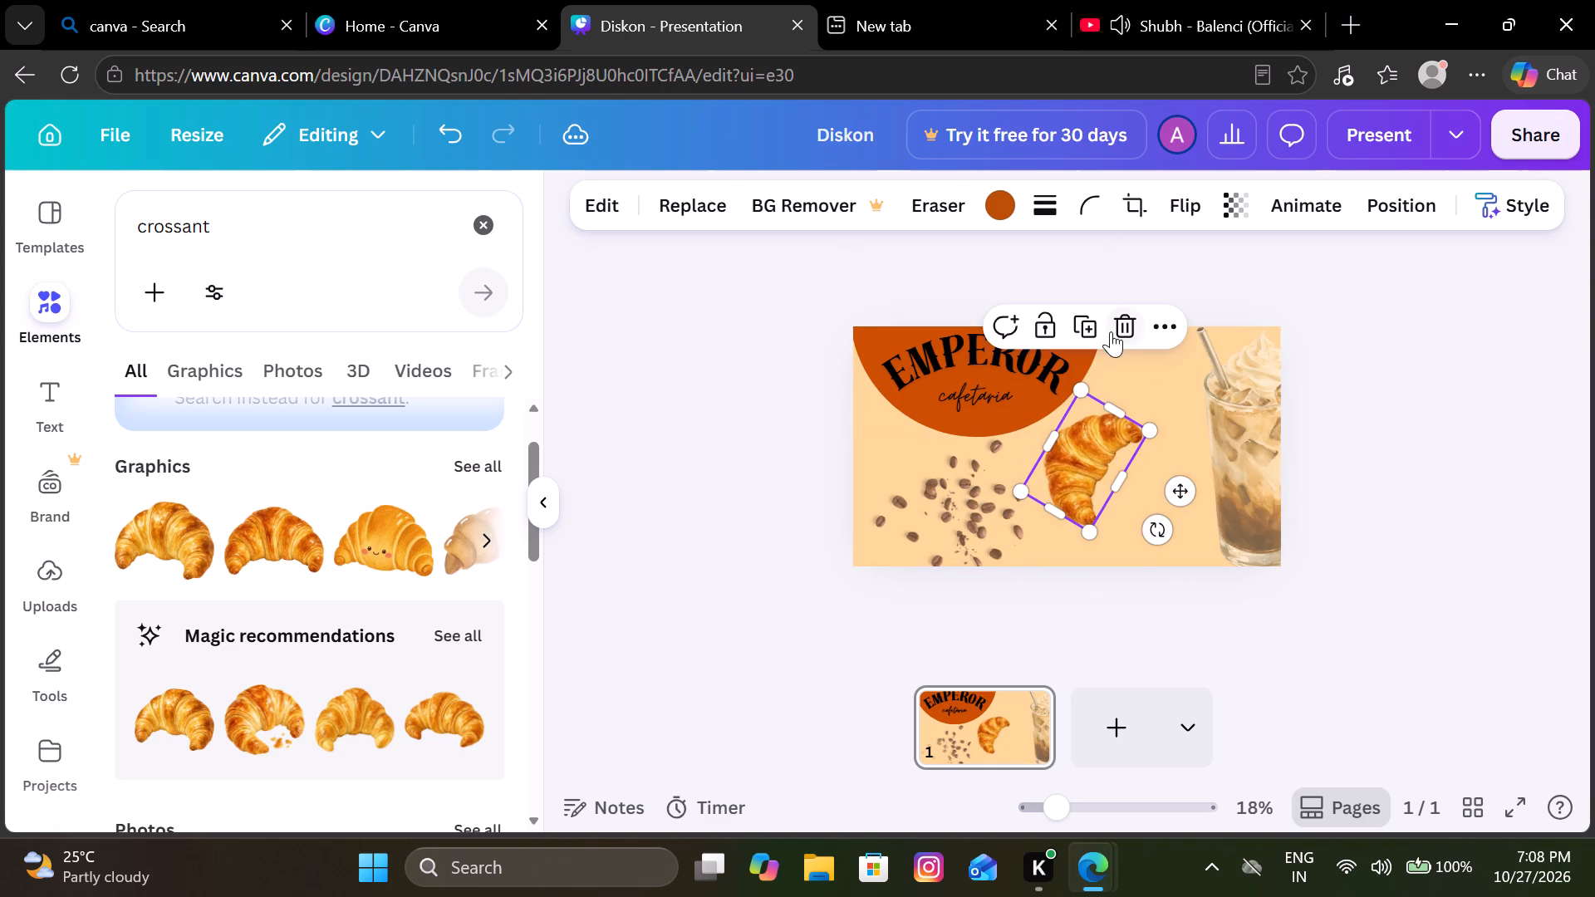
Delete the tilted golden croissant from the page.
{"action": "left_click", "coordinate": [1123, 327]}
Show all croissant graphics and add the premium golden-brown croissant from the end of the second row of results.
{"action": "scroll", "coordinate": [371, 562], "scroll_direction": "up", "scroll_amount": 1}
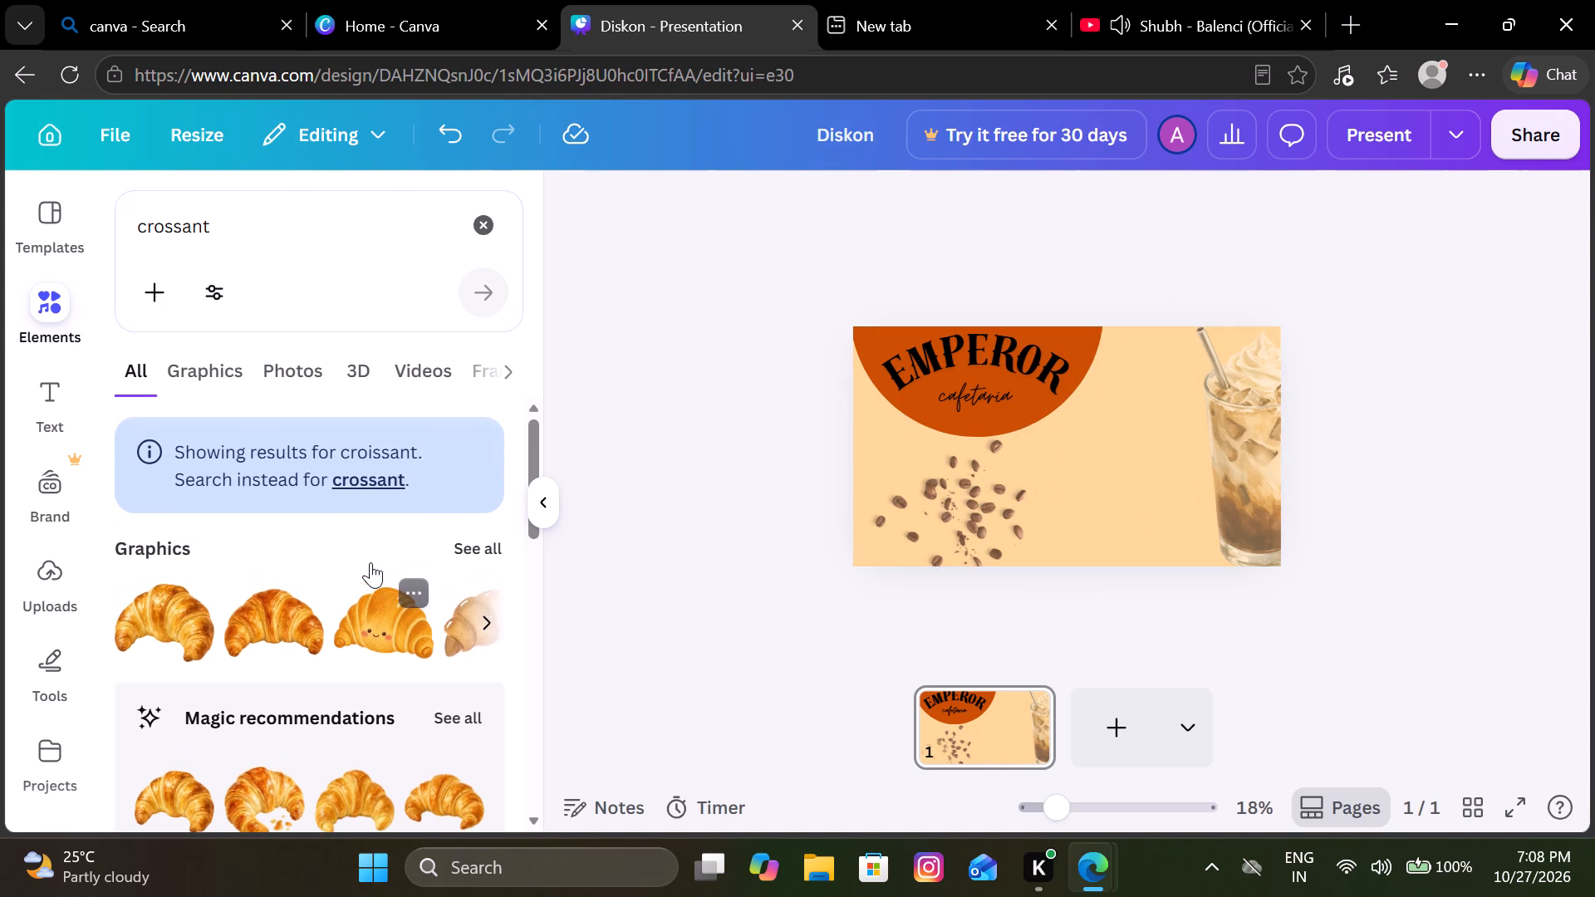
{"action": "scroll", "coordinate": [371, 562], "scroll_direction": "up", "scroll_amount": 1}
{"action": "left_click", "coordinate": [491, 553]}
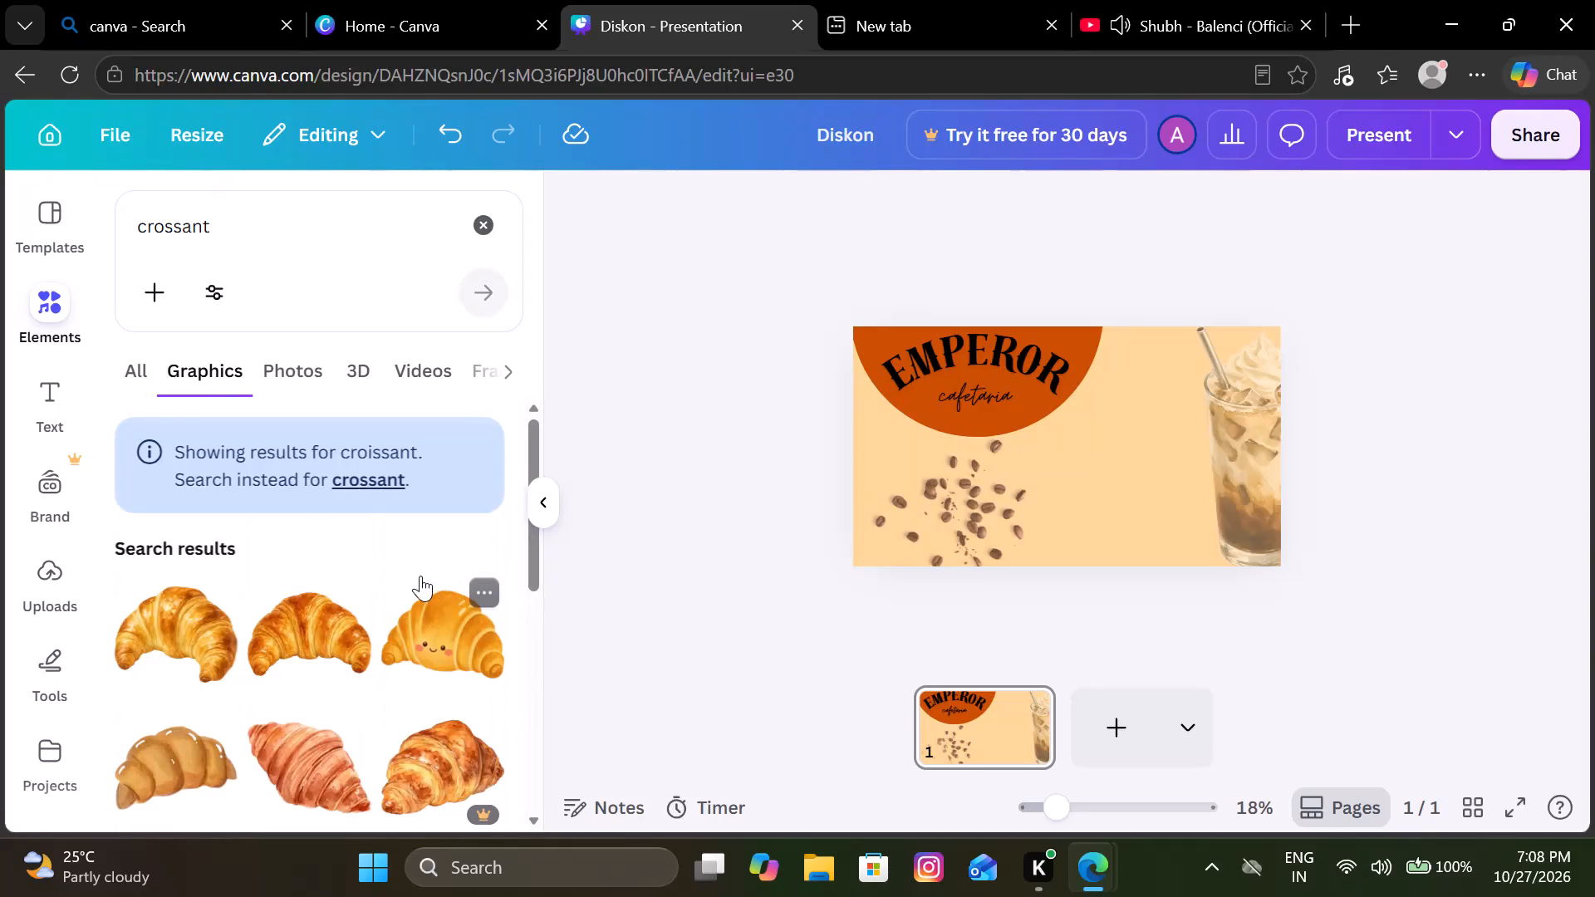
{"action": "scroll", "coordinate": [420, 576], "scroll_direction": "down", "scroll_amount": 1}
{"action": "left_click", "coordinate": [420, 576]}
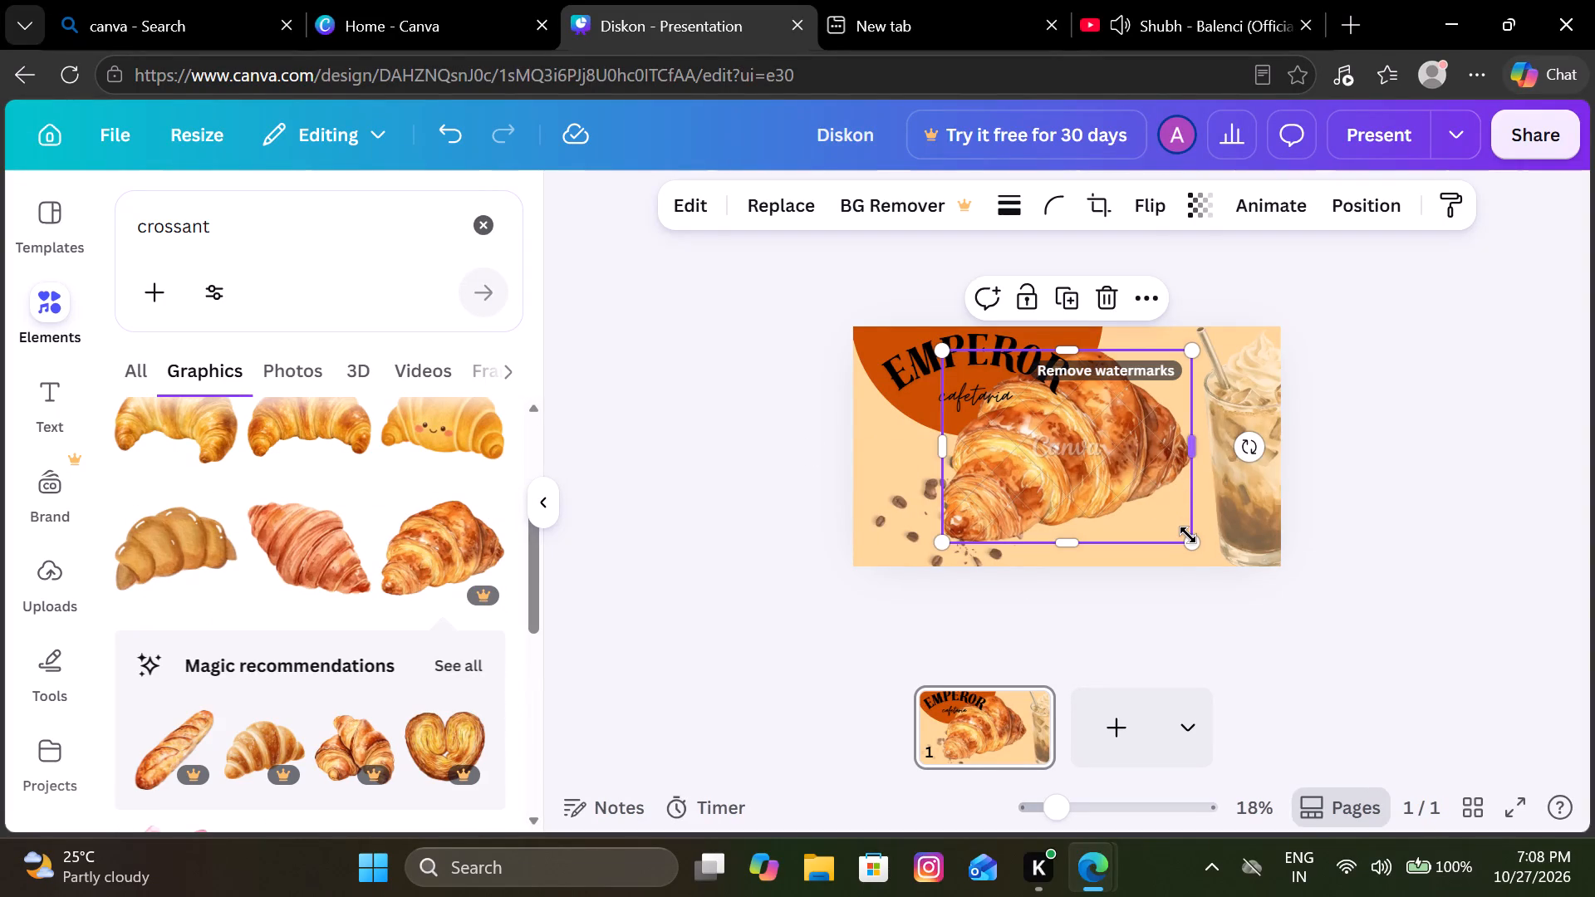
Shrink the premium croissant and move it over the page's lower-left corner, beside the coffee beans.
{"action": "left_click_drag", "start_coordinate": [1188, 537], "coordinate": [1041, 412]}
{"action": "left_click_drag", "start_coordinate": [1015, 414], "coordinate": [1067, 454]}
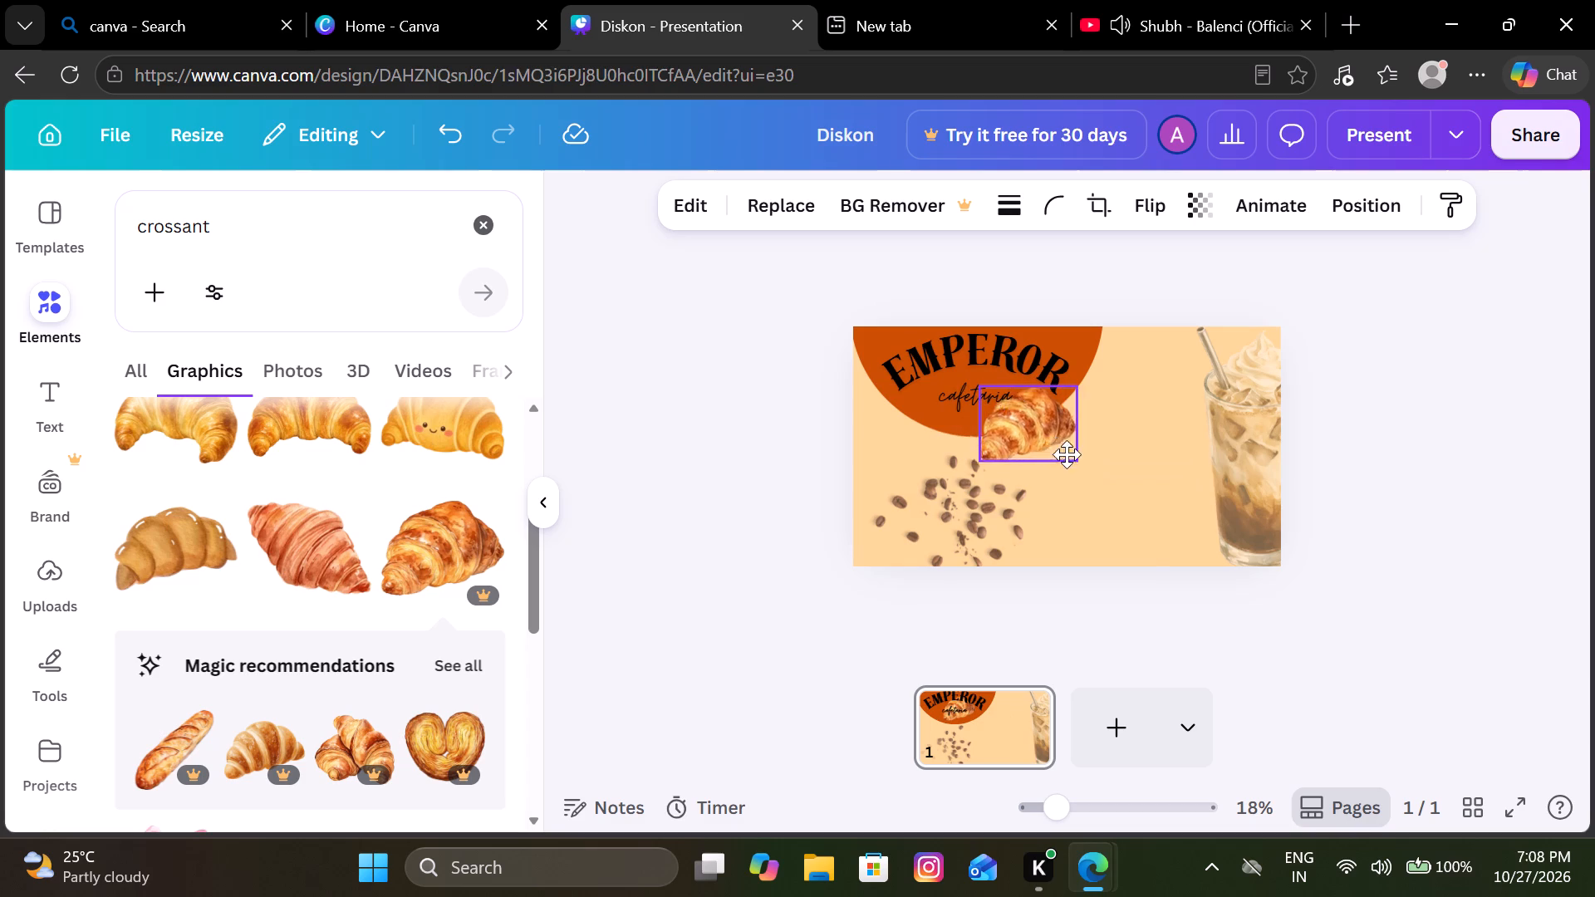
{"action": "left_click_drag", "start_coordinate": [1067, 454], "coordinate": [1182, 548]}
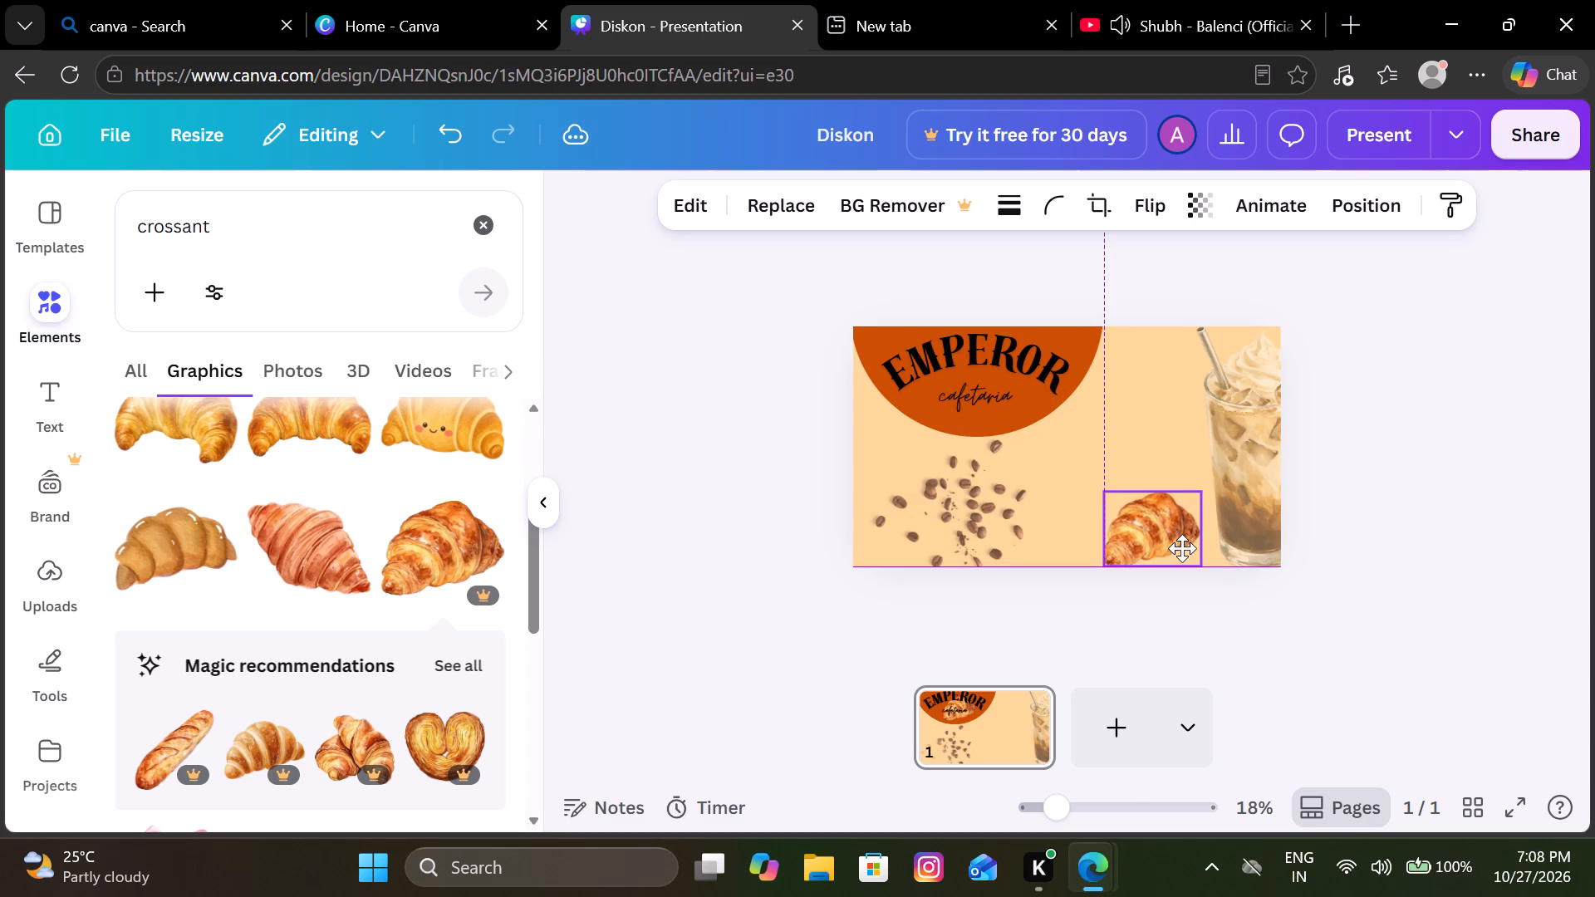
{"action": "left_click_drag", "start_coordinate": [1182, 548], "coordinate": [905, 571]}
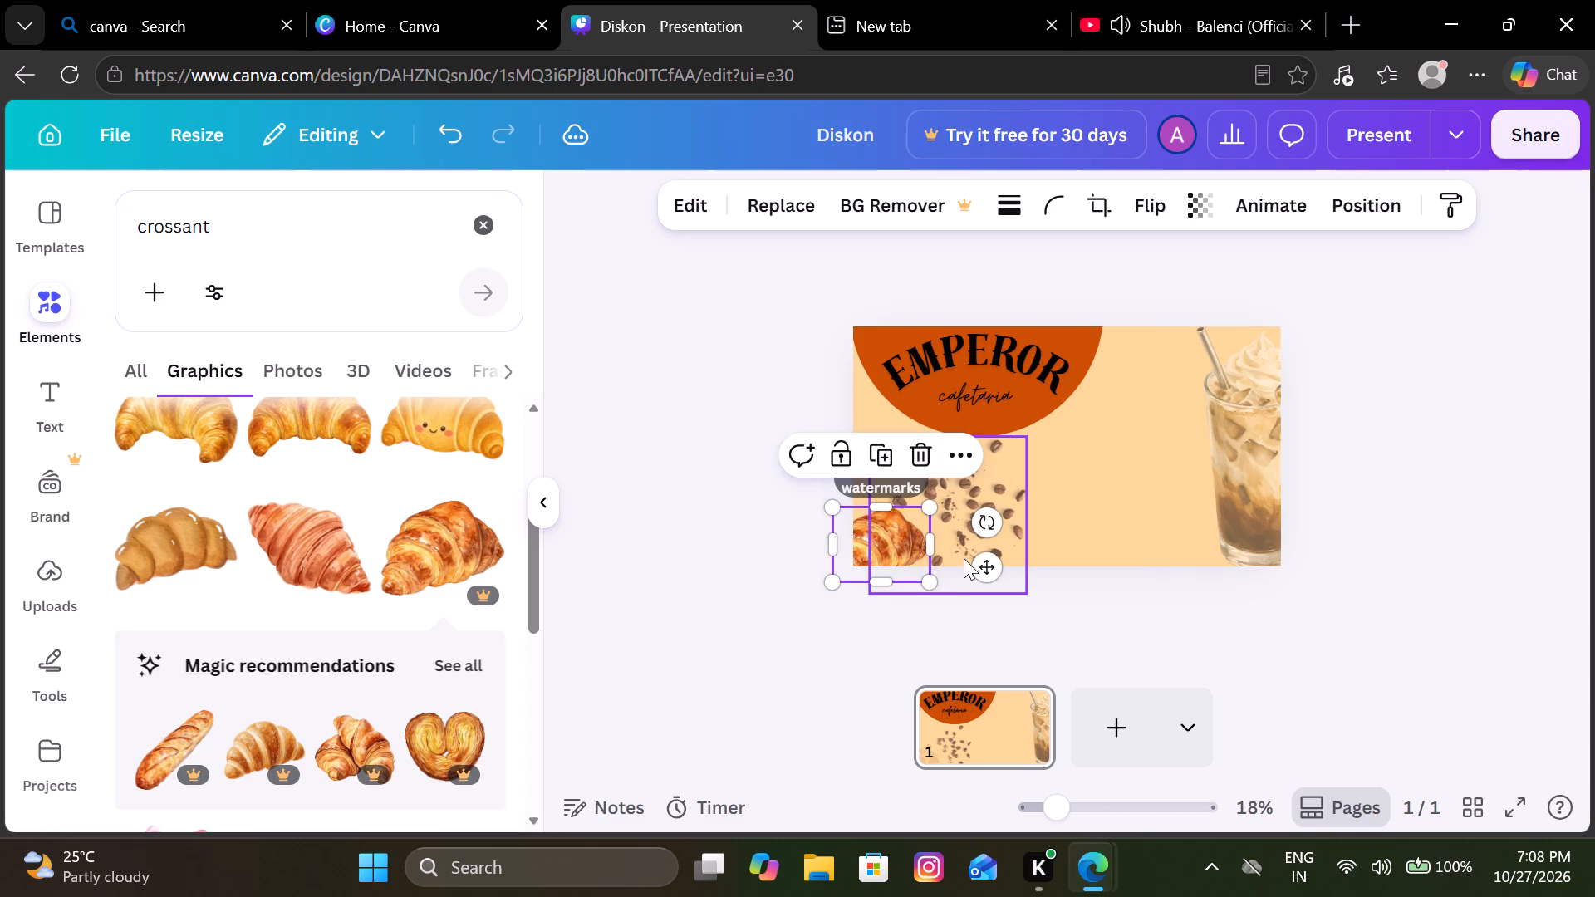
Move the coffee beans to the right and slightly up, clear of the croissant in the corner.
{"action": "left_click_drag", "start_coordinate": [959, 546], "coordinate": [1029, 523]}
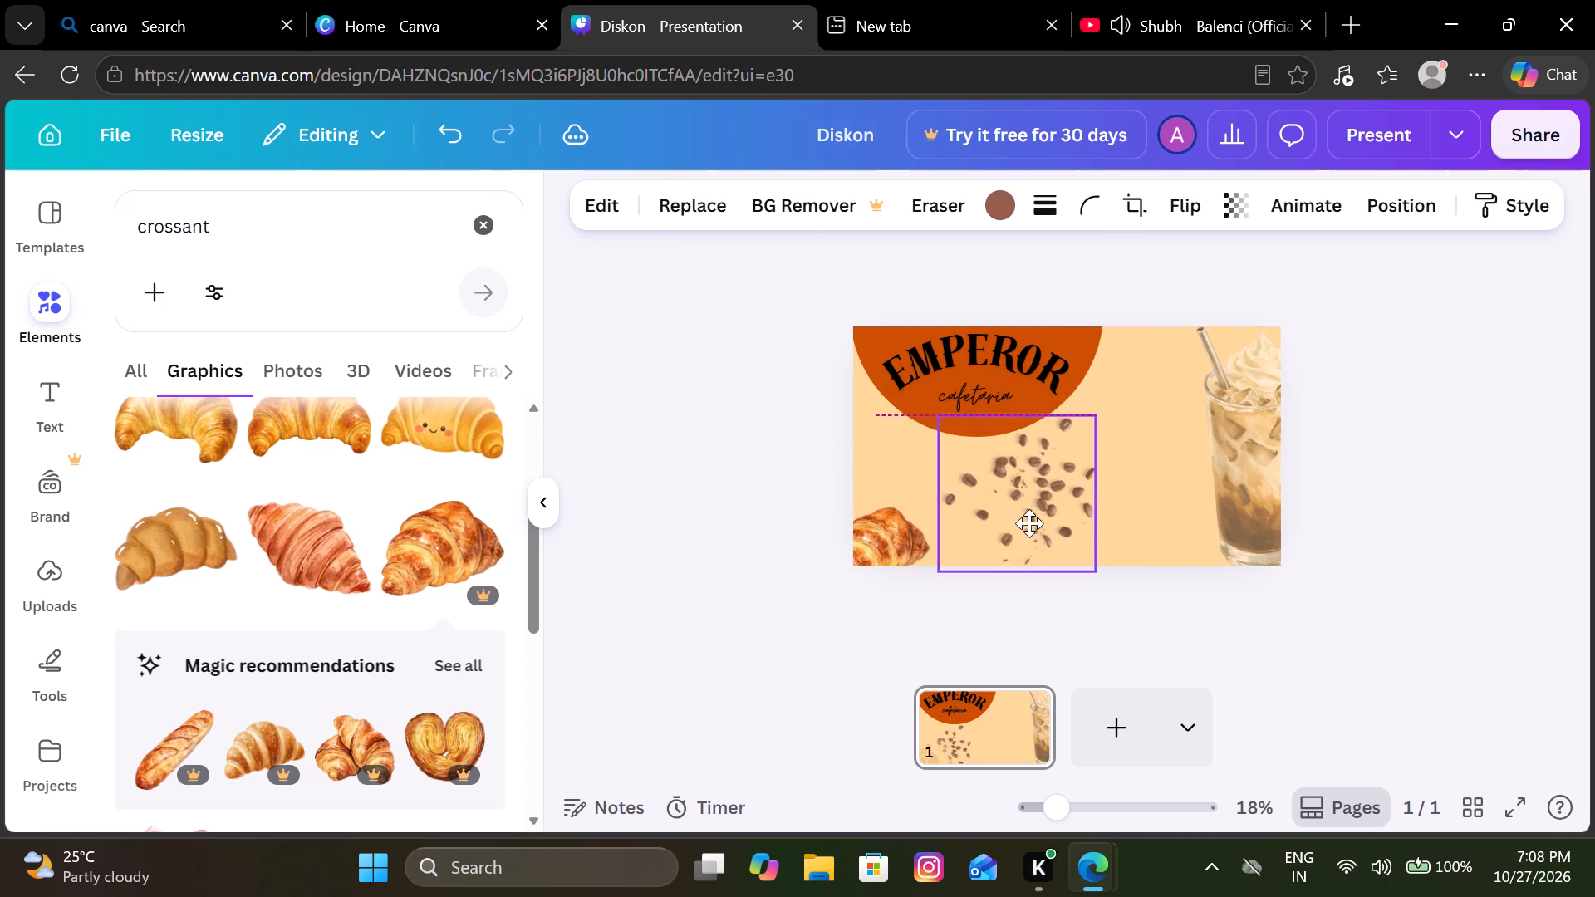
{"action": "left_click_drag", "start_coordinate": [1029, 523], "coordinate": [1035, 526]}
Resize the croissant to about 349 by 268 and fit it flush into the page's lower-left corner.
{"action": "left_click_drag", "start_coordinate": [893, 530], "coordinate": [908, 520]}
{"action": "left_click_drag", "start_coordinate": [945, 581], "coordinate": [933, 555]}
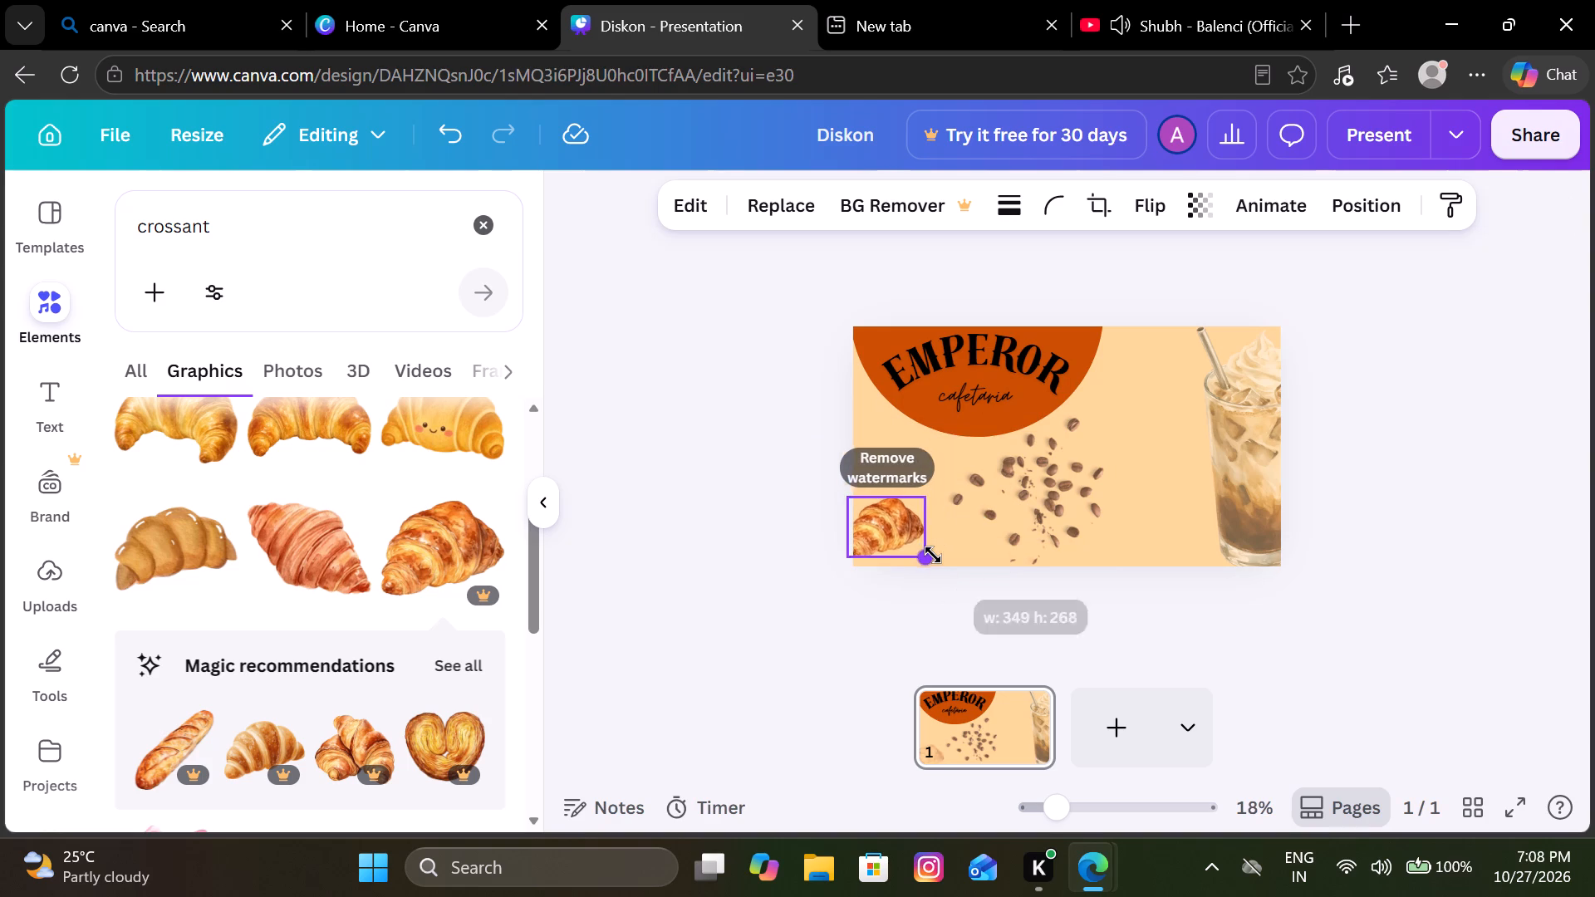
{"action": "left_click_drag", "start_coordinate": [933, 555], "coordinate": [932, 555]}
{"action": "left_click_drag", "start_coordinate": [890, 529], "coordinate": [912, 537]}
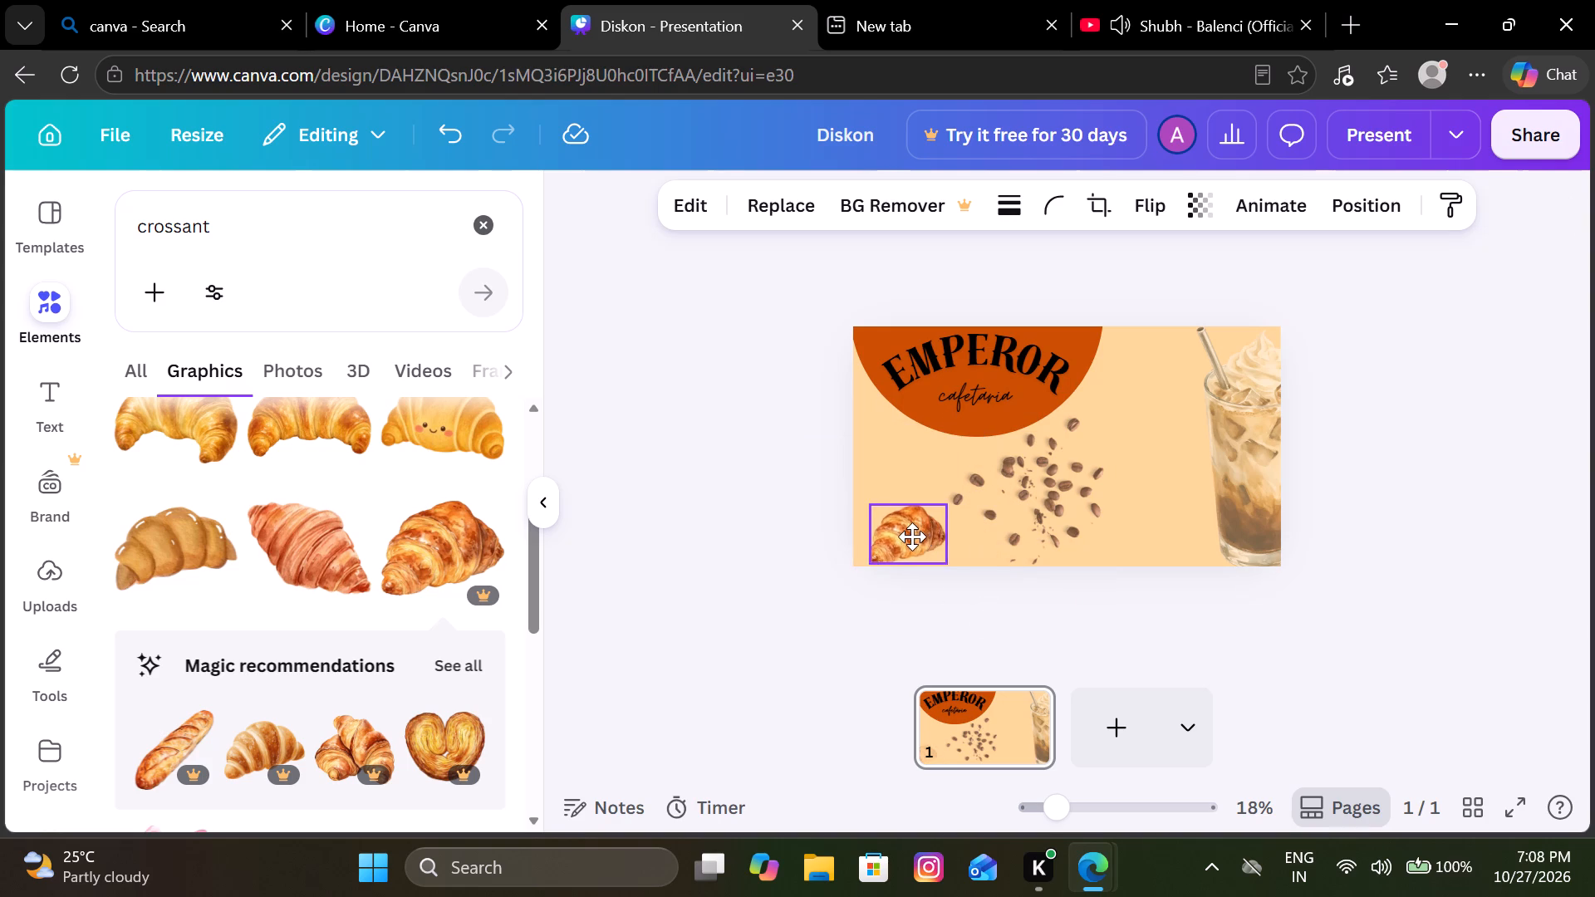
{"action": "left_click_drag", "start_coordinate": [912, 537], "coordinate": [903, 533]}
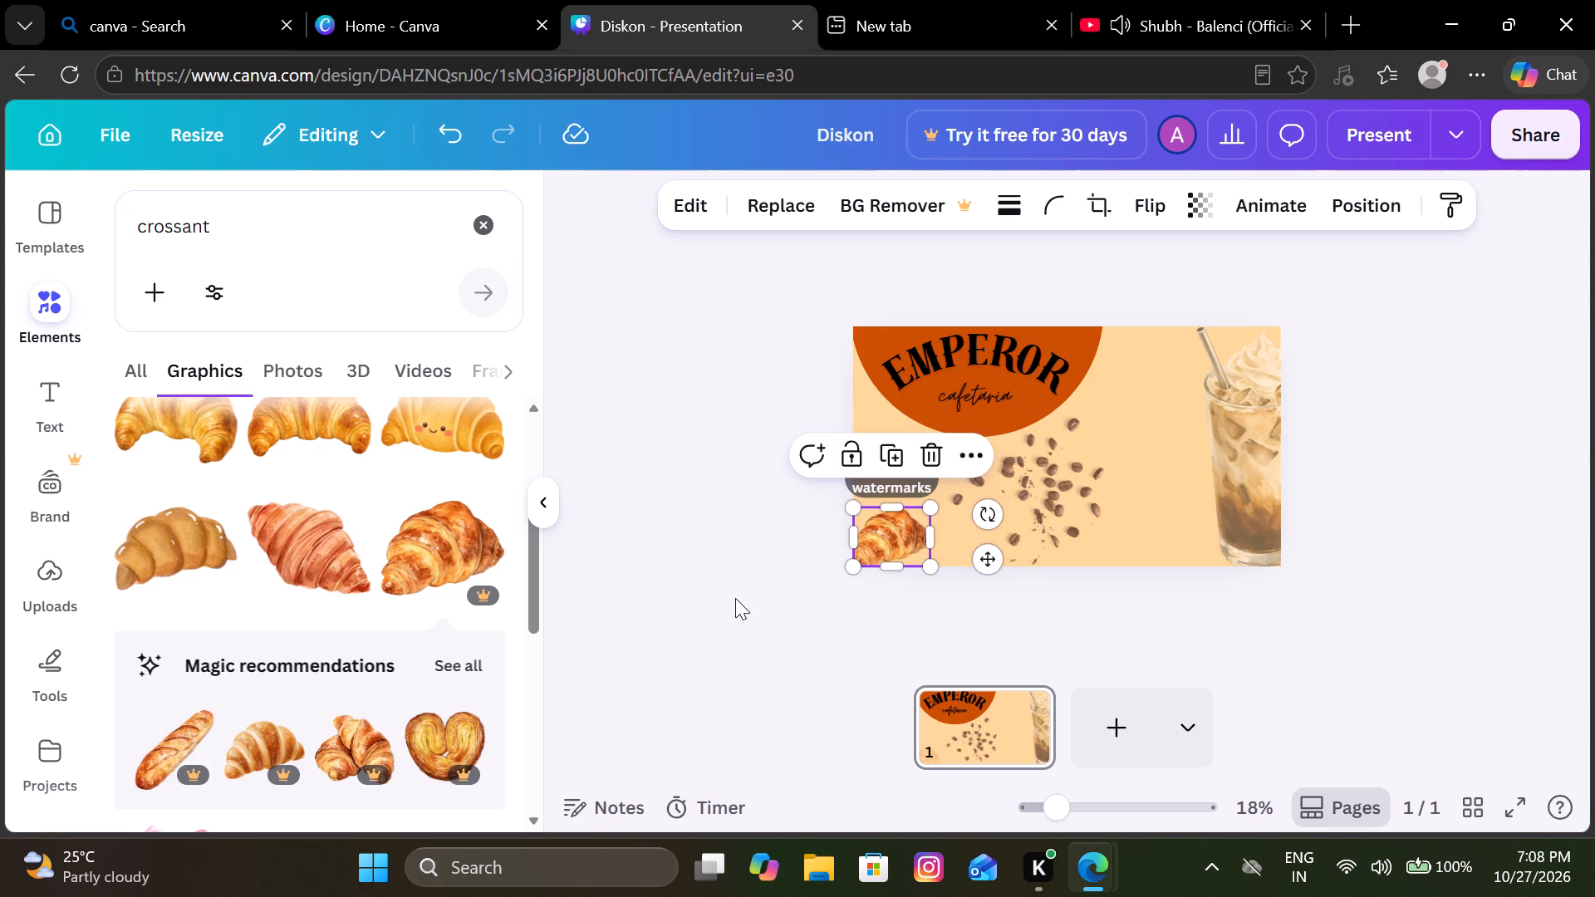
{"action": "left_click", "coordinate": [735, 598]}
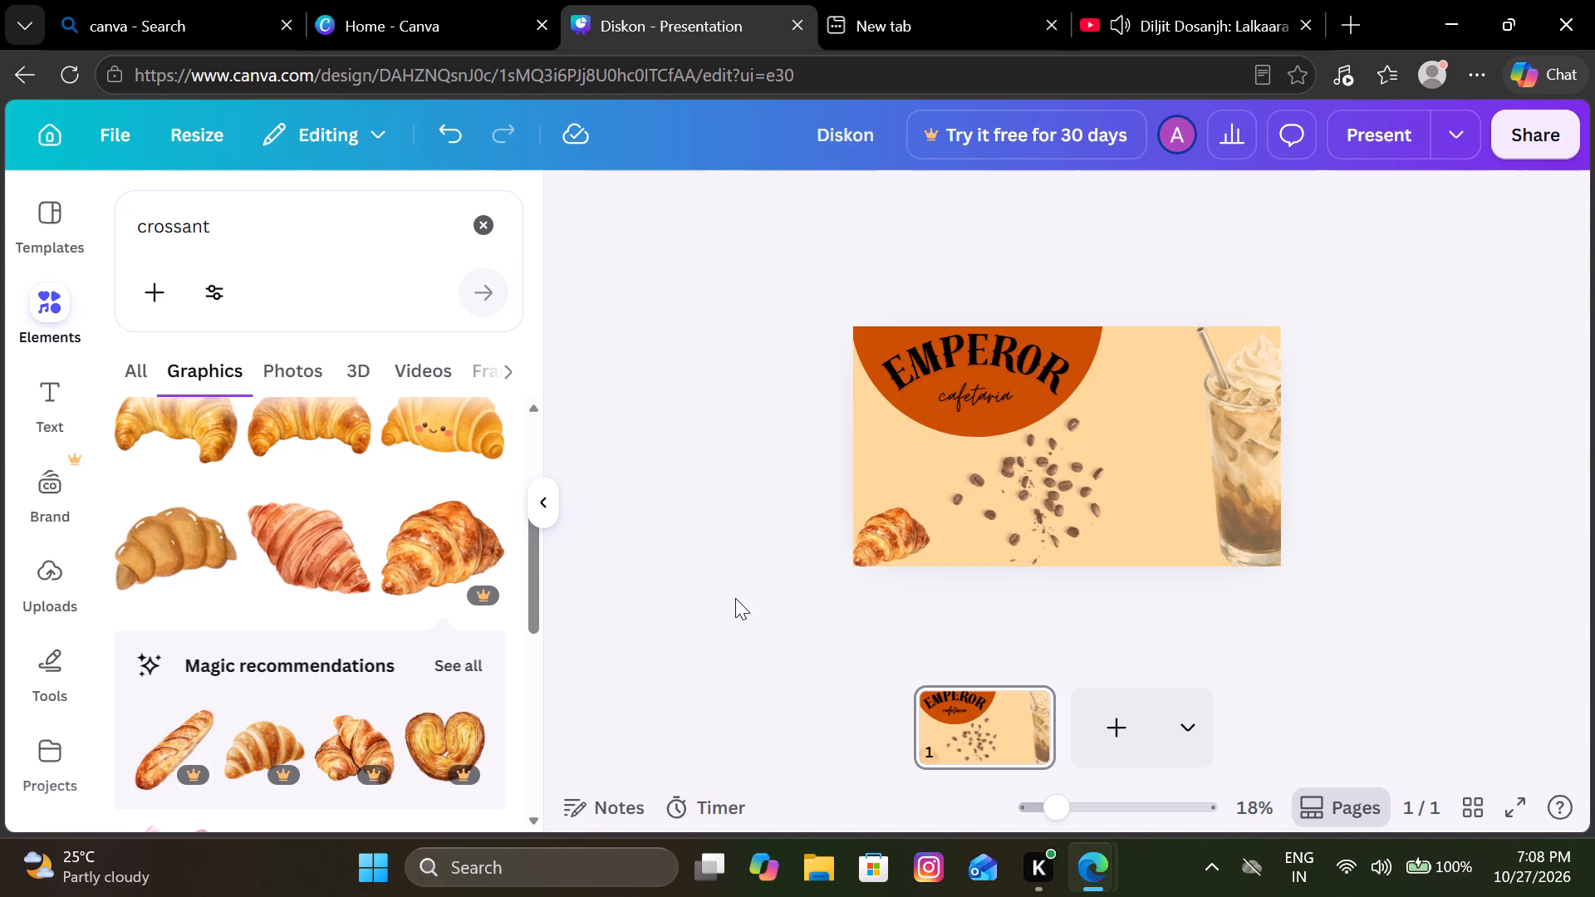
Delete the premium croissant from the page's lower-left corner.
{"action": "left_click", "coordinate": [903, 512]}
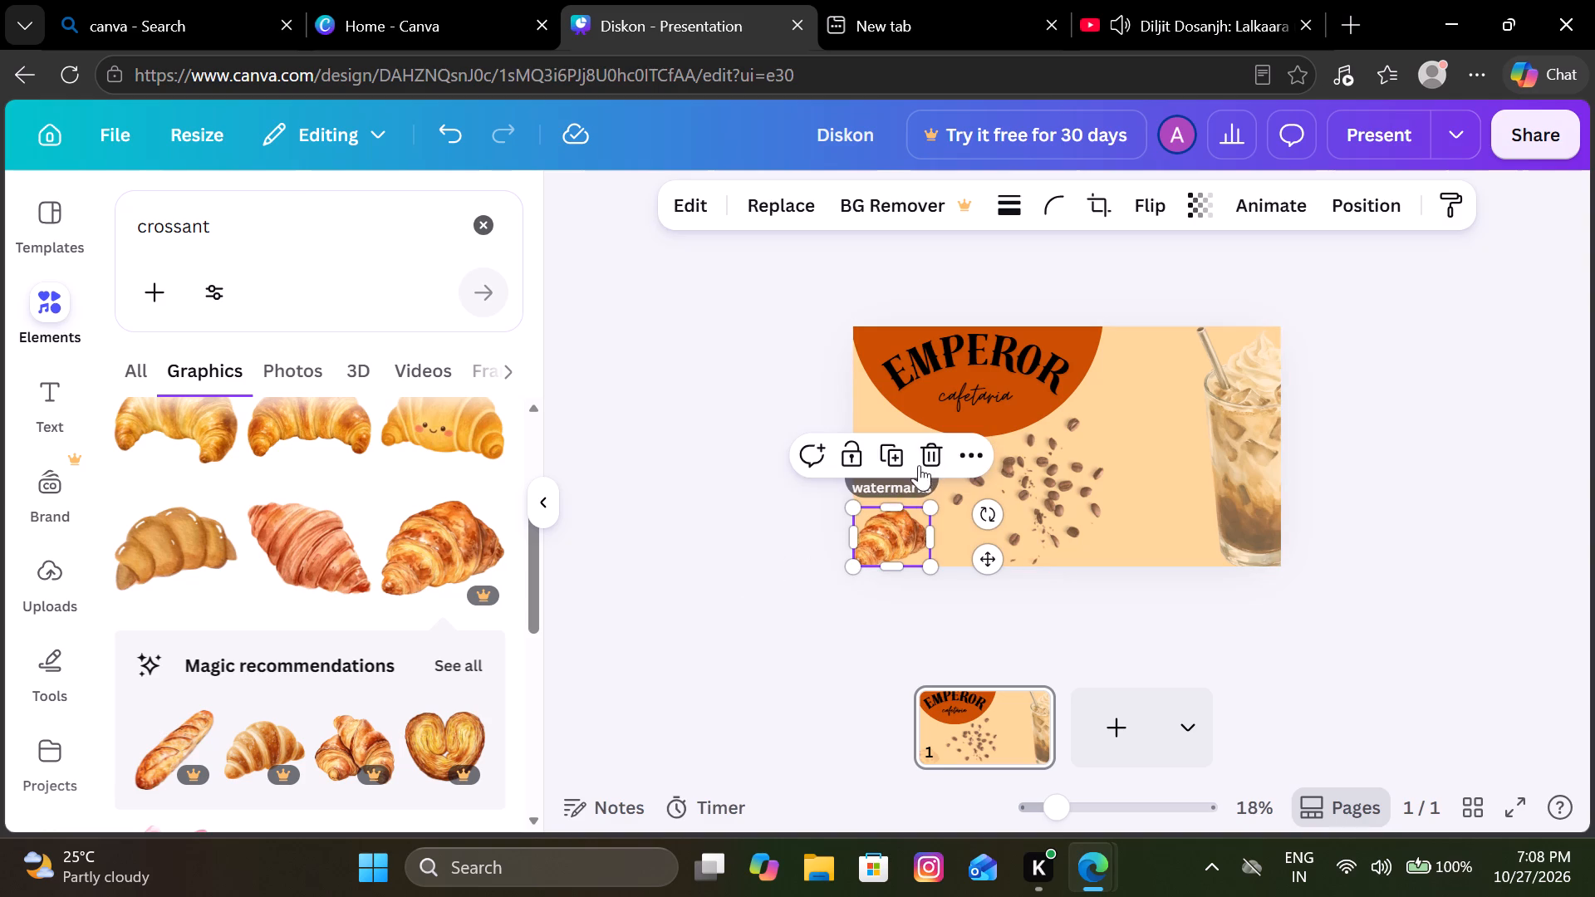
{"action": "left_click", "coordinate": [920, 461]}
Move the coffee beans back left and slightly down, roughly centred beneath the orange half circle.
{"action": "left_click_drag", "start_coordinate": [991, 498], "coordinate": [939, 502]}
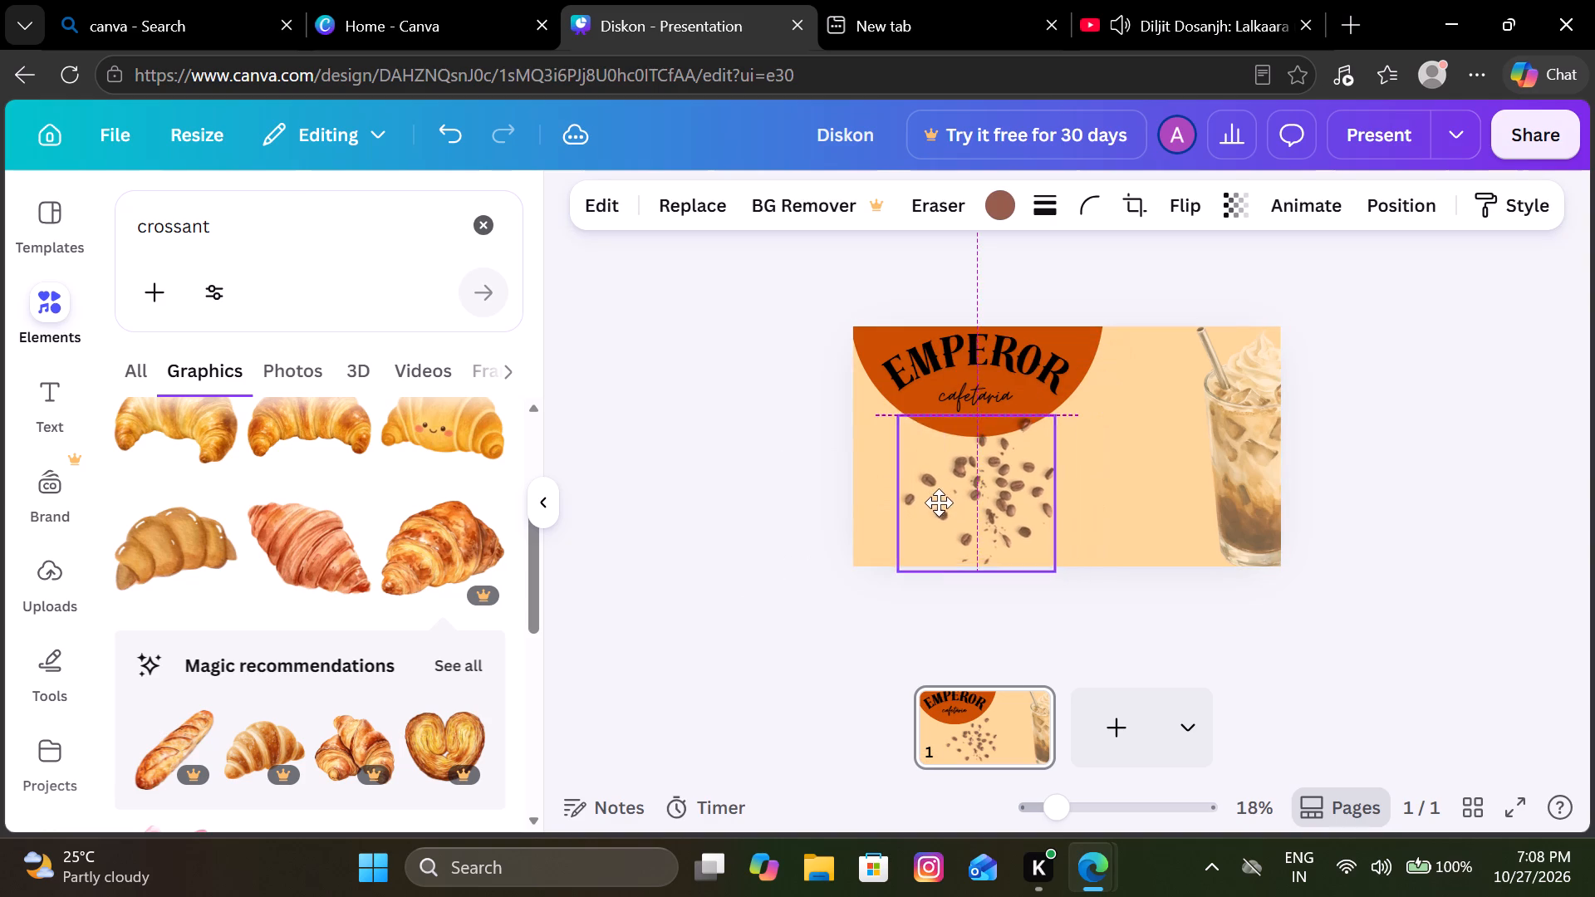
{"action": "left_click_drag", "start_coordinate": [939, 502], "coordinate": [930, 513]}
{"action": "left_click", "coordinate": [696, 591]}
Look through the remaining croissant graphics for a suitable replacement.
{"action": "scroll", "coordinate": [389, 605], "scroll_direction": "down", "scroll_amount": 2}
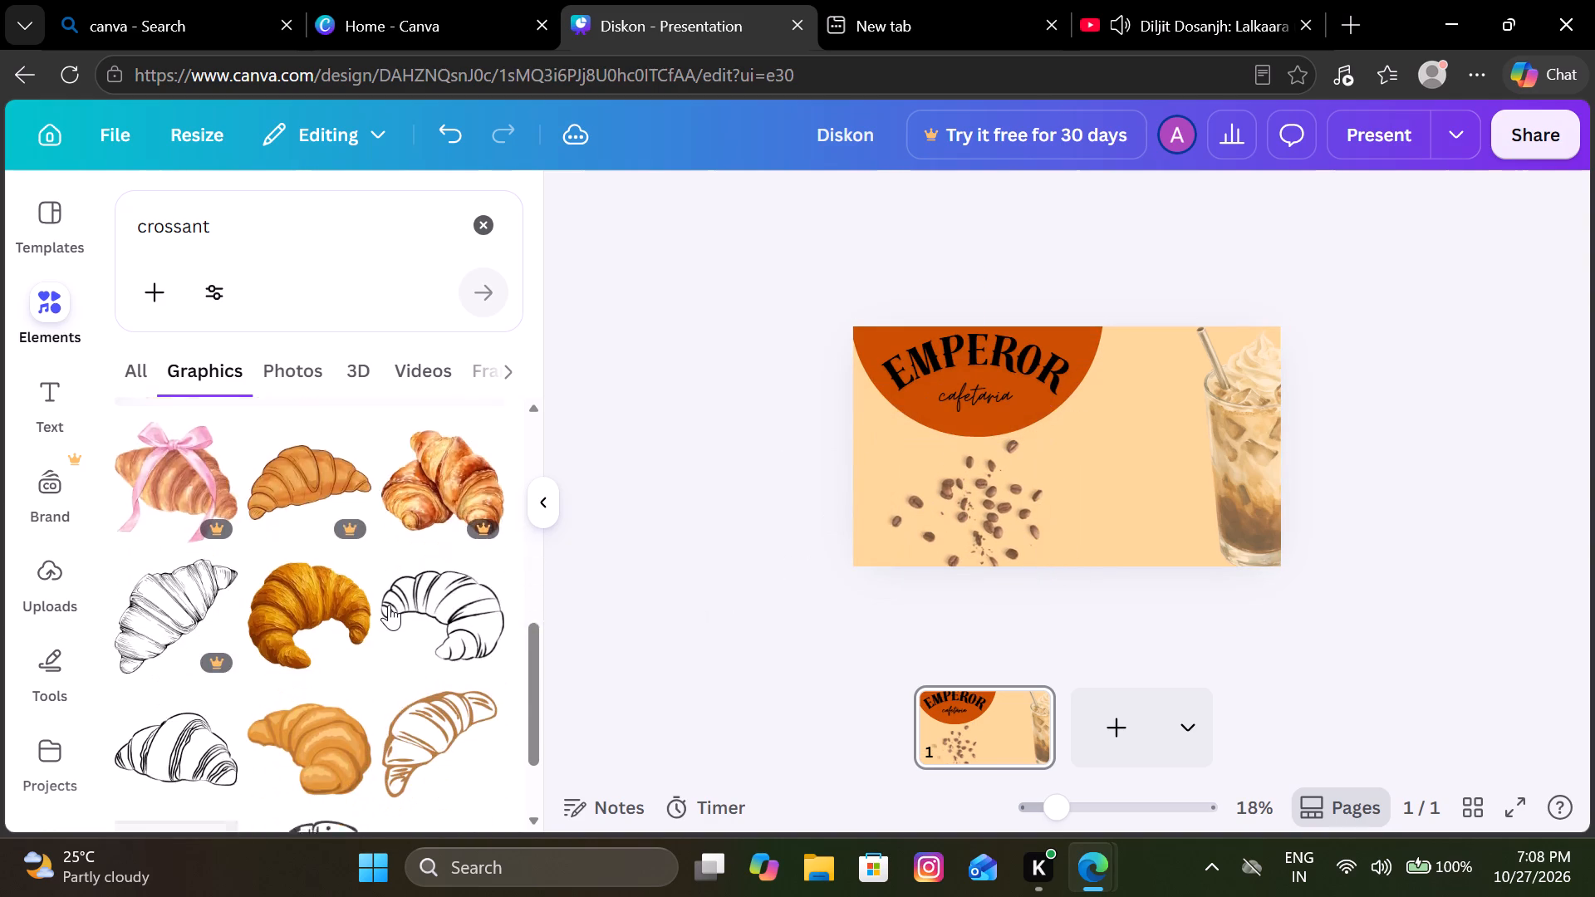
{"action": "scroll", "coordinate": [389, 605], "scroll_direction": "down", "scroll_amount": 4}
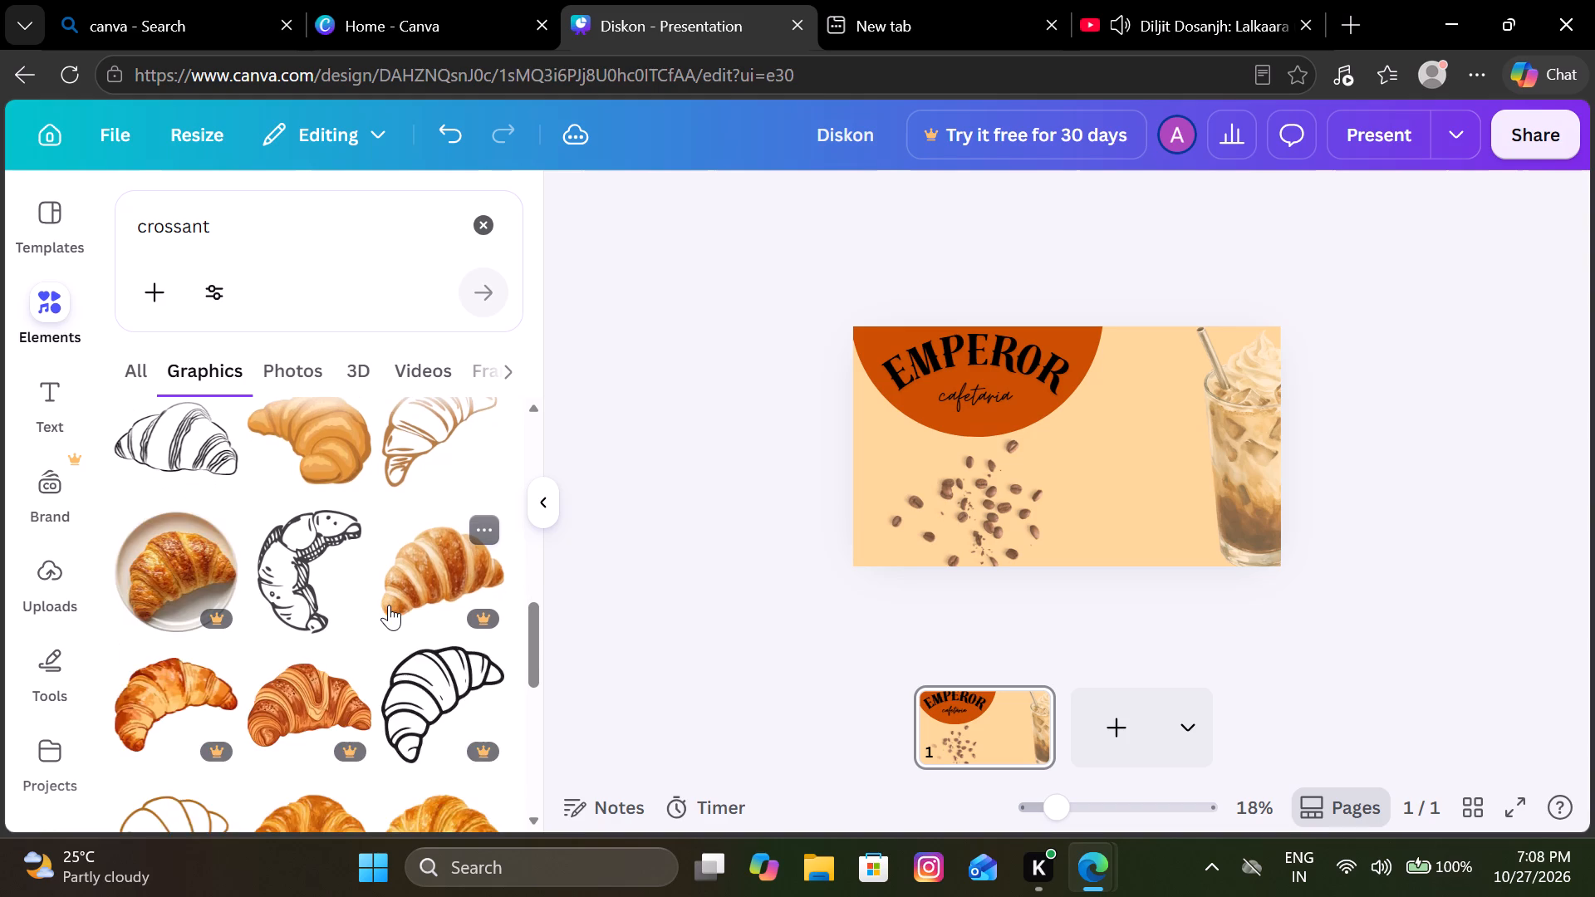
{"action": "scroll", "coordinate": [389, 605], "scroll_direction": "down", "scroll_amount": 2}
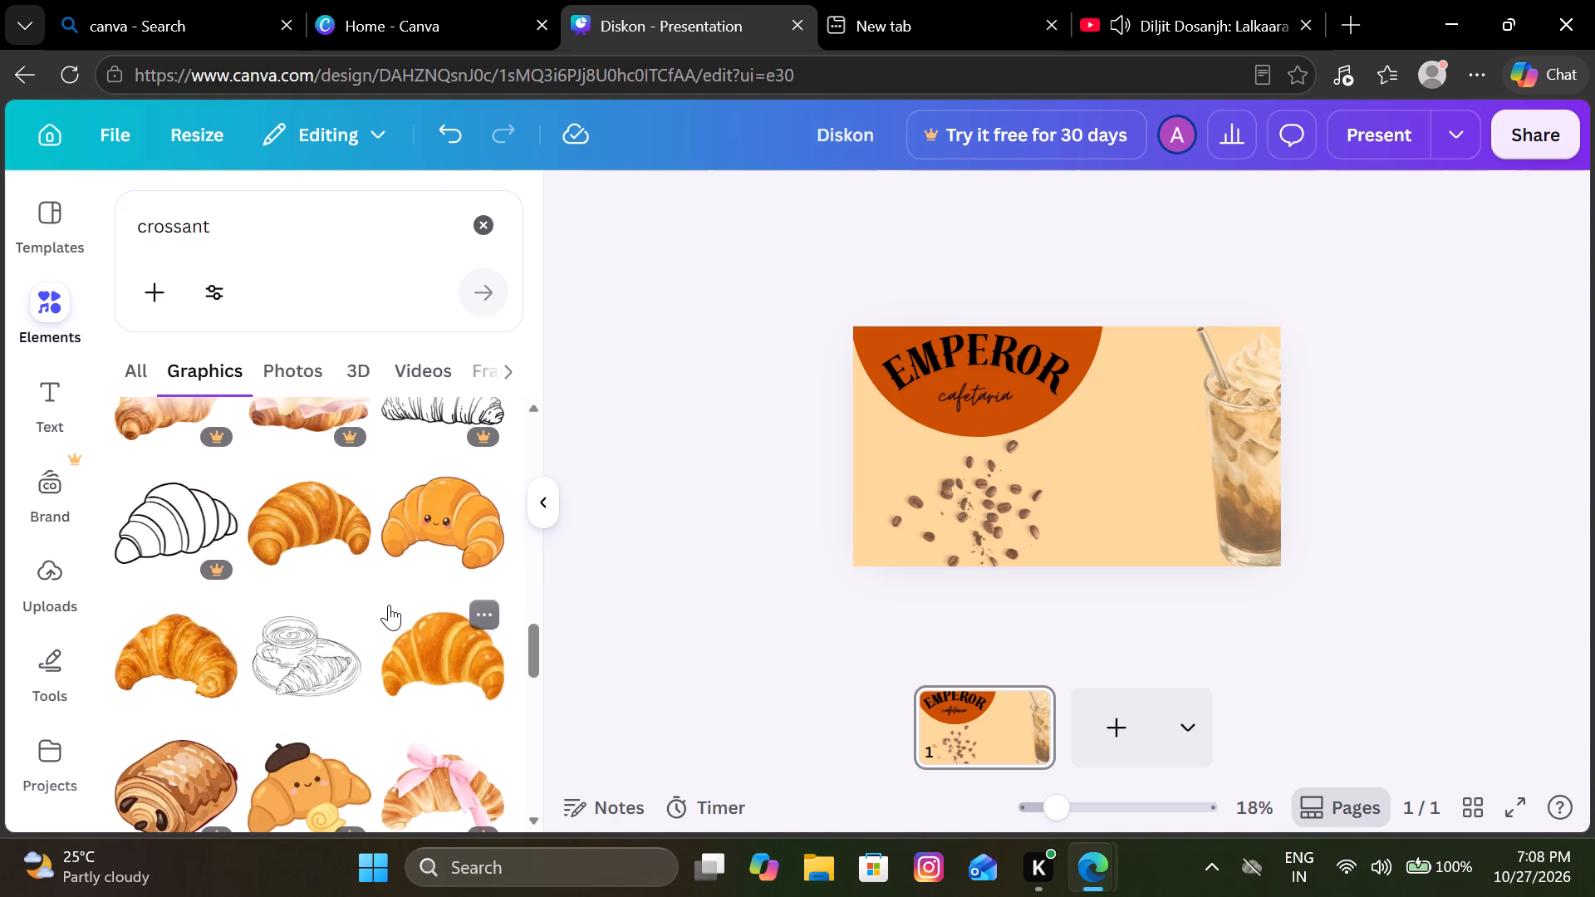
{"action": "scroll", "coordinate": [389, 605], "scroll_direction": "down", "scroll_amount": 1}
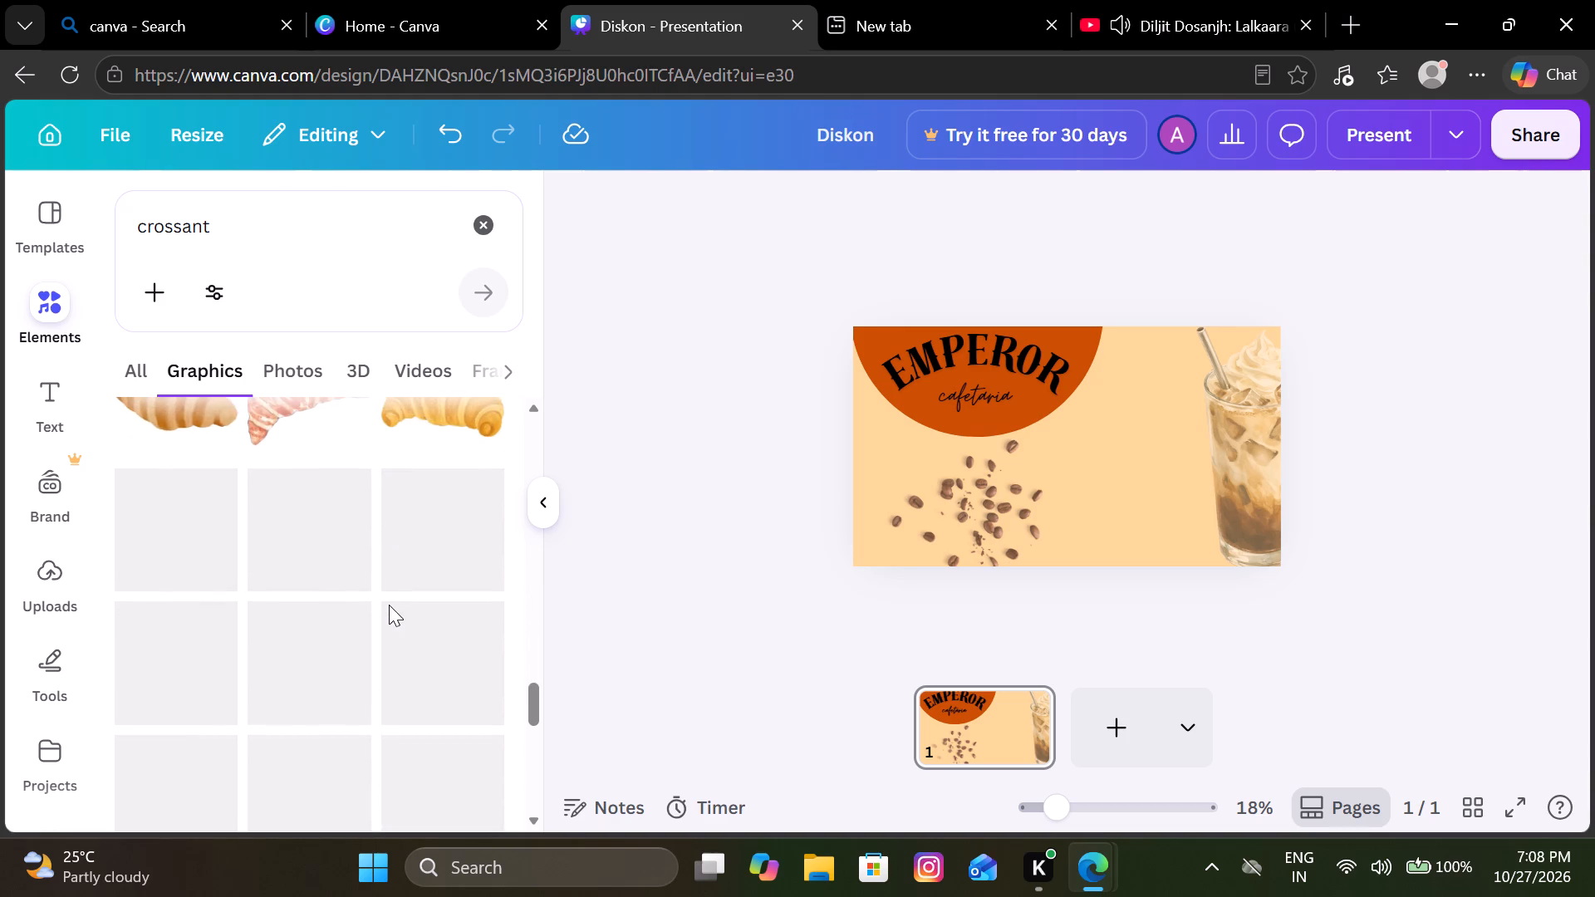
{"action": "scroll", "coordinate": [389, 605], "scroll_direction": "down", "scroll_amount": 3}
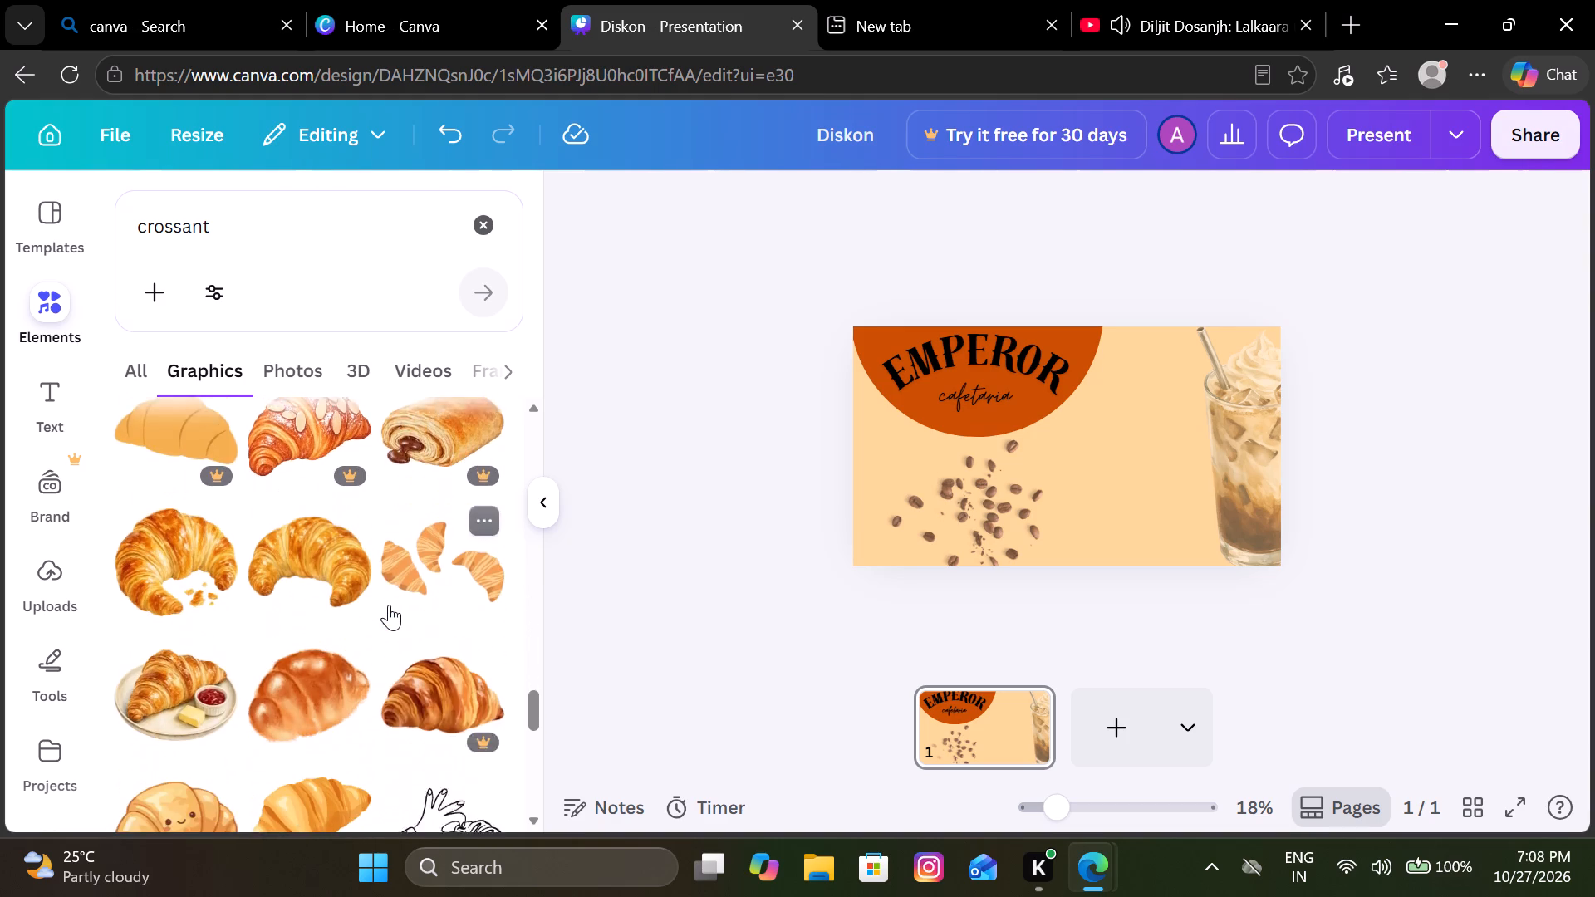
{"action": "scroll", "coordinate": [389, 605], "scroll_direction": "down", "scroll_amount": 4}
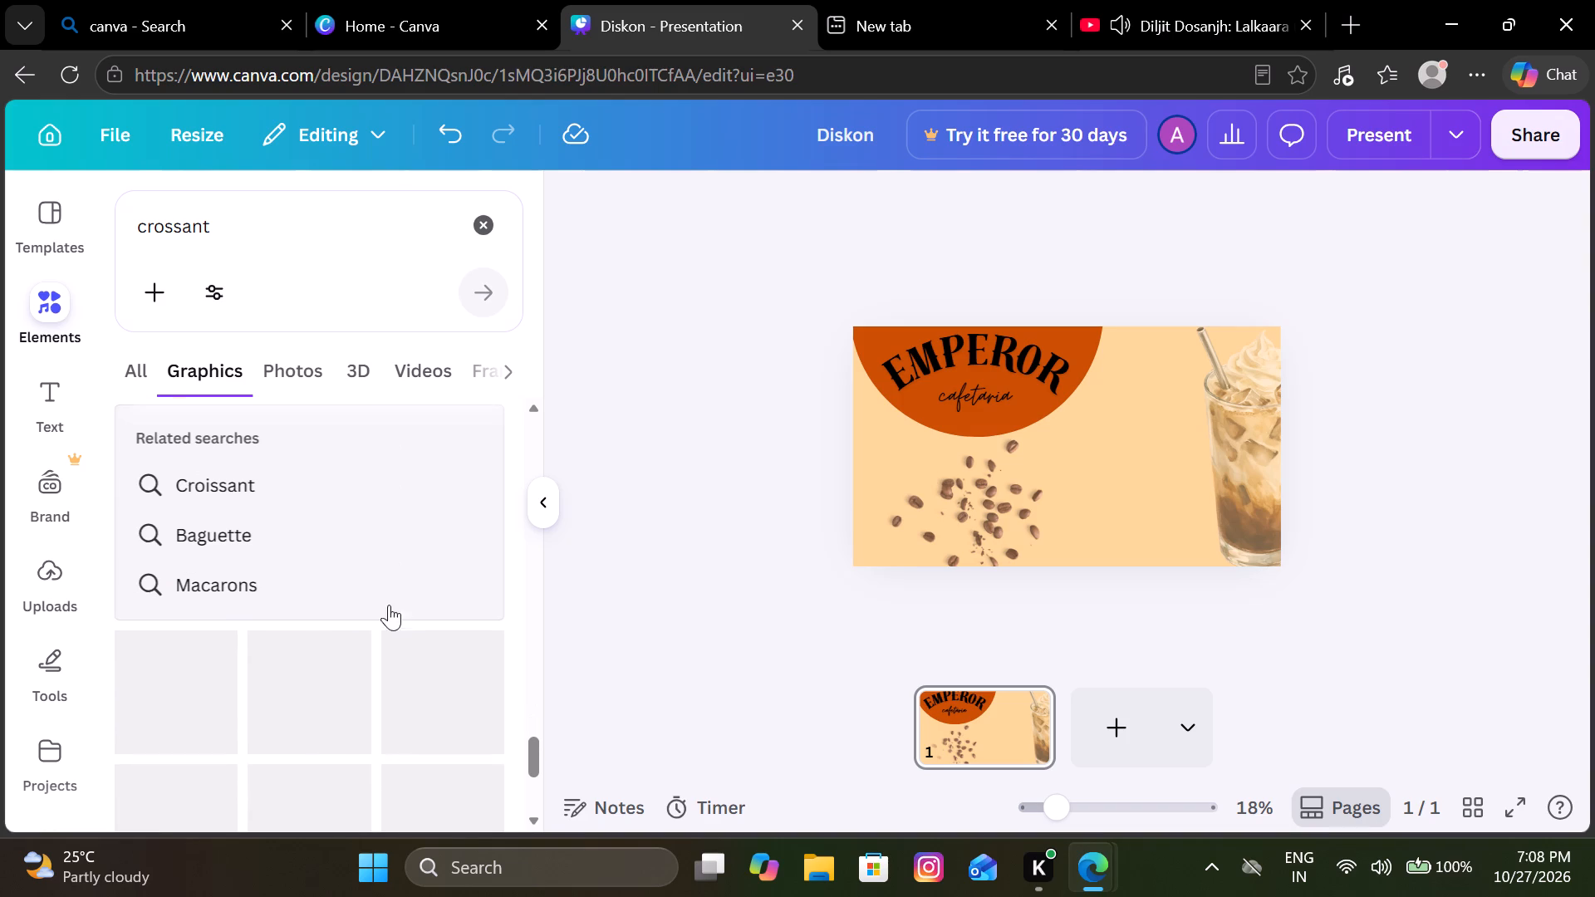
Replace the croissant search with an element search for "spaghetti".
{"action": "left_click", "coordinate": [482, 218]}
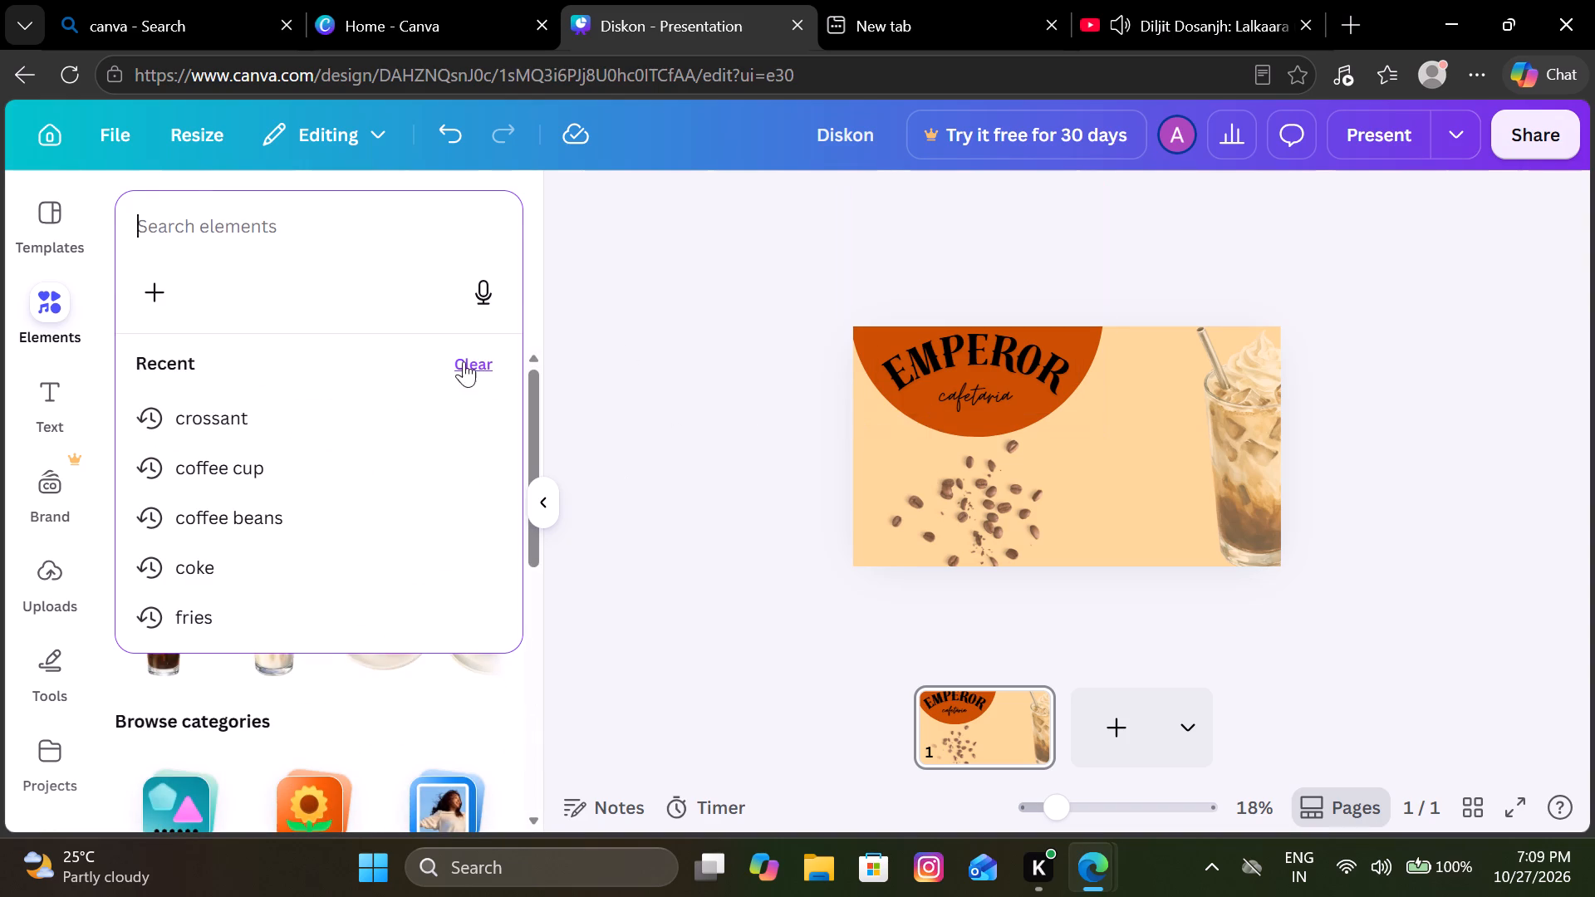
{"action": "left_click", "coordinate": [340, 213]}
{"action": "key", "text": "s"}
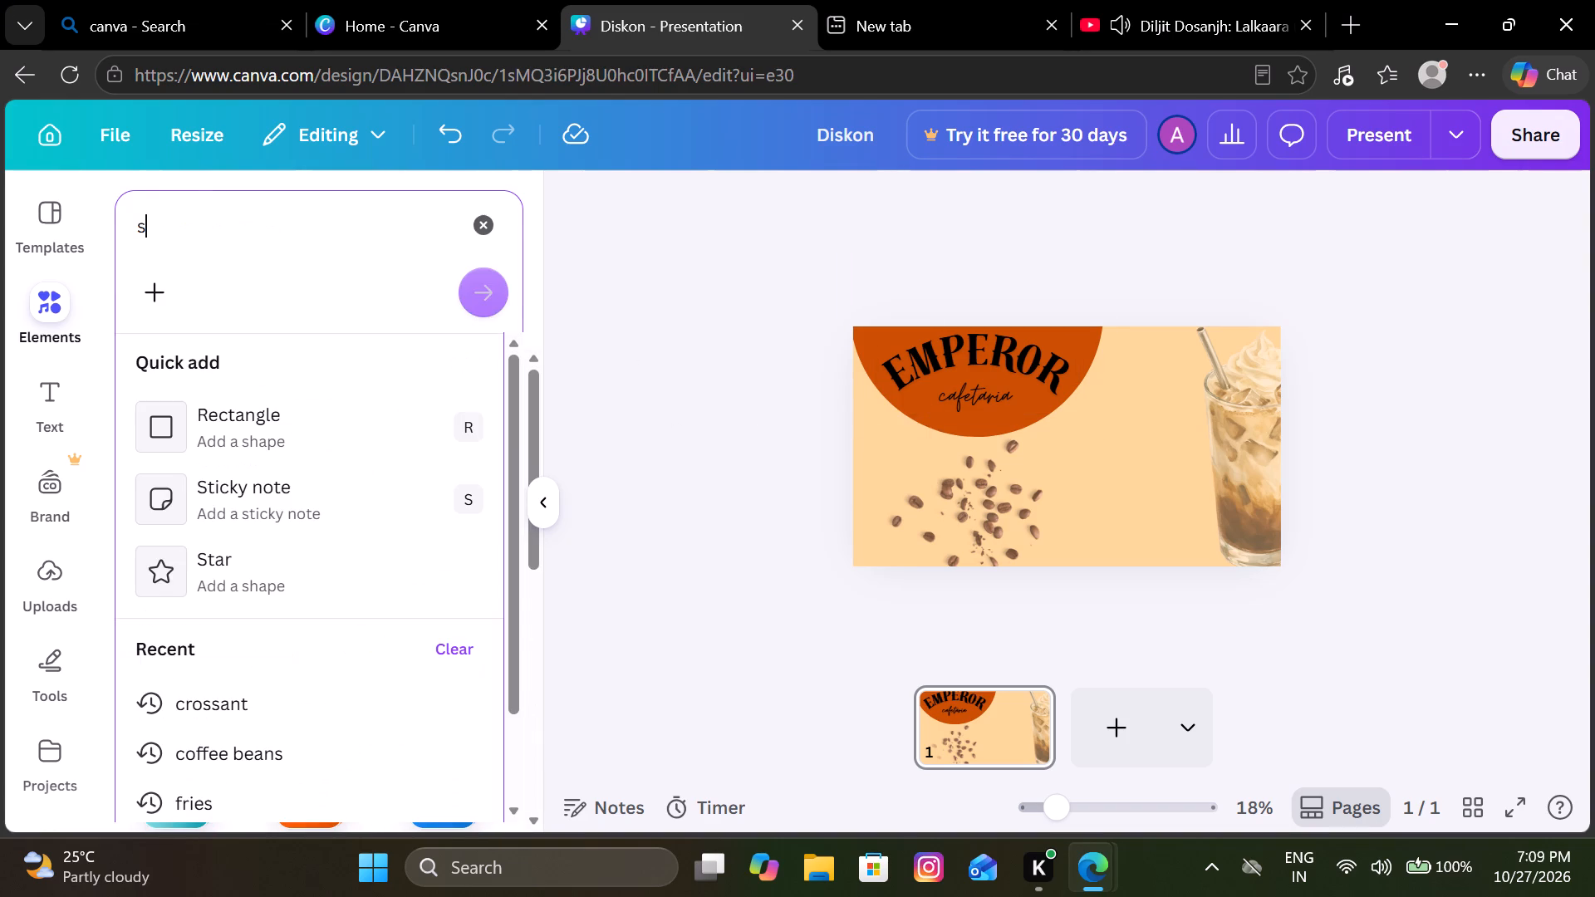
{"action": "key", "text": "o"}
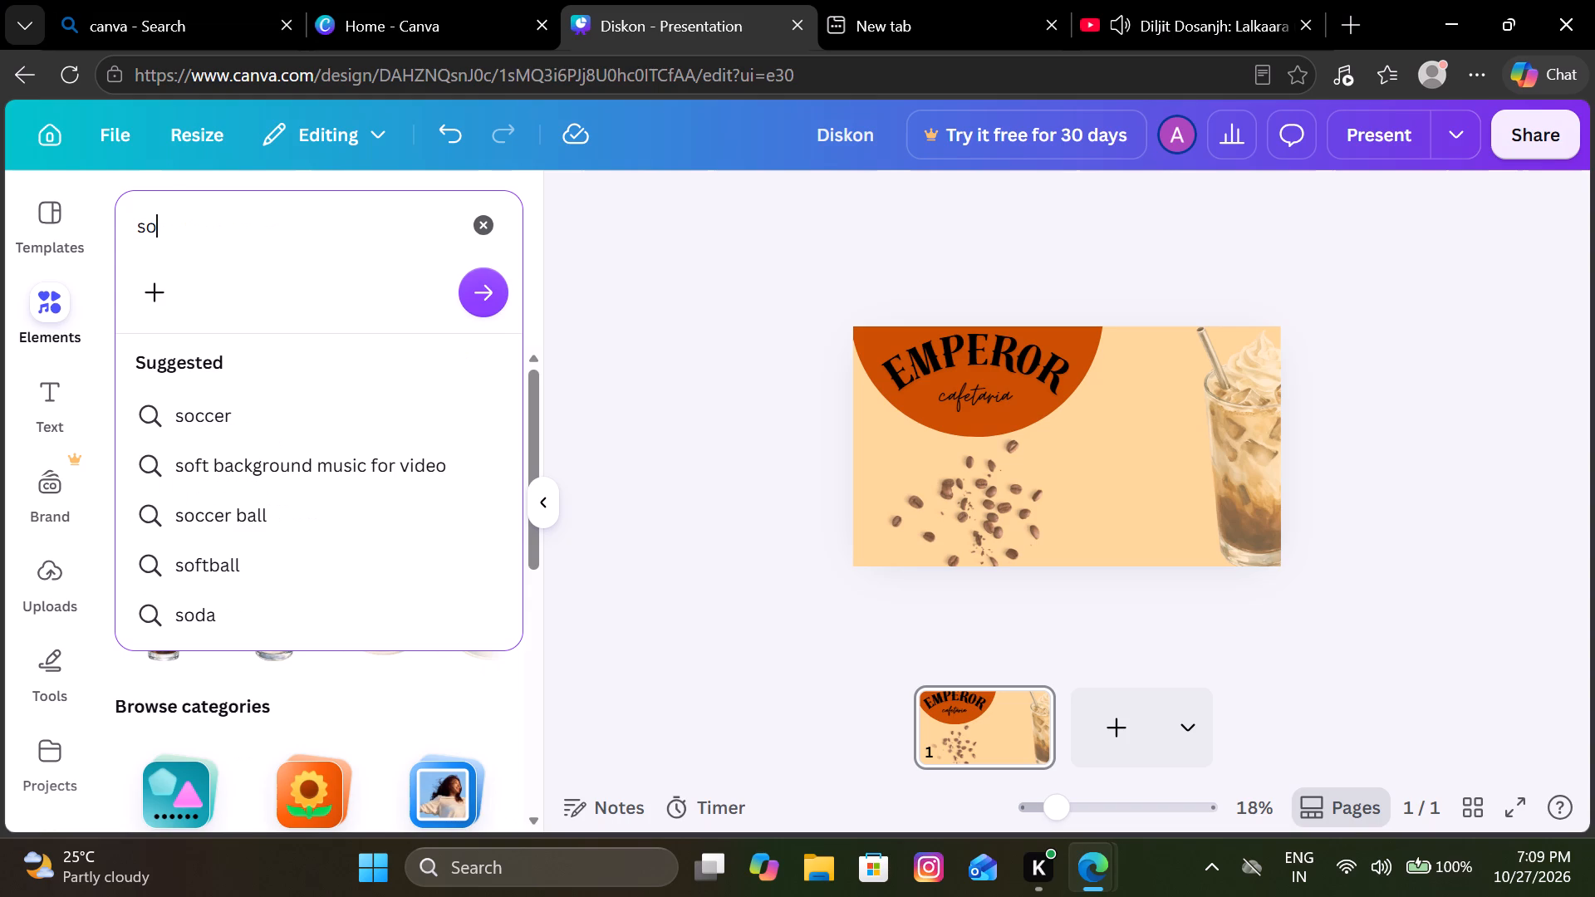
{"action": "type", "text": "gh"}
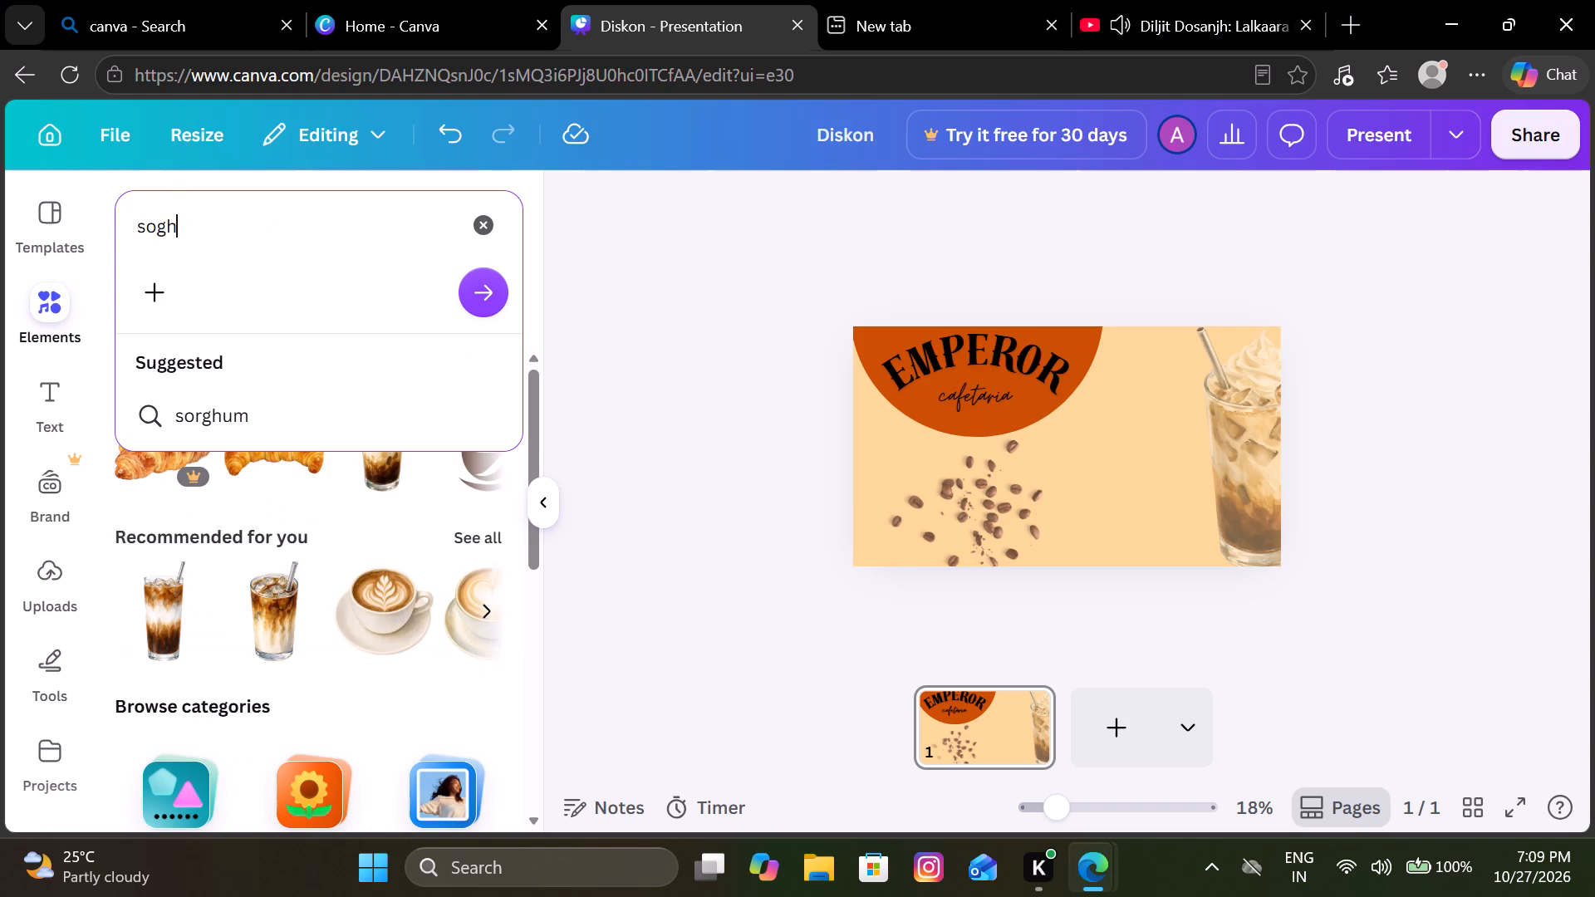
{"action": "key", "text": "BackSpace"}
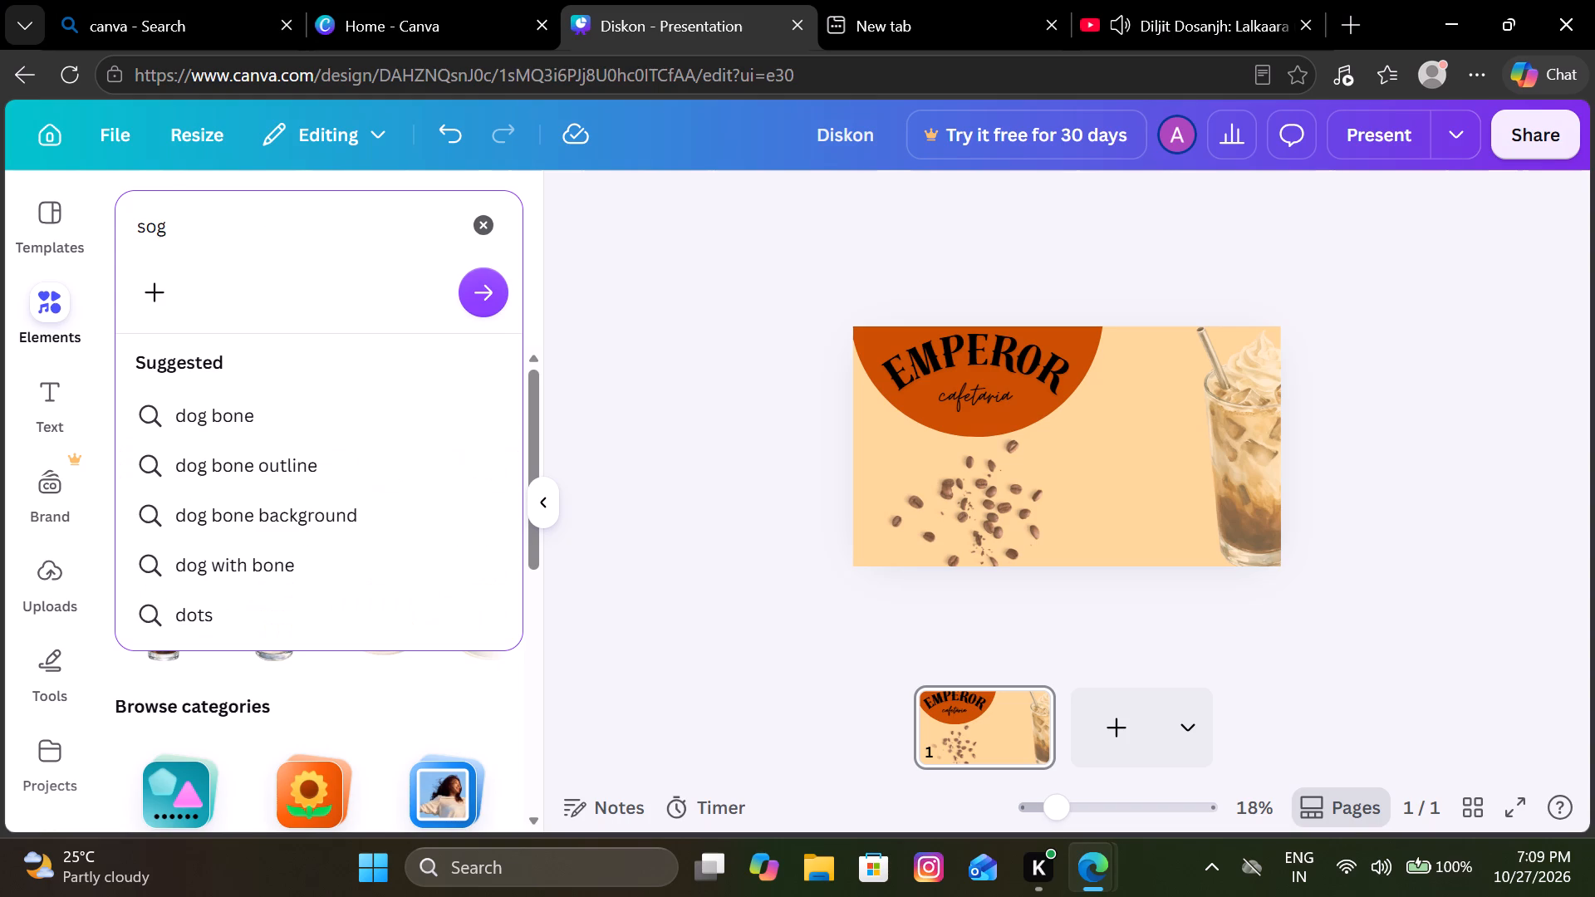
{"action": "key", "text": "BackSpace"}
{"action": "key", "text": "BackSpace"}
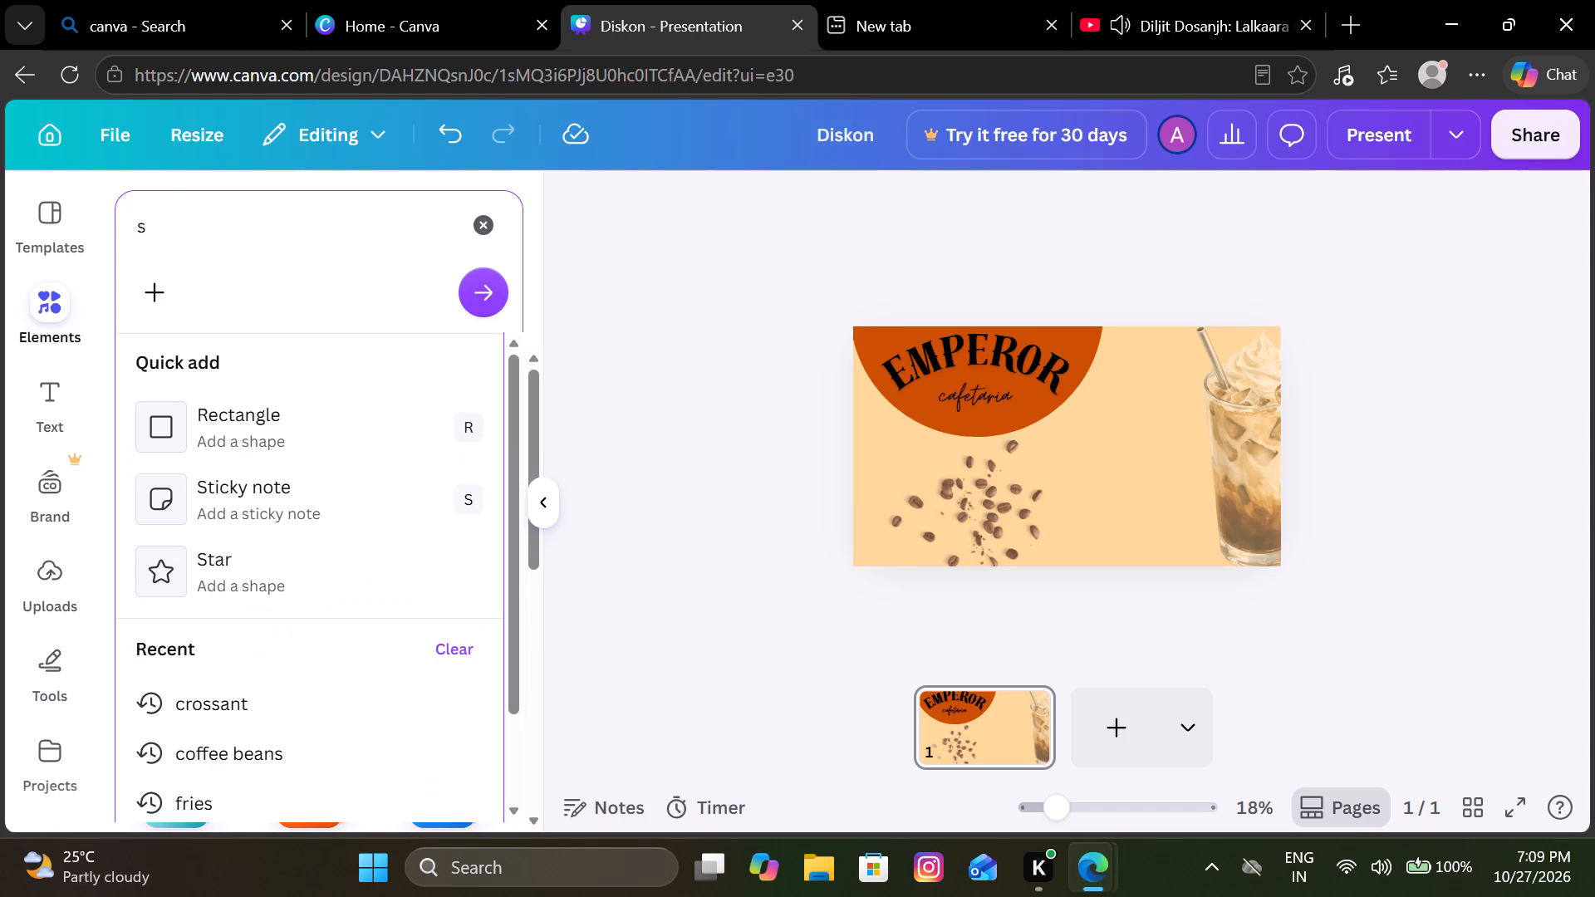
{"action": "key", "text": "p"}
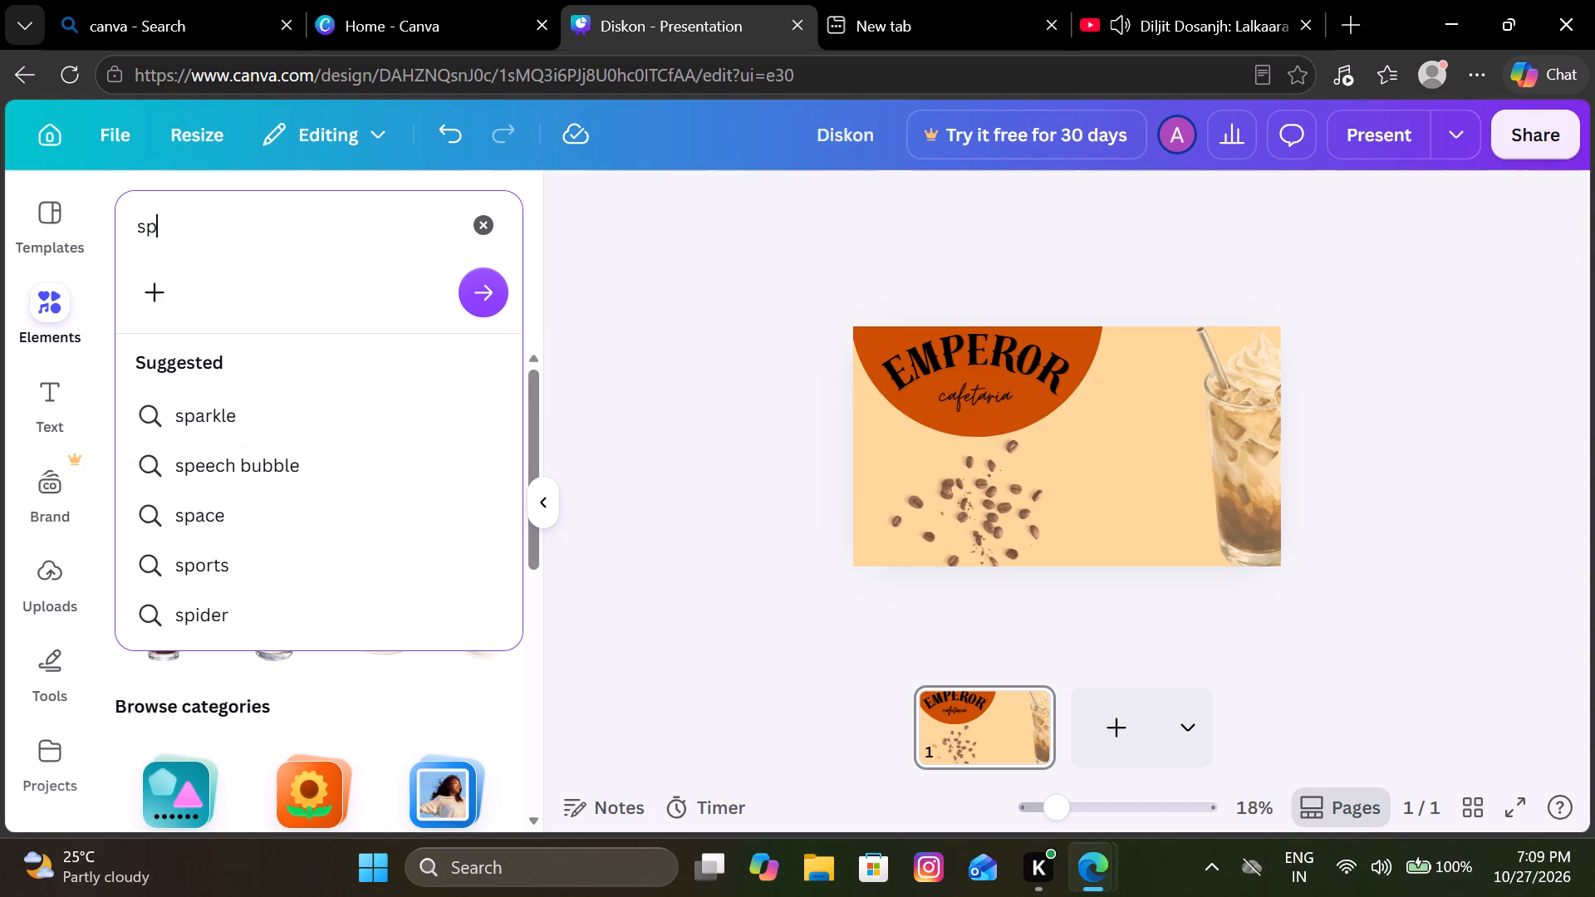
{"action": "type", "text": "gh"}
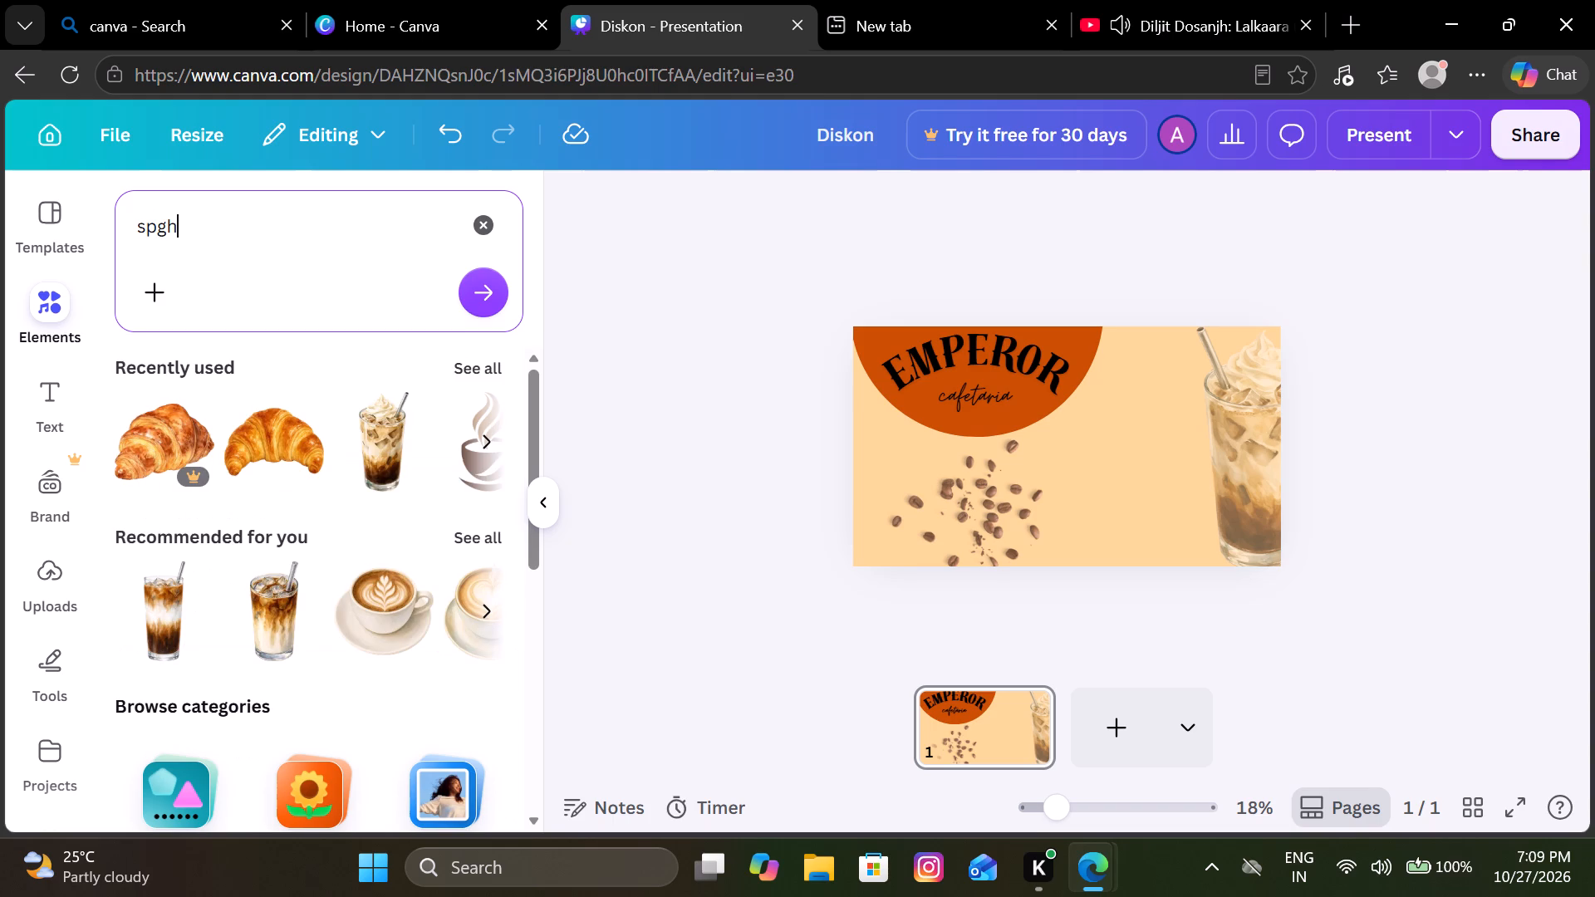
{"action": "key", "text": "BackSpace"}
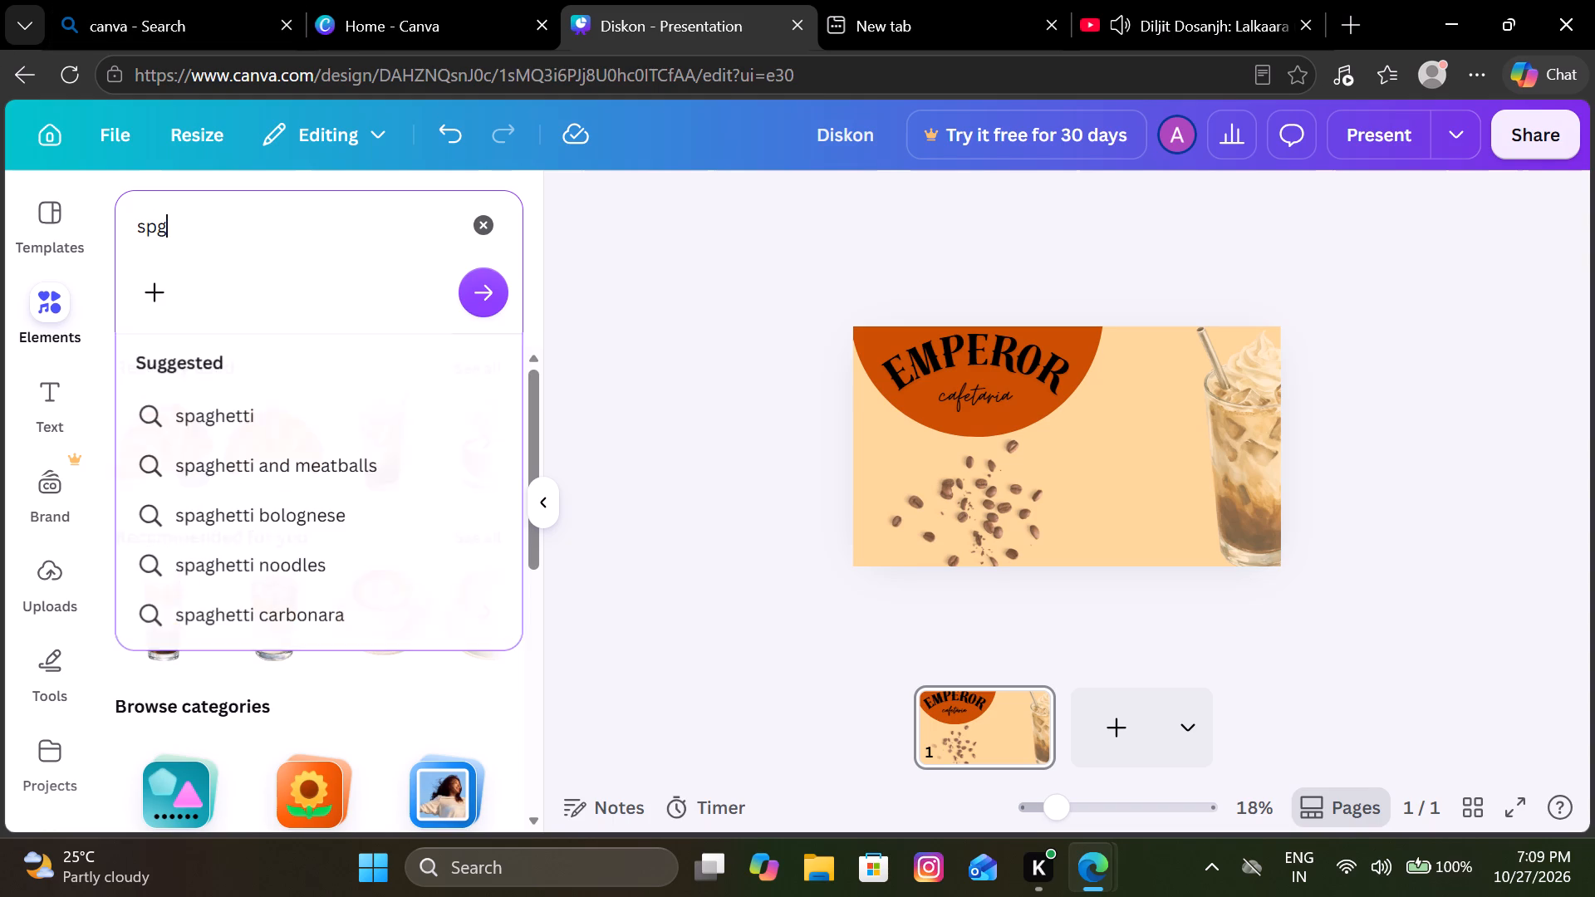
{"action": "left_click", "coordinate": [336, 406]}
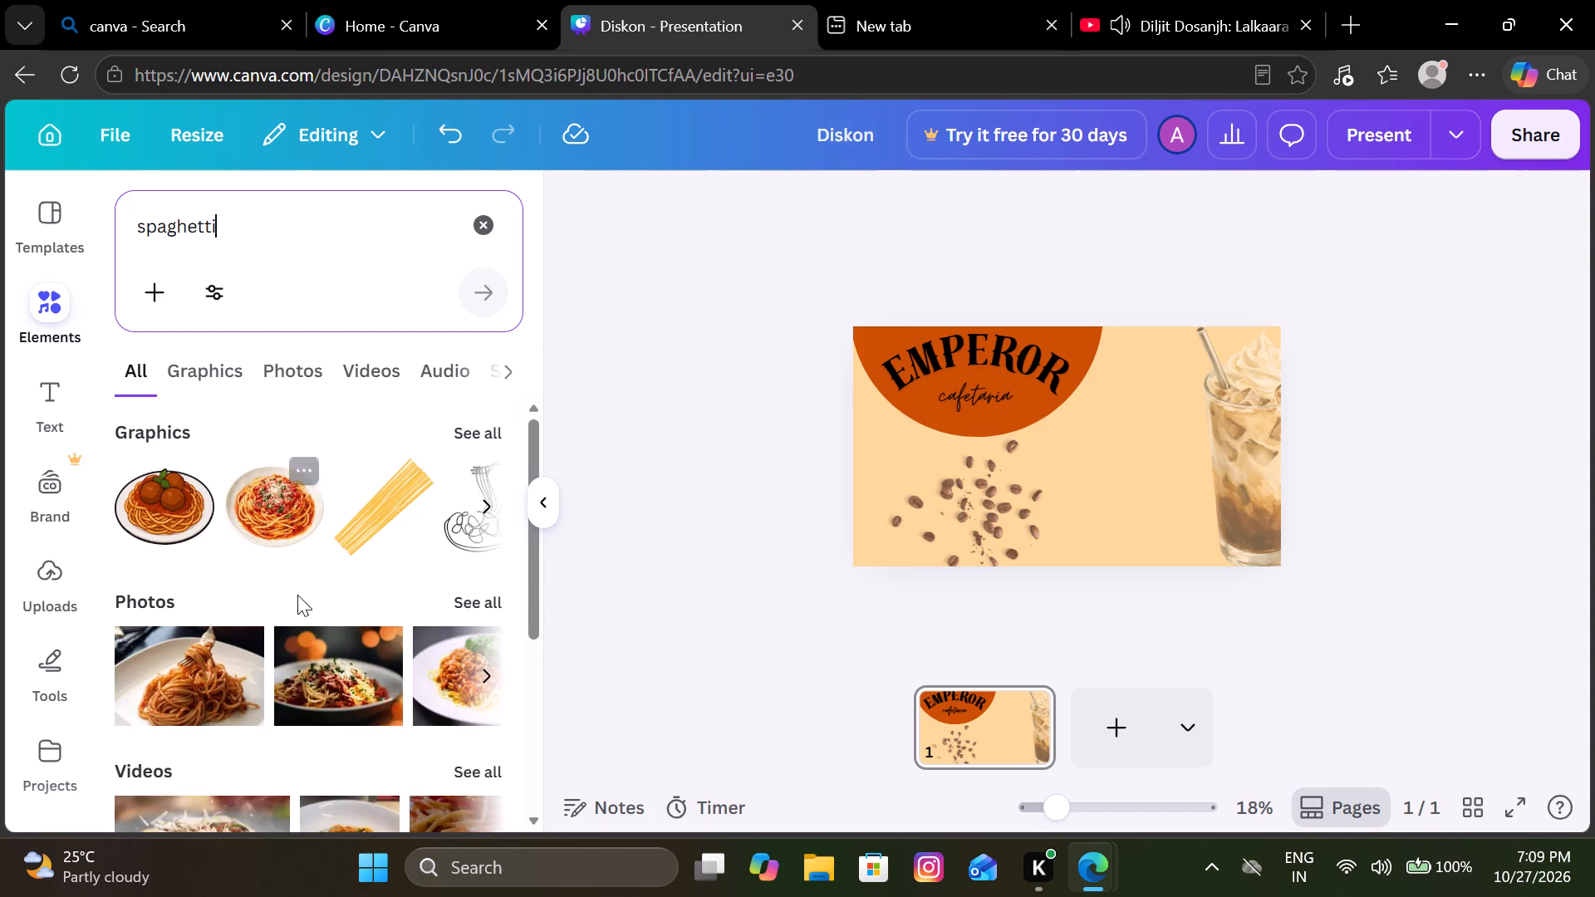
Look through the full set of spaghetti photos for an image that suits the cafetaria page.
{"action": "scroll", "coordinate": [295, 599], "scroll_direction": "down", "scroll_amount": 2}
{"action": "scroll", "coordinate": [295, 599], "scroll_direction": "left", "scroll_amount": 1}
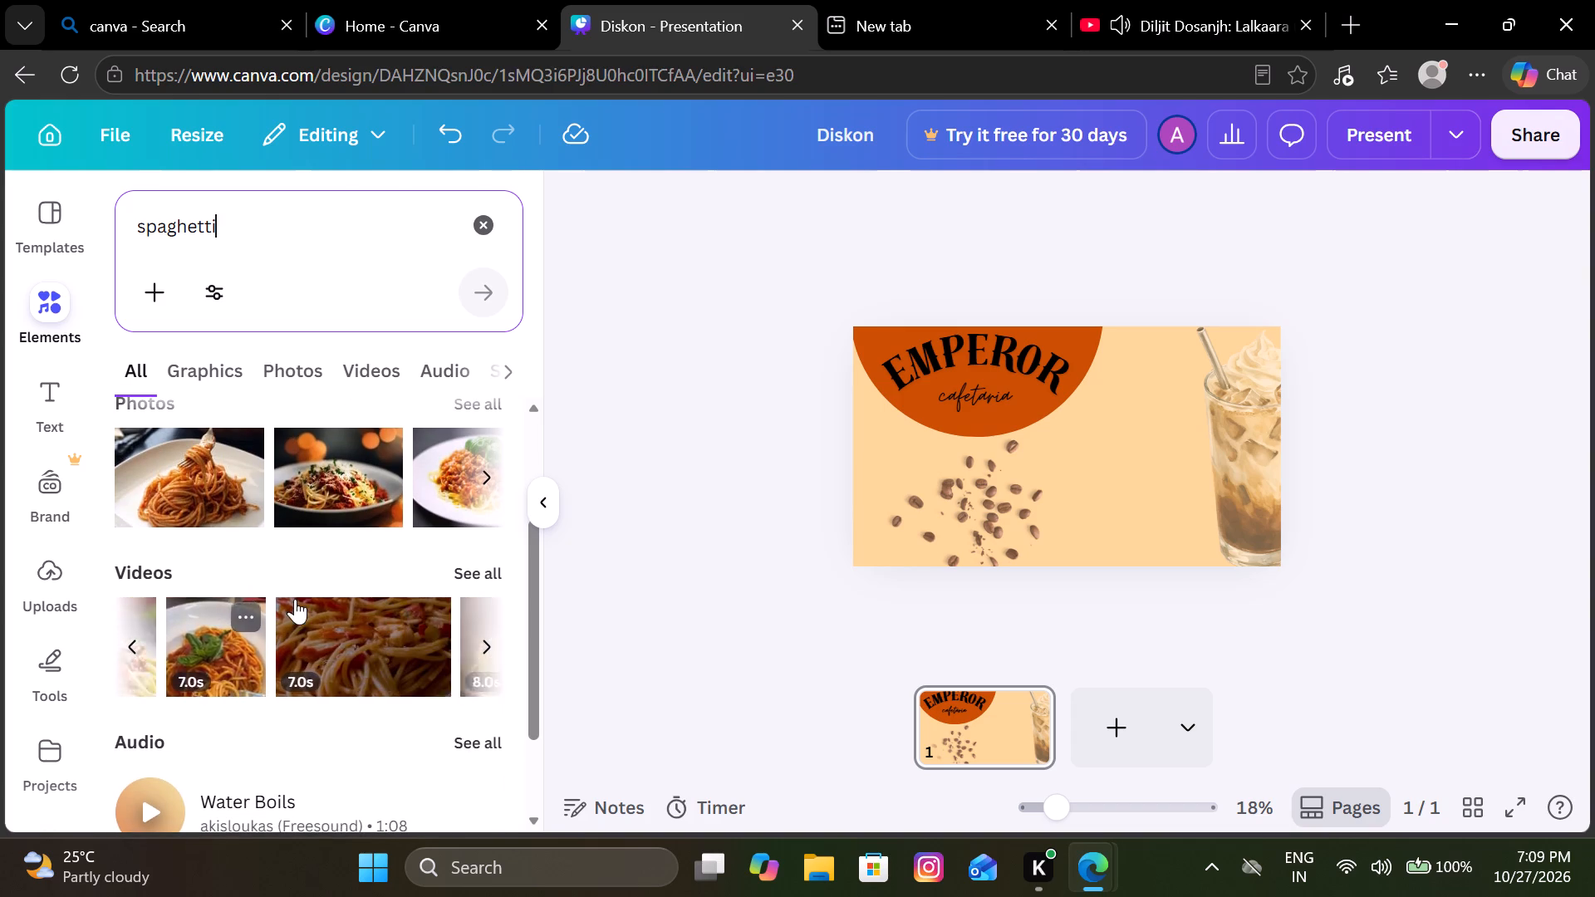
{"action": "scroll", "coordinate": [295, 599], "scroll_direction": "left", "scroll_amount": 1}
{"action": "left_click", "coordinate": [482, 470]}
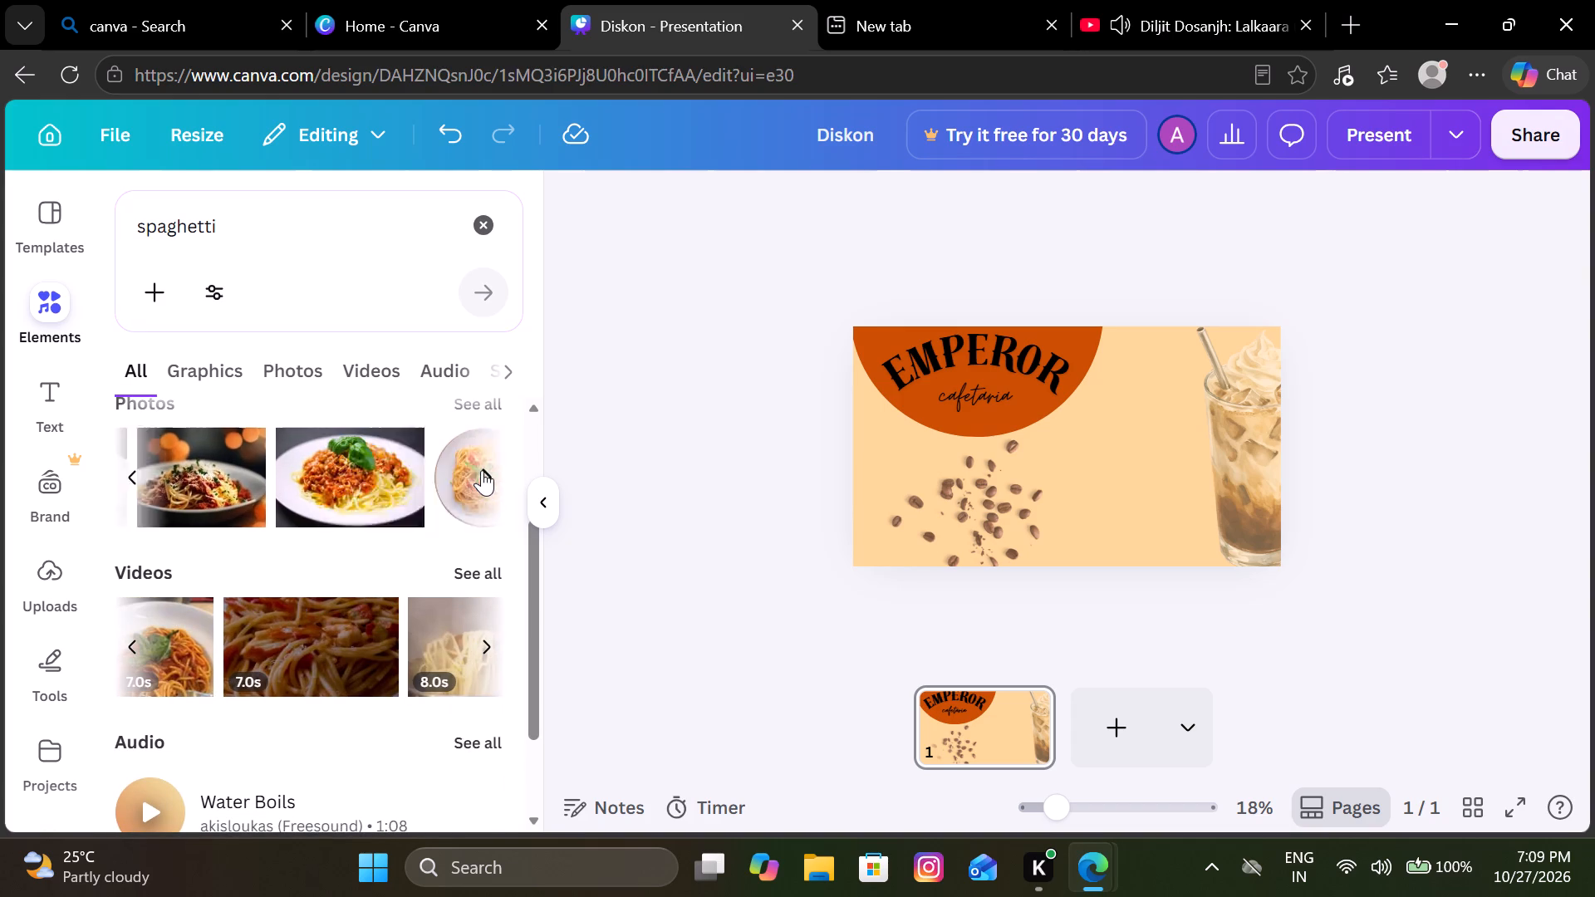
{"action": "left_click", "coordinate": [473, 399]}
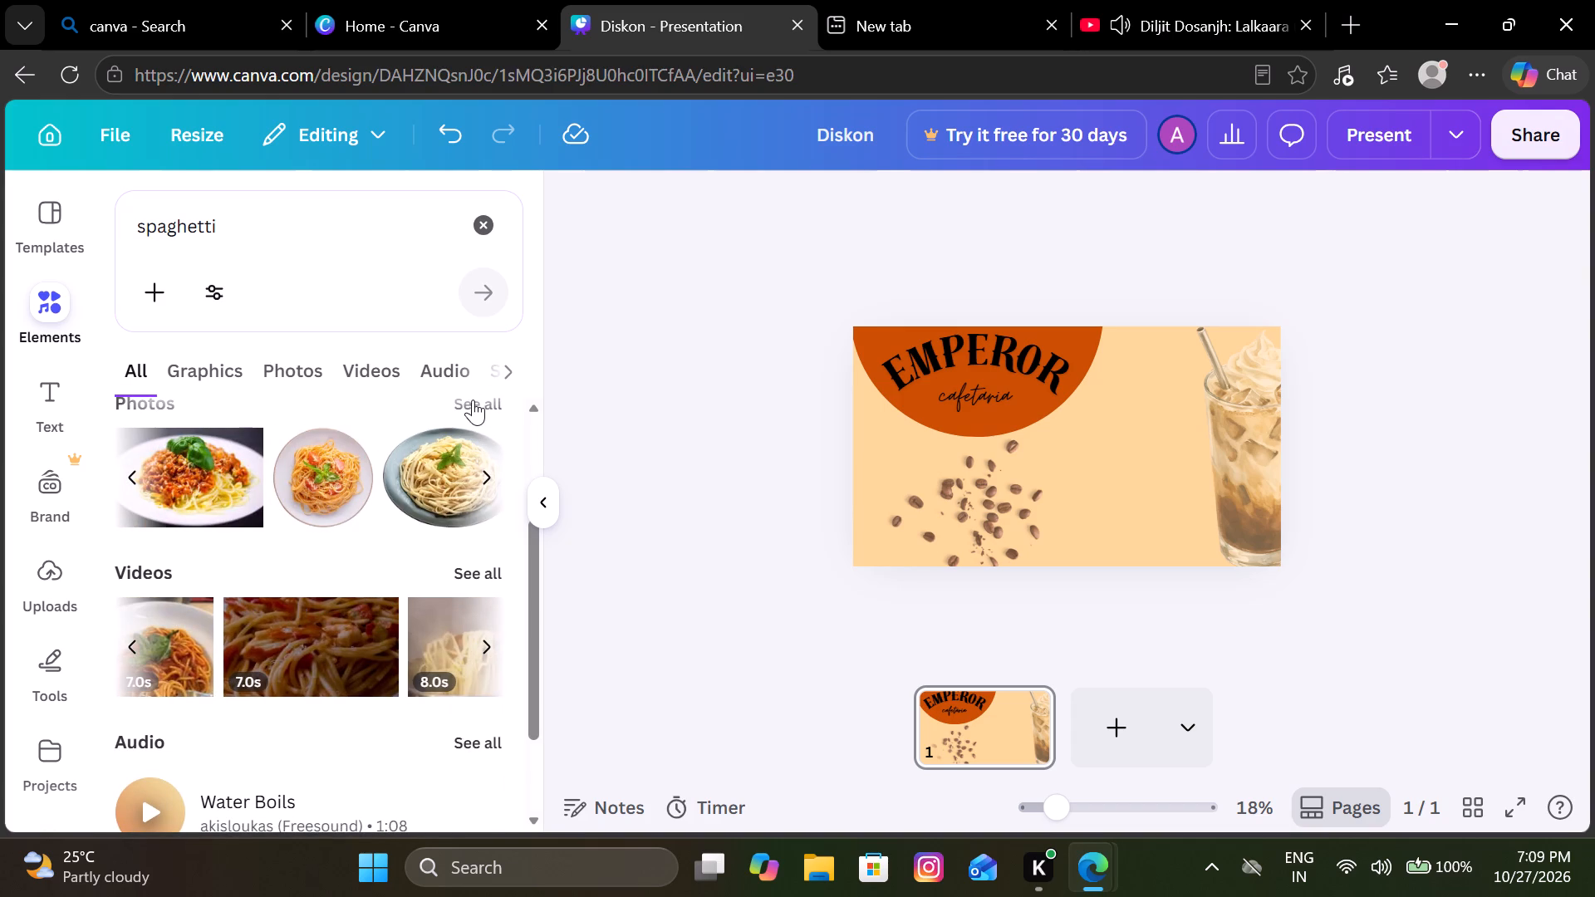
{"action": "scroll", "coordinate": [300, 603], "scroll_direction": "down", "scroll_amount": 2}
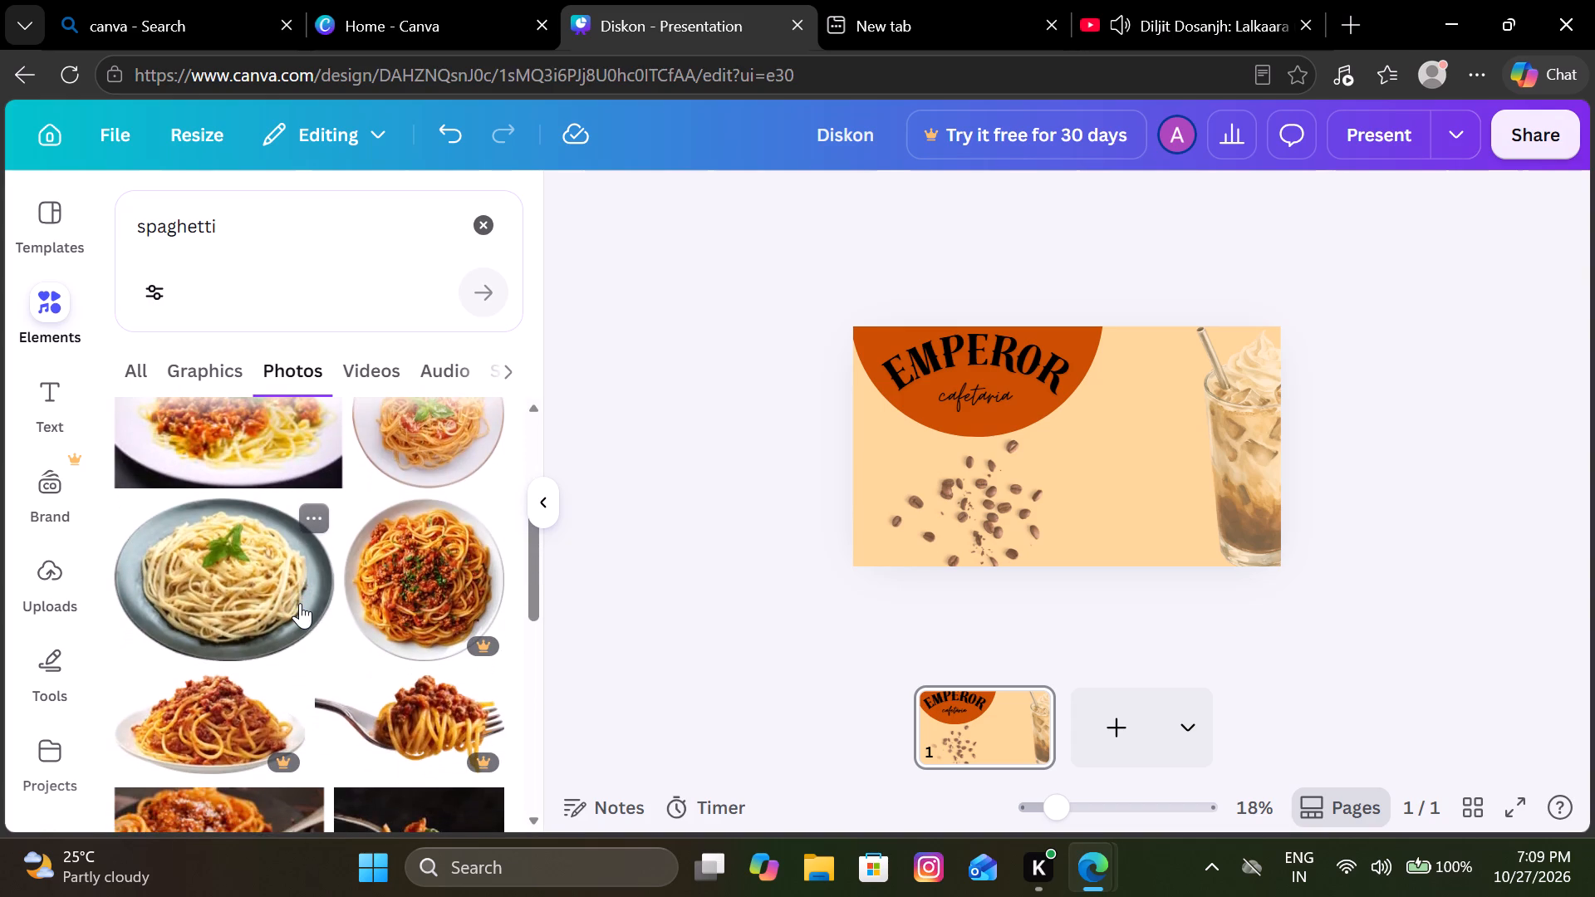
{"action": "scroll", "coordinate": [300, 603], "scroll_direction": "down", "scroll_amount": 4}
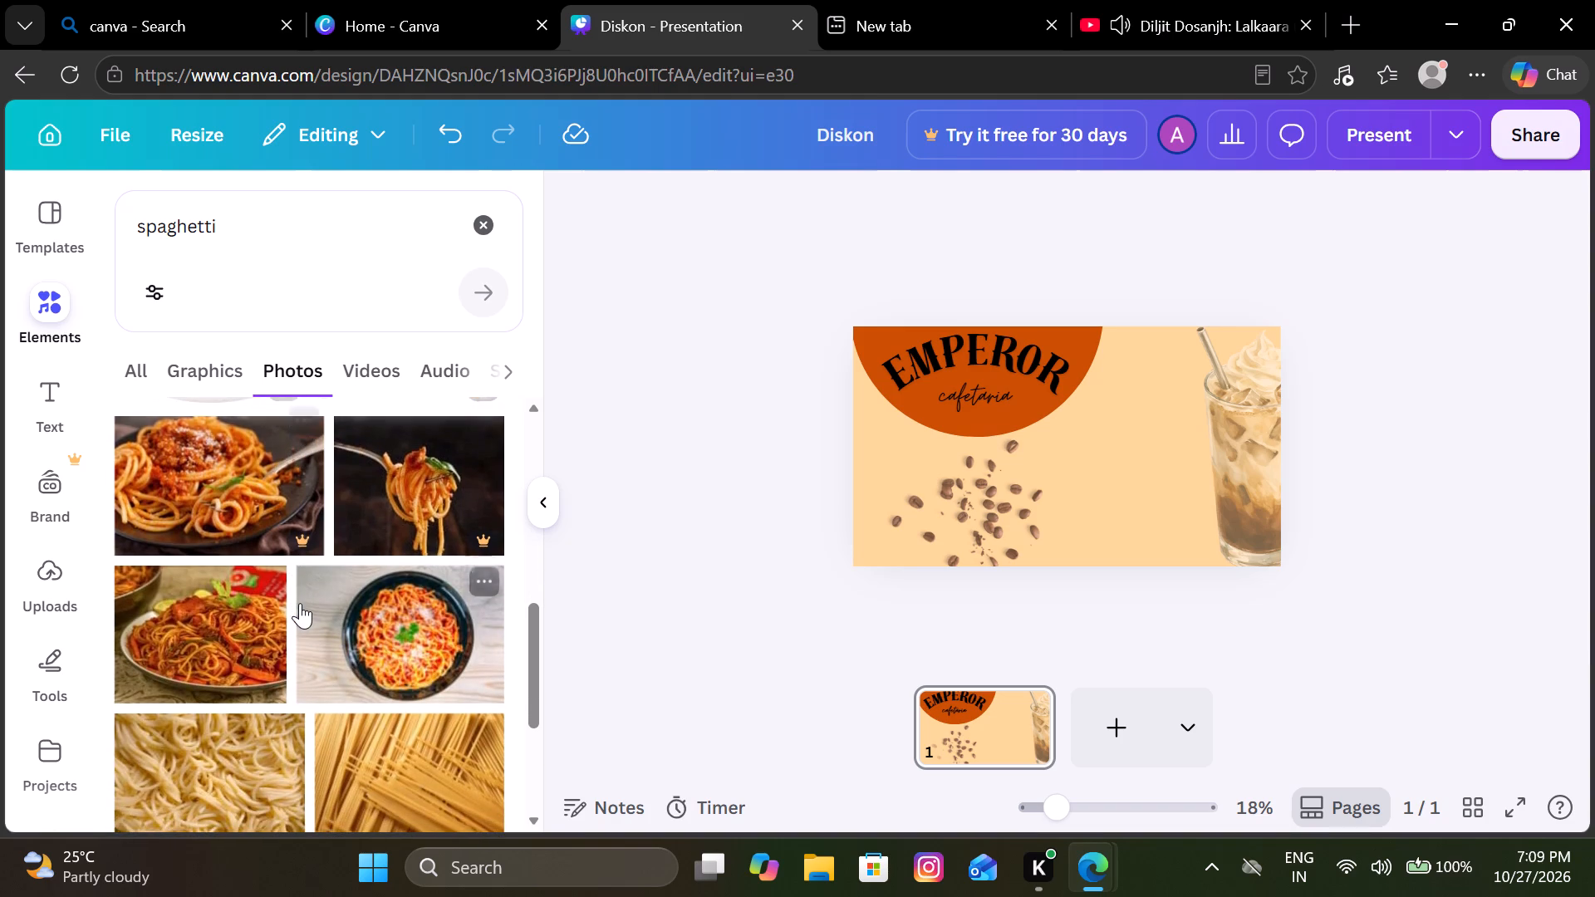
{"action": "scroll", "coordinate": [300, 603], "scroll_direction": "down", "scroll_amount": 2}
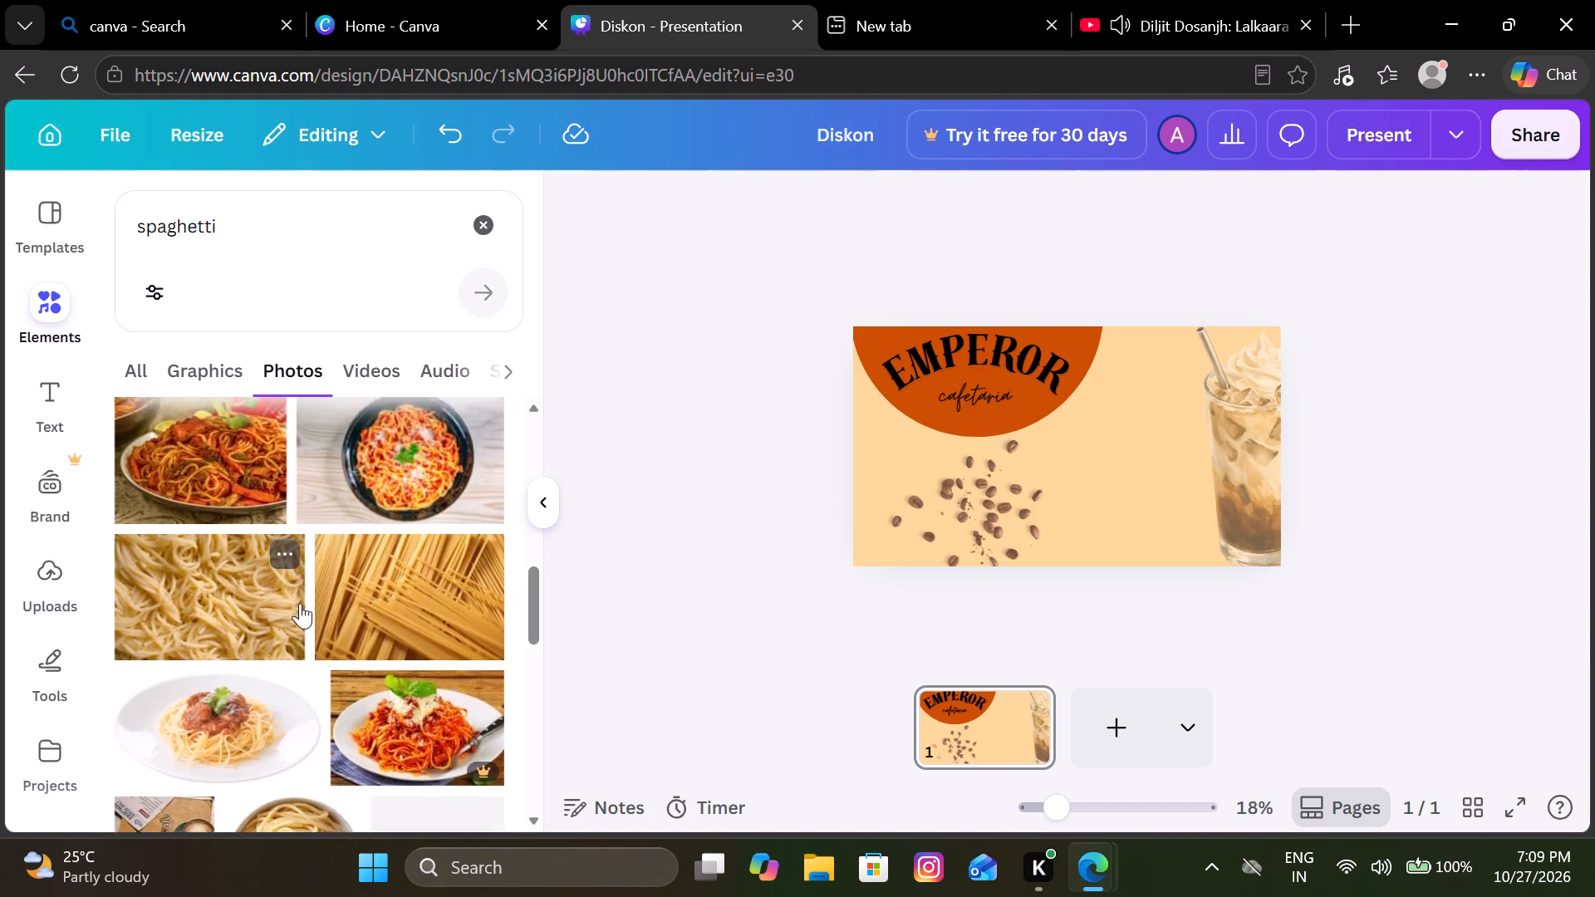
{"action": "scroll", "coordinate": [300, 603], "scroll_direction": "down", "scroll_amount": 1}
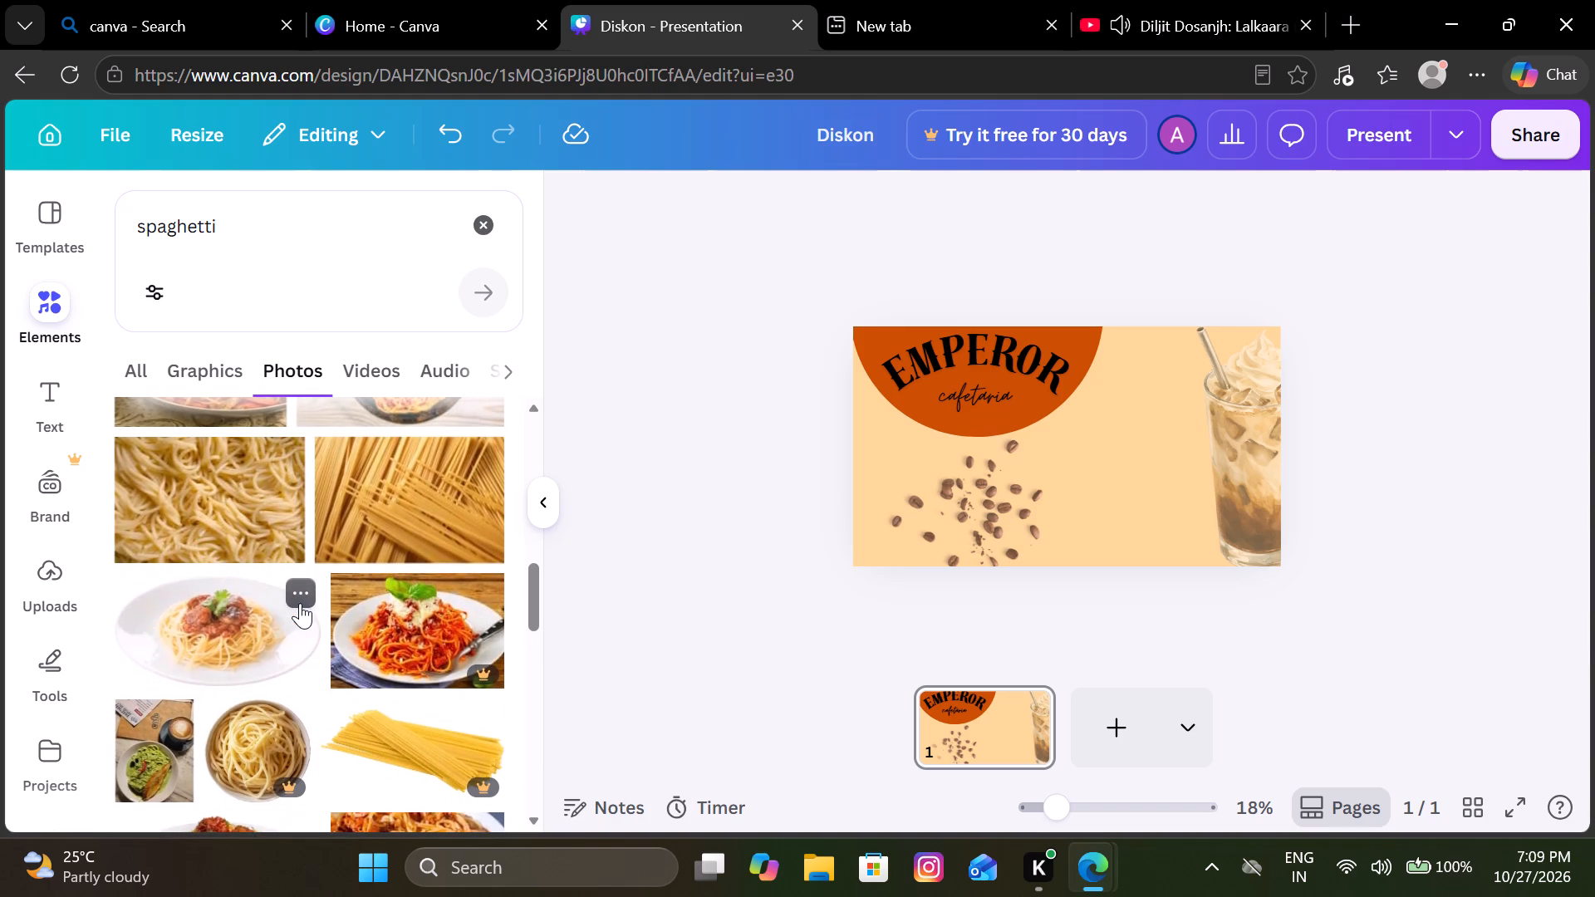
{"action": "scroll", "coordinate": [300, 603], "scroll_direction": "down", "scroll_amount": 3}
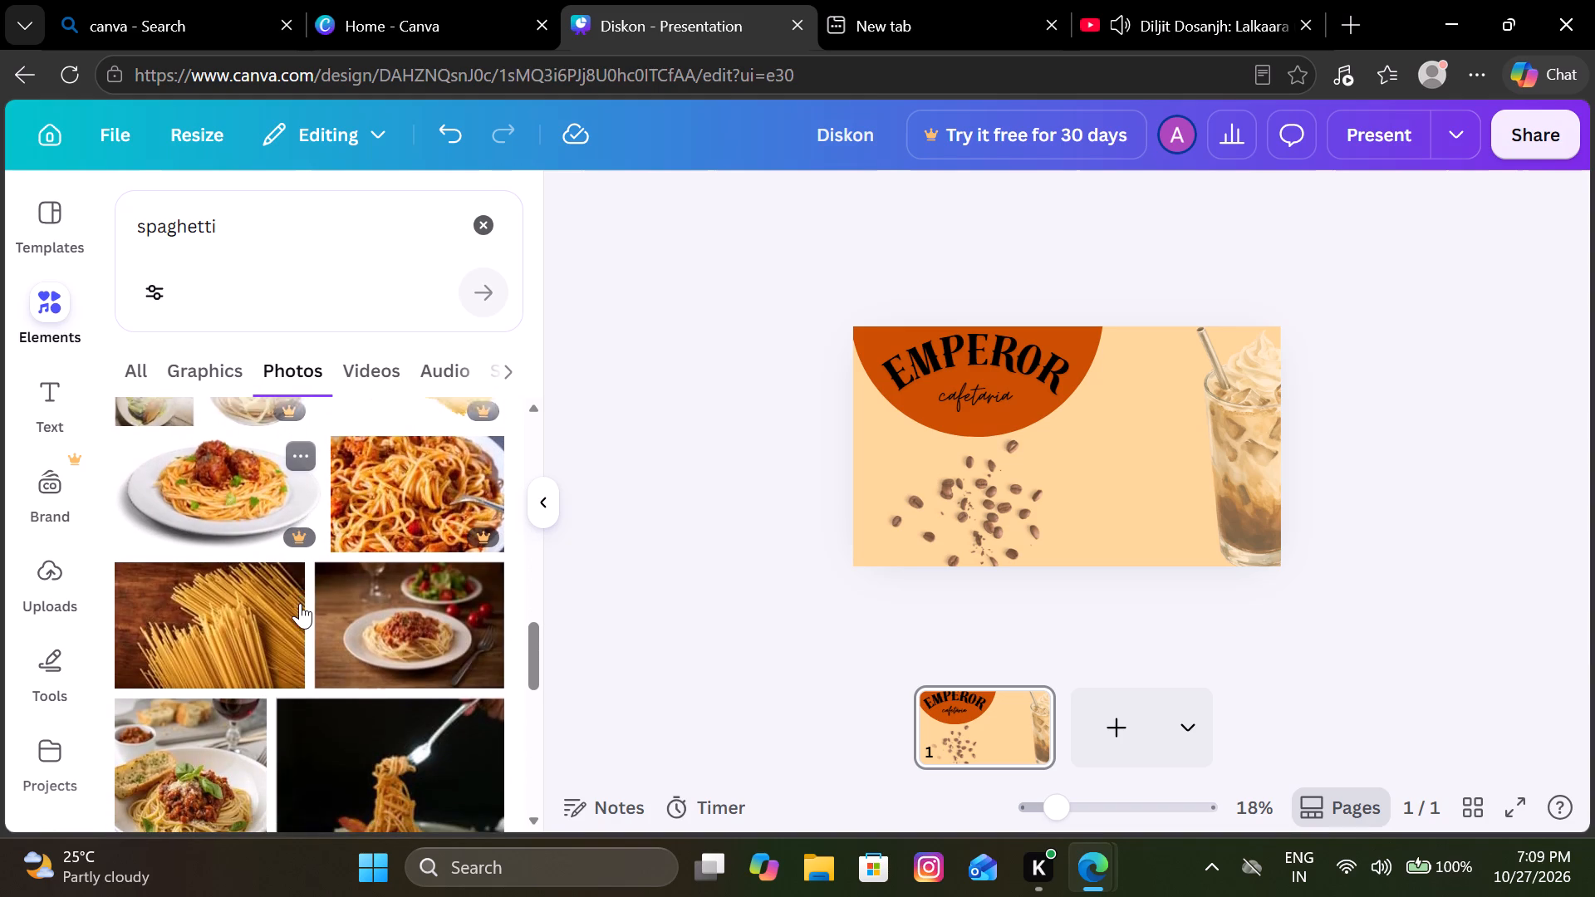
{"action": "scroll", "coordinate": [300, 603], "scroll_direction": "down", "scroll_amount": 3}
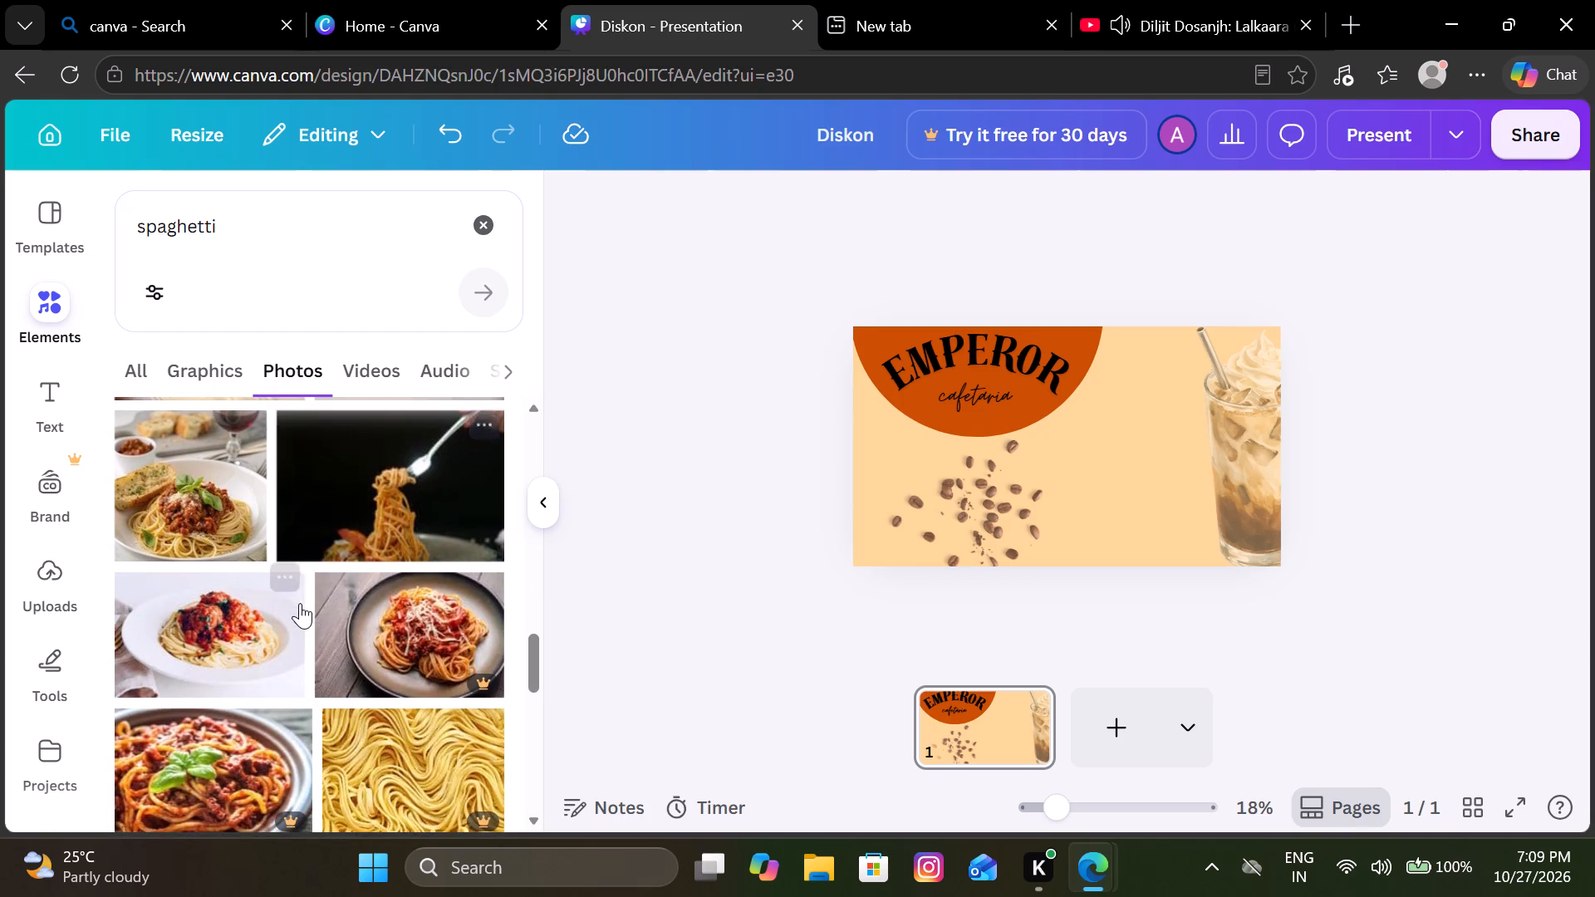
{"action": "scroll", "coordinate": [300, 603], "scroll_direction": "down", "scroll_amount": 4}
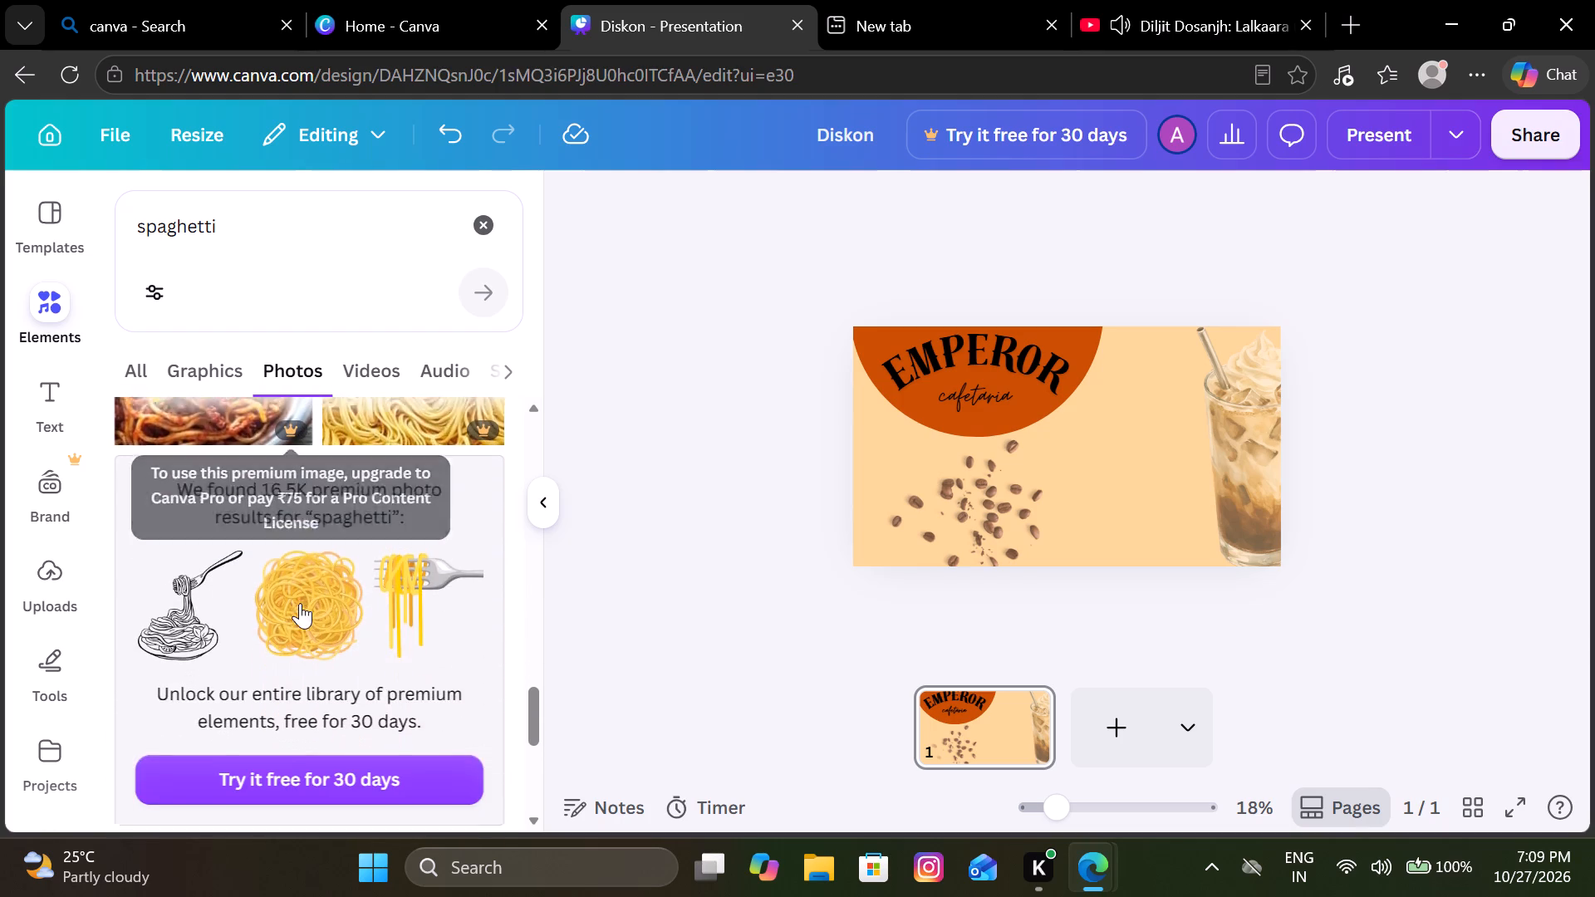
{"action": "scroll", "coordinate": [300, 603], "scroll_direction": "down", "scroll_amount": 5}
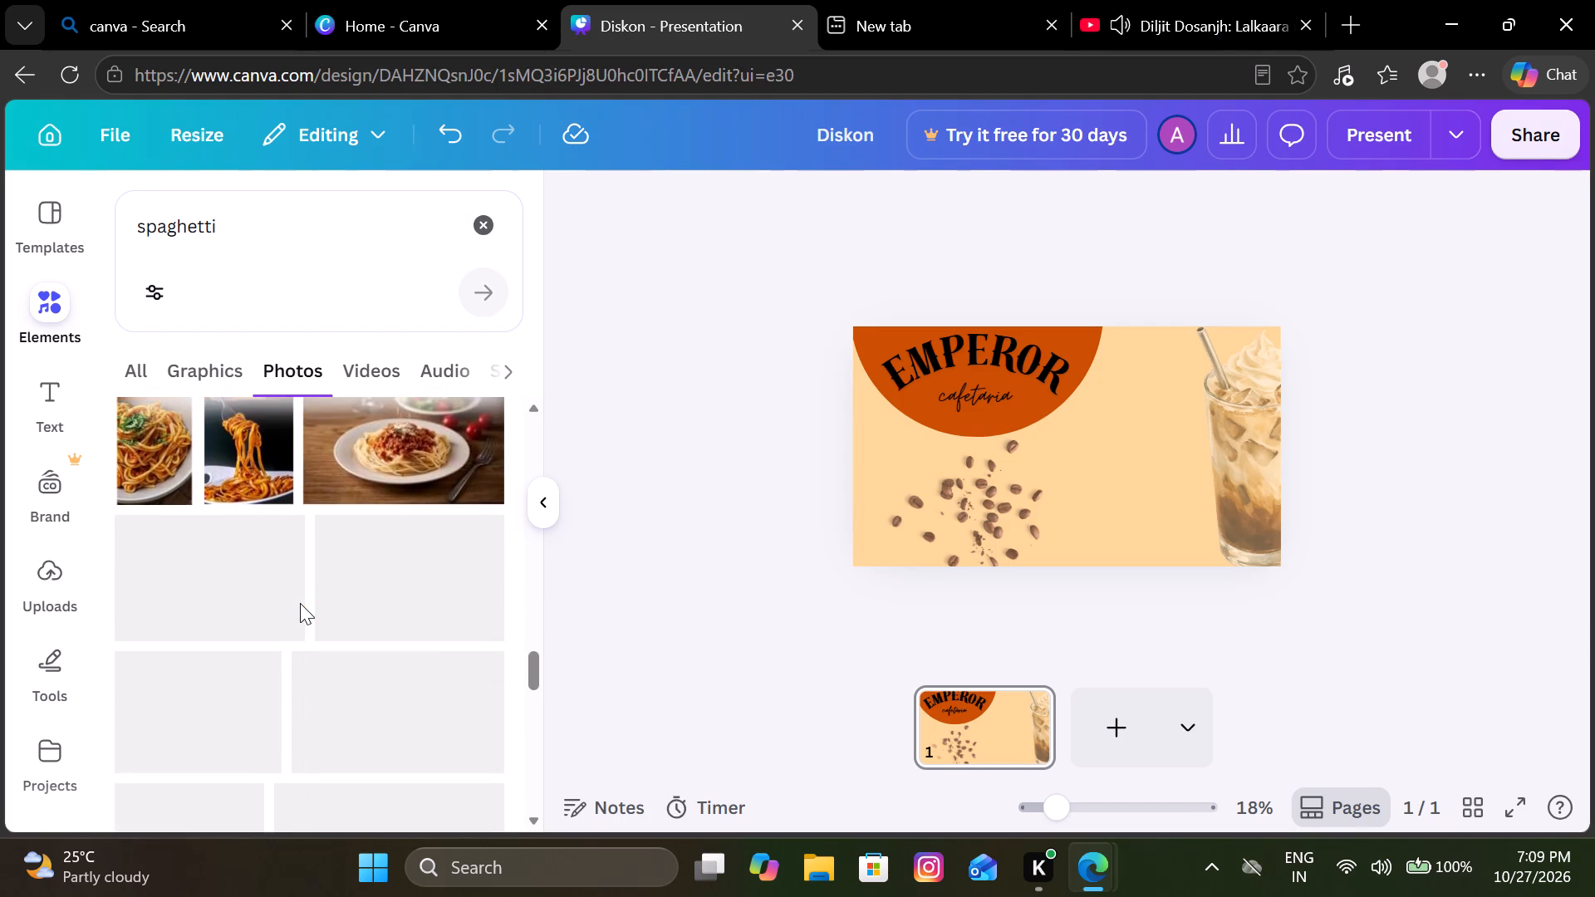
{"action": "scroll", "coordinate": [300, 603], "scroll_direction": "up", "scroll_amount": 4}
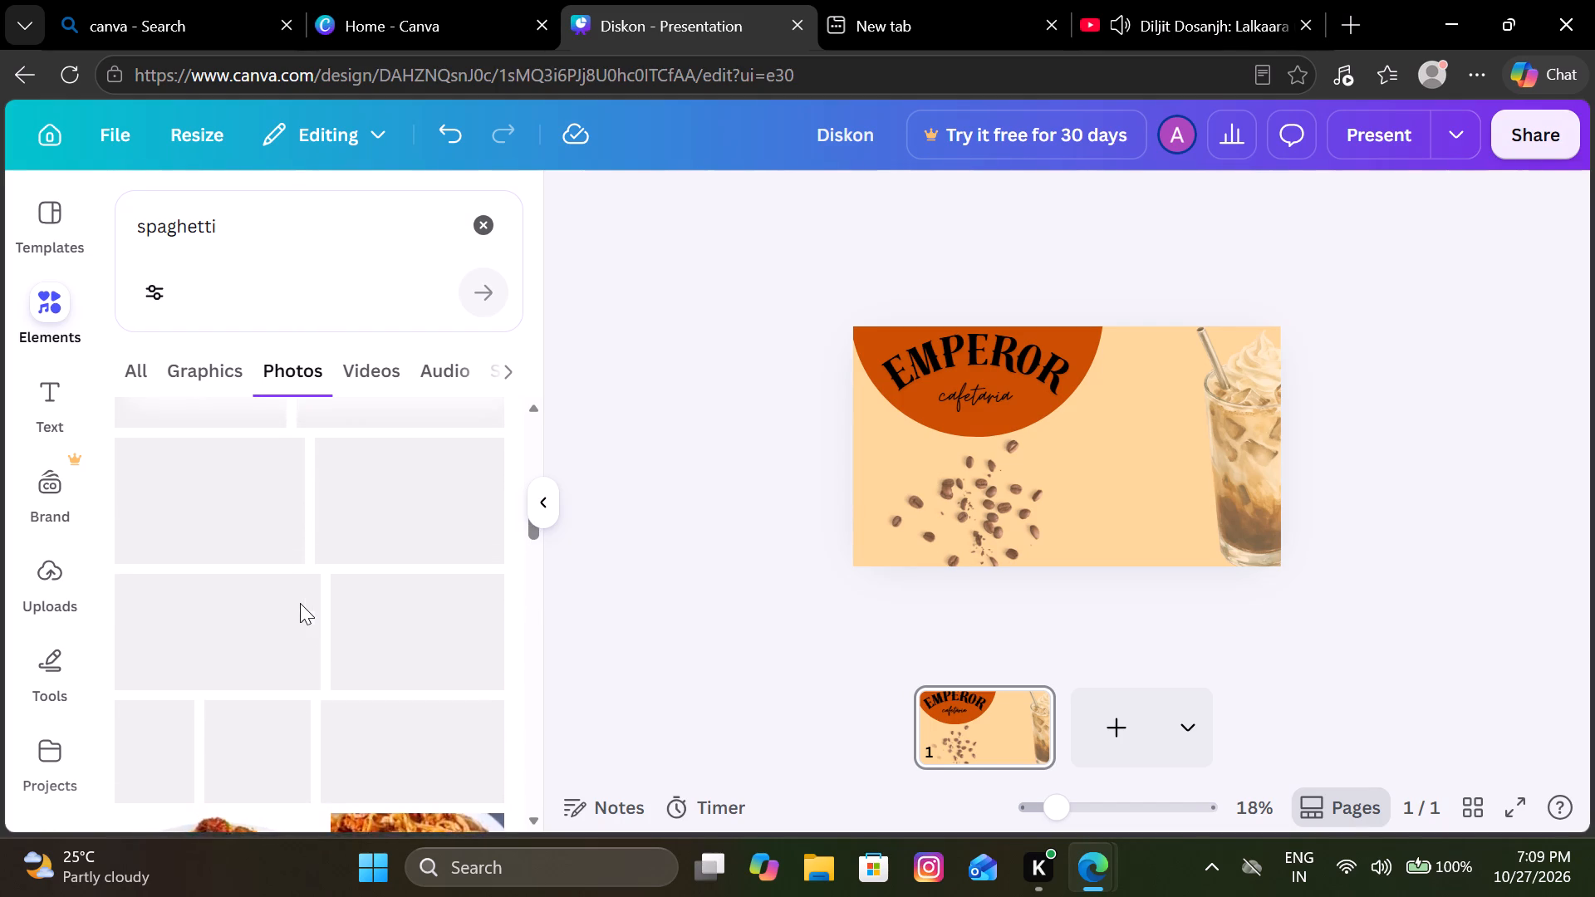
{"action": "scroll", "coordinate": [300, 603], "scroll_direction": "up", "scroll_amount": 3}
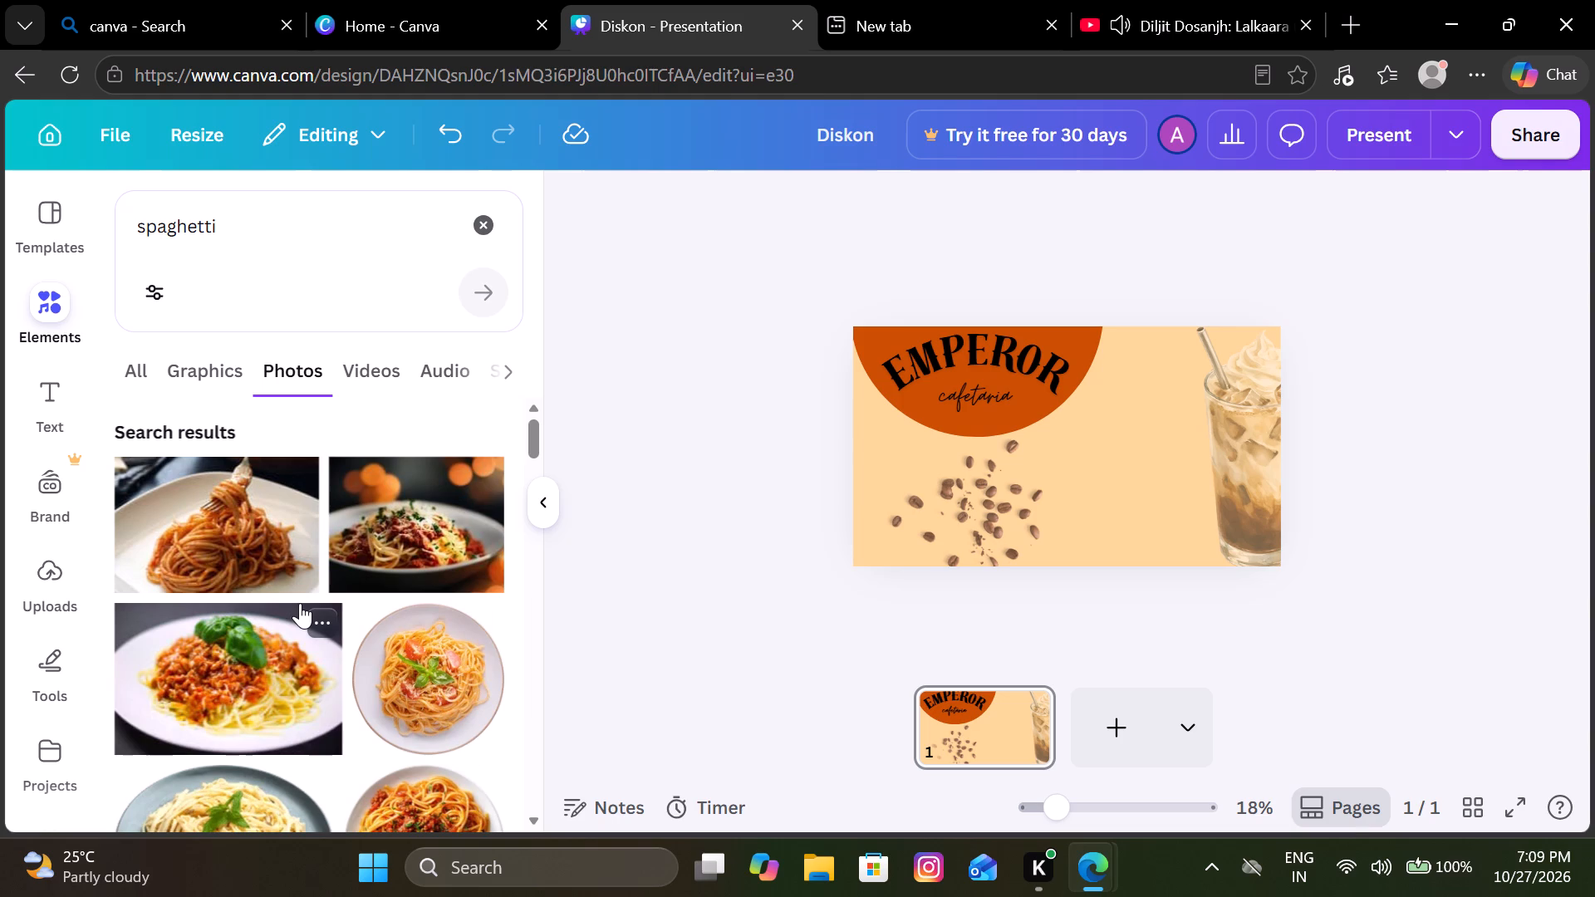
{"action": "scroll", "coordinate": [302, 606], "scroll_direction": "down", "scroll_amount": 1}
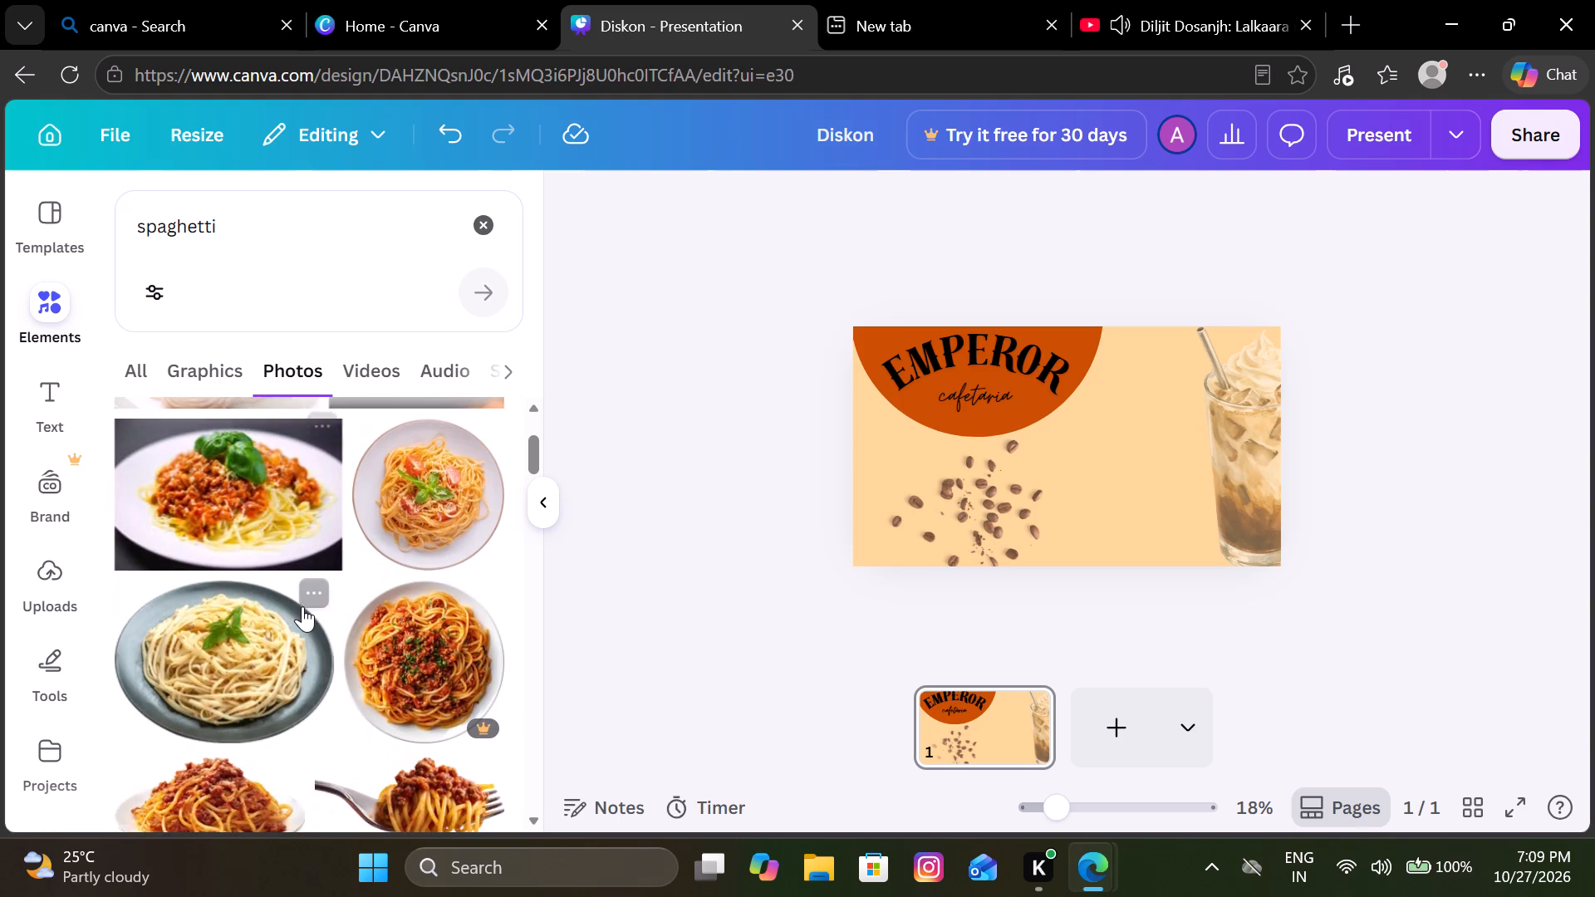
{"action": "scroll", "coordinate": [302, 606], "scroll_direction": "down", "scroll_amount": 3}
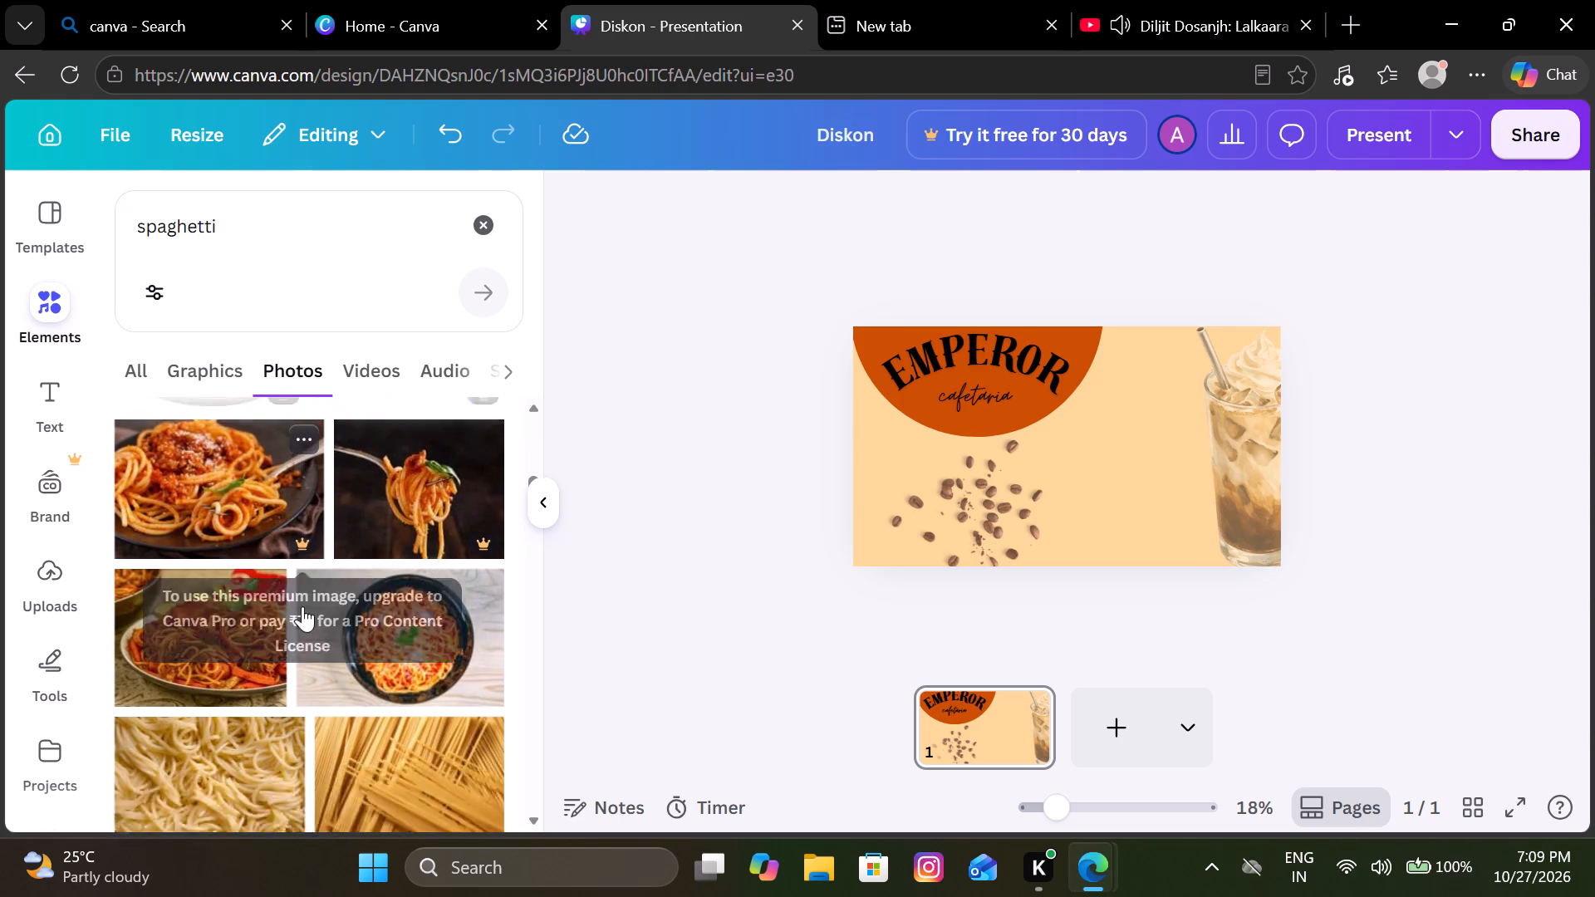
{"action": "scroll", "coordinate": [302, 606], "scroll_direction": "down", "scroll_amount": 1}
{"action": "scroll", "coordinate": [302, 606], "scroll_direction": "up", "scroll_amount": 1}
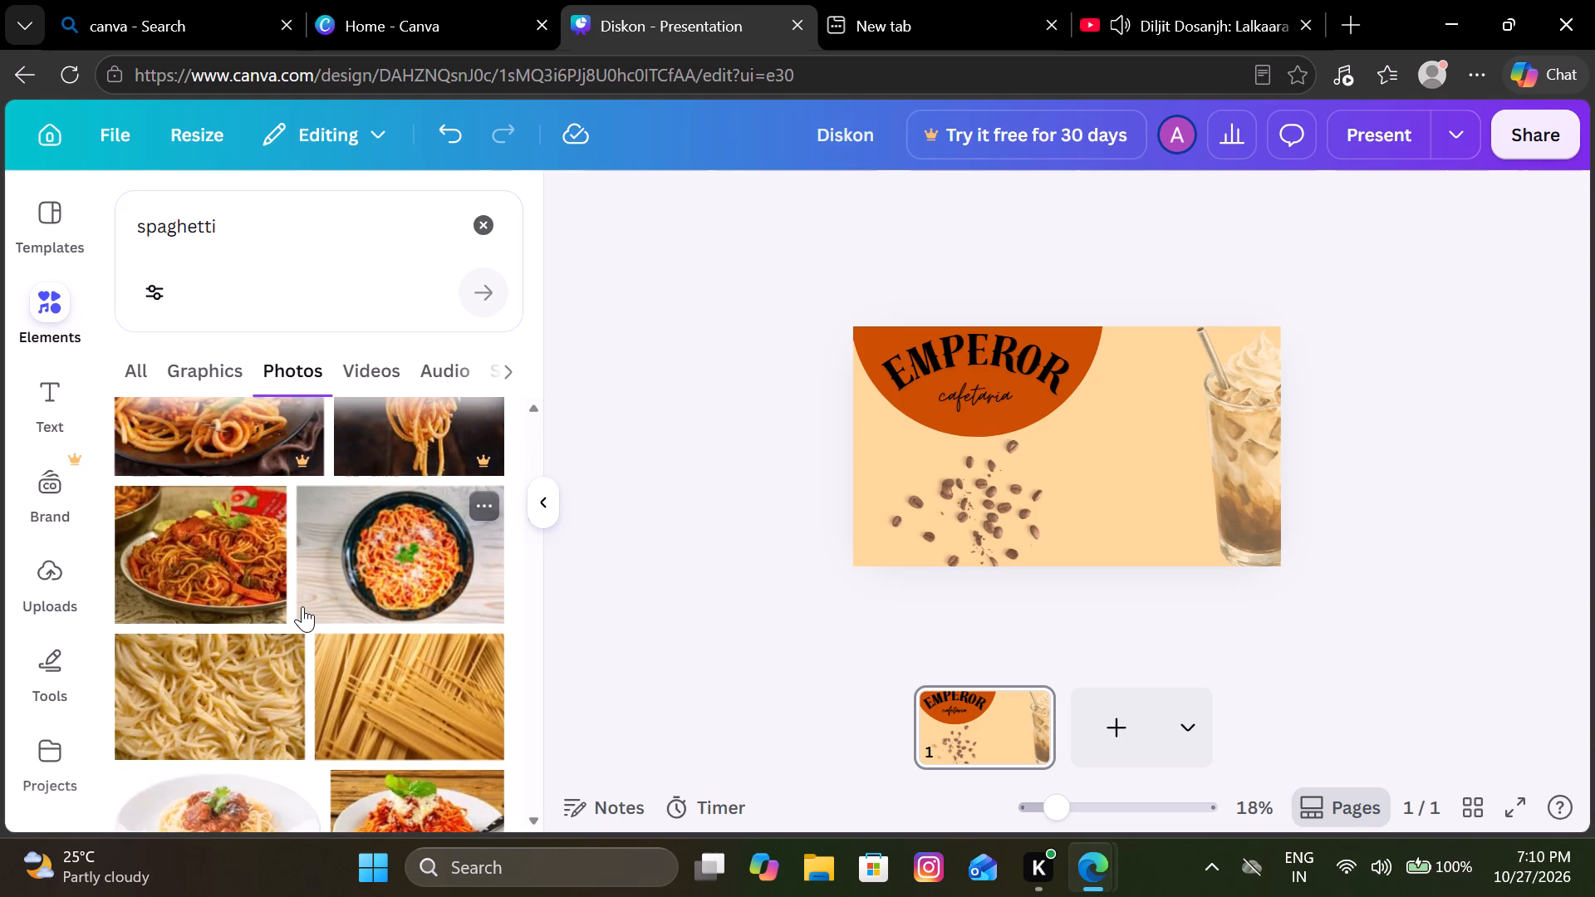
Replace the spaghetti search with the recent element search "chocolate serups".
{"action": "left_click", "coordinate": [495, 226]}
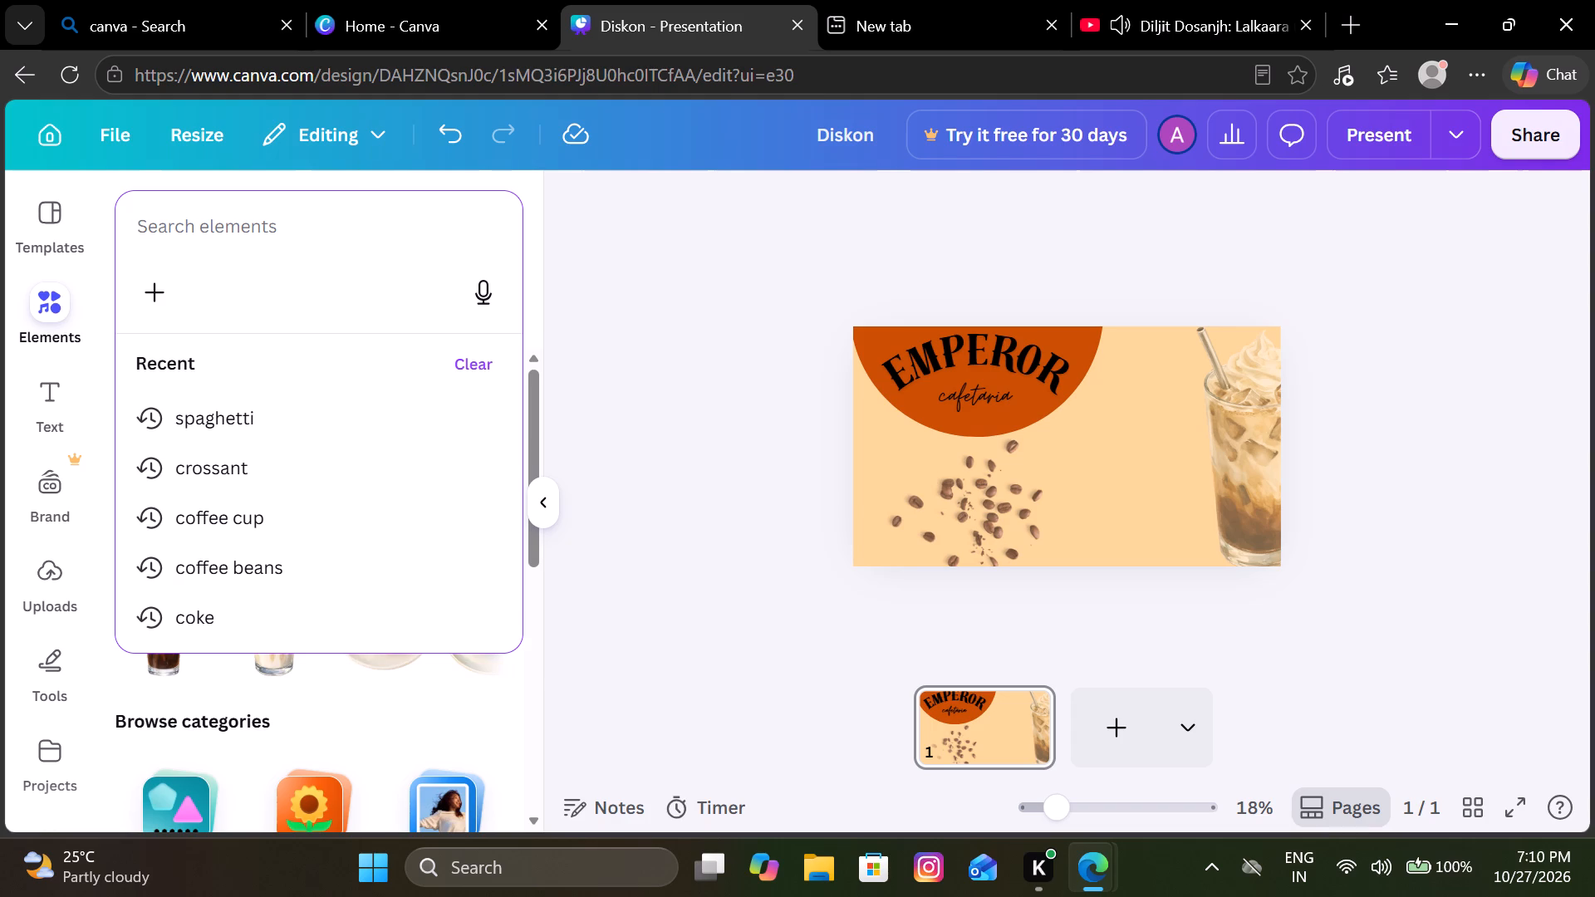
{"action": "type", "text": "ch"}
{"action": "key", "text": "o"}
{"action": "key", "text": "BackSpace"}
{"action": "key", "text": "BackSpace"}
{"action": "key", "text": "BackSpace"}
{"action": "key", "text": "BackSpace"}
{"action": "key", "text": "BackSpace"}
{"action": "key", "text": "BackSpace"}
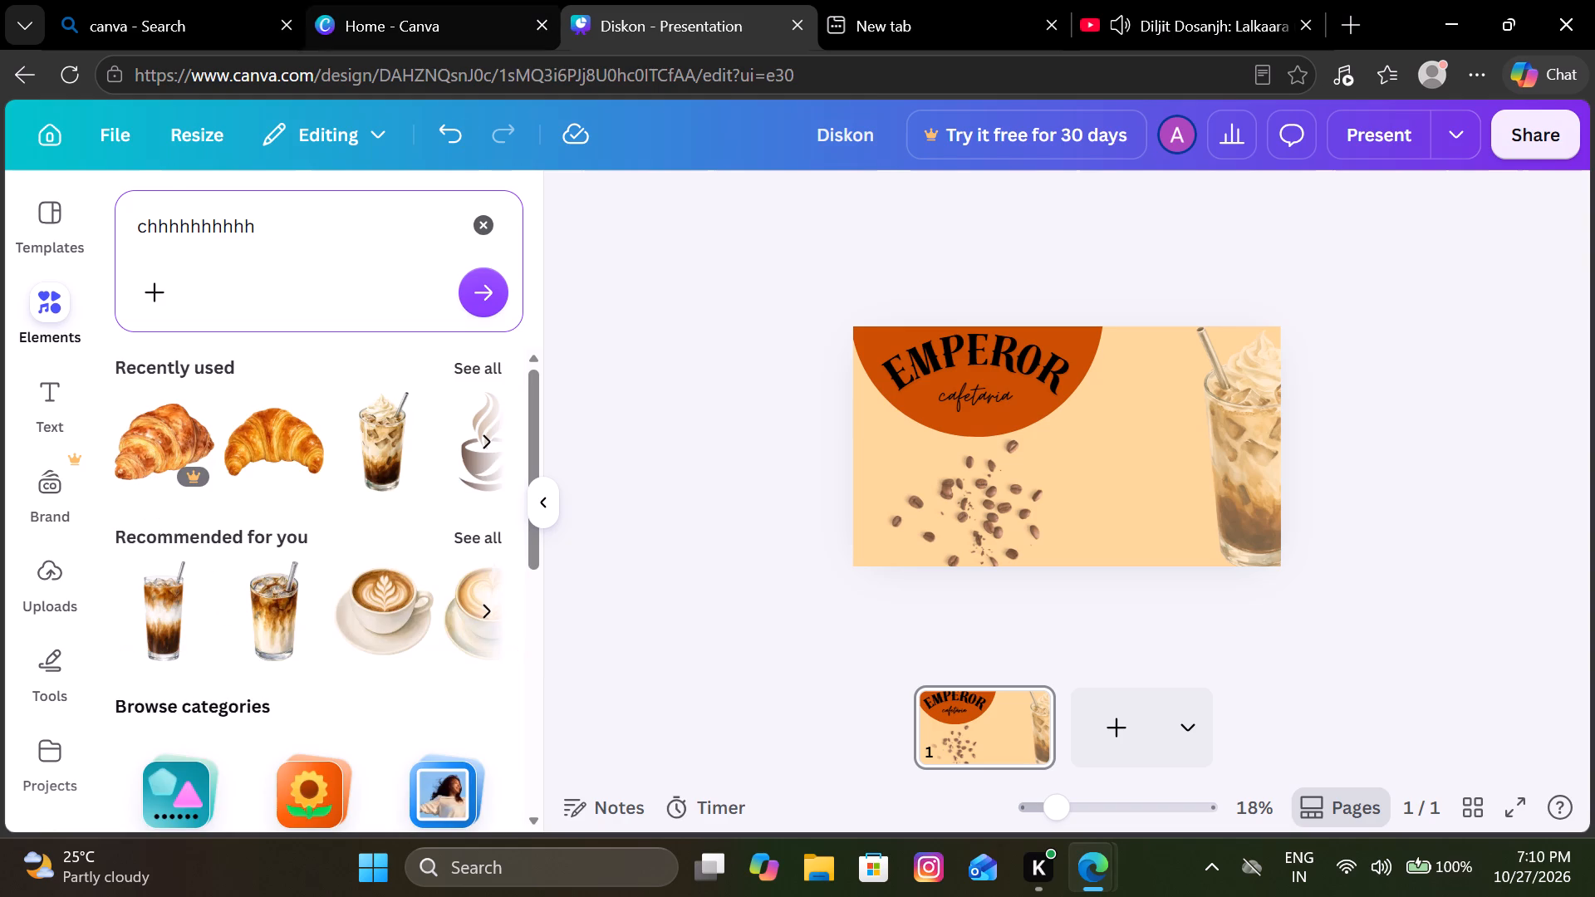
{"action": "key", "text": "BackSpace"}
{"action": "key", "text": "BackSpace"}
{"action": "key", "text": "BackSpace"}
{"action": "key", "text": "BackSpace"}
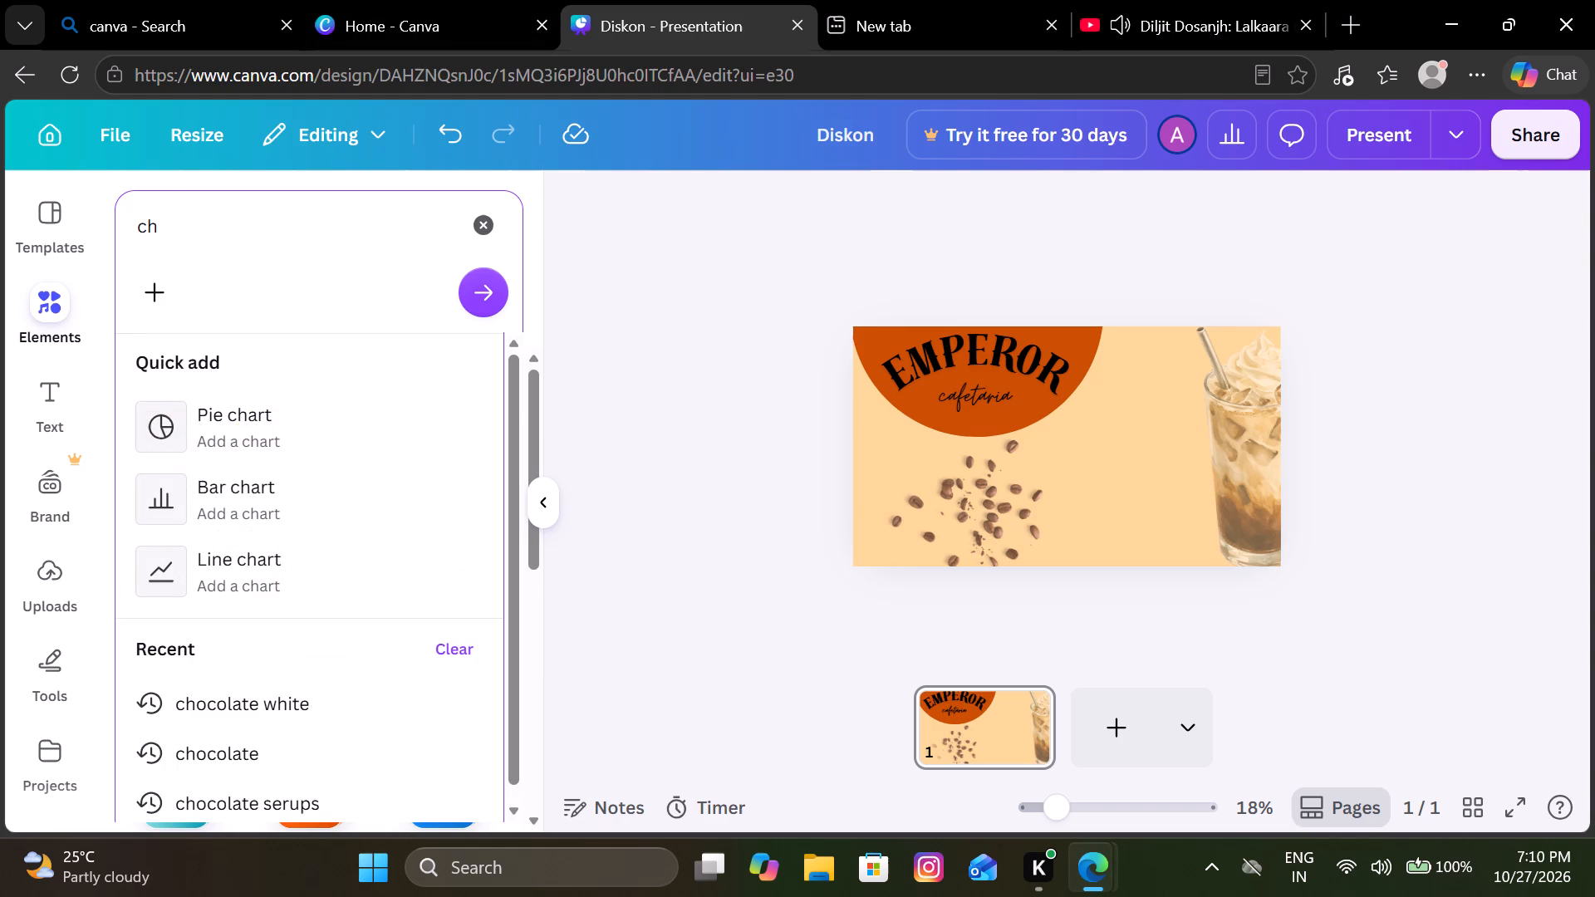
{"action": "key", "text": "o"}
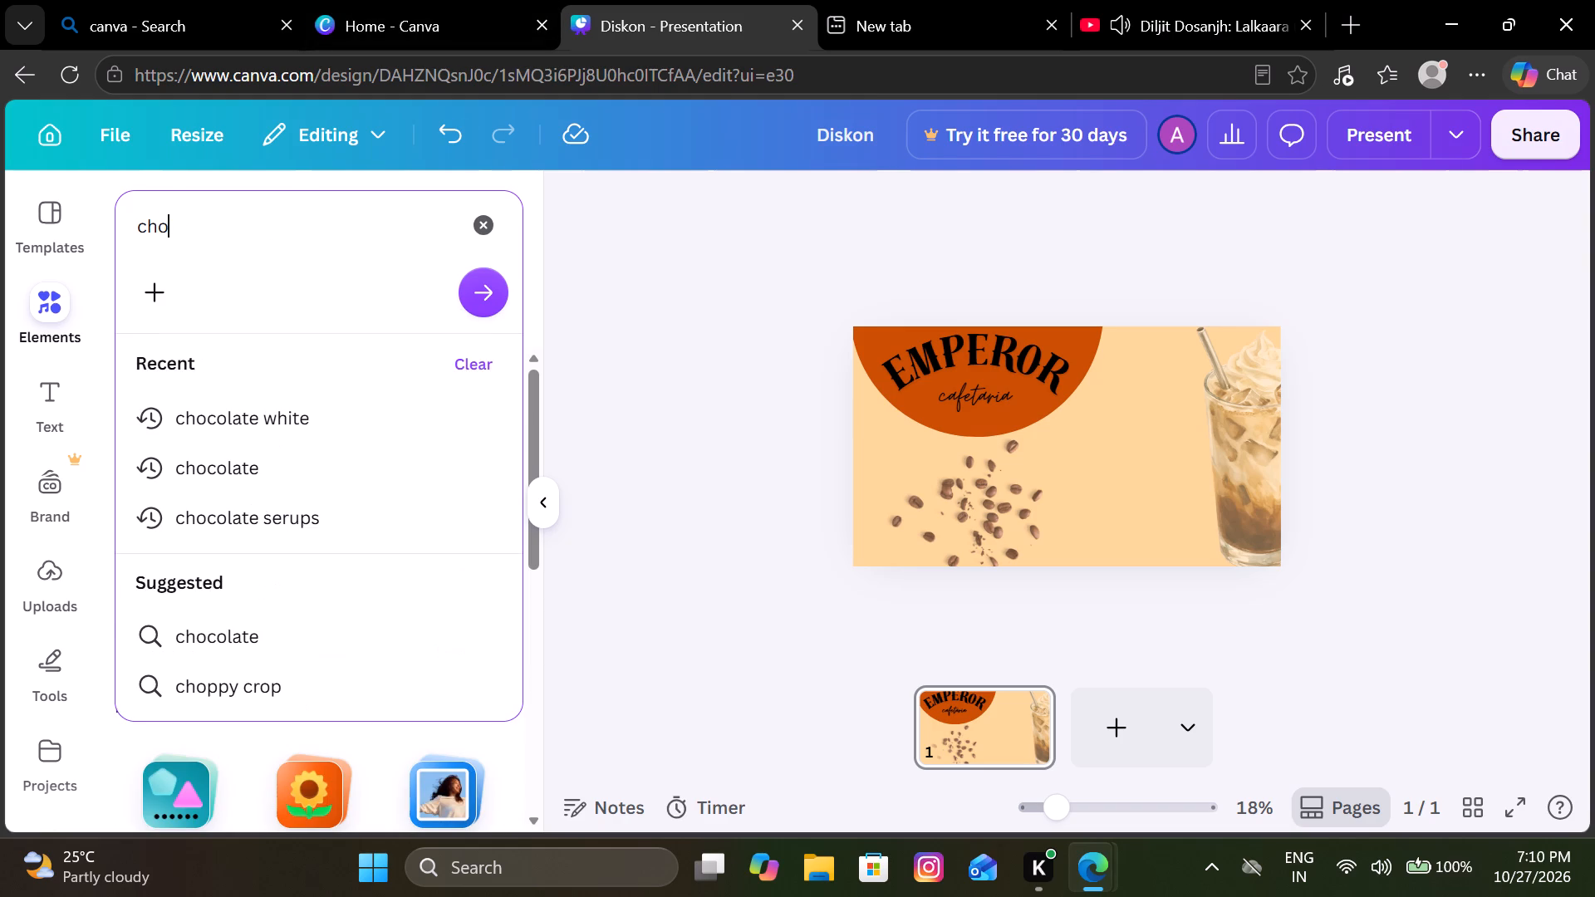
{"action": "left_click", "coordinate": [351, 525]}
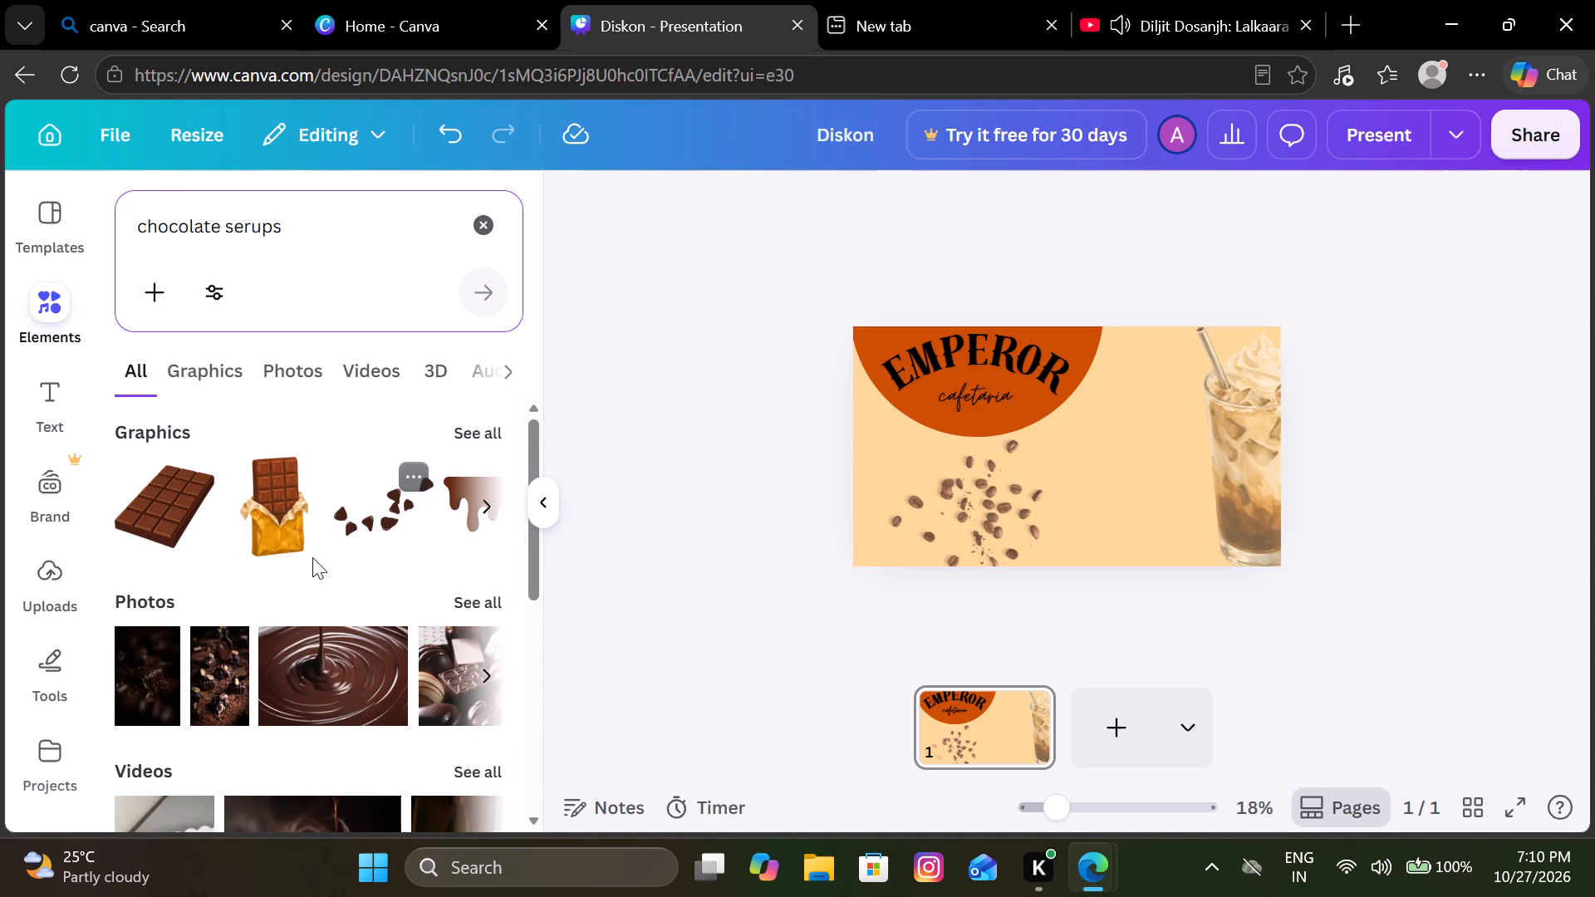
Look through the full set of "chocolate serups" graphics for a chocolate element that suits the cafetaria page.
{"action": "left_click", "coordinate": [475, 426]}
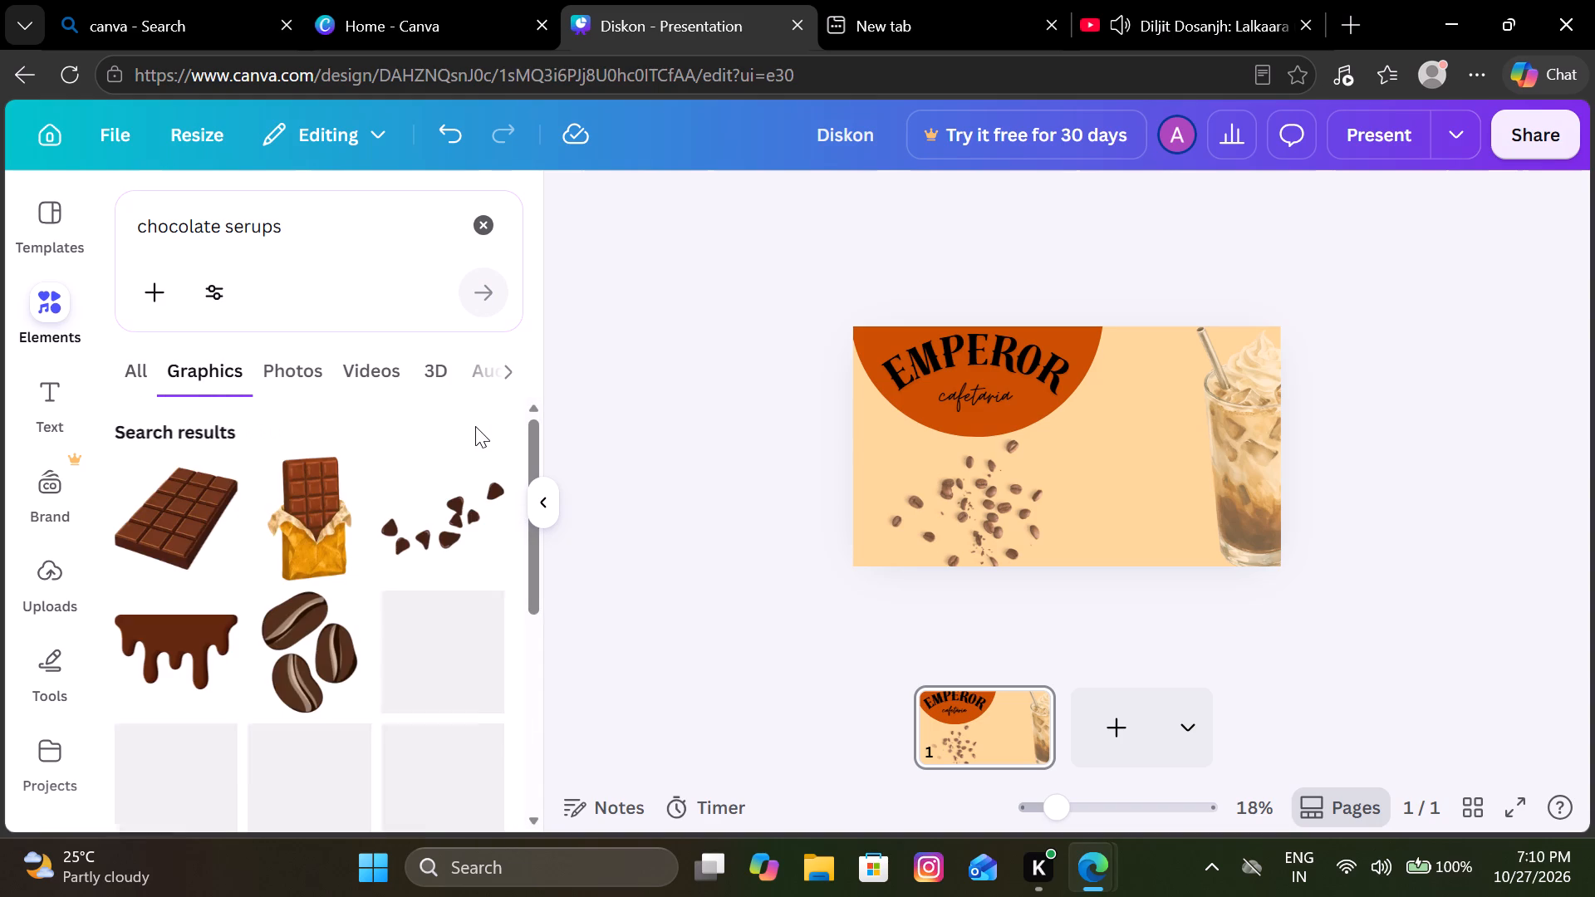
{"action": "scroll", "coordinate": [319, 551], "scroll_direction": "down", "scroll_amount": 3}
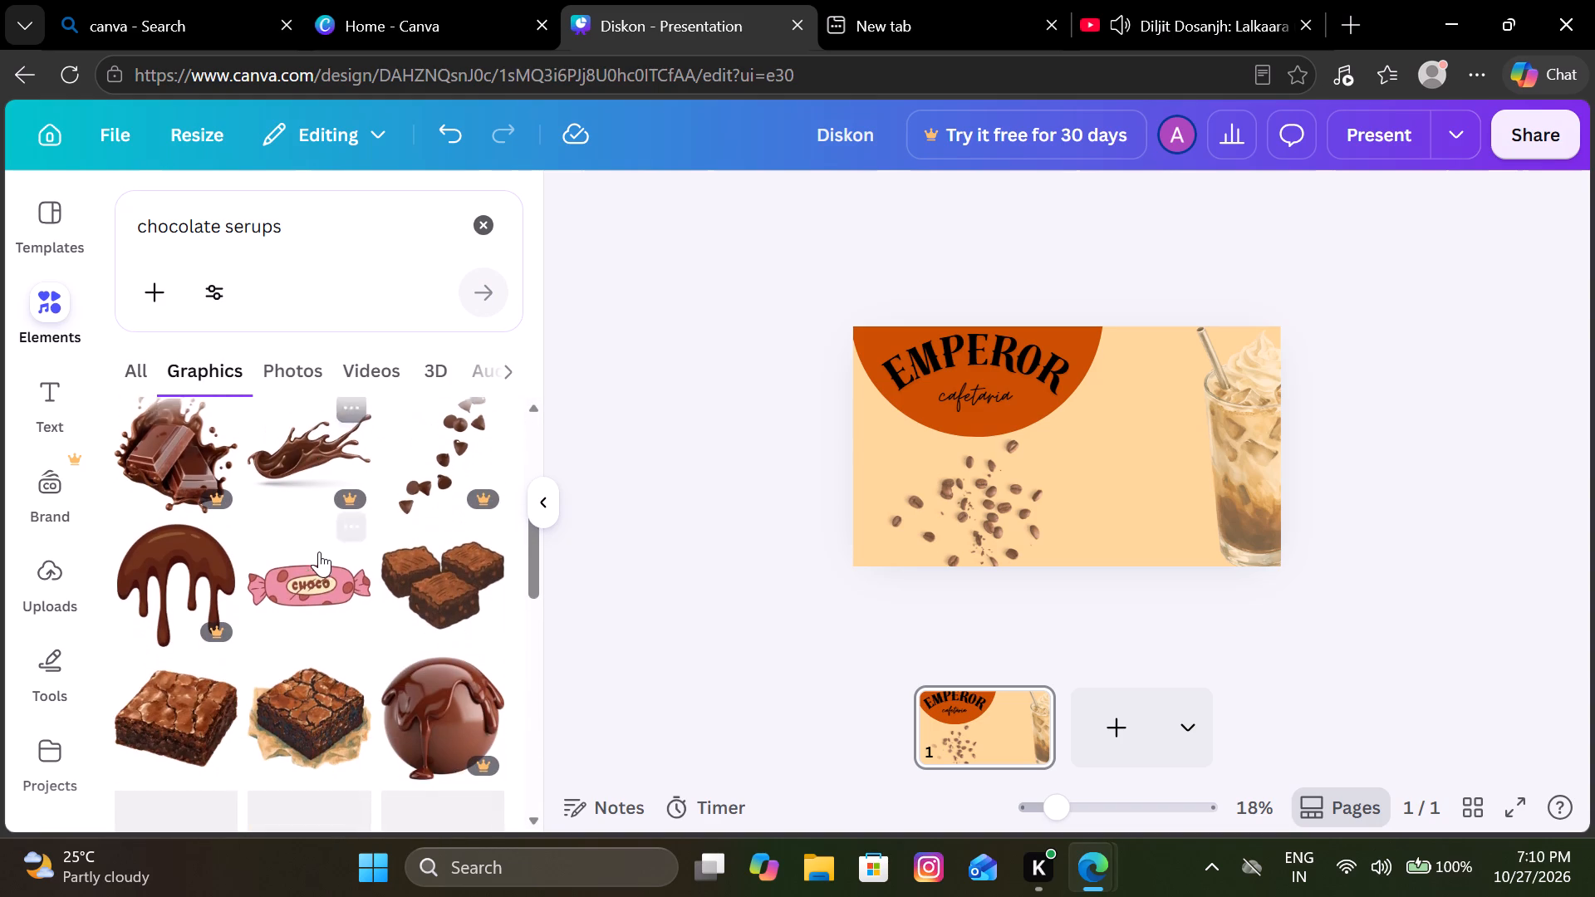
{"action": "scroll", "coordinate": [319, 551], "scroll_direction": "down", "scroll_amount": 4}
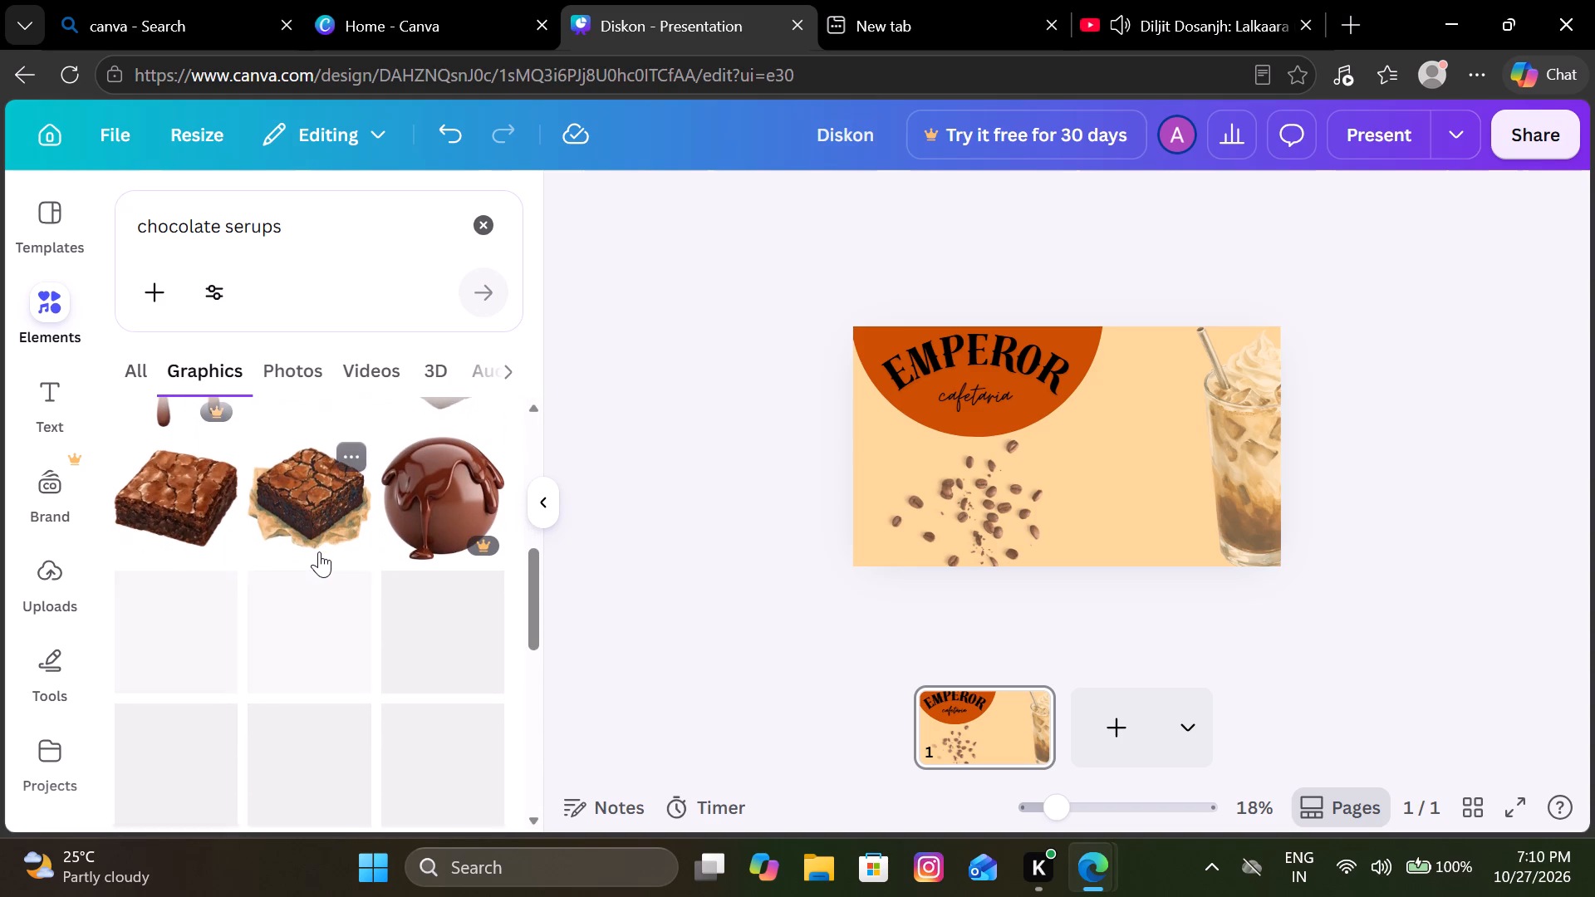
{"action": "scroll", "coordinate": [319, 551], "scroll_direction": "down", "scroll_amount": 2}
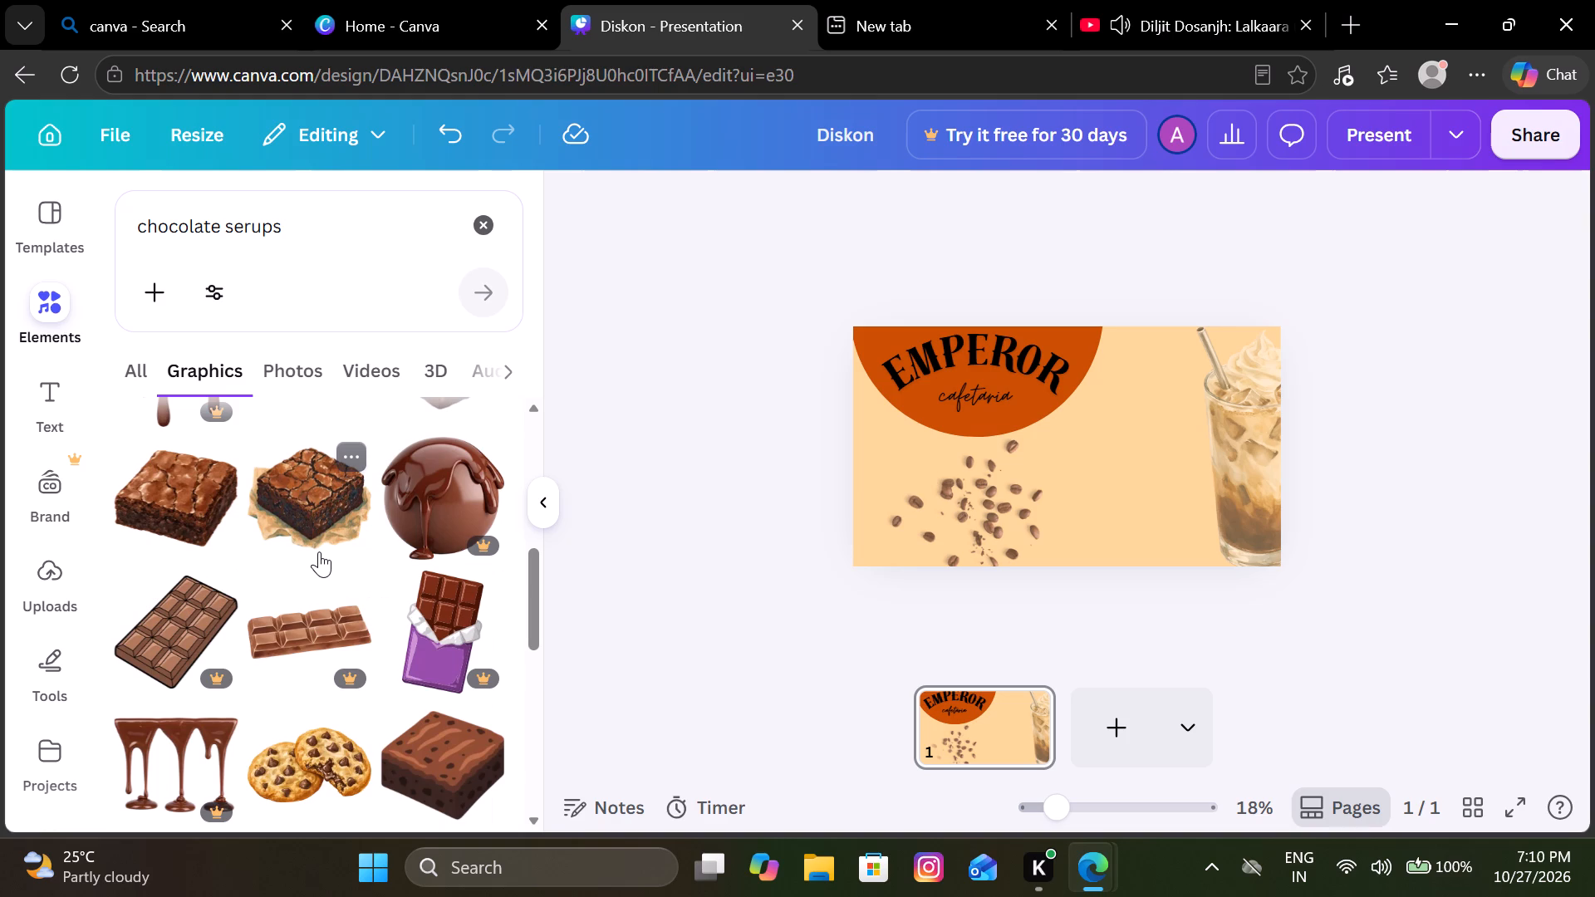
{"action": "scroll", "coordinate": [319, 551], "scroll_direction": "down", "scroll_amount": 1}
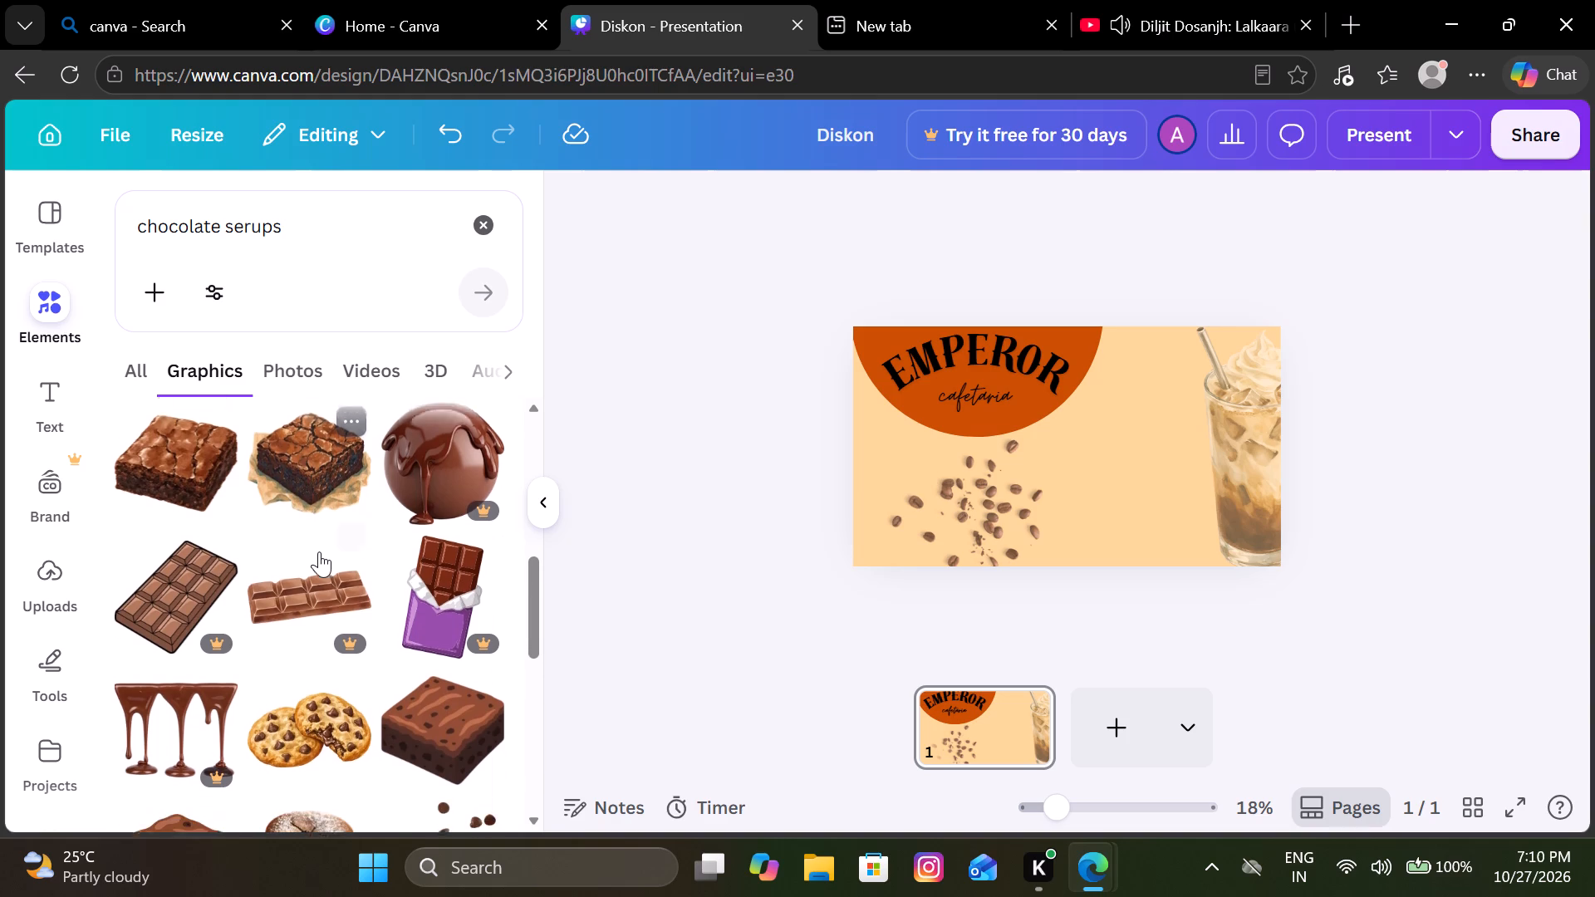
{"action": "scroll", "coordinate": [319, 551], "scroll_direction": "down", "scroll_amount": 4}
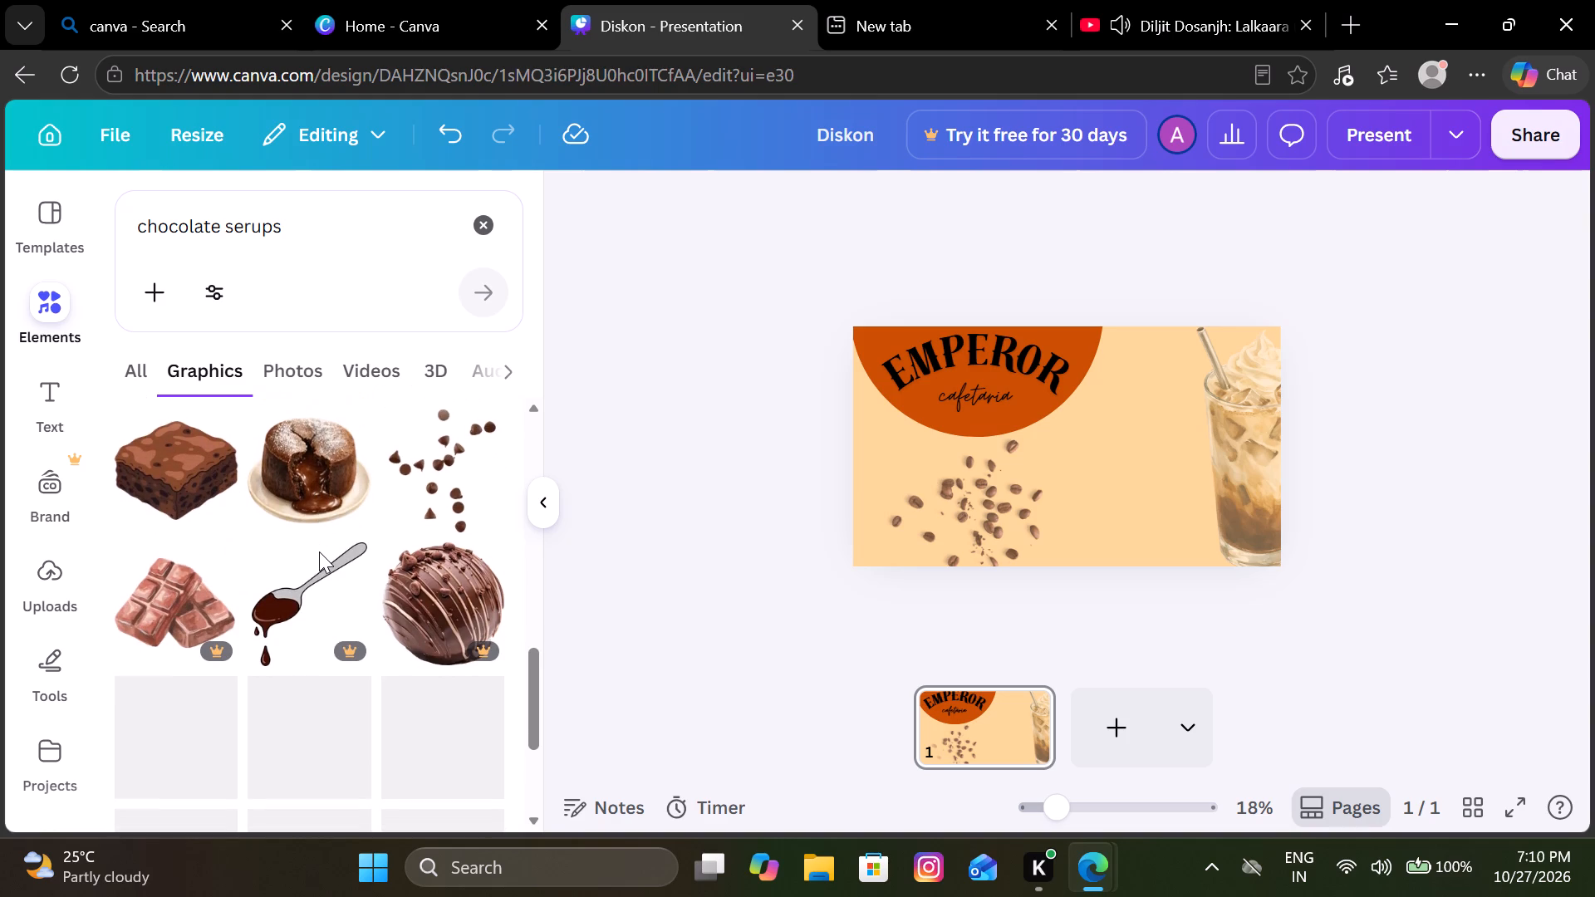
{"action": "scroll", "coordinate": [319, 551], "scroll_direction": "down", "scroll_amount": 2}
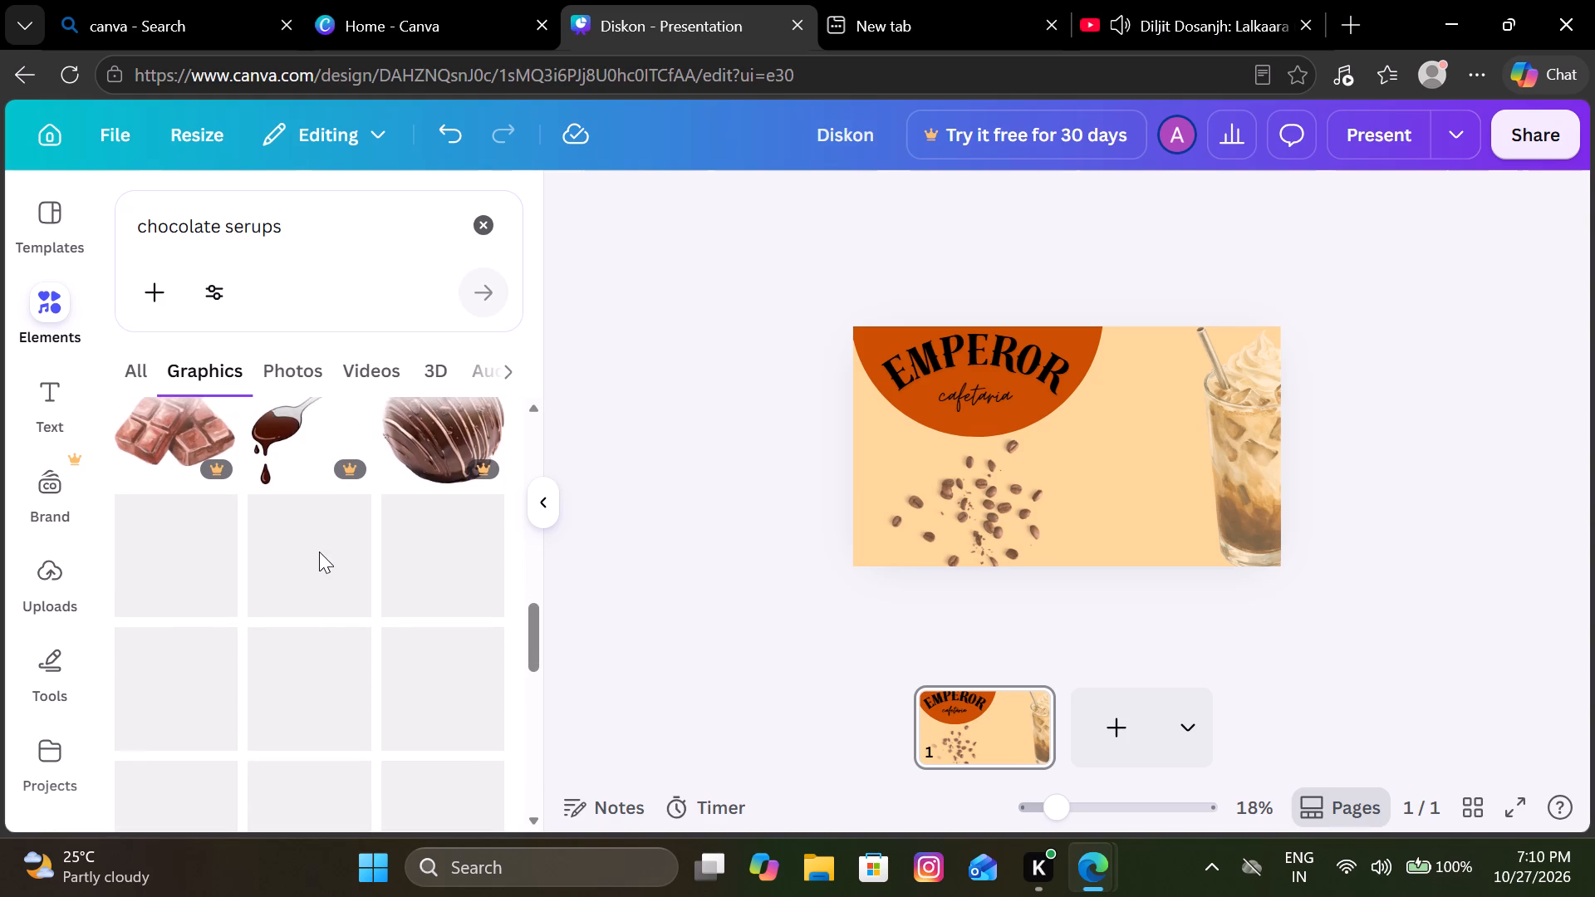
{"action": "scroll", "coordinate": [319, 551], "scroll_direction": "up", "scroll_amount": 1}
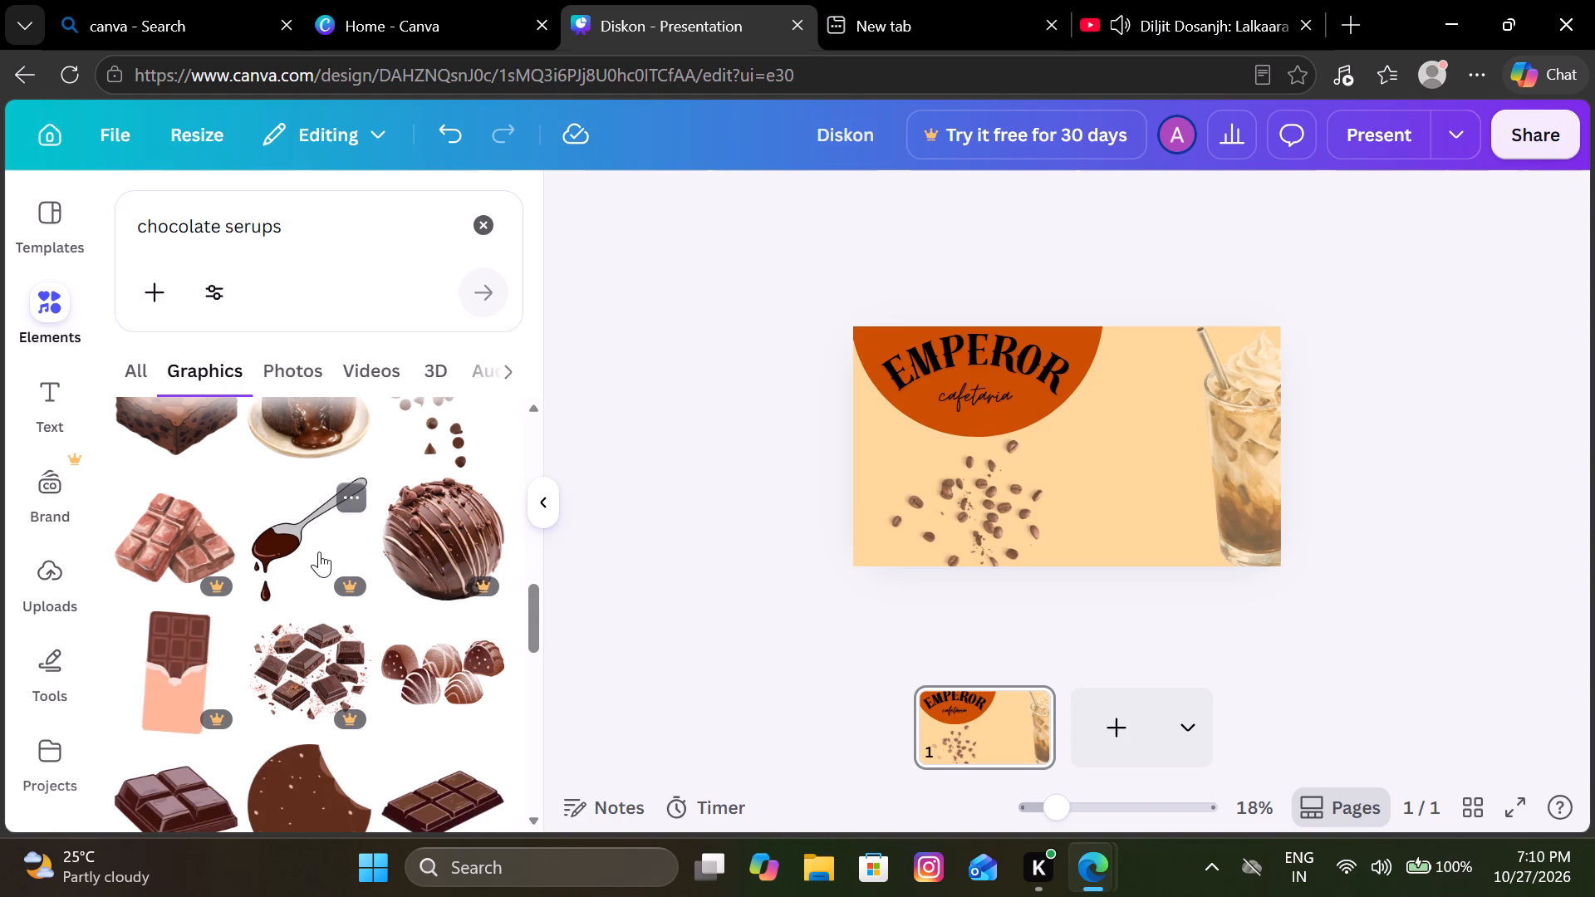
{"action": "scroll", "coordinate": [319, 551], "scroll_direction": "down", "scroll_amount": 1}
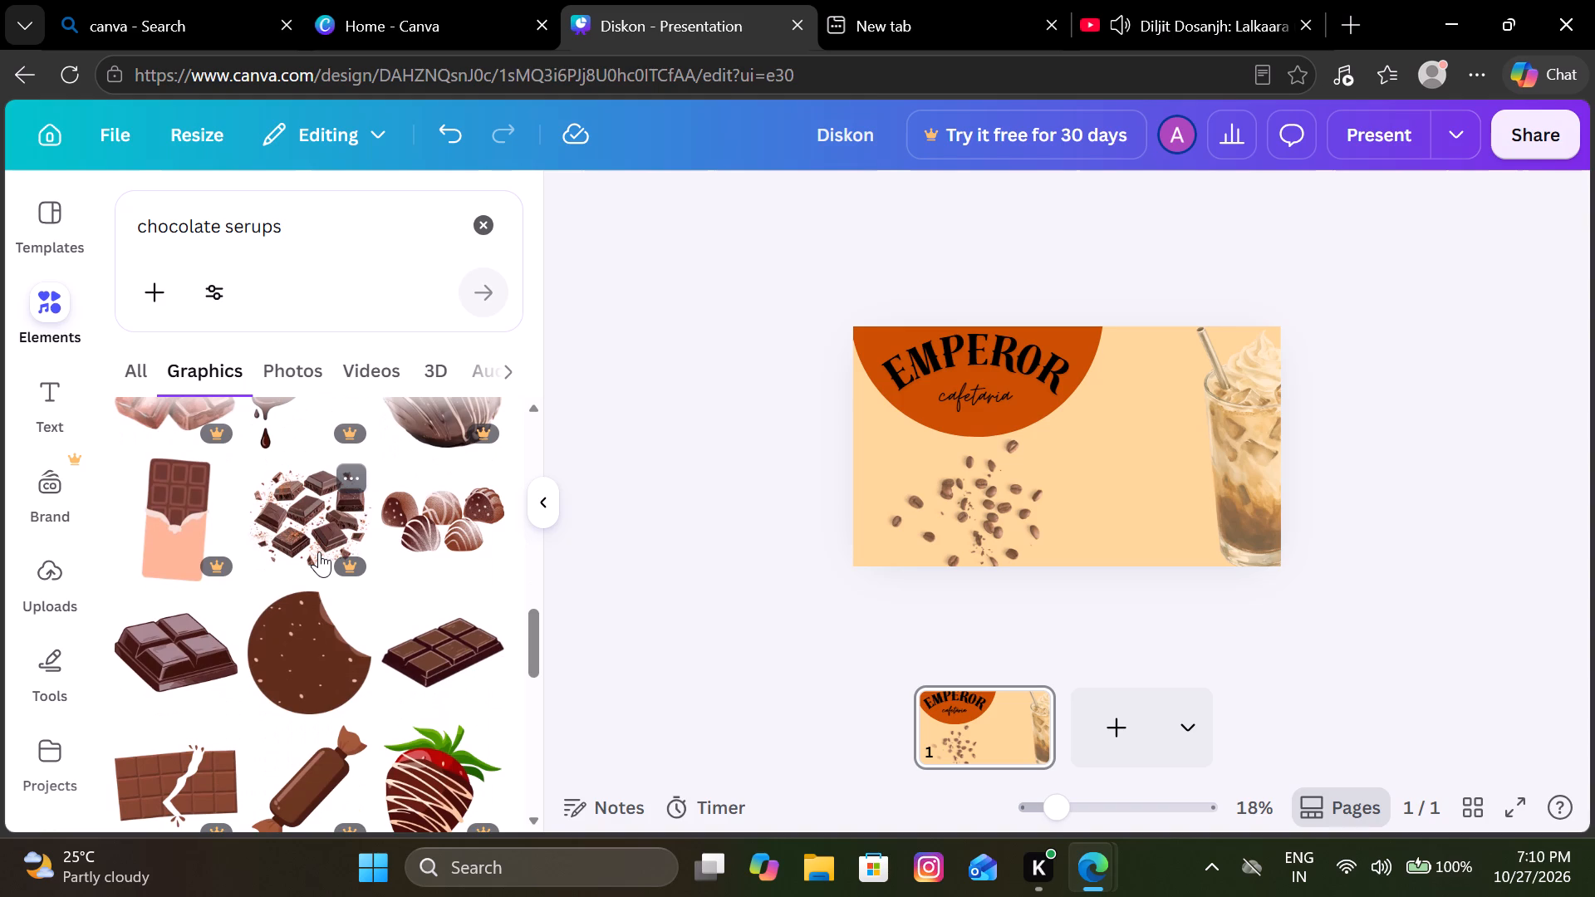
{"action": "scroll", "coordinate": [307, 498], "scroll_direction": "up", "scroll_amount": 1}
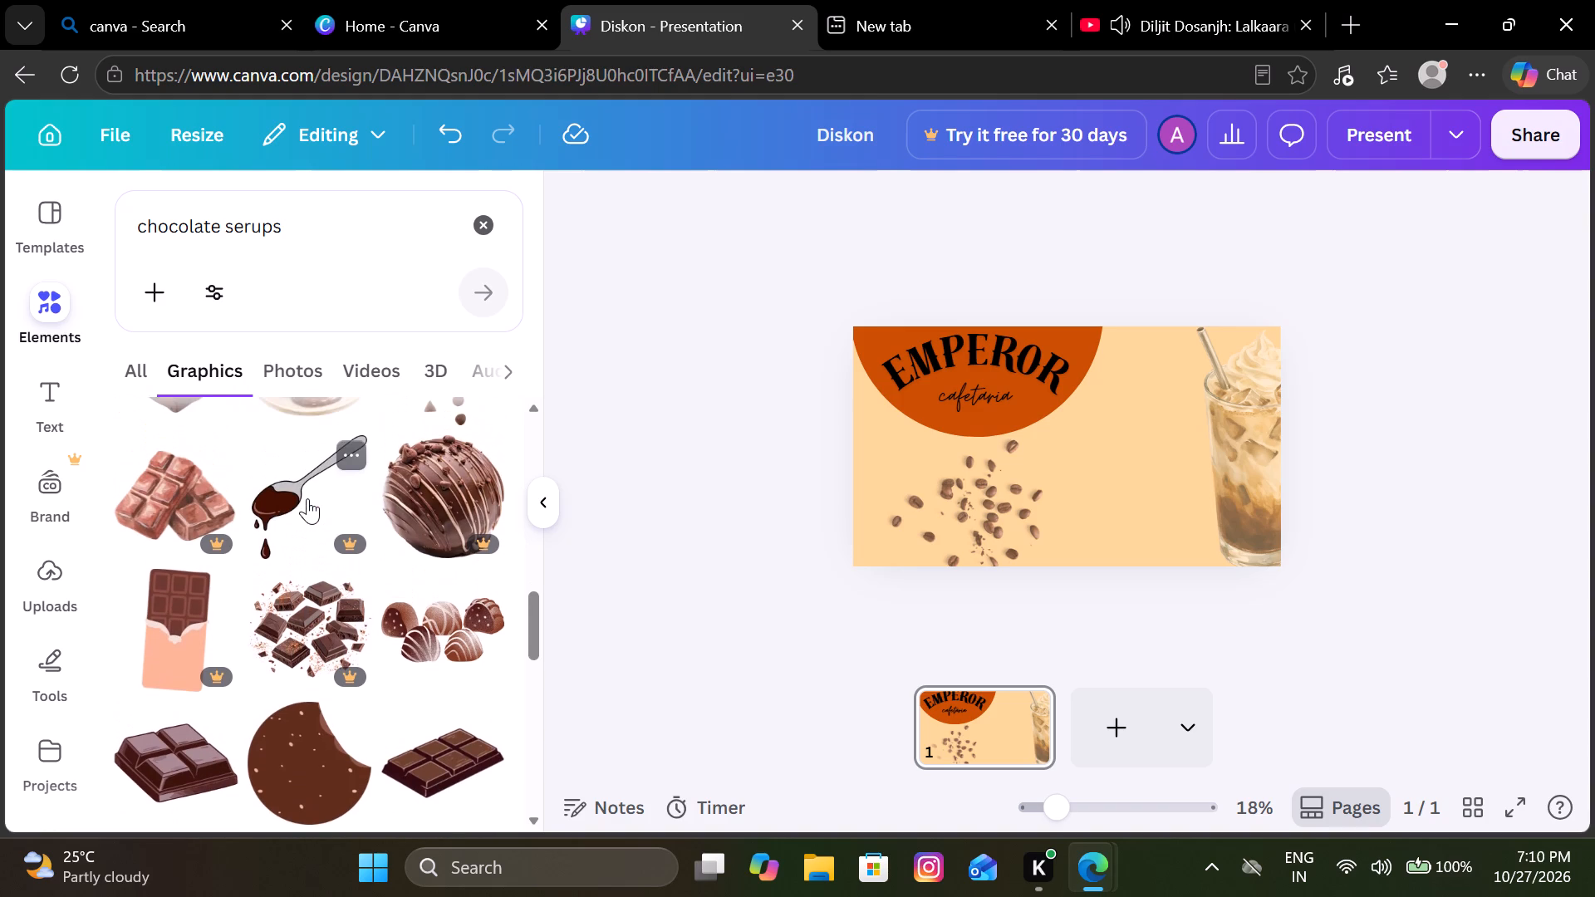
{"action": "scroll", "coordinate": [307, 498], "scroll_direction": "up", "scroll_amount": 3}
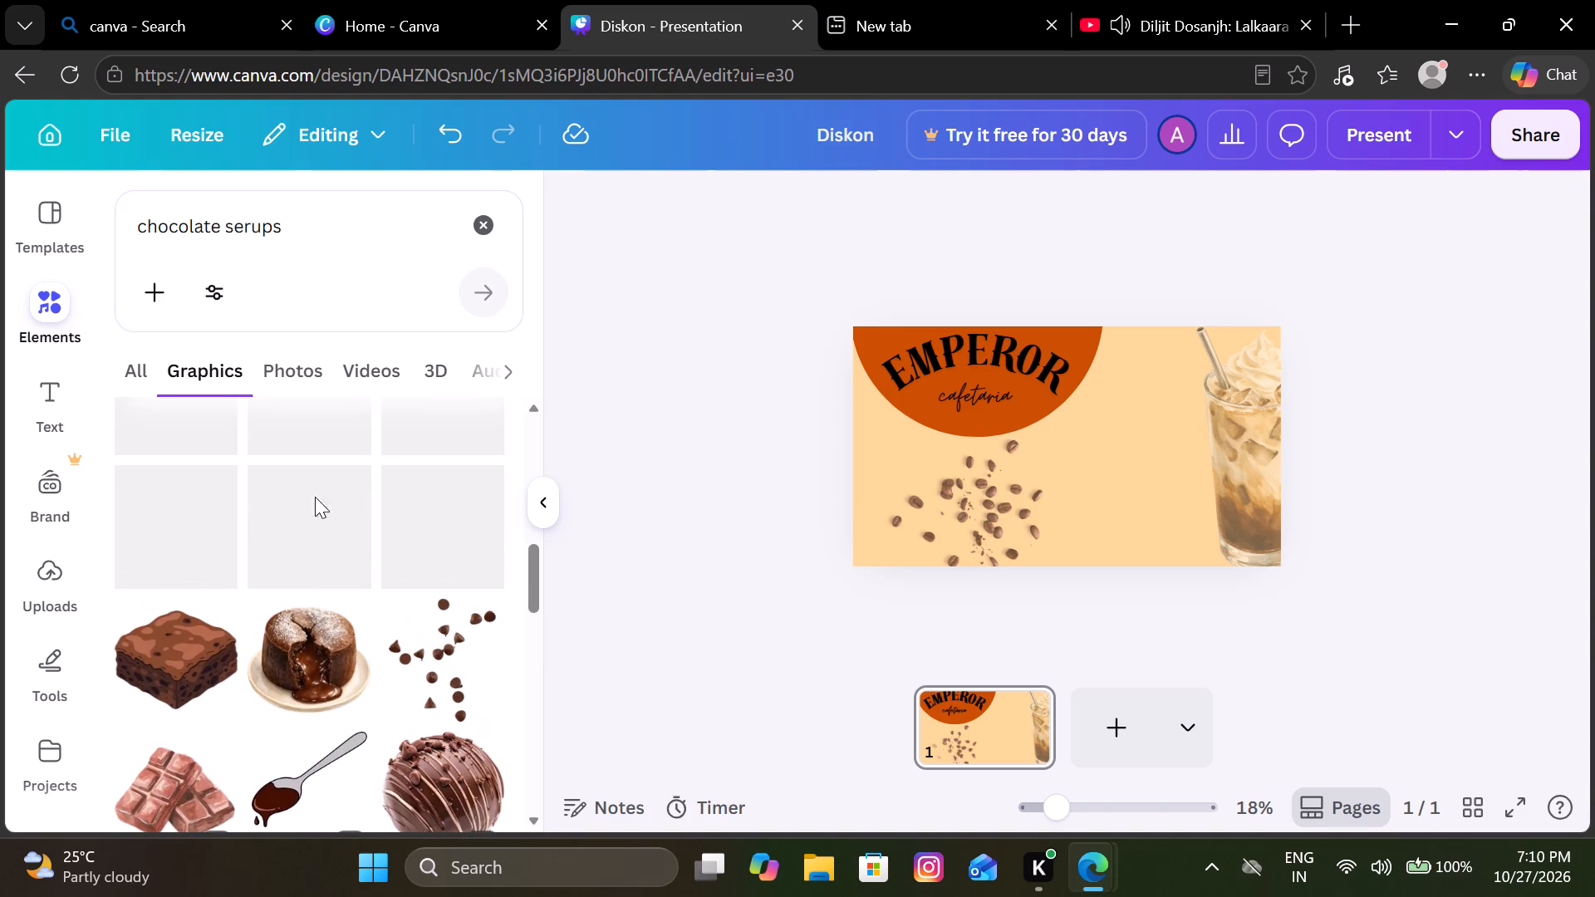
{"action": "scroll", "coordinate": [405, 684], "scroll_direction": "up", "scroll_amount": 1}
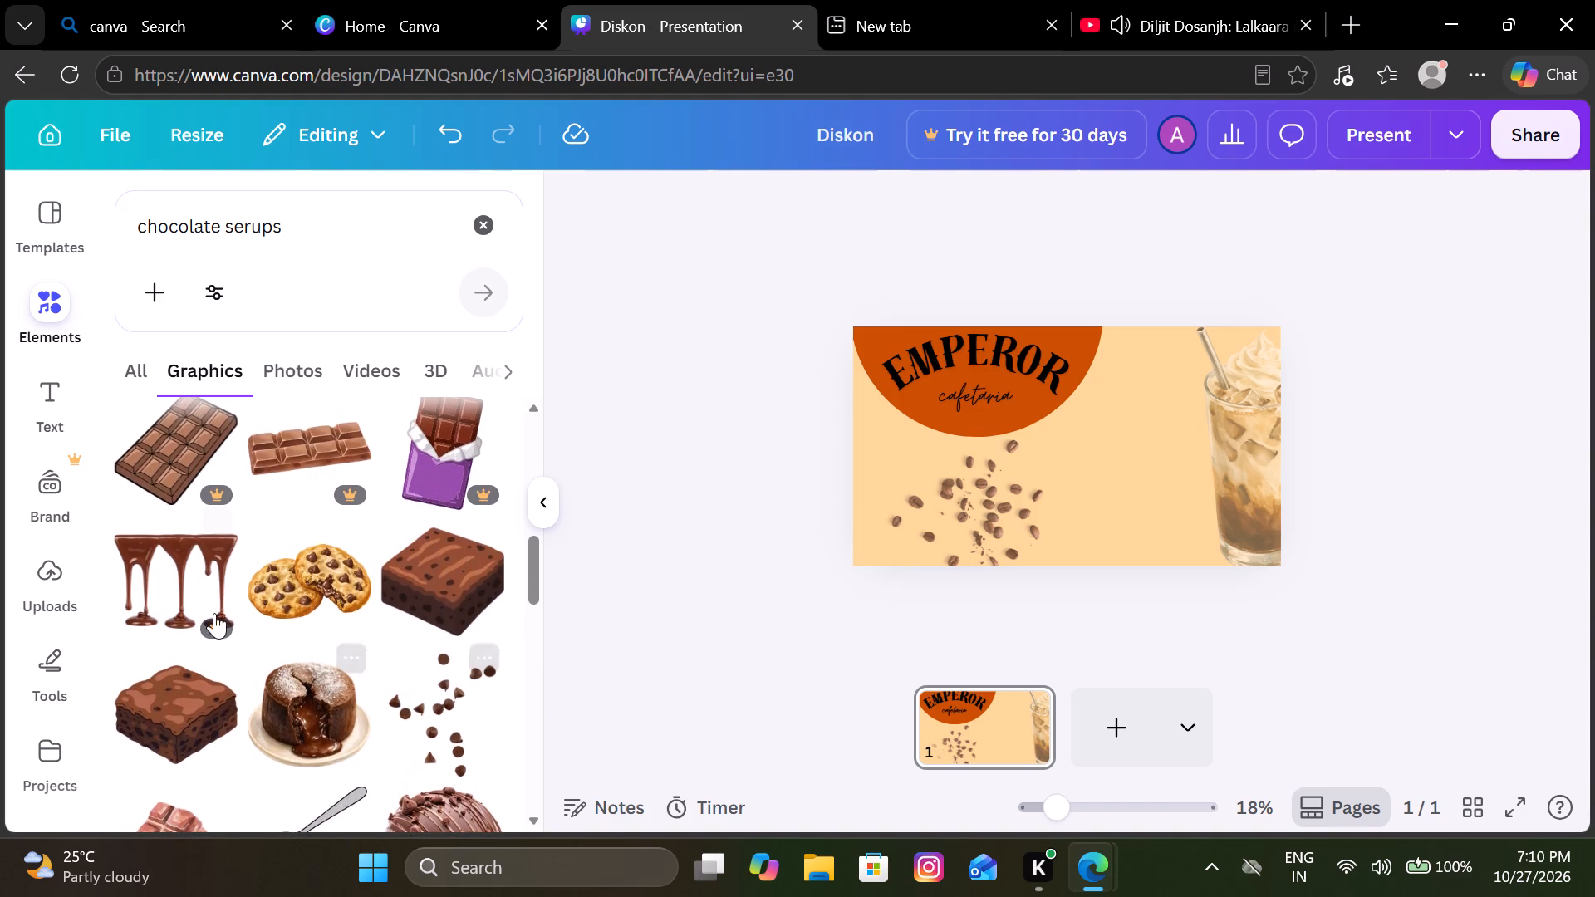
Add the graphic of three chocolate drips with pooled ends and move it over the coffee beans at the page's lower-left edge.
{"action": "left_click", "coordinate": [188, 569]}
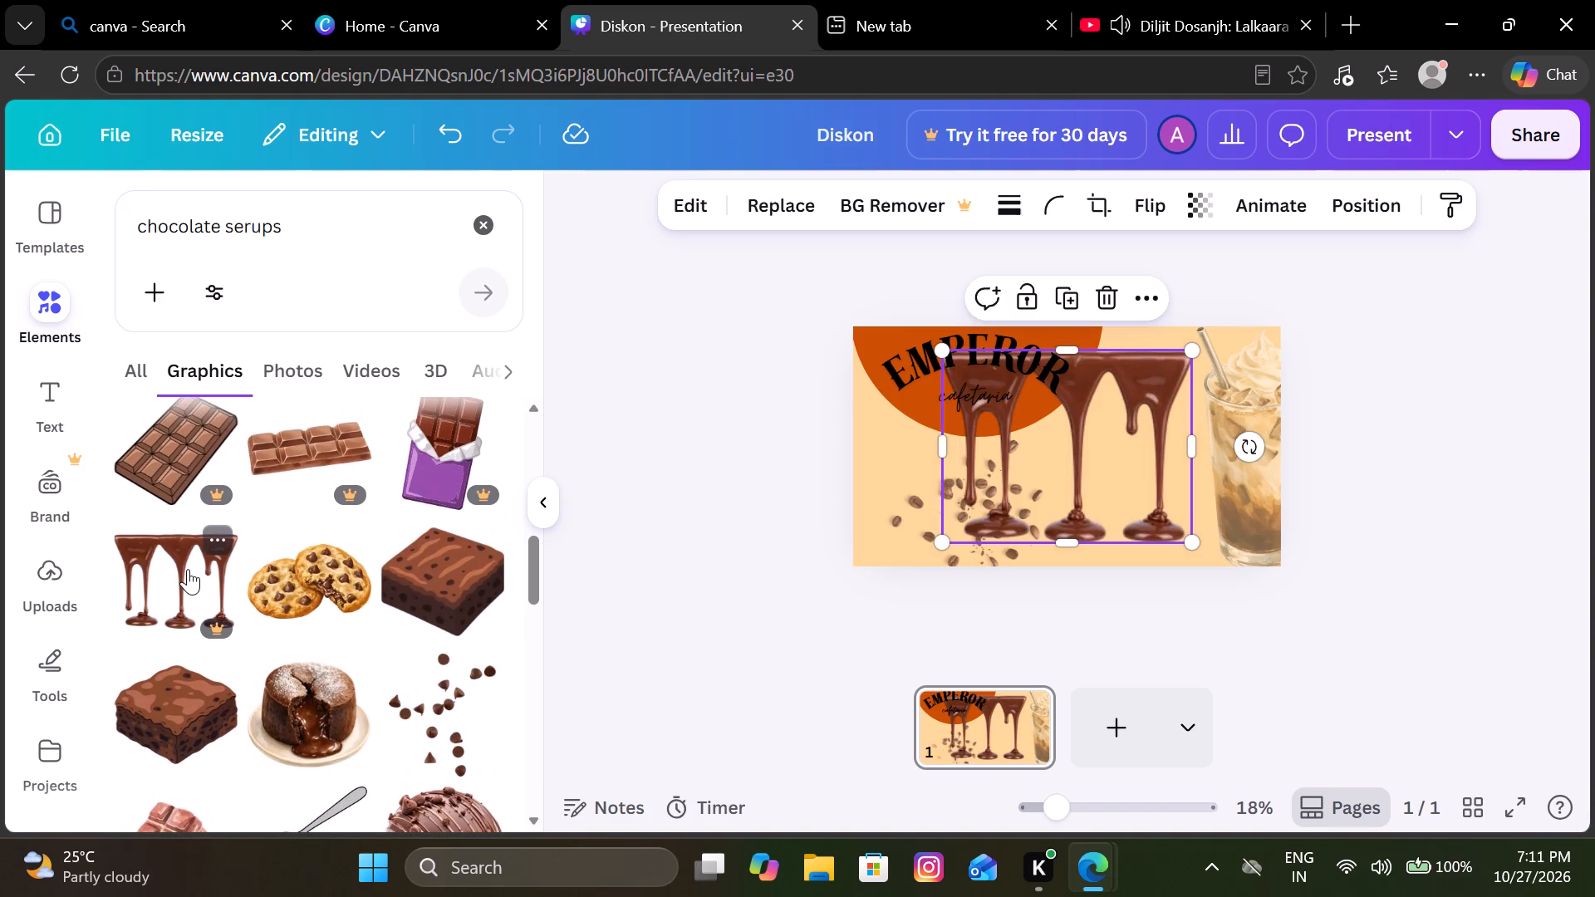
{"action": "left_click_drag", "start_coordinate": [1023, 436], "coordinate": [929, 414]}
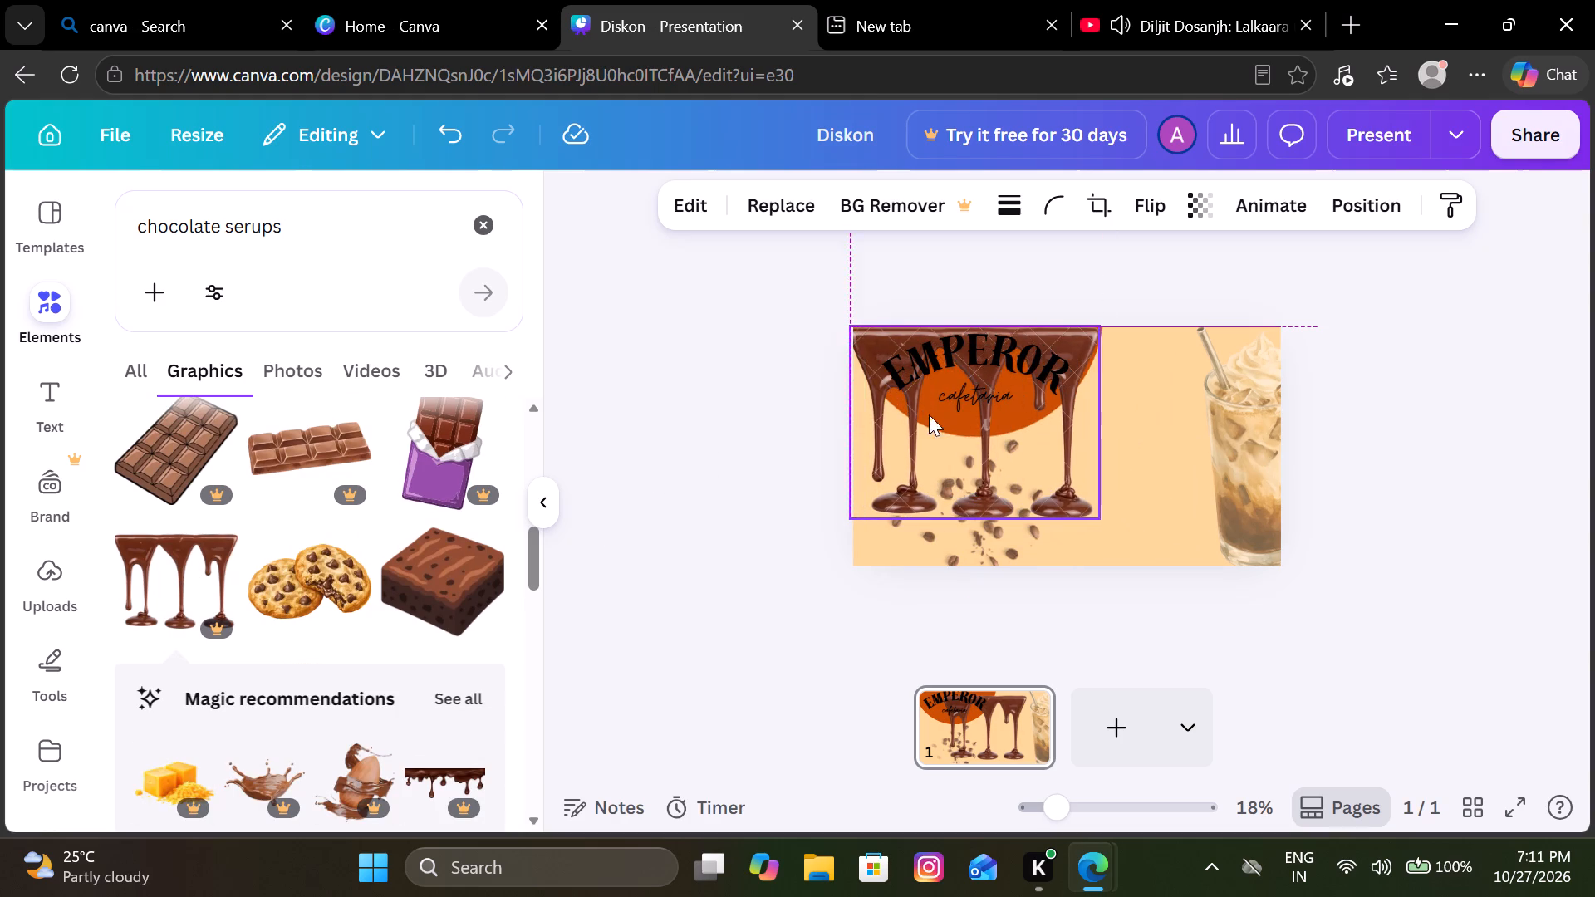
{"action": "left_click_drag", "start_coordinate": [929, 414], "coordinate": [893, 561]}
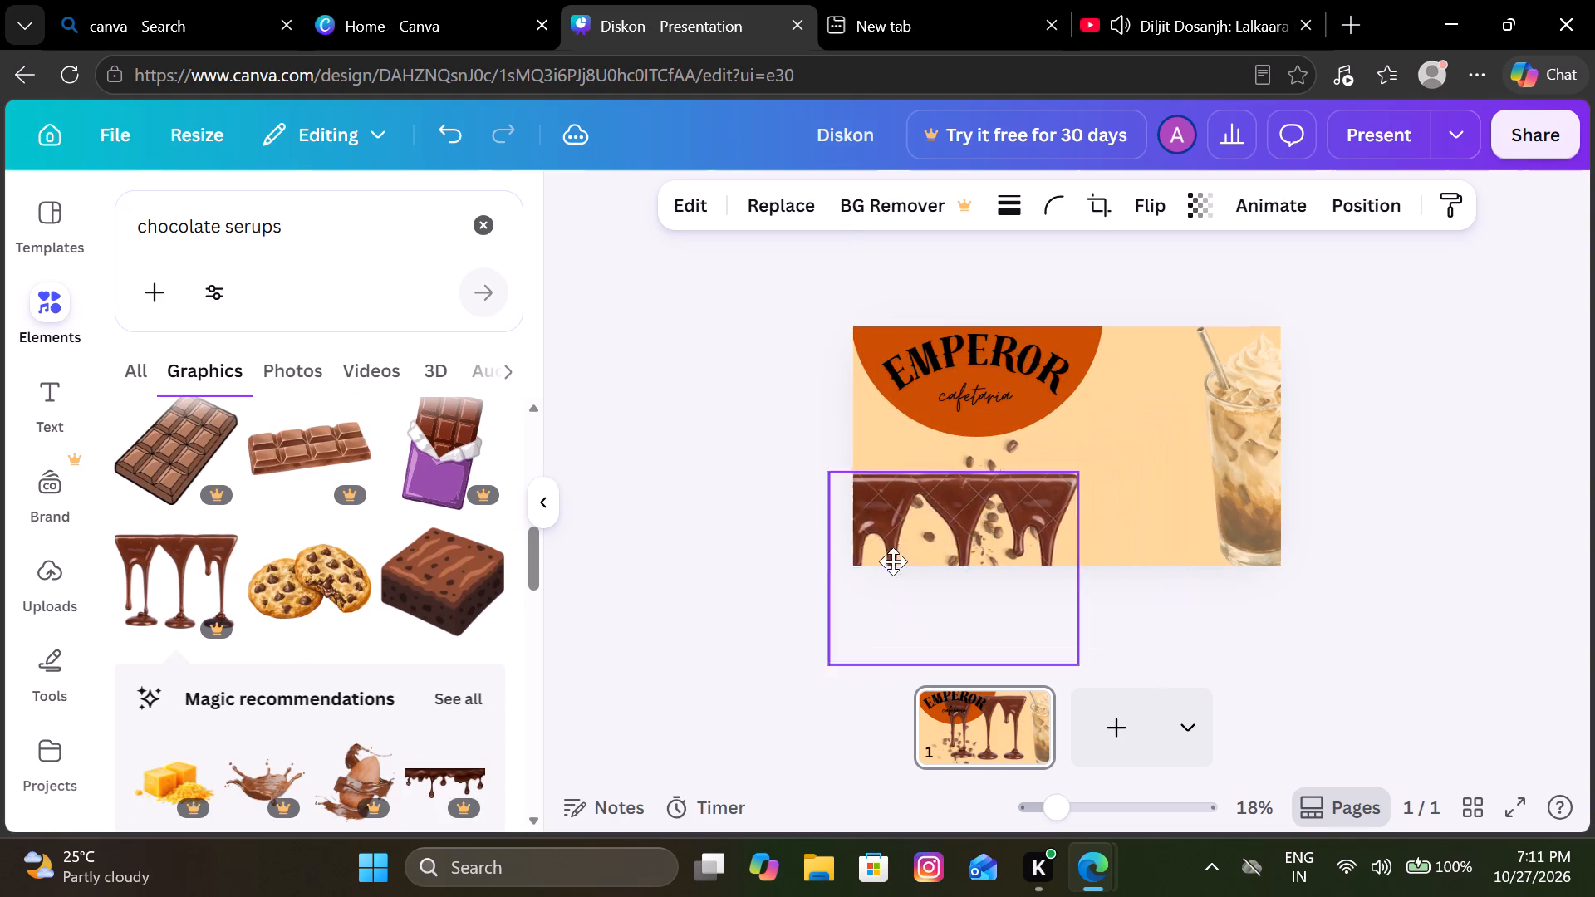
Delete the graphic of three chocolate drips with pooled ends from the page.
{"action": "left_click_drag", "start_coordinate": [893, 561], "coordinate": [797, 506]}
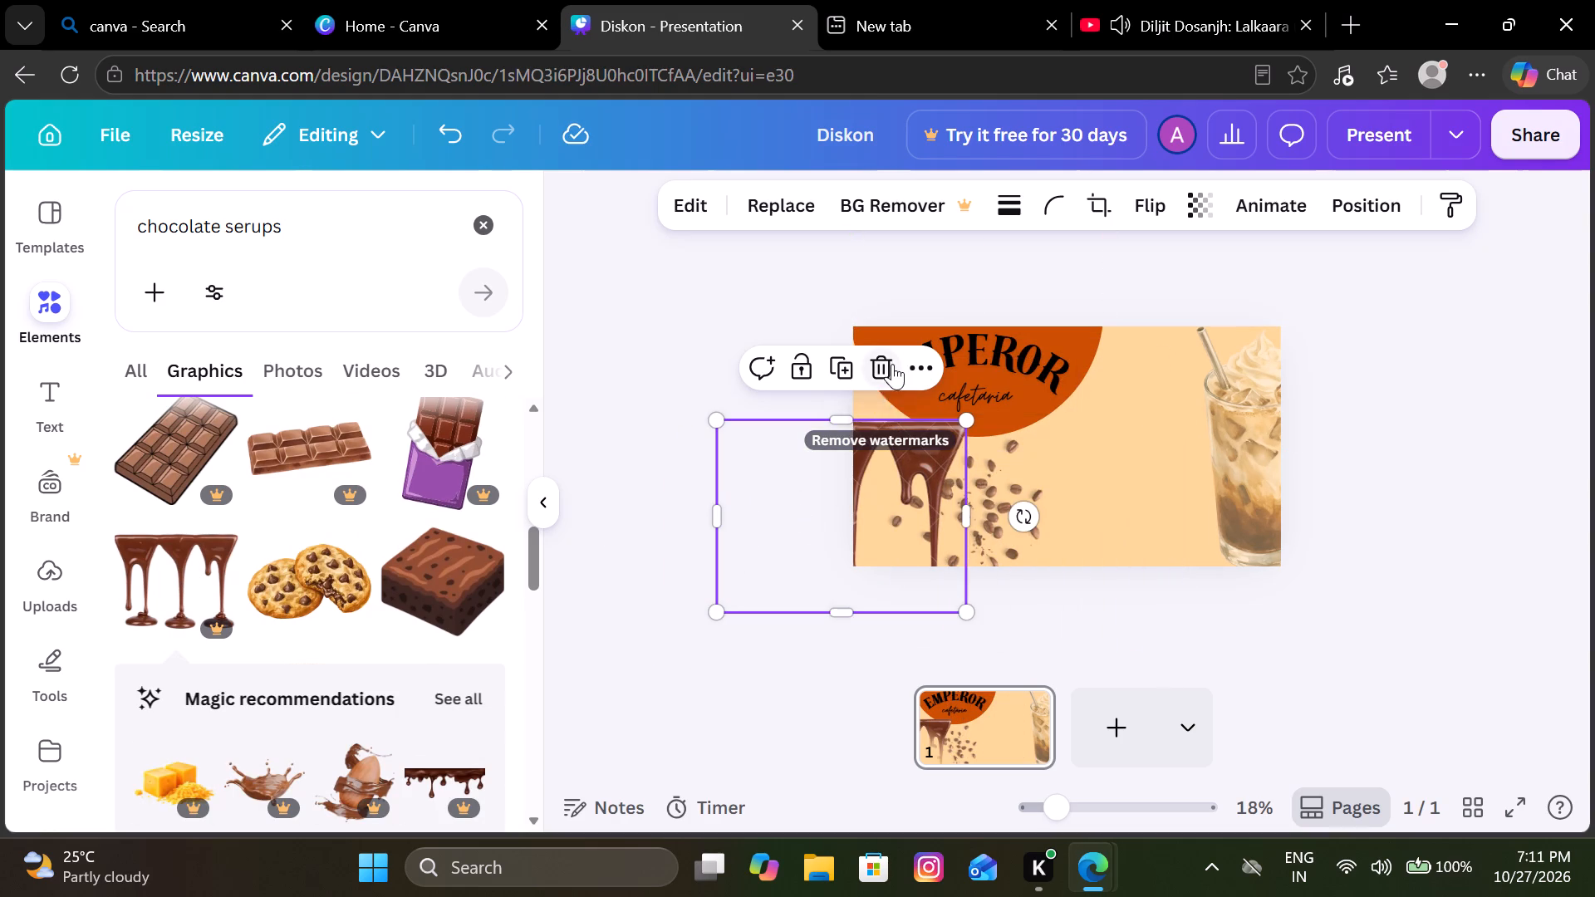
{"action": "left_click", "coordinate": [888, 366]}
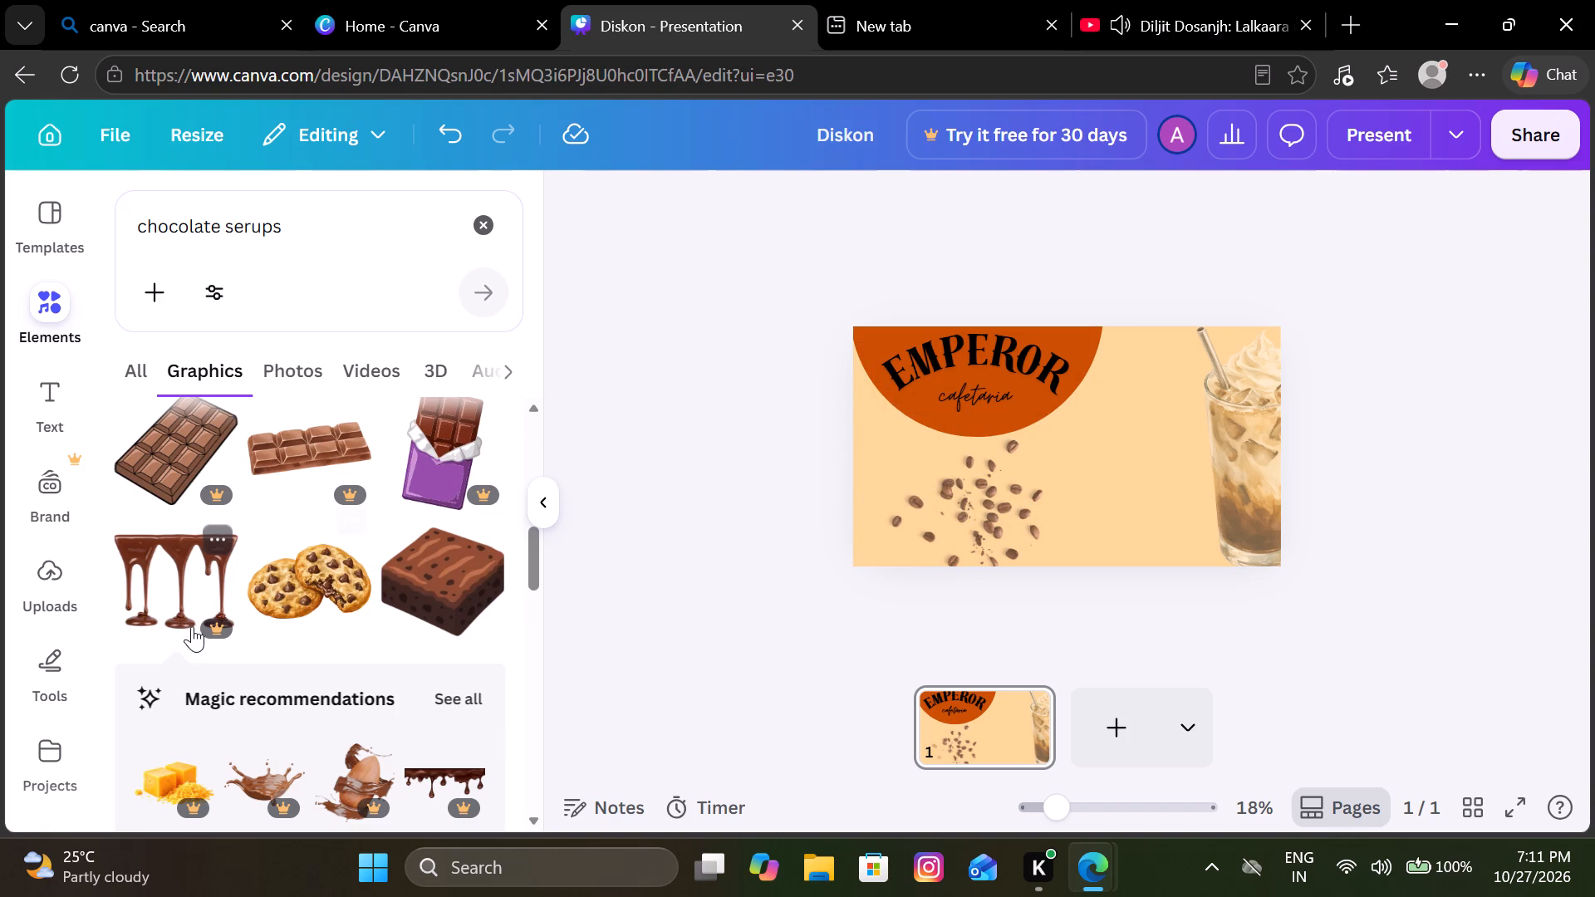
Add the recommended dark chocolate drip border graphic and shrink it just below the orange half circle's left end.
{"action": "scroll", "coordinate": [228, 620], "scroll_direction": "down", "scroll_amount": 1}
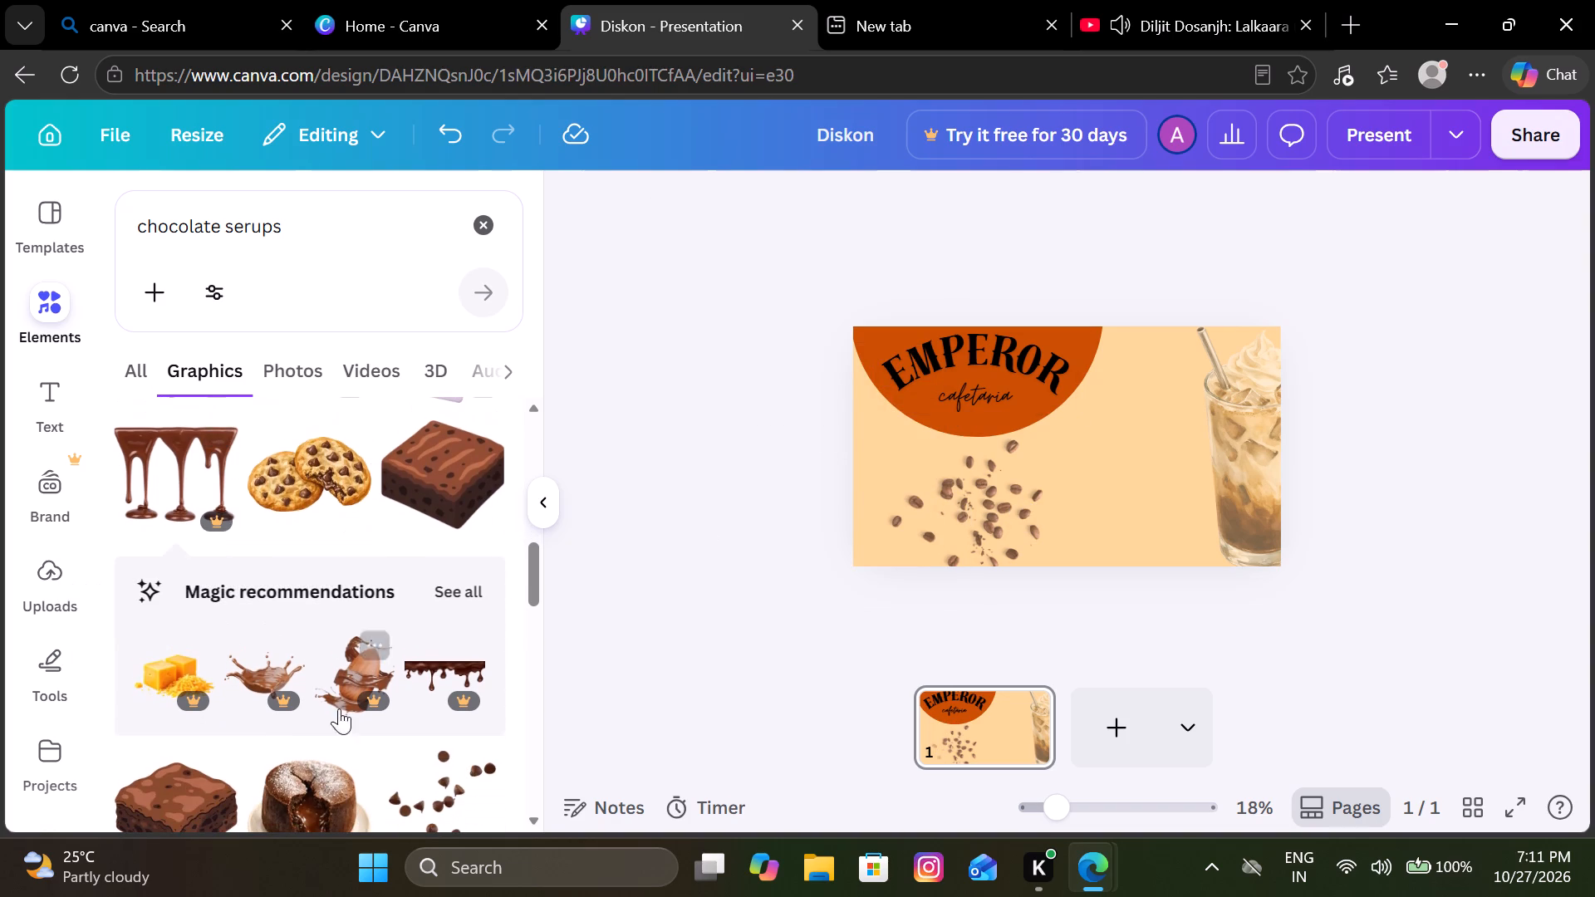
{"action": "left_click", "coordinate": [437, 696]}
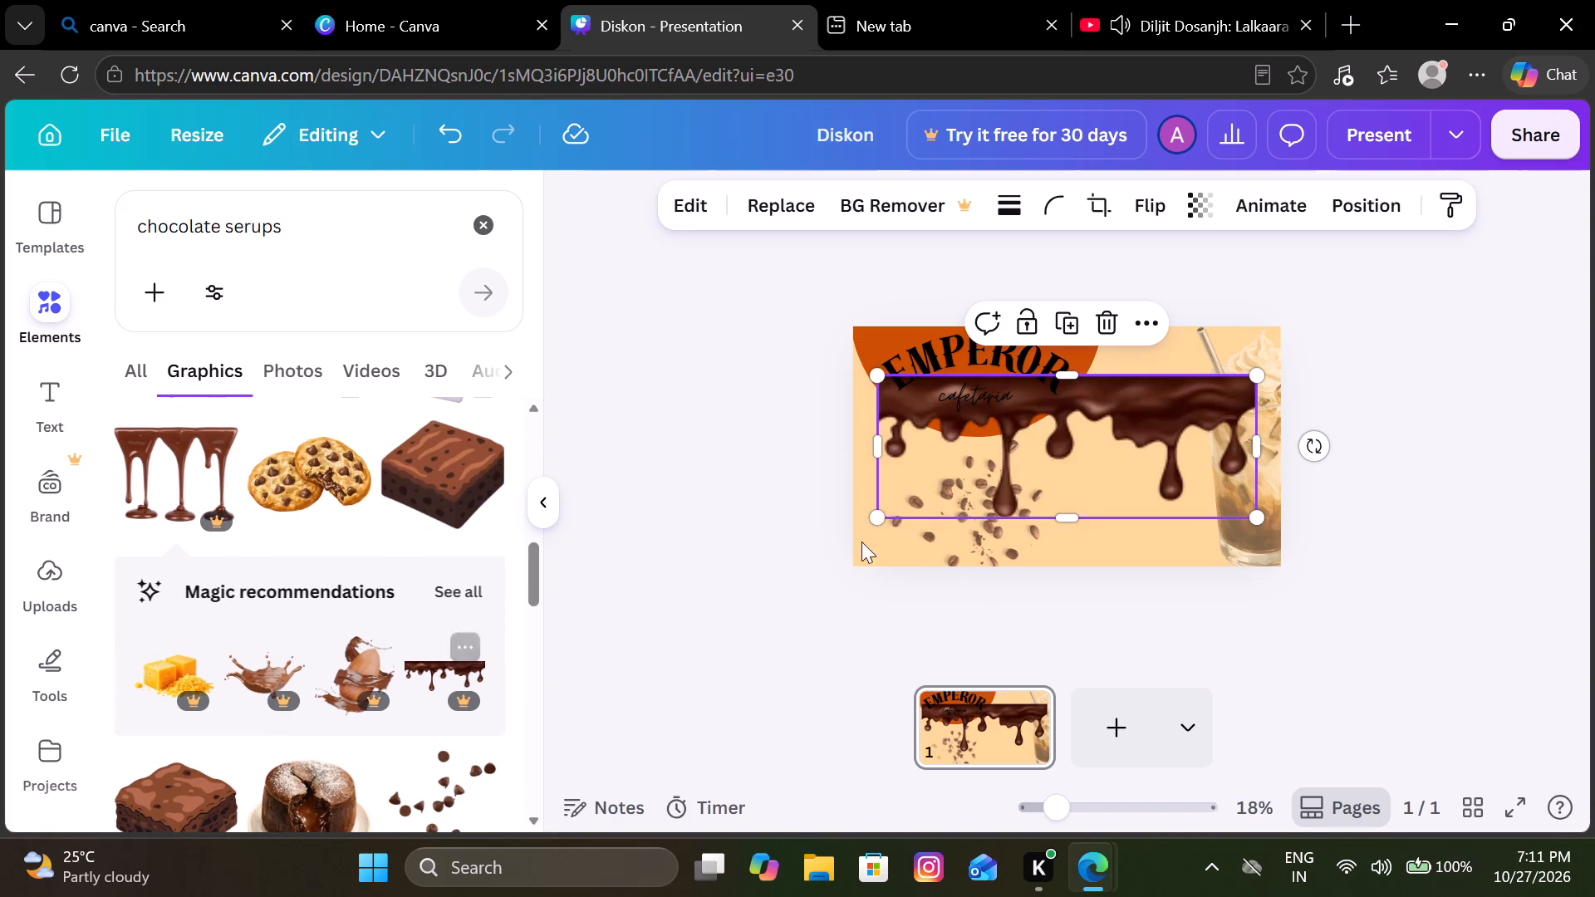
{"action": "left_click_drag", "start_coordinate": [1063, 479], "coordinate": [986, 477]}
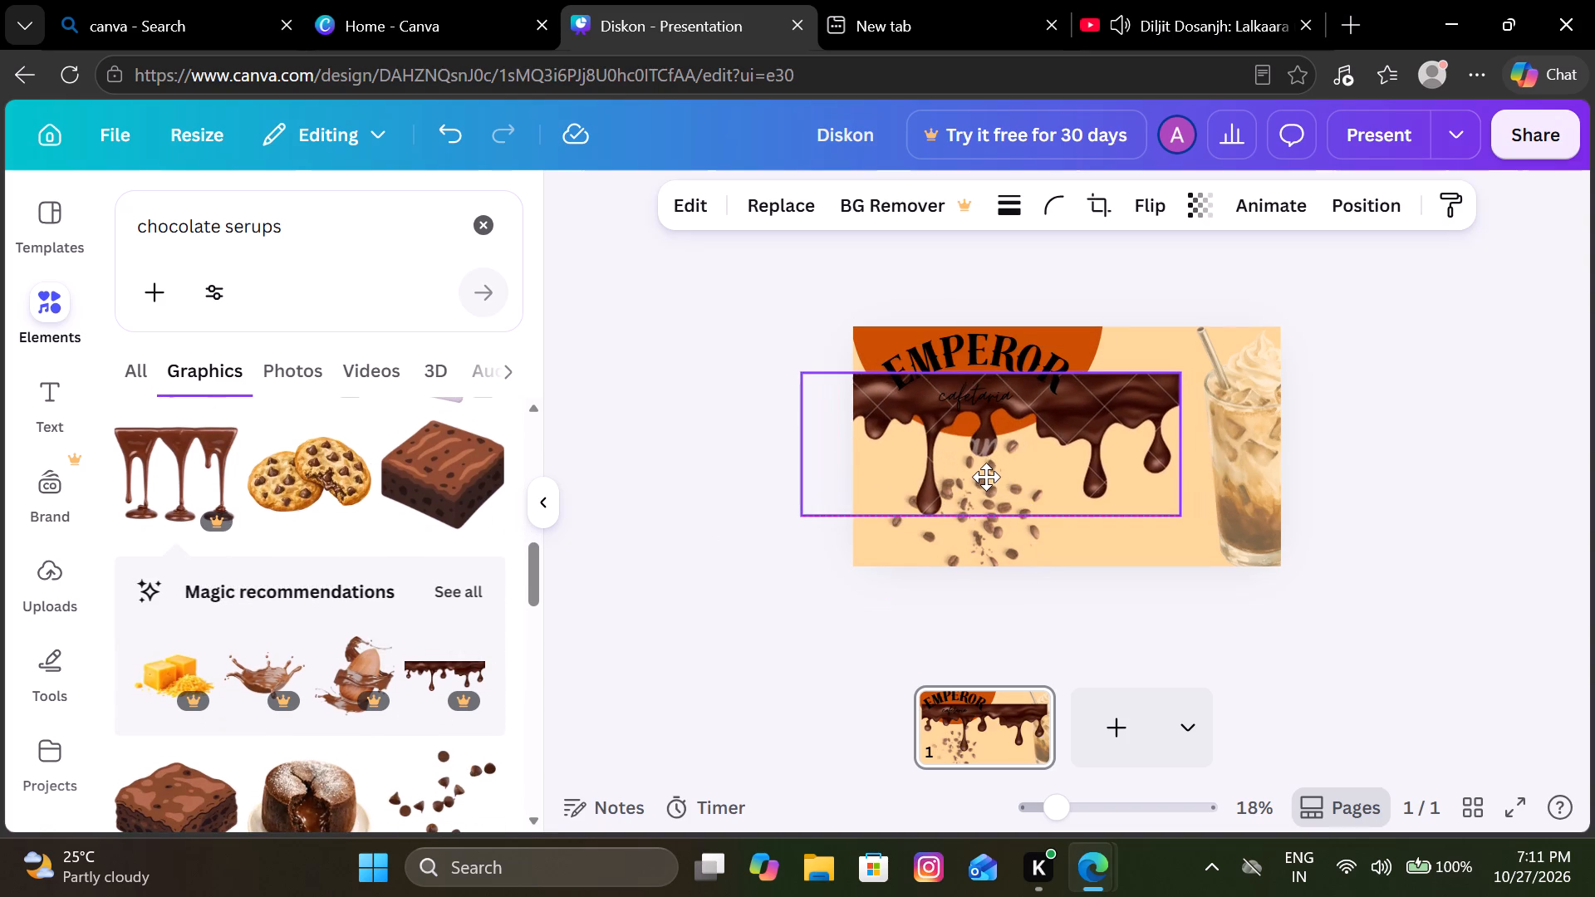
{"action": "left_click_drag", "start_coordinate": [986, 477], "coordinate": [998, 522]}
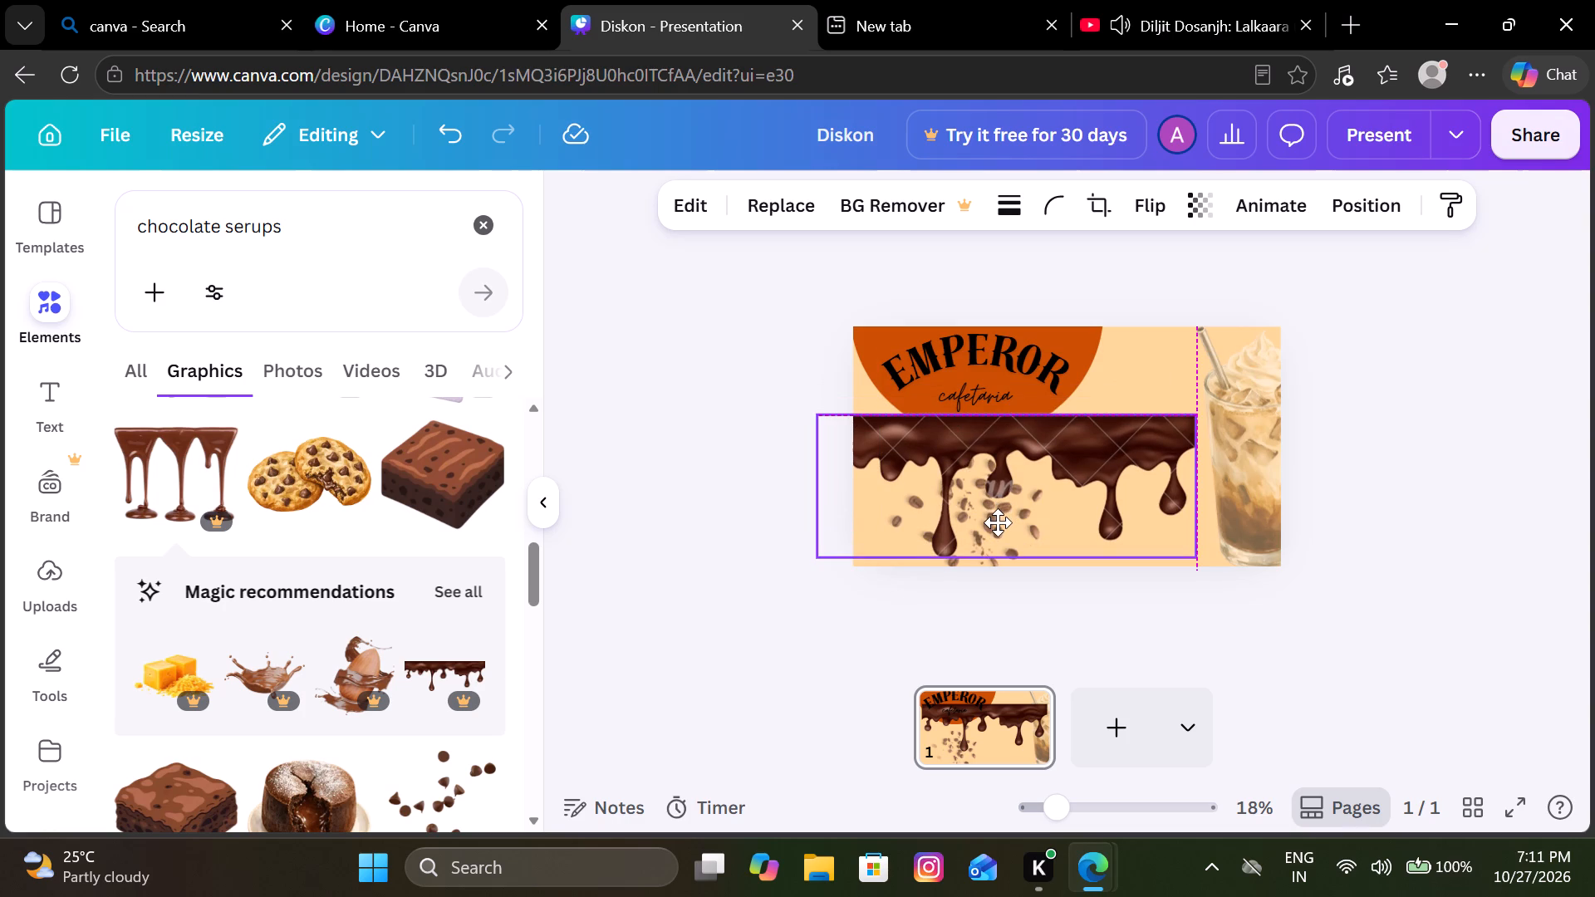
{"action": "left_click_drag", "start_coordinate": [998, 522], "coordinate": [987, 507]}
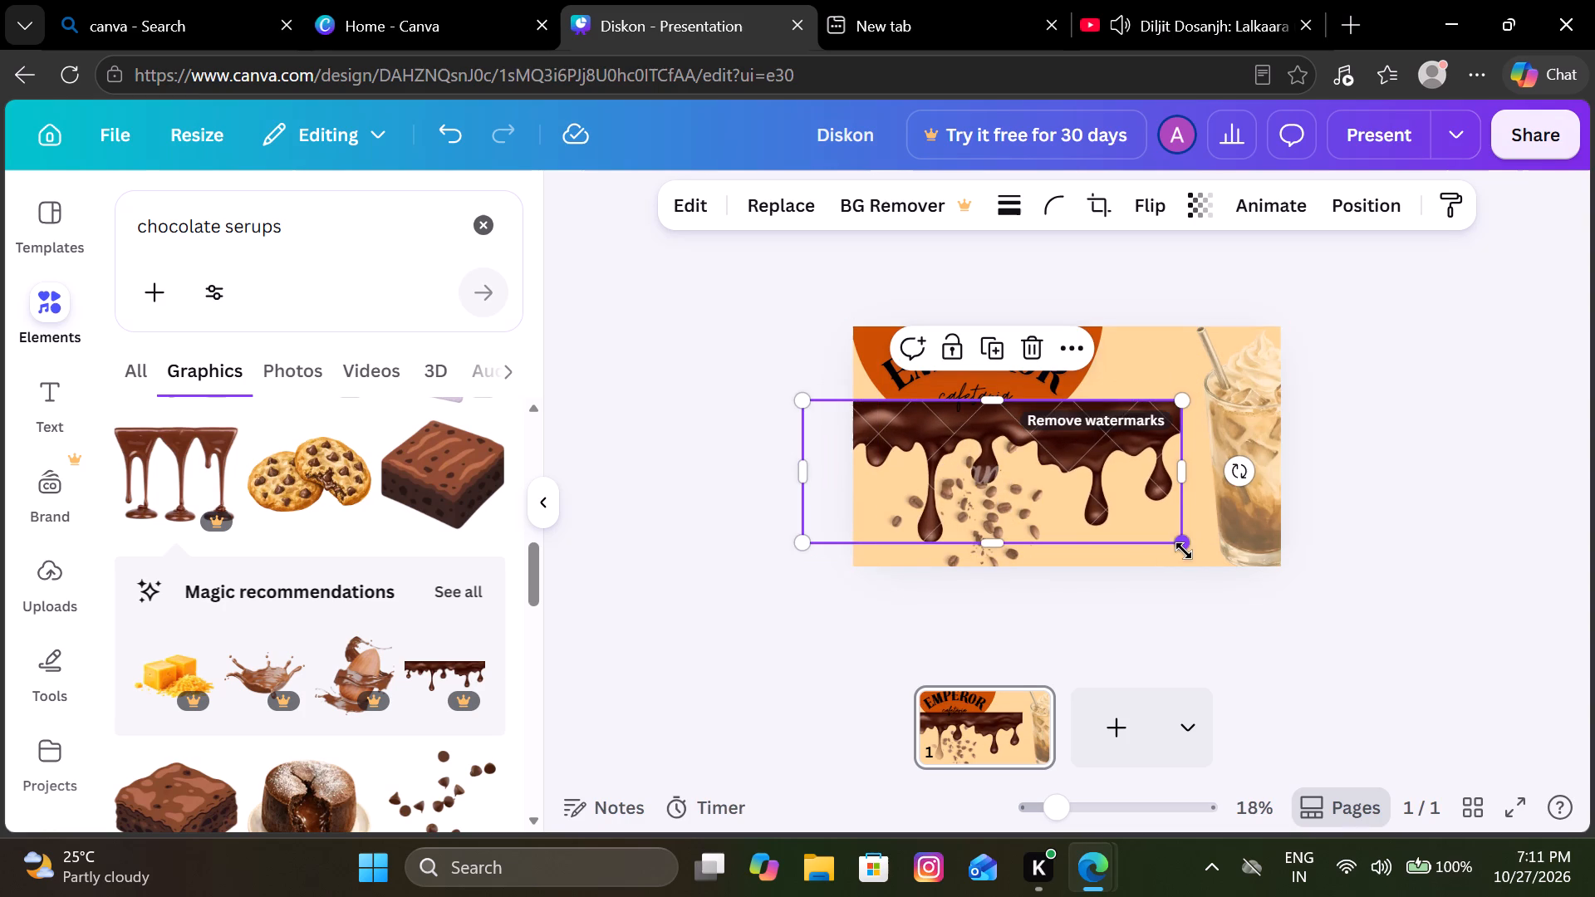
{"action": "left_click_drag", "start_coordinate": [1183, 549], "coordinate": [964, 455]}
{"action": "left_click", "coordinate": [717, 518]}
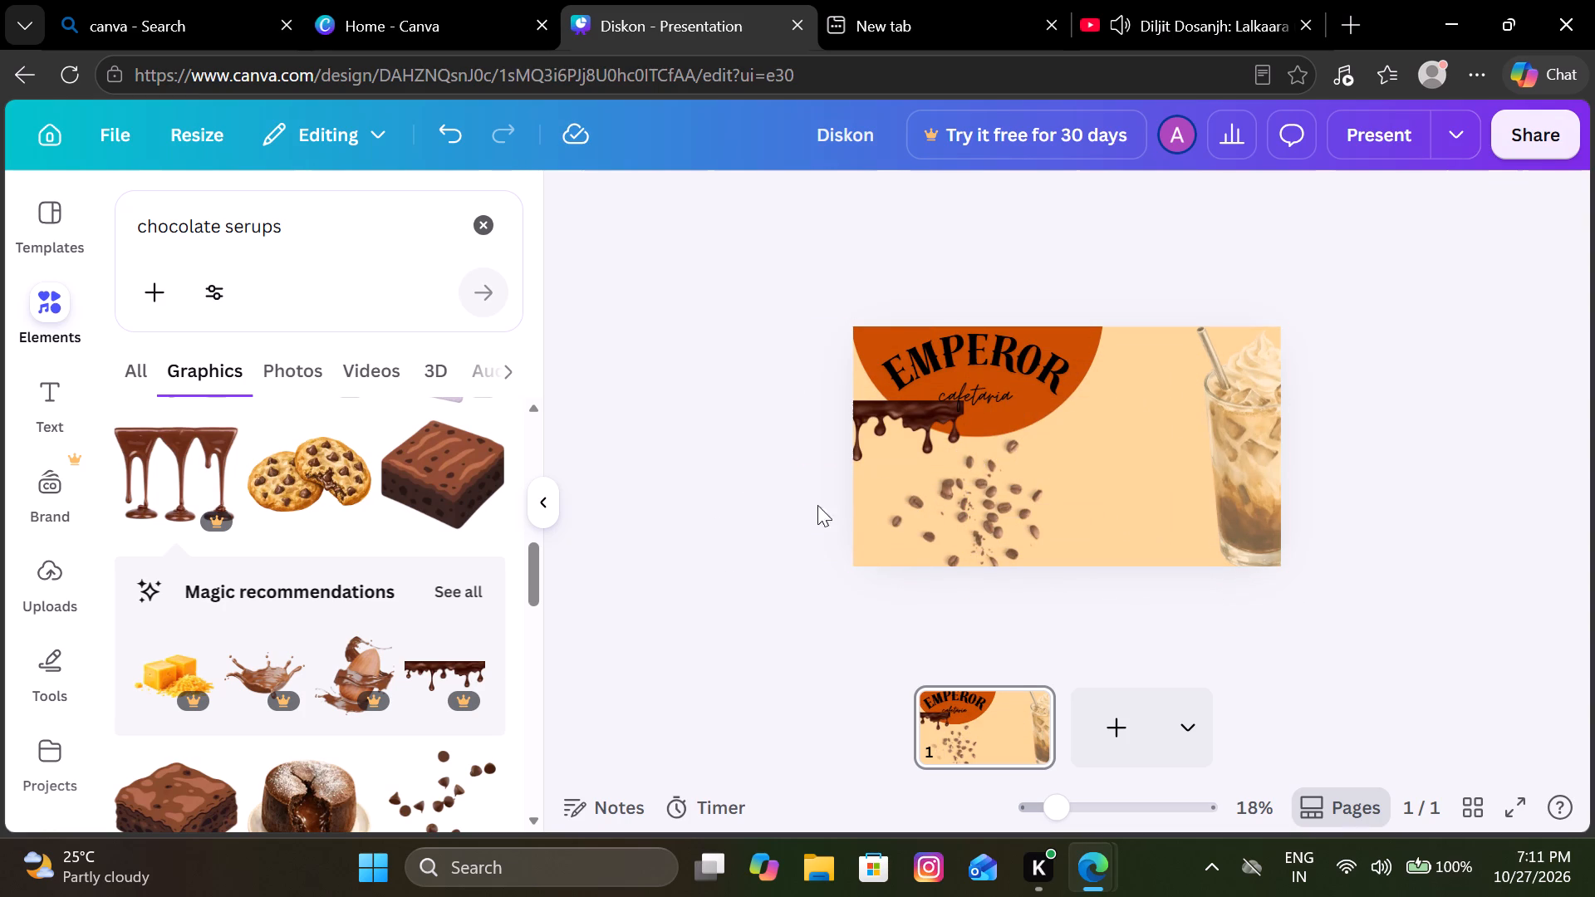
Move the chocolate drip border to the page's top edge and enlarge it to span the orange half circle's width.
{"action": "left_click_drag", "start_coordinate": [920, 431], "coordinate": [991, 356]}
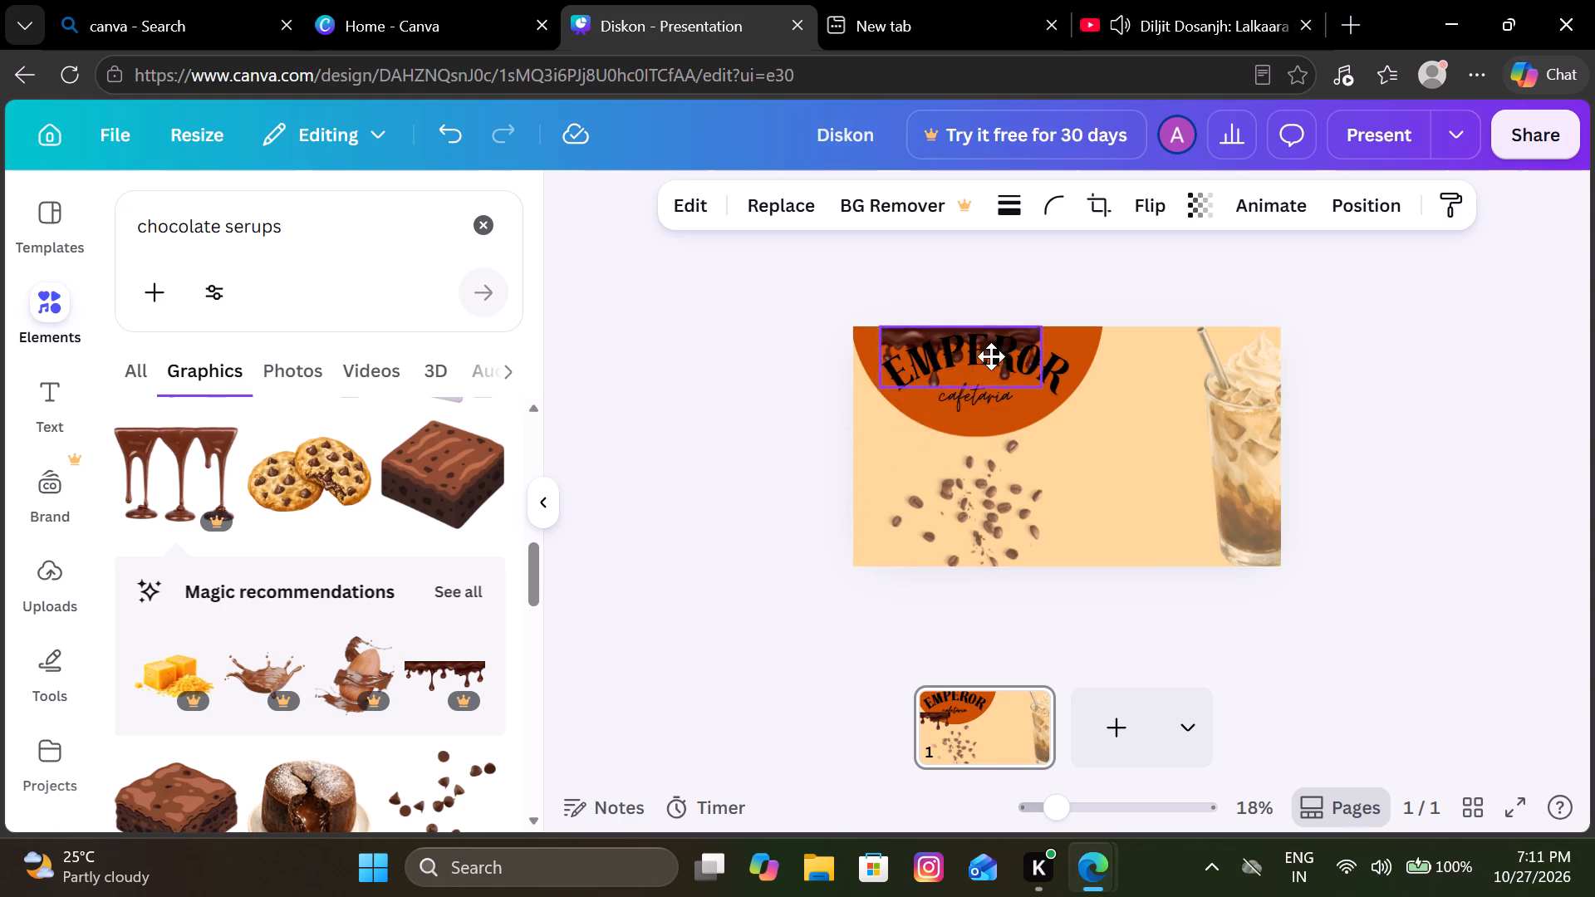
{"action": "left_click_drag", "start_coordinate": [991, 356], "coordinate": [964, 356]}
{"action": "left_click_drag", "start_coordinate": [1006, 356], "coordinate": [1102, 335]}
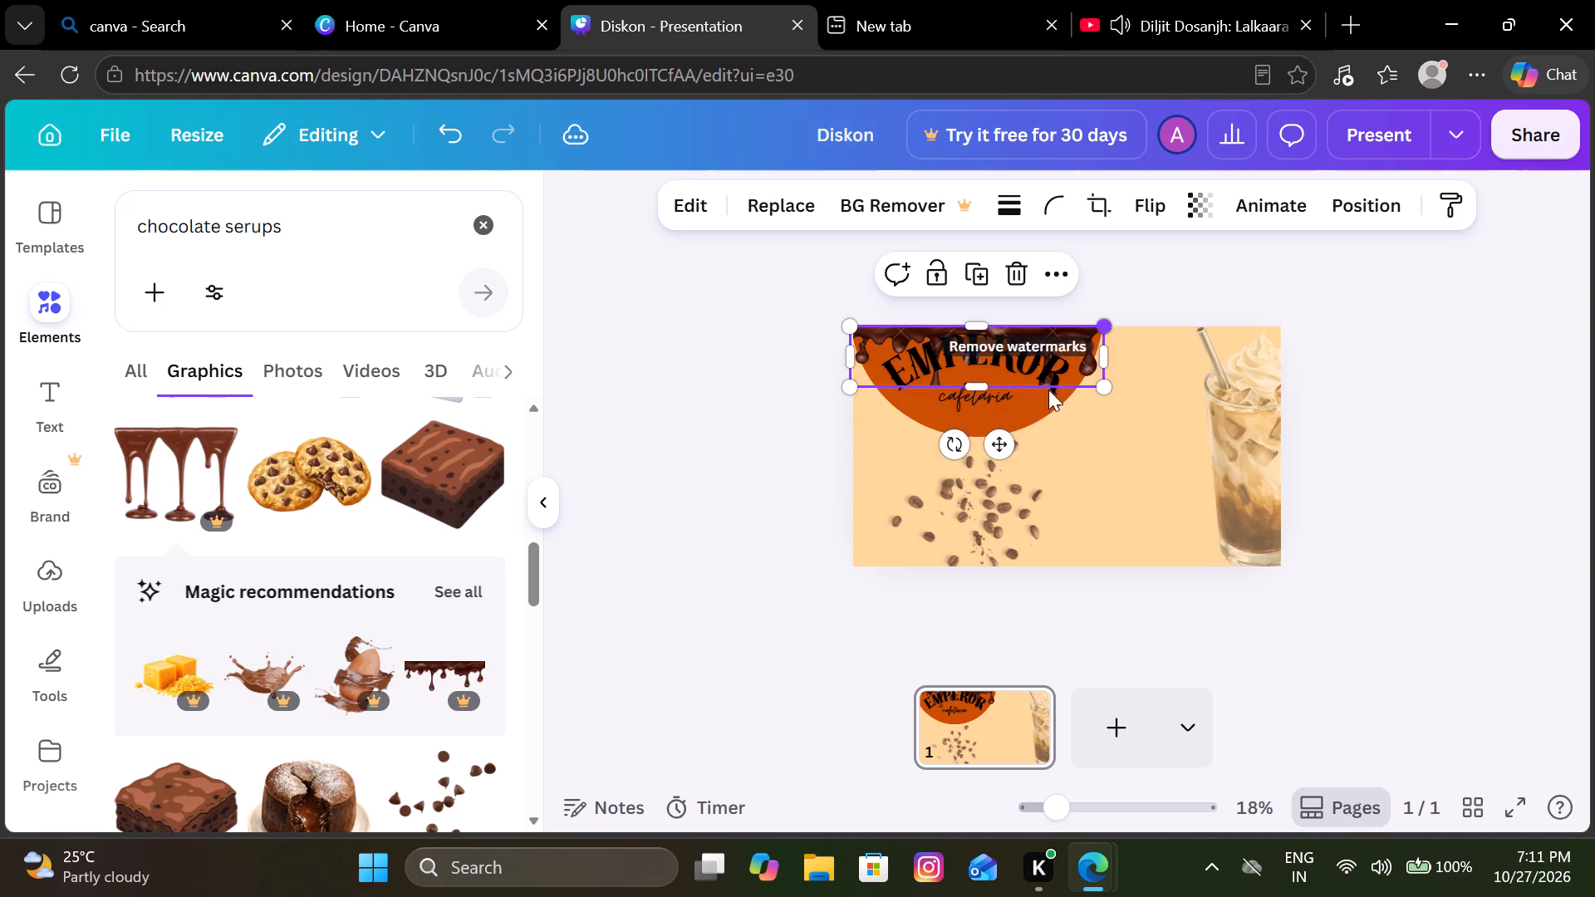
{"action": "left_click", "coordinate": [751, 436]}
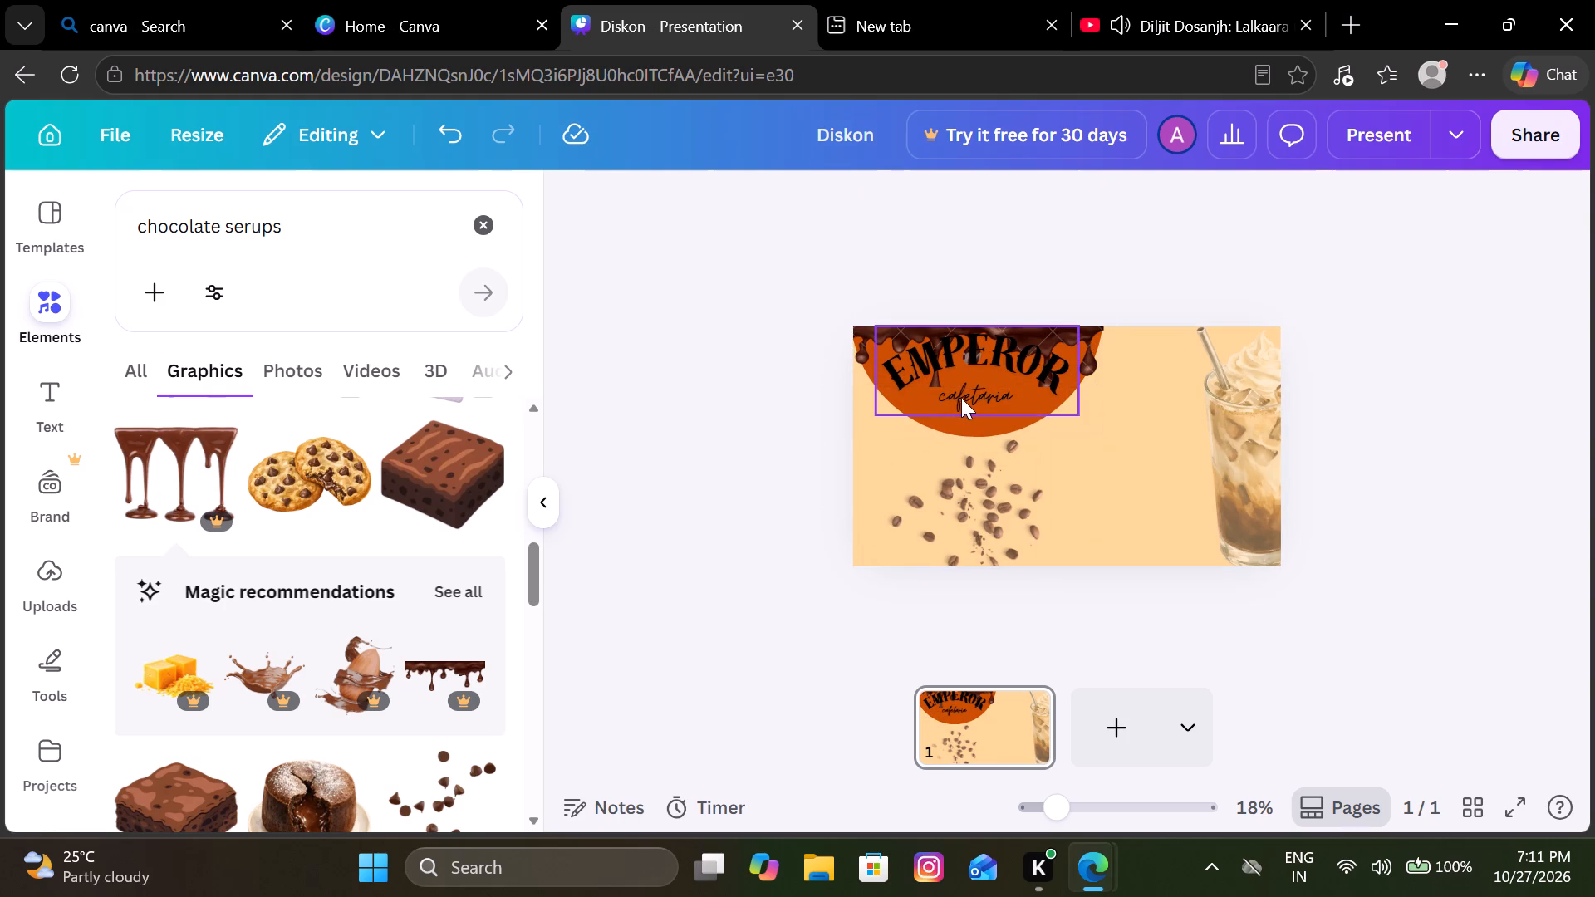
Delete the grouped "EMPEROR cafetaria" text, the chocolate drip border and the orange half circle from the page.
{"action": "left_click", "coordinate": [1070, 350]}
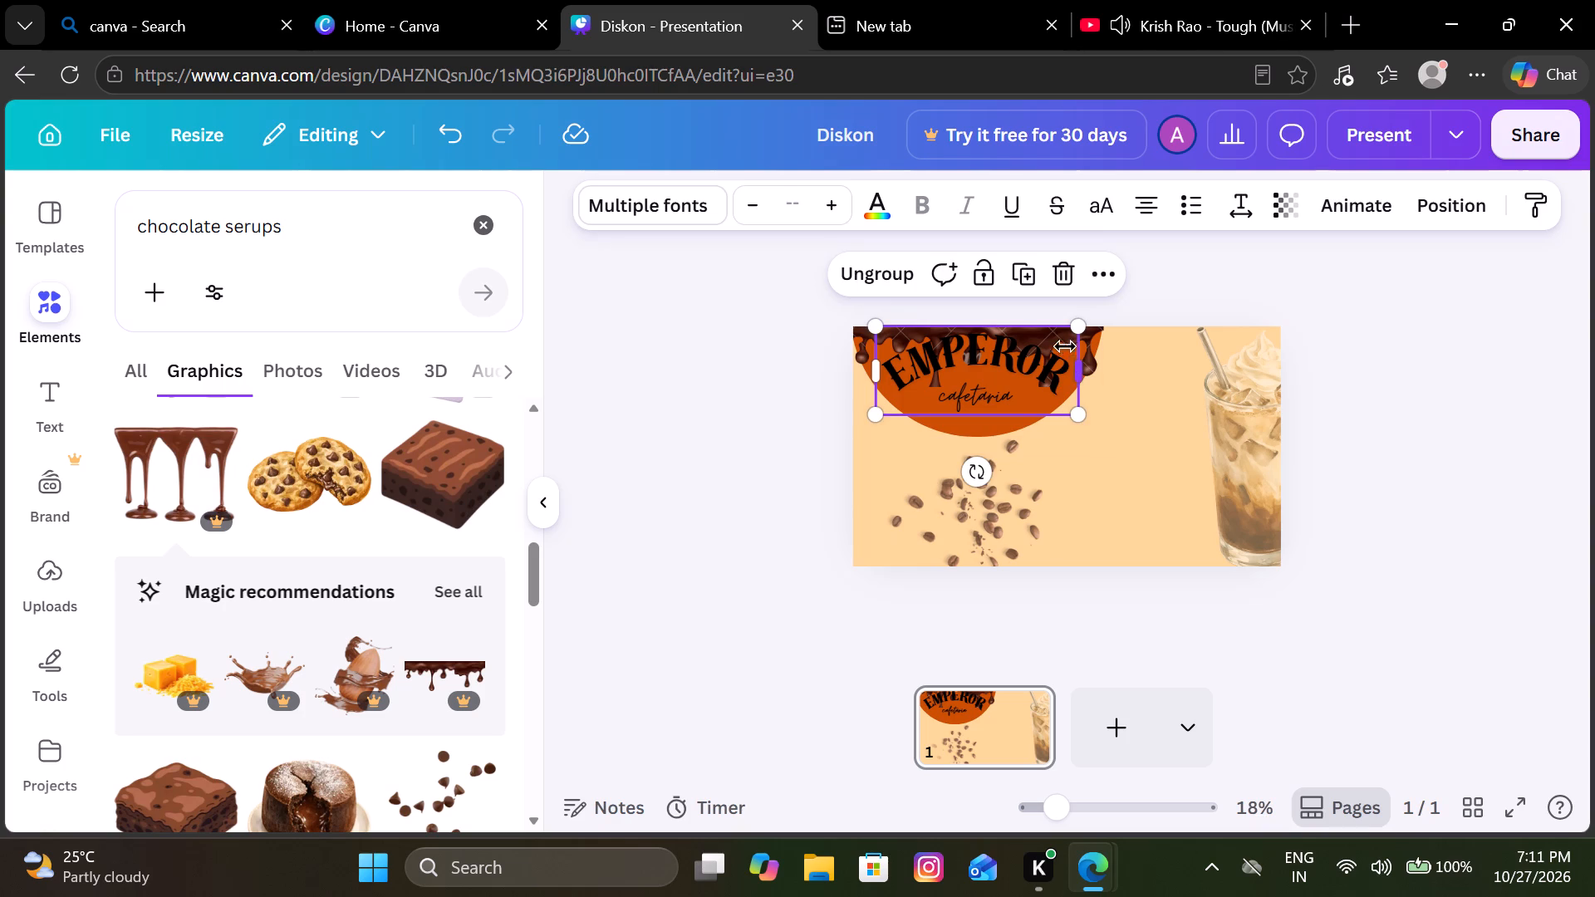
{"action": "left_click", "coordinate": [1072, 262]}
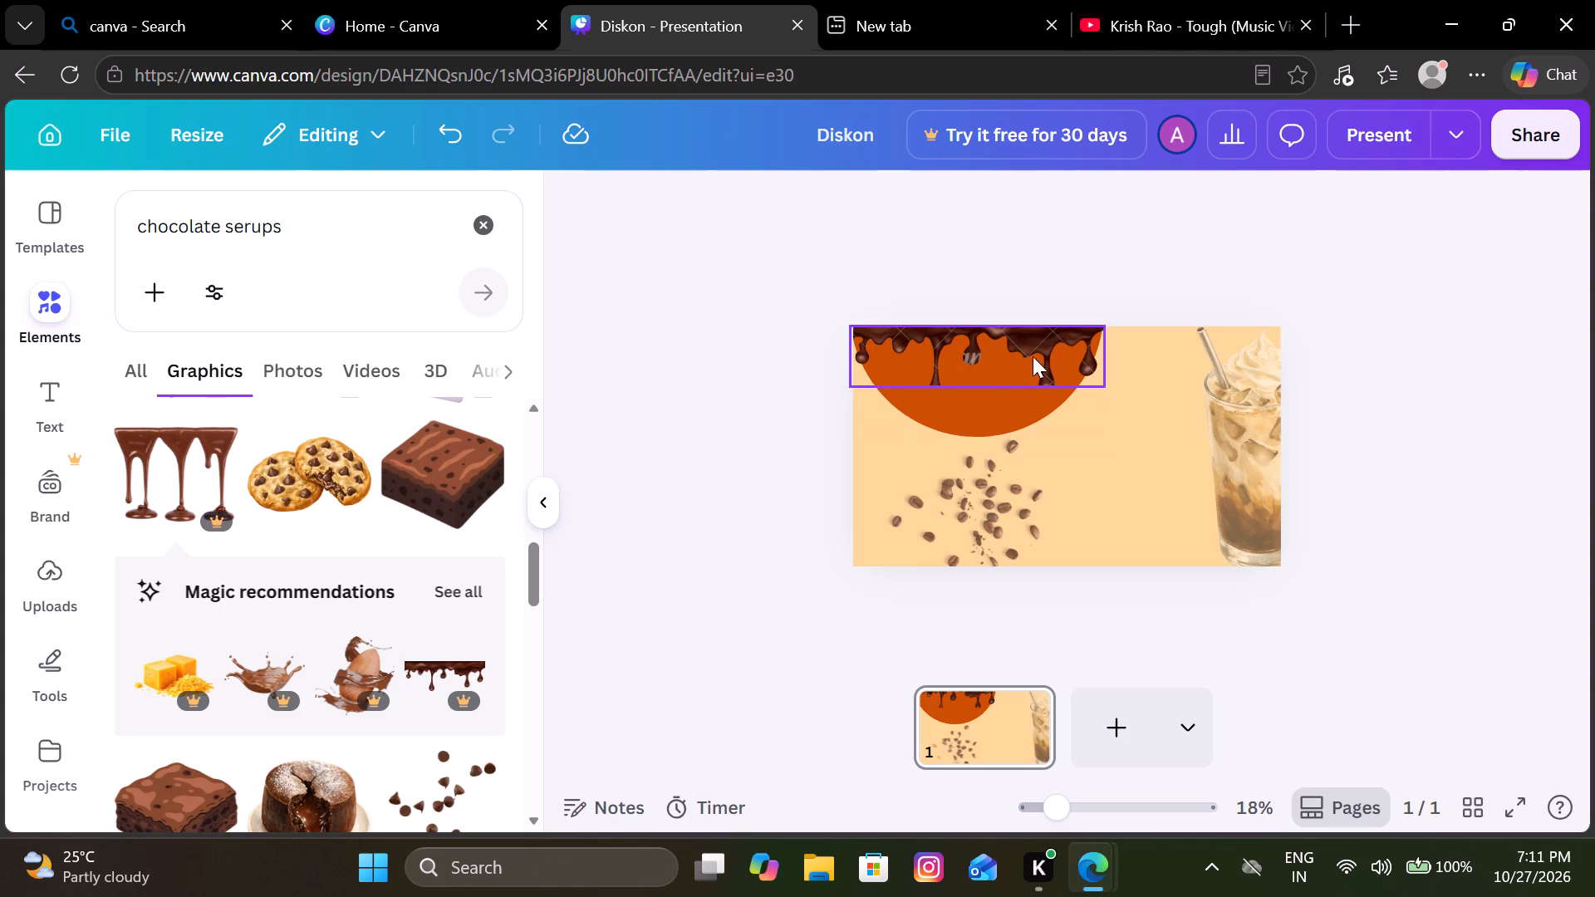
{"action": "left_click", "coordinate": [1030, 359]}
{"action": "left_click", "coordinate": [1009, 272]}
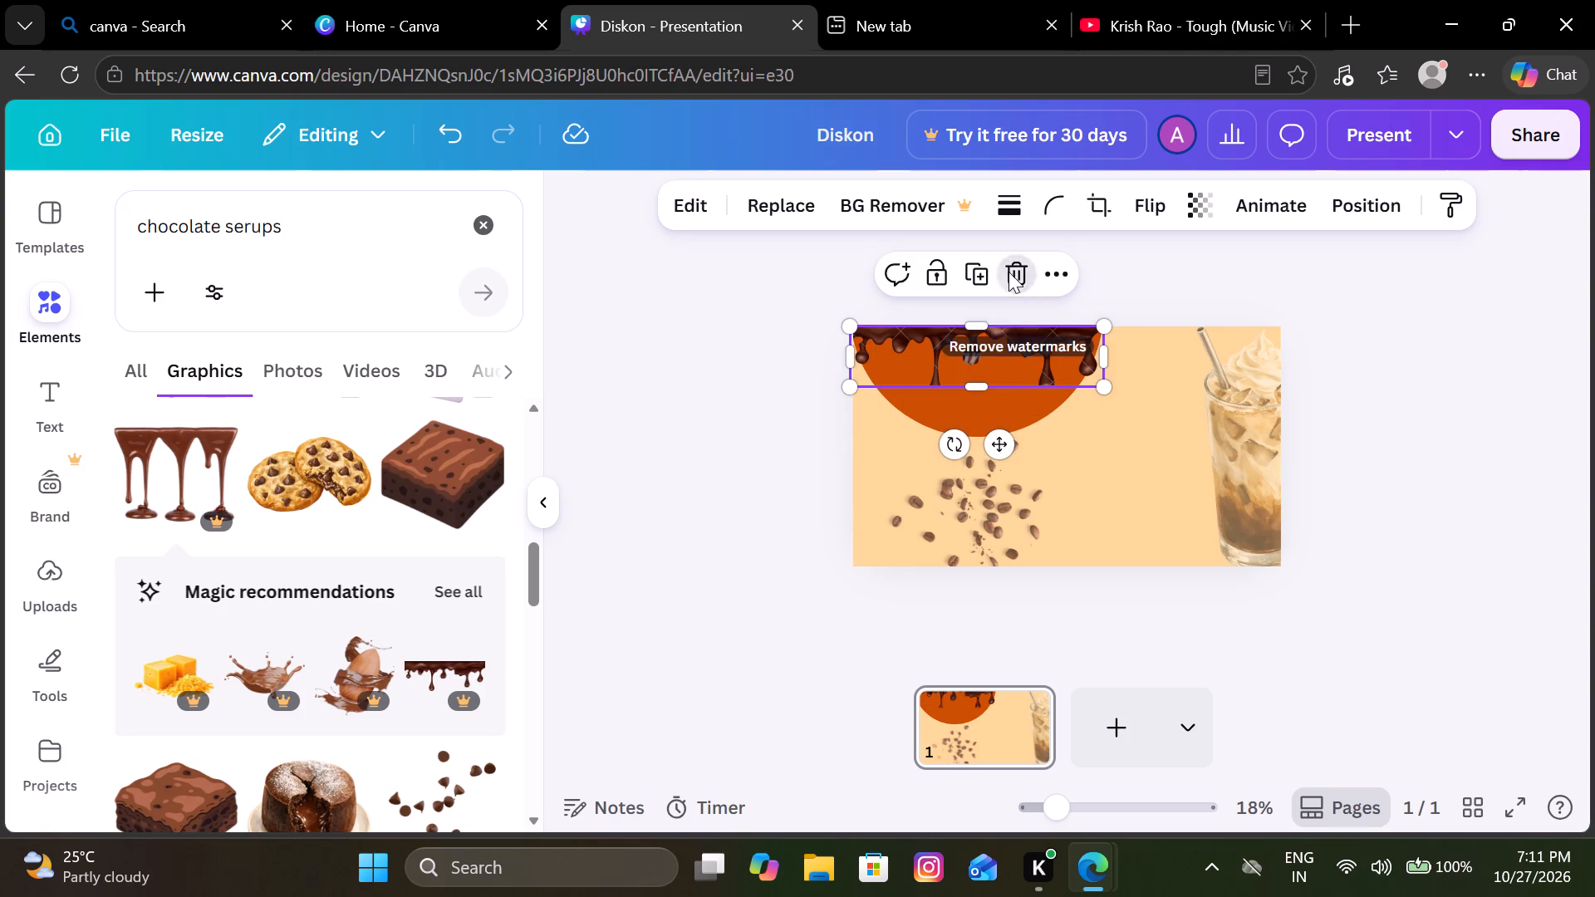
{"action": "left_click", "coordinate": [981, 360]}
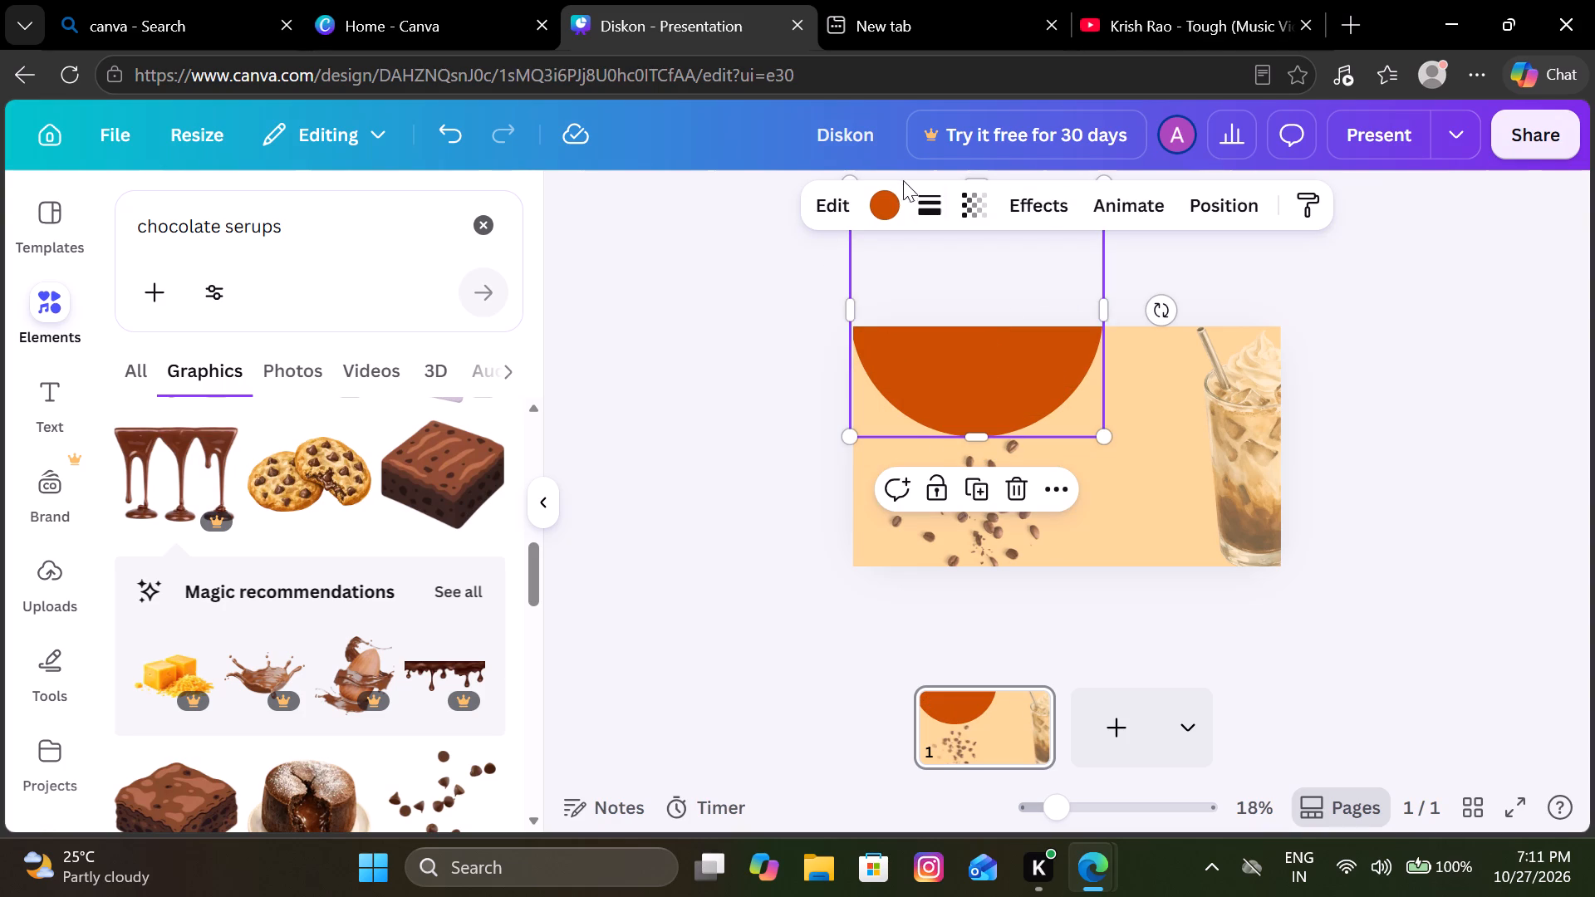
{"action": "left_click", "coordinate": [1011, 495]}
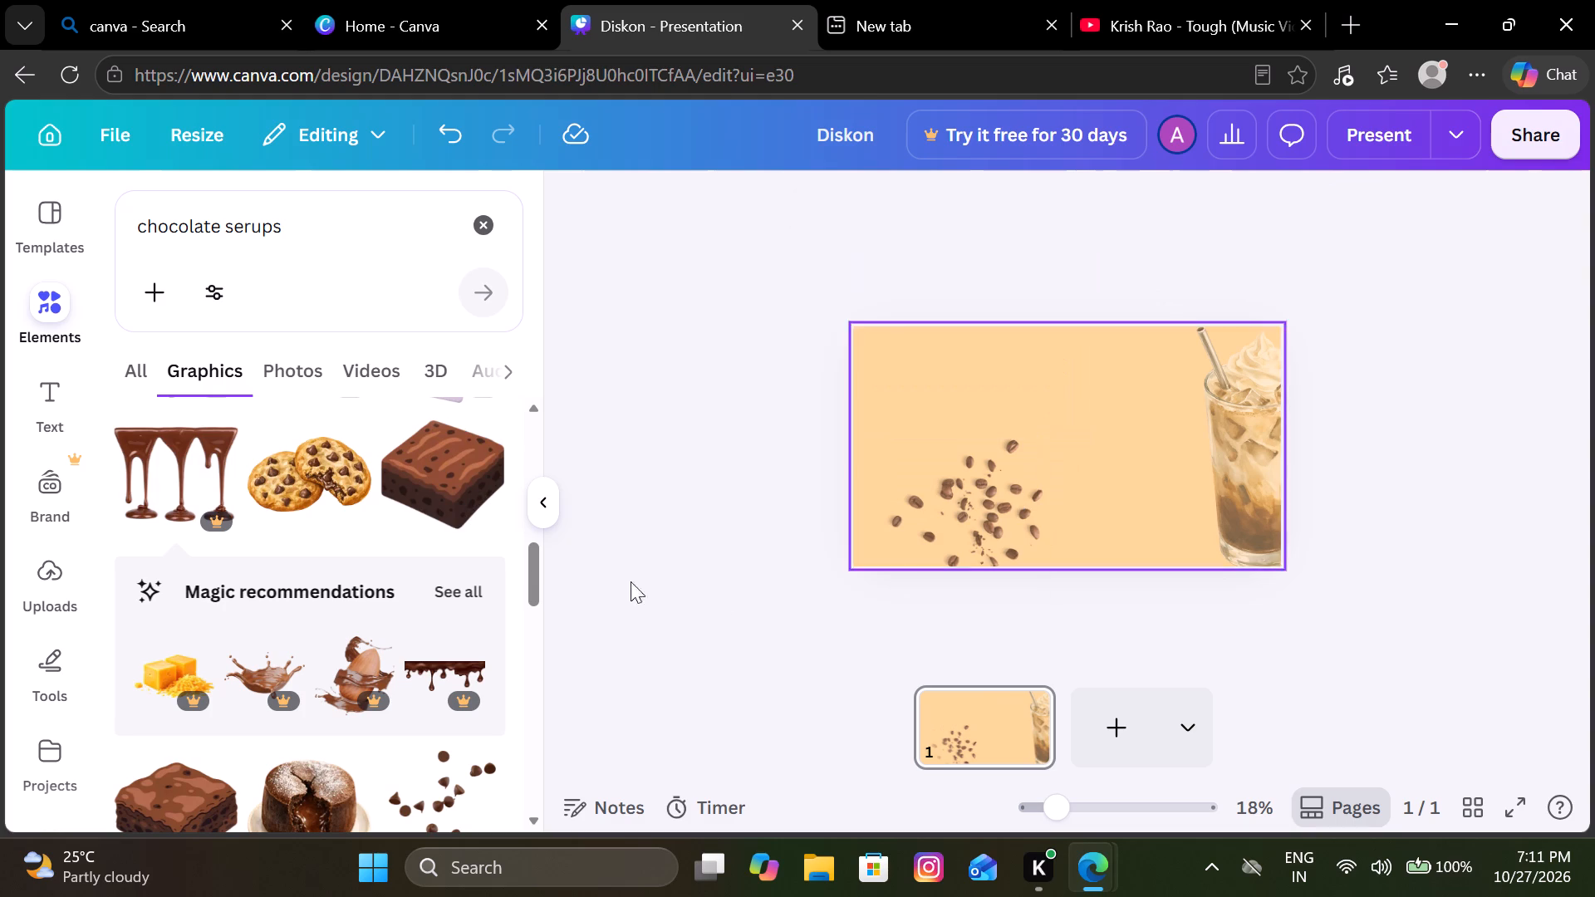
Look further through the "chocolate serups" graphics for another chocolate element that suits the page.
{"action": "scroll", "coordinate": [413, 492], "scroll_direction": "down", "scroll_amount": 3}
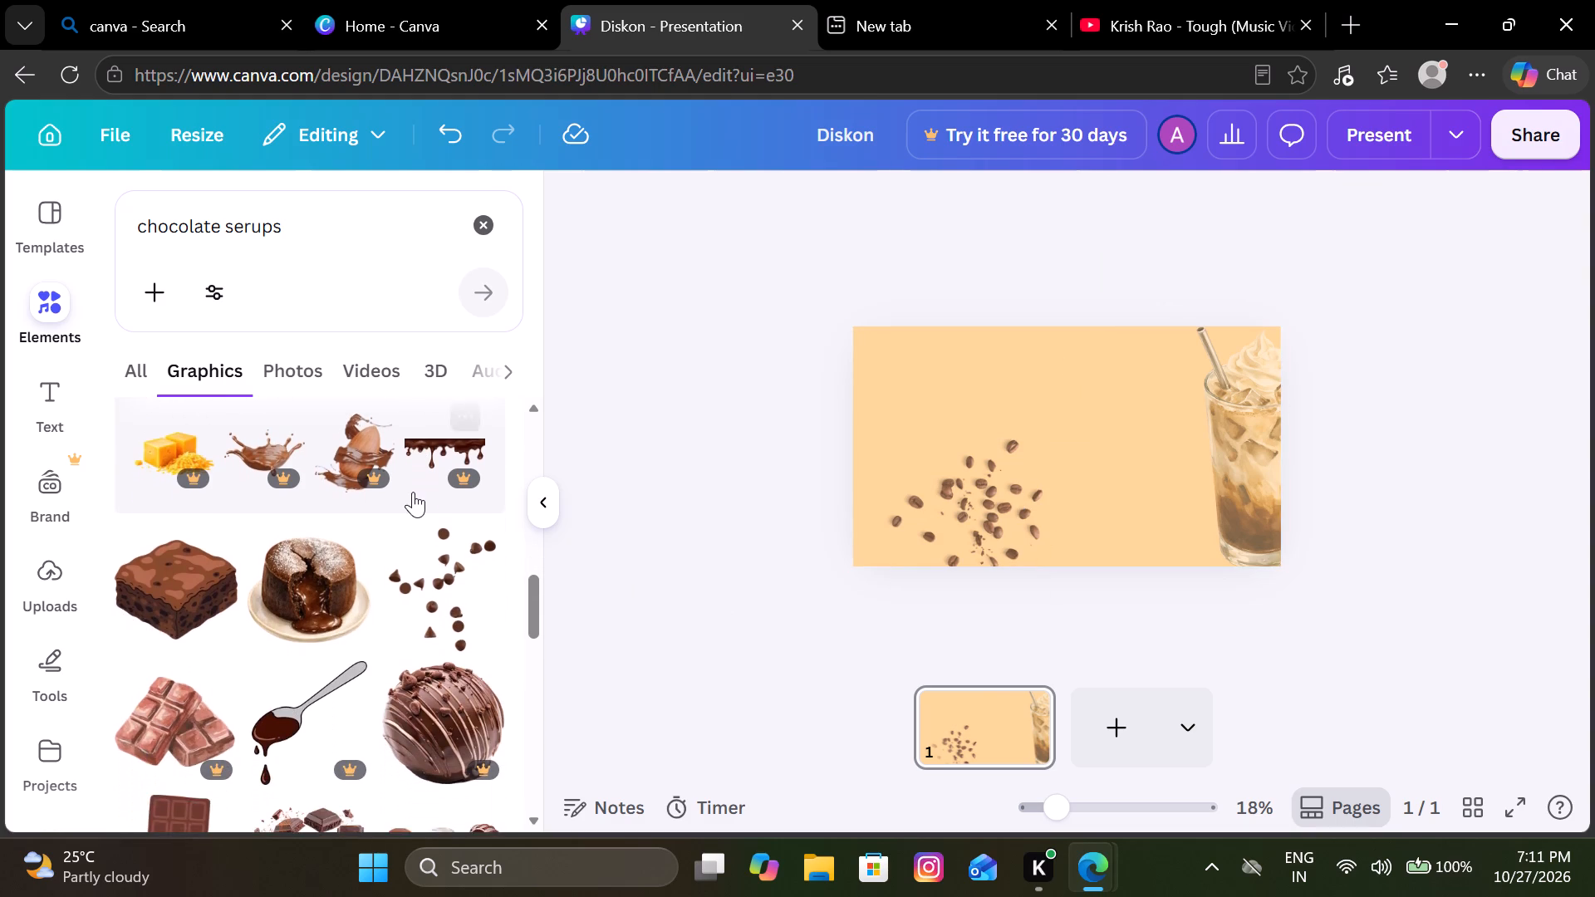
{"action": "scroll", "coordinate": [413, 492], "scroll_direction": "down", "scroll_amount": 5}
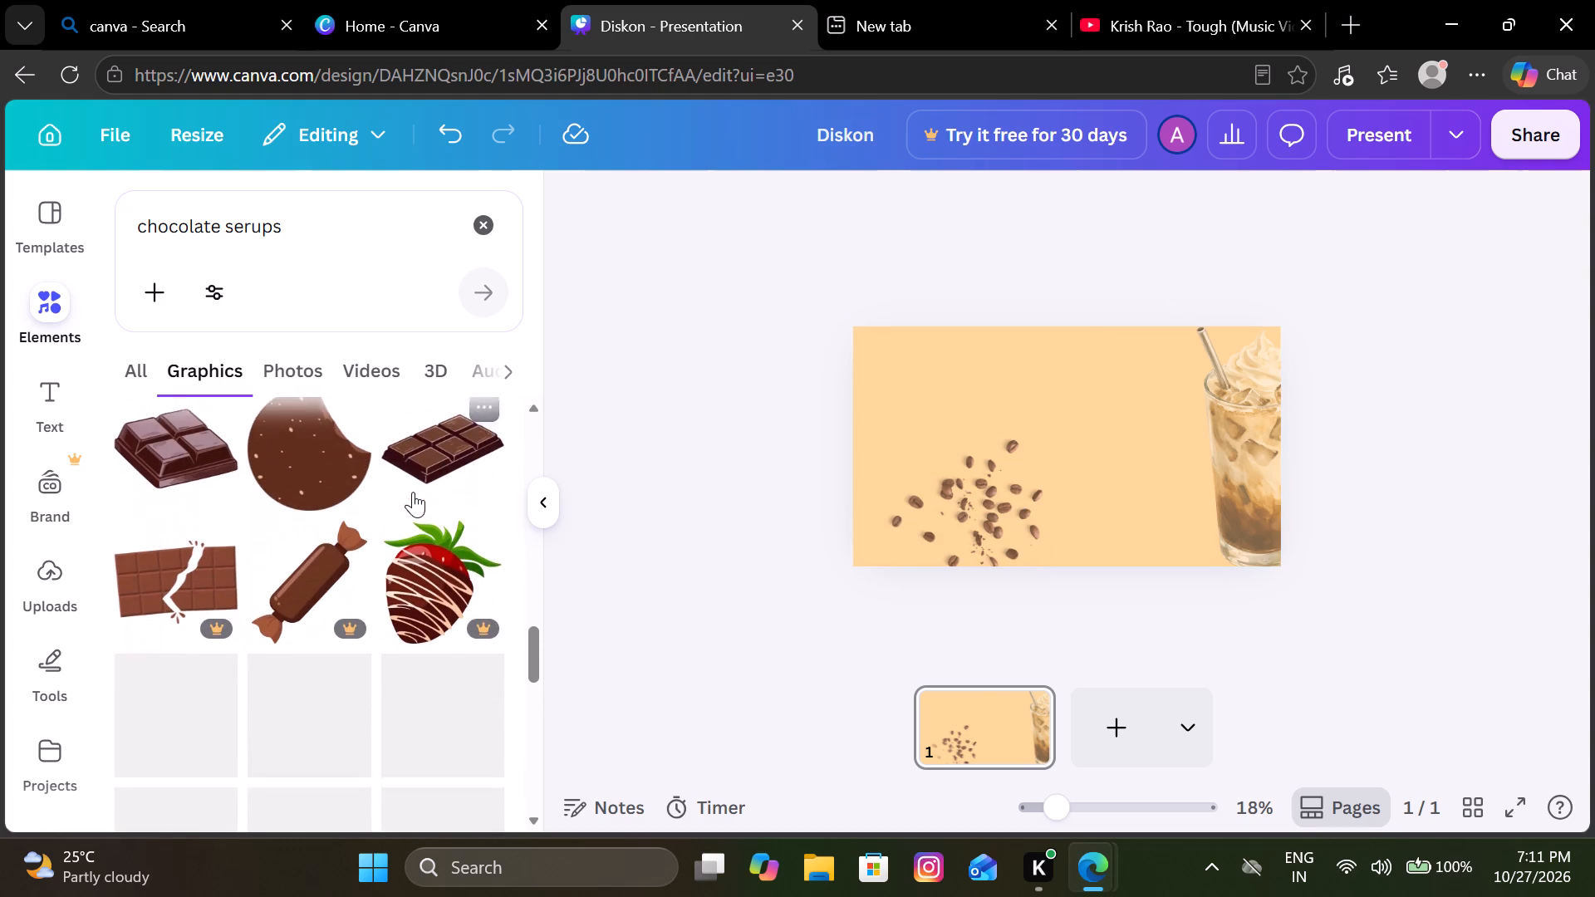
{"action": "scroll", "coordinate": [413, 492], "scroll_direction": "down", "scroll_amount": 5}
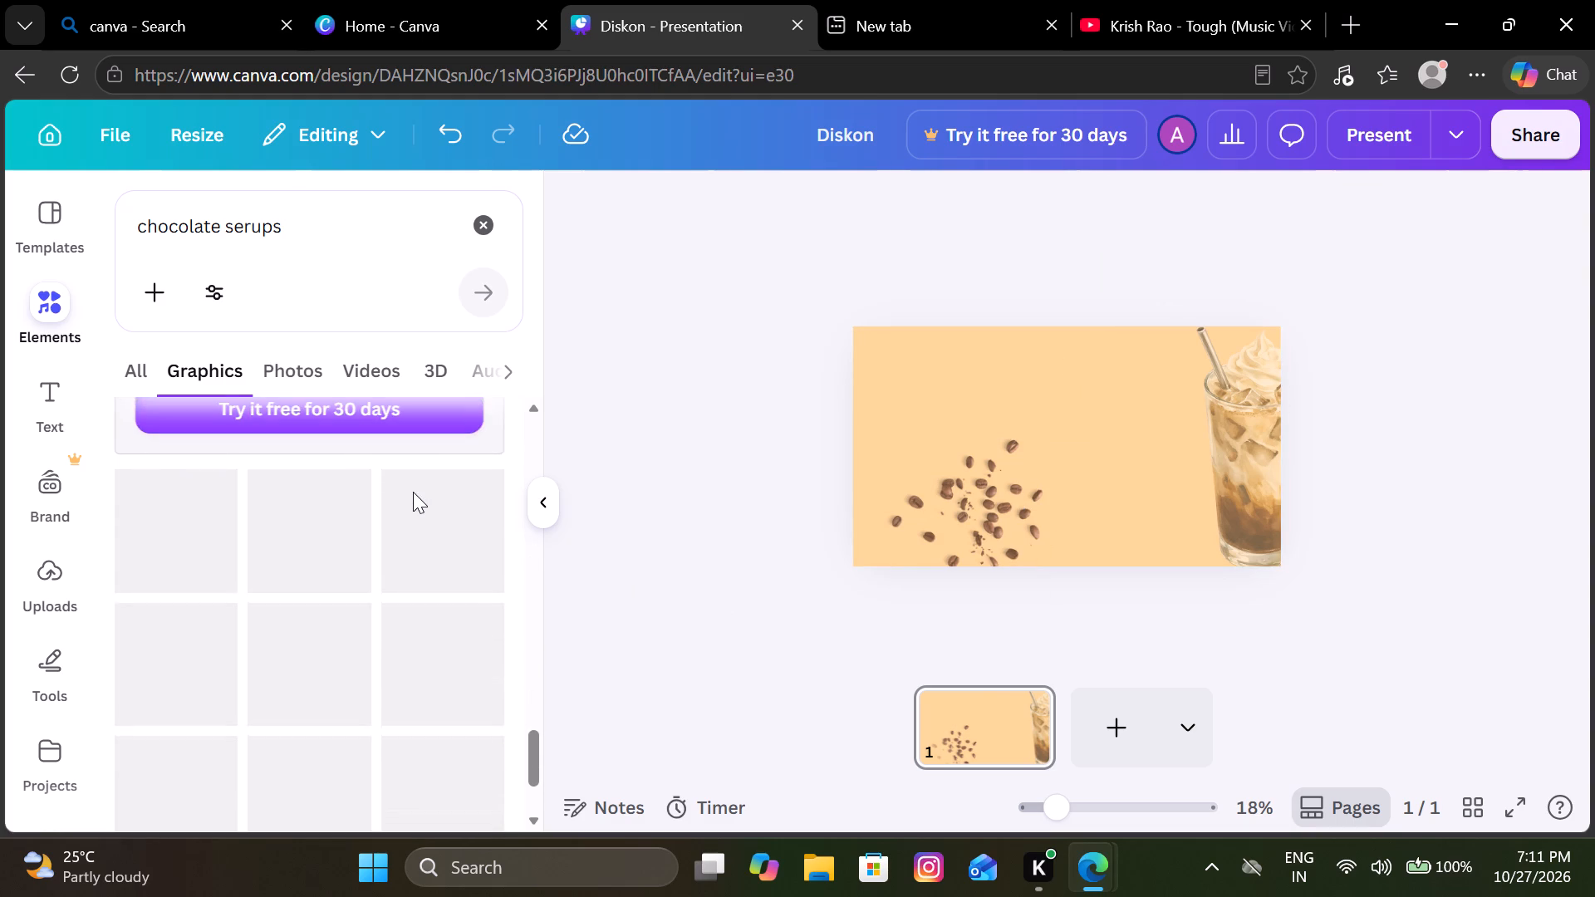
{"action": "scroll", "coordinate": [413, 492], "scroll_direction": "up", "scroll_amount": 1}
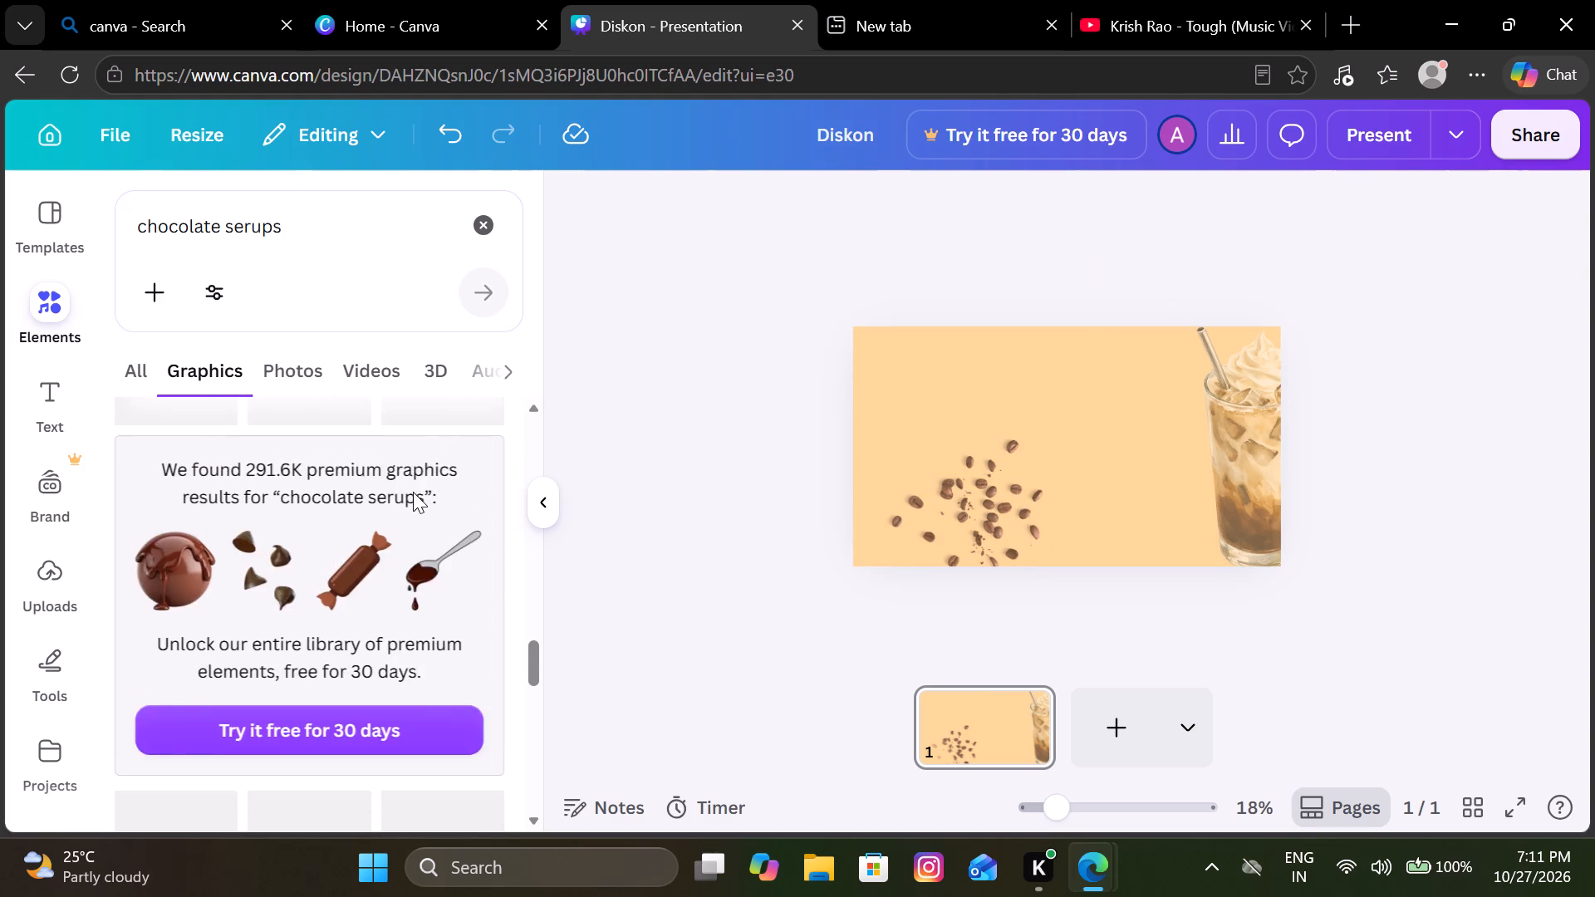
{"action": "scroll", "coordinate": [413, 492], "scroll_direction": "up", "scroll_amount": 2}
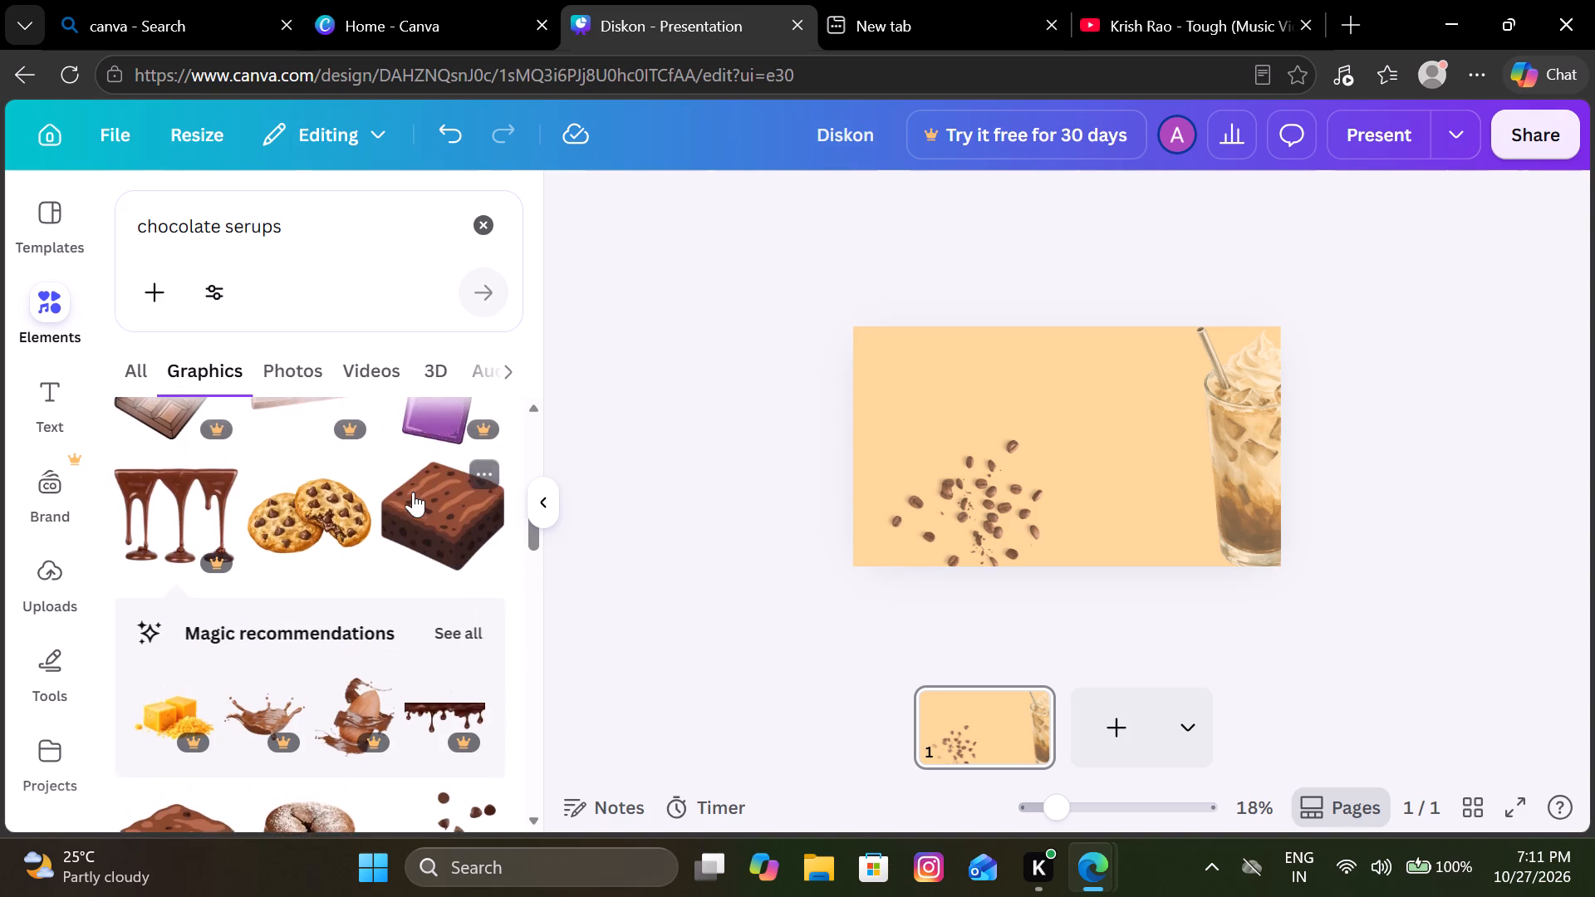
{"action": "scroll", "coordinate": [413, 492], "scroll_direction": "up", "scroll_amount": 5}
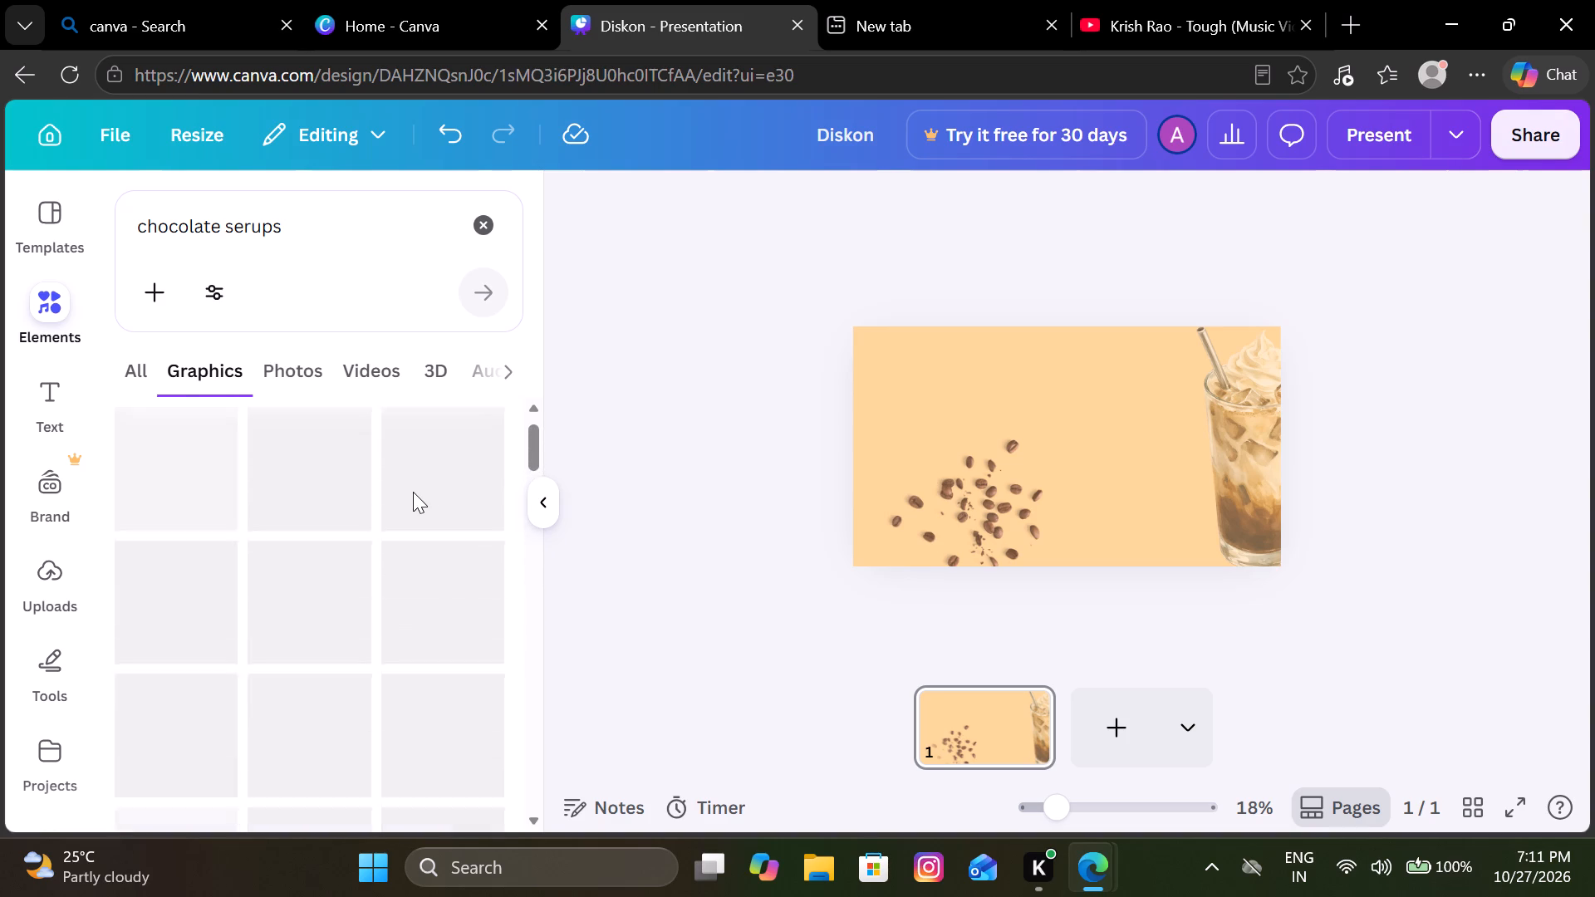
{"action": "scroll", "coordinate": [413, 492], "scroll_direction": "up", "scroll_amount": 2}
Find the wide dark chocolate drip border among the "chocolate serups" photos and add it to the page.
{"action": "left_click", "coordinate": [281, 370]}
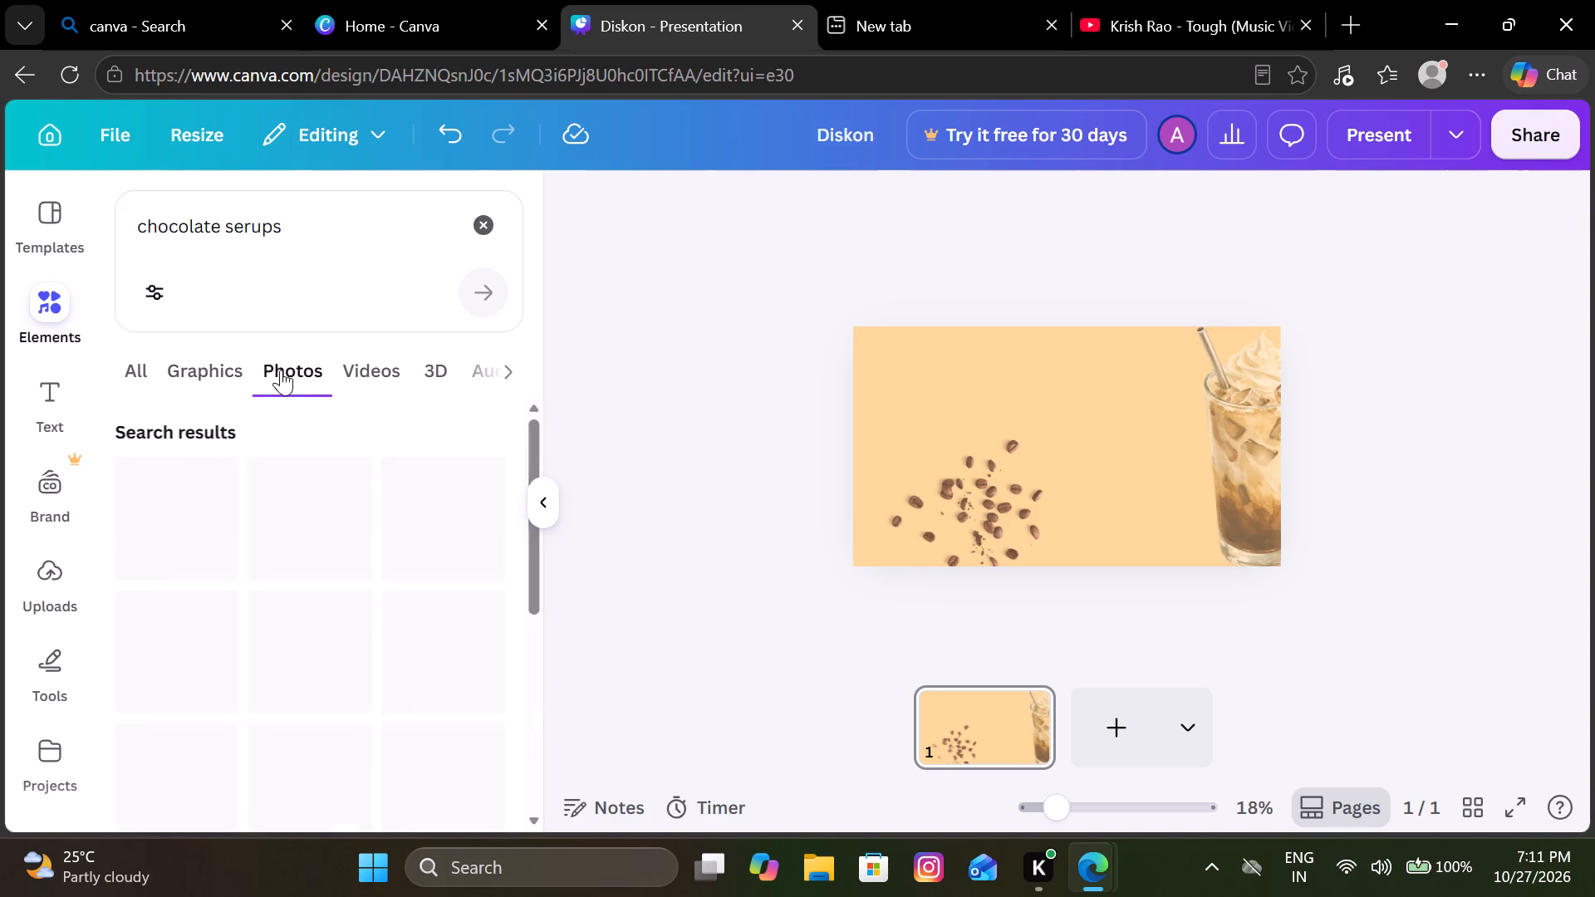
{"action": "scroll", "coordinate": [346, 554], "scroll_direction": "down", "scroll_amount": 4}
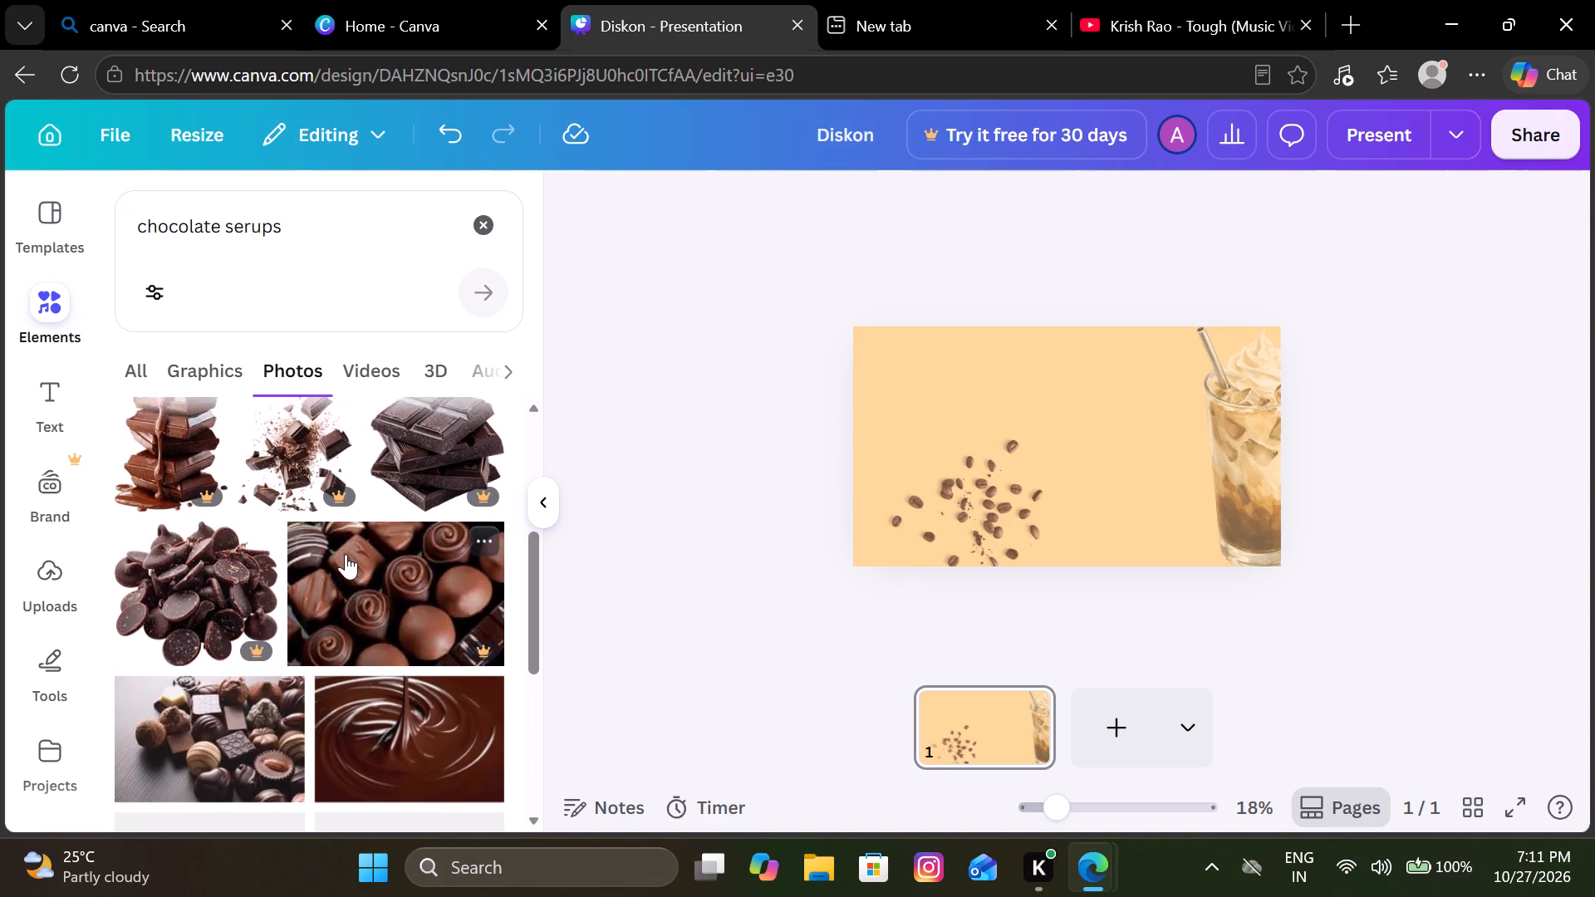
{"action": "scroll", "coordinate": [346, 554], "scroll_direction": "down", "scroll_amount": 3}
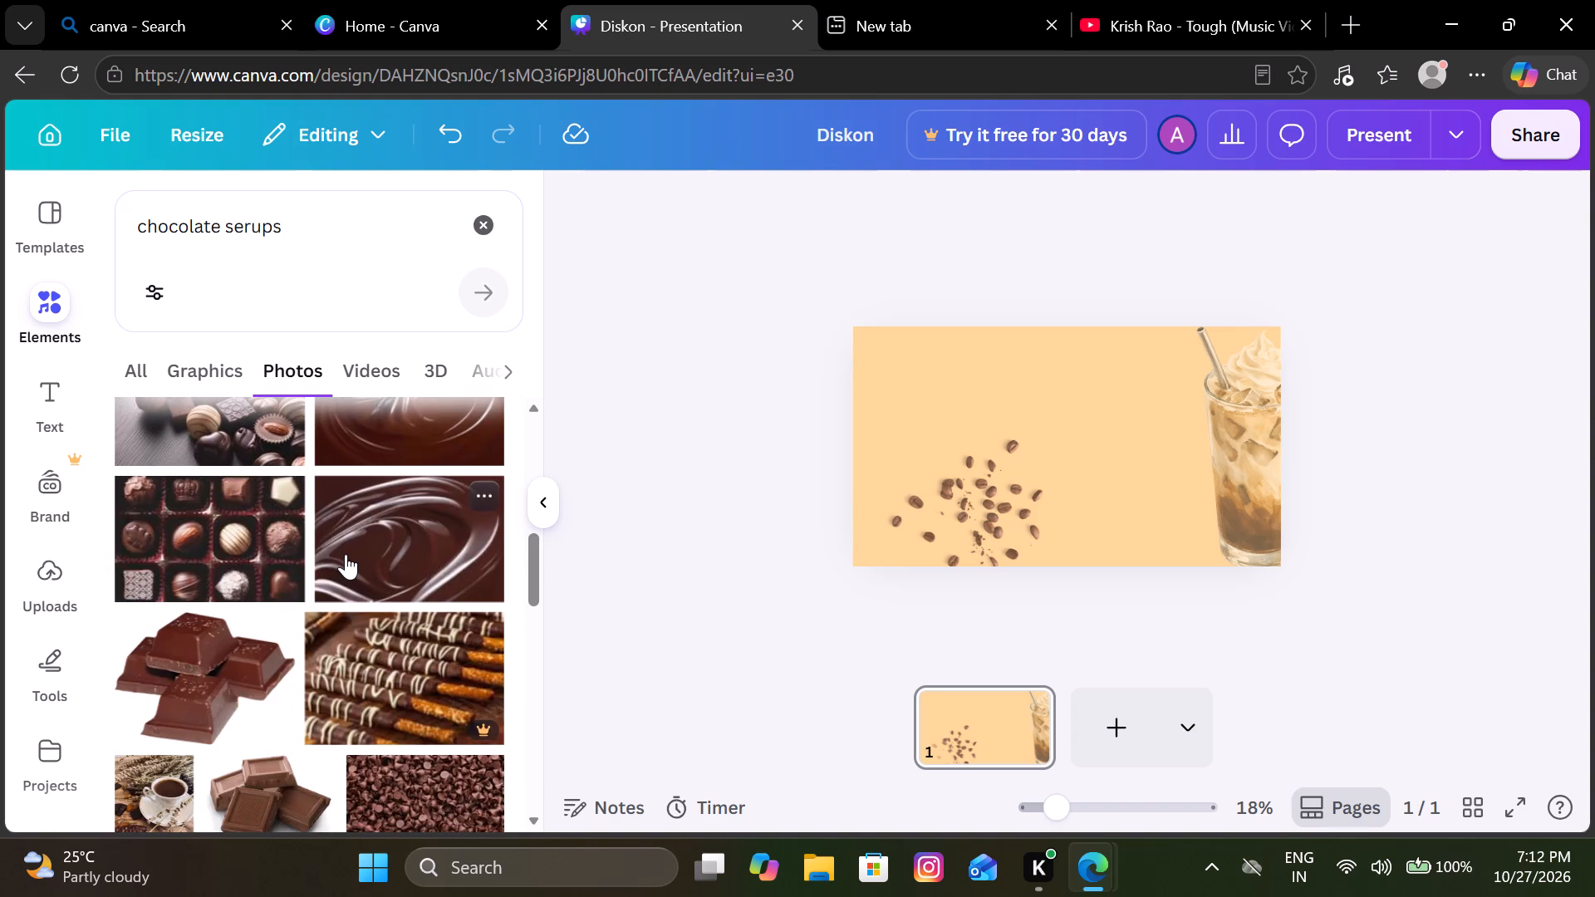
{"action": "scroll", "coordinate": [346, 554], "scroll_direction": "down", "scroll_amount": 8}
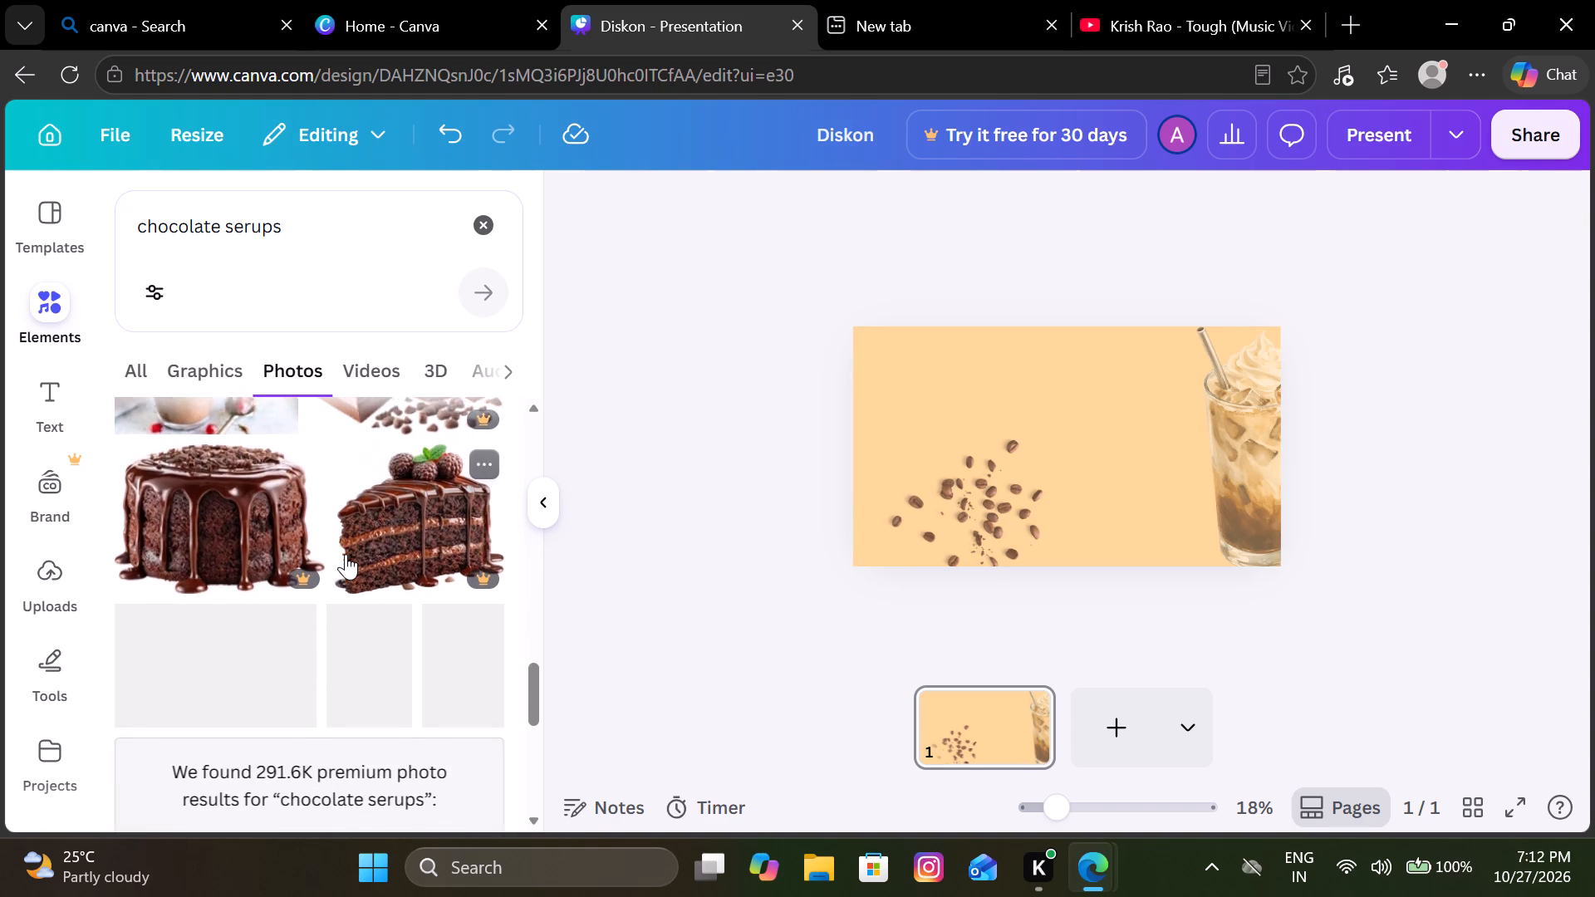
{"action": "scroll", "coordinate": [346, 554], "scroll_direction": "down", "scroll_amount": 5}
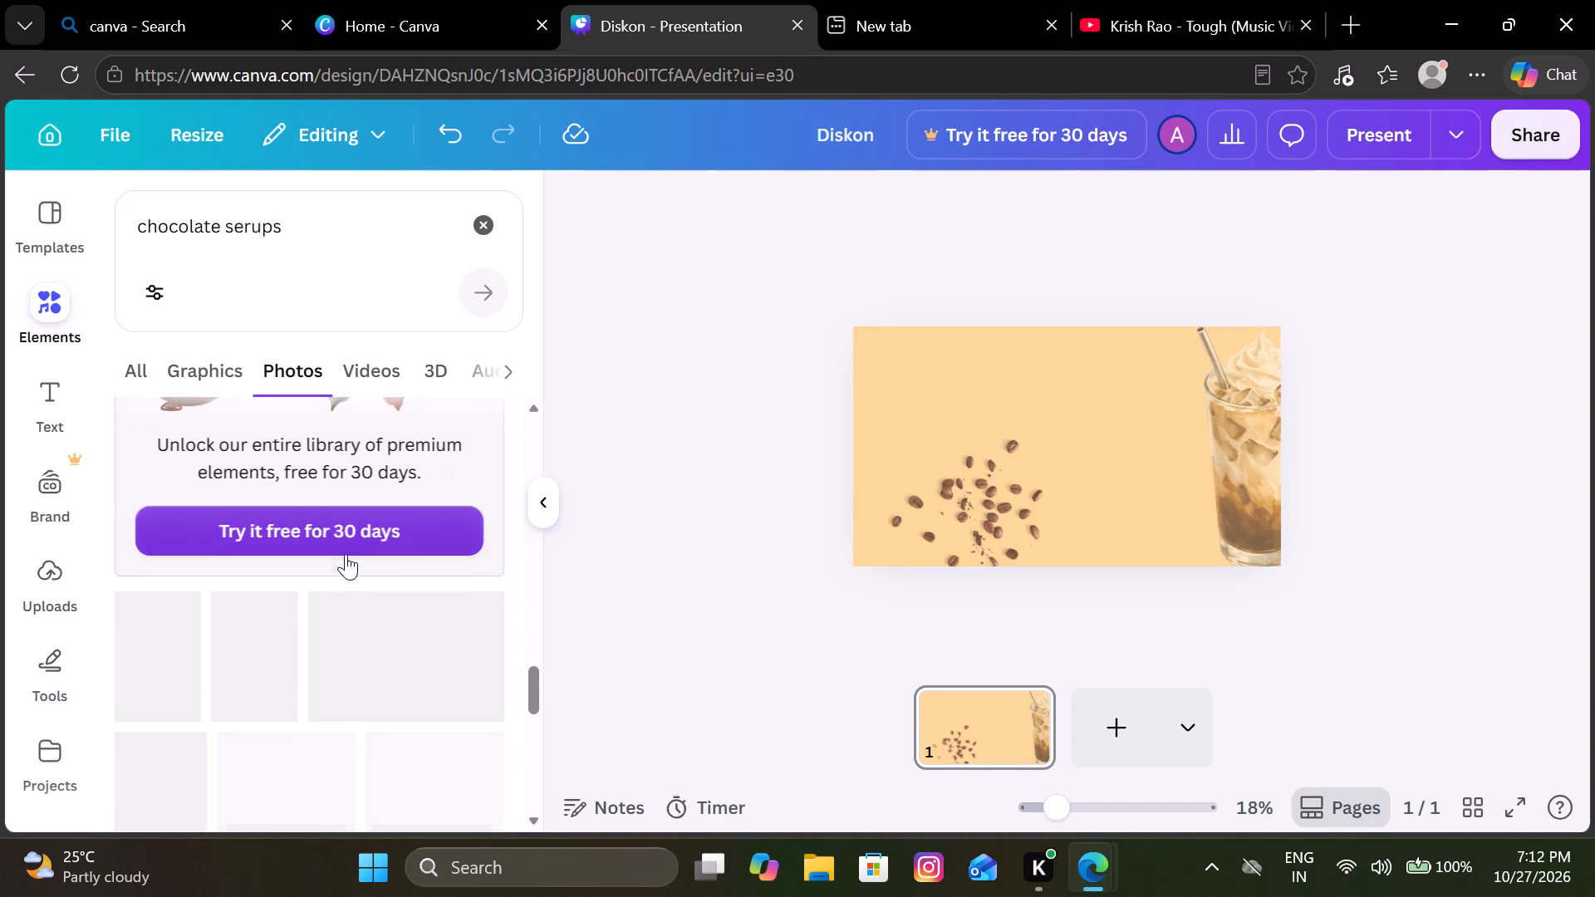
{"action": "scroll", "coordinate": [346, 554], "scroll_direction": "down", "scroll_amount": 2}
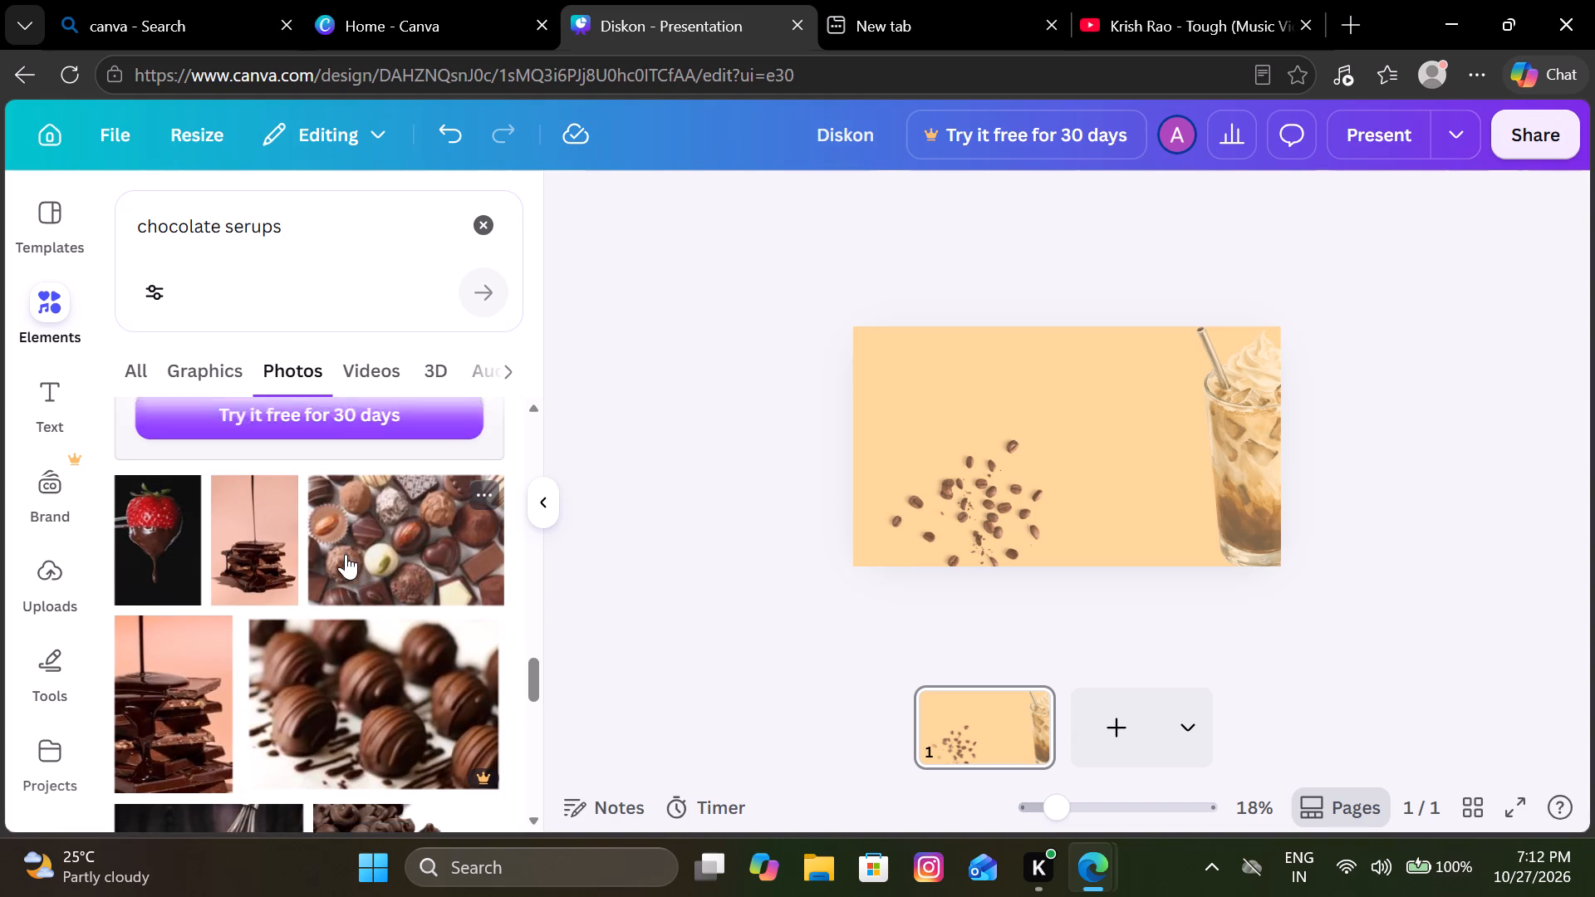
{"action": "scroll", "coordinate": [346, 554], "scroll_direction": "down", "scroll_amount": 4}
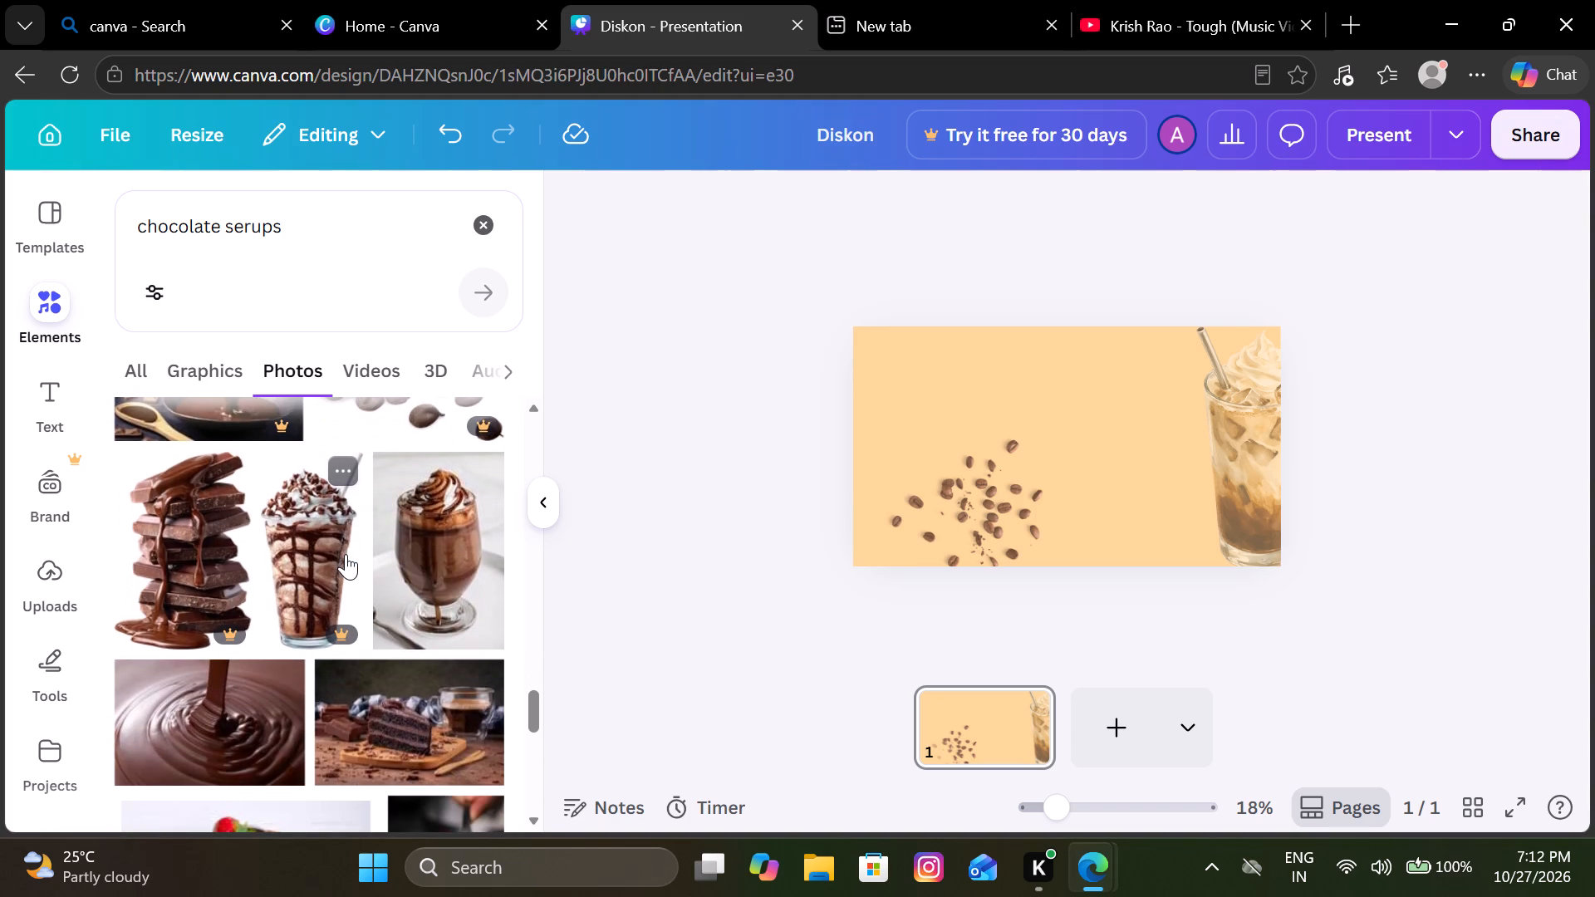
{"action": "scroll", "coordinate": [346, 554], "scroll_direction": "down", "scroll_amount": 3}
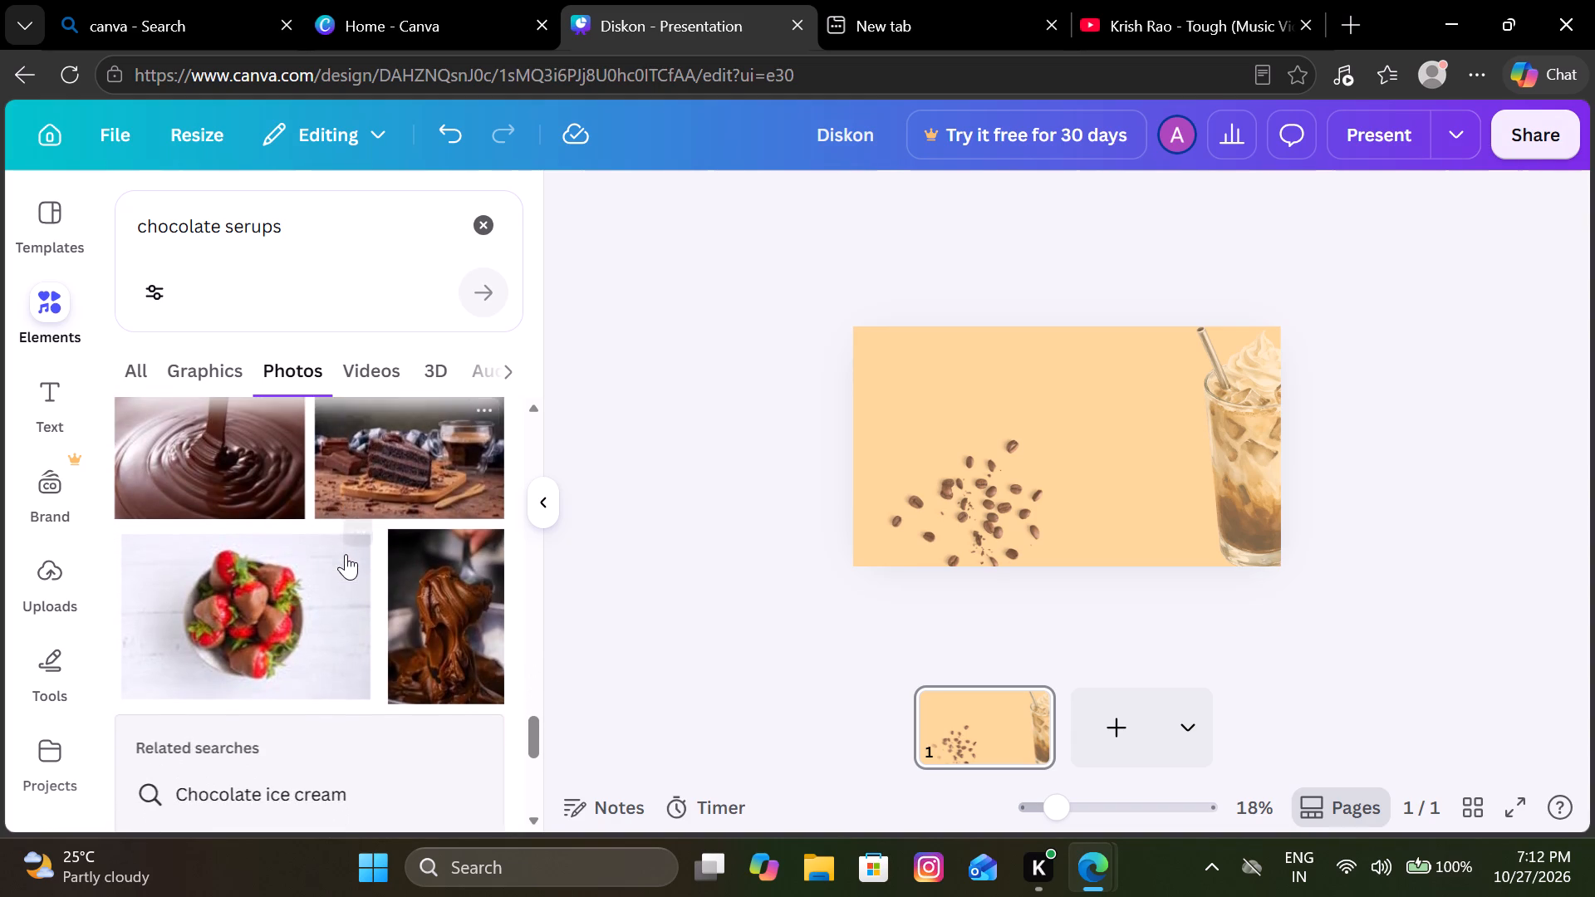
{"action": "scroll", "coordinate": [346, 554], "scroll_direction": "down", "scroll_amount": 2}
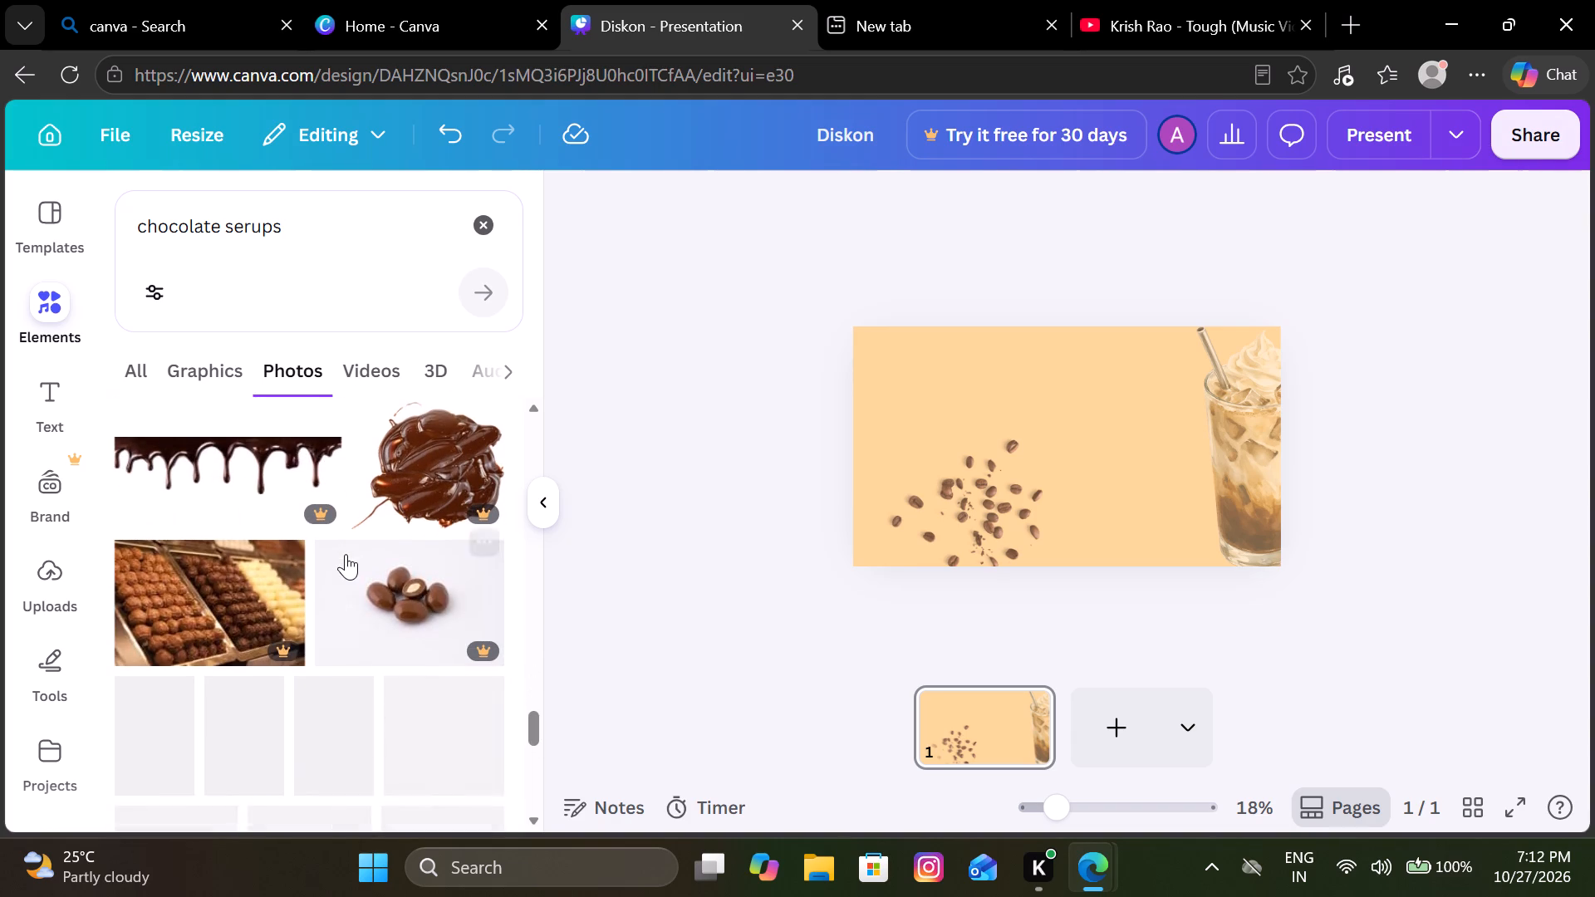
{"action": "scroll", "coordinate": [346, 554], "scroll_direction": "down", "scroll_amount": 1}
{"action": "left_click", "coordinate": [222, 498]}
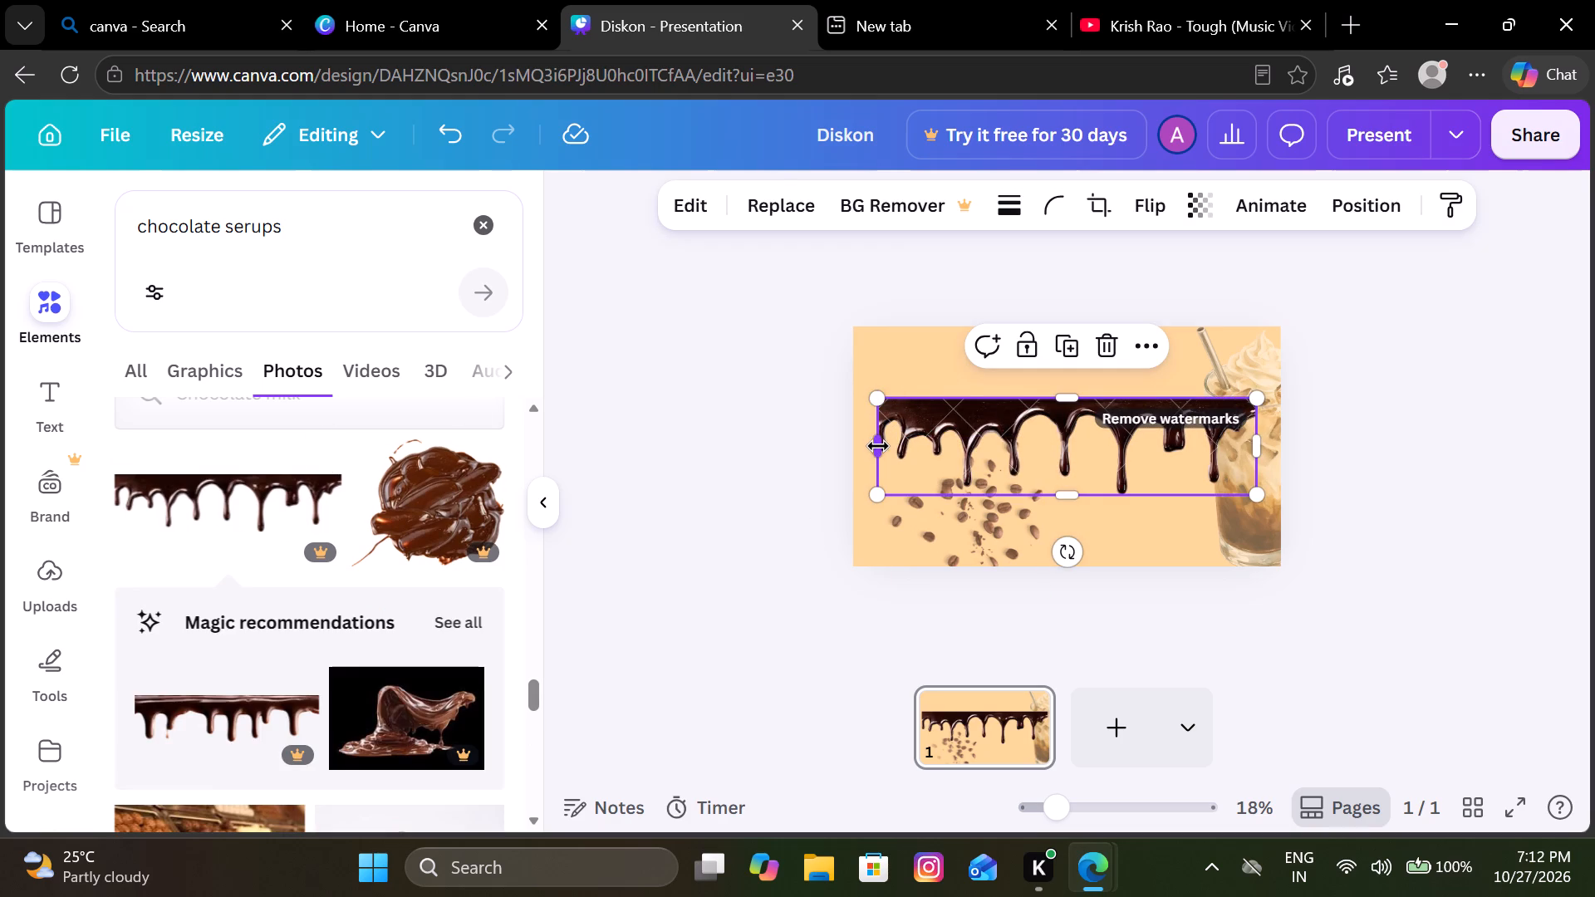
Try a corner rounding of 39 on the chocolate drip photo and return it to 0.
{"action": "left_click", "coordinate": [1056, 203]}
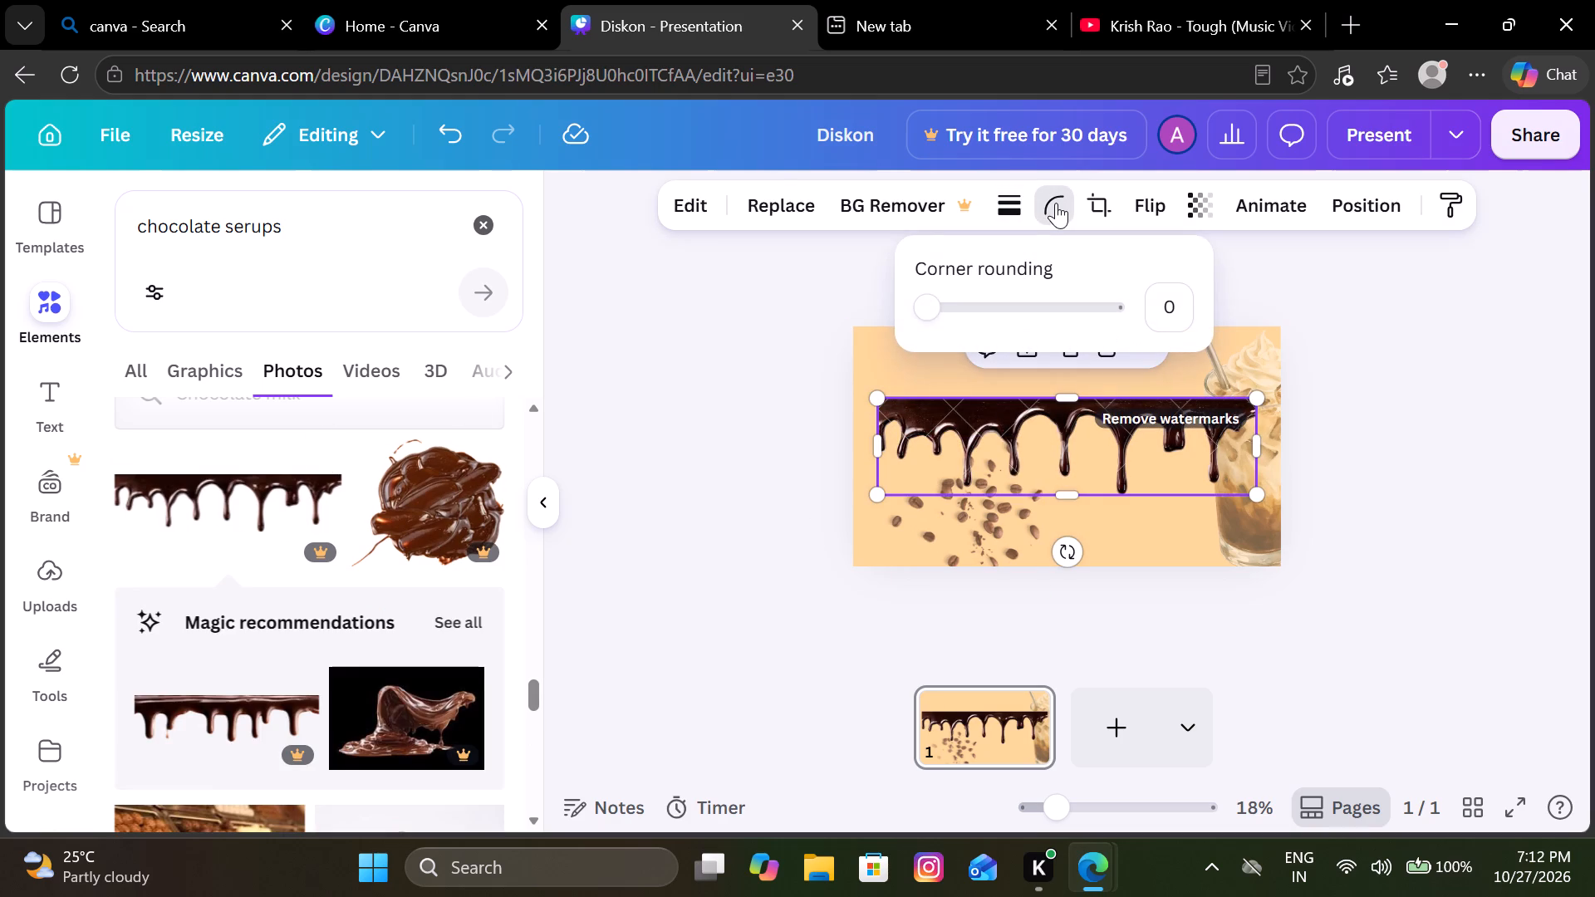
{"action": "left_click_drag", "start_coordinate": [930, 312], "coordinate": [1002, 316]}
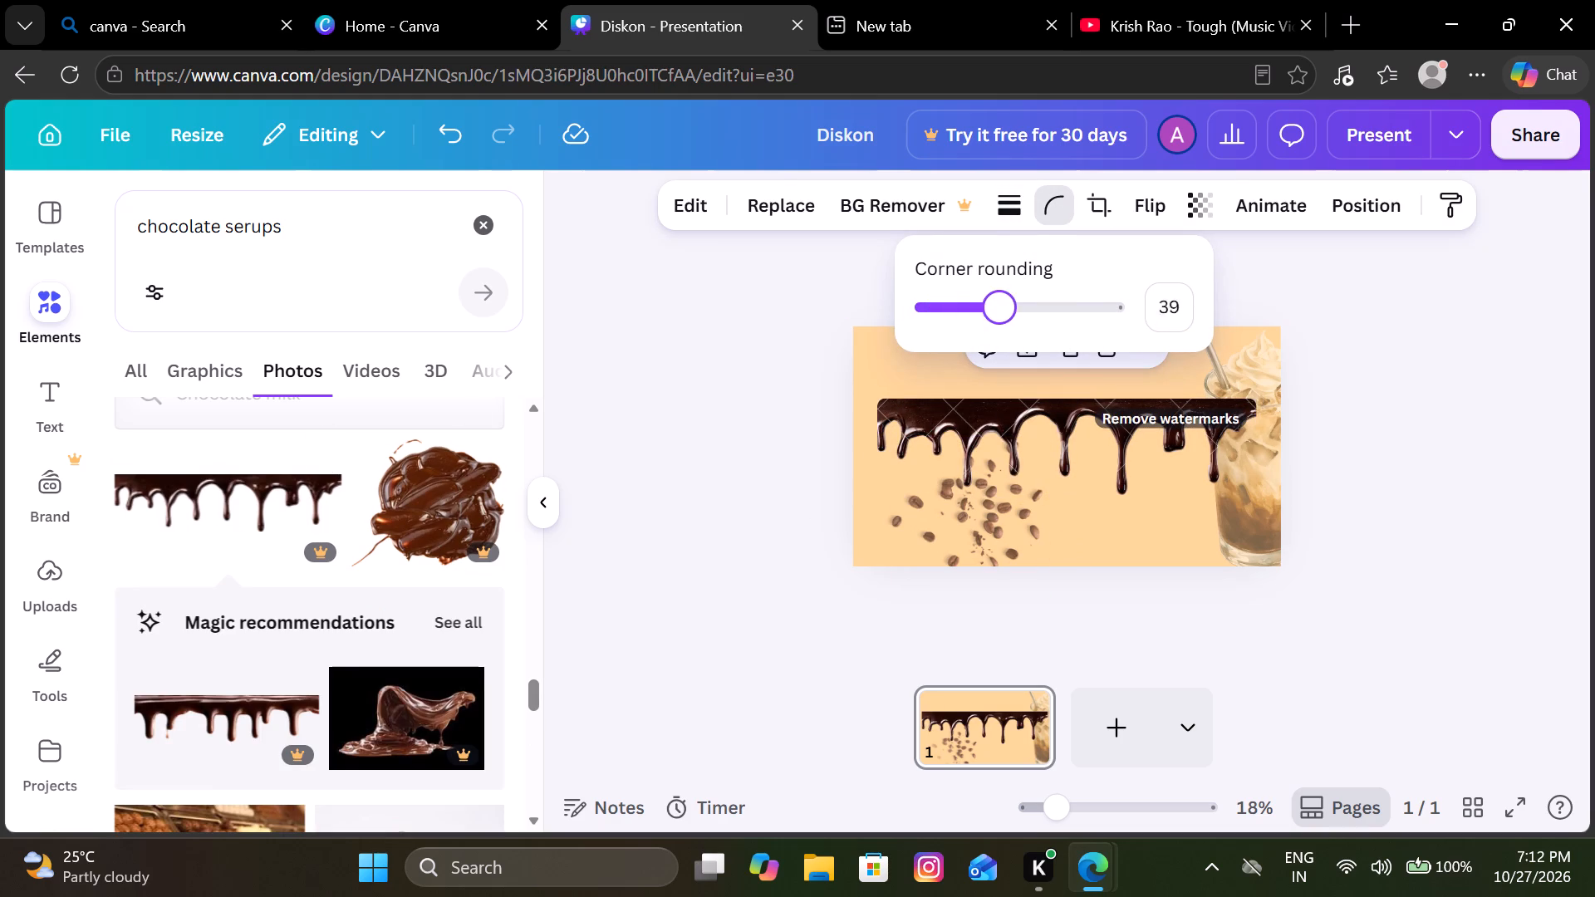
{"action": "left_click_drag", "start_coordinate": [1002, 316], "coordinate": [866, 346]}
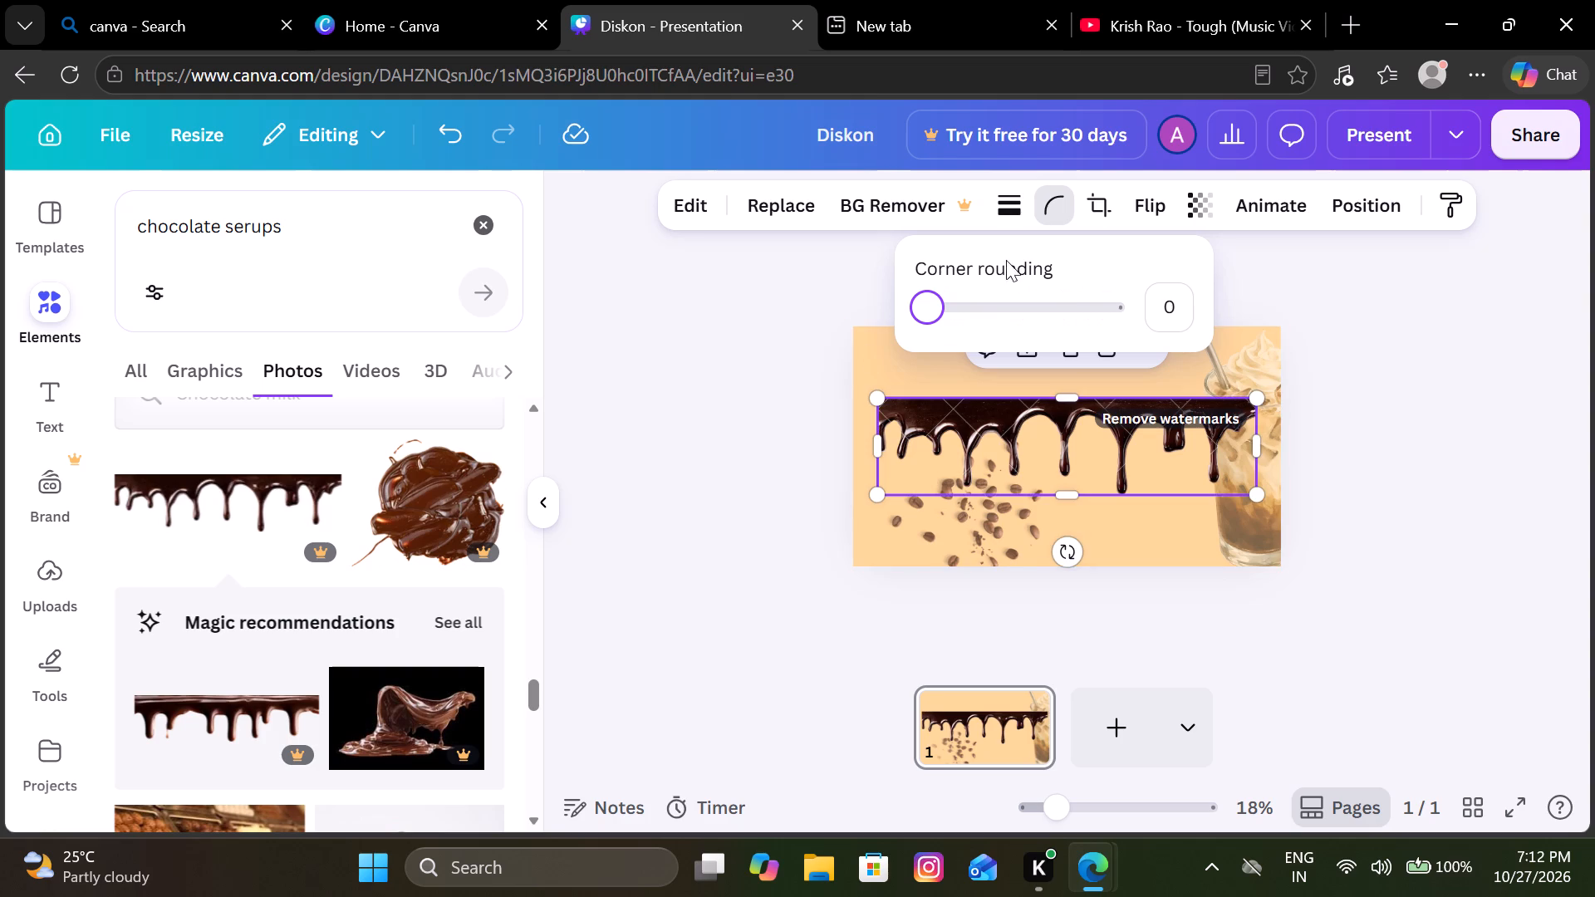
Delete the dark chocolate drip photo from the page.
{"action": "left_click", "coordinate": [721, 409]}
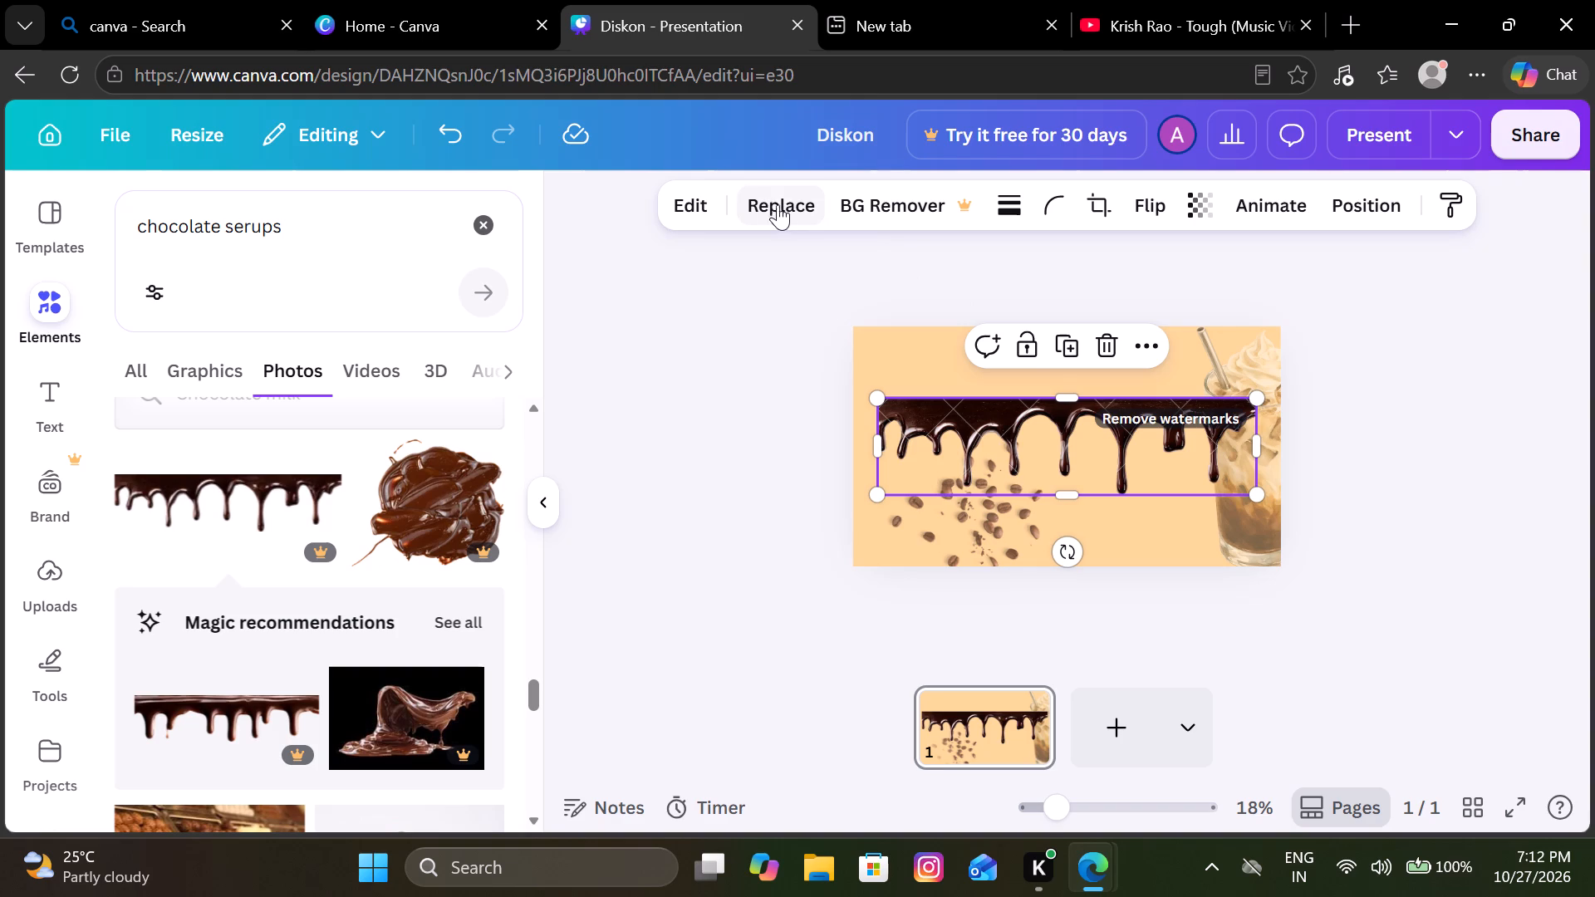
{"action": "left_click", "coordinate": [691, 194]}
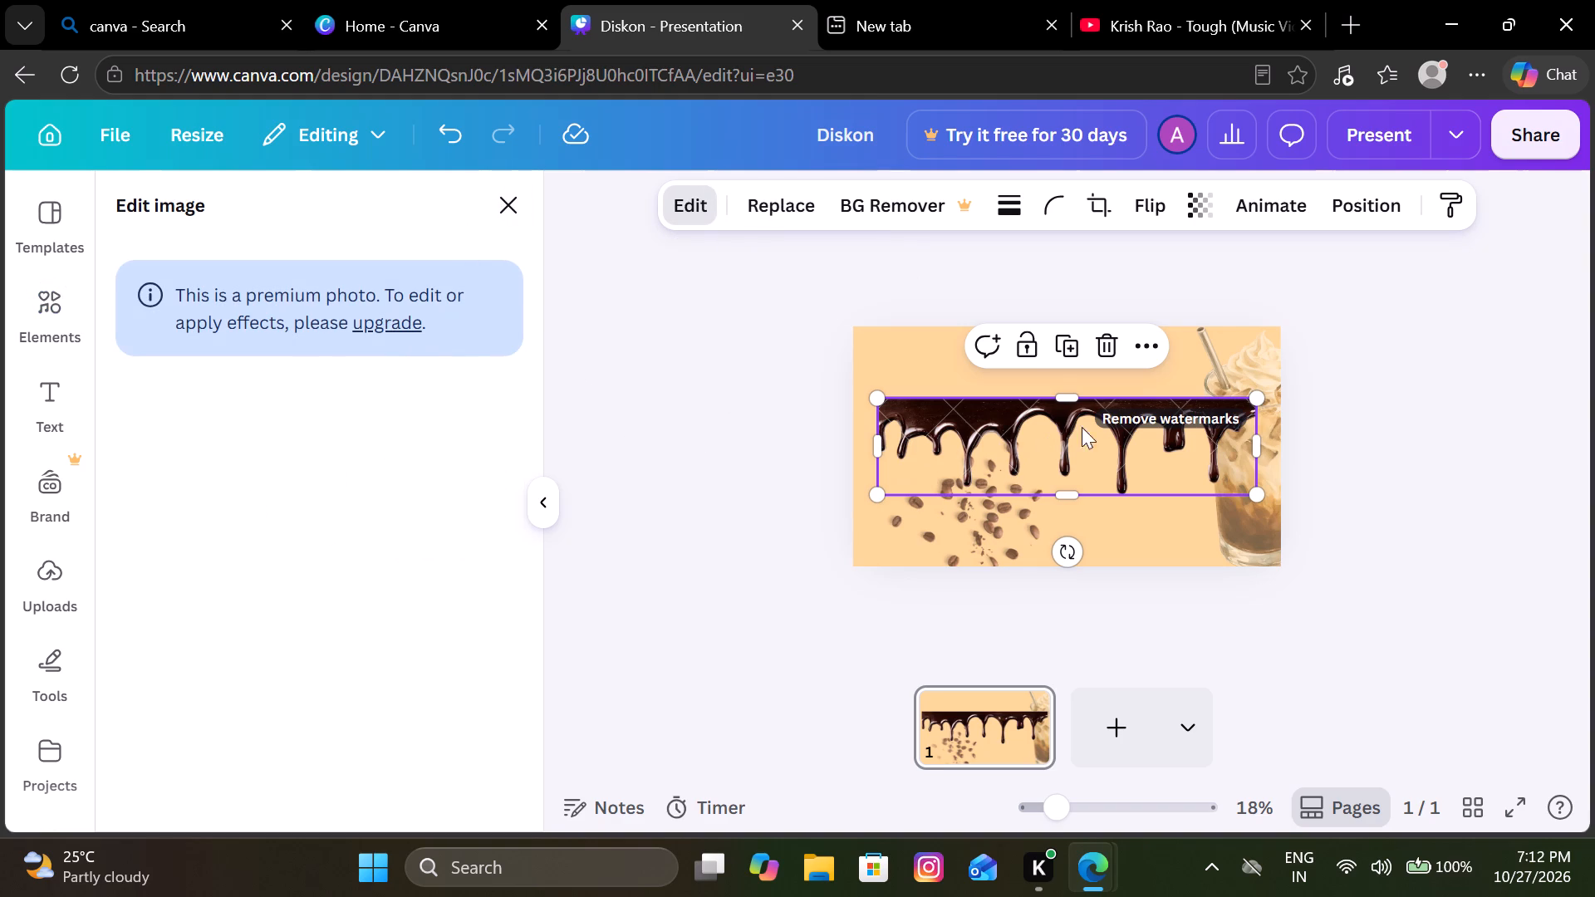
{"action": "left_click", "coordinate": [1110, 338]}
Extend the elements search to "chocolate serups flowing".
{"action": "scroll", "coordinate": [348, 507], "scroll_direction": "down", "scroll_amount": 1}
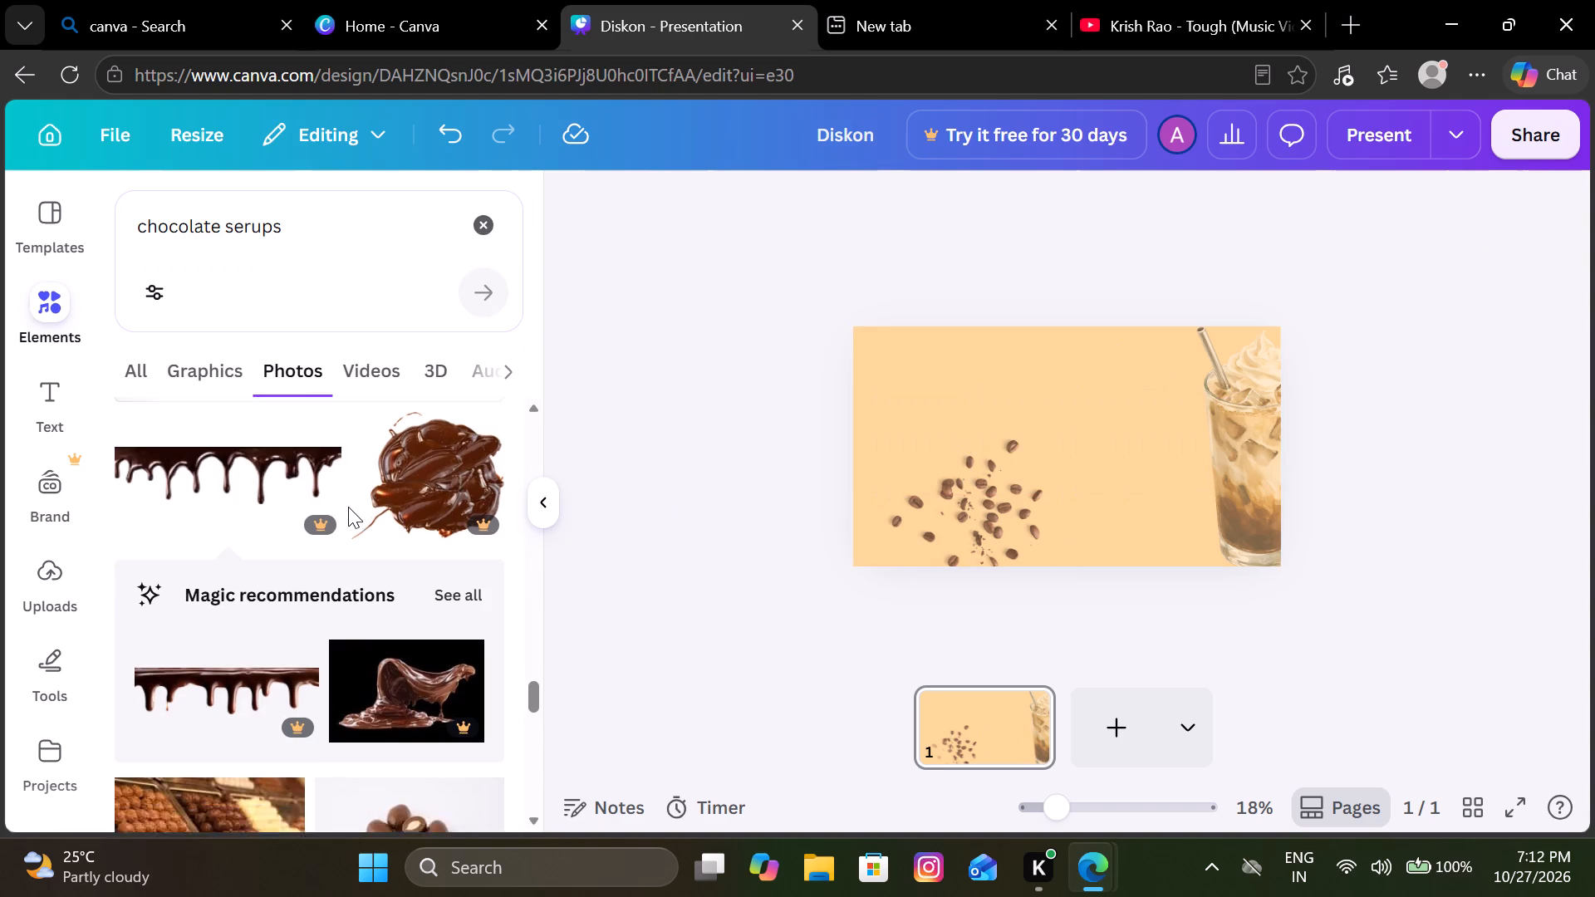
{"action": "scroll", "coordinate": [348, 507], "scroll_direction": "down", "scroll_amount": 5}
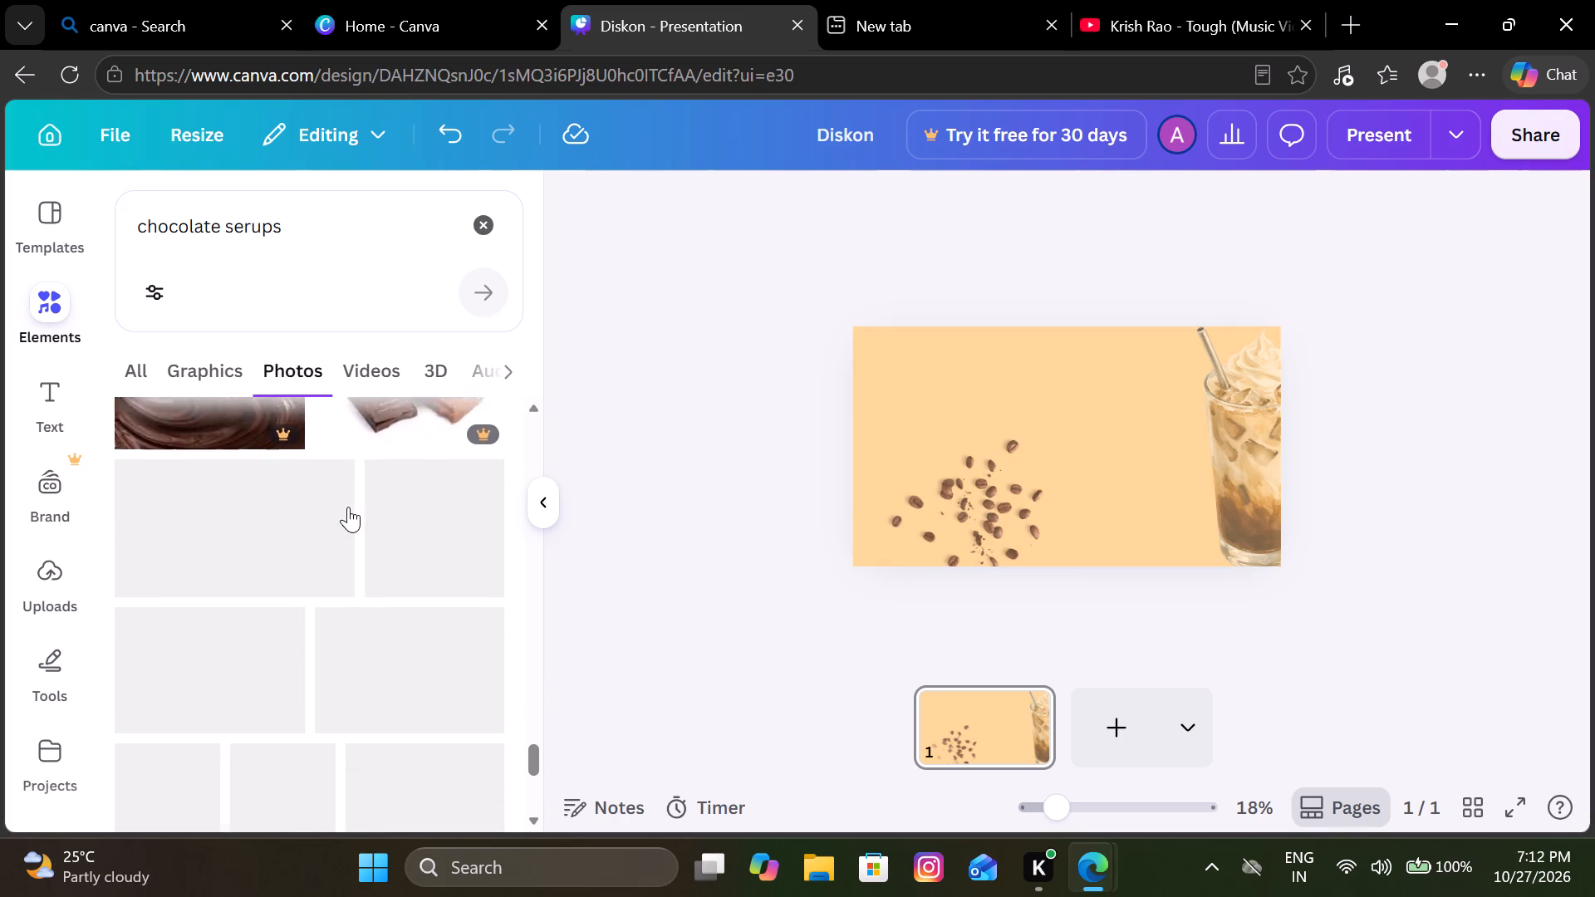
{"action": "scroll", "coordinate": [348, 507], "scroll_direction": "down", "scroll_amount": 1}
{"action": "scroll", "coordinate": [348, 507], "scroll_direction": "up", "scroll_amount": 6}
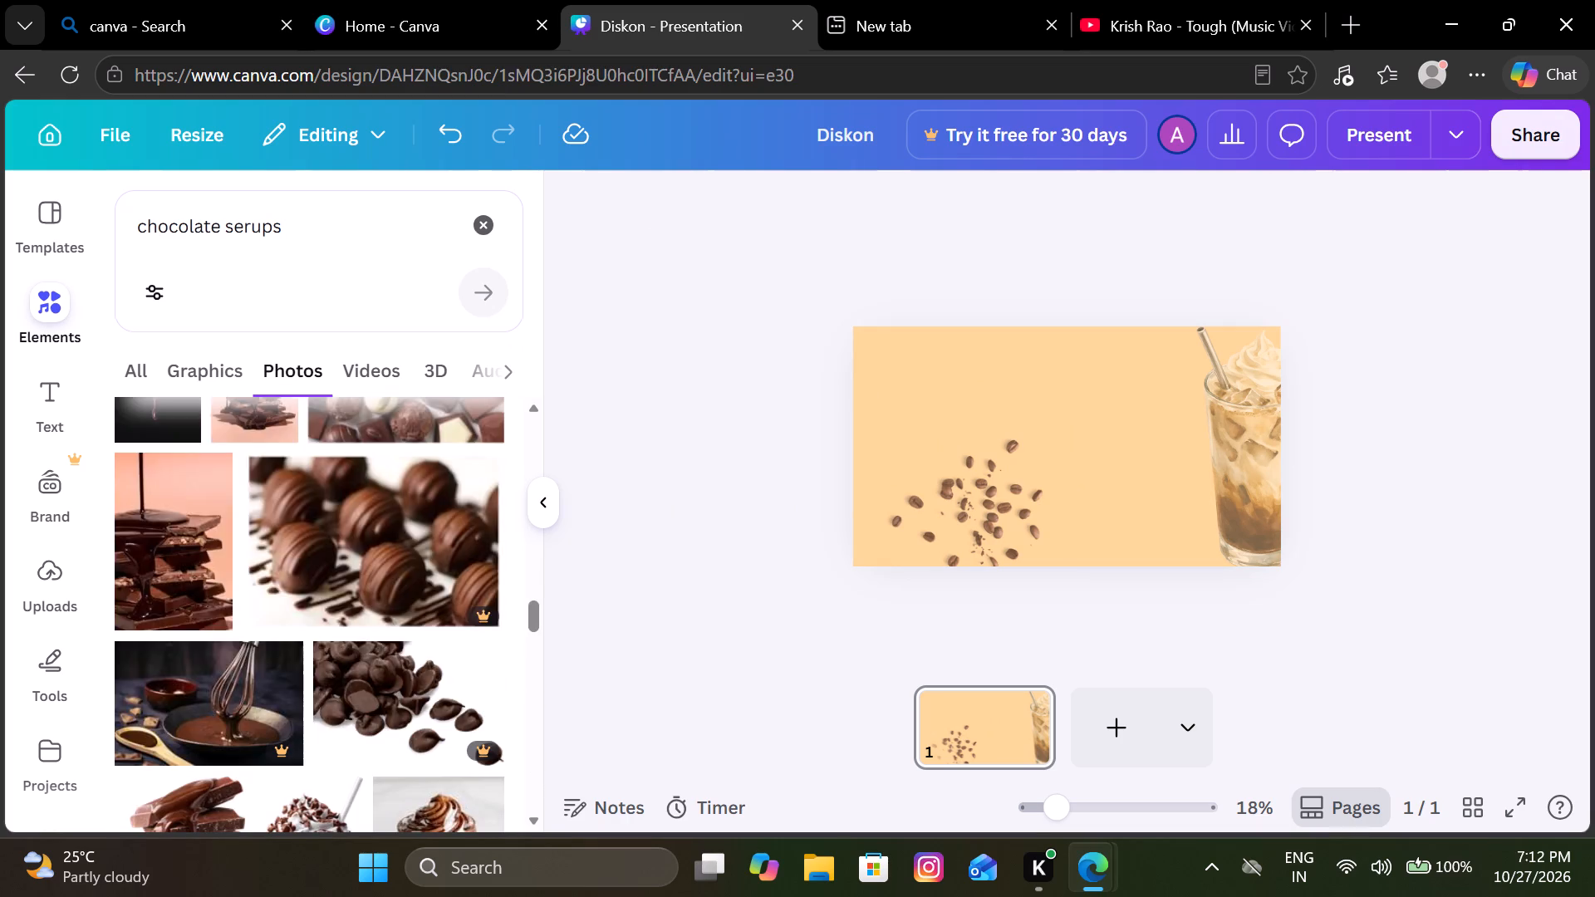
{"action": "left_click", "coordinate": [359, 220]}
{"action": "left_click", "coordinate": [359, 220]}
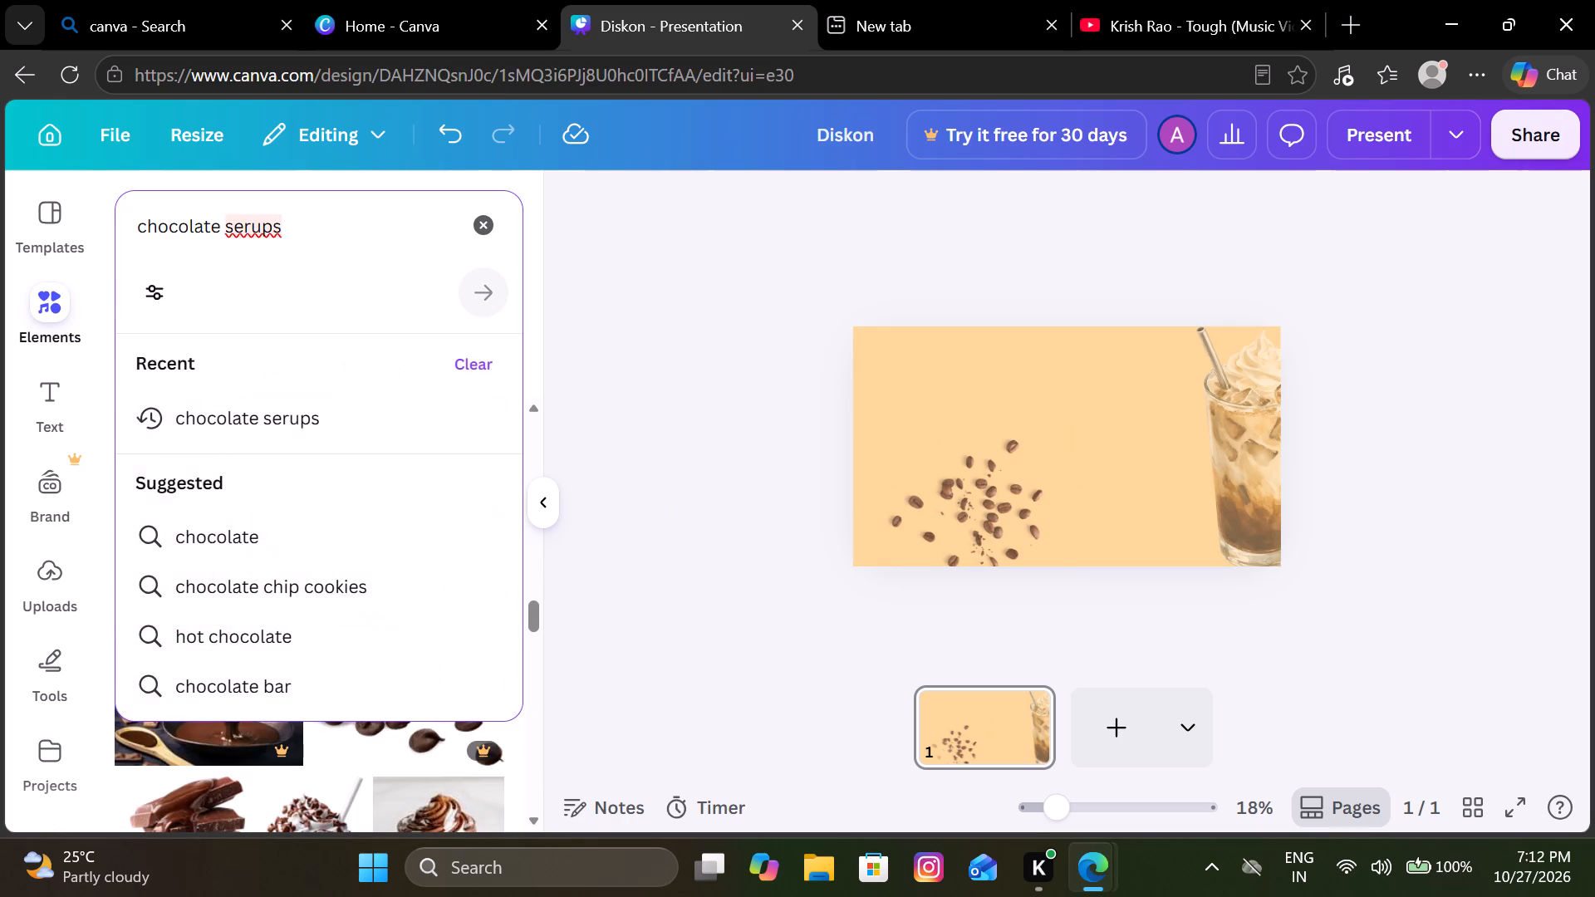
{"action": "left_click", "coordinate": [359, 220]}
{"action": "key", "text": "space"}
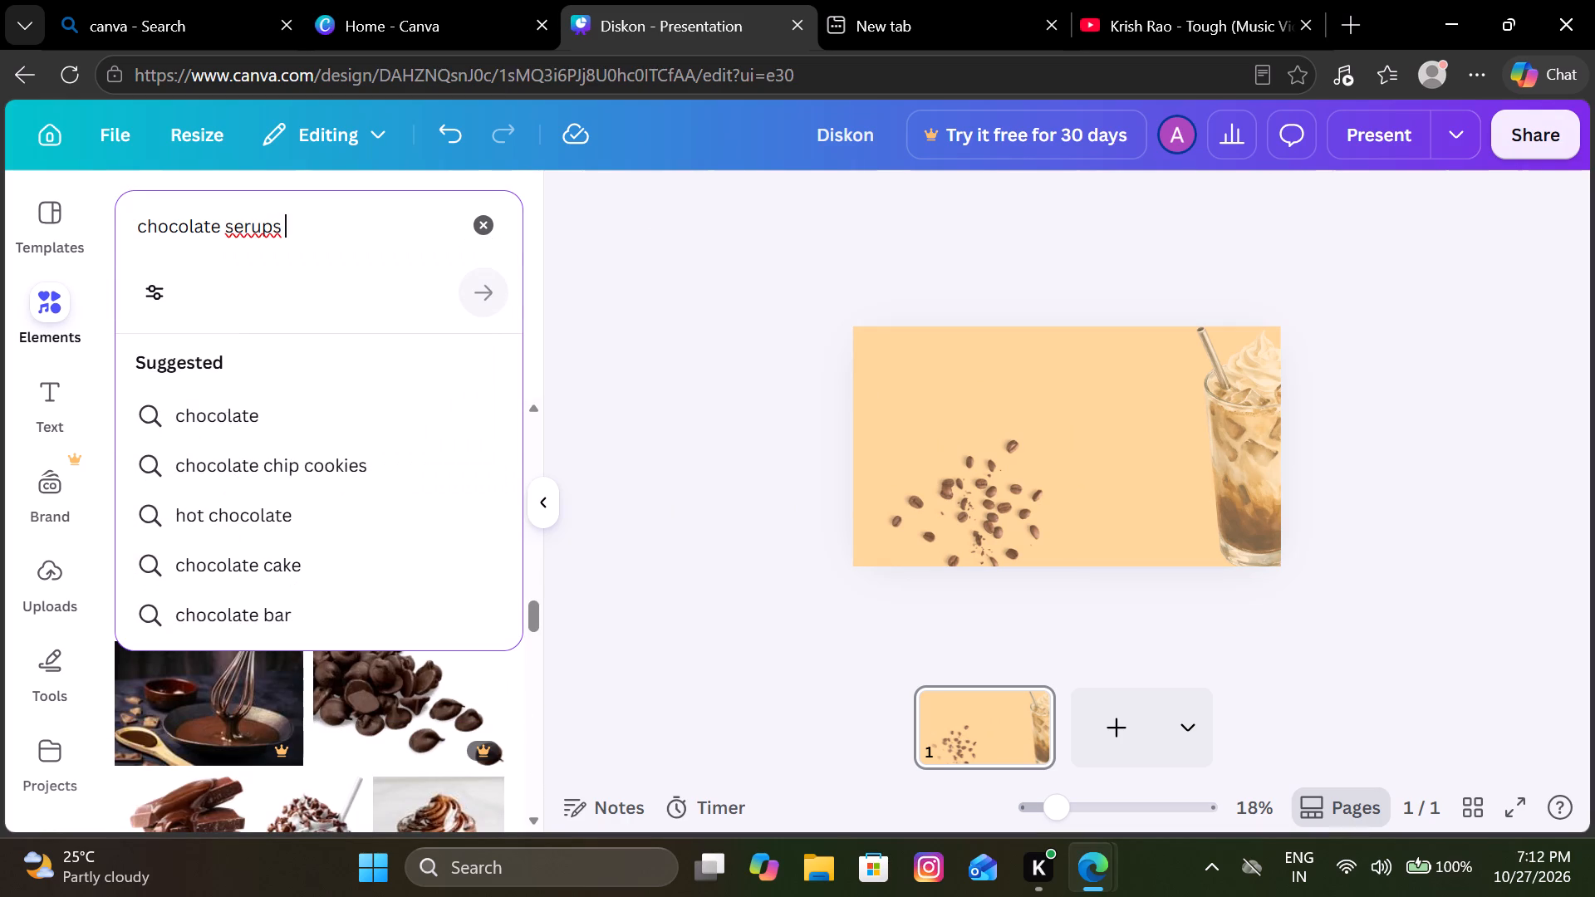
{"action": "type", "text": "flowing"}
{"action": "key", "text": "Return"}
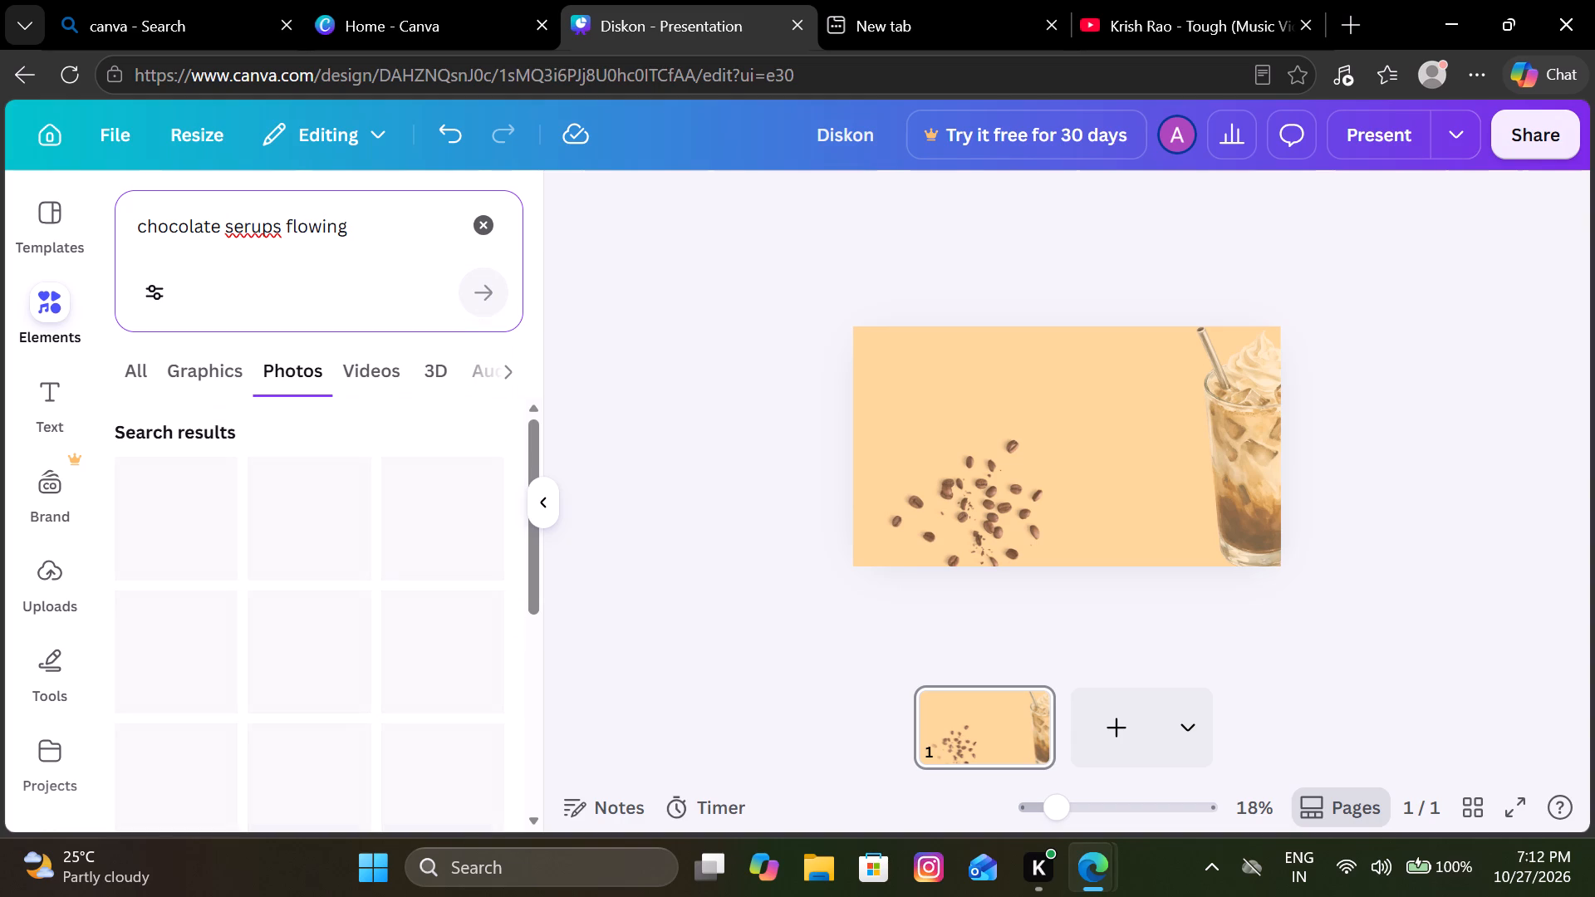
Look through the "chocolate serups flowing" photos for a chocolate drip that suits the page.
{"action": "scroll", "coordinate": [390, 498], "scroll_direction": "down", "scroll_amount": 2}
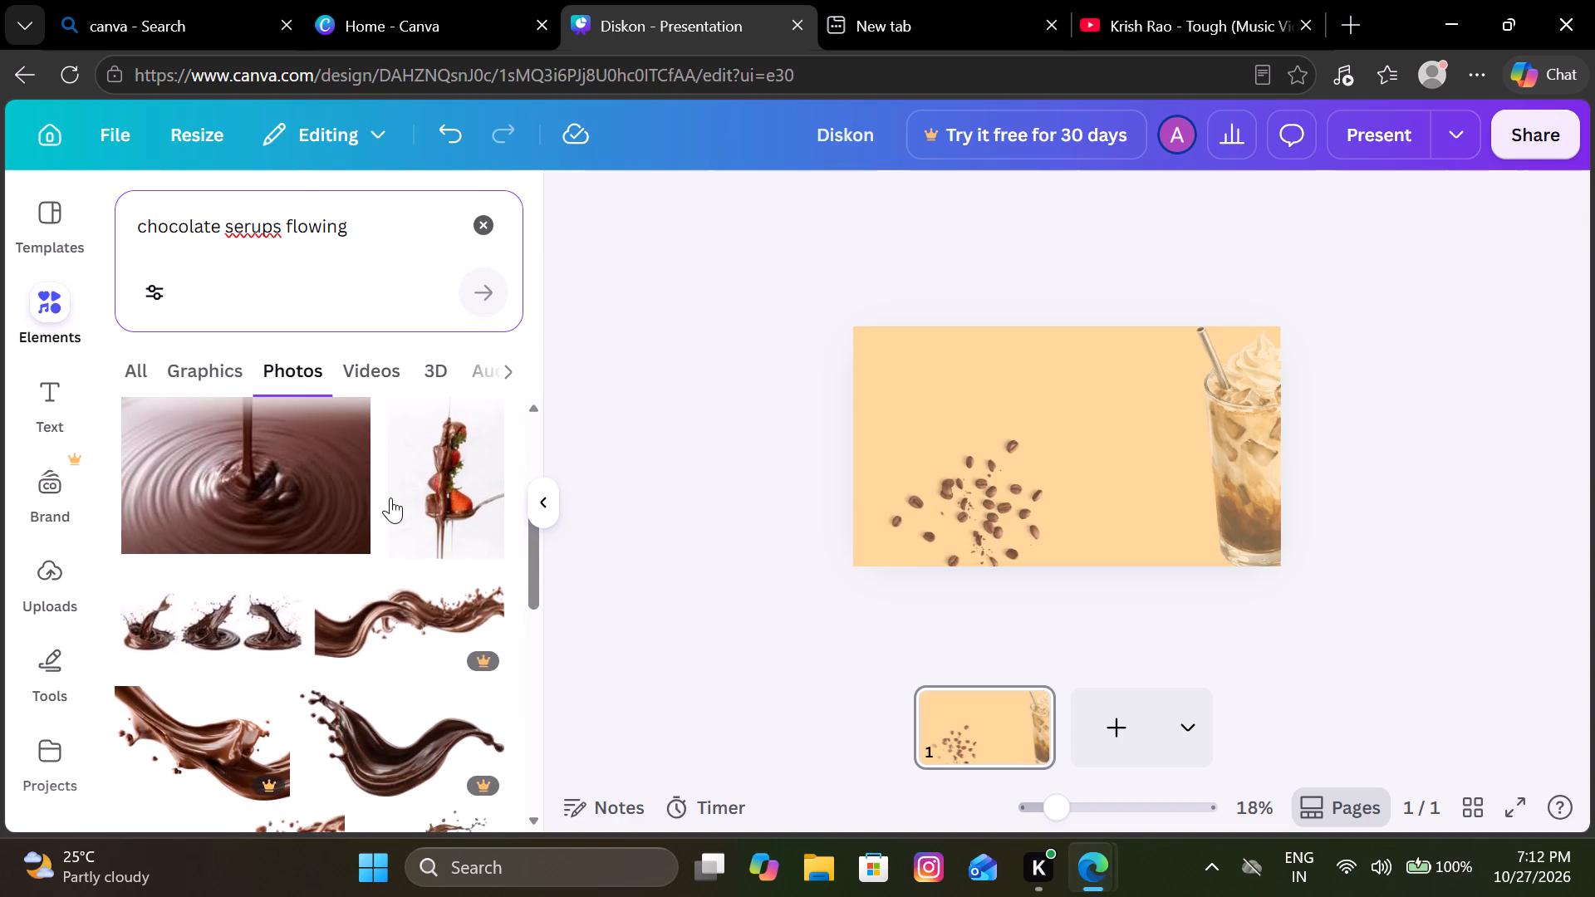
{"action": "scroll", "coordinate": [390, 498], "scroll_direction": "down", "scroll_amount": 3}
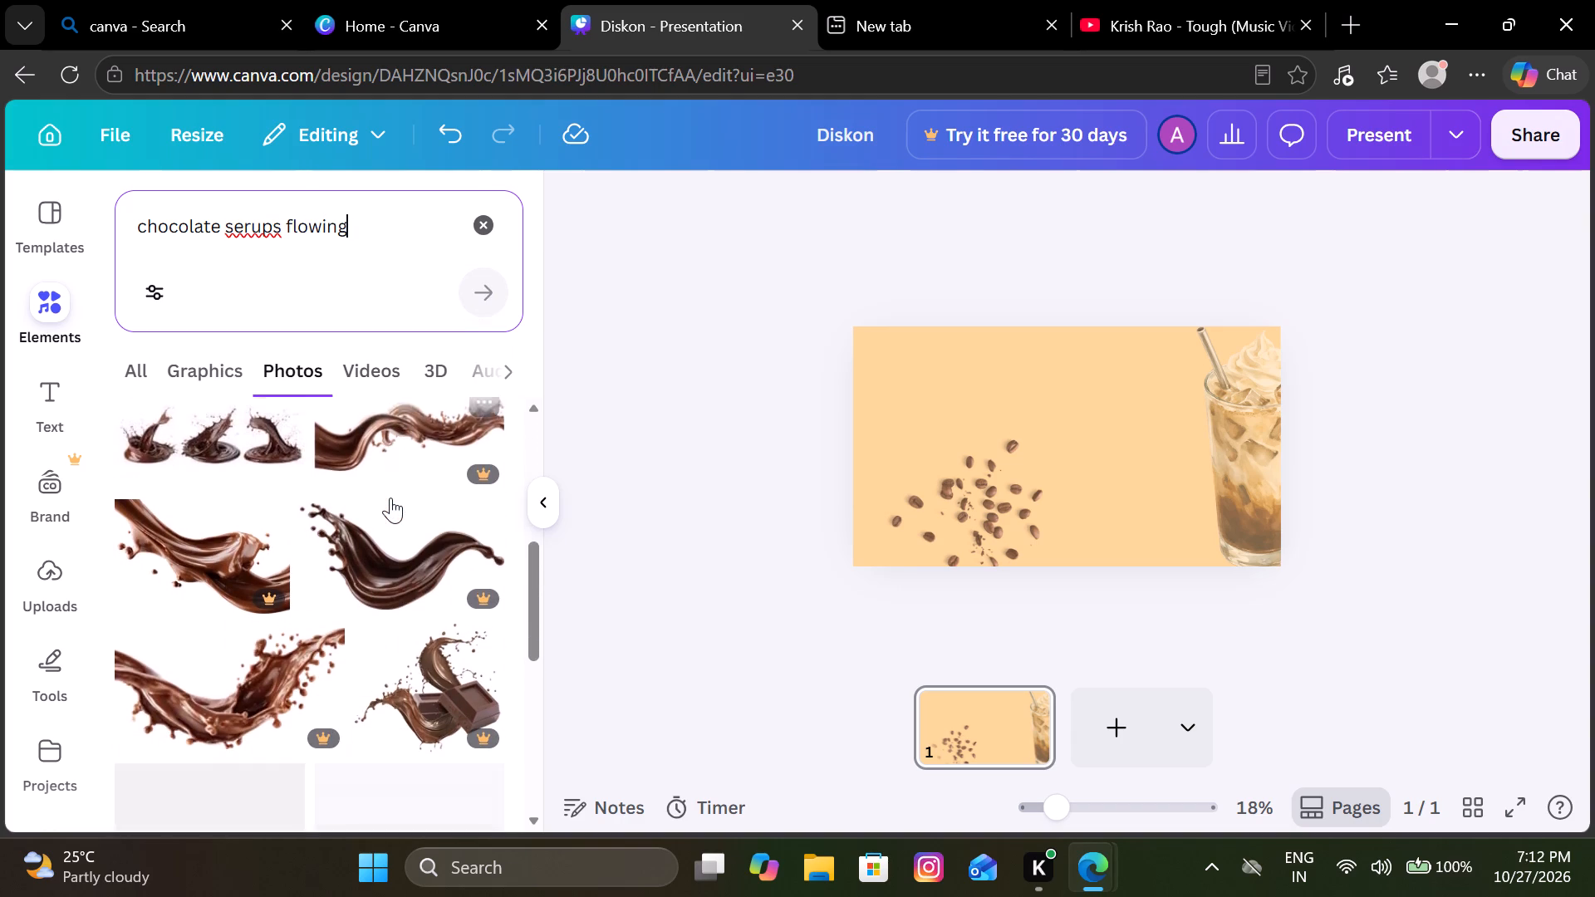
{"action": "scroll", "coordinate": [390, 498], "scroll_direction": "down", "scroll_amount": 3}
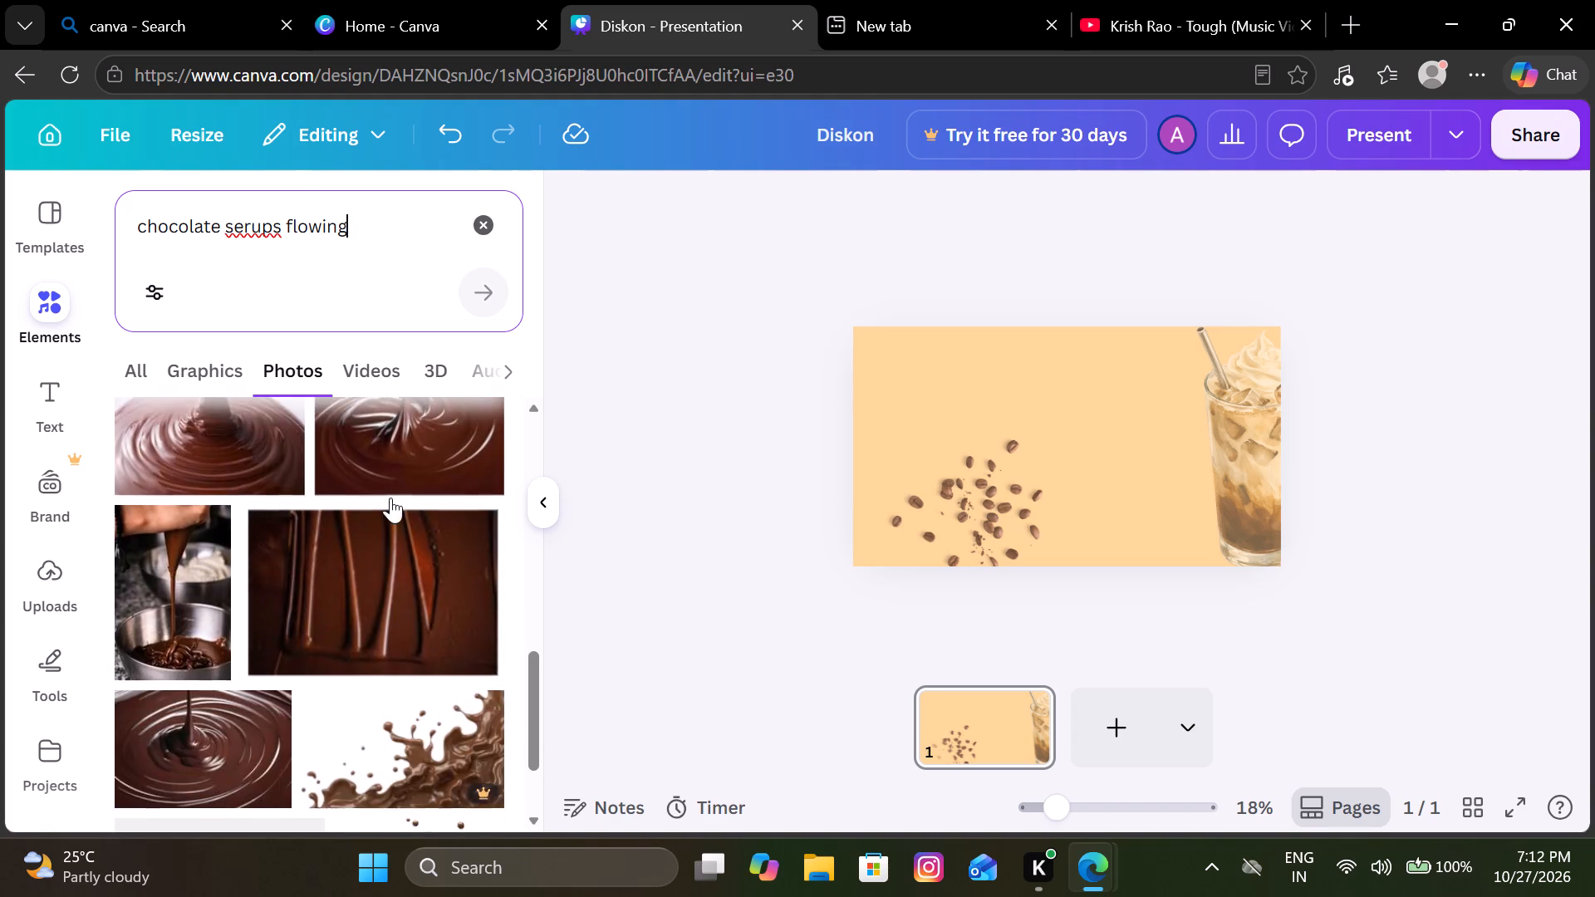
{"action": "scroll", "coordinate": [390, 498], "scroll_direction": "down", "scroll_amount": 1}
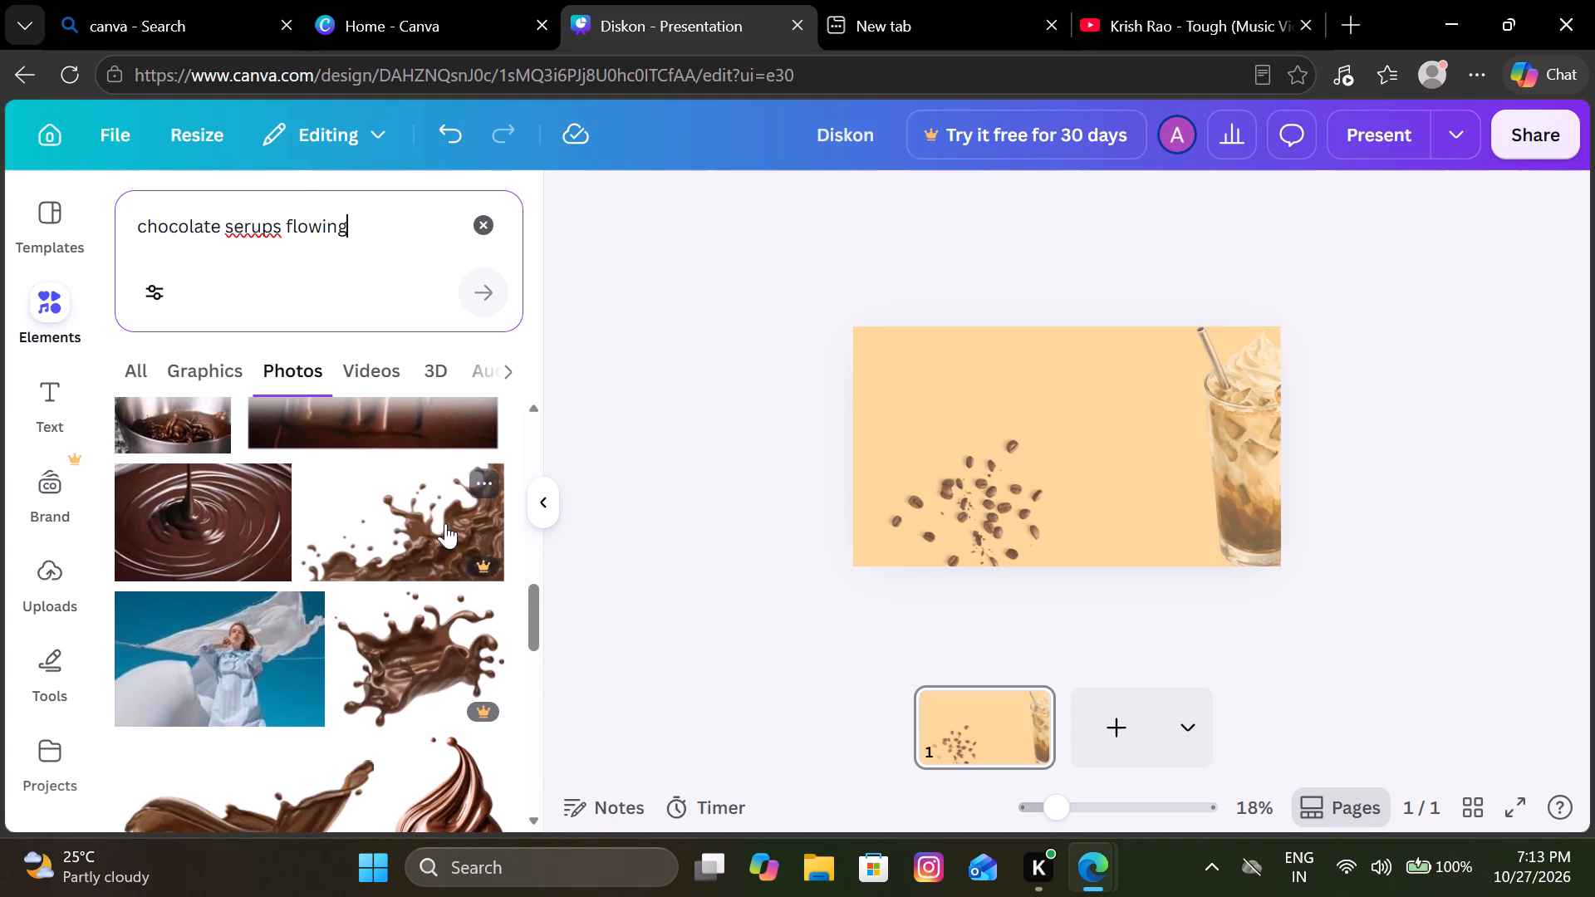
{"action": "scroll", "coordinate": [428, 630], "scroll_direction": "down", "scroll_amount": 2}
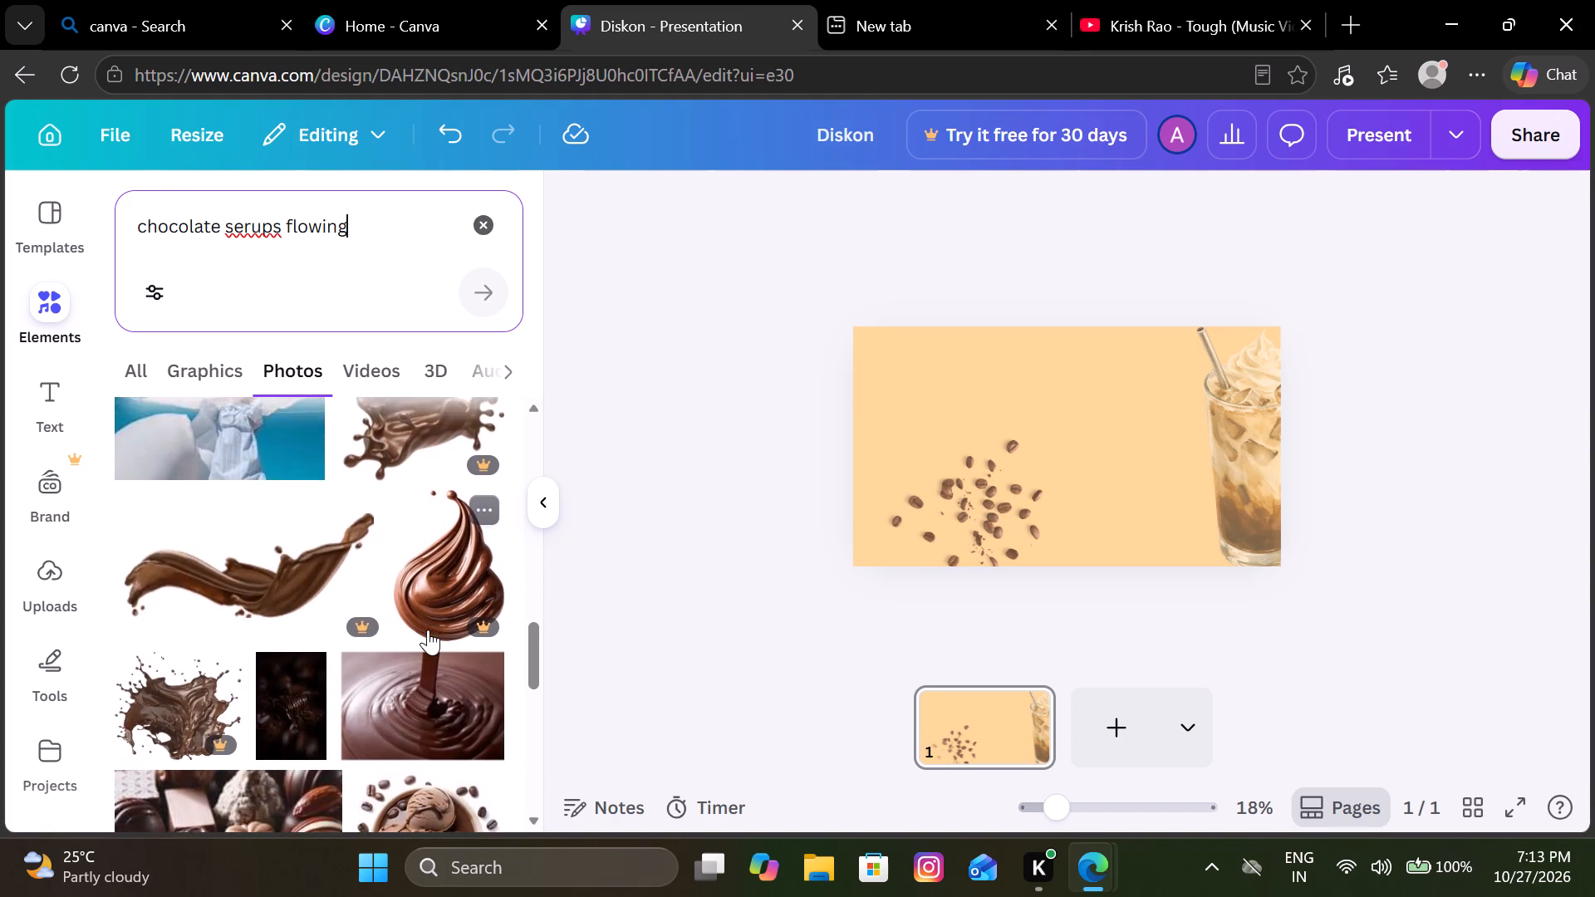
{"action": "scroll", "coordinate": [428, 630], "scroll_direction": "down", "scroll_amount": 2}
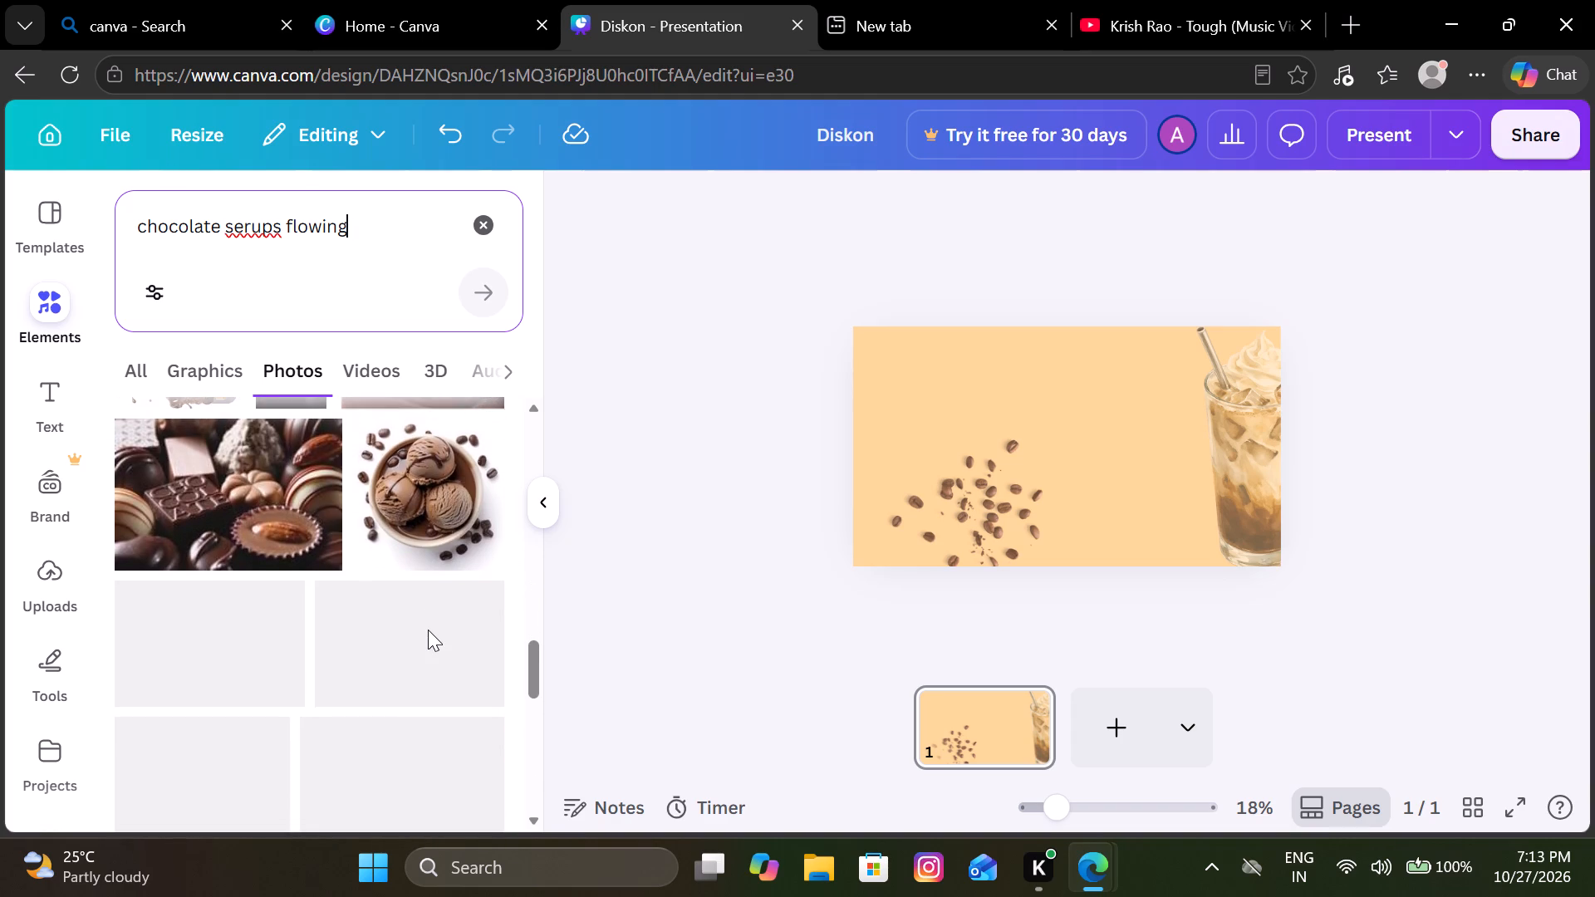
{"action": "scroll", "coordinate": [428, 630], "scroll_direction": "down", "scroll_amount": 3}
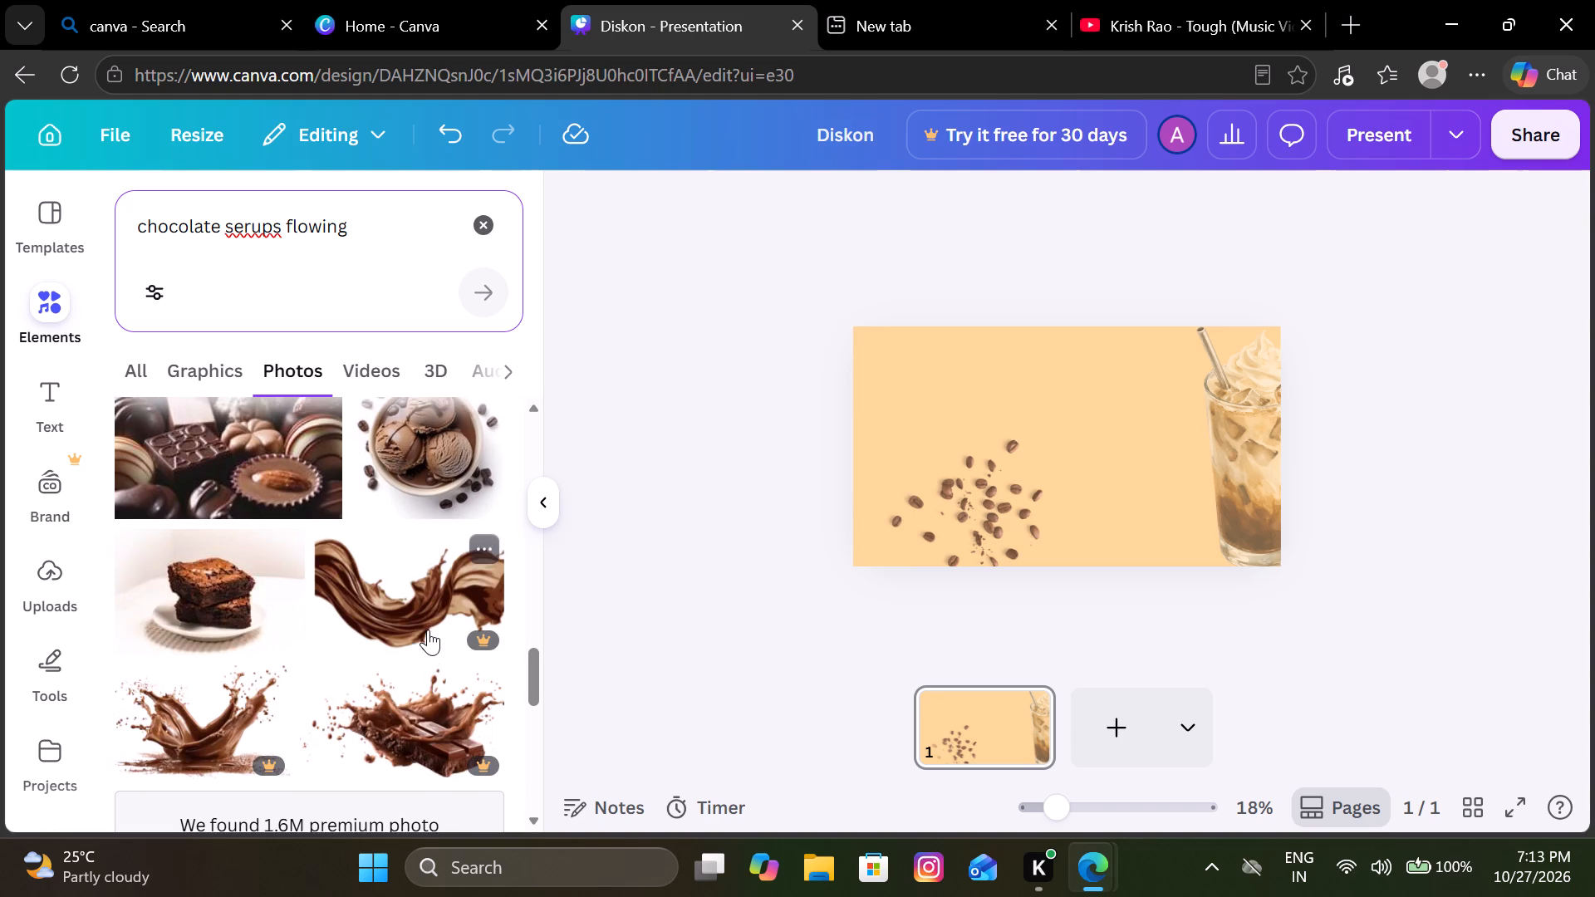
{"action": "scroll", "coordinate": [428, 630], "scroll_direction": "down", "scroll_amount": 4}
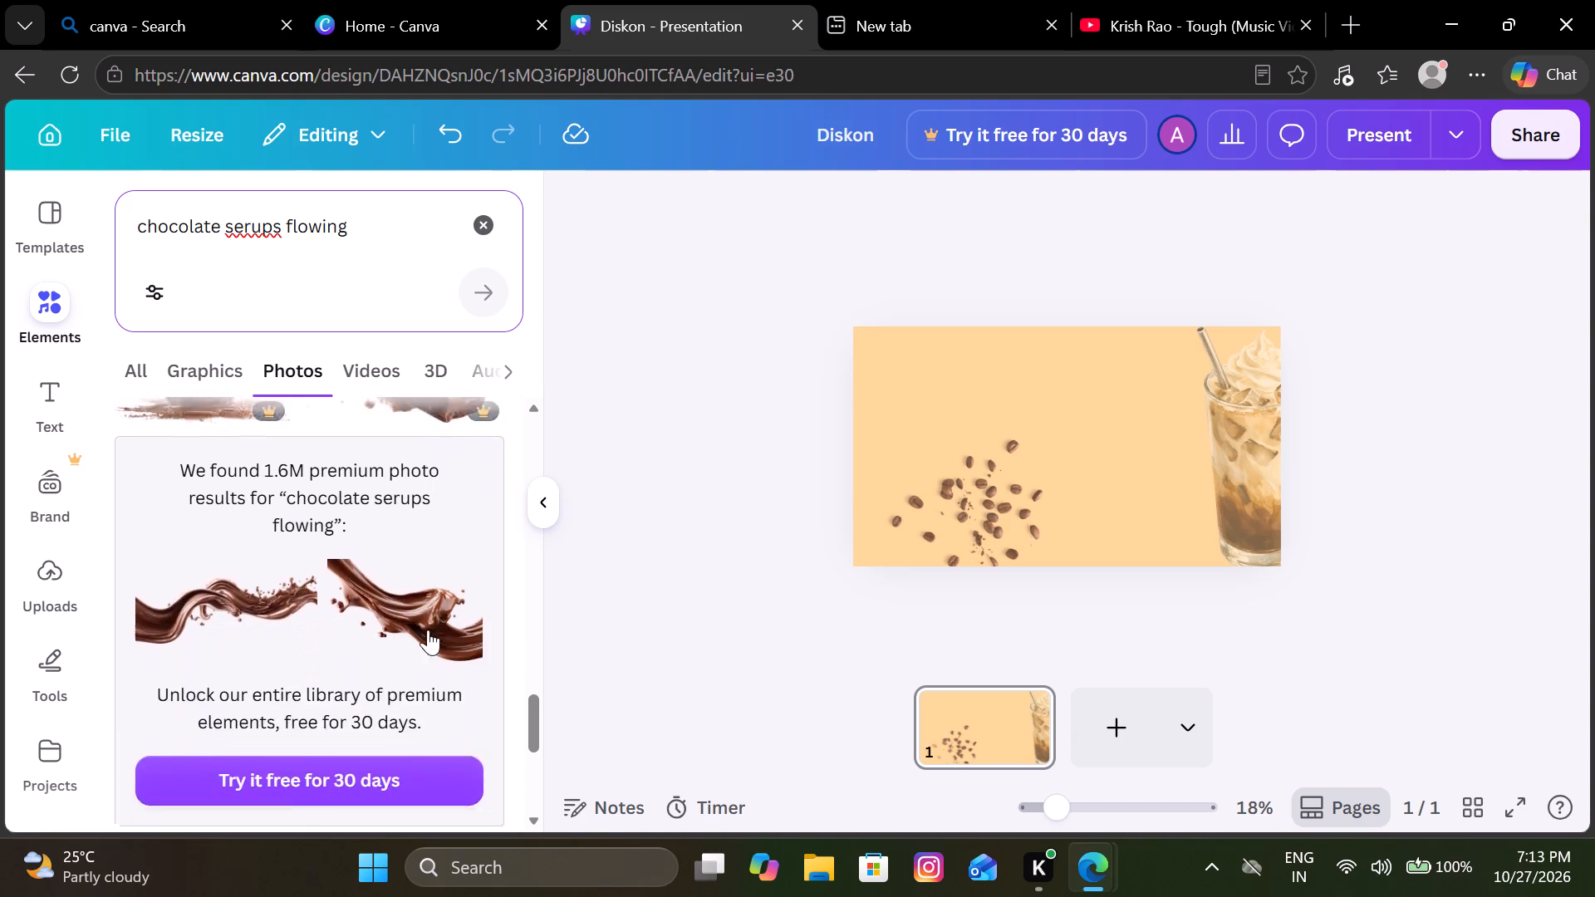
{"action": "scroll", "coordinate": [428, 630], "scroll_direction": "down", "scroll_amount": 3}
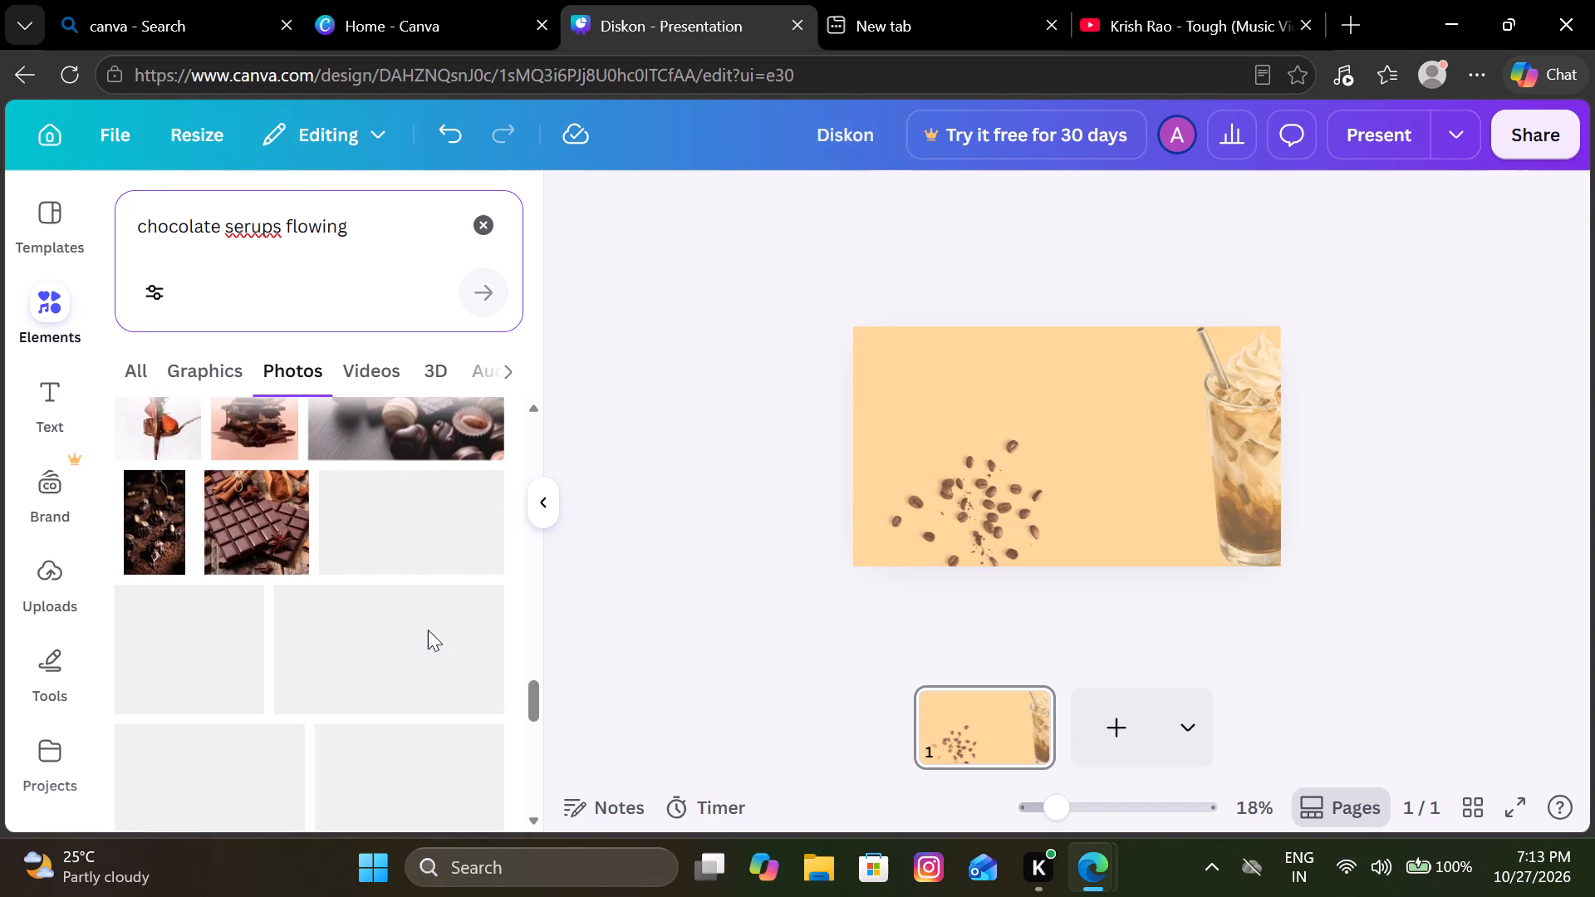
{"action": "scroll", "coordinate": [428, 630], "scroll_direction": "down", "scroll_amount": 2}
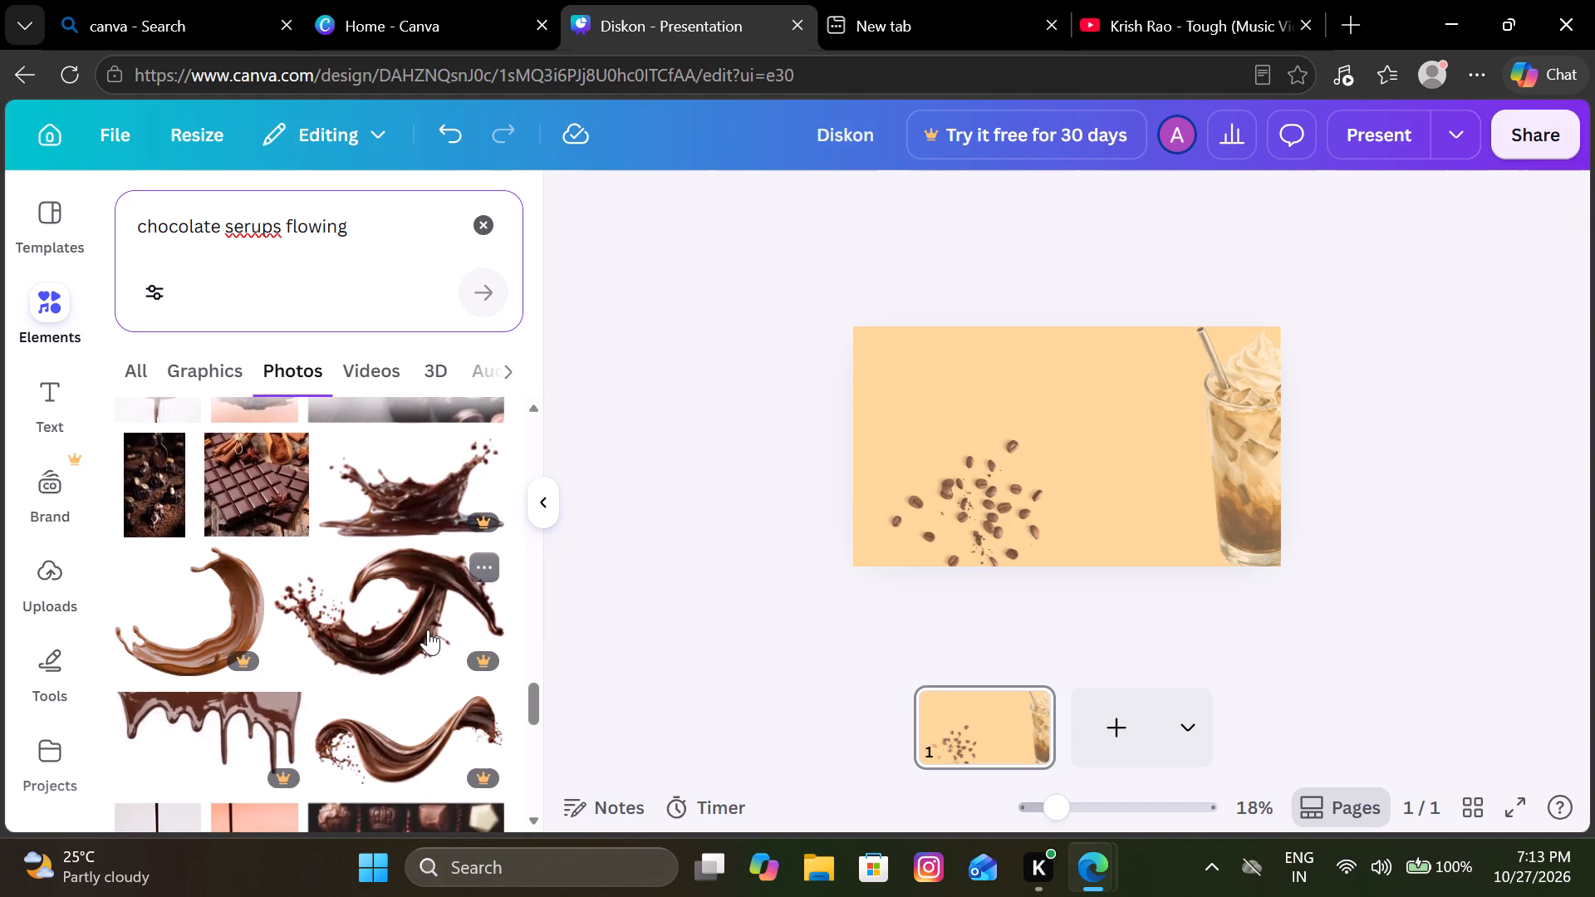
{"action": "scroll", "coordinate": [359, 618], "scroll_direction": "down", "scroll_amount": 2}
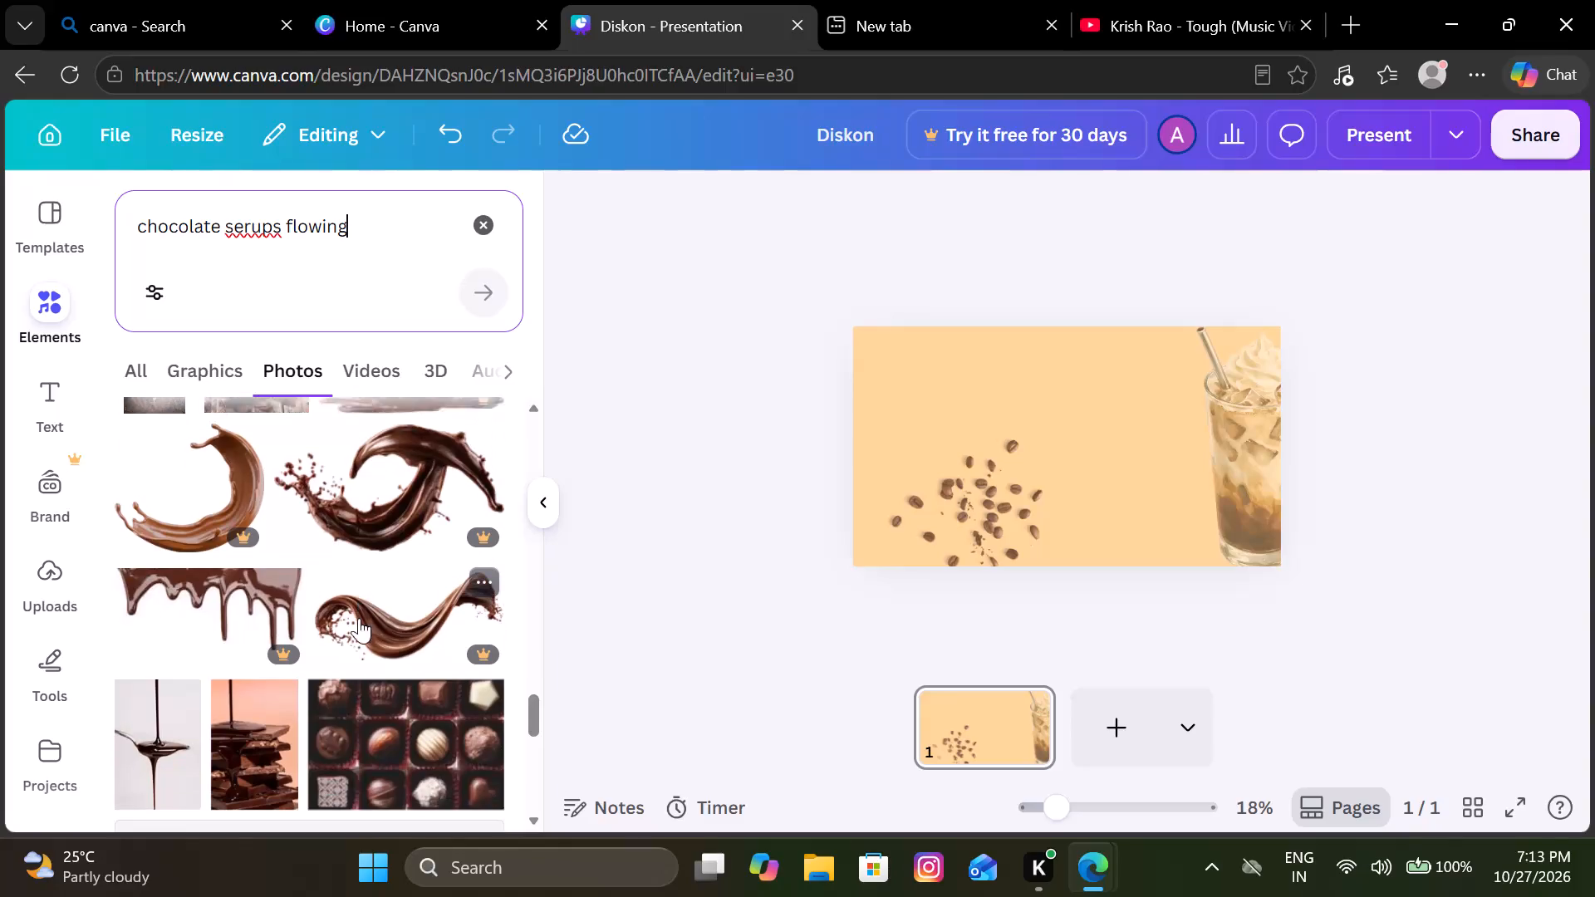
{"action": "scroll", "coordinate": [359, 618], "scroll_direction": "down", "scroll_amount": 1}
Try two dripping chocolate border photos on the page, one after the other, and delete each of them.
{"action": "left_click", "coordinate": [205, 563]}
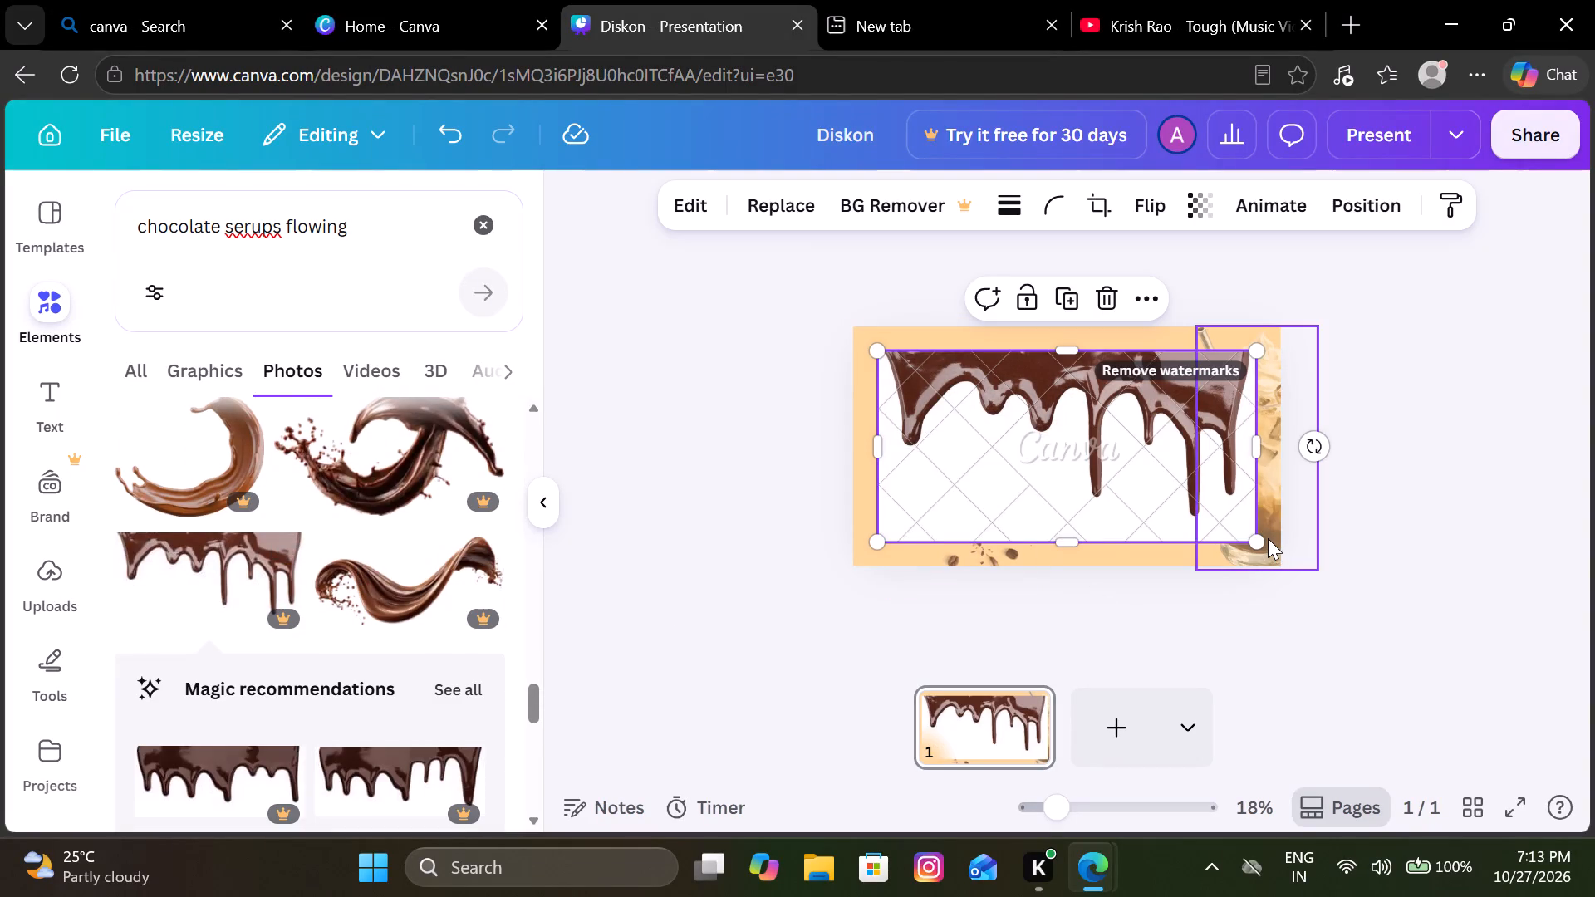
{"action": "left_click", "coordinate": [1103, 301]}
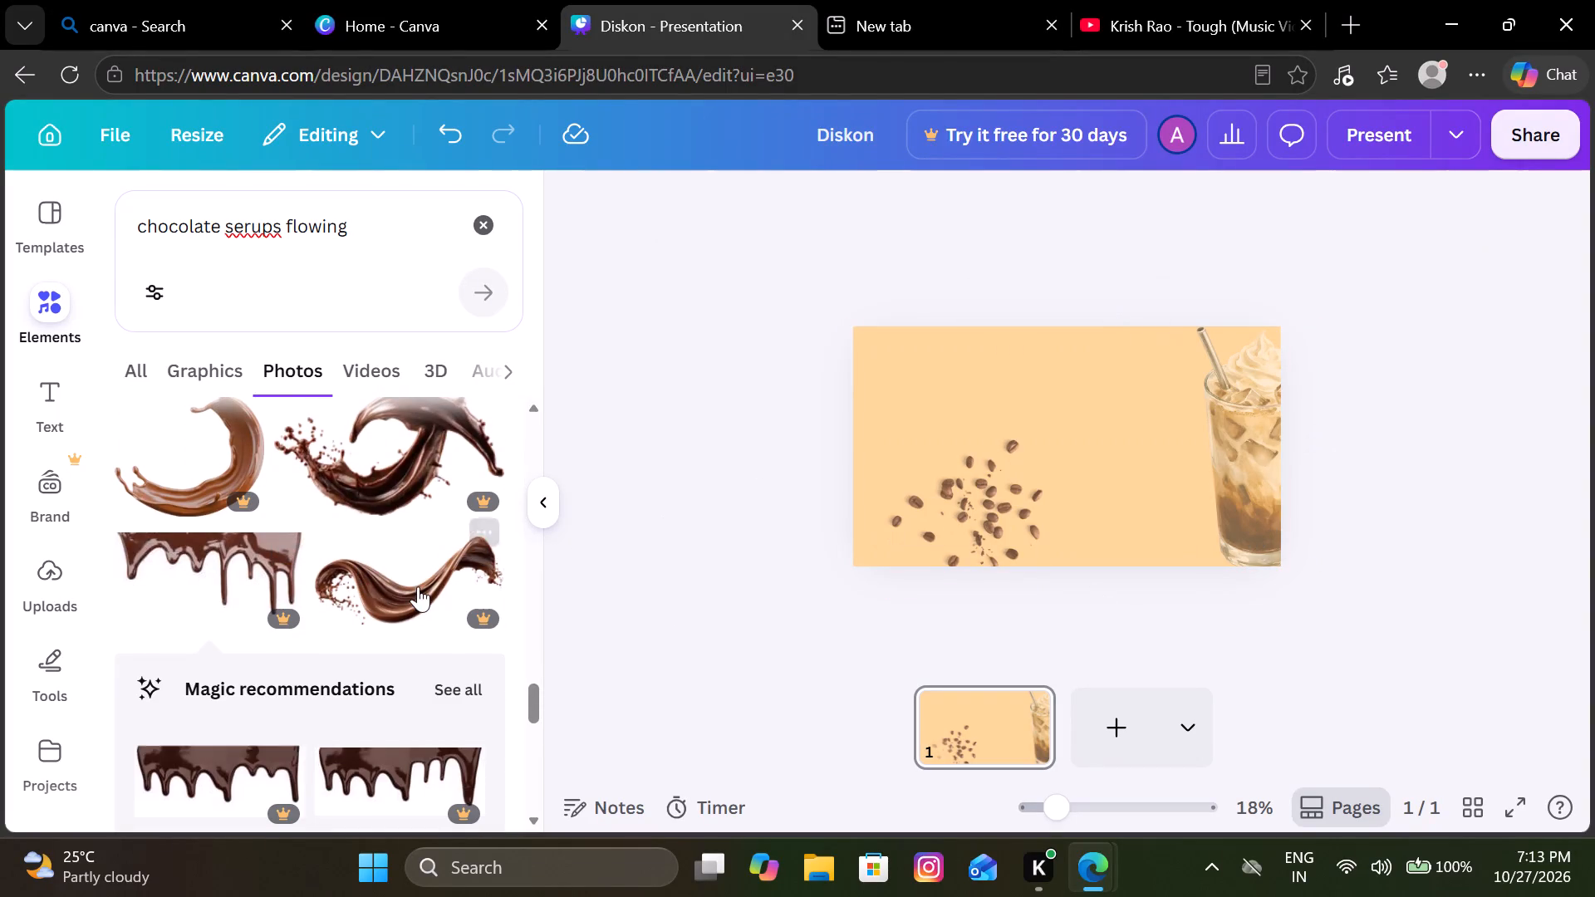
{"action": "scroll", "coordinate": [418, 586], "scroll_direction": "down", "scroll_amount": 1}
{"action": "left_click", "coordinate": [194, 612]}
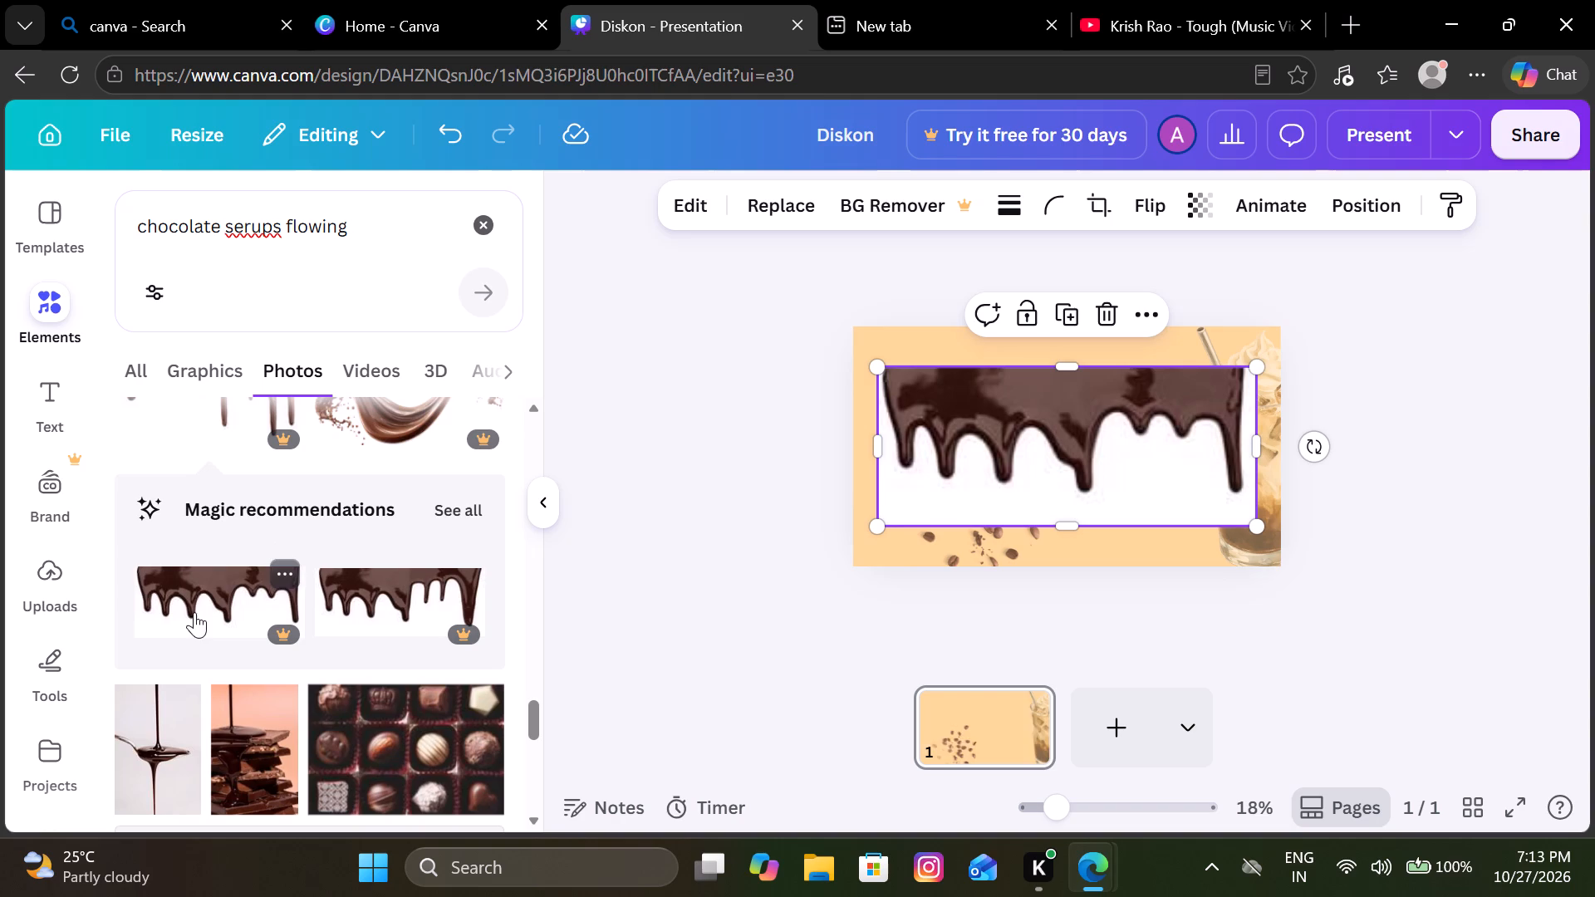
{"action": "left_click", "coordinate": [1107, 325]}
Add the brown dripping border from the "chocolate serups flowing" graphics and place it just above the coffee beans.
{"action": "scroll", "coordinate": [251, 694], "scroll_direction": "down", "scroll_amount": 3}
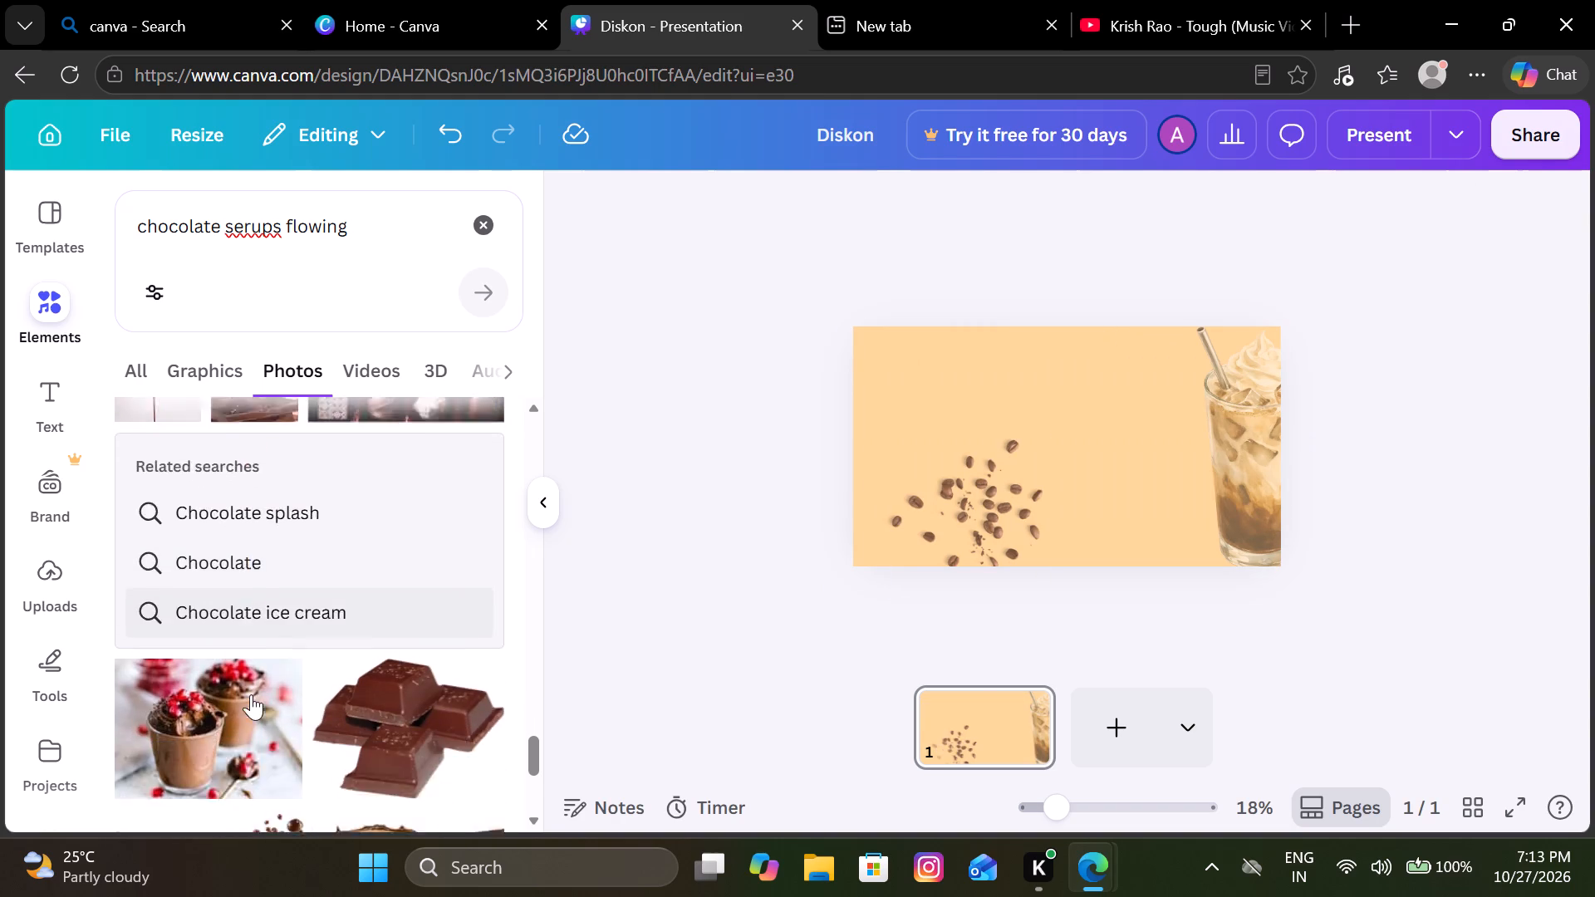
{"action": "scroll", "coordinate": [251, 694], "scroll_direction": "down", "scroll_amount": 2}
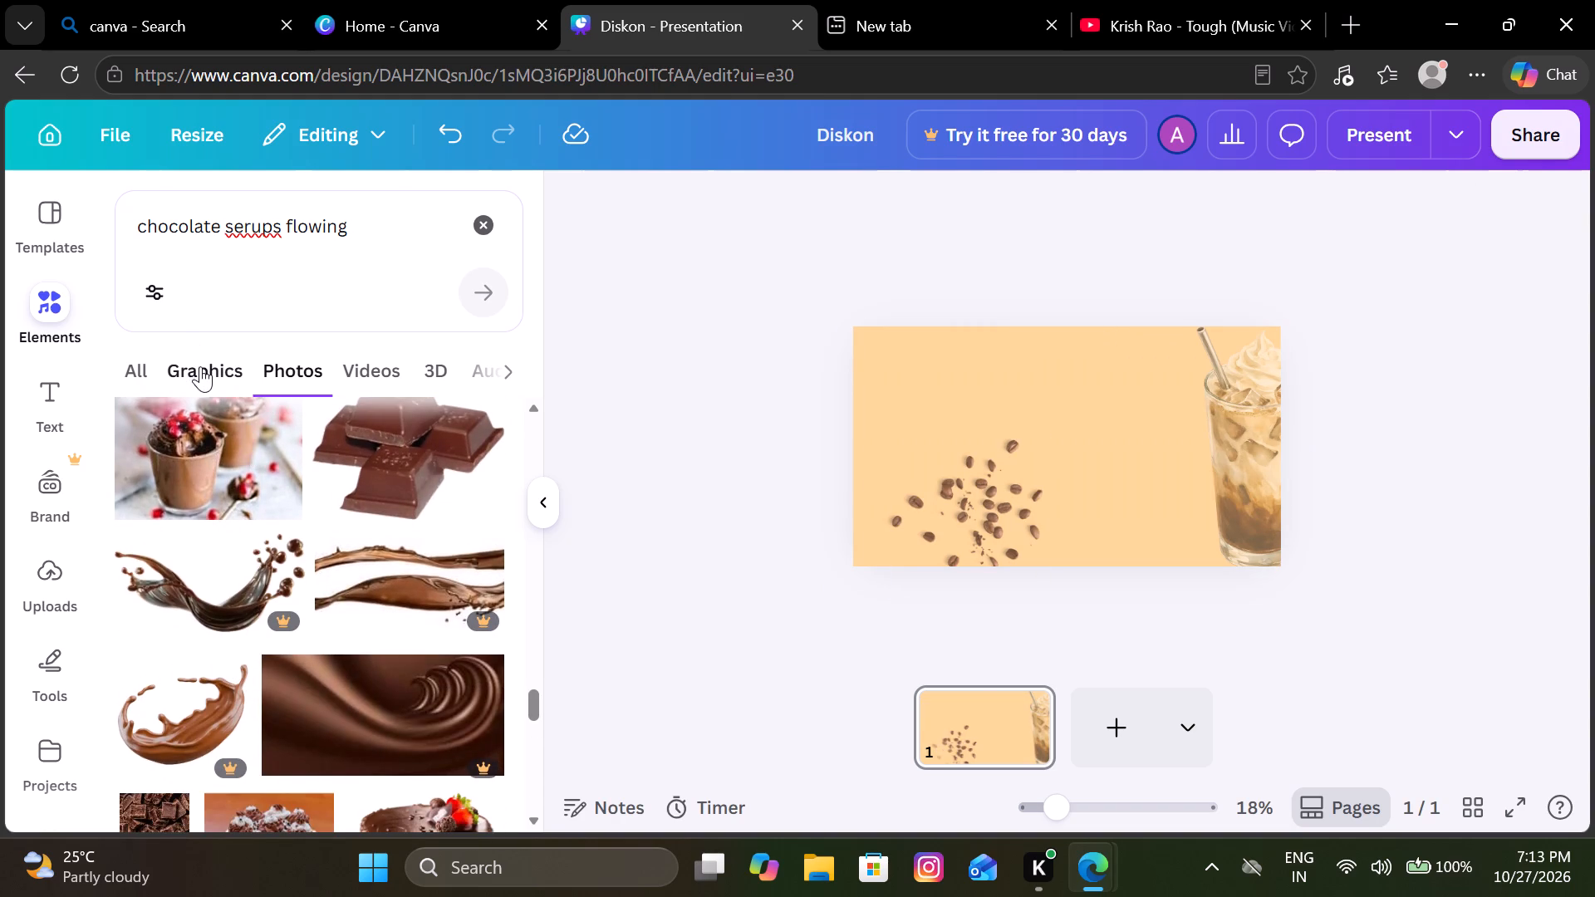
{"action": "left_click", "coordinate": [200, 365]}
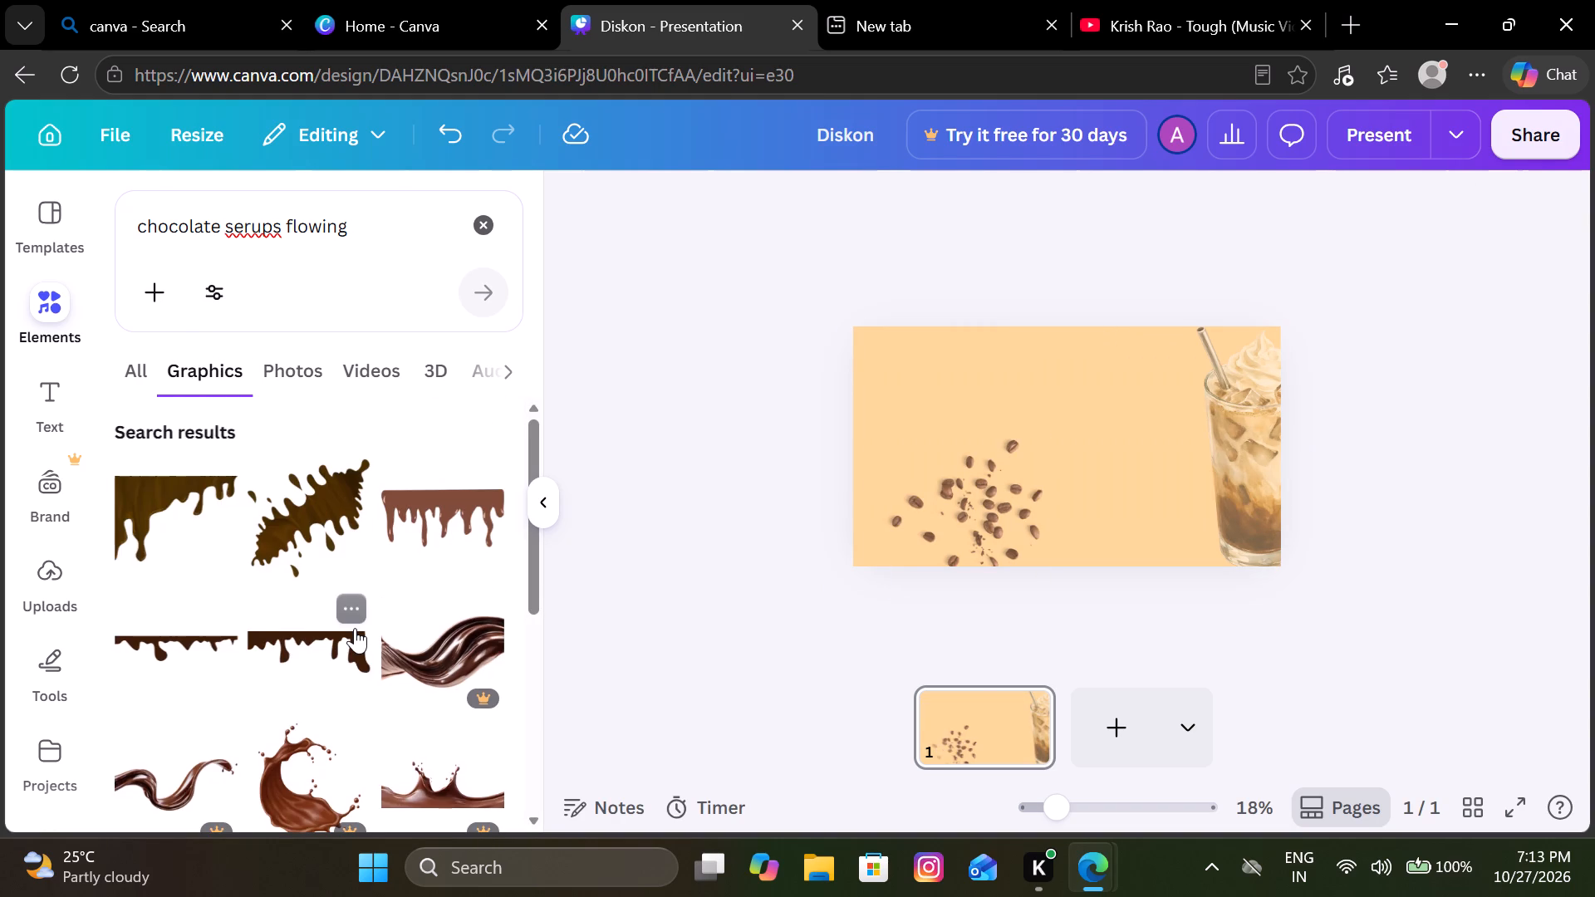
{"action": "scroll", "coordinate": [355, 628], "scroll_direction": "up", "scroll_amount": 1}
{"action": "left_click", "coordinate": [428, 530]}
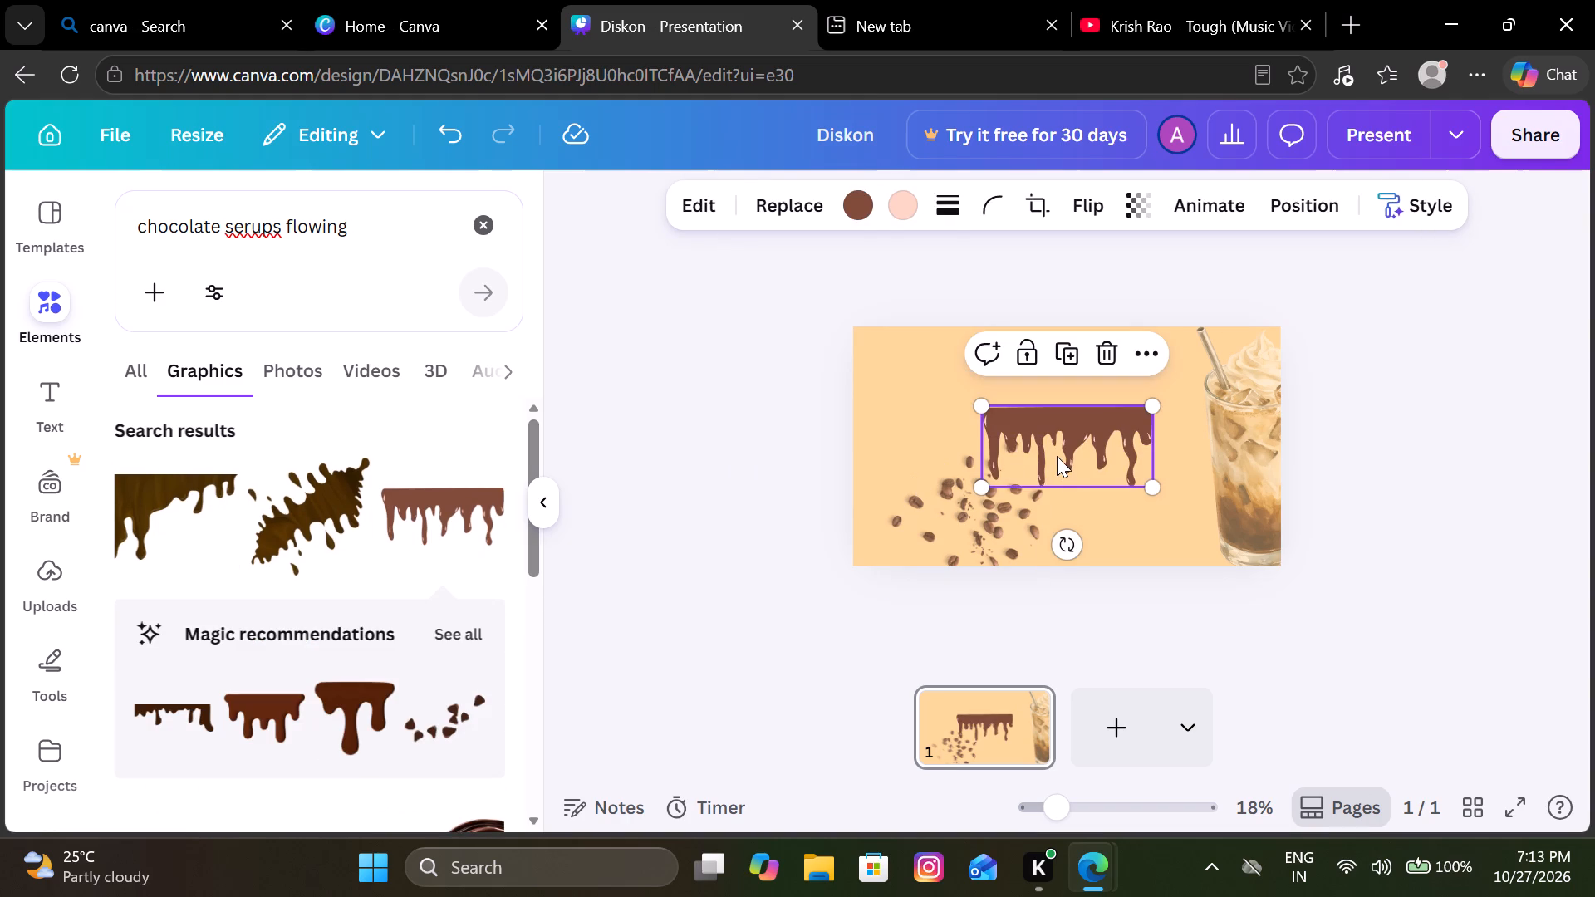
{"action": "left_click_drag", "start_coordinate": [1057, 456], "coordinate": [941, 431]}
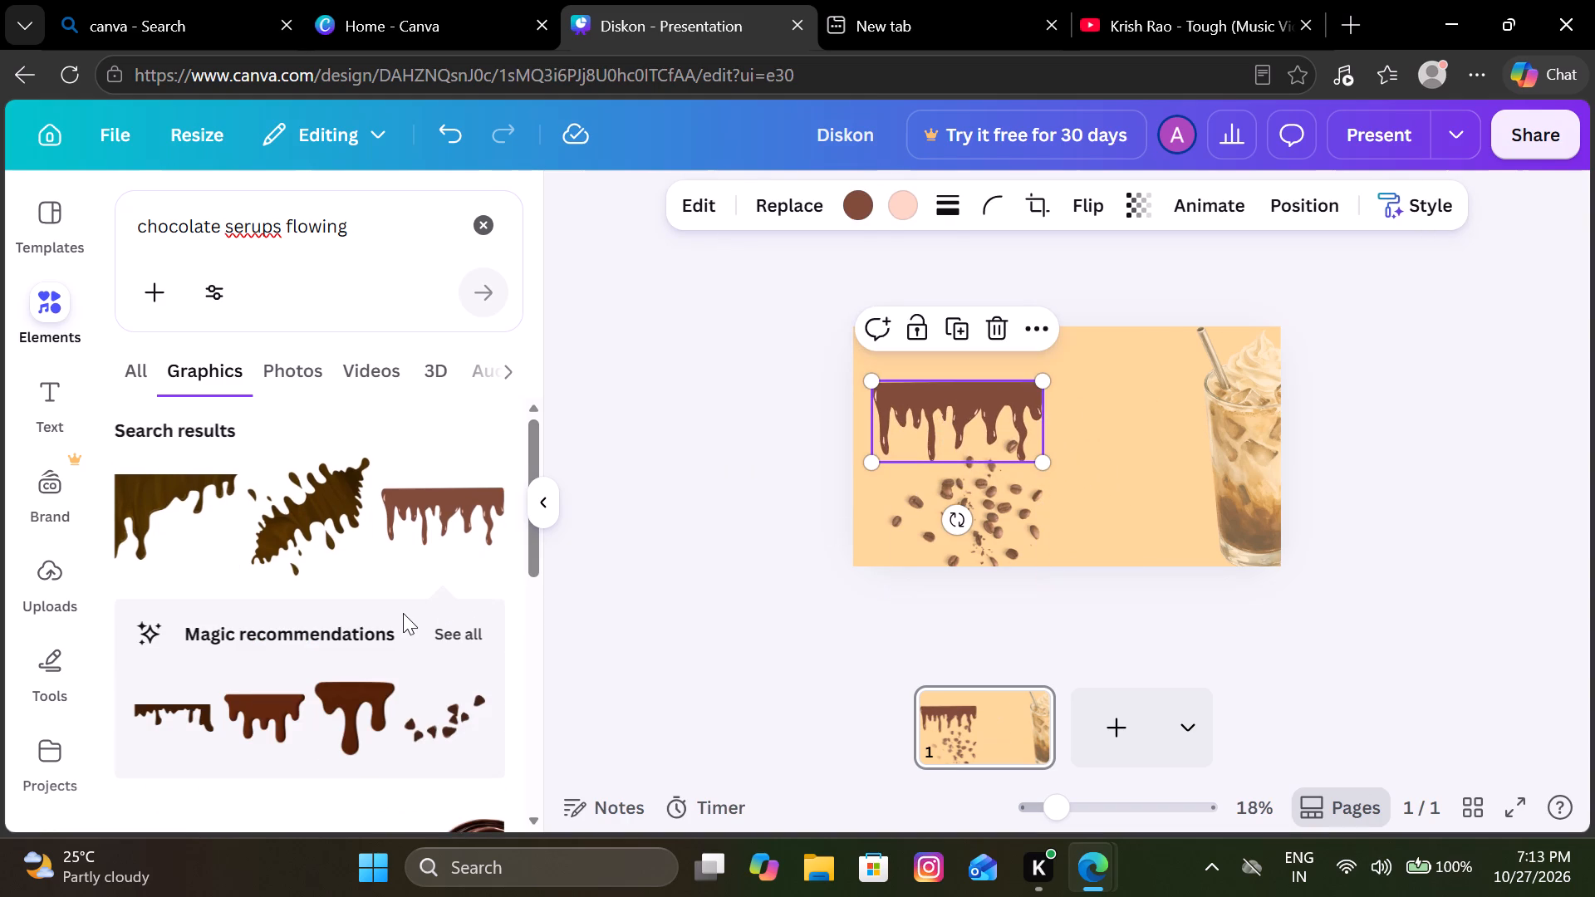
Browse the chocolate graphics further and add three more copies of the same brown drip border to the page.
{"action": "scroll", "coordinate": [403, 613], "scroll_direction": "down", "scroll_amount": 1}
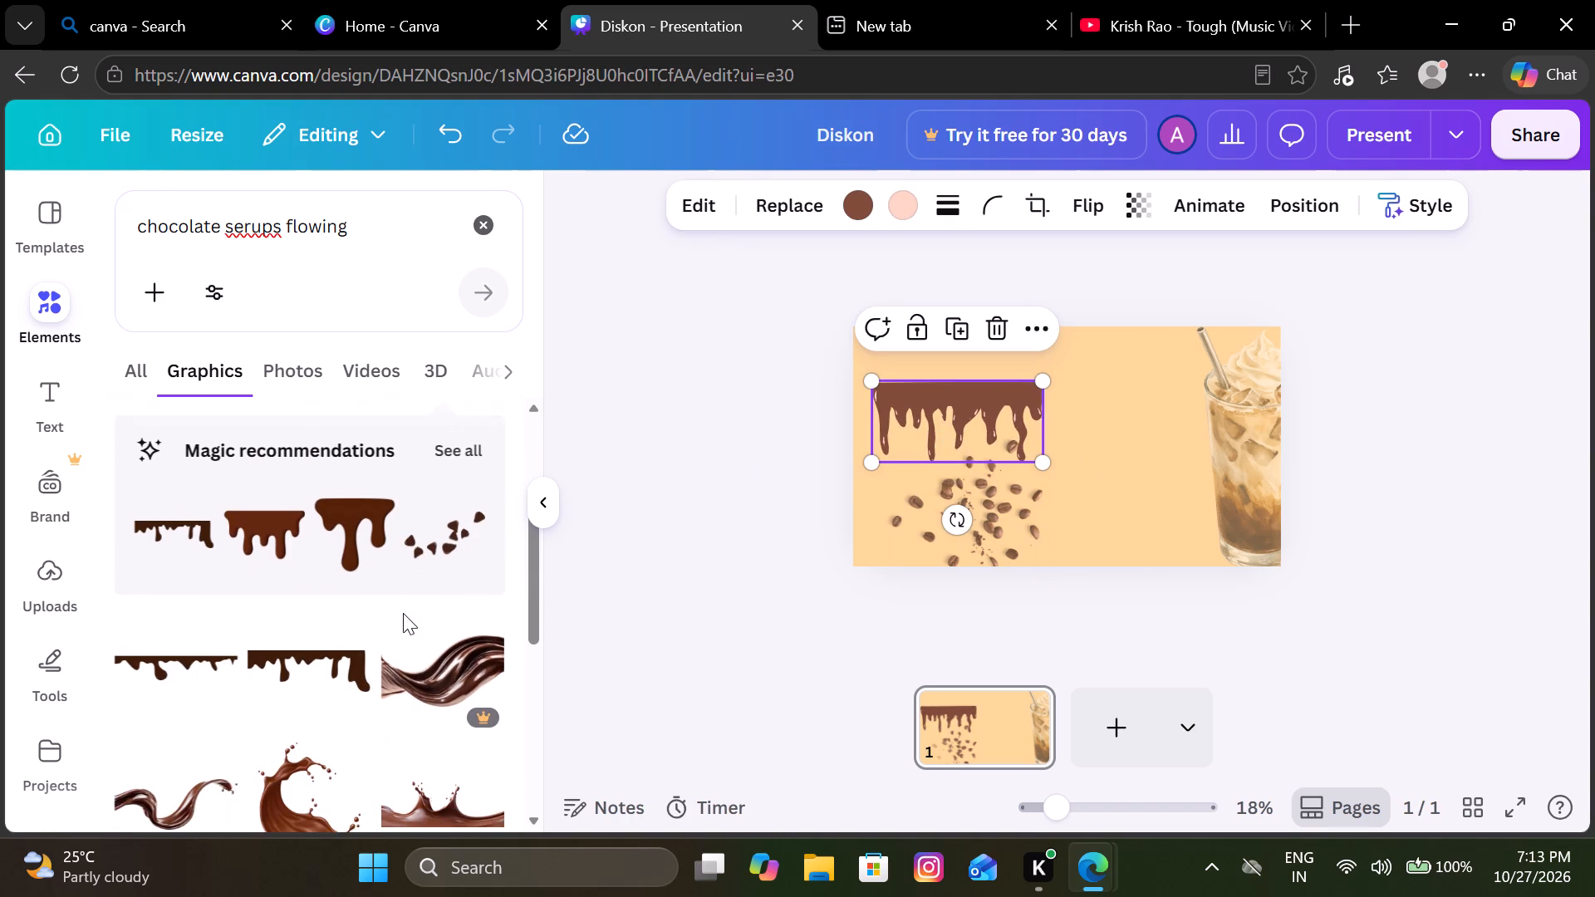
{"action": "scroll", "coordinate": [403, 613], "scroll_direction": "down", "scroll_amount": 1}
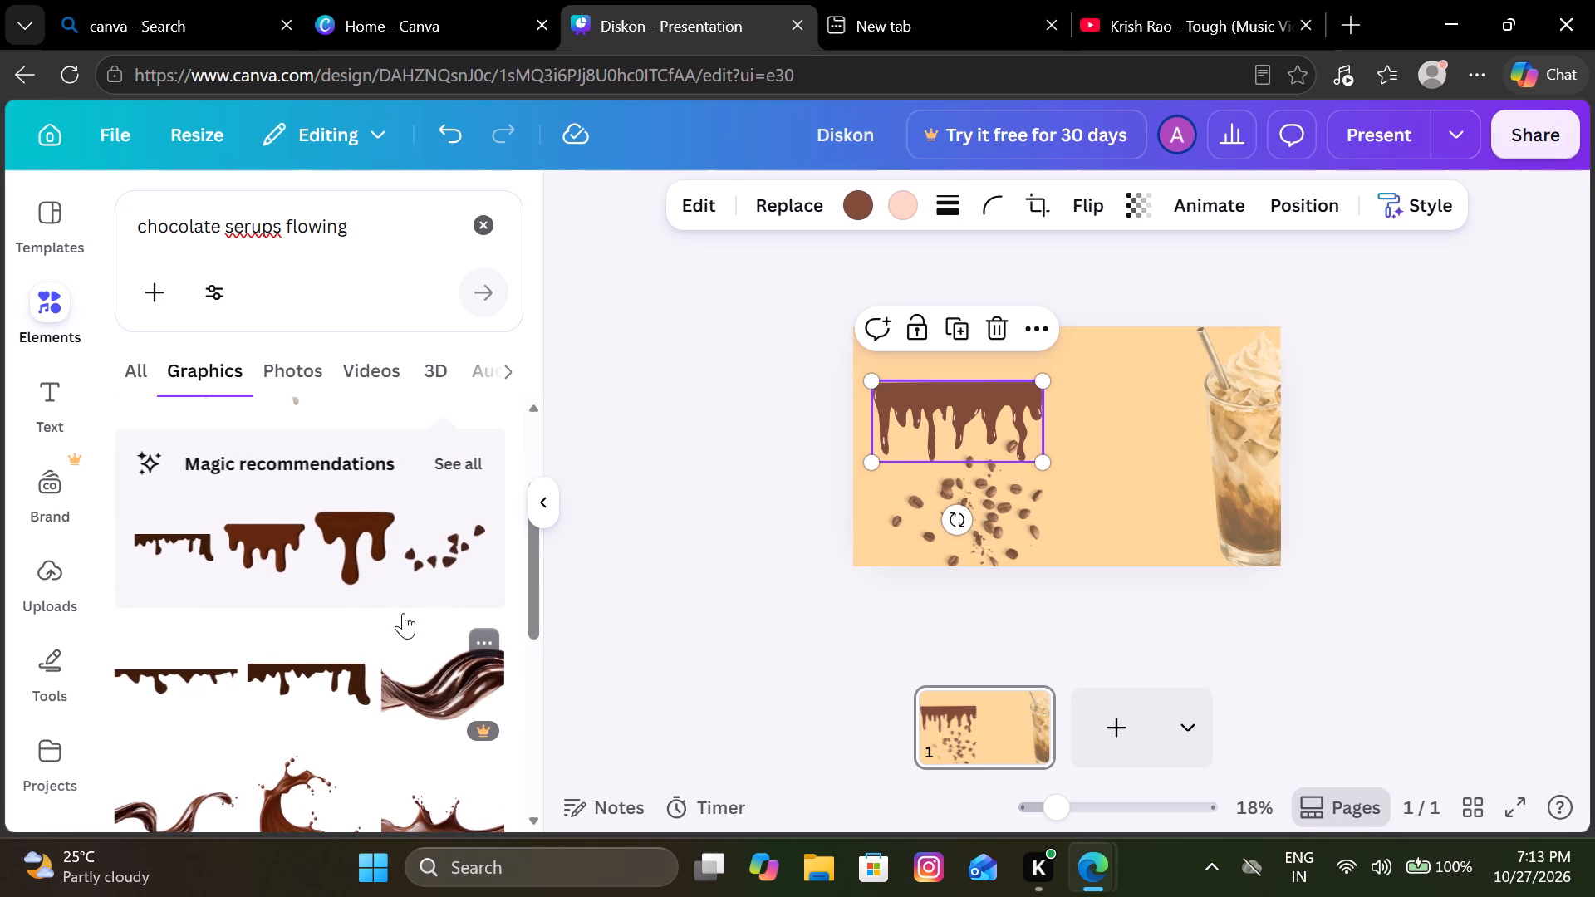
{"action": "scroll", "coordinate": [403, 613], "scroll_direction": "down", "scroll_amount": 1}
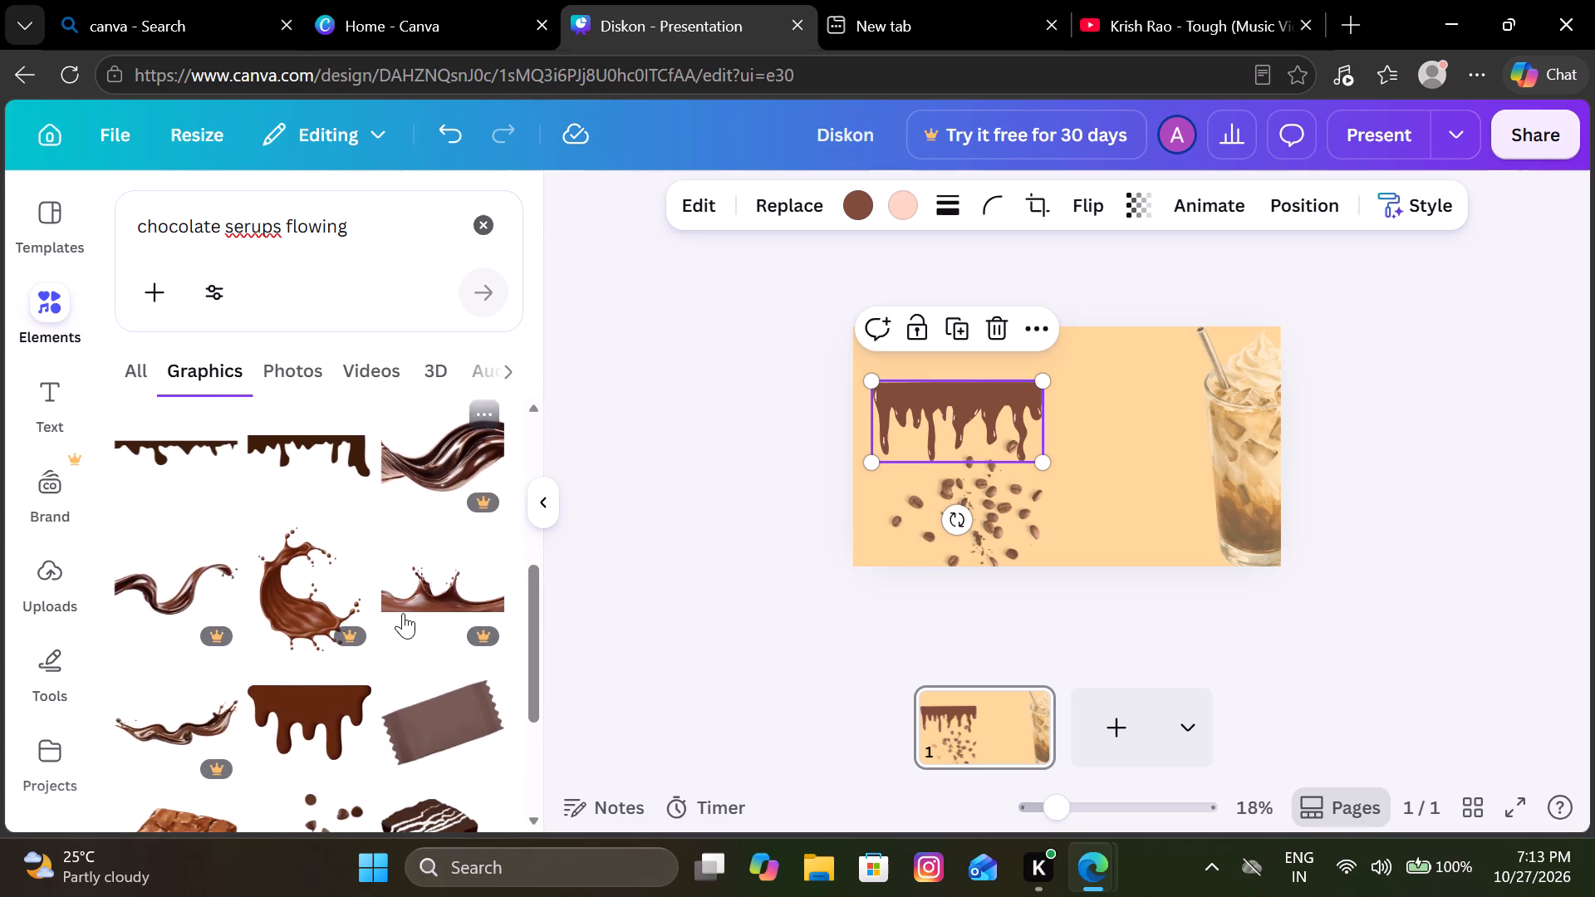
{"action": "scroll", "coordinate": [403, 613], "scroll_direction": "down", "scroll_amount": 2}
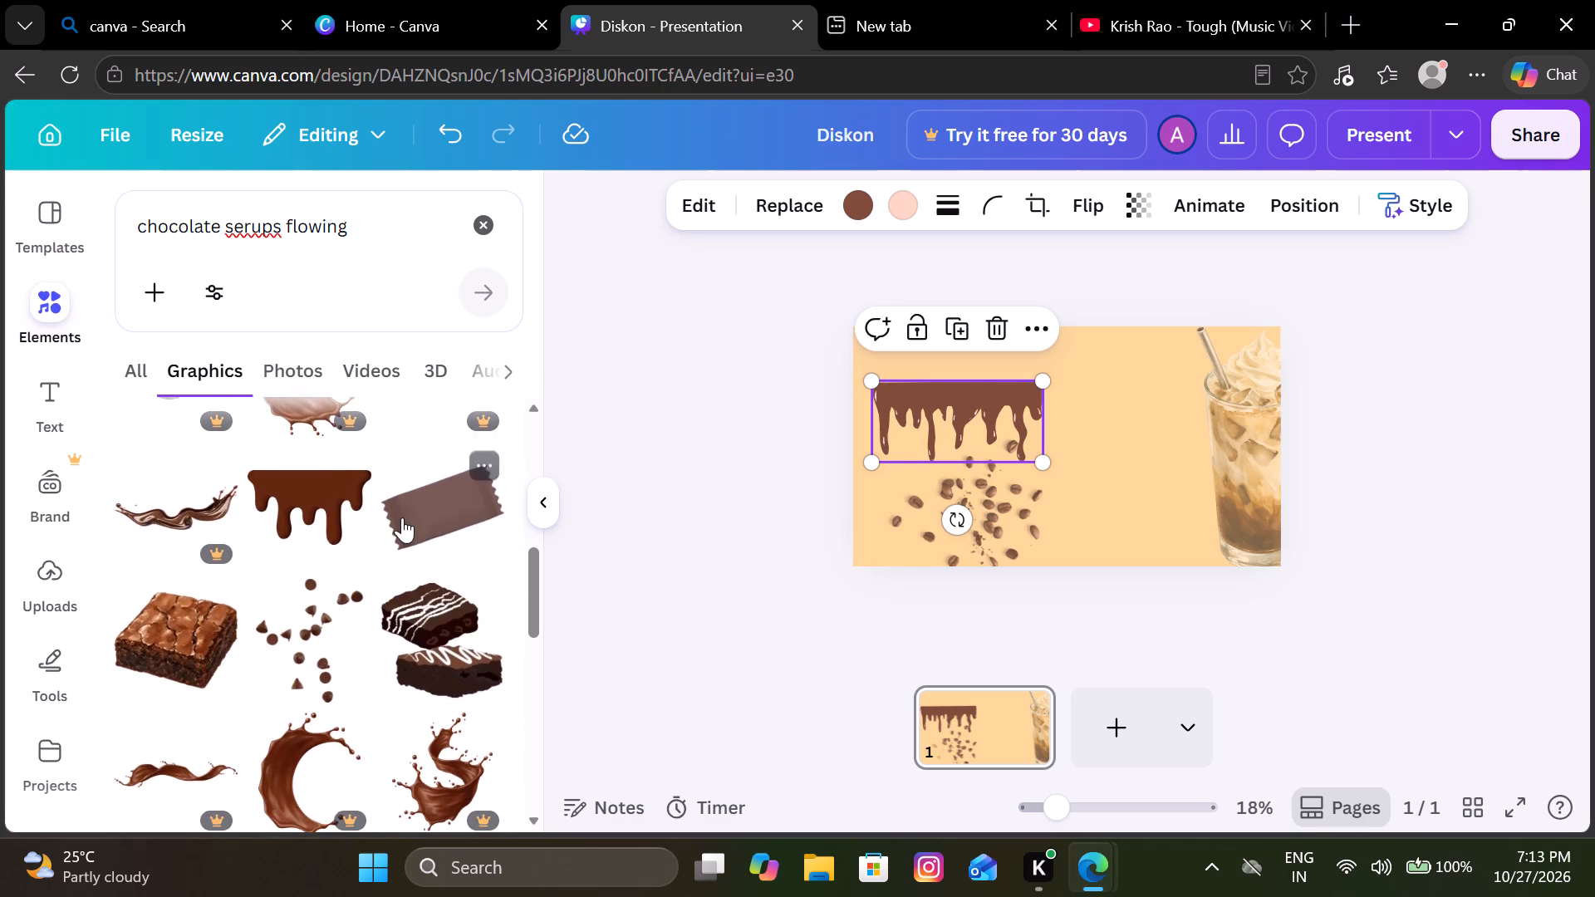
{"action": "scroll", "coordinate": [402, 517], "scroll_direction": "up", "scroll_amount": 4}
{"action": "left_click", "coordinate": [421, 522]}
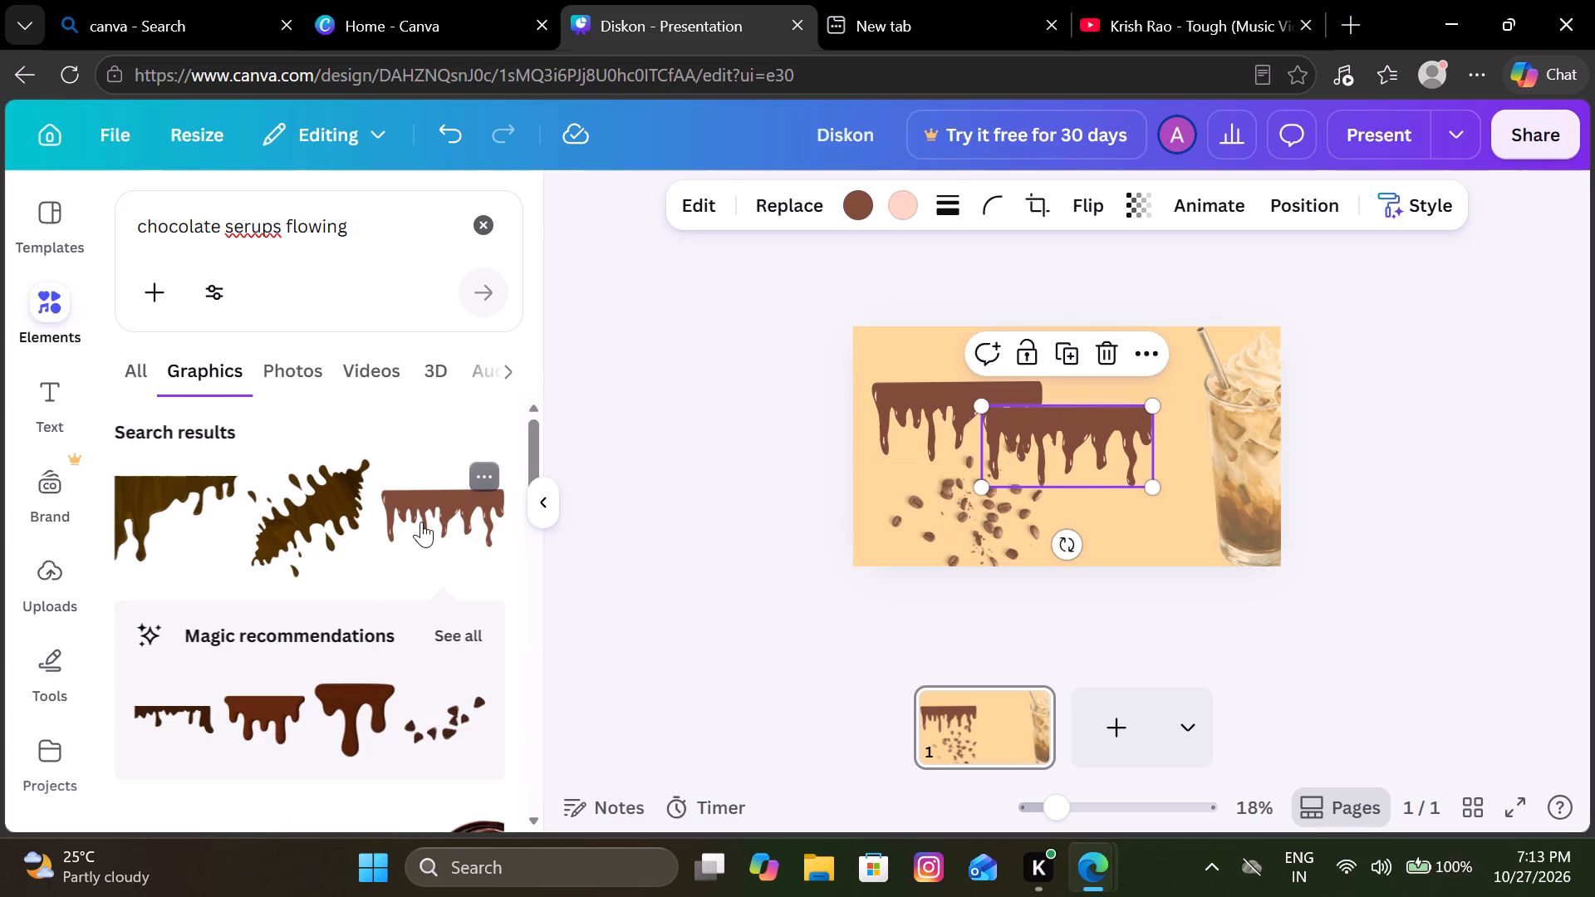
{"action": "left_click", "coordinate": [421, 522]}
{"action": "left_click", "coordinate": [421, 522]}
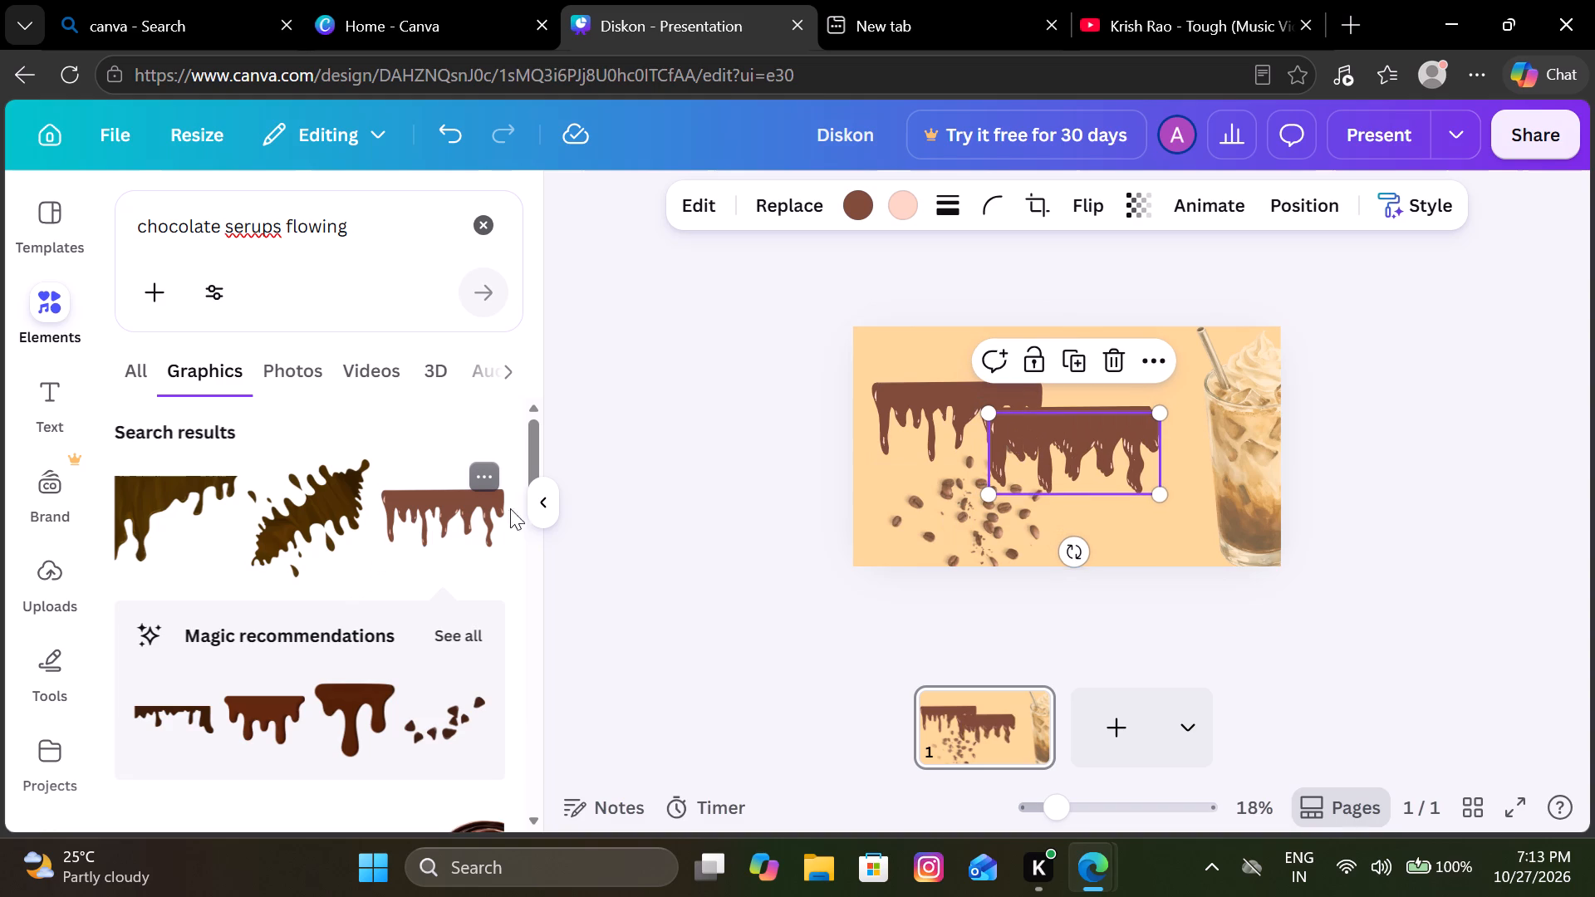
Arrange the four brown drip borders in an overlapping row along the page's bottom edge, from the coffee beans to the iced coffee.
{"action": "left_click_drag", "start_coordinate": [1092, 458], "coordinate": [1259, 534]}
{"action": "left_click_drag", "start_coordinate": [1079, 451], "coordinate": [1152, 518]}
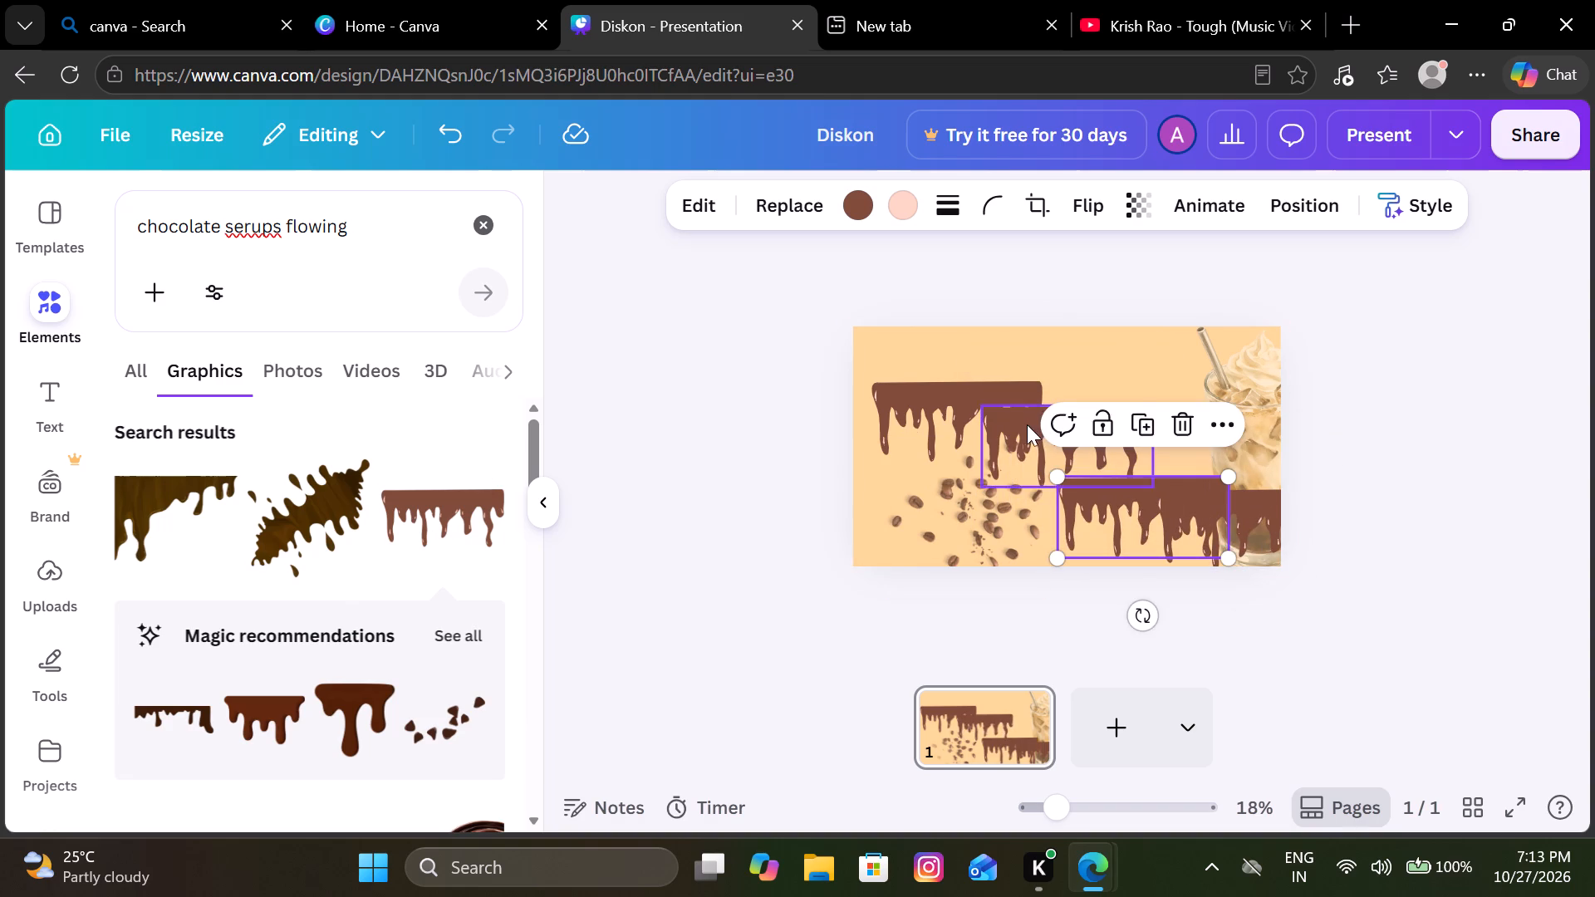
{"action": "left_click_drag", "start_coordinate": [1026, 424], "coordinate": [1094, 478]}
{"action": "left_click_drag", "start_coordinate": [950, 424], "coordinate": [1055, 478]}
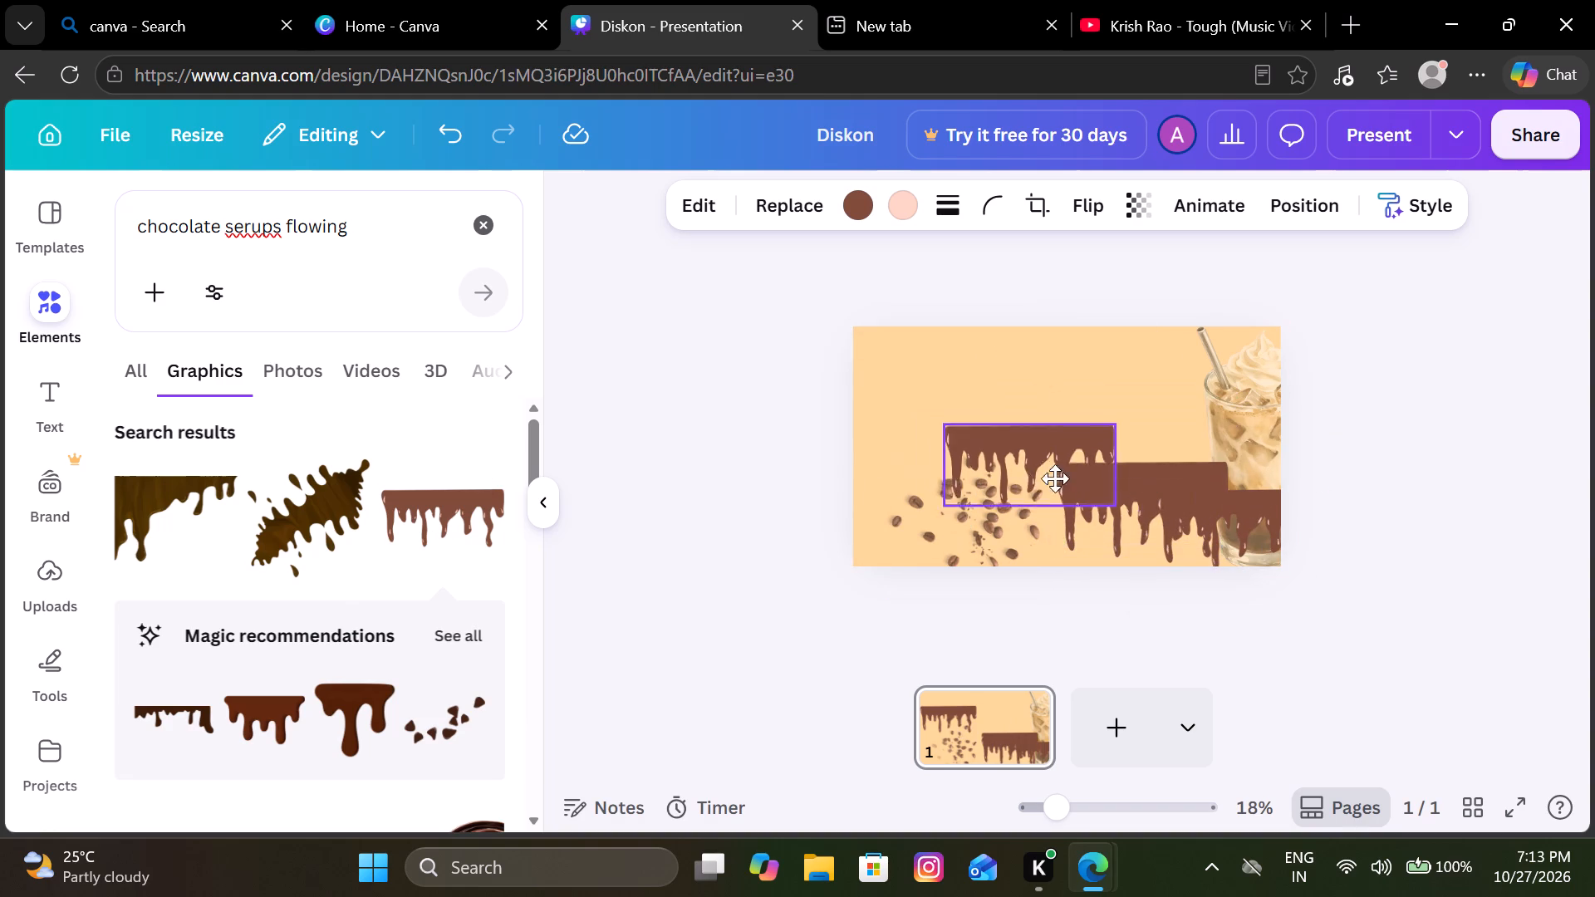
{"action": "left_click_drag", "start_coordinate": [1055, 478], "coordinate": [1098, 508]}
{"action": "left_click", "coordinate": [663, 306]}
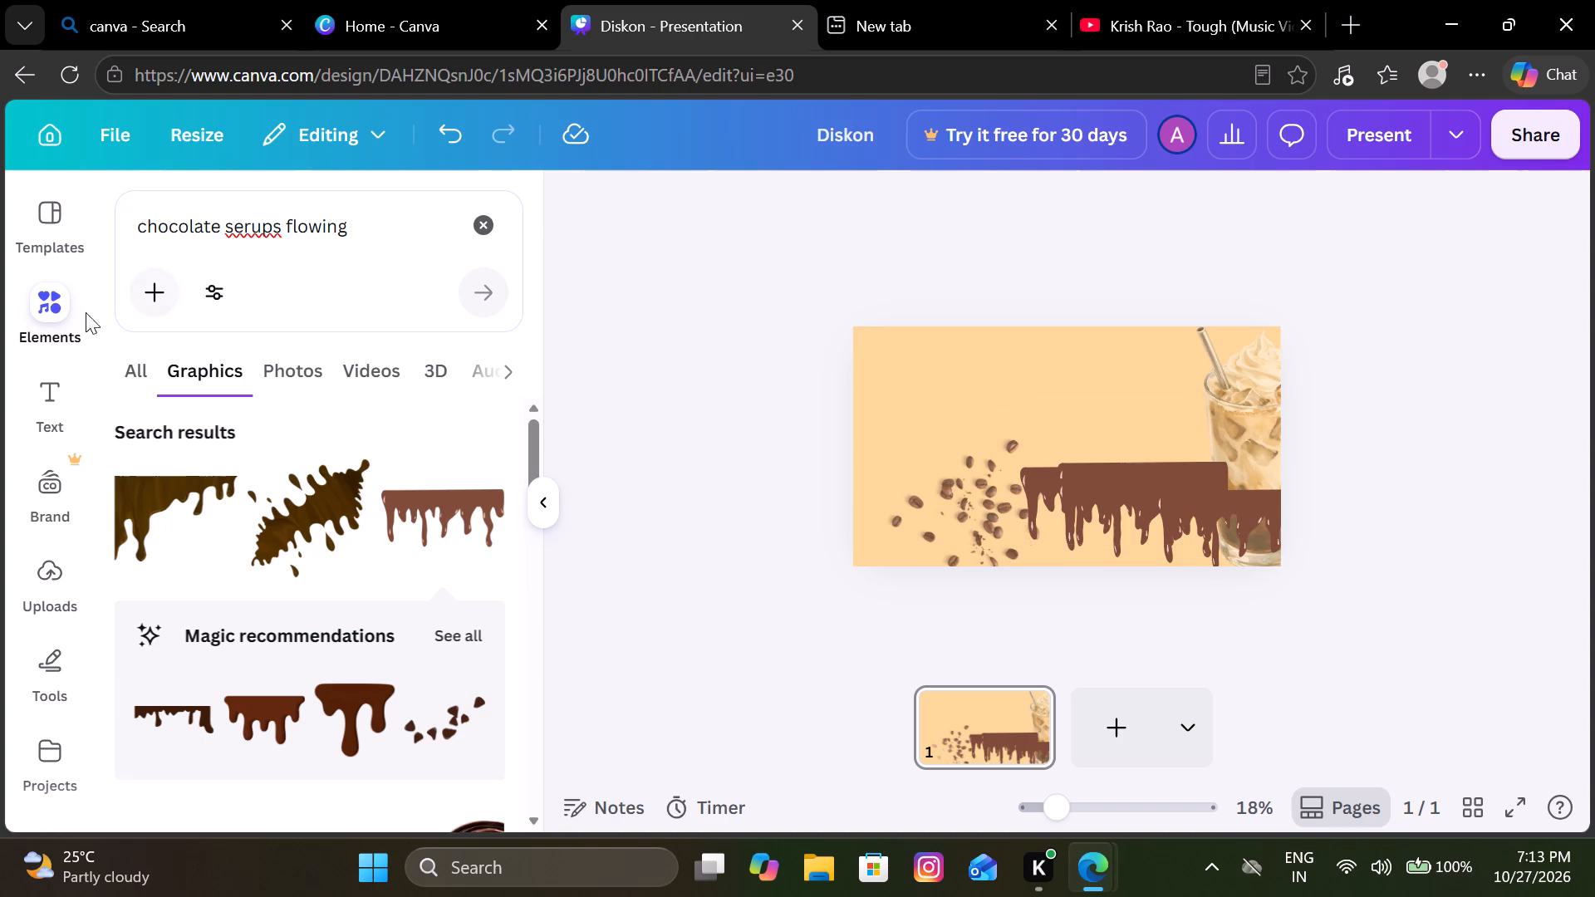
Clear the element search, add a circle shape and move it to the page's top edge above the coffee beans.
{"action": "left_click", "coordinate": [474, 235]}
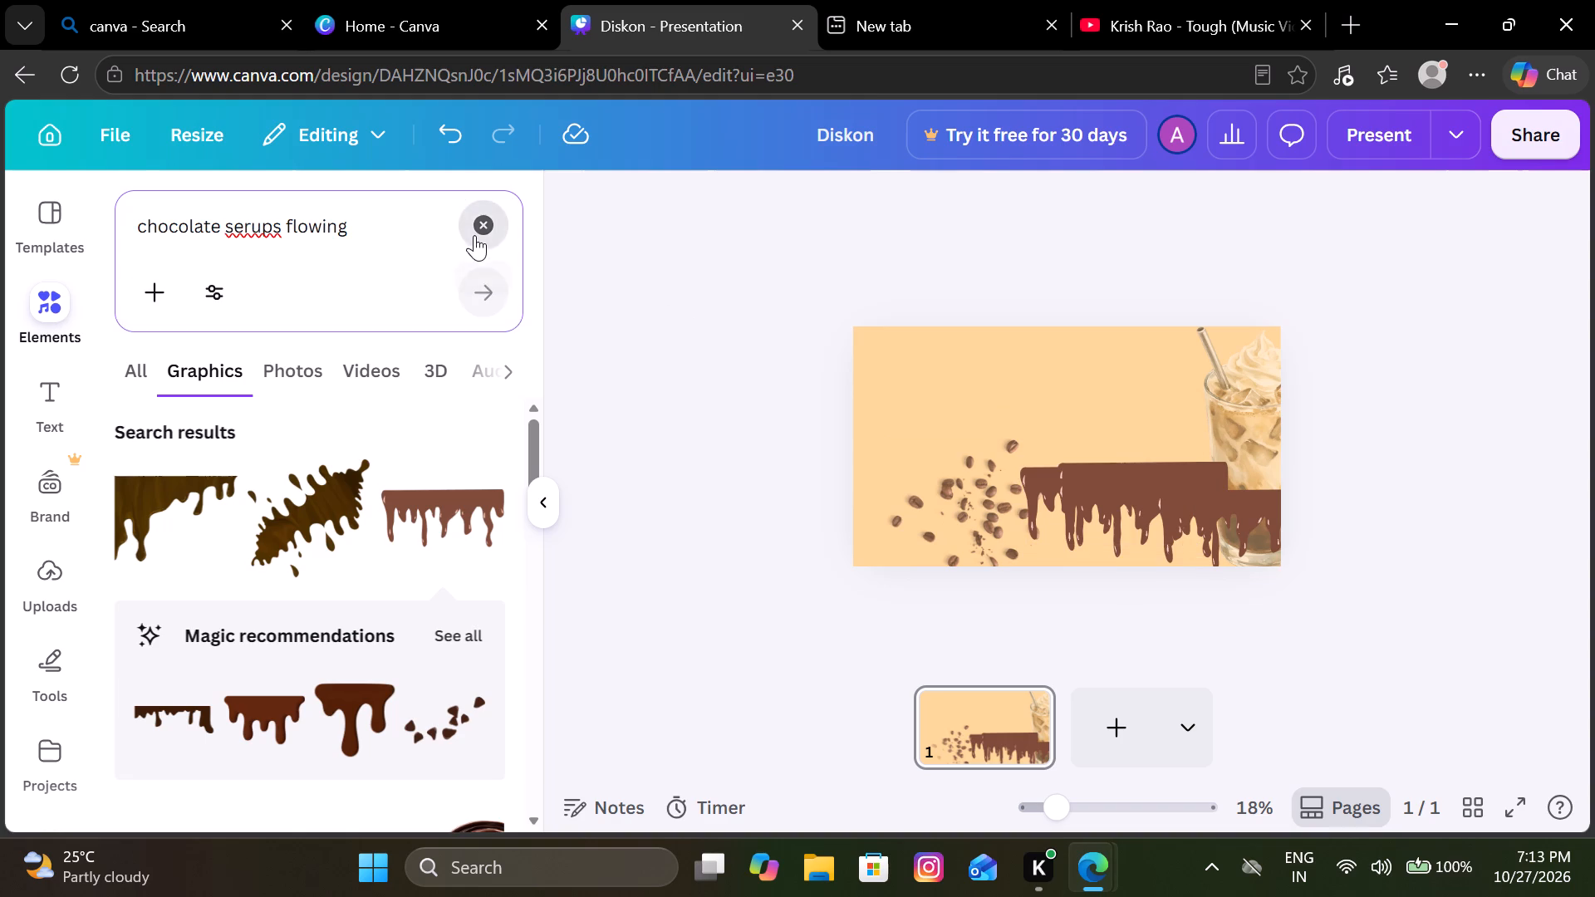
{"action": "left_click", "coordinate": [623, 525]}
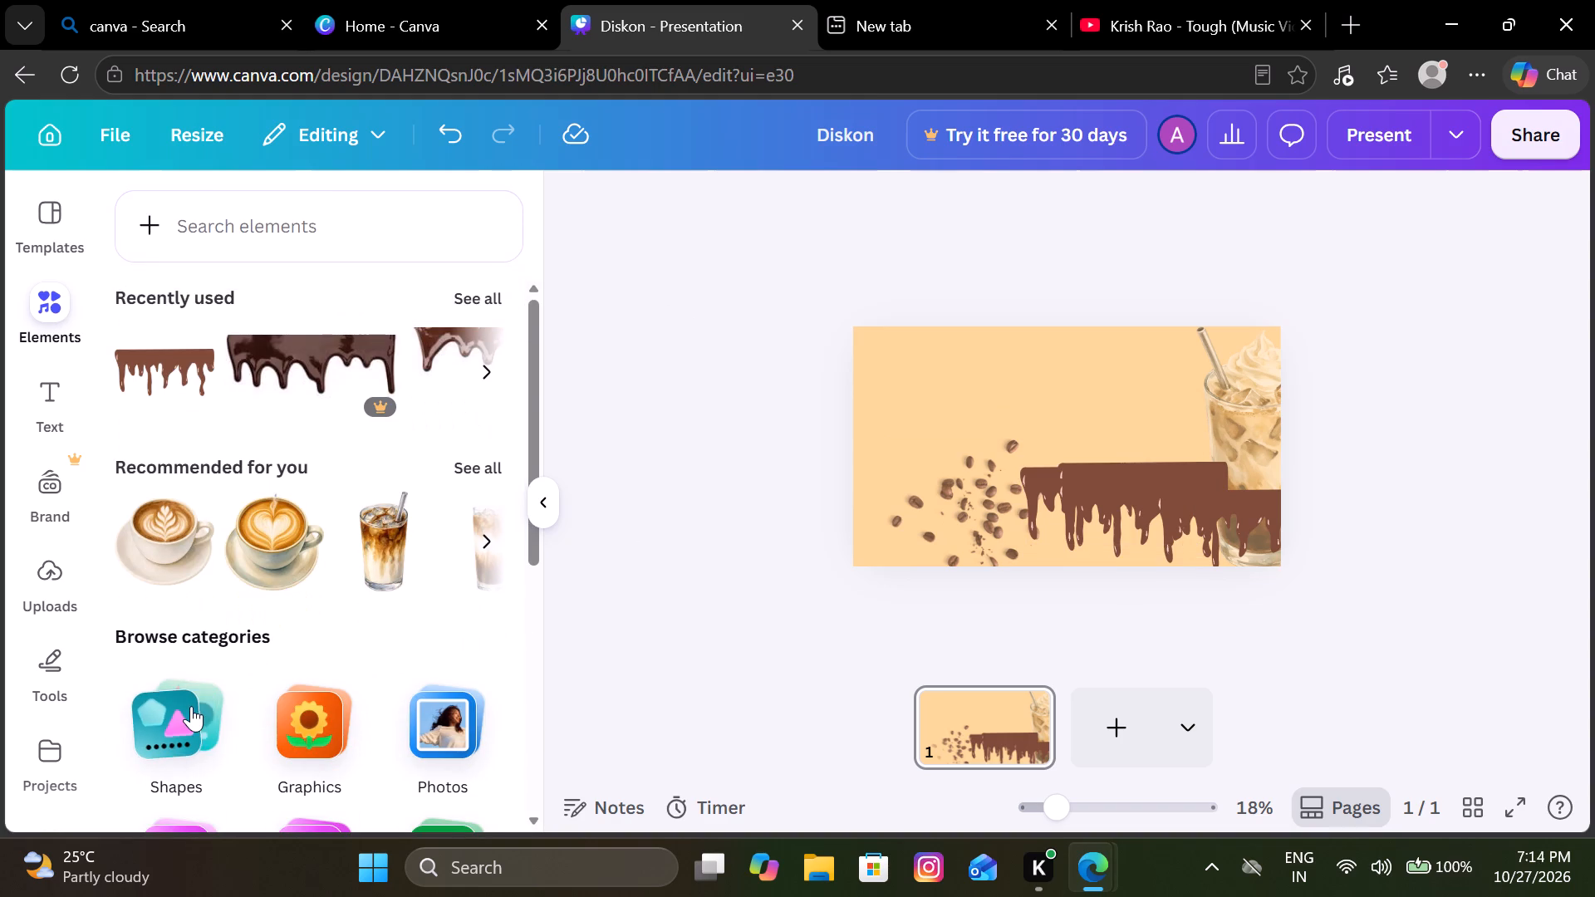
{"action": "left_click", "coordinate": [190, 706]}
{"action": "left_click", "coordinate": [179, 400]}
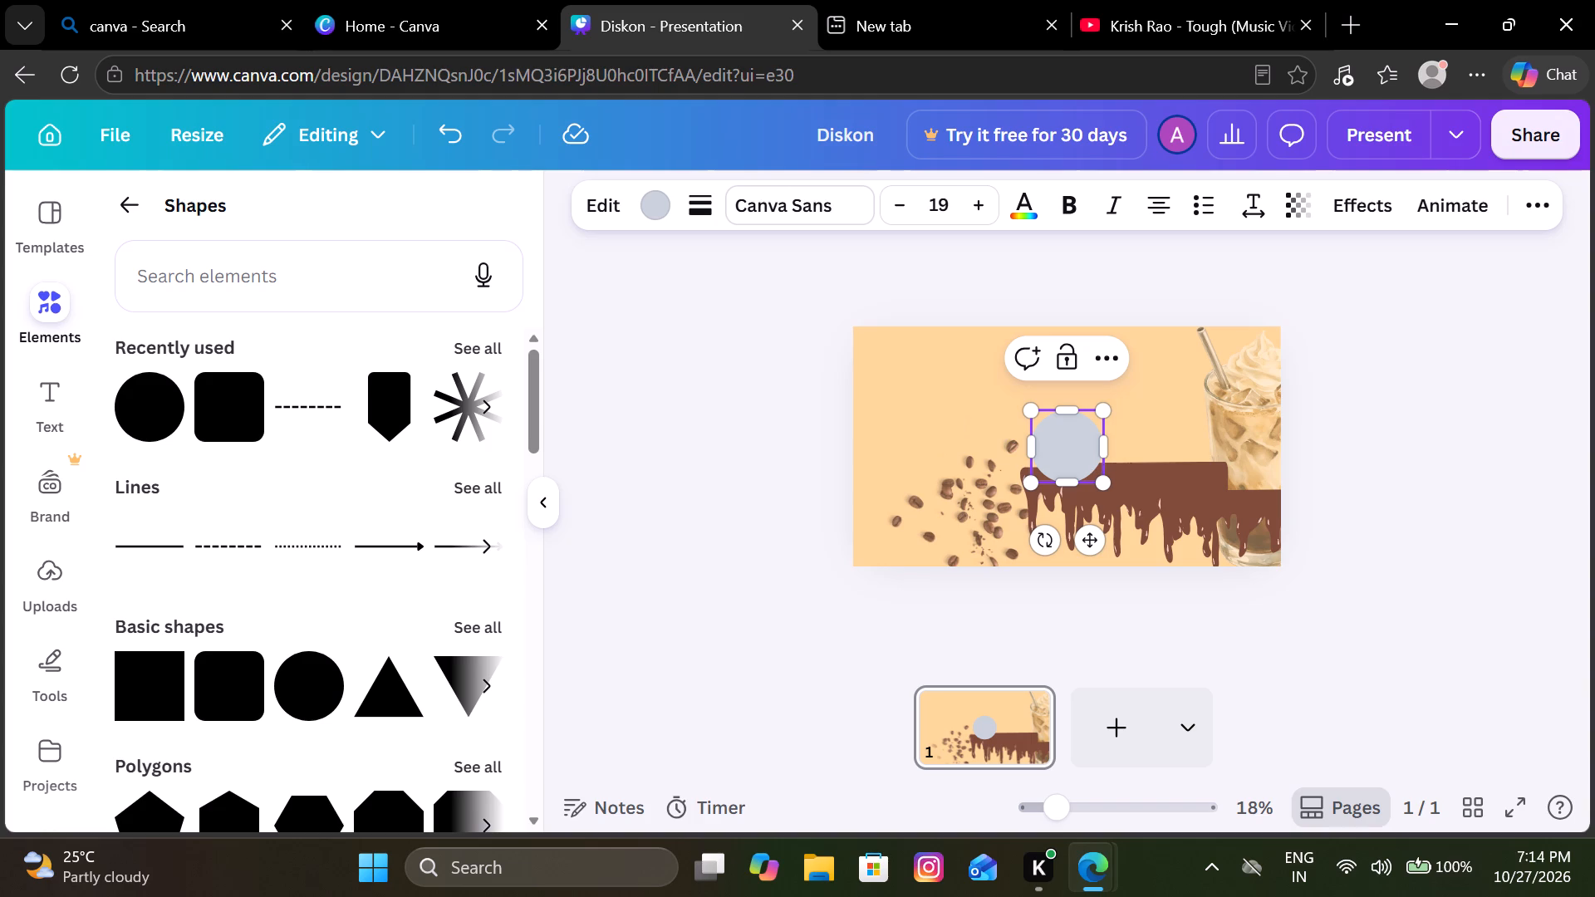
{"action": "left_click_drag", "start_coordinate": [1073, 444], "coordinate": [603, 419]}
{"action": "left_click", "coordinate": [603, 419]}
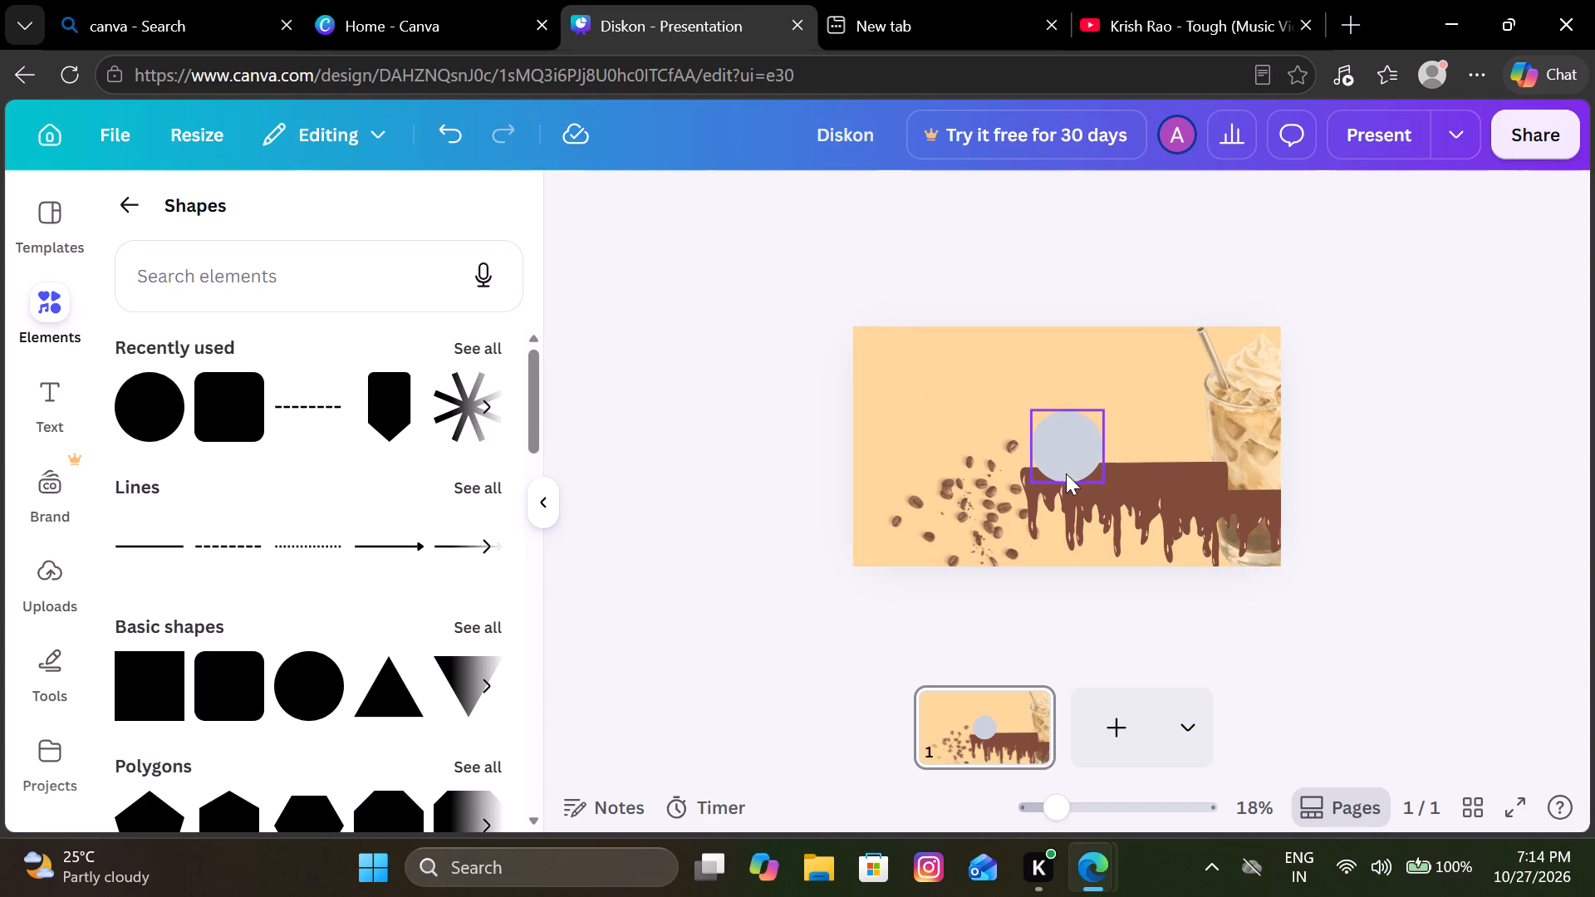
{"action": "left_click_drag", "start_coordinate": [1066, 469], "coordinate": [925, 355]}
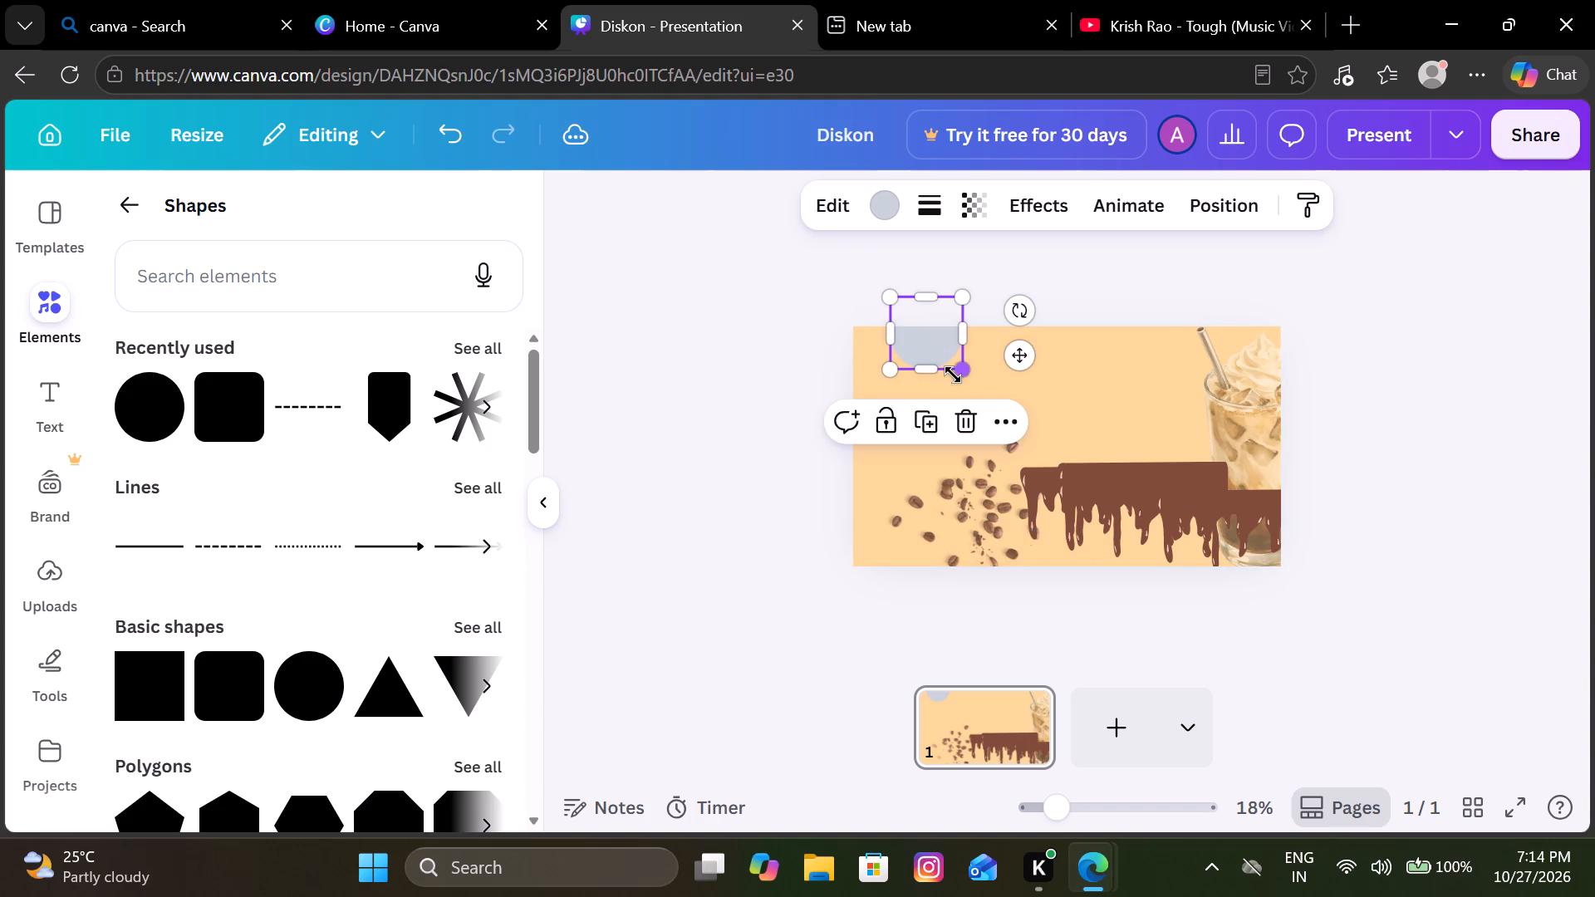
Enlarge the grey circle and position it so only its lower half shows at the page's top edge.
{"action": "left_click_drag", "start_coordinate": [964, 370], "coordinate": [1105, 404]}
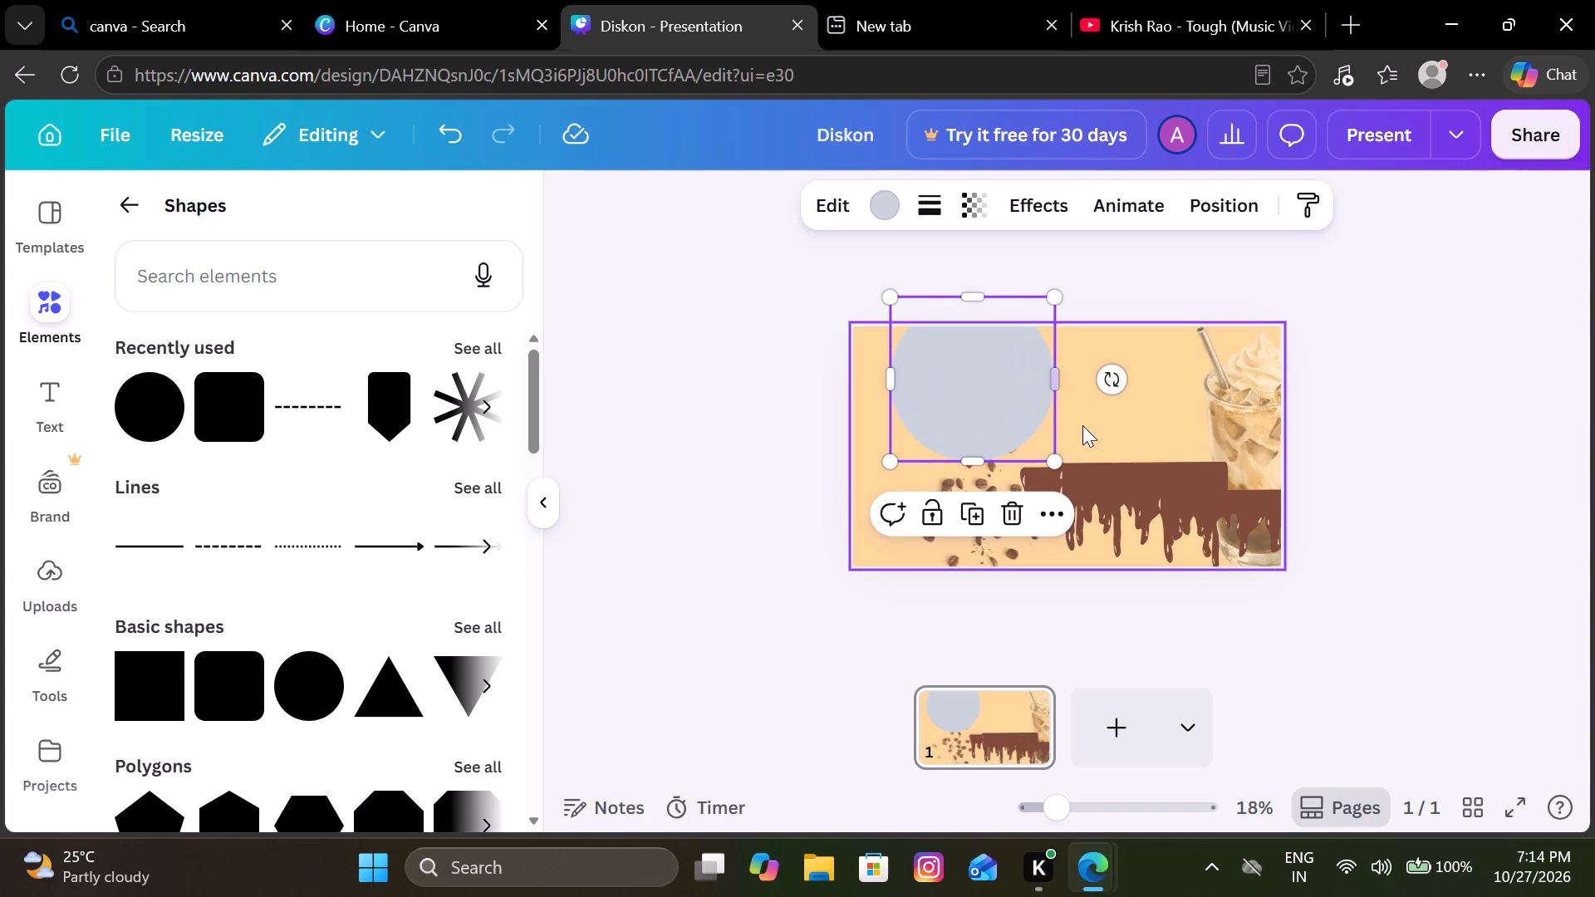
{"action": "left_click_drag", "start_coordinate": [1061, 457], "coordinate": [1127, 483]}
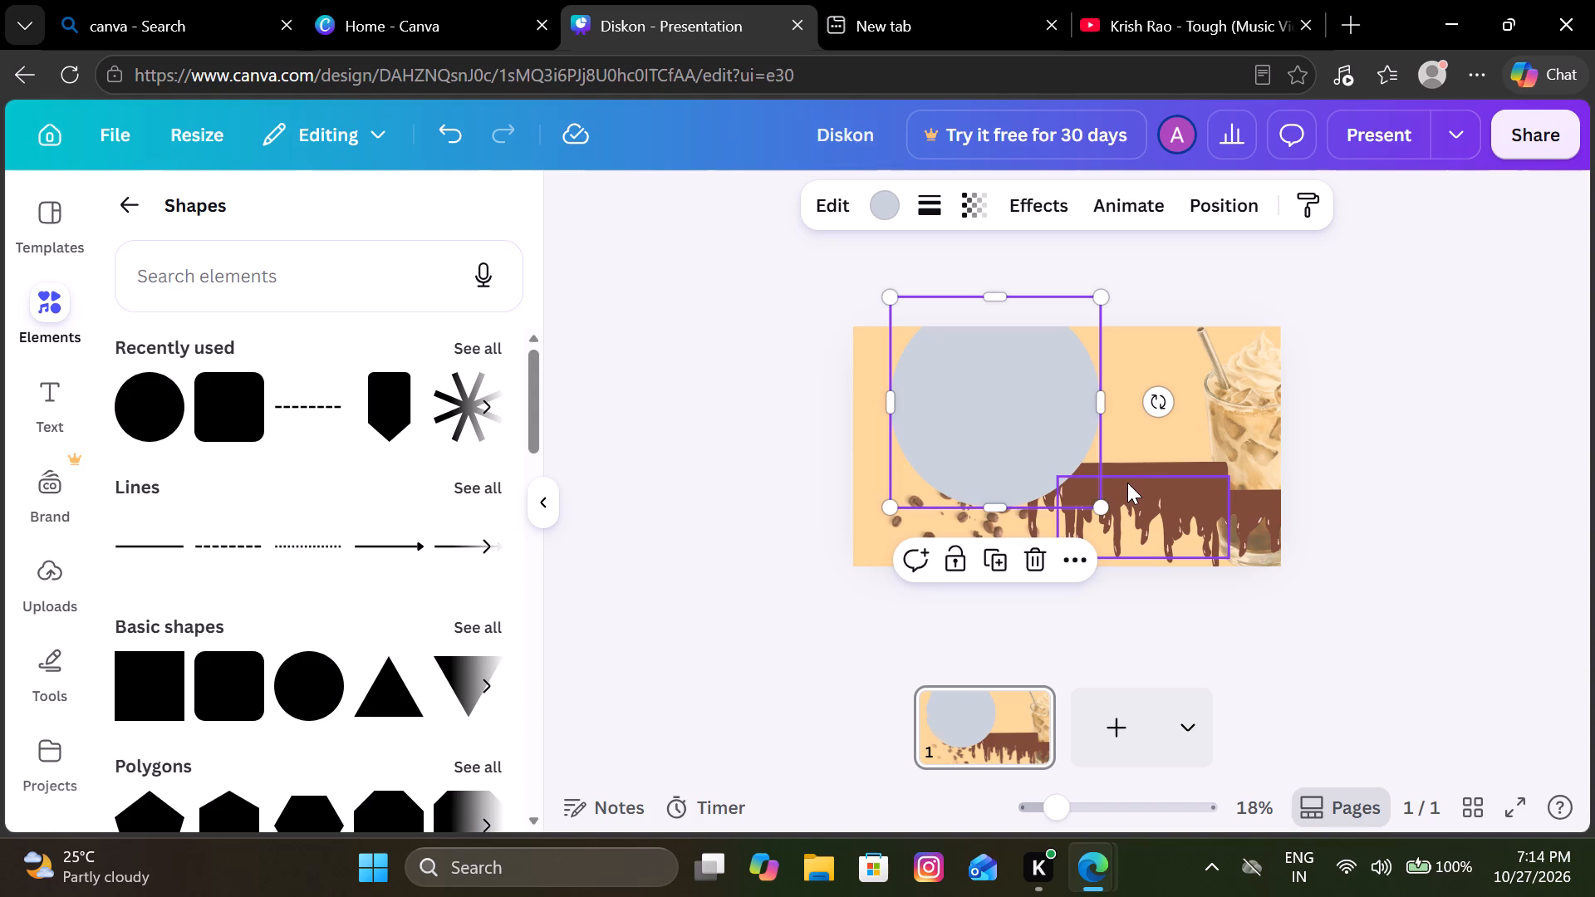
{"action": "left_click_drag", "start_coordinate": [979, 446], "coordinate": [955, 380]}
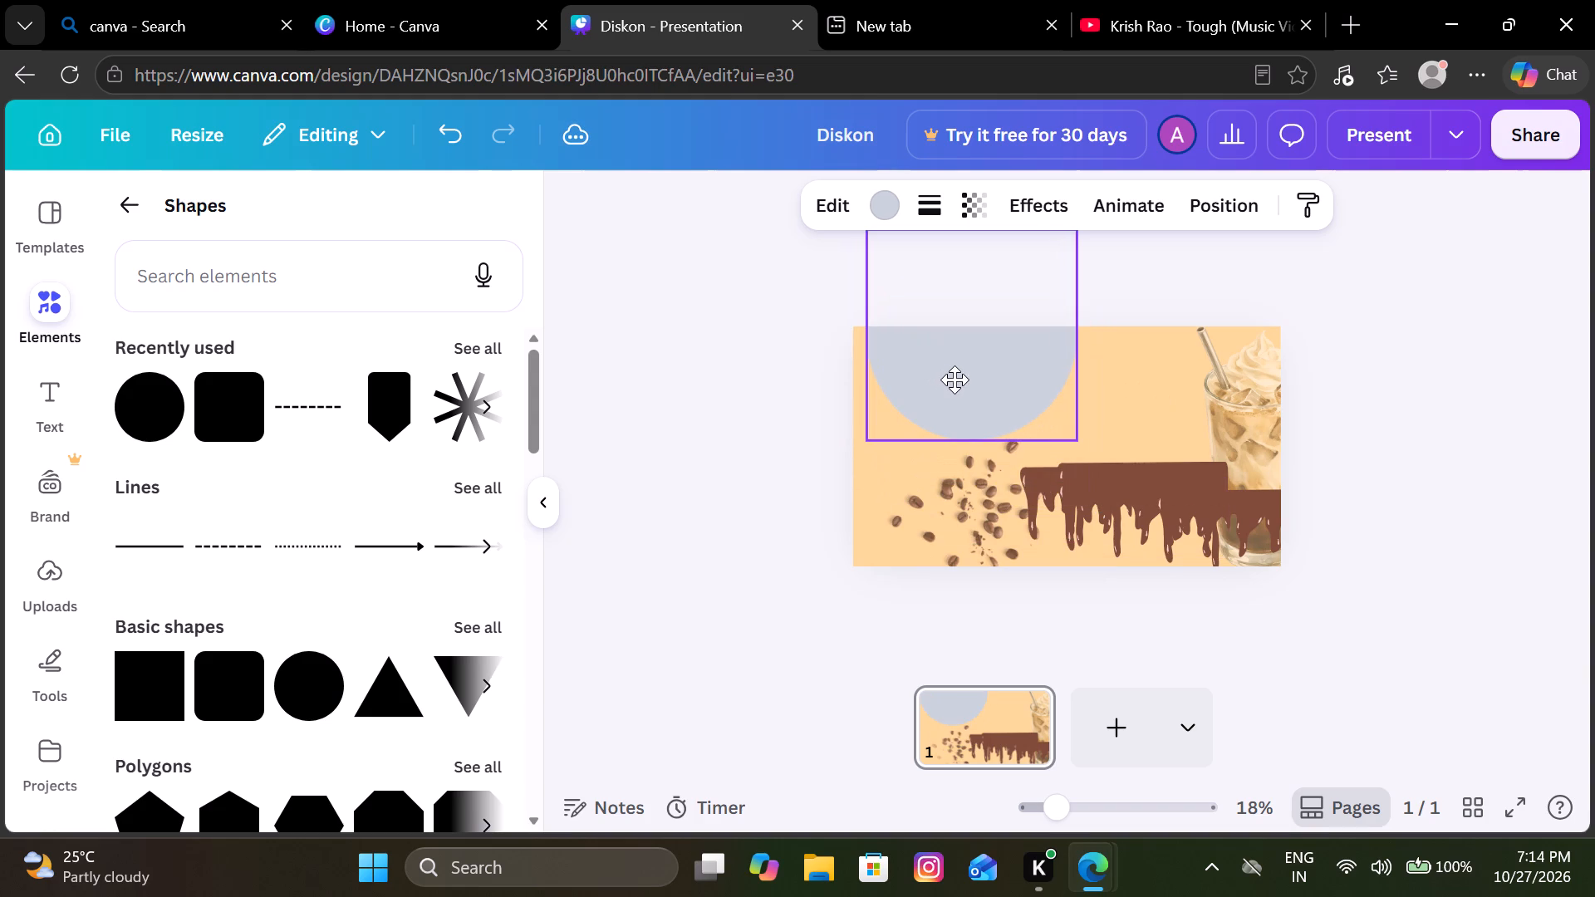
{"action": "left_click_drag", "start_coordinate": [955, 380], "coordinate": [955, 357]}
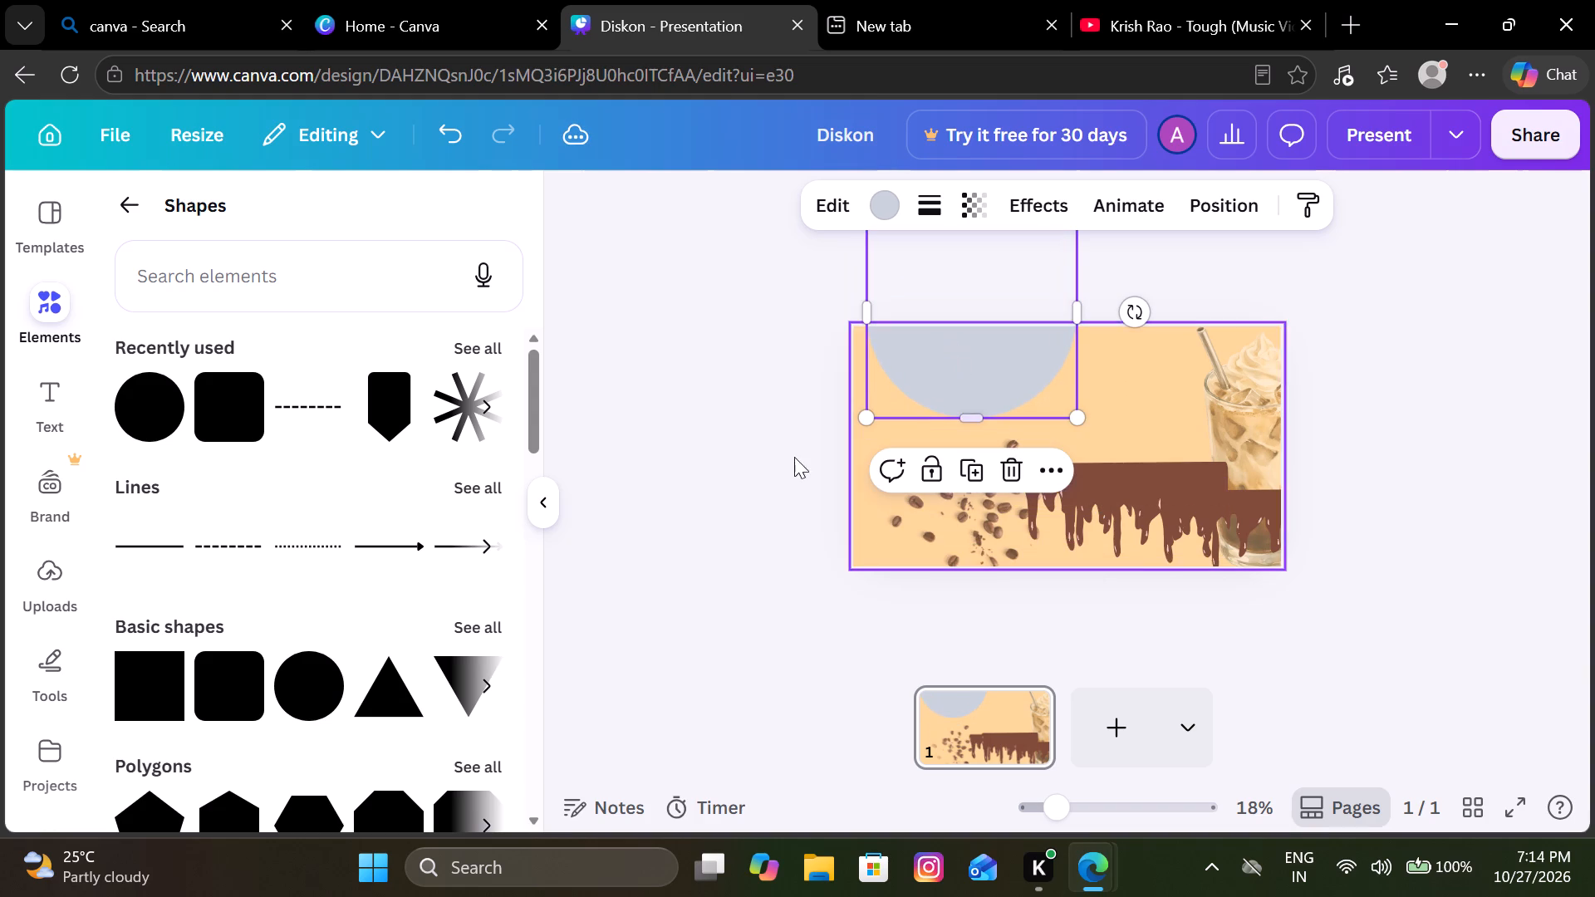
{"action": "left_click", "coordinate": [725, 463]}
{"action": "left_click", "coordinate": [1005, 373]}
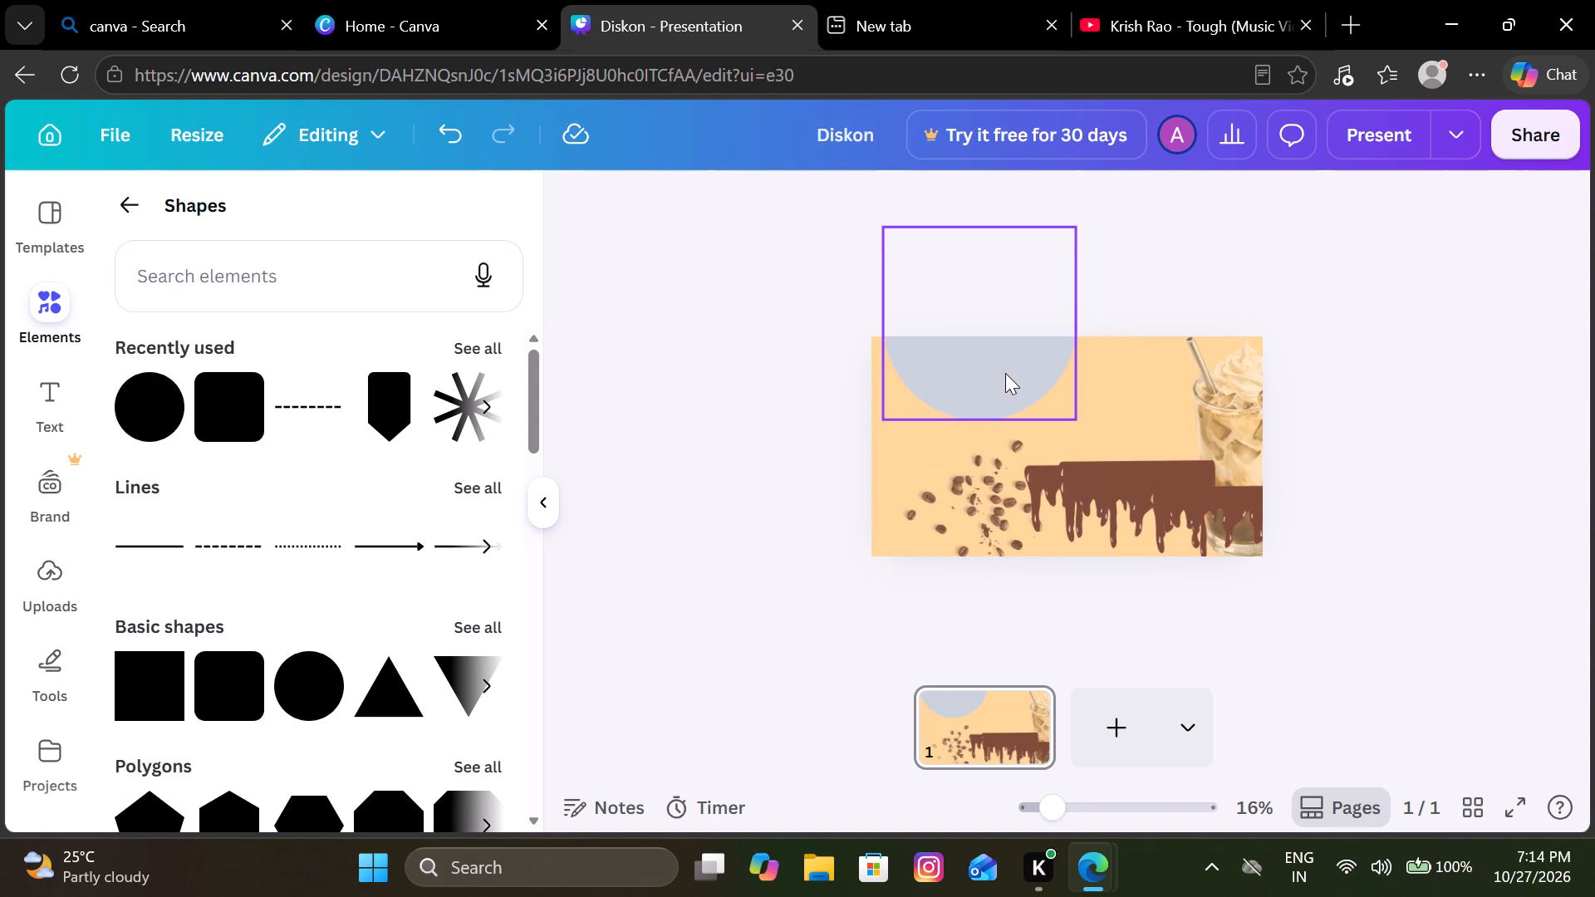
{"action": "left_click_drag", "start_coordinate": [1080, 425], "coordinate": [1050, 409]}
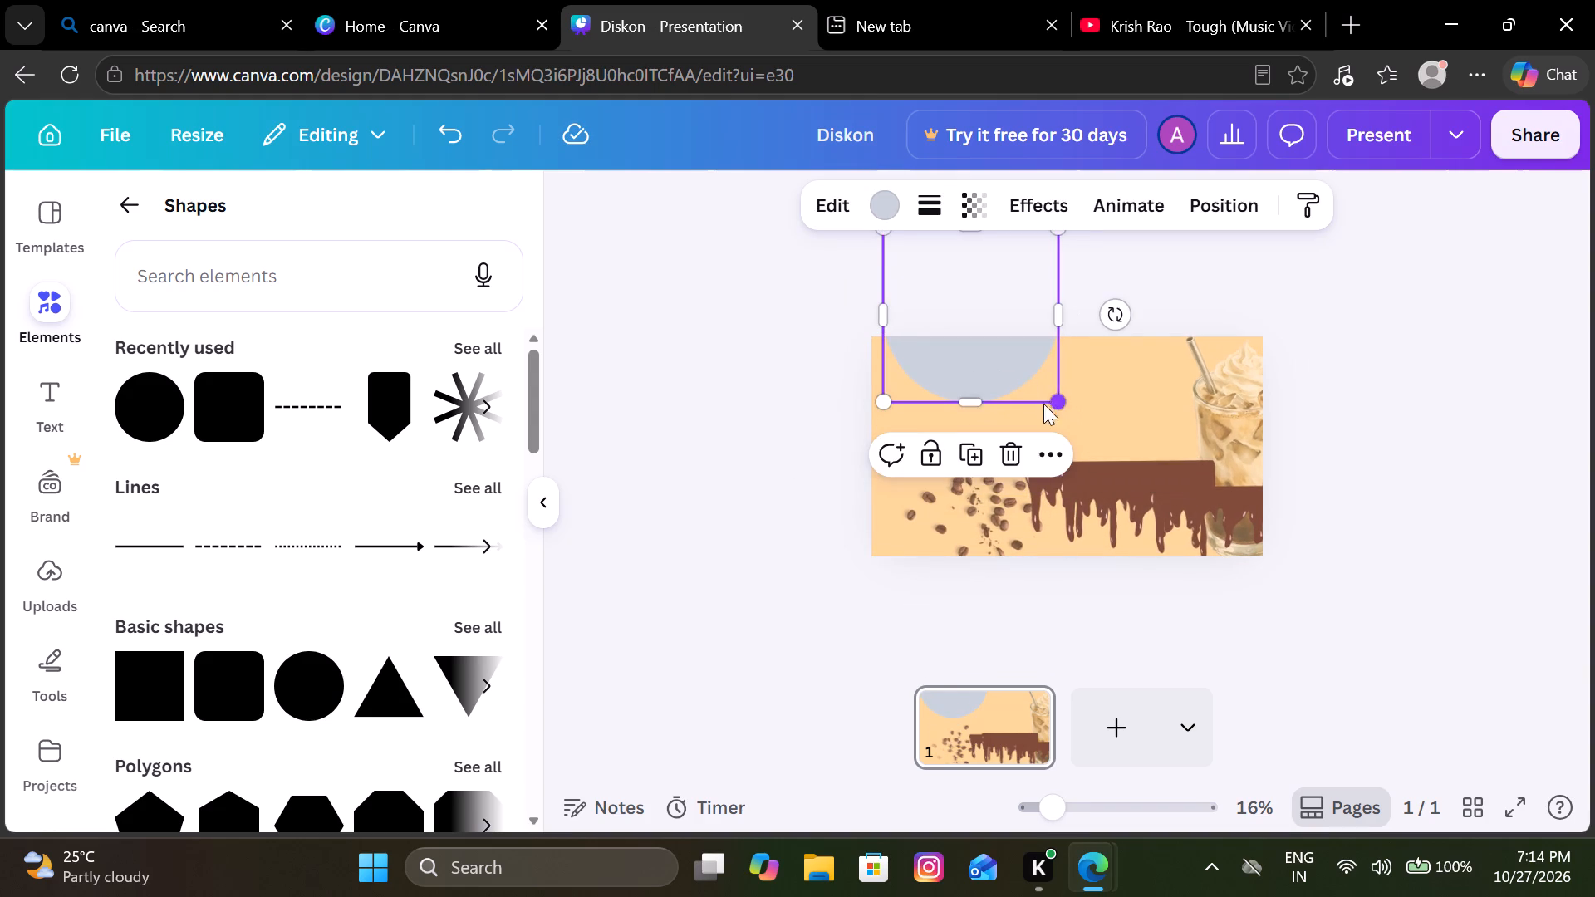
{"action": "left_click_drag", "start_coordinate": [1008, 377], "coordinate": [1013, 395]}
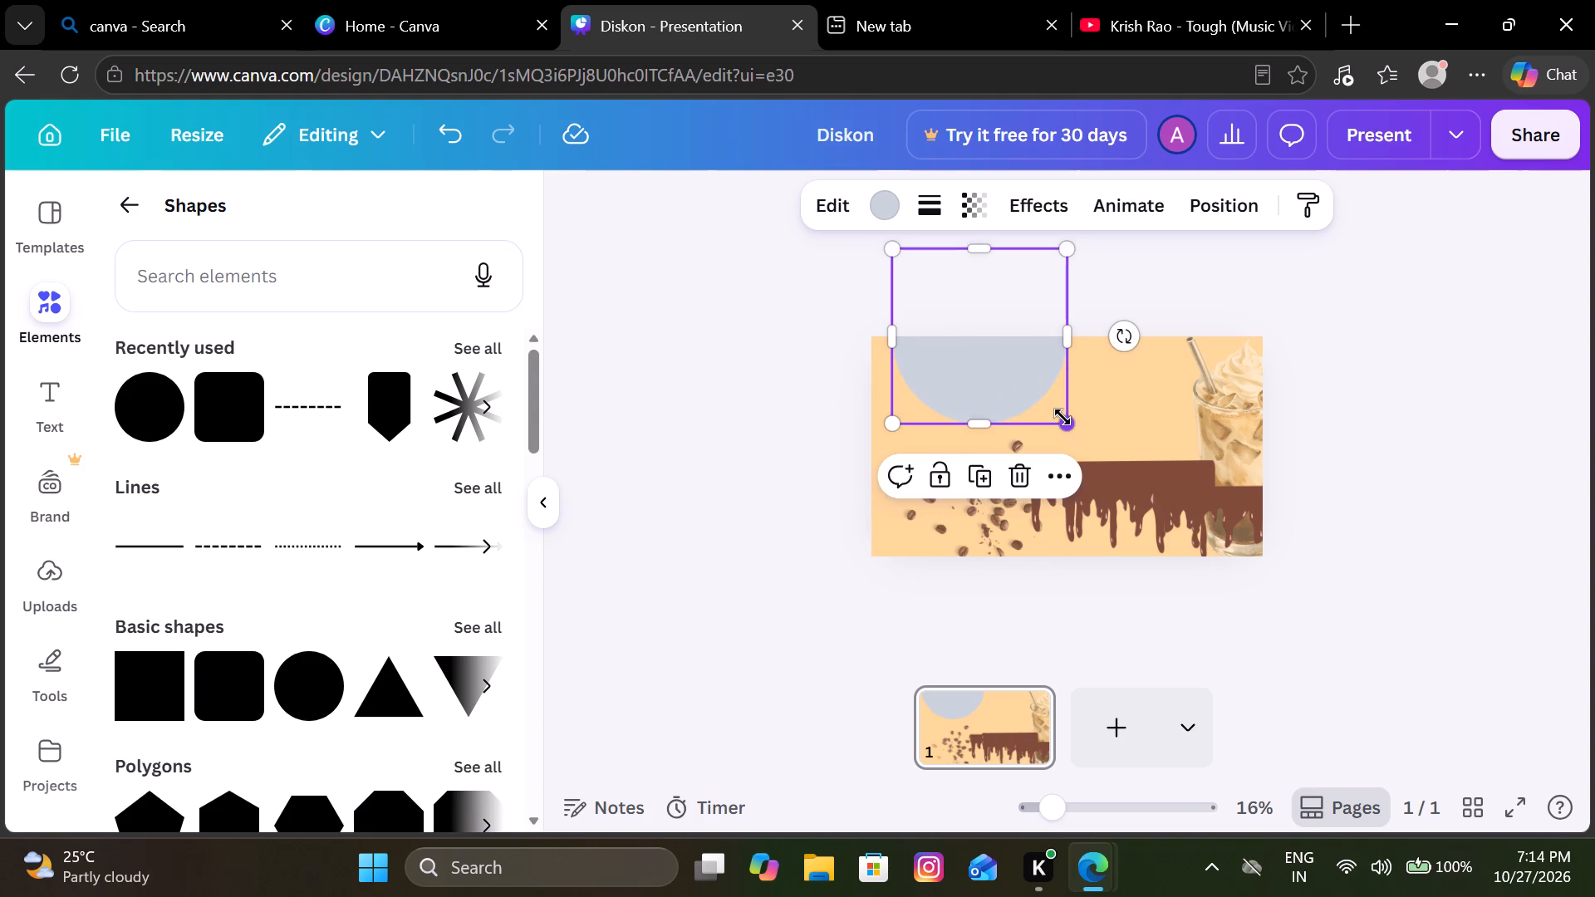
{"action": "left_click", "coordinate": [751, 453]}
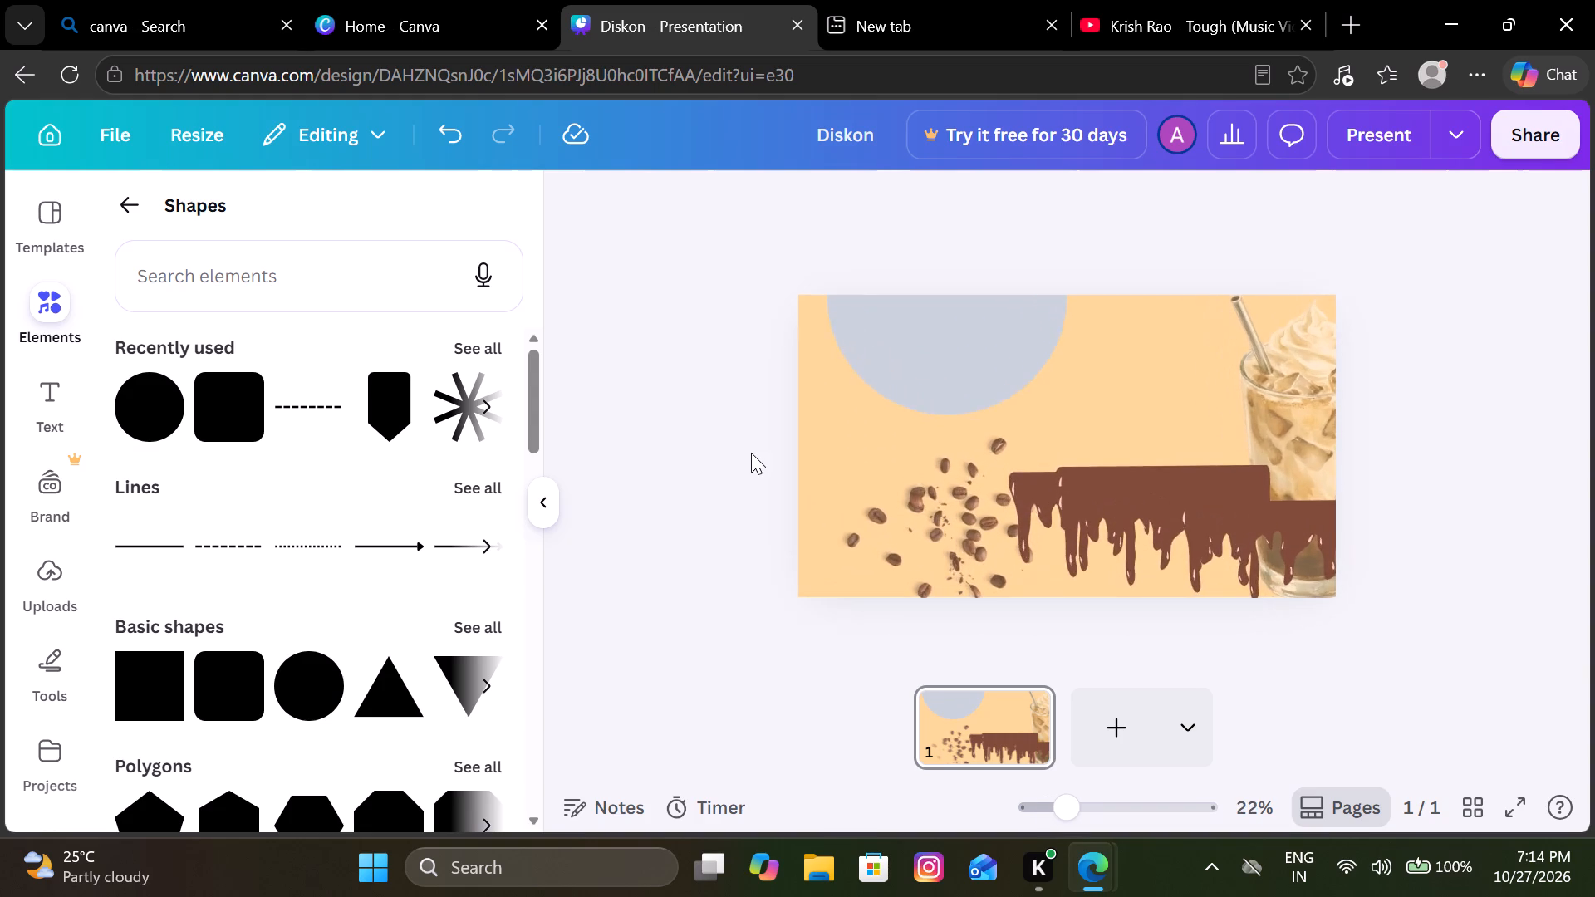
Refine the grey circle's size and position, making it a slightly larger semicircle at the page's top edge above the coffee beans.
{"action": "left_click_drag", "start_coordinate": [952, 282], "coordinate": [955, 249]}
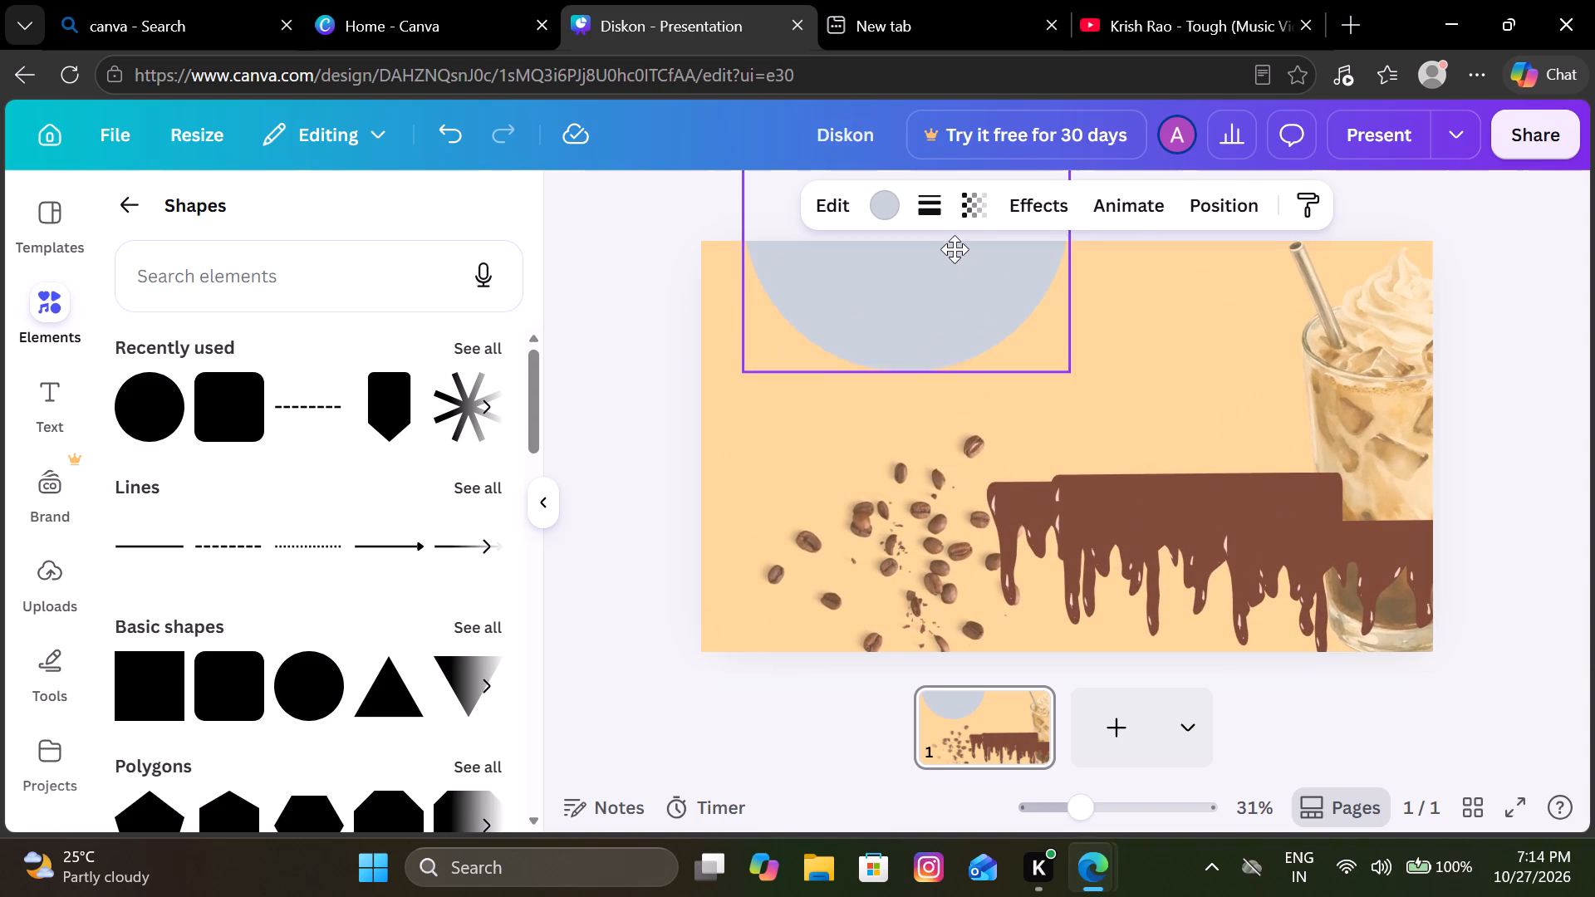
{"action": "left_click_drag", "start_coordinate": [955, 249], "coordinate": [957, 262]}
{"action": "left_click_drag", "start_coordinate": [1065, 376], "coordinate": [1033, 351]}
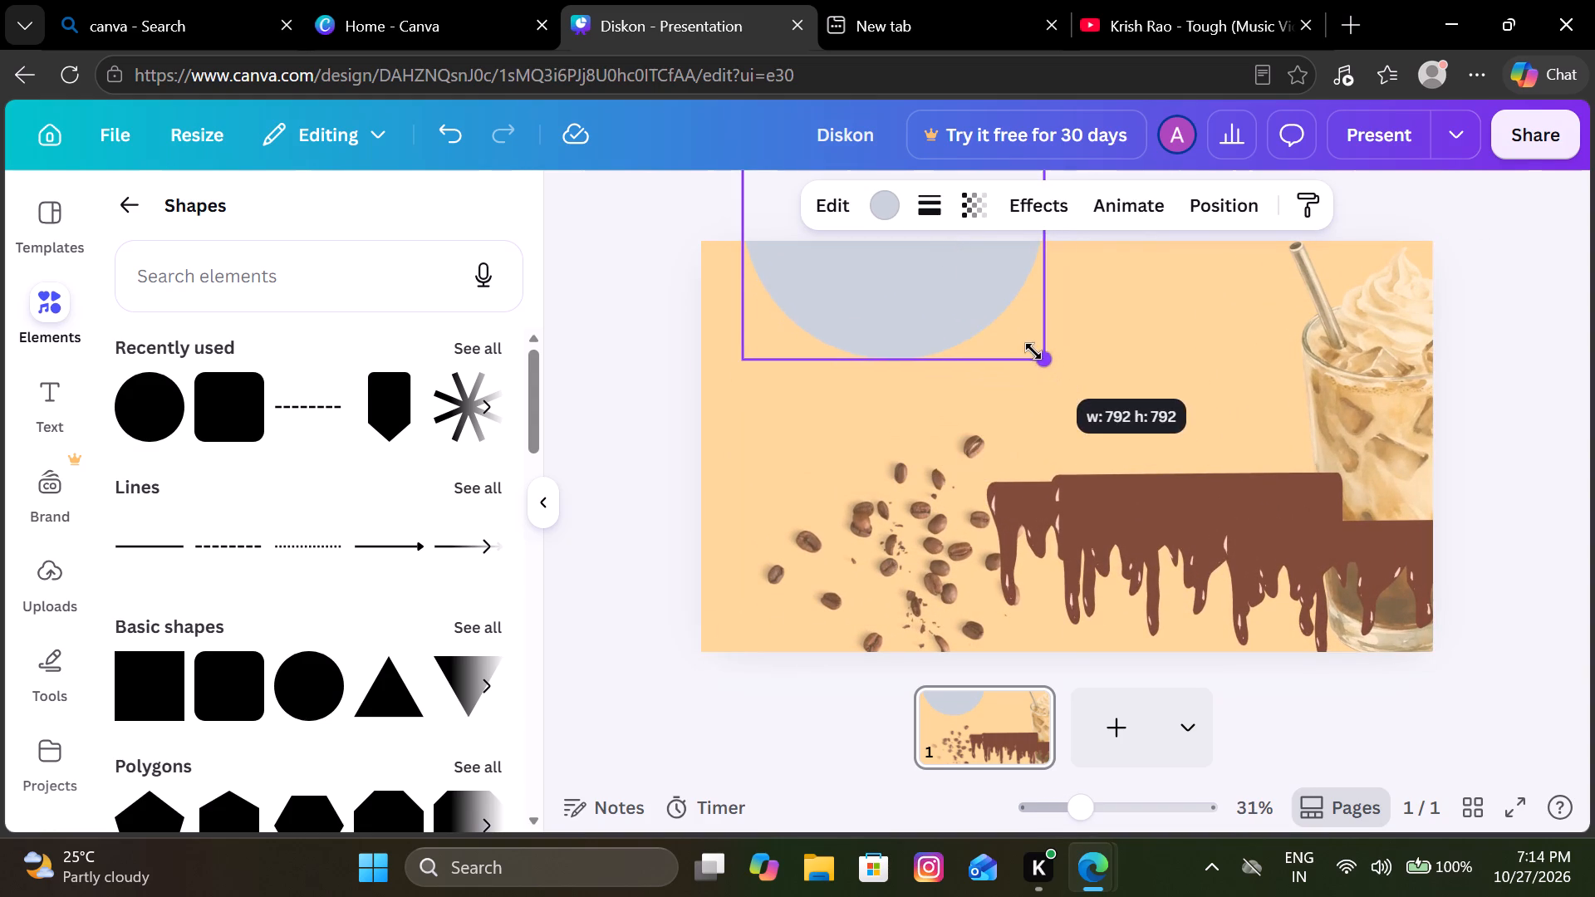
{"action": "left_click_drag", "start_coordinate": [1033, 351], "coordinate": [1117, 425]}
{"action": "left_click_drag", "start_coordinate": [1008, 337], "coordinate": [1000, 306]}
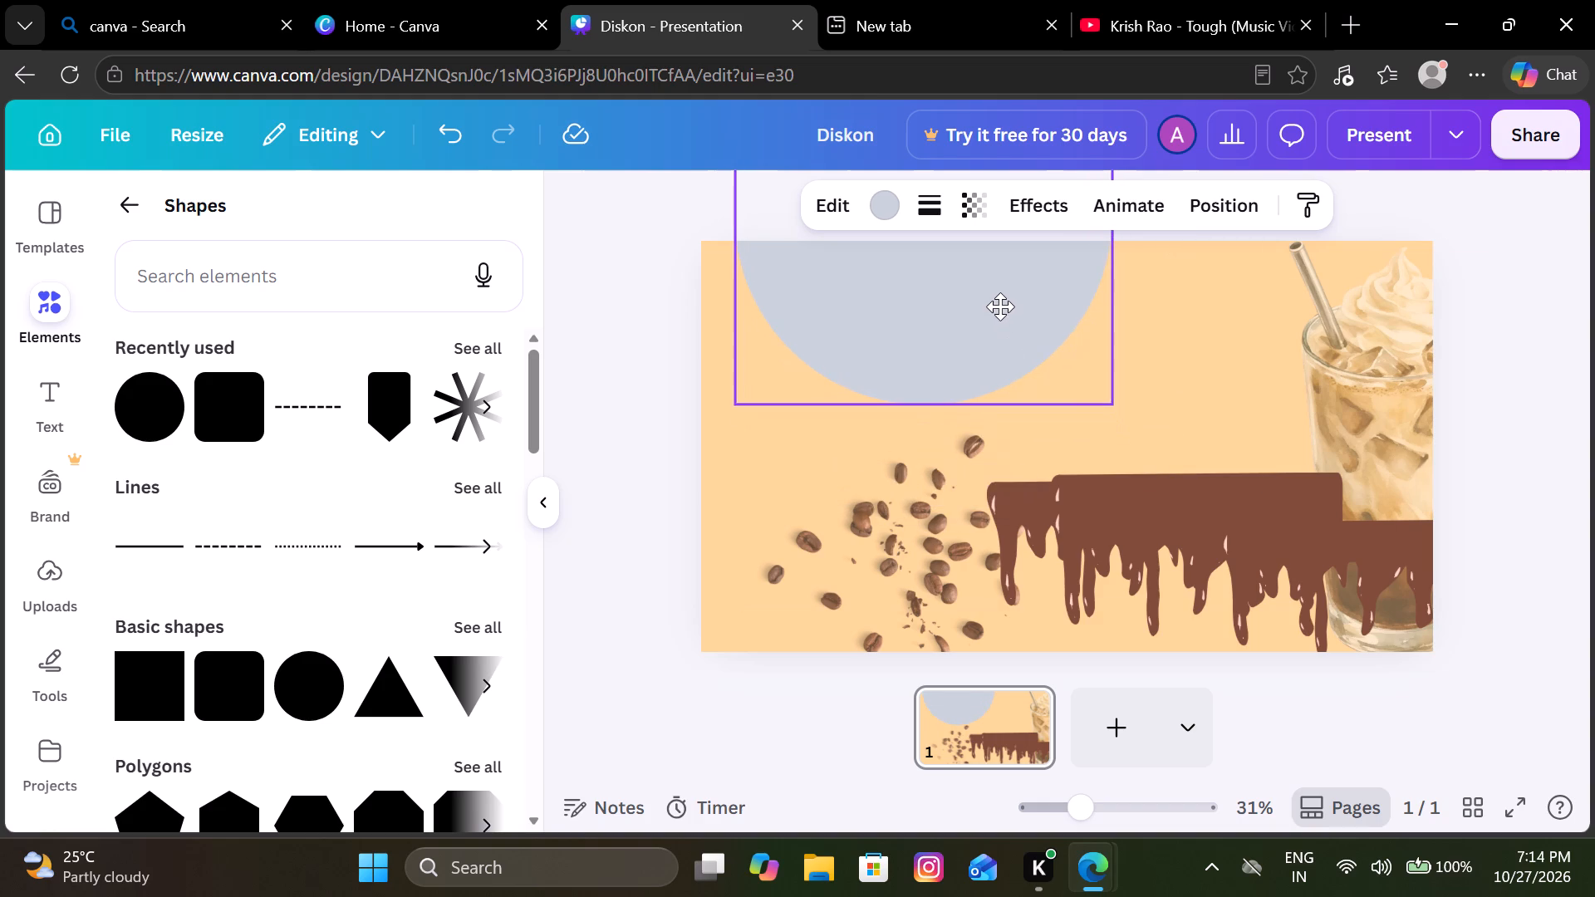
{"action": "left_click_drag", "start_coordinate": [1000, 306], "coordinate": [999, 306]}
{"action": "left_click_drag", "start_coordinate": [1119, 406], "coordinate": [1098, 387]}
{"action": "left_click_drag", "start_coordinate": [1033, 344], "coordinate": [1041, 355]}
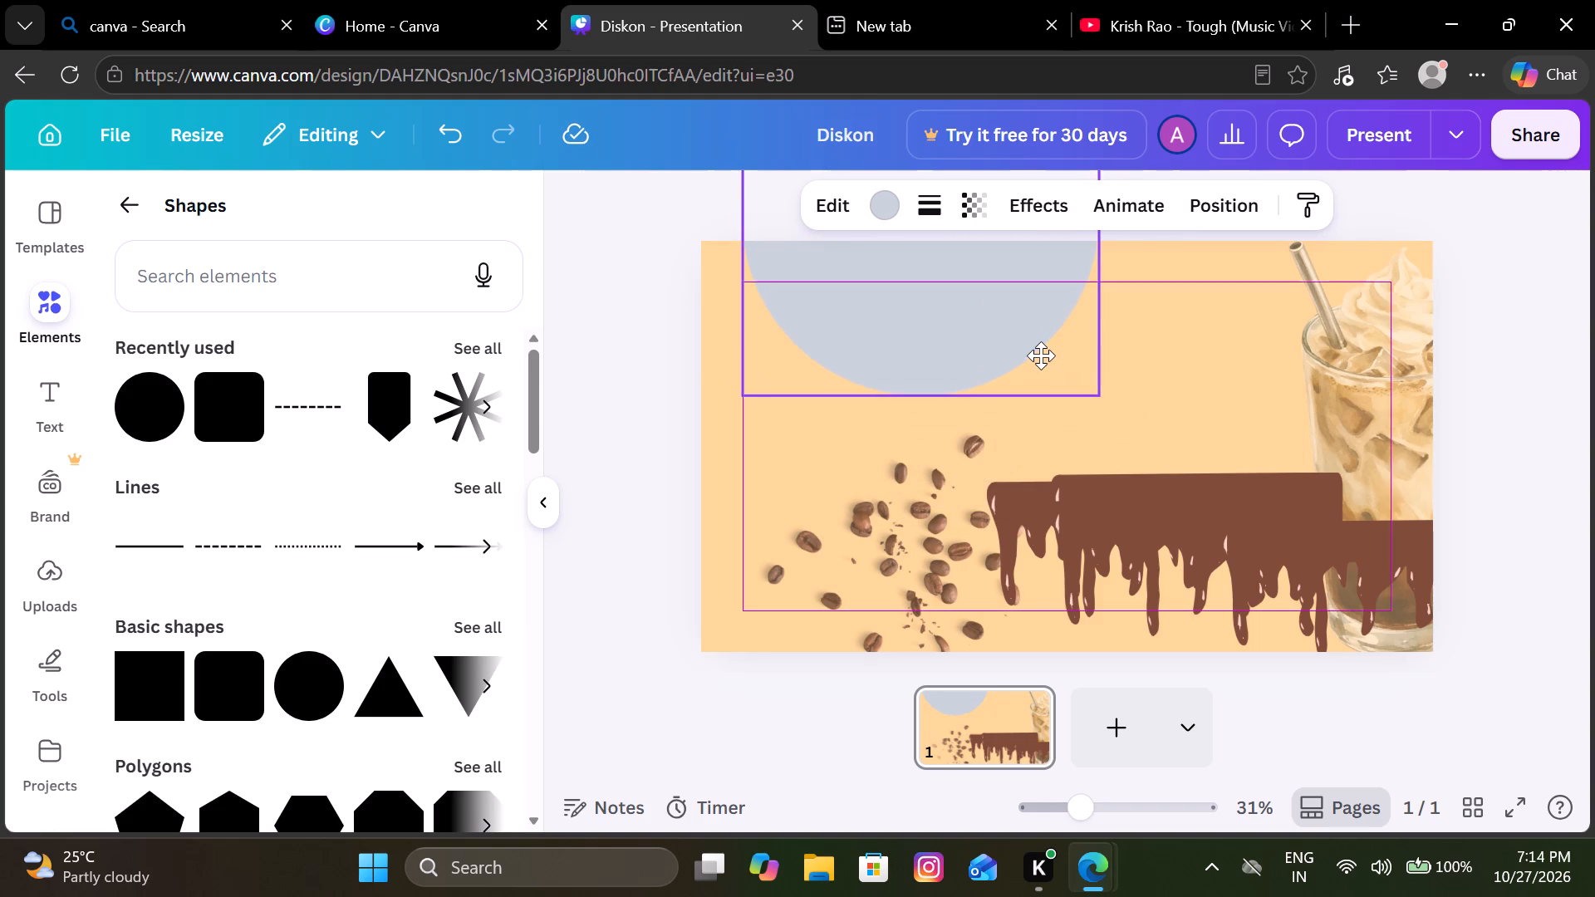
{"action": "left_click_drag", "start_coordinate": [1041, 355], "coordinate": [1048, 360]}
{"action": "left_click", "coordinate": [632, 468]}
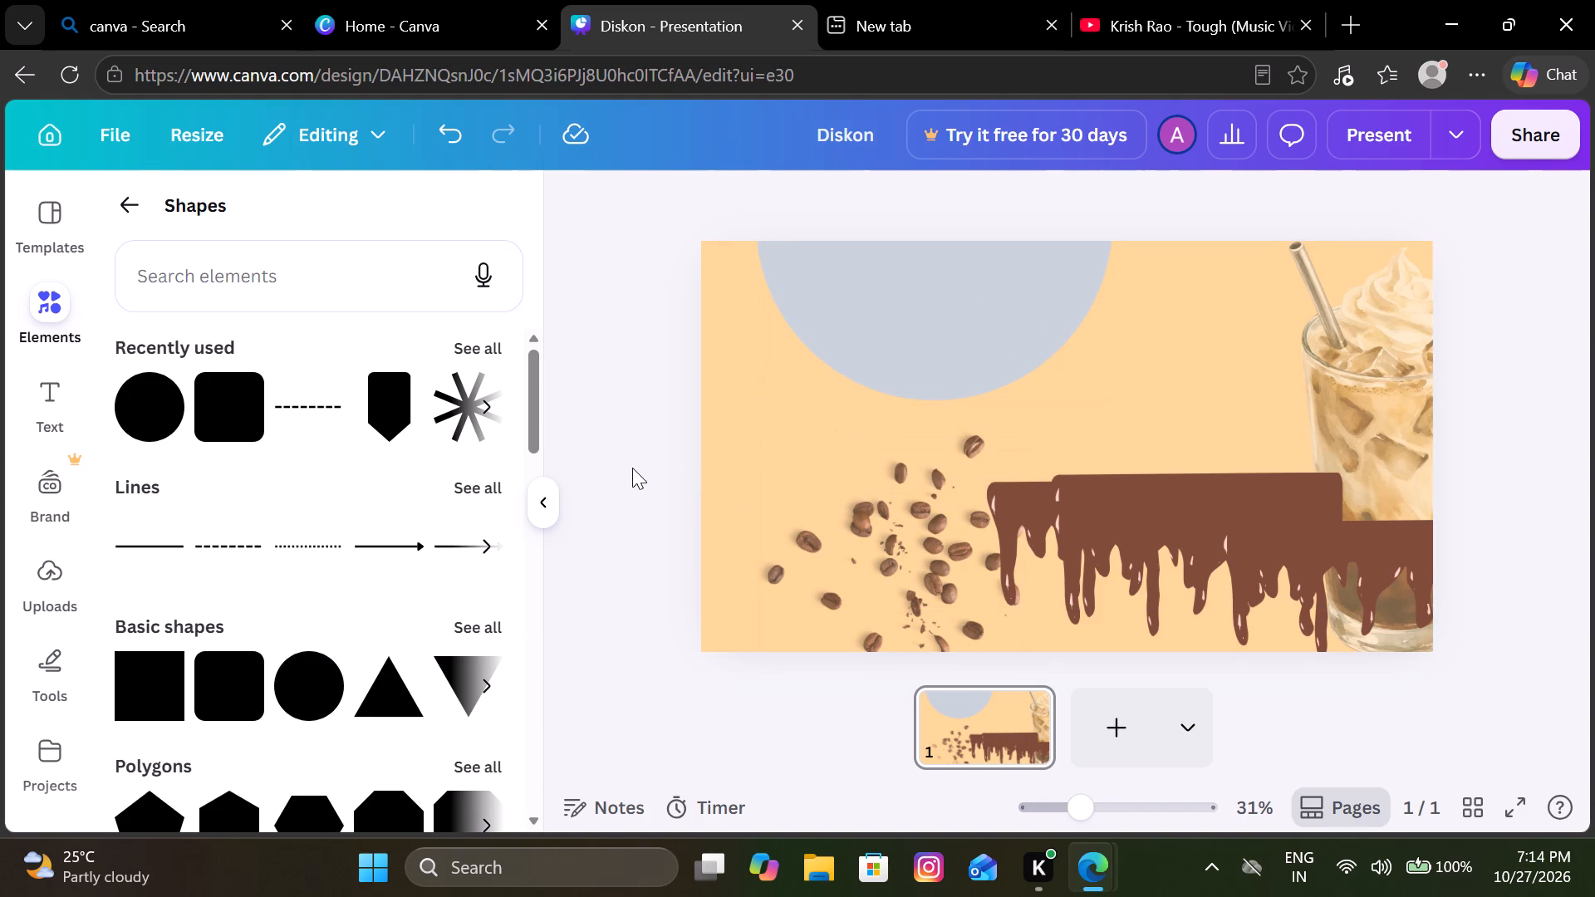
Add the recently used "TATTOO studio" text combination to the page.
{"action": "left_click", "coordinate": [49, 422]}
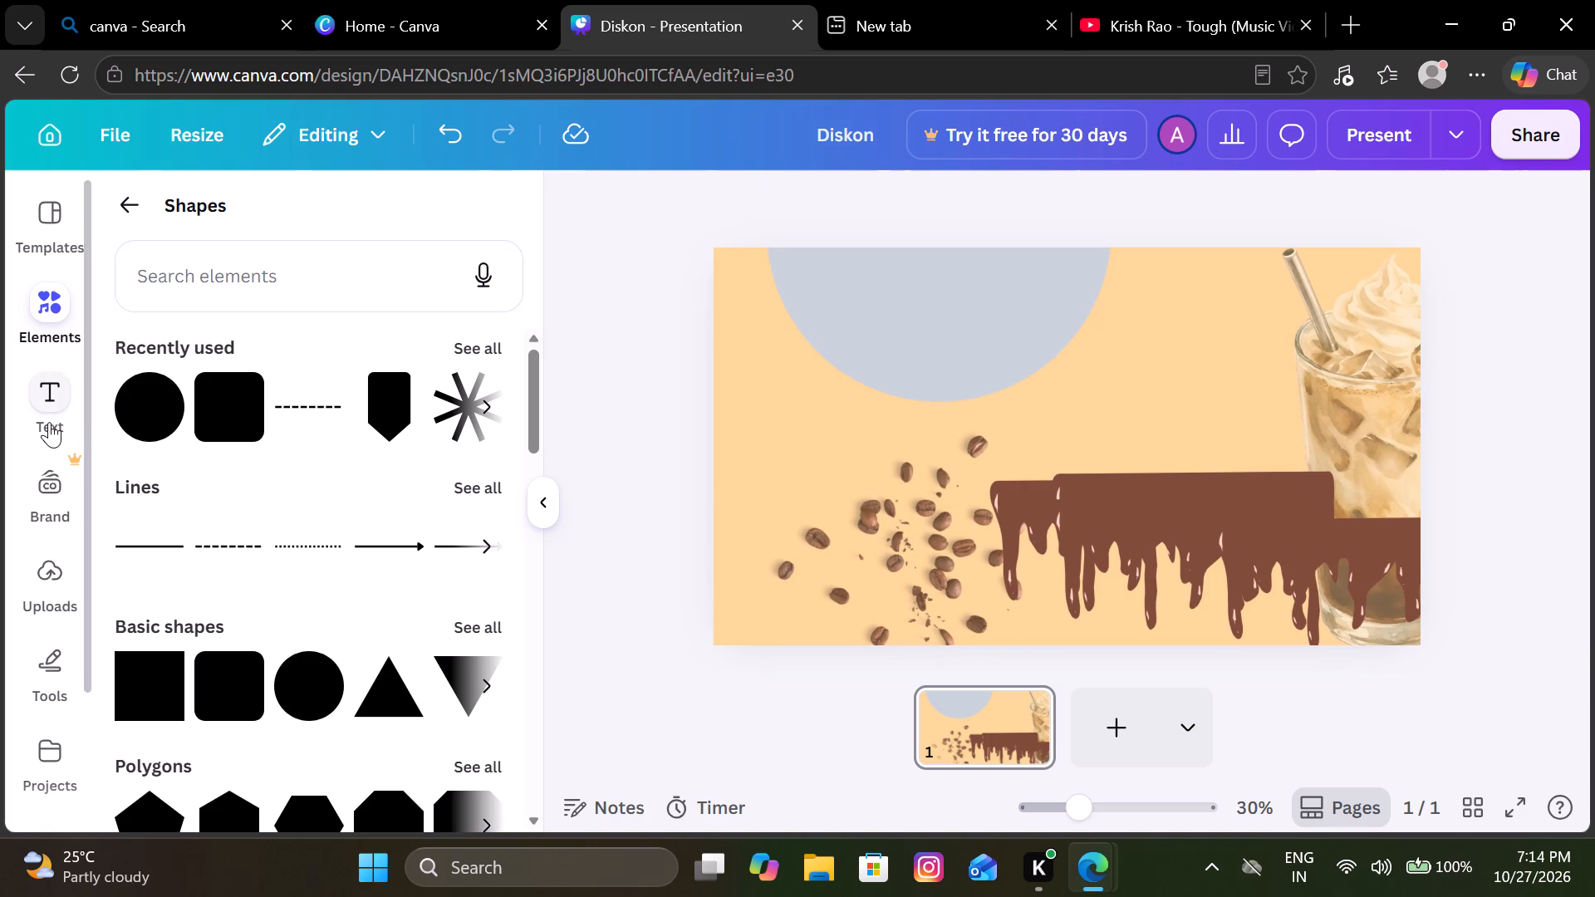
{"action": "scroll", "coordinate": [385, 569], "scroll_direction": "up", "scroll_amount": 7}
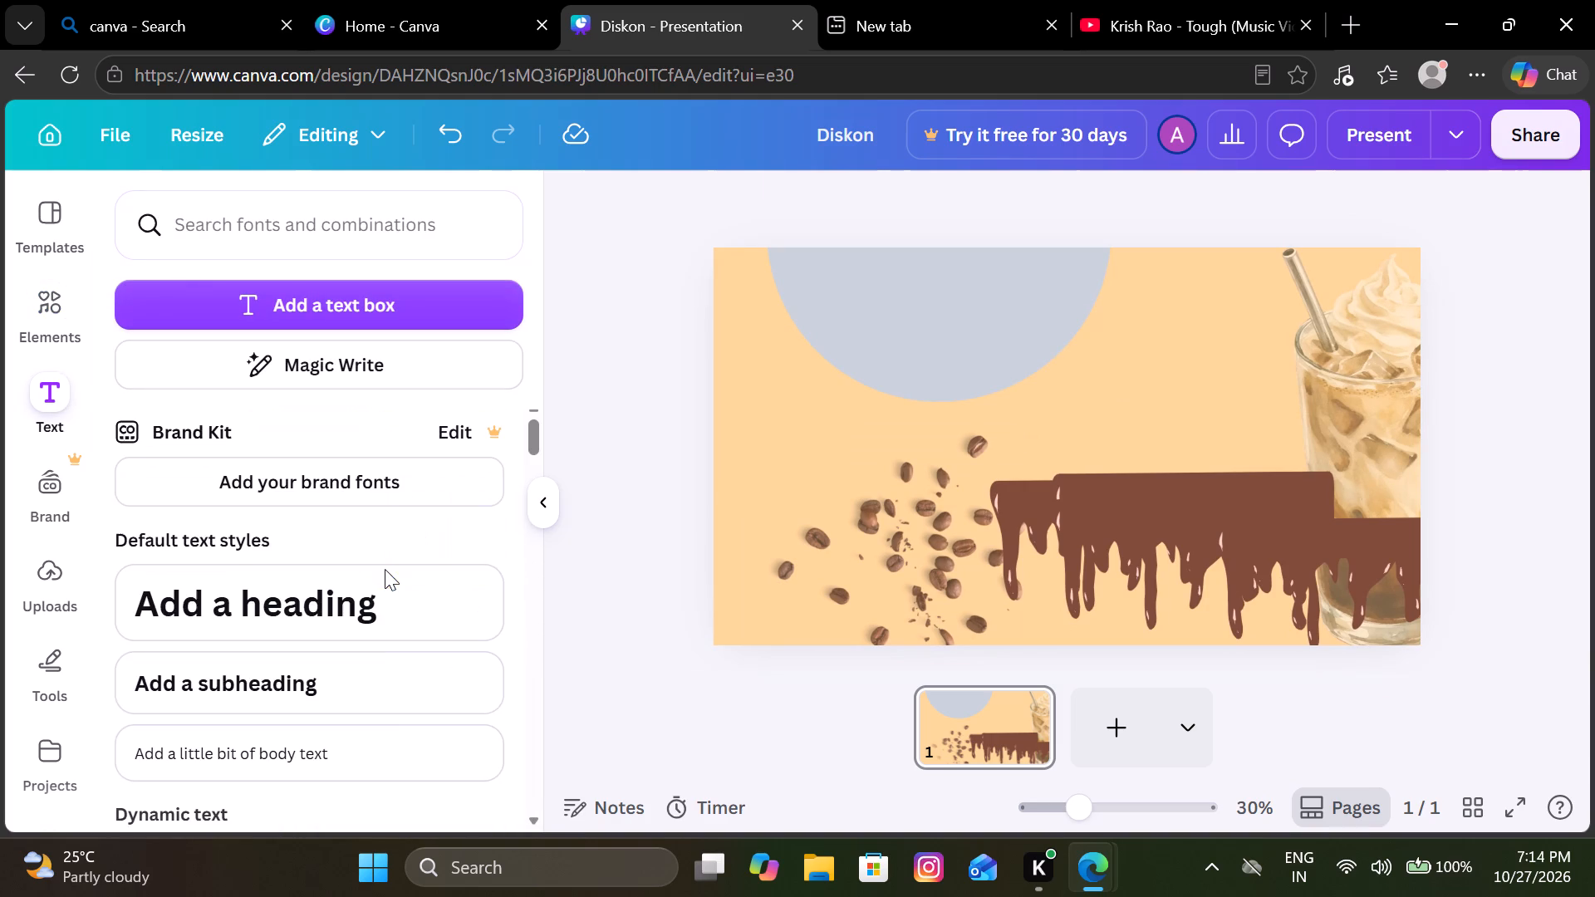
{"action": "scroll", "coordinate": [383, 663], "scroll_direction": "down", "scroll_amount": 2}
{"action": "left_click", "coordinate": [228, 670]}
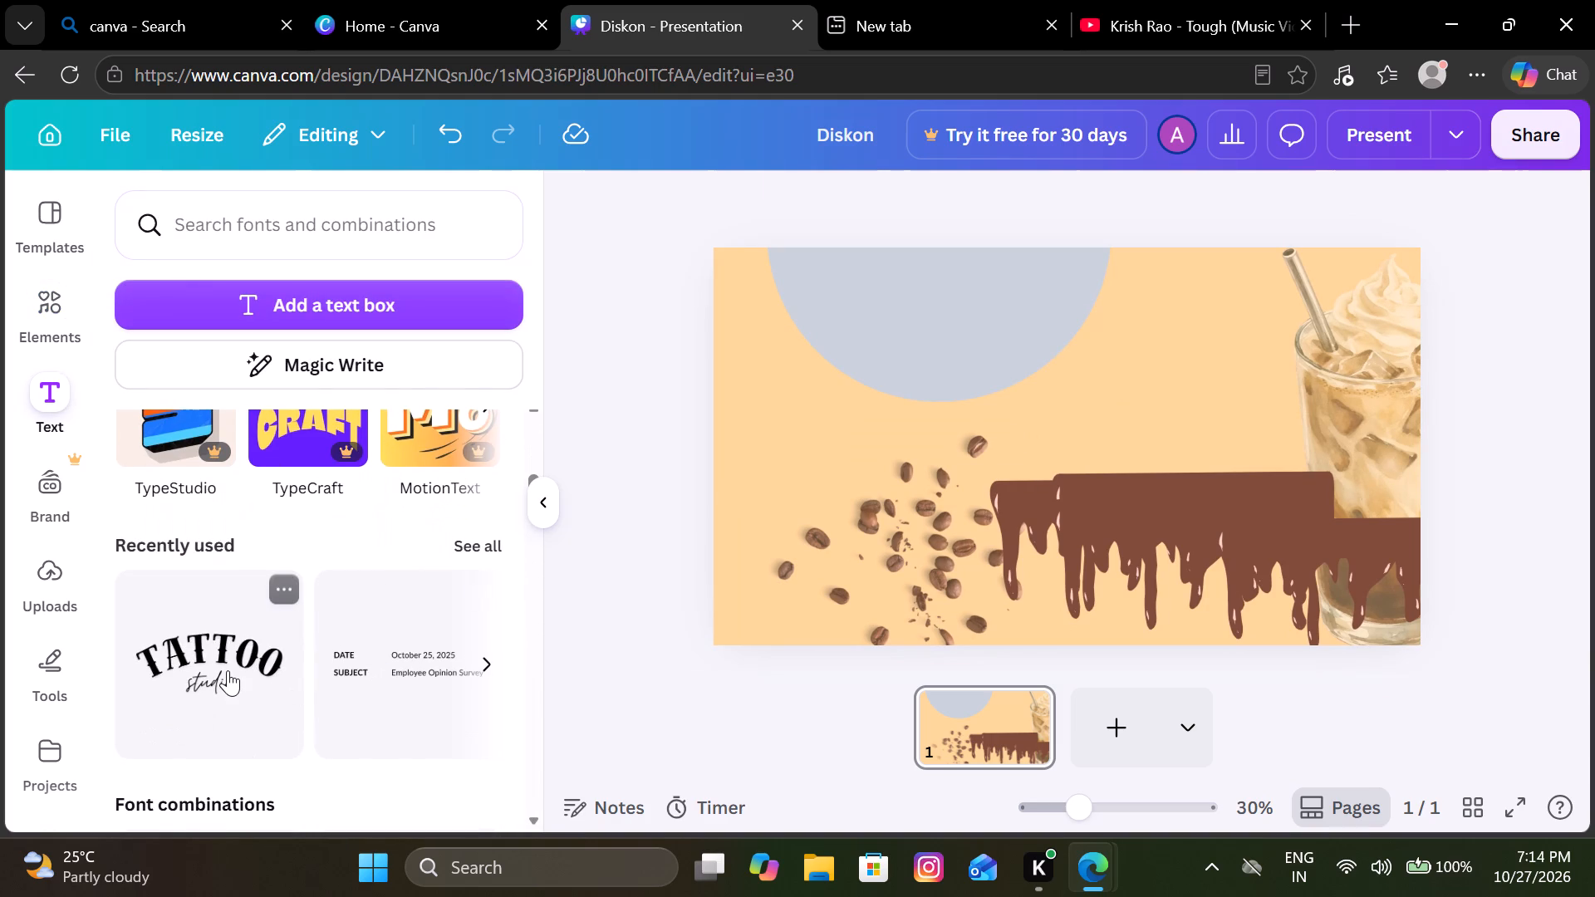
Replace the script word "studio" in the text combination with "cafetaria".
{"action": "left_click", "coordinate": [1015, 438]}
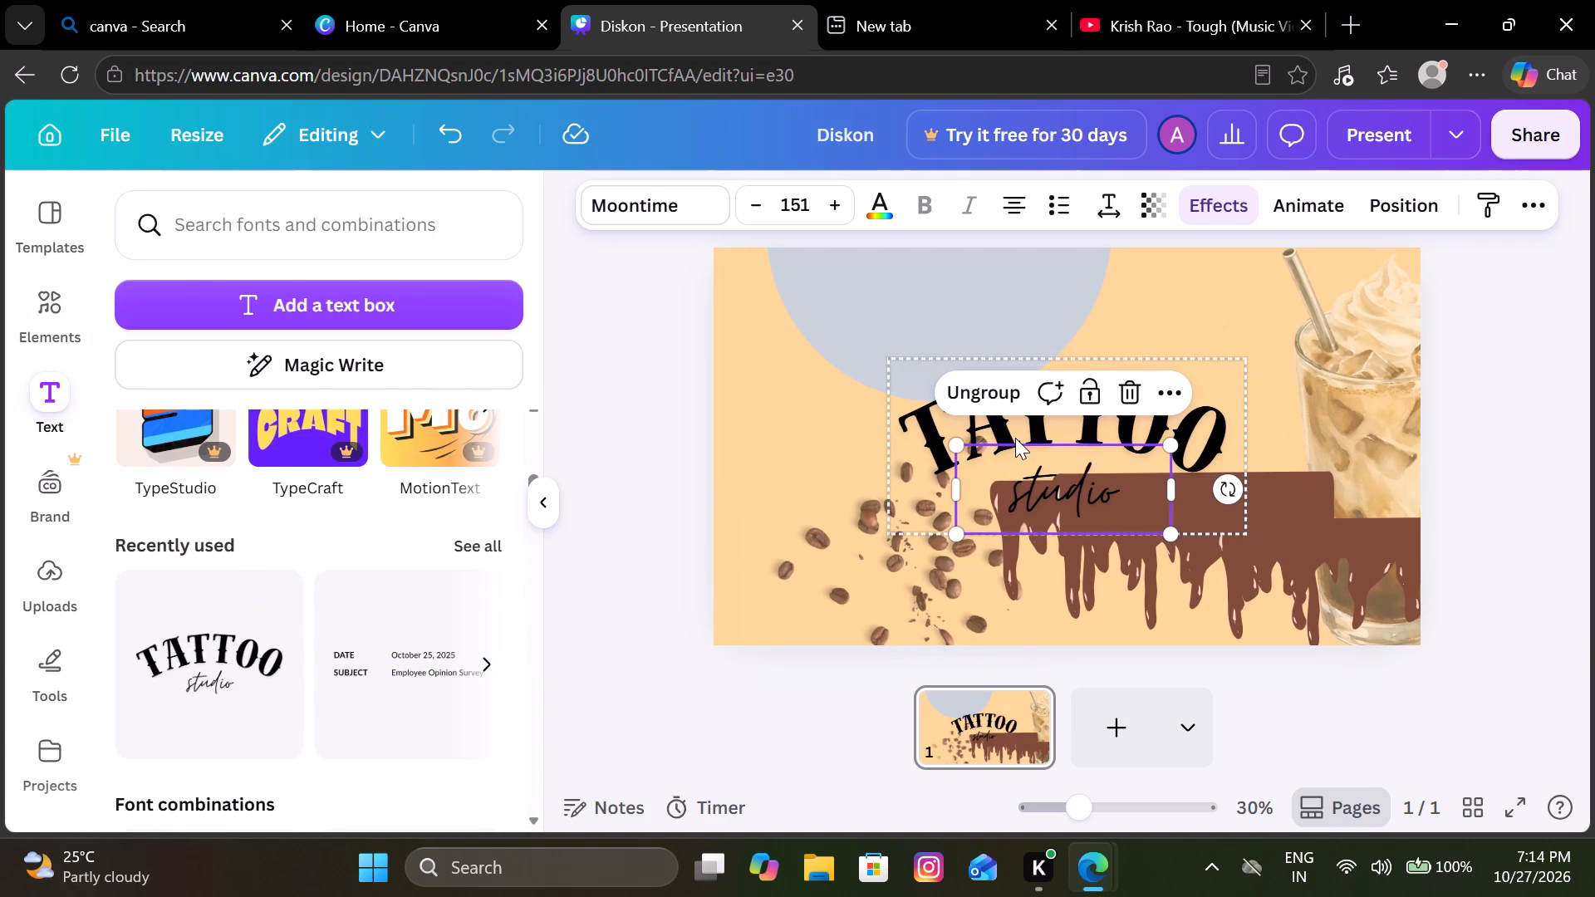
{"action": "left_click", "coordinate": [1045, 469]}
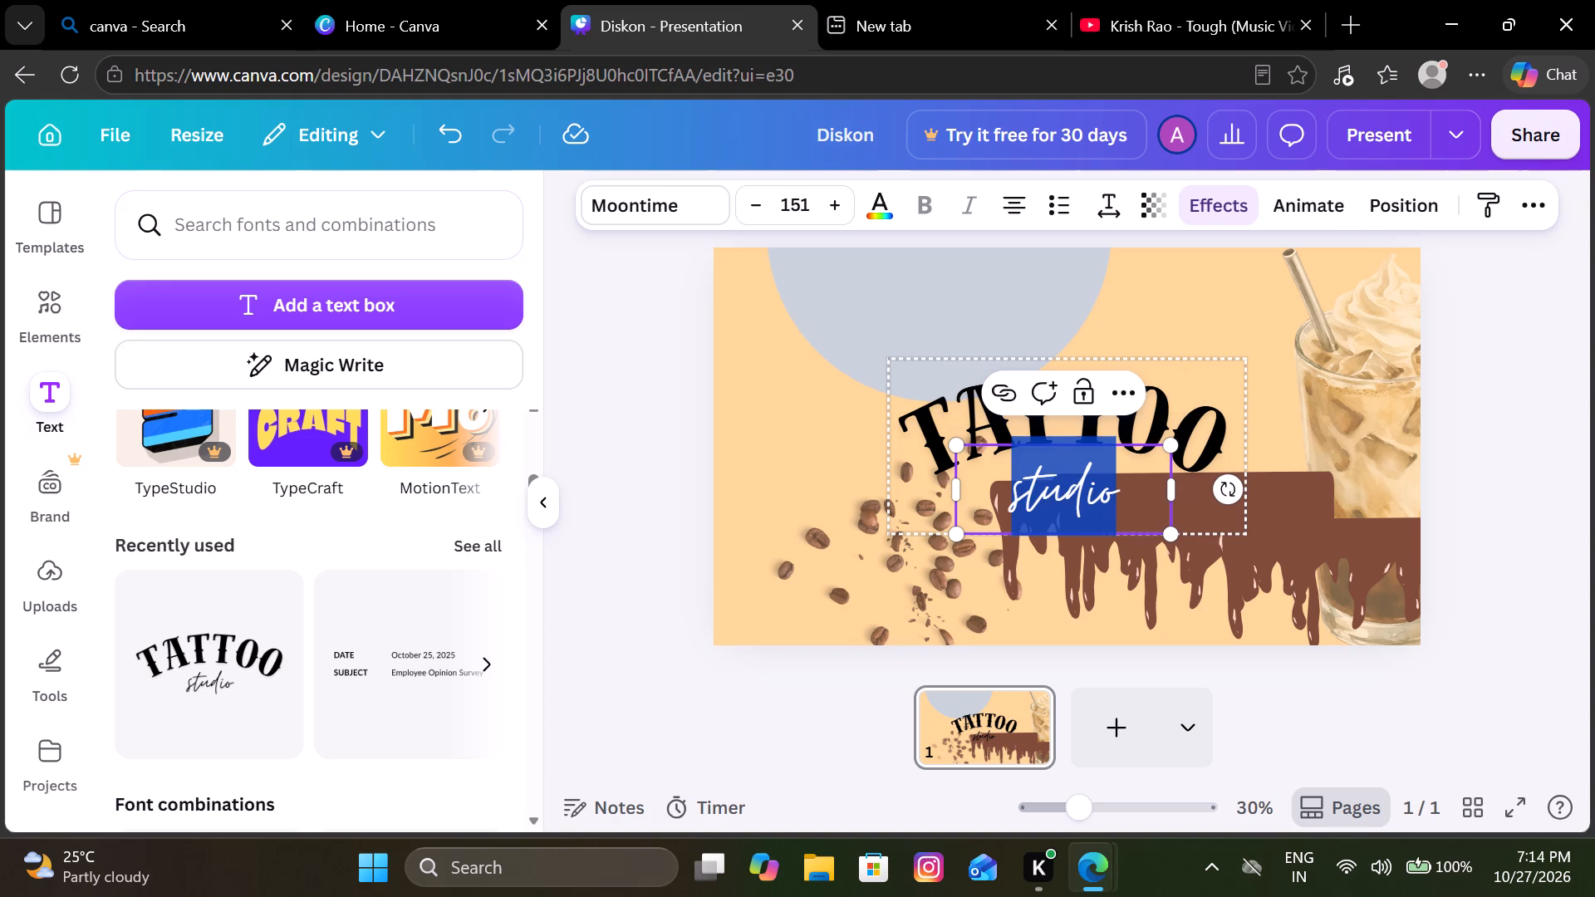
{"action": "type", "text": "cafet"}
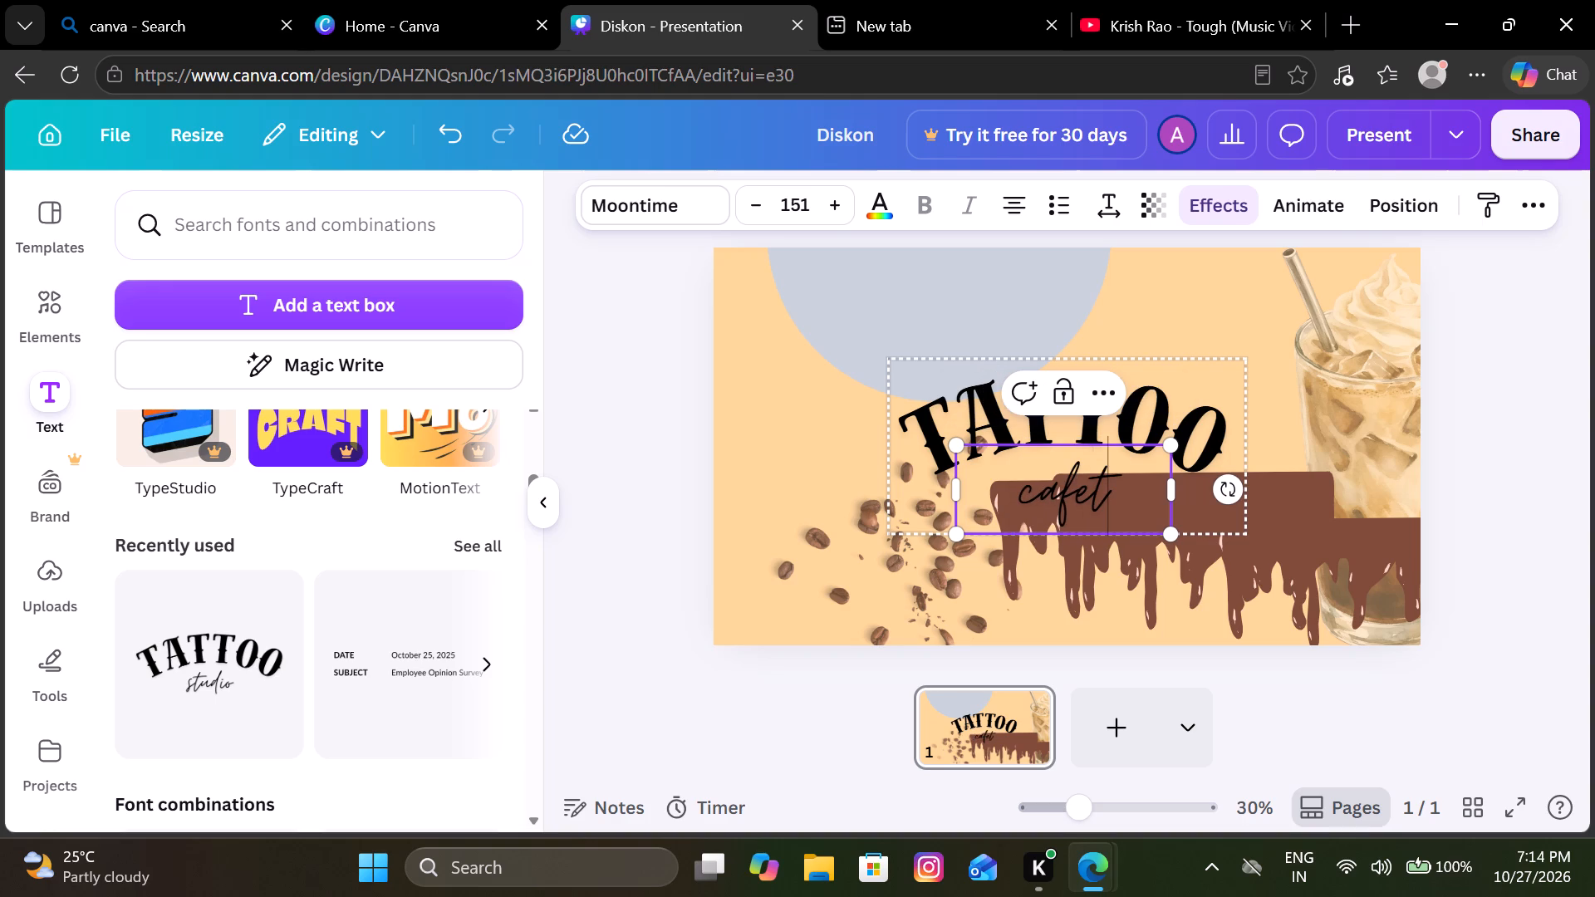
{"action": "type", "text": "aria"}
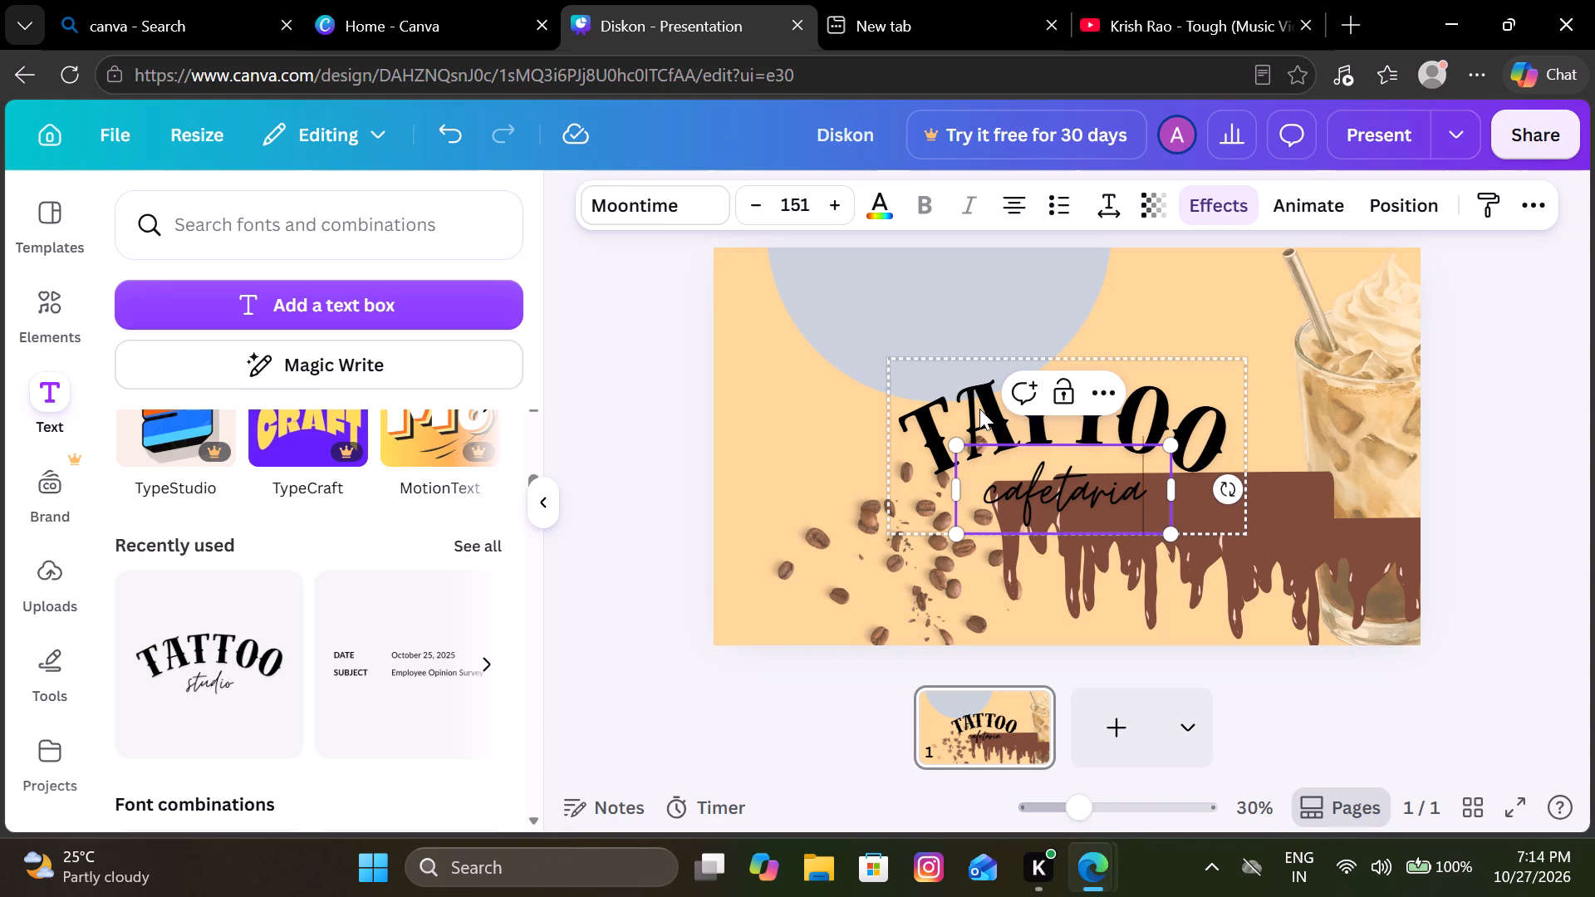
Replace the curved word "TATTOO" above the script text with "EMPEROR".
{"action": "left_click", "coordinate": [979, 409]}
{"action": "left_click", "coordinate": [979, 409]}
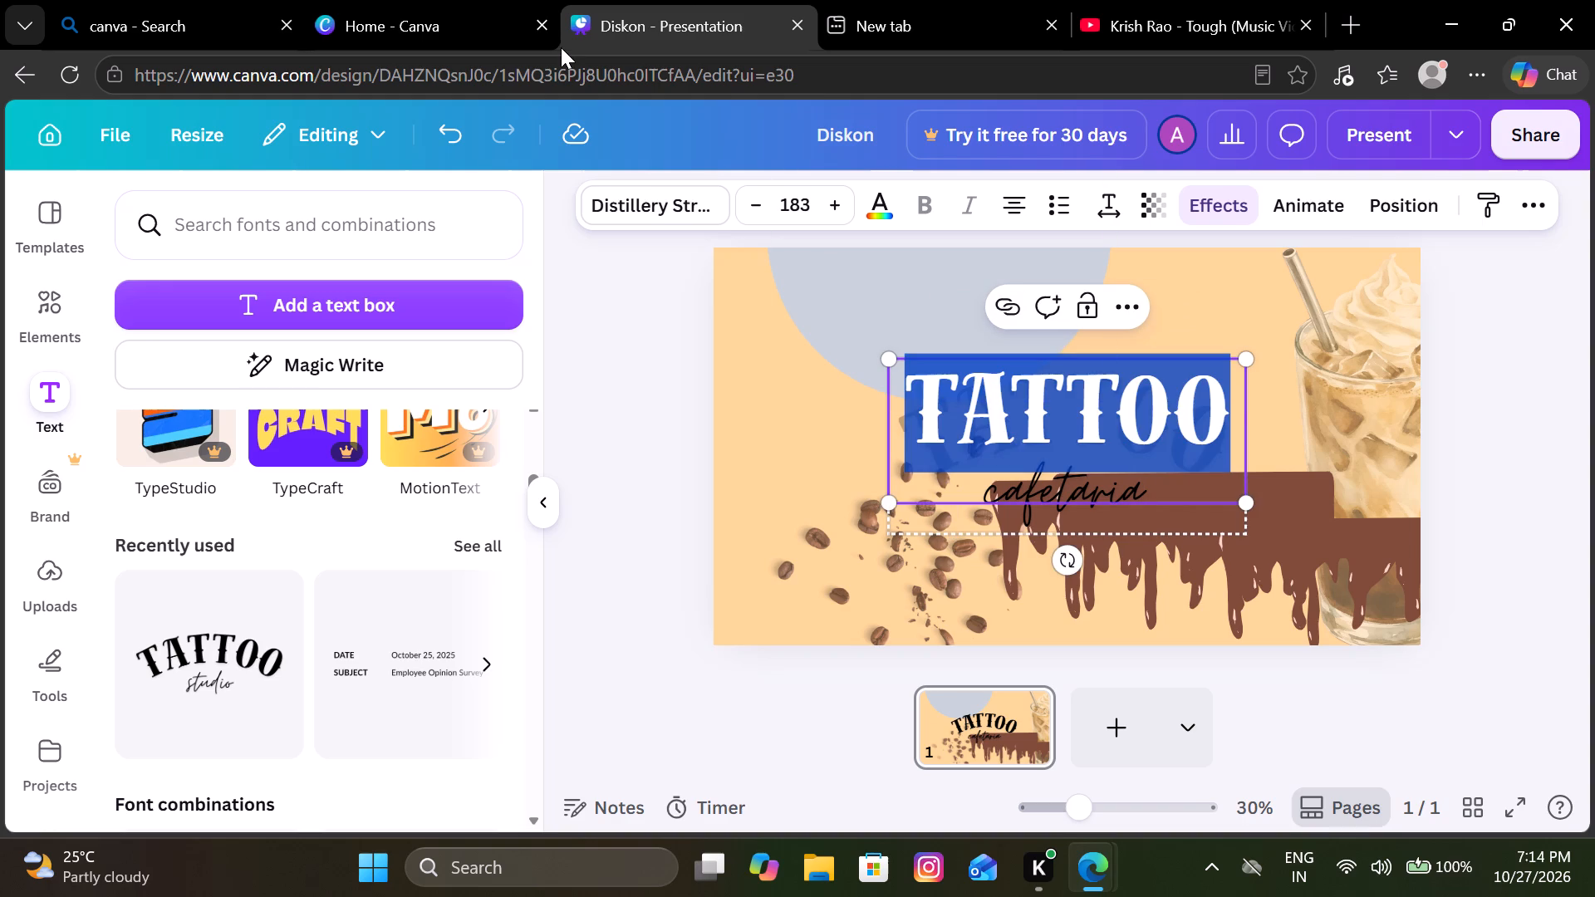
{"action": "type", "text": "em"}
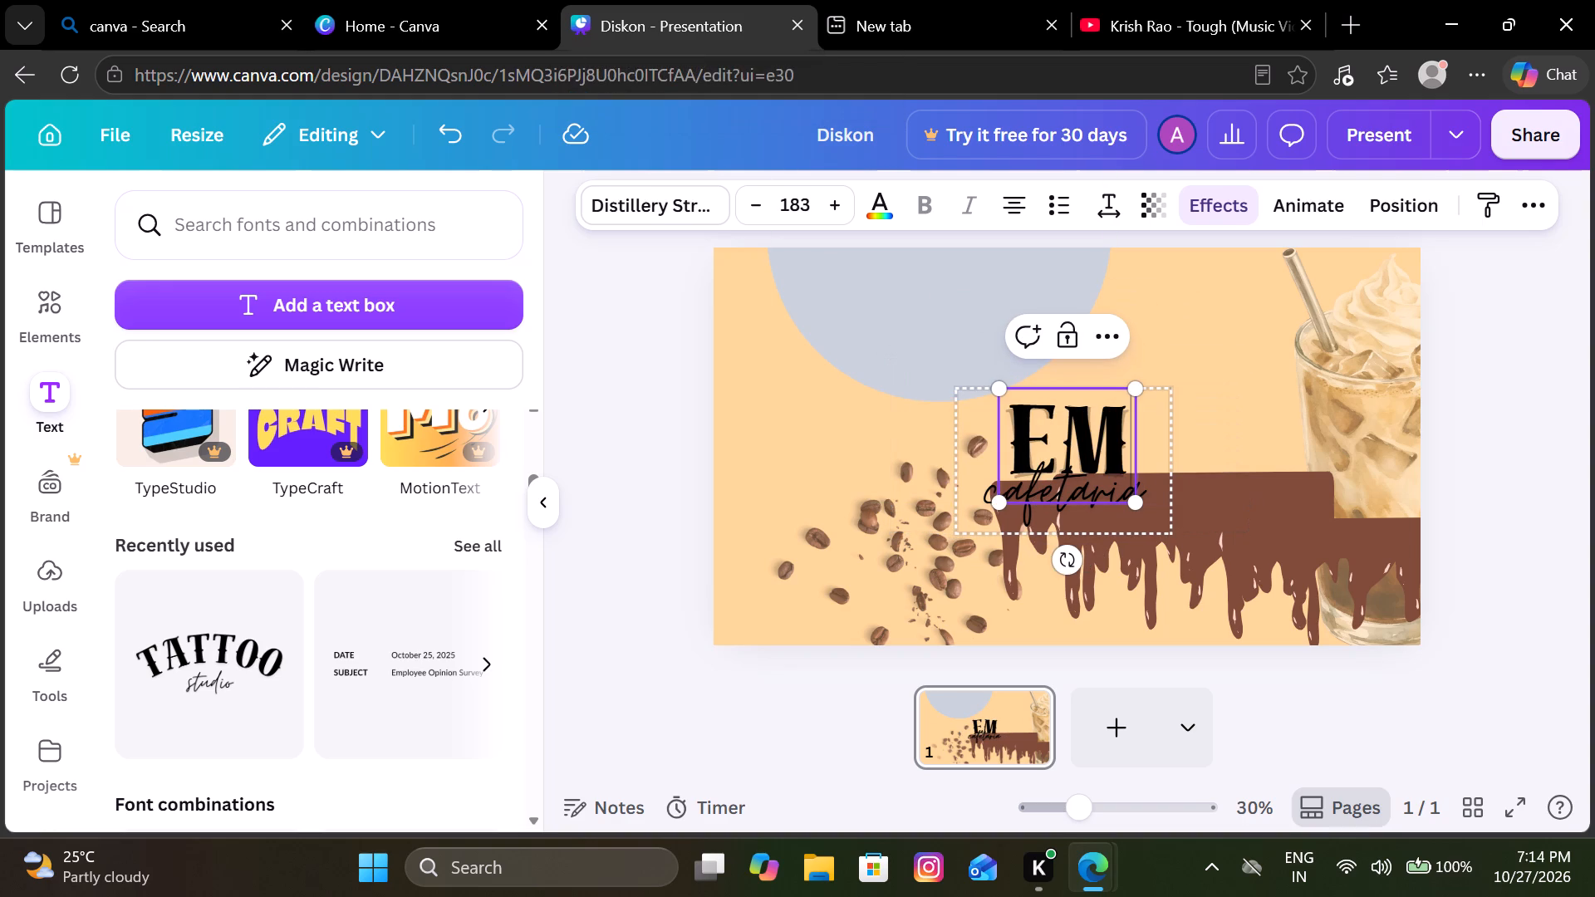
{"action": "key", "text": "p"}
{"action": "key", "text": "e"}
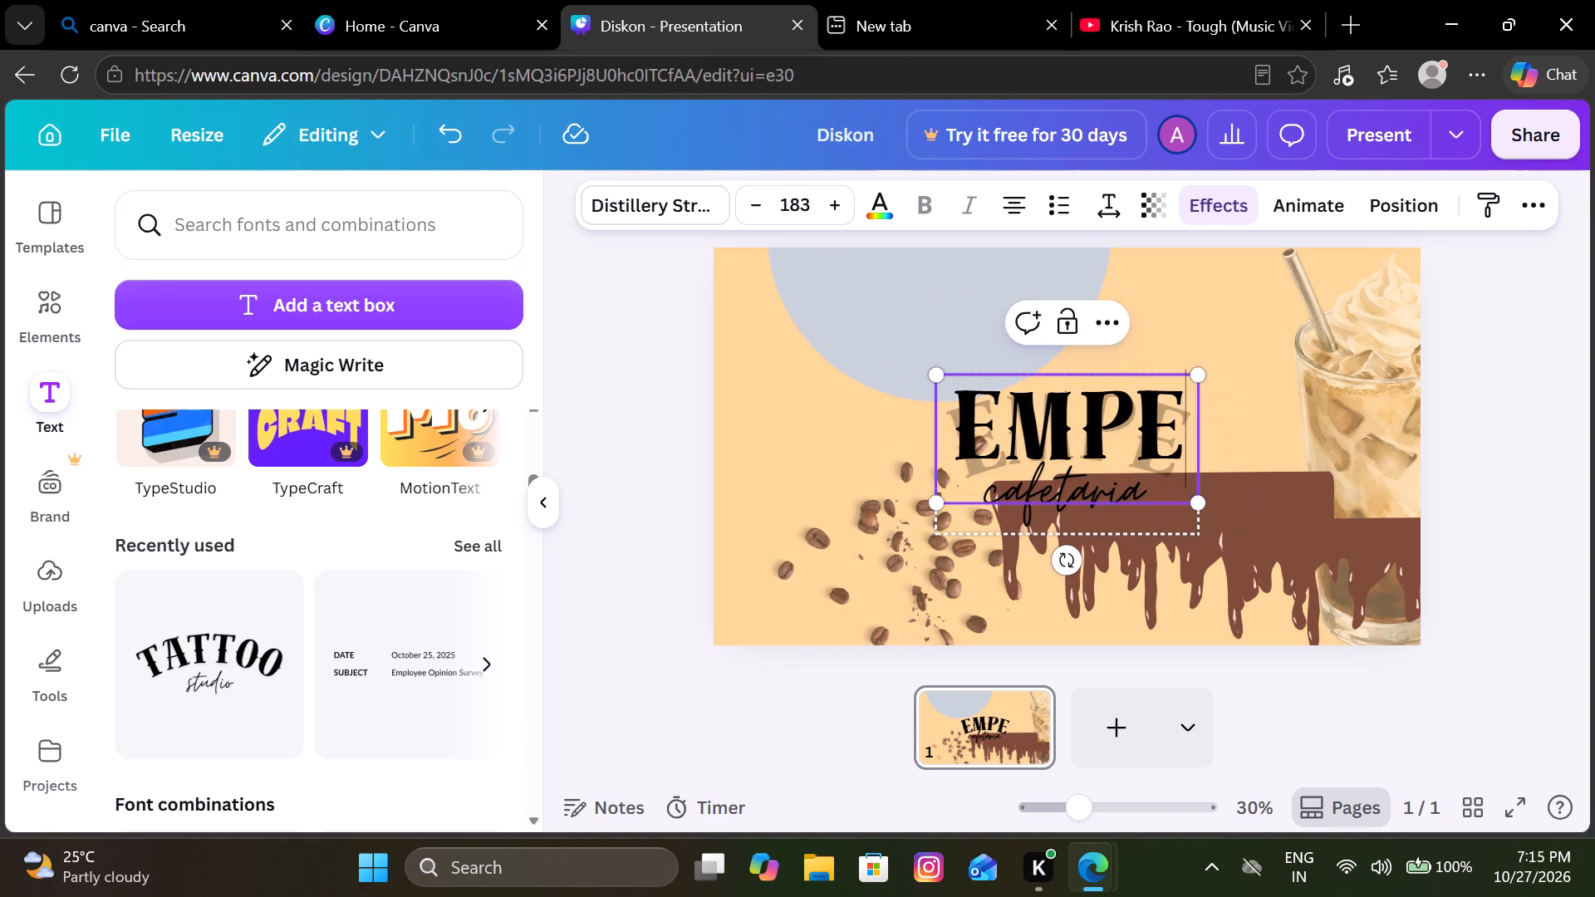
{"action": "type", "text": "ri"}
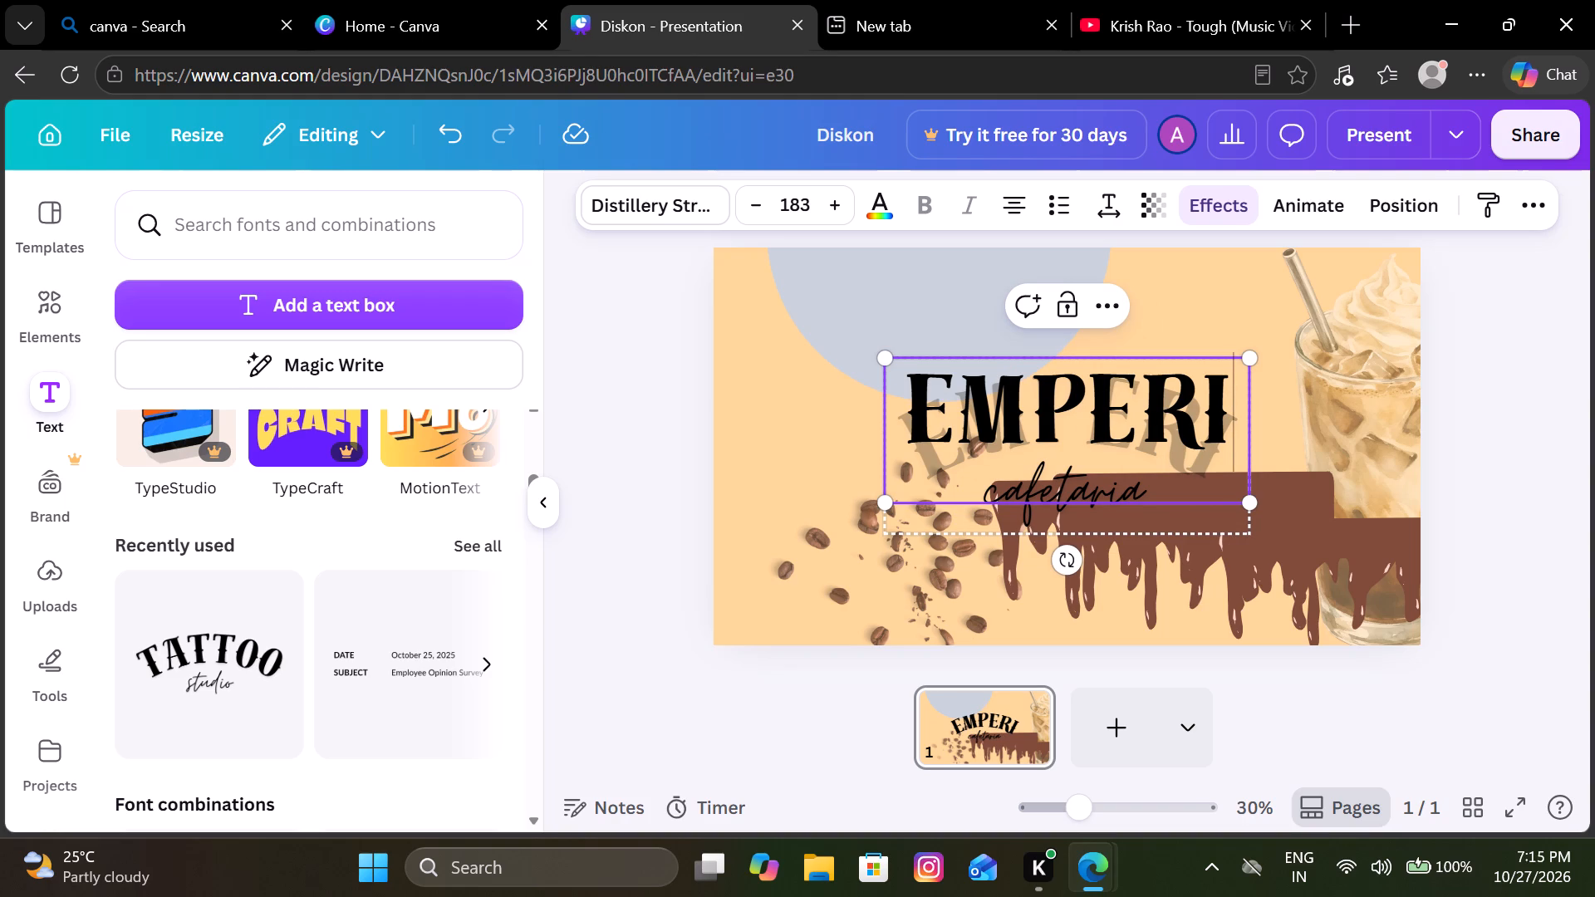
{"action": "key", "text": "BackSpace"}
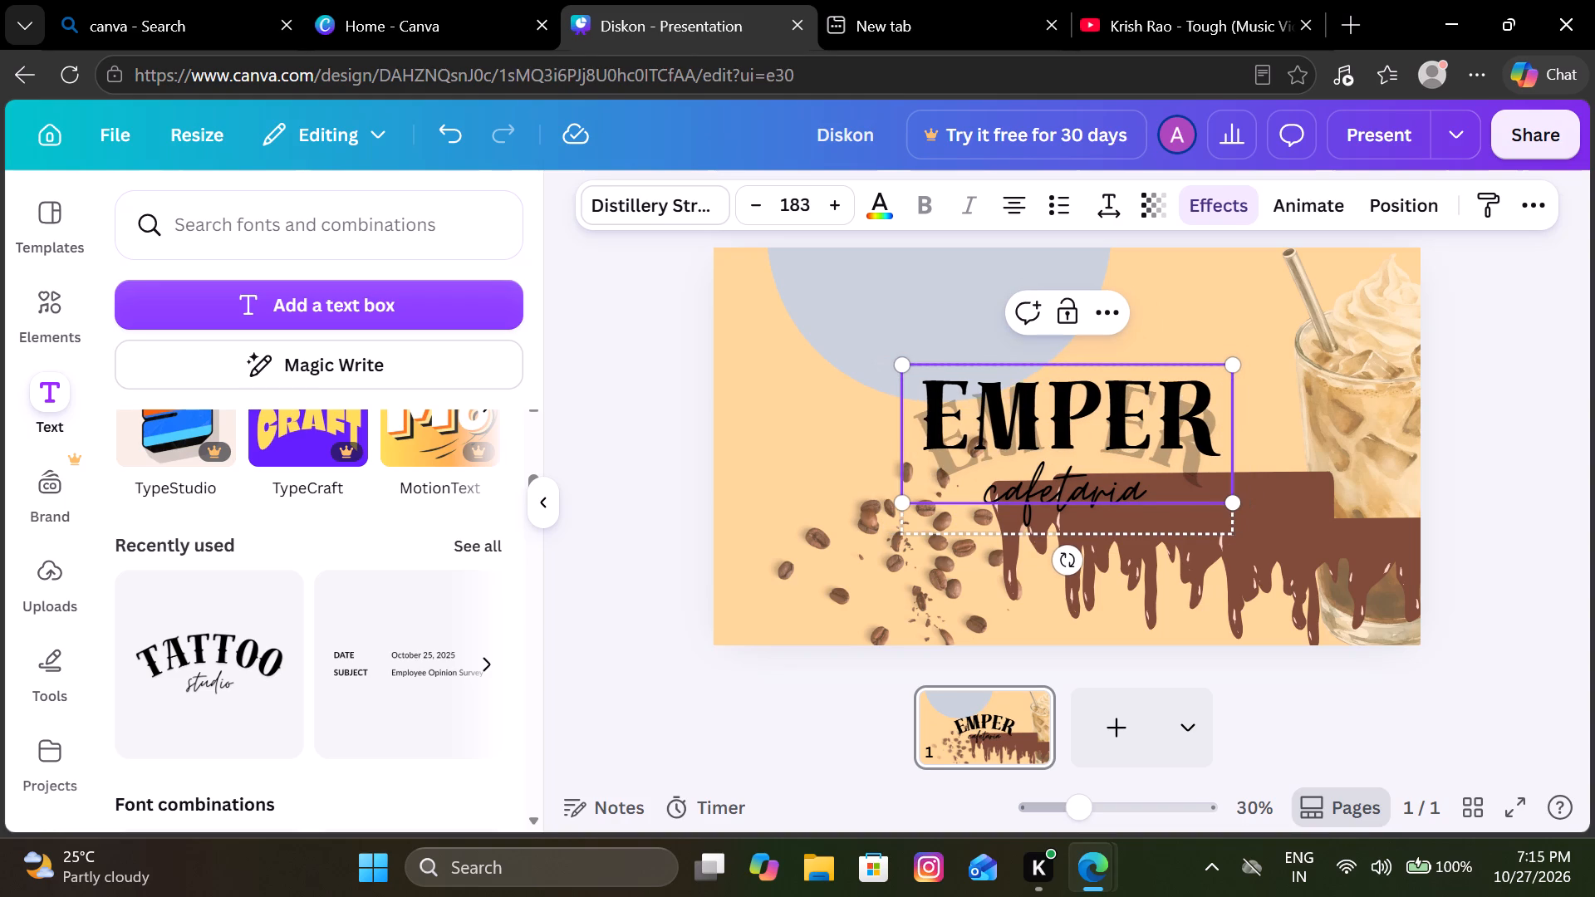
{"action": "type", "text": "or"}
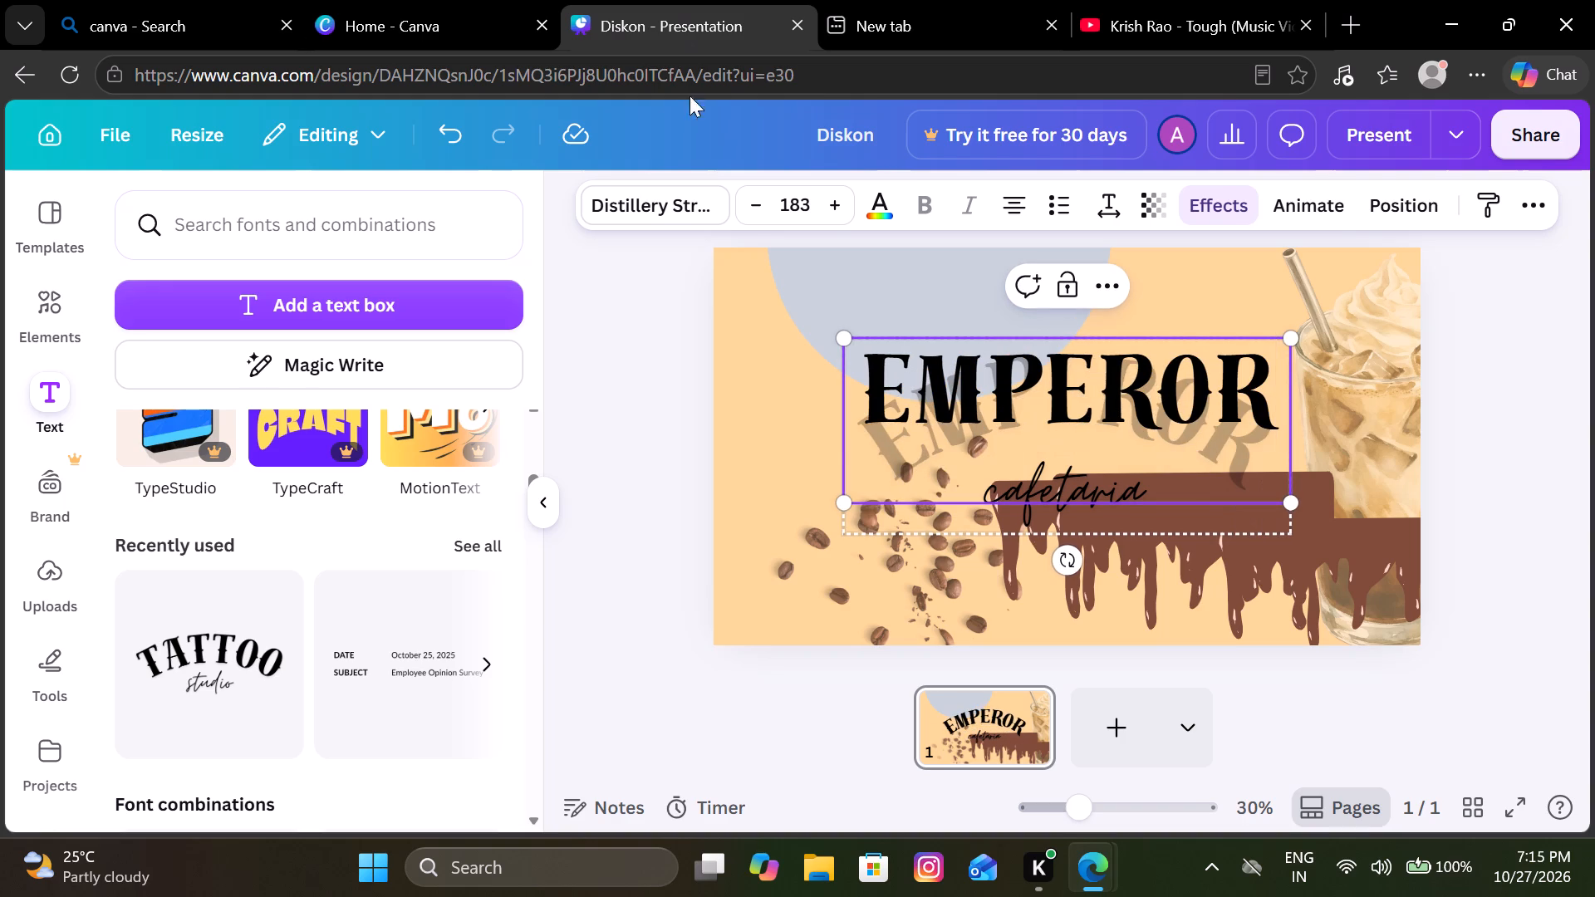
{"action": "left_click", "coordinate": [680, 379]}
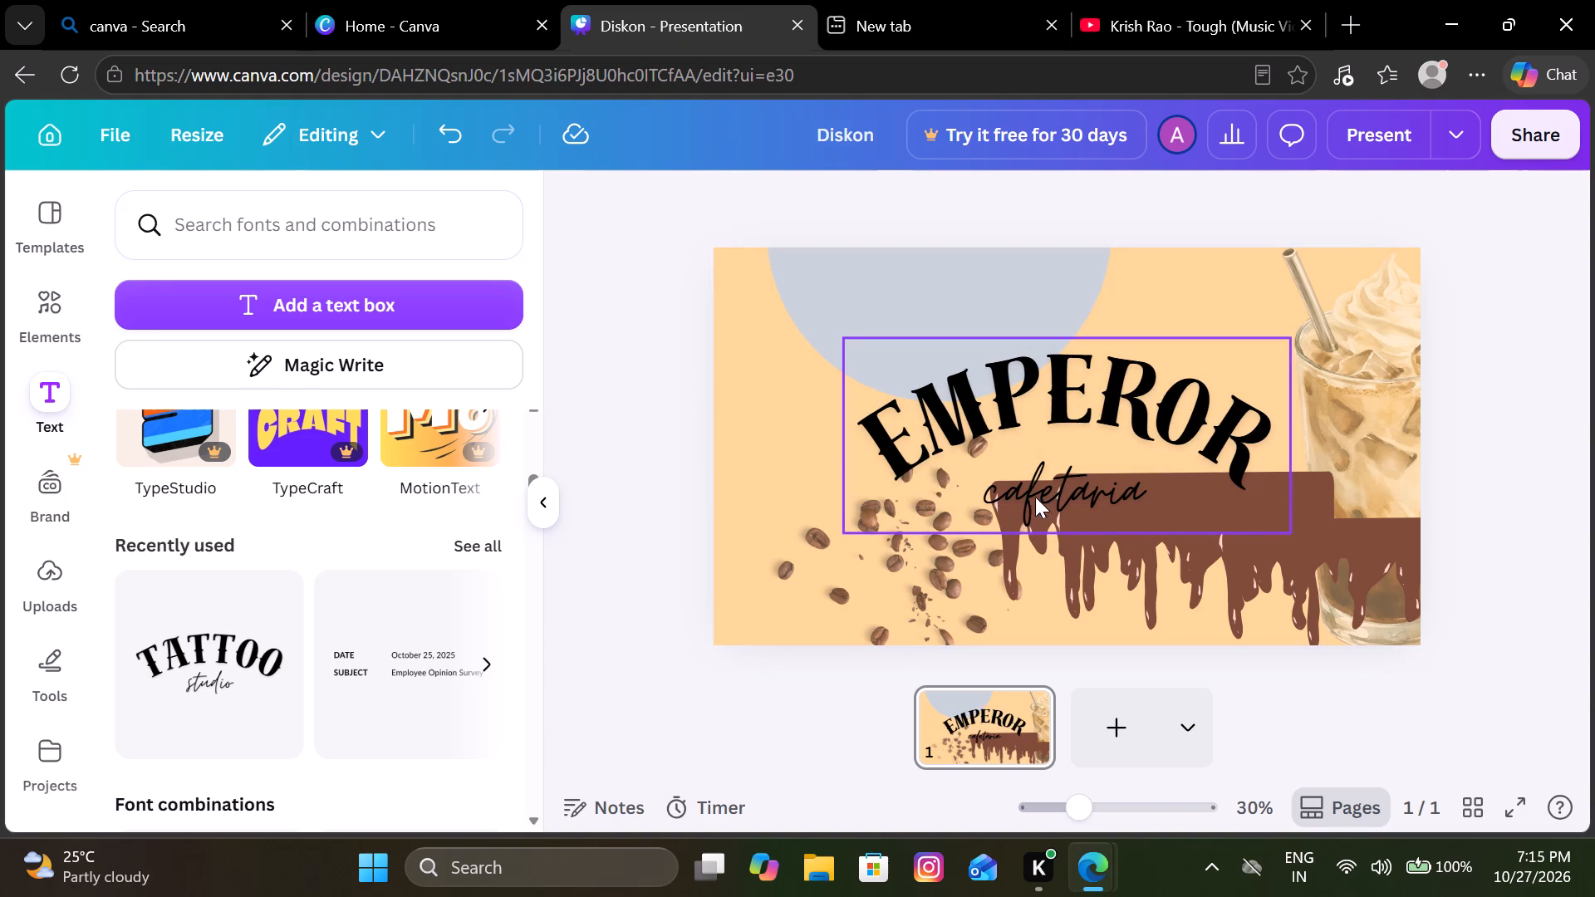
Shrink the EMPEROR cafetaria title and centre it inside the grey semicircle at the page's top edge.
{"action": "left_click_drag", "start_coordinate": [1035, 465], "coordinate": [945, 362]}
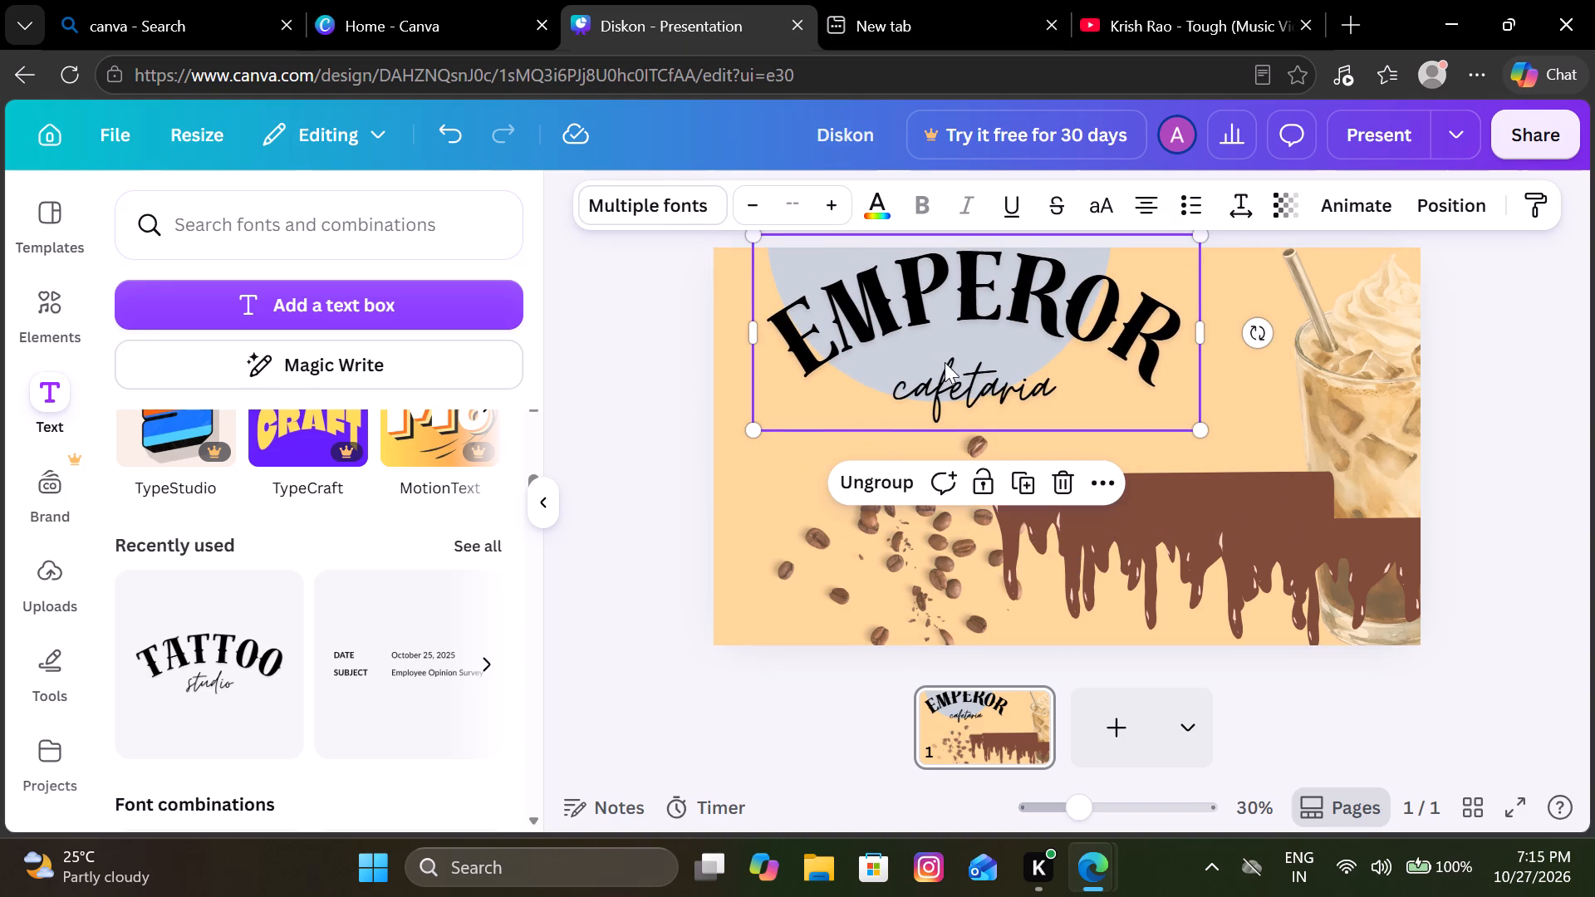
{"action": "left_click_drag", "start_coordinate": [1197, 428], "coordinate": [1093, 377]}
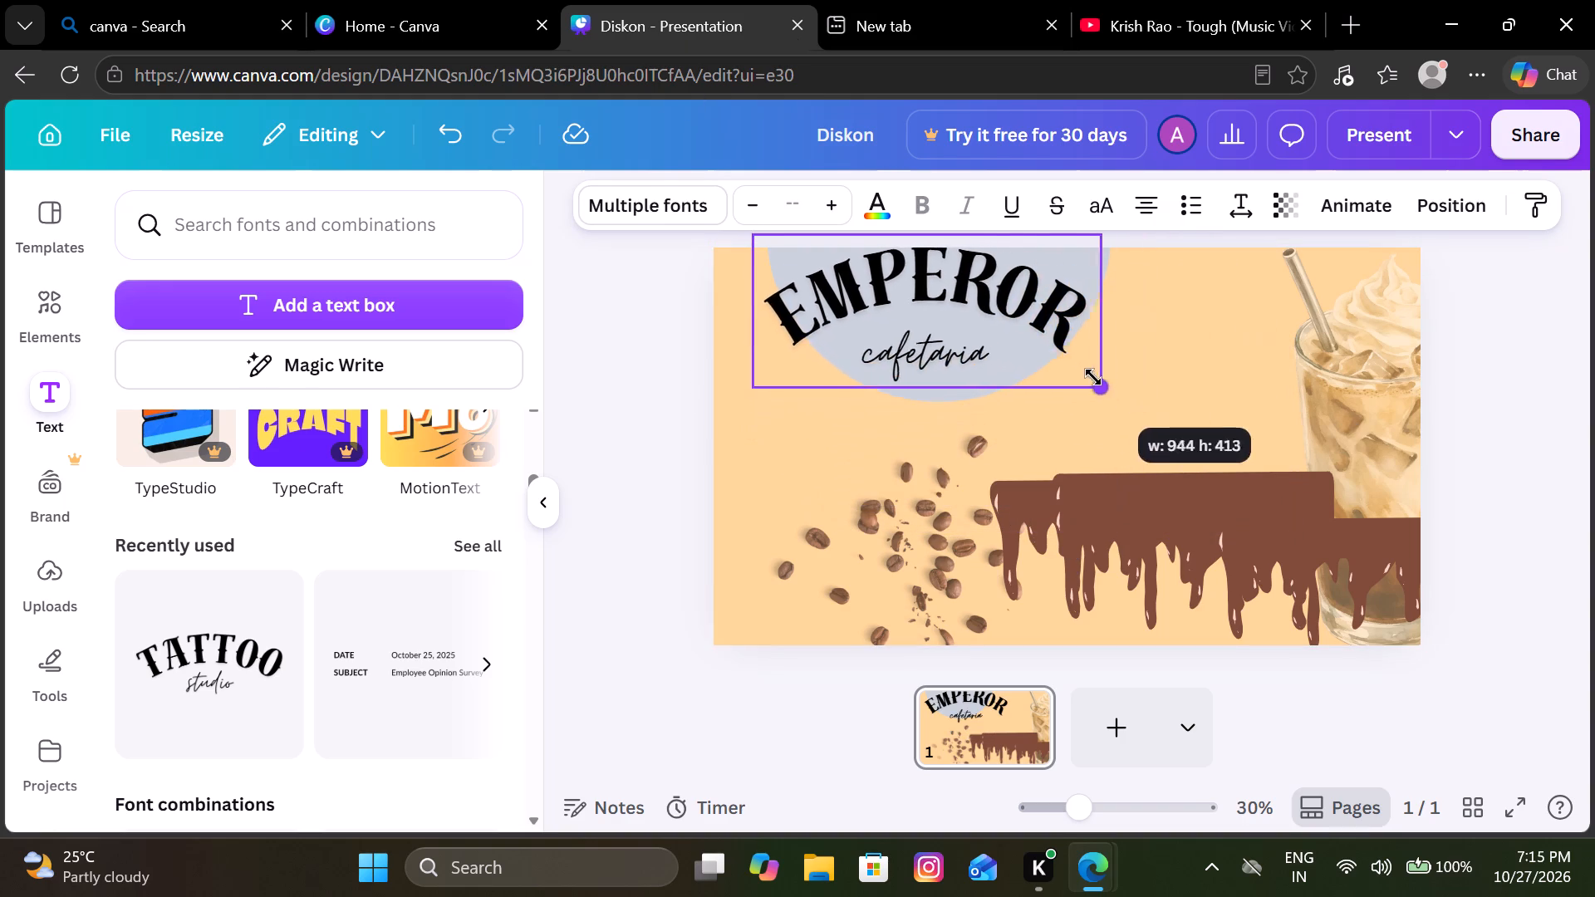
{"action": "left_click_drag", "start_coordinate": [1093, 377], "coordinate": [1035, 344]}
{"action": "left_click_drag", "start_coordinate": [972, 324], "coordinate": [999, 320]}
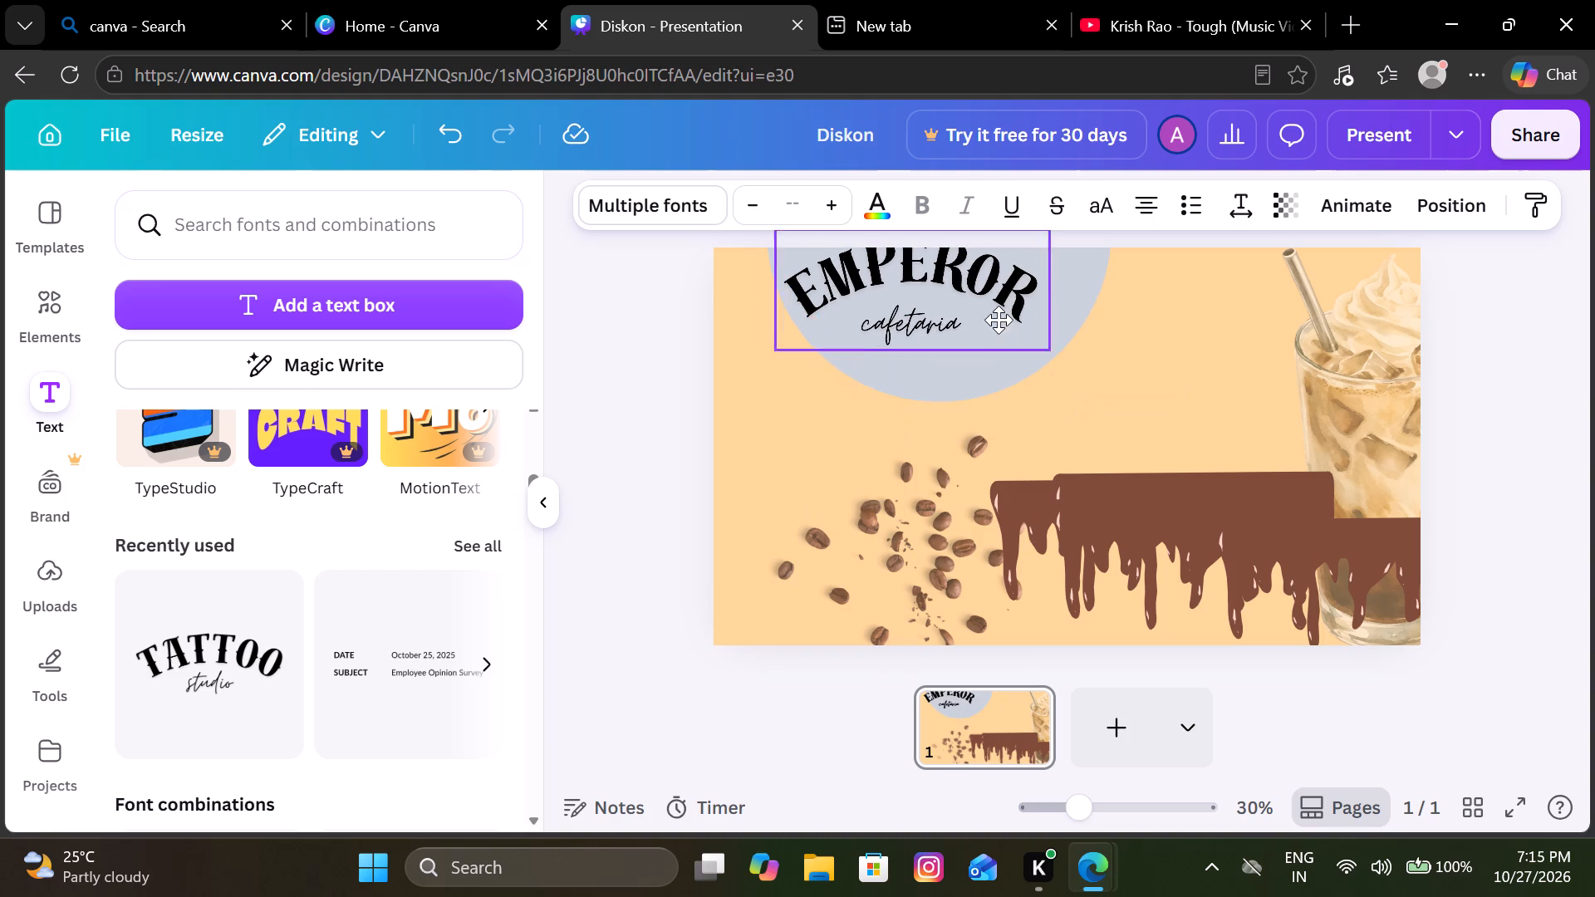
{"action": "left_click_drag", "start_coordinate": [999, 320], "coordinate": [1013, 332]}
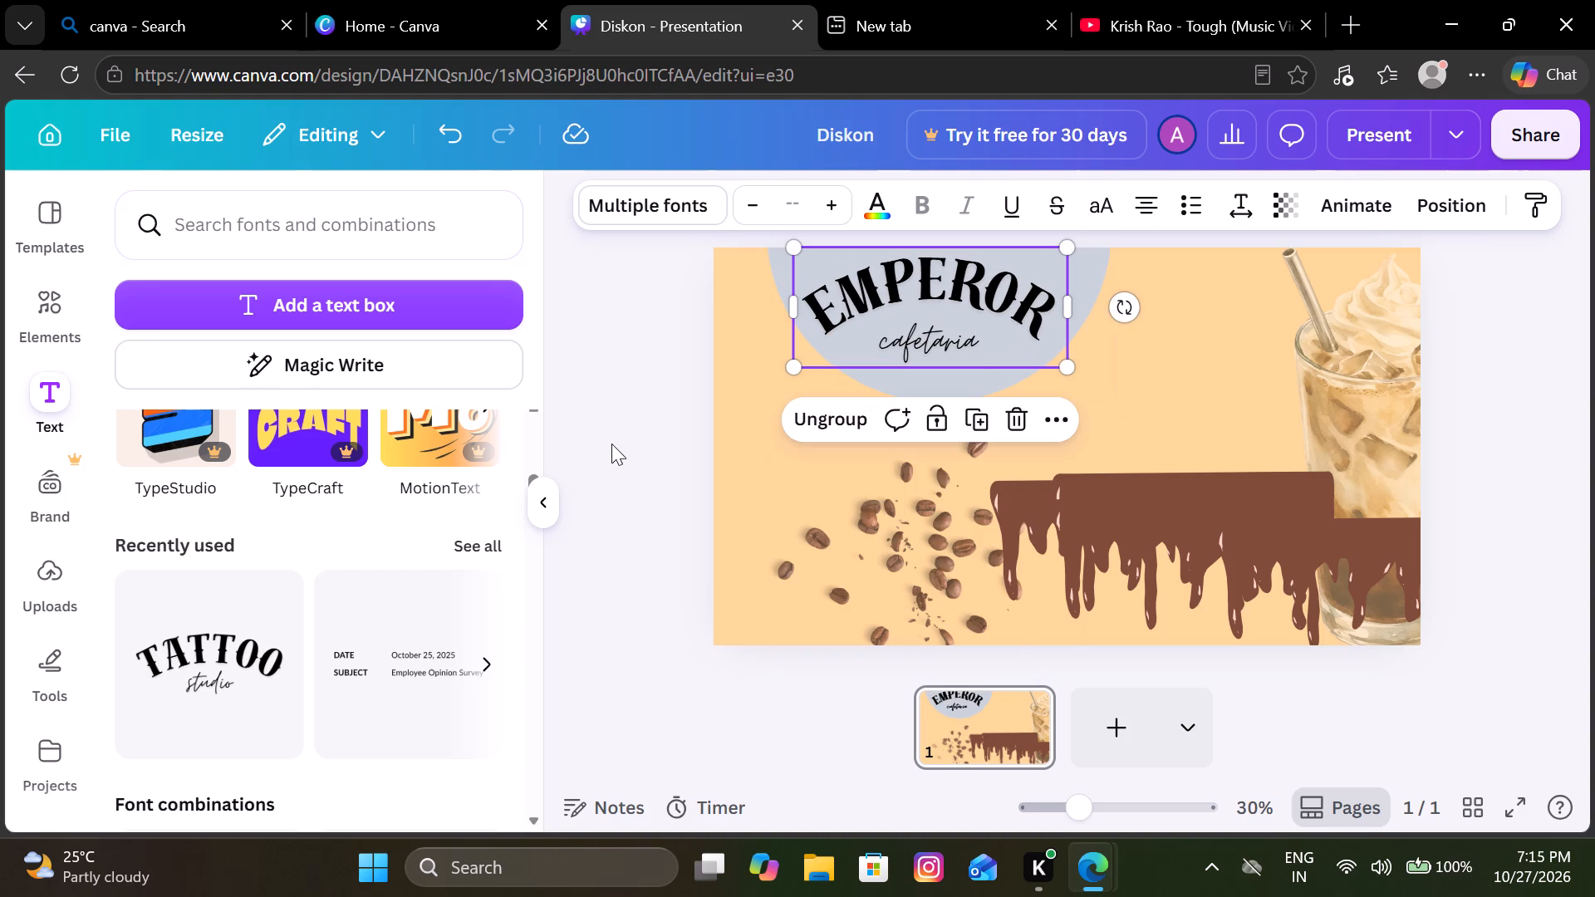
{"action": "left_click", "coordinate": [611, 444]}
Move the four chocolate drip graphics up behind the grey semicircle so they hang out around its curved edge.
{"action": "left_click_drag", "start_coordinate": [1102, 535], "coordinate": [789, 326]}
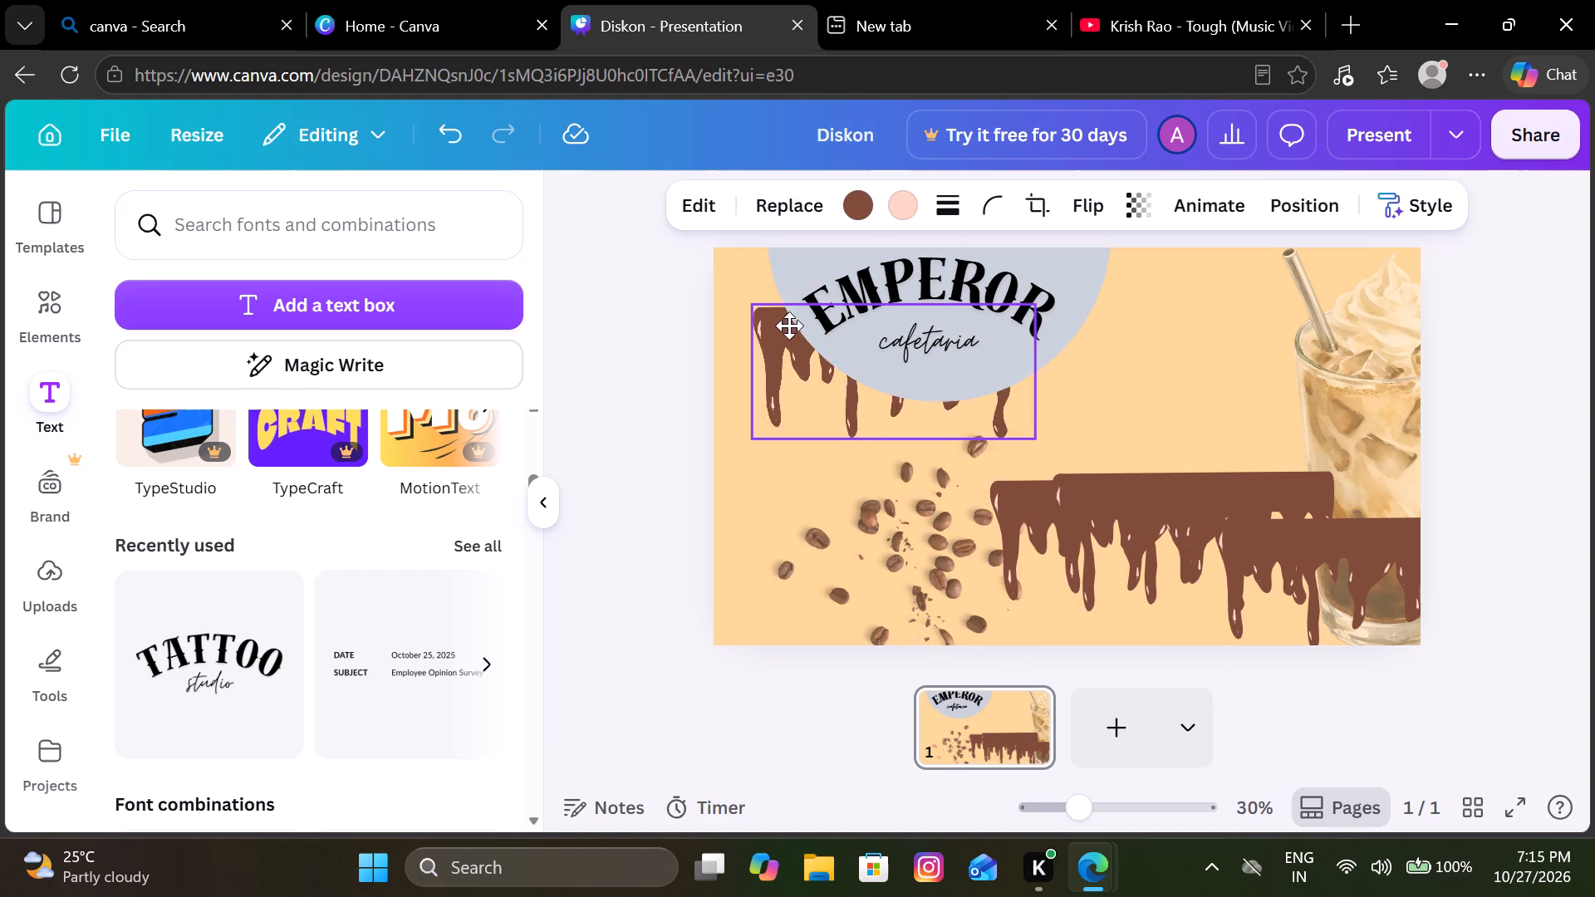
{"action": "left_click_drag", "start_coordinate": [789, 326], "coordinate": [808, 280]}
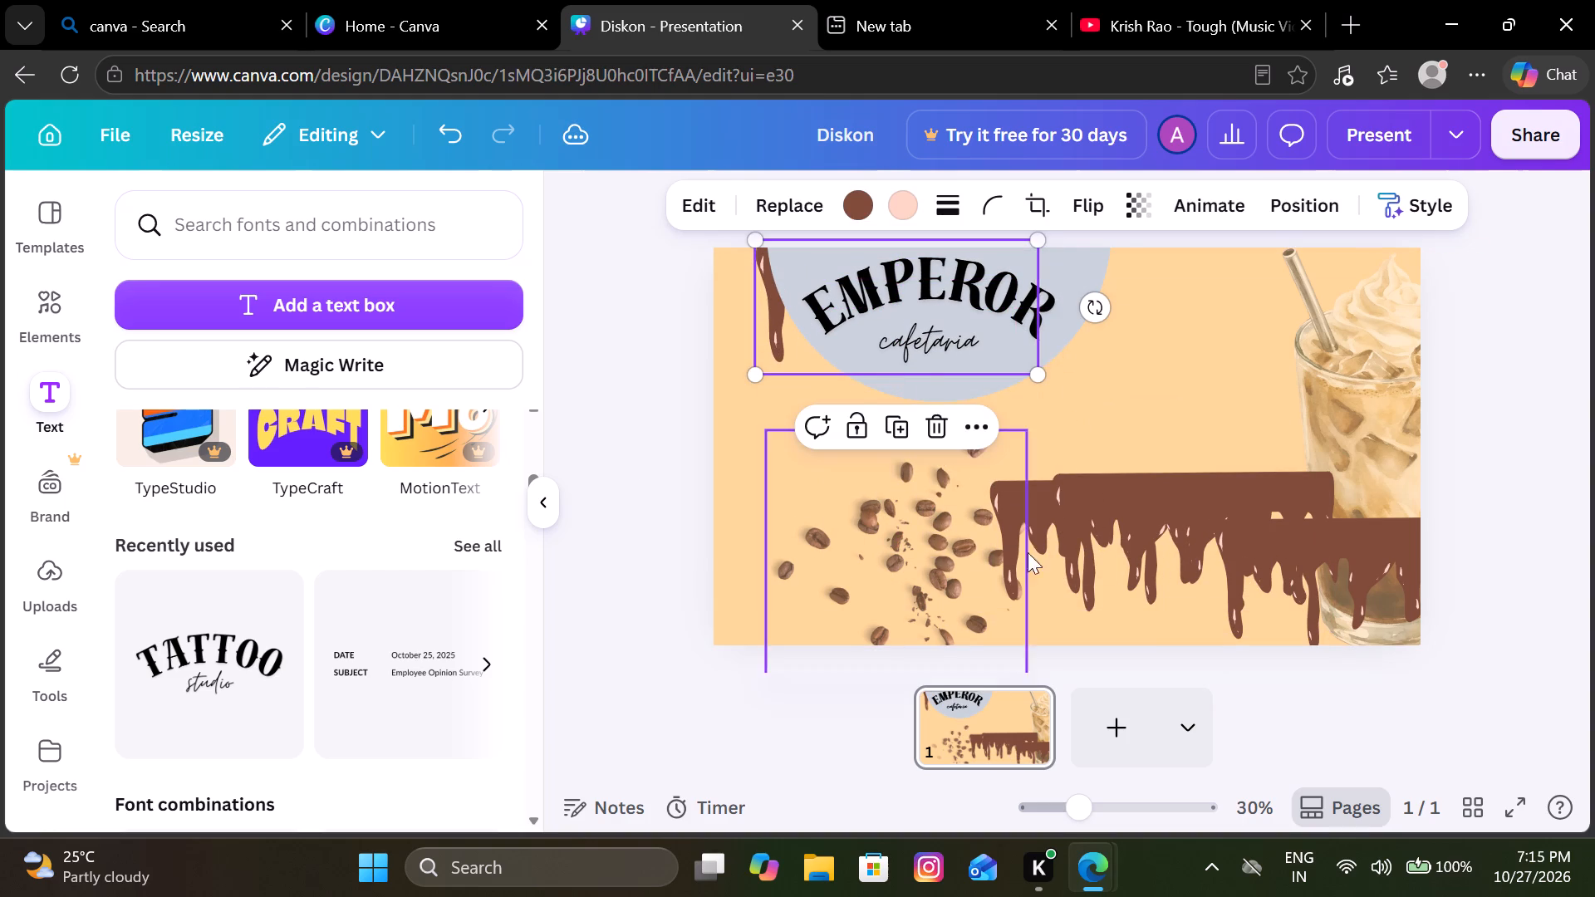
{"action": "left_click_drag", "start_coordinate": [1100, 517], "coordinate": [834, 337]}
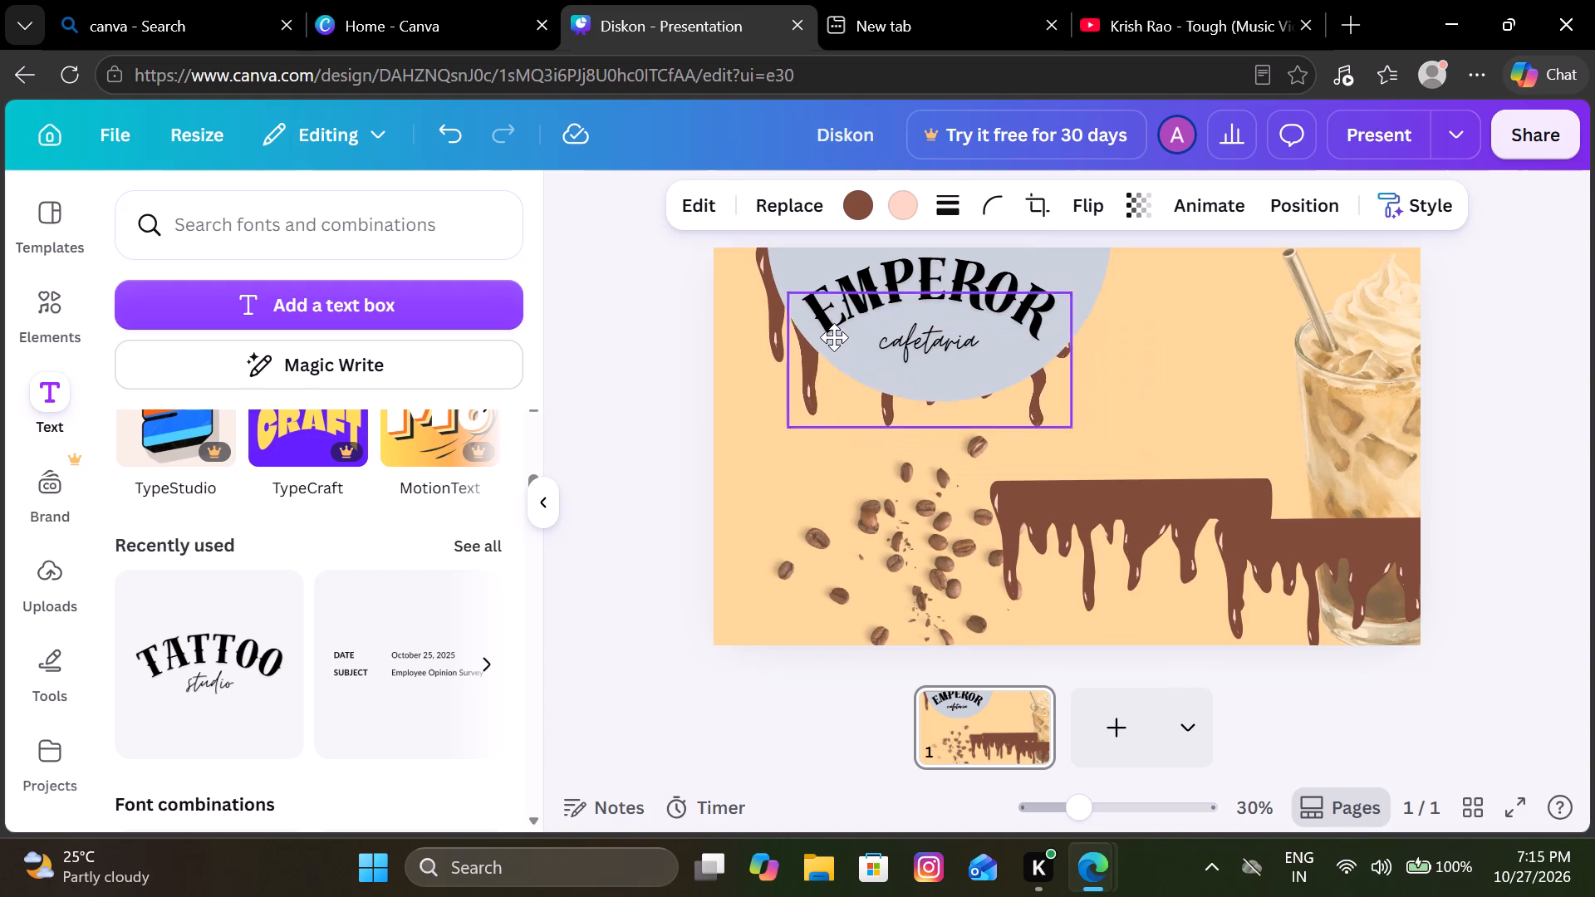
{"action": "left_click_drag", "start_coordinate": [834, 337], "coordinate": [833, 327]}
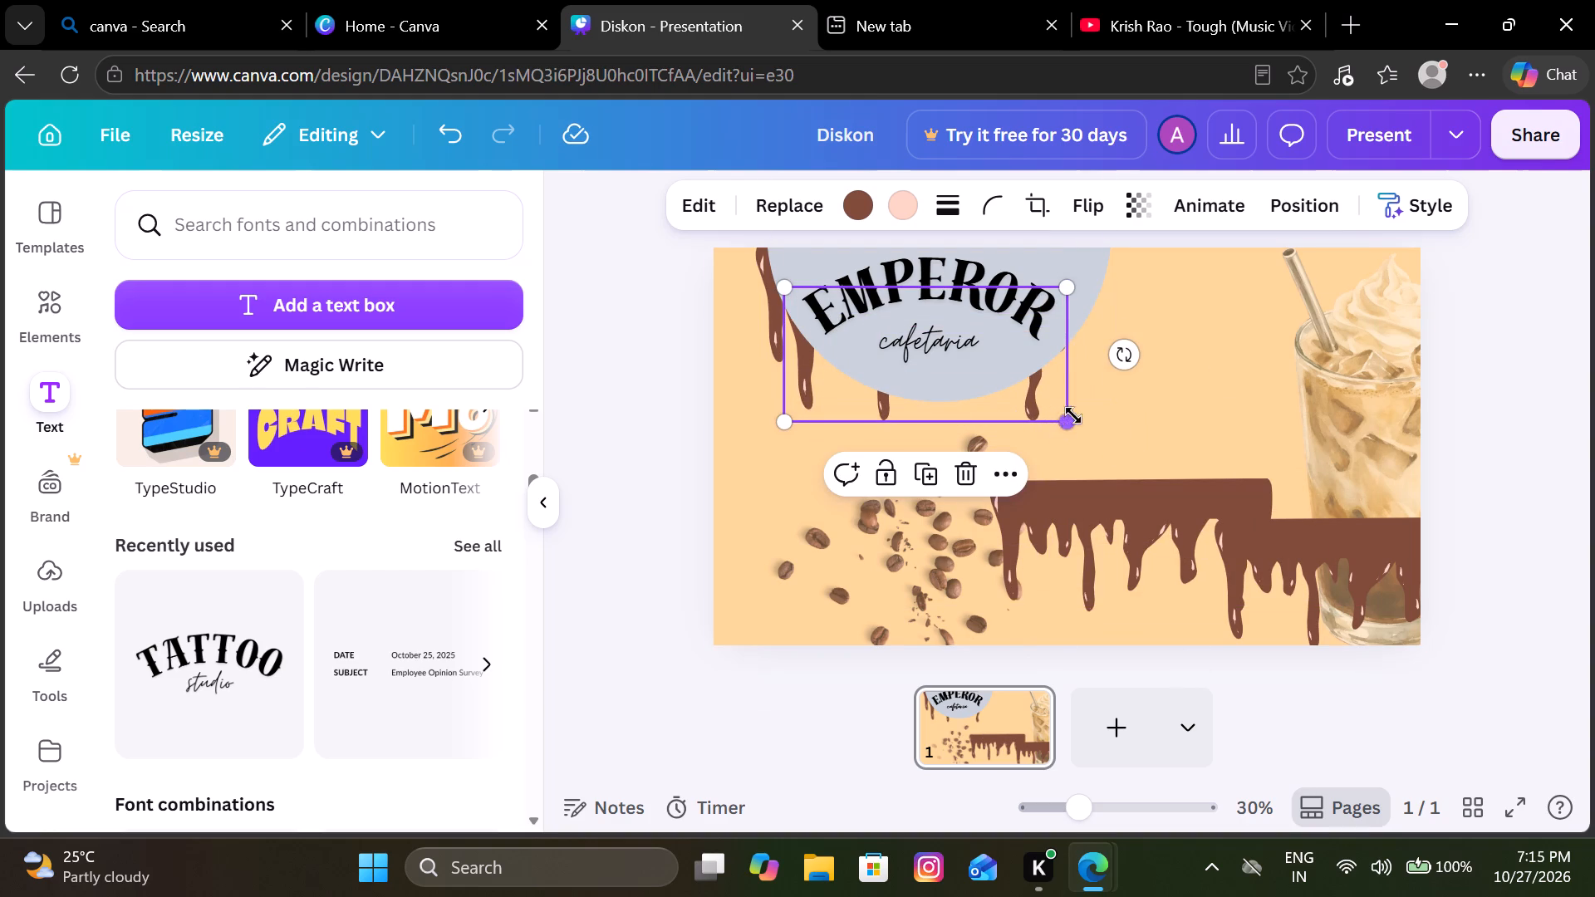
{"action": "left_click_drag", "start_coordinate": [1146, 509], "coordinate": [974, 327]}
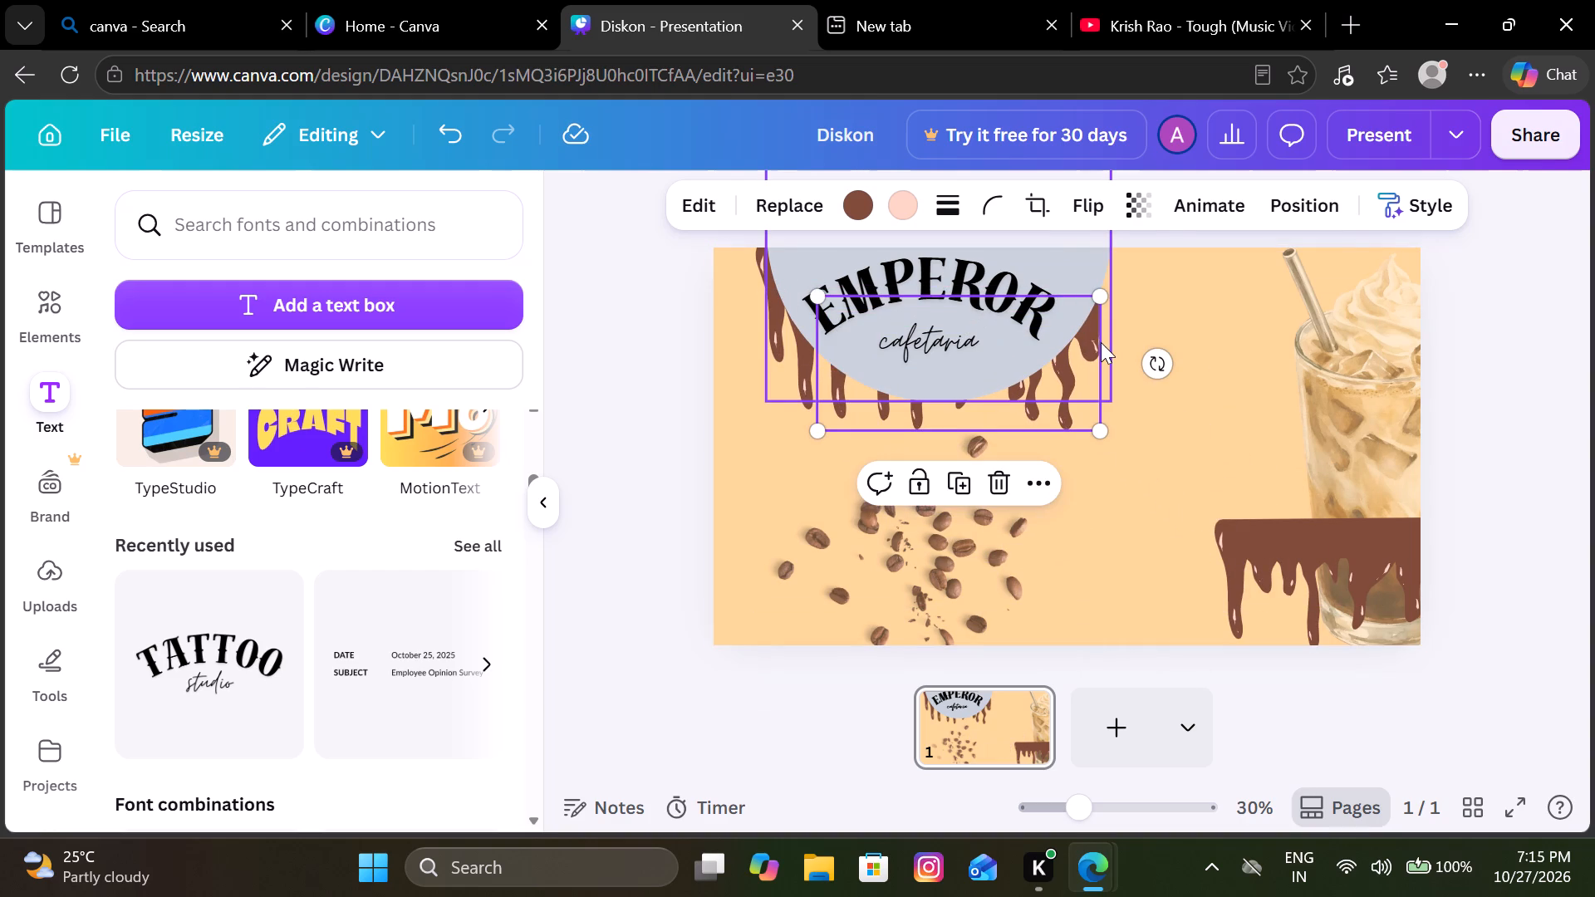
{"action": "left_click", "coordinate": [1101, 341]}
{"action": "left_click", "coordinate": [1079, 350]}
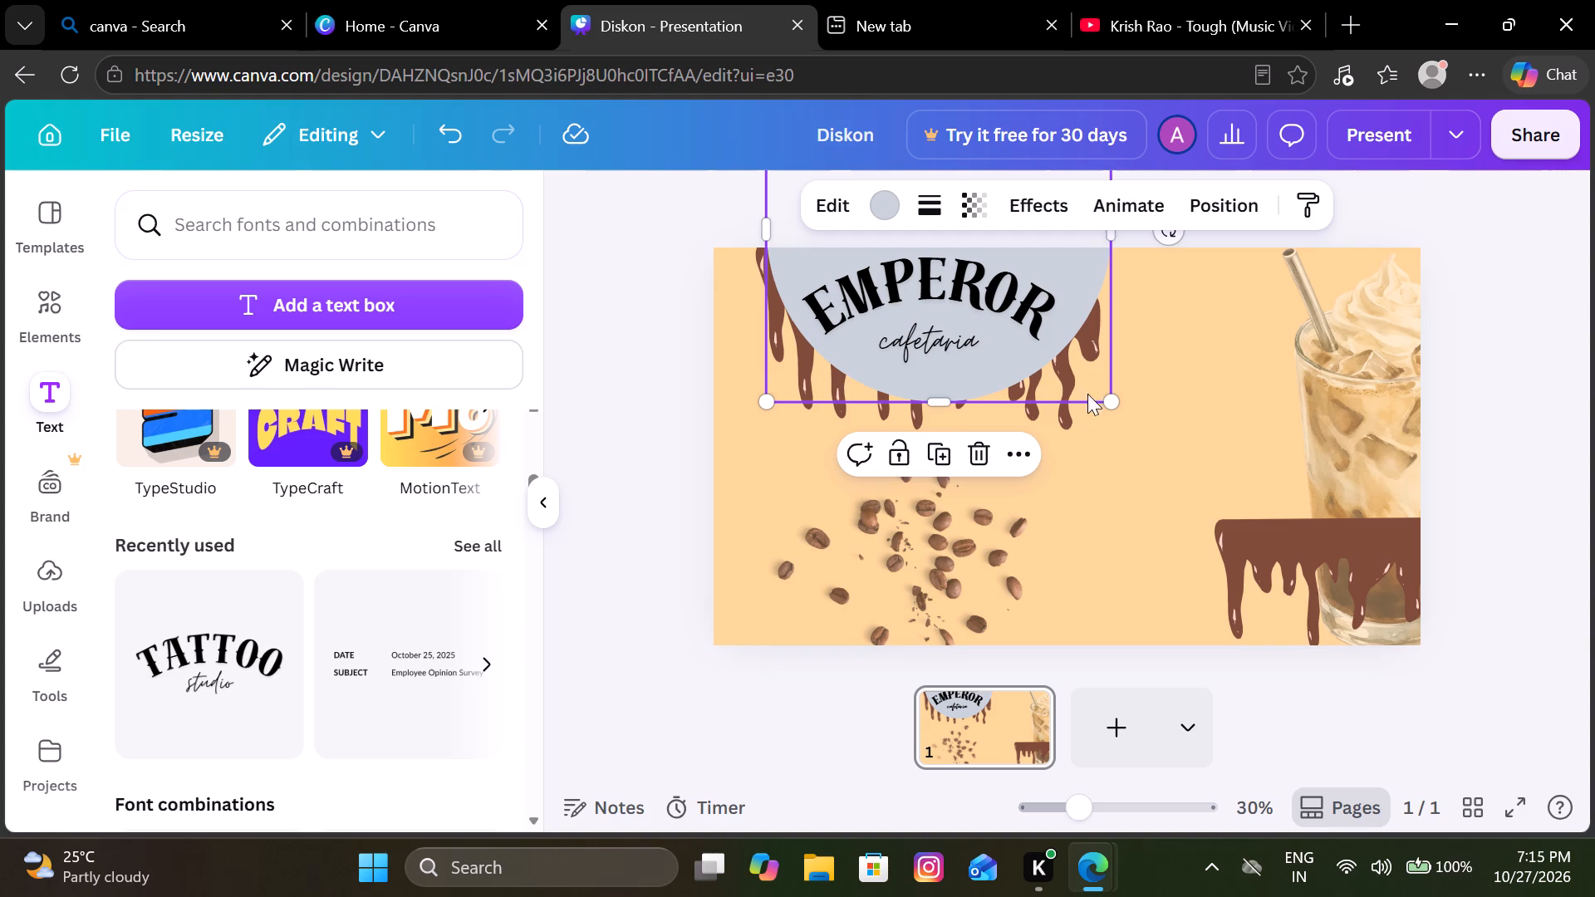
{"action": "left_click", "coordinate": [1076, 423]}
{"action": "left_click_drag", "start_coordinate": [1099, 424], "coordinate": [1094, 411]}
{"action": "left_click", "coordinate": [1283, 571]}
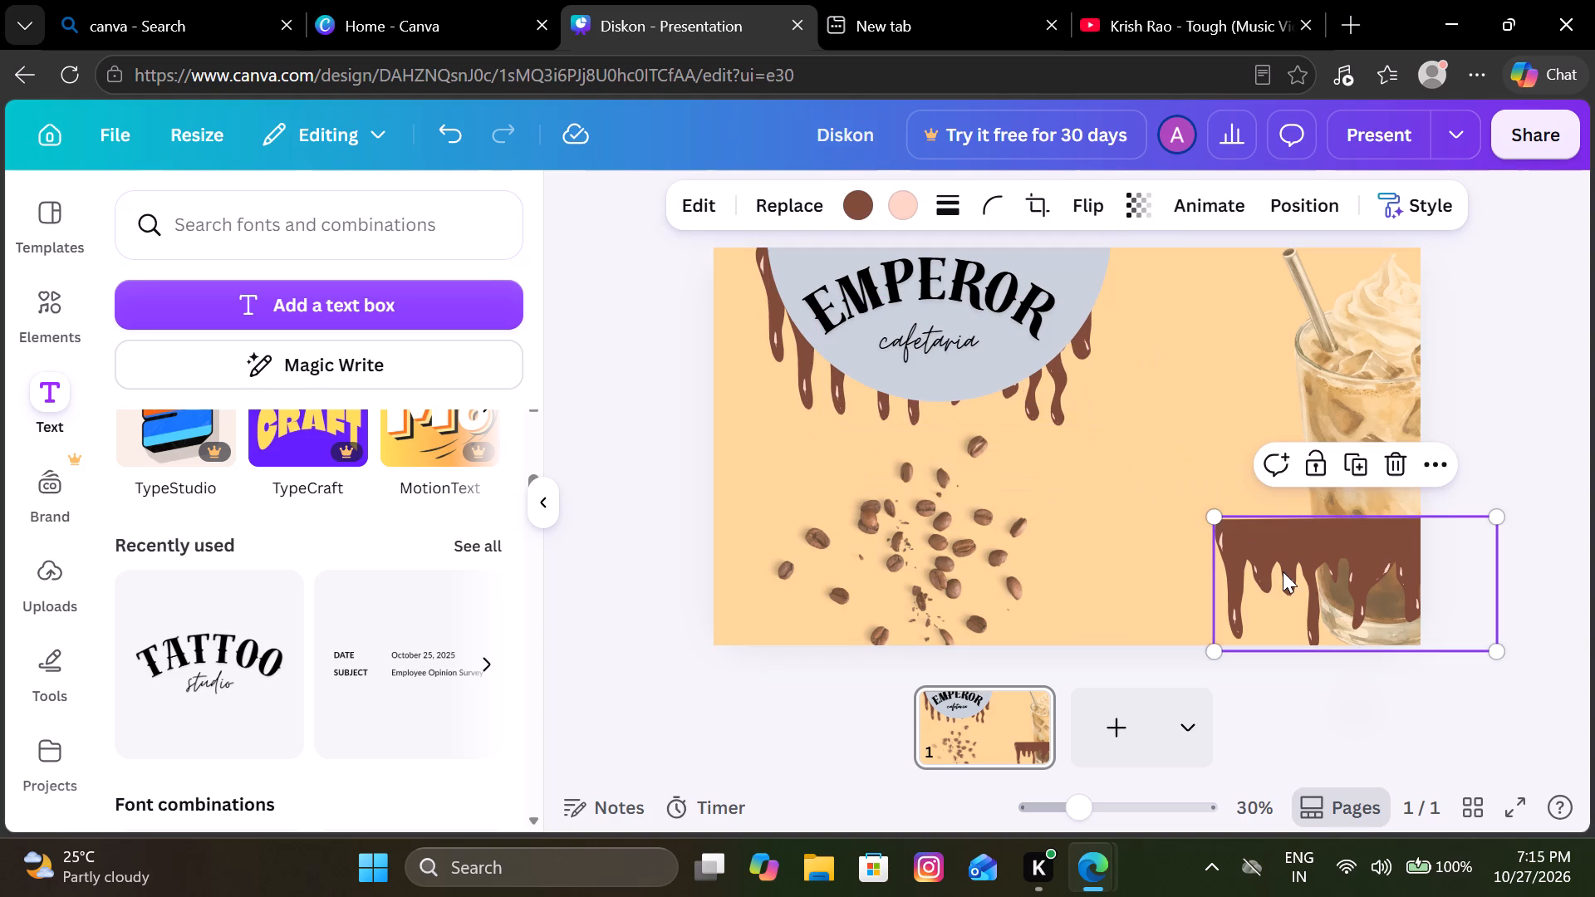
{"action": "left_click_drag", "start_coordinate": [1301, 568], "coordinate": [940, 316]}
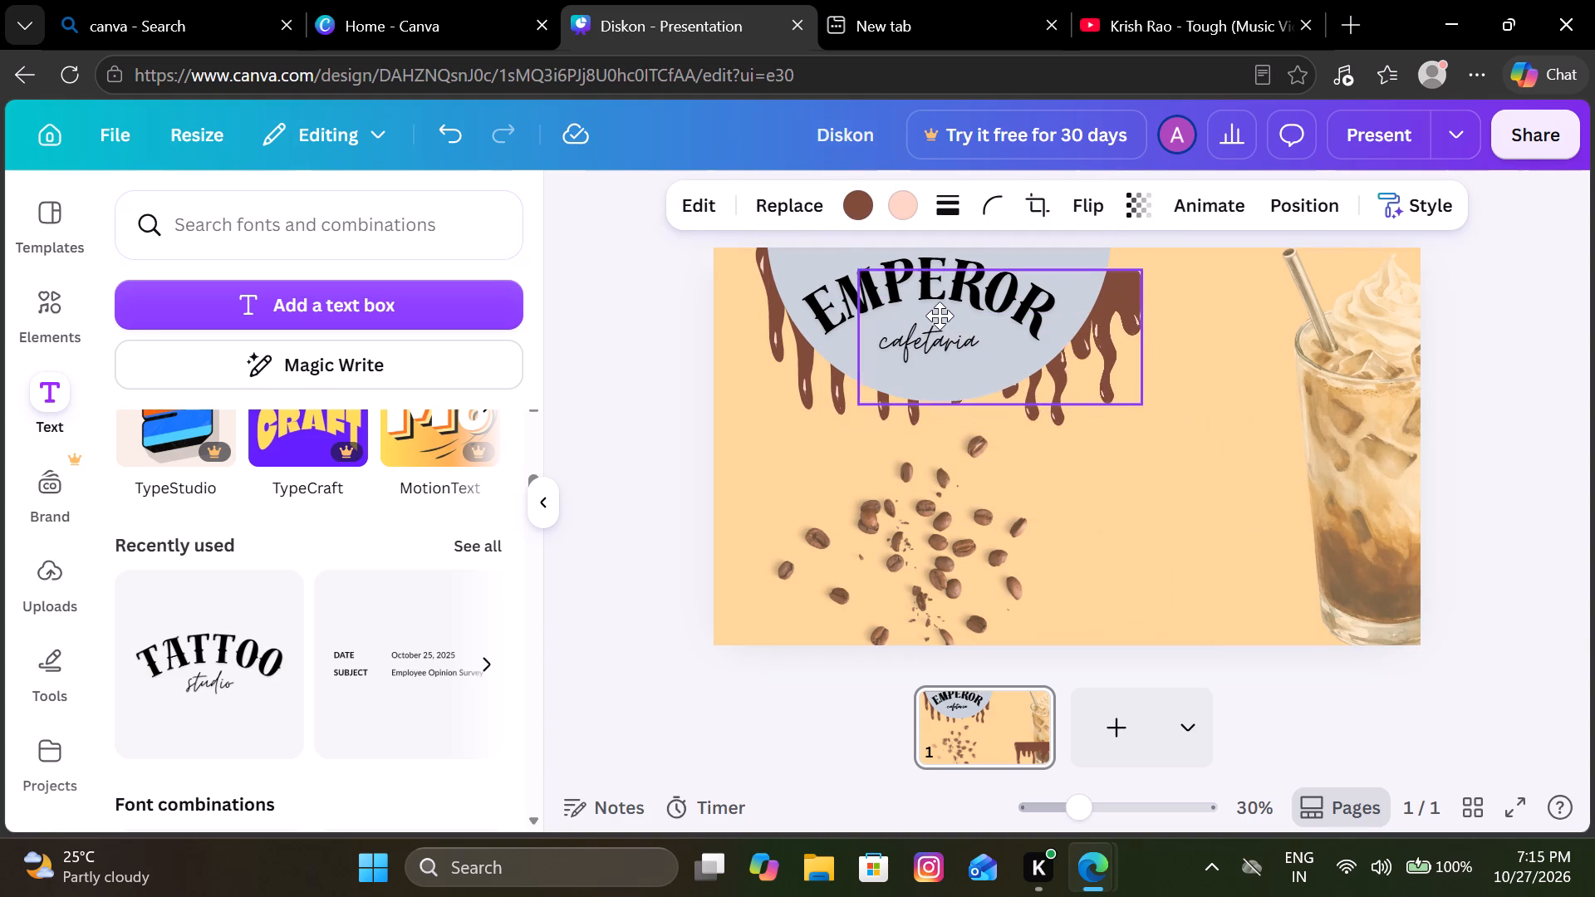
{"action": "left_click_drag", "start_coordinate": [940, 316], "coordinate": [927, 301]}
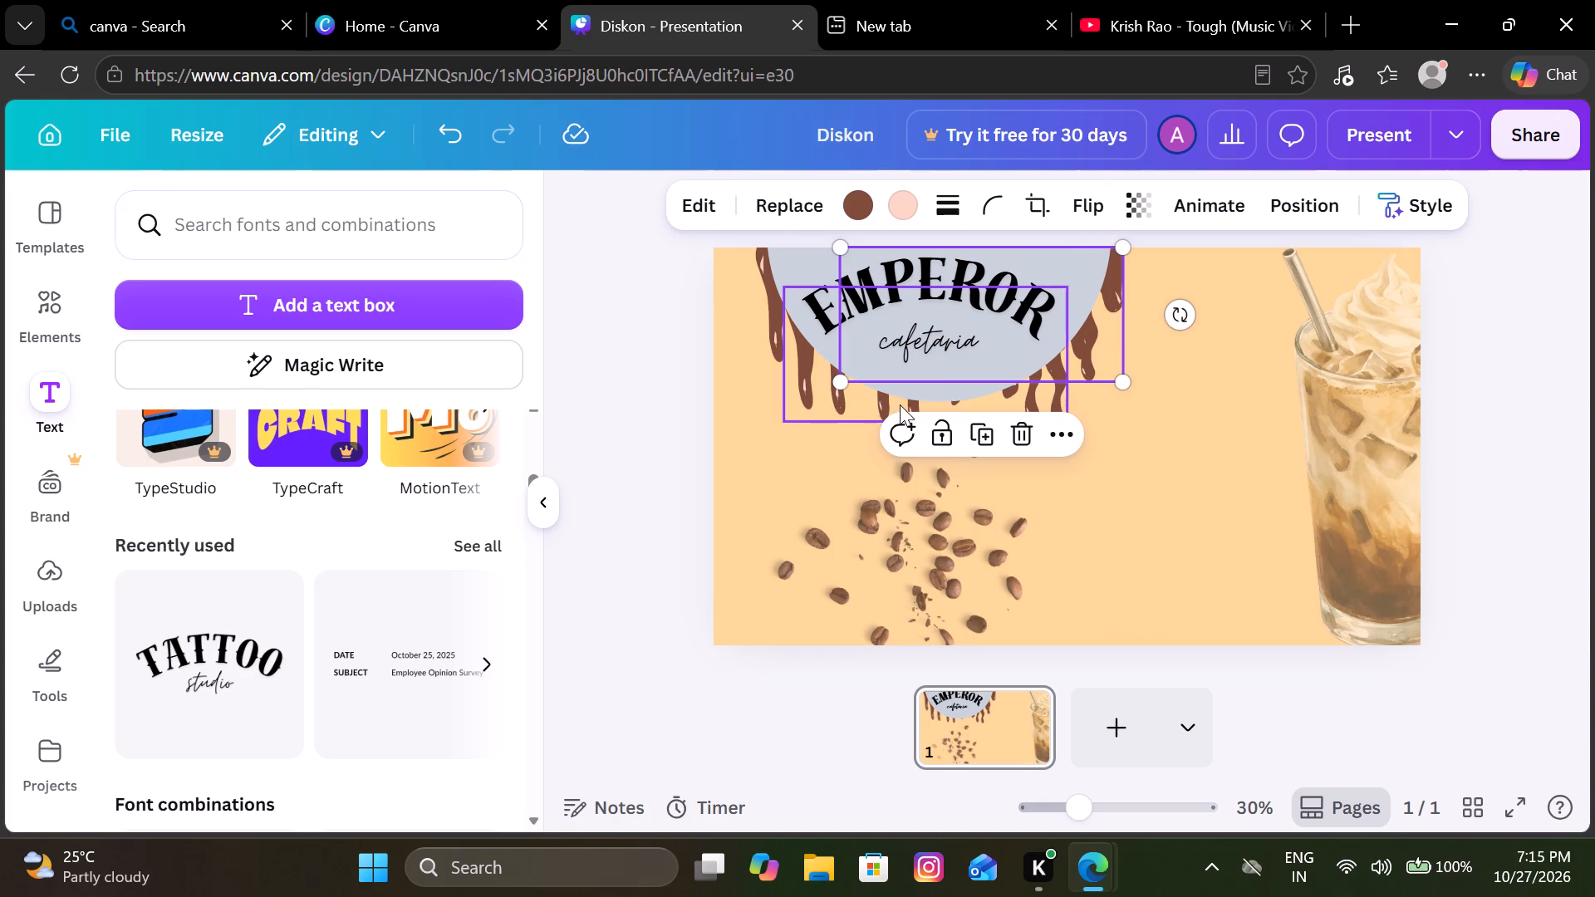
Fine-tune the positions of the chocolate drips and the grey semicircle so the drips show evenly below its curve.
{"action": "double_click", "coordinate": [900, 404]}
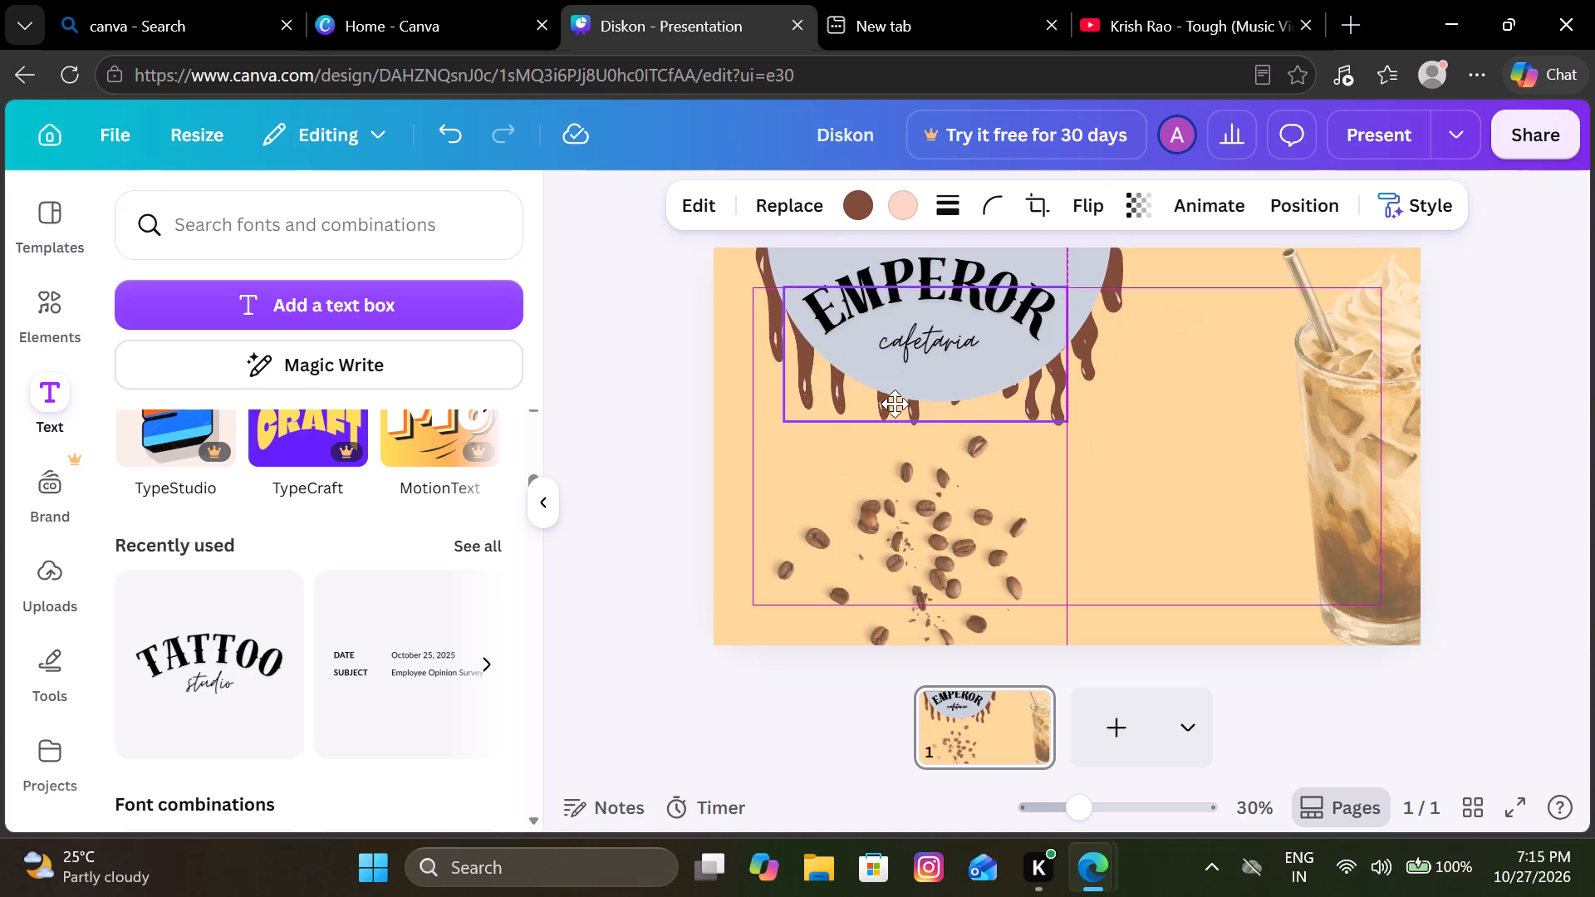
{"action": "left_click", "coordinate": [758, 292]}
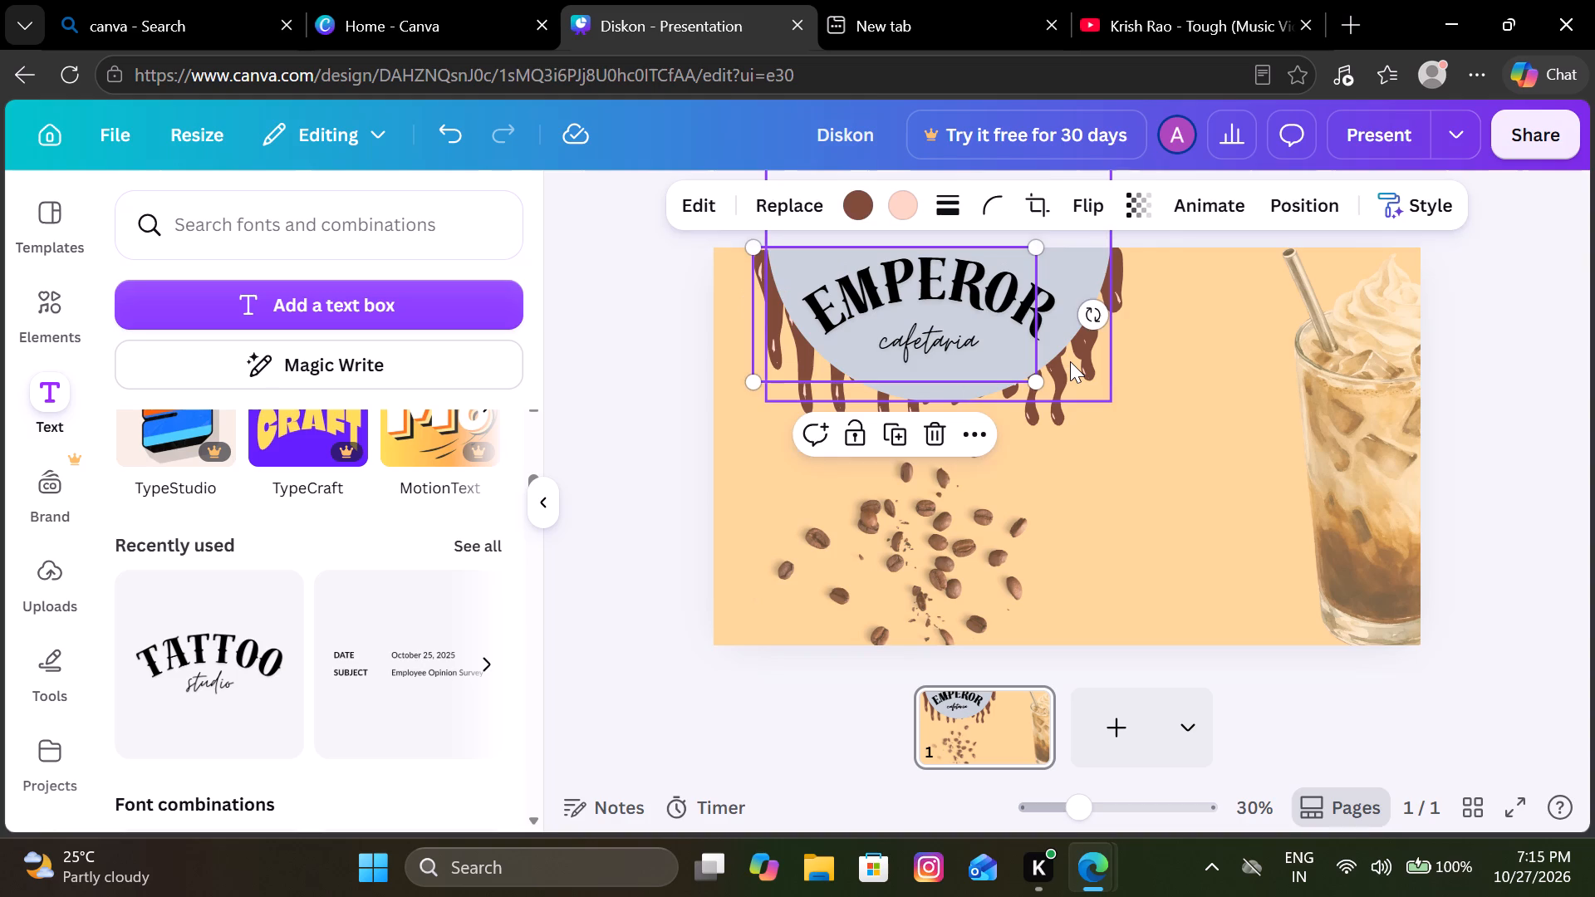
{"action": "left_click_drag", "start_coordinate": [1070, 361], "coordinate": [1070, 349]}
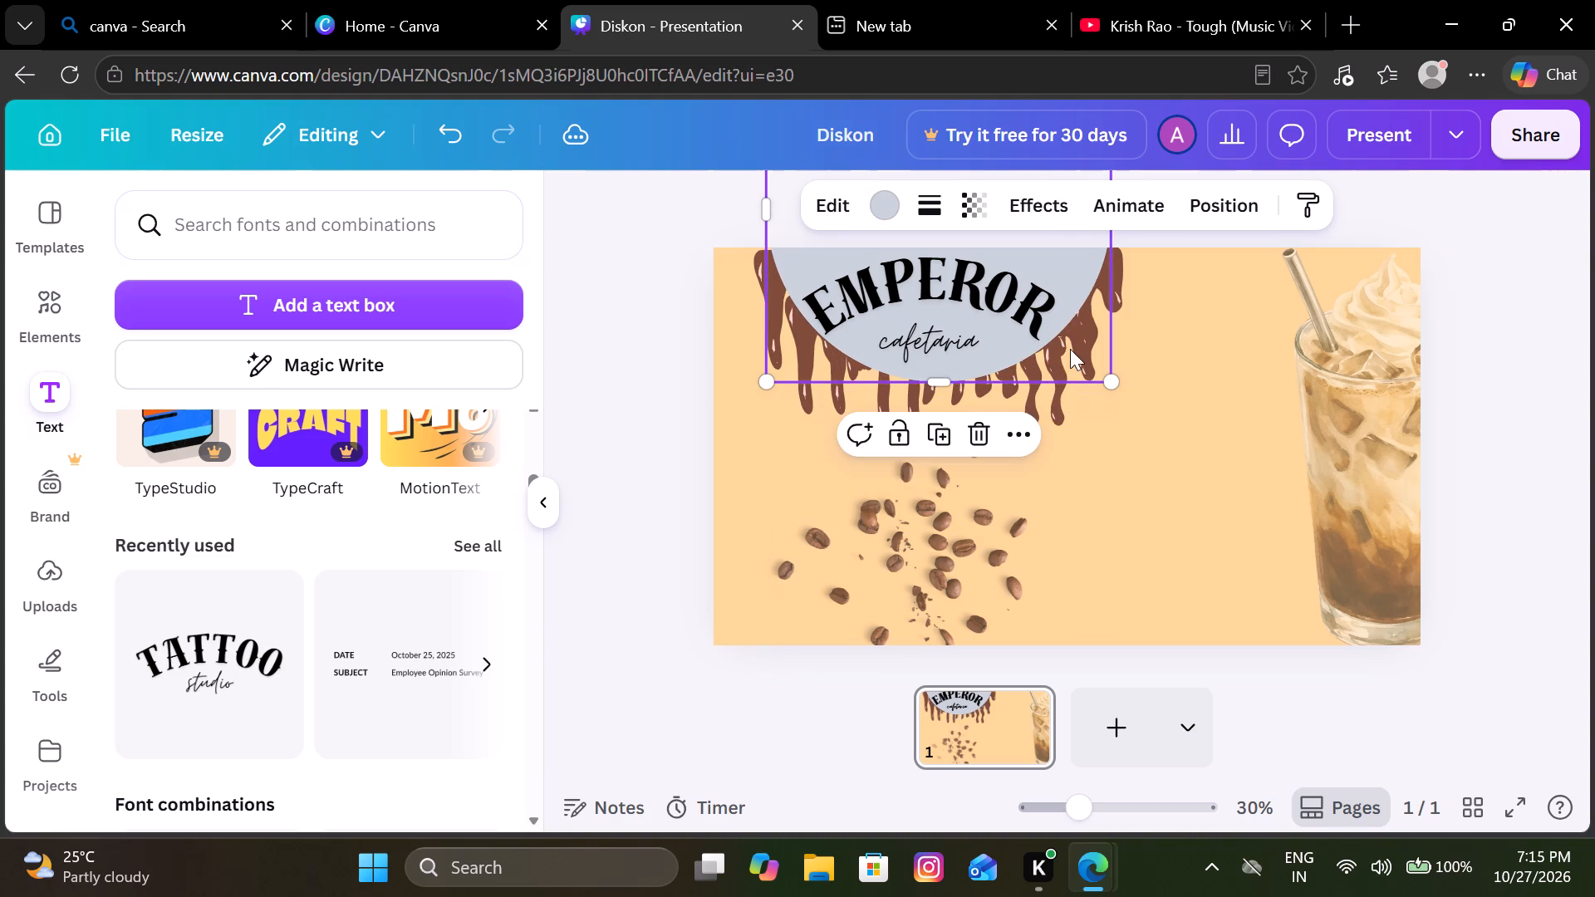
{"action": "left_click", "coordinate": [984, 402]}
{"action": "left_click_drag", "start_coordinate": [984, 402], "coordinate": [984, 406]}
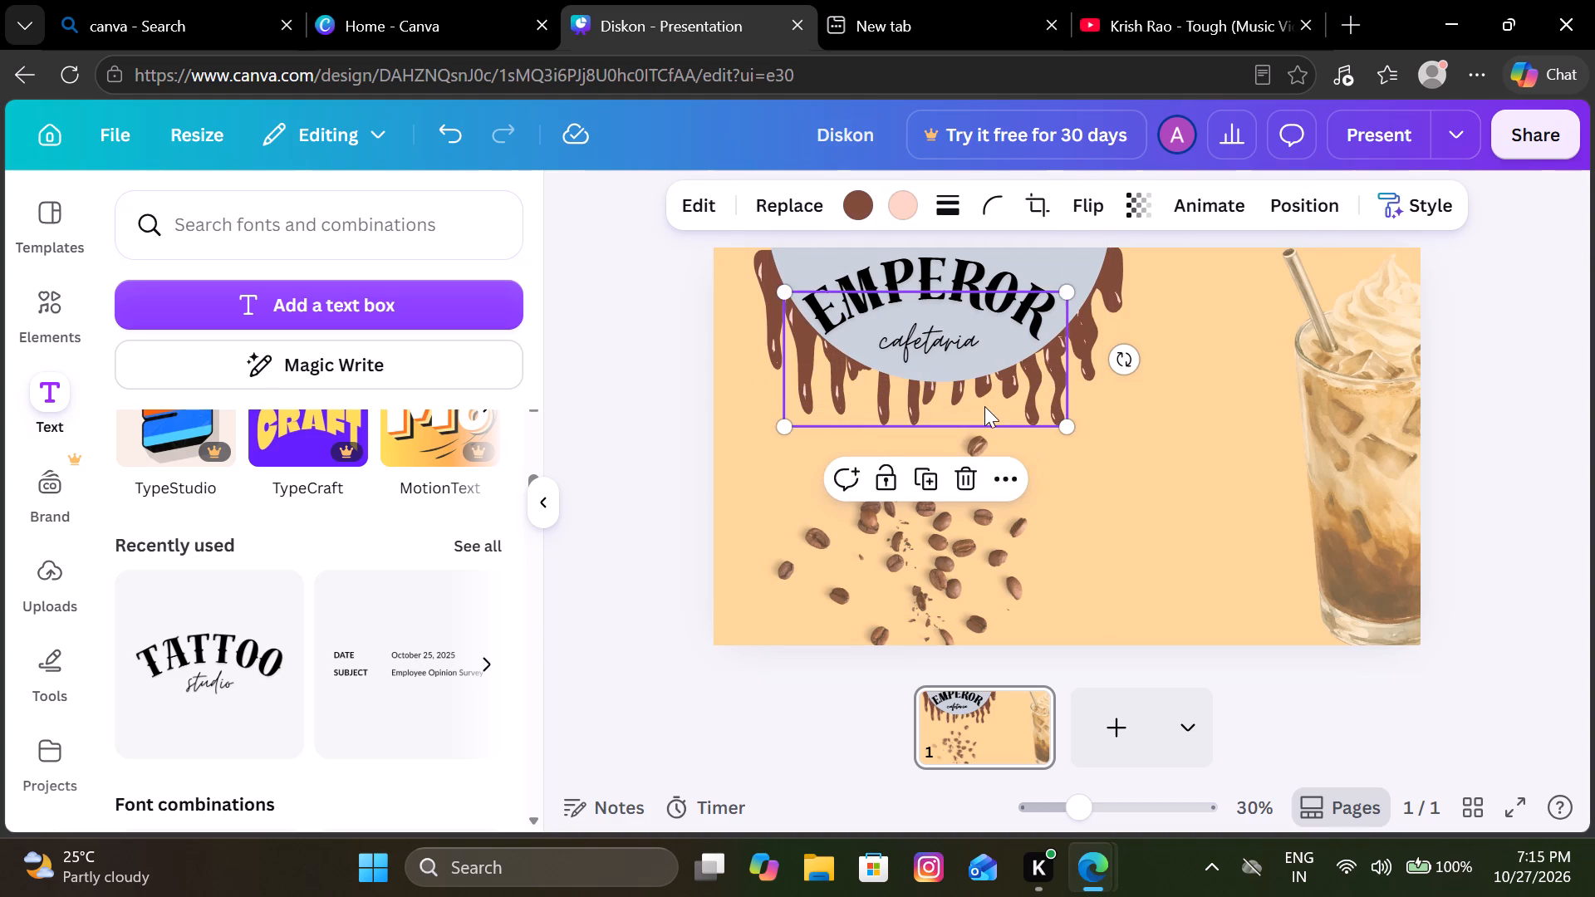
{"action": "left_click_drag", "start_coordinate": [984, 406], "coordinate": [984, 410]}
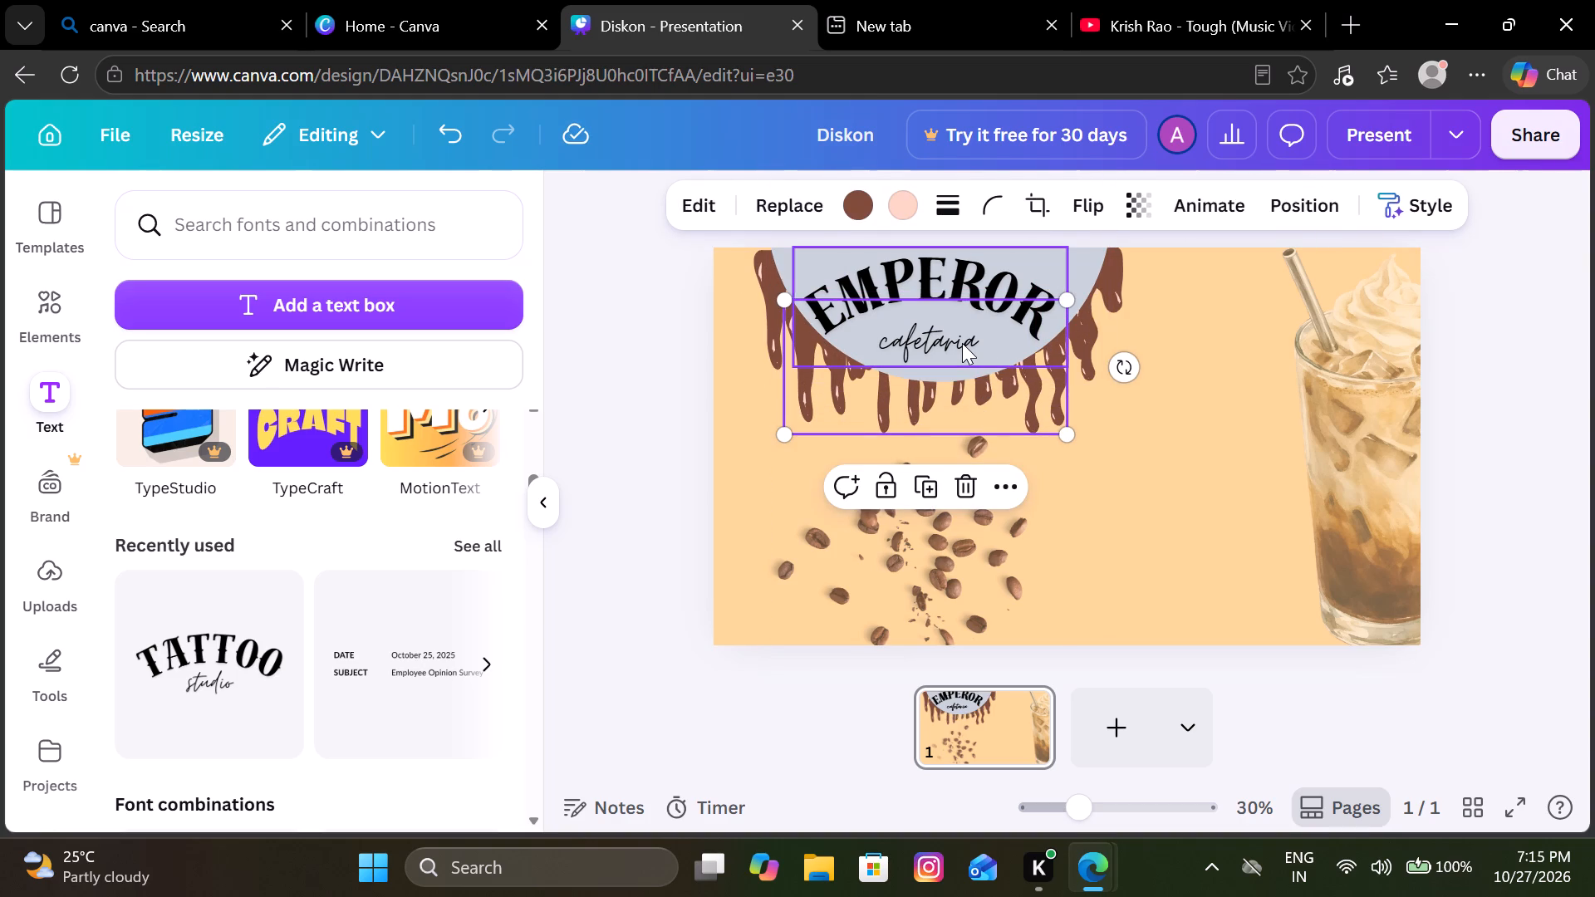
{"action": "left_click_drag", "start_coordinate": [1092, 269], "coordinate": [1089, 280]}
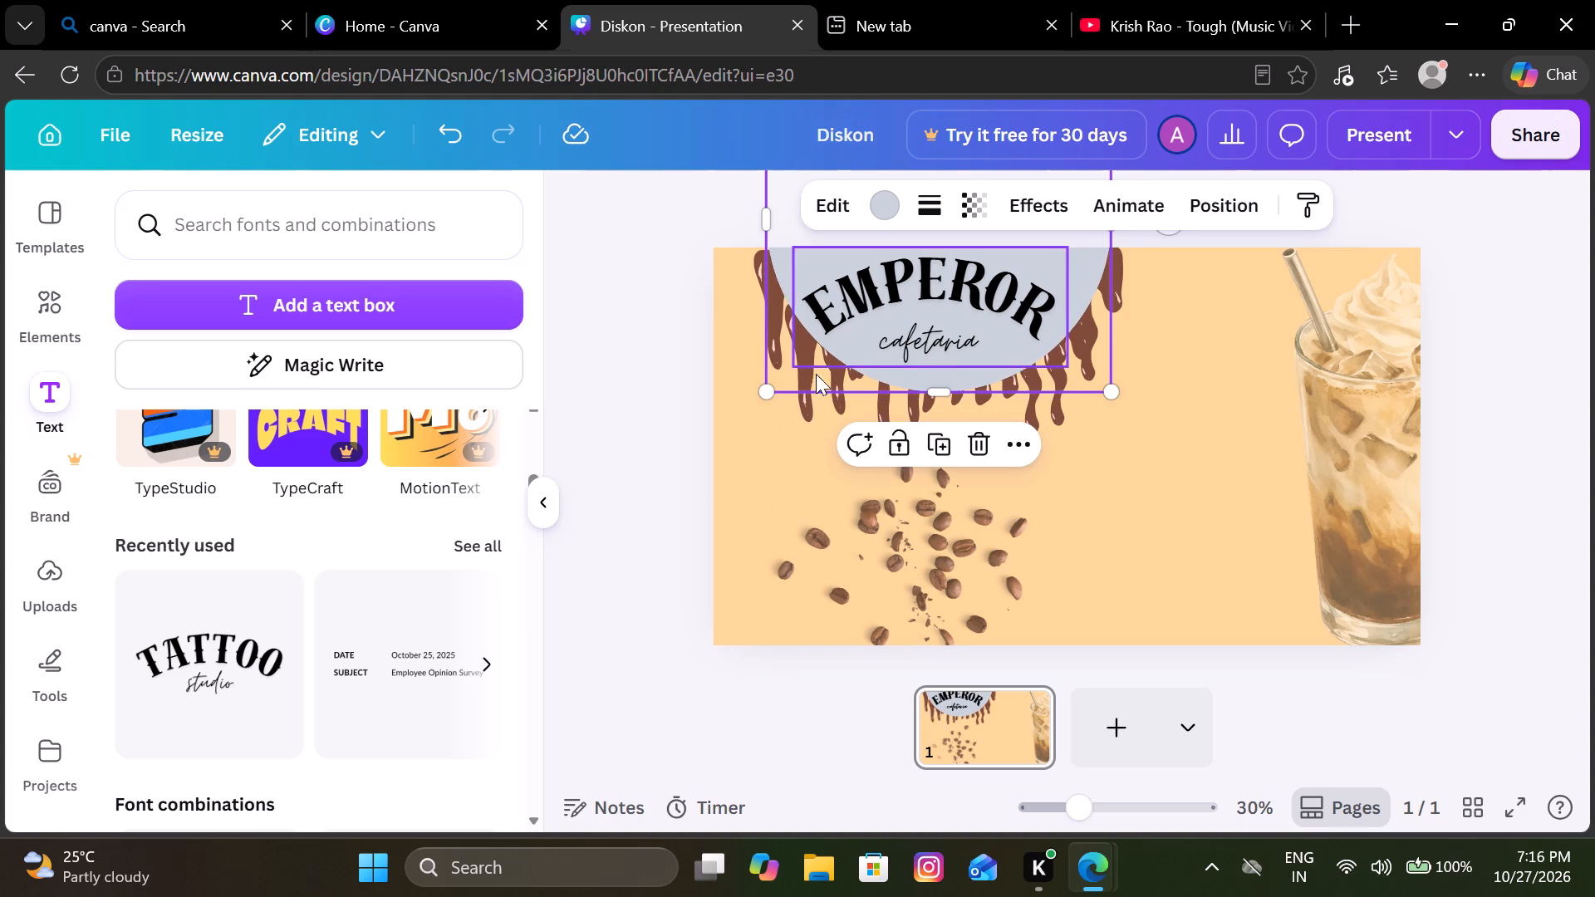
{"action": "left_click", "coordinate": [636, 481]}
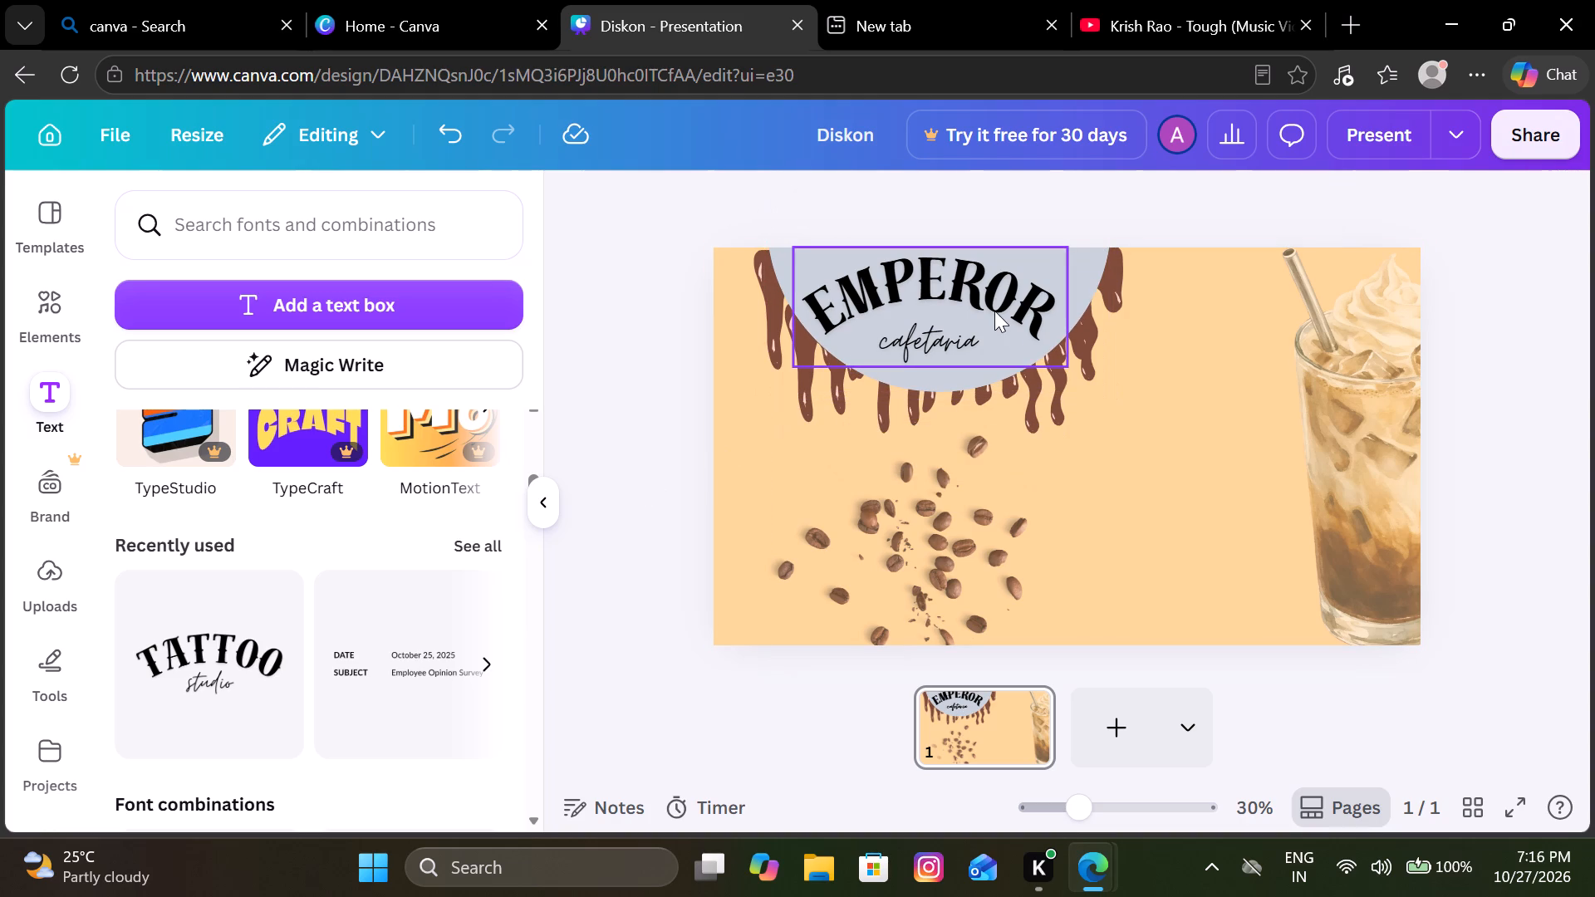
{"action": "left_click", "coordinate": [994, 310]}
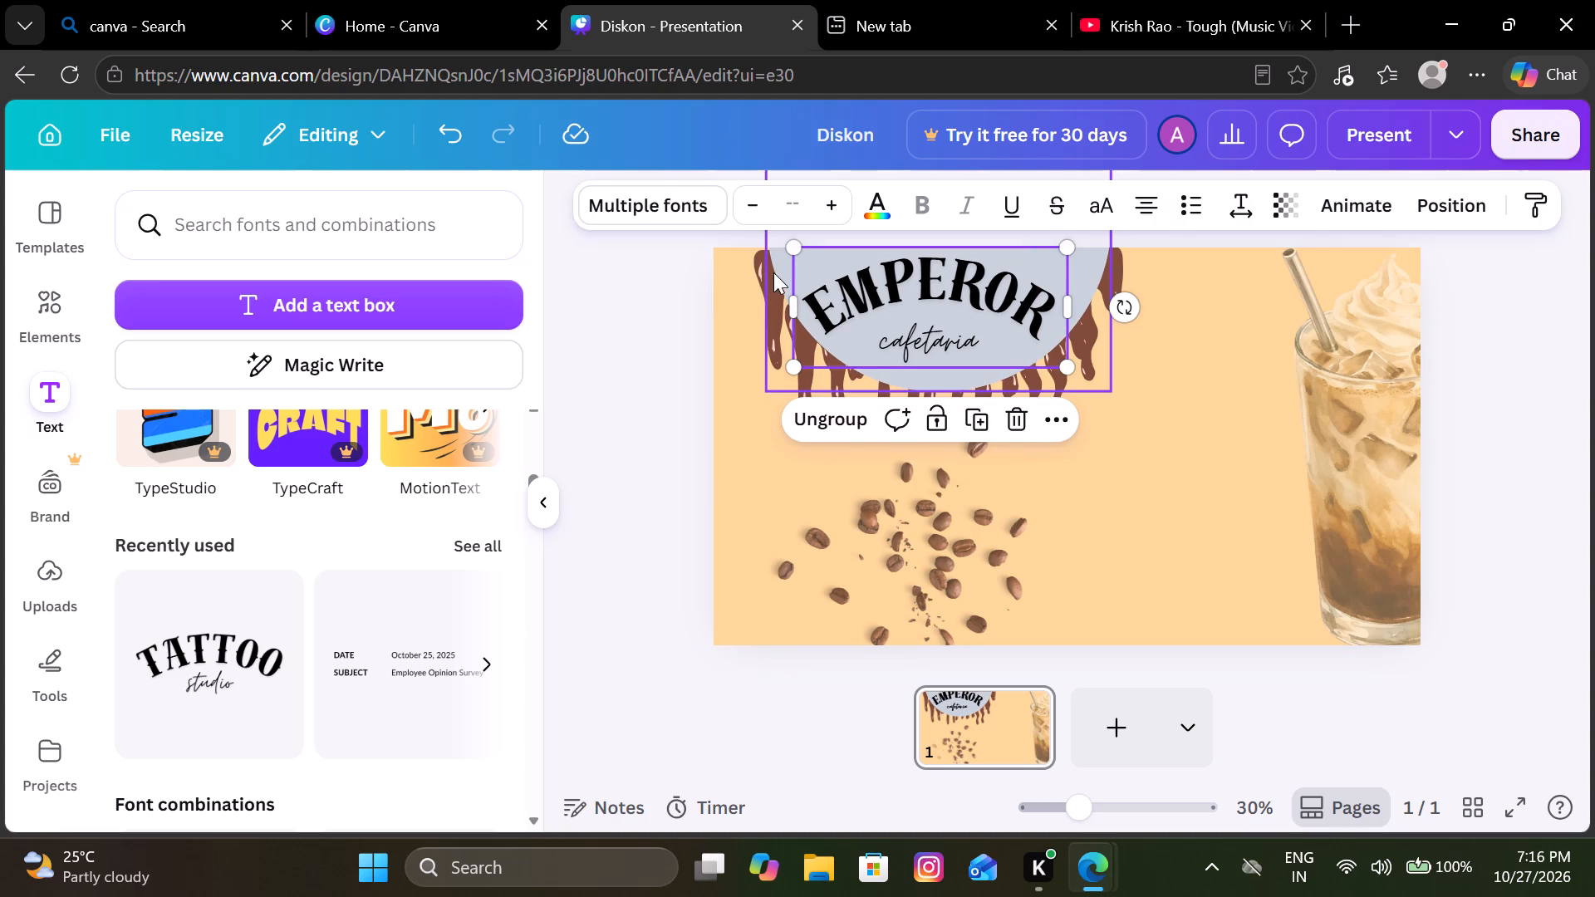
{"action": "left_click", "coordinate": [773, 272]}
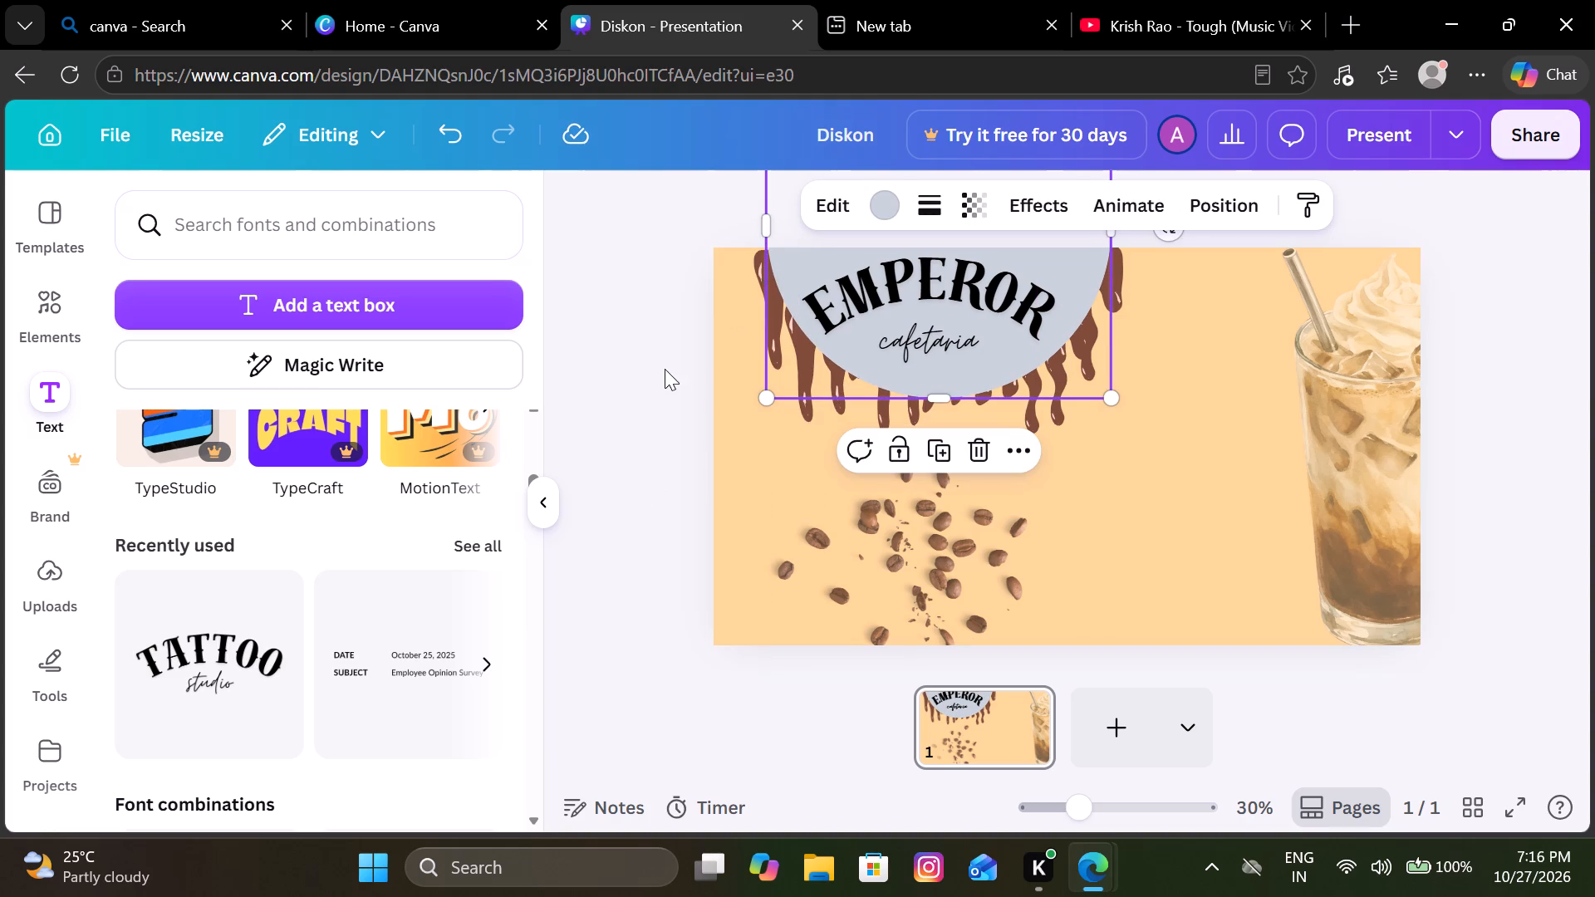
{"action": "left_click", "coordinate": [660, 380]}
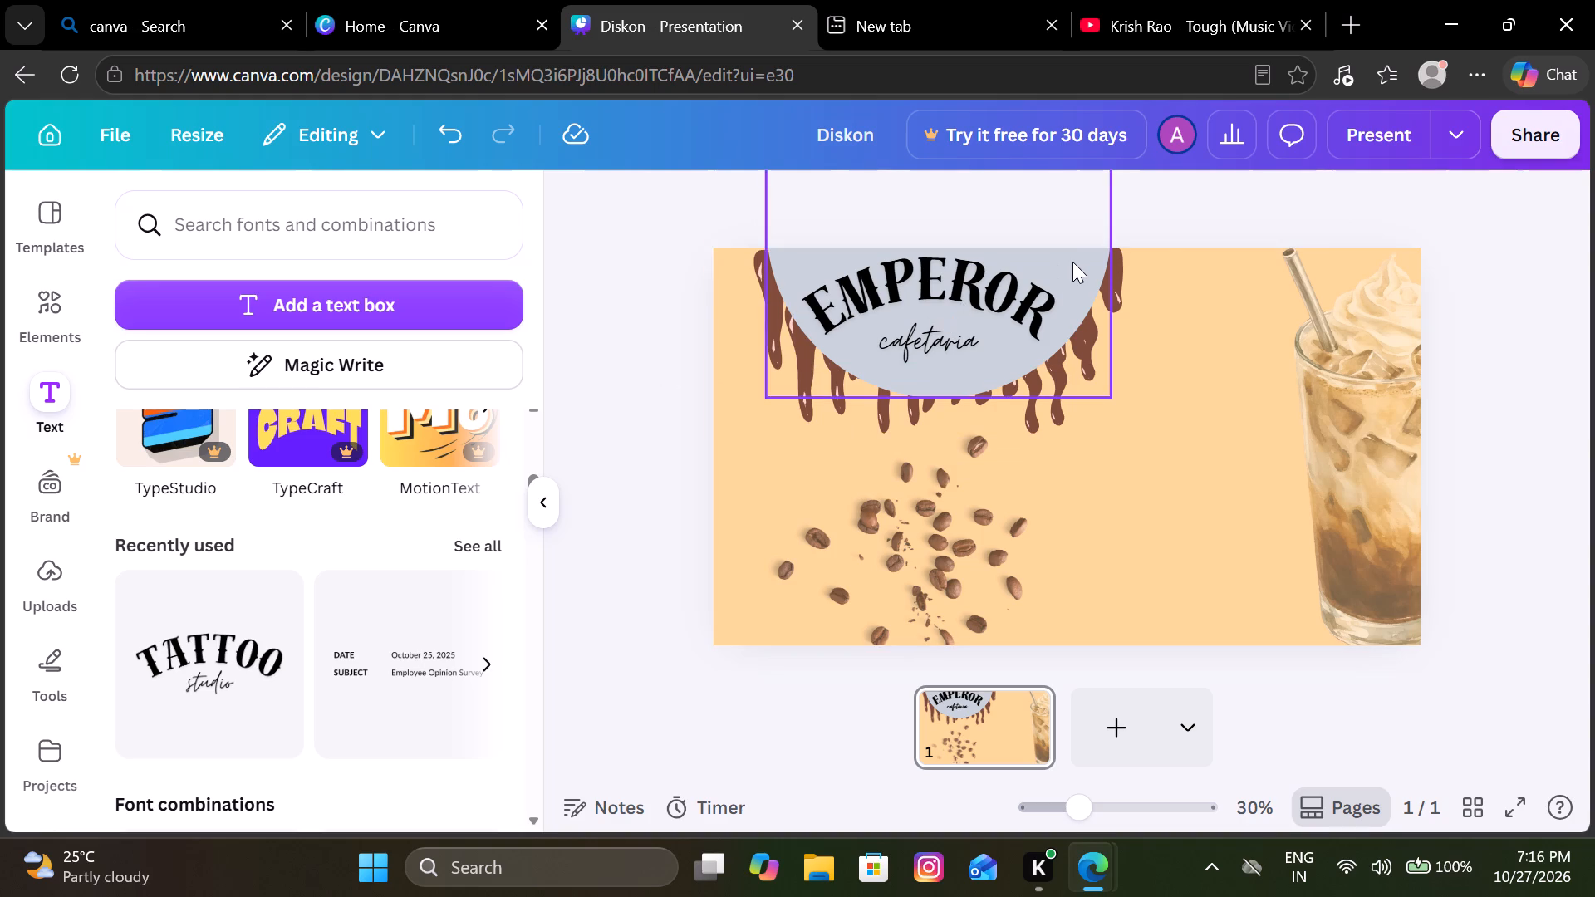
Recolour the grey semicircle behind the title, trying brown and bright orange shades before choosing dark burnt orange from the full default solid colors.
{"action": "left_click", "coordinate": [1072, 262]}
{"action": "left_click", "coordinate": [895, 210]}
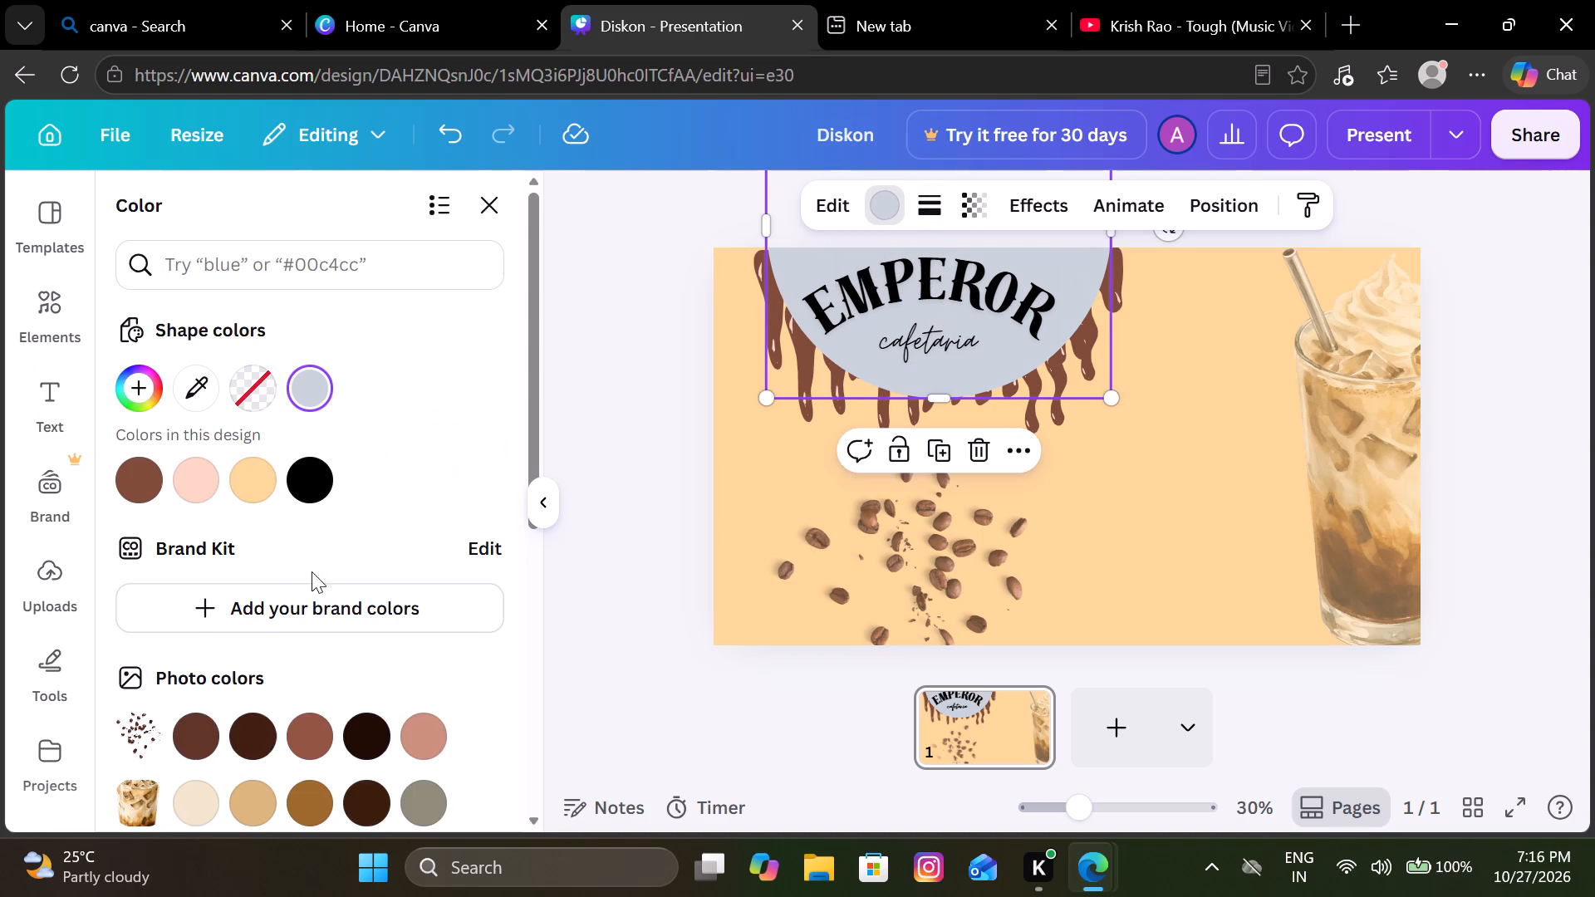
{"action": "scroll", "coordinate": [248, 546], "scroll_direction": "down", "scroll_amount": 4}
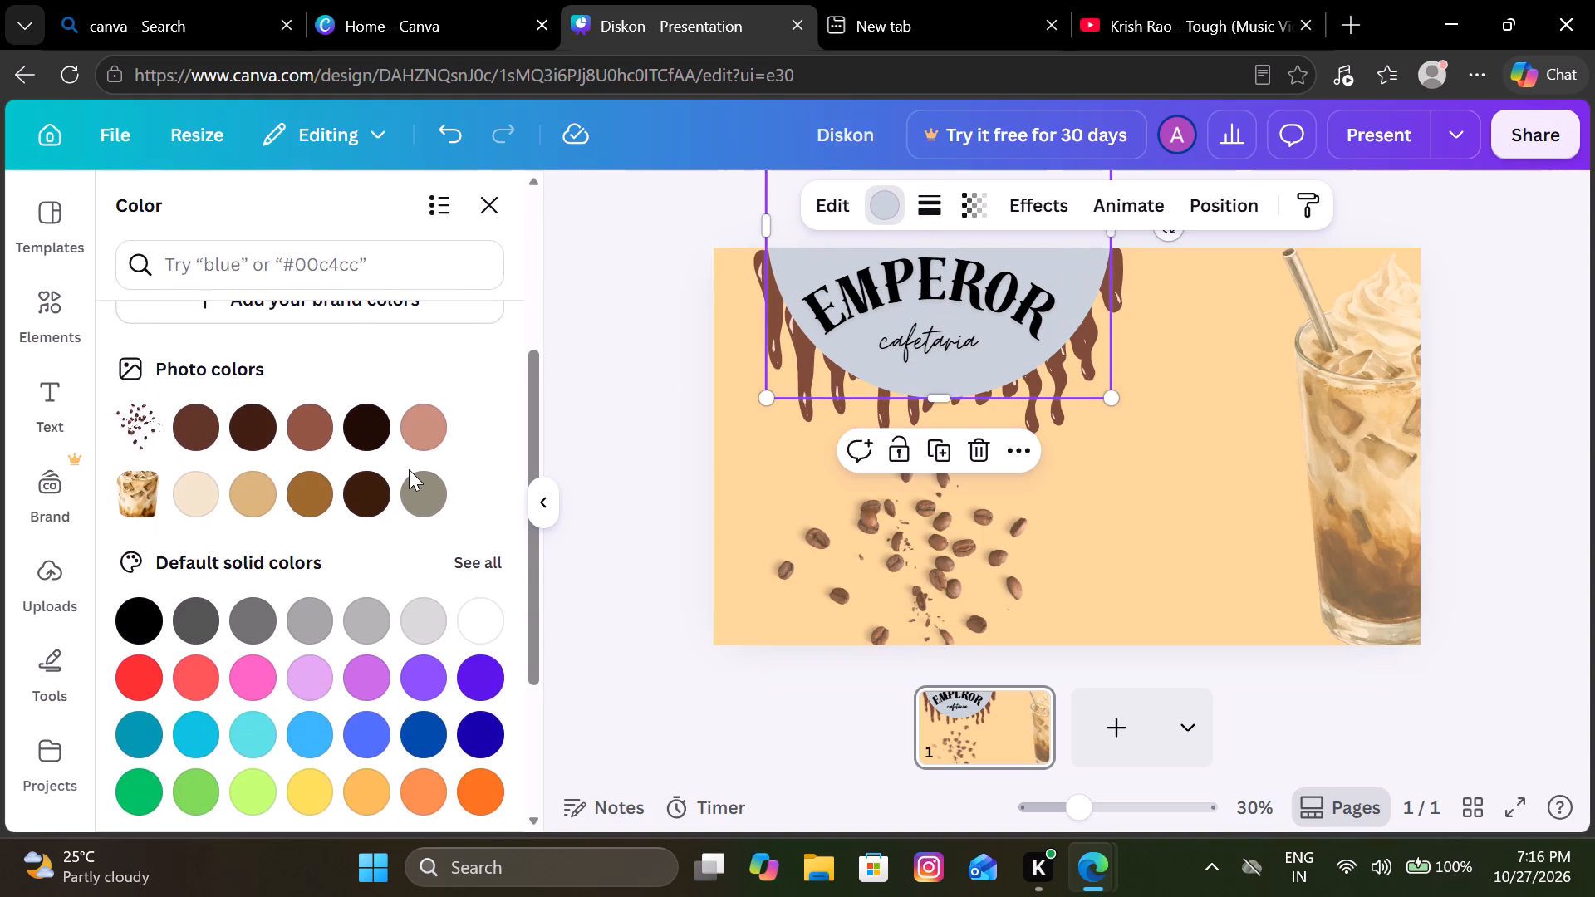
{"action": "scroll", "coordinate": [409, 469], "scroll_direction": "up", "scroll_amount": 1}
{"action": "left_click", "coordinate": [292, 478]}
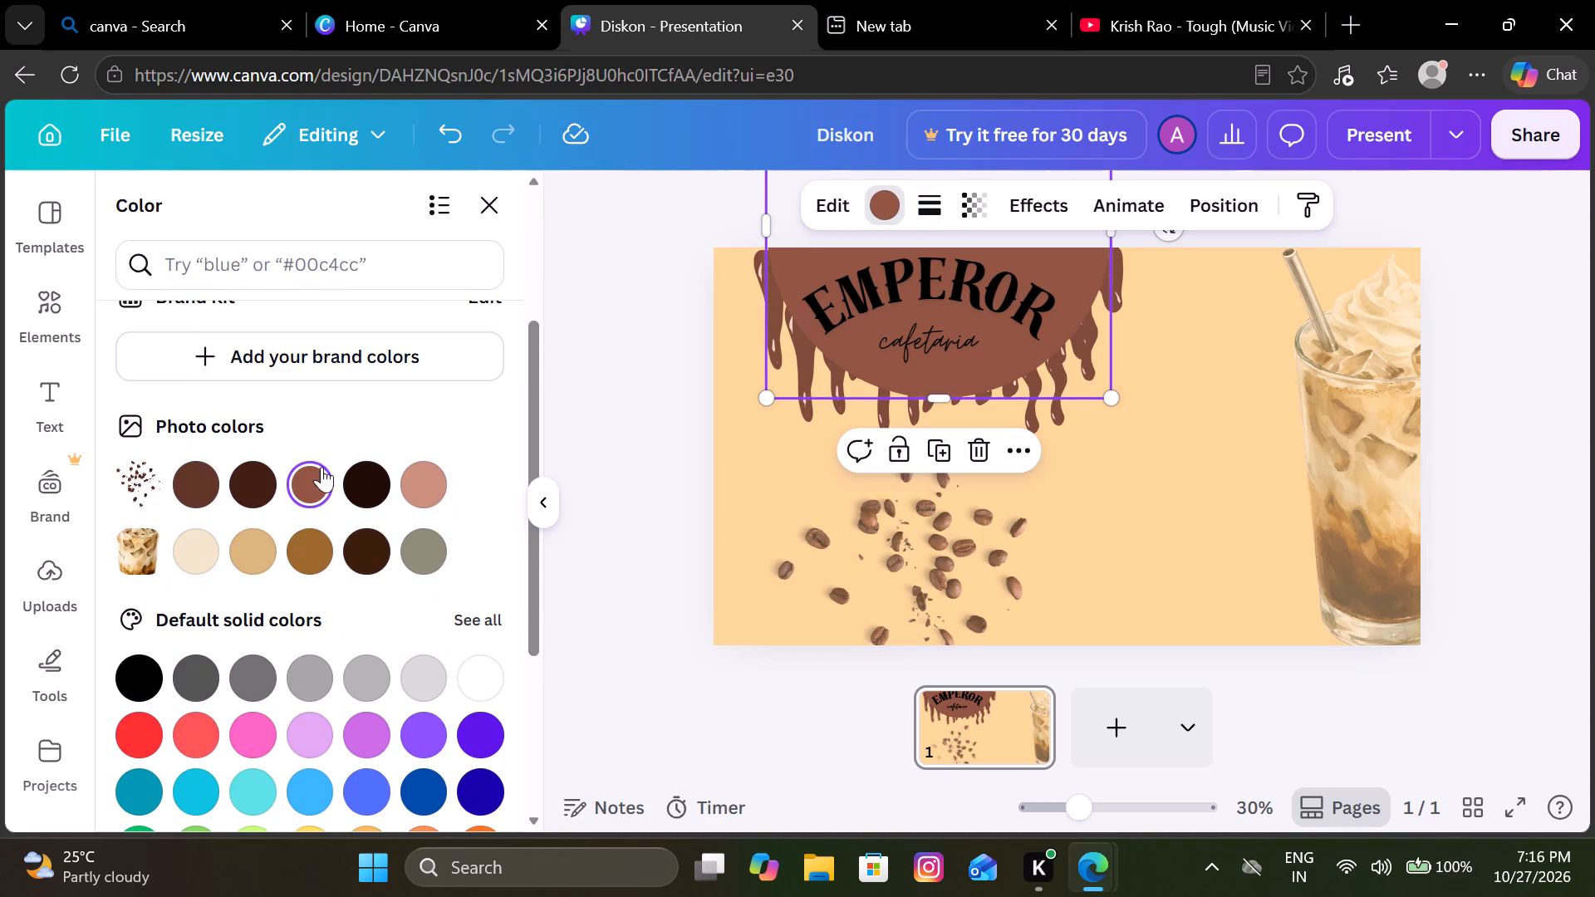
{"action": "left_click", "coordinate": [317, 568]}
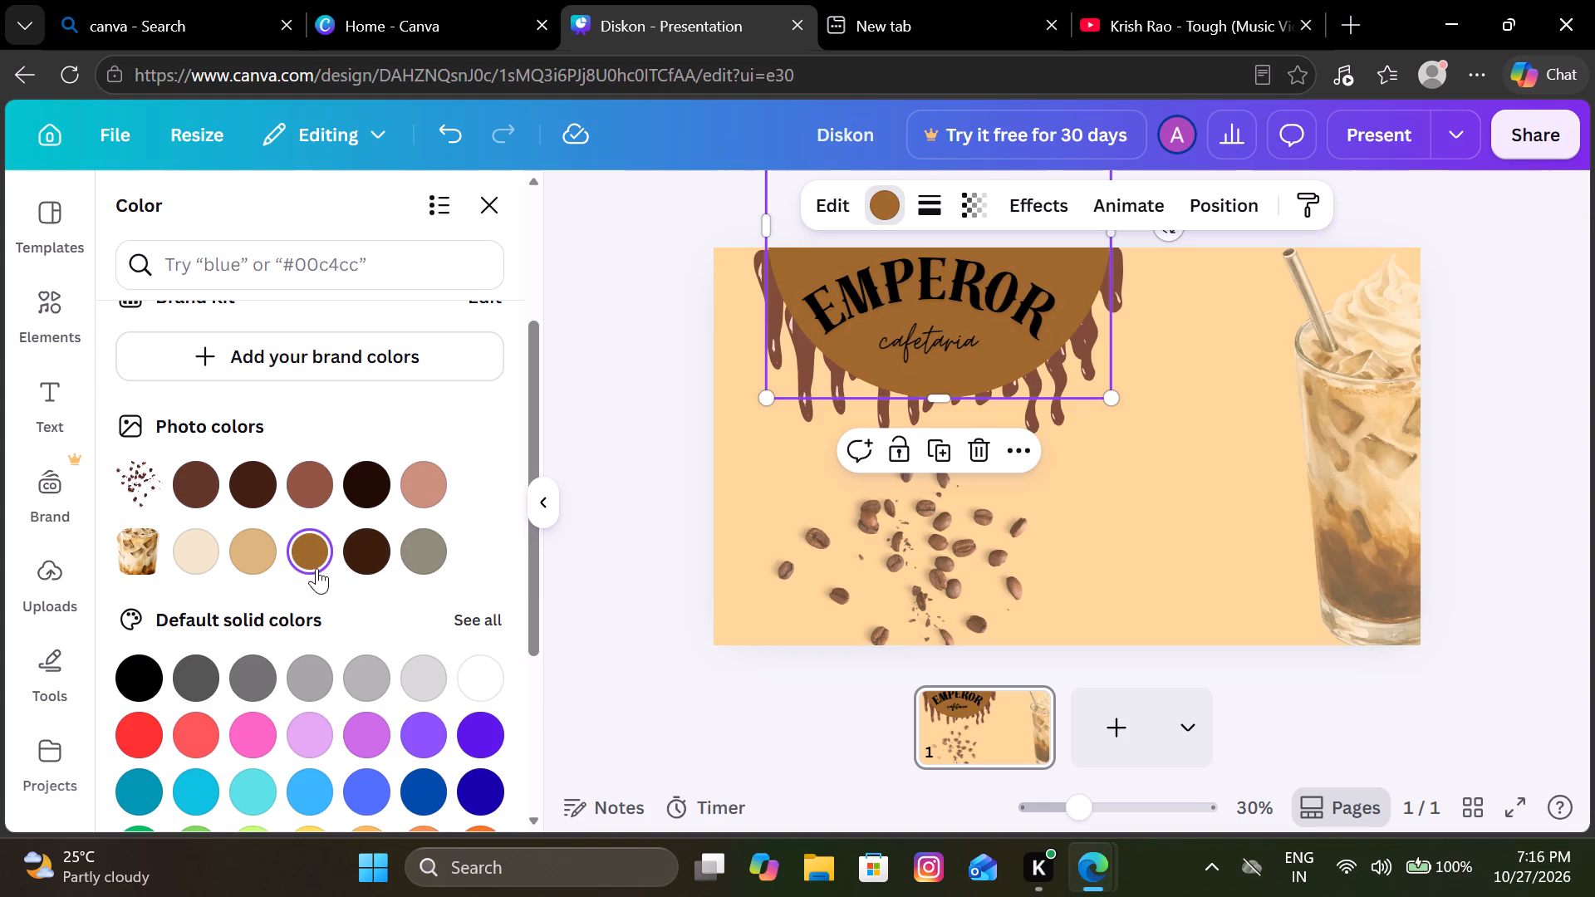
{"action": "scroll", "coordinate": [427, 493], "scroll_direction": "down", "scroll_amount": 2}
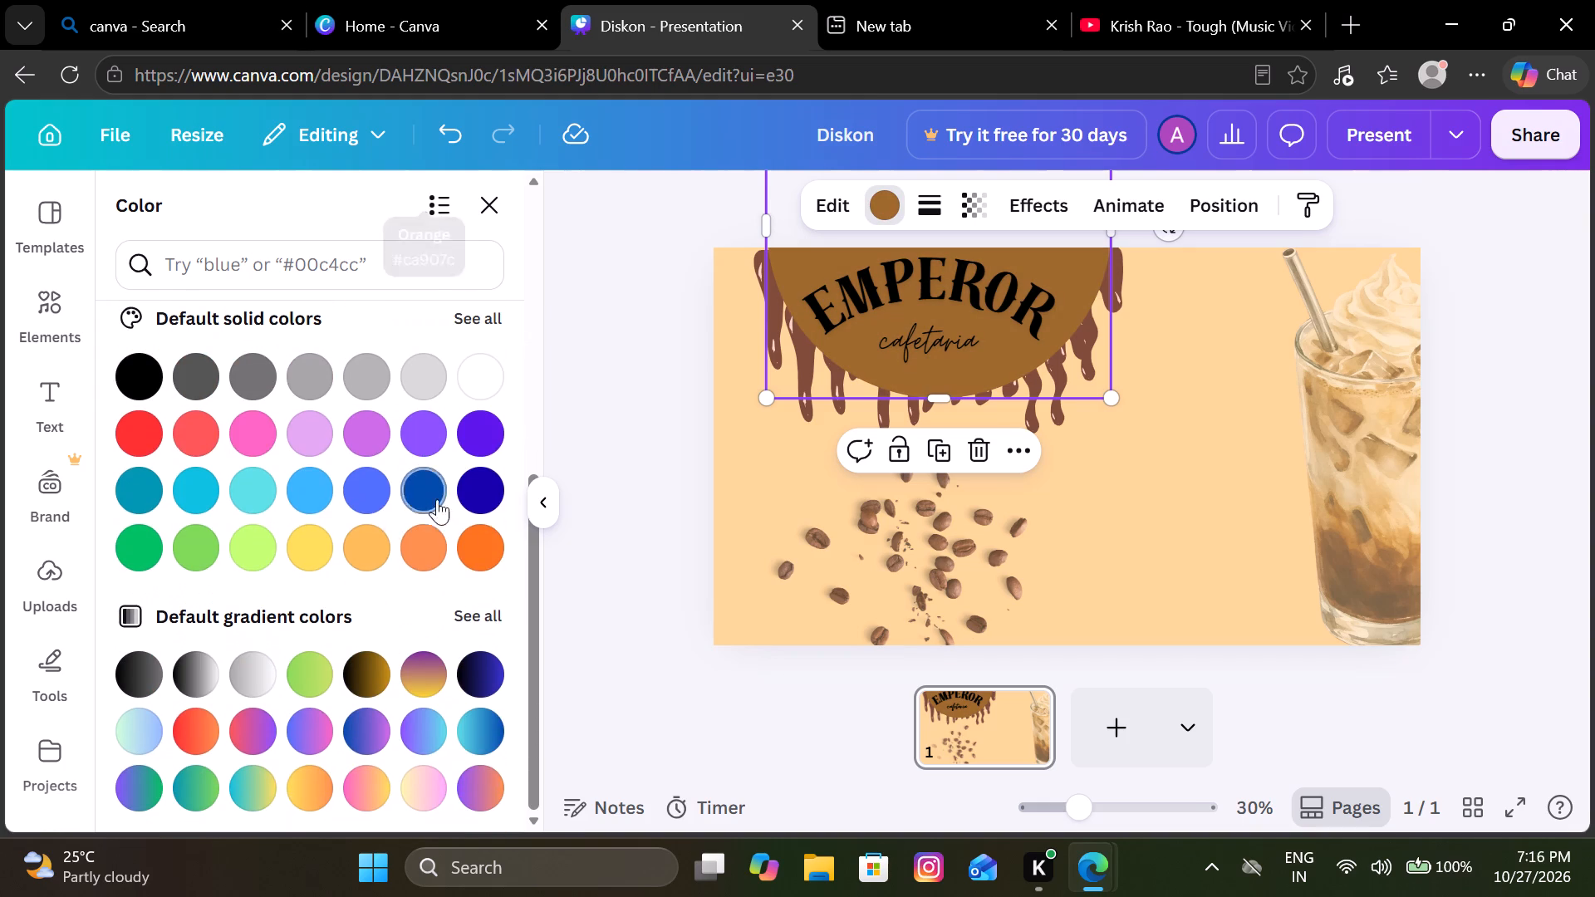
{"action": "left_click", "coordinate": [477, 553]}
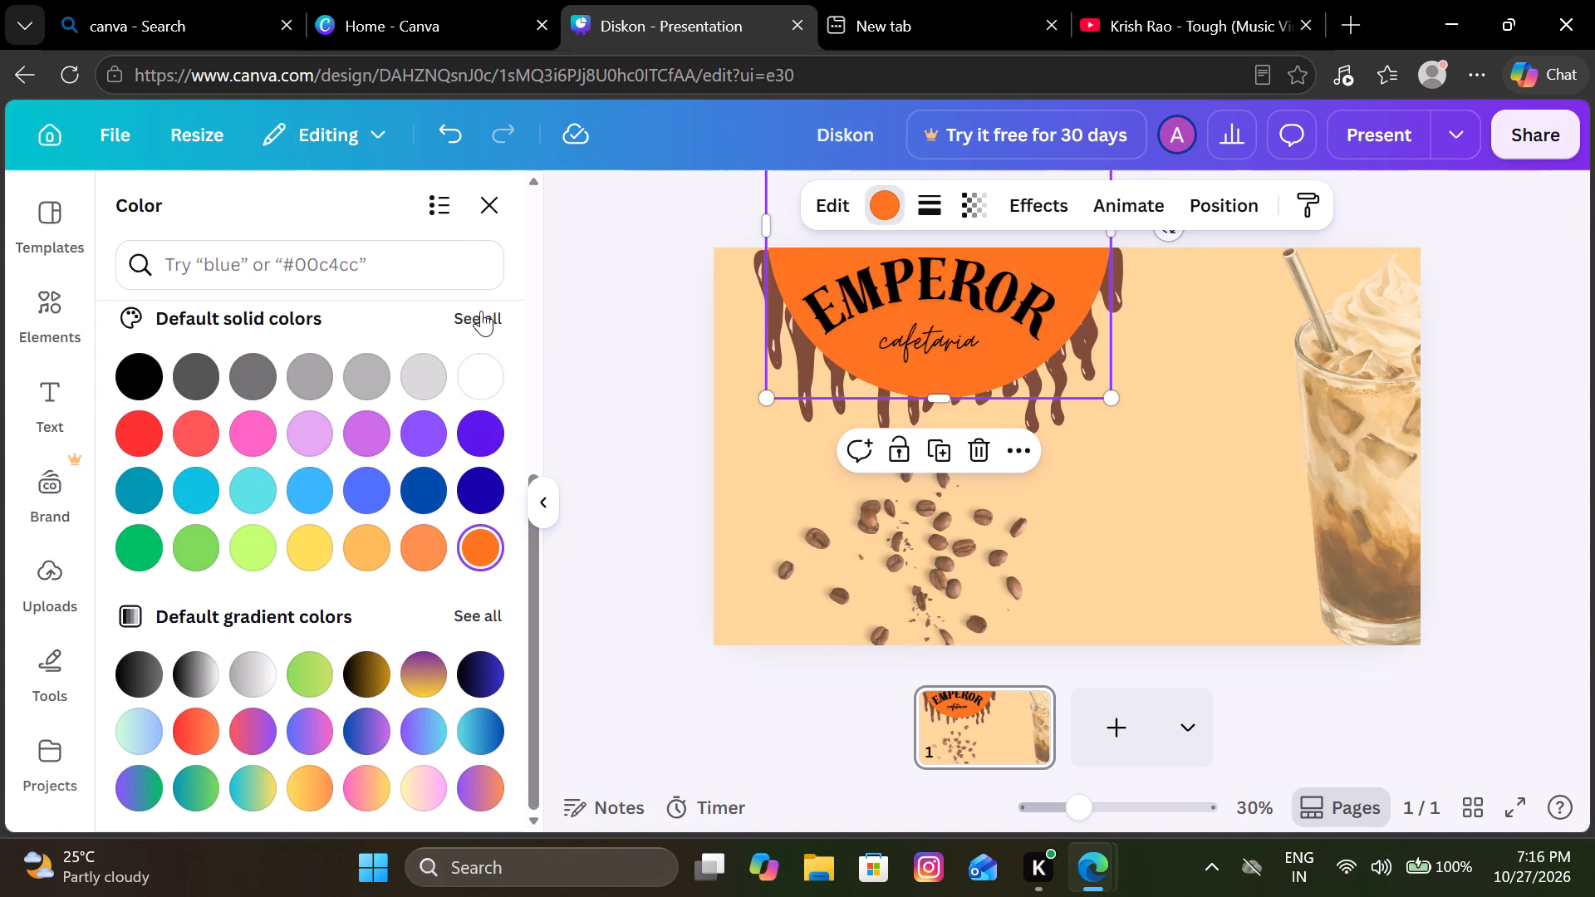
{"action": "left_click", "coordinate": [481, 311]}
{"action": "scroll", "coordinate": [406, 581], "scroll_direction": "down", "scroll_amount": 1}
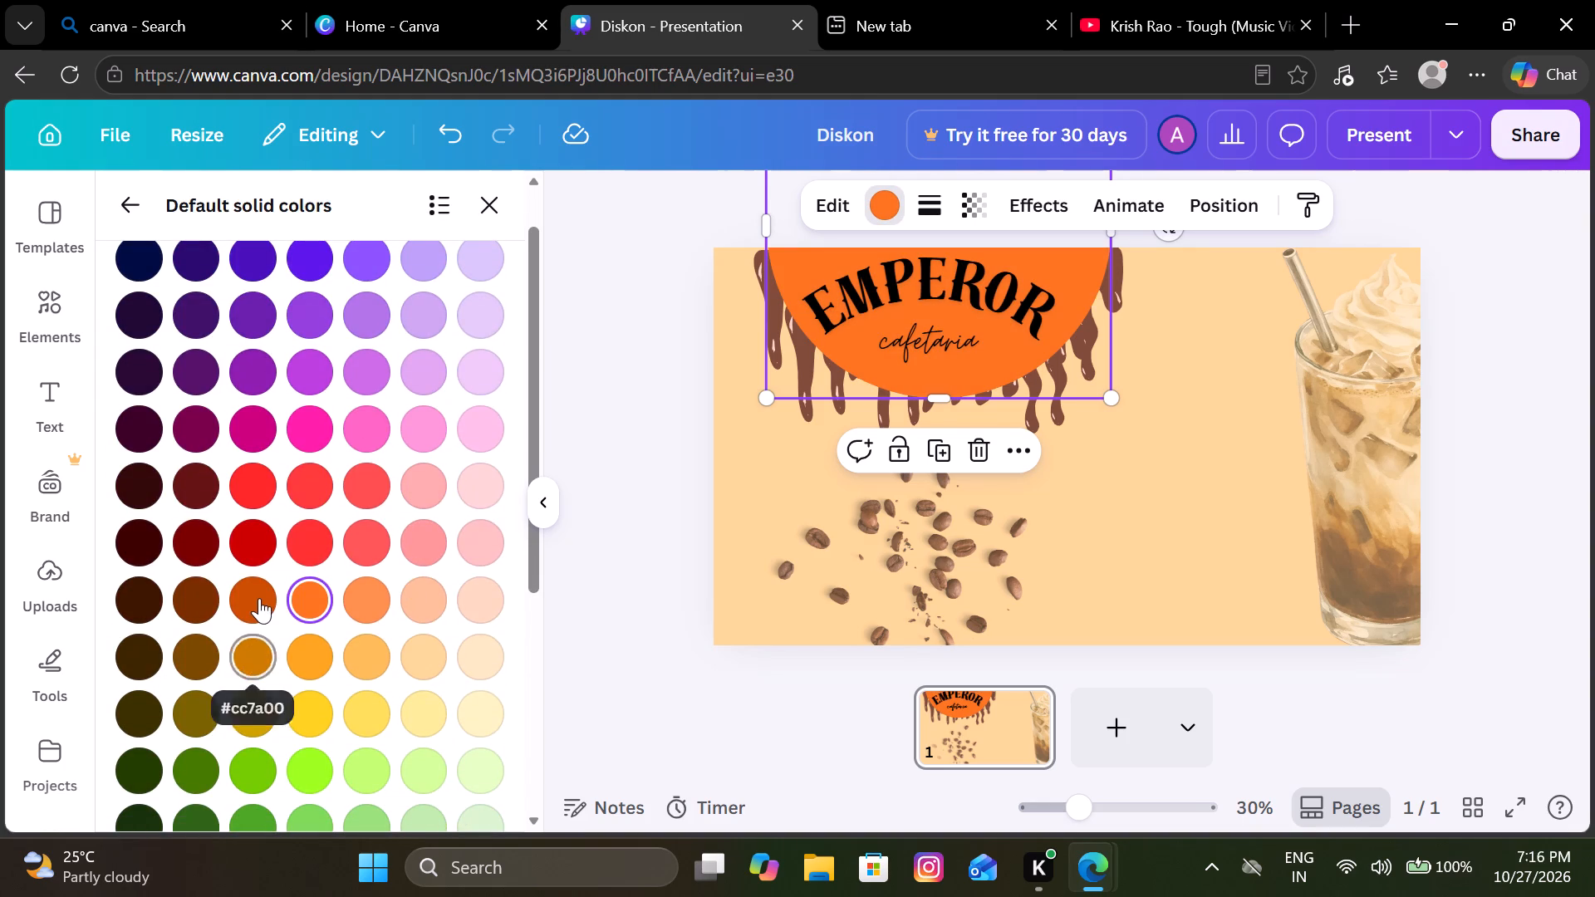
{"action": "left_click", "coordinate": [258, 598]}
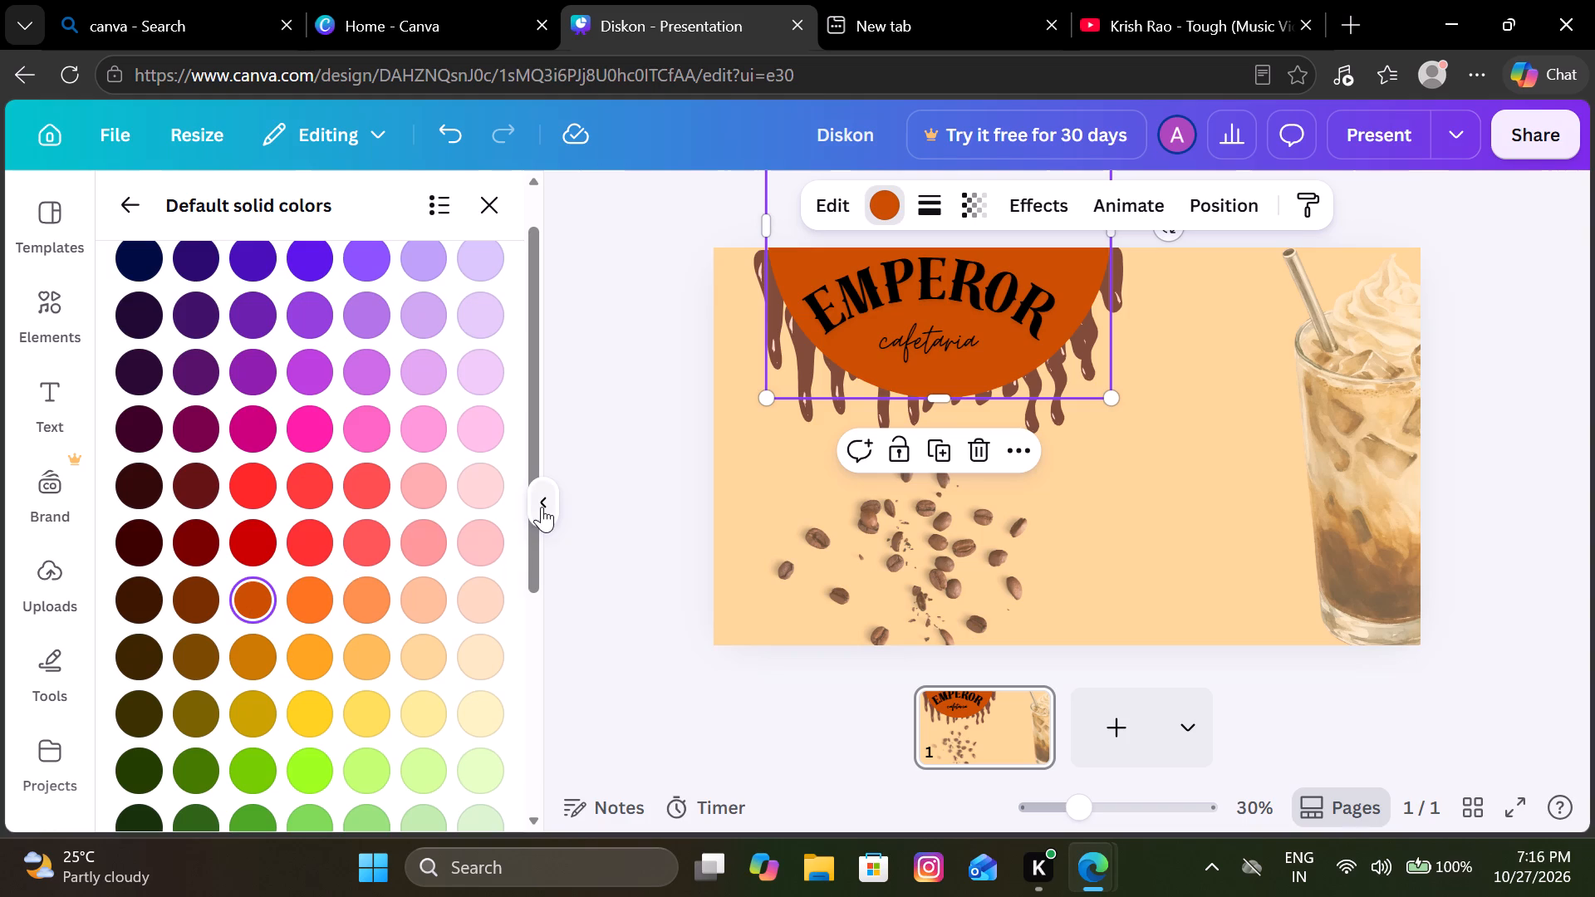
{"action": "left_click", "coordinate": [561, 501]}
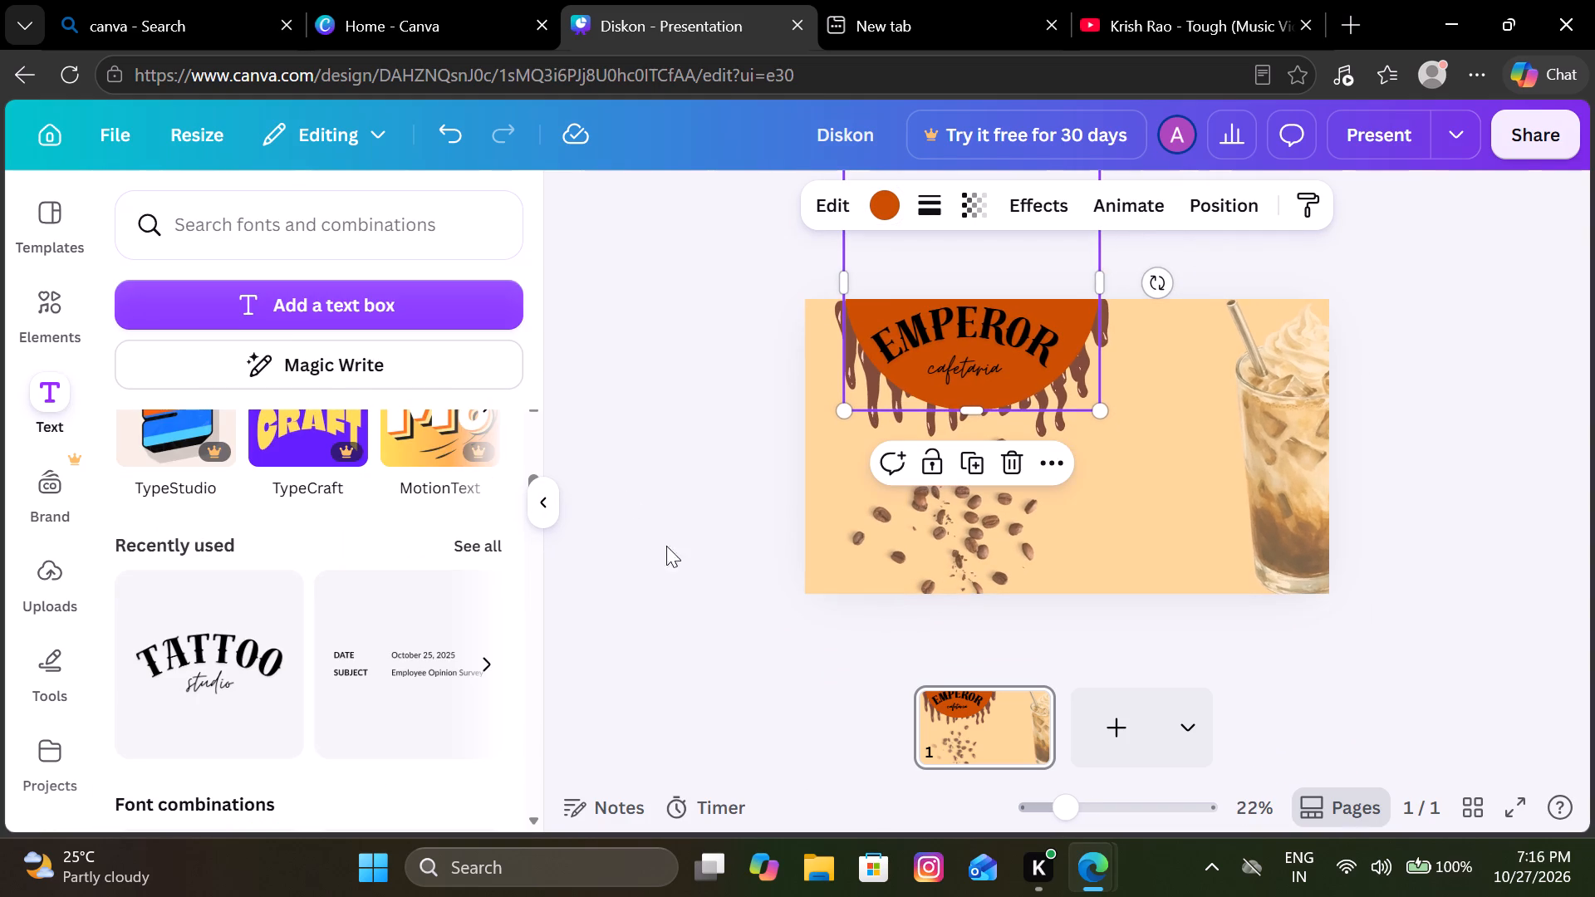
{"action": "left_click", "coordinate": [664, 583]}
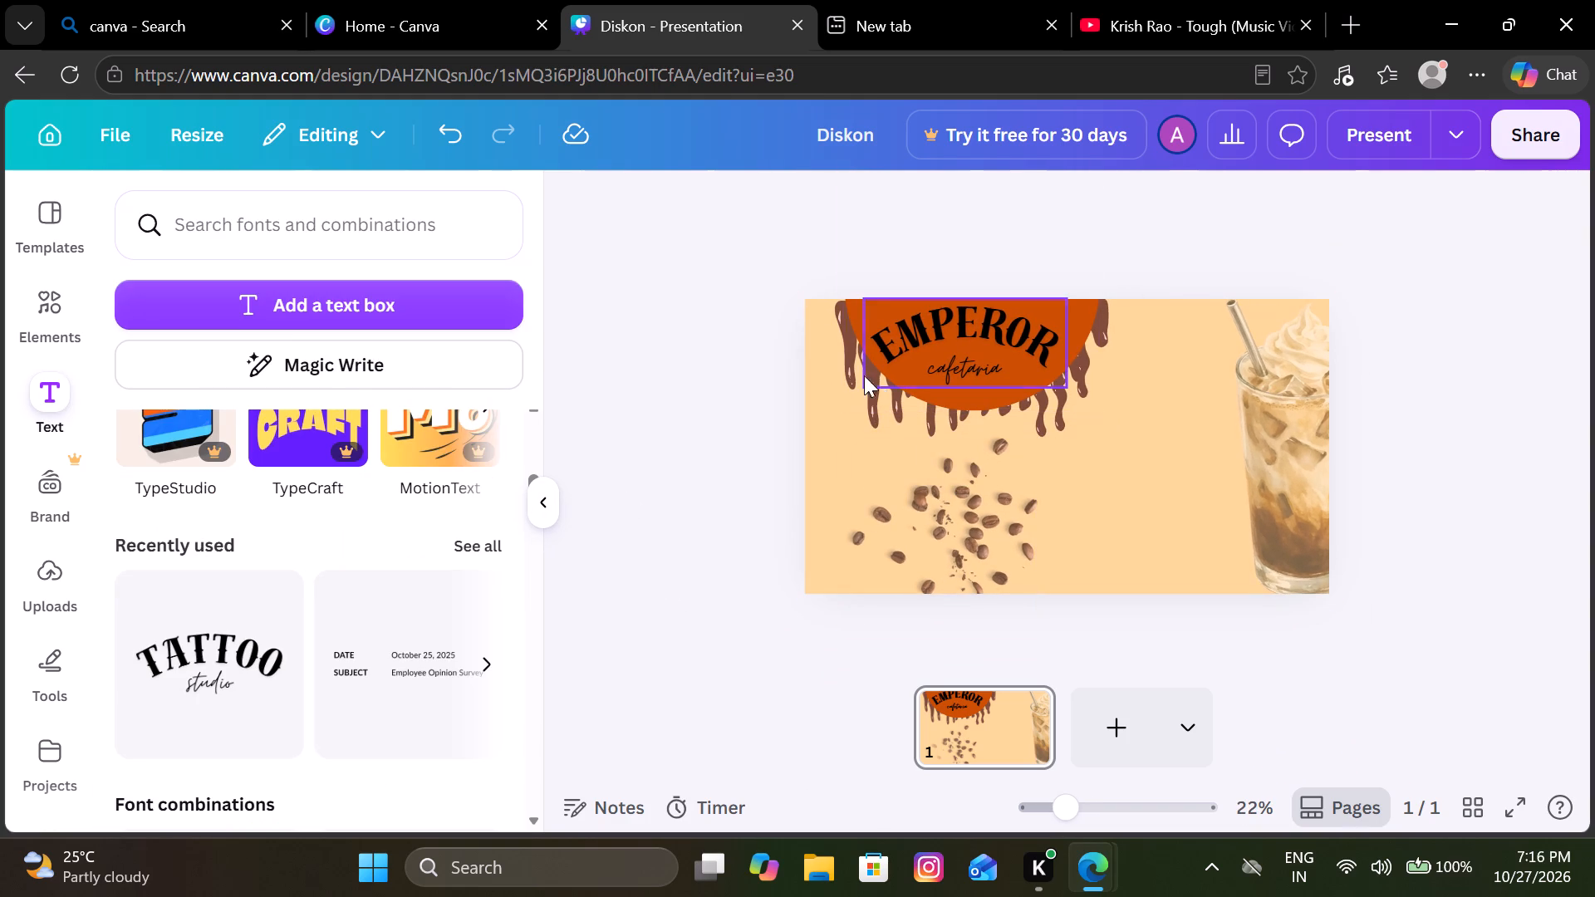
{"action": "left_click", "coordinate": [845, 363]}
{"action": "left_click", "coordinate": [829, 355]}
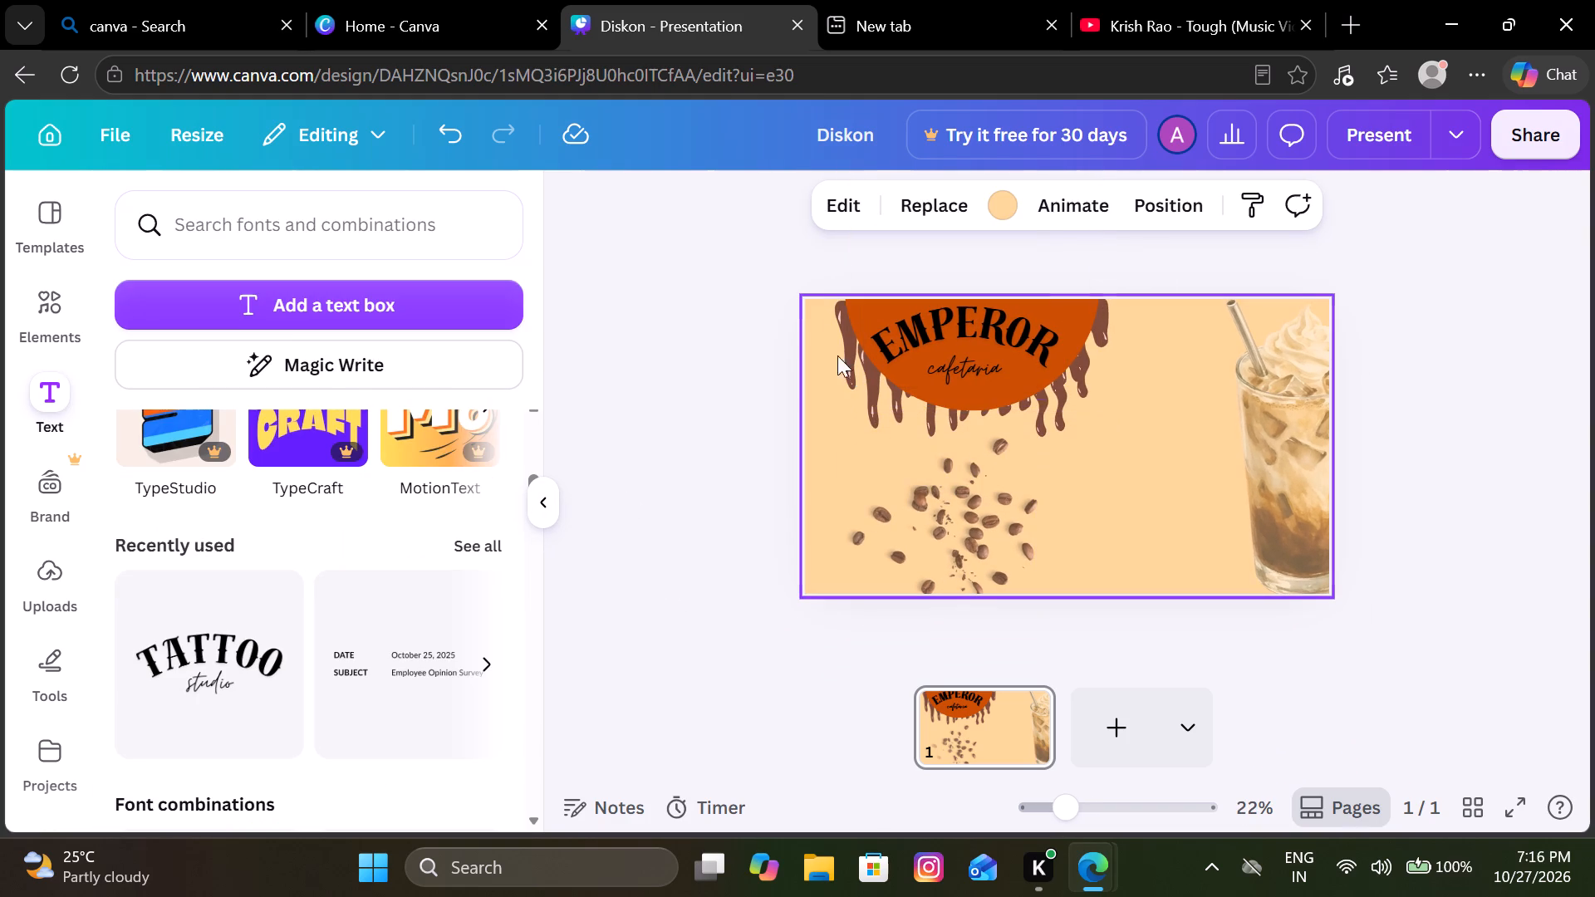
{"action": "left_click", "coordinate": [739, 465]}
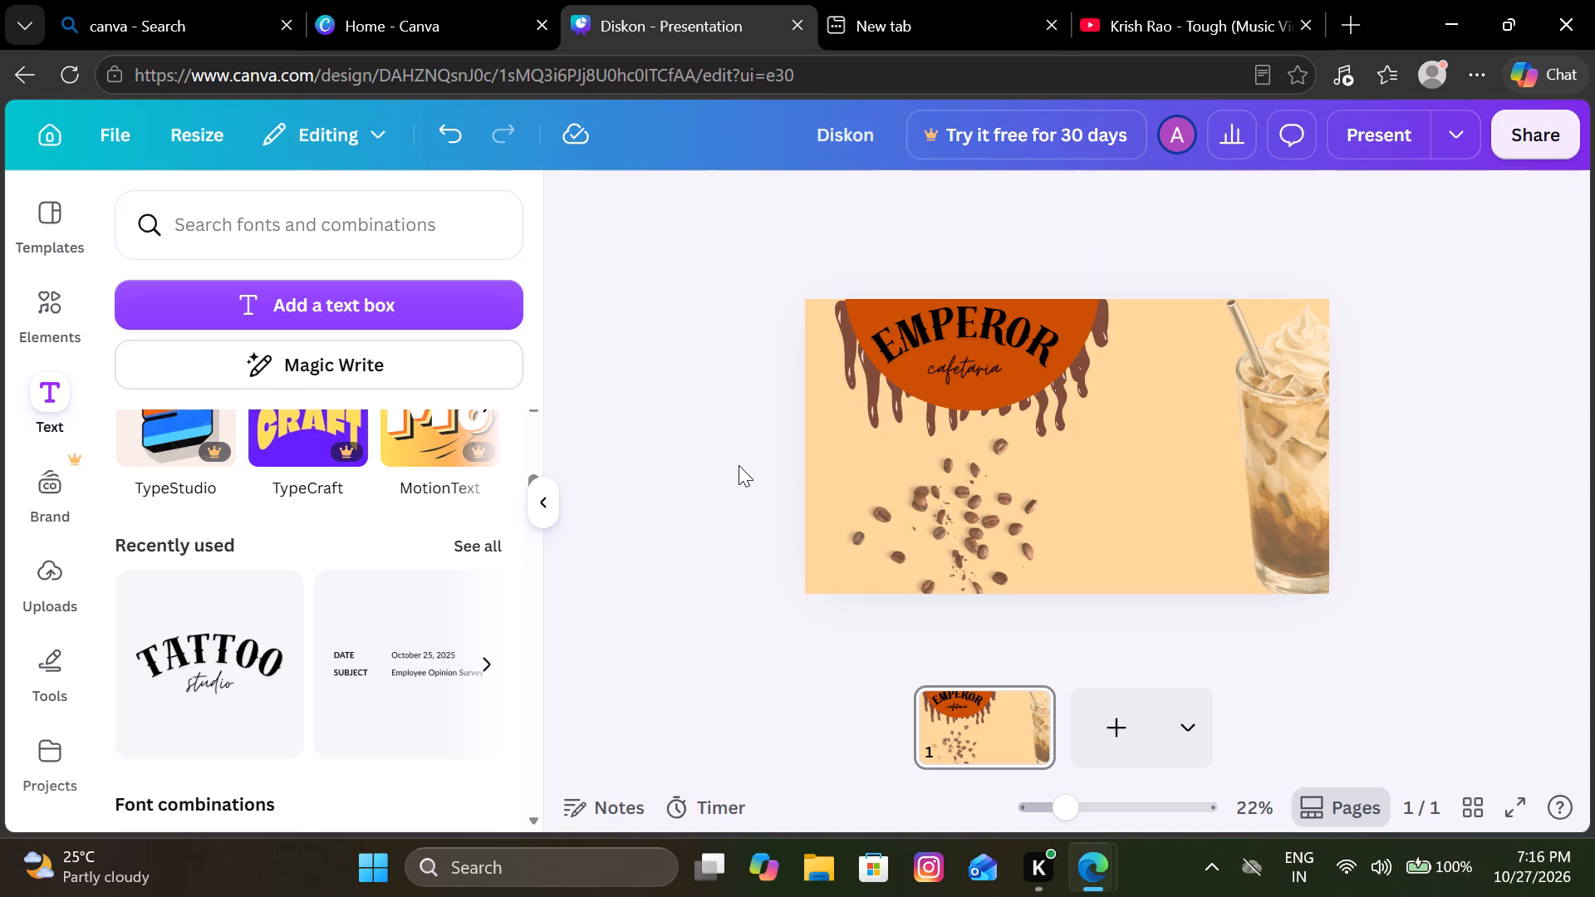
Switch to YouTube, resume the paused music video, and return to the Diskon design.
{"action": "left_click", "coordinate": [1212, 17]}
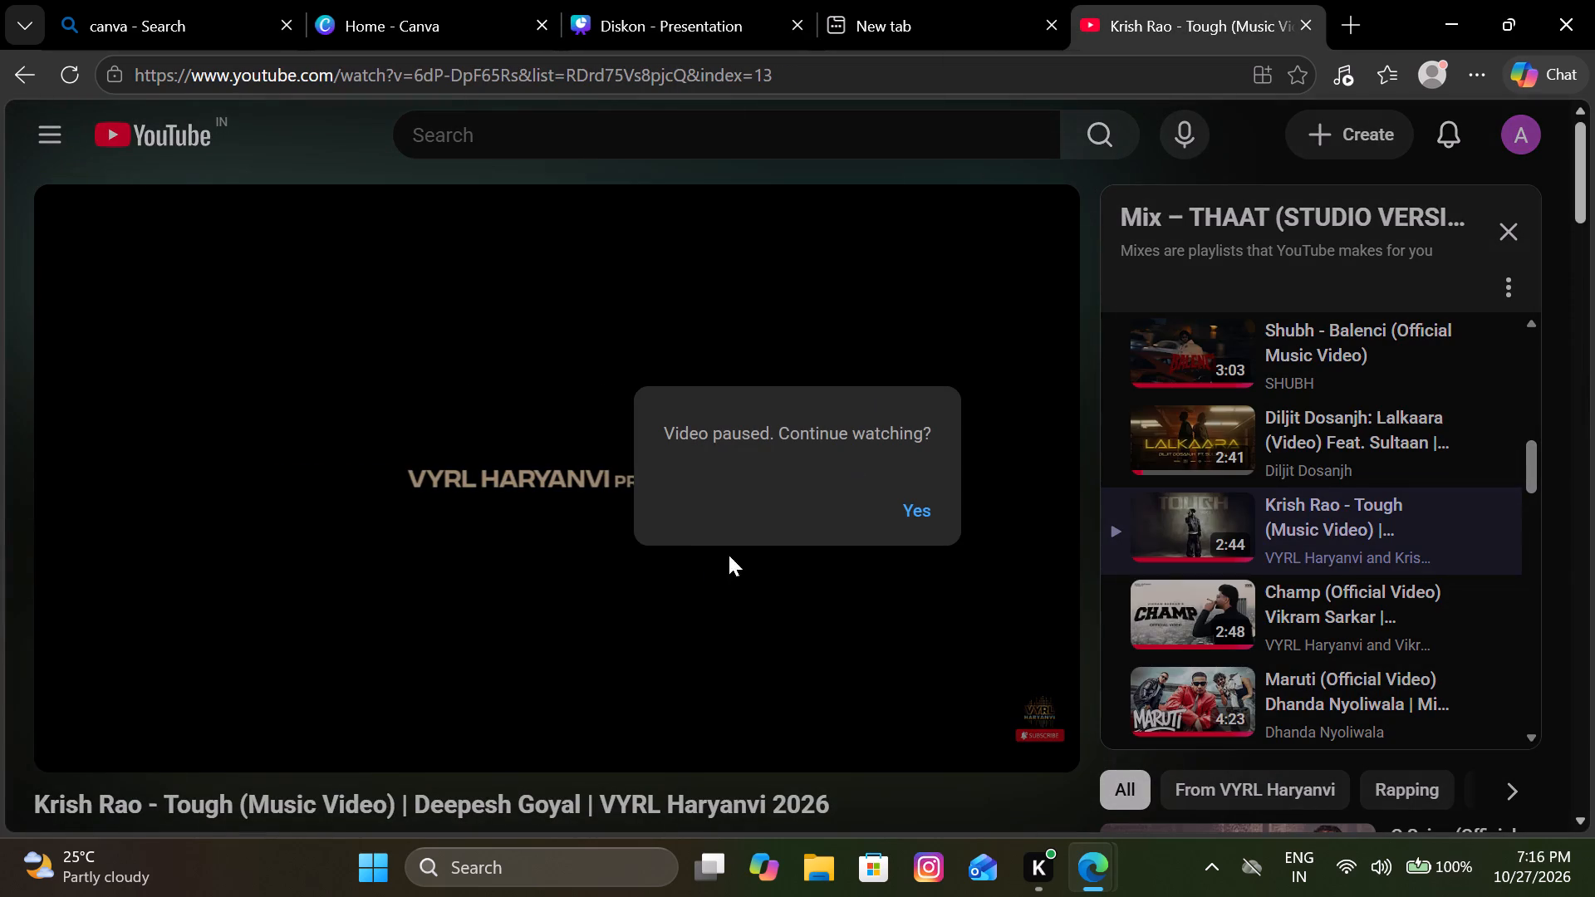
{"action": "left_click", "coordinate": [697, 566]}
{"action": "left_click", "coordinate": [697, 566]}
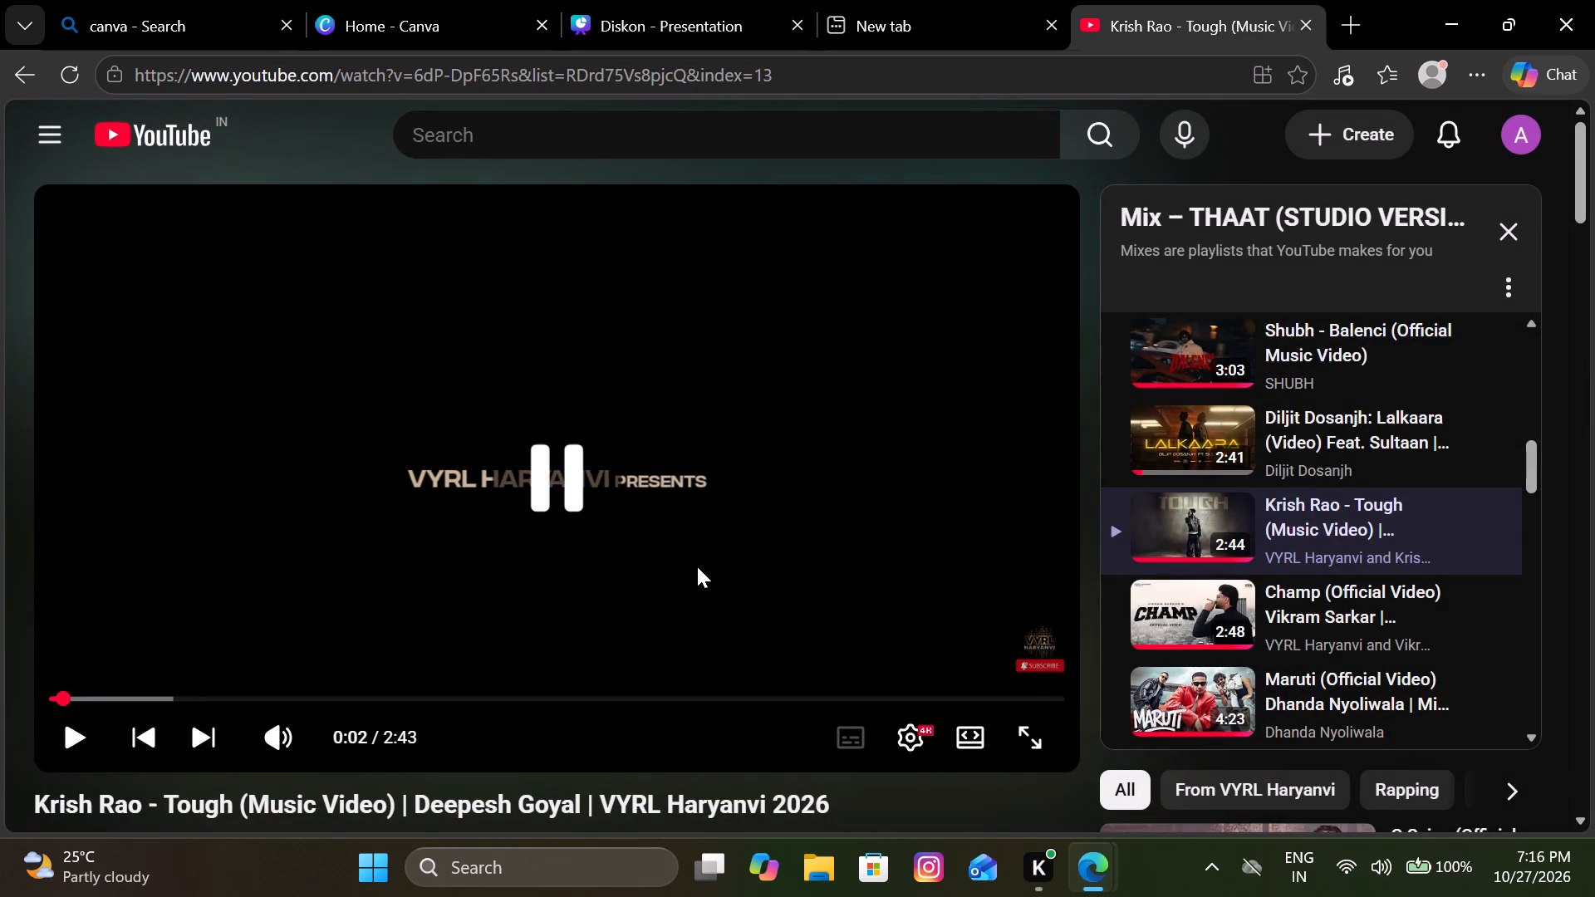
{"action": "left_click", "coordinate": [697, 566]}
{"action": "left_click", "coordinate": [879, 0]}
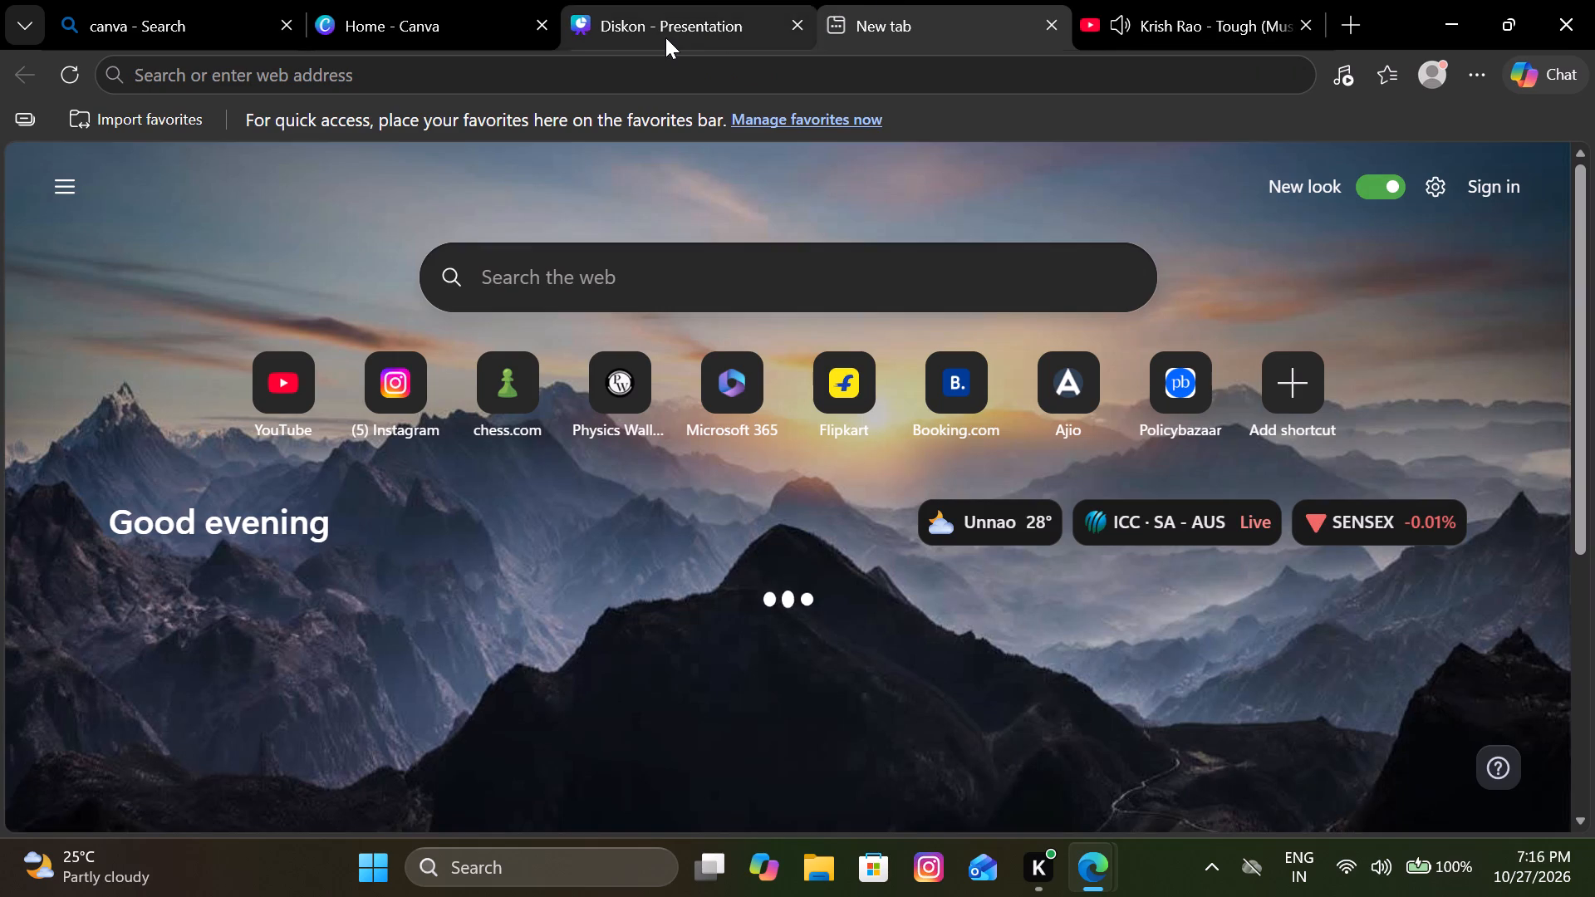
{"action": "left_click", "coordinate": [665, 37]}
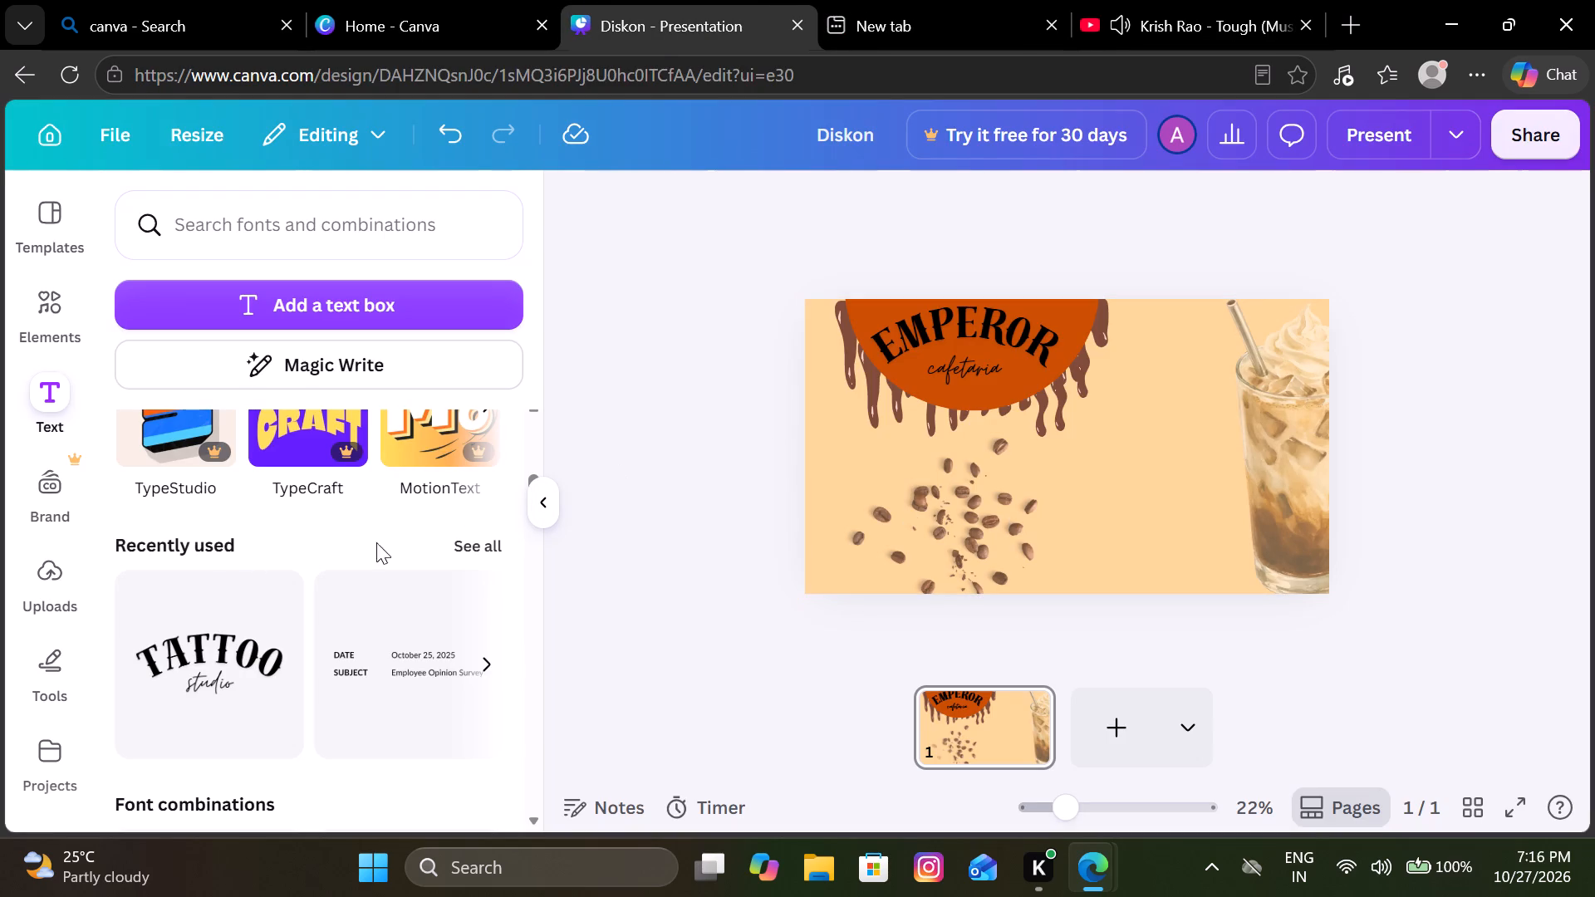
Browse the ready-made font combinations for a headline style that suits the coffee design.
{"action": "scroll", "coordinate": [394, 542], "scroll_direction": "down", "scroll_amount": 5}
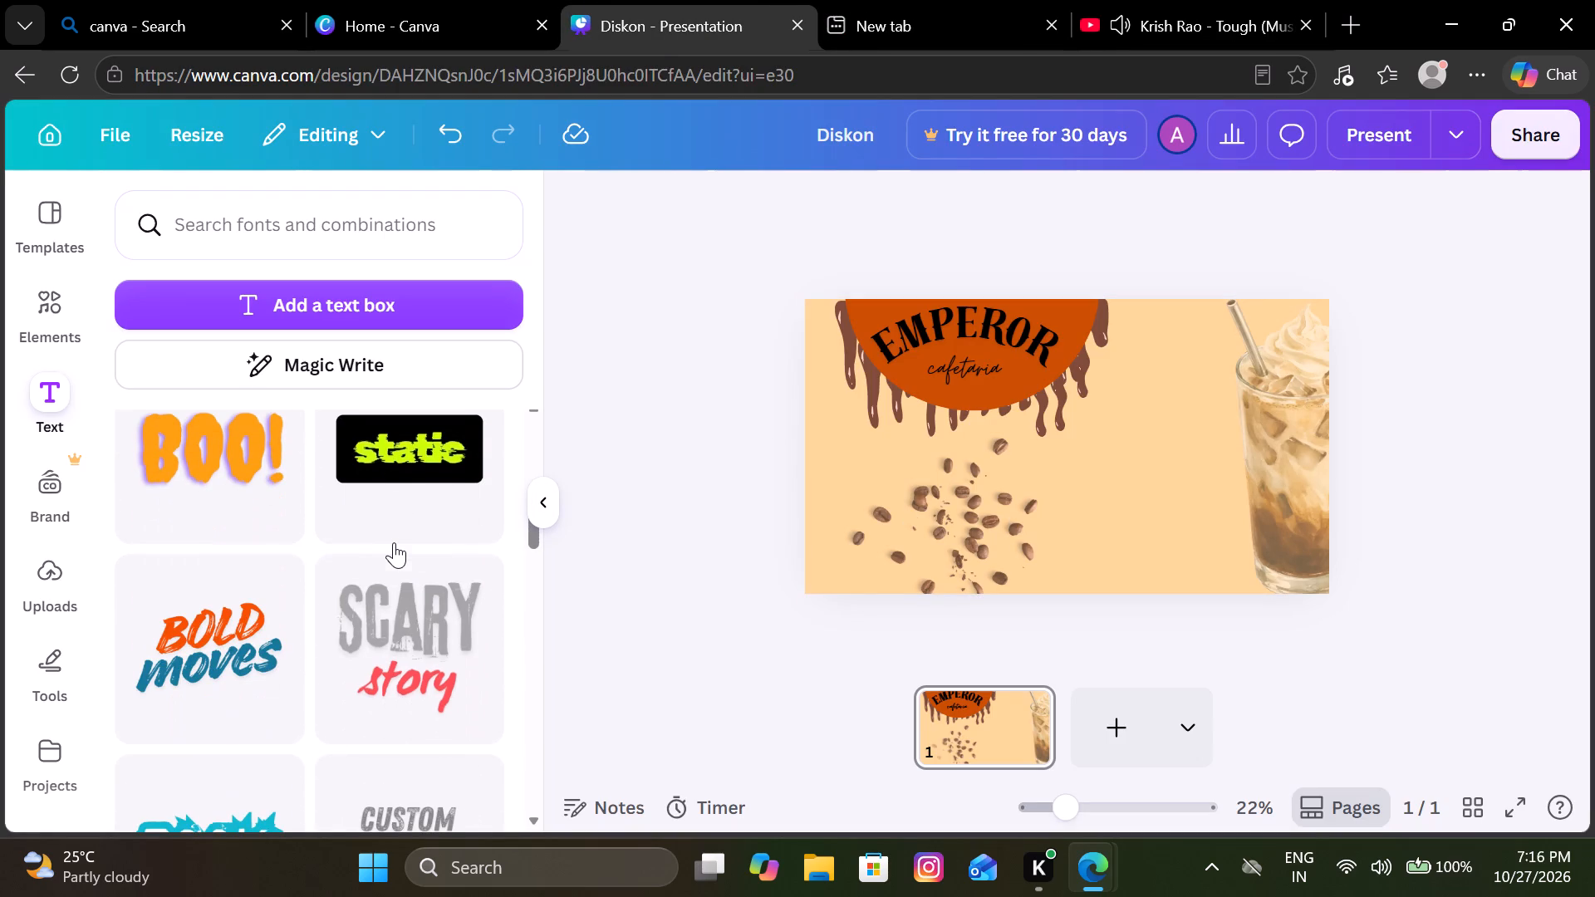
{"action": "scroll", "coordinate": [394, 542], "scroll_direction": "down", "scroll_amount": 2}
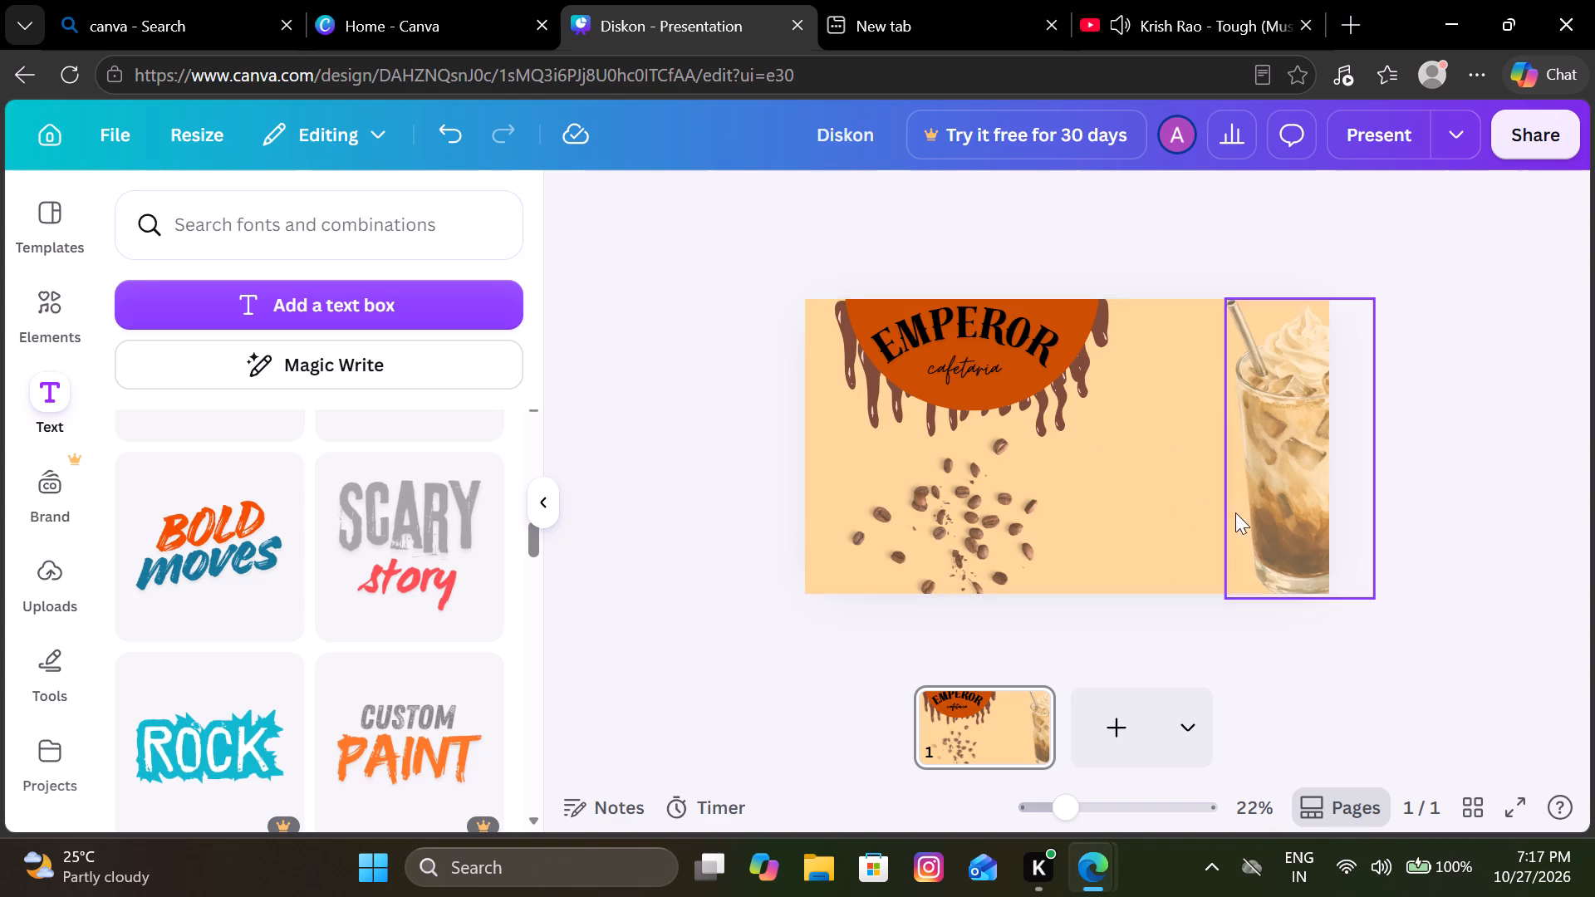
{"action": "scroll", "coordinate": [694, 521], "scroll_direction": "down", "scroll_amount": 2}
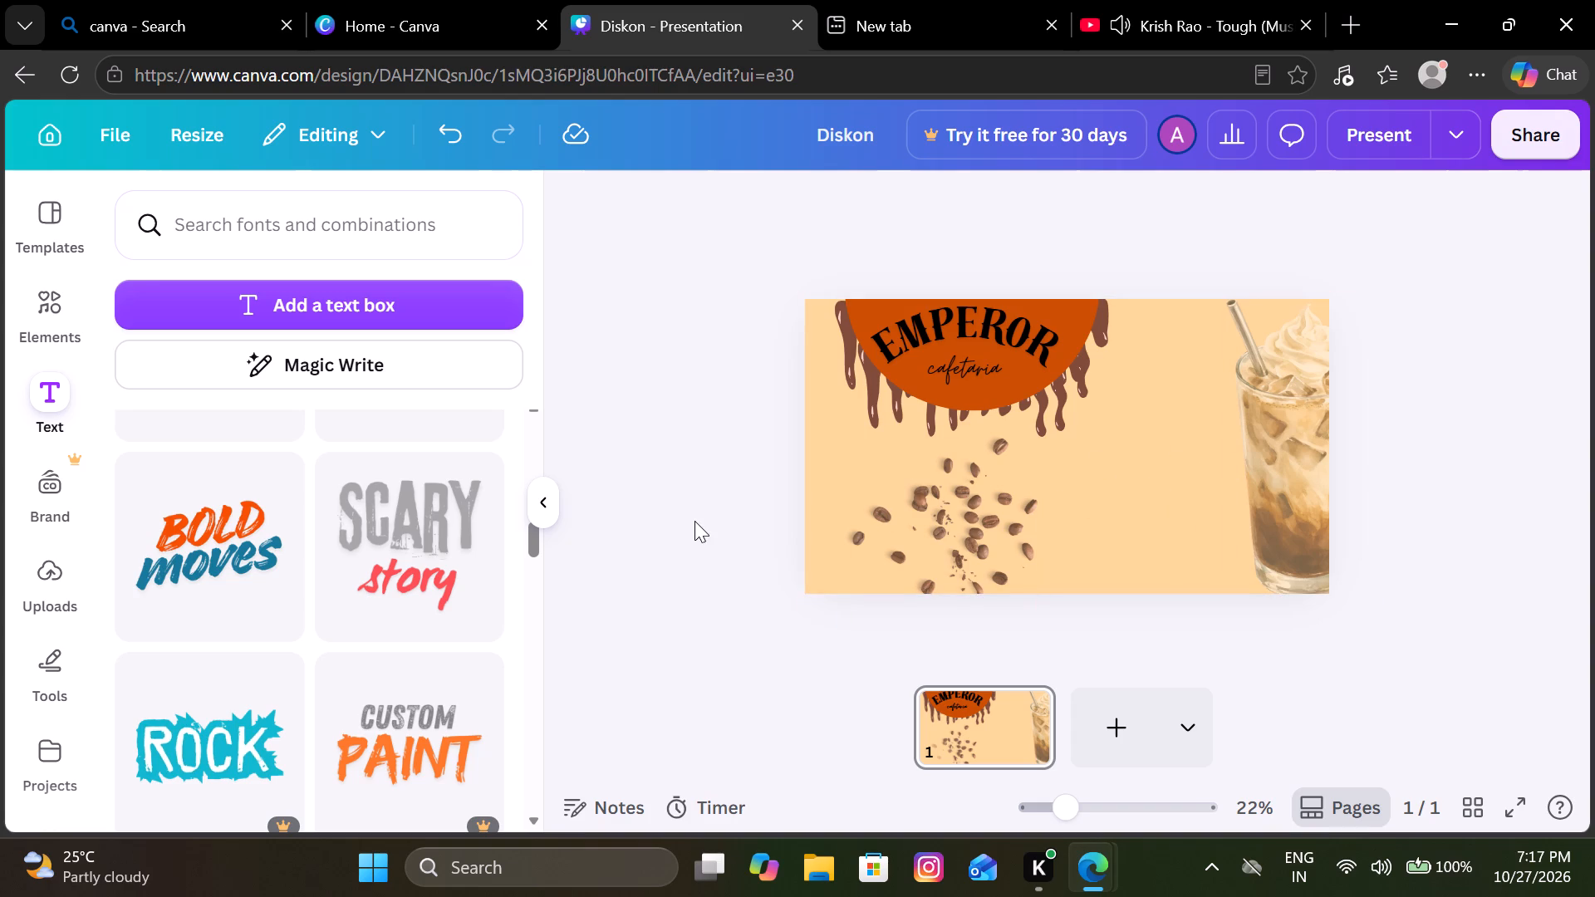
{"action": "scroll", "coordinate": [276, 589], "scroll_direction": "down", "scroll_amount": 2}
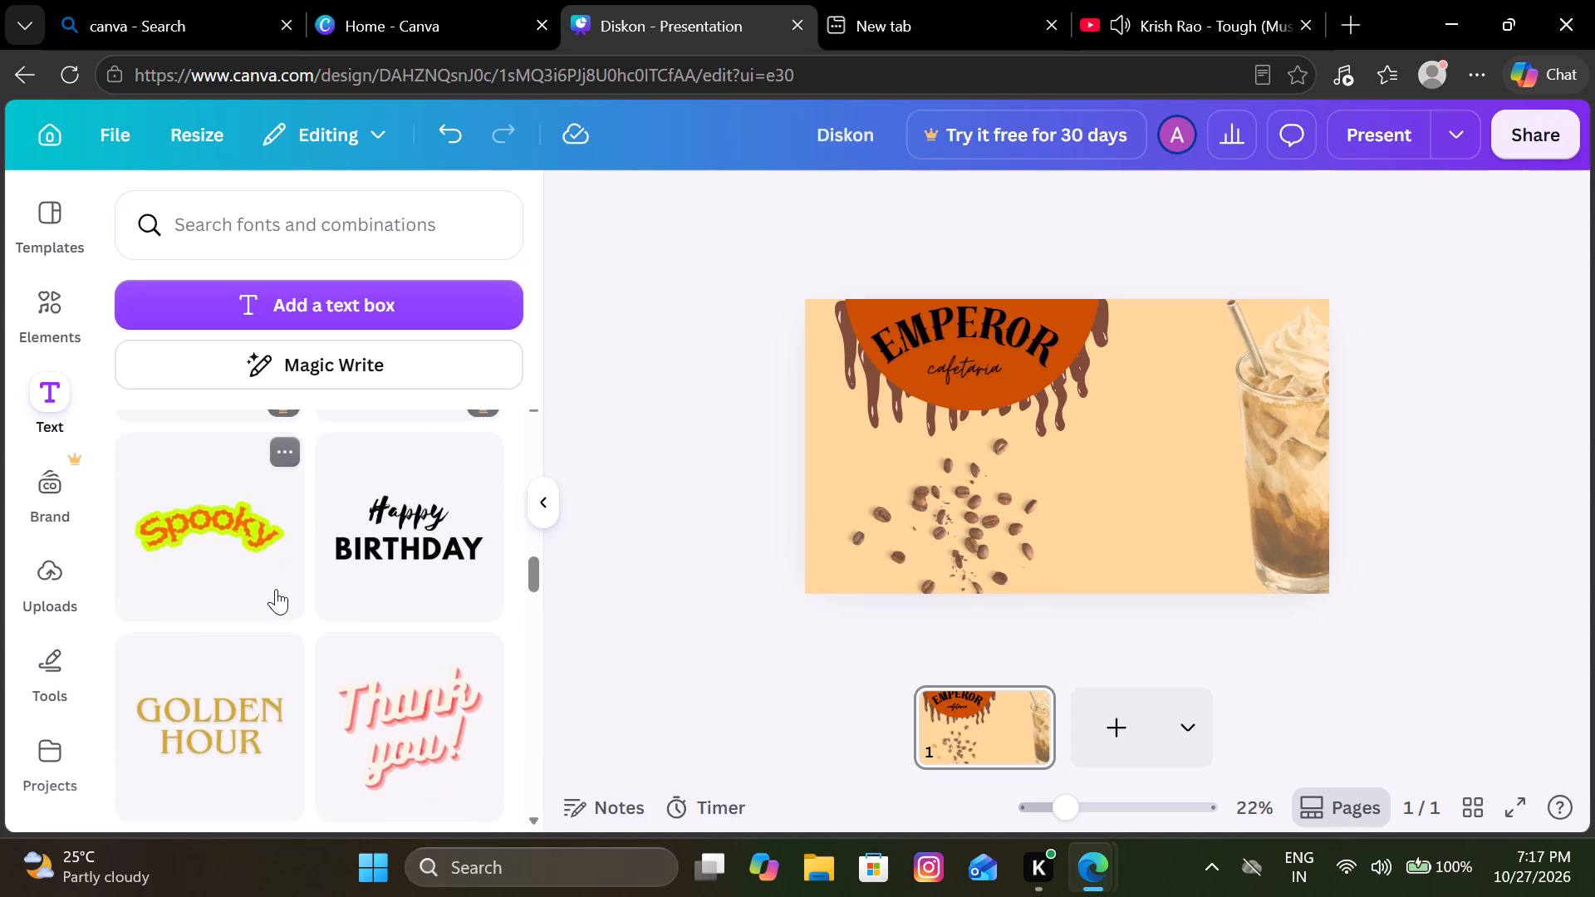
{"action": "scroll", "coordinate": [276, 589], "scroll_direction": "down", "scroll_amount": 7}
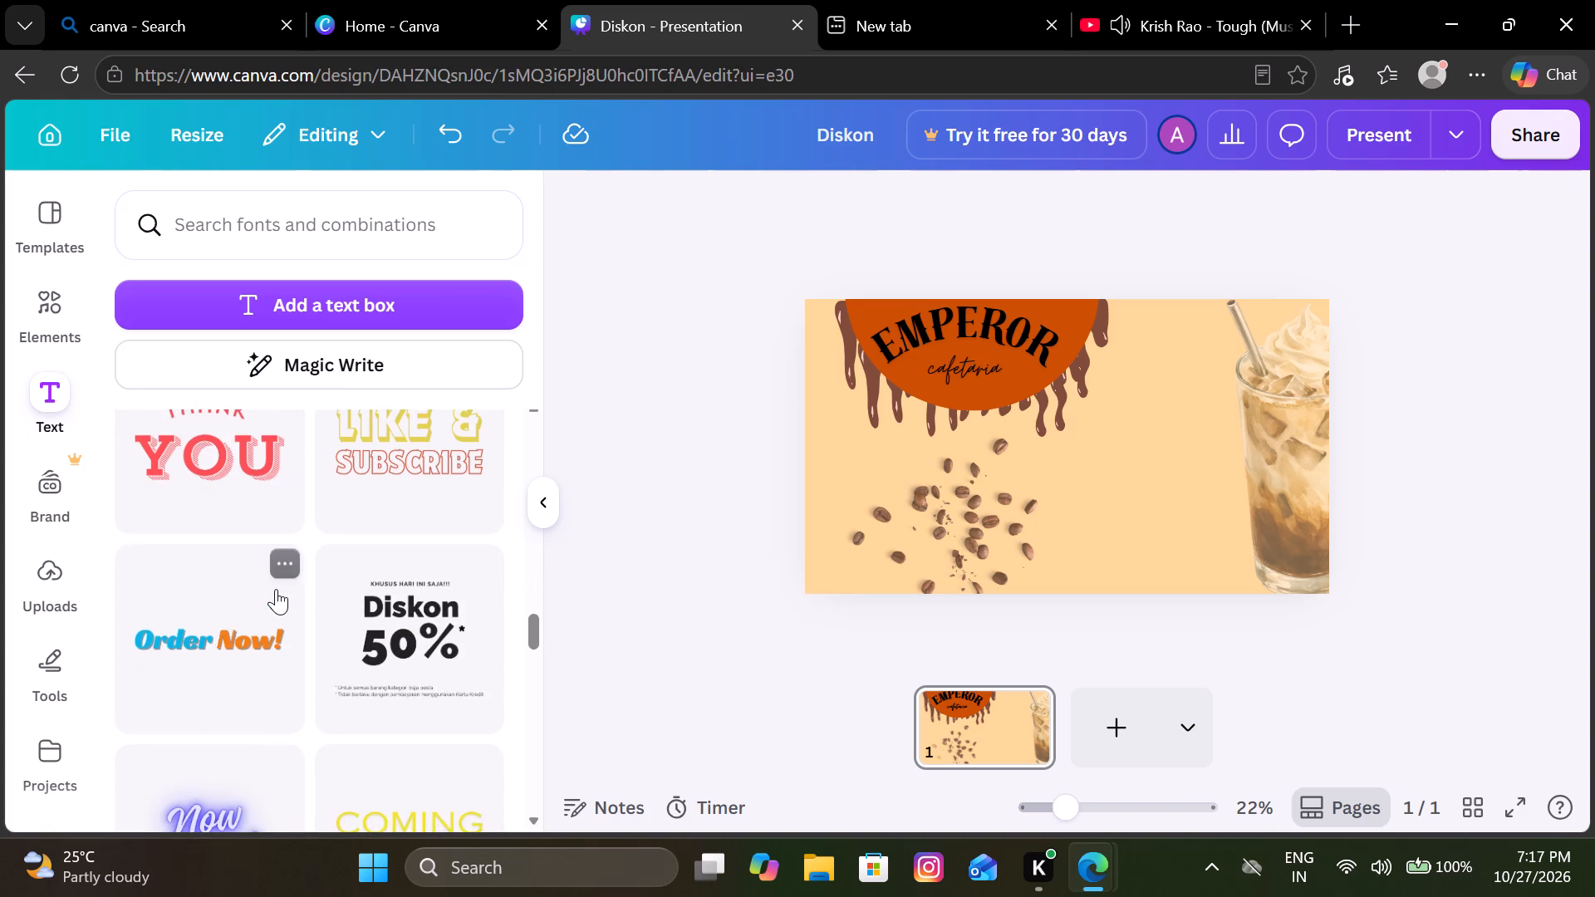
{"action": "scroll", "coordinate": [276, 589], "scroll_direction": "down", "scroll_amount": 6}
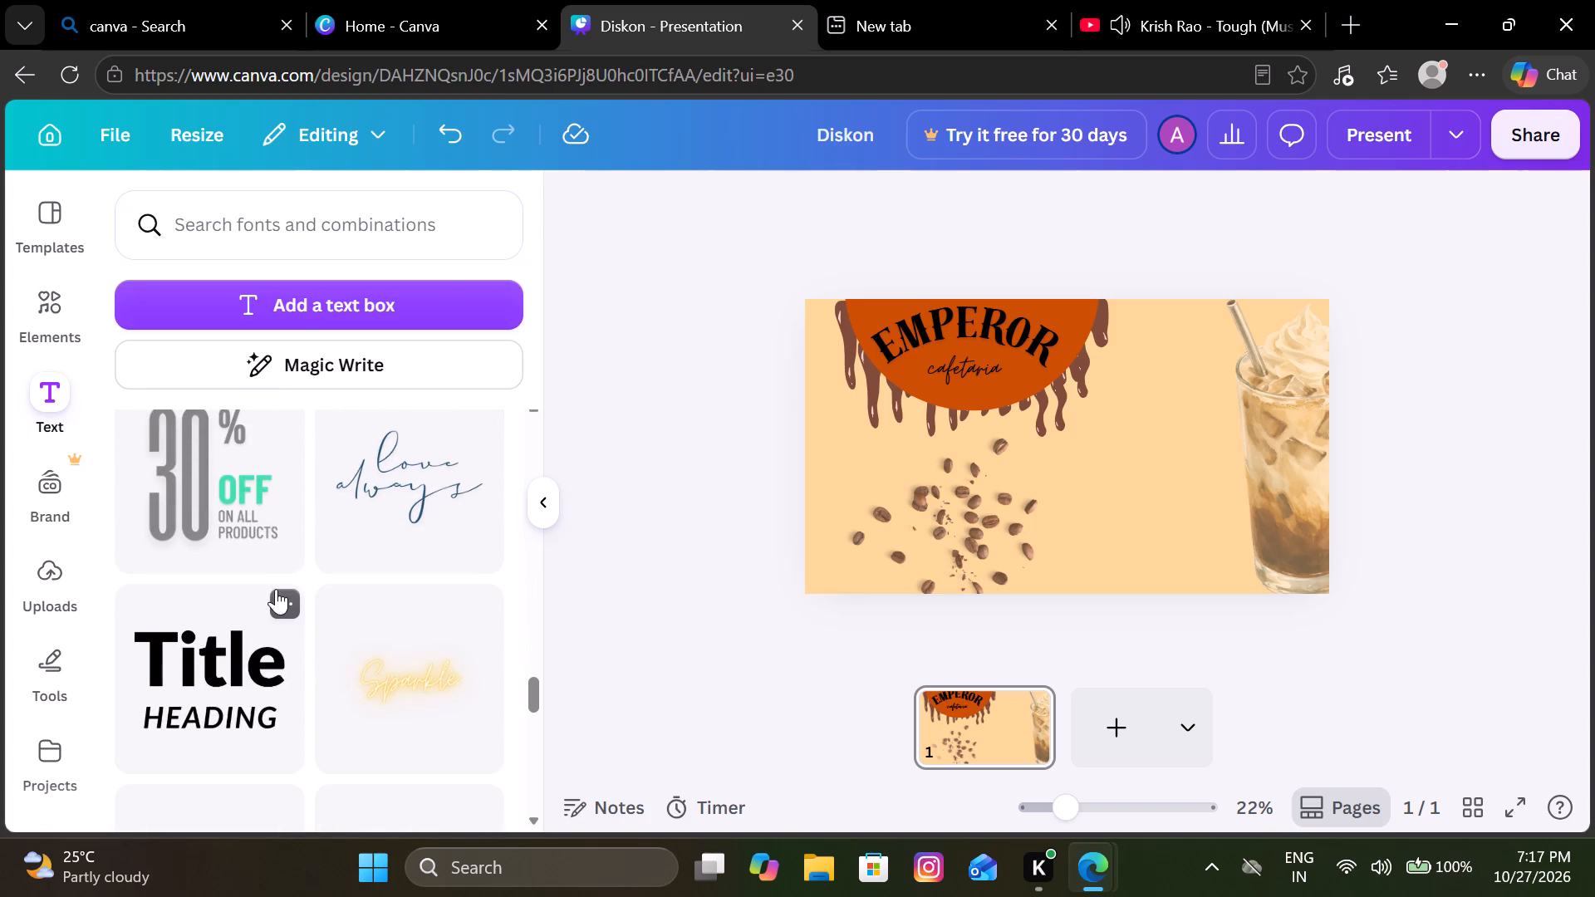
{"action": "scroll", "coordinate": [276, 589], "scroll_direction": "down", "scroll_amount": 6}
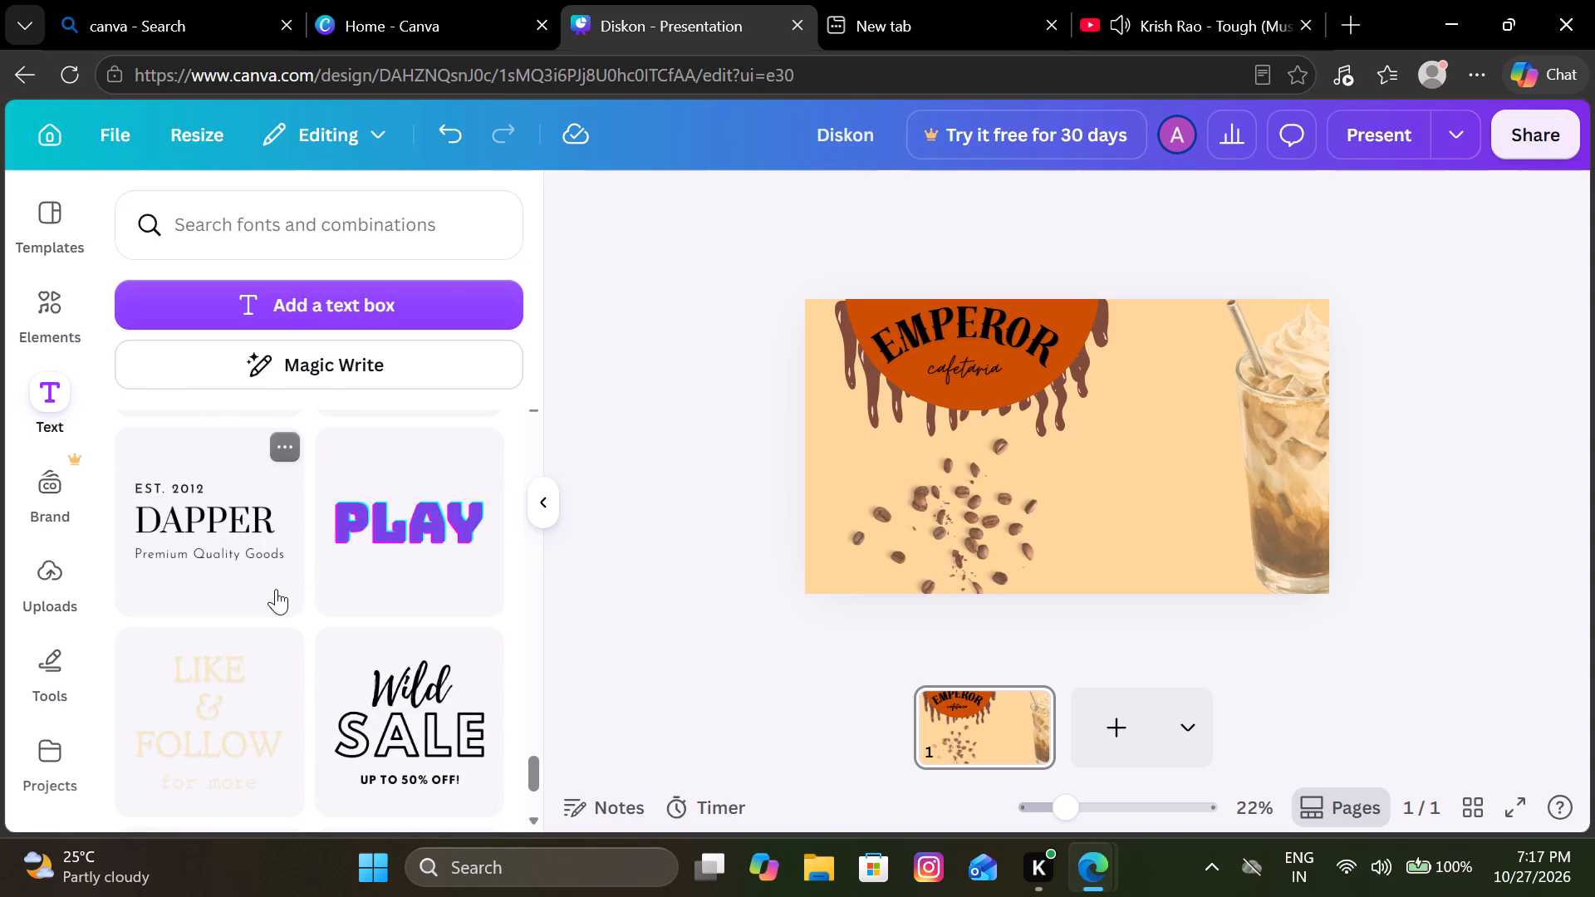
{"action": "scroll", "coordinate": [276, 589], "scroll_direction": "down", "scroll_amount": 5}
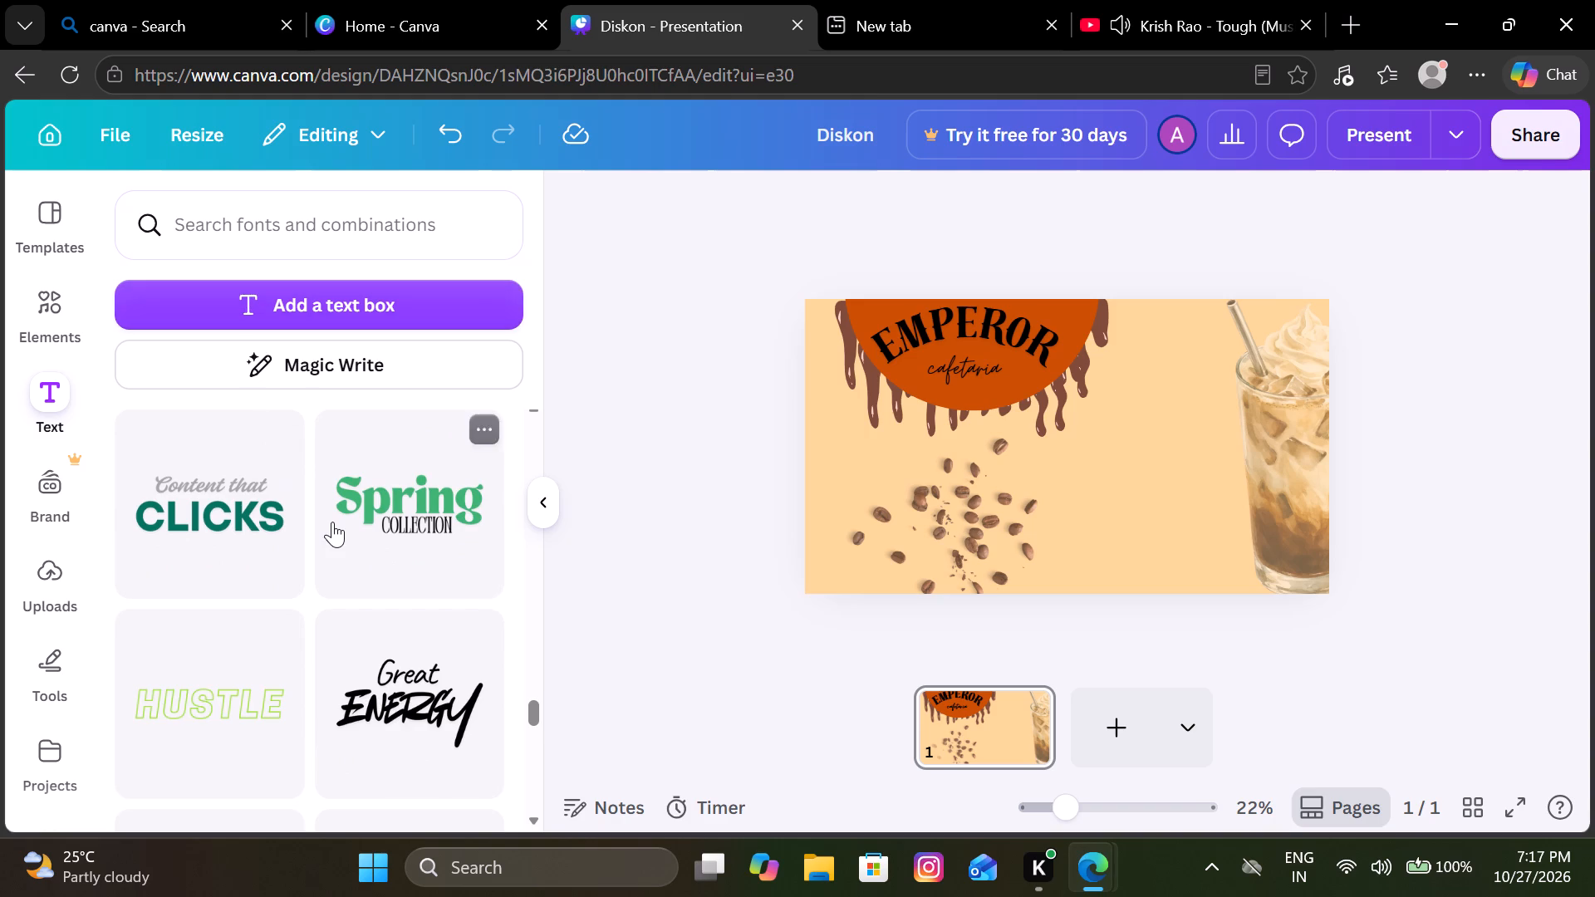
{"action": "scroll", "coordinate": [332, 522], "scroll_direction": "down", "scroll_amount": 4}
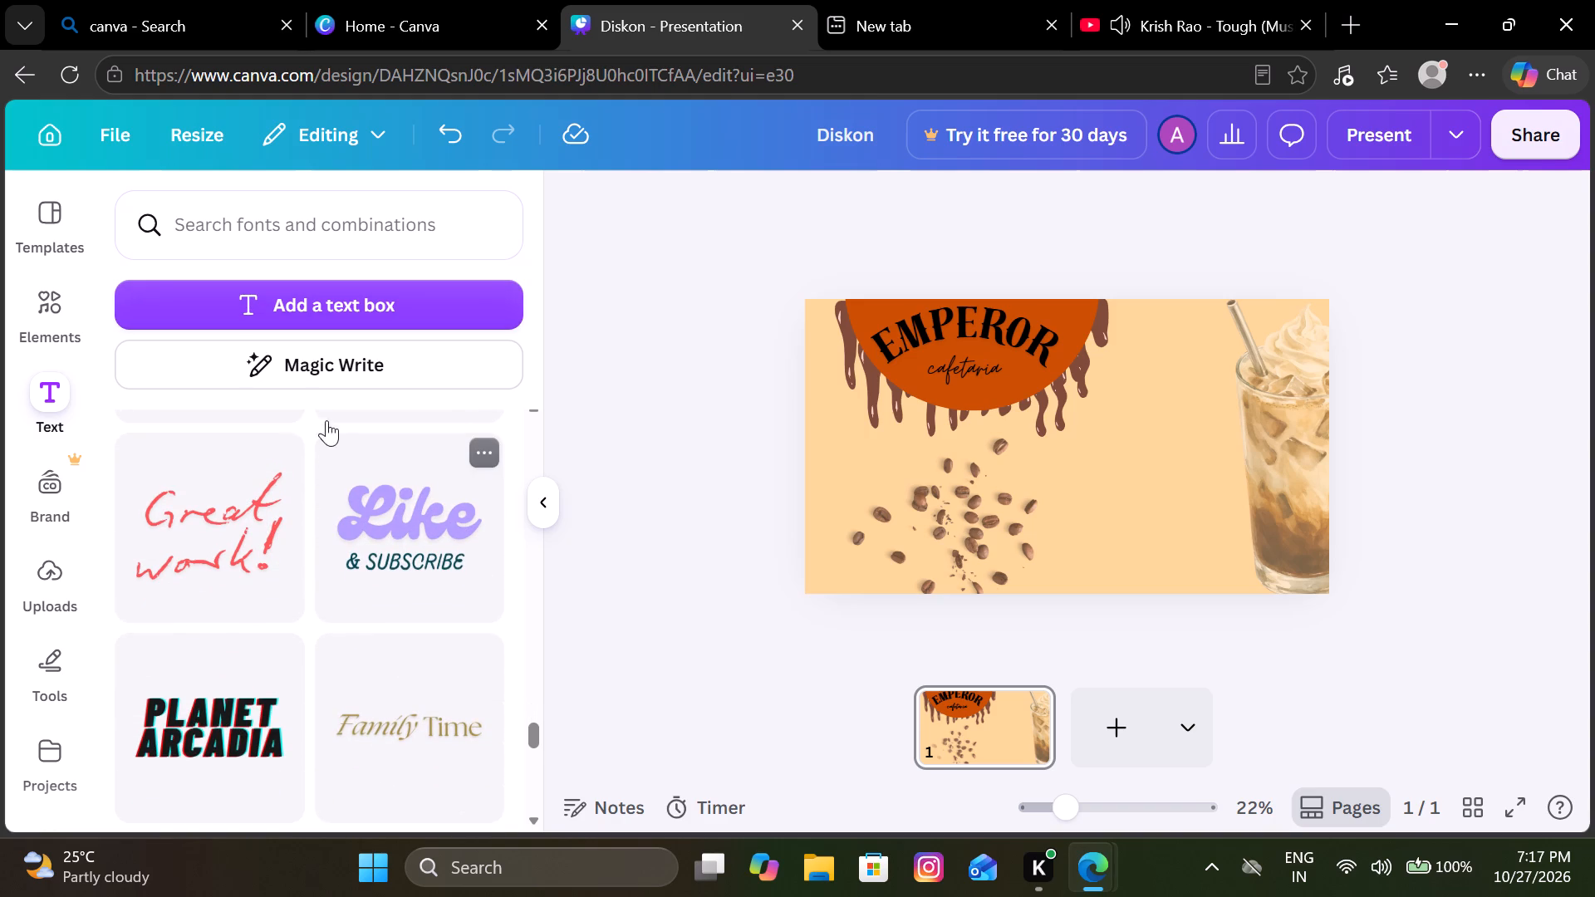
{"action": "scroll", "coordinate": [279, 527], "scroll_direction": "down", "scroll_amount": 2}
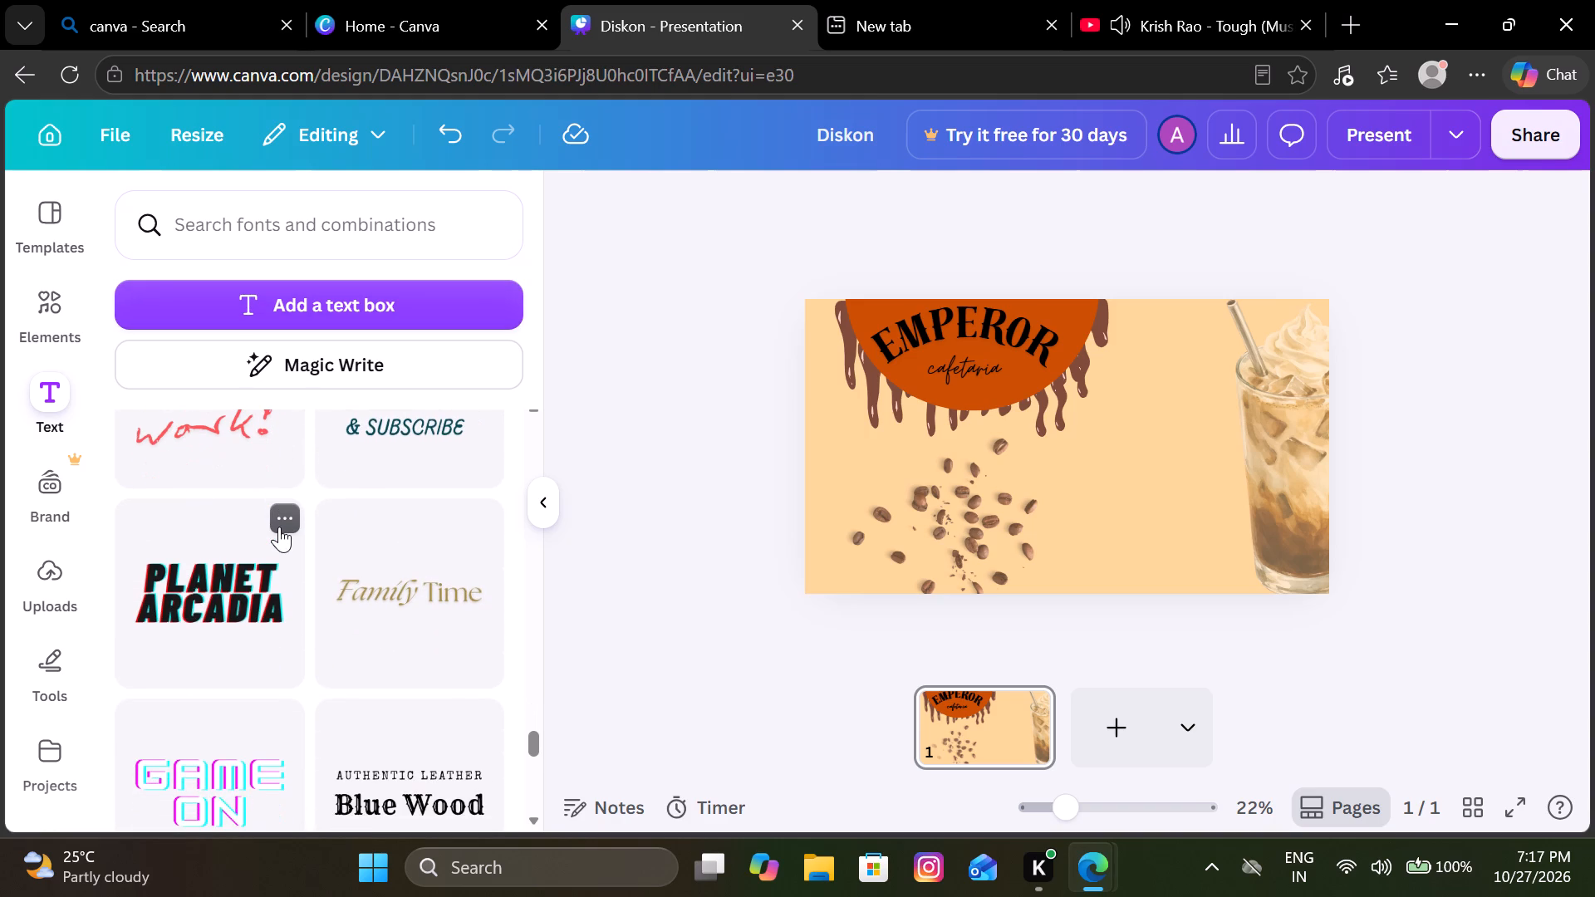
{"action": "scroll", "coordinate": [279, 527], "scroll_direction": "down", "scroll_amount": 3}
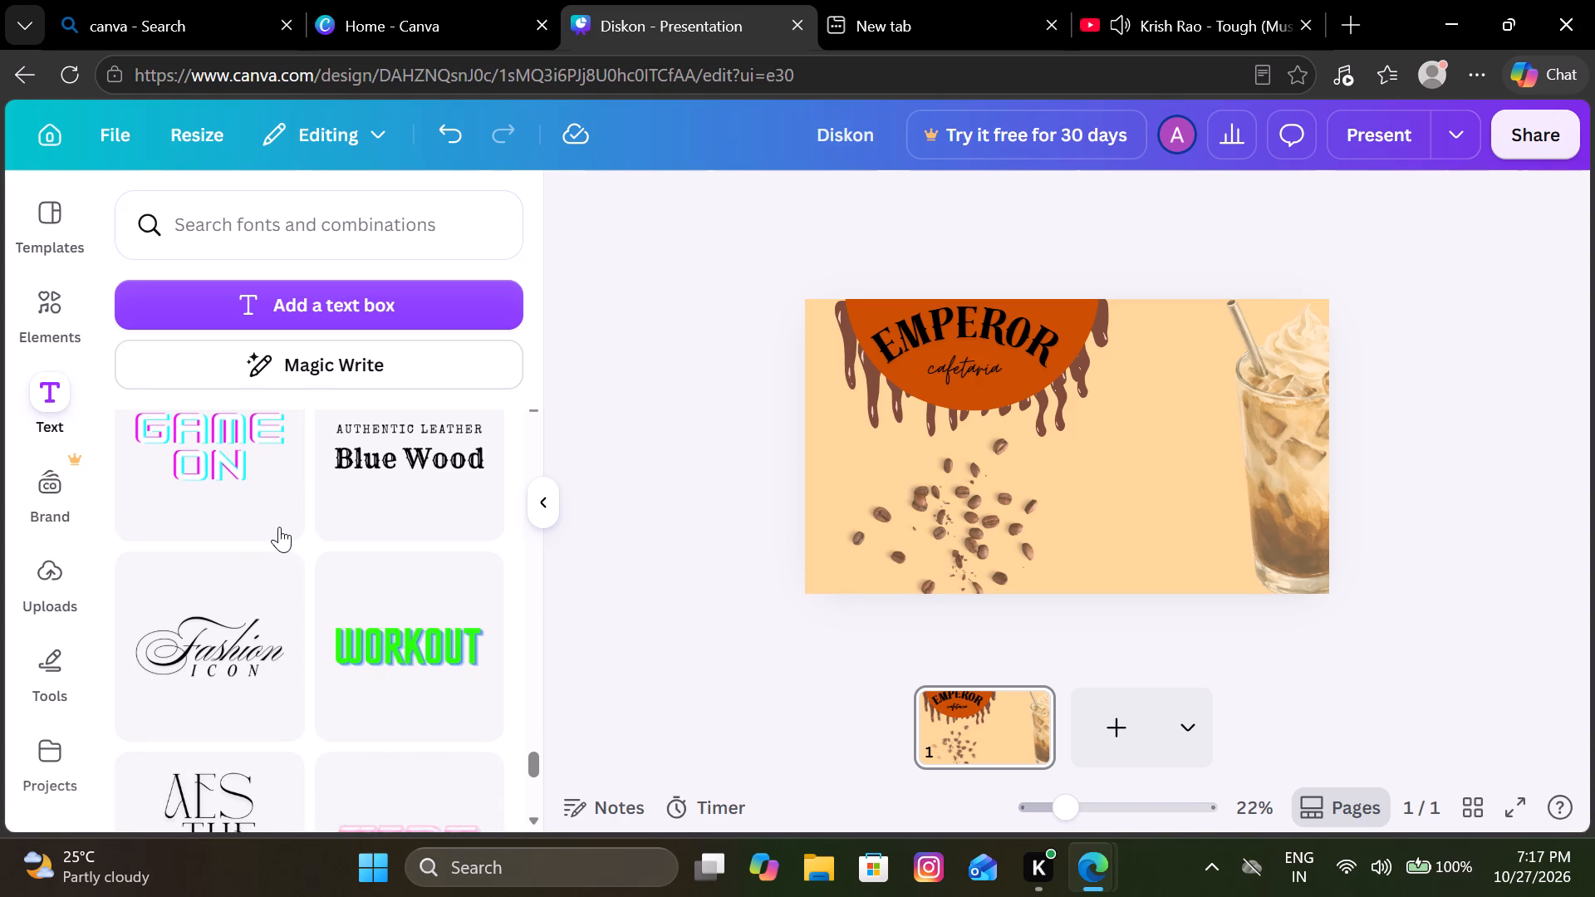
Go back up the font combinations and add the purple-and-white JOIN NOW combination to the page.
{"action": "scroll", "coordinate": [269, 487], "scroll_direction": "up", "scroll_amount": 1}
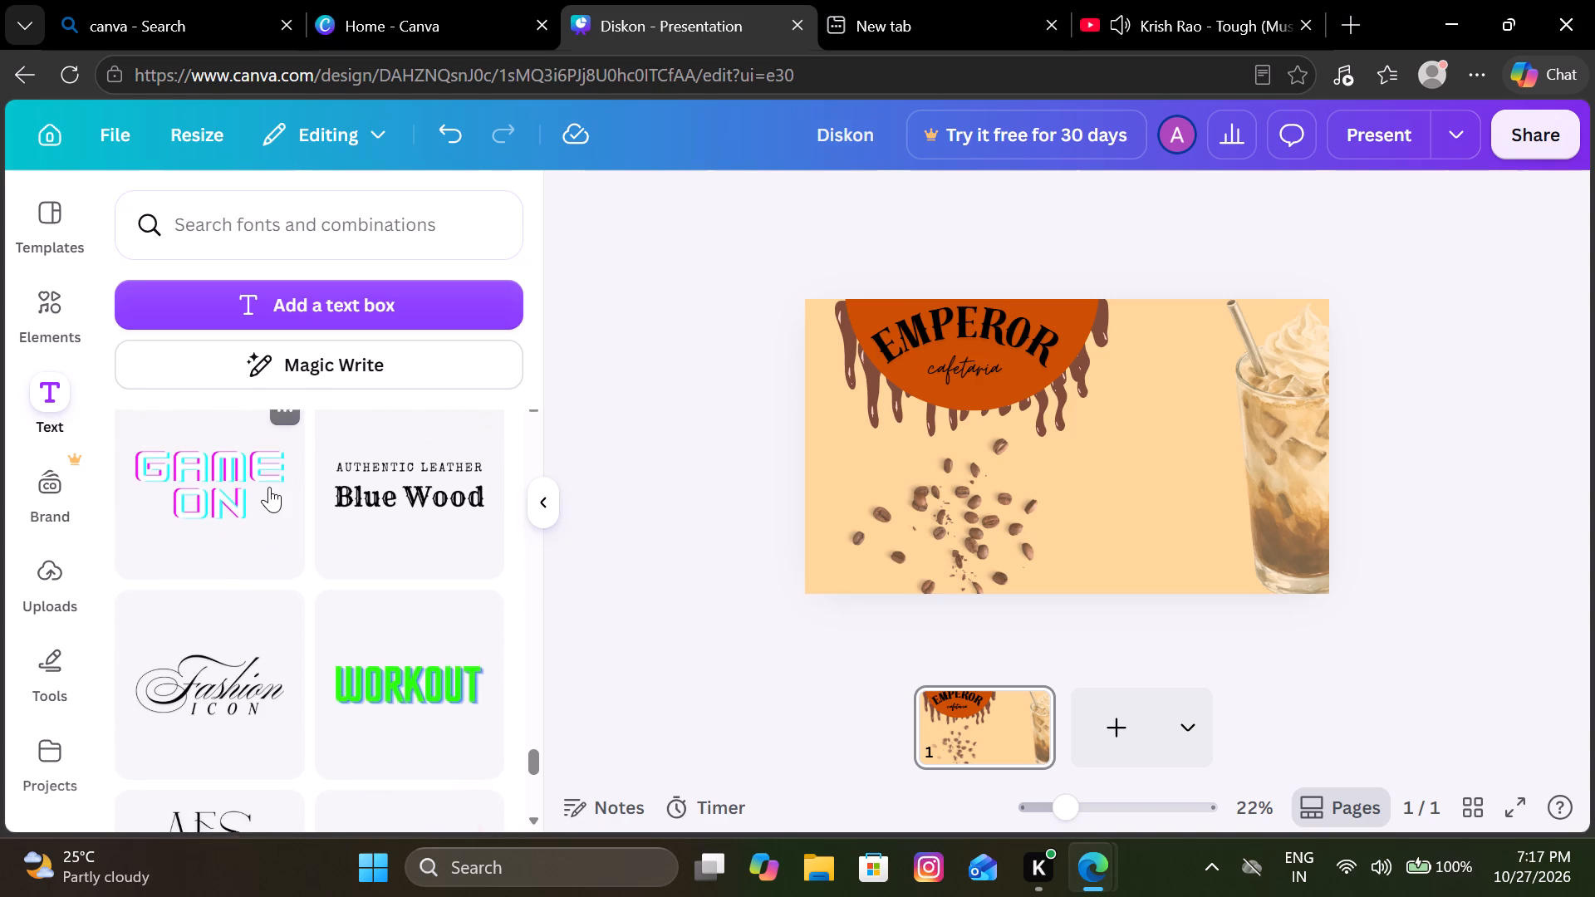
{"action": "scroll", "coordinate": [269, 487], "scroll_direction": "up", "scroll_amount": 3}
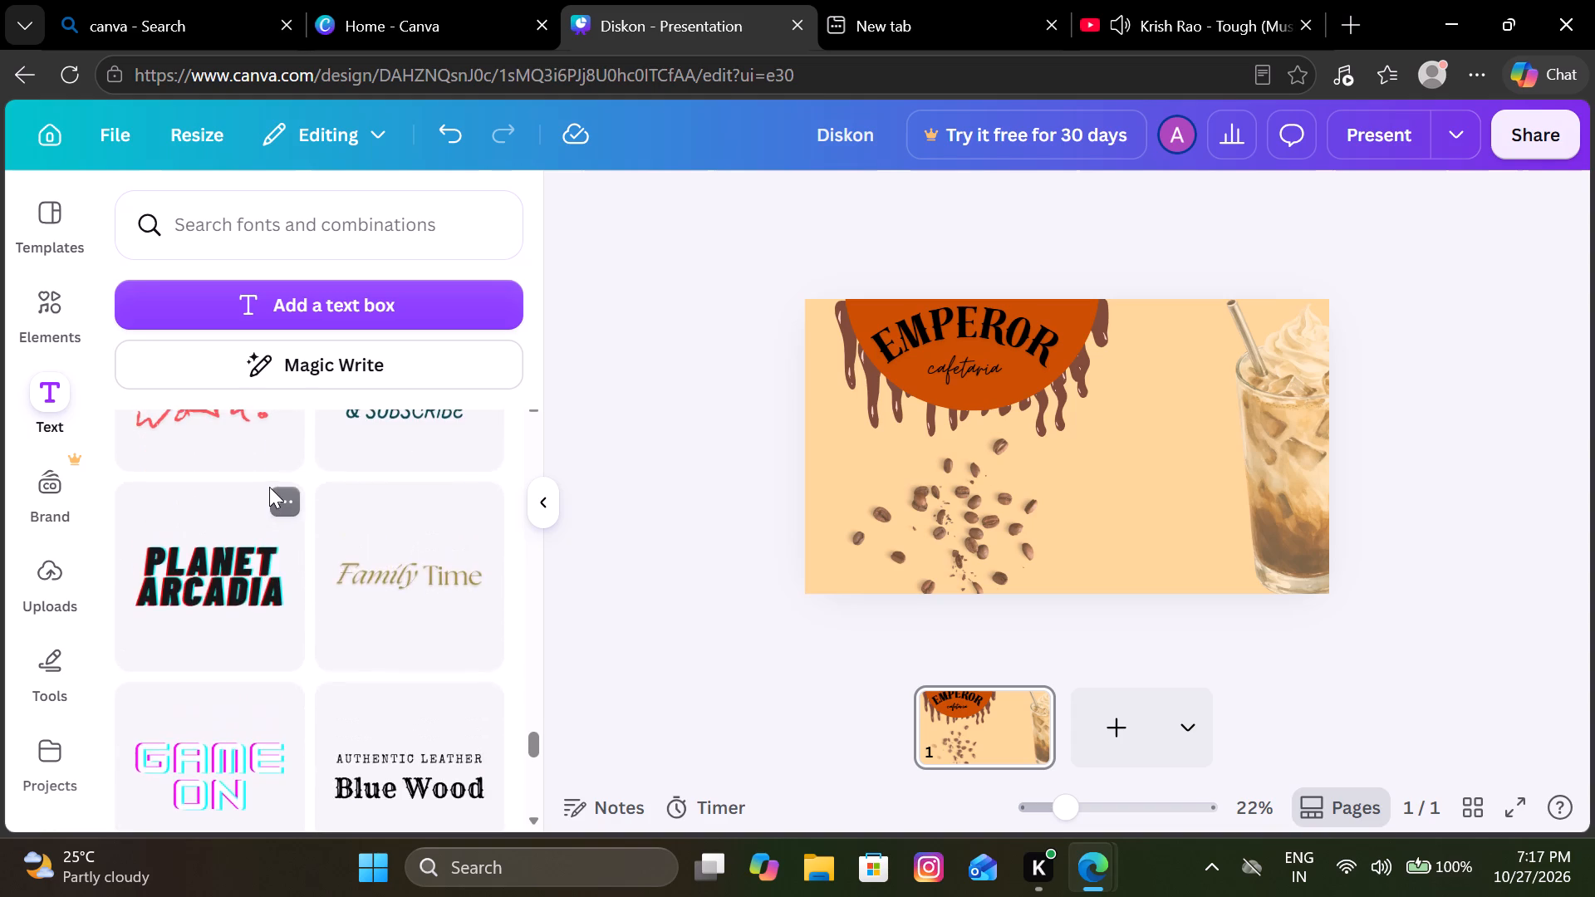
{"action": "scroll", "coordinate": [269, 487], "scroll_direction": "up", "scroll_amount": 3}
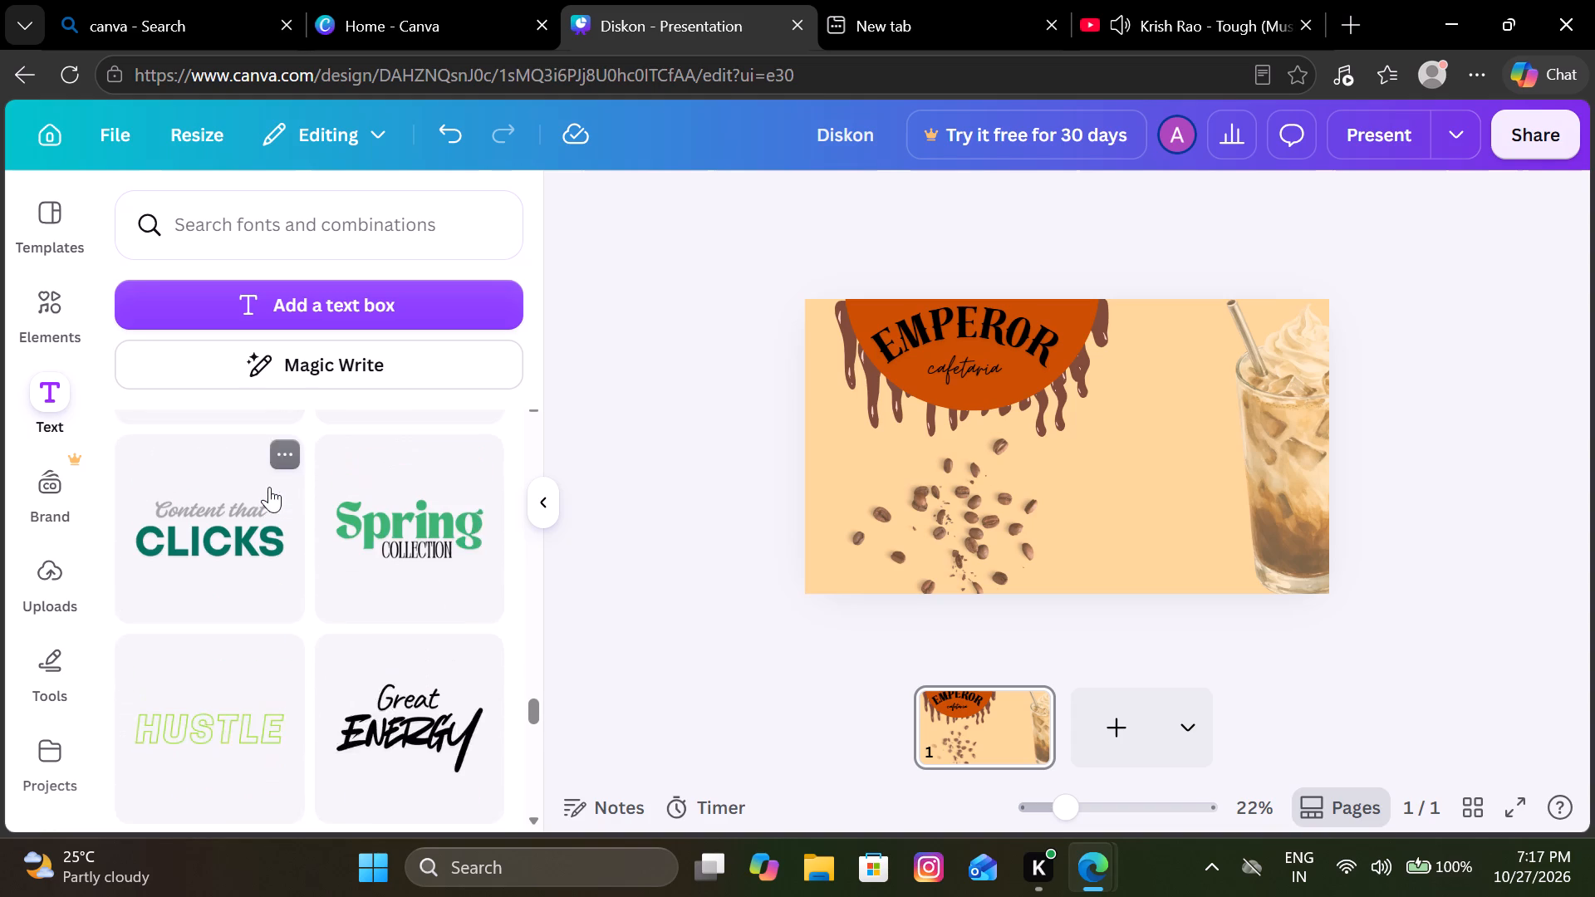
{"action": "scroll", "coordinate": [269, 487], "scroll_direction": "up", "scroll_amount": 2}
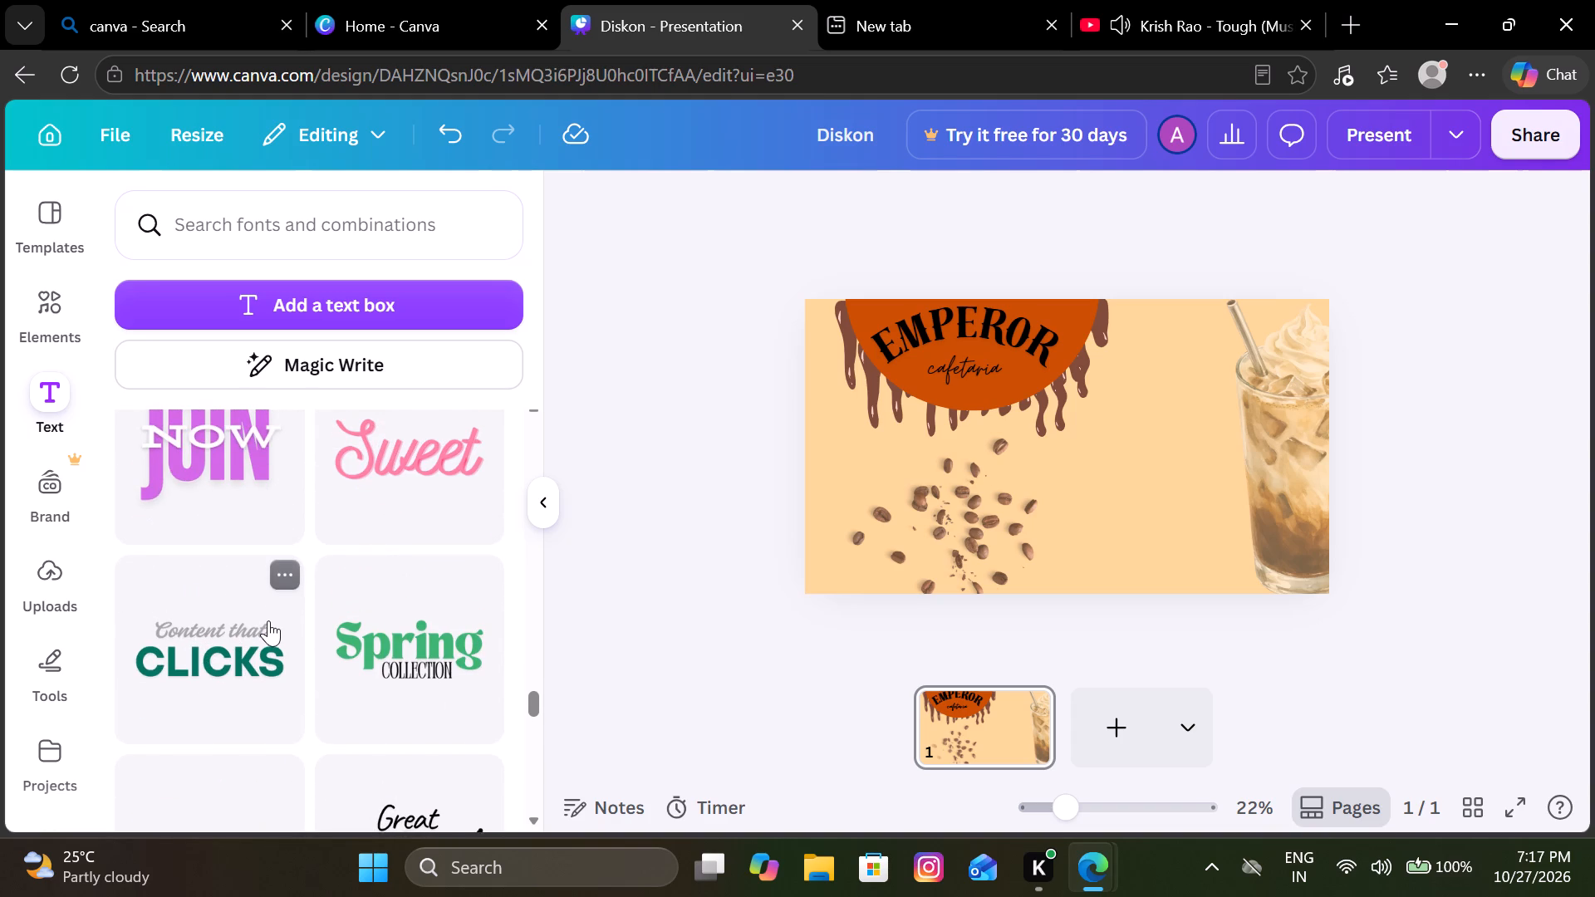
{"action": "left_click", "coordinate": [211, 486]}
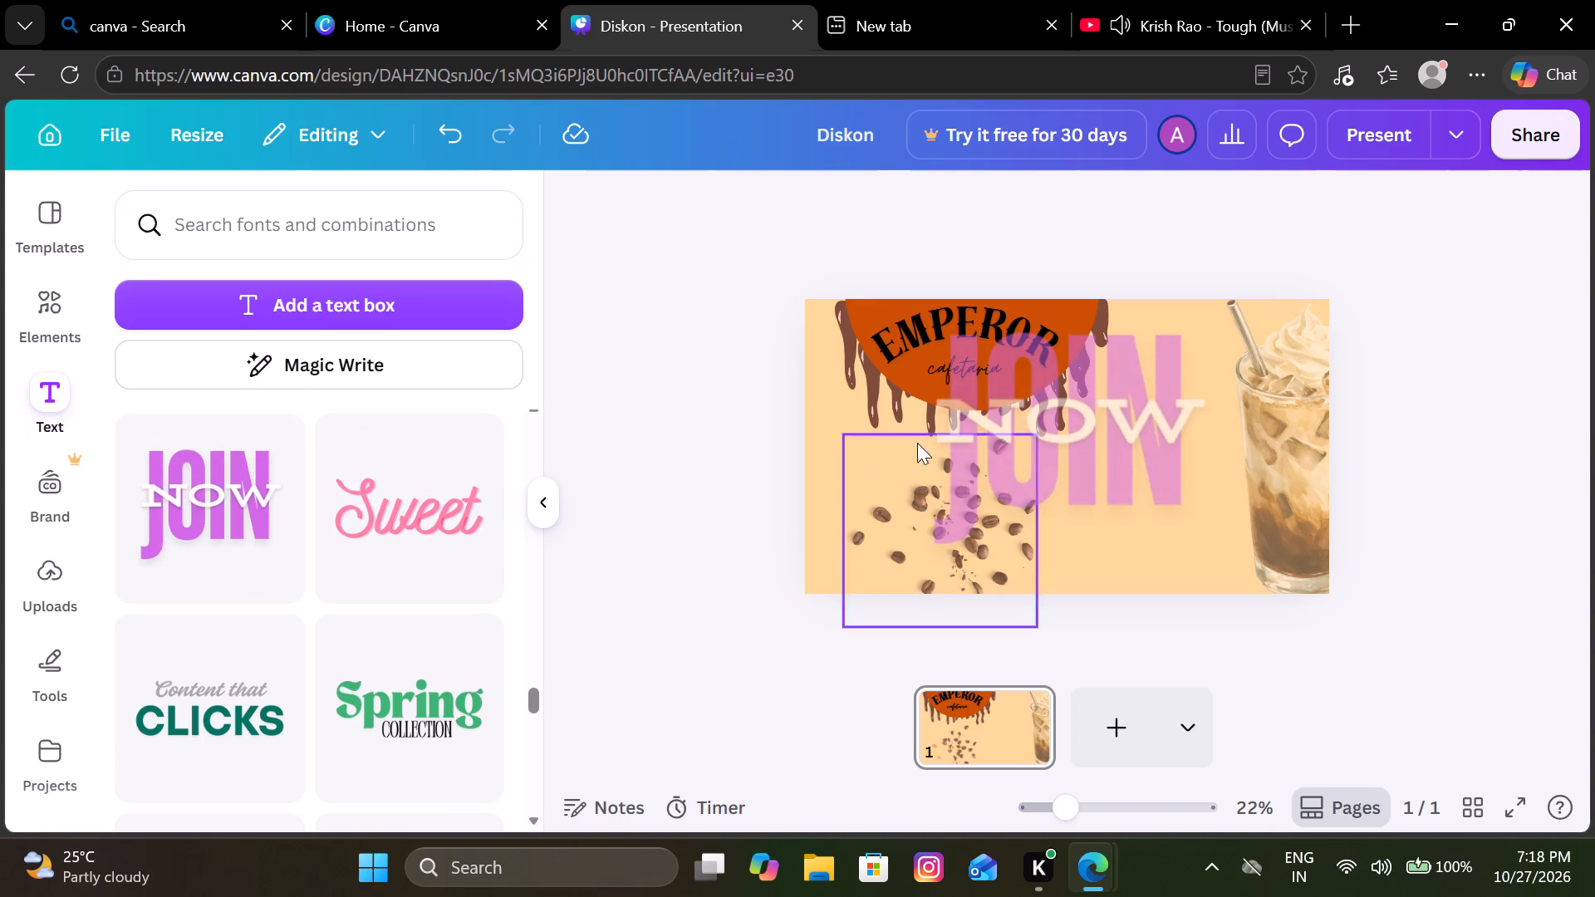
Replace the large purple word JOIN in the added text combination with CAFFENIE.
{"action": "left_click", "coordinate": [1070, 381]}
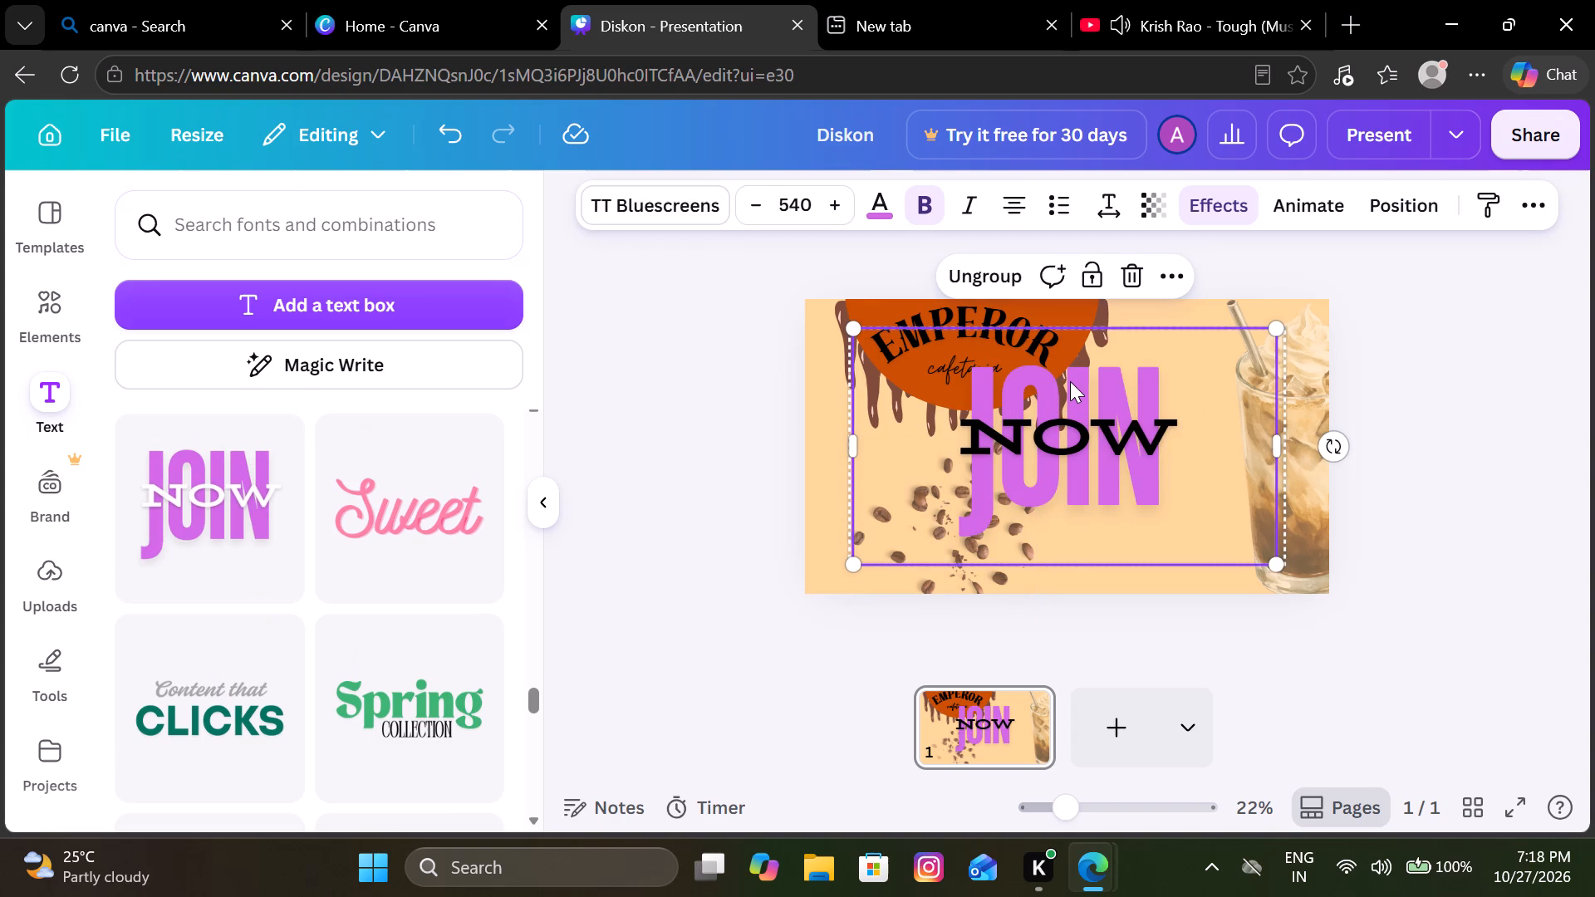
{"action": "left_click", "coordinate": [1070, 381]}
{"action": "key", "text": "c"}
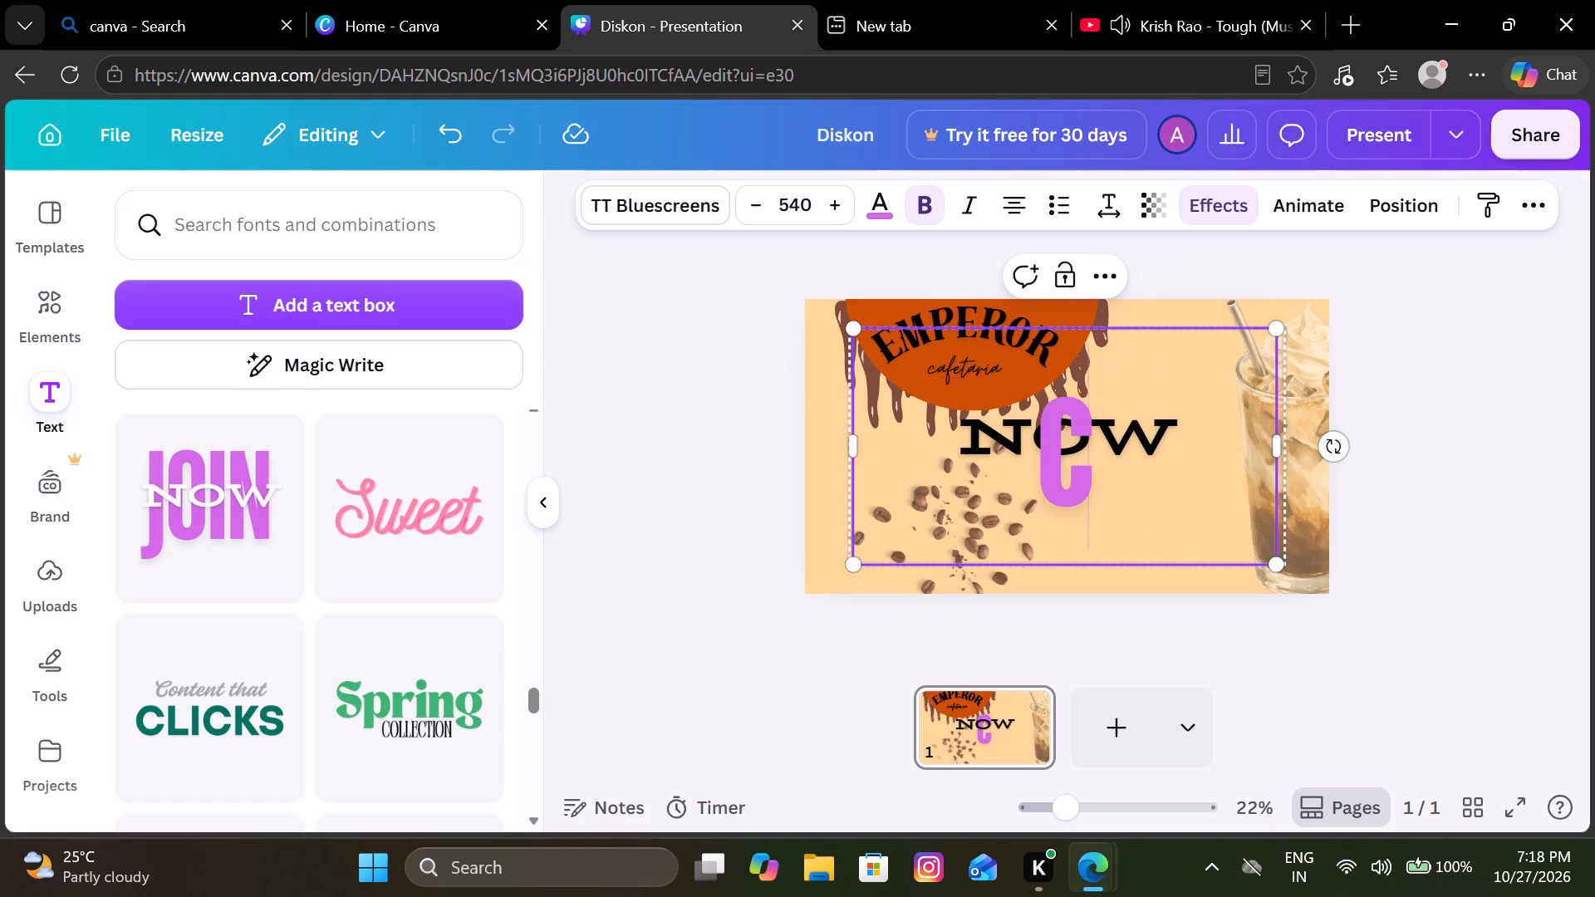
{"action": "key", "text": "a"}
{"action": "key", "text": "BackSpace"}
{"action": "key", "text": "BackSpace"}
{"action": "key", "text": "c"}
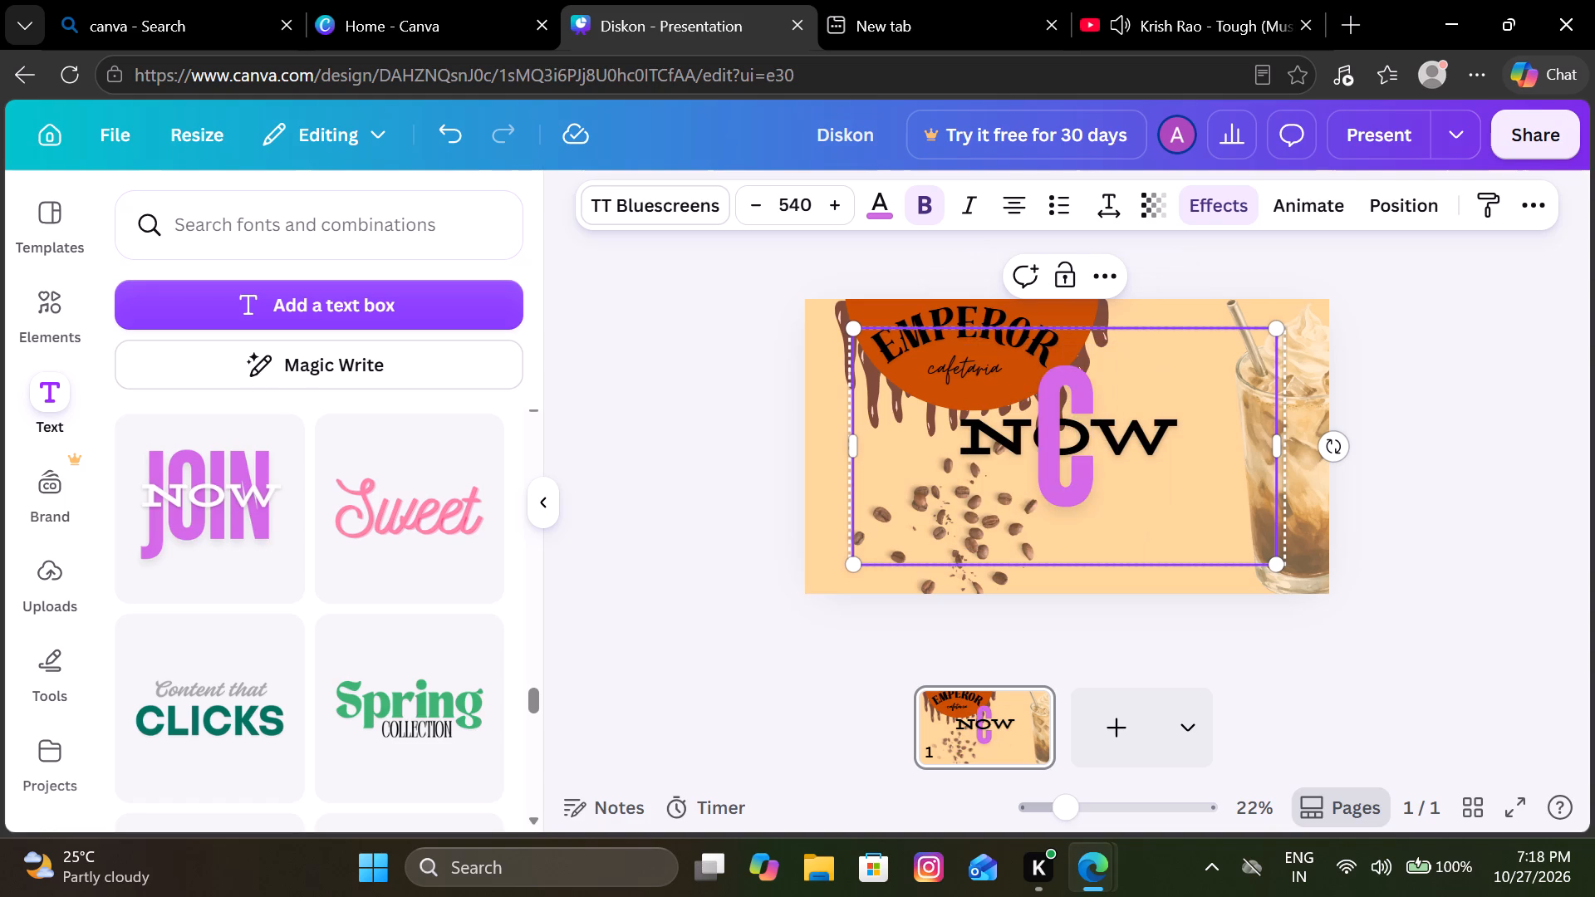
{"action": "key", "text": "a"}
{"action": "type", "text": "FF"}
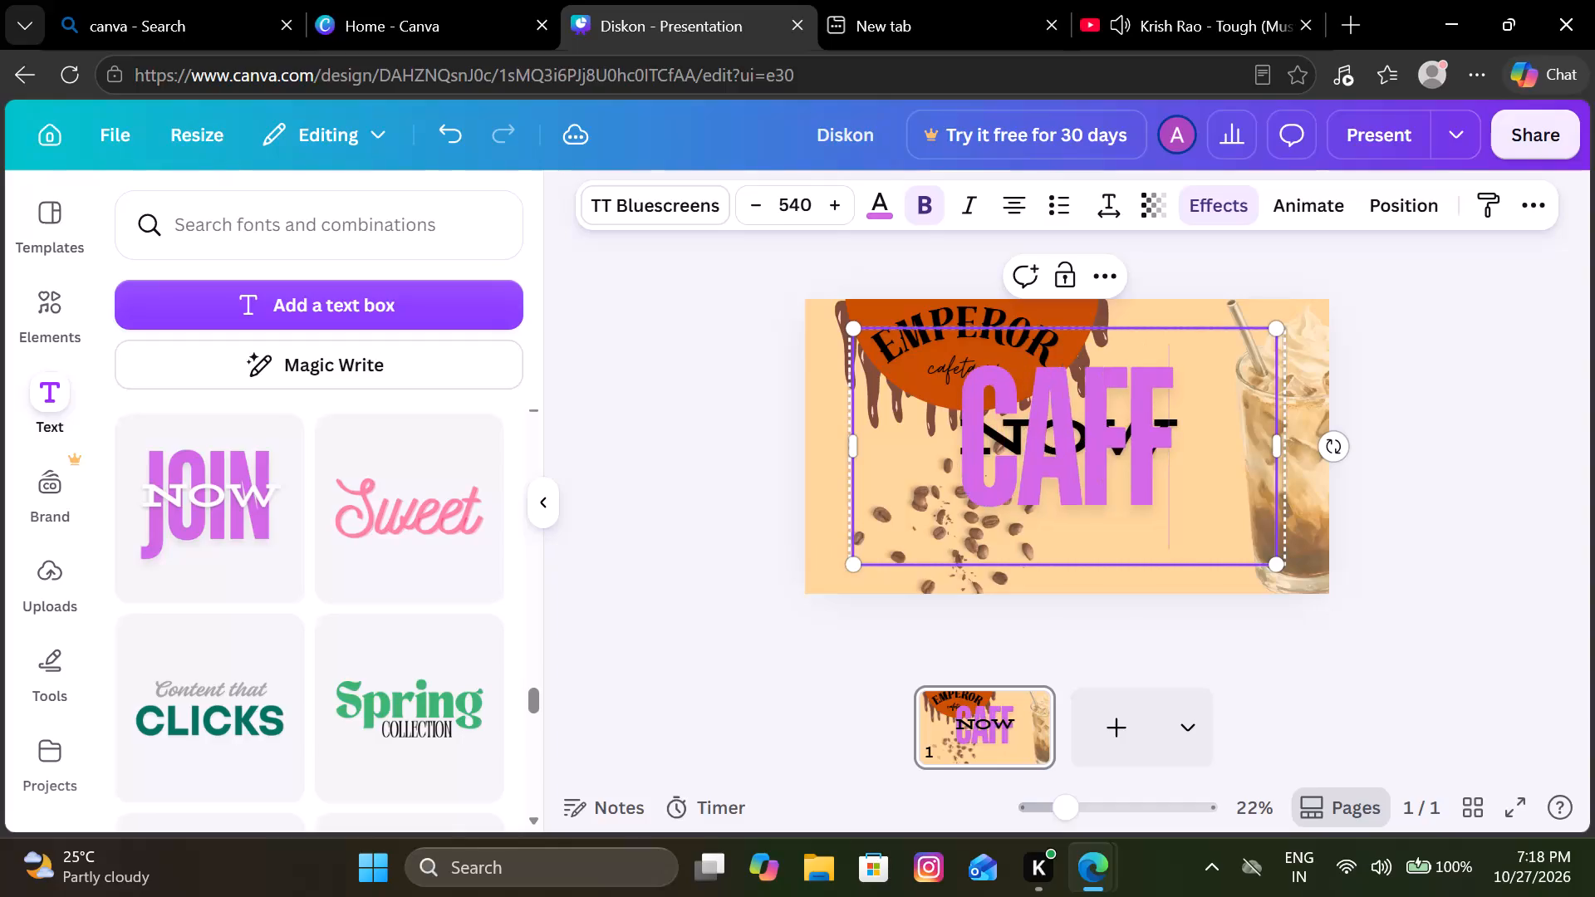
{"action": "type", "text": "ENE"}
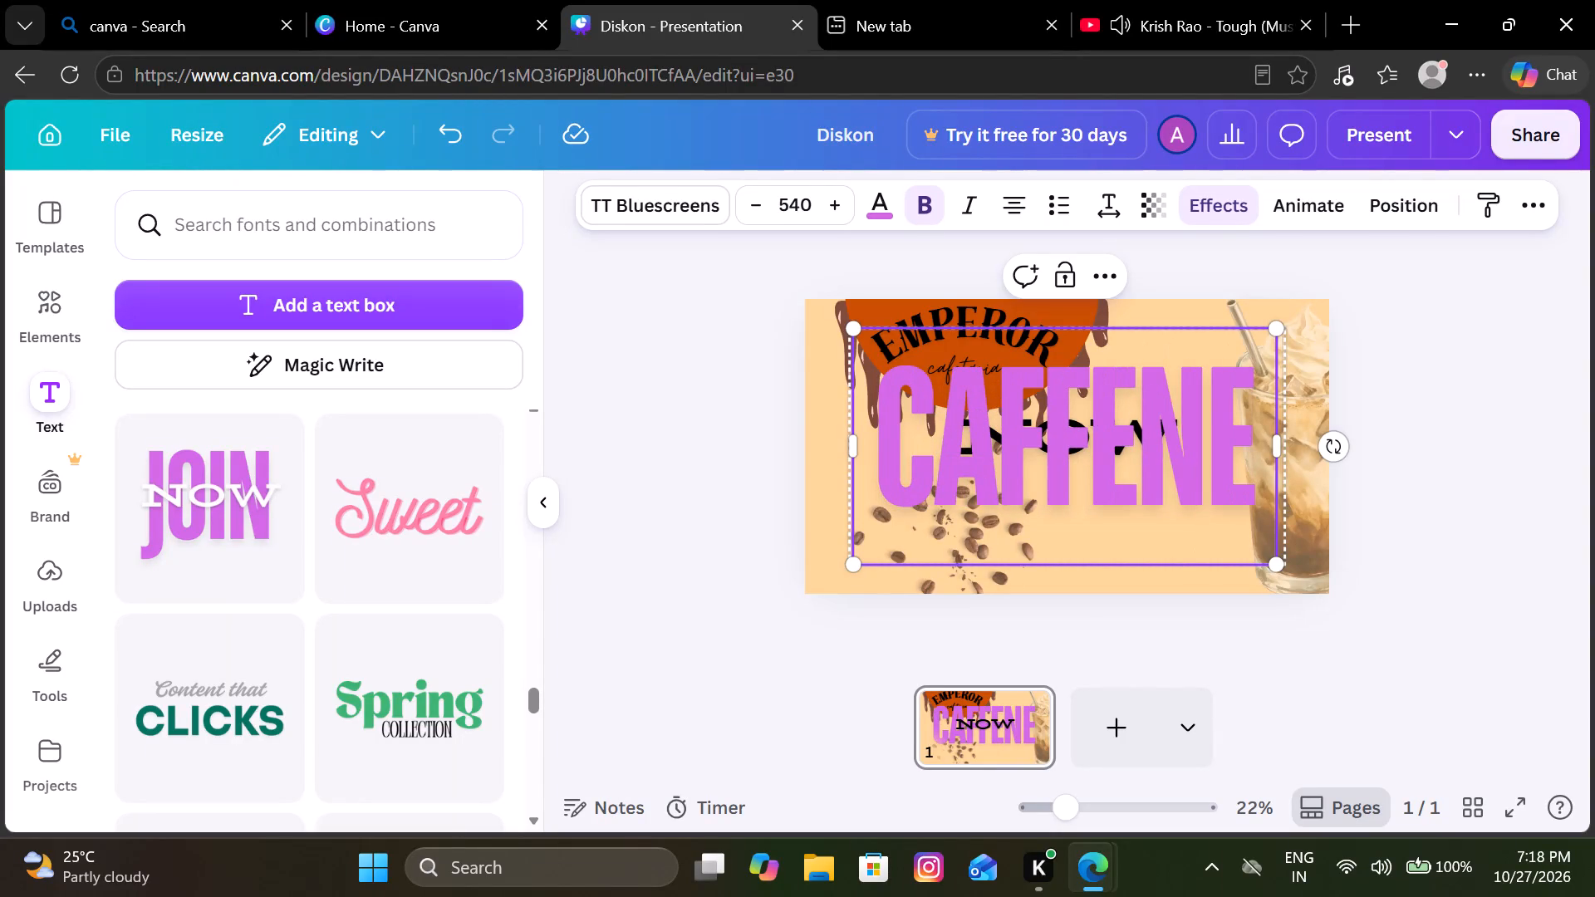
{"action": "key", "text": "BackSpace"}
{"action": "type", "text": "IE"}
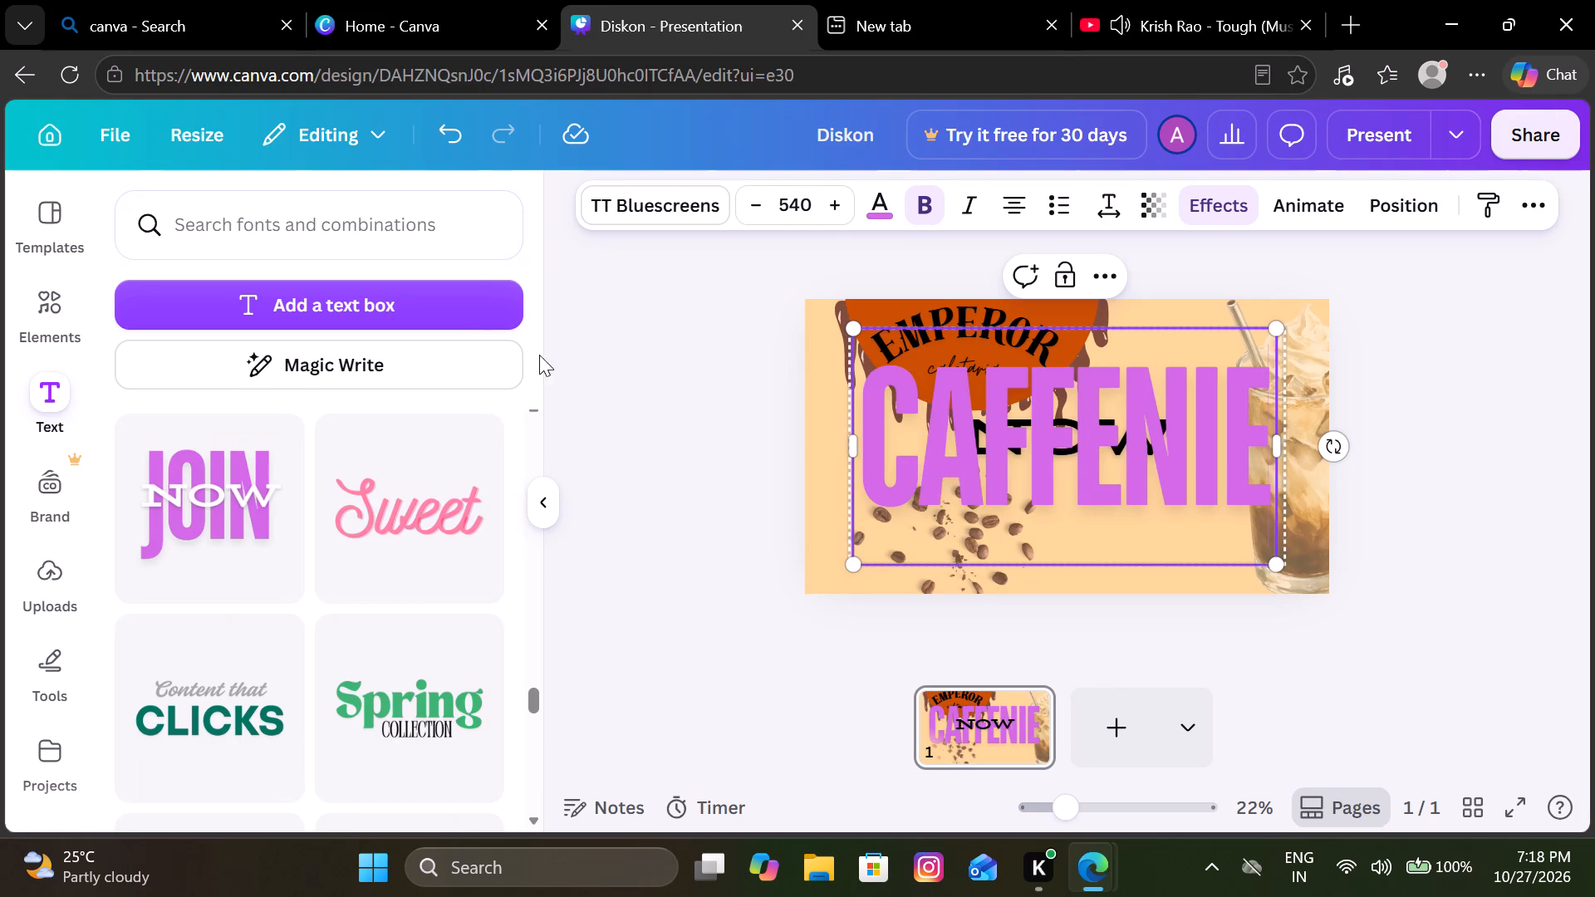
{"action": "left_click", "coordinate": [1000, 457]}
{"action": "left_click", "coordinate": [1463, 496]}
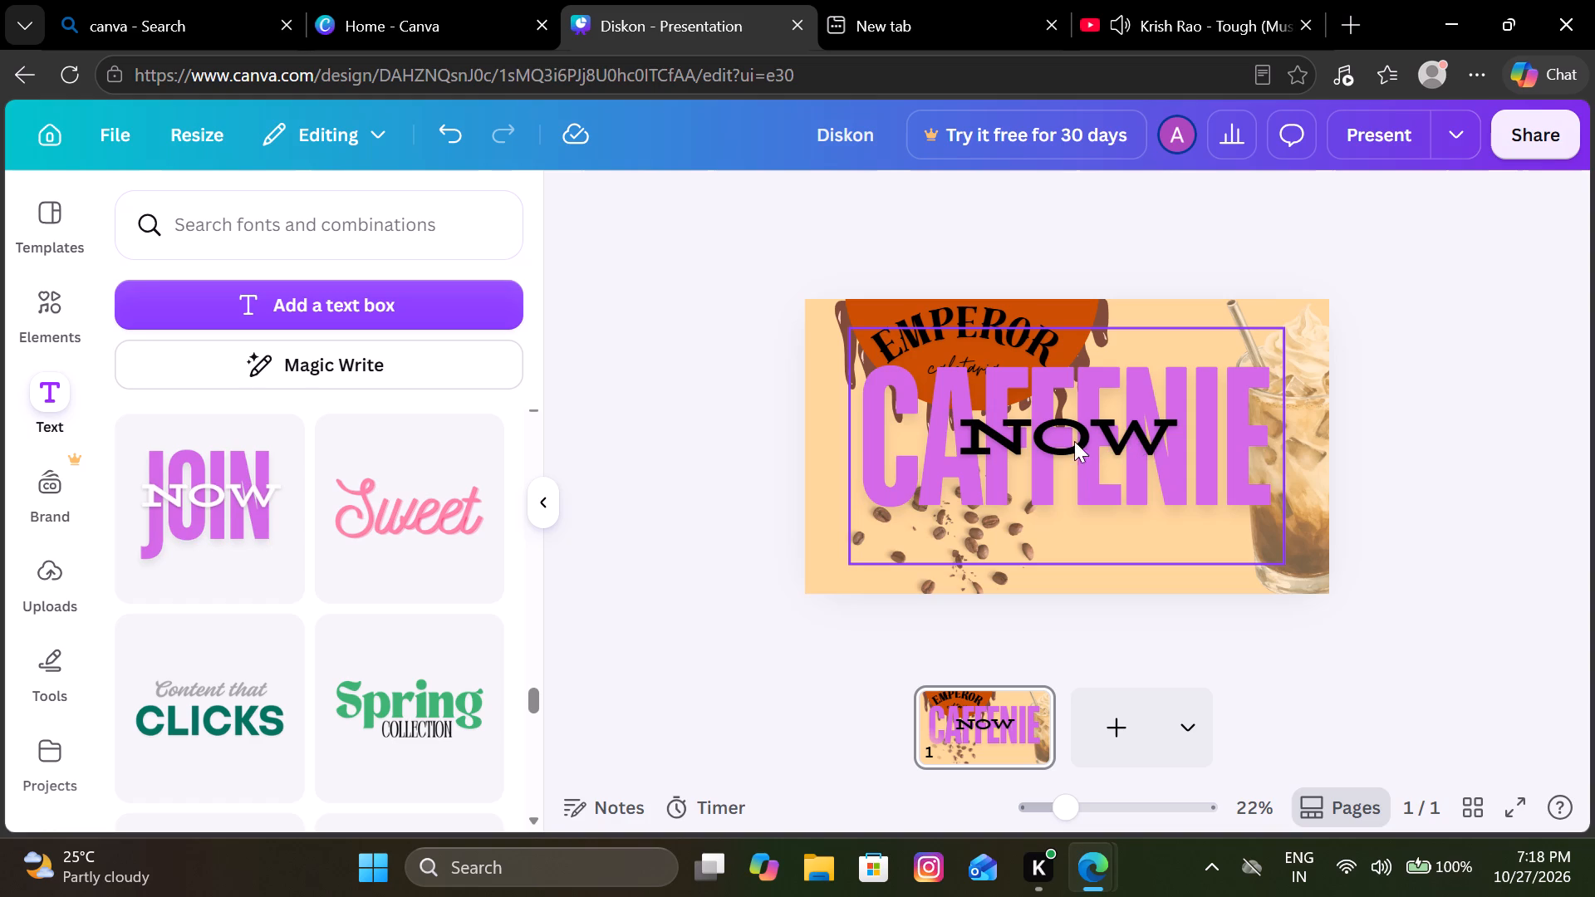
Replace the black word NOW overlapping the large purple headline with HOLIC.
{"action": "left_click", "coordinate": [1048, 436]}
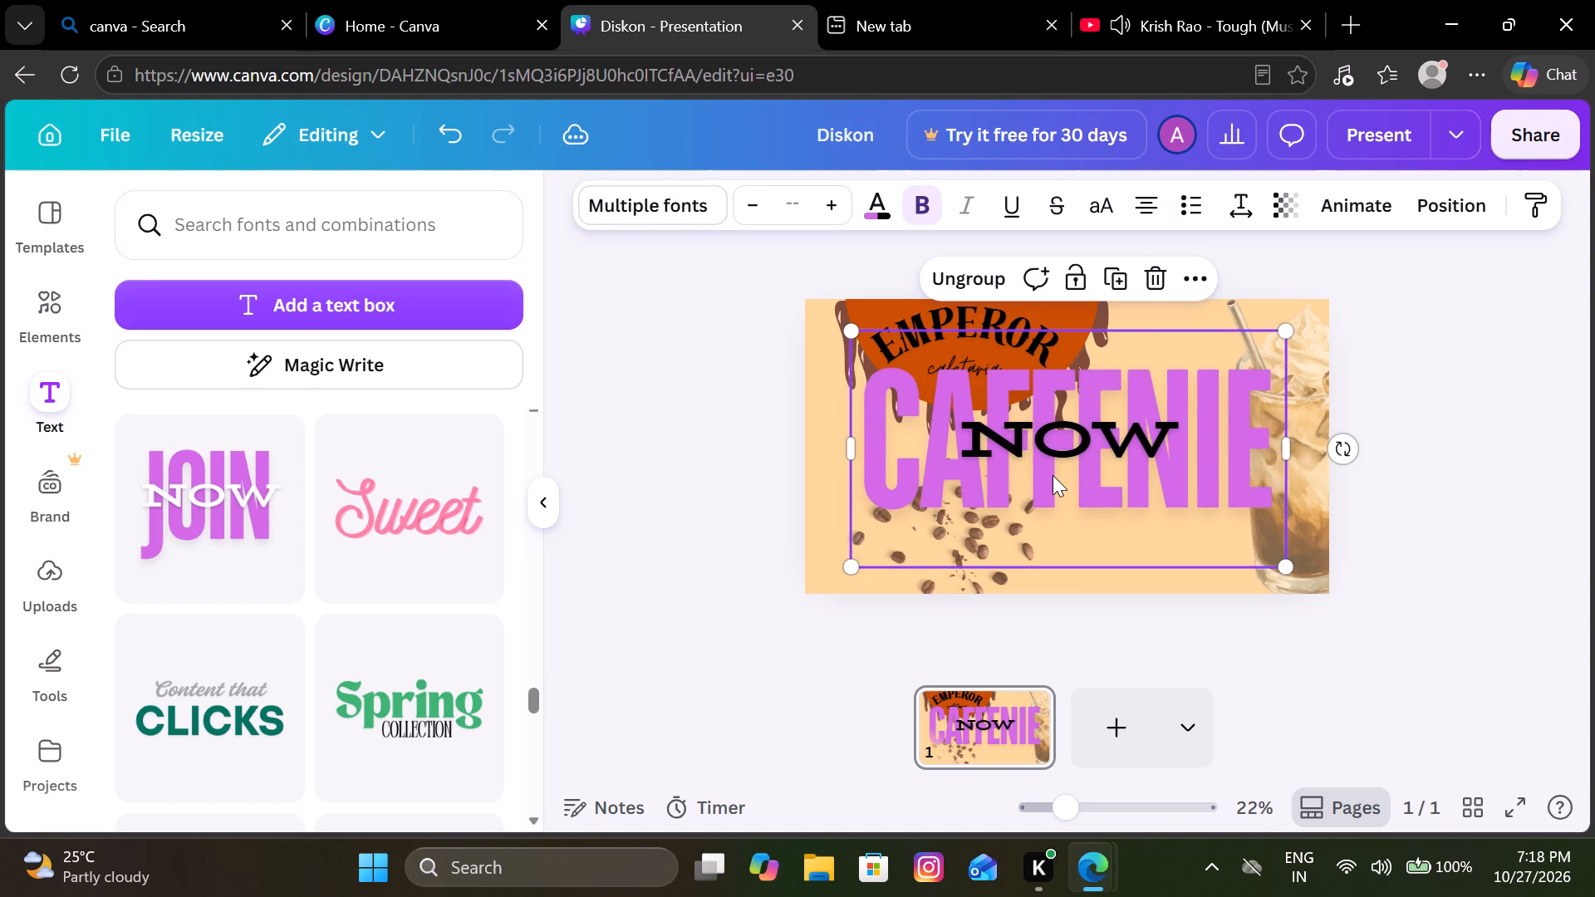
{"action": "left_click", "coordinate": [1053, 475]}
{"action": "left_click", "coordinate": [1053, 475]}
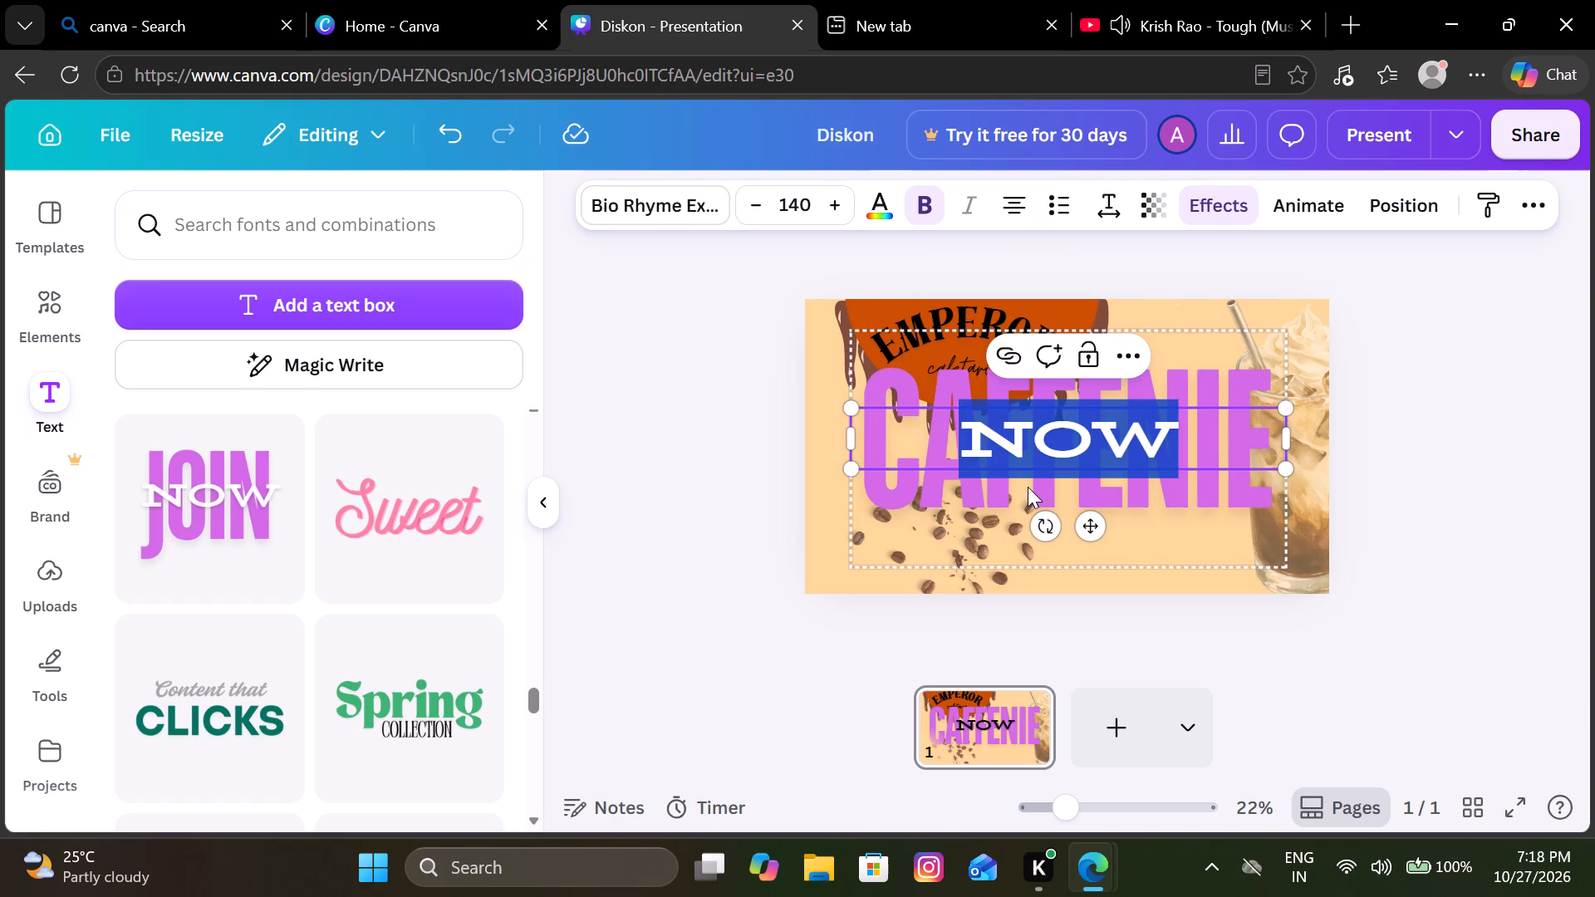
{"action": "type", "text": "HOL"}
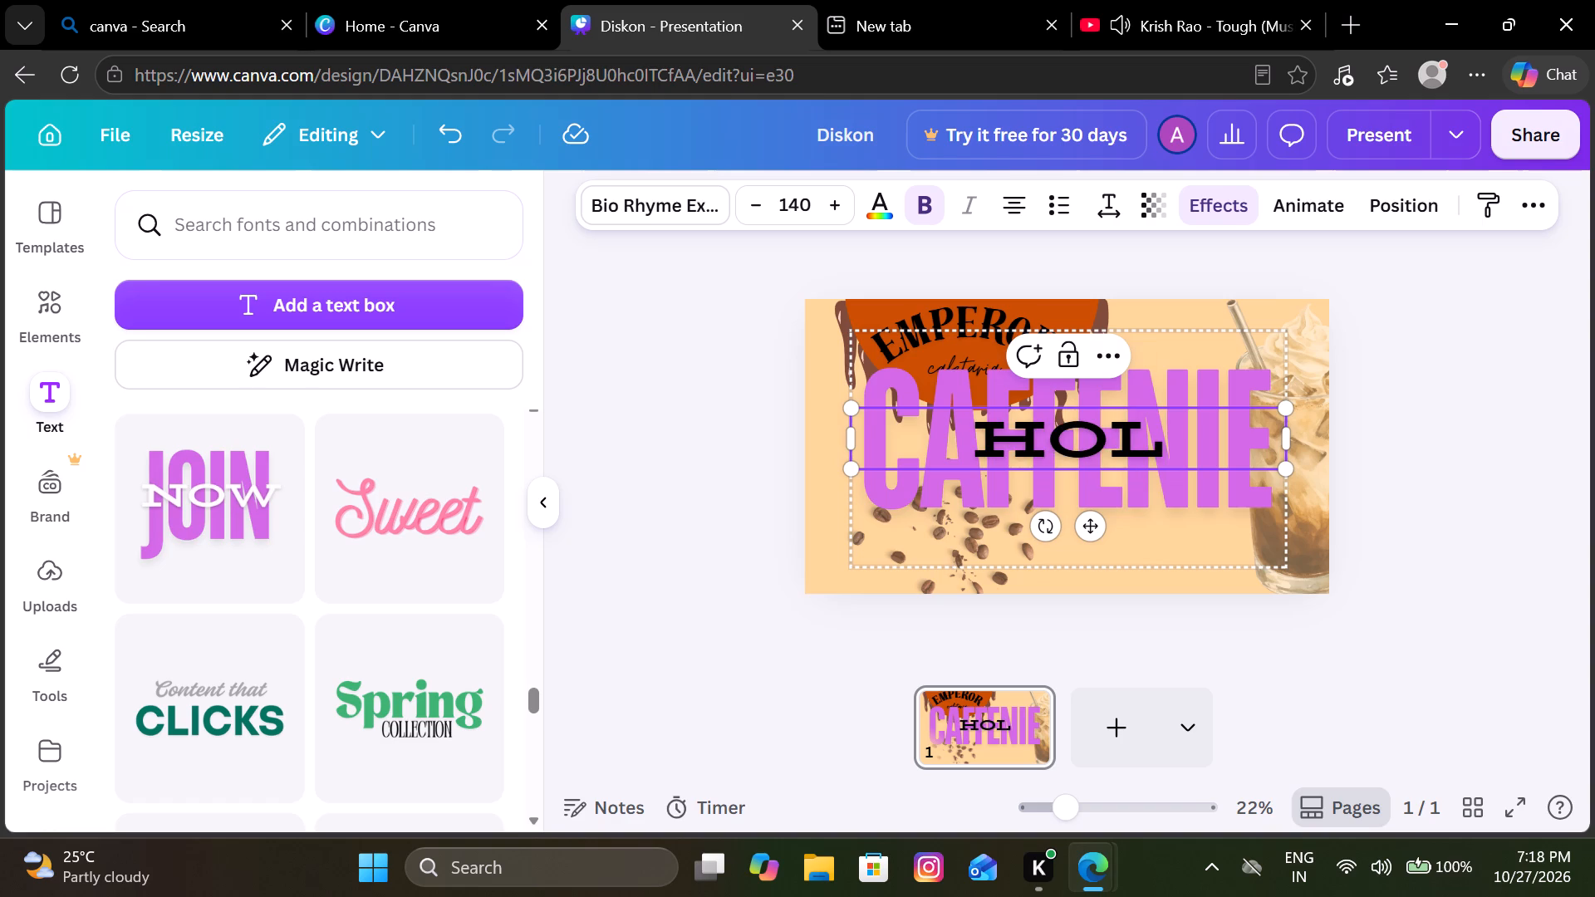
{"action": "type", "text": "IC"}
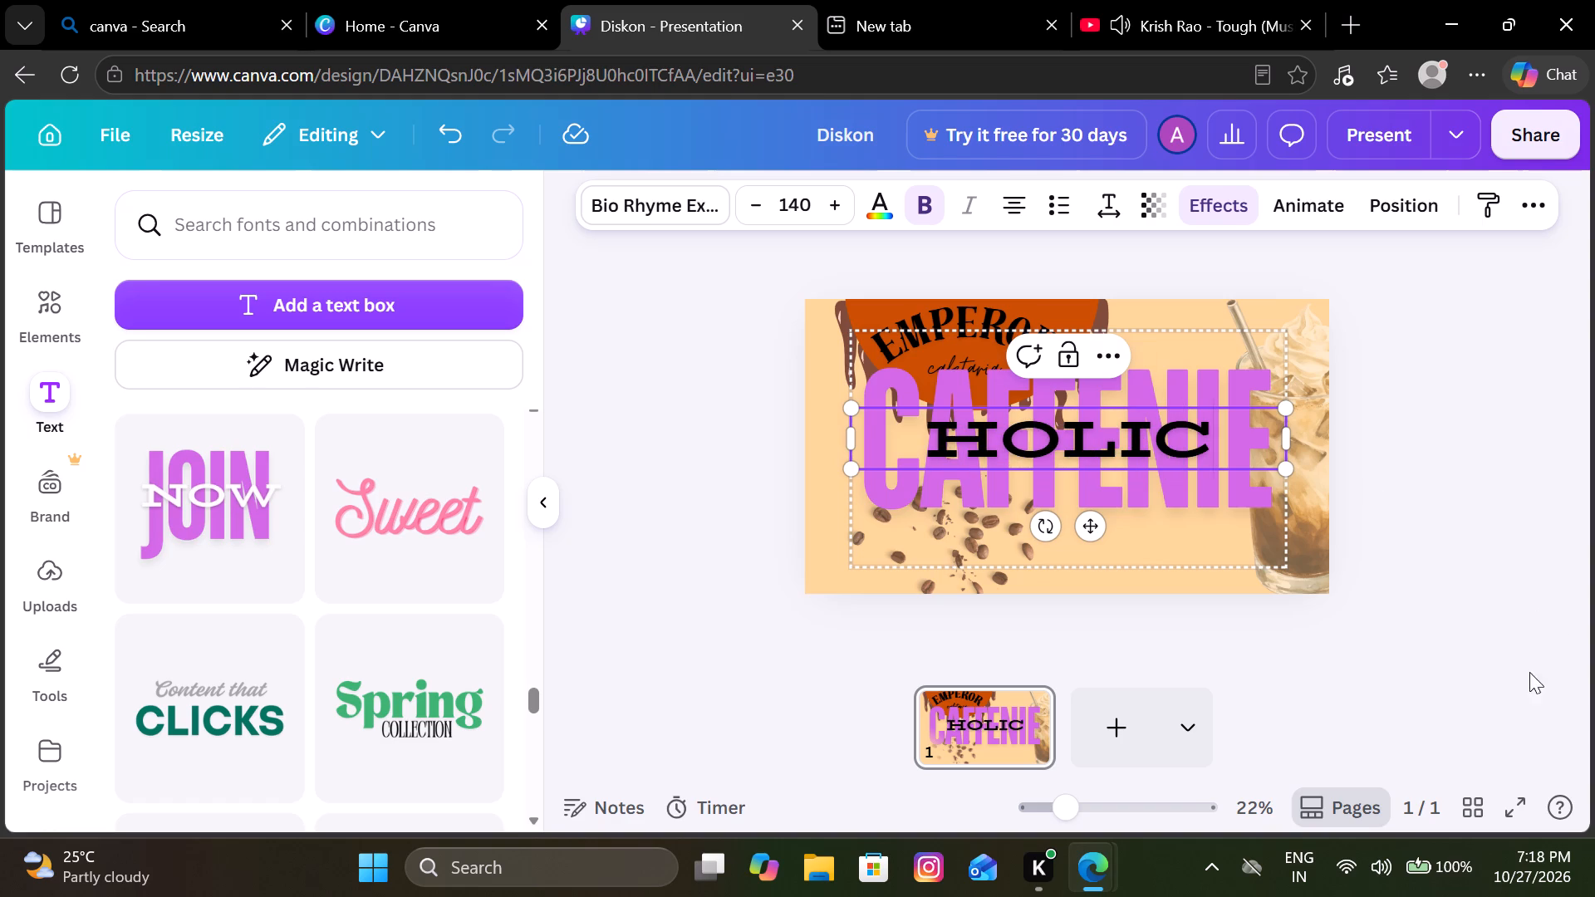
{"action": "left_click", "coordinate": [1455, 505]}
Correct the large purple headline word CAFFENIE so that it reads CAFFINE.
{"action": "left_click", "coordinate": [1205, 395]}
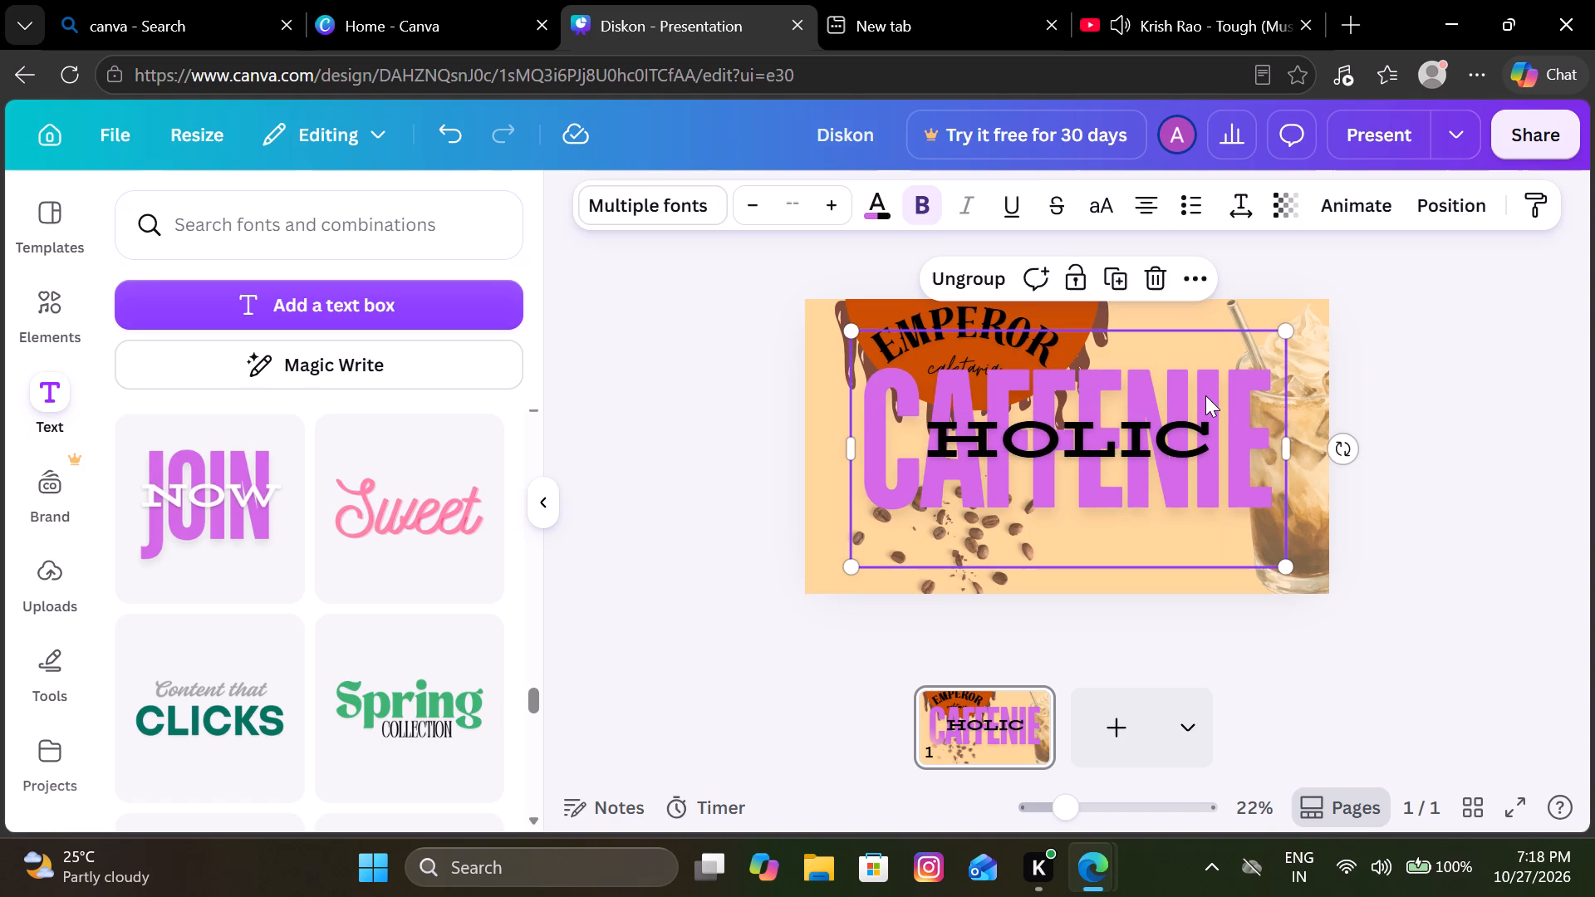
{"action": "left_click", "coordinate": [1205, 395]}
{"action": "left_click", "coordinate": [1205, 395]}
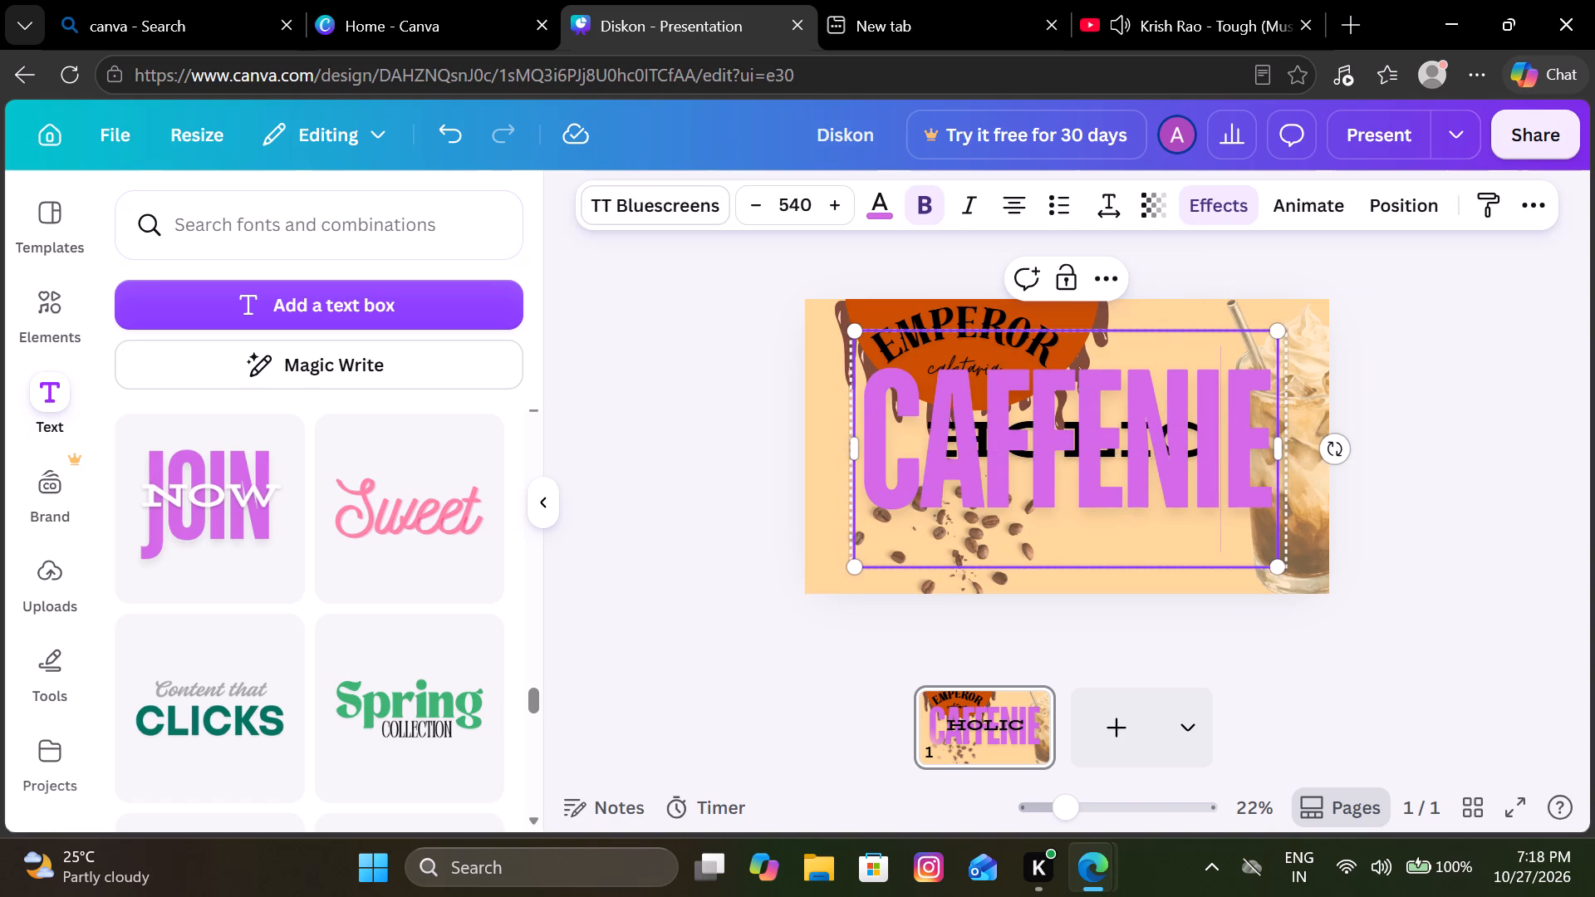
{"action": "left_click", "coordinate": [1205, 395]}
{"action": "left_click", "coordinate": [1103, 424]}
{"action": "key", "text": "BackSpace"}
{"action": "key", "text": "i"}
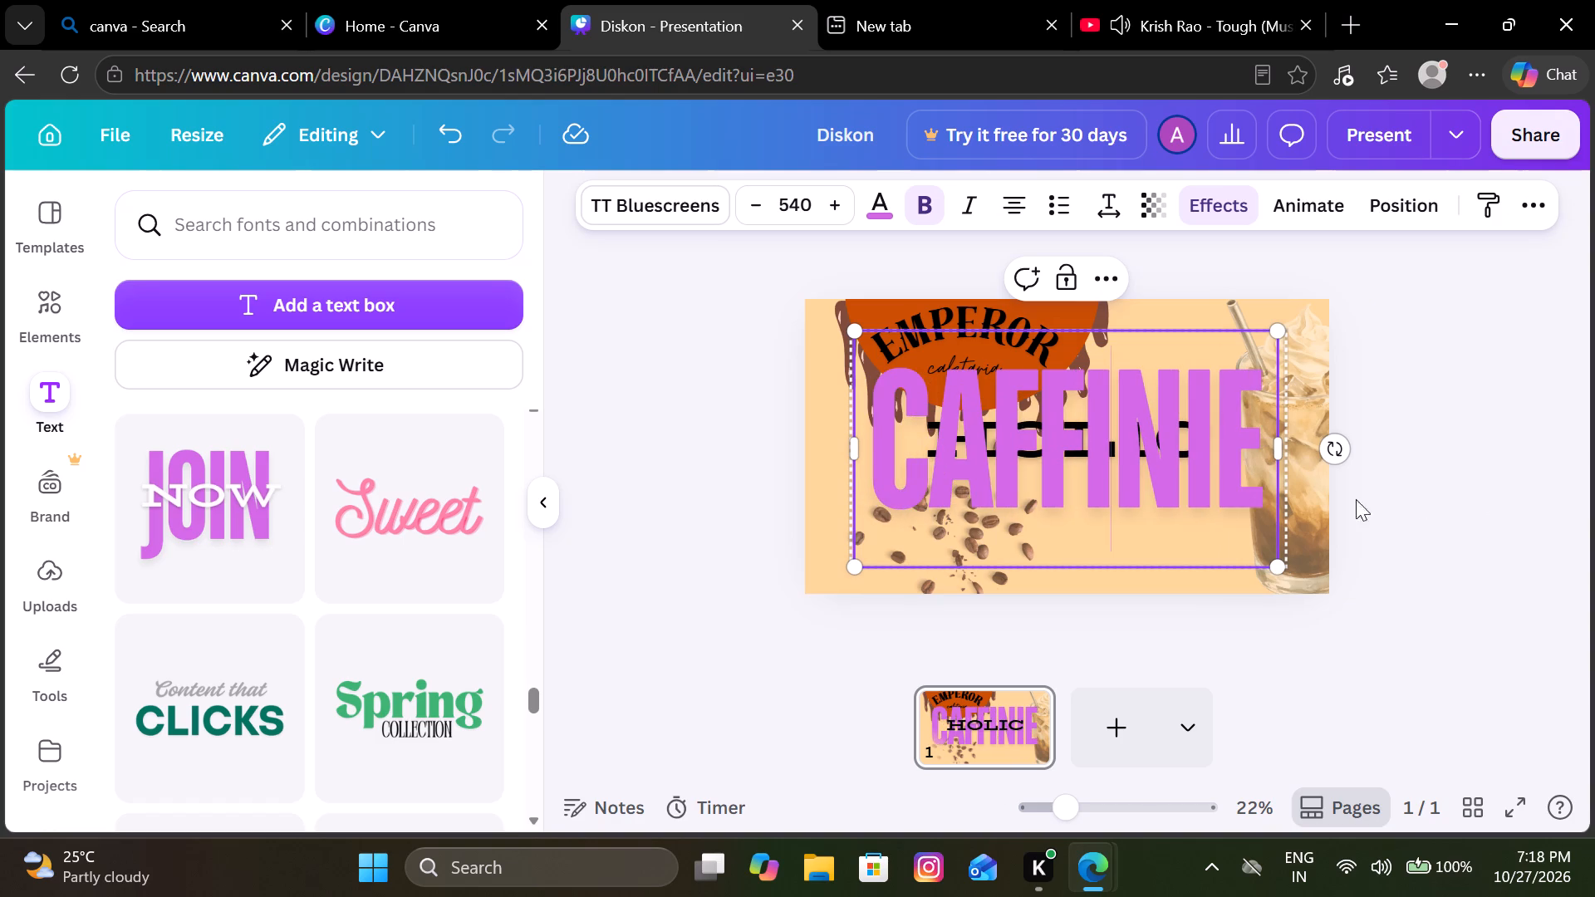
{"action": "left_click", "coordinate": [1215, 444]}
{"action": "key", "text": "BackSpace"}
{"action": "left_click", "coordinate": [1408, 448]}
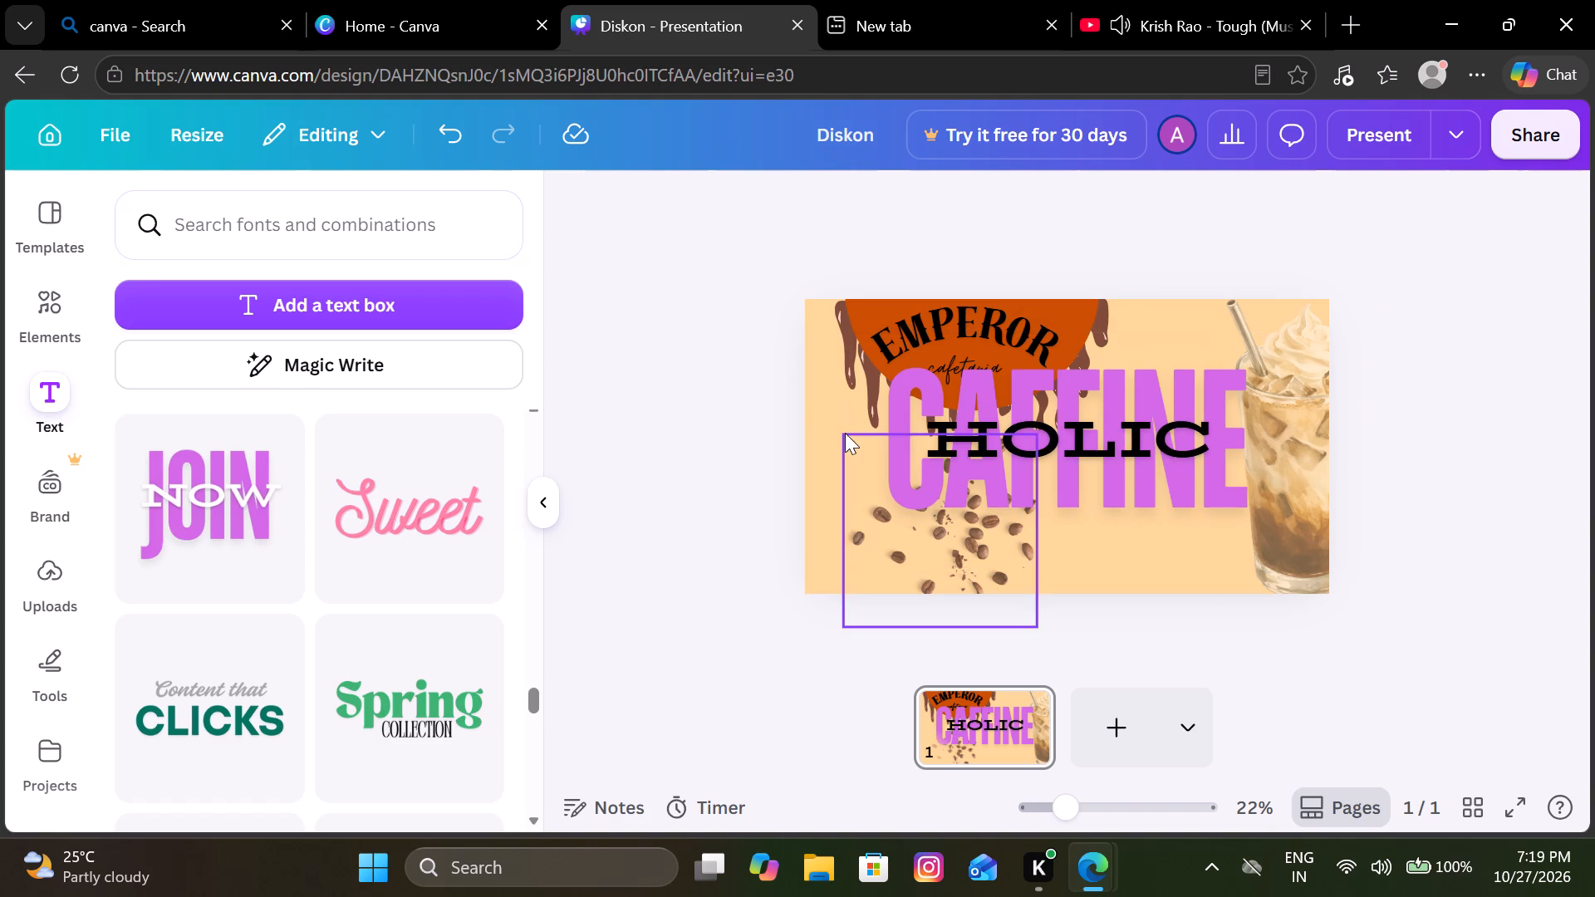
Recolour the purple CAFFINE text with the dark orange already used in the design for the semicircle.
{"action": "left_click", "coordinate": [1180, 480]}
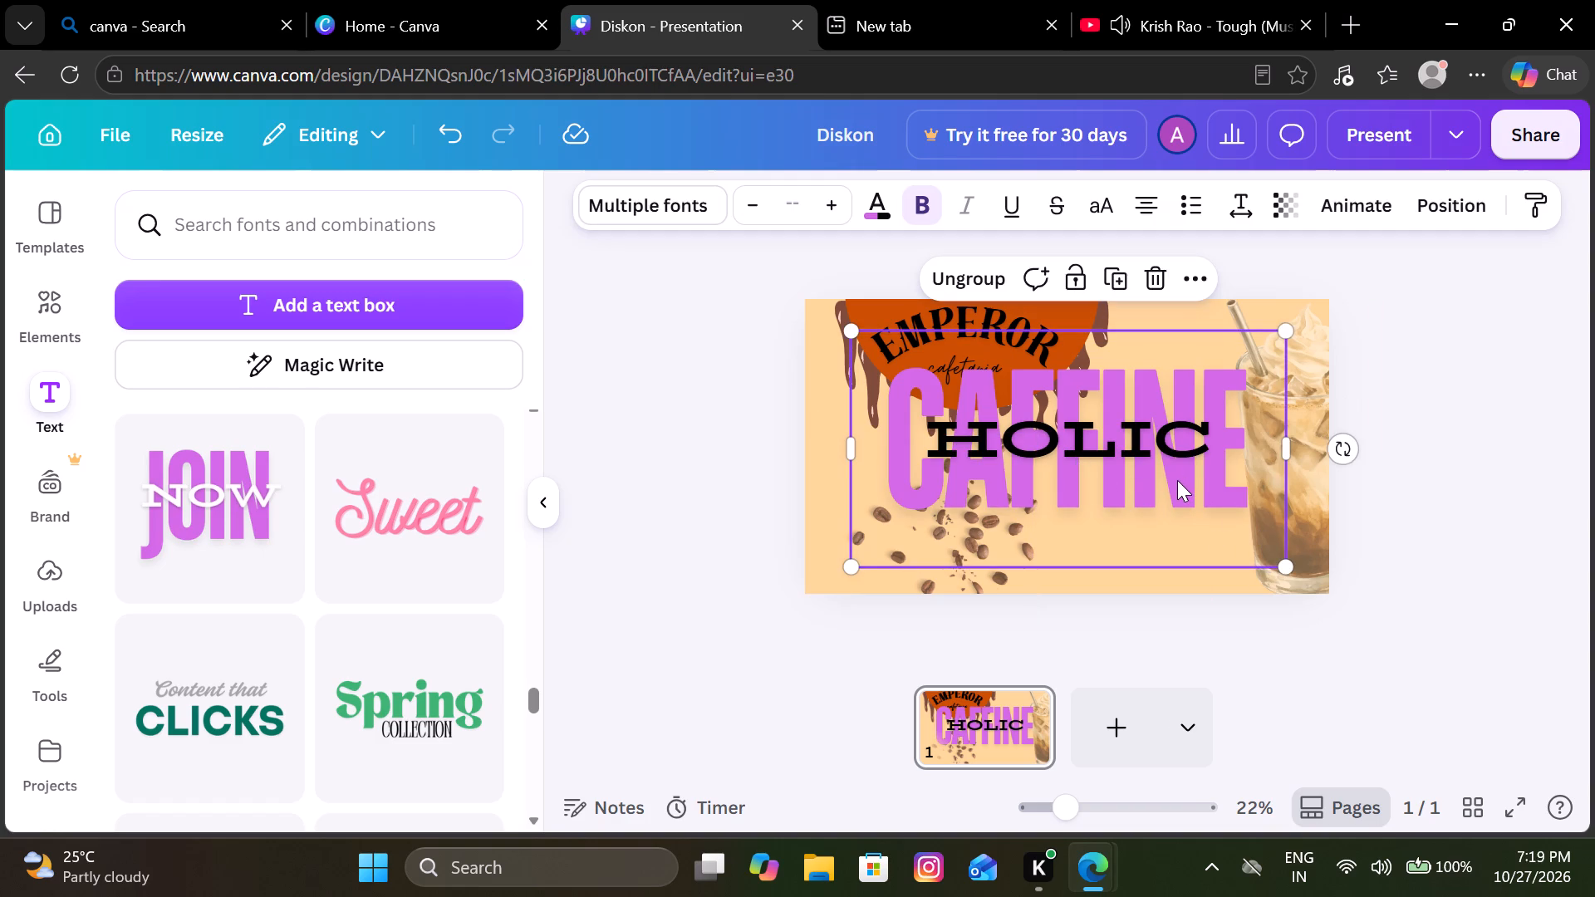
{"action": "left_click", "coordinate": [1177, 480]}
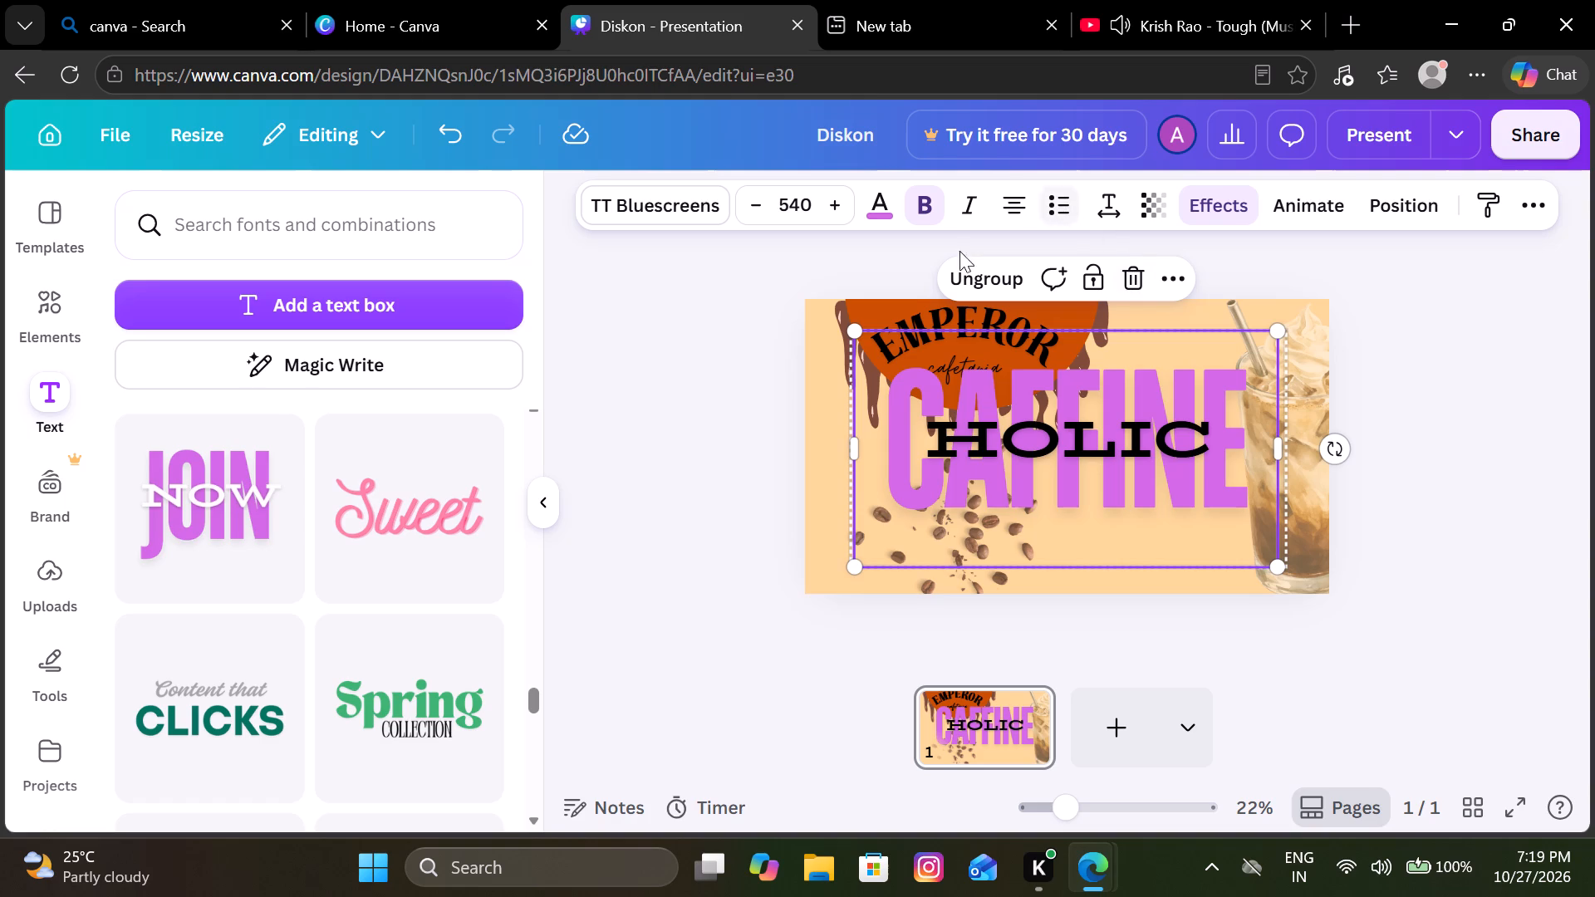
{"action": "left_click", "coordinate": [873, 209]}
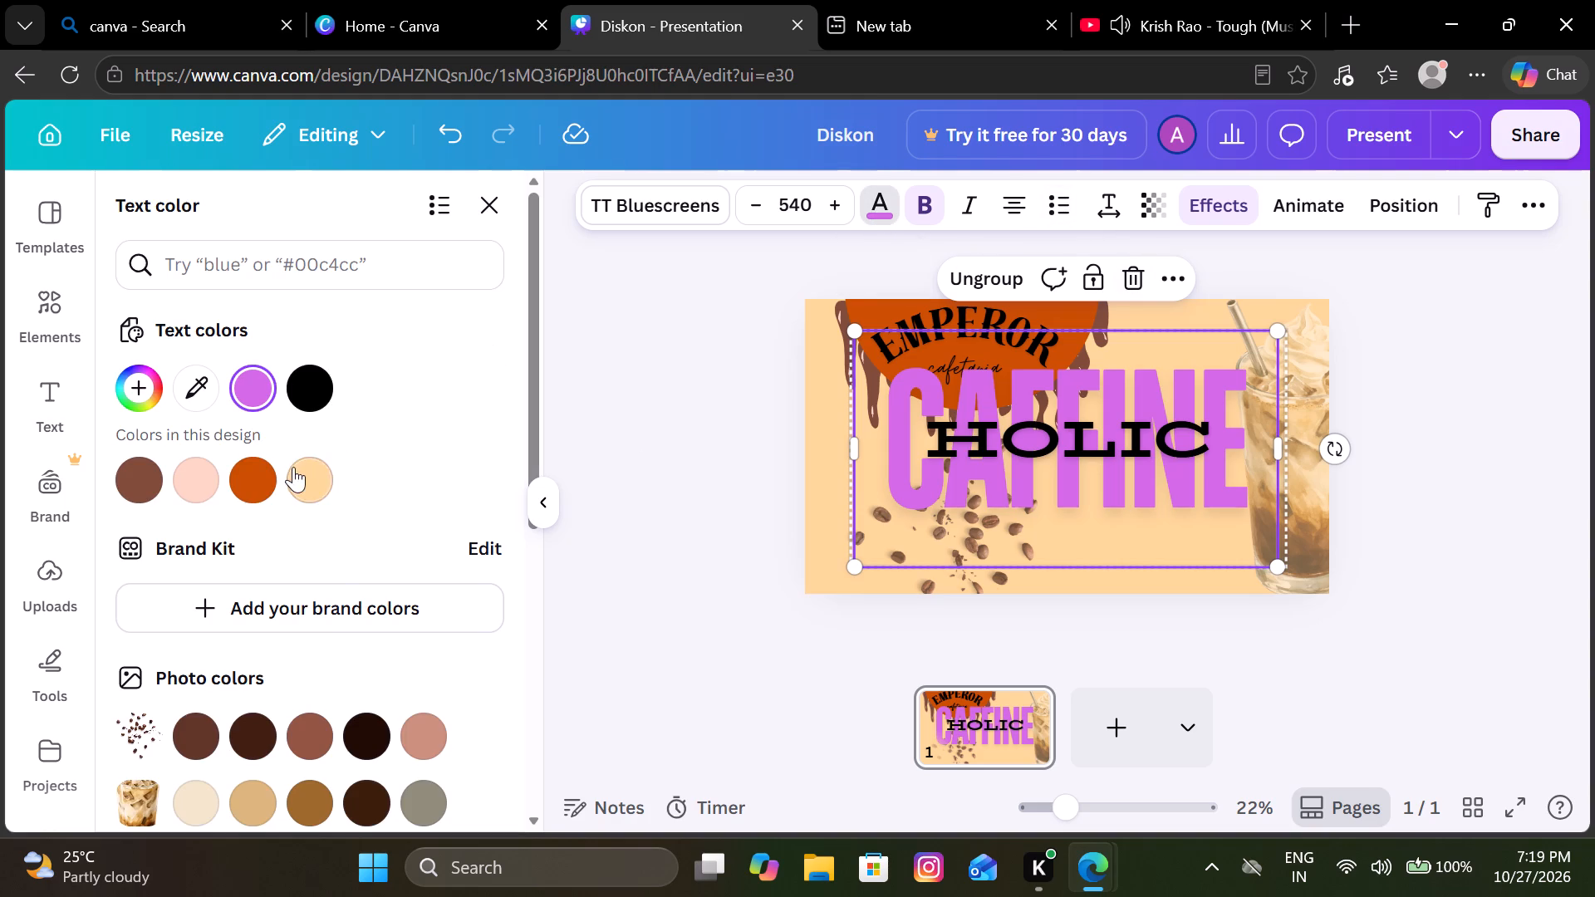
{"action": "left_click", "coordinate": [255, 480]}
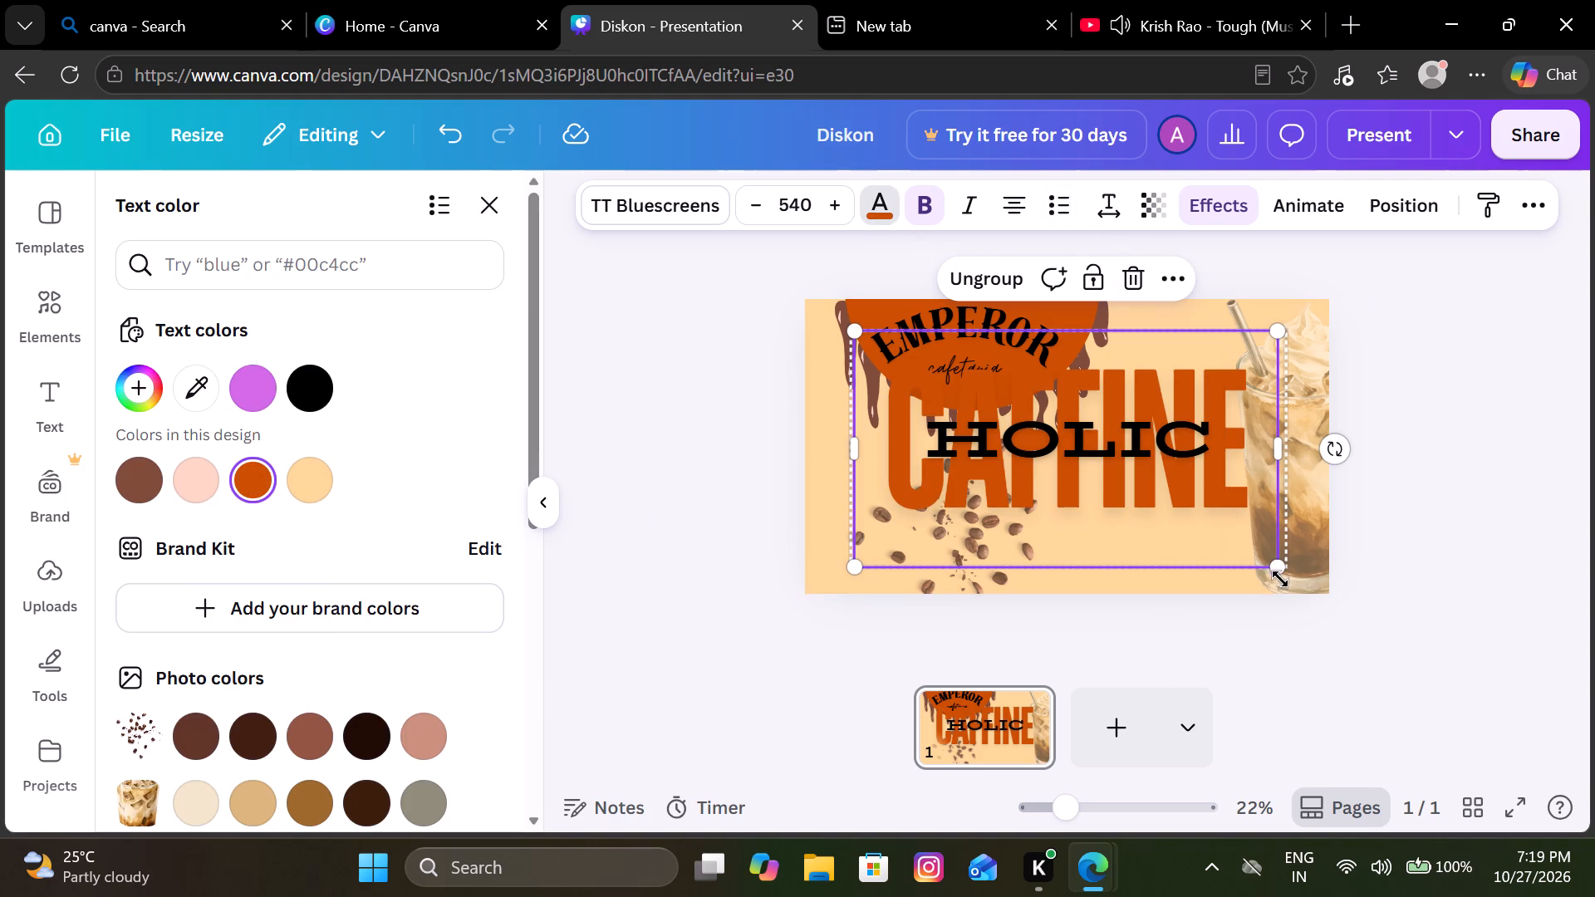
Scale the orange CAFFINE text to a font size of about 536.
{"action": "left_click_drag", "start_coordinate": [1278, 571], "coordinate": [1127, 466]}
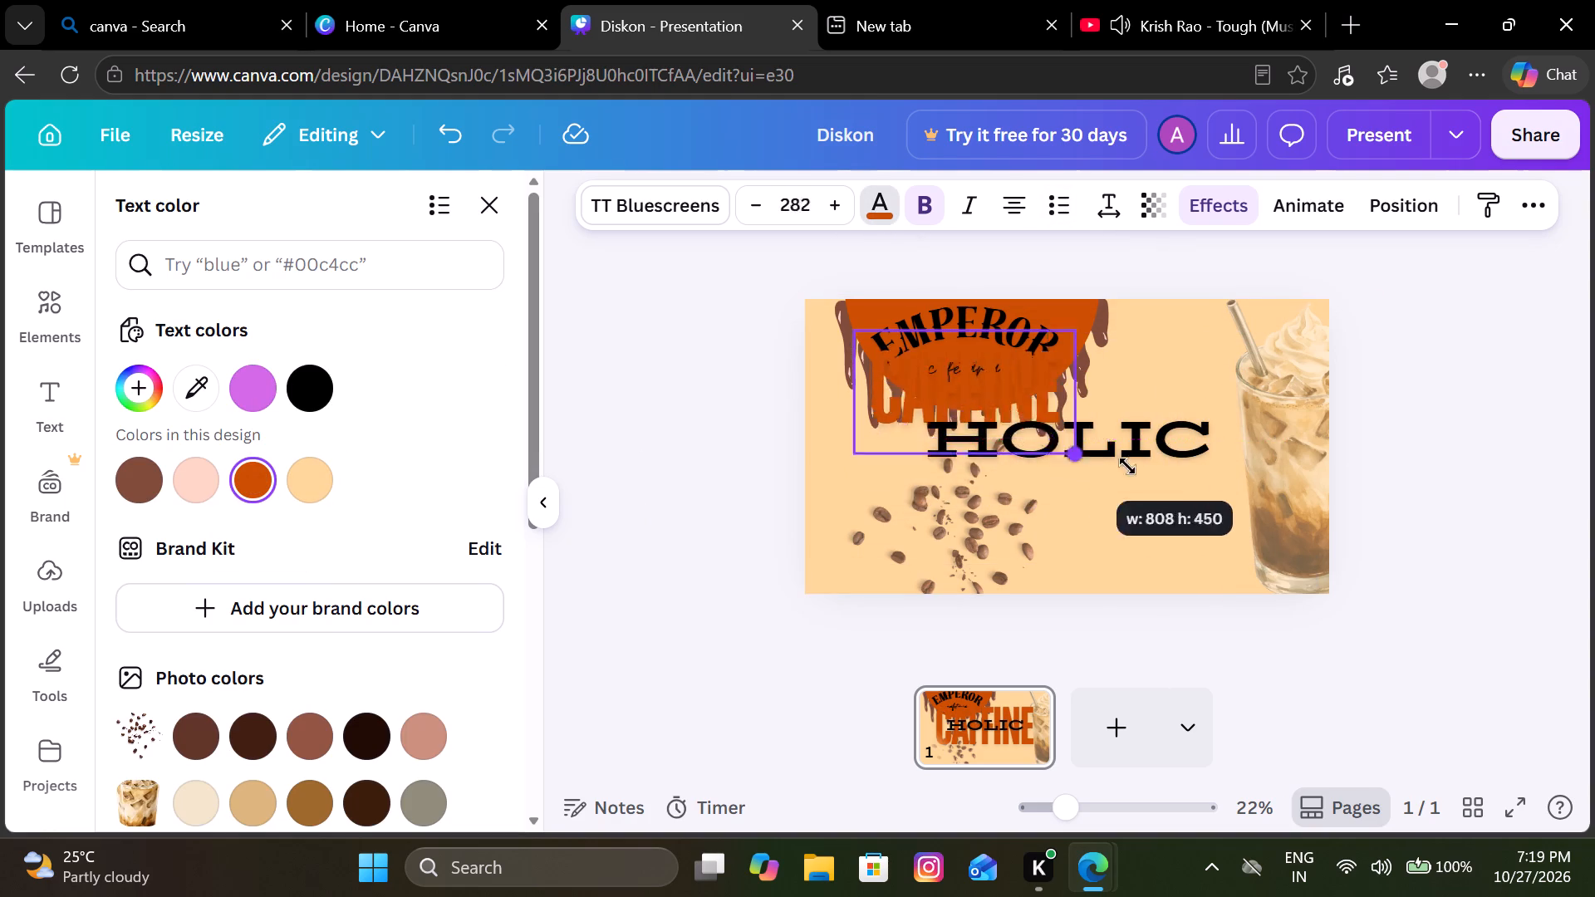
{"action": "left_click_drag", "start_coordinate": [1127, 466], "coordinate": [1304, 519]}
Enlarge the black word HOLIC to a font size of about 156 and centre it over the orange headline.
{"action": "left_click", "coordinate": [1151, 424]}
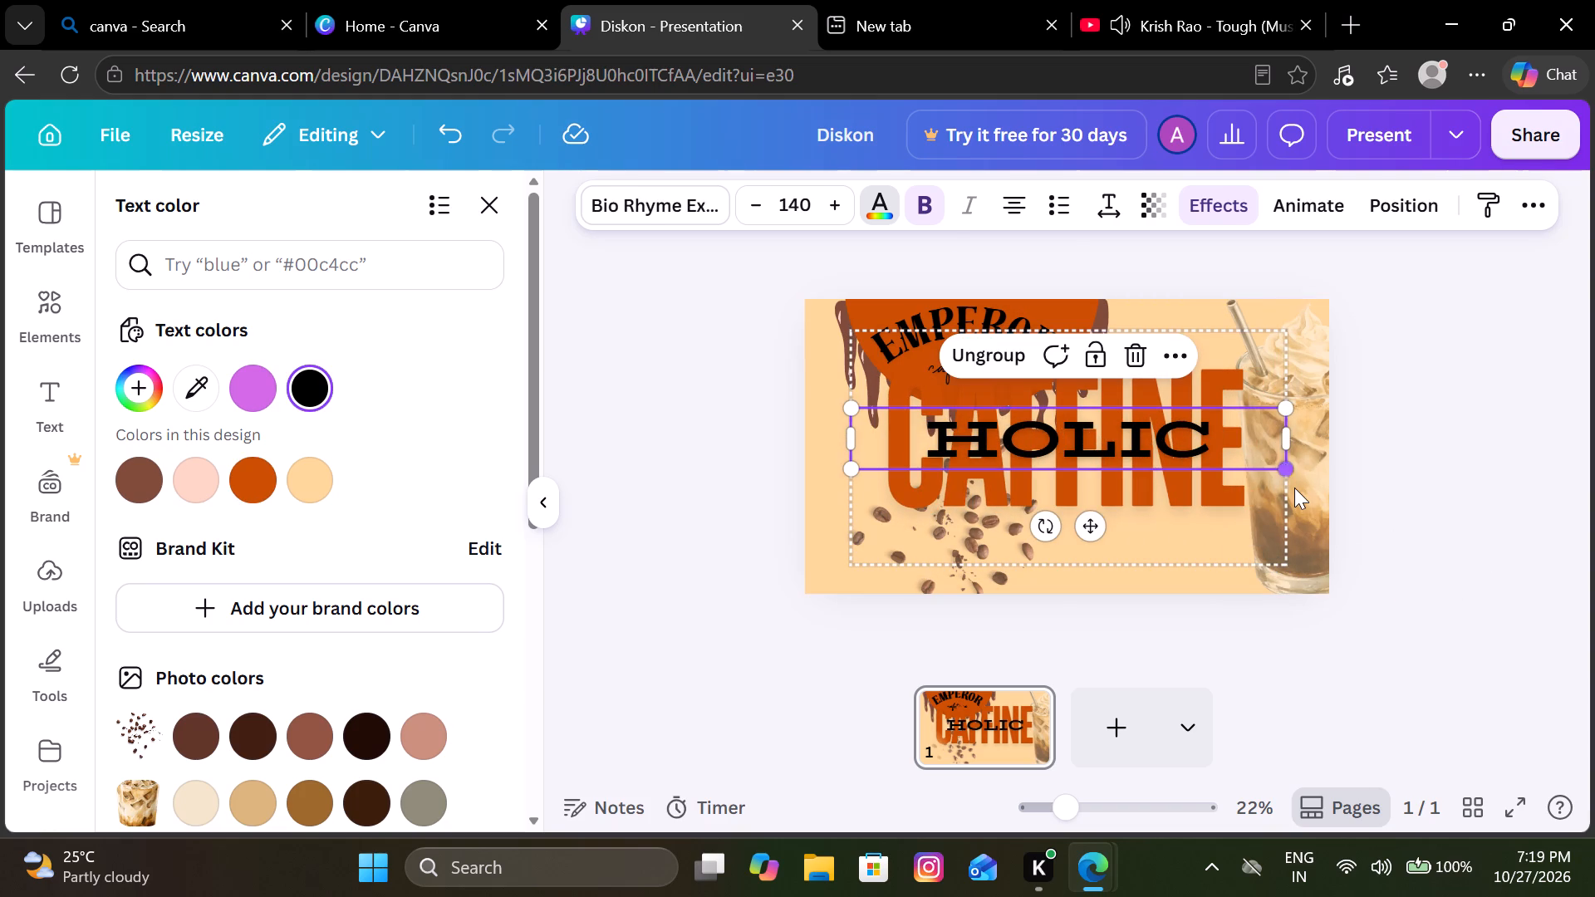
{"action": "left_click_drag", "start_coordinate": [1283, 468], "coordinate": [1323, 486]}
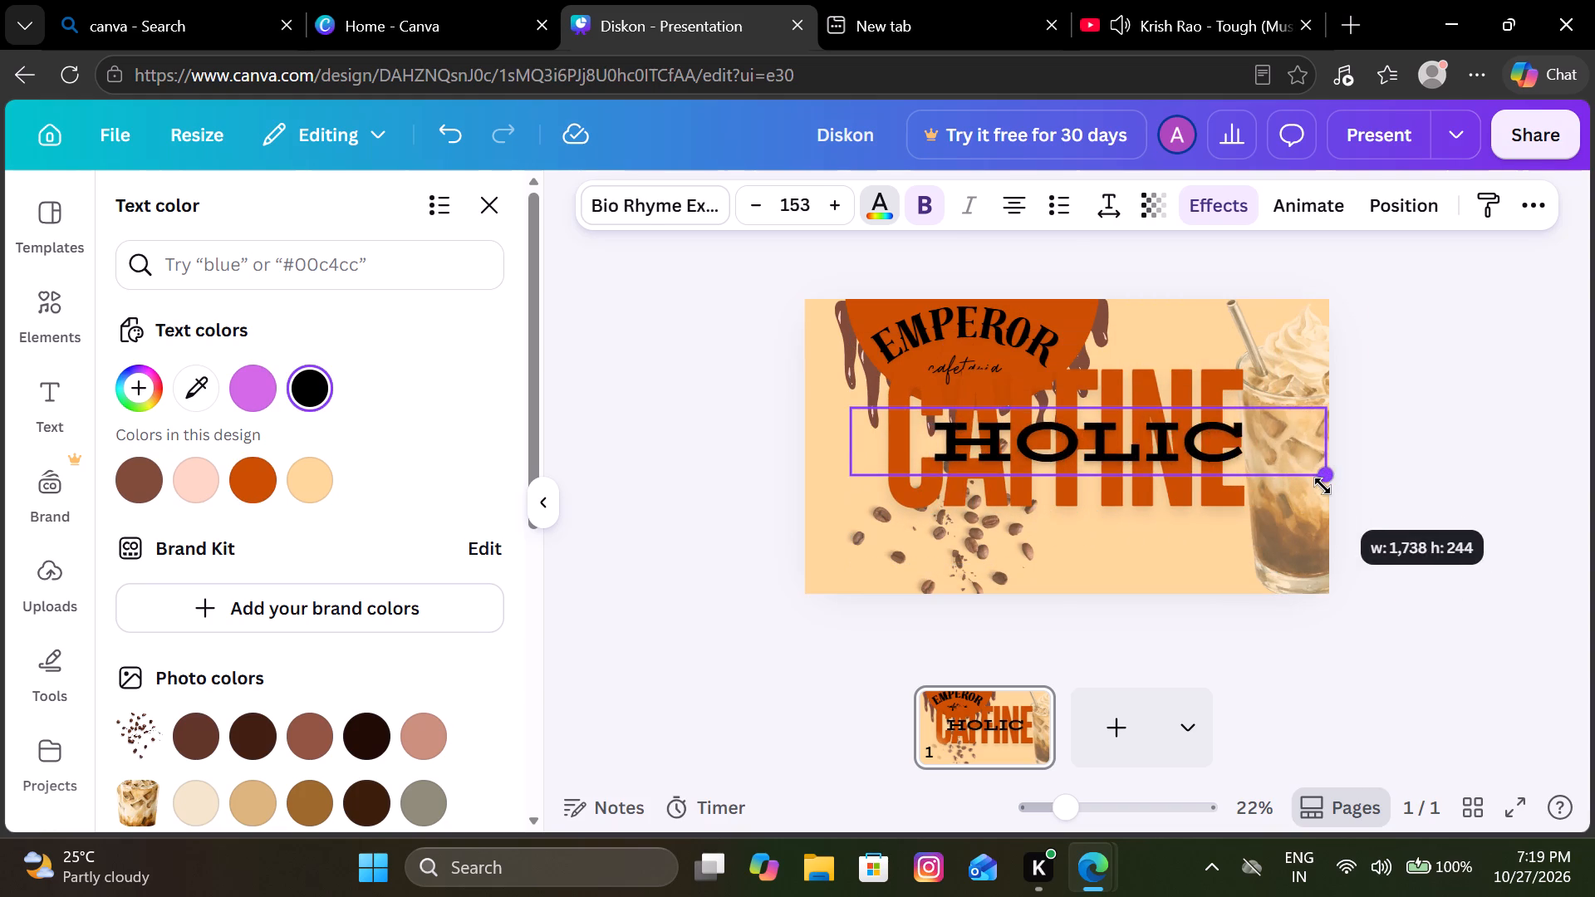
{"action": "left_click_drag", "start_coordinate": [1323, 486], "coordinate": [1330, 487]}
{"action": "left_click_drag", "start_coordinate": [1205, 440], "coordinate": [1171, 434]}
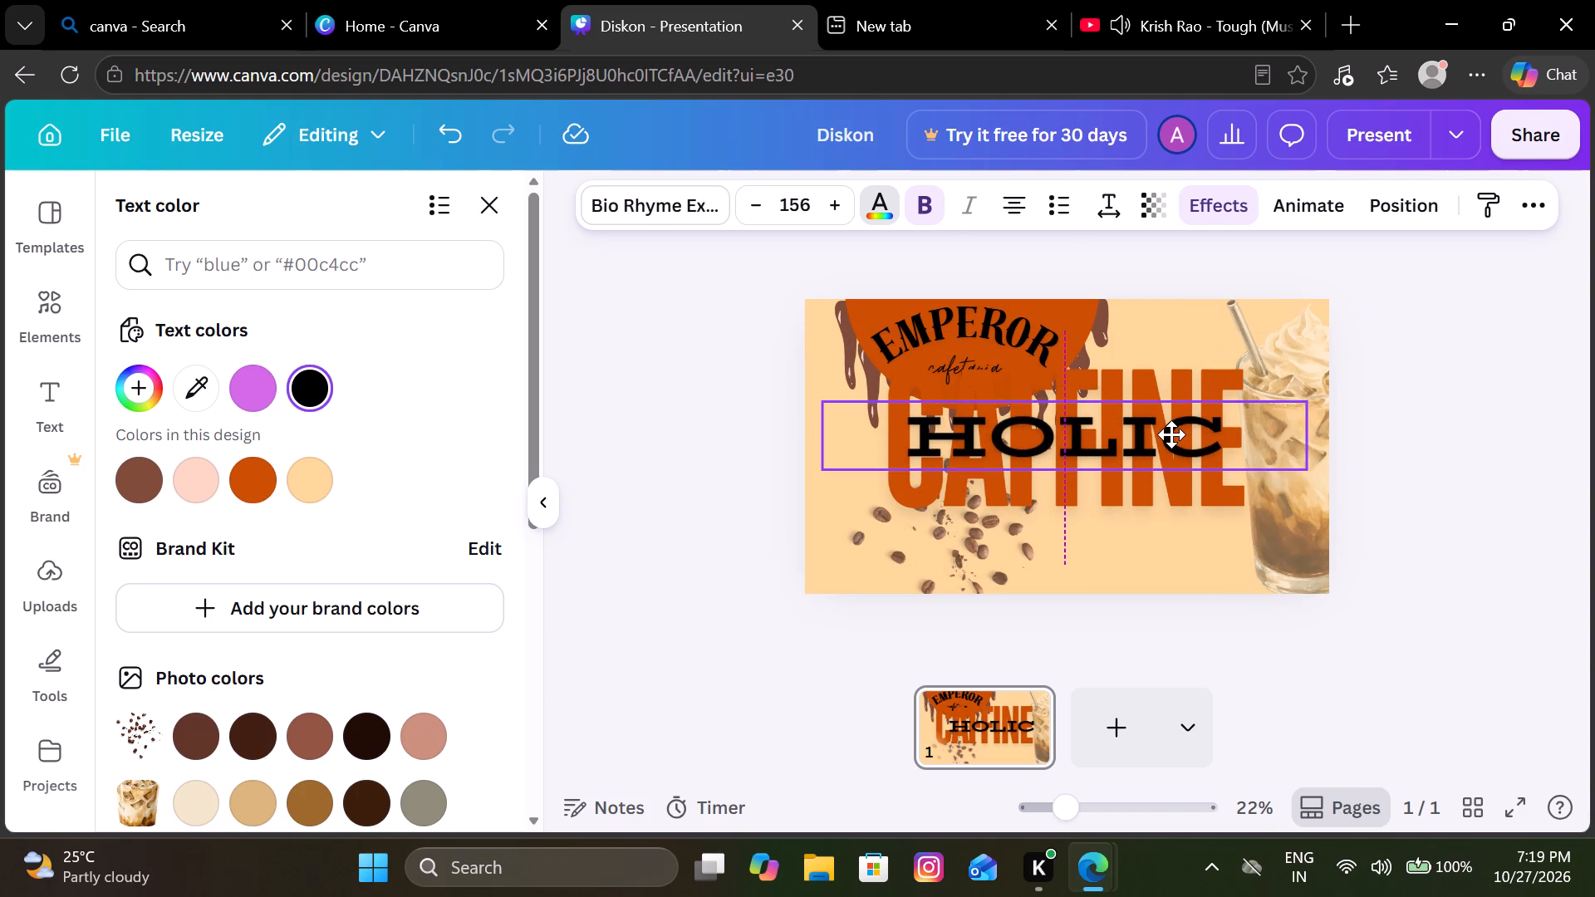
{"action": "left_click_drag", "start_coordinate": [1171, 434], "coordinate": [1171, 434]}
{"action": "left_click", "coordinate": [1472, 401]}
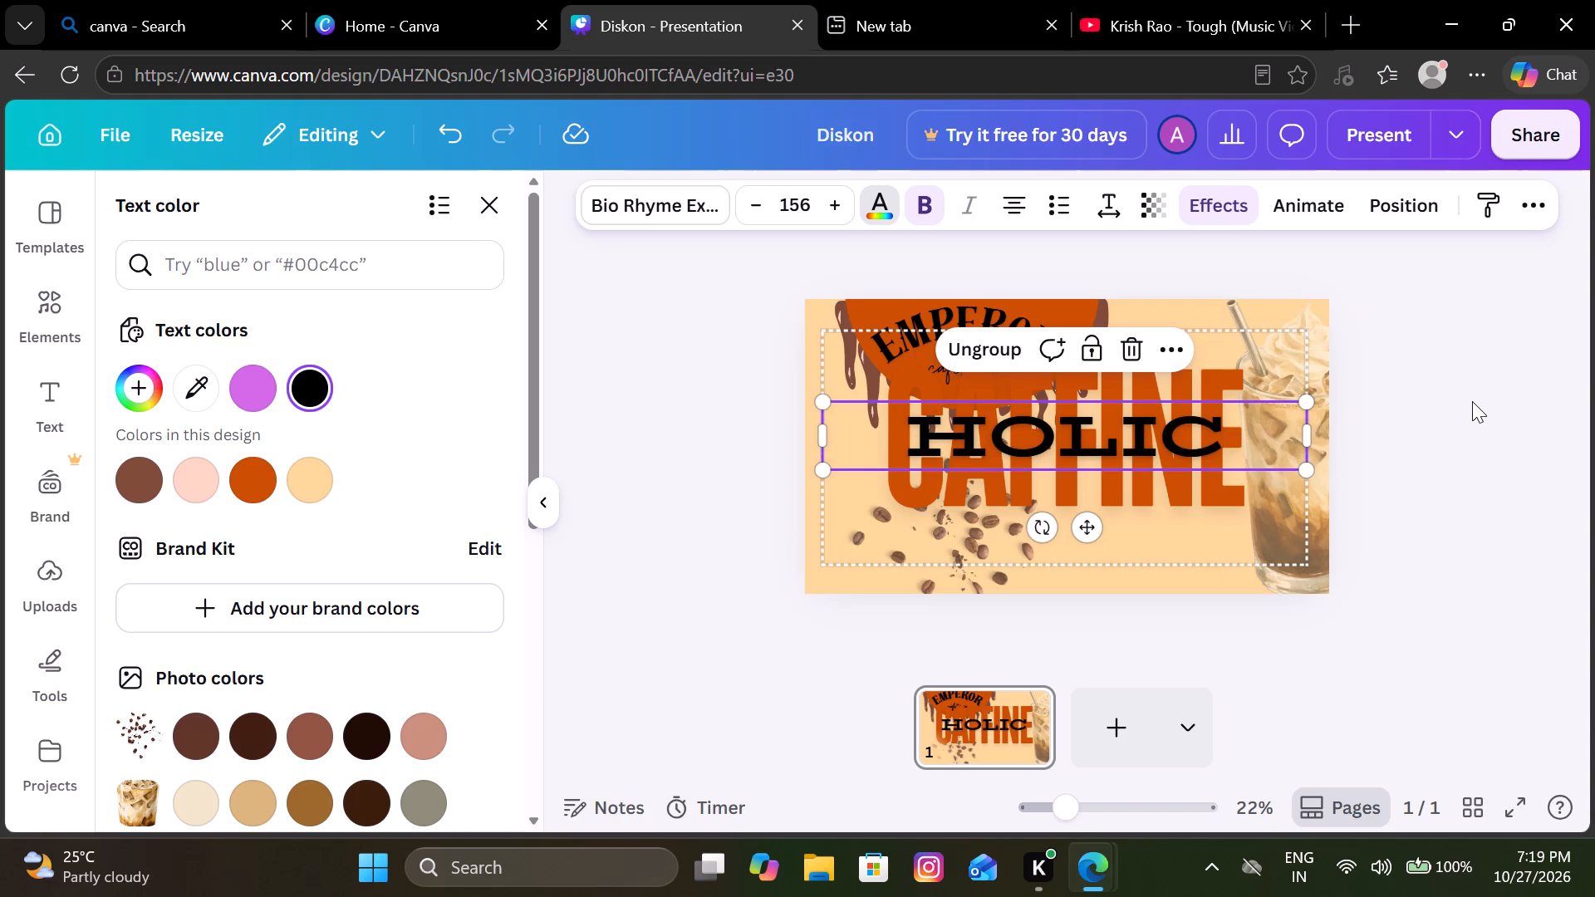
{"action": "left_click", "coordinate": [1472, 401]}
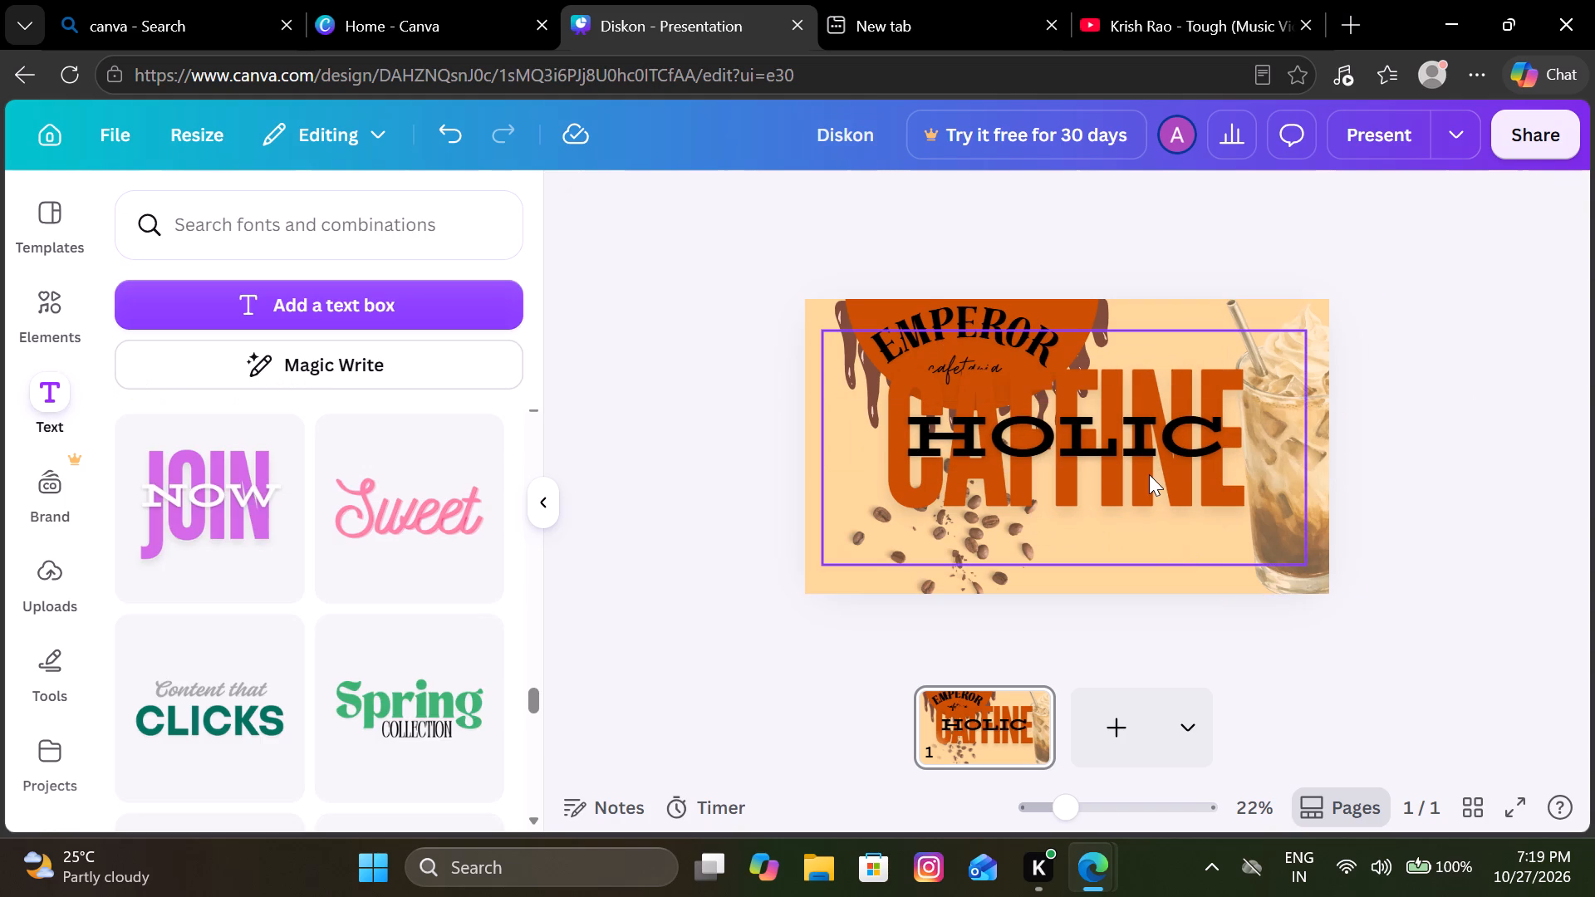
Insert an E after the A in the orange headline word so that it reads CAEFFINE.
{"action": "left_click", "coordinate": [1149, 474]}
{"action": "left_click", "coordinate": [1063, 476]}
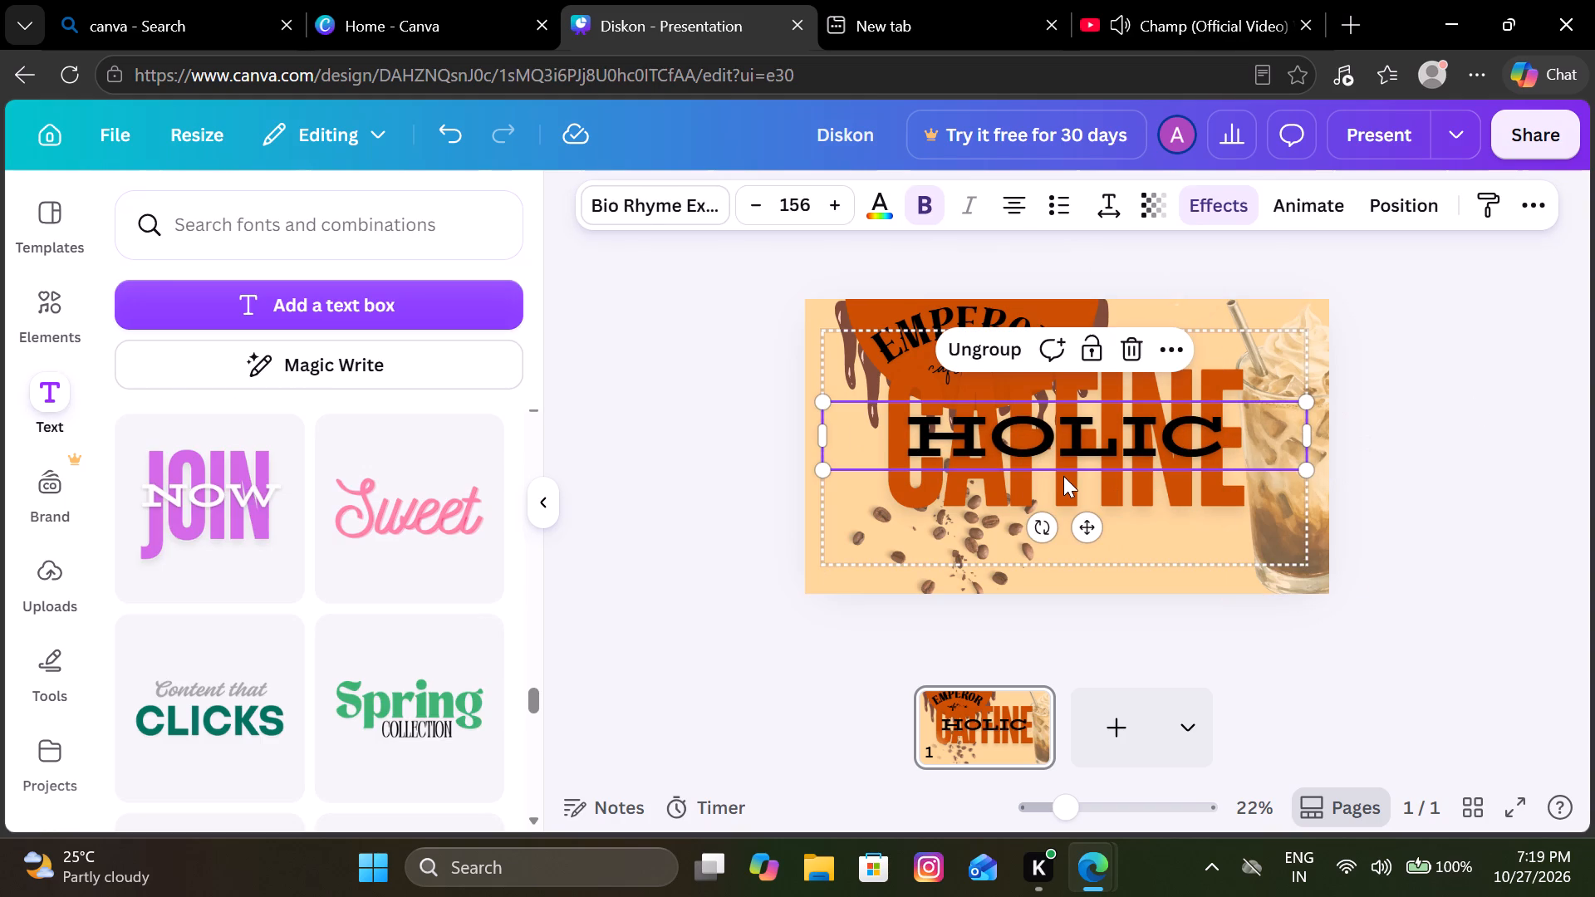
{"action": "left_click", "coordinate": [1082, 493]}
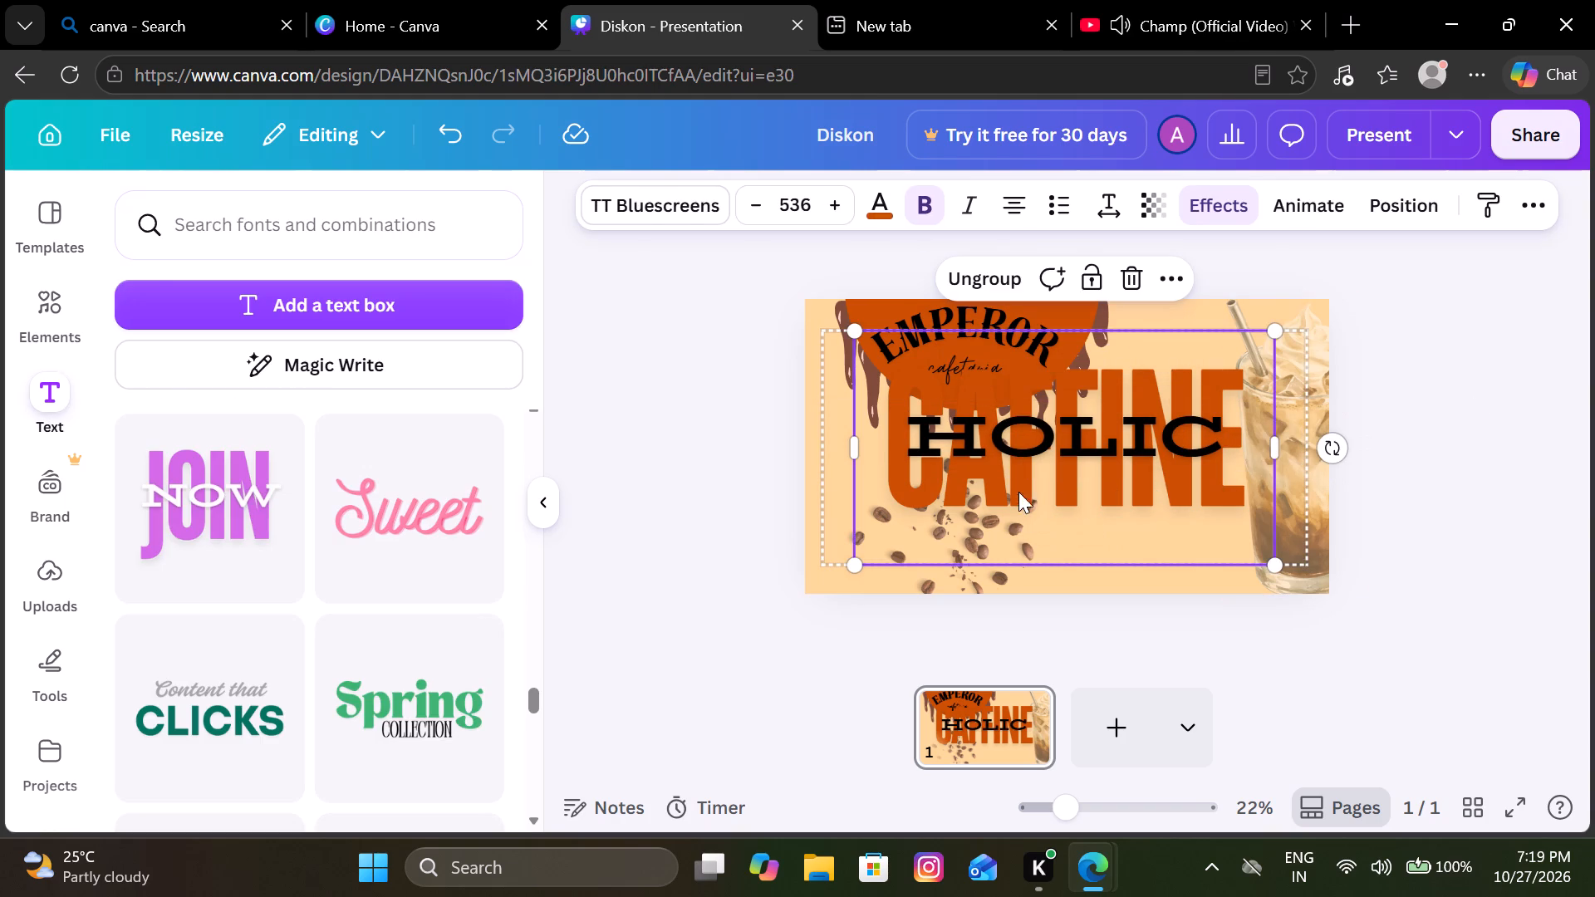
{"action": "left_click", "coordinate": [998, 491]}
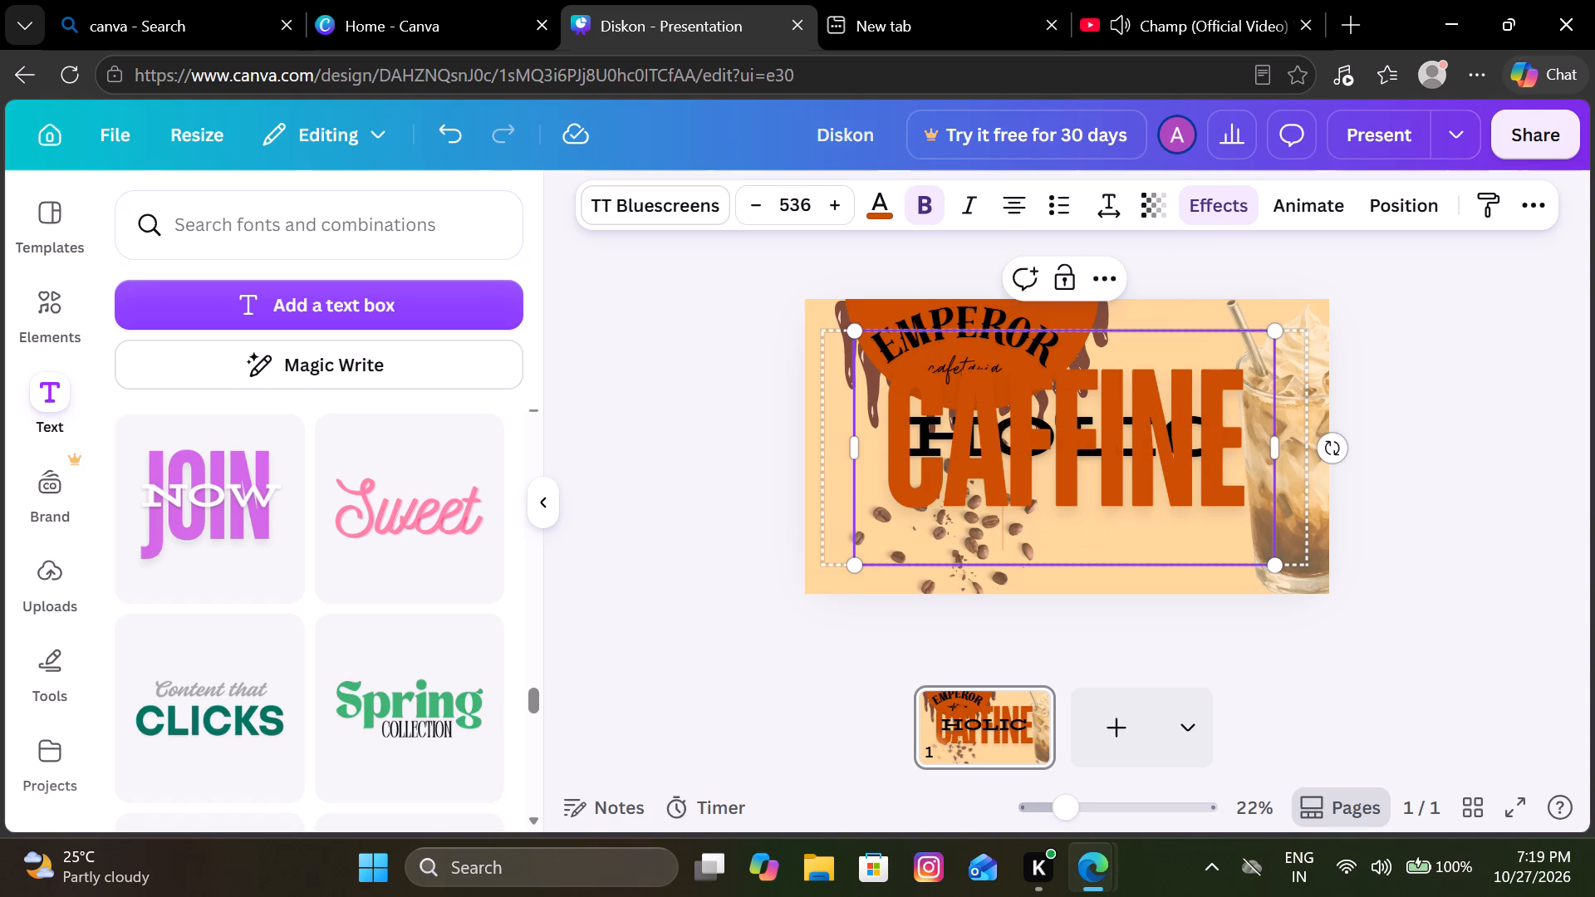
{"action": "key", "text": "e"}
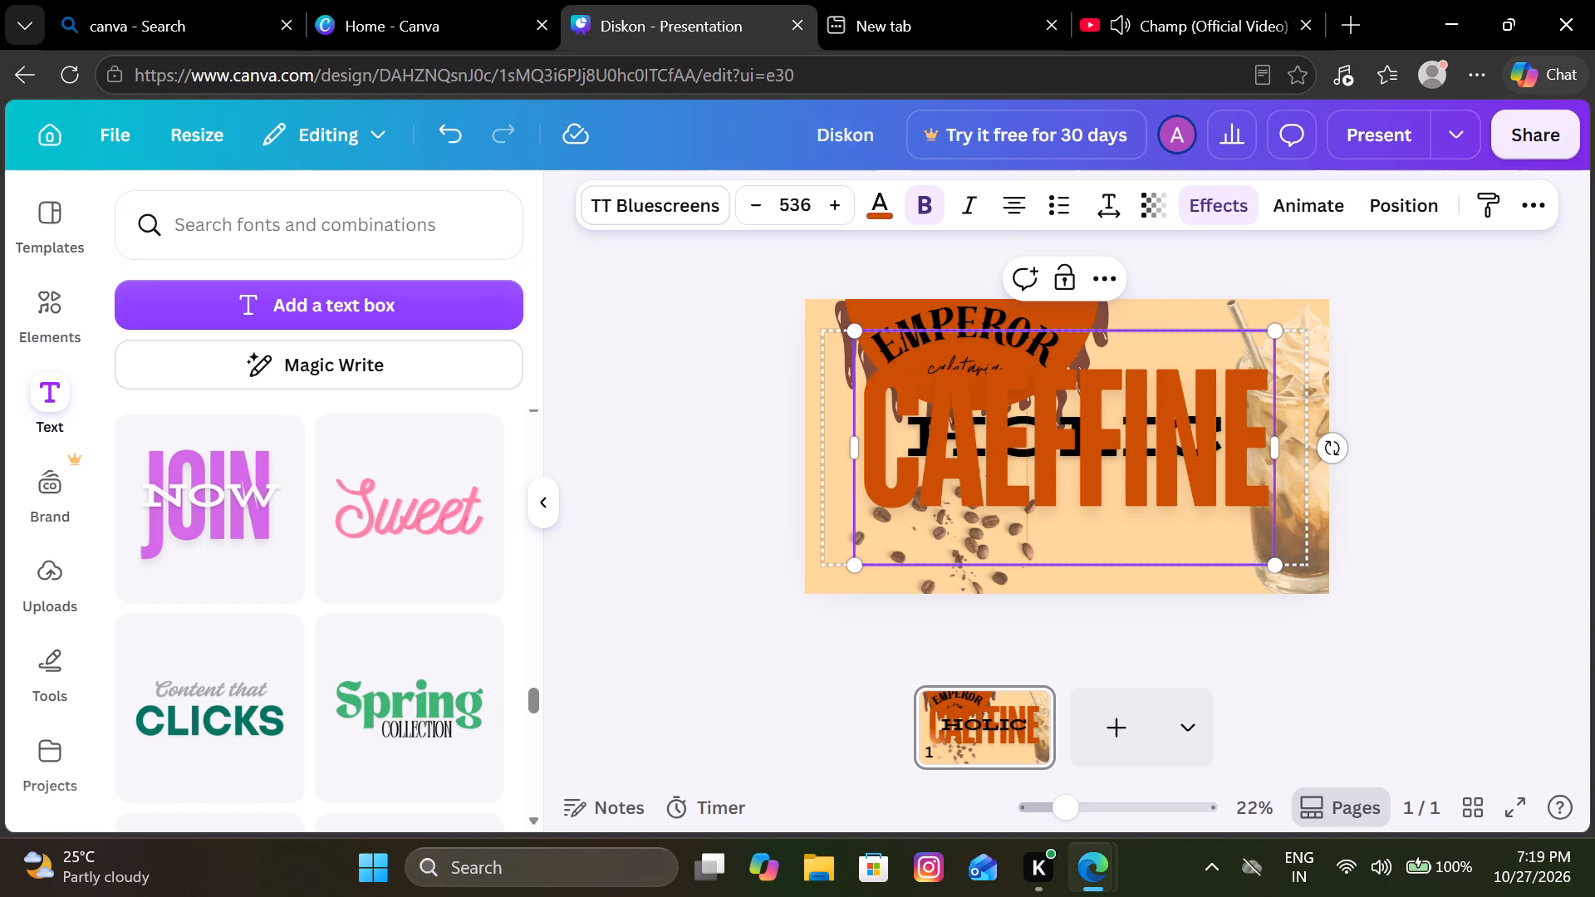
{"action": "left_click", "coordinate": [1566, 499]}
Shrink the grouped CAEFFINE HOLIC headline to under half its size and place it between the coffee beans and the iced coffee glass.
{"action": "left_click", "coordinate": [1183, 495]}
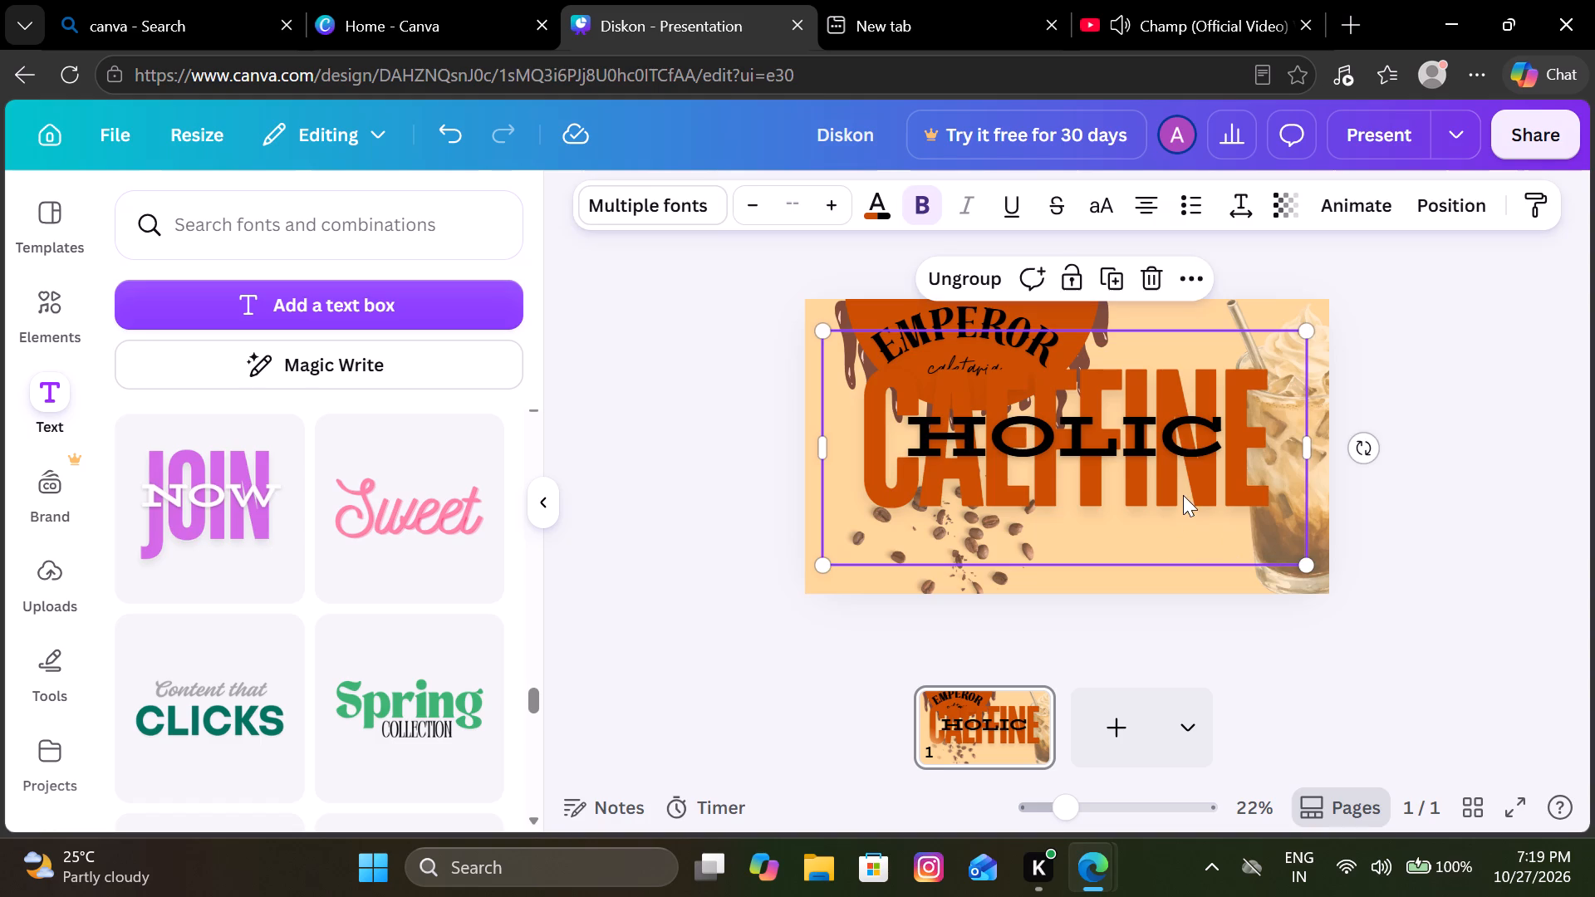
{"action": "left_click_drag", "start_coordinate": [1301, 566], "coordinate": [1145, 473]}
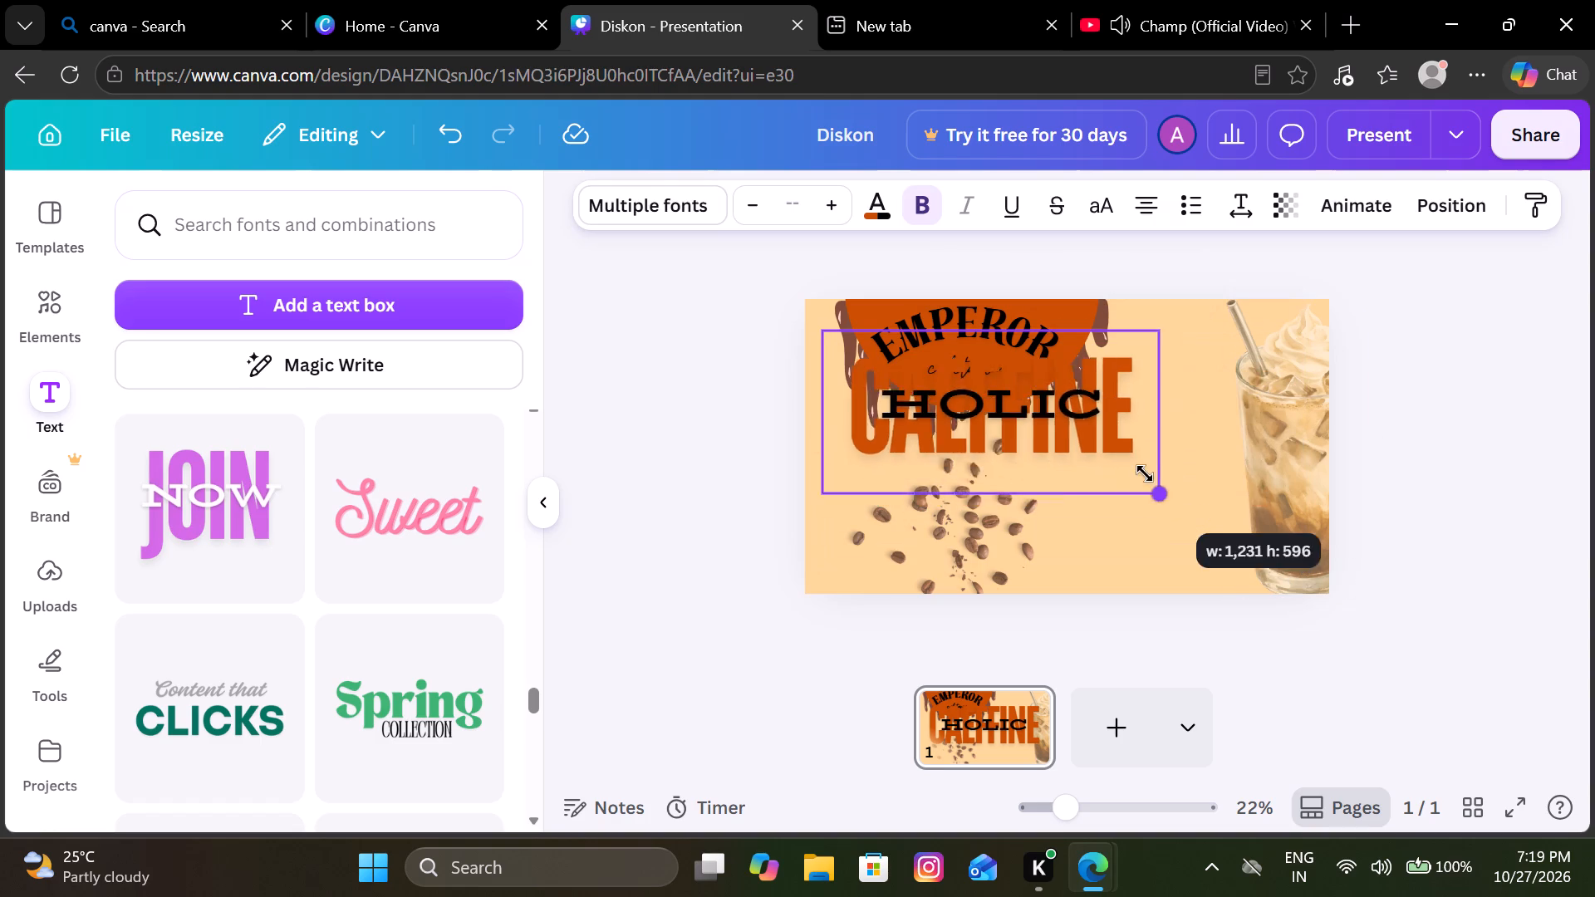
{"action": "left_click_drag", "start_coordinate": [1145, 473], "coordinate": [1032, 435]}
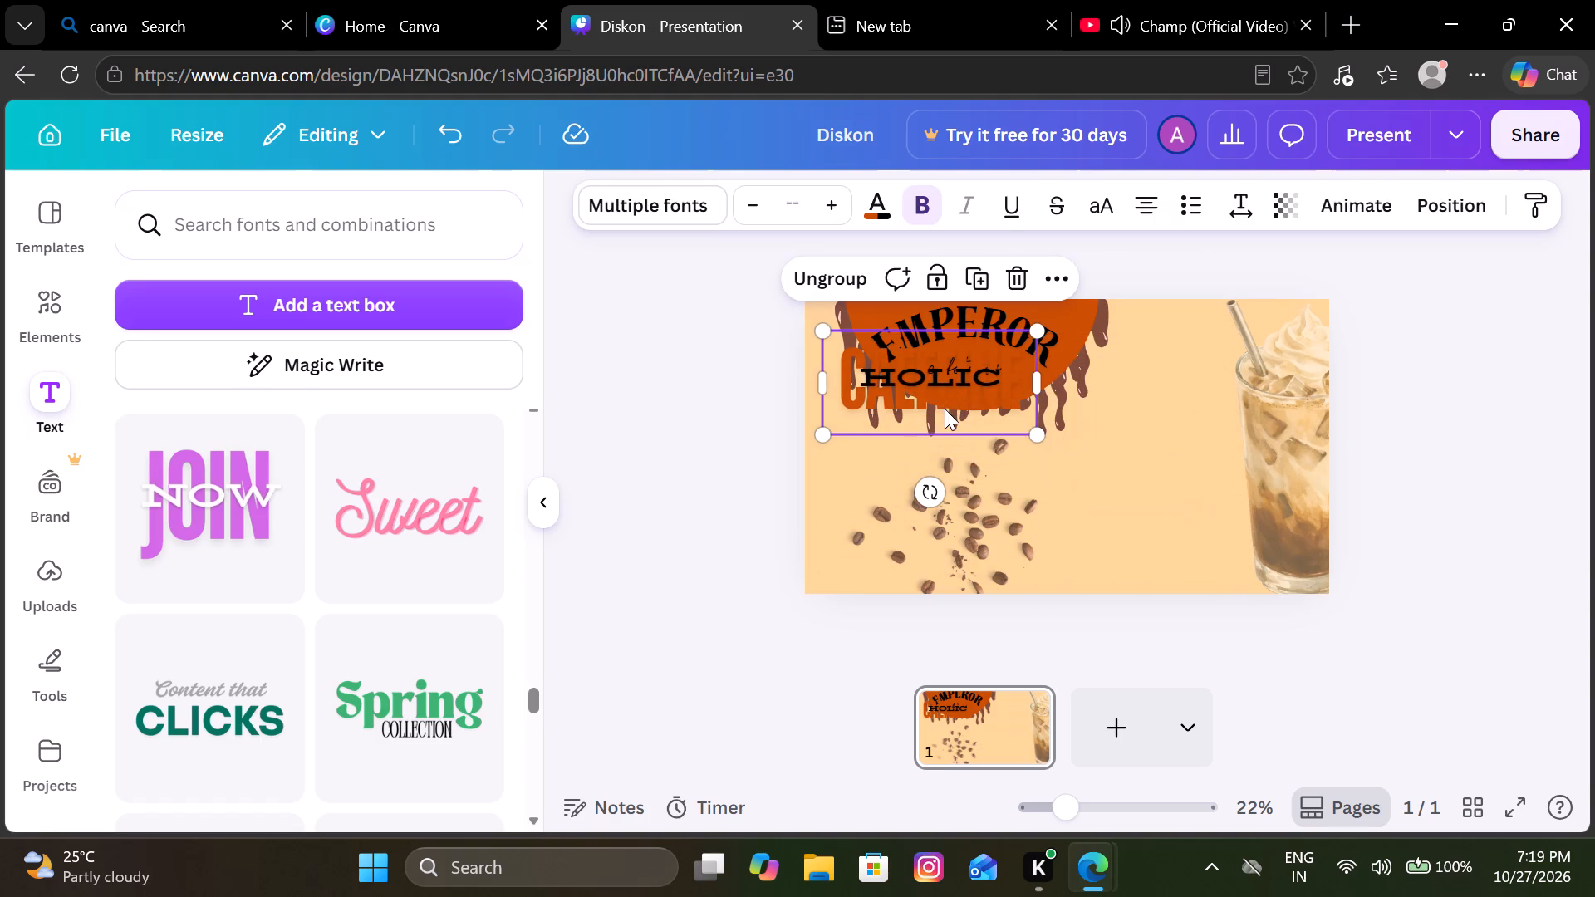
{"action": "left_click_drag", "start_coordinate": [945, 409], "coordinate": [1164, 465]}
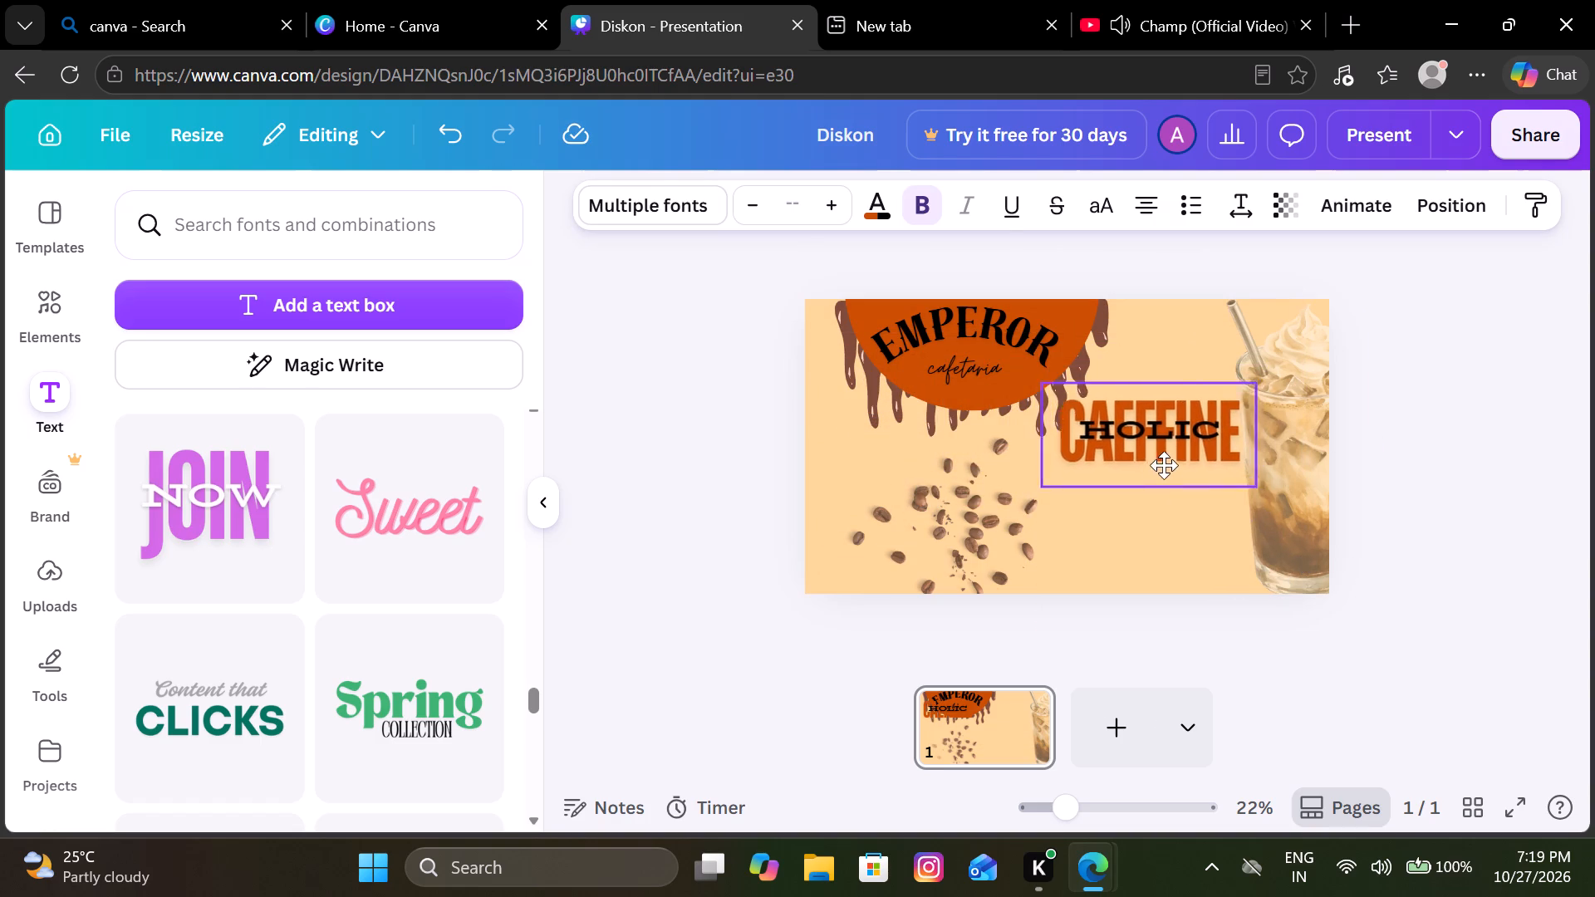
{"action": "left_click_drag", "start_coordinate": [1164, 465], "coordinate": [1151, 515]}
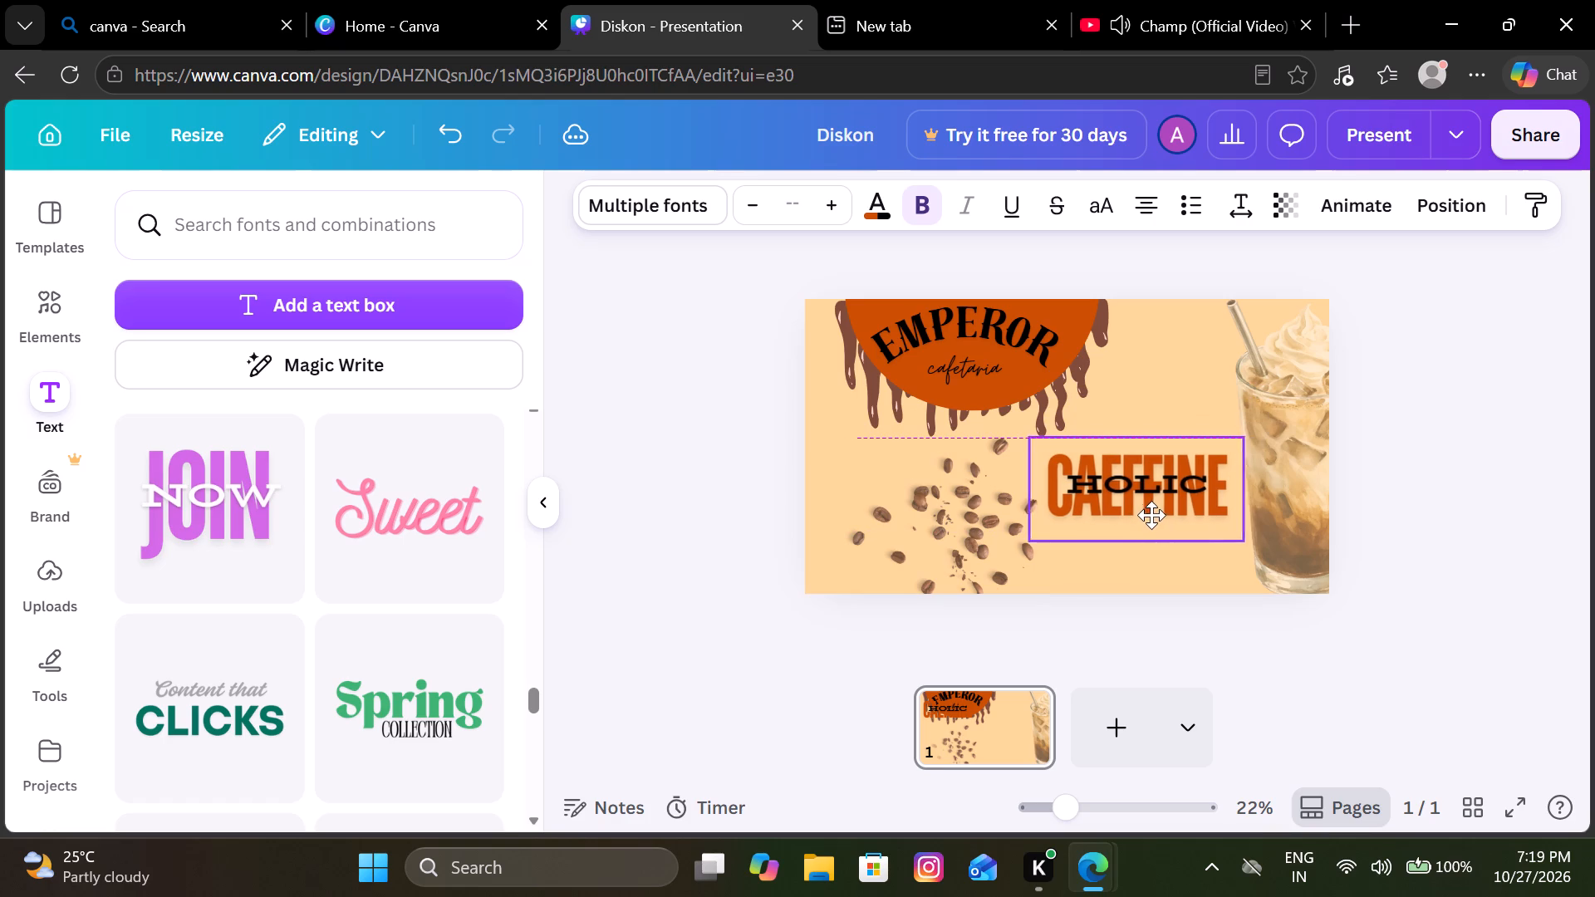
{"action": "left_click_drag", "start_coordinate": [1151, 515], "coordinate": [1155, 513]}
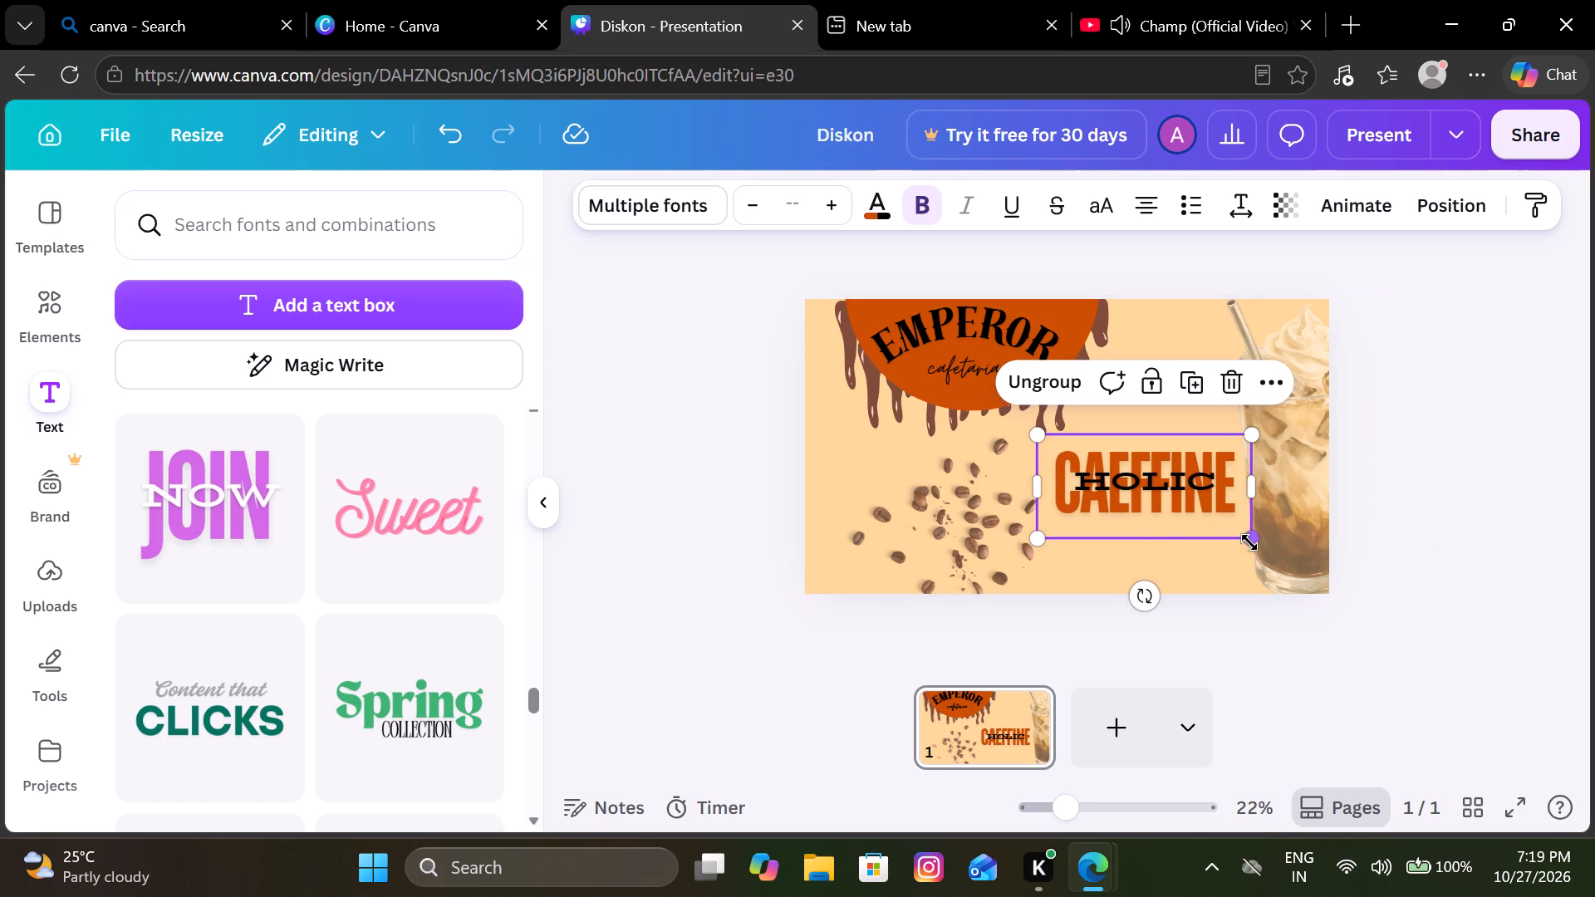
{"action": "left_click_drag", "start_coordinate": [1249, 542], "coordinate": [1213, 523]}
{"action": "left_click_drag", "start_coordinate": [1134, 494], "coordinate": [1145, 462]}
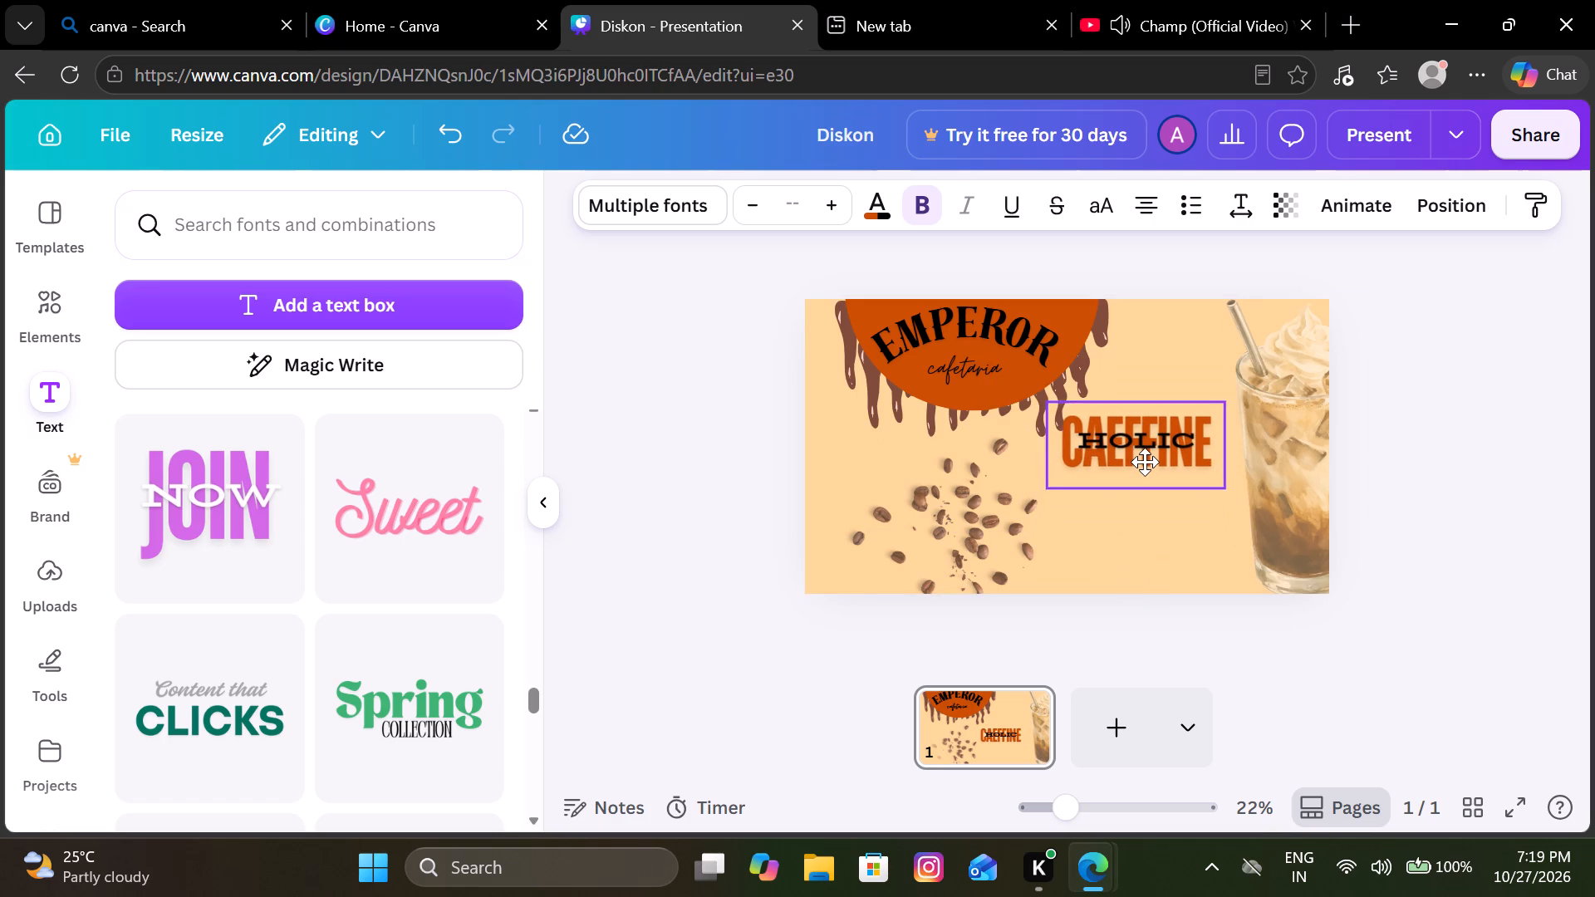
{"action": "left_click_drag", "start_coordinate": [1145, 462], "coordinate": [1161, 449]}
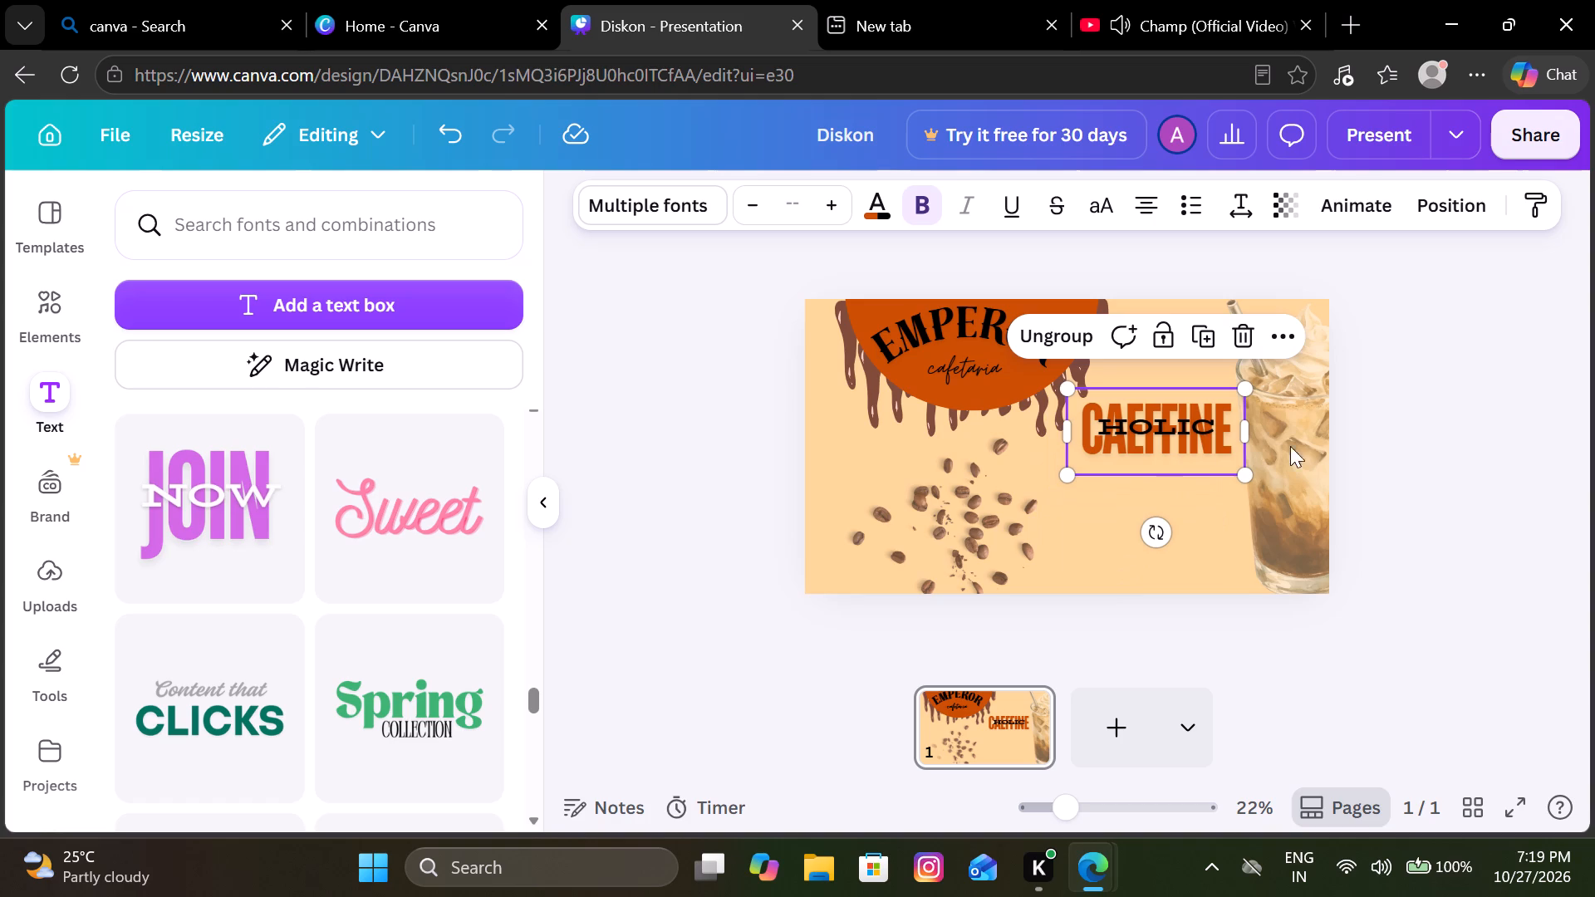
{"action": "left_click", "coordinate": [1460, 450]}
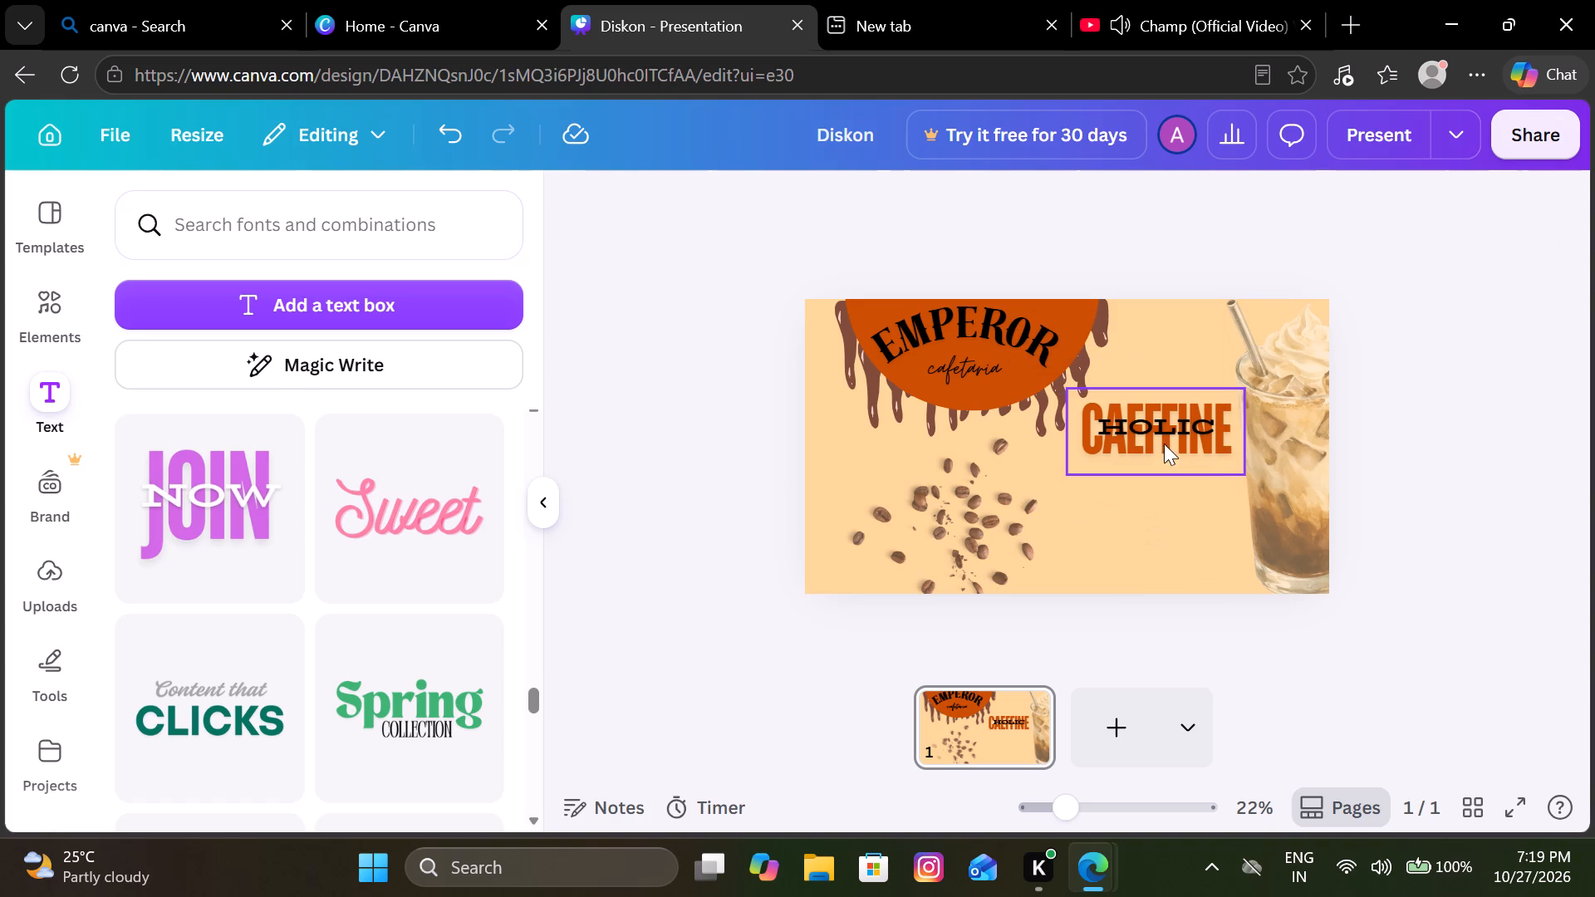
{"action": "left_click_drag", "start_coordinate": [1159, 439], "coordinate": [1152, 483]}
{"action": "left_click", "coordinate": [1442, 481]}
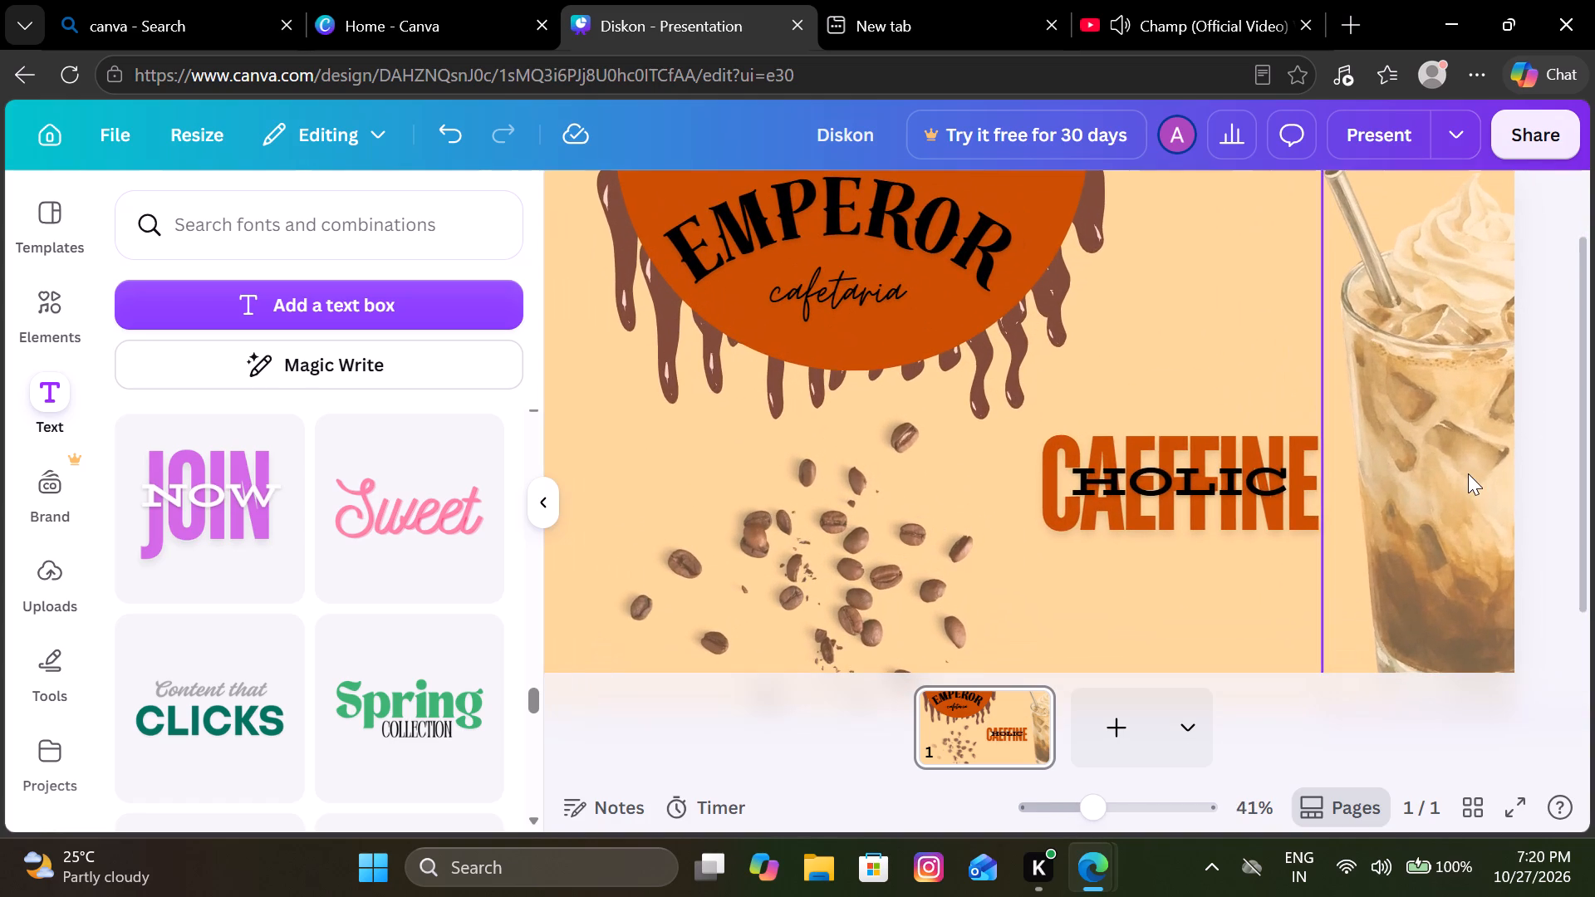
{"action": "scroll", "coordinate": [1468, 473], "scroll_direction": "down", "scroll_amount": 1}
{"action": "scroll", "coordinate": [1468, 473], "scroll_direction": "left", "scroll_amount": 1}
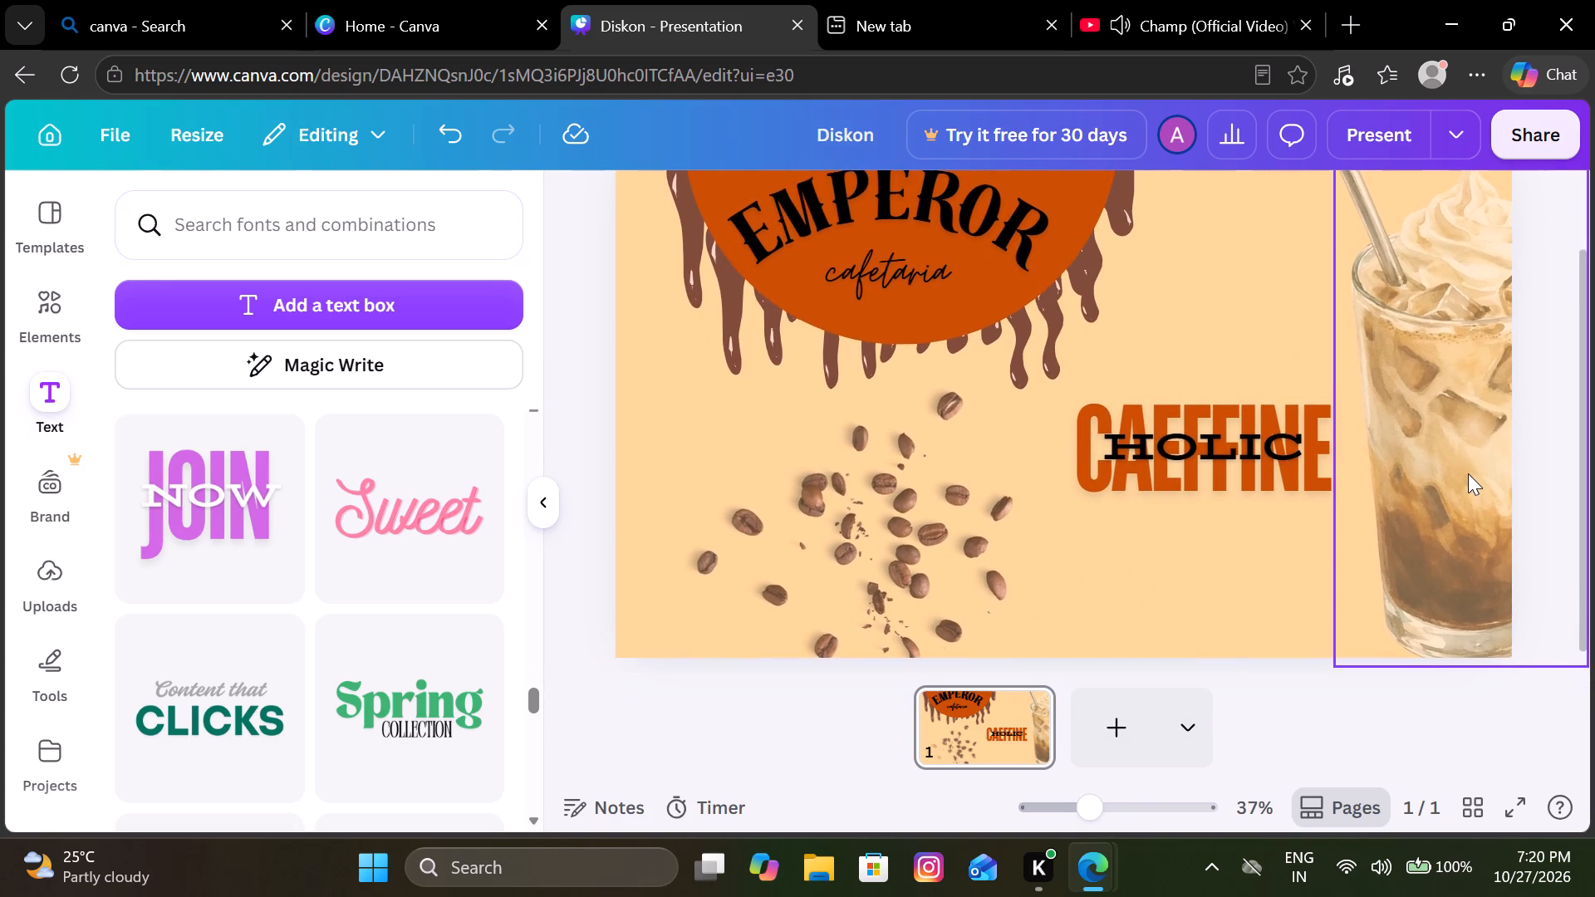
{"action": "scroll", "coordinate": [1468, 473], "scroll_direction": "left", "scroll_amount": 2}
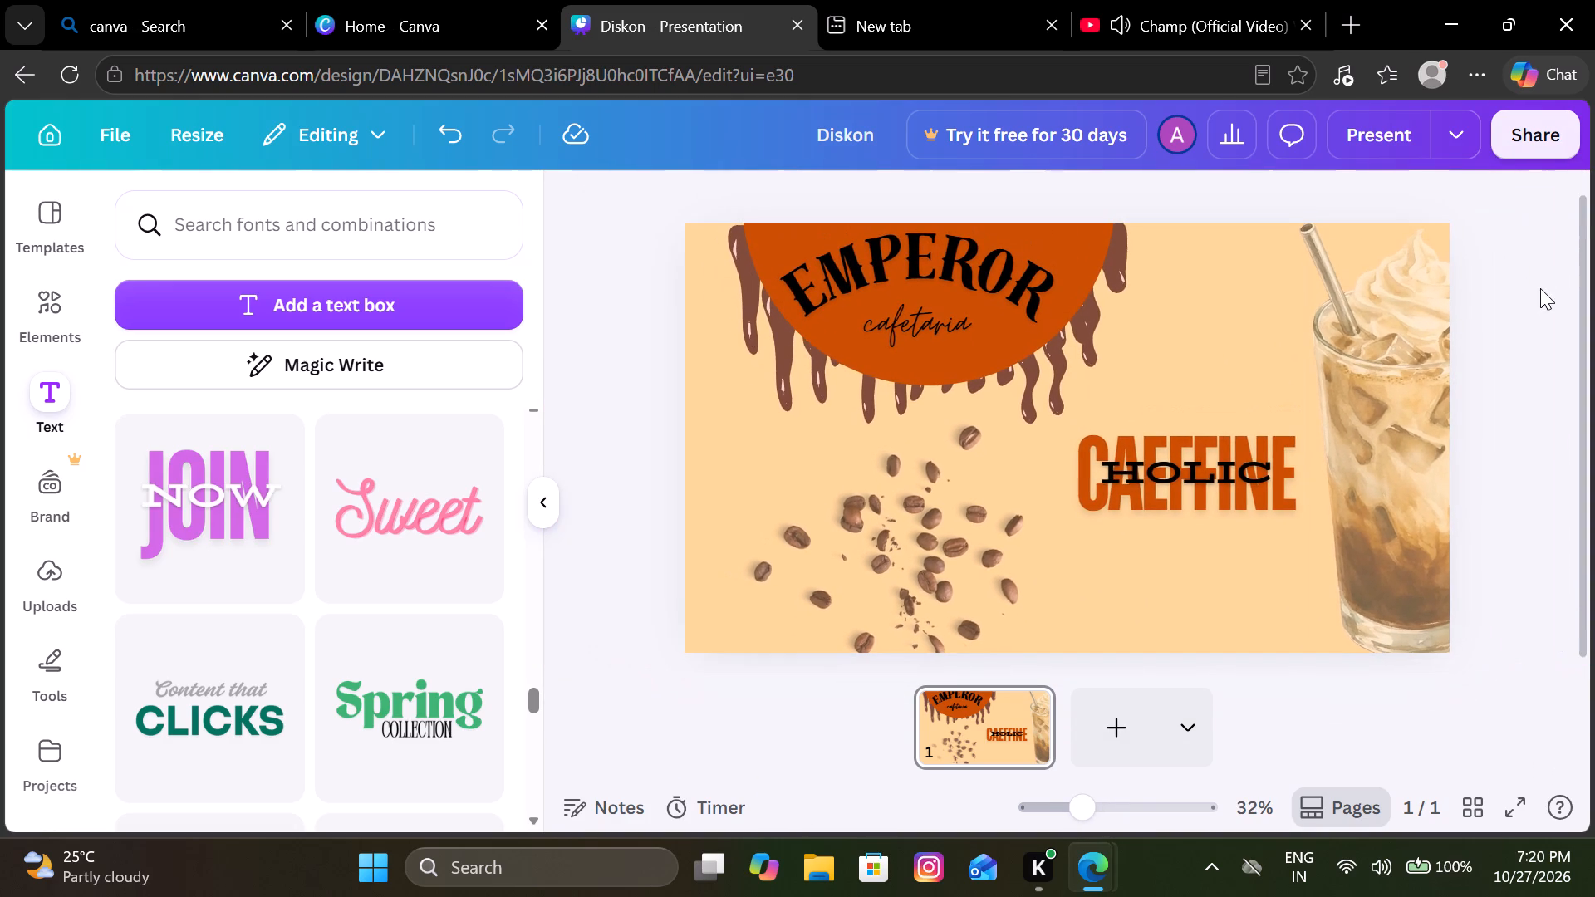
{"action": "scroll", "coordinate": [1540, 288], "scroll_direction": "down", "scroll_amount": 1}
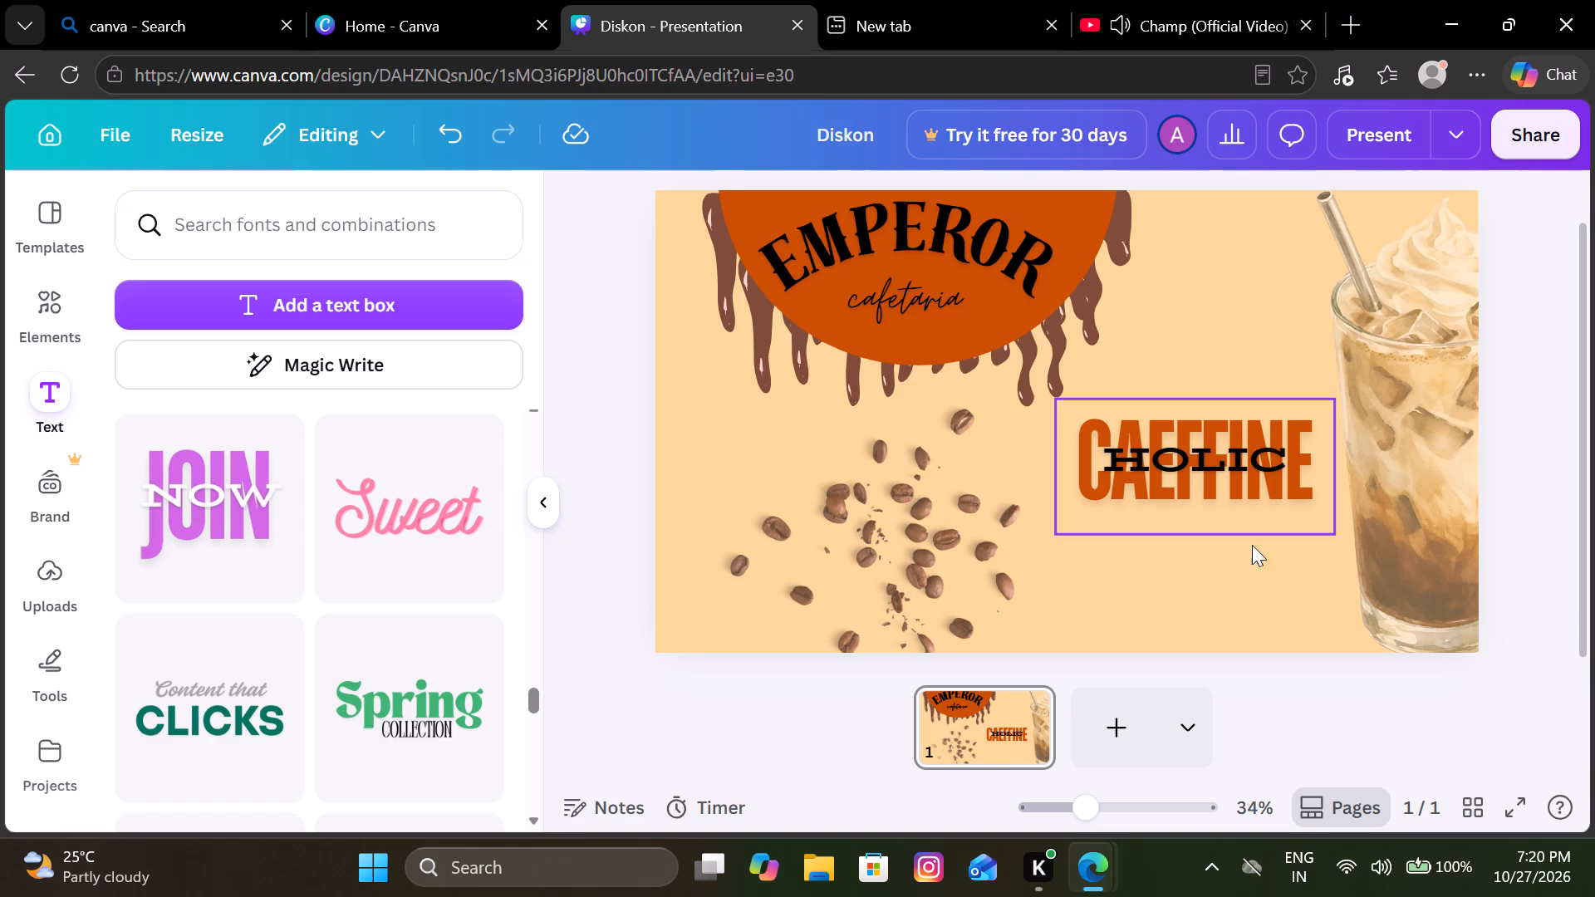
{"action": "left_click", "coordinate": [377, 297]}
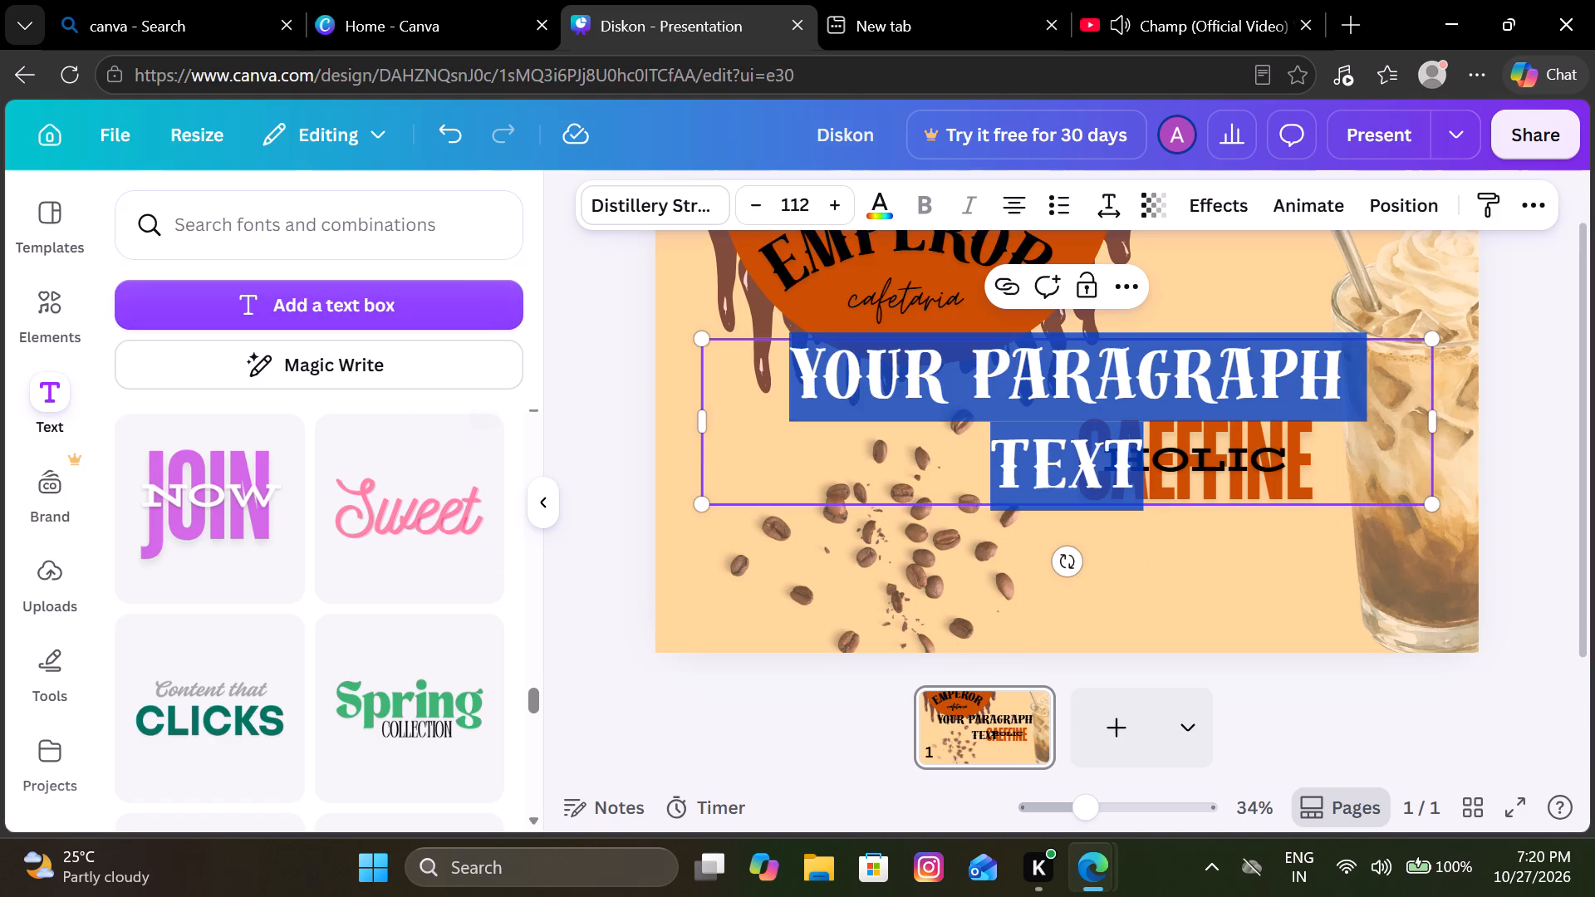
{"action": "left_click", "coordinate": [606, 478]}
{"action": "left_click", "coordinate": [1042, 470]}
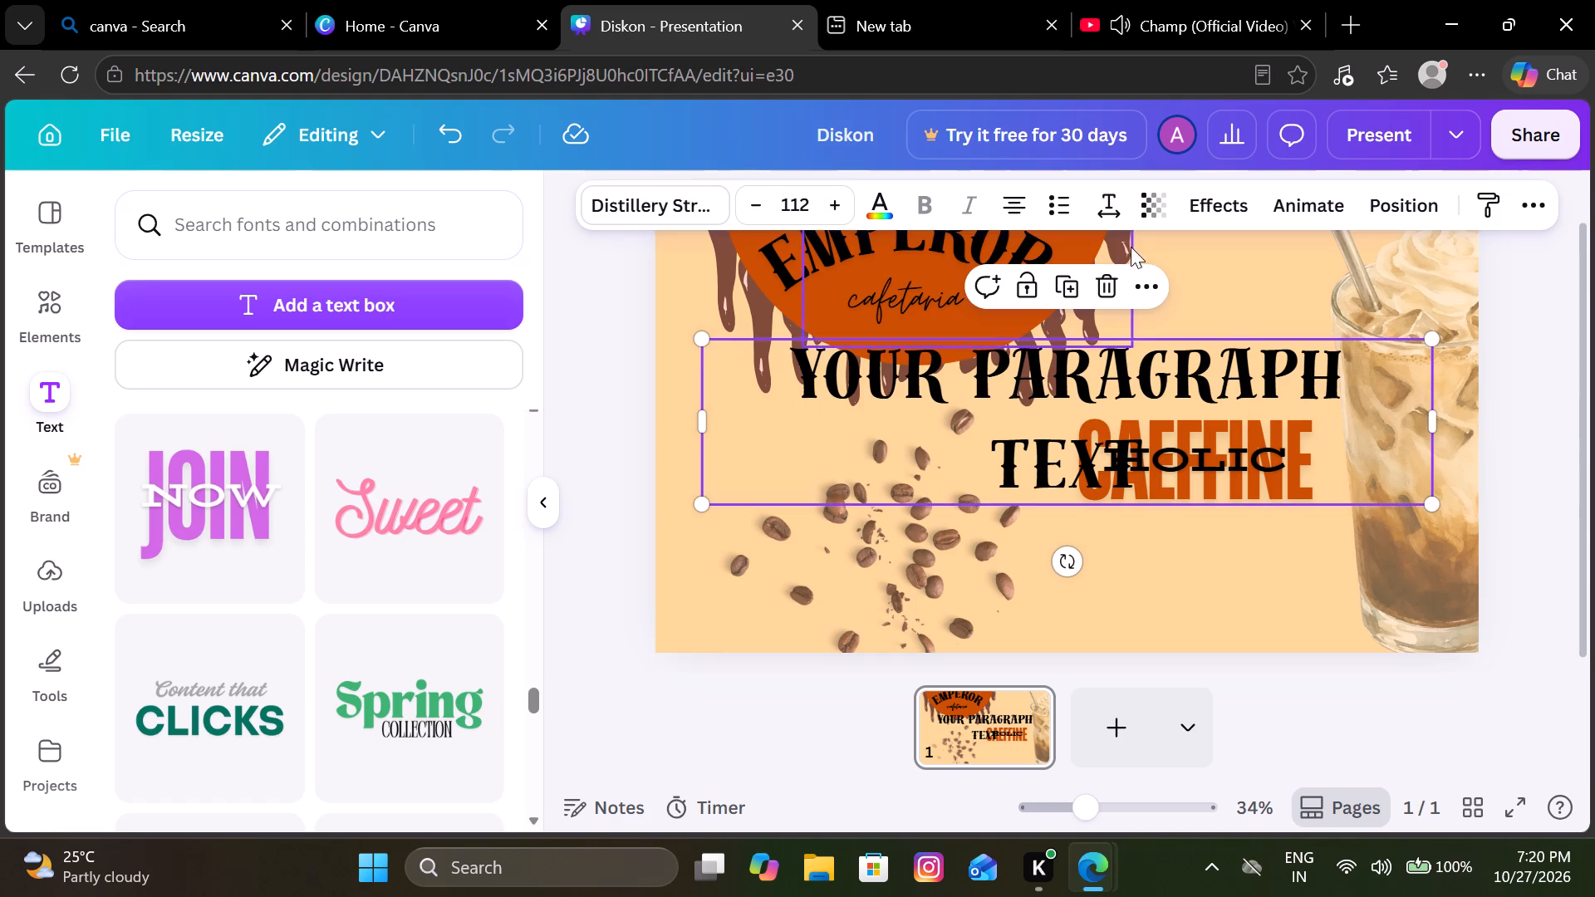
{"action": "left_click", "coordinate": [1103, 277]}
Insert the yellow two-line "DON'T FORGET TO SUBSCRIBE" font combination onto the page.
{"action": "scroll", "coordinate": [433, 580], "scroll_direction": "down", "scroll_amount": 1}
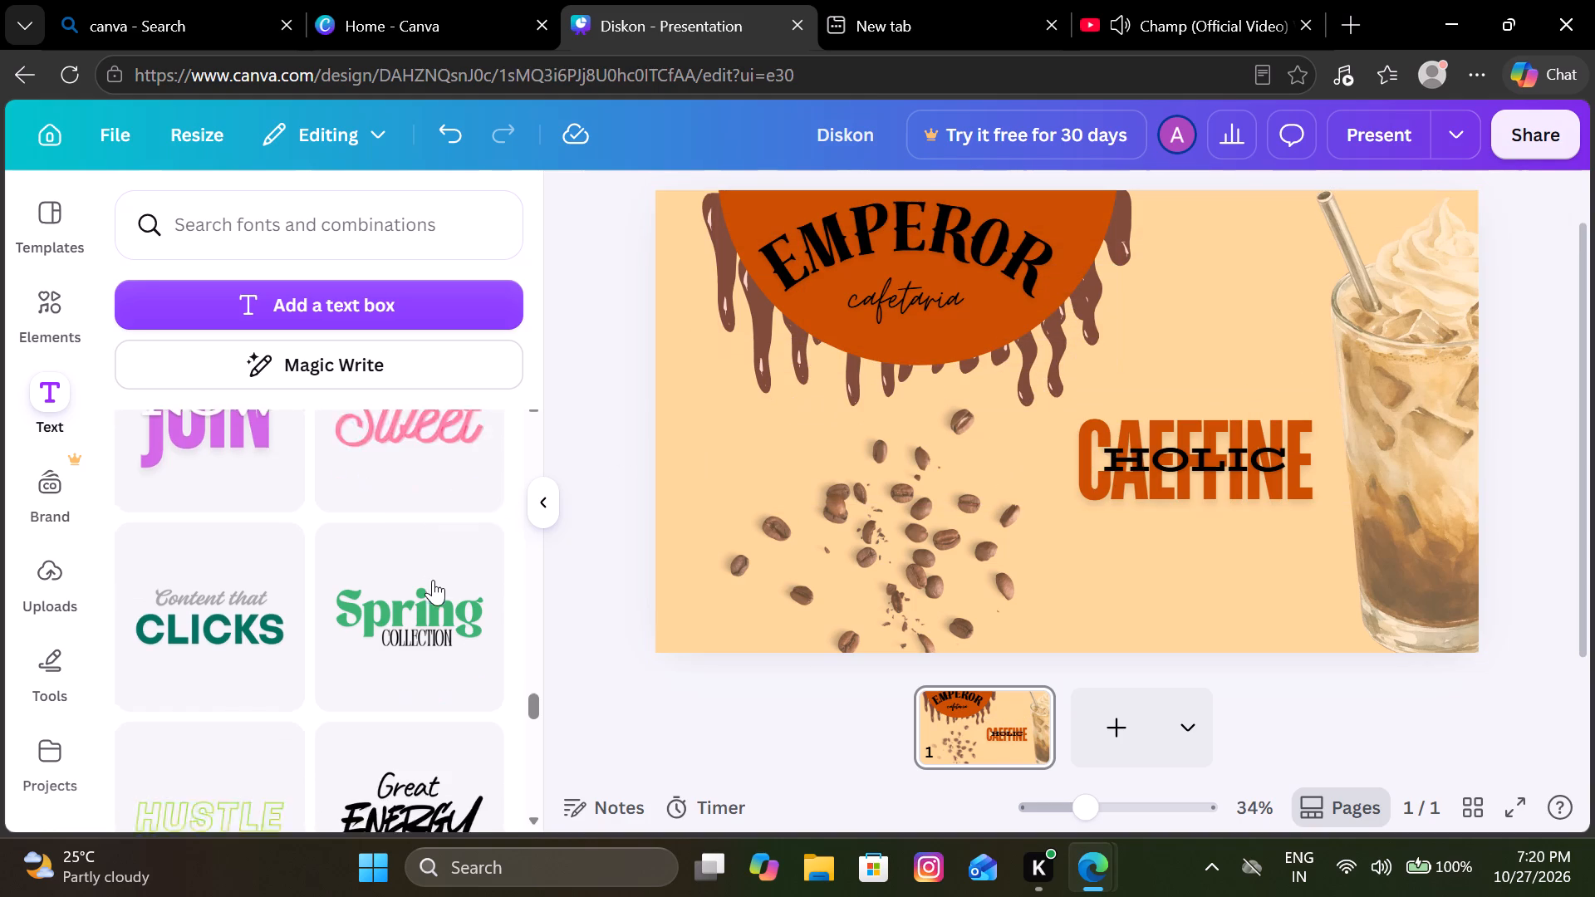
{"action": "scroll", "coordinate": [433, 580], "scroll_direction": "down", "scroll_amount": 5}
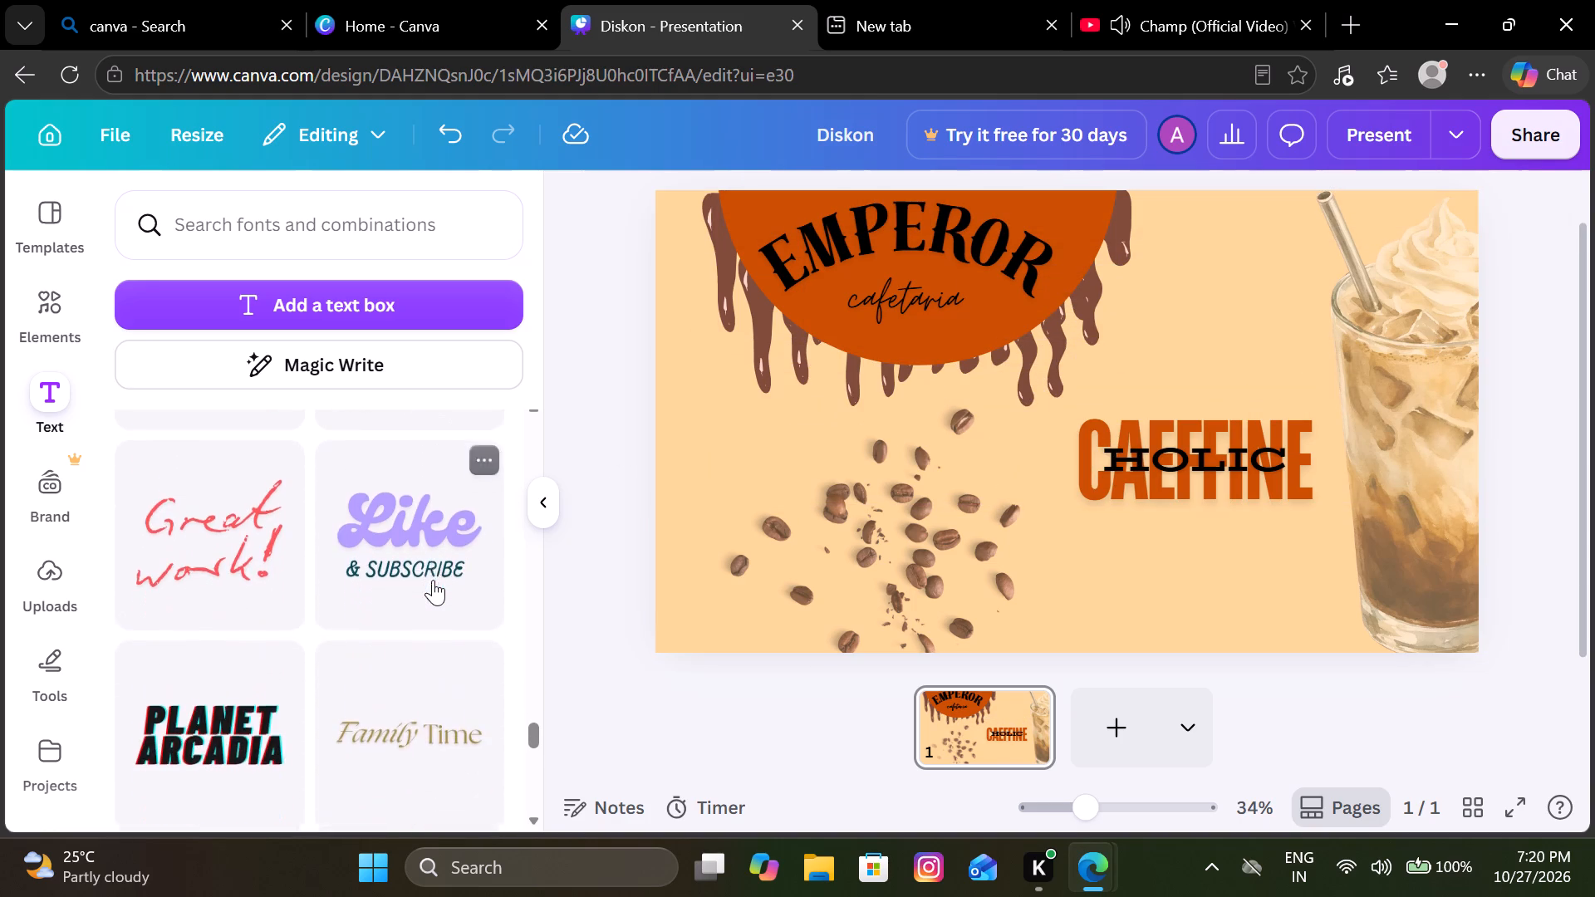
{"action": "scroll", "coordinate": [433, 580], "scroll_direction": "down", "scroll_amount": 4}
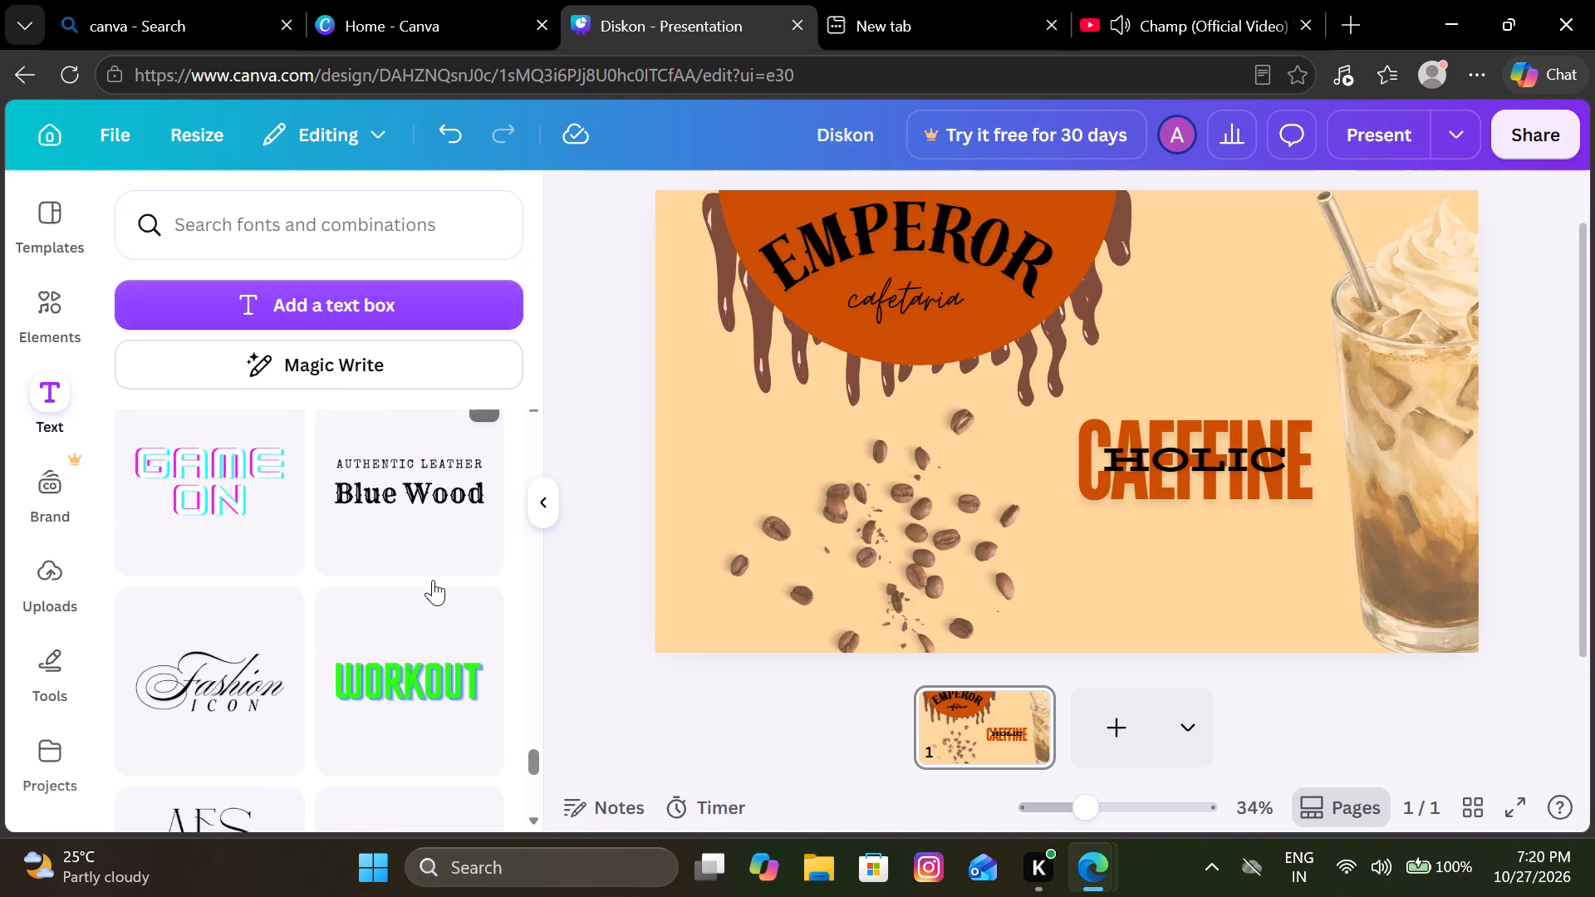
{"action": "scroll", "coordinate": [433, 580], "scroll_direction": "down", "scroll_amount": 2}
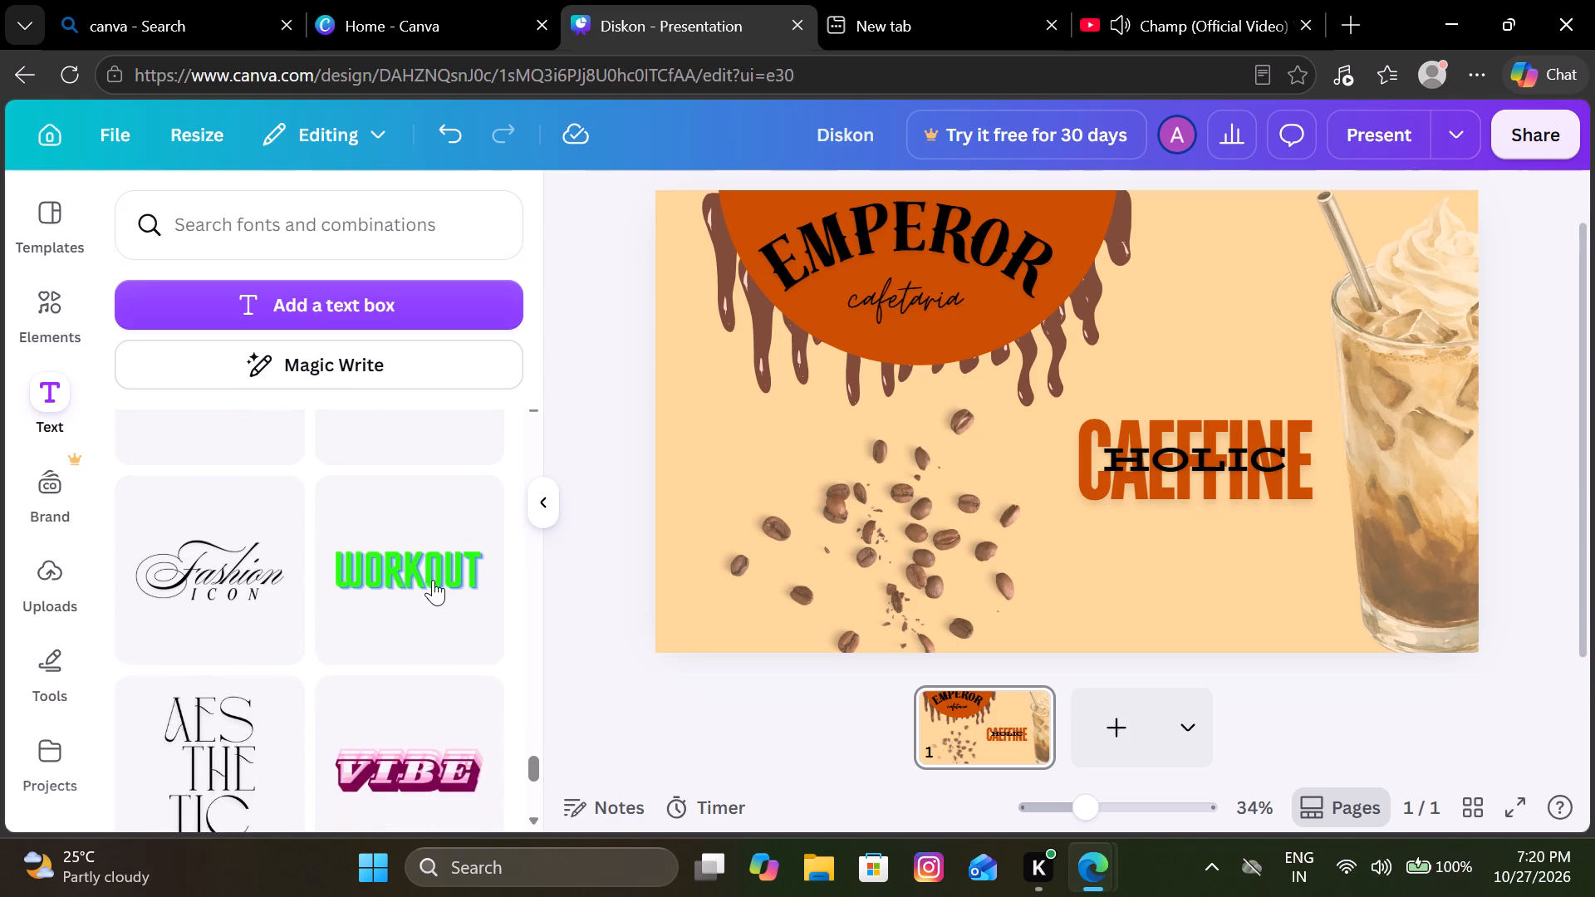
{"action": "scroll", "coordinate": [433, 580], "scroll_direction": "down", "scroll_amount": 2}
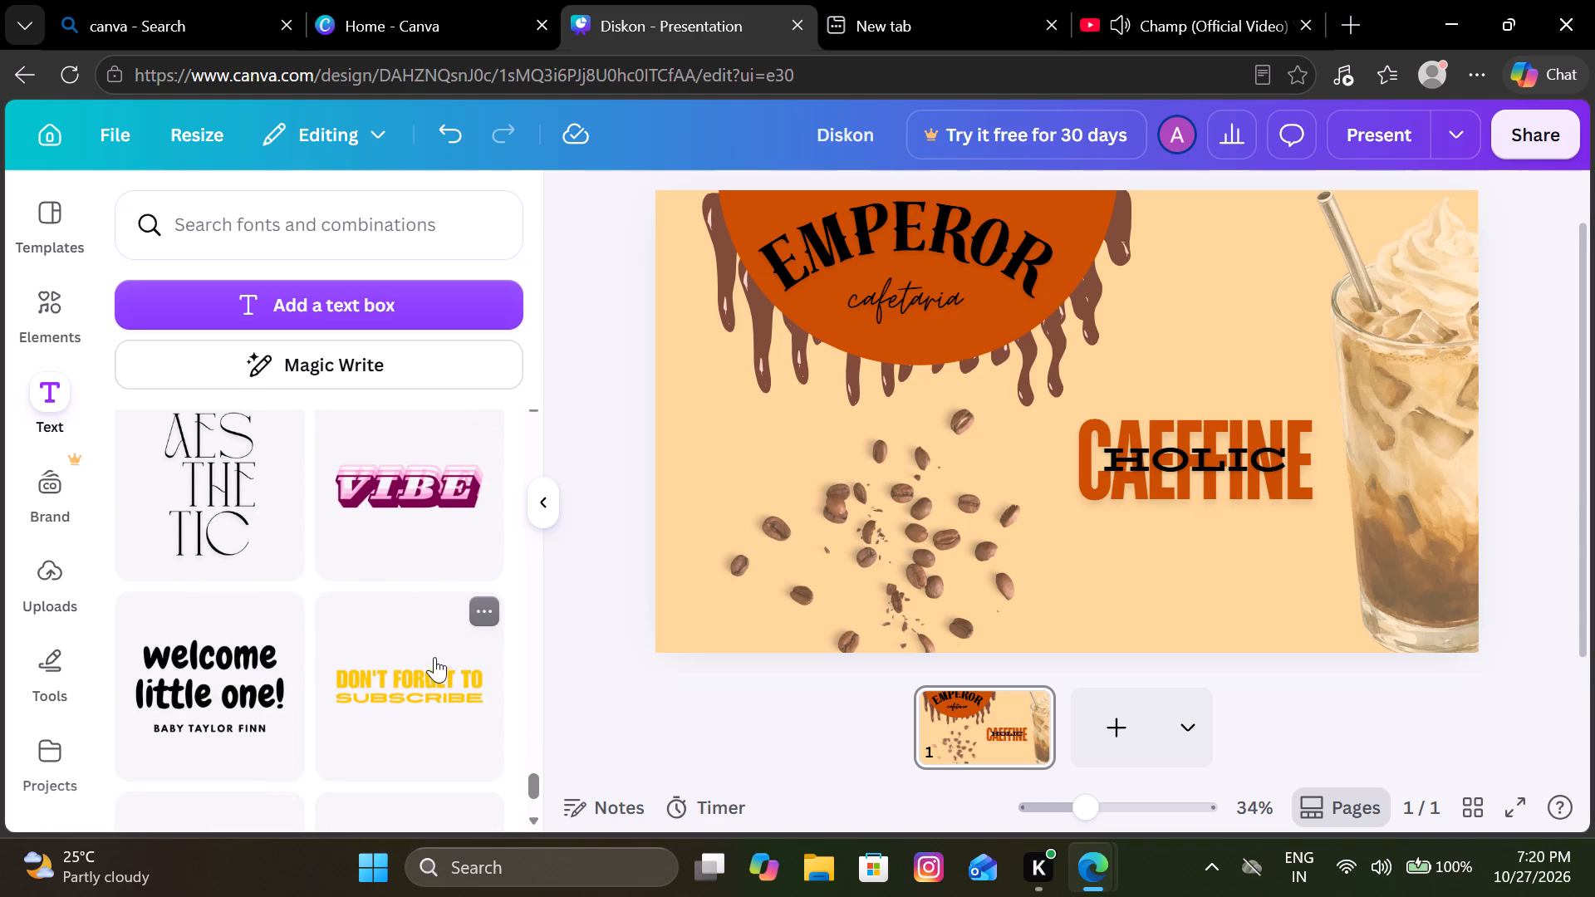
{"action": "left_click", "coordinate": [430, 690]}
Recolour both the SUBSCRIBE and DON'T FORGET TO lines white (#ffffff), replacing the yellow throughout the page.
{"action": "left_click", "coordinate": [881, 427]}
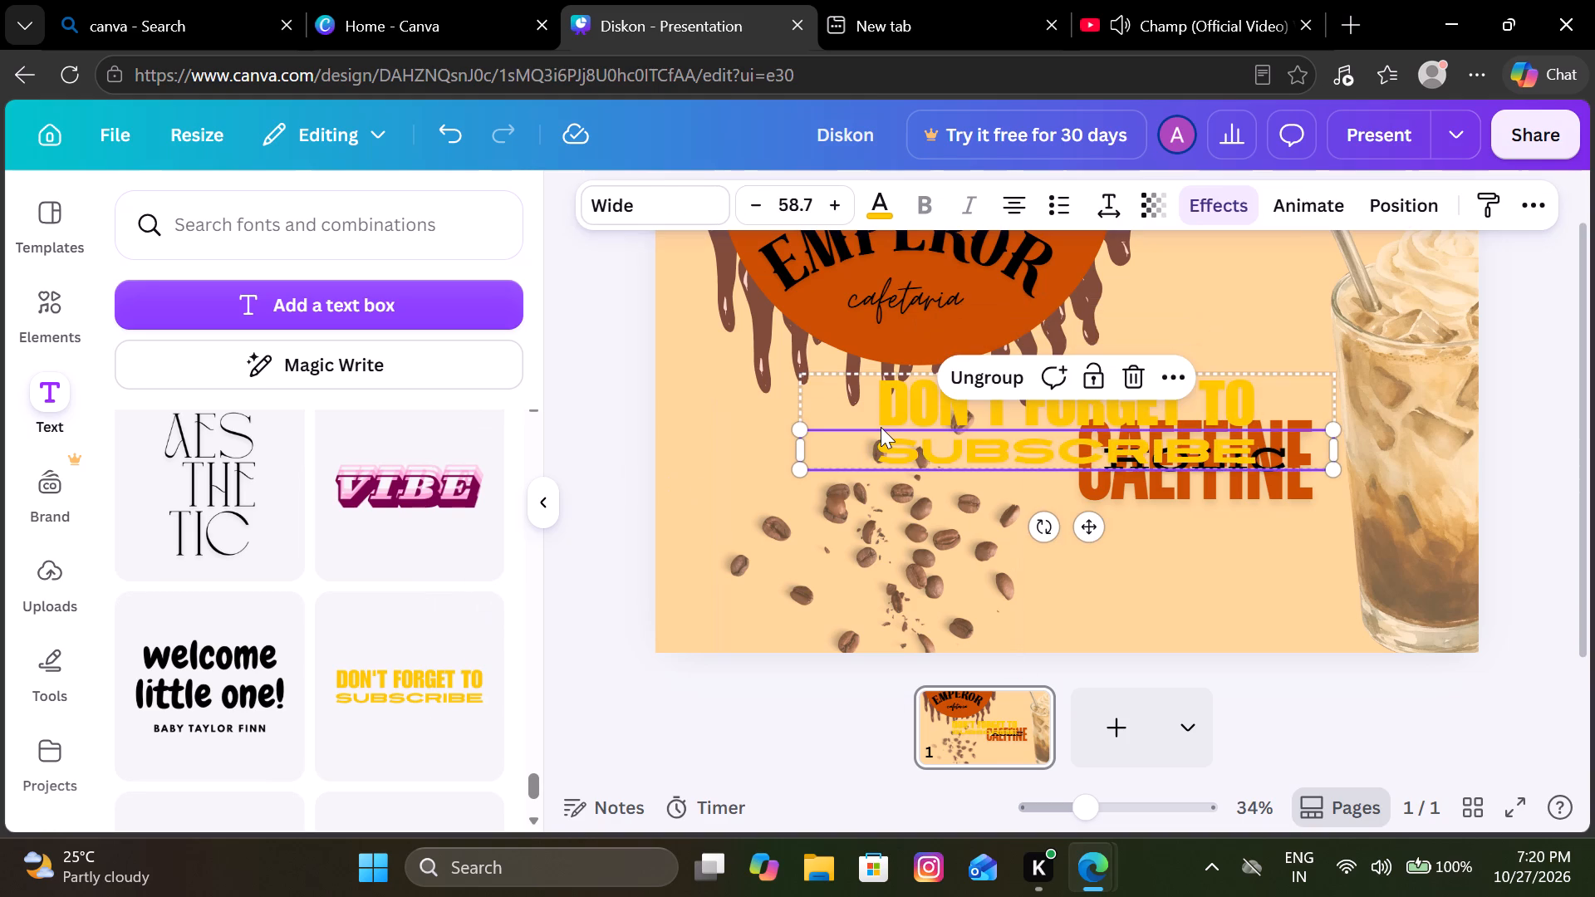
{"action": "left_click", "coordinate": [873, 213]}
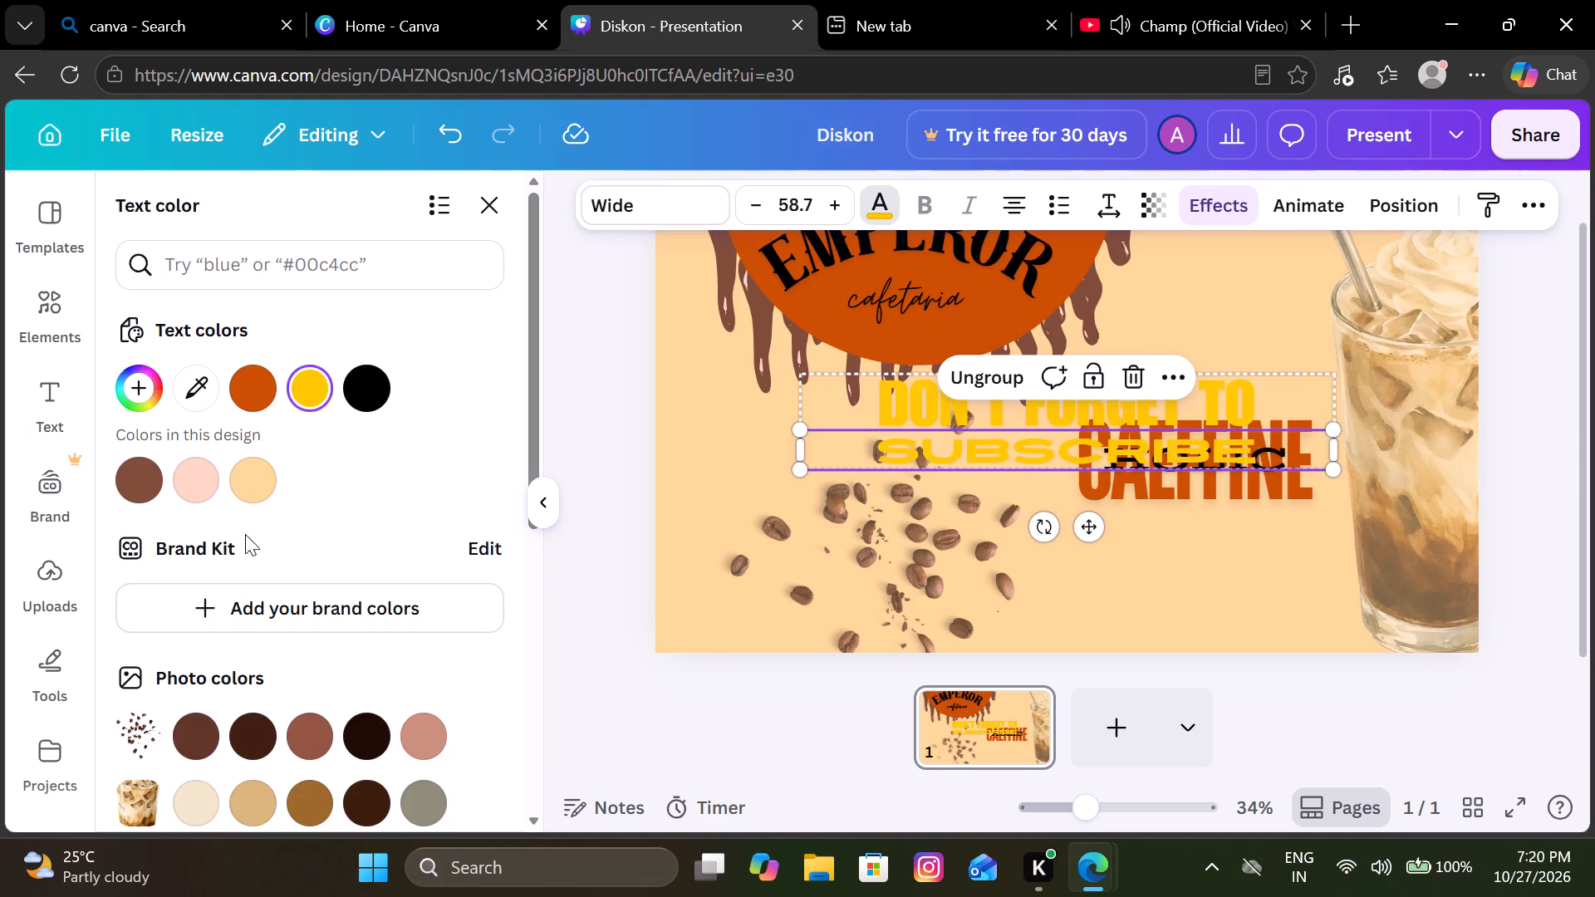
{"action": "scroll", "coordinate": [355, 637], "scroll_direction": "down", "scroll_amount": 3}
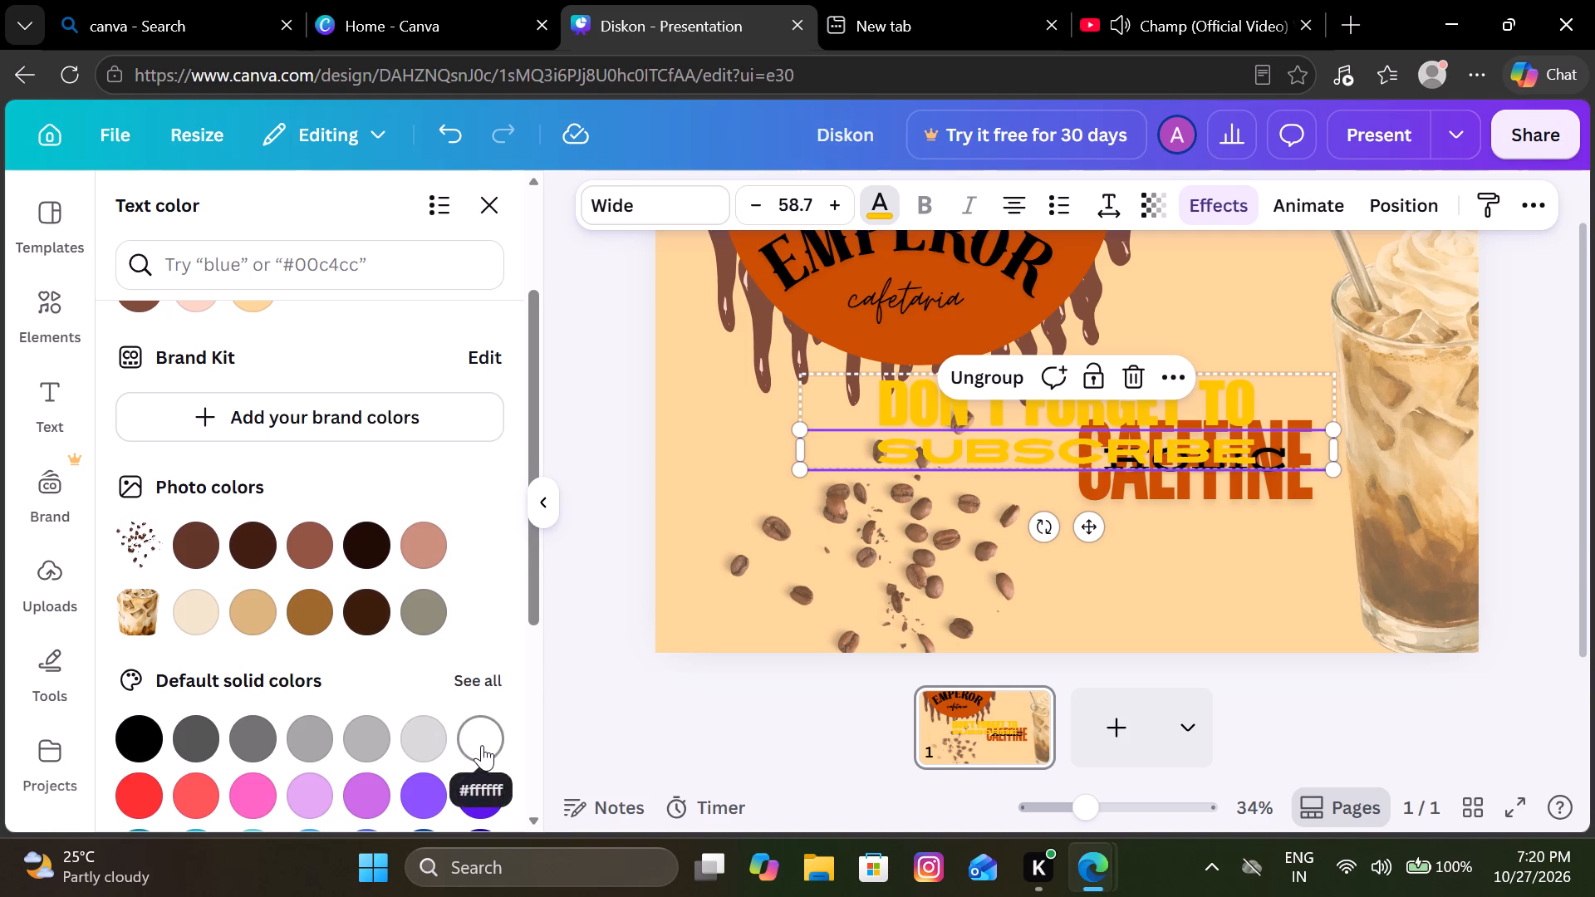
{"action": "left_click", "coordinate": [482, 745]}
{"action": "left_click", "coordinate": [825, 393]}
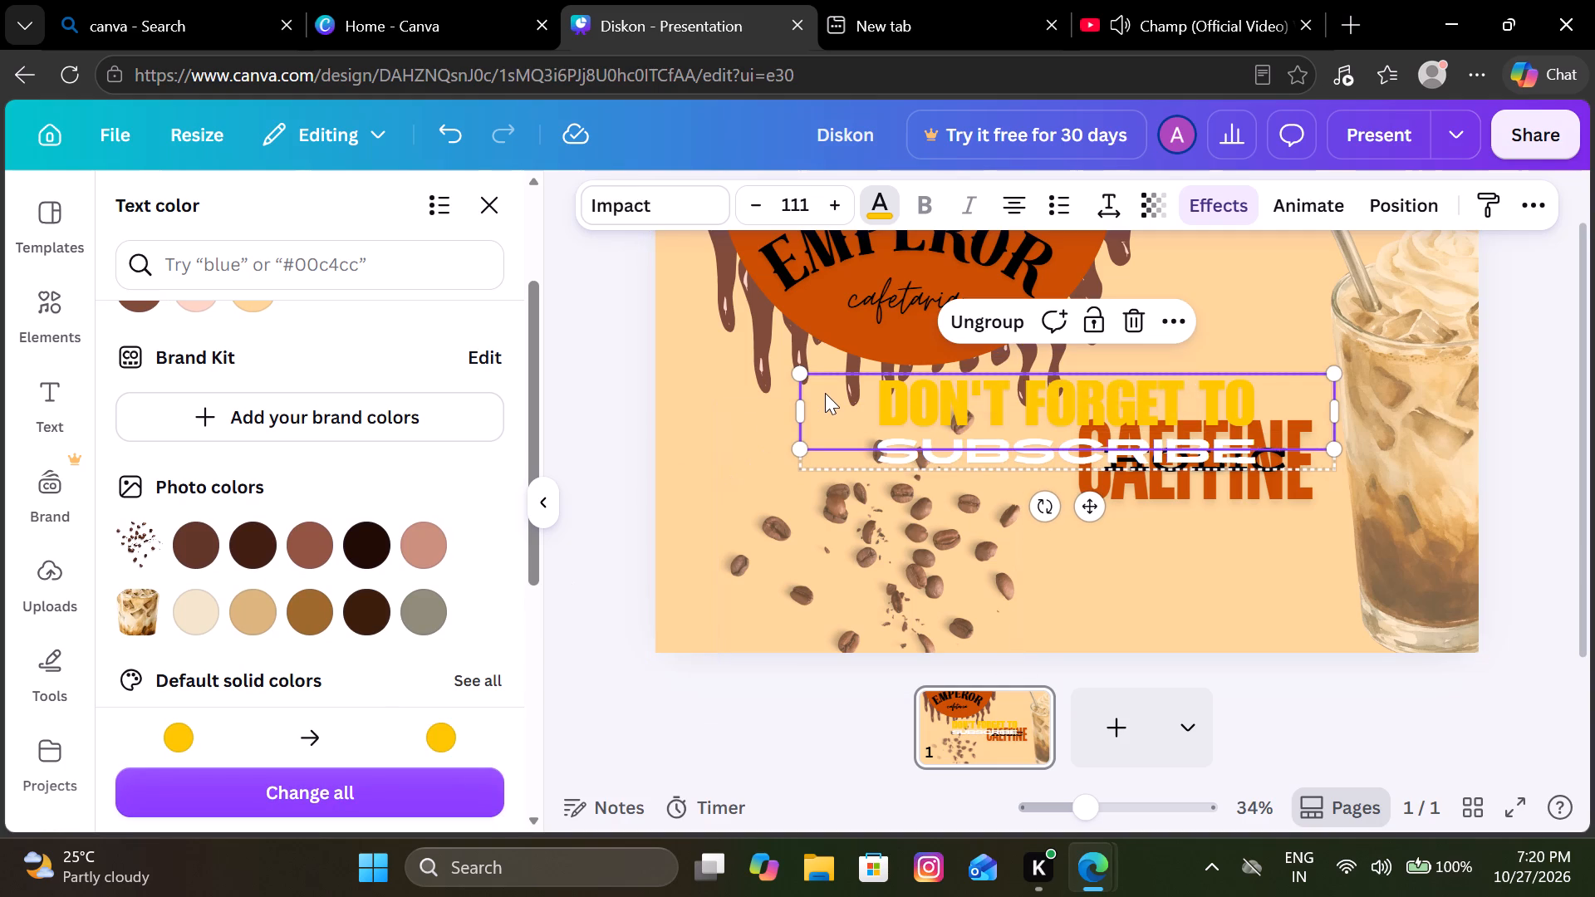
{"action": "left_click", "coordinate": [384, 743]}
{"action": "scroll", "coordinate": [339, 661], "scroll_direction": "down", "scroll_amount": 1}
{"action": "left_click", "coordinate": [469, 582]}
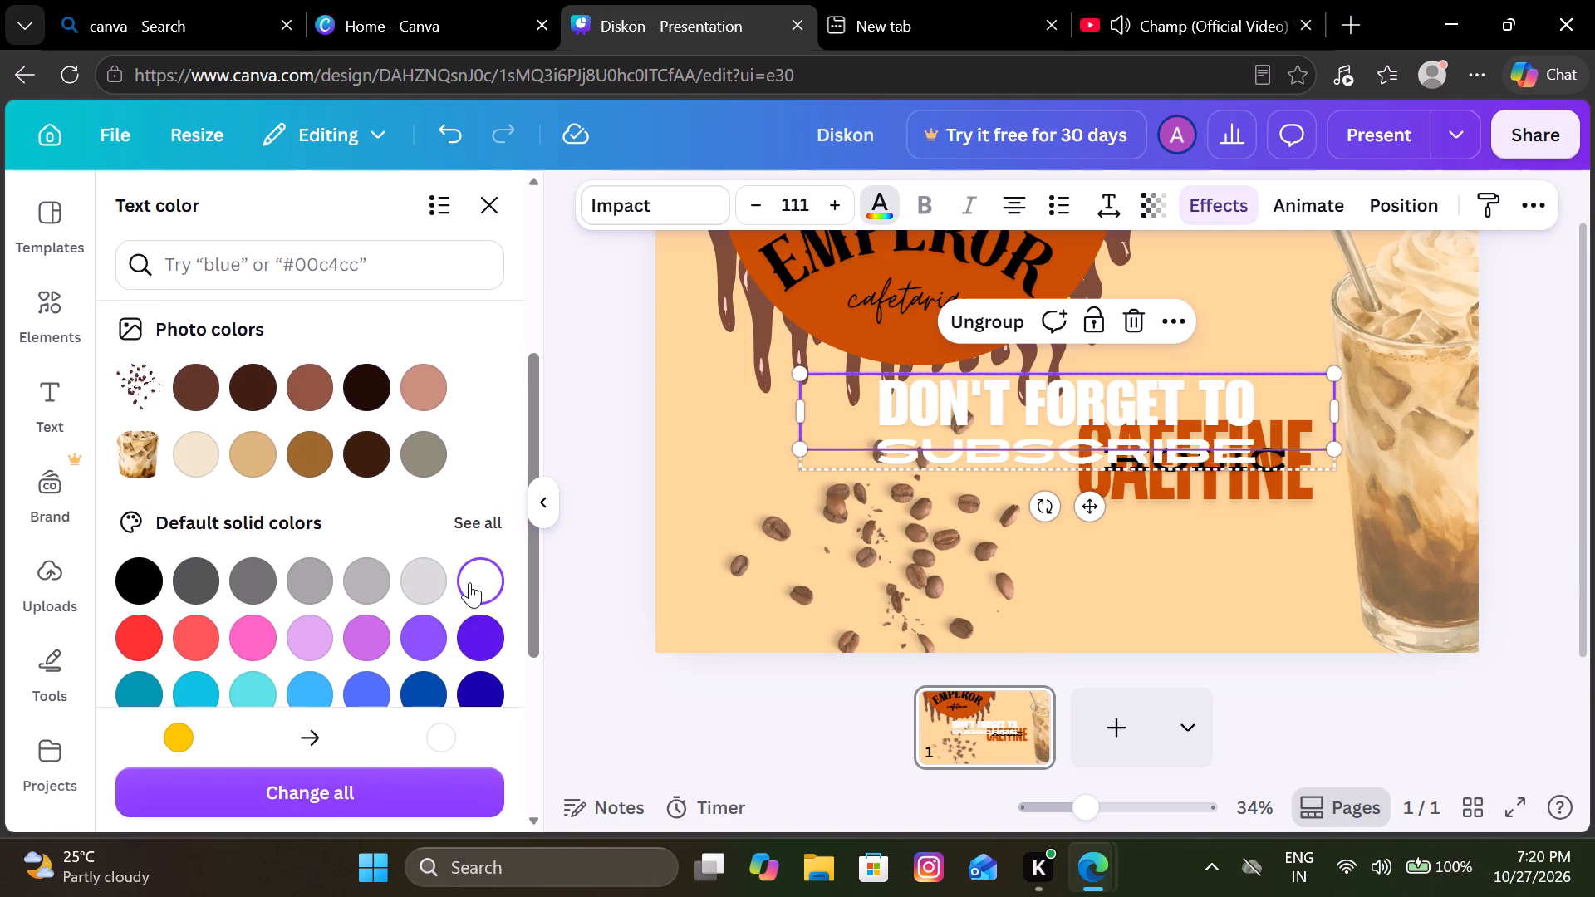
{"action": "left_click", "coordinate": [450, 797]}
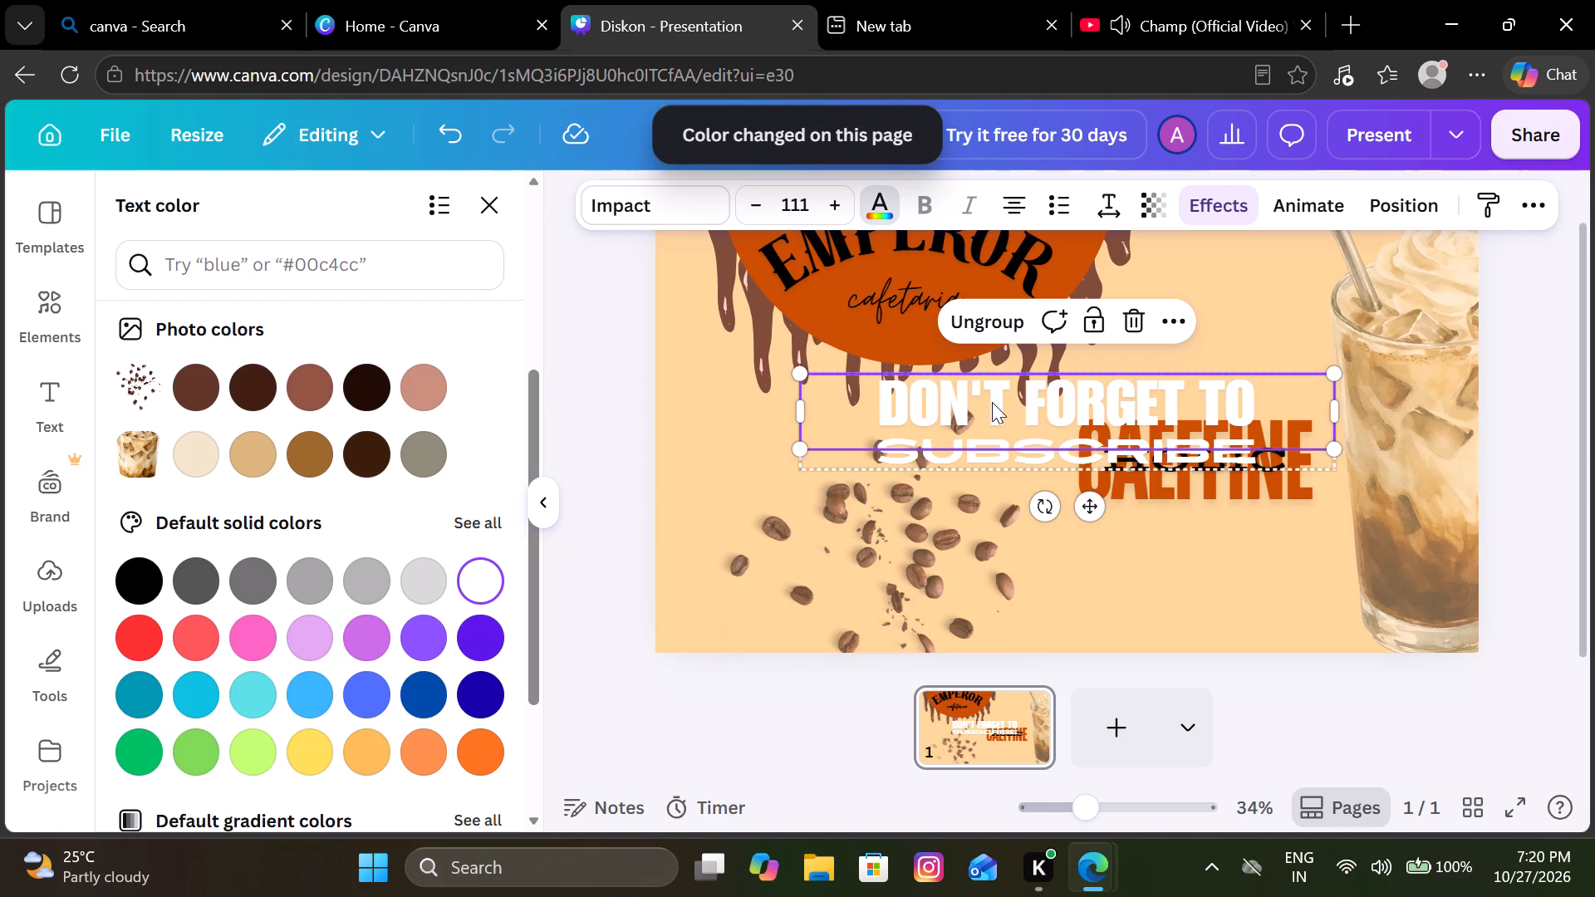
{"action": "double_click", "coordinate": [574, 379]}
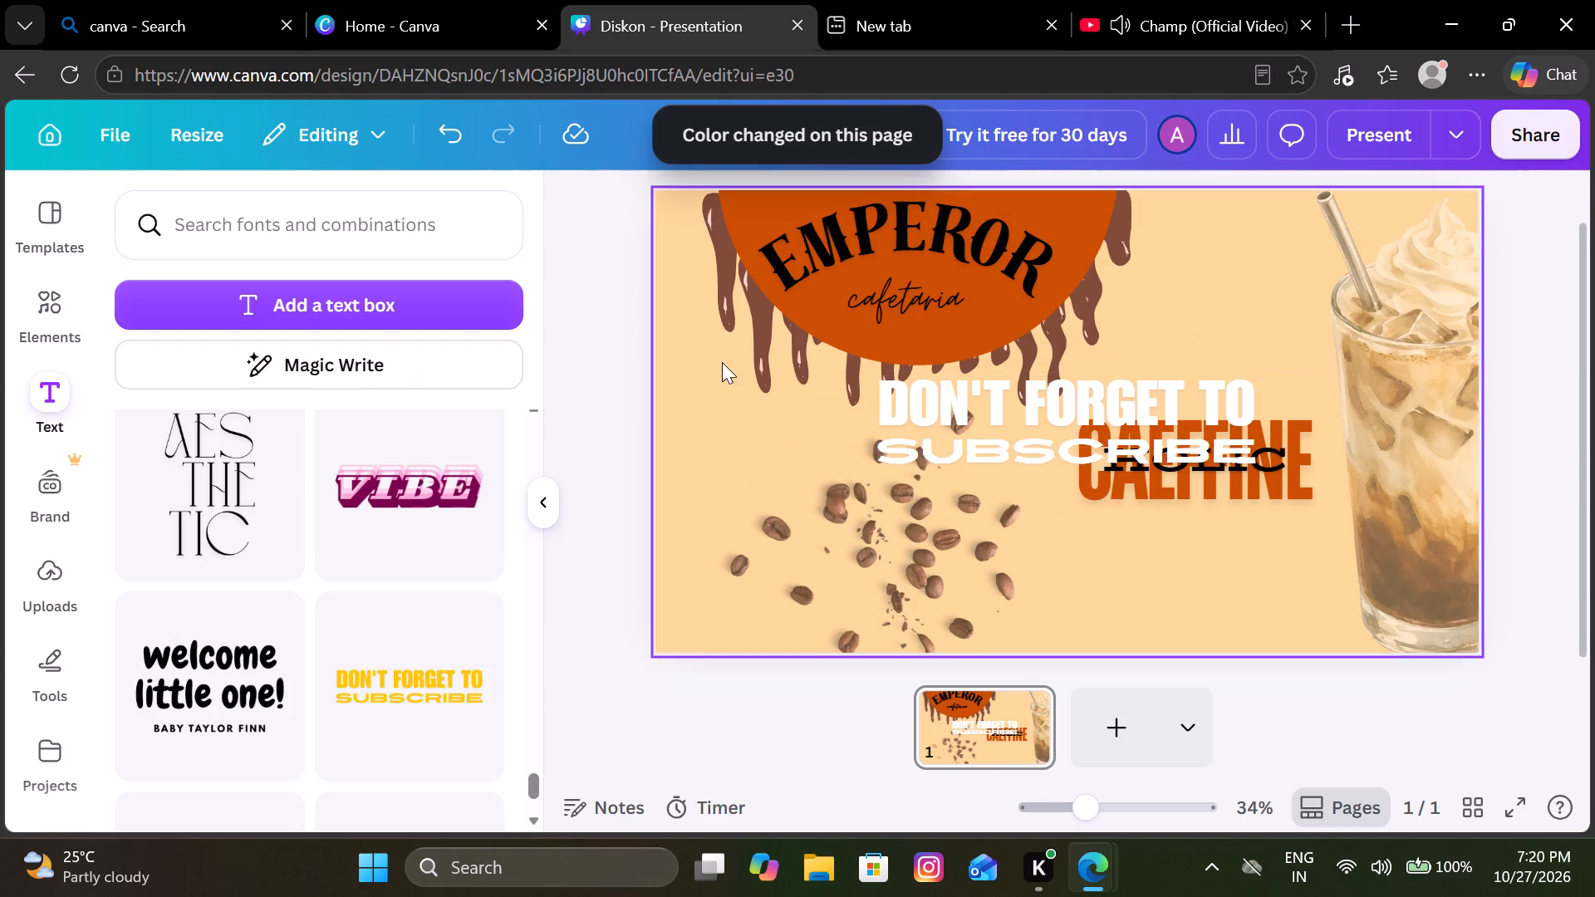
Move the white DON'T FORGET TO SUBSCRIBE group just below the CAEFFINE HOLIC headline, near the page's lower edge.
{"action": "left_click_drag", "start_coordinate": [952, 429], "coordinate": [1048, 543]}
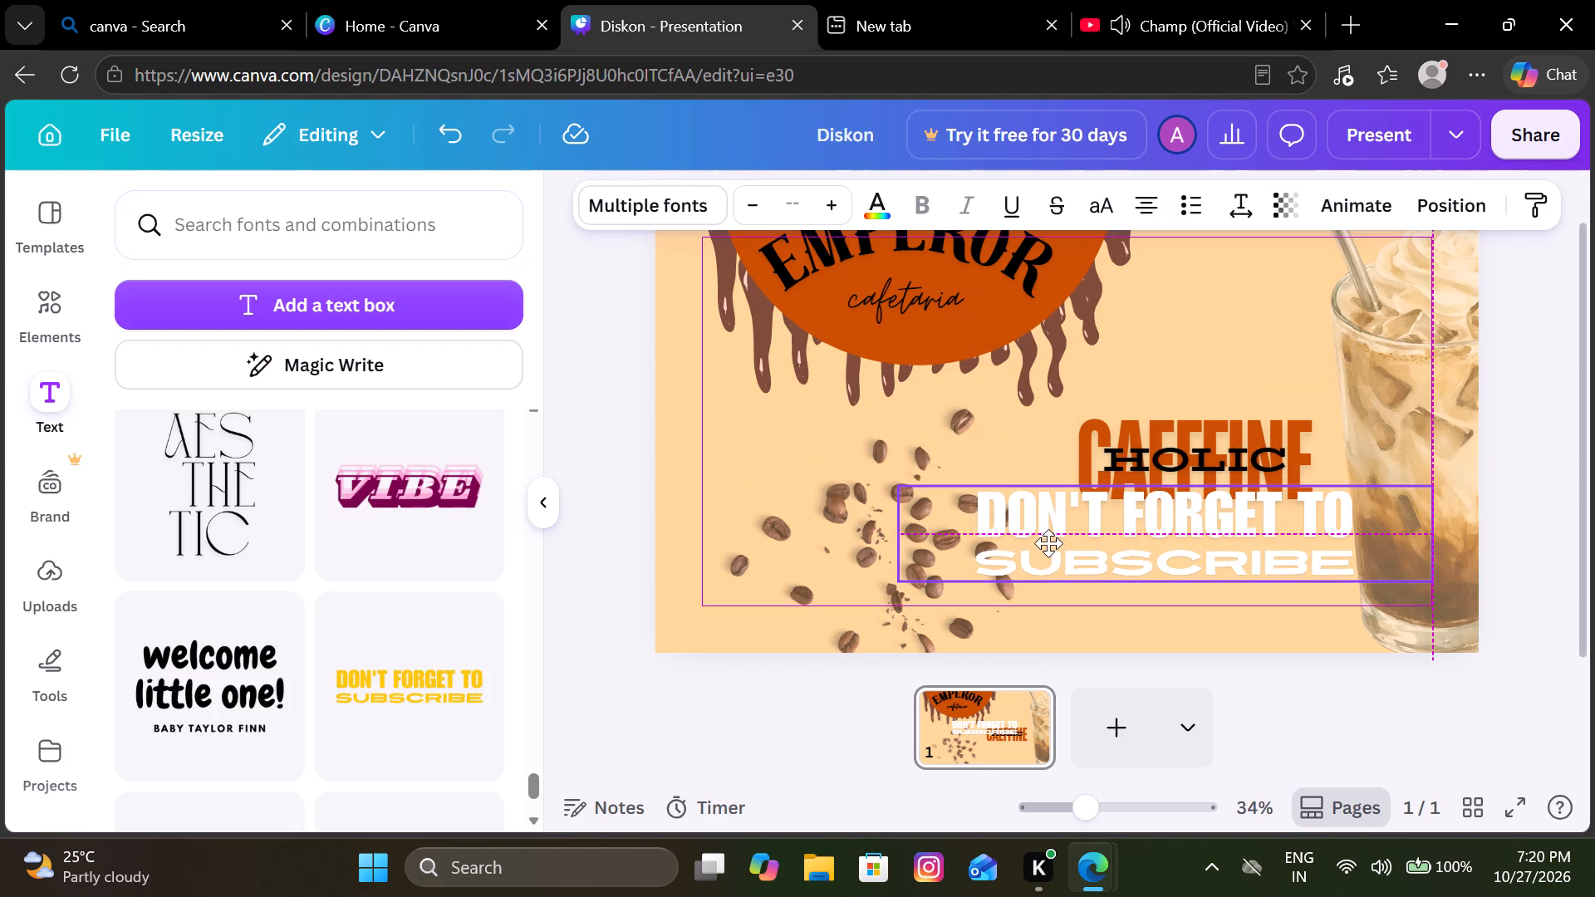
{"action": "left_click_drag", "start_coordinate": [1048, 543], "coordinate": [1048, 542]}
{"action": "left_click_drag", "start_coordinate": [1048, 542], "coordinate": [1037, 566]}
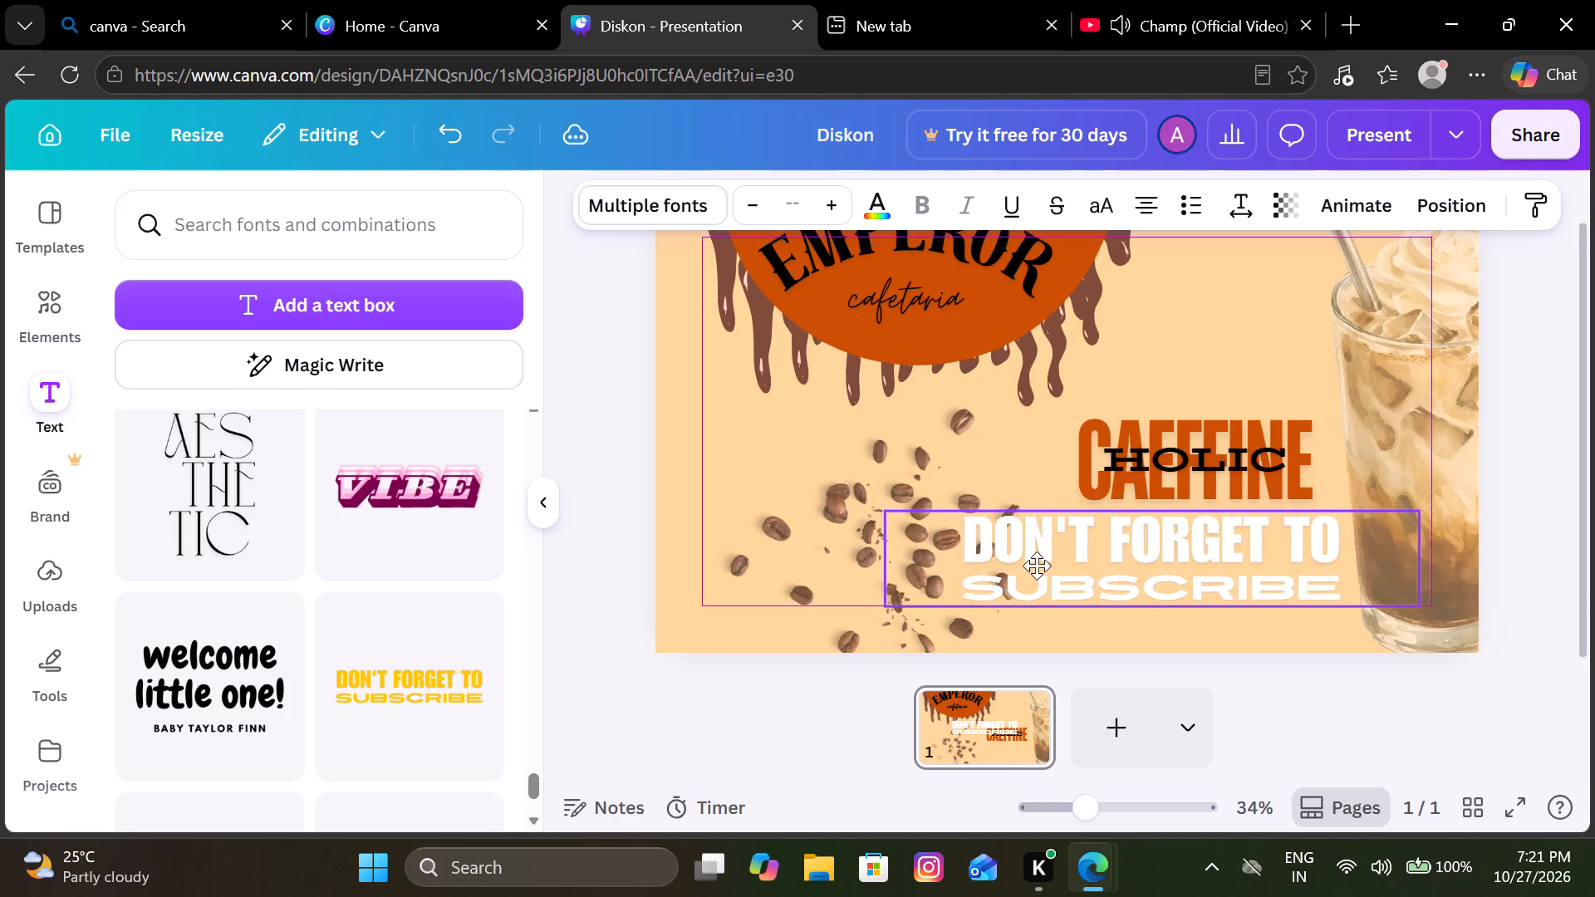
{"action": "left_click_drag", "start_coordinate": [1037, 566], "coordinate": [1053, 583]}
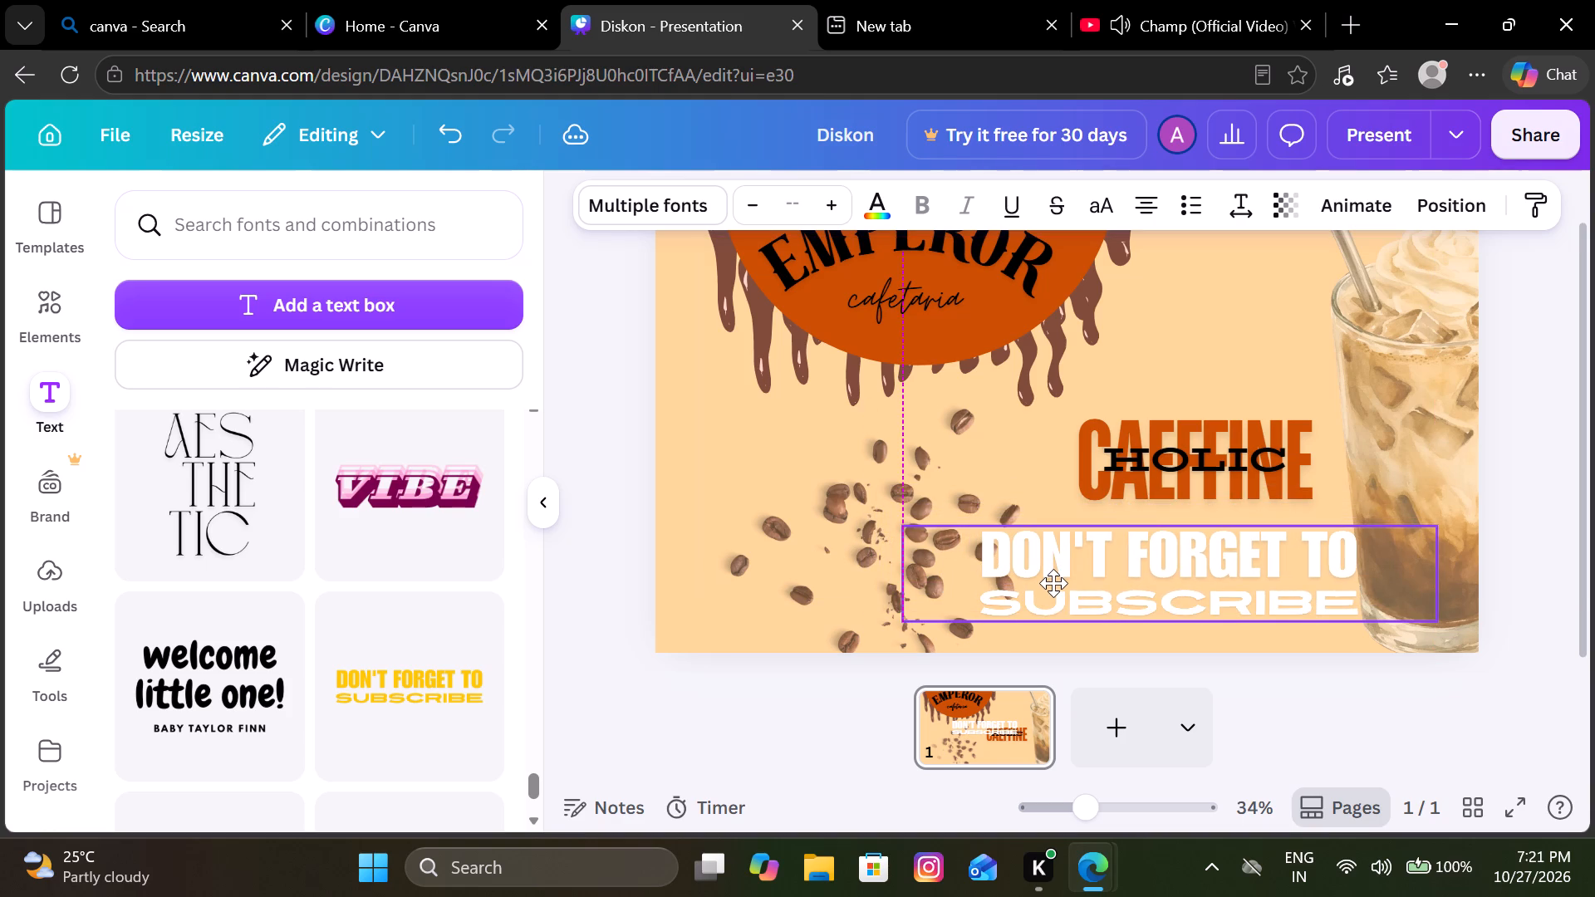
{"action": "left_click_drag", "start_coordinate": [1053, 583], "coordinate": [1053, 581]}
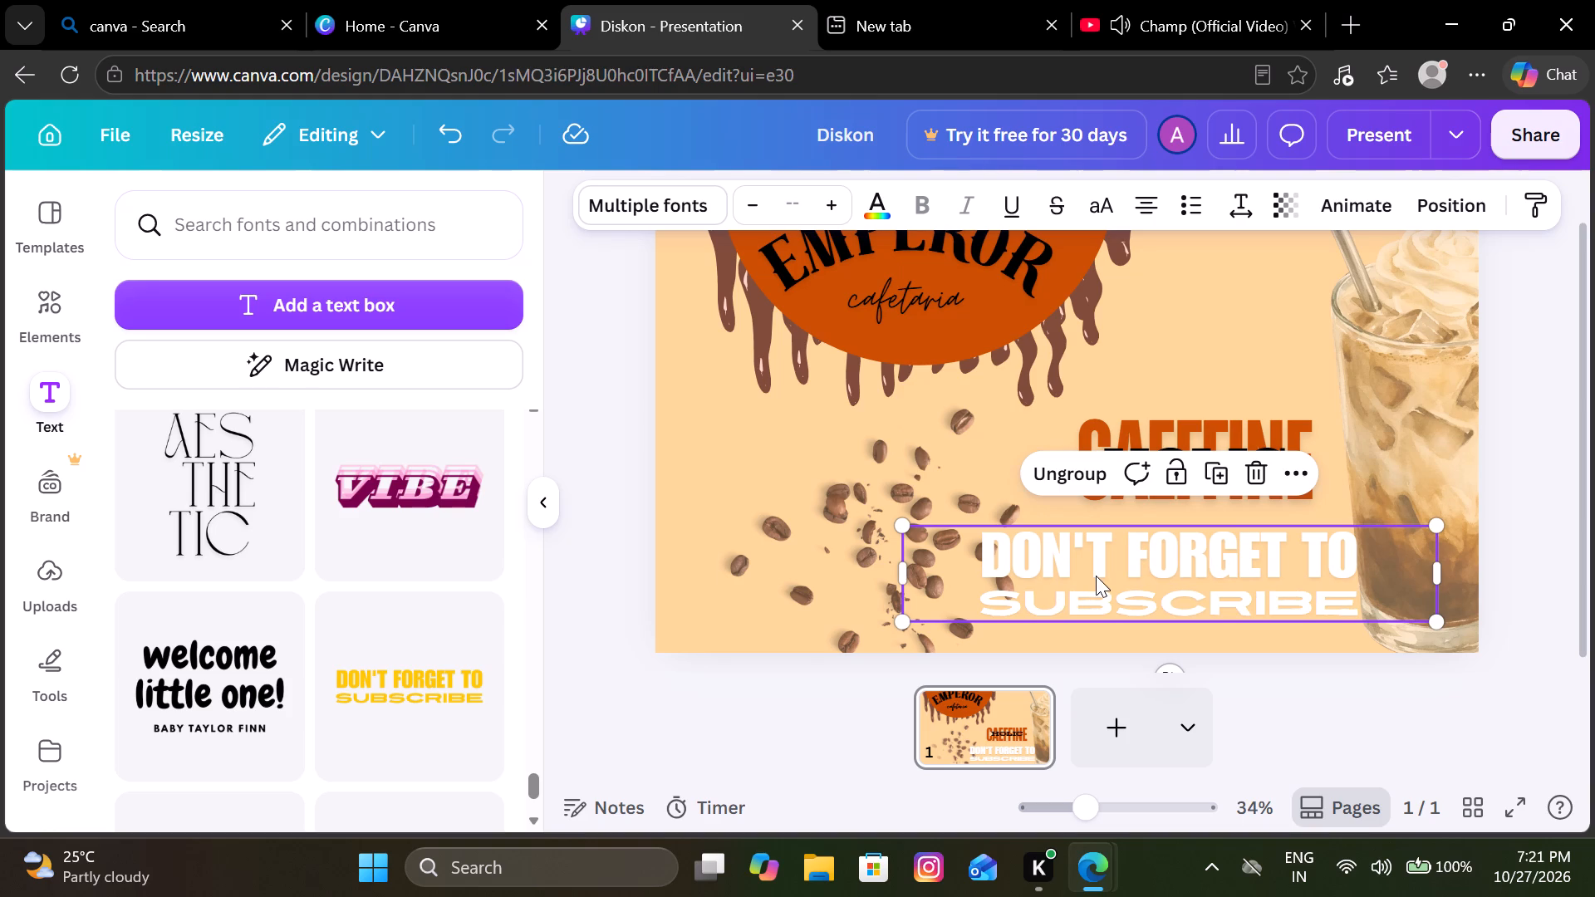
{"action": "left_click", "coordinate": [987, 551]}
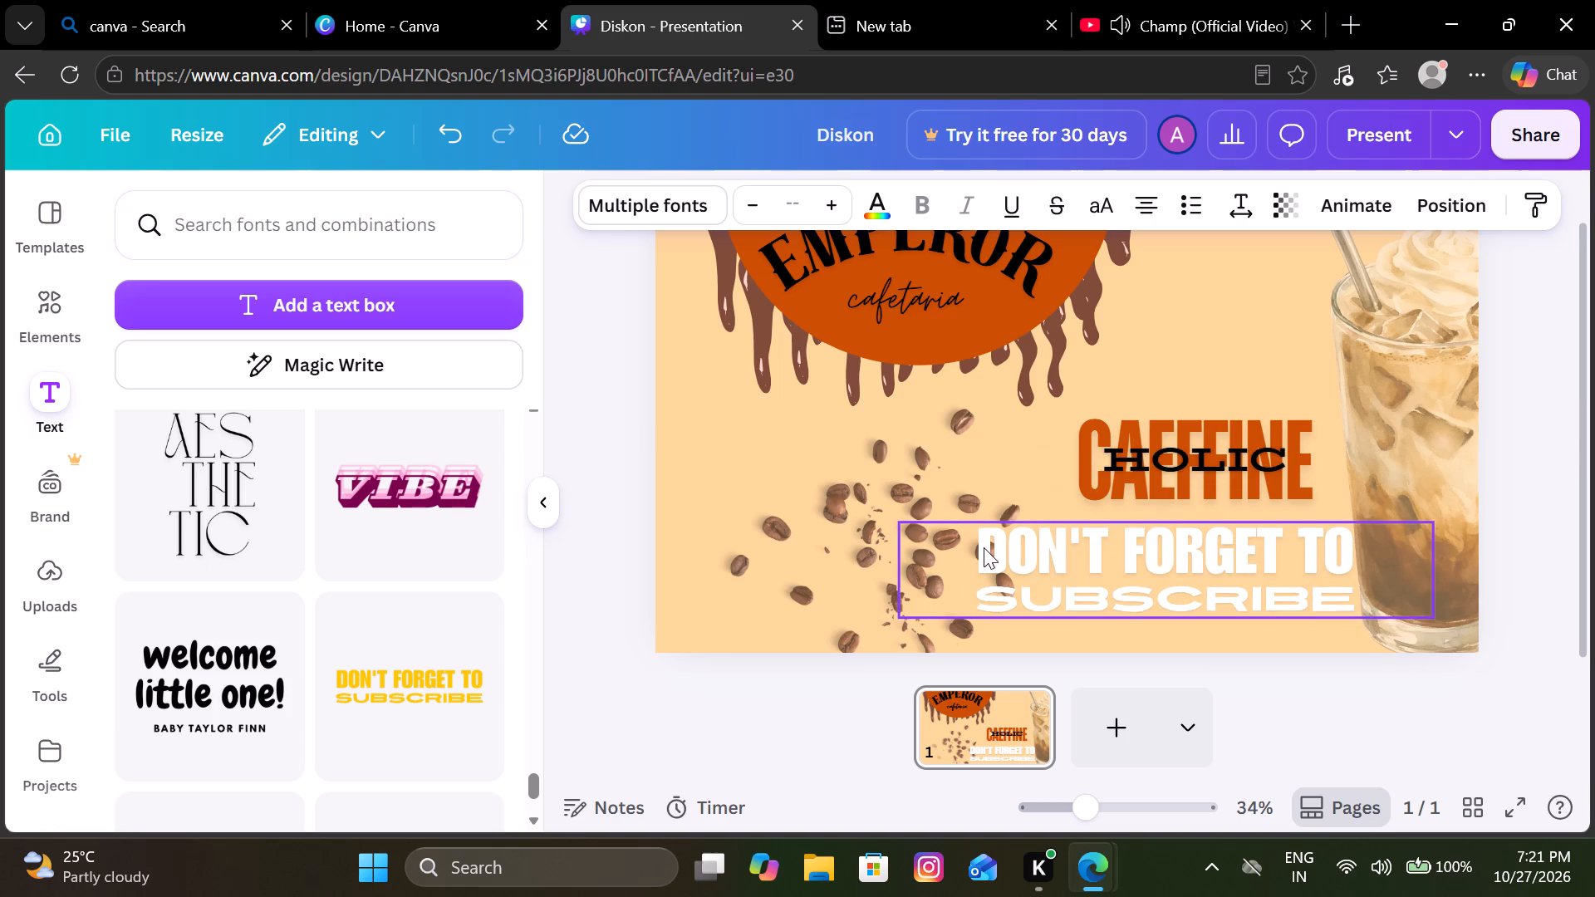
{"action": "left_click", "coordinate": [984, 547]}
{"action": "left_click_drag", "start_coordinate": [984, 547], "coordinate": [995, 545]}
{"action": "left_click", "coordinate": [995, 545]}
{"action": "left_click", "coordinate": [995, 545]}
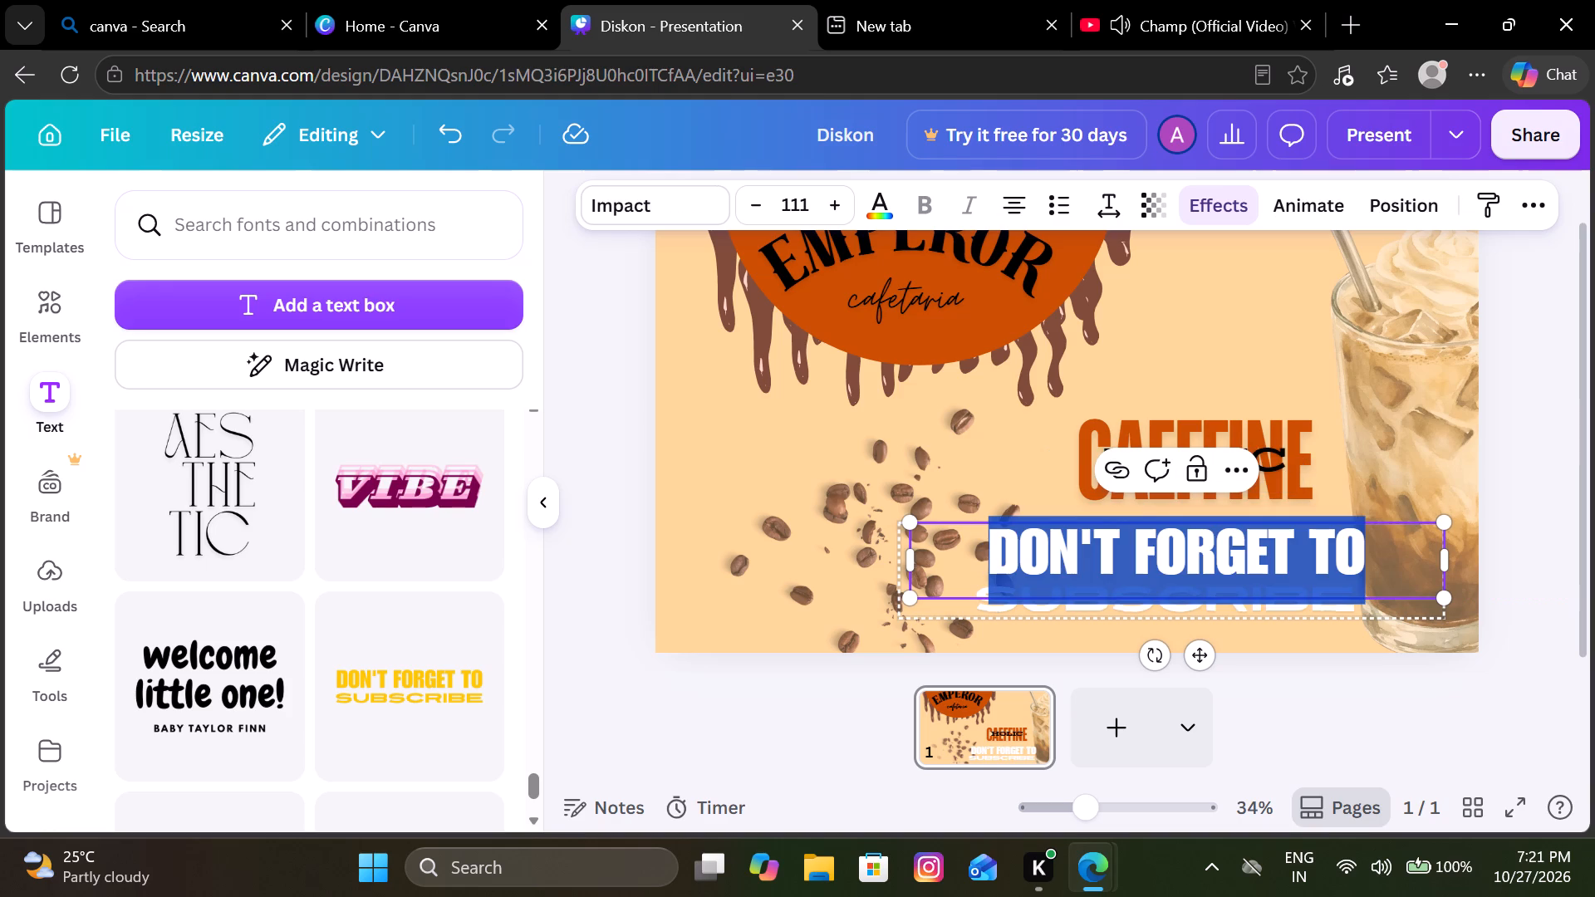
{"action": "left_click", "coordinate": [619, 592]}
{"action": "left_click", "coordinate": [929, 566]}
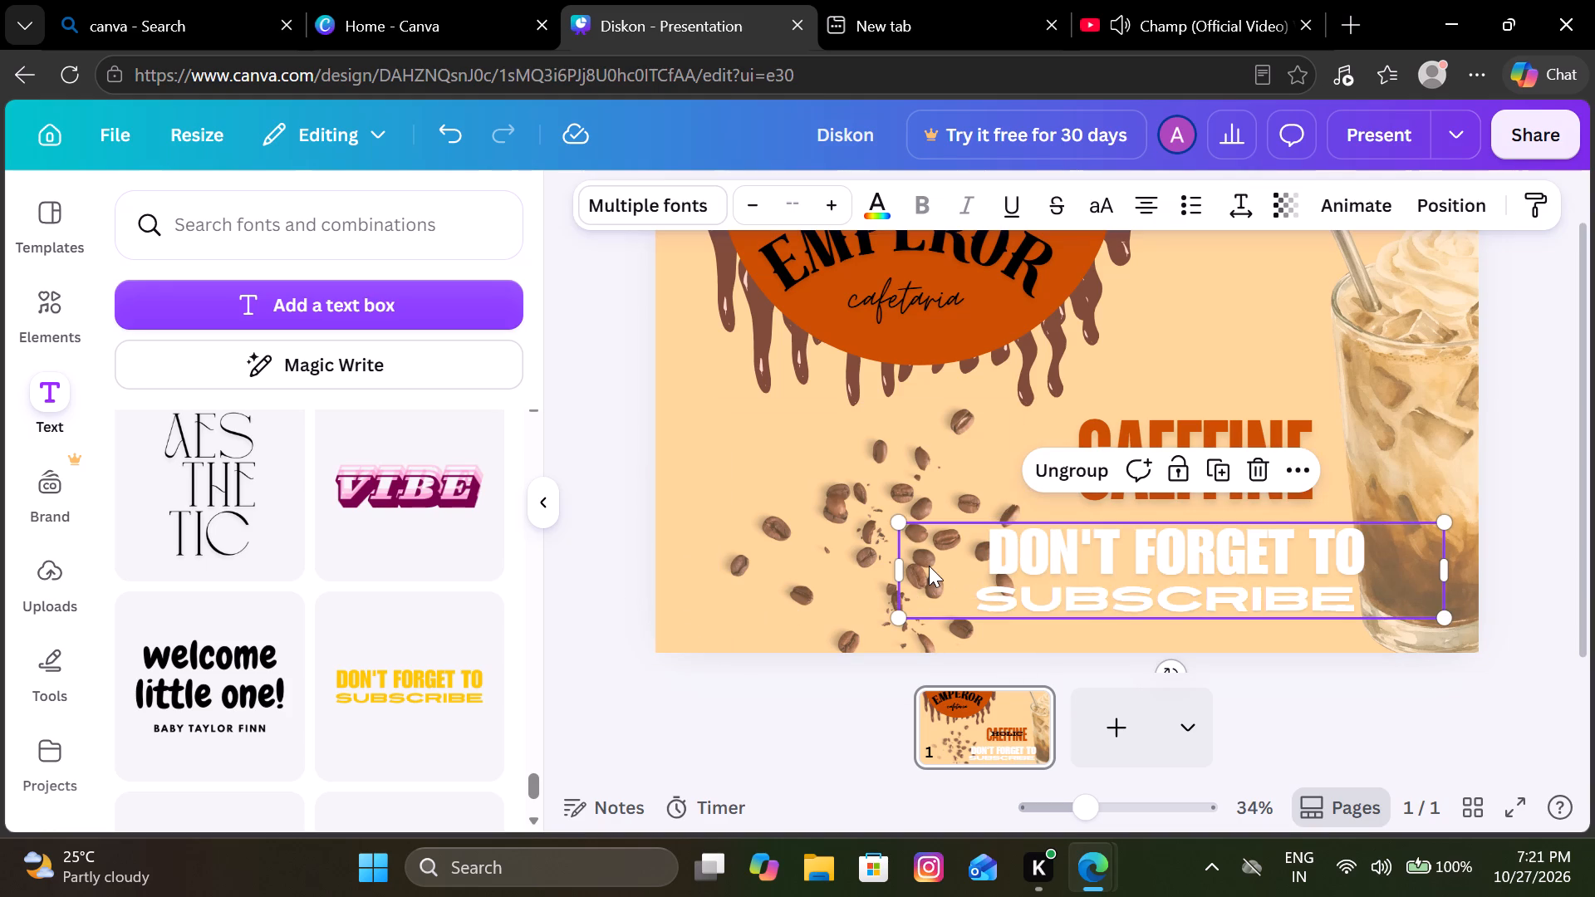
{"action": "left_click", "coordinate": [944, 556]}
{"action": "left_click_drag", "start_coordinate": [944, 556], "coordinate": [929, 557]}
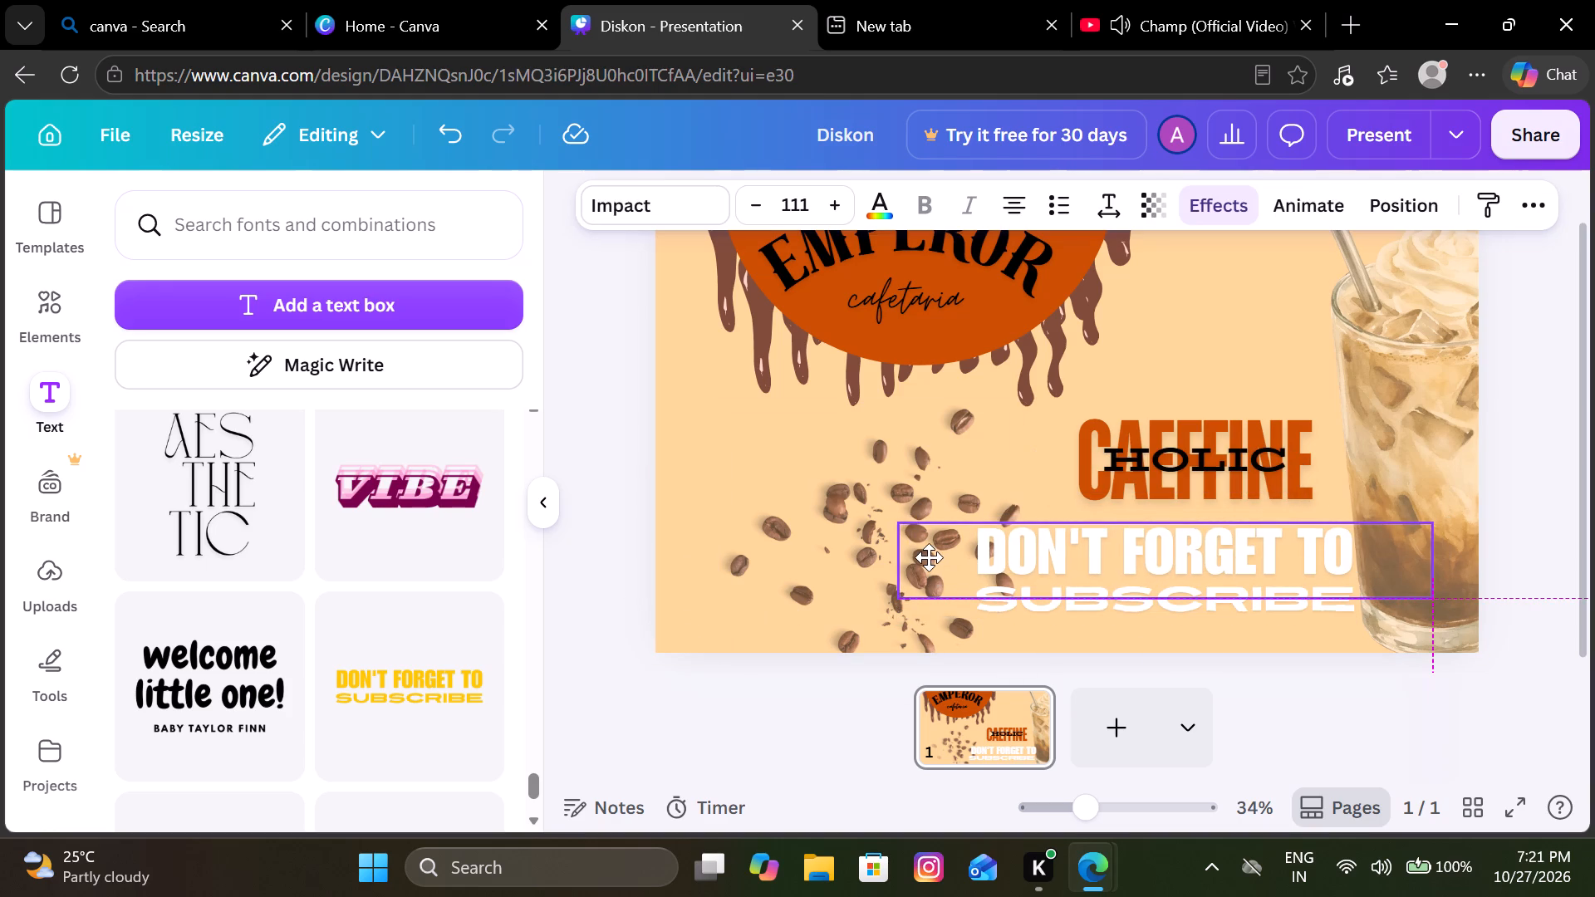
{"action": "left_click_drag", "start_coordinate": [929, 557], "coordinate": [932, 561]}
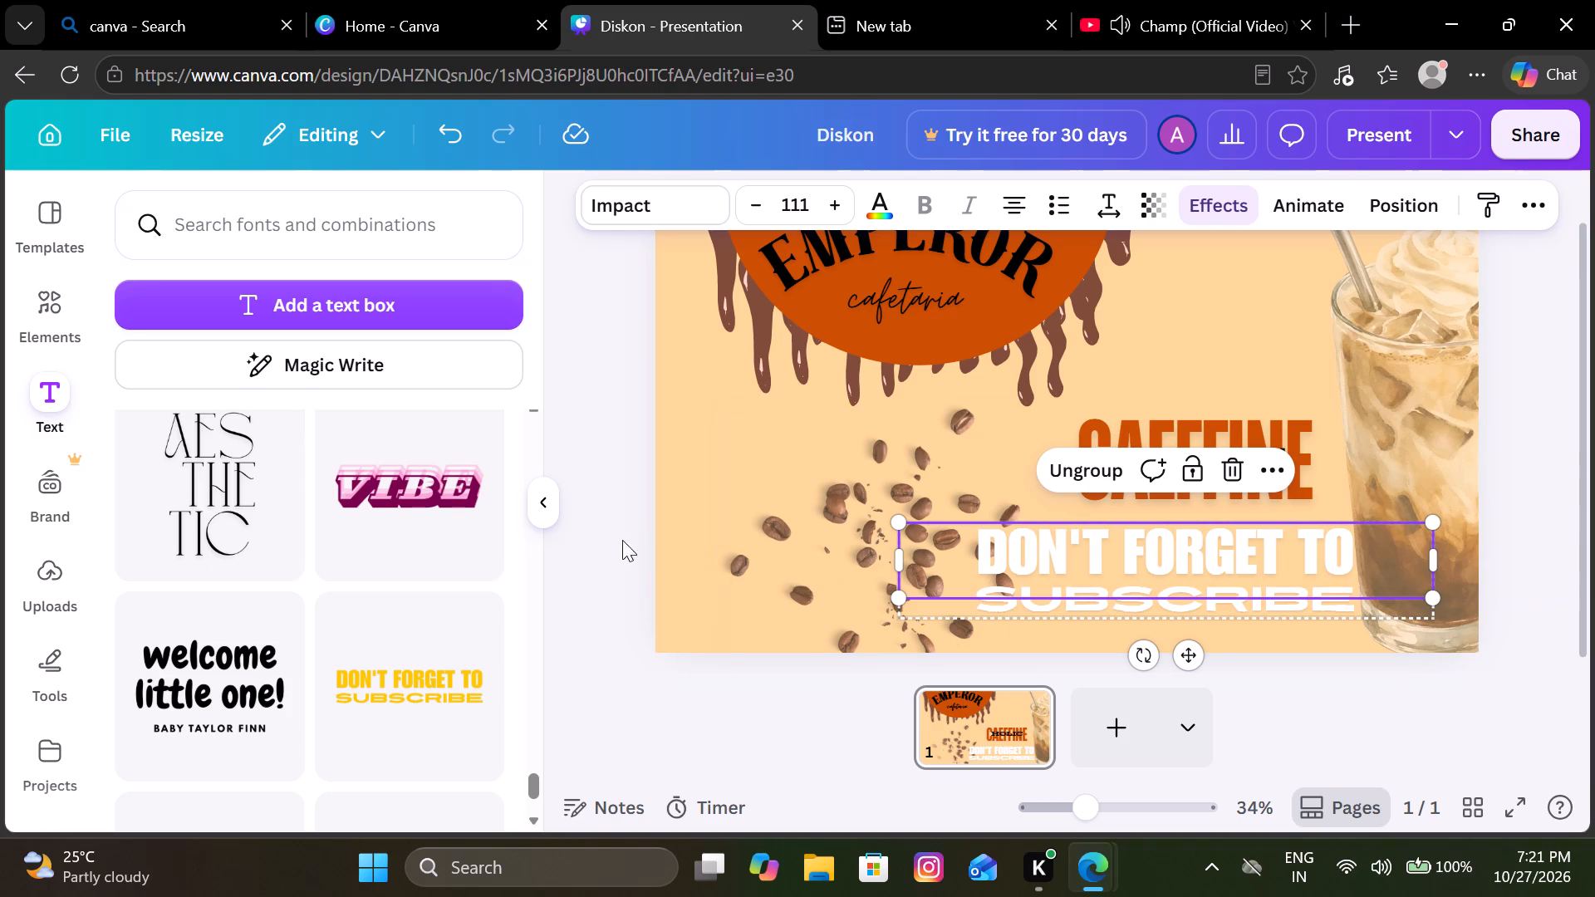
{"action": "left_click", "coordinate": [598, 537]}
Replace the text of the DON'T FORGET TO line with "ALCOHOL FOR".
{"action": "left_click", "coordinate": [990, 566]}
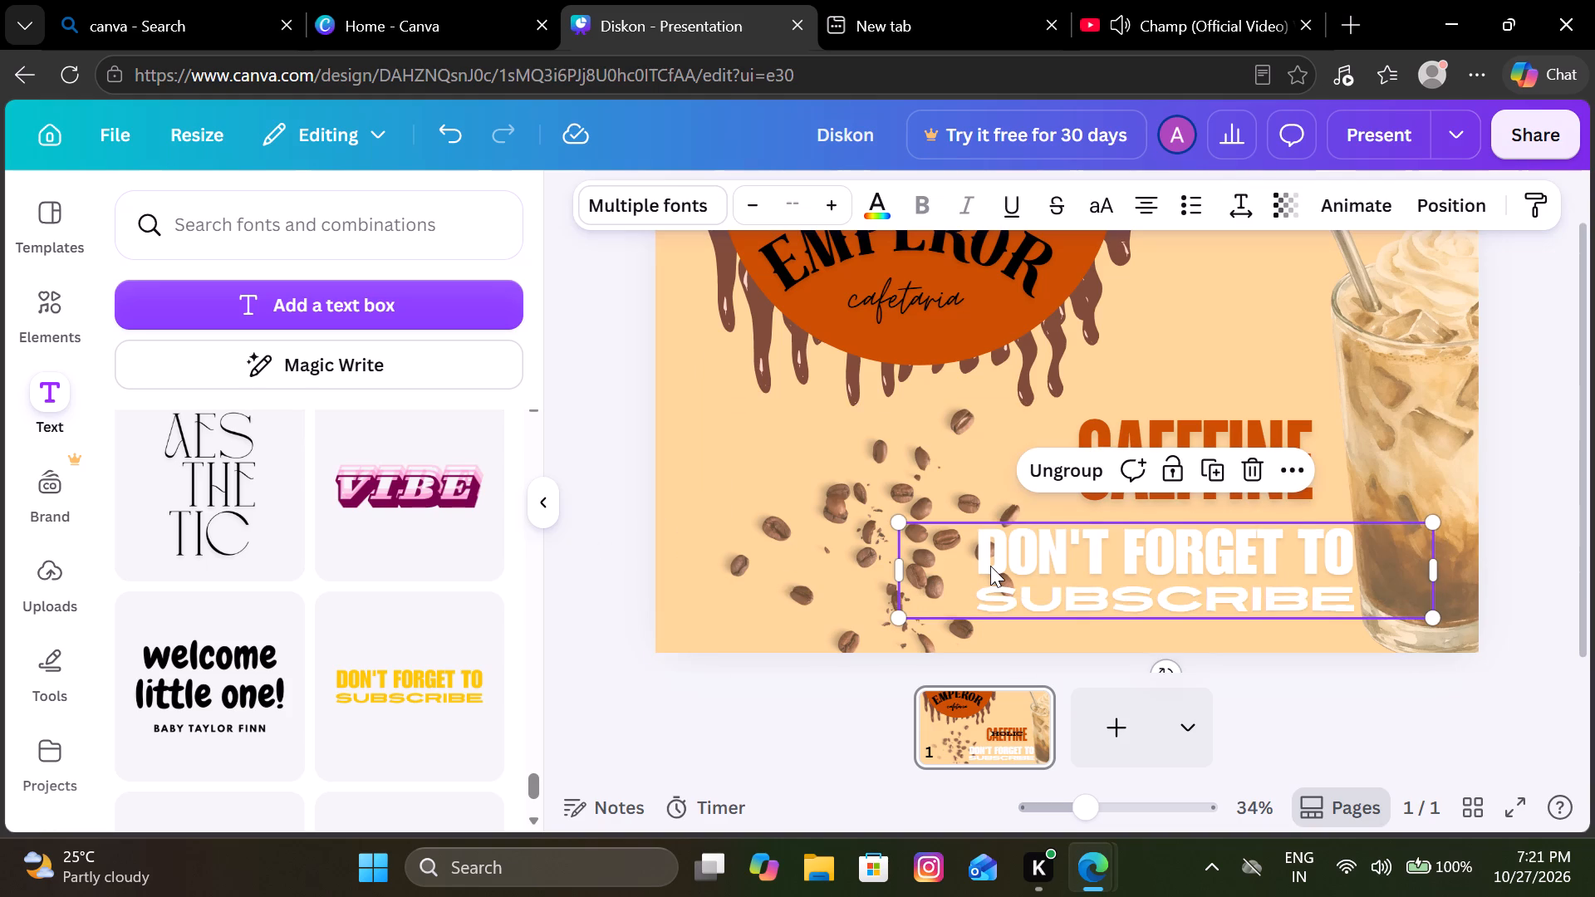
{"action": "left_click", "coordinate": [990, 566]}
{"action": "left_click", "coordinate": [990, 566]}
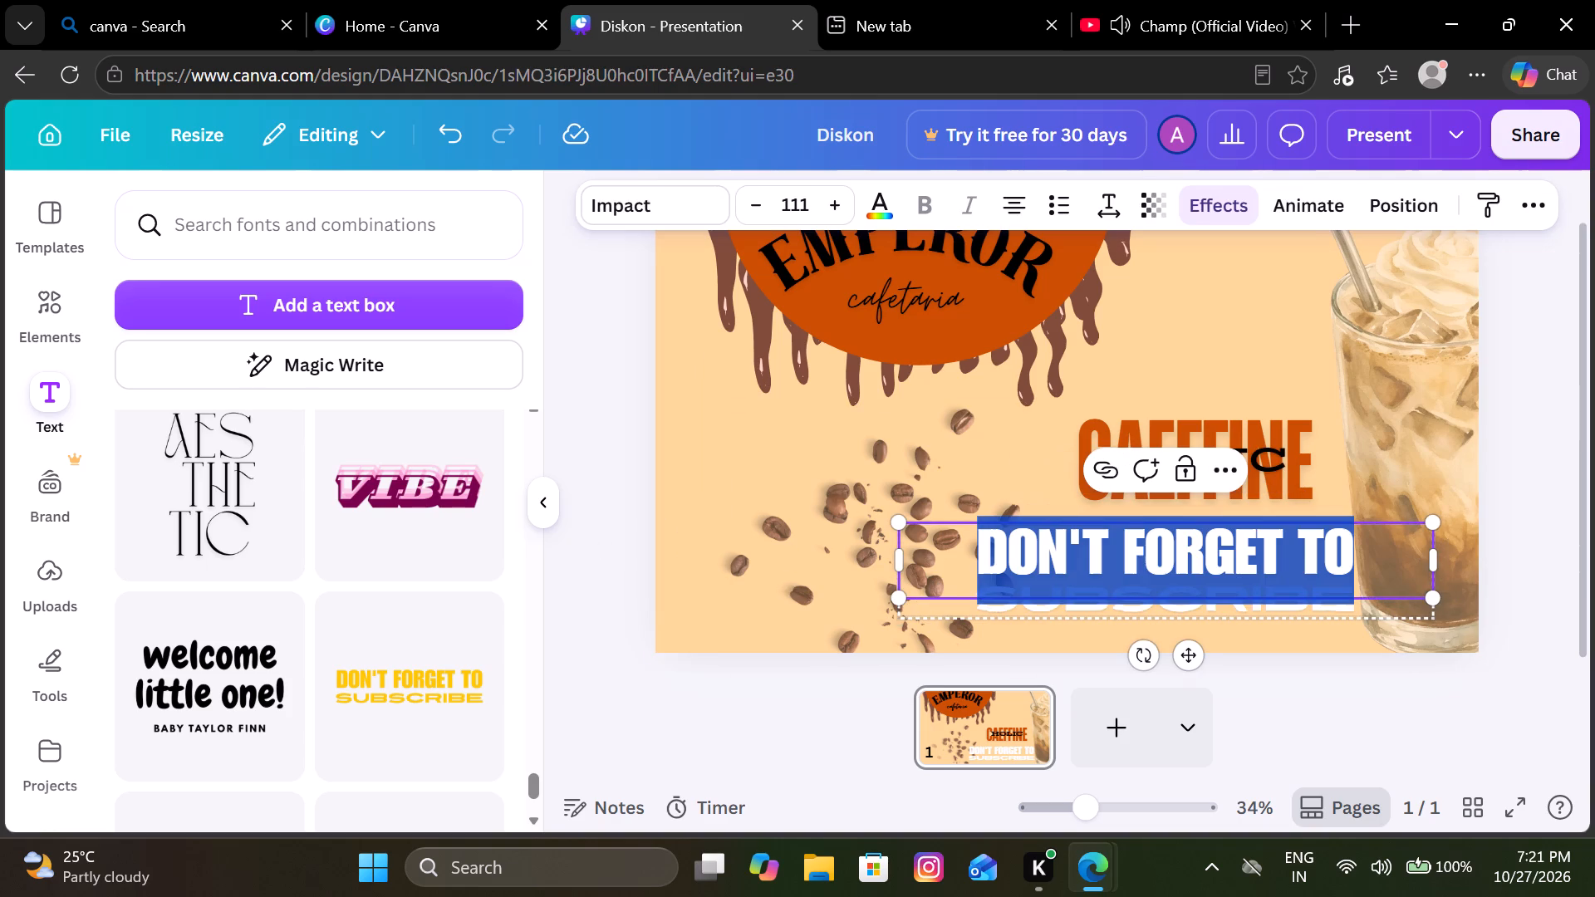
{"action": "key", "text": "BackSpace"}
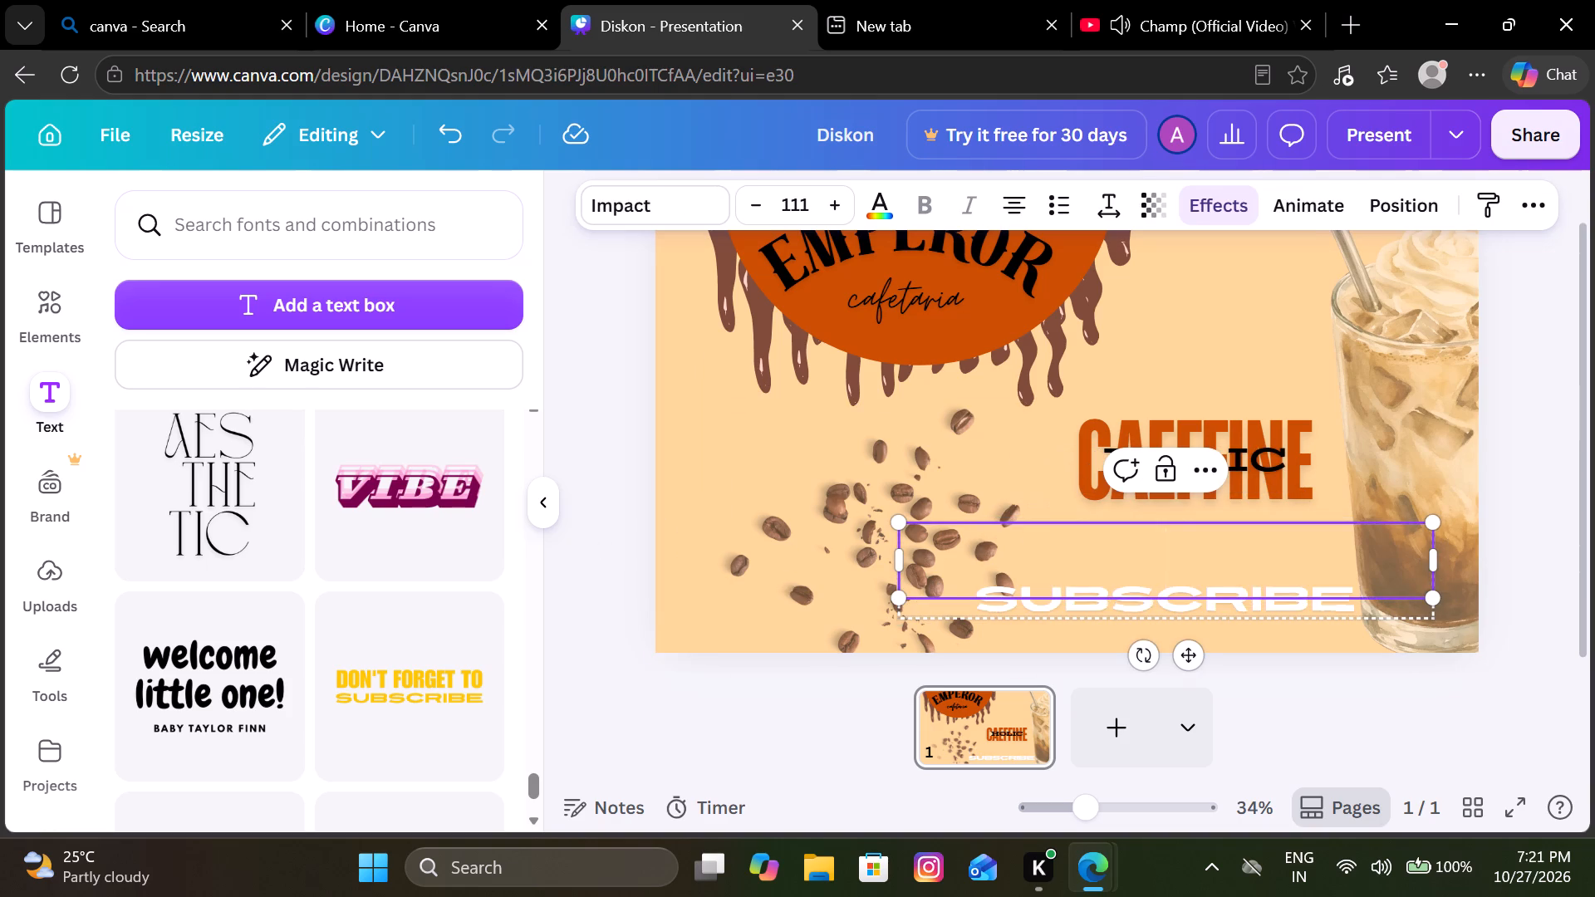
{"action": "type", "text": "AL"}
{"action": "type", "text": "CO"}
{"action": "type", "text": "HOL"}
{"action": "key", "text": "space"}
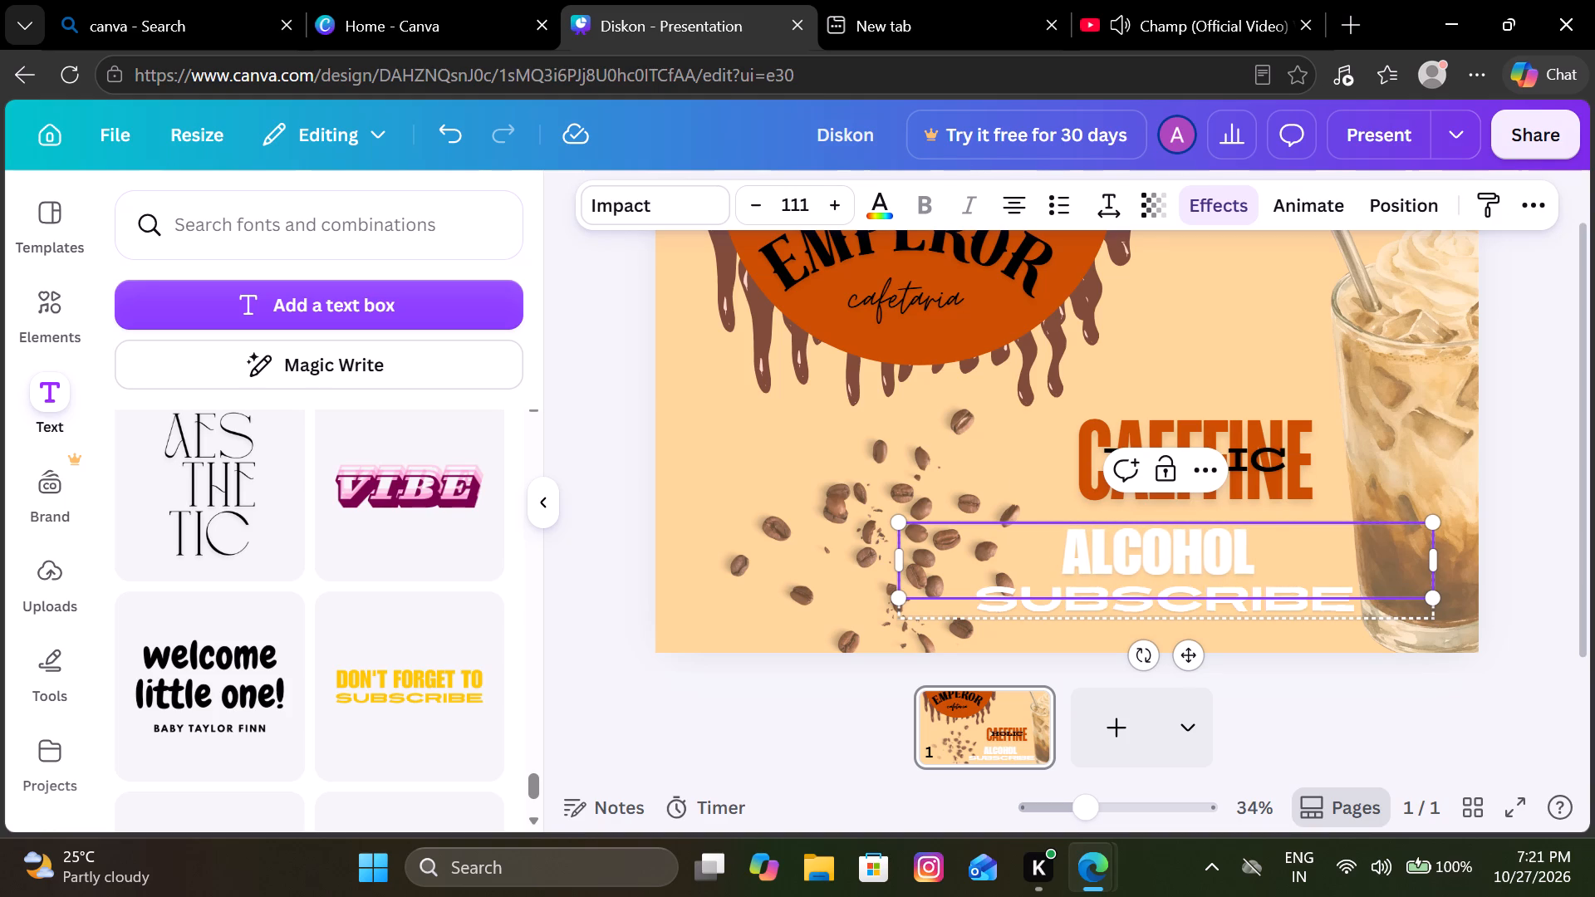
{"action": "type", "text": "FO"}
{"action": "type", "text": "R"}
{"action": "key", "text": "space"}
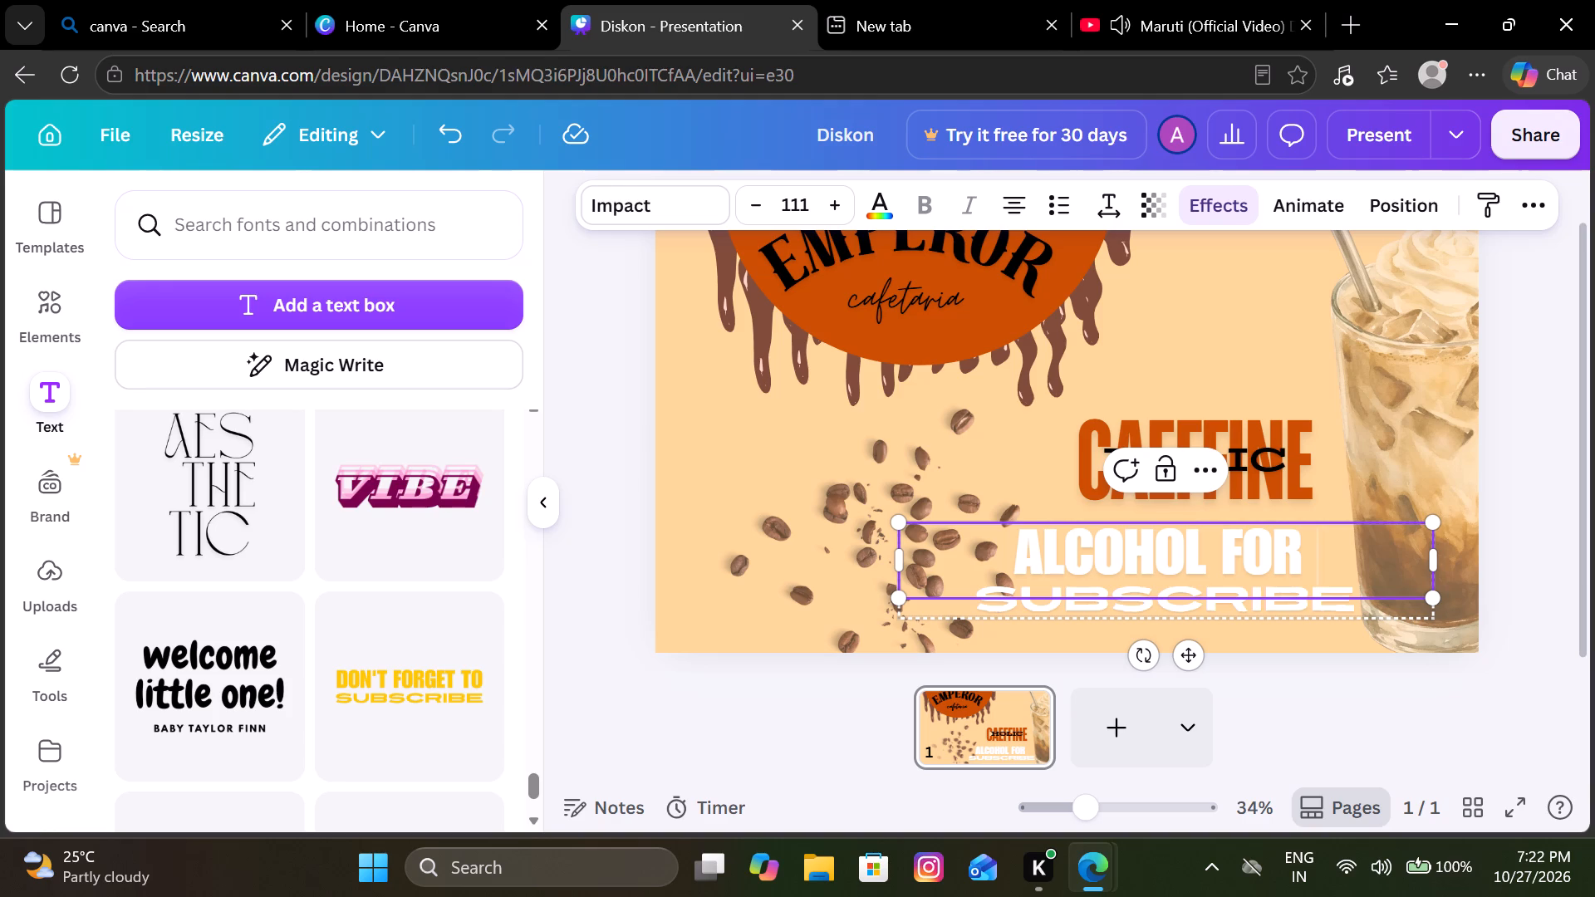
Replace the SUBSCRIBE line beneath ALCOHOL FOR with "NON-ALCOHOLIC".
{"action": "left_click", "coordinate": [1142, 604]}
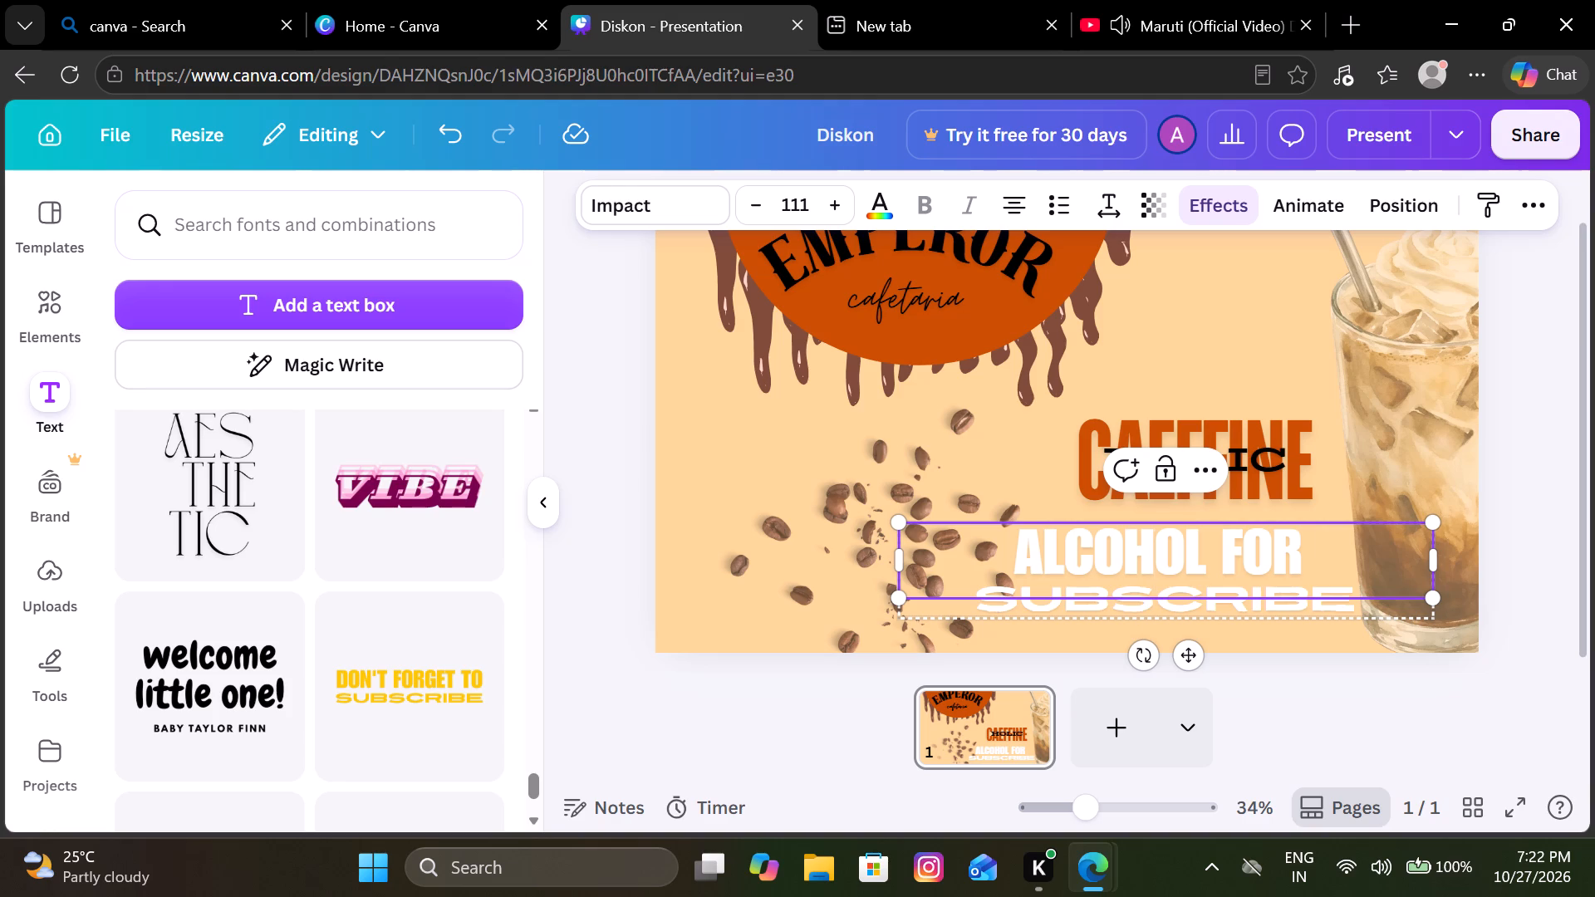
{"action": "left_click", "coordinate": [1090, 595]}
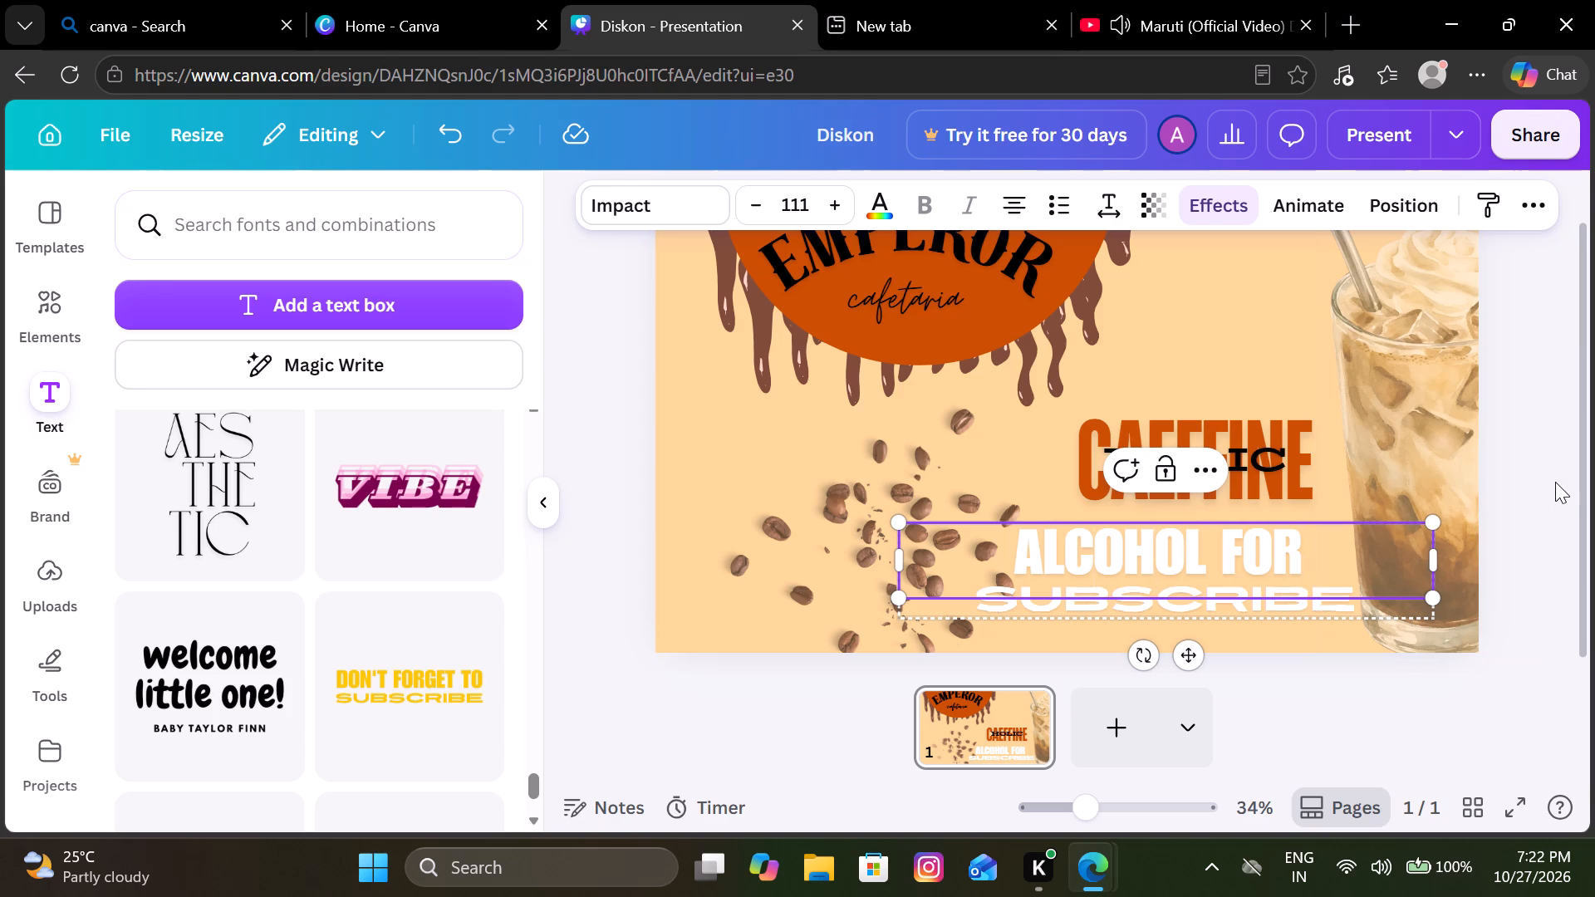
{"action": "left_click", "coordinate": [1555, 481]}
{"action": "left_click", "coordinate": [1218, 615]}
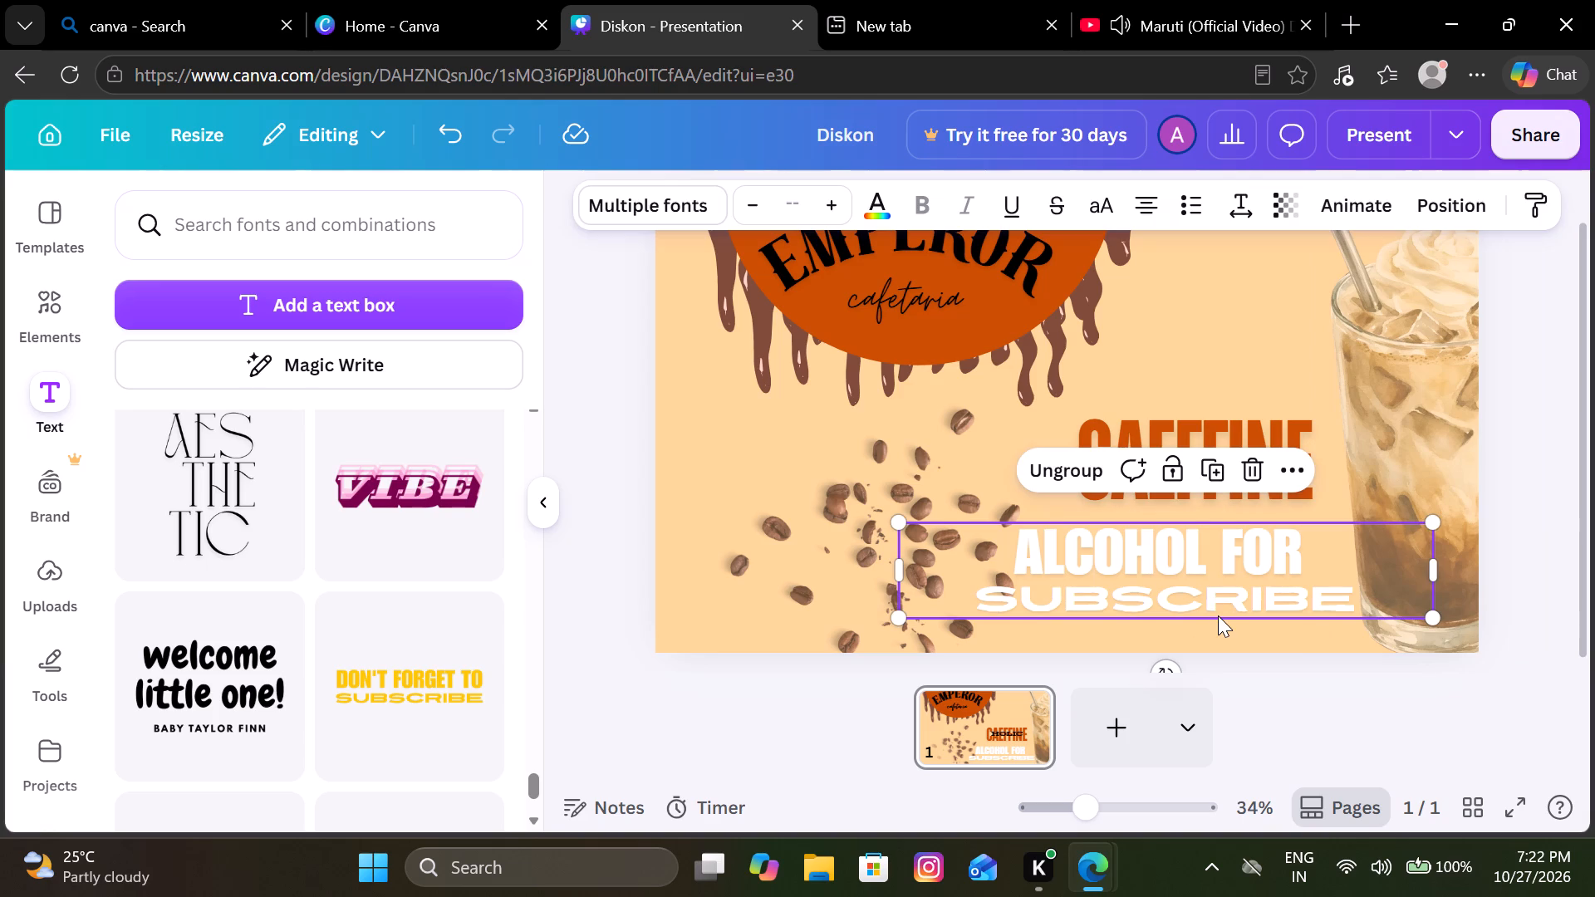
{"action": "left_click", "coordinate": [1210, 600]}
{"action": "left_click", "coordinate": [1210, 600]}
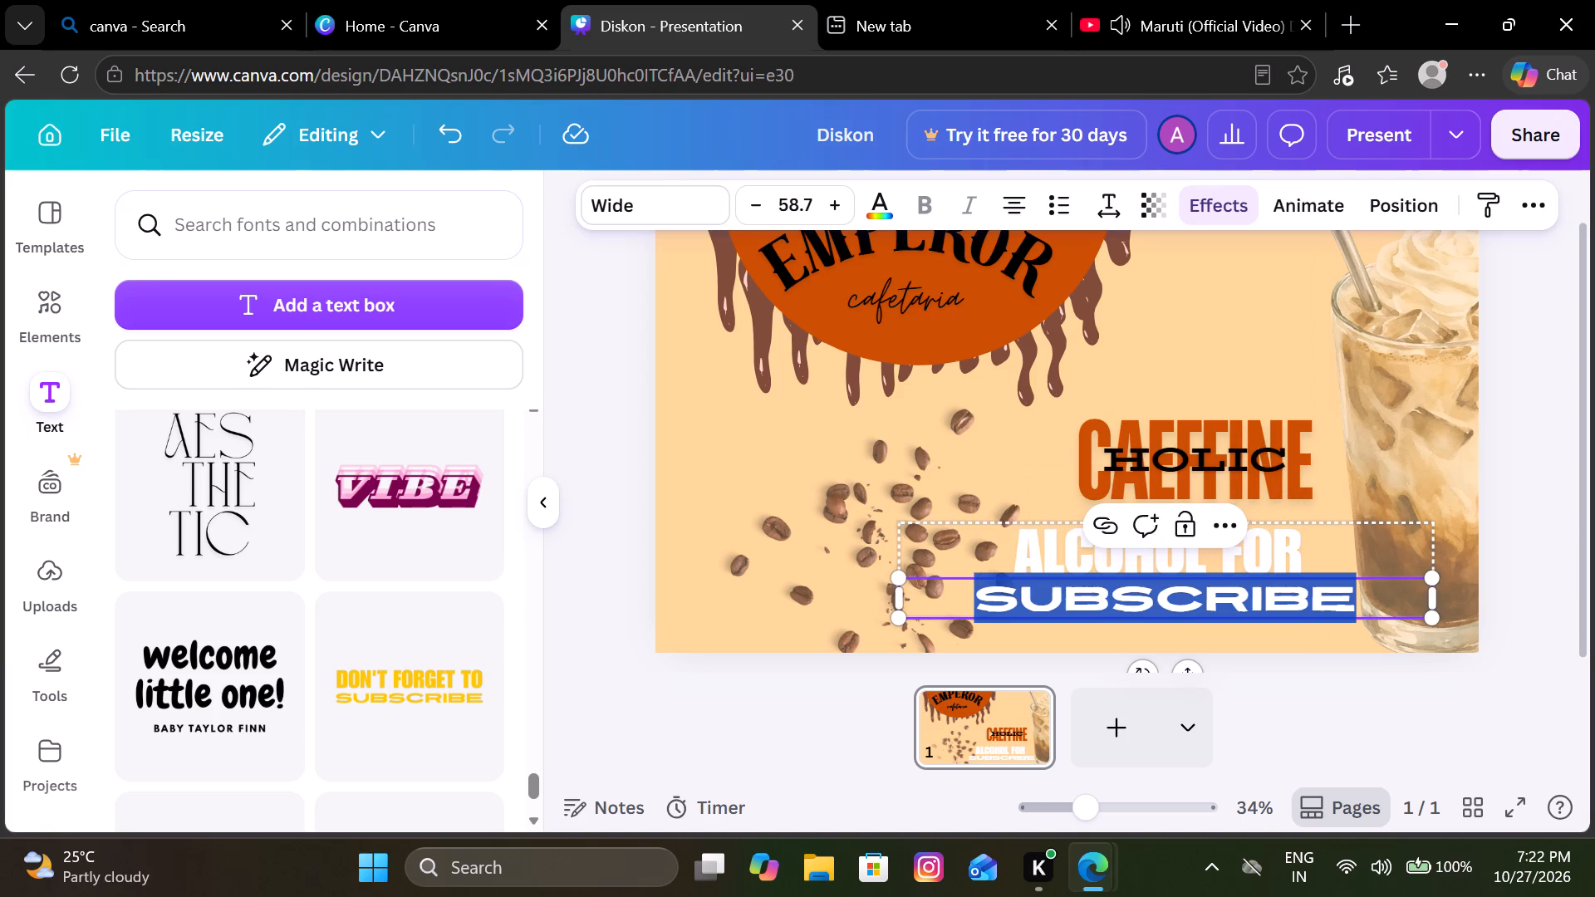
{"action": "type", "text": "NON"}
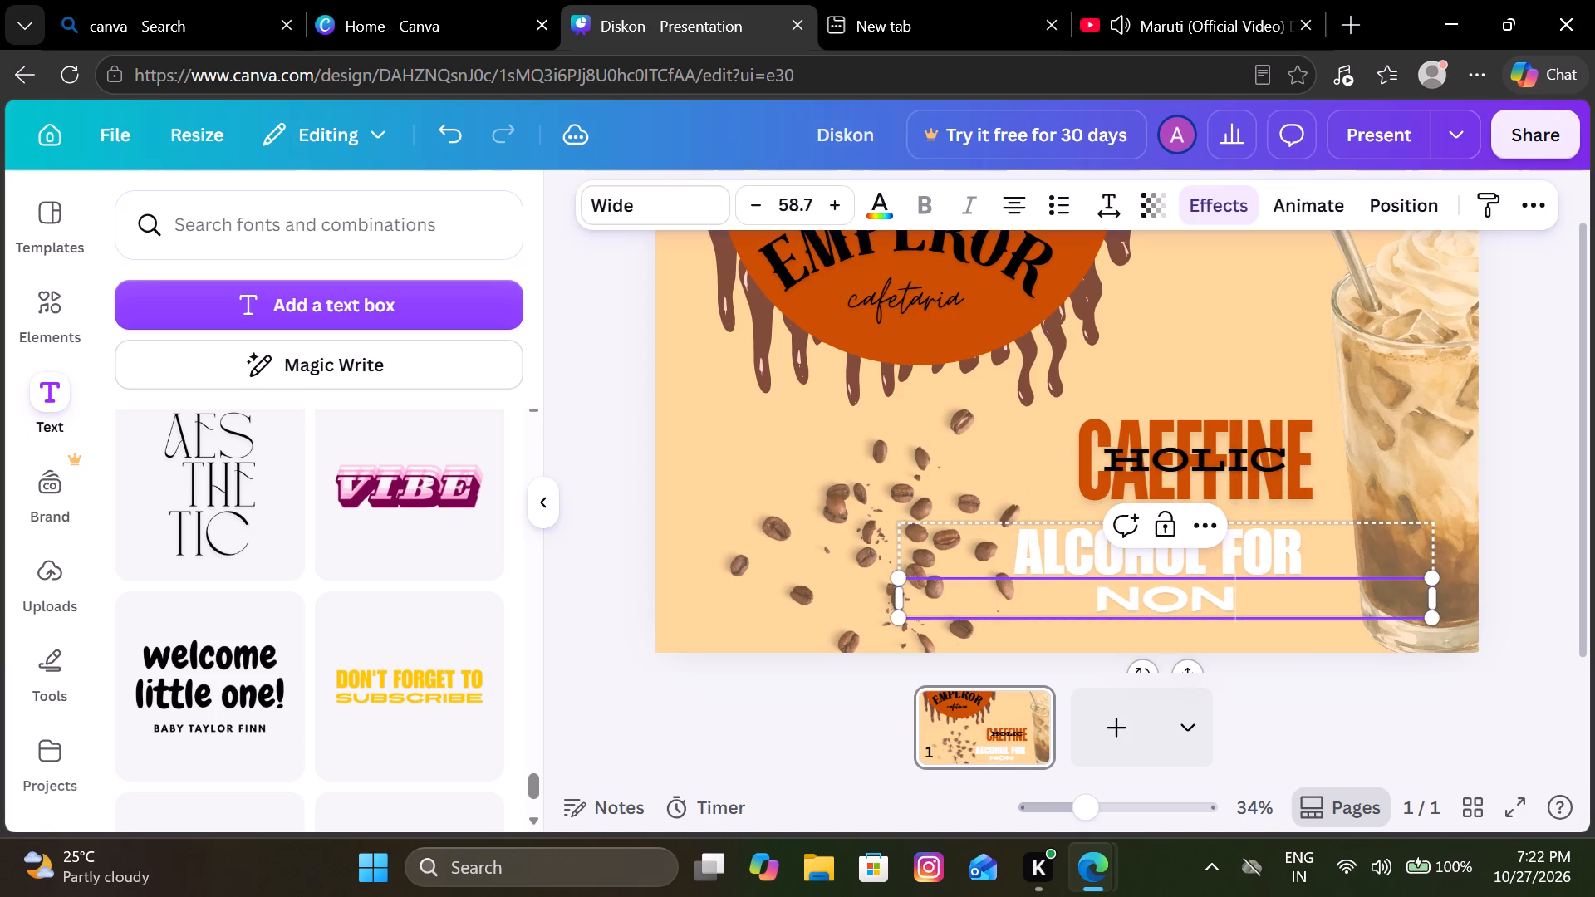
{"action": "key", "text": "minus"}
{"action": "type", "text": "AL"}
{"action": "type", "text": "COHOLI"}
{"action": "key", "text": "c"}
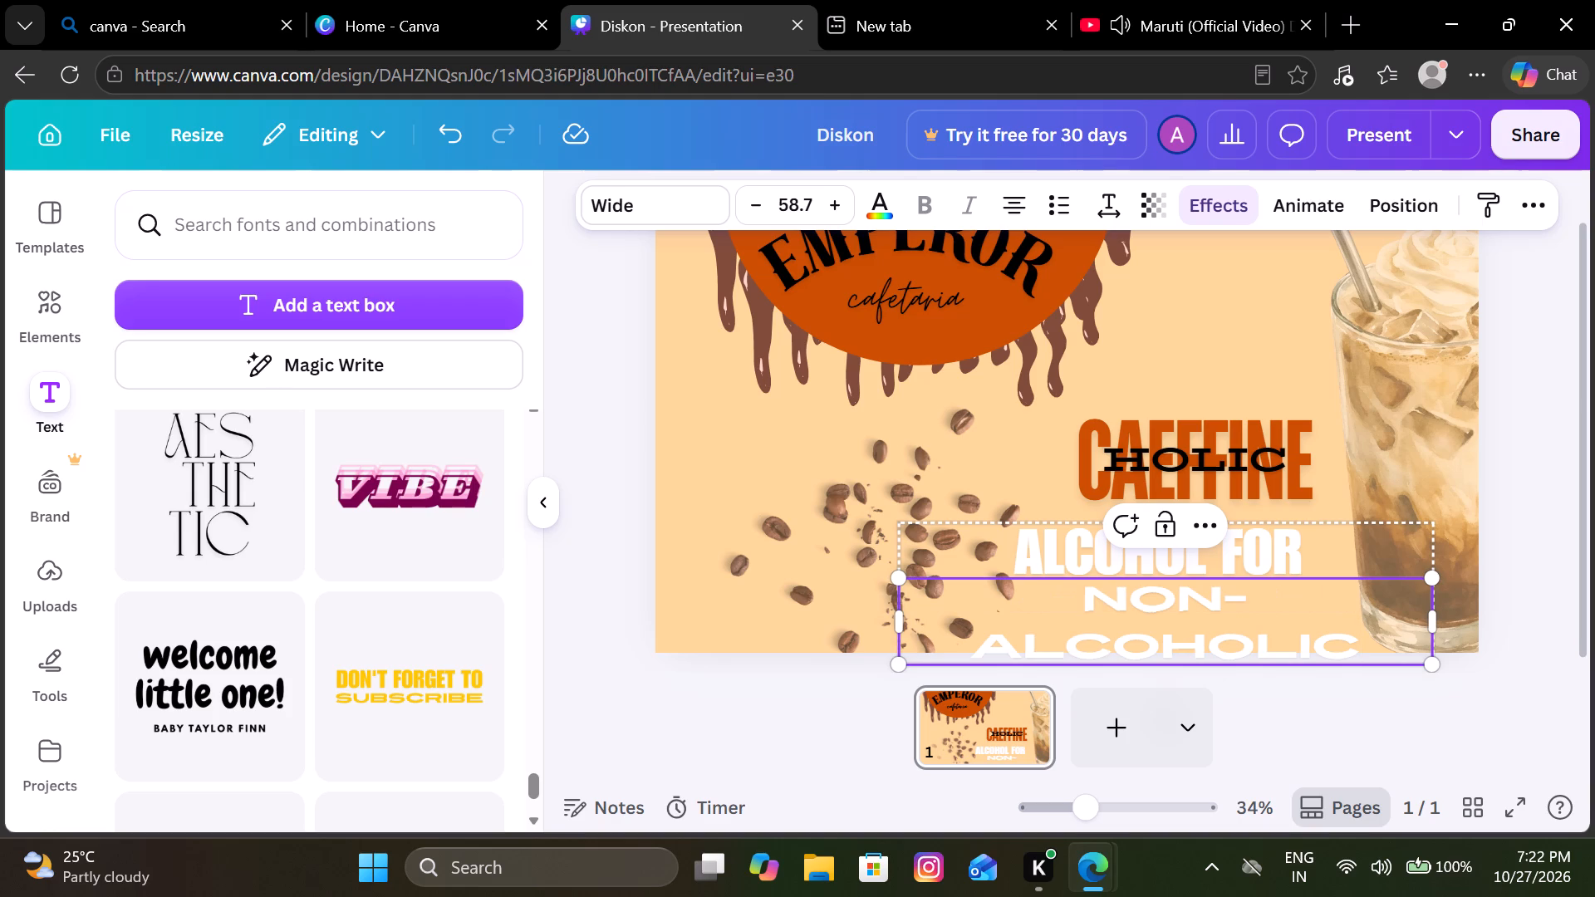
Clear the line beneath ALCOHOL FOR and enter "TEETOTALLER" in its place.
{"action": "key", "text": "BackSpace"}
{"action": "key", "text": "BackSpace"}
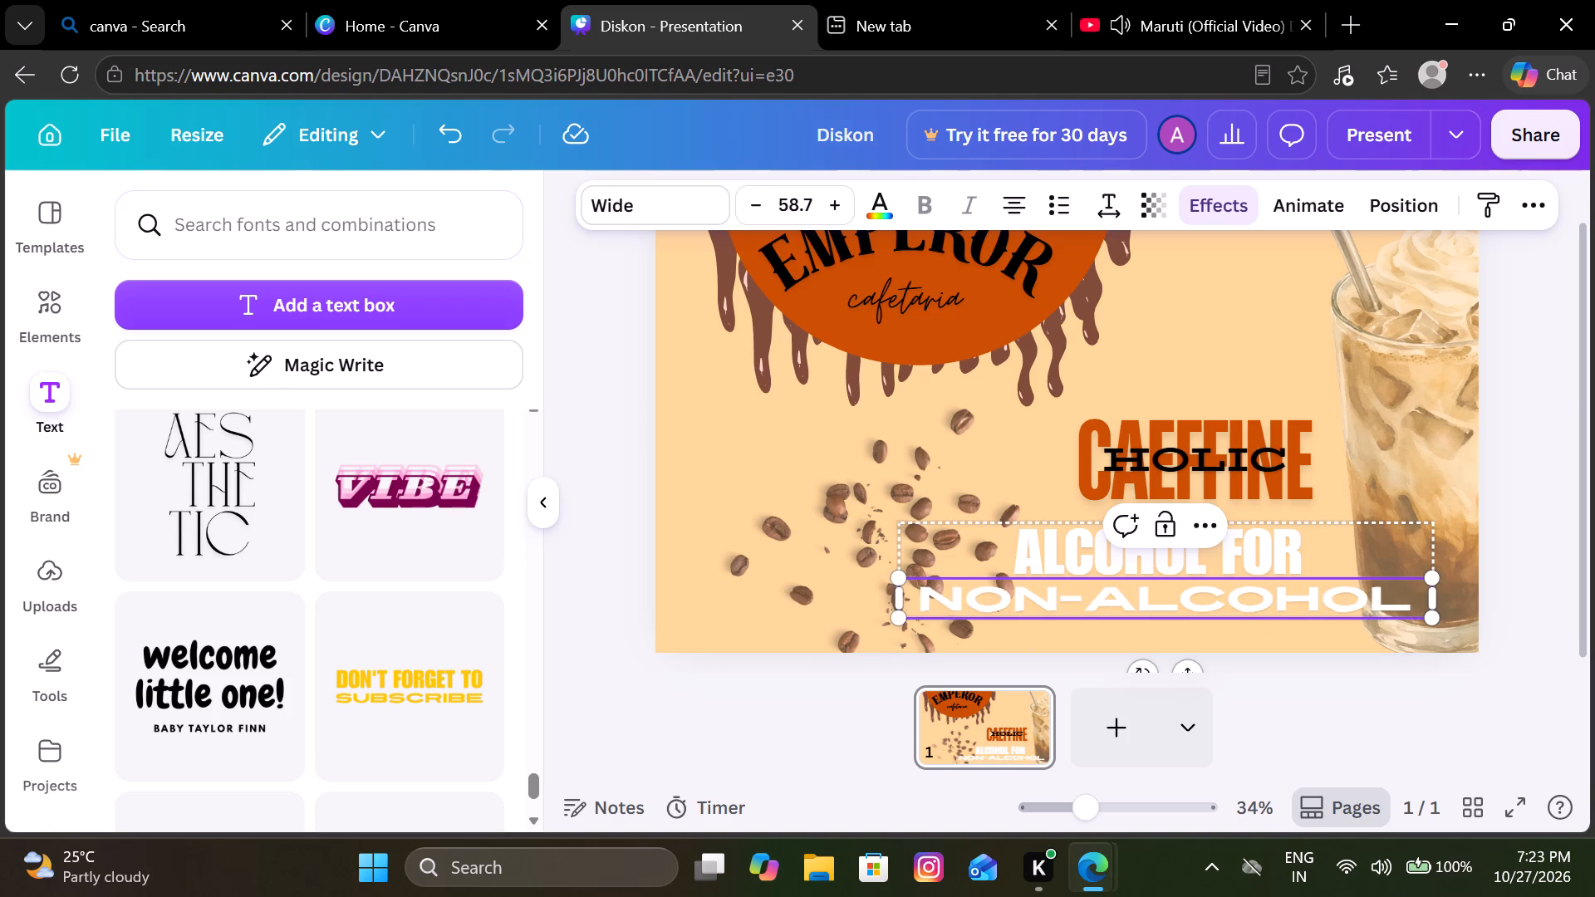
{"action": "key", "text": "BackSpace"}
{"action": "key", "text": "BackSpace"}
{"action": "key", "text": "BackSpace"}
{"action": "key", "text": "BackSpace"}
{"action": "key", "text": "BackSpace"}
{"action": "key", "text": "BackSpace"}
{"action": "key", "text": "BackSpace"}
{"action": "key", "text": "BackSpace"}
{"action": "key", "text": "BackSpace"}
{"action": "key", "text": "BackSpace"}
{"action": "key", "text": "BackSpace"}
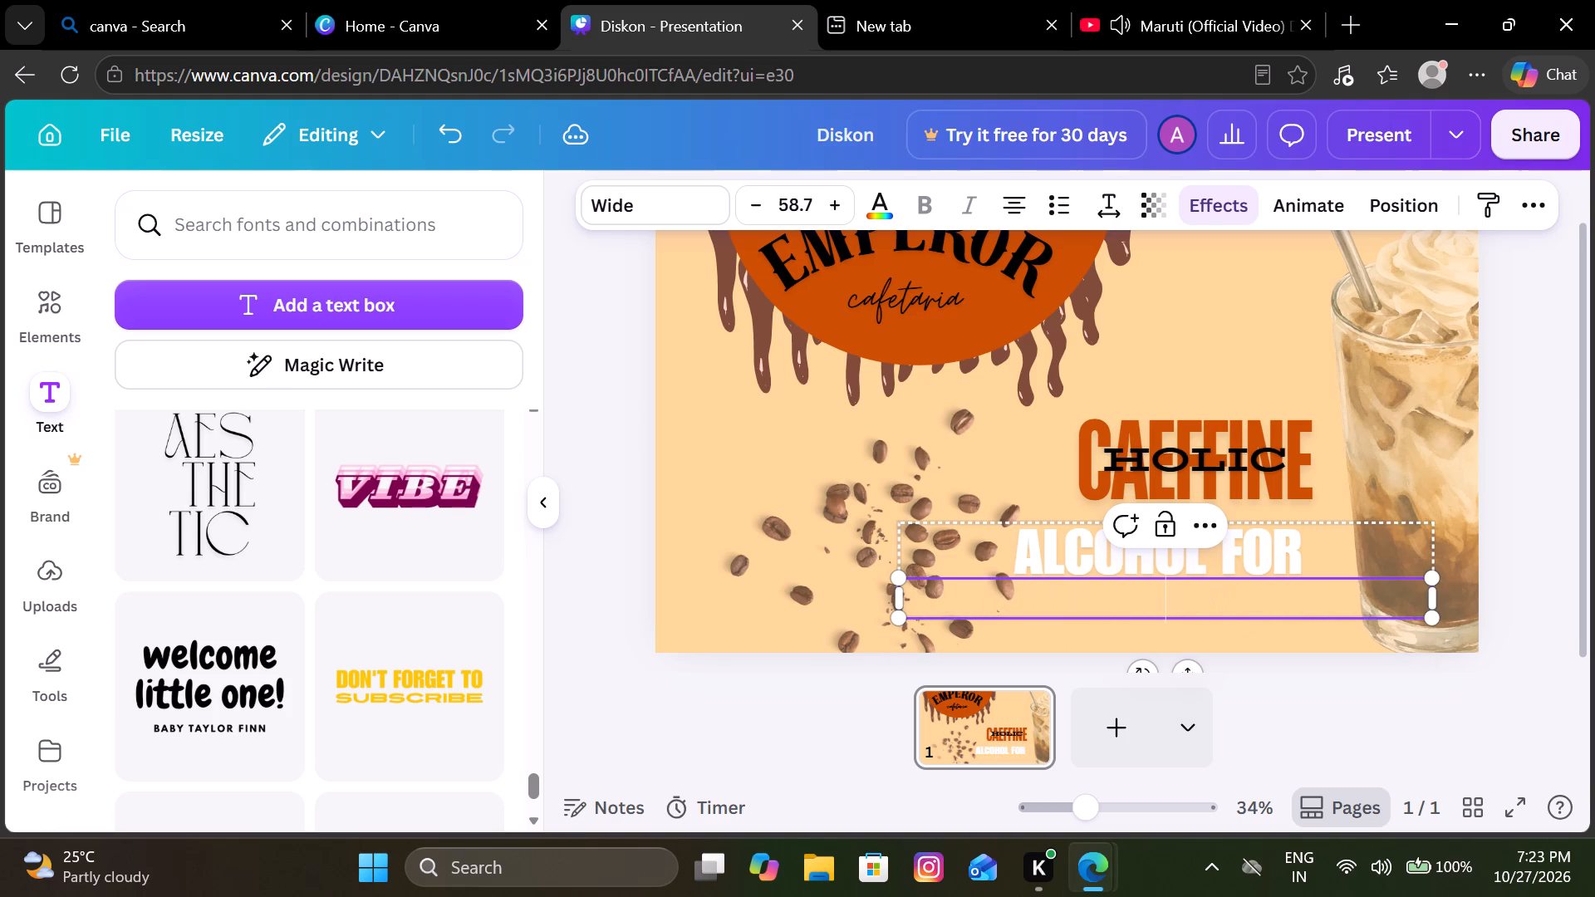
{"action": "key", "text": "t"}
{"action": "type", "text": "EE"}
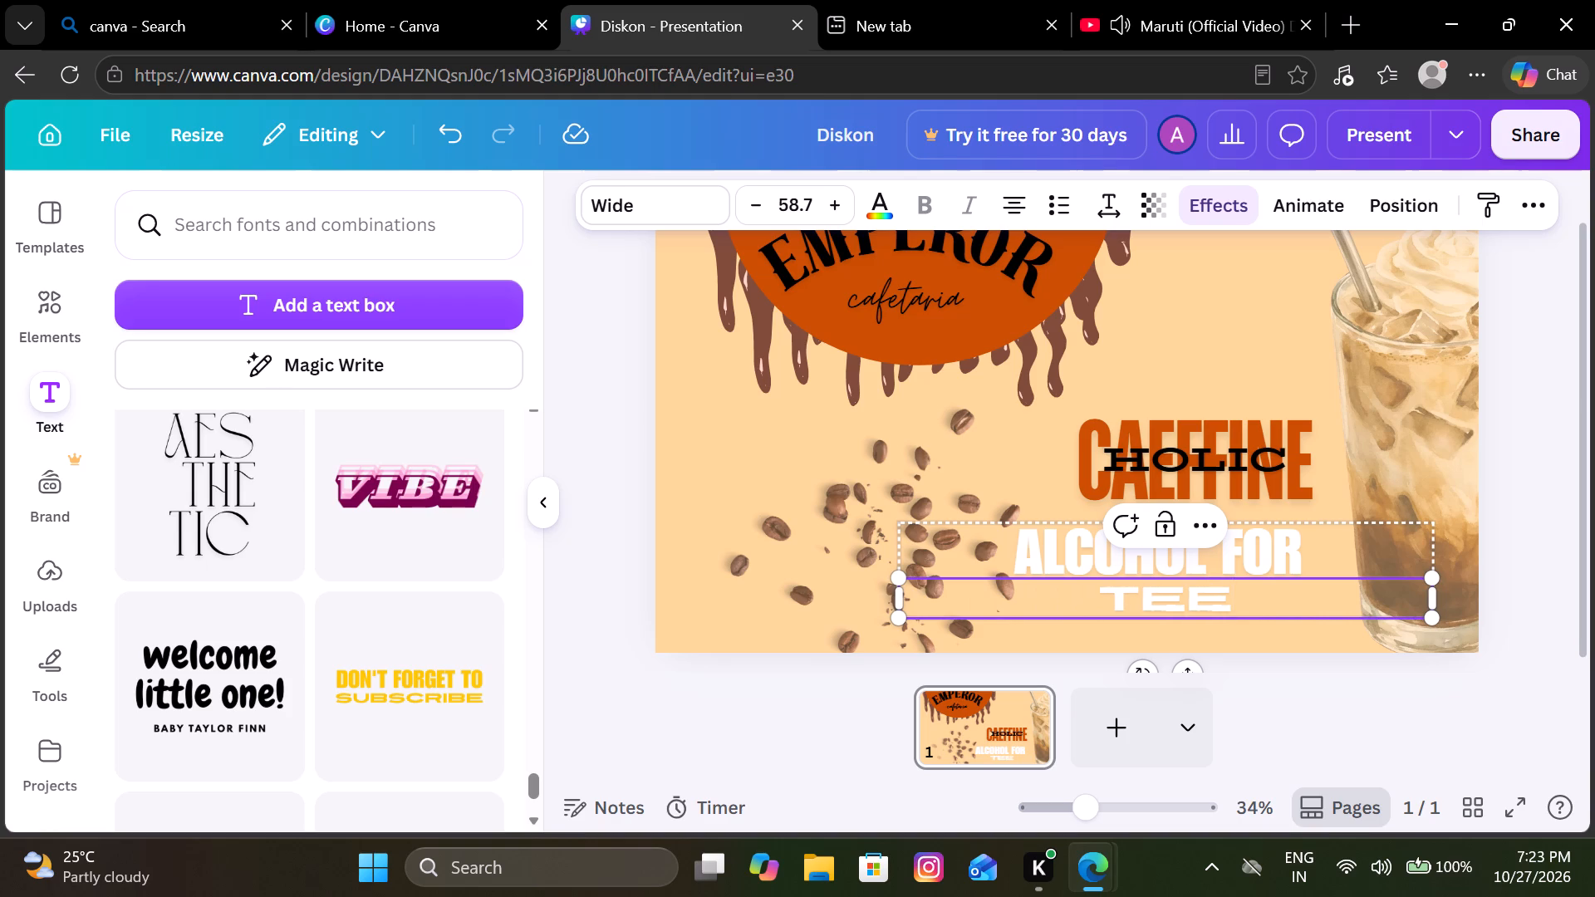
{"action": "type", "text": "TO"}
{"action": "type", "text": "TA"}
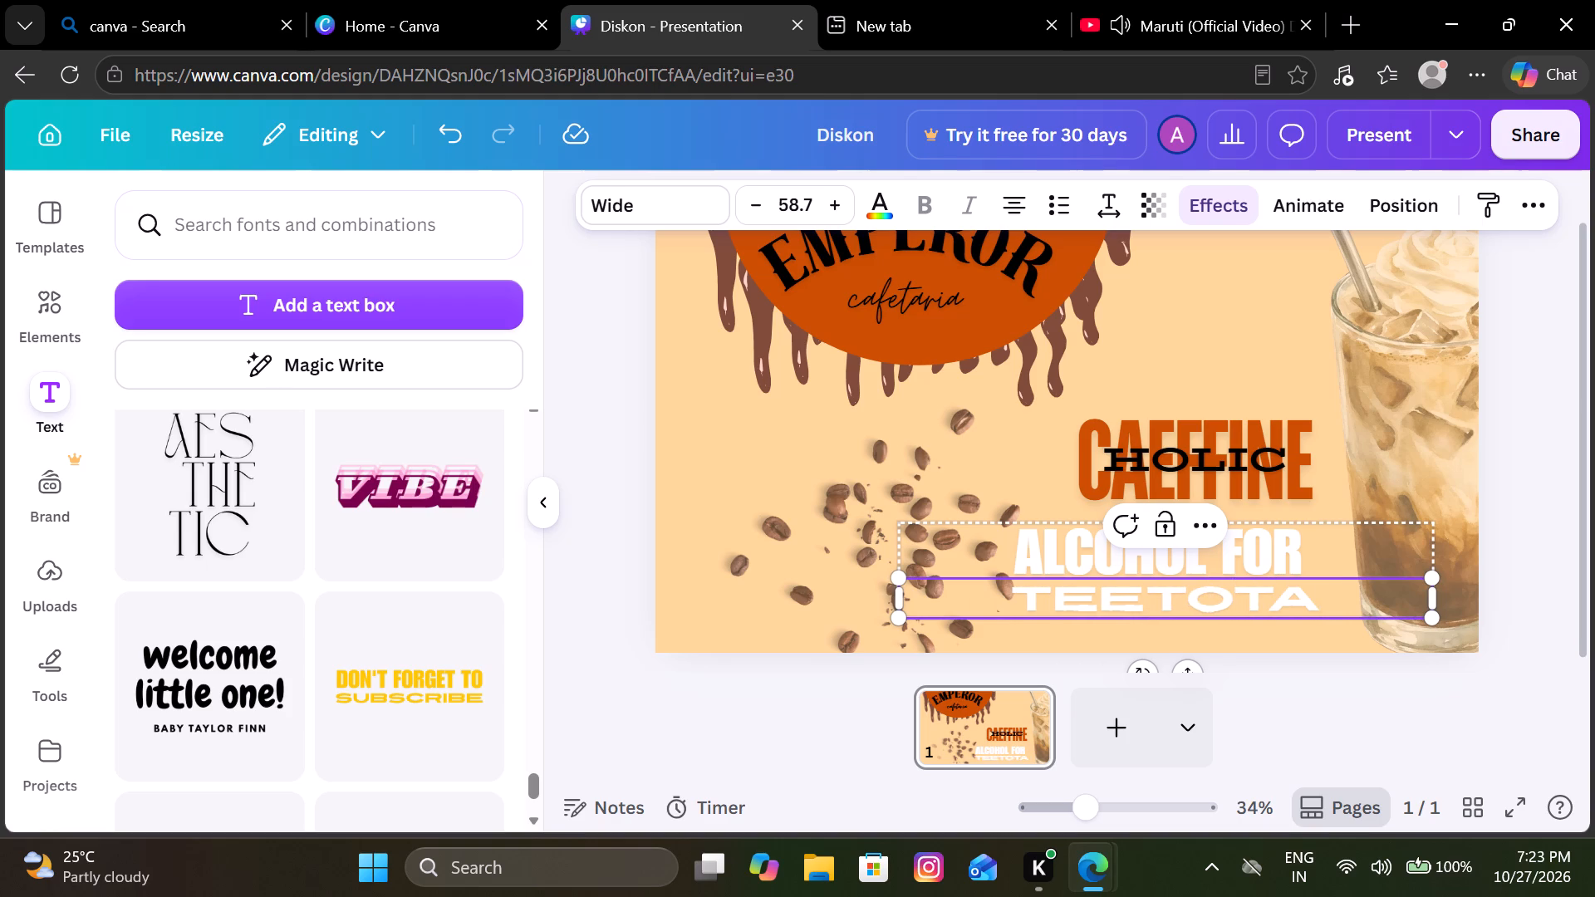
{"action": "type", "text": "LLER"}
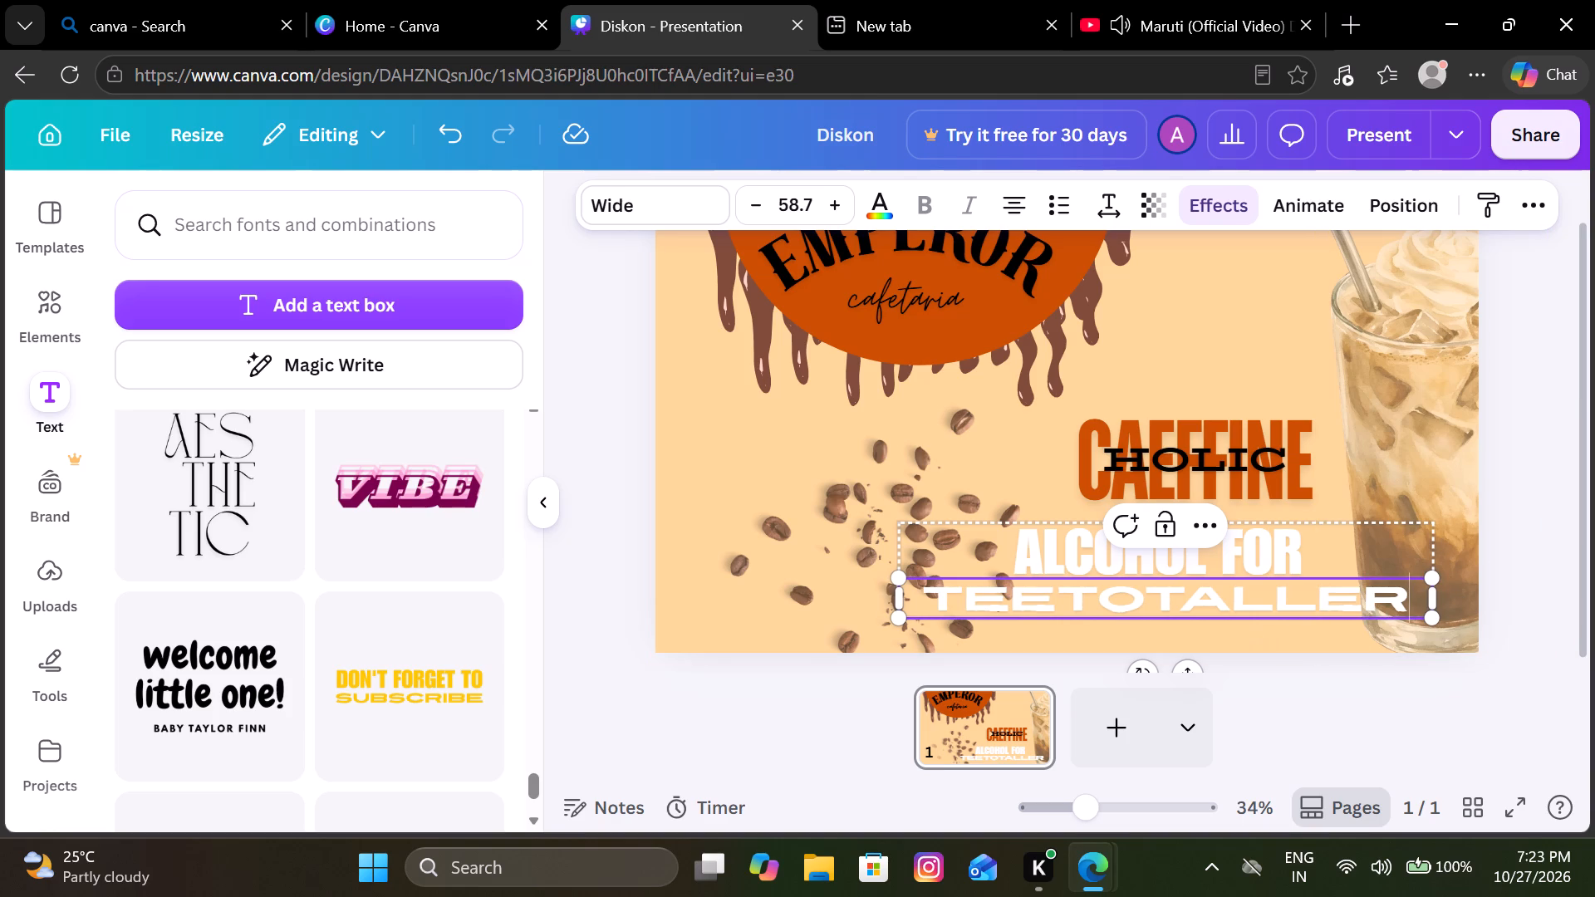
Recolour the ALCOHOL FOR and TEETOTALLER lines brown (#804c3a), replacing white throughout the page.
{"action": "left_click", "coordinate": [886, 218]}
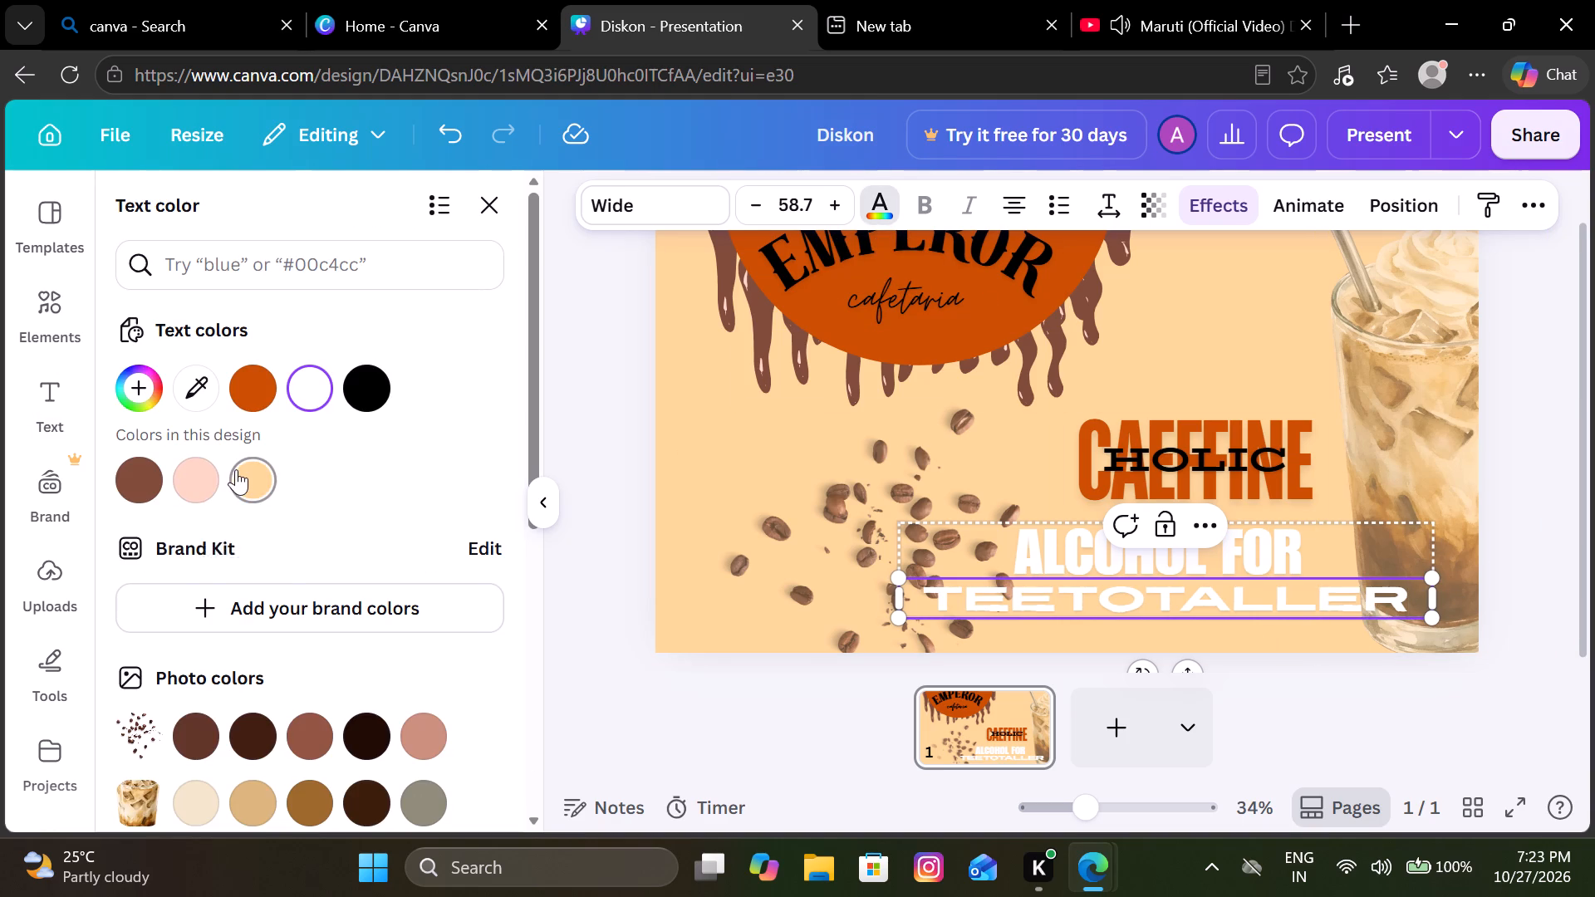
{"action": "left_click", "coordinate": [154, 481]}
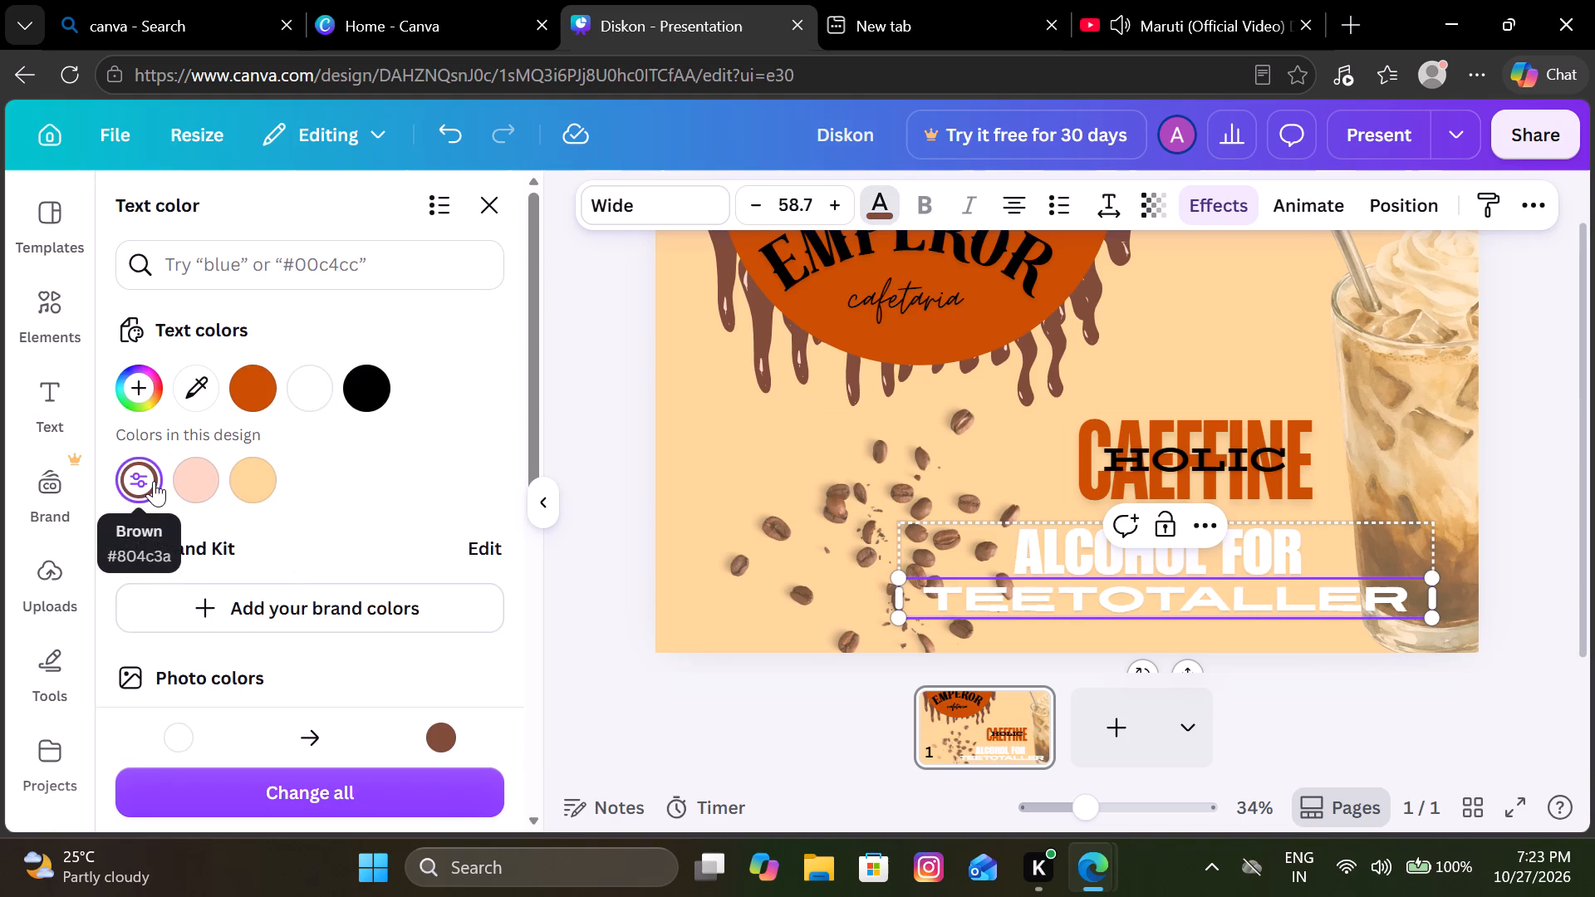
{"action": "left_click", "coordinate": [437, 801]}
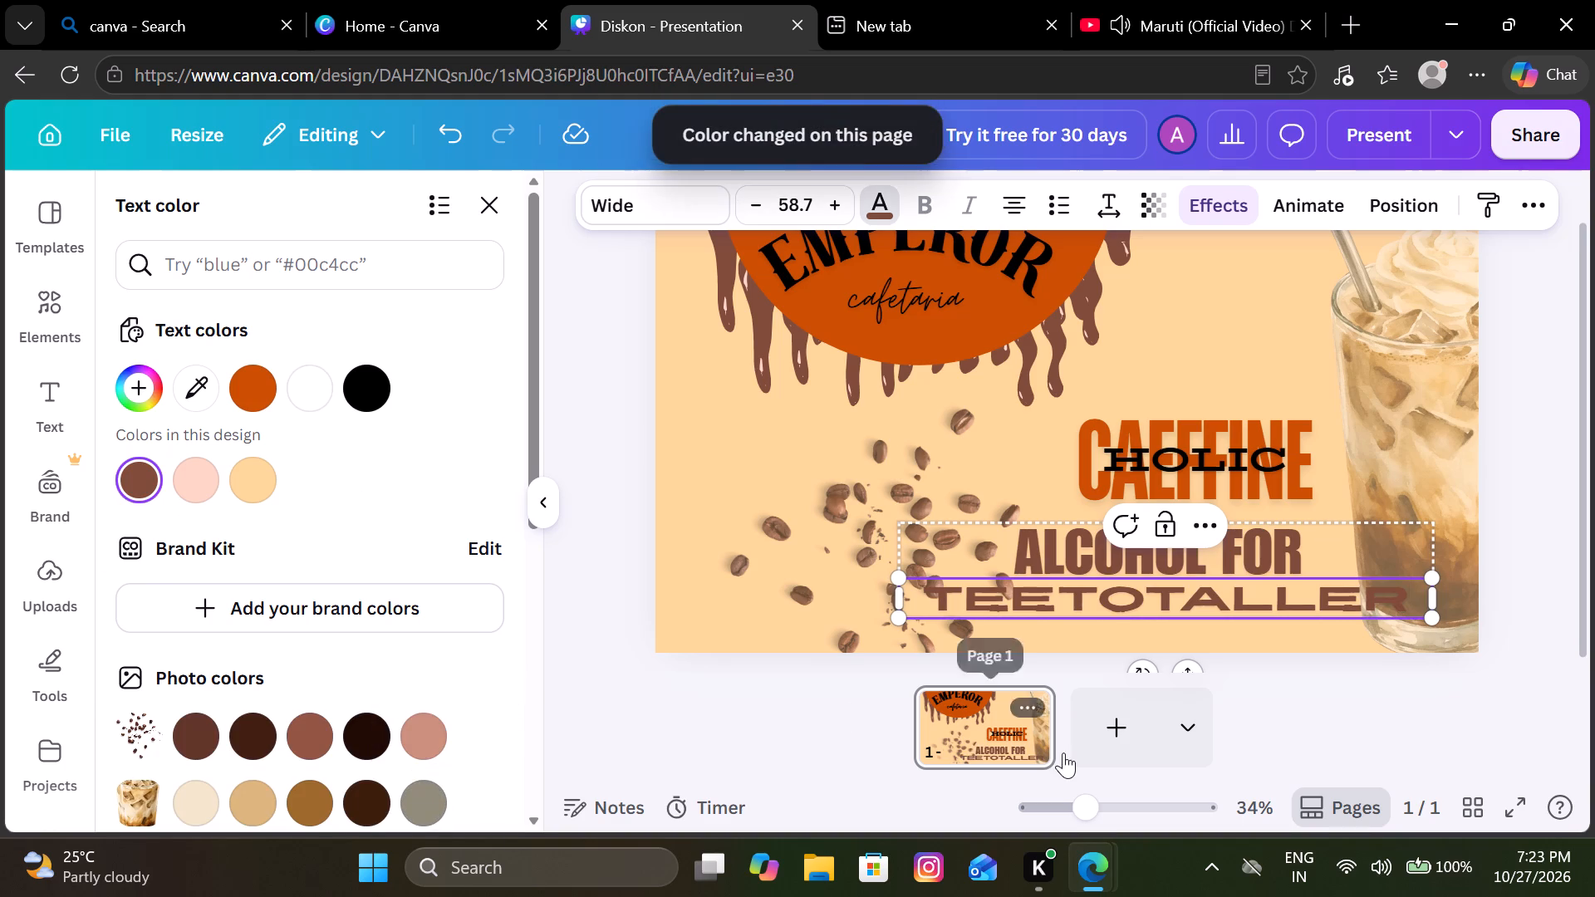
Scale the TEETOTALLER line down slightly, to a font size of about 57.5.
{"action": "left_click_drag", "start_coordinate": [1431, 624], "coordinate": [1379, 591]}
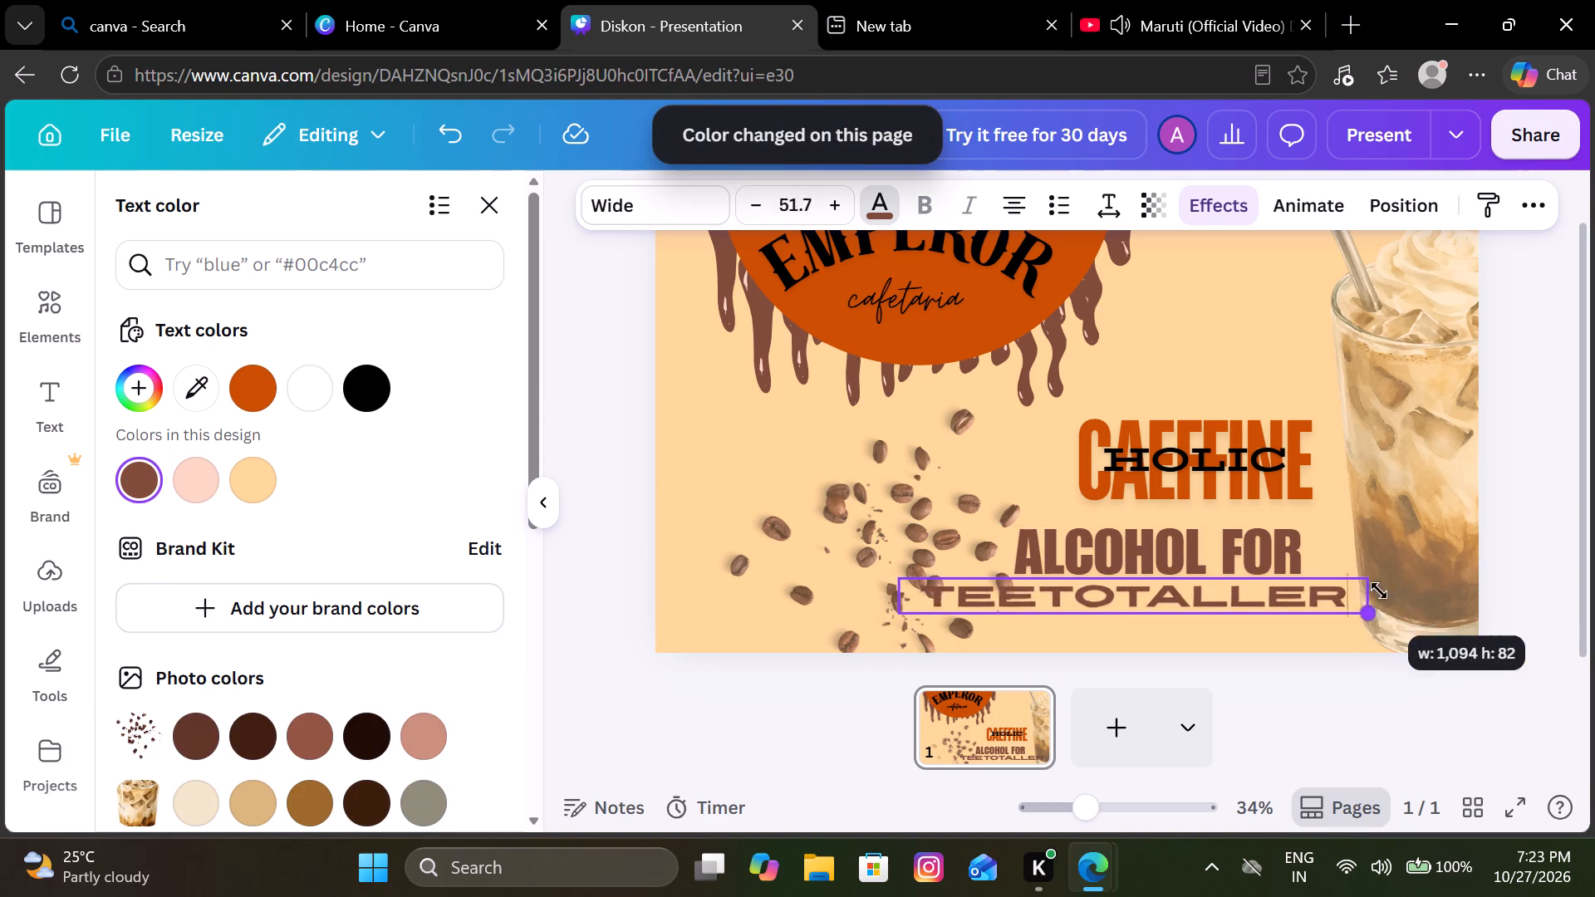
{"action": "left_click_drag", "start_coordinate": [1379, 591], "coordinate": [1422, 589]}
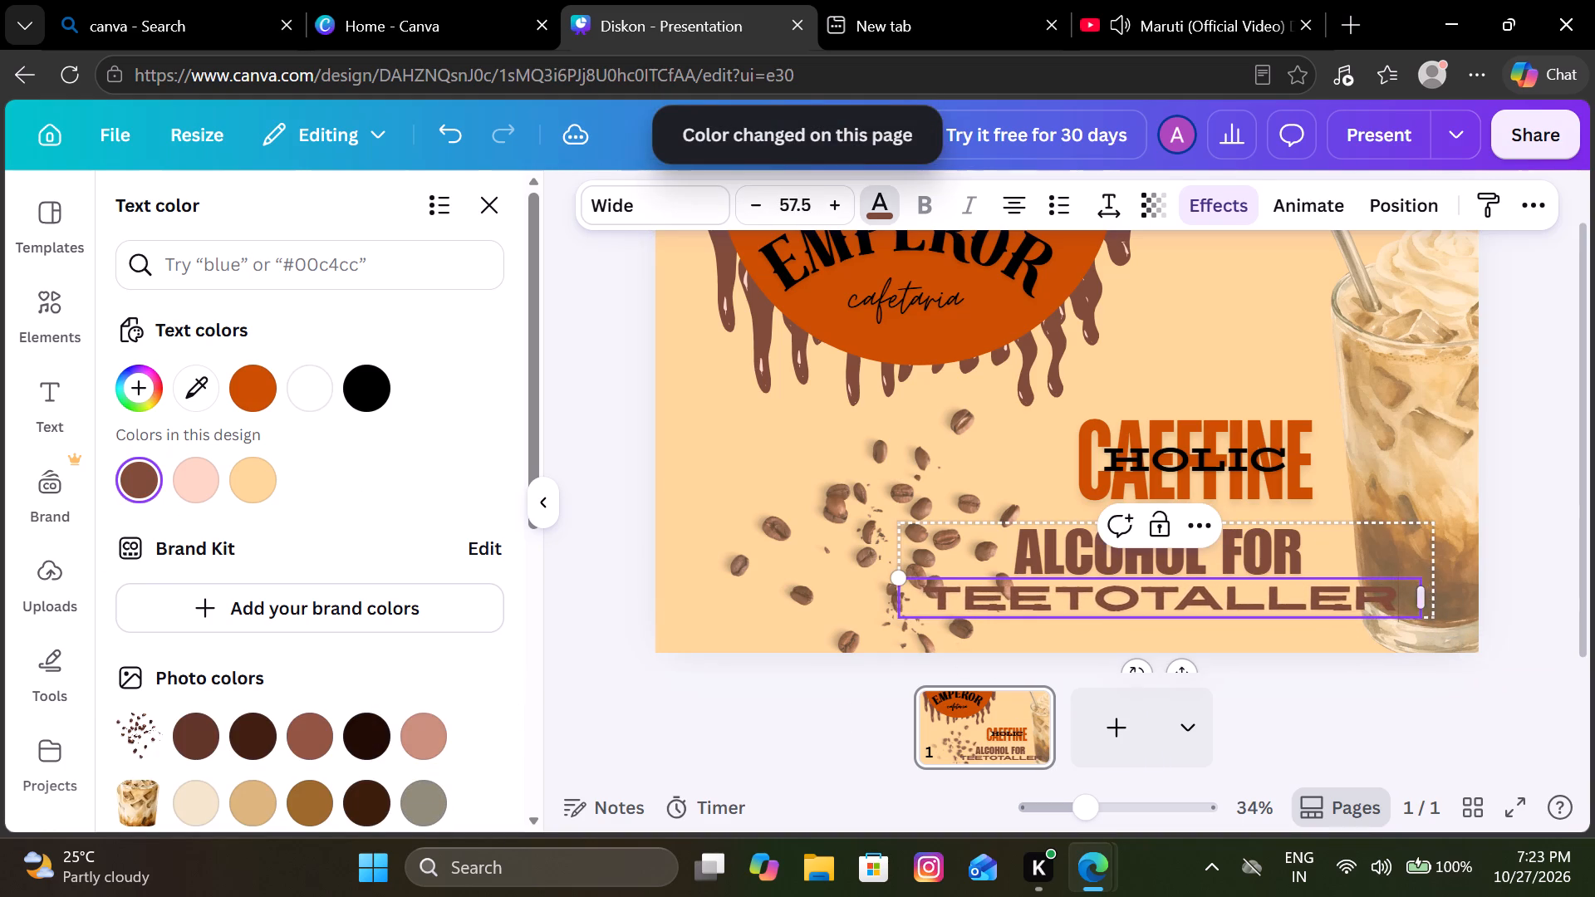
{"action": "left_click", "coordinate": [1330, 553]}
{"action": "left_click", "coordinate": [1594, 361]}
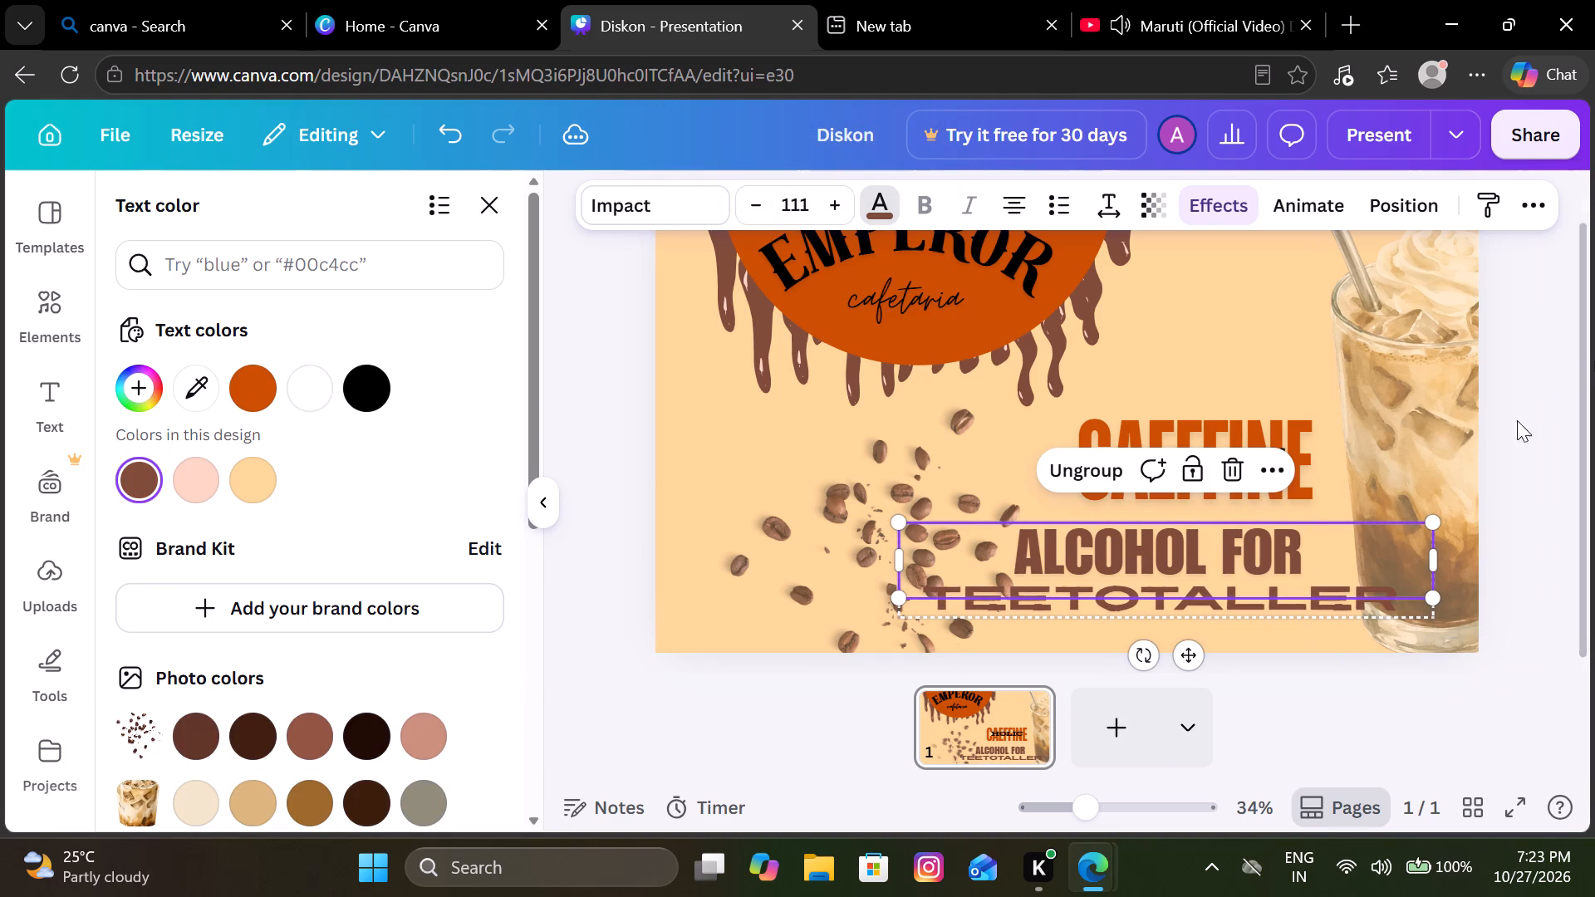
{"action": "left_click", "coordinate": [1519, 320]}
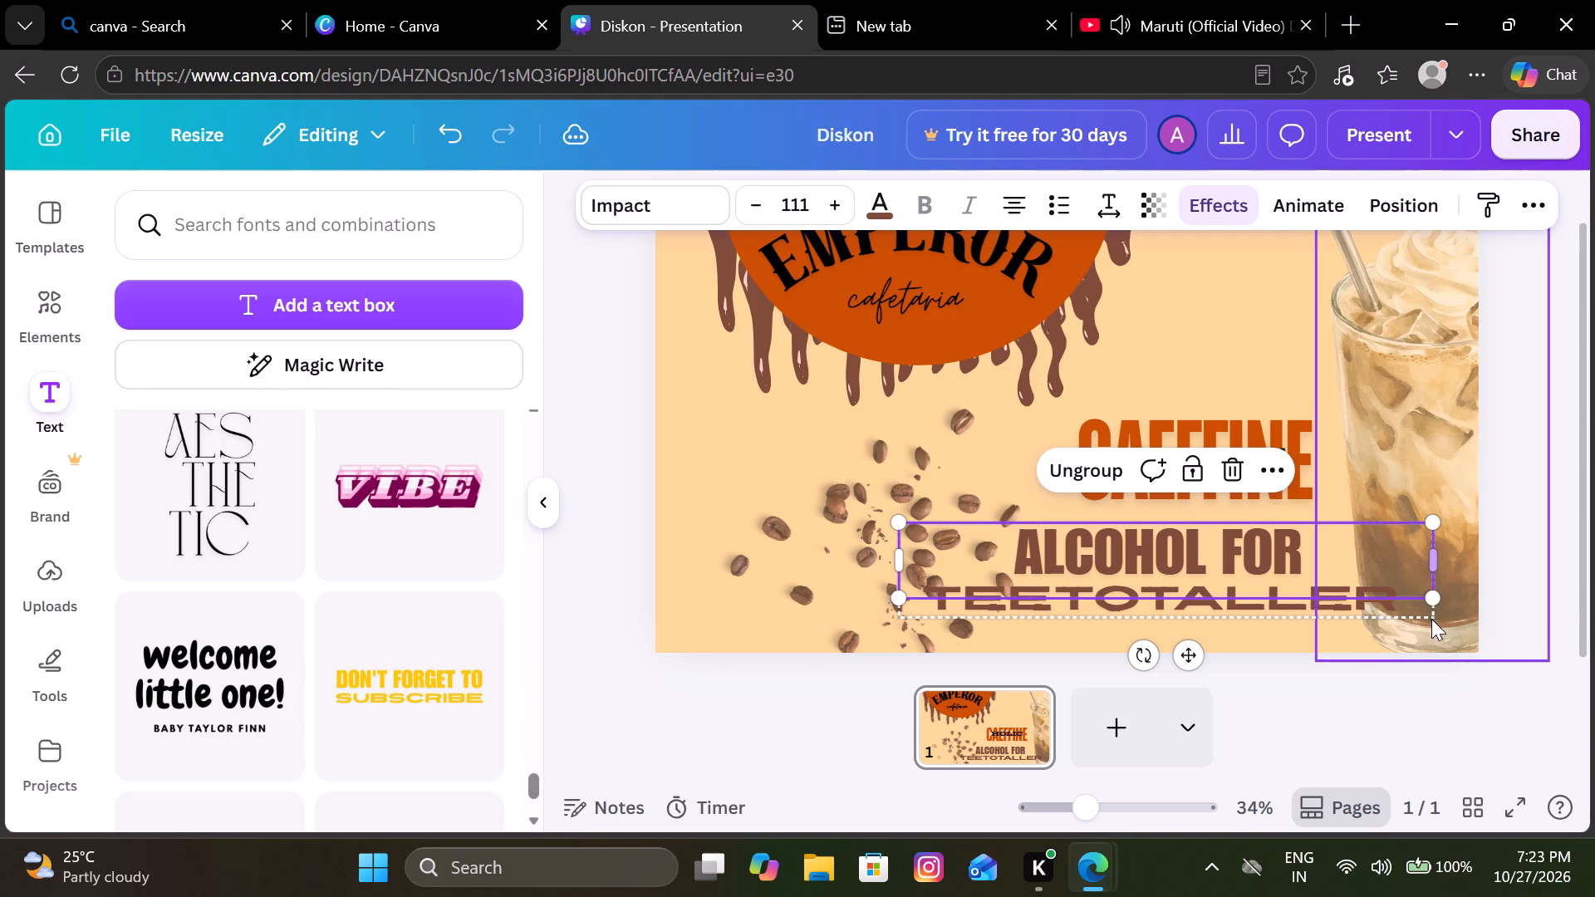
{"action": "left_click", "coordinate": [1540, 645]}
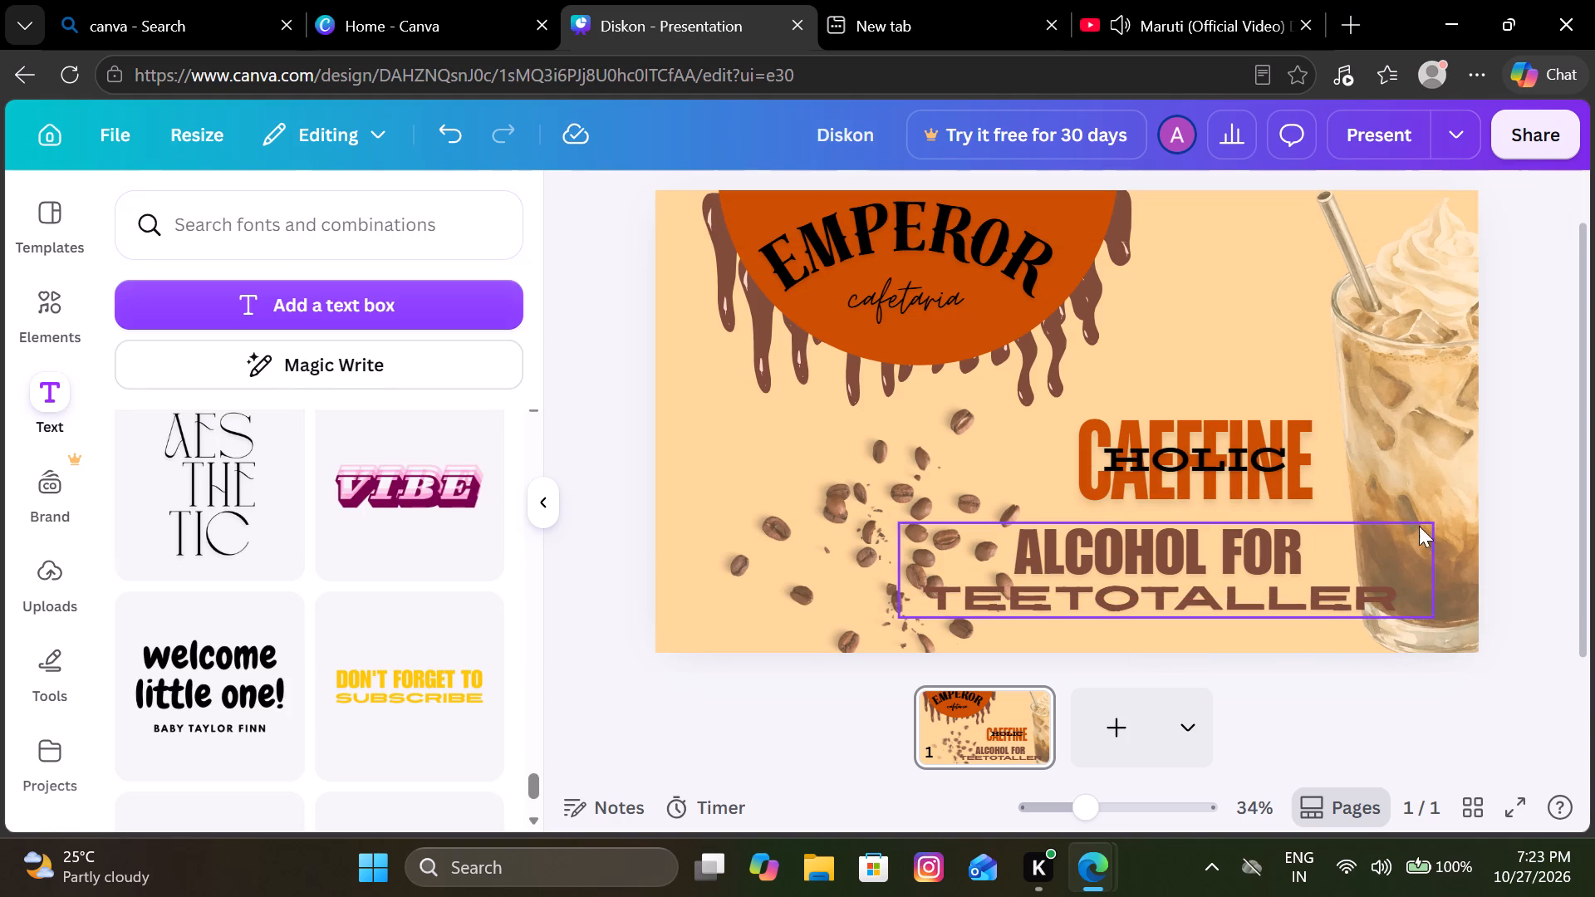
Scale down the ALCOHOL FOR TEETOTALLER group and place it under the CAEFFINE HOLIC headline, between the beans and the glass.
{"action": "left_click", "coordinate": [1401, 590]}
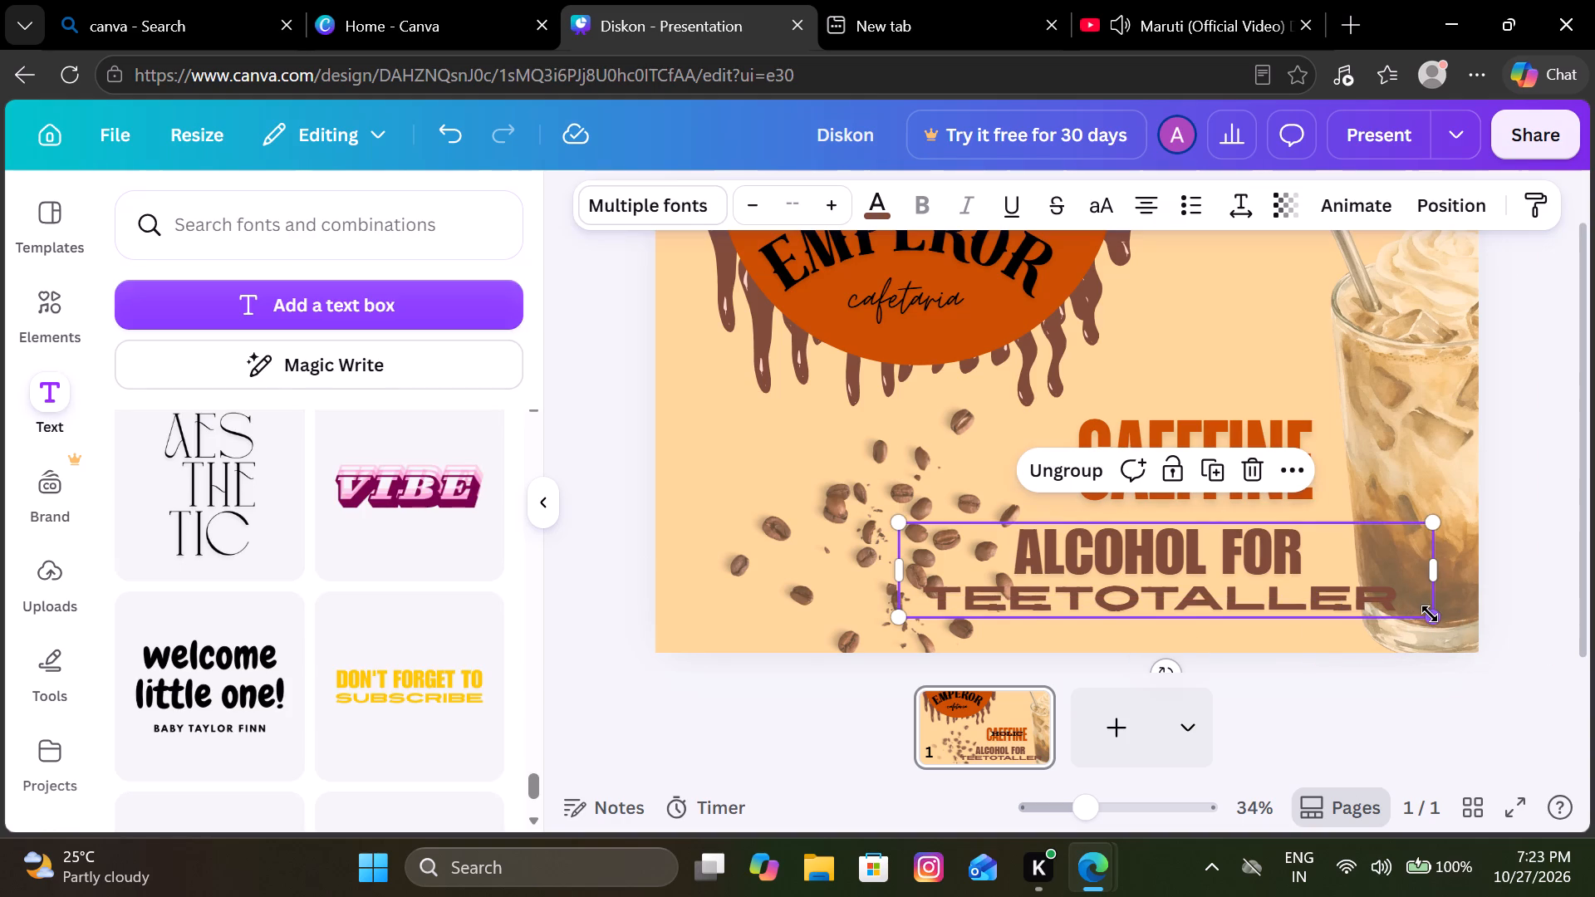
{"action": "left_click_drag", "start_coordinate": [1430, 614], "coordinate": [1234, 558]}
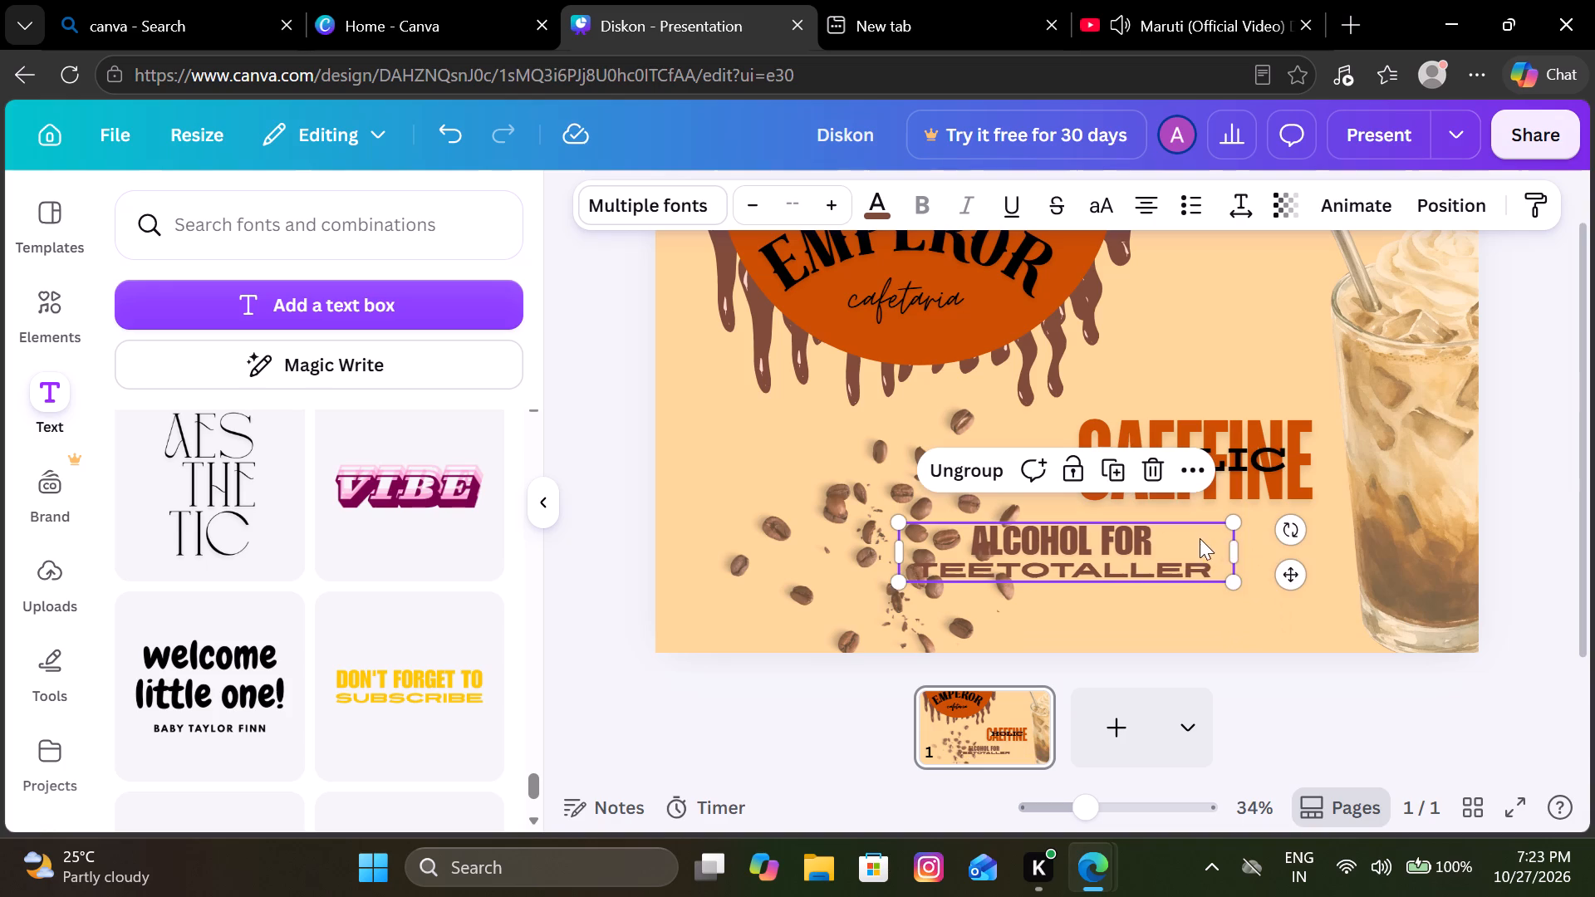
{"action": "left_click_drag", "start_coordinate": [1185, 538], "coordinate": [1304, 521]}
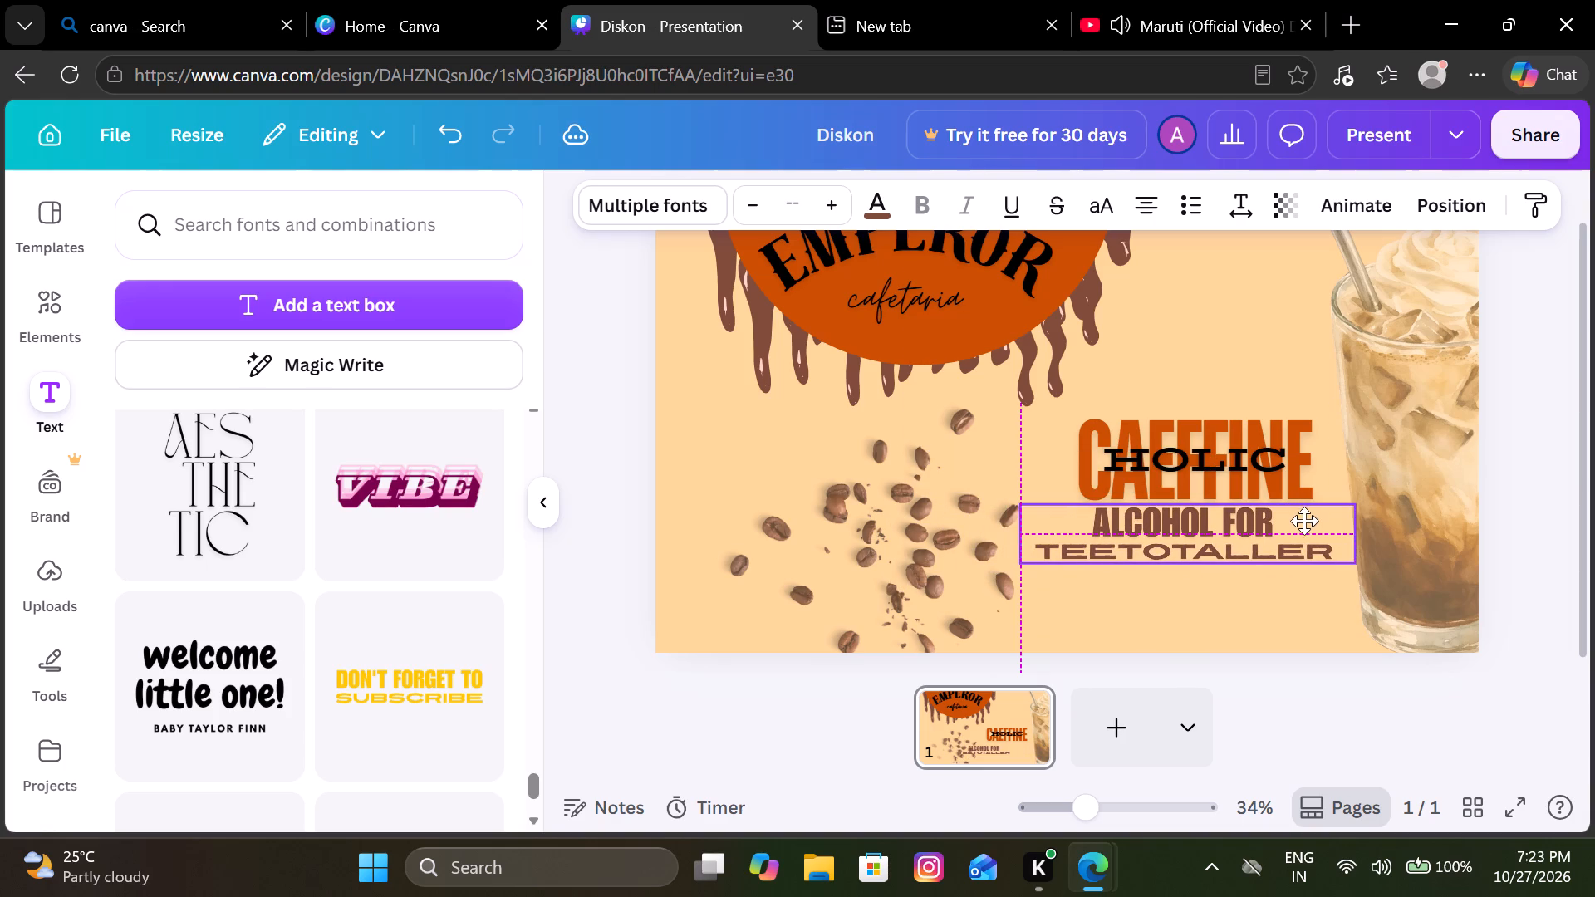
{"action": "left_click_drag", "start_coordinate": [1304, 521], "coordinate": [1304, 542]}
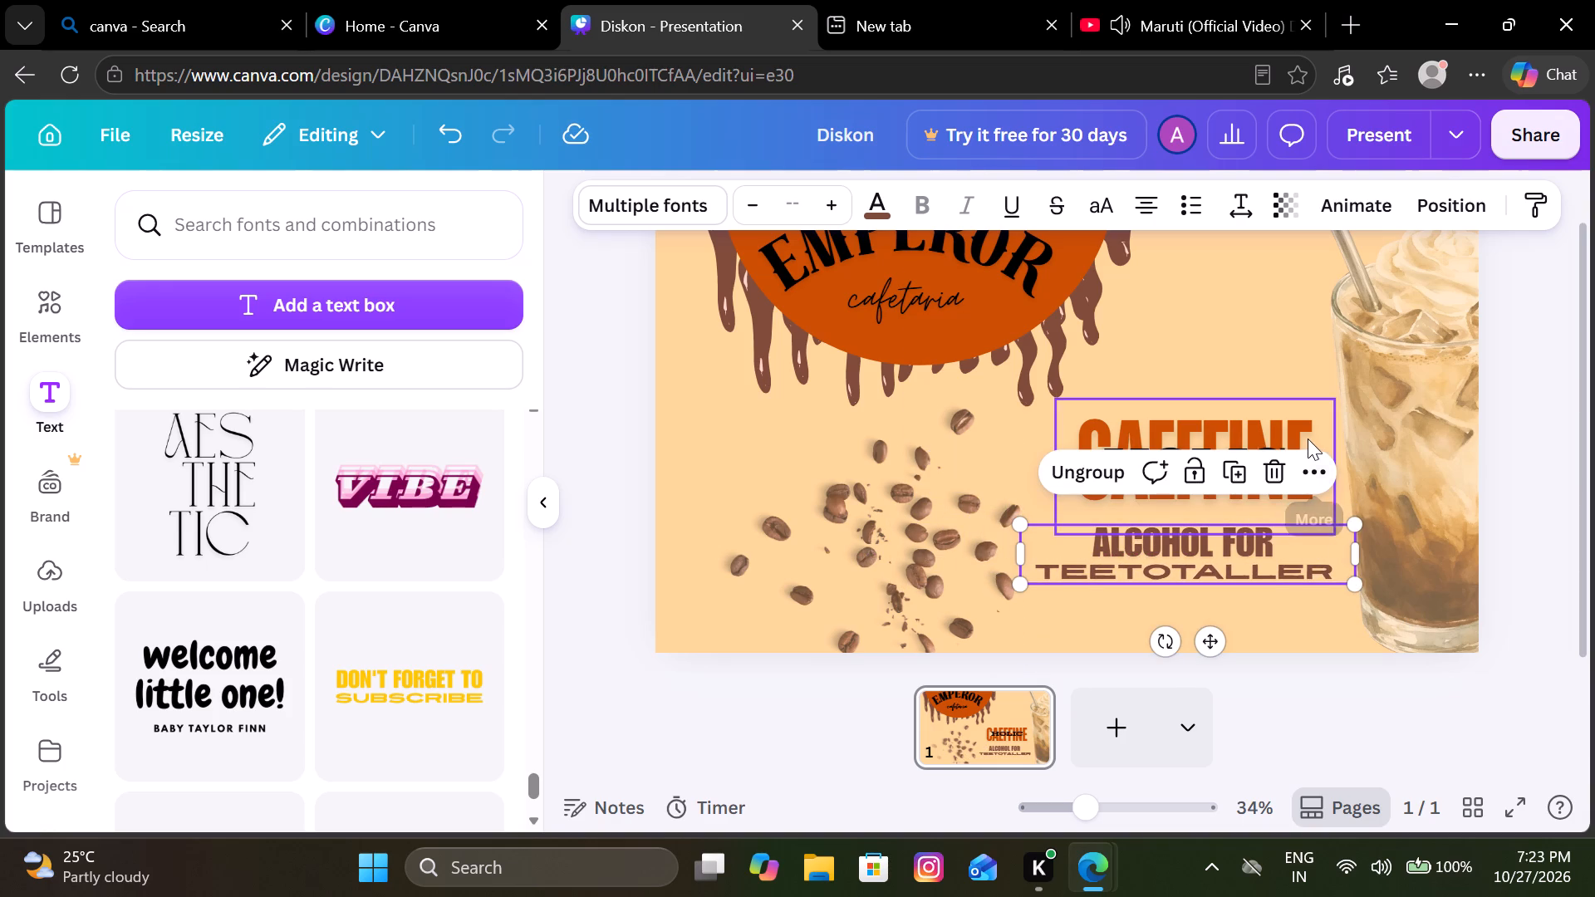
Nudge the CAEFFINE HOLIC headline slightly down and lower the ALCOHOL FOR TEETOTALLER group beneath it.
{"action": "left_click_drag", "start_coordinate": [1307, 436], "coordinate": [1308, 447]}
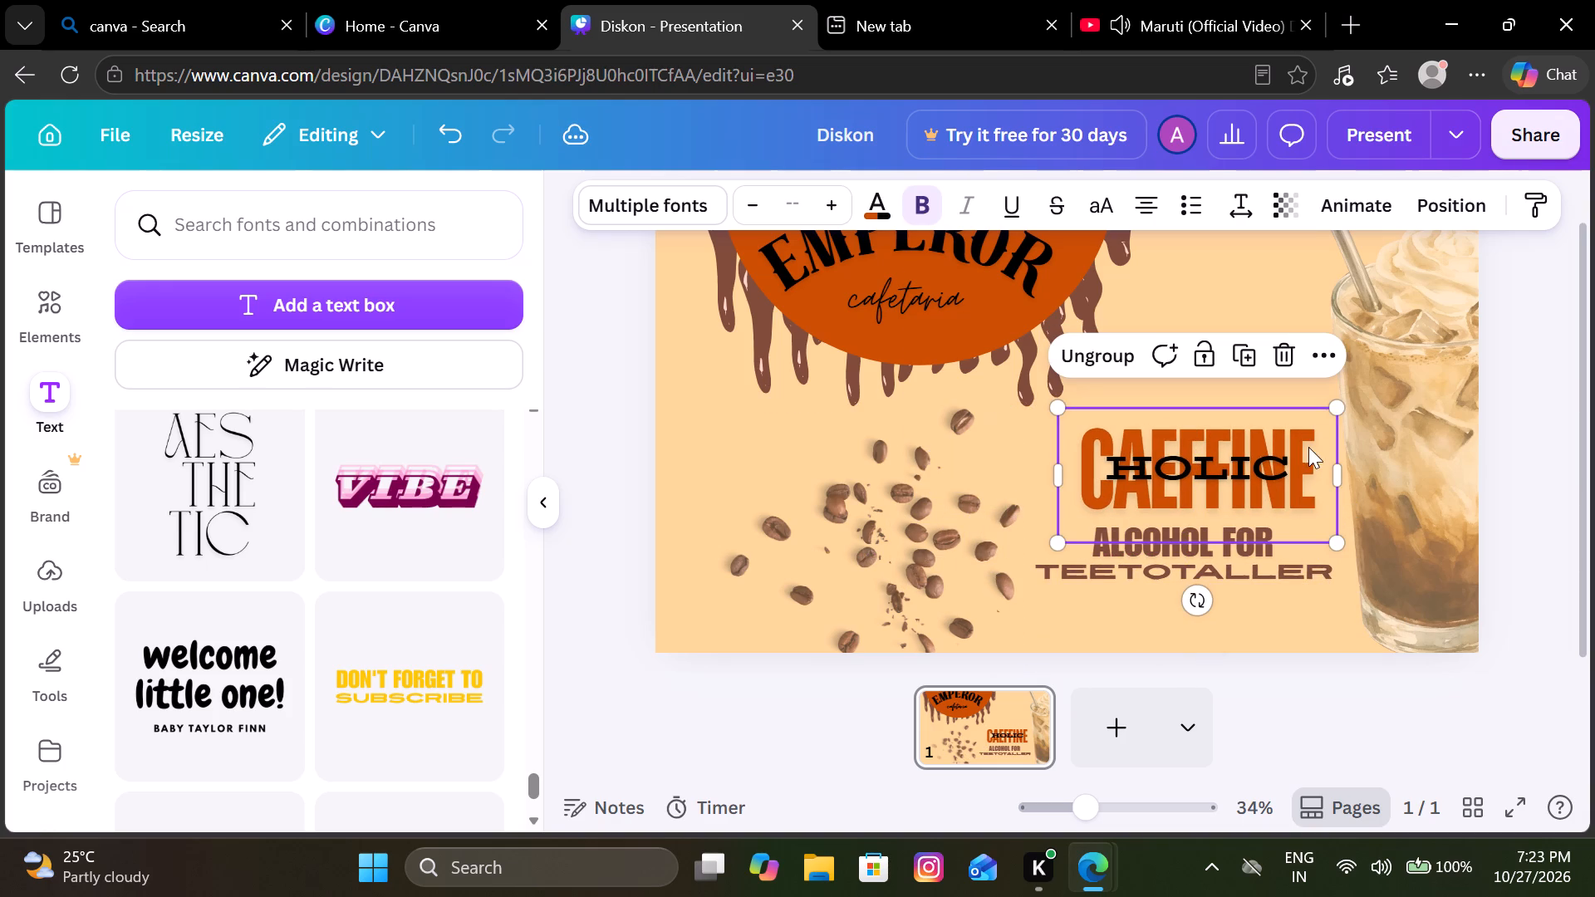
{"action": "left_click", "coordinate": [1544, 404]}
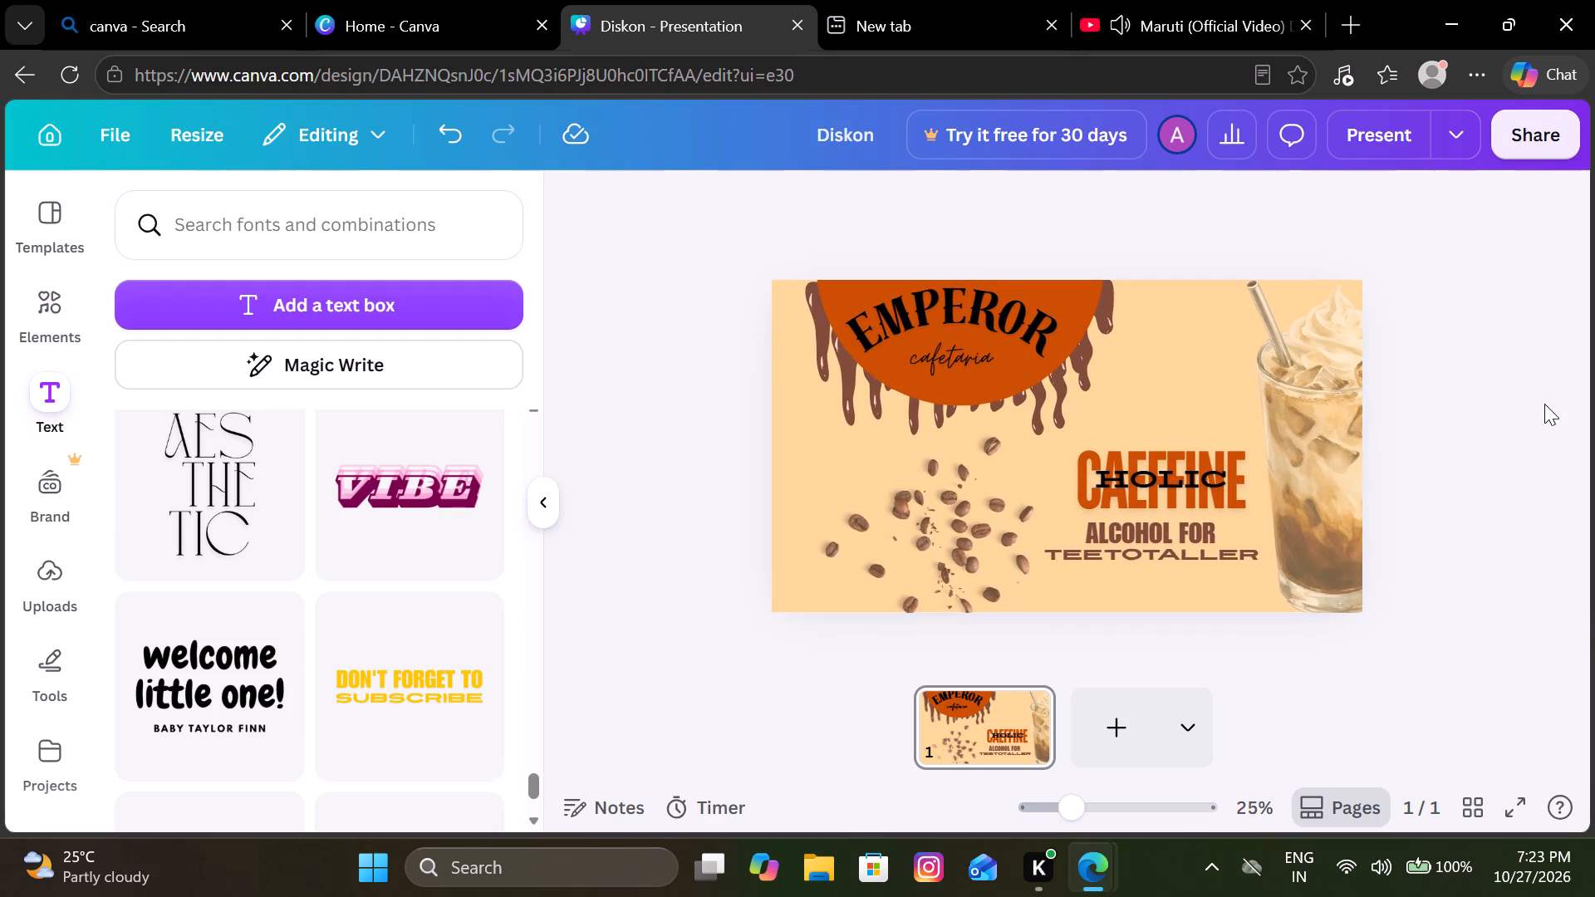
{"action": "left_click_drag", "start_coordinate": [1205, 547], "coordinate": [1205, 575]}
{"action": "left_click", "coordinate": [1427, 420]}
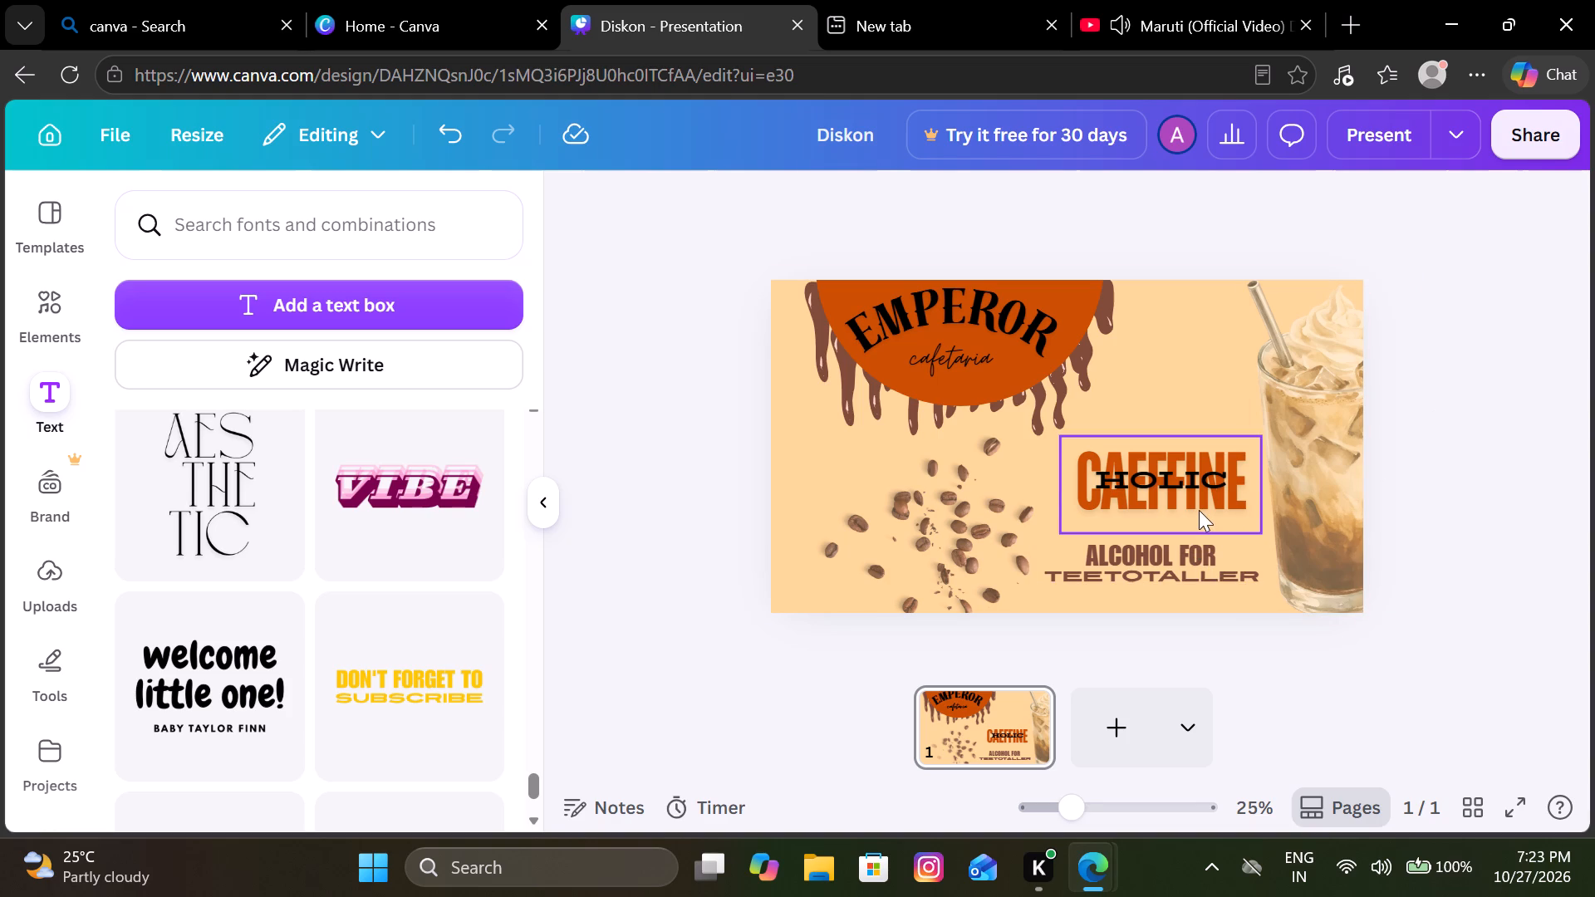
Shift the CAEFFINE HOLIC headline slightly left, away from the iced coffee glass and just above the ALCOHOL FOR TEETOTALLER group.
{"action": "left_click_drag", "start_coordinate": [1199, 510], "coordinate": [1162, 509]}
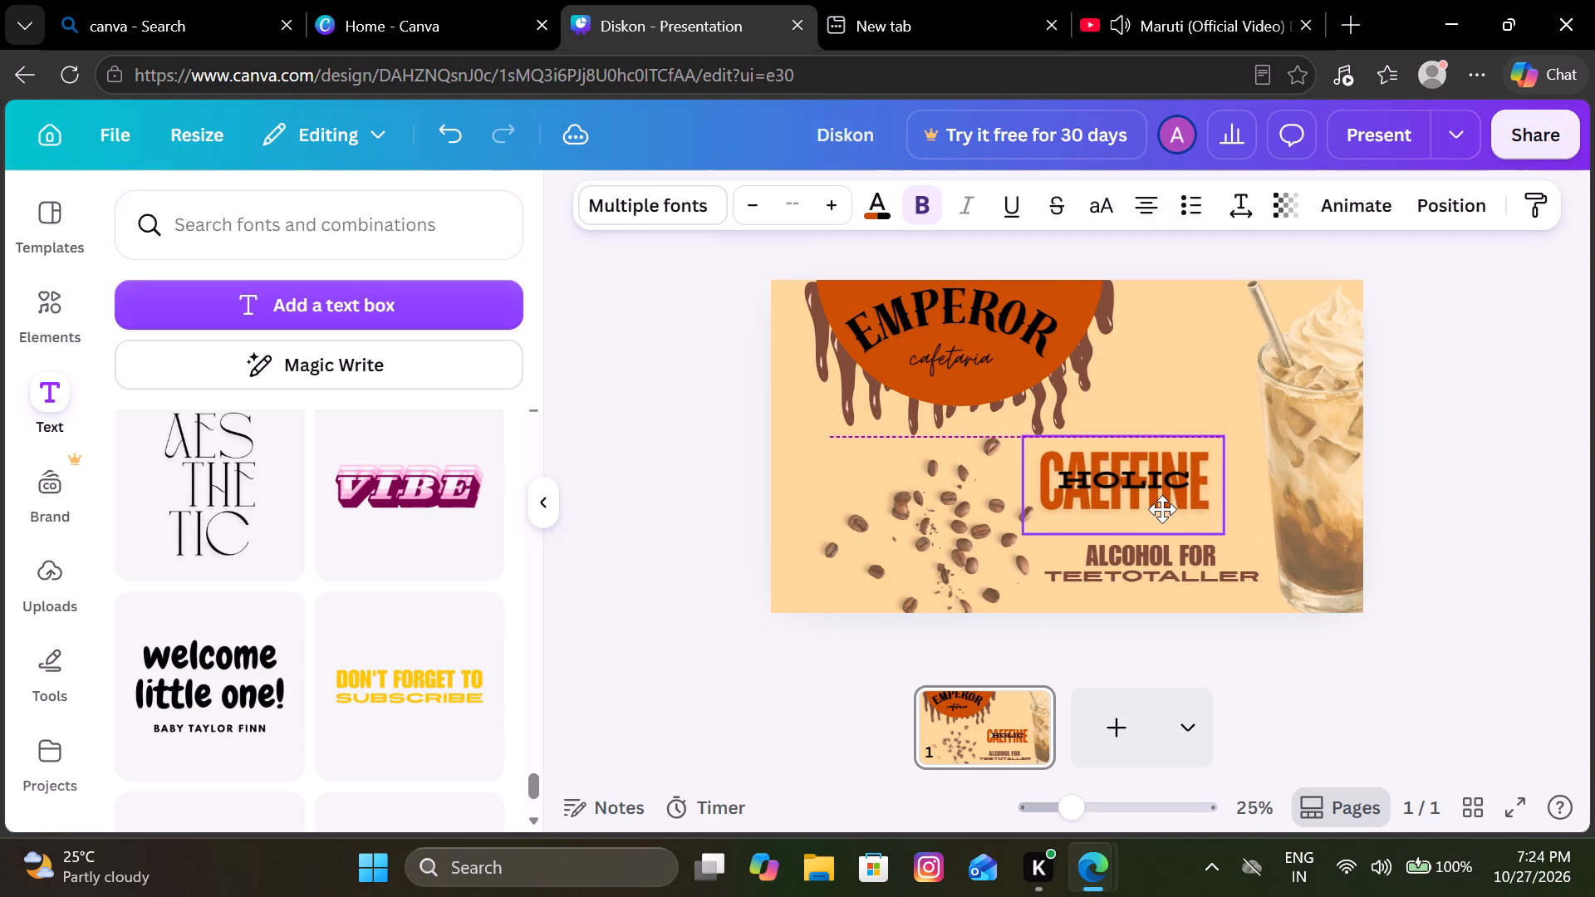
{"action": "left_click_drag", "start_coordinate": [1162, 509], "coordinate": [1167, 524]}
{"action": "left_click", "coordinate": [1520, 397]}
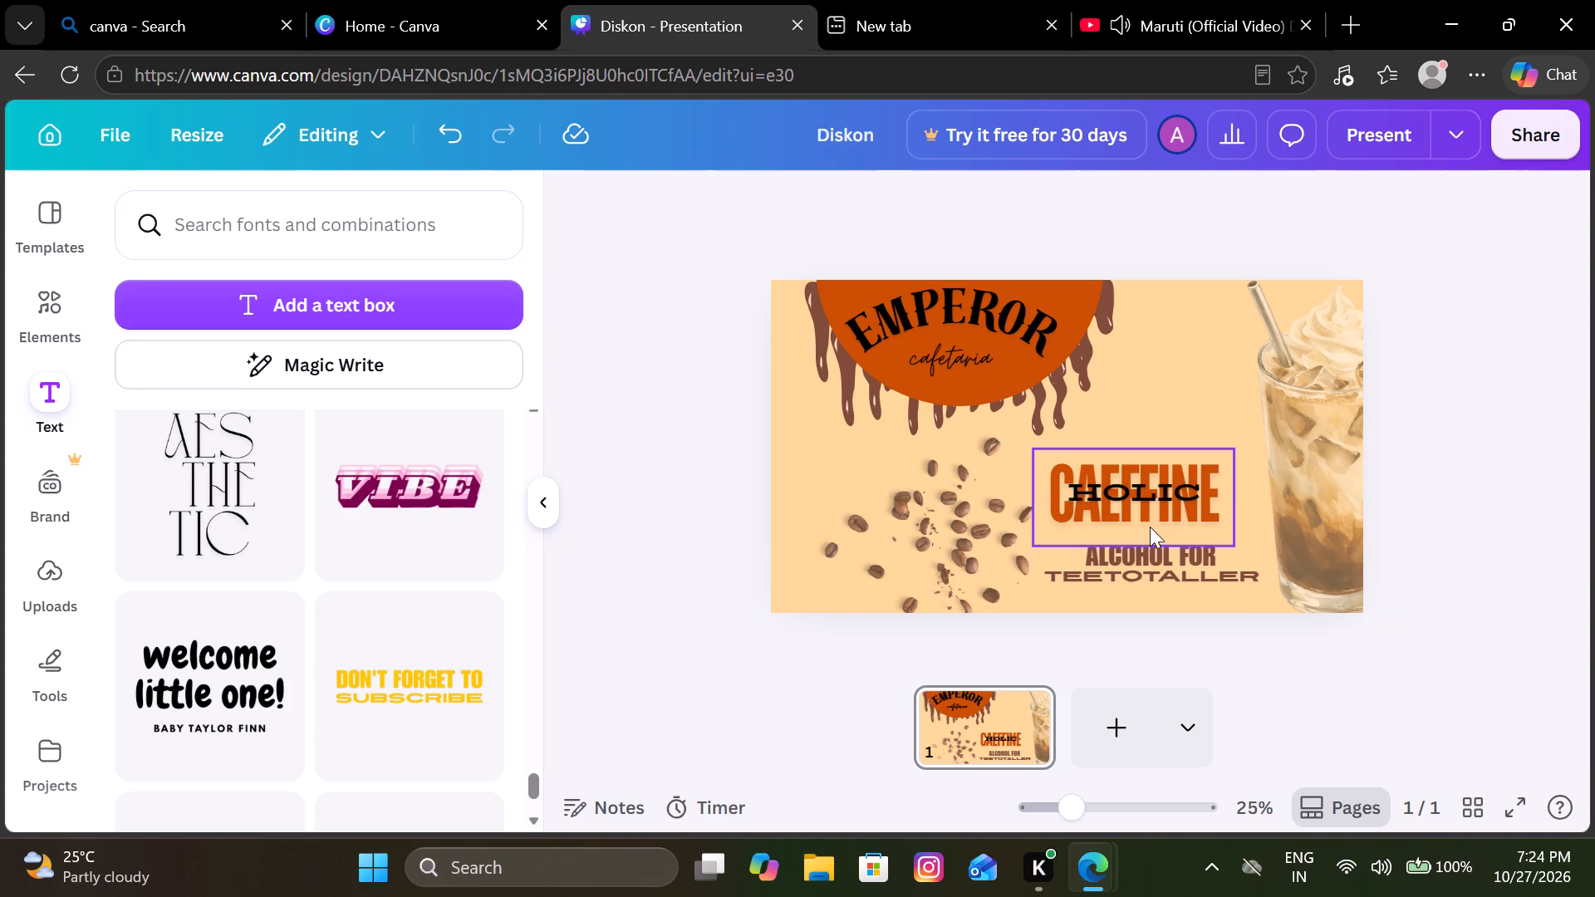
{"action": "left_click_drag", "start_coordinate": [1154, 525], "coordinate": [1166, 517]}
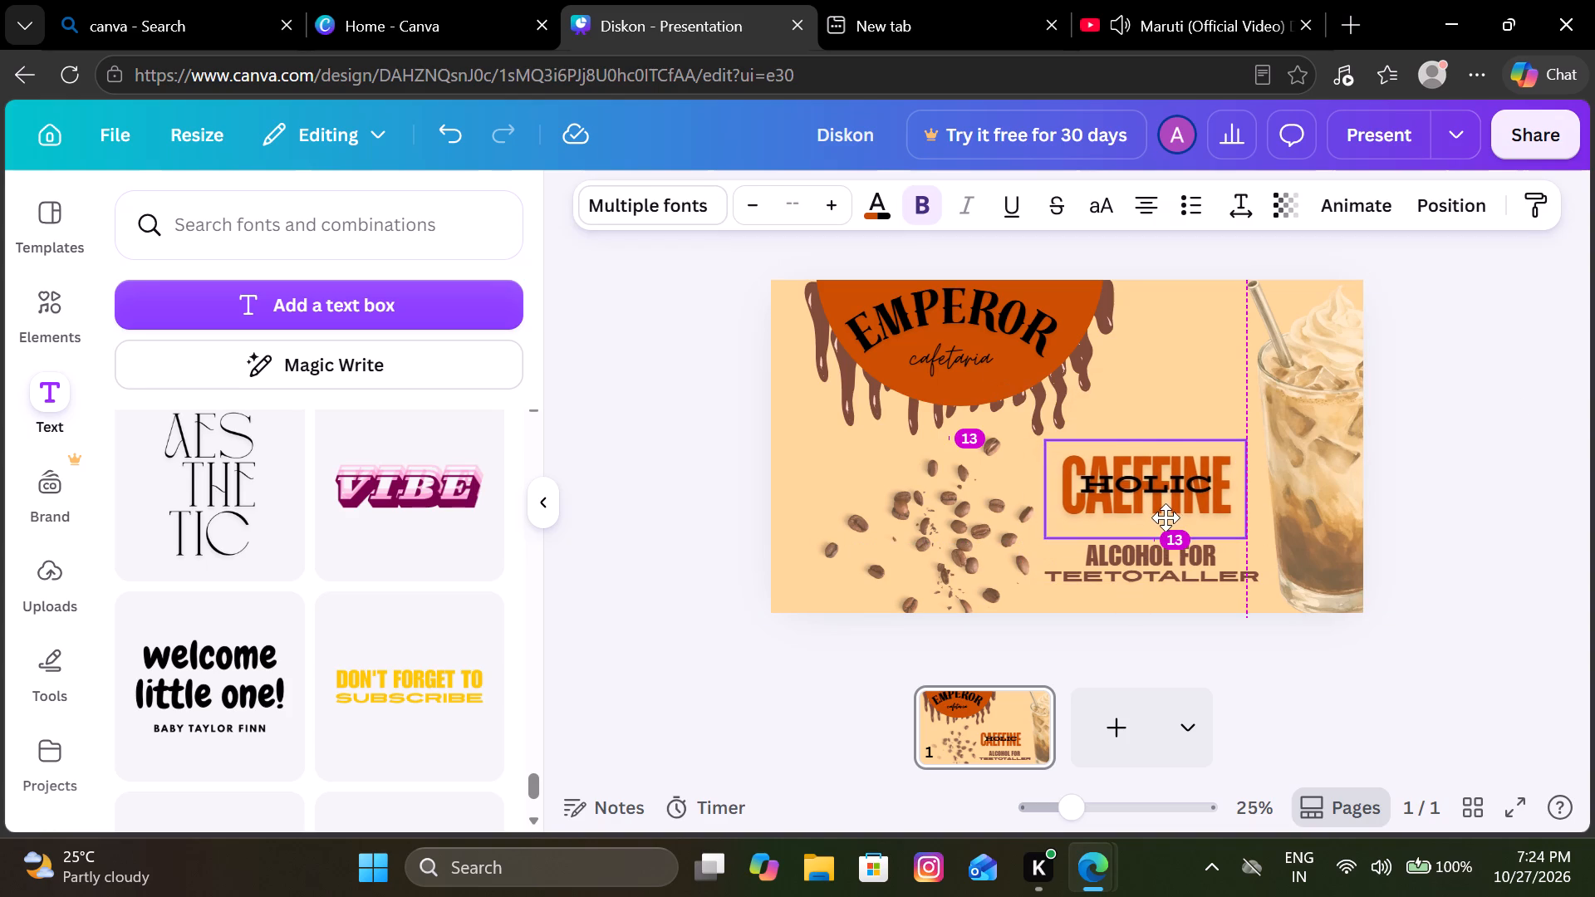
{"action": "left_click_drag", "start_coordinate": [1166, 517], "coordinate": [1165, 519]}
{"action": "left_click", "coordinate": [1516, 417]}
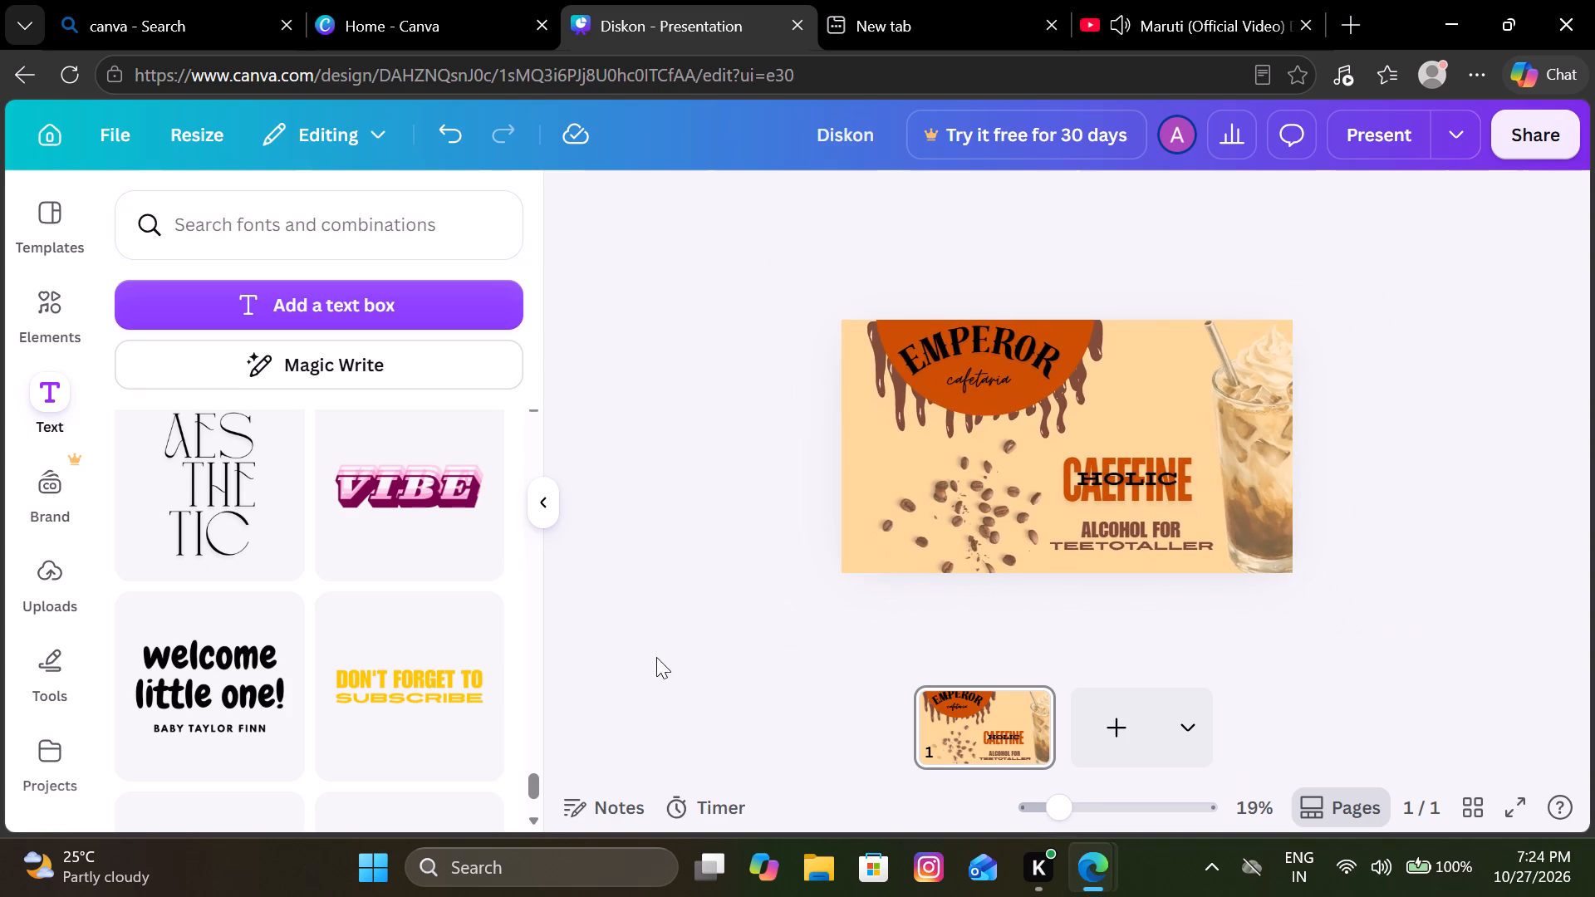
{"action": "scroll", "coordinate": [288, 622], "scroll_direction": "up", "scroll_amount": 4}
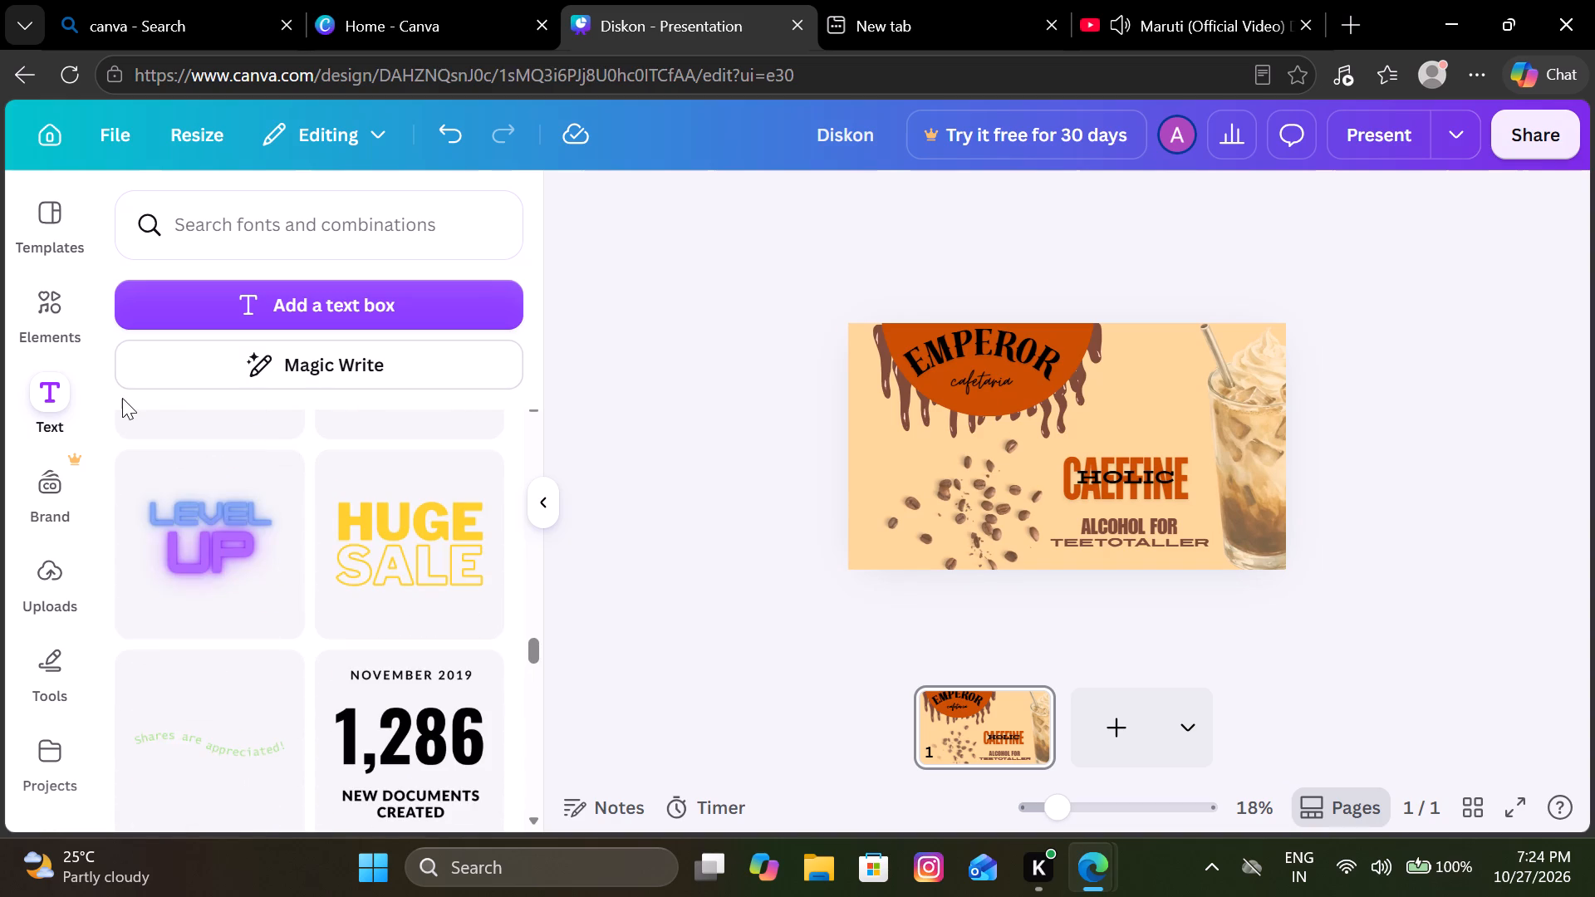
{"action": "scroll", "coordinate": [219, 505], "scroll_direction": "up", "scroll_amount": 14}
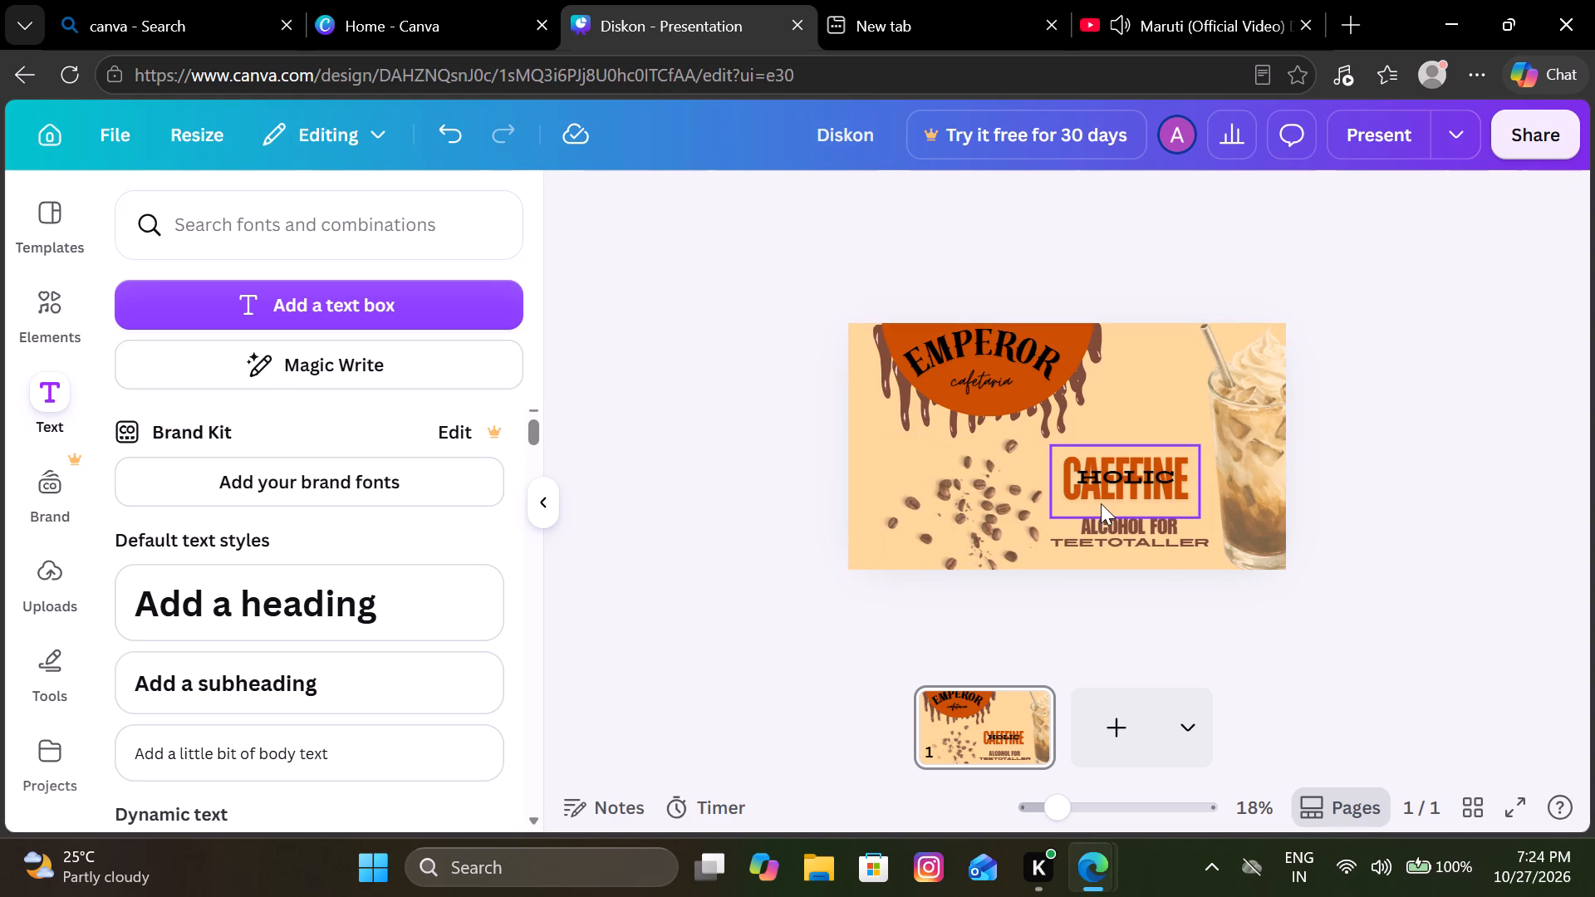
Enlarge the CAEFFINE HOLIC headline to about 871 by 422 and centre it above the ALCOHOL FOR TEETOTALLER group.
{"action": "left_click_drag", "start_coordinate": [1101, 503], "coordinate": [1091, 482]}
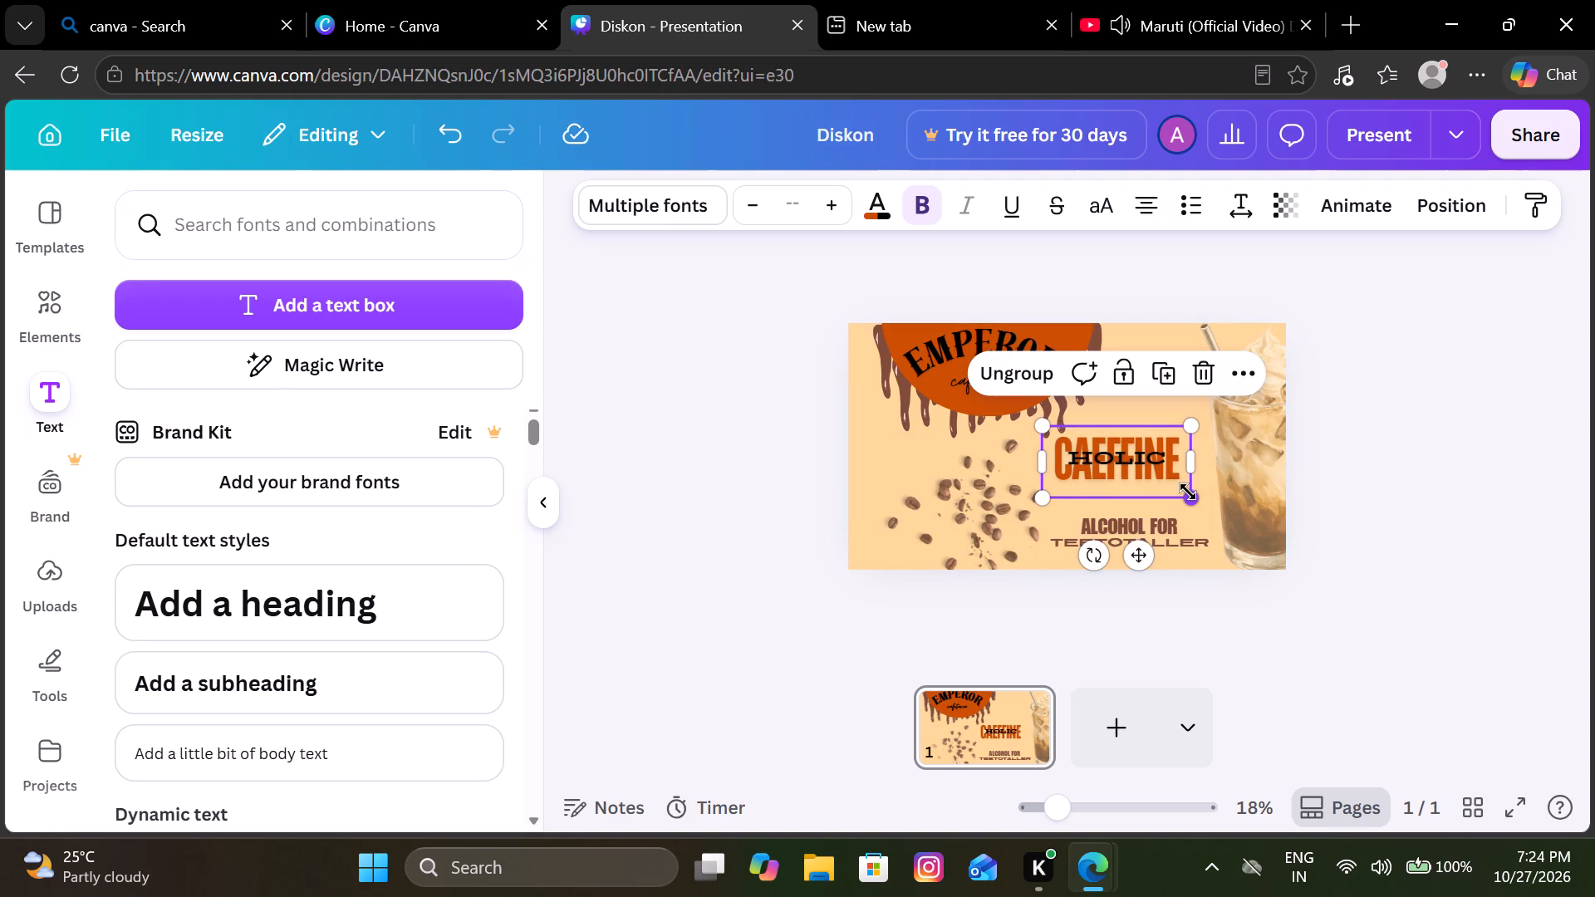
{"action": "left_click_drag", "start_coordinate": [1188, 492], "coordinate": [1239, 517]}
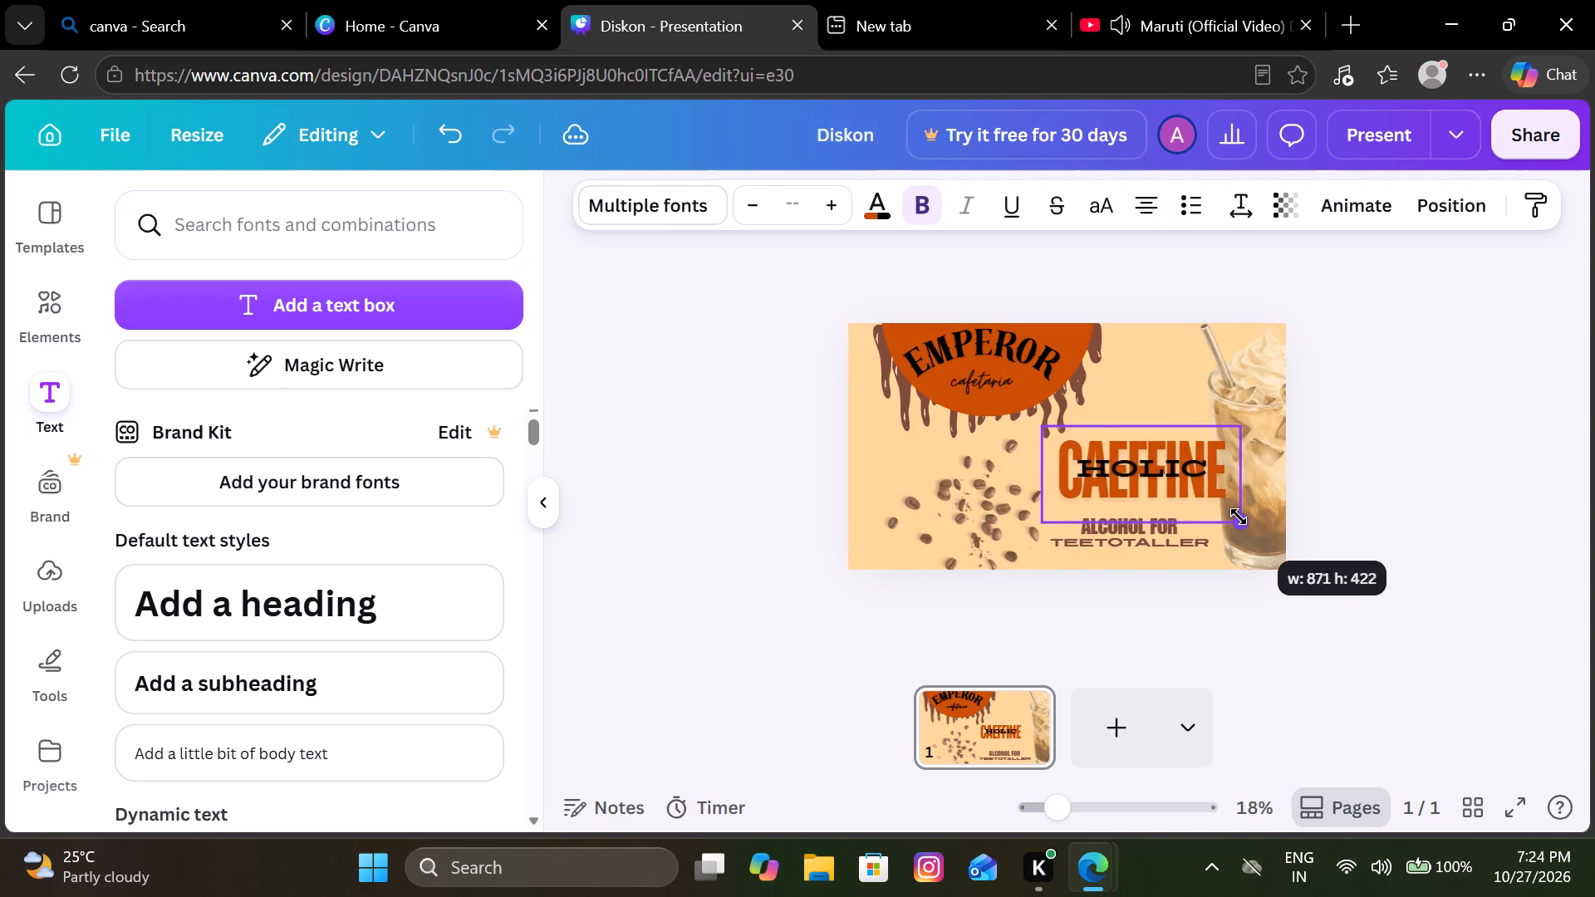
{"action": "left_click_drag", "start_coordinate": [1239, 517], "coordinate": [1239, 517]}
{"action": "left_click_drag", "start_coordinate": [1187, 501], "coordinate": [1161, 505]}
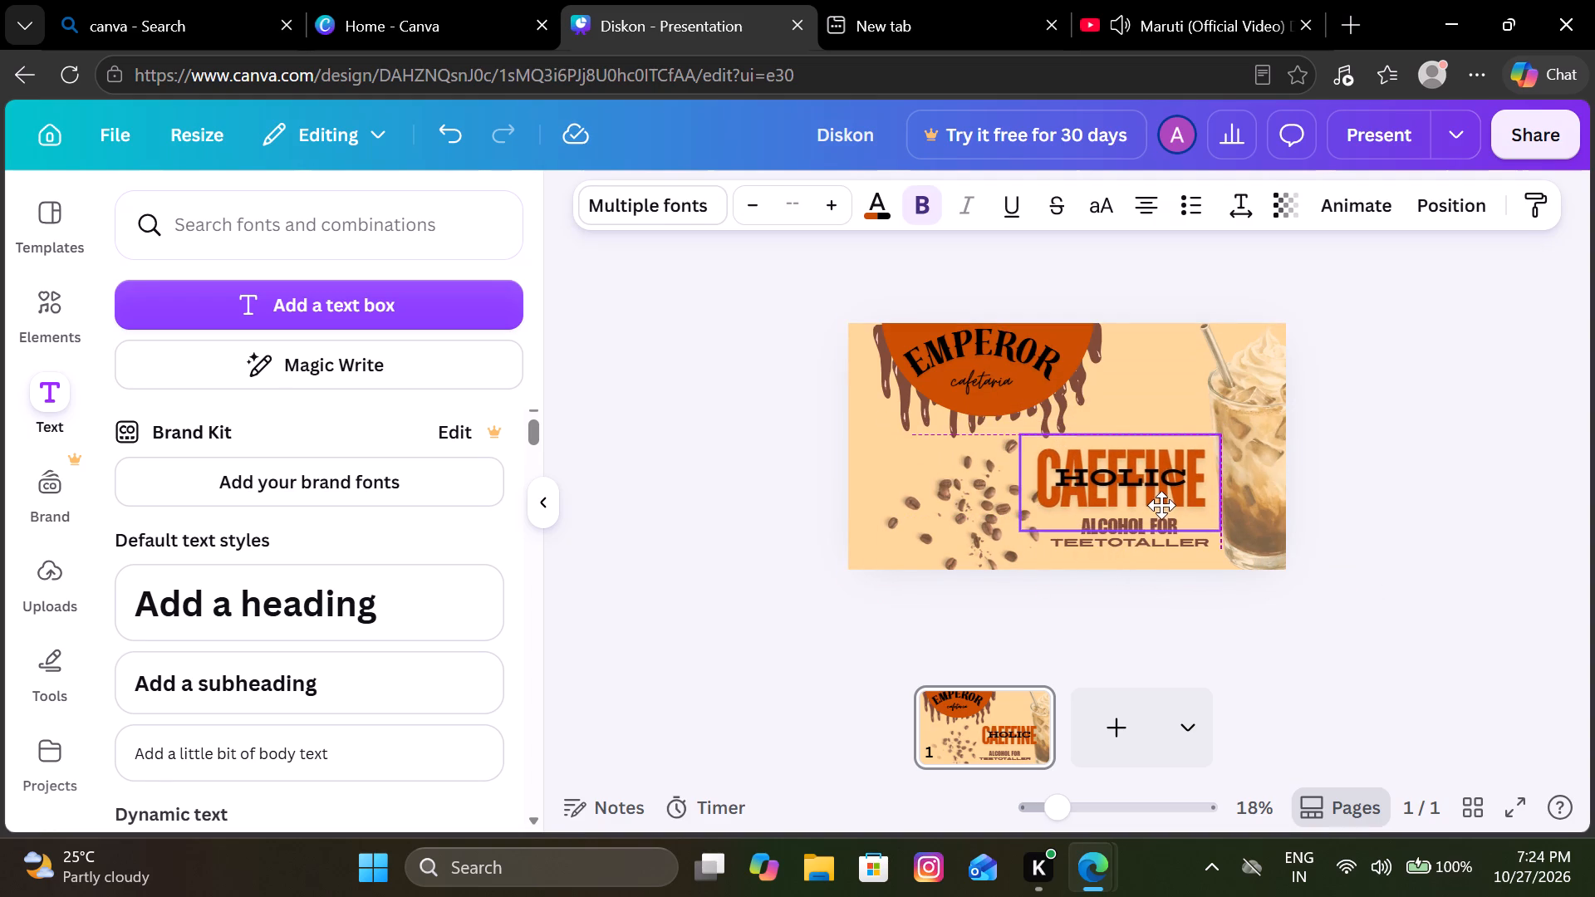
{"action": "left_click_drag", "start_coordinate": [1161, 505], "coordinate": [1161, 504]}
{"action": "left_click", "coordinate": [1409, 425]}
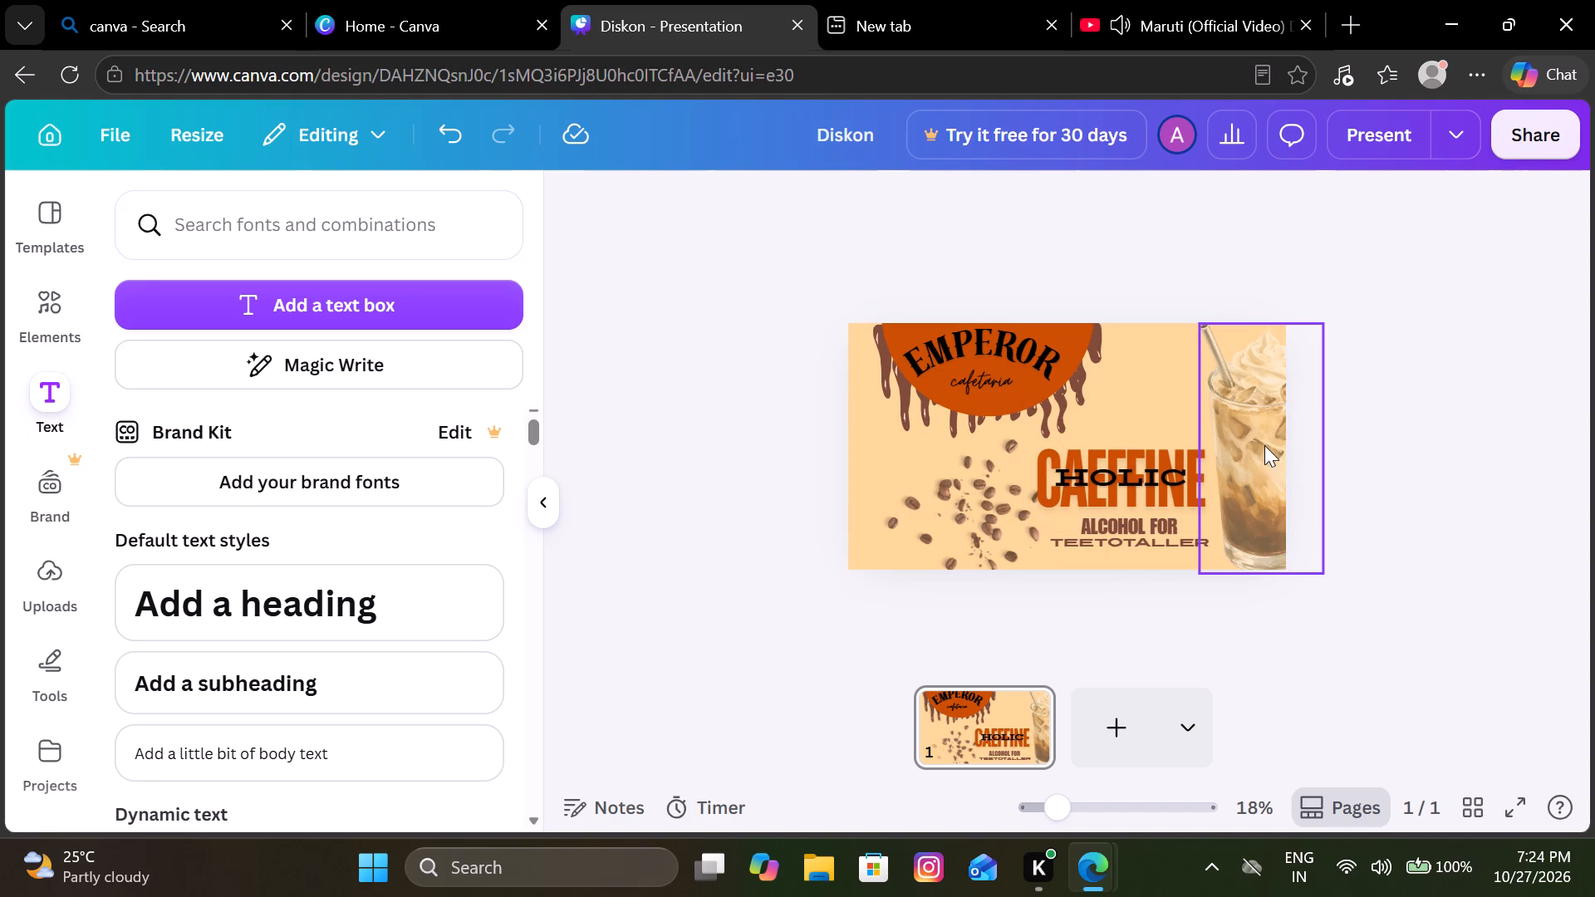
Move the iced coffee glass image slightly up along the page's right edge.
{"action": "left_click_drag", "start_coordinate": [1264, 474], "coordinate": [1262, 492]}
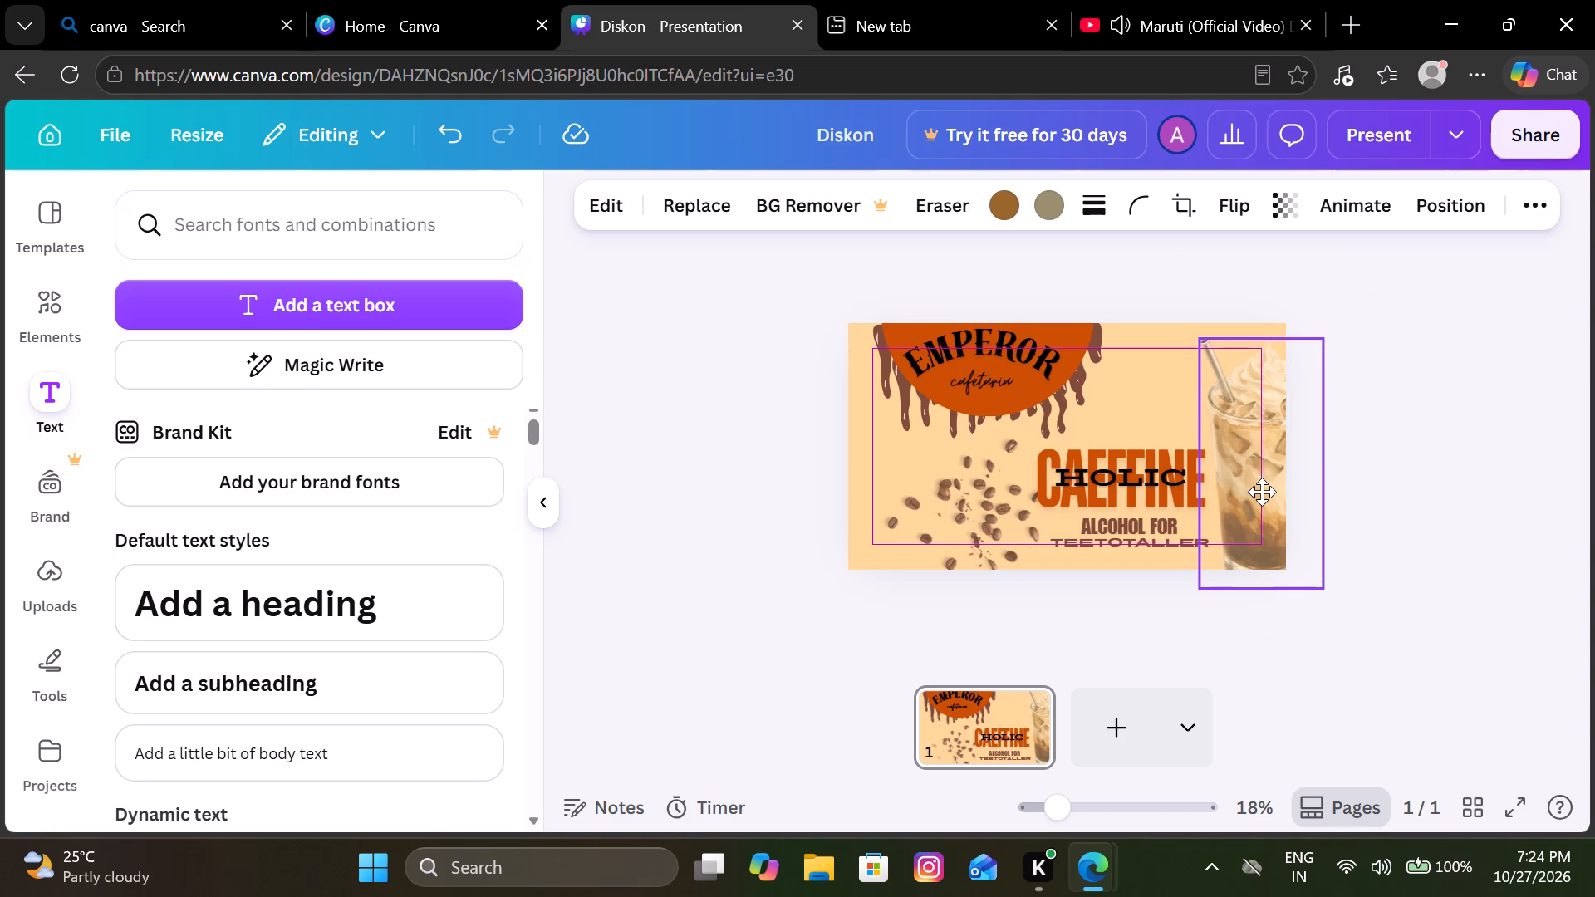
{"action": "left_click_drag", "start_coordinate": [1262, 492], "coordinate": [1260, 473]}
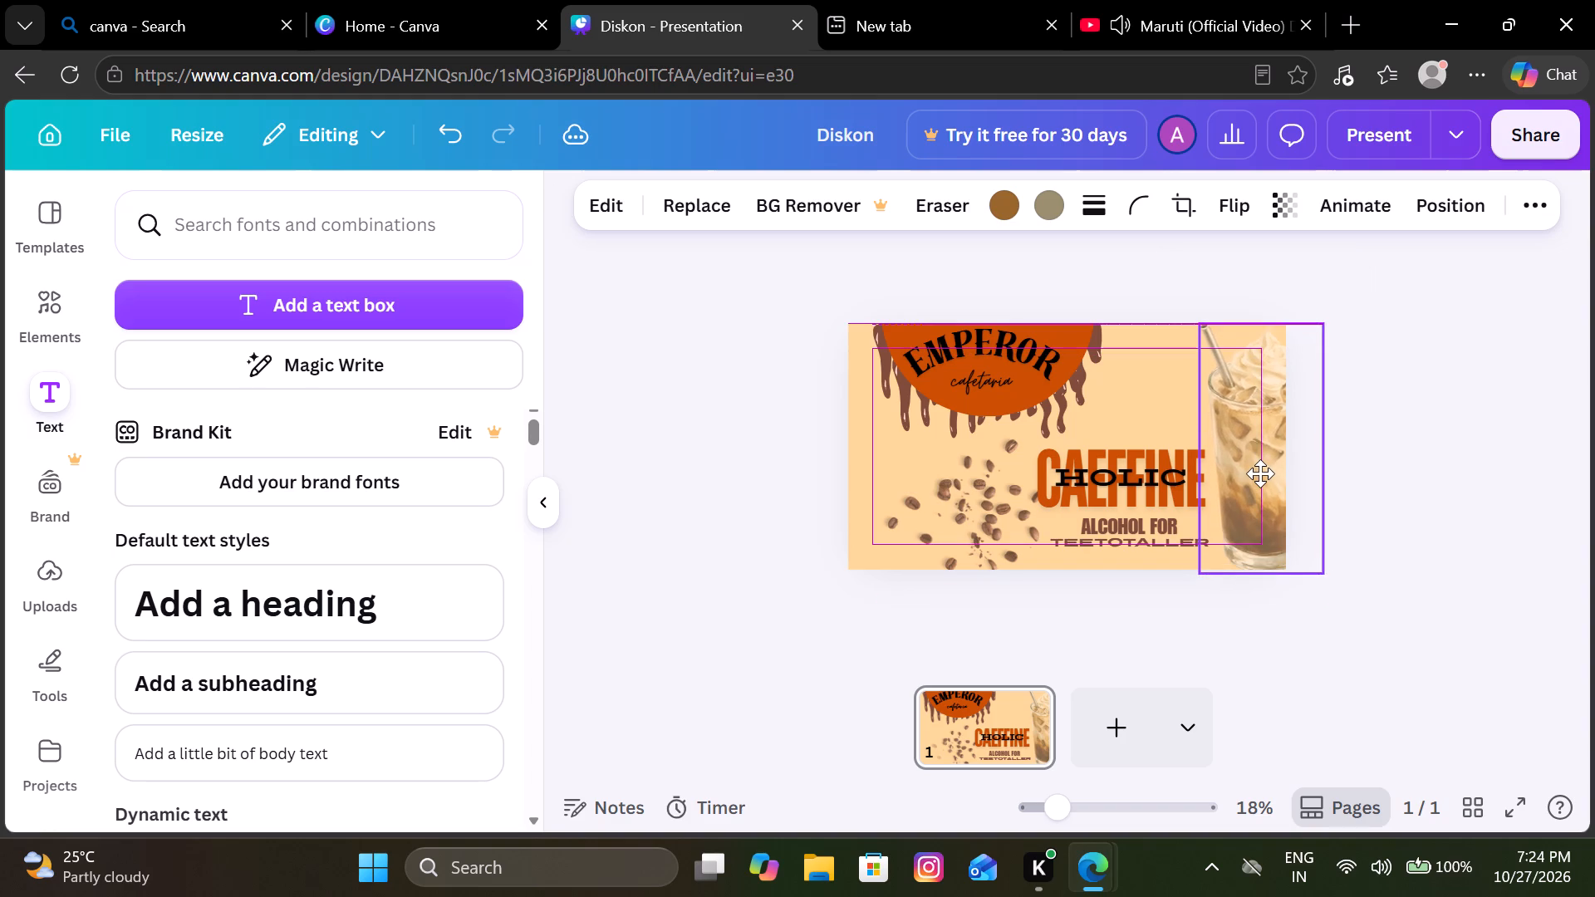
{"action": "left_click_drag", "start_coordinate": [1260, 473], "coordinate": [1260, 467]}
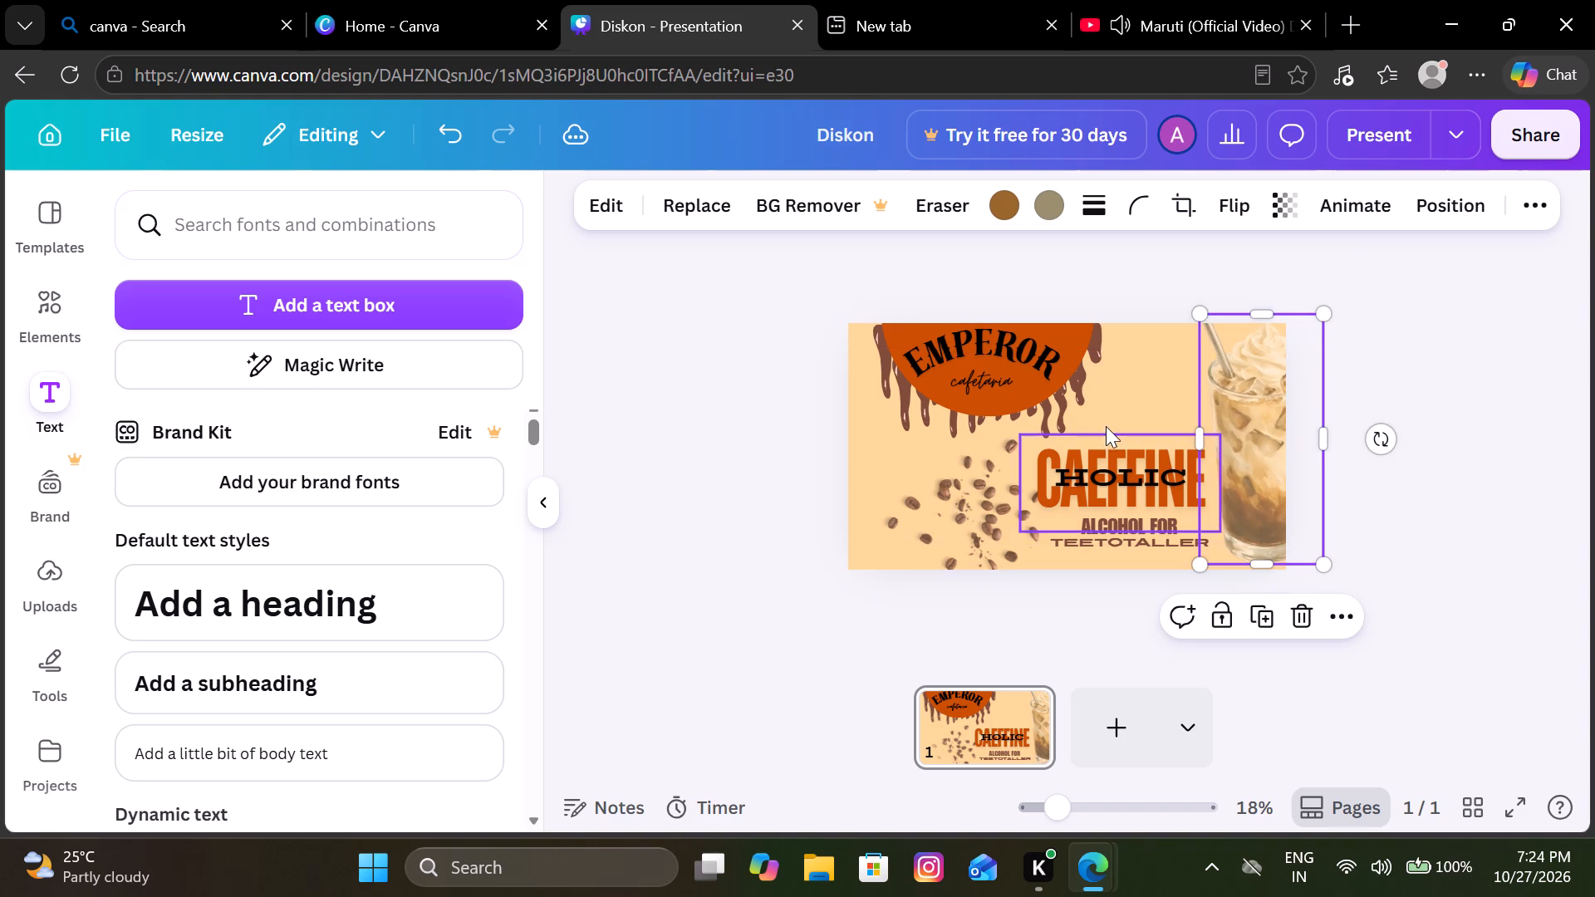
{"action": "left_click", "coordinate": [1550, 321]}
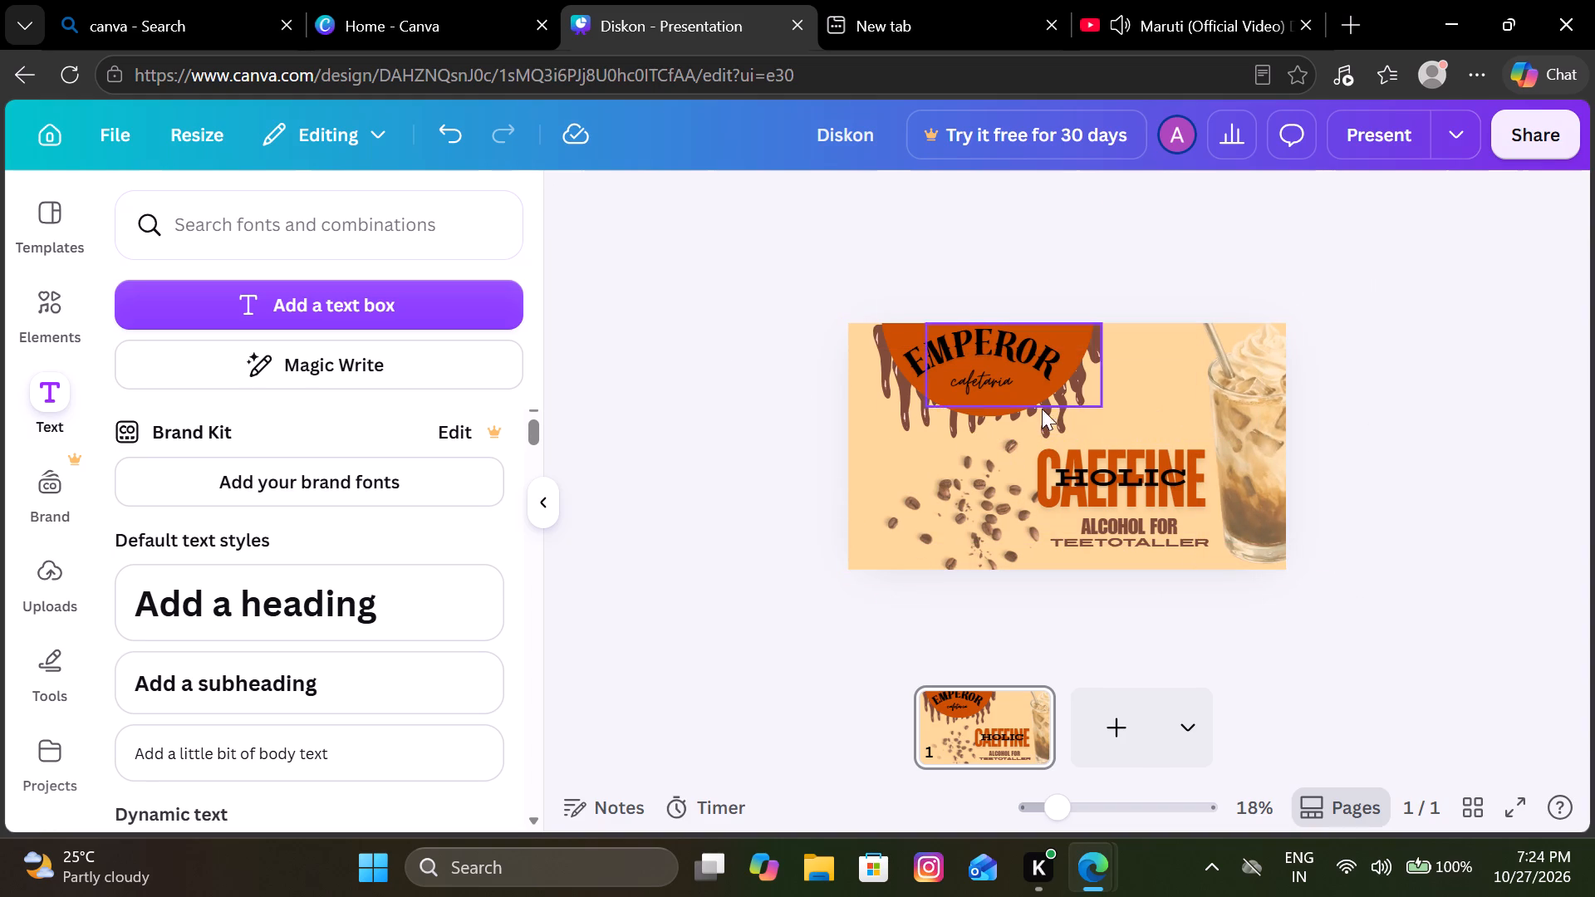
Search the elements library for "white smoke" and show all graphics results.
{"action": "left_click", "coordinate": [370, 217]}
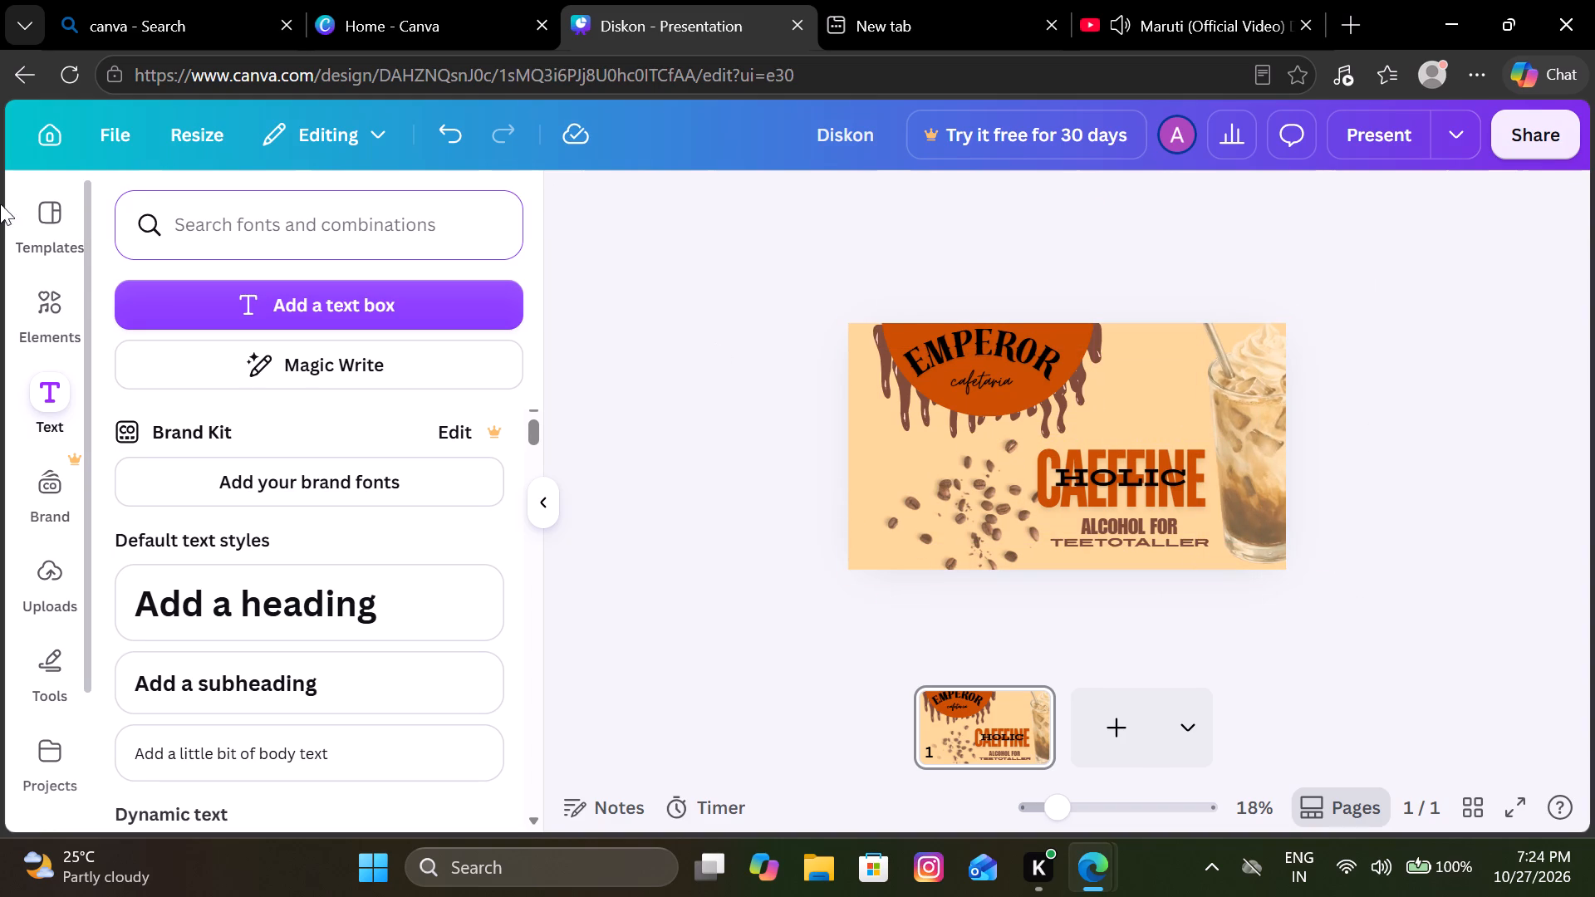
{"action": "left_click", "coordinate": [56, 325]}
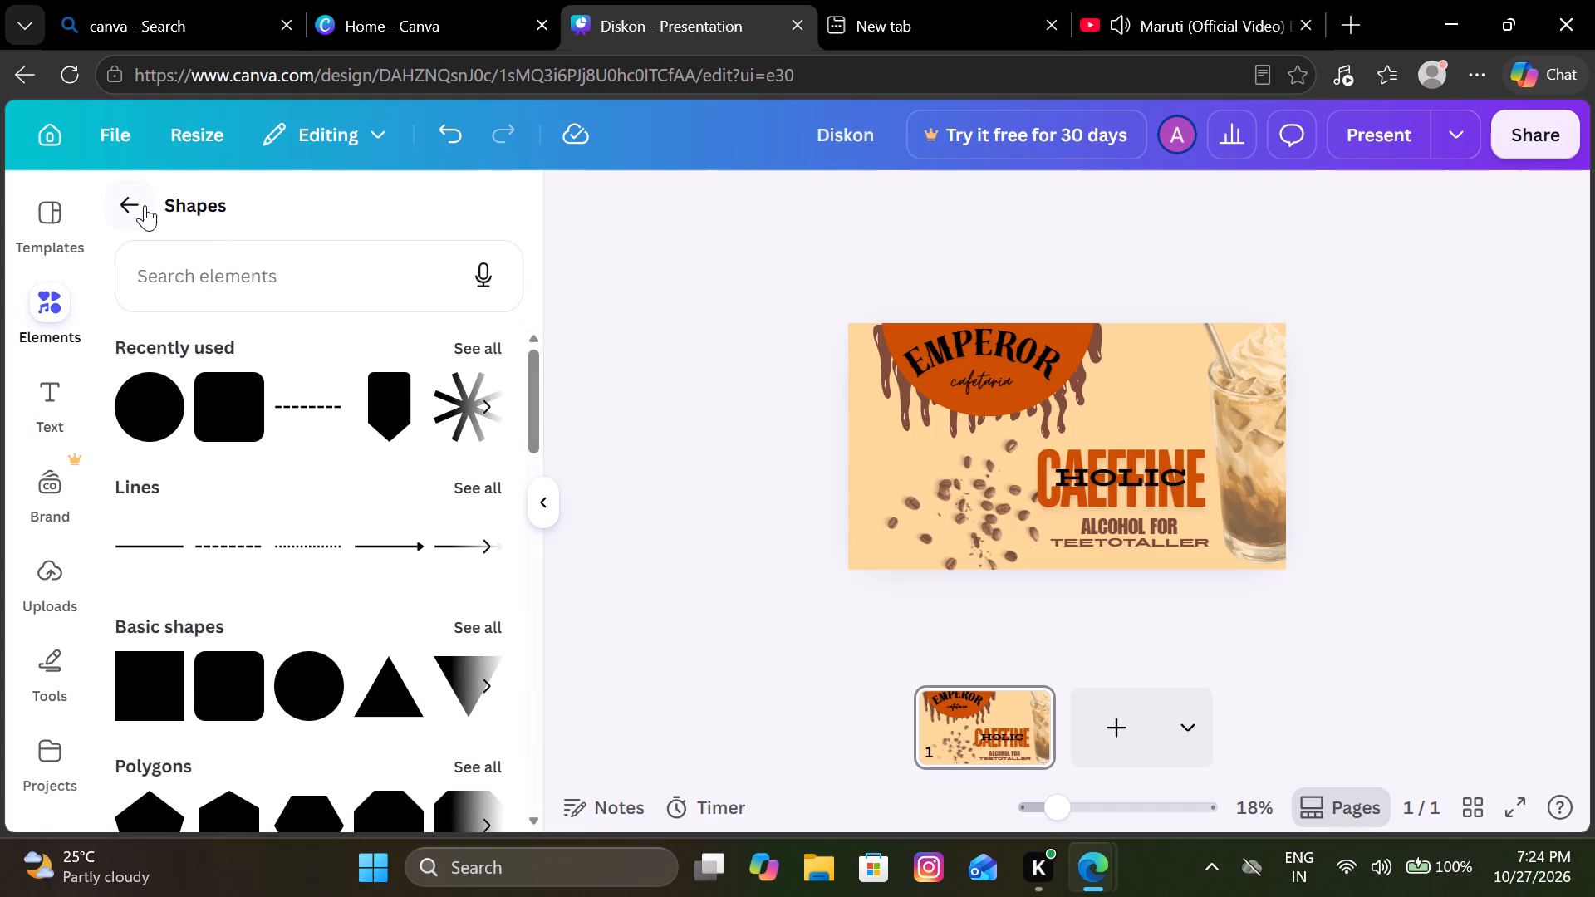
{"action": "left_click", "coordinate": [142, 206]}
{"action": "left_click", "coordinate": [207, 232]}
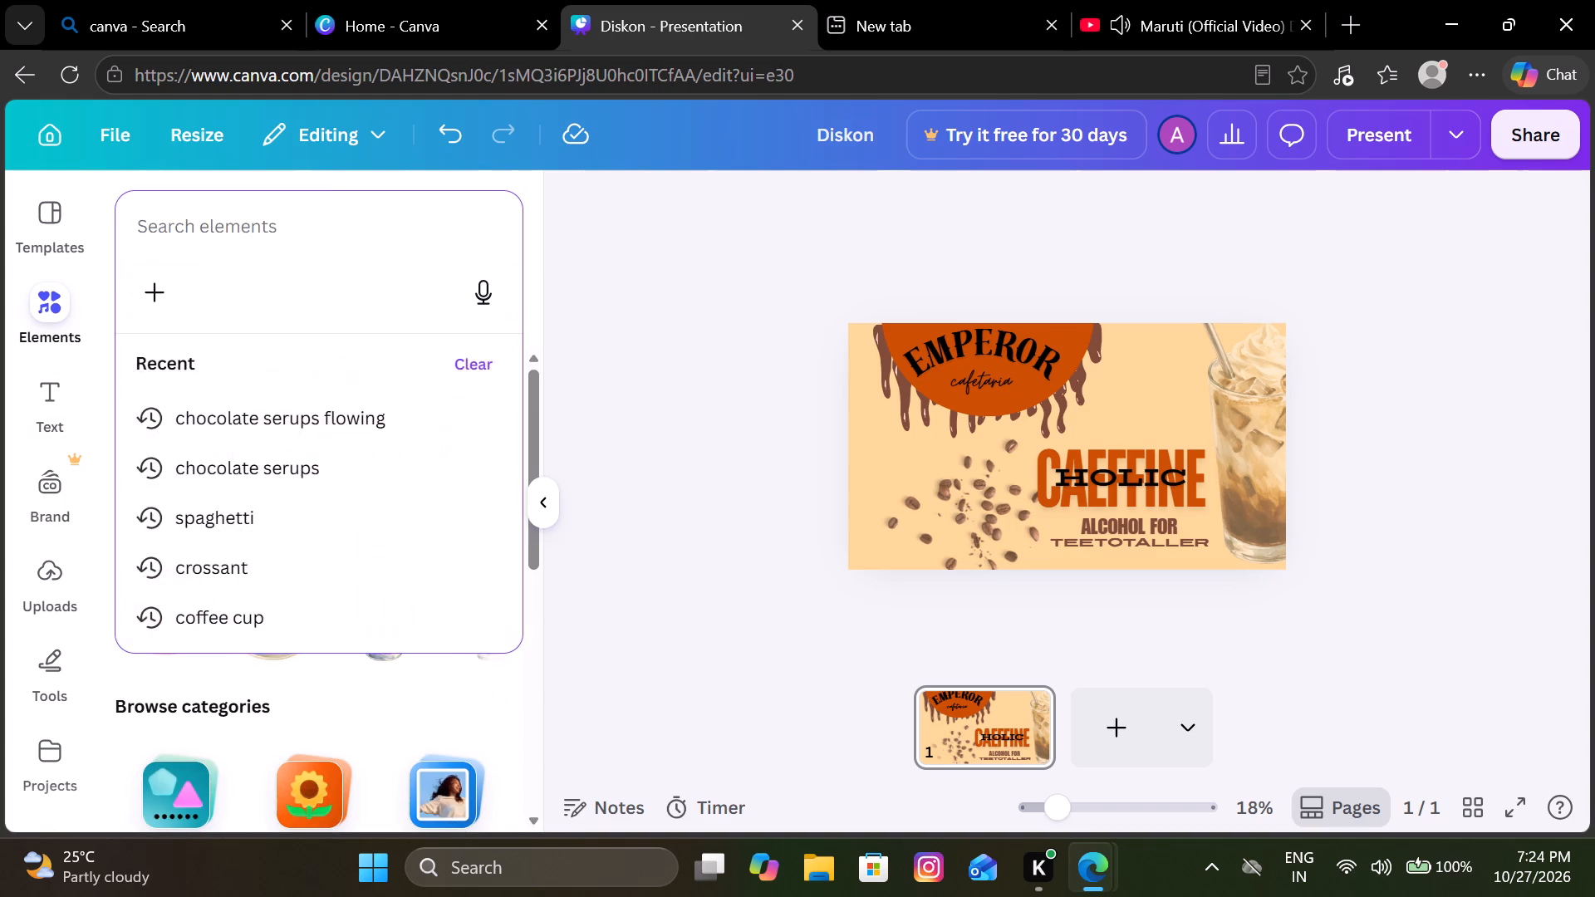
{"action": "type", "text": "SMOK"}
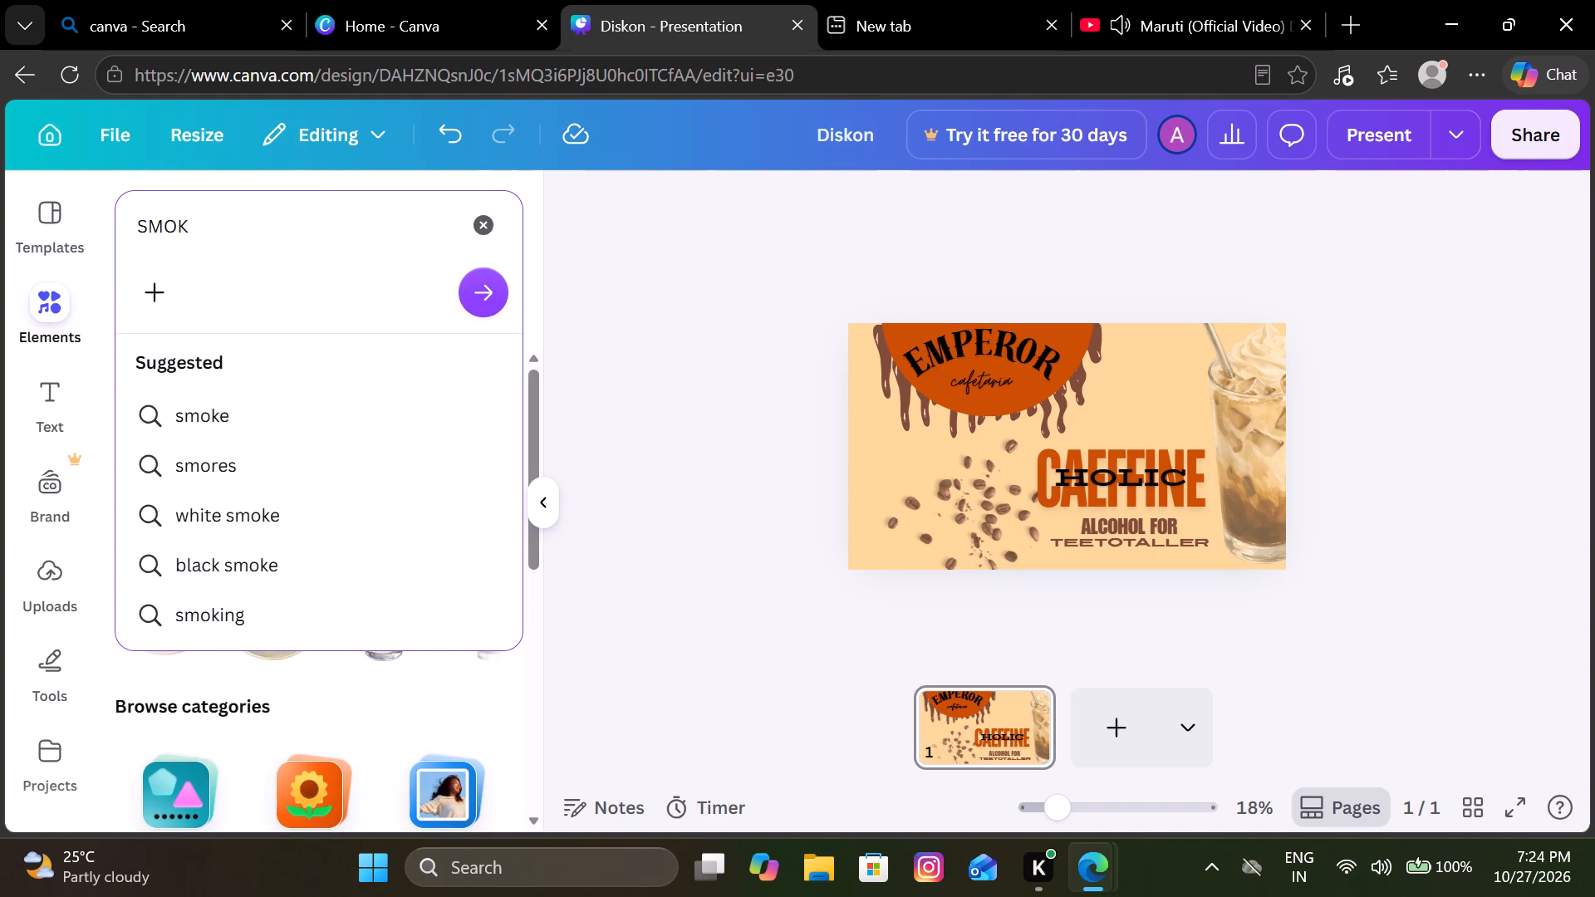
{"action": "key", "text": "e"}
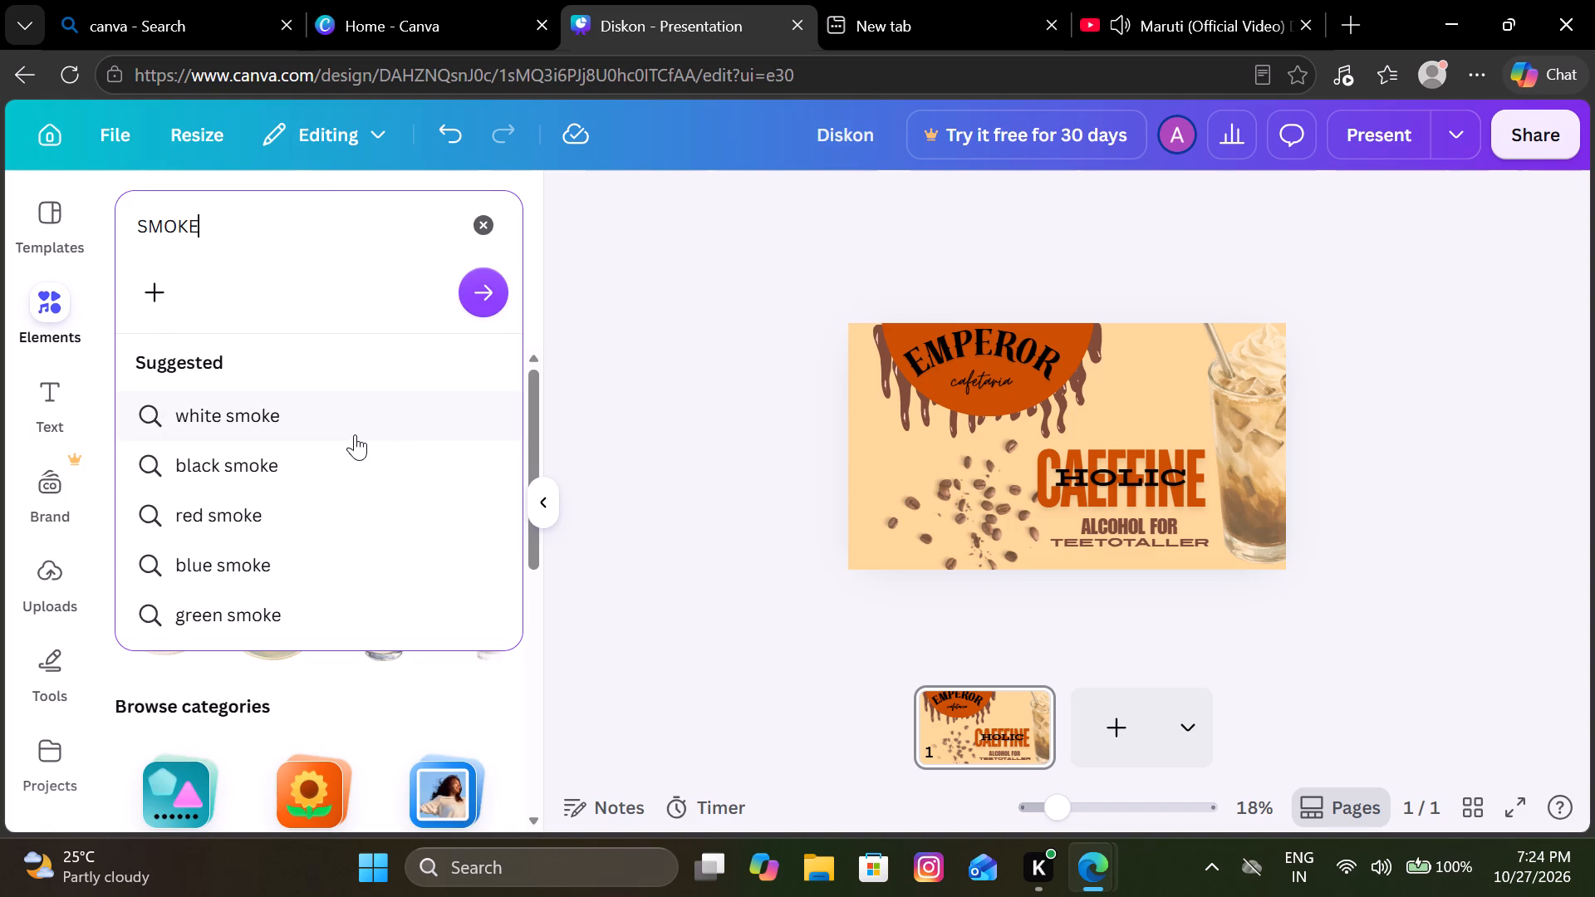
{"action": "left_click", "coordinate": [355, 434]}
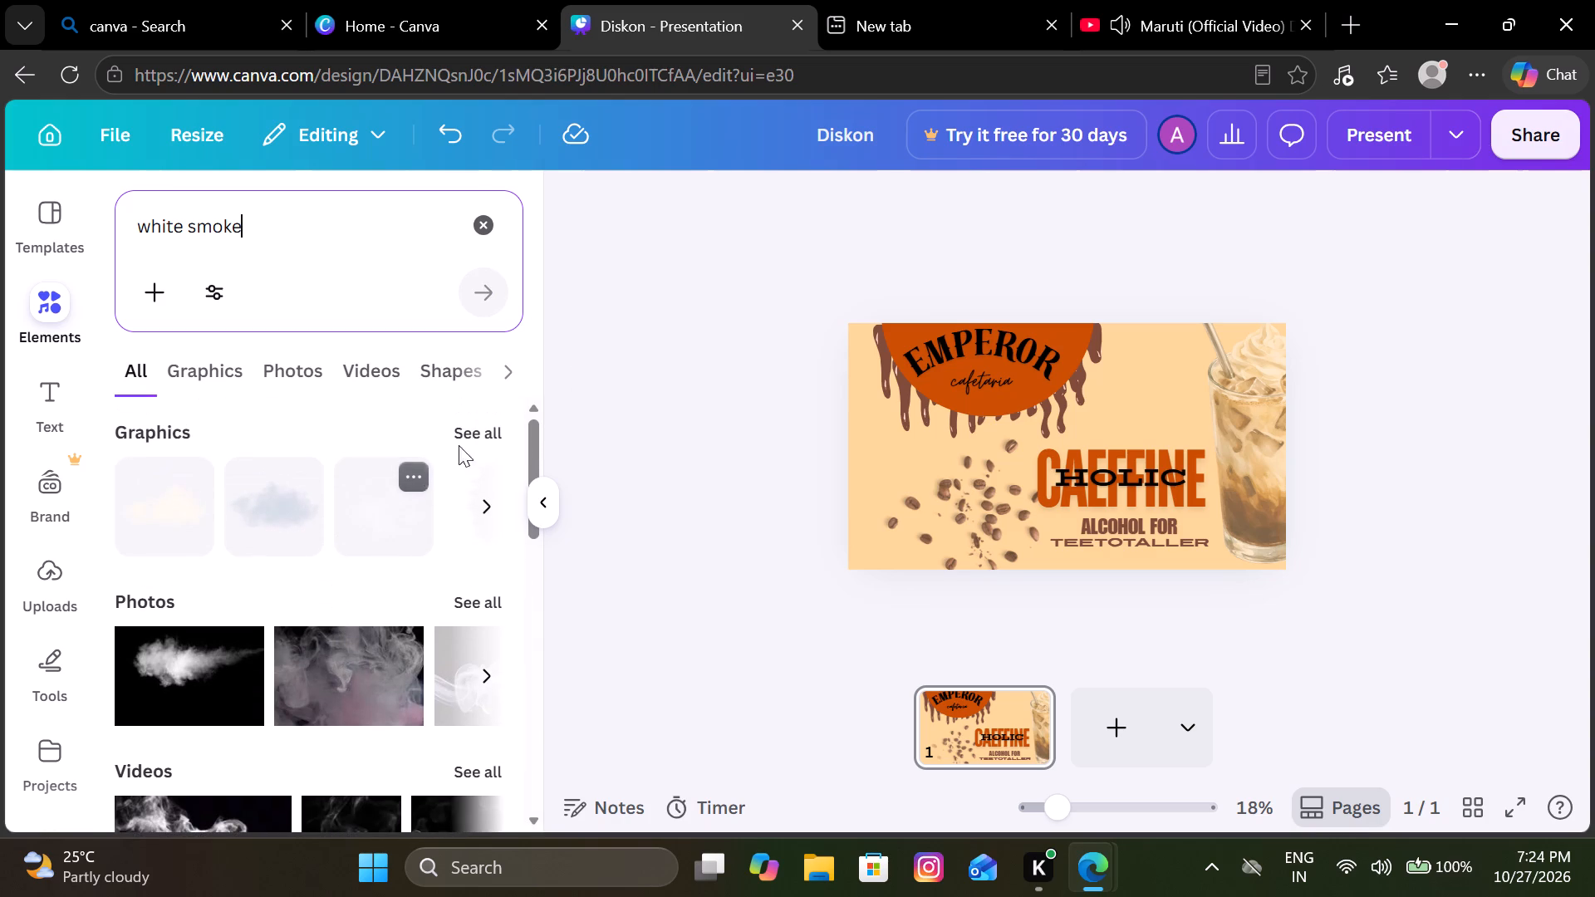
{"action": "left_click", "coordinate": [494, 425]}
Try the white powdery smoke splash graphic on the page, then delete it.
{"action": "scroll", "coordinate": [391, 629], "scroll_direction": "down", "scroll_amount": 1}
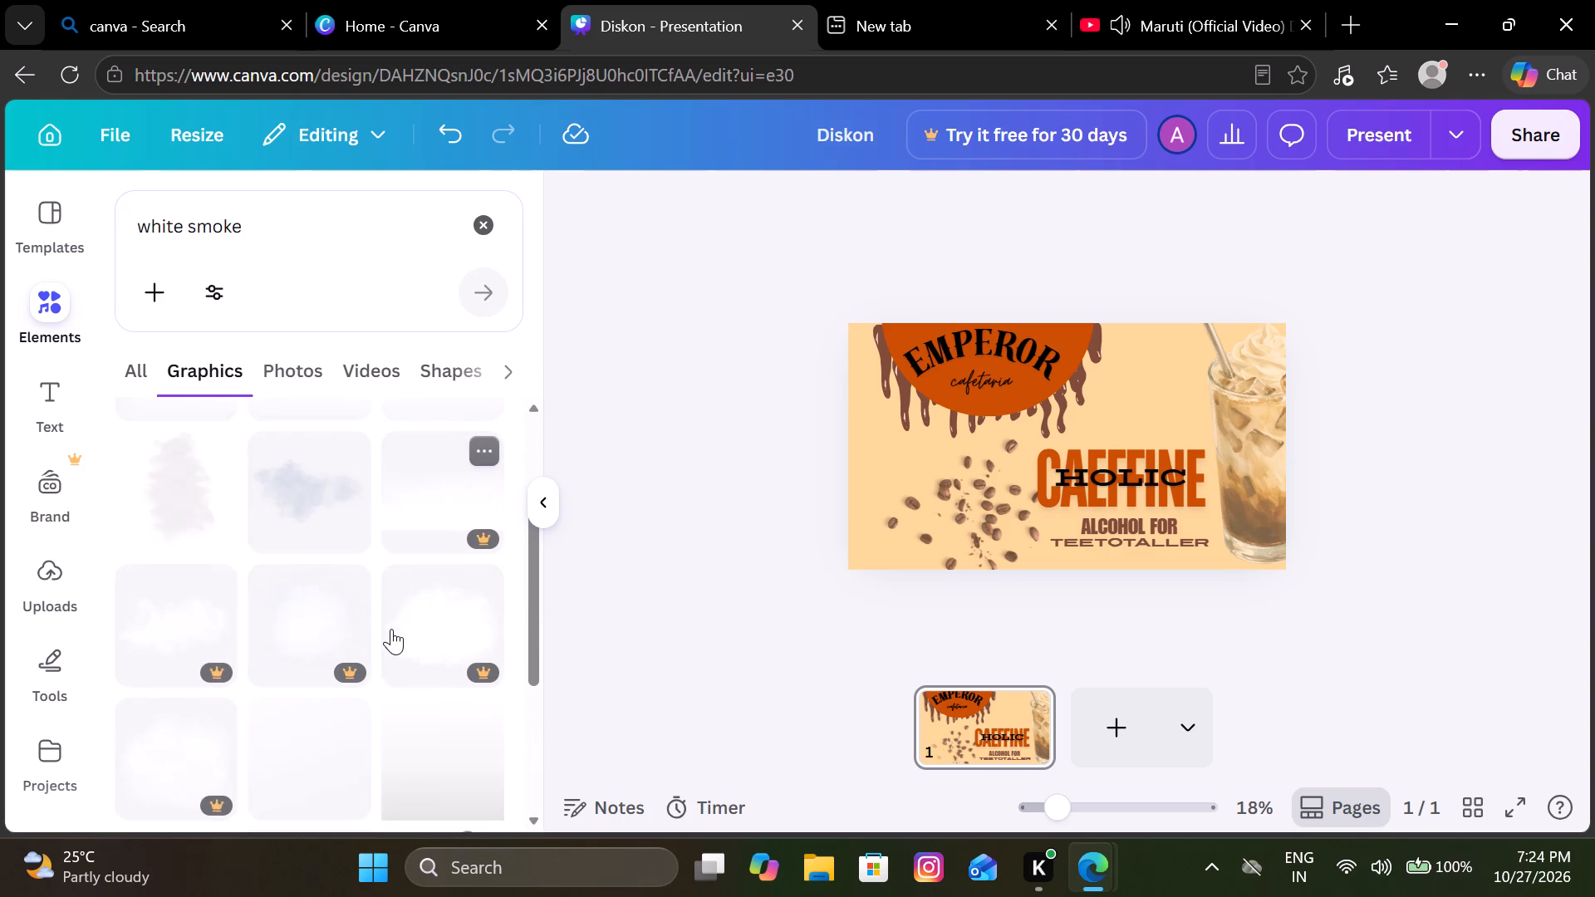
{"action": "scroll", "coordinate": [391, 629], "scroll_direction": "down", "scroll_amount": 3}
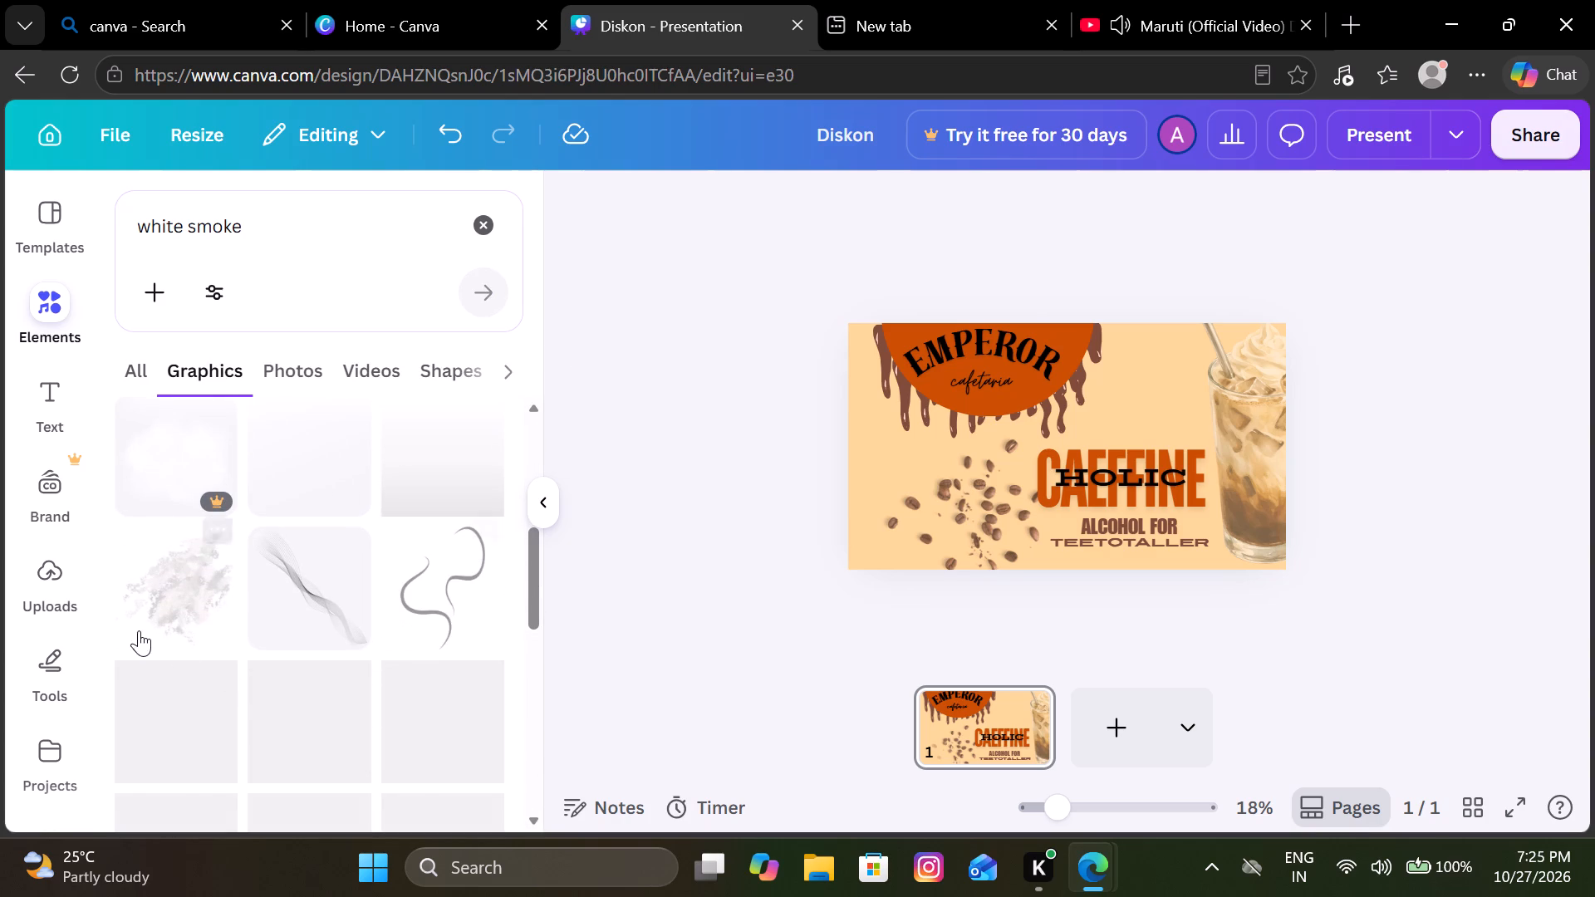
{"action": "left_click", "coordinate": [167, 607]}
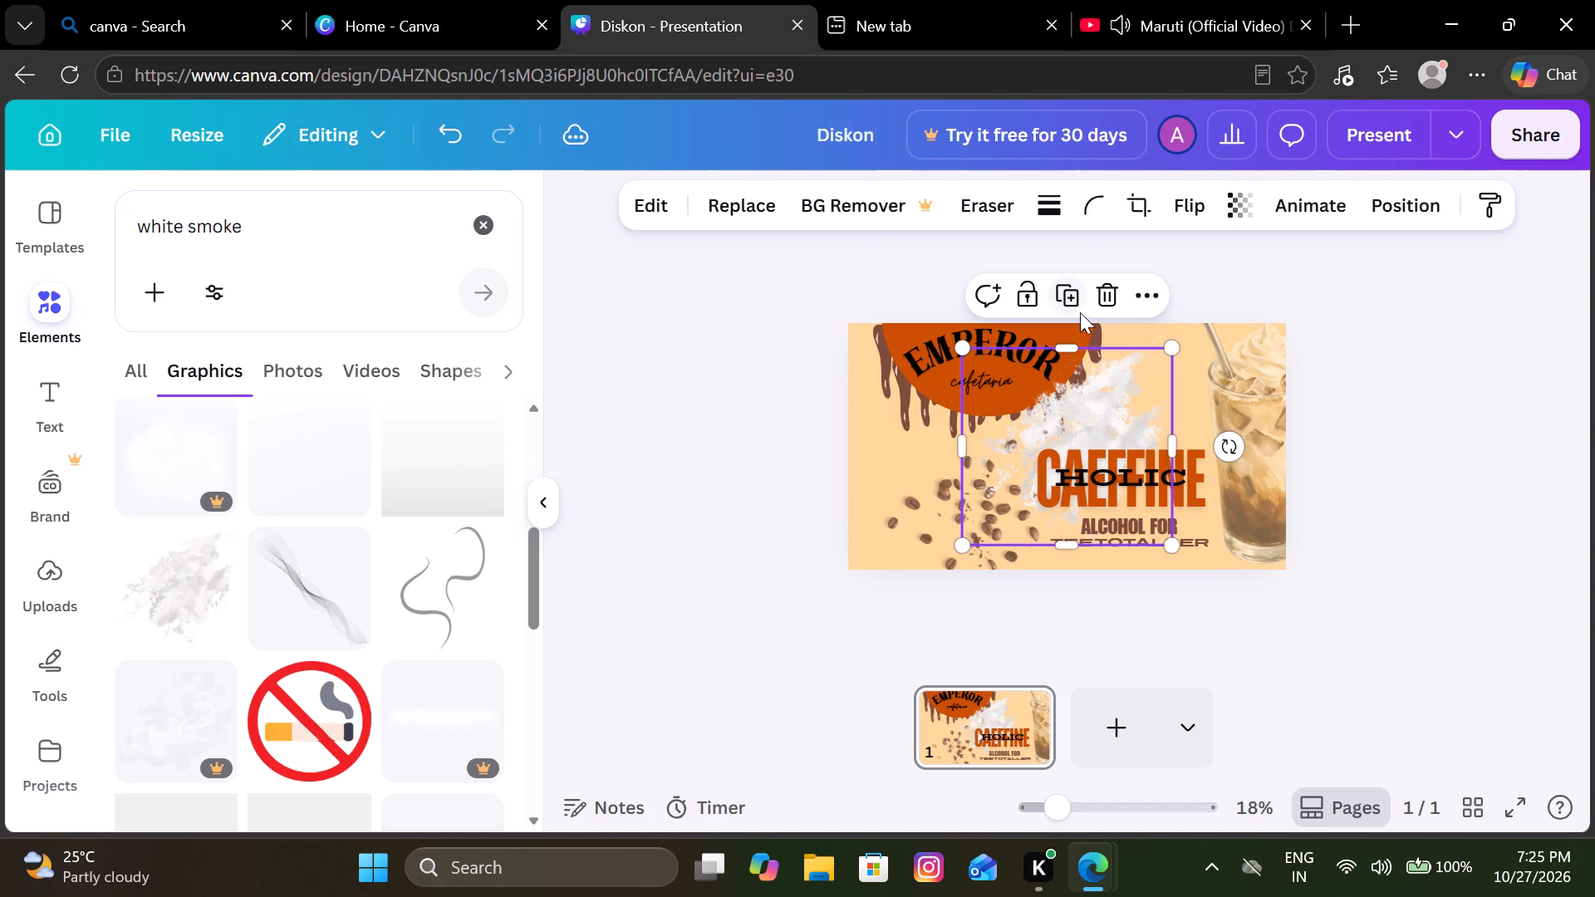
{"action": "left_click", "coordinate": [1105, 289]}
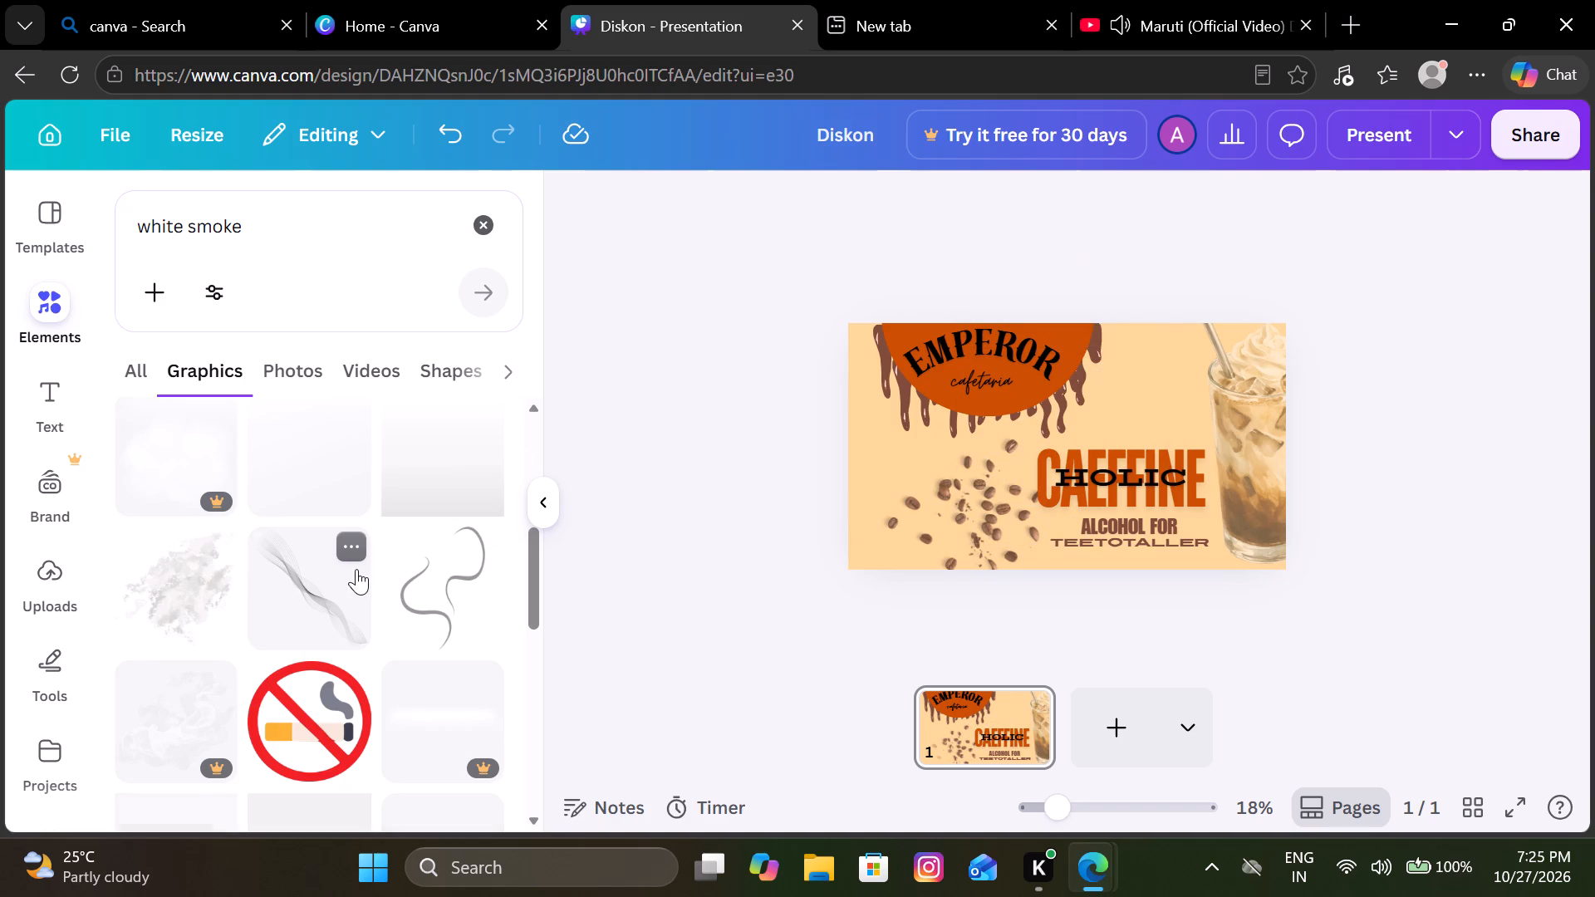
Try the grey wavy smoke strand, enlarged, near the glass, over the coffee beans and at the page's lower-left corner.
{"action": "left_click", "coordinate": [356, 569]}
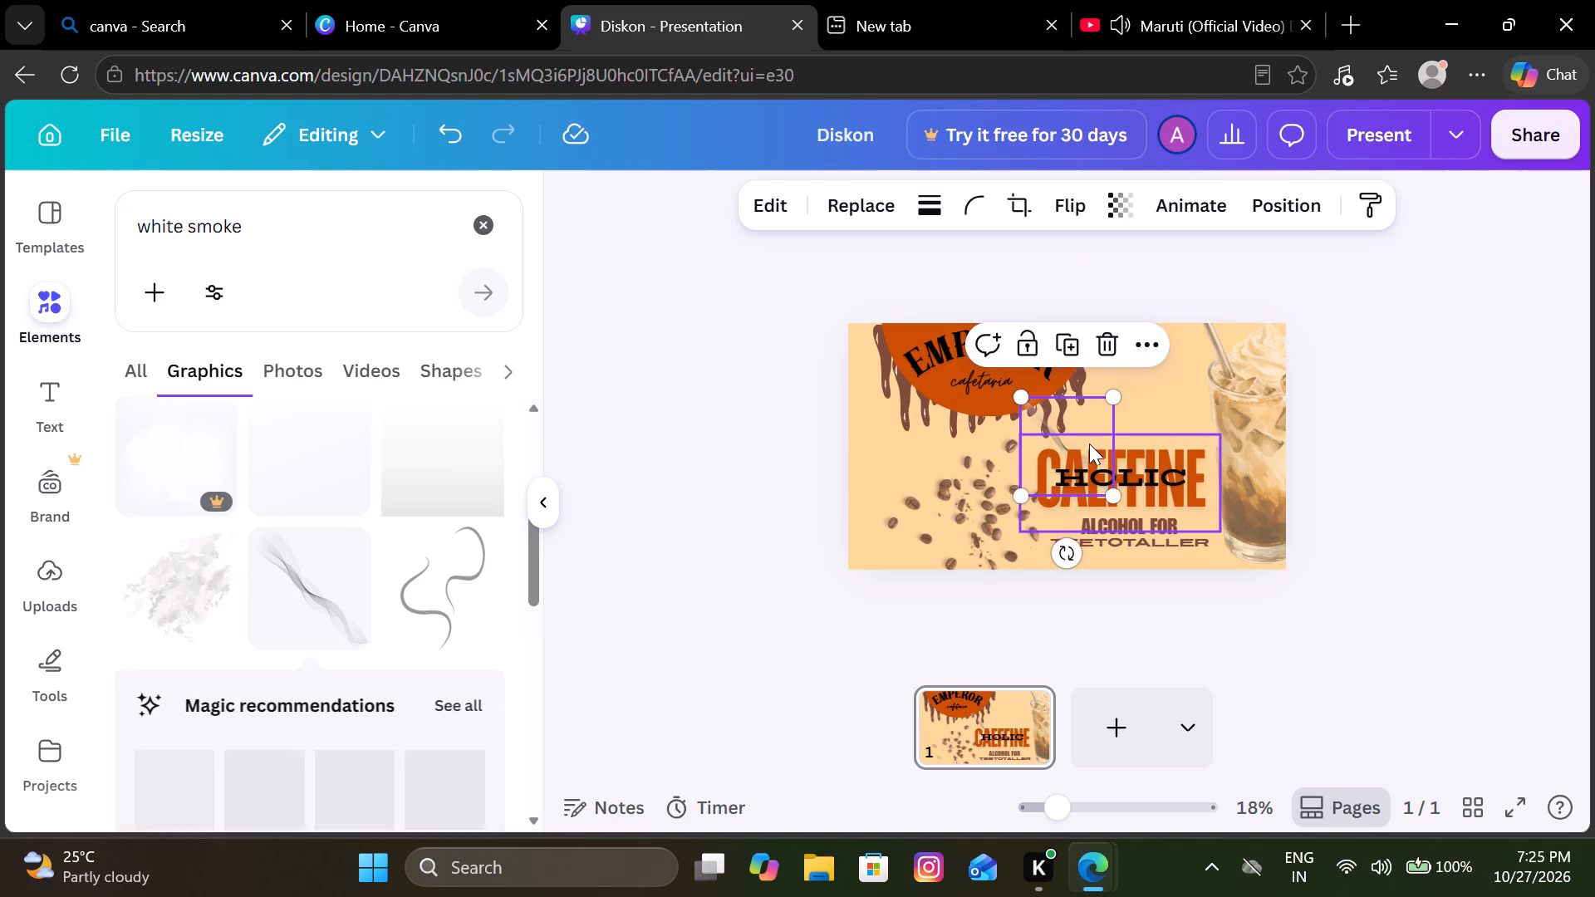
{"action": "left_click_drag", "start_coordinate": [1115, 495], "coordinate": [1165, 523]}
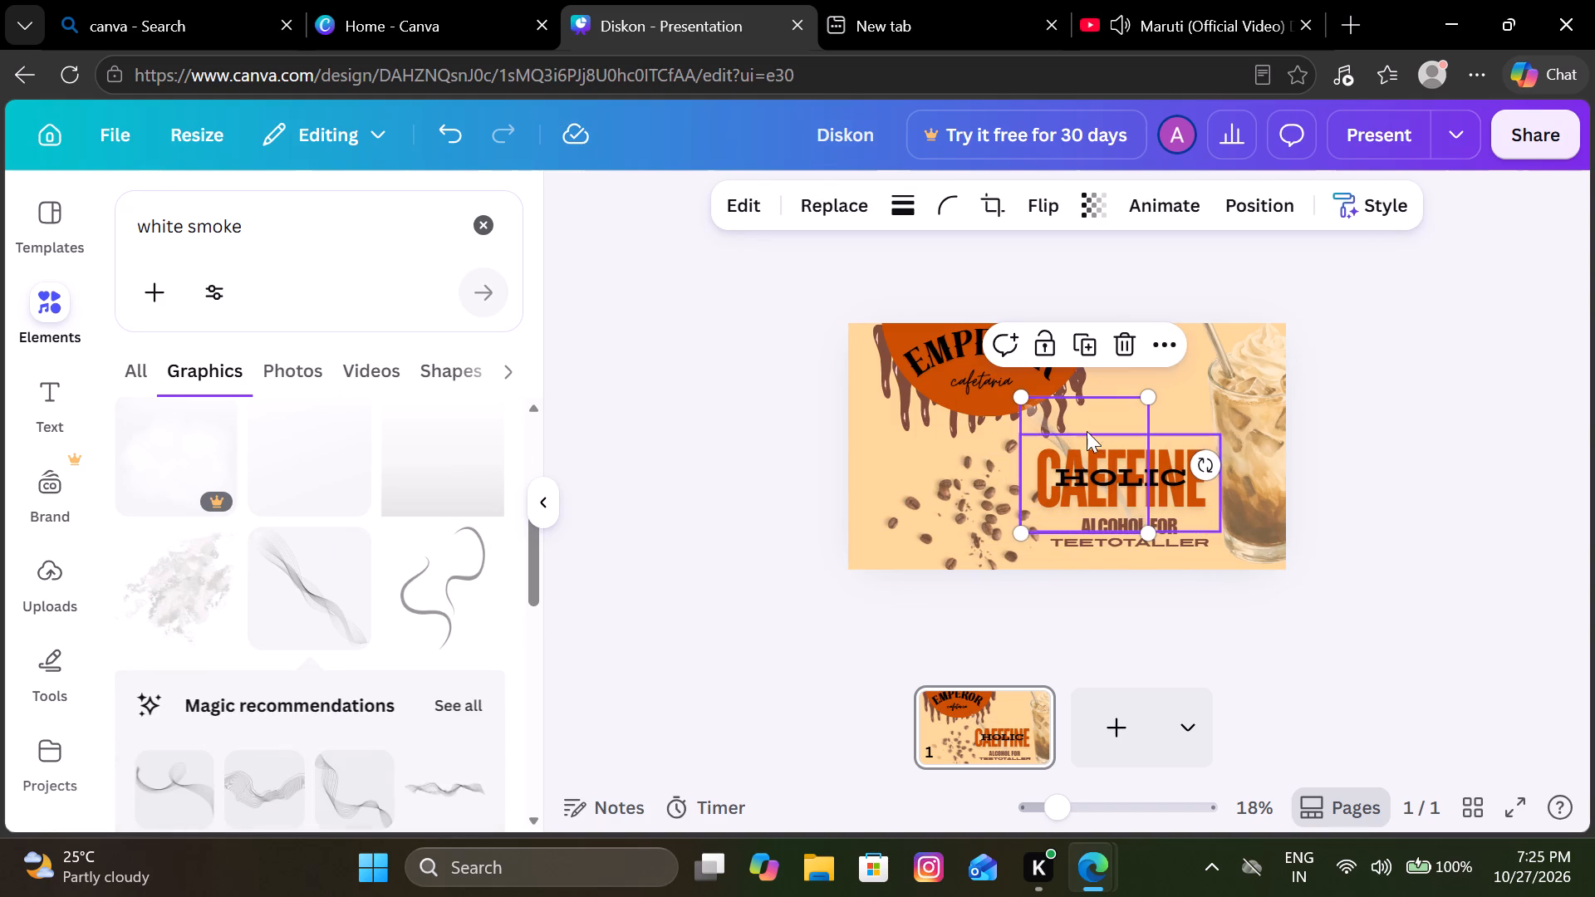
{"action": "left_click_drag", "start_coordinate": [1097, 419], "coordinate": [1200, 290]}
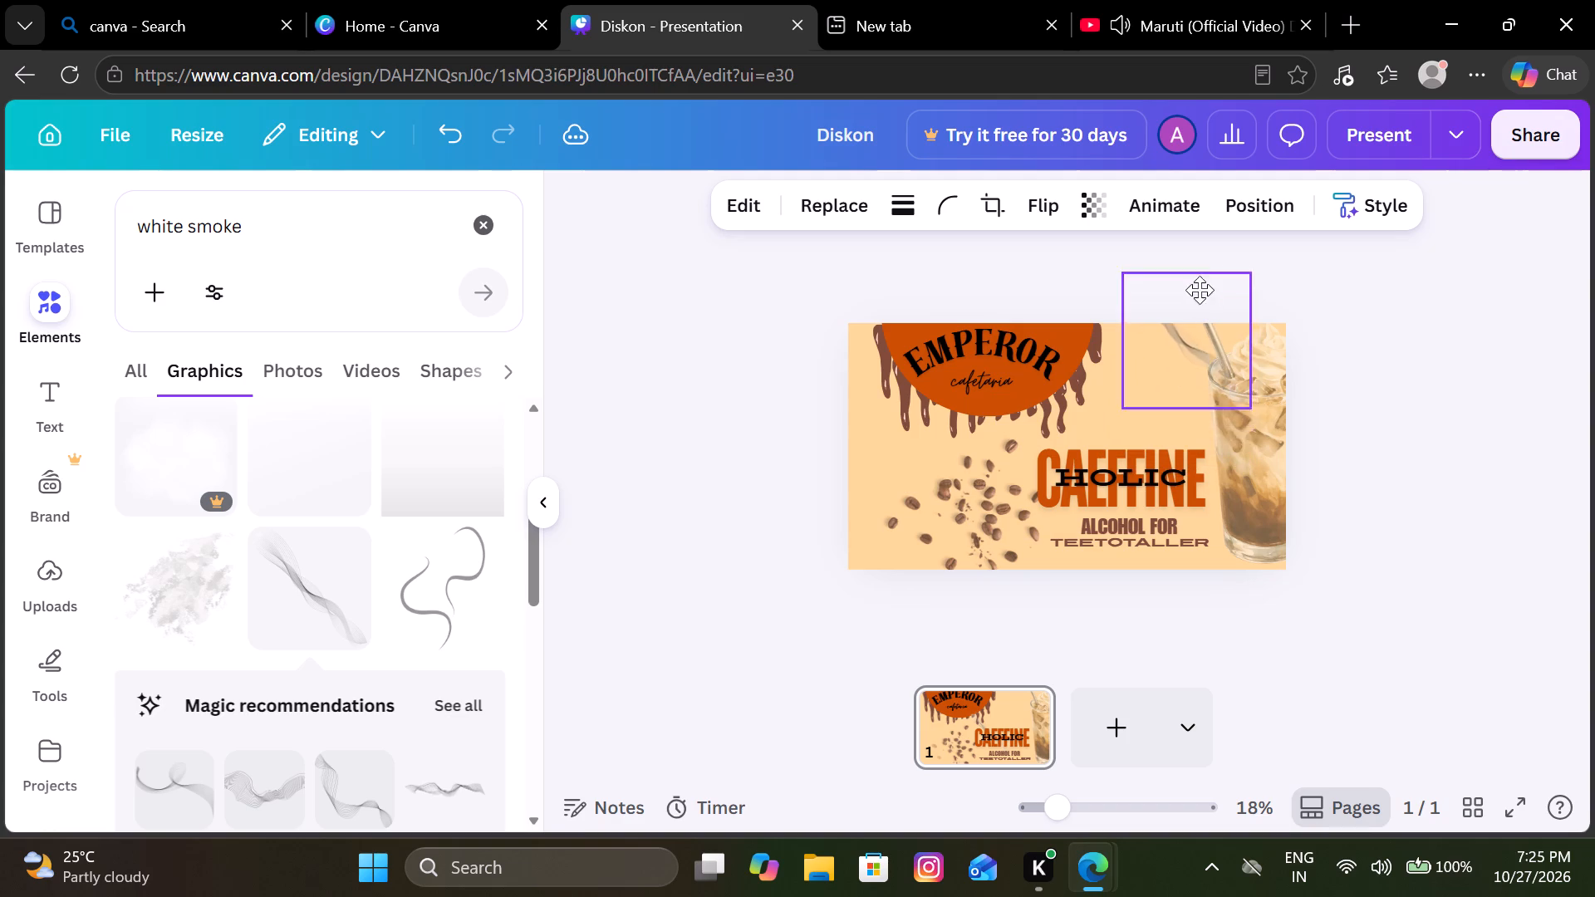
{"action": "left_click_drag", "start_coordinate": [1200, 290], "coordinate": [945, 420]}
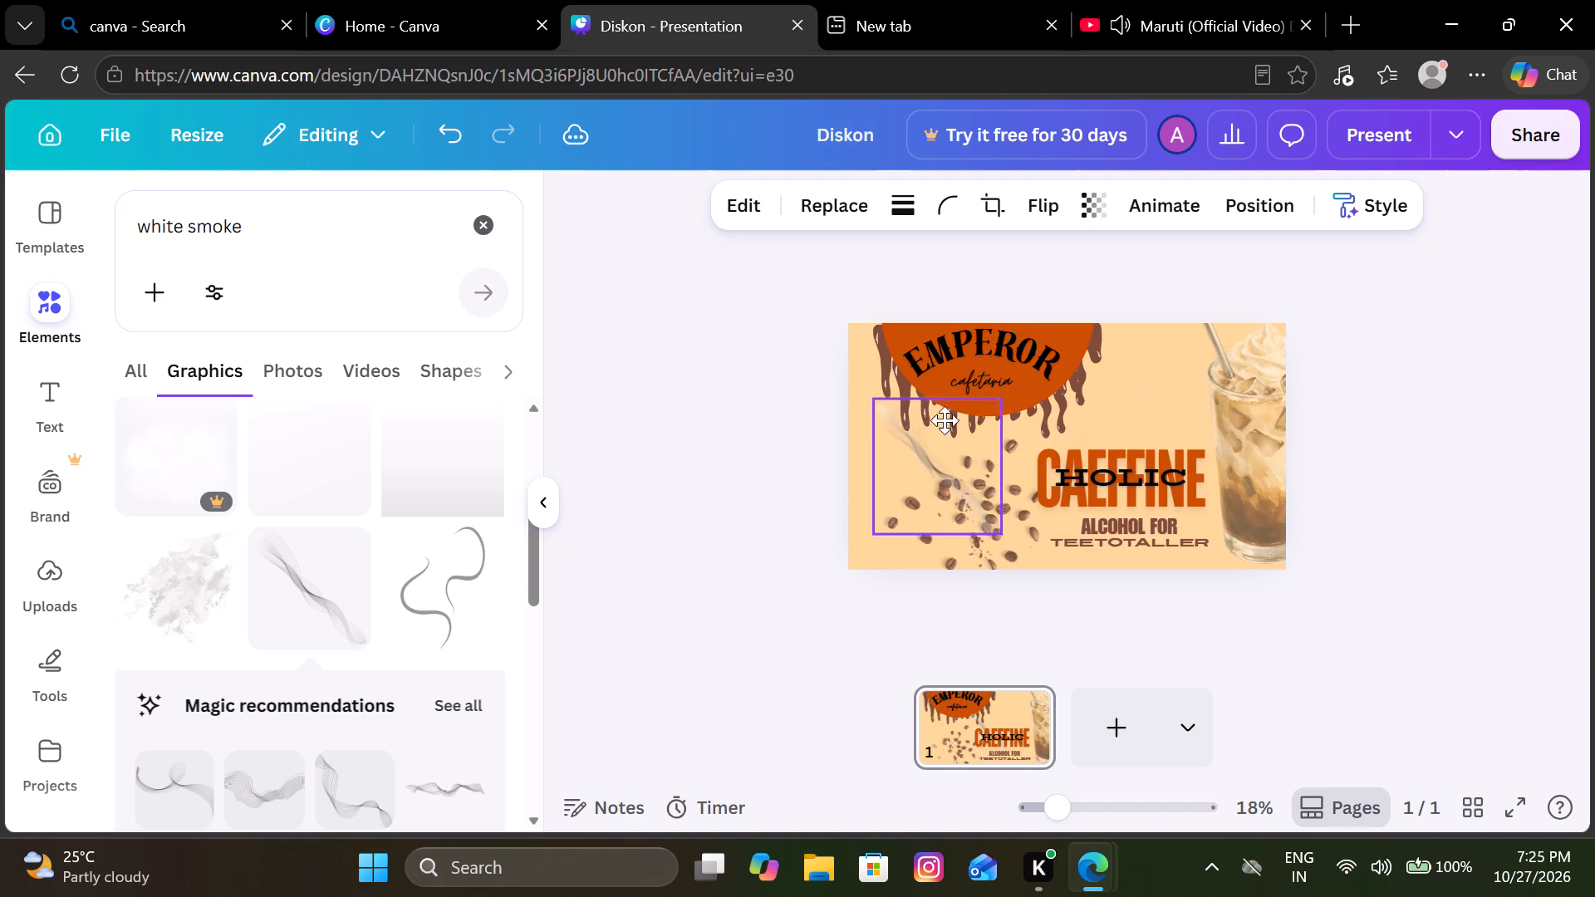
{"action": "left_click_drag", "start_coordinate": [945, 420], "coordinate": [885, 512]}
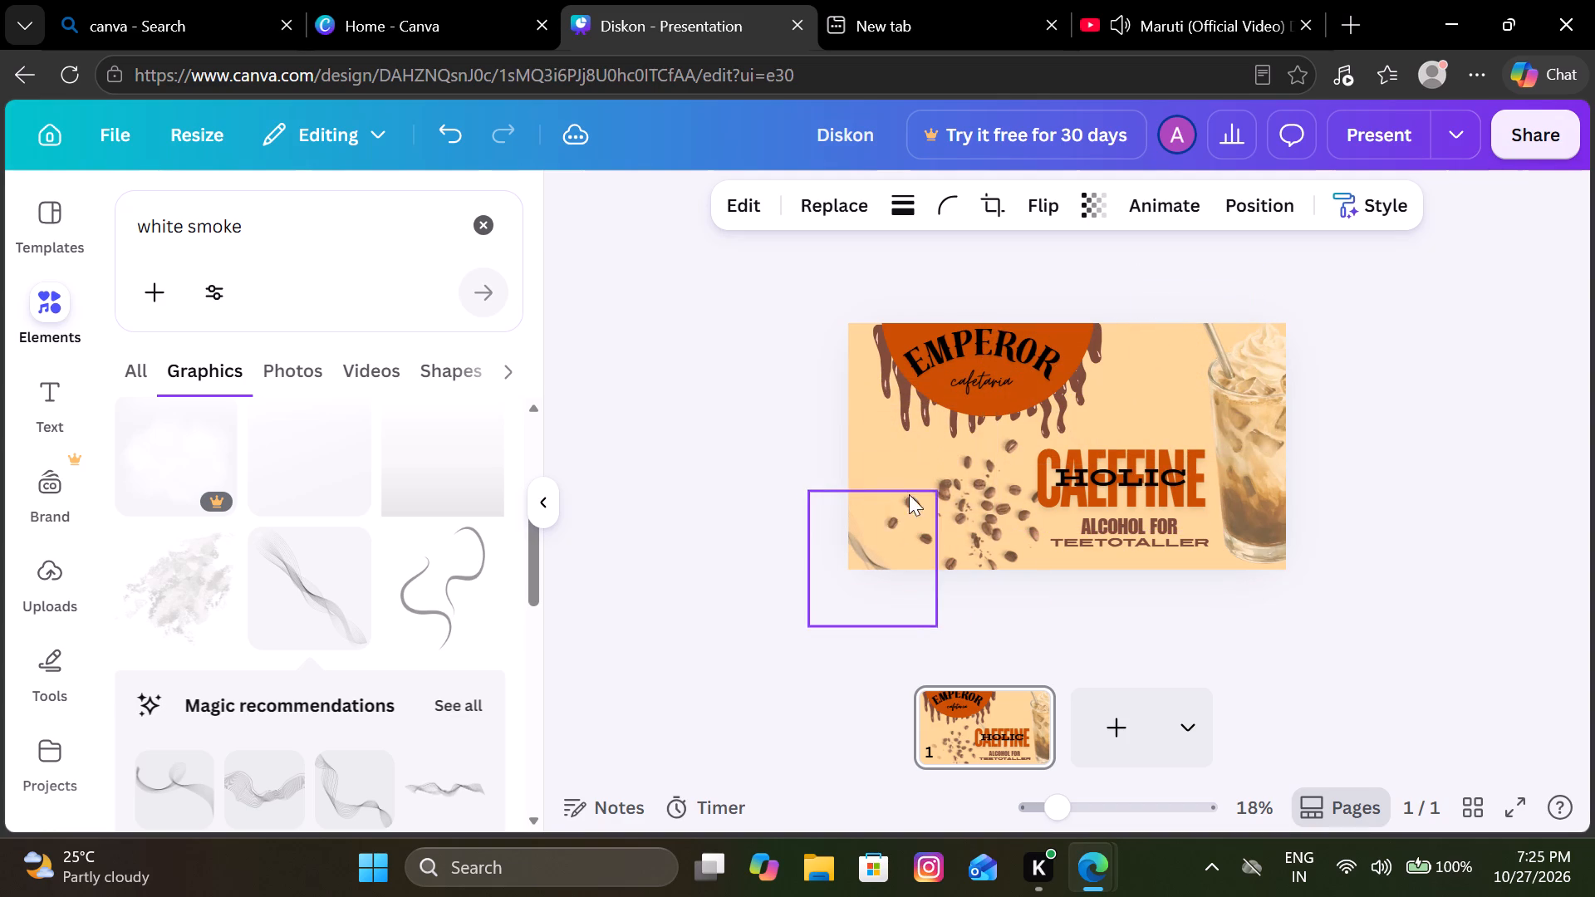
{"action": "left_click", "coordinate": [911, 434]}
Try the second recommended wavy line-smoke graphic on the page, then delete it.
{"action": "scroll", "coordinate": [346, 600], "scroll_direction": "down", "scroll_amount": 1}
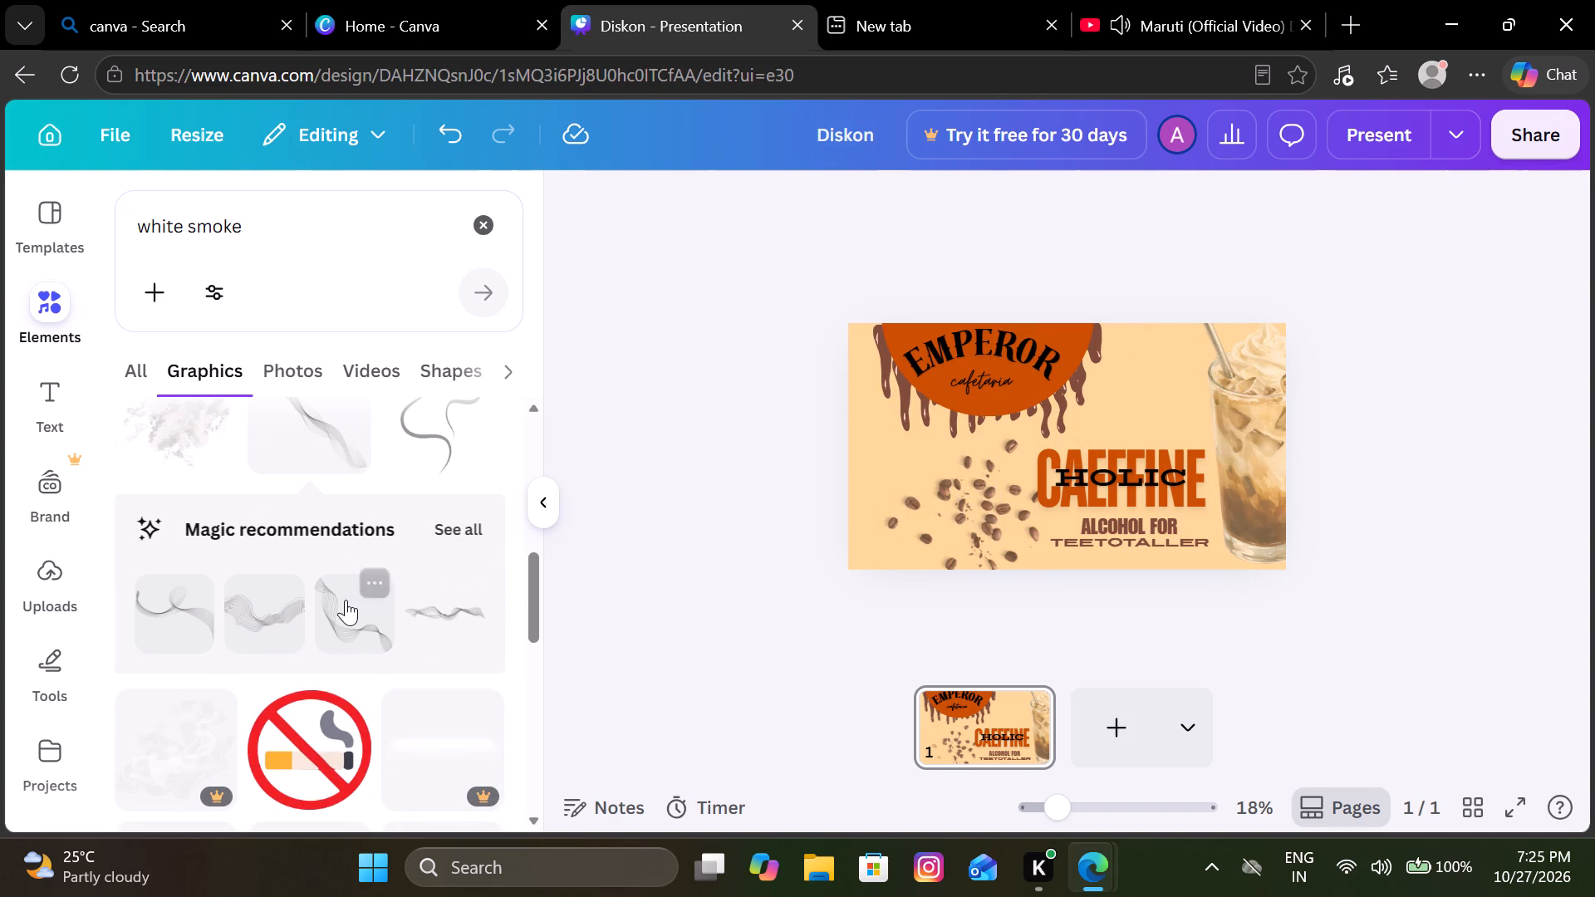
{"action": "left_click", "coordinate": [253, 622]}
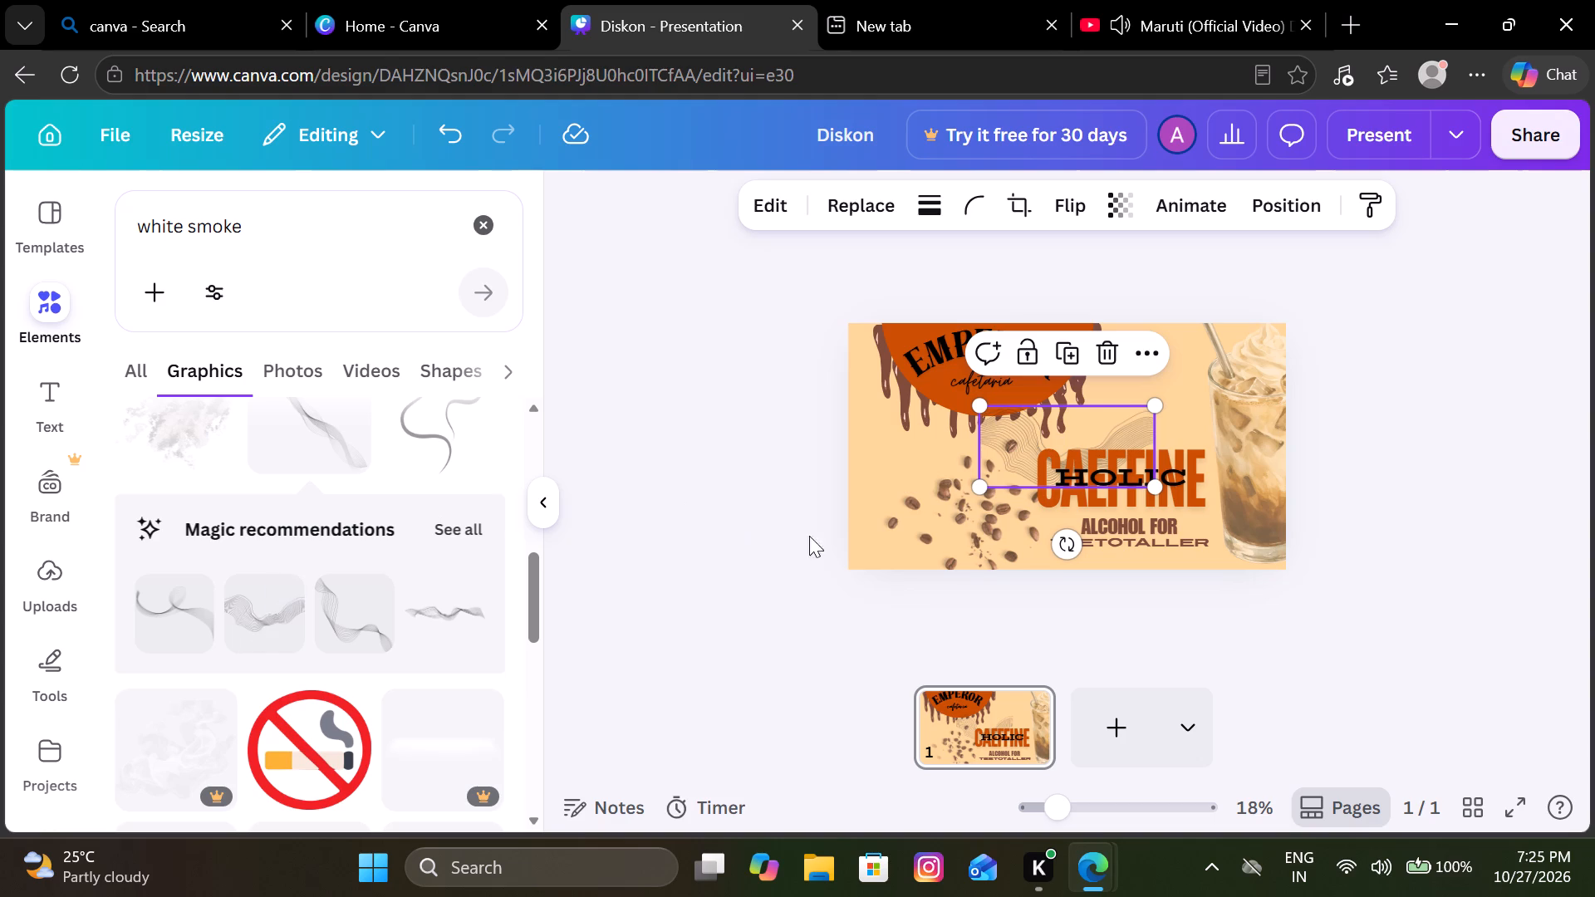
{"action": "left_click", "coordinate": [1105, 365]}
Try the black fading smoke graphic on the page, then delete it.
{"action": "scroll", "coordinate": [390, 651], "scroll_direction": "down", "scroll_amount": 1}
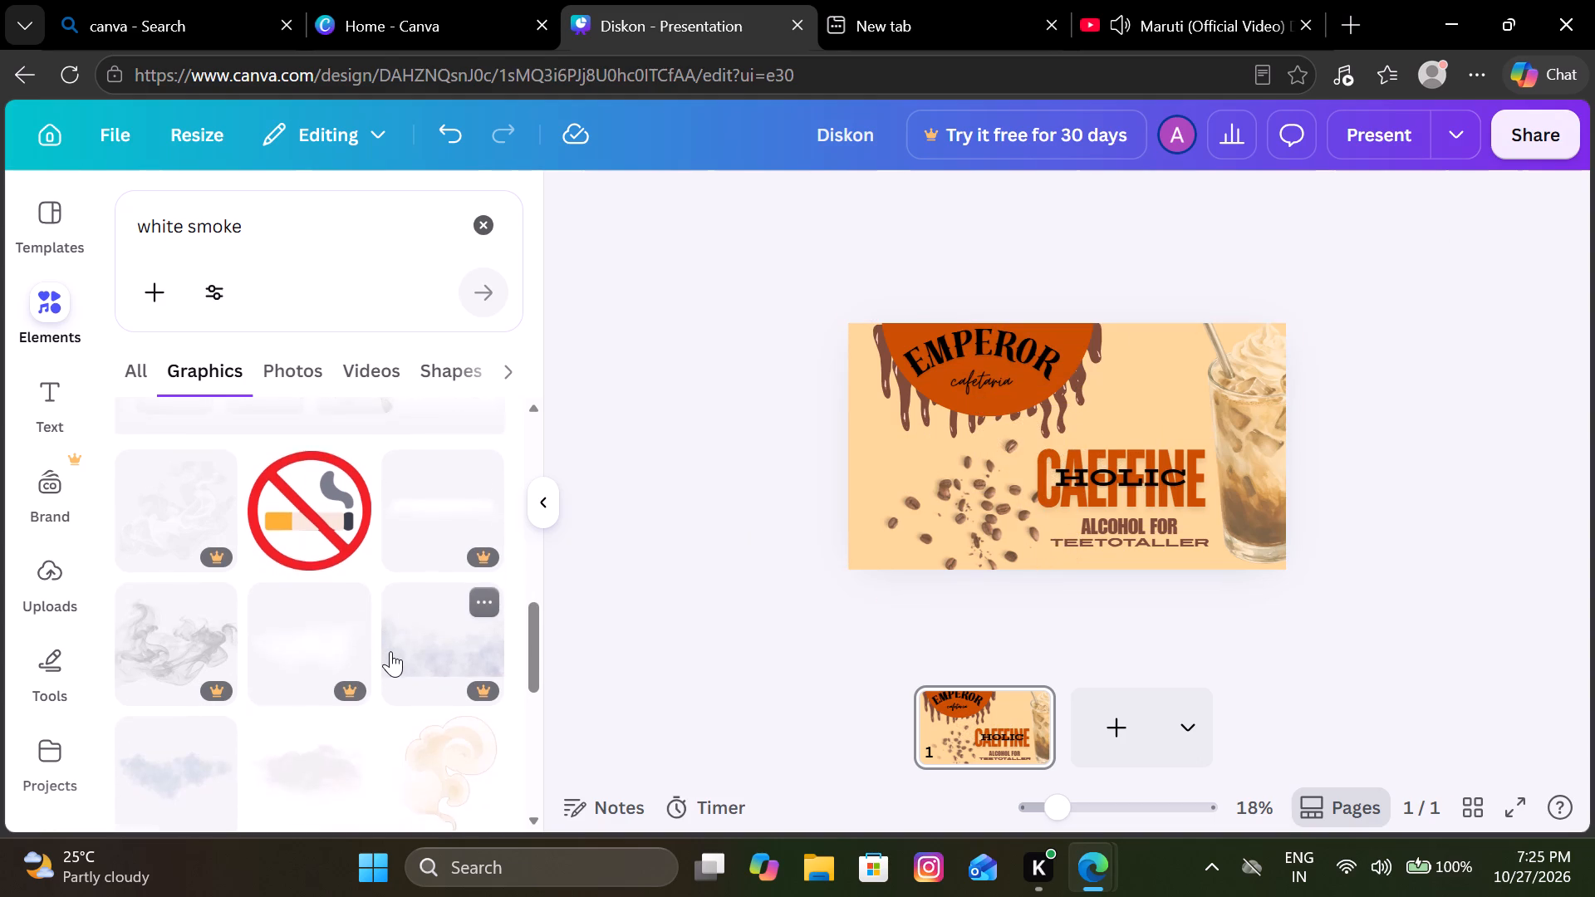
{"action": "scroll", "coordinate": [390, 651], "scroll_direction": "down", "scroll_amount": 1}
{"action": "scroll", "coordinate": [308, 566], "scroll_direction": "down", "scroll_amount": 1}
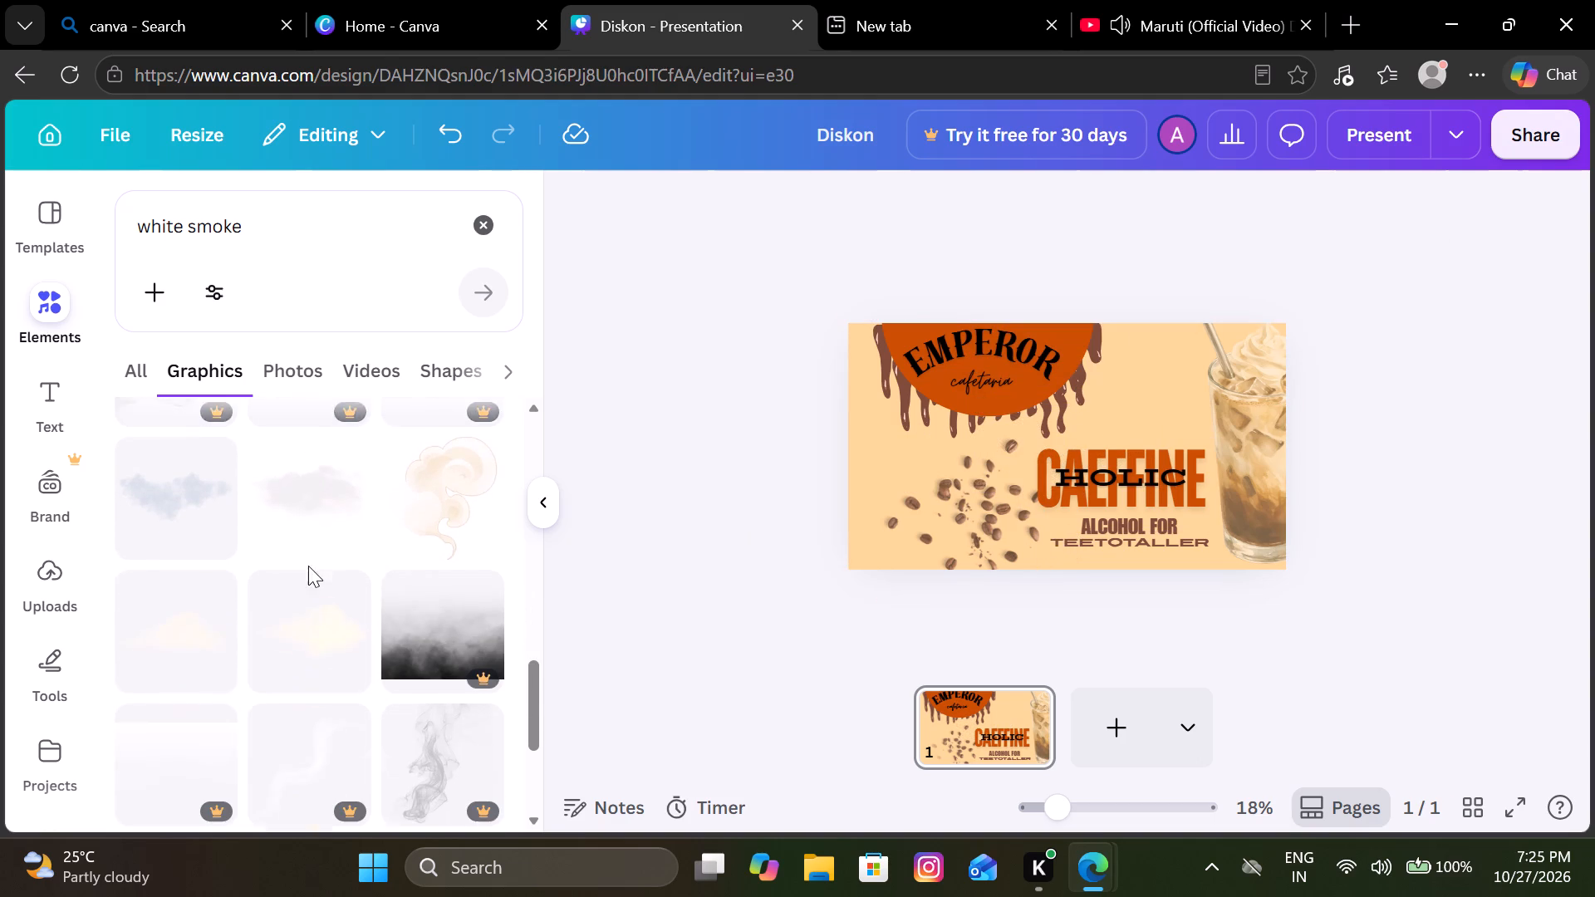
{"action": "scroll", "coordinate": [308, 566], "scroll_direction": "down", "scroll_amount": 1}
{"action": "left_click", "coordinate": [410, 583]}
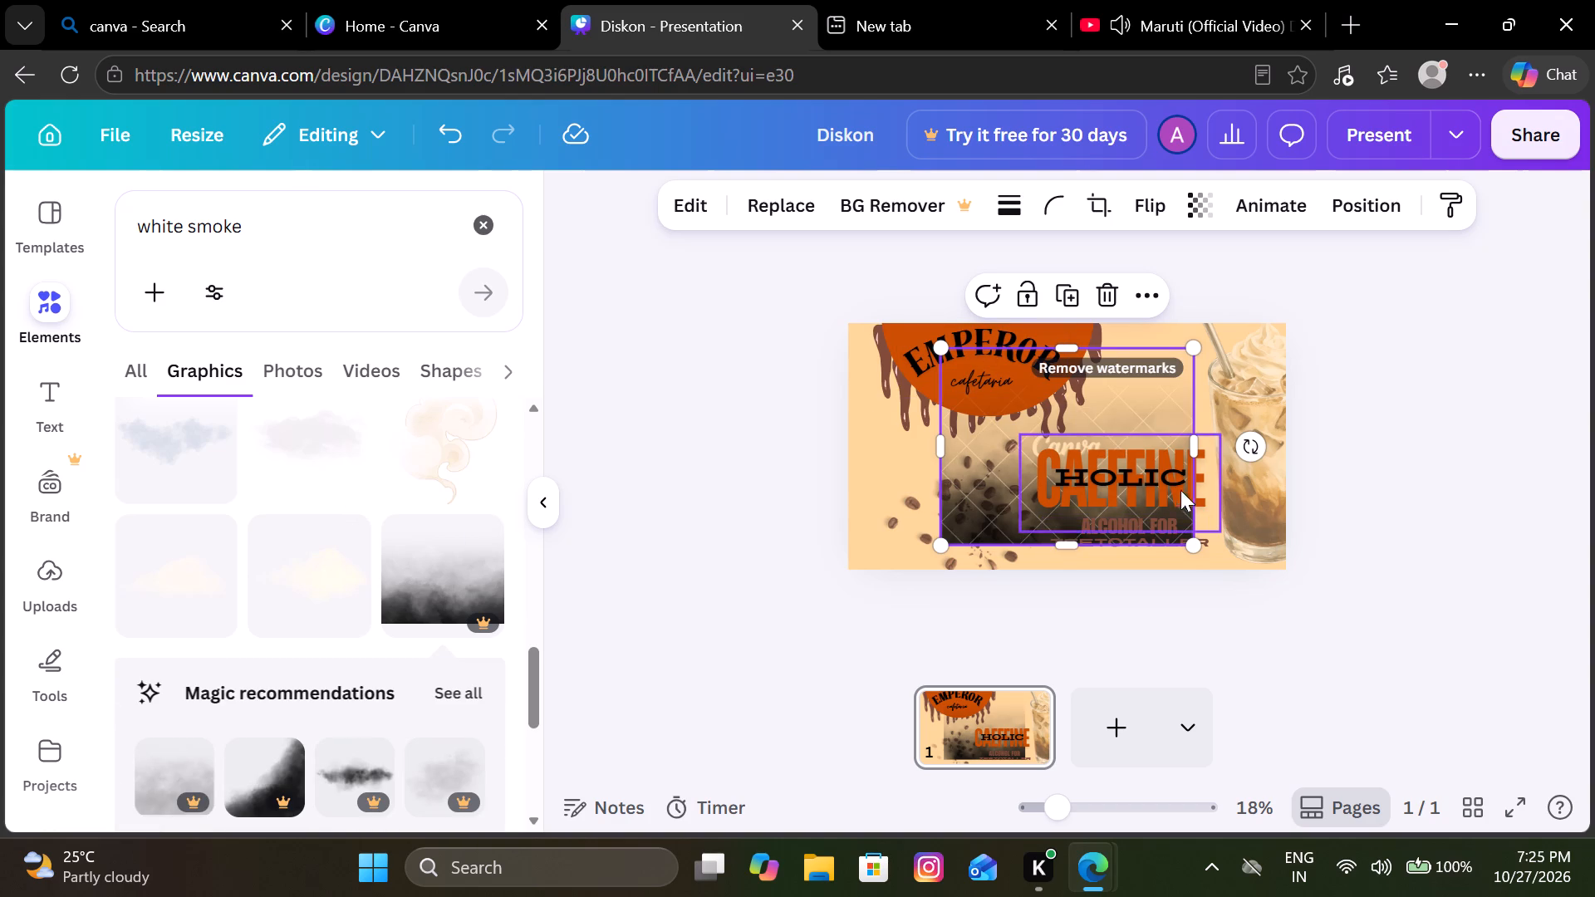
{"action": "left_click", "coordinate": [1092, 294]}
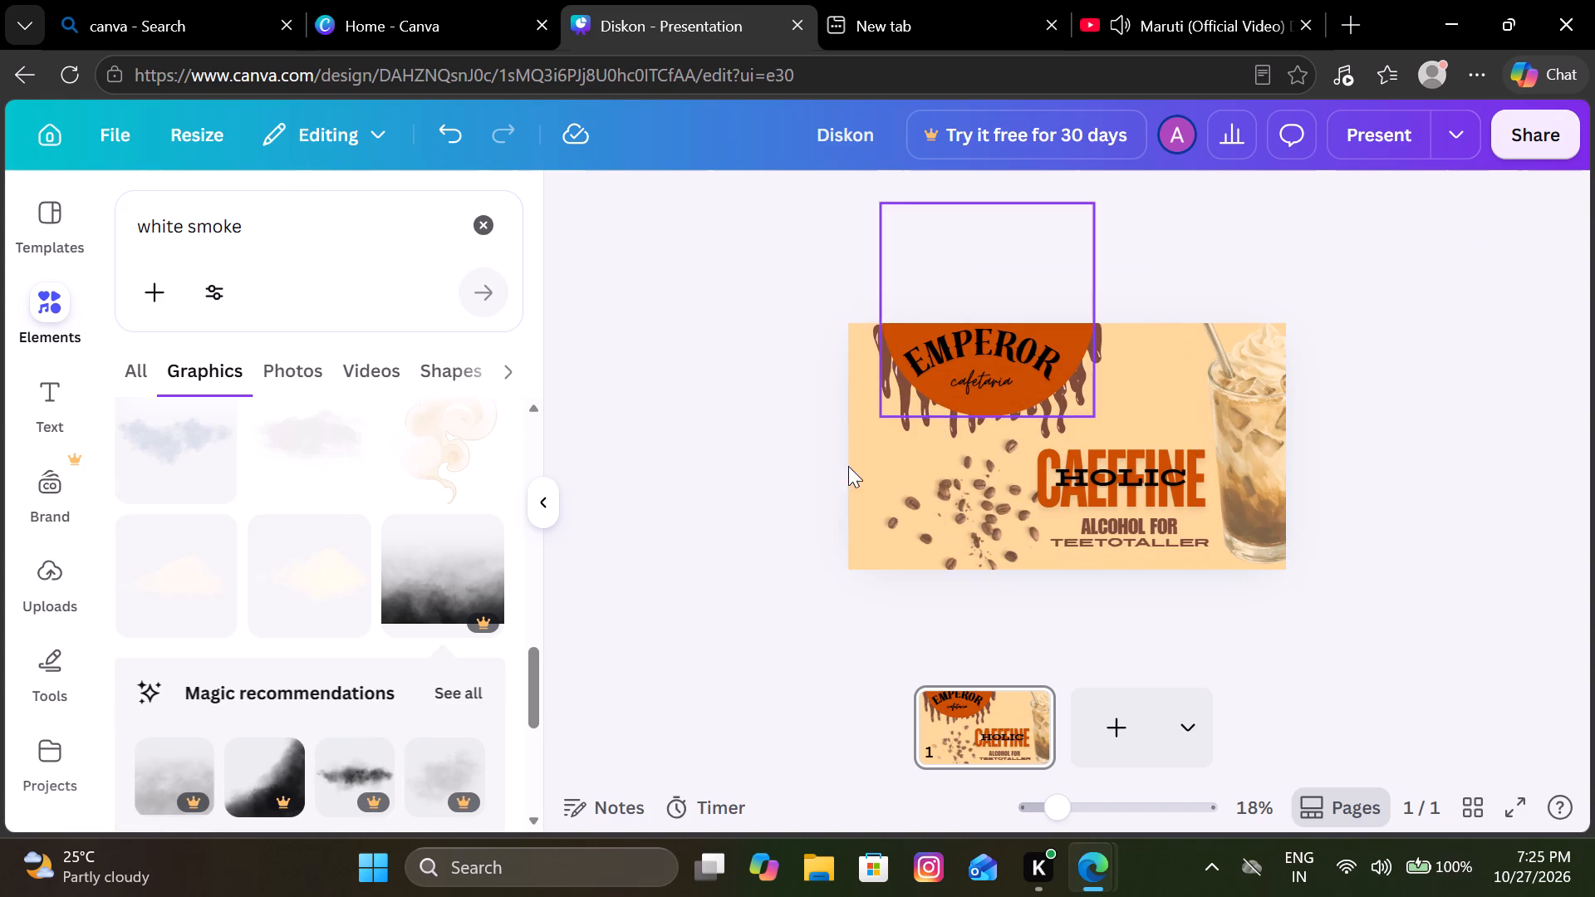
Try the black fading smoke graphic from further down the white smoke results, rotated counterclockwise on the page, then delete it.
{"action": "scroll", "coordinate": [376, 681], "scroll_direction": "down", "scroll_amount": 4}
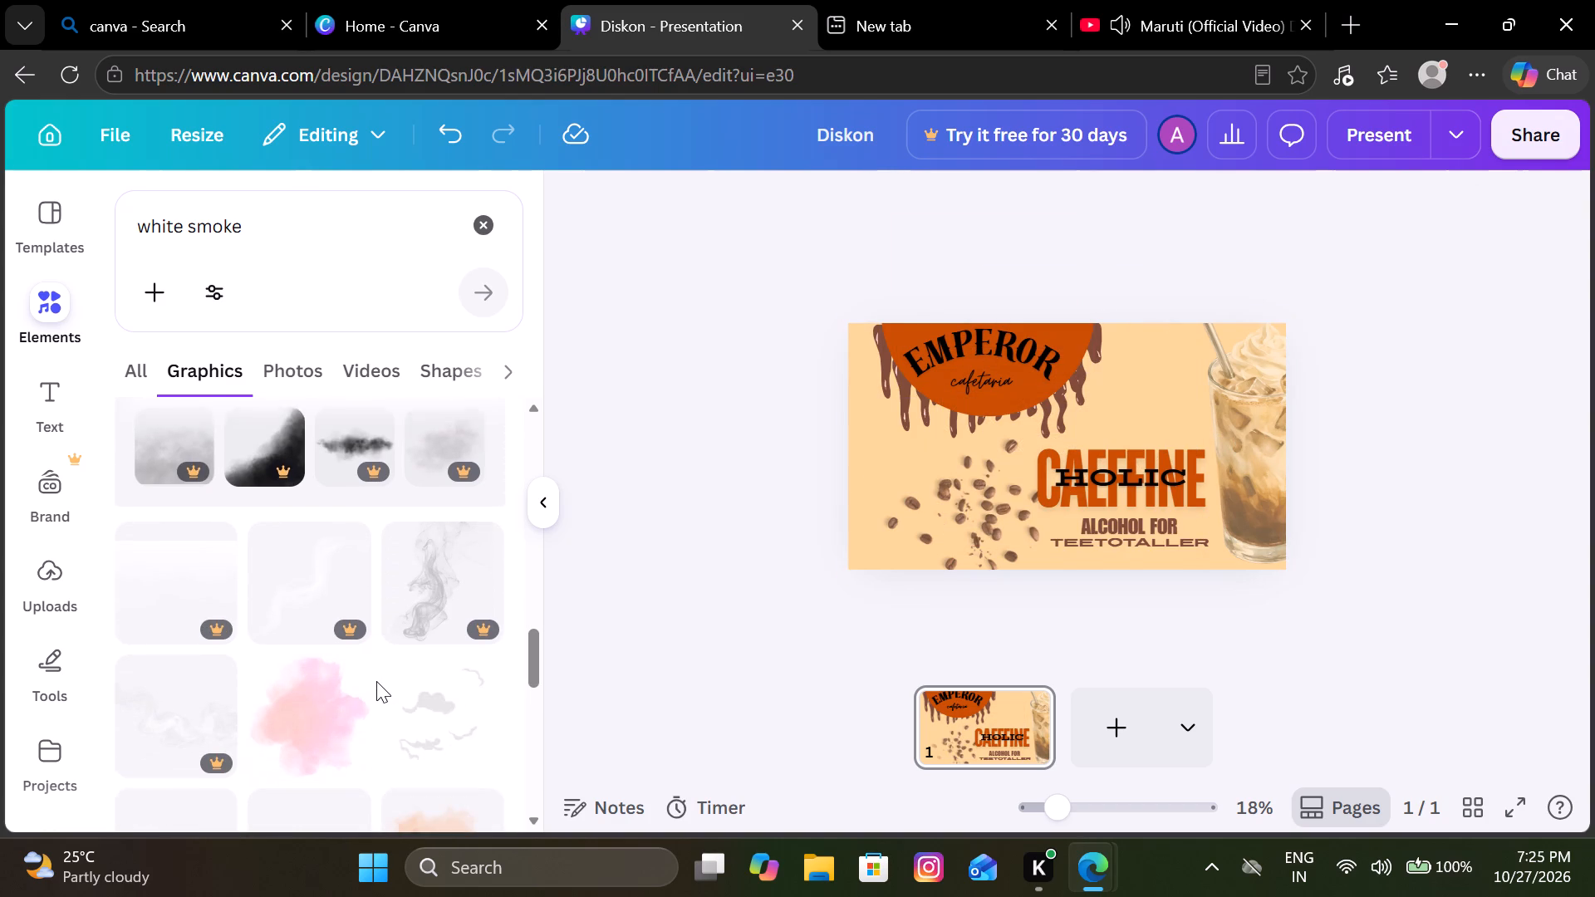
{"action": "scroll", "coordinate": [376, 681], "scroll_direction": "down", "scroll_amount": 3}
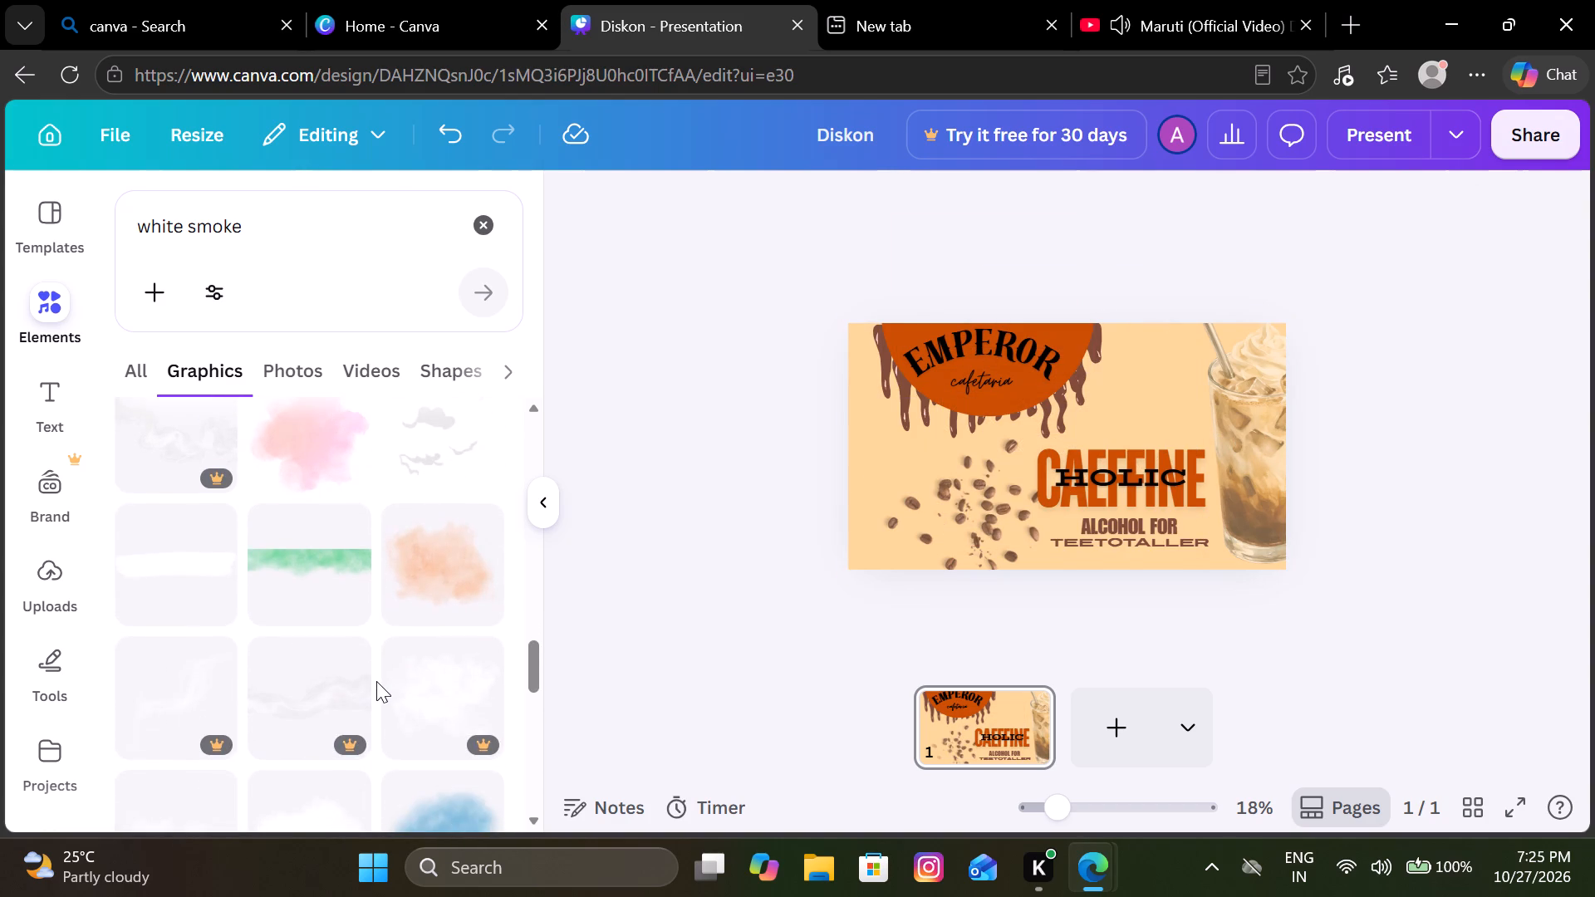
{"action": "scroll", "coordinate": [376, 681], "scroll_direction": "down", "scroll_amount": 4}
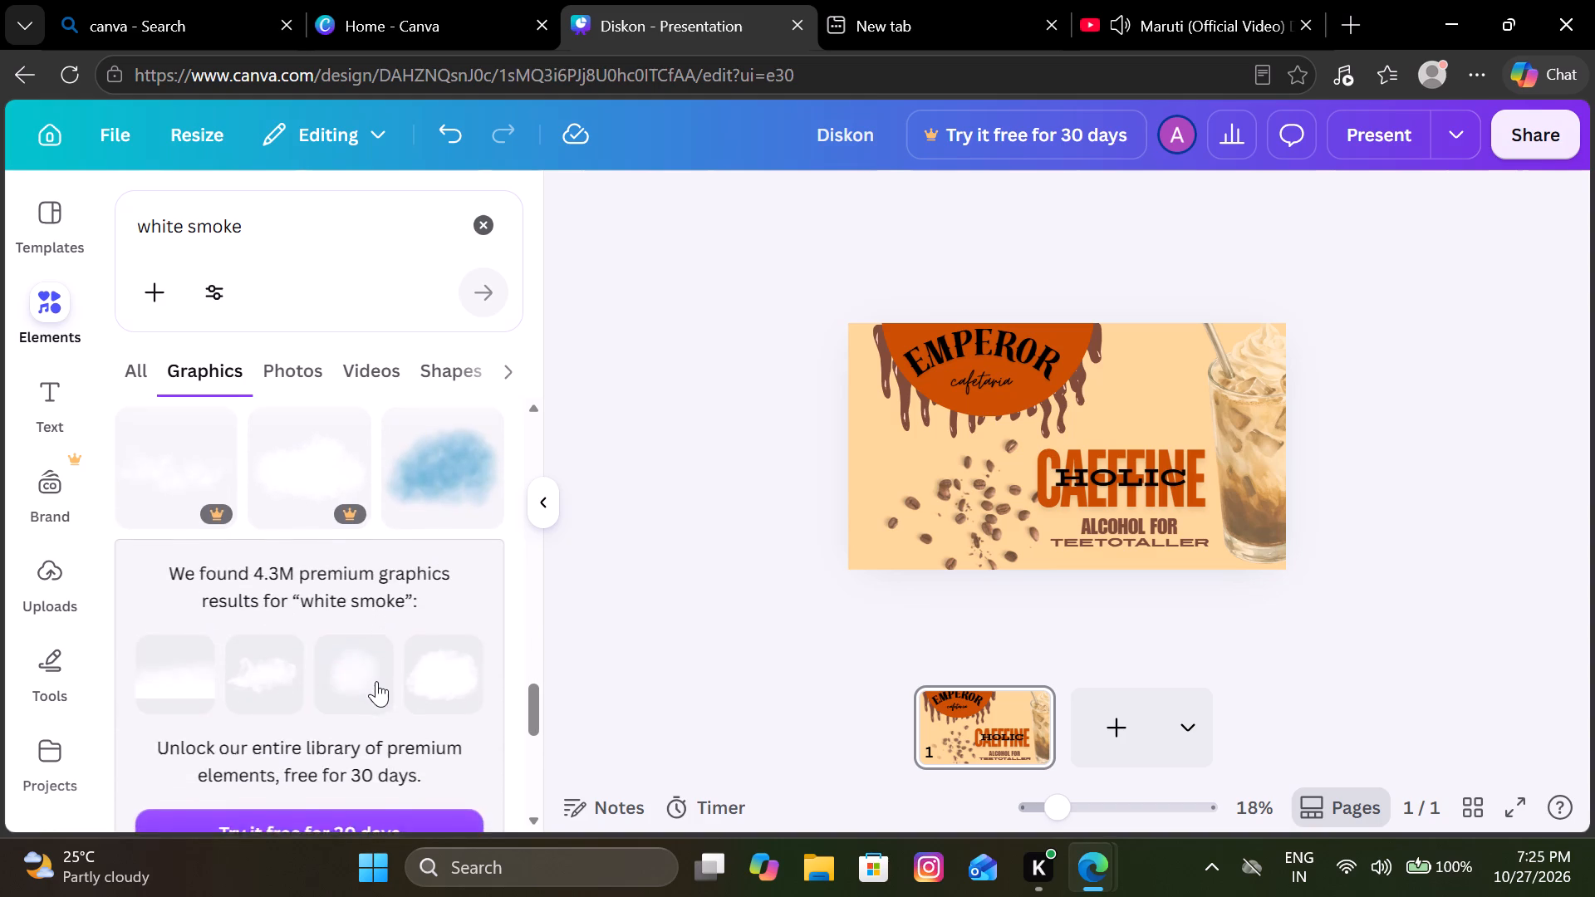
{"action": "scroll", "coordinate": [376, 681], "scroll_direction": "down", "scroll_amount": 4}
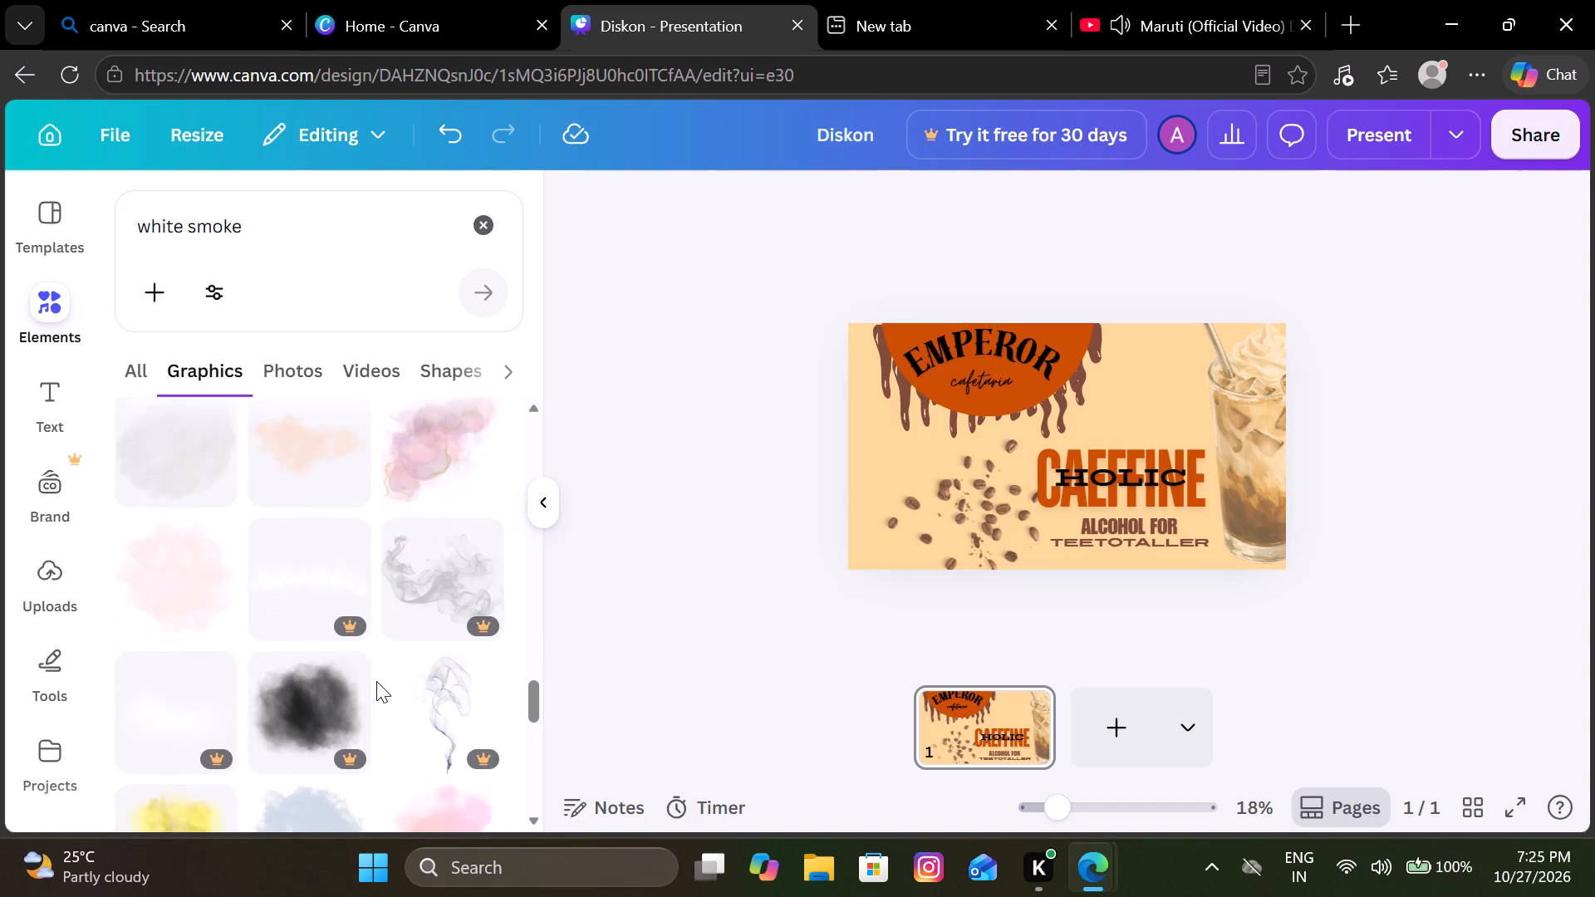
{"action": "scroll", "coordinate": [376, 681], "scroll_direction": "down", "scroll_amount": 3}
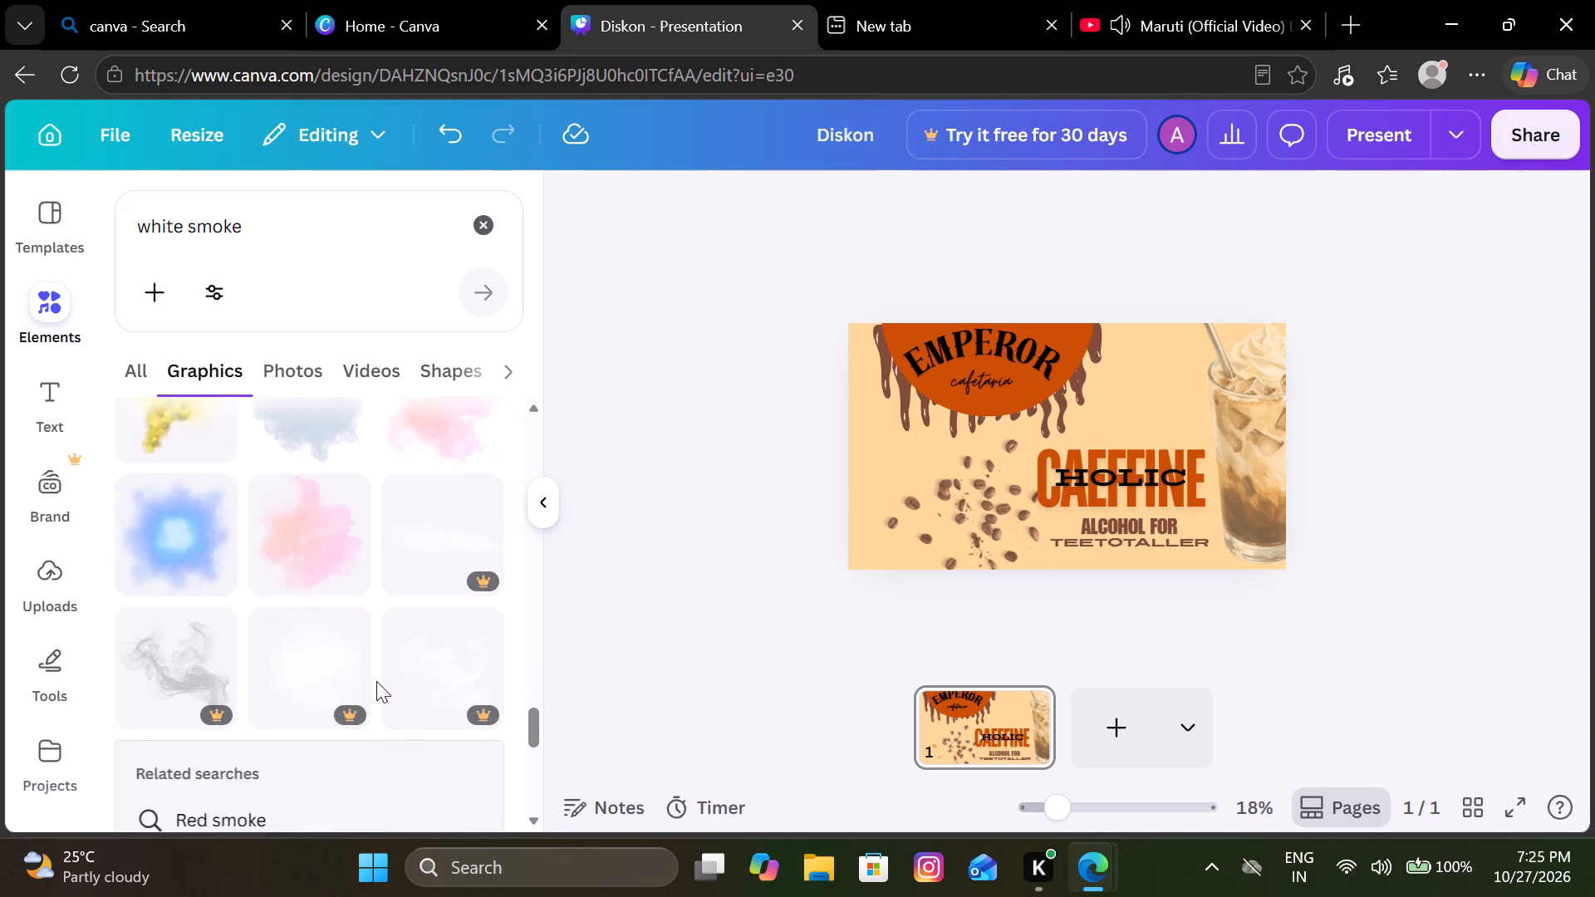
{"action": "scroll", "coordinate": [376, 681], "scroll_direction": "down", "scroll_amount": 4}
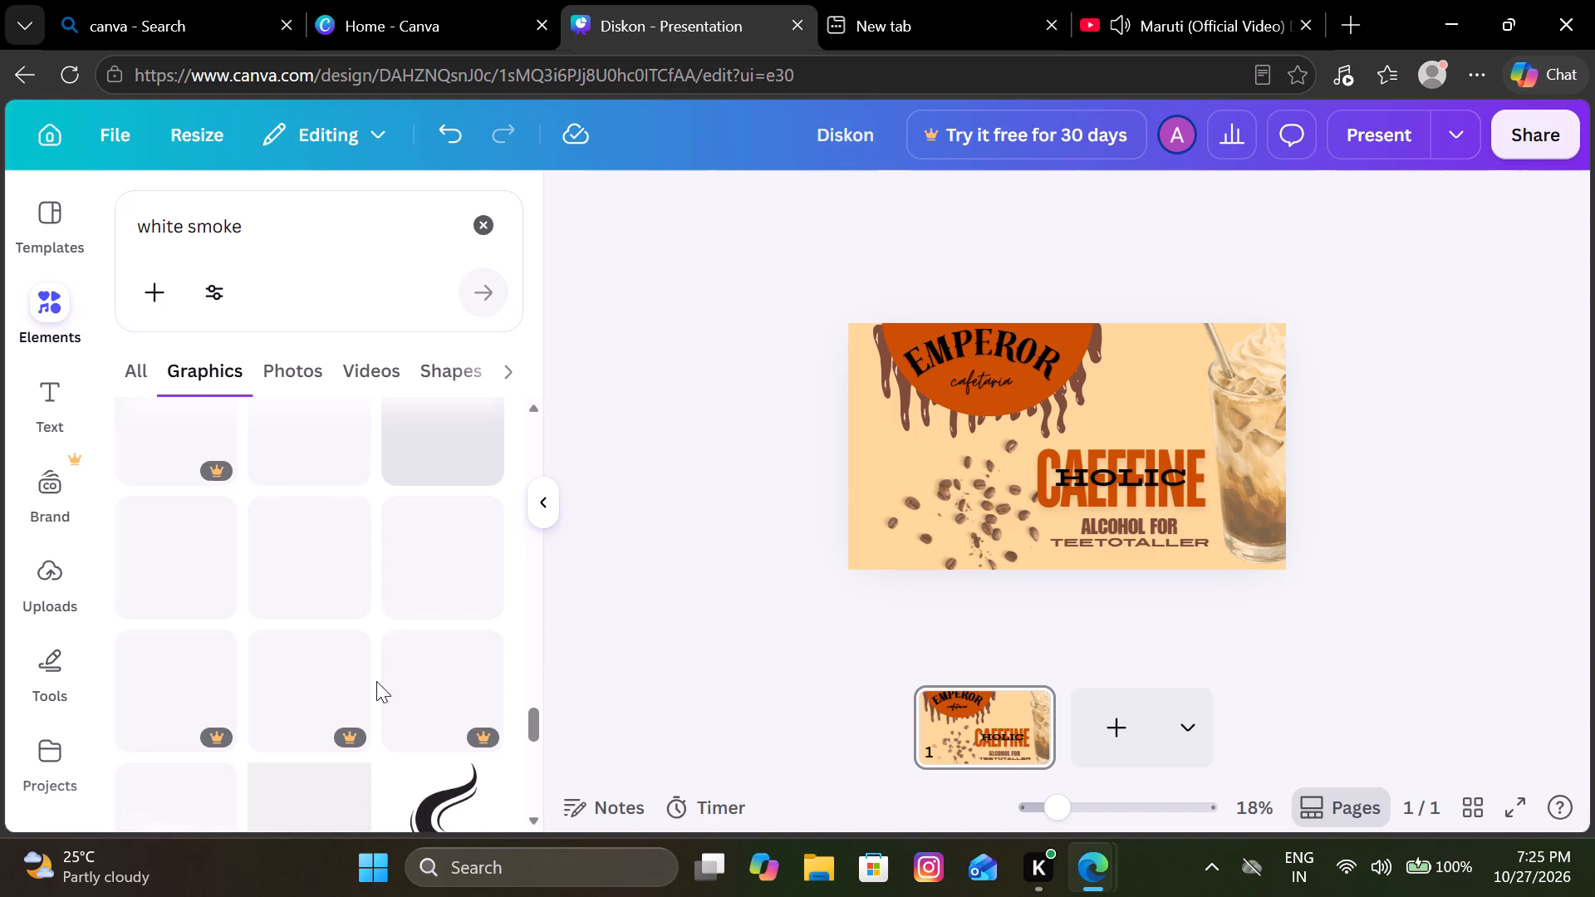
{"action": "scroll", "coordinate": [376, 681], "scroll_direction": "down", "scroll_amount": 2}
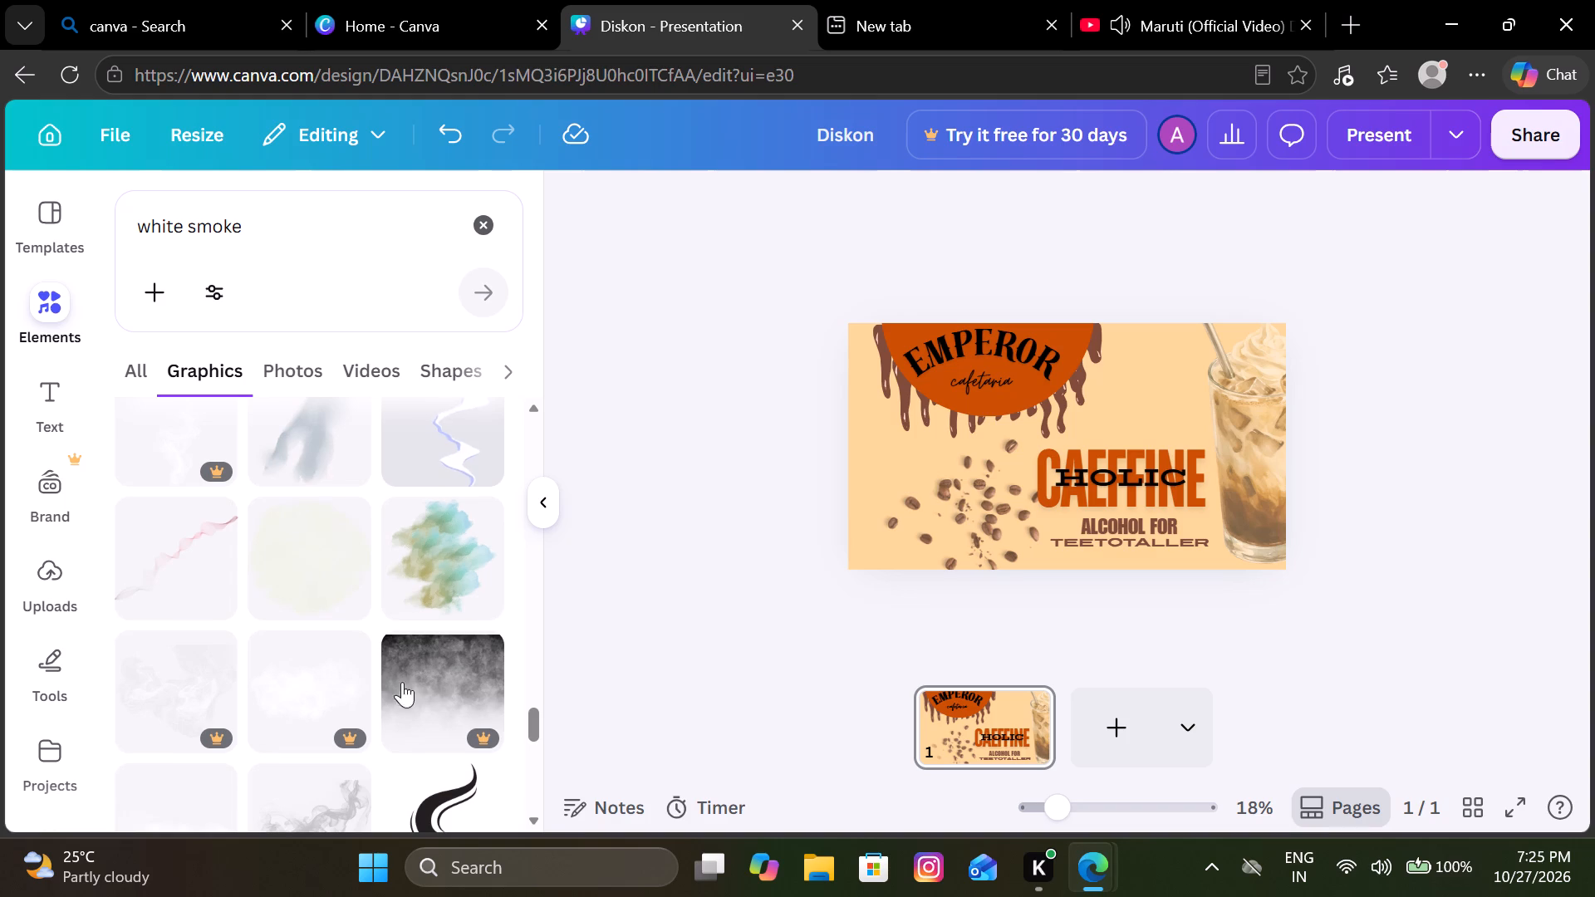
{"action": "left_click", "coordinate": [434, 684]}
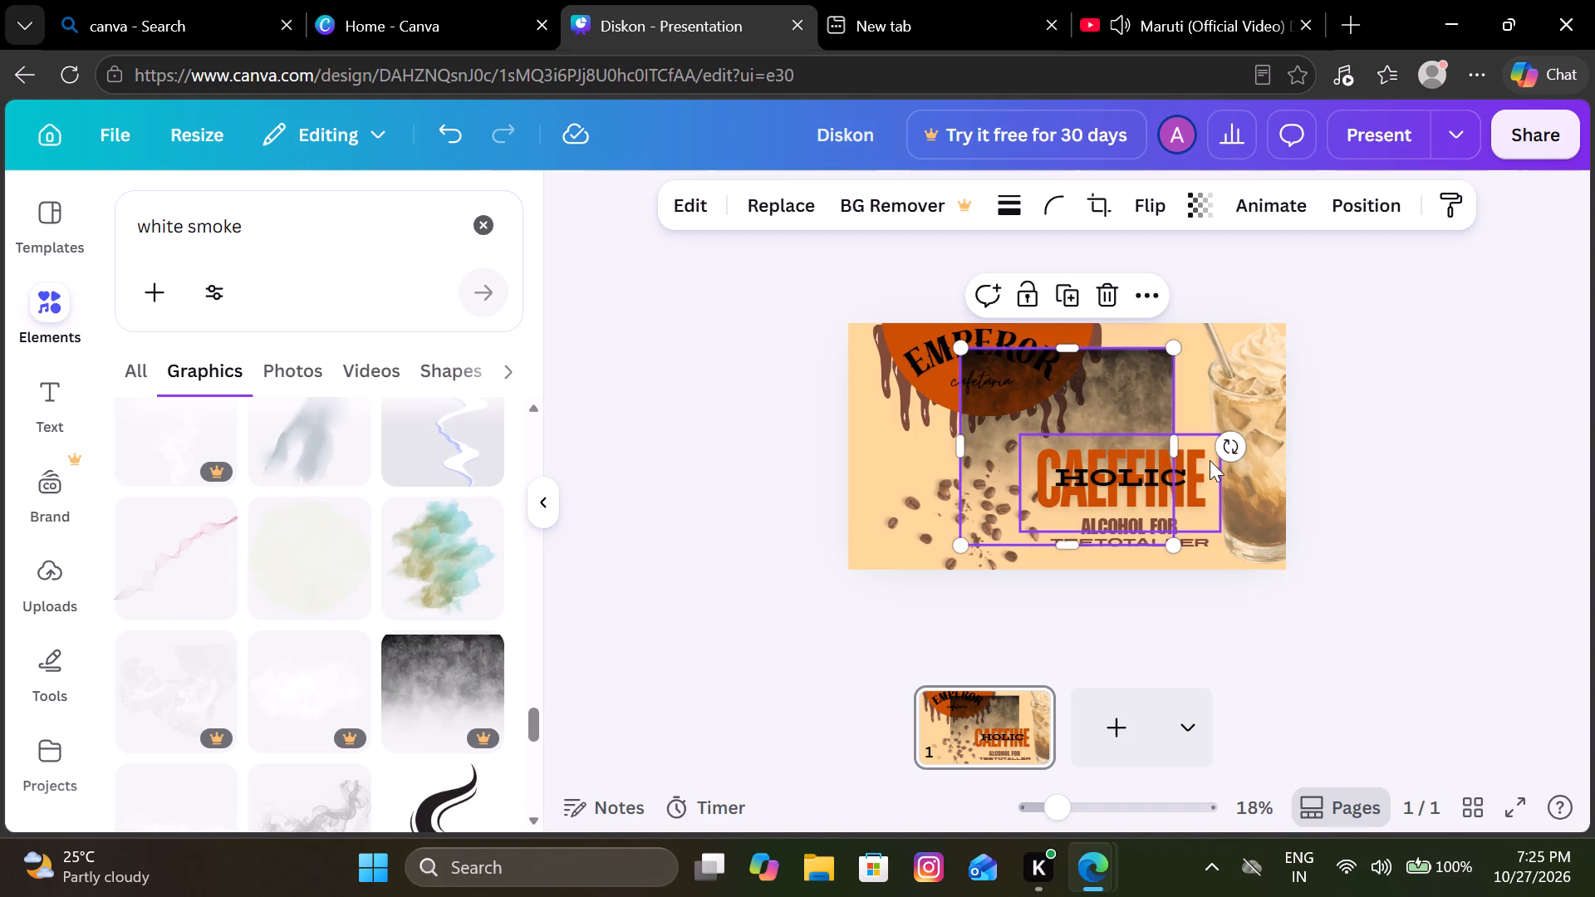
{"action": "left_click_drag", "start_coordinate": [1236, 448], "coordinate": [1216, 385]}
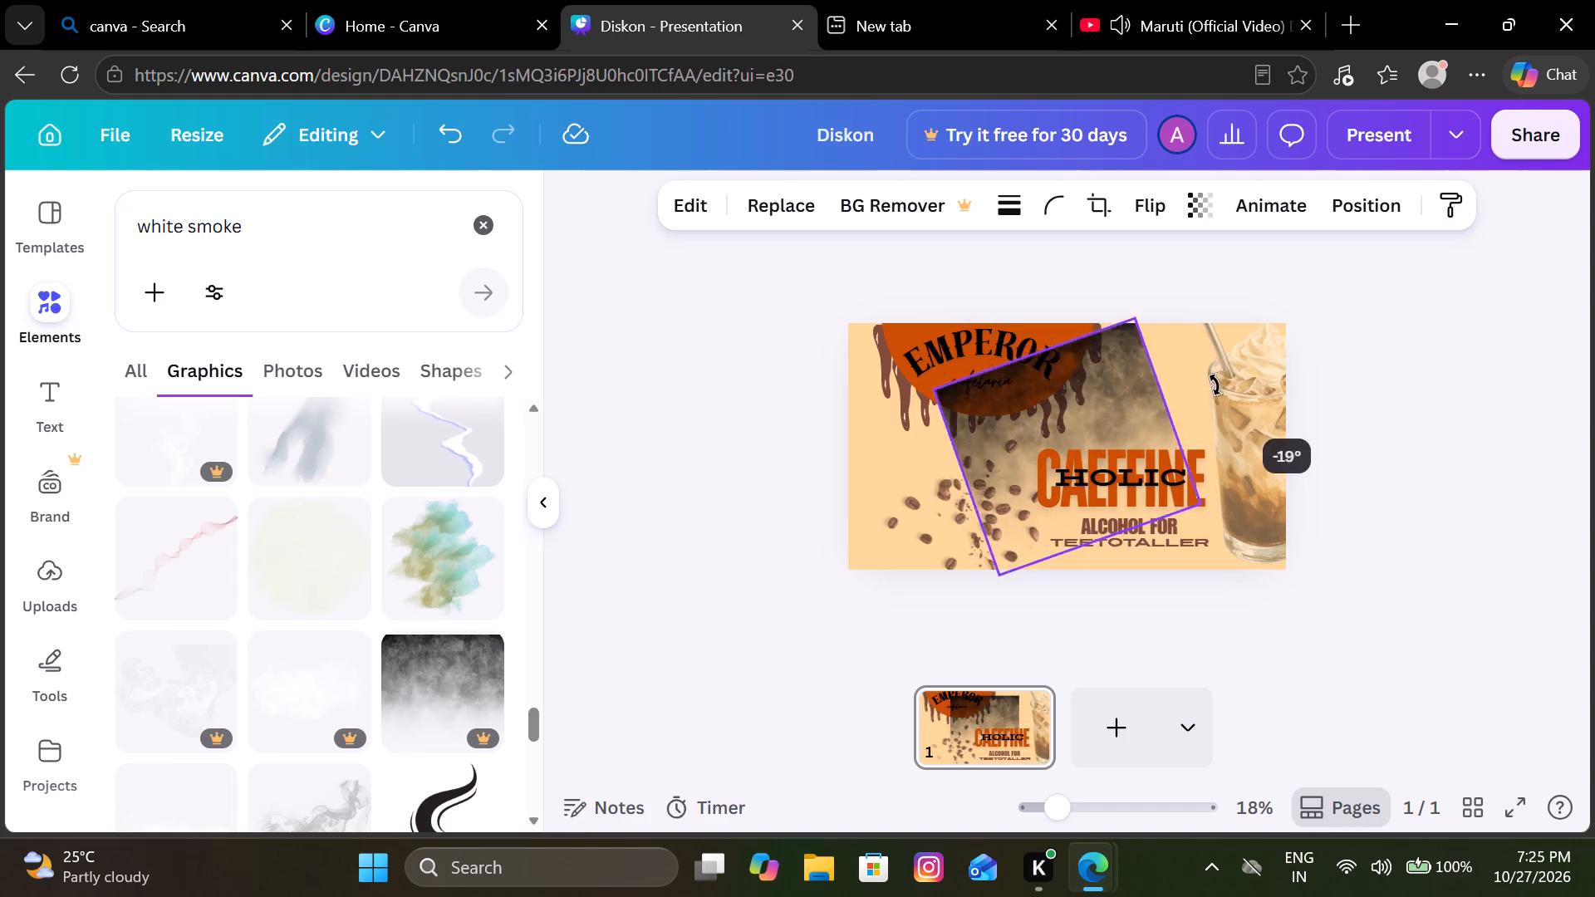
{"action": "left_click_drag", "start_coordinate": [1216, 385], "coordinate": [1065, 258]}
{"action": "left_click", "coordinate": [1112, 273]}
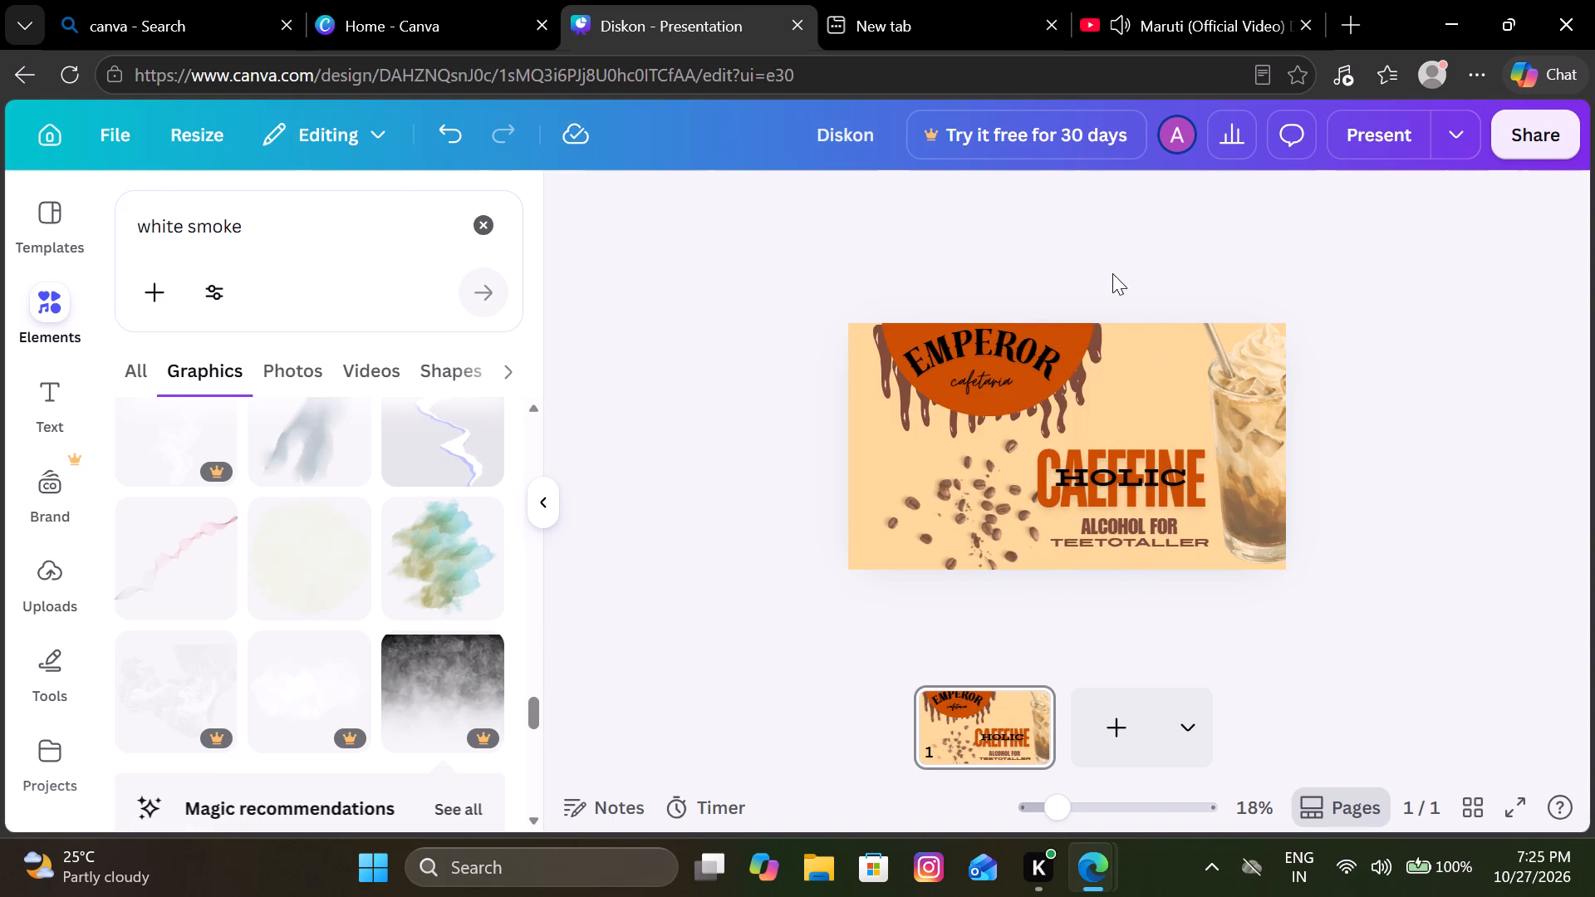
Nudge the brown drip graphic beneath the EMPEROR cafetaria semicircle.
{"action": "scroll", "coordinate": [454, 578], "scroll_direction": "down", "scroll_amount": 3}
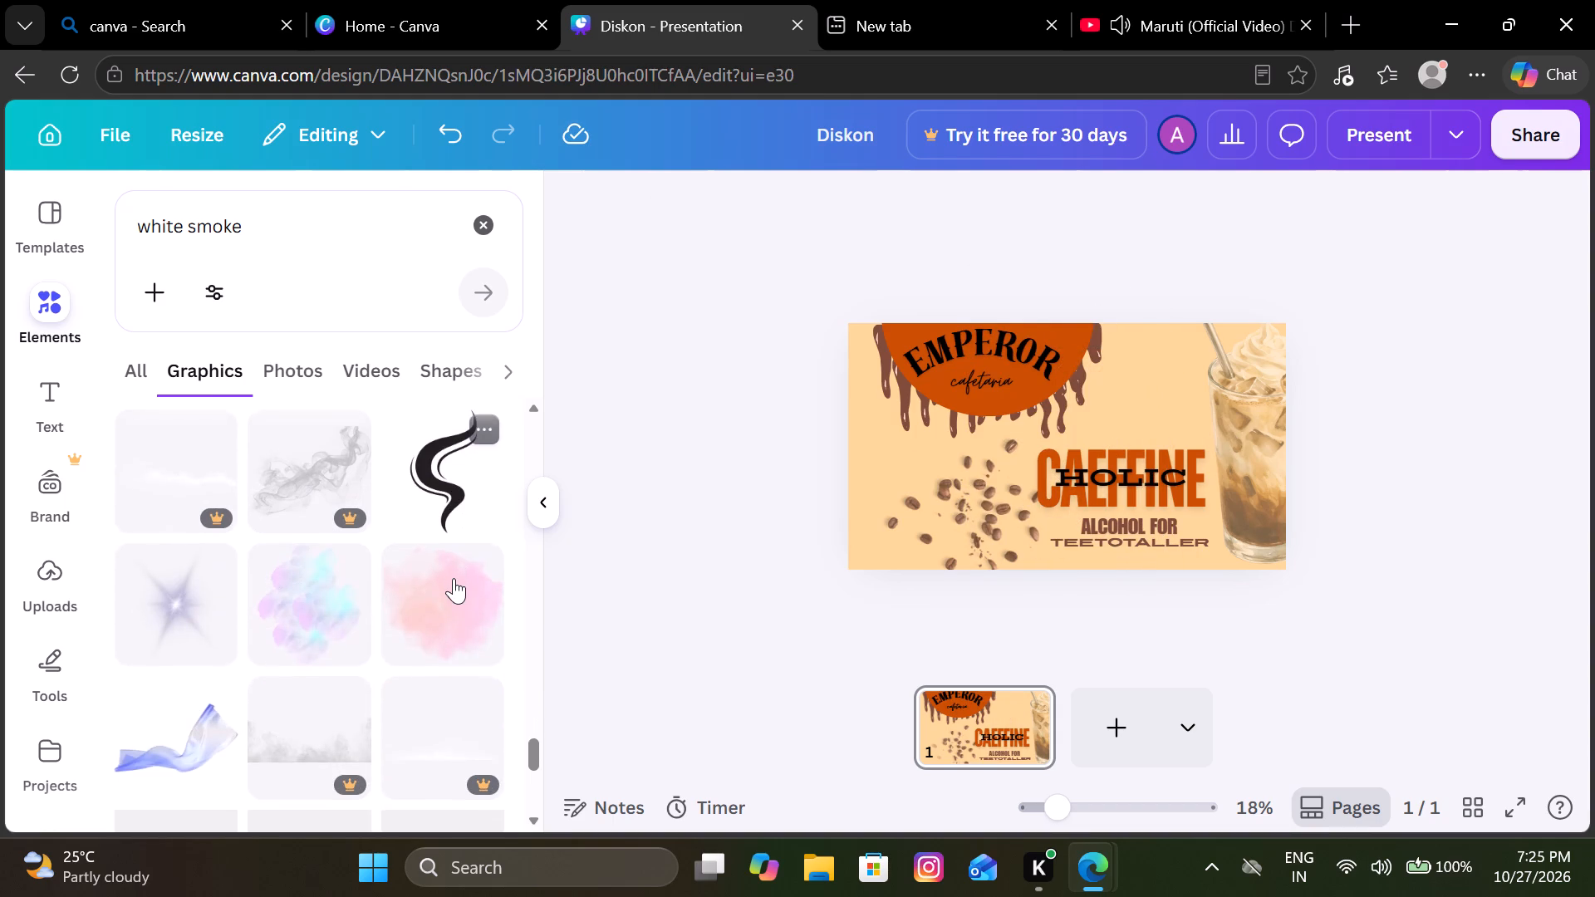
{"action": "scroll", "coordinate": [454, 578], "scroll_direction": "down", "scroll_amount": 2}
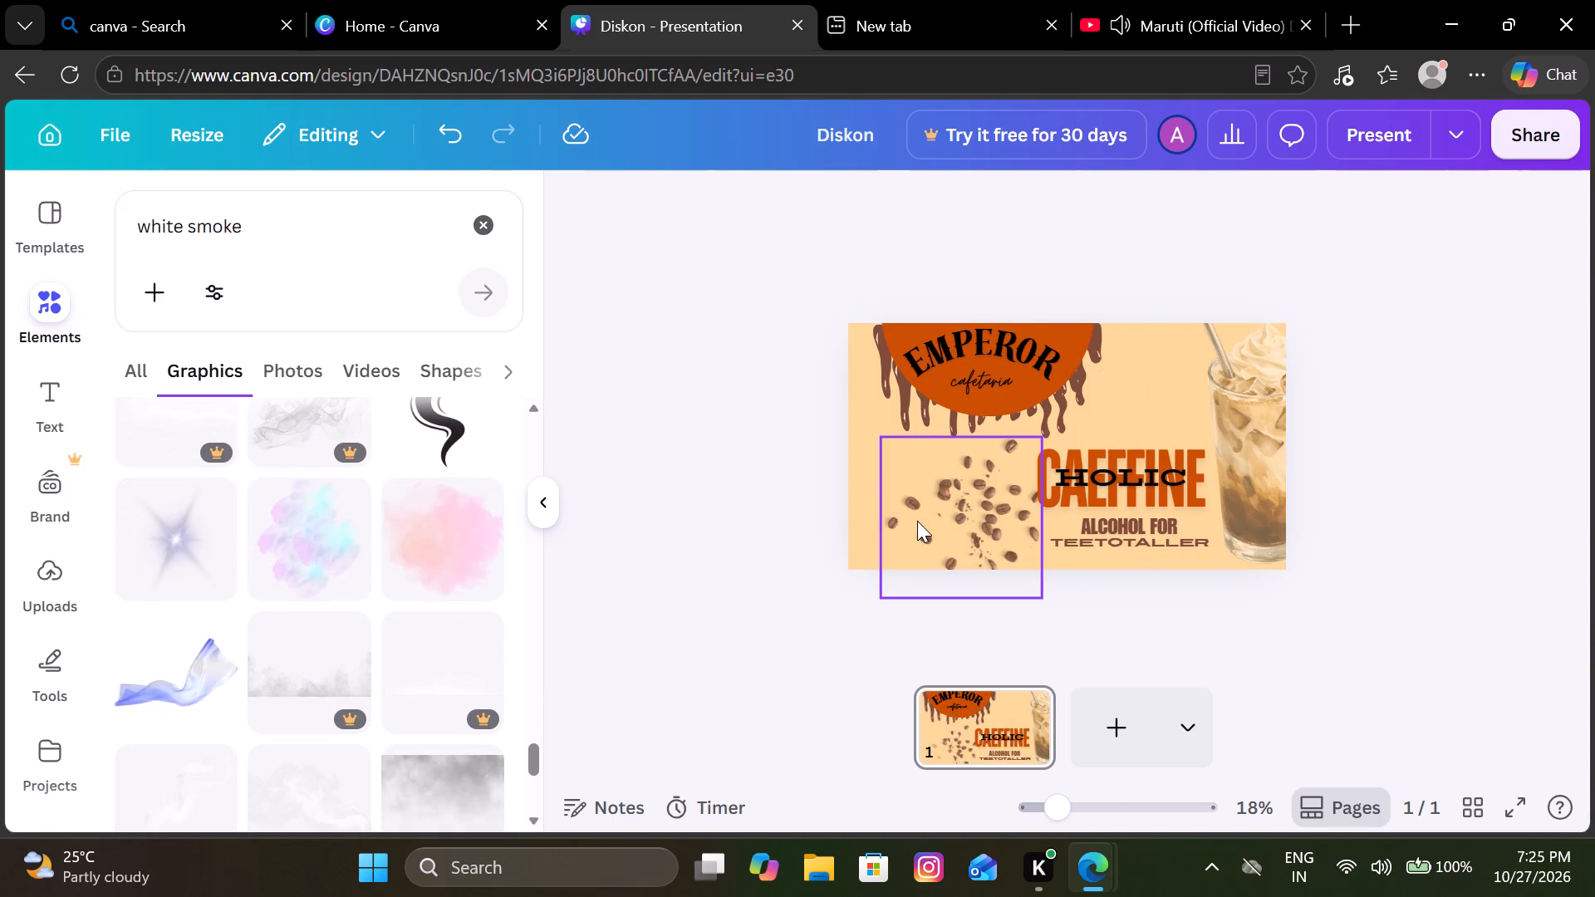
{"action": "double_click", "coordinate": [1053, 433]}
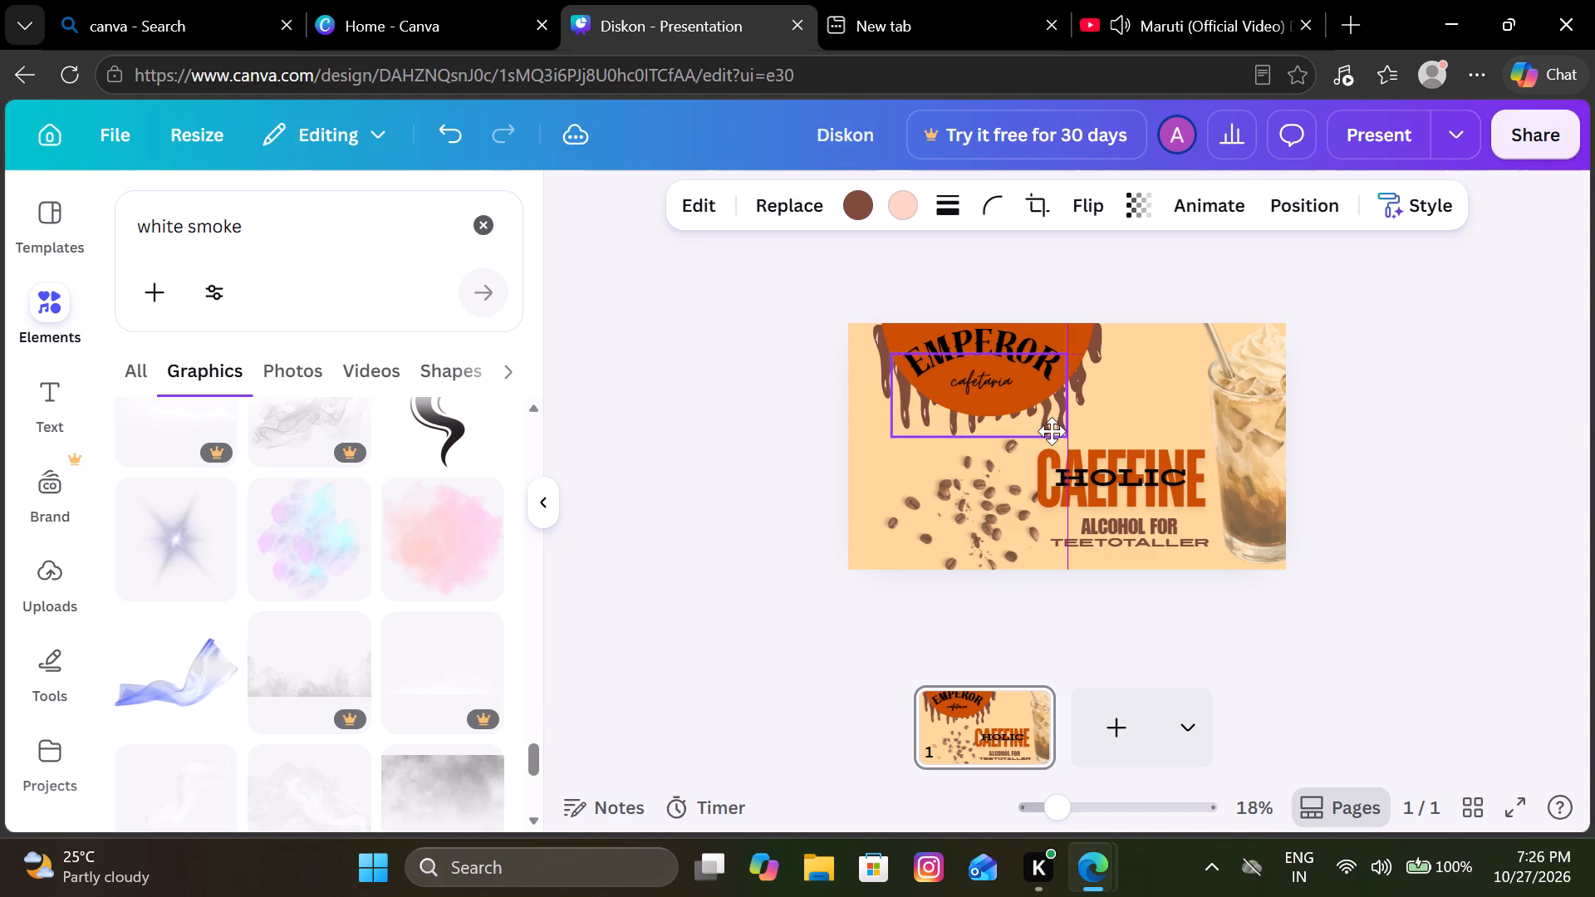
{"action": "left_click", "coordinate": [705, 493]}
Enlarge the CAEFFINE HOLIC headline slightly and reposition it just above the ALCOHOL FOR TEETOTALLER tagline.
{"action": "left_click_drag", "start_coordinate": [1115, 493], "coordinate": [1113, 486]}
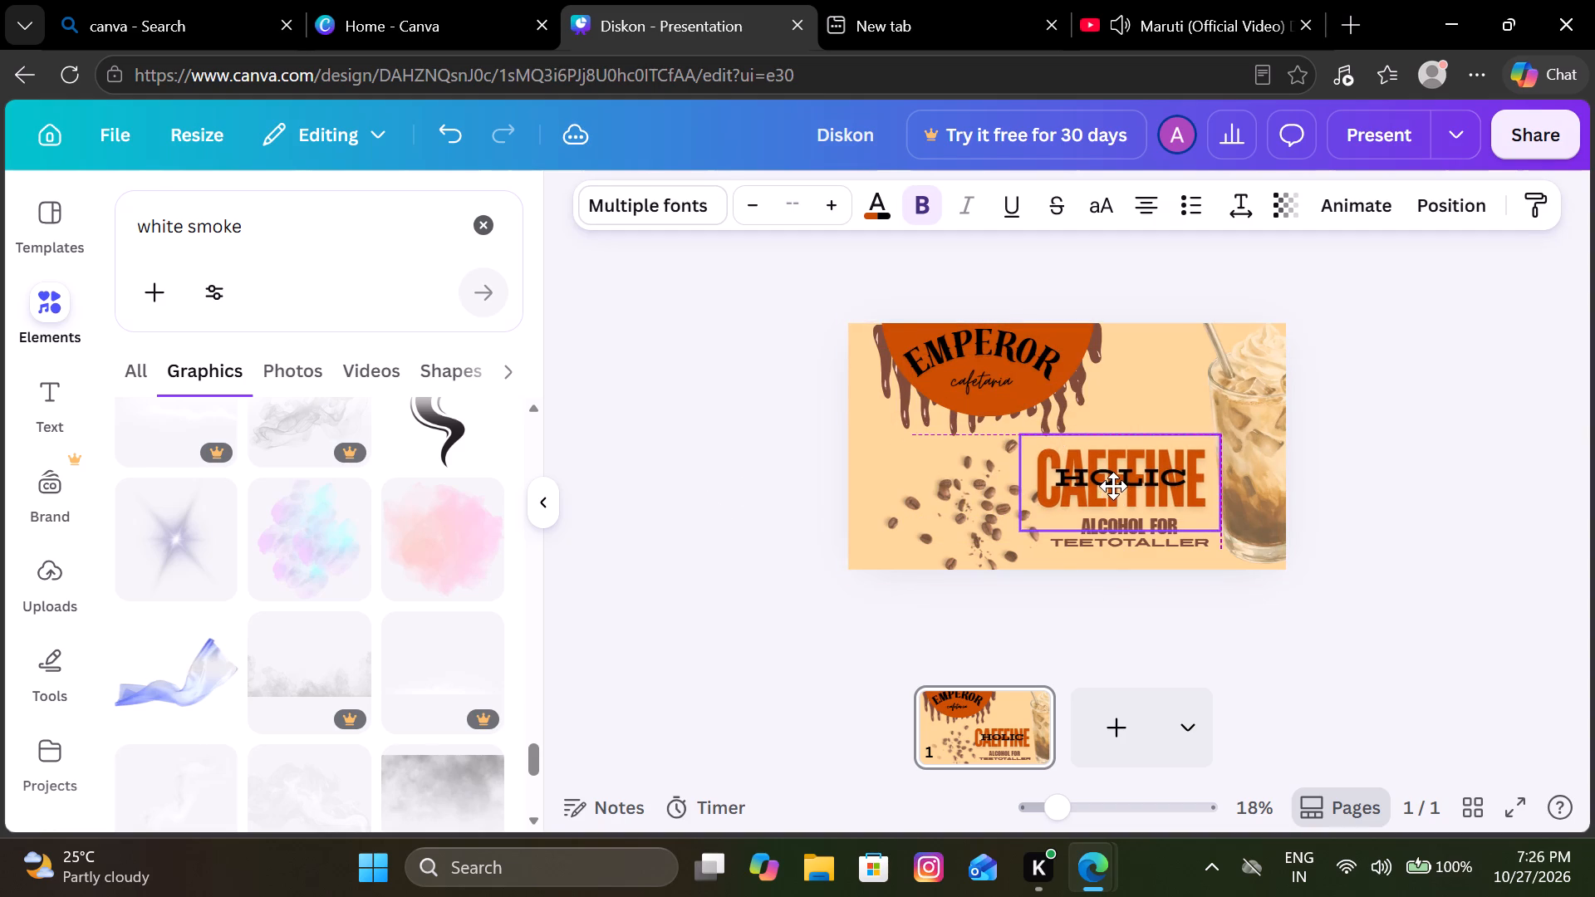
{"action": "left_click_drag", "start_coordinate": [1113, 486], "coordinate": [1113, 483]}
{"action": "left_click", "coordinate": [1356, 424]}
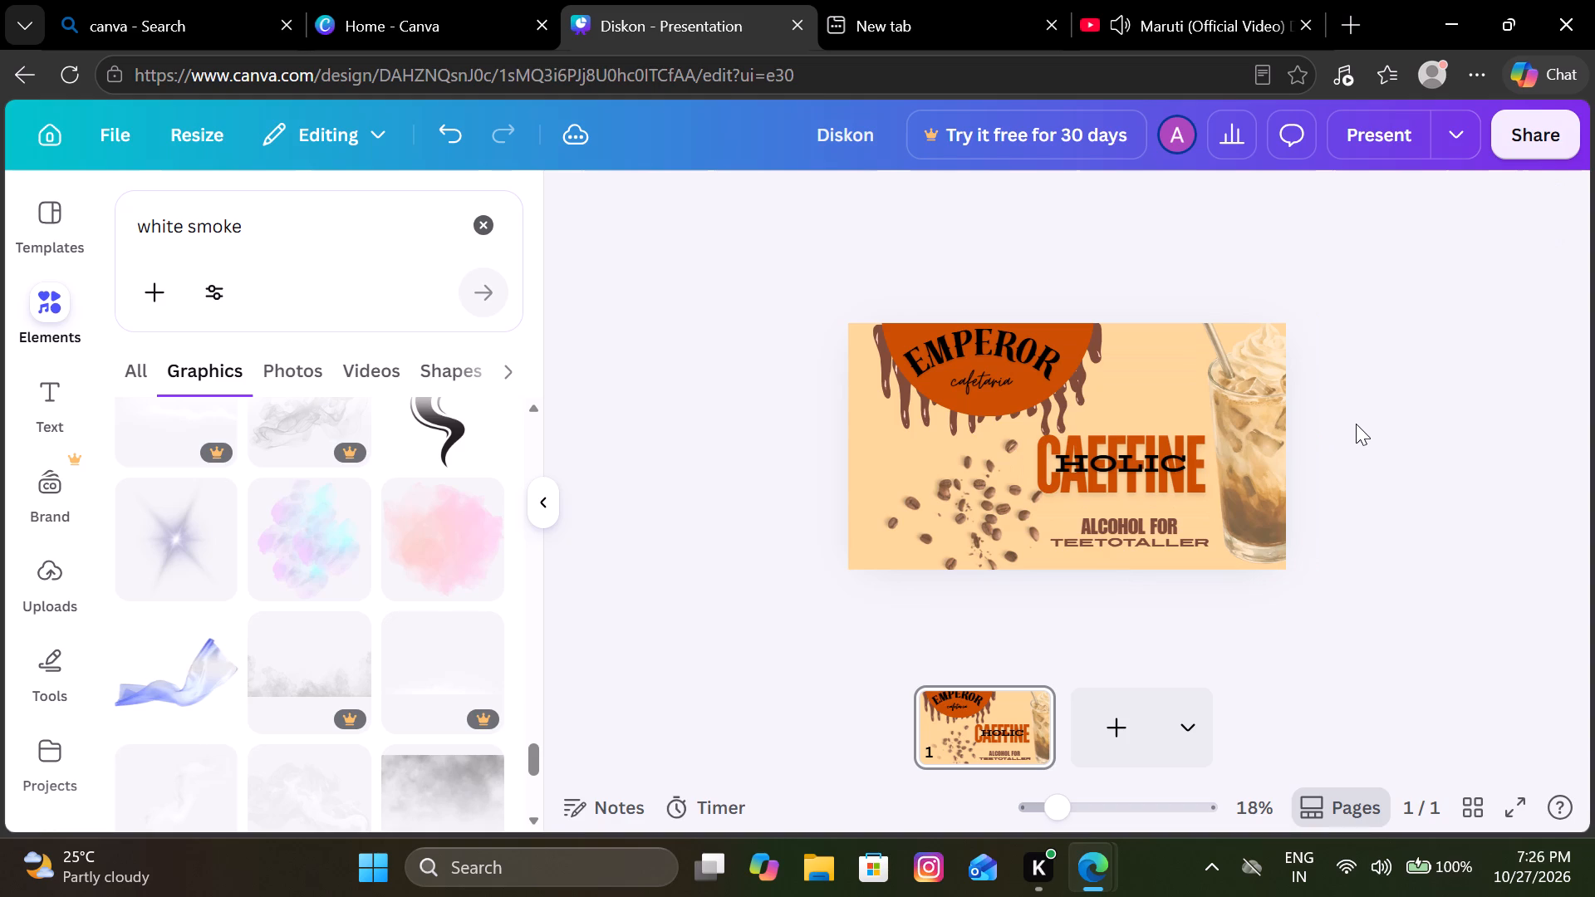
{"action": "left_click", "coordinate": [1168, 457]}
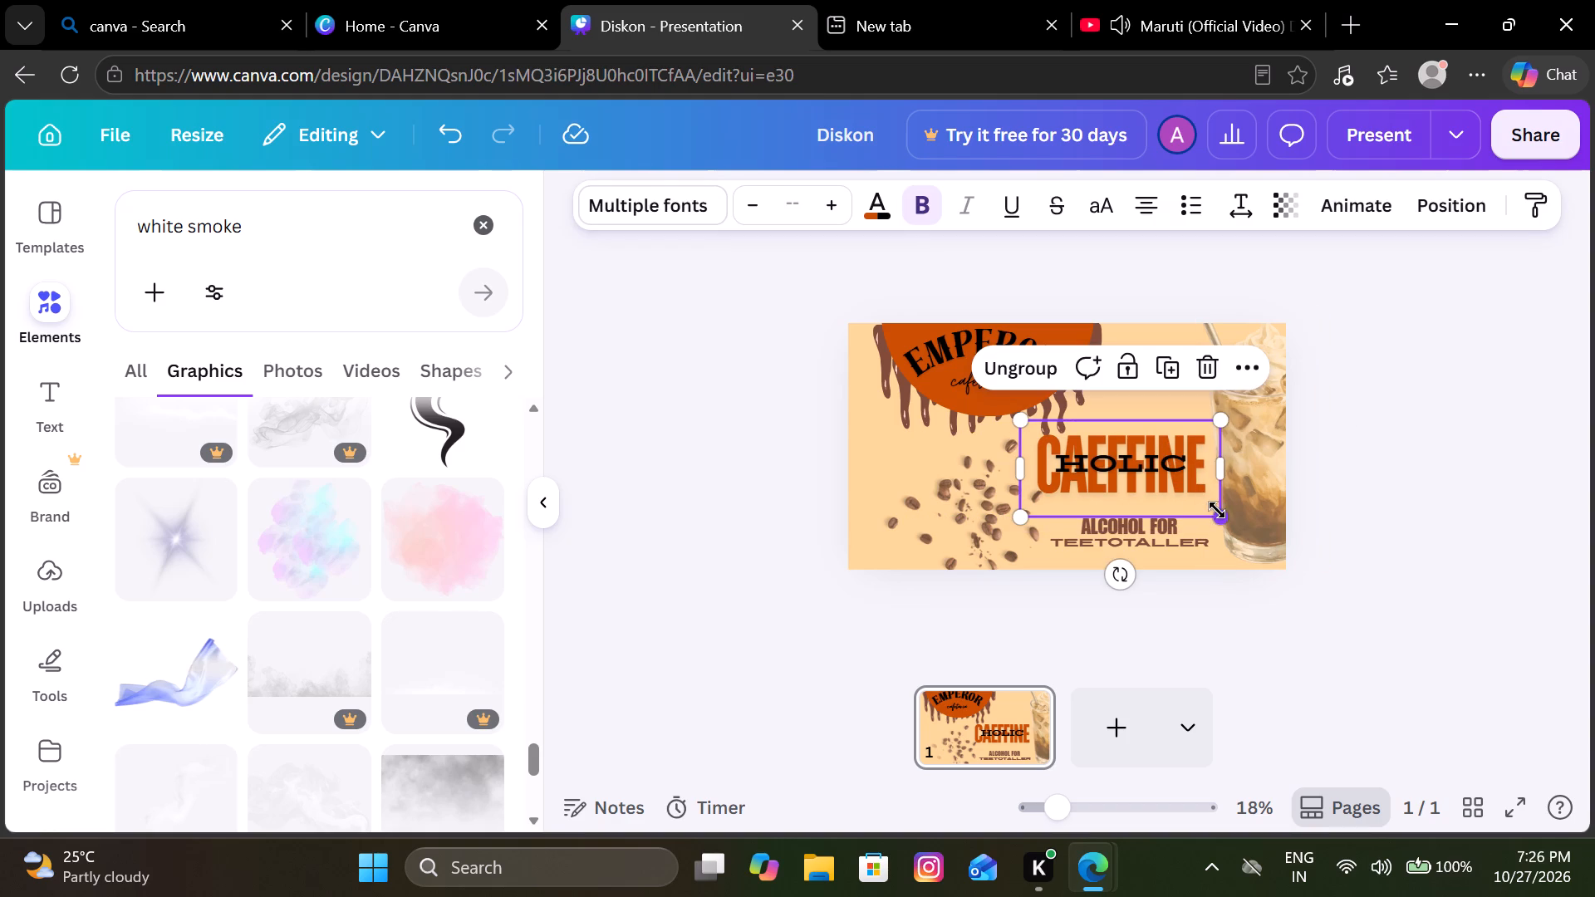
{"action": "left_click_drag", "start_coordinate": [1217, 510], "coordinate": [1224, 519]}
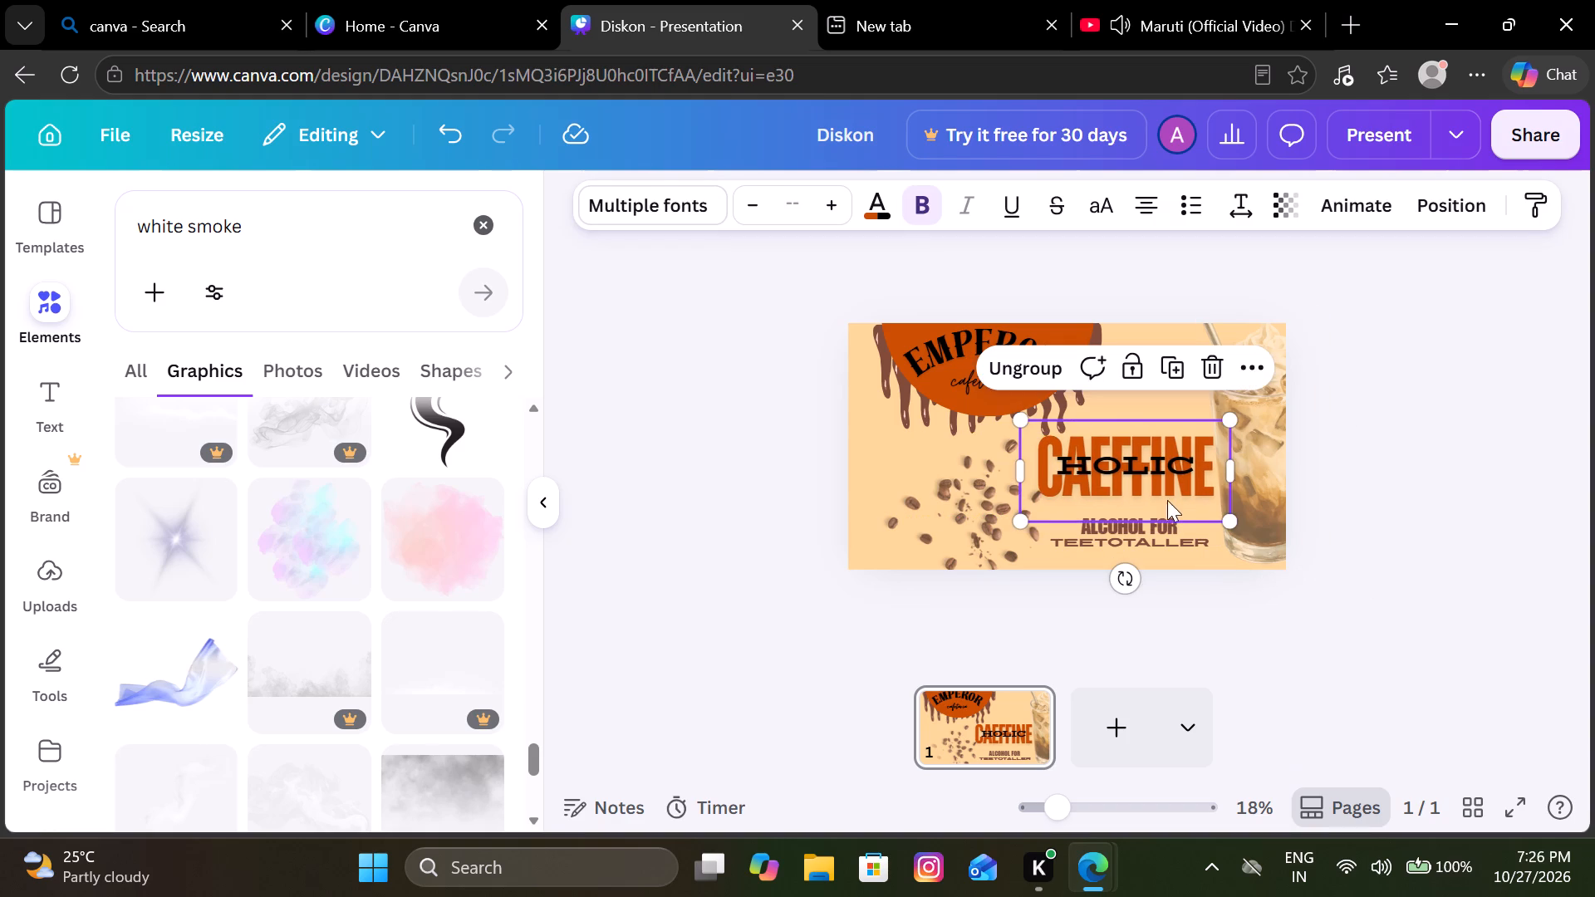
{"action": "left_click", "coordinate": [1159, 492]}
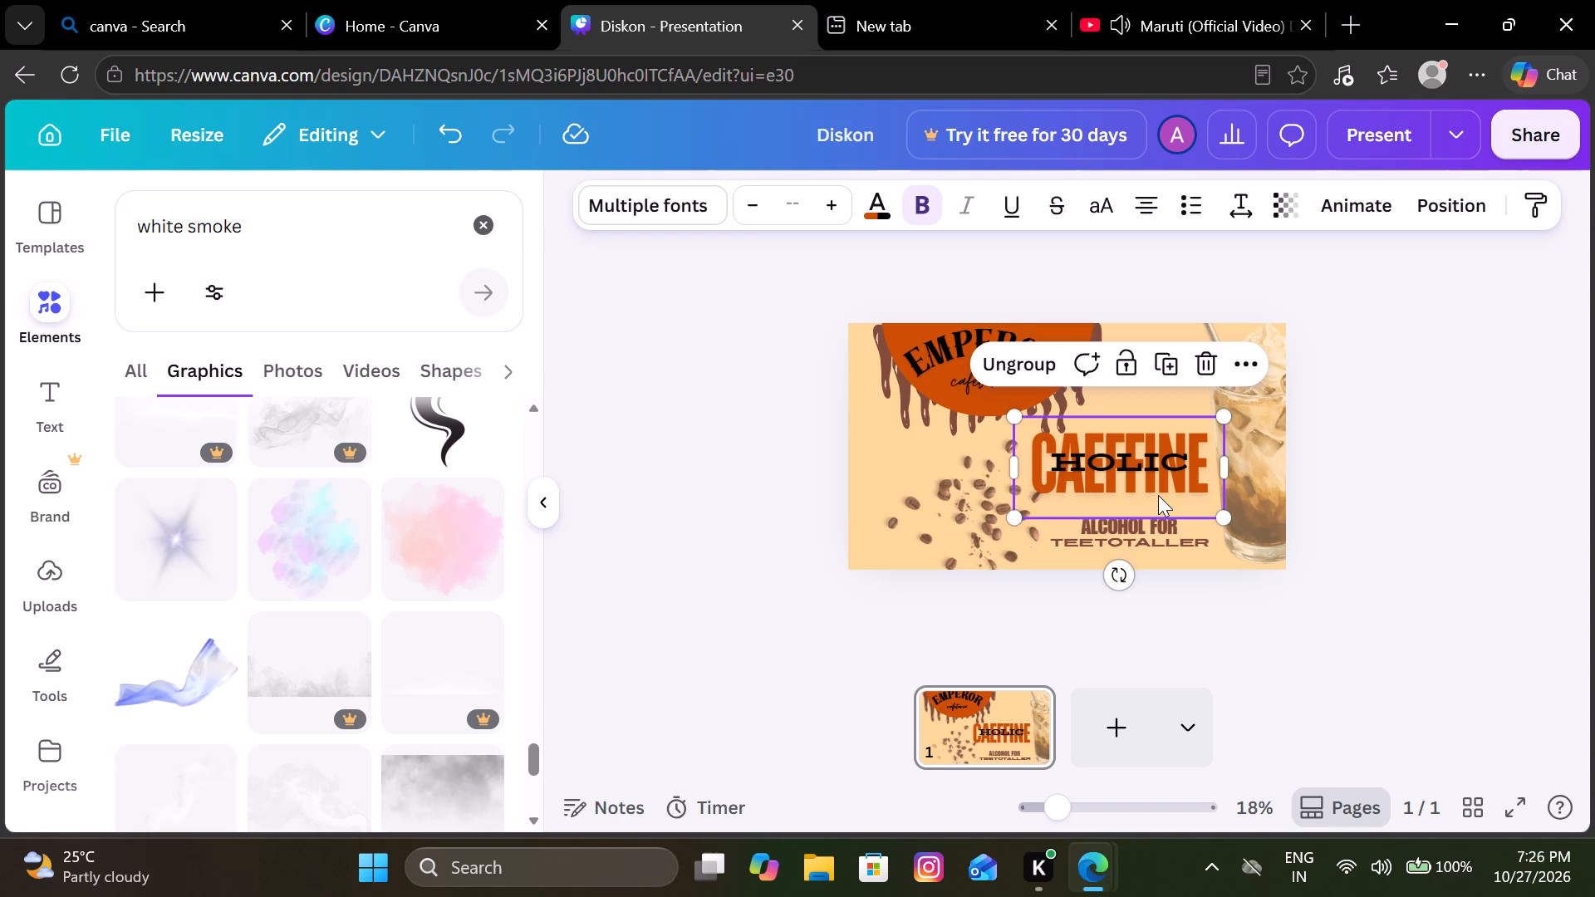
{"action": "left_click", "coordinate": [1158, 495]}
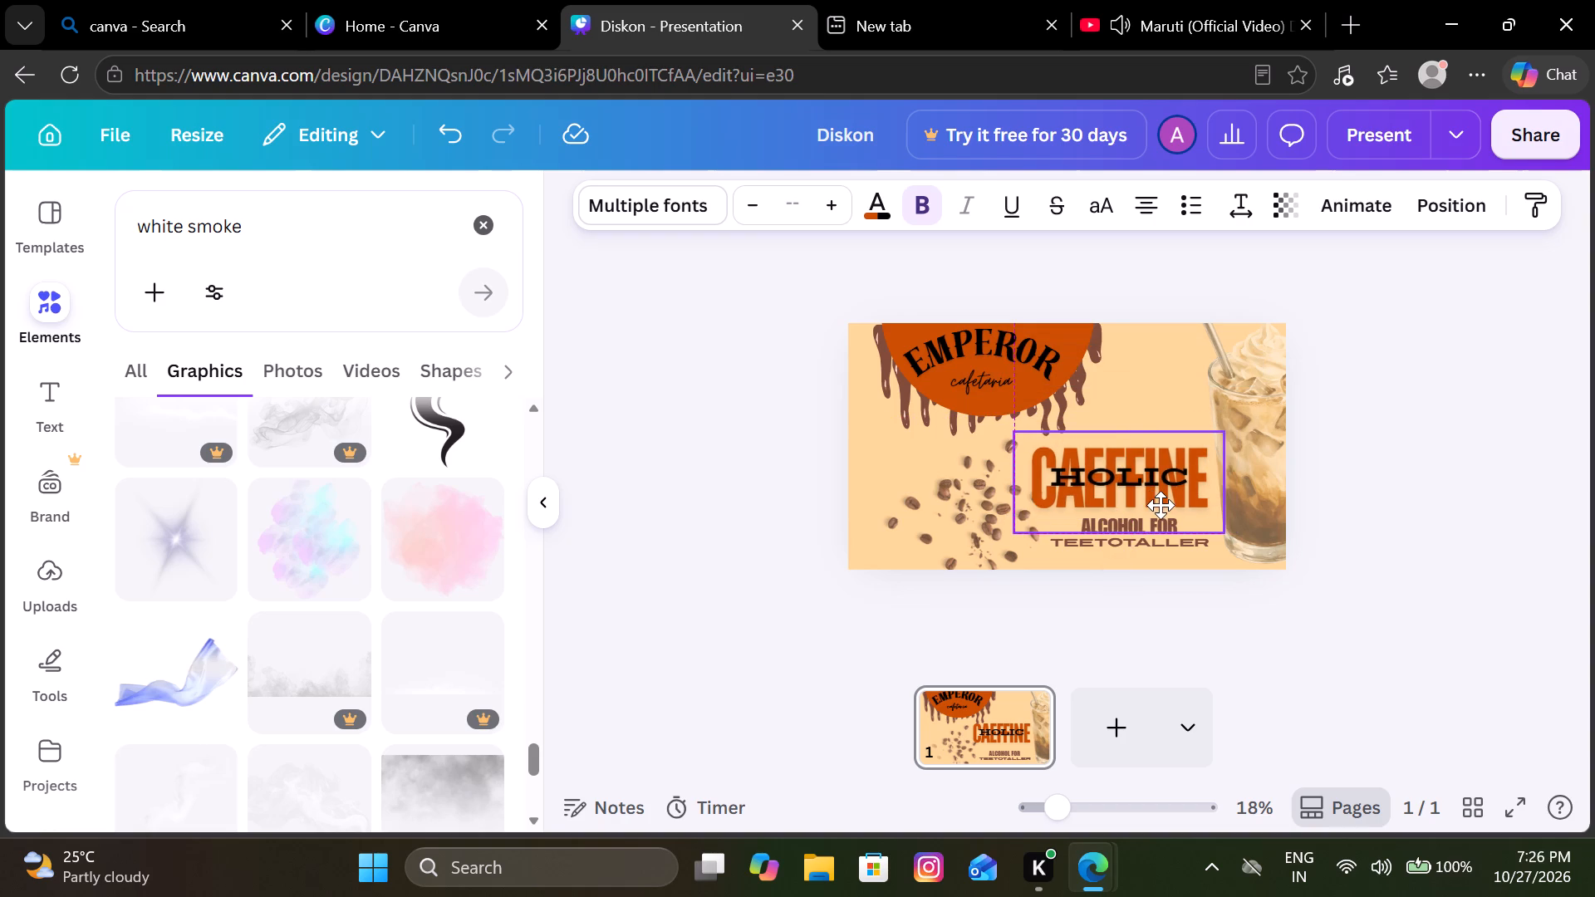
{"action": "left_click_drag", "start_coordinate": [1161, 502], "coordinate": [1161, 510]}
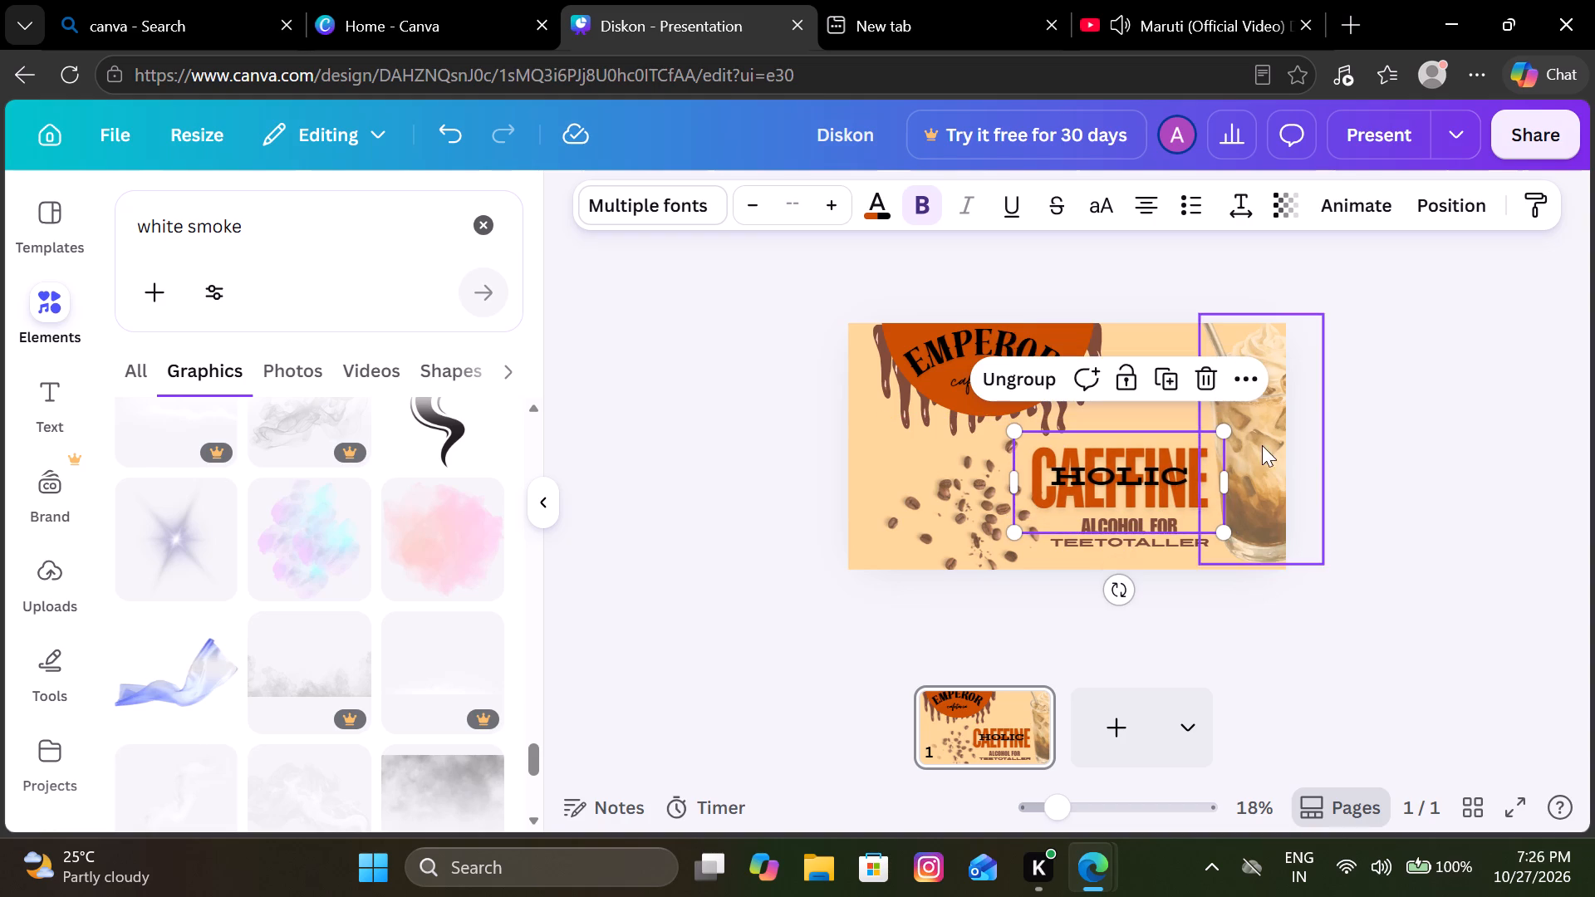
{"action": "left_click", "coordinate": [1354, 403]}
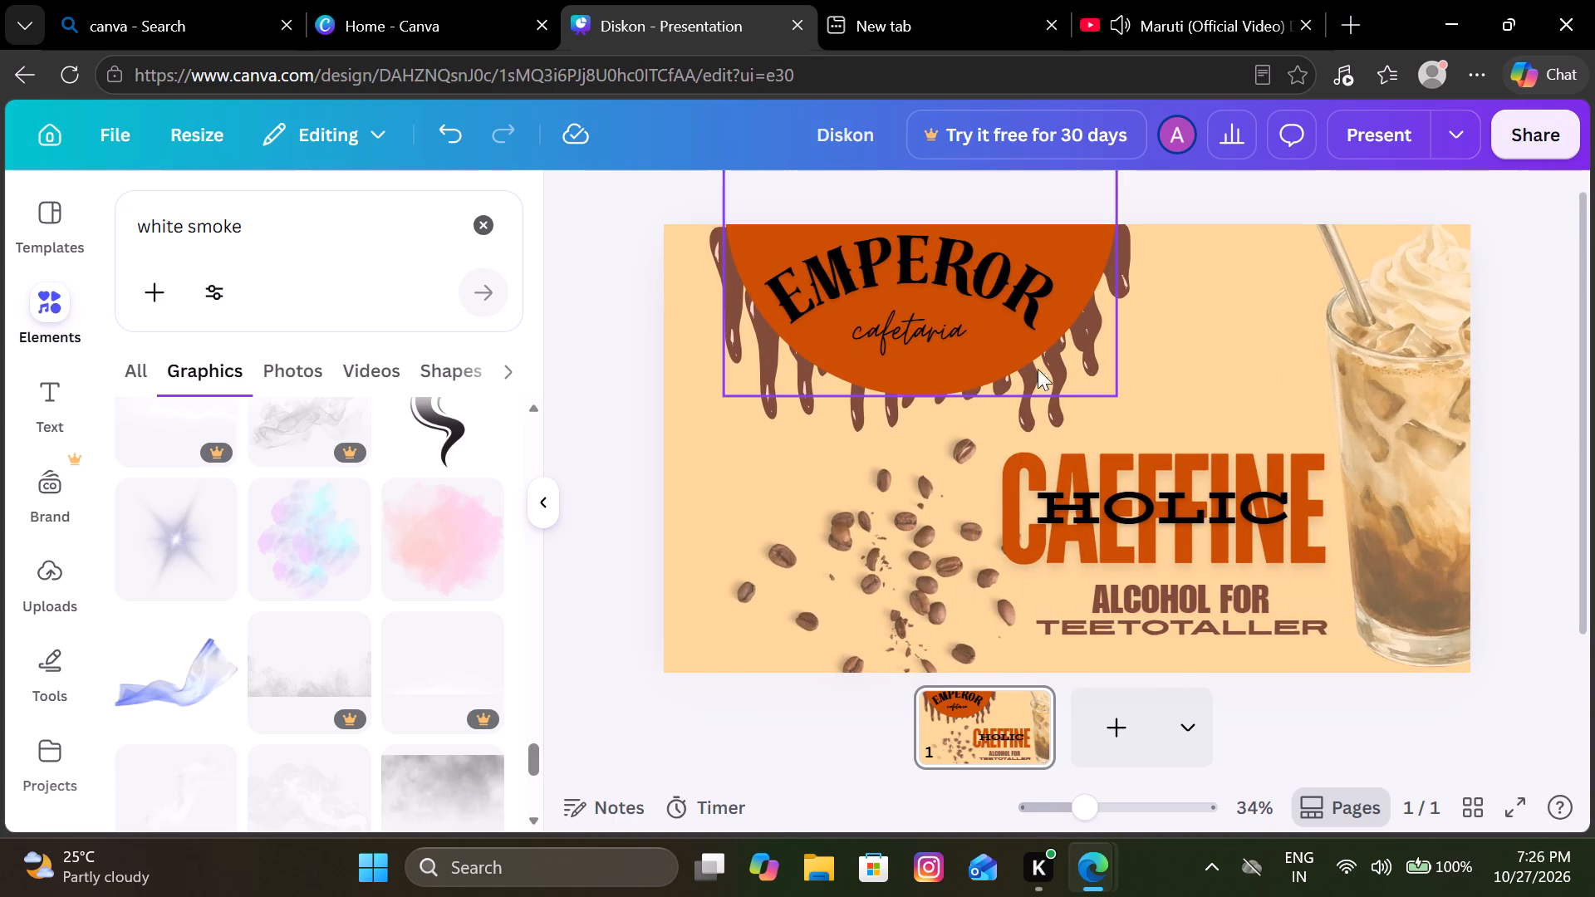
Fine-tune the position of the brown drip graphic along the lower edge of the EMPEROR cafetaria semicircle.
{"action": "left_click", "coordinate": [1037, 397]}
{"action": "left_click_drag", "start_coordinate": [1037, 397], "coordinate": [1020, 402]}
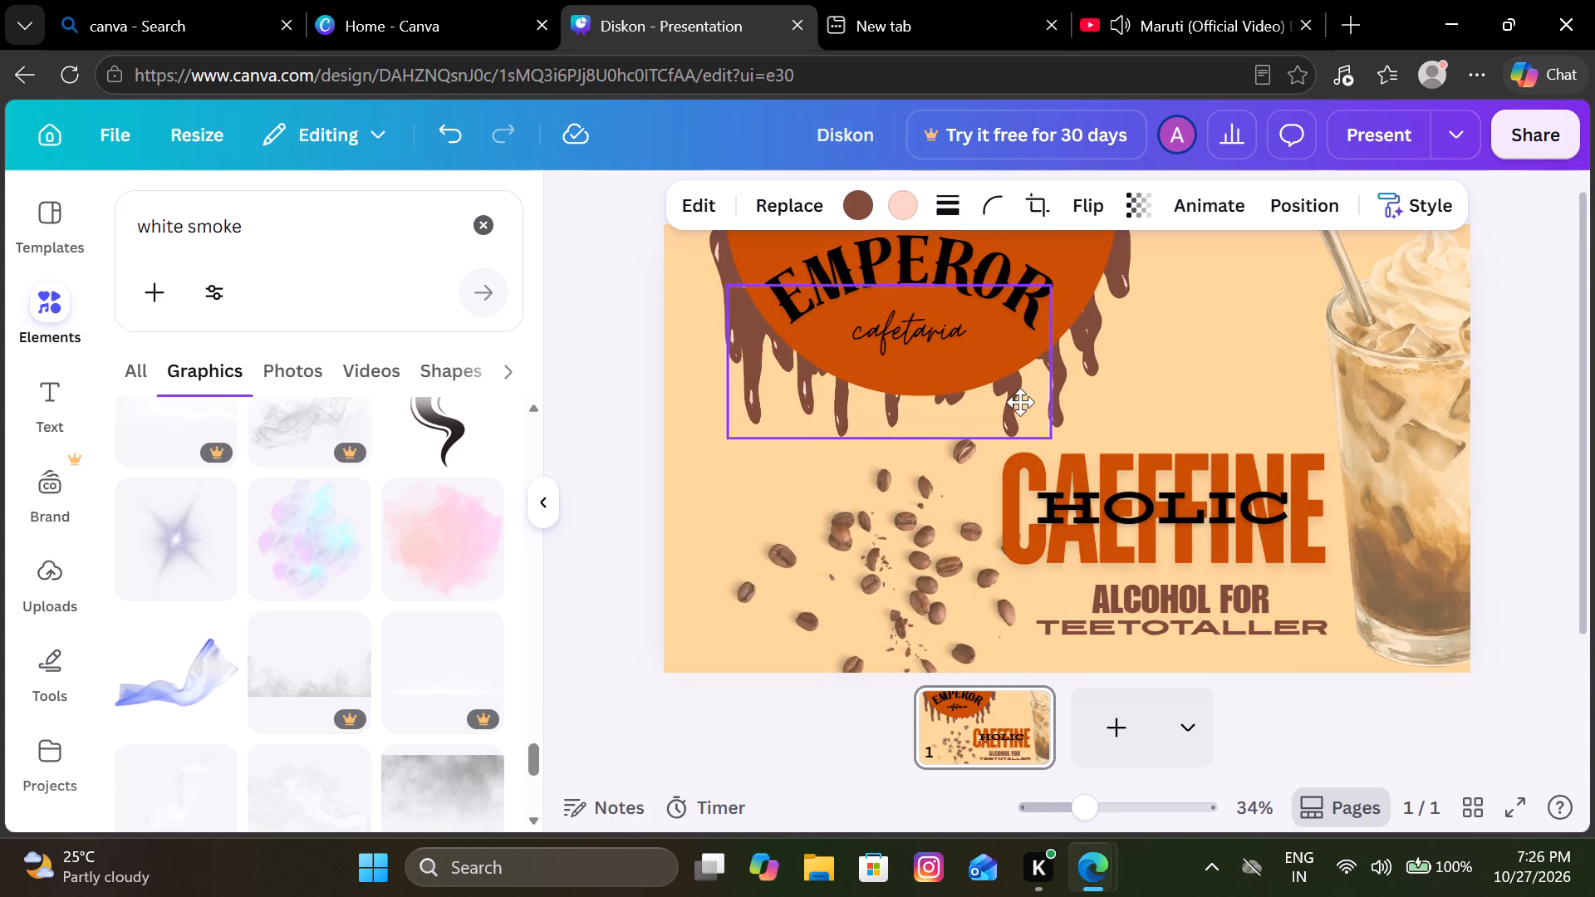
{"action": "left_click_drag", "start_coordinate": [1020, 402], "coordinate": [1025, 408]}
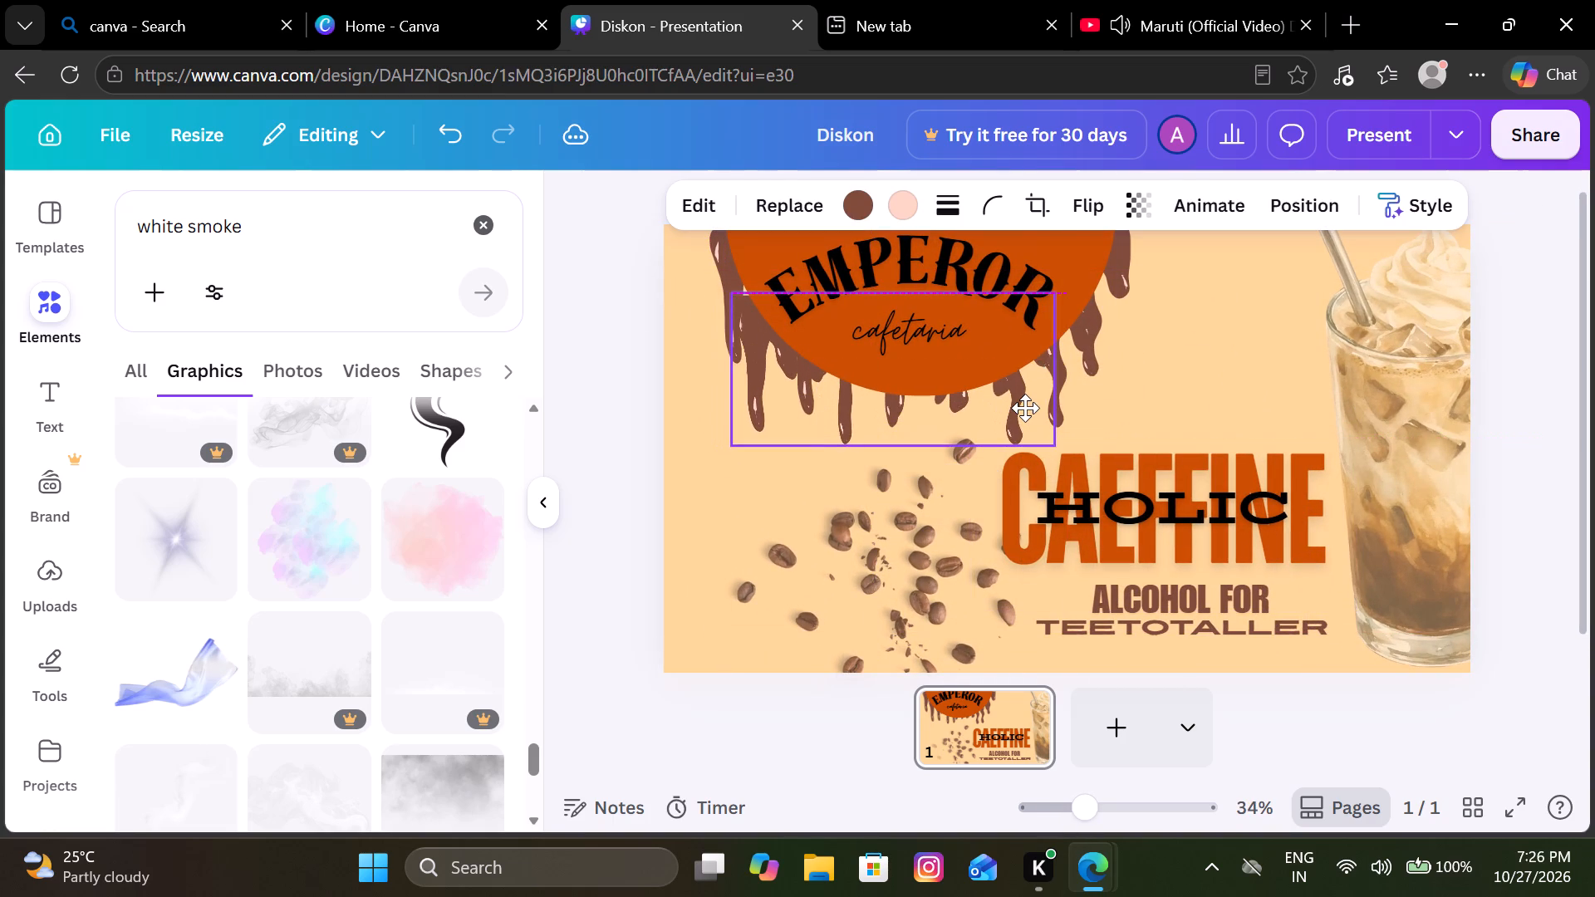
{"action": "left_click_drag", "start_coordinate": [1025, 408], "coordinate": [1028, 401]}
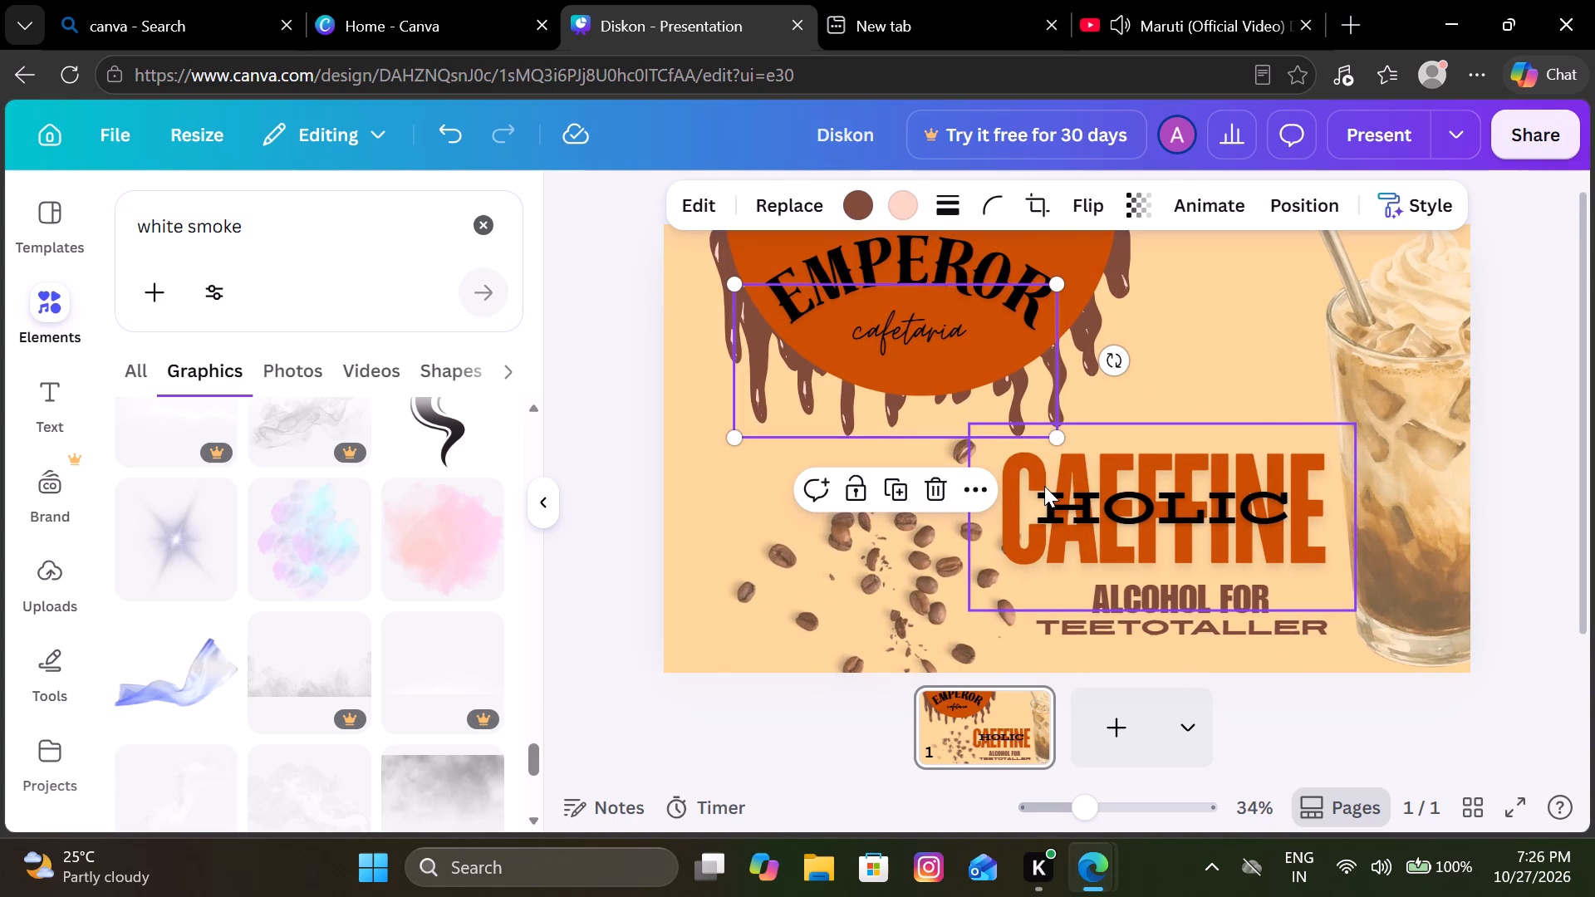
Move the CAEFFINE HOLIC headline up slightly to leave more space above the tagline.
{"action": "left_click_drag", "start_coordinate": [1044, 485], "coordinate": [1047, 468]}
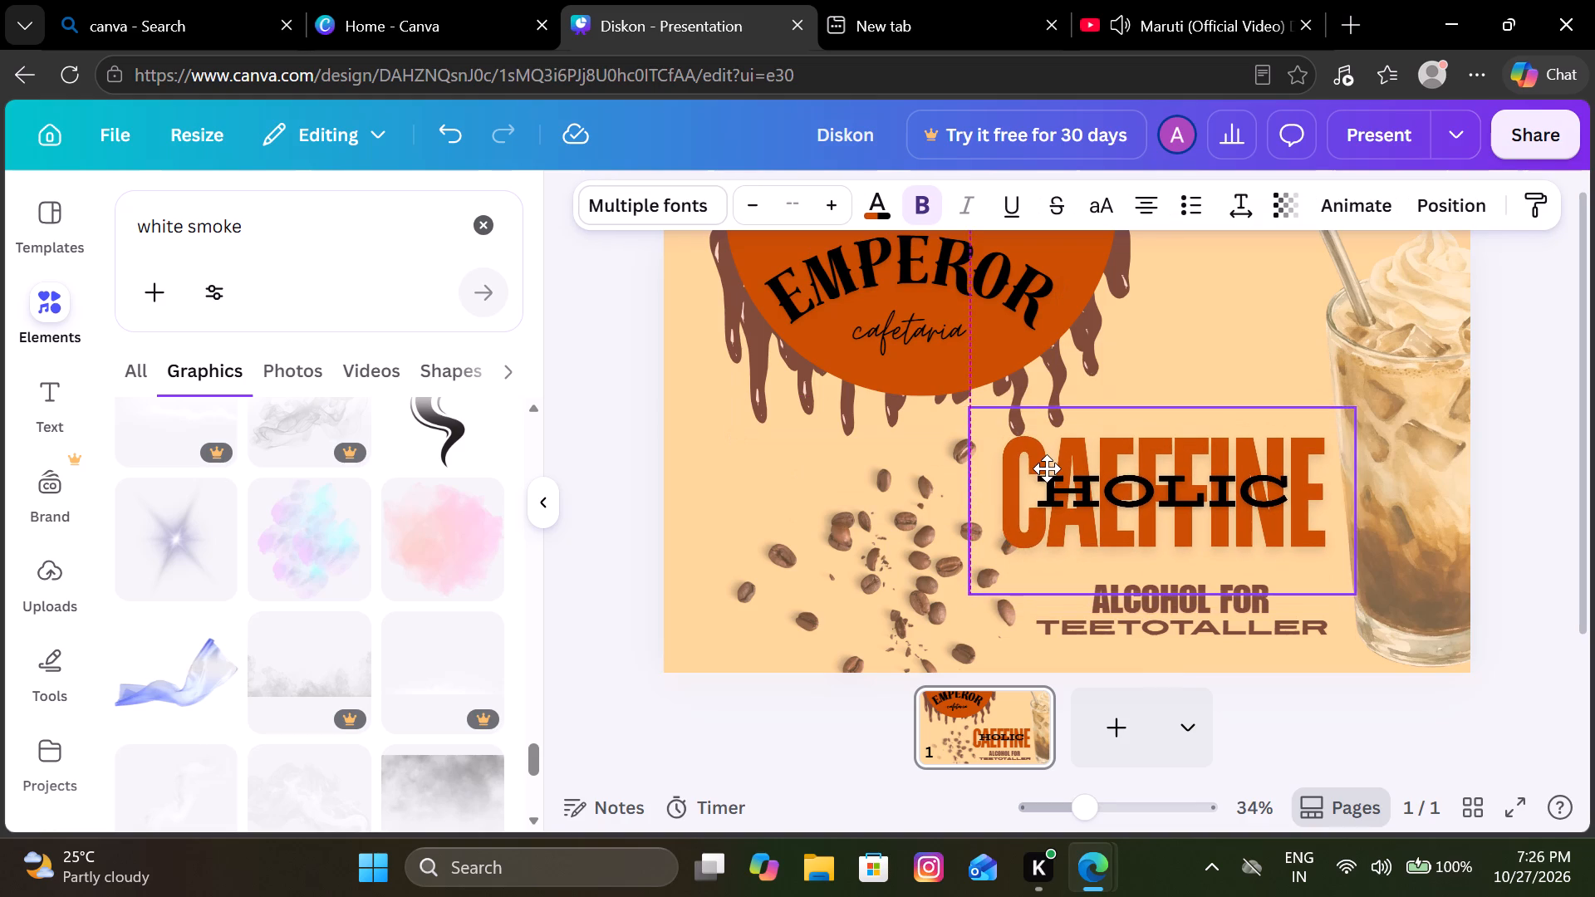
{"action": "left_click_drag", "start_coordinate": [1047, 468], "coordinate": [1048, 468]}
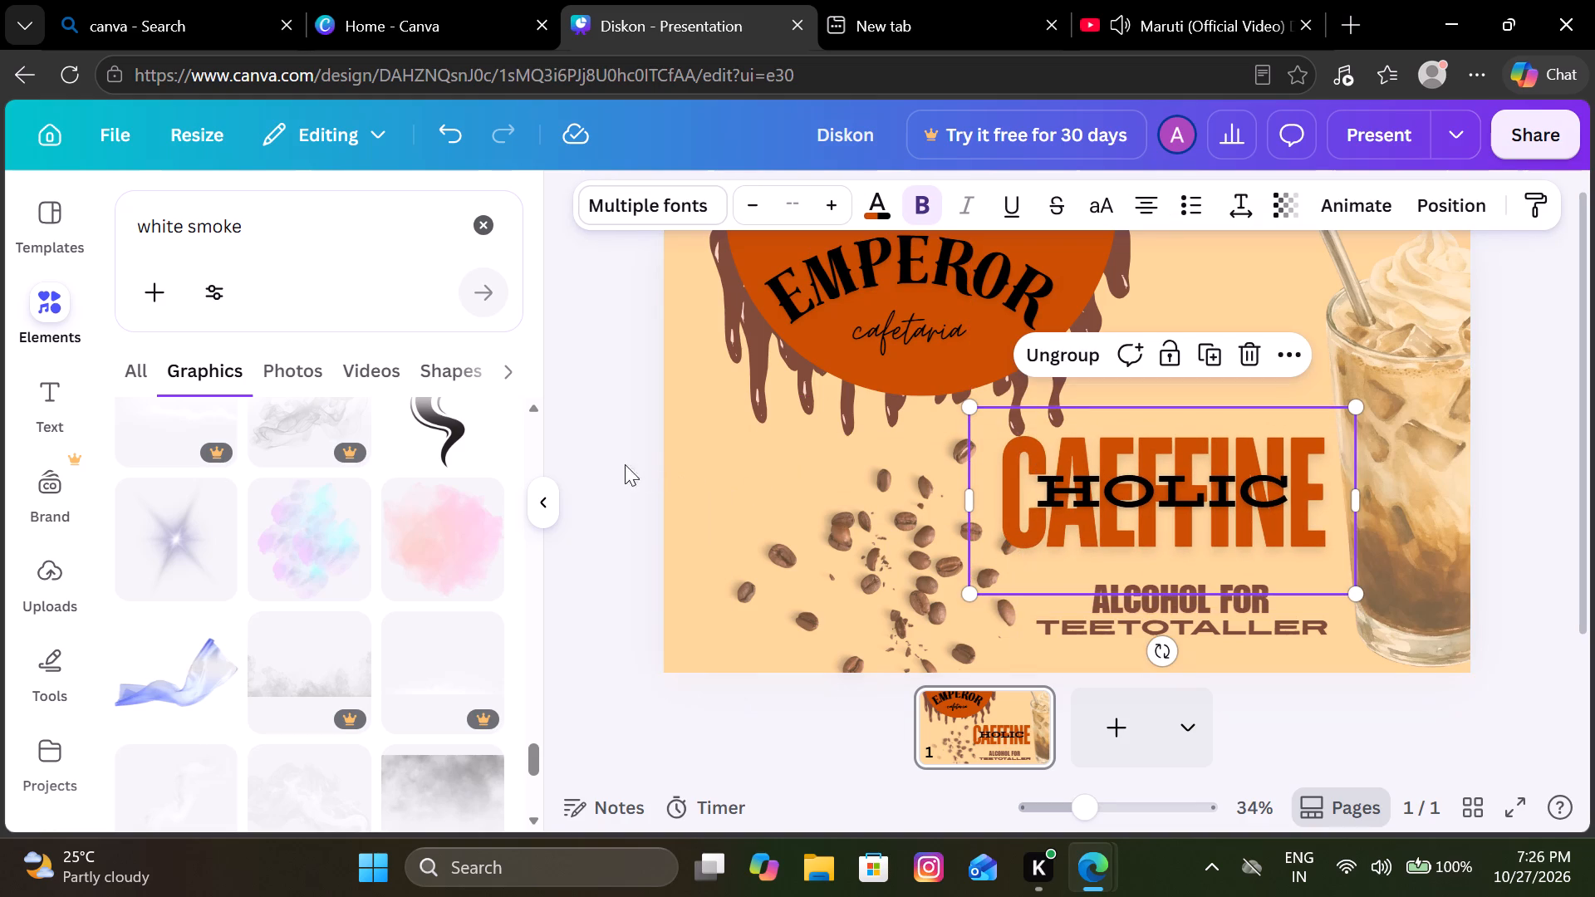
{"action": "left_click", "coordinate": [597, 466]}
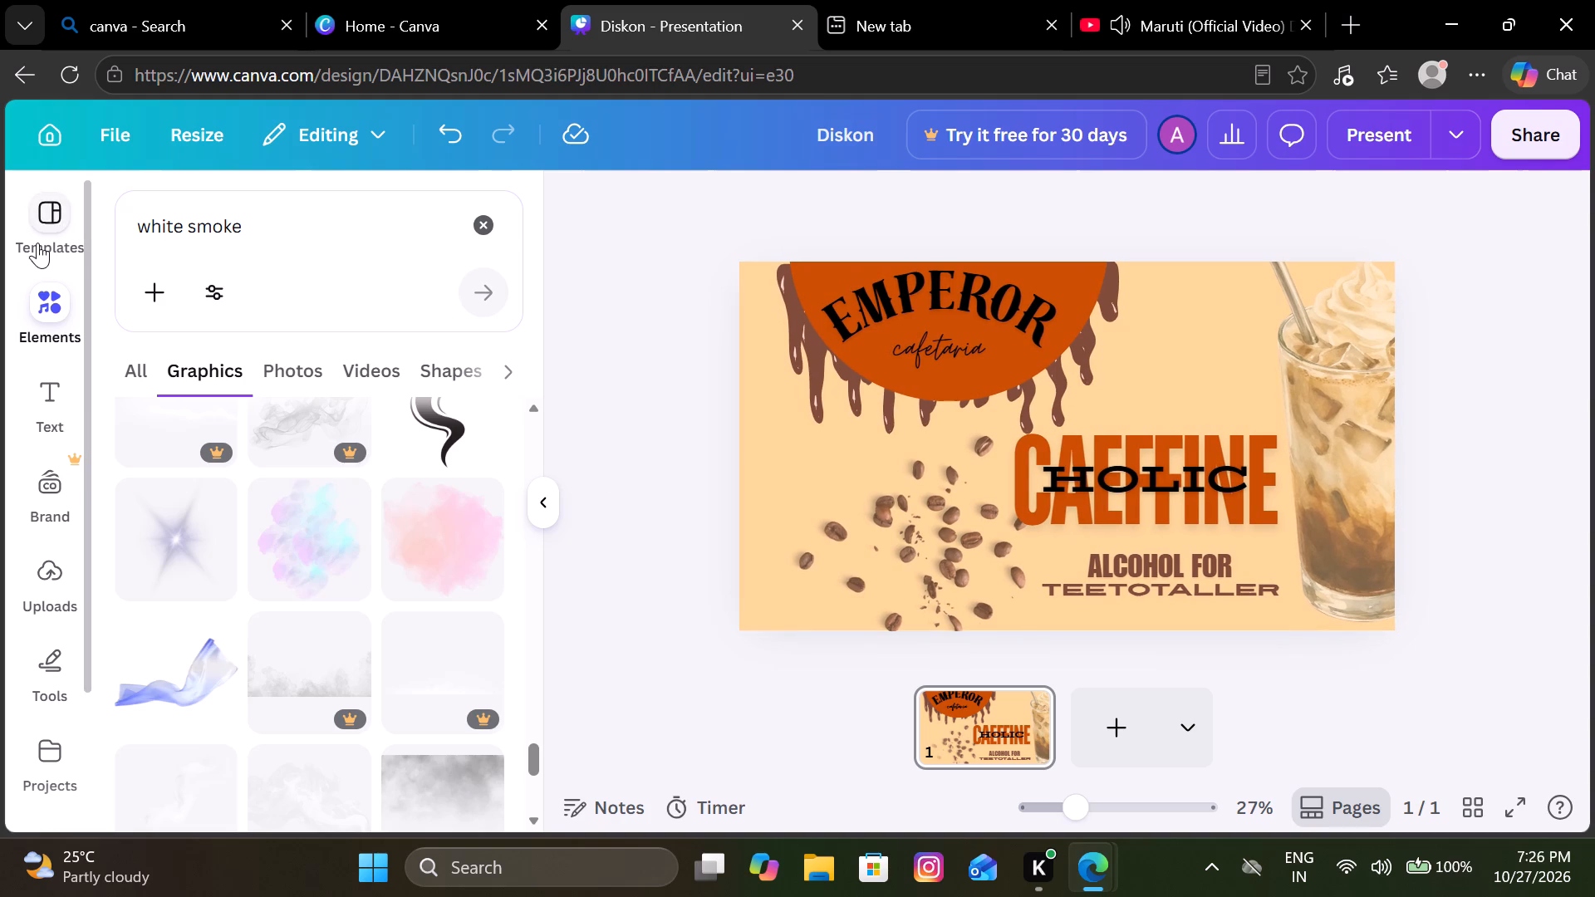
Shift the coffee beans graphic left and slightly up, away from the CAEFFINE HOLIC headline.
{"action": "left_click", "coordinate": [60, 397]}
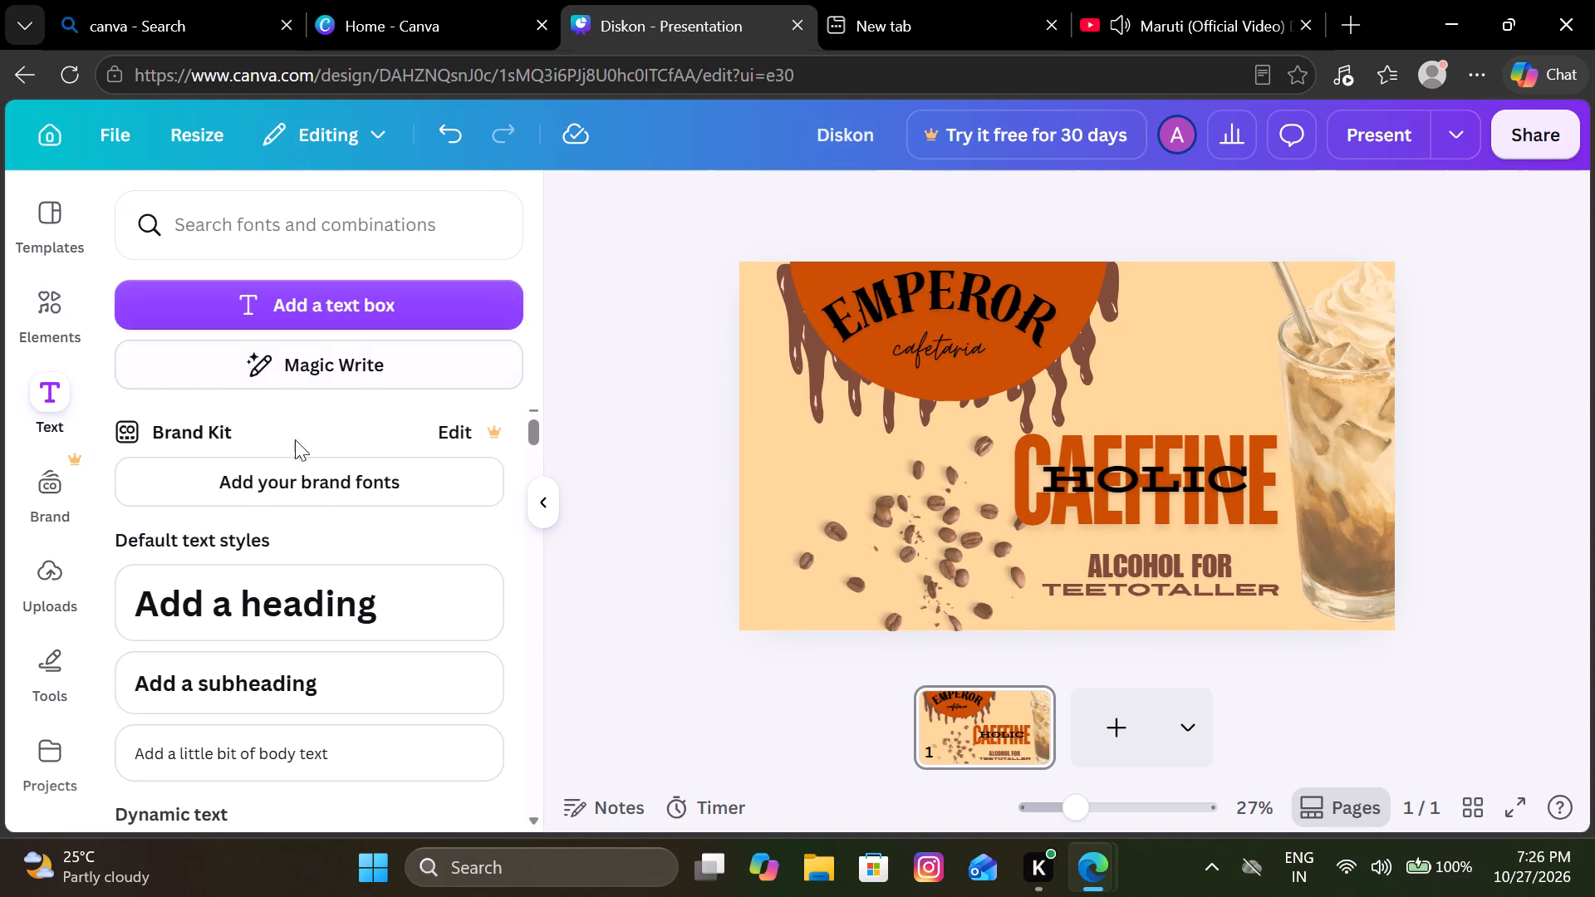
{"action": "left_click_drag", "start_coordinate": [855, 547], "coordinate": [827, 530]}
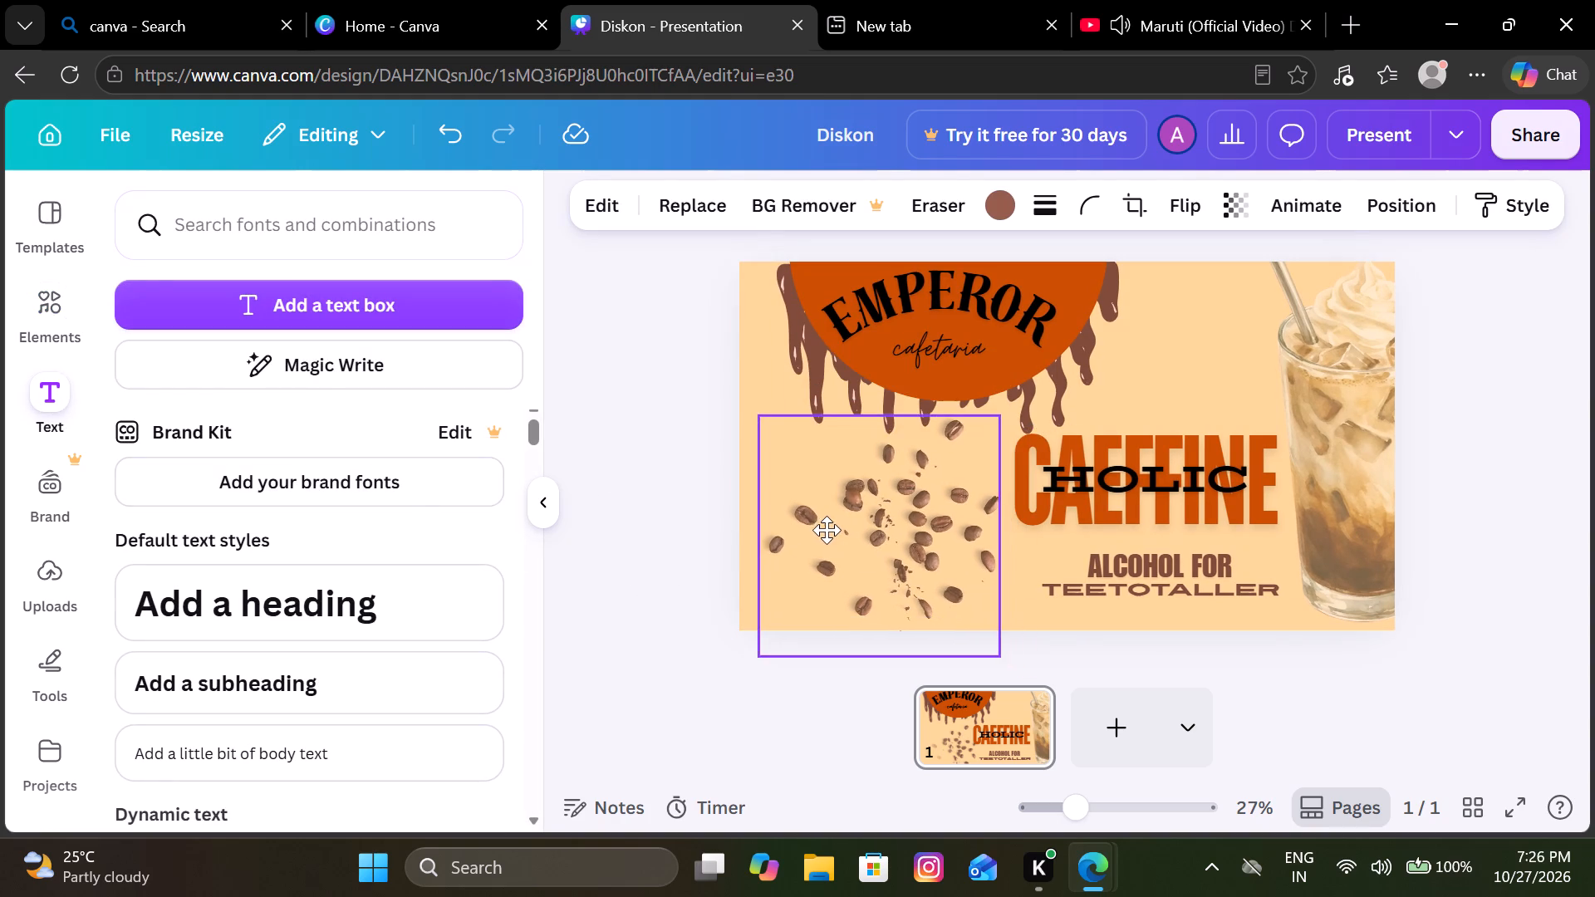
{"action": "left_click_drag", "start_coordinate": [827, 530], "coordinate": [816, 537]}
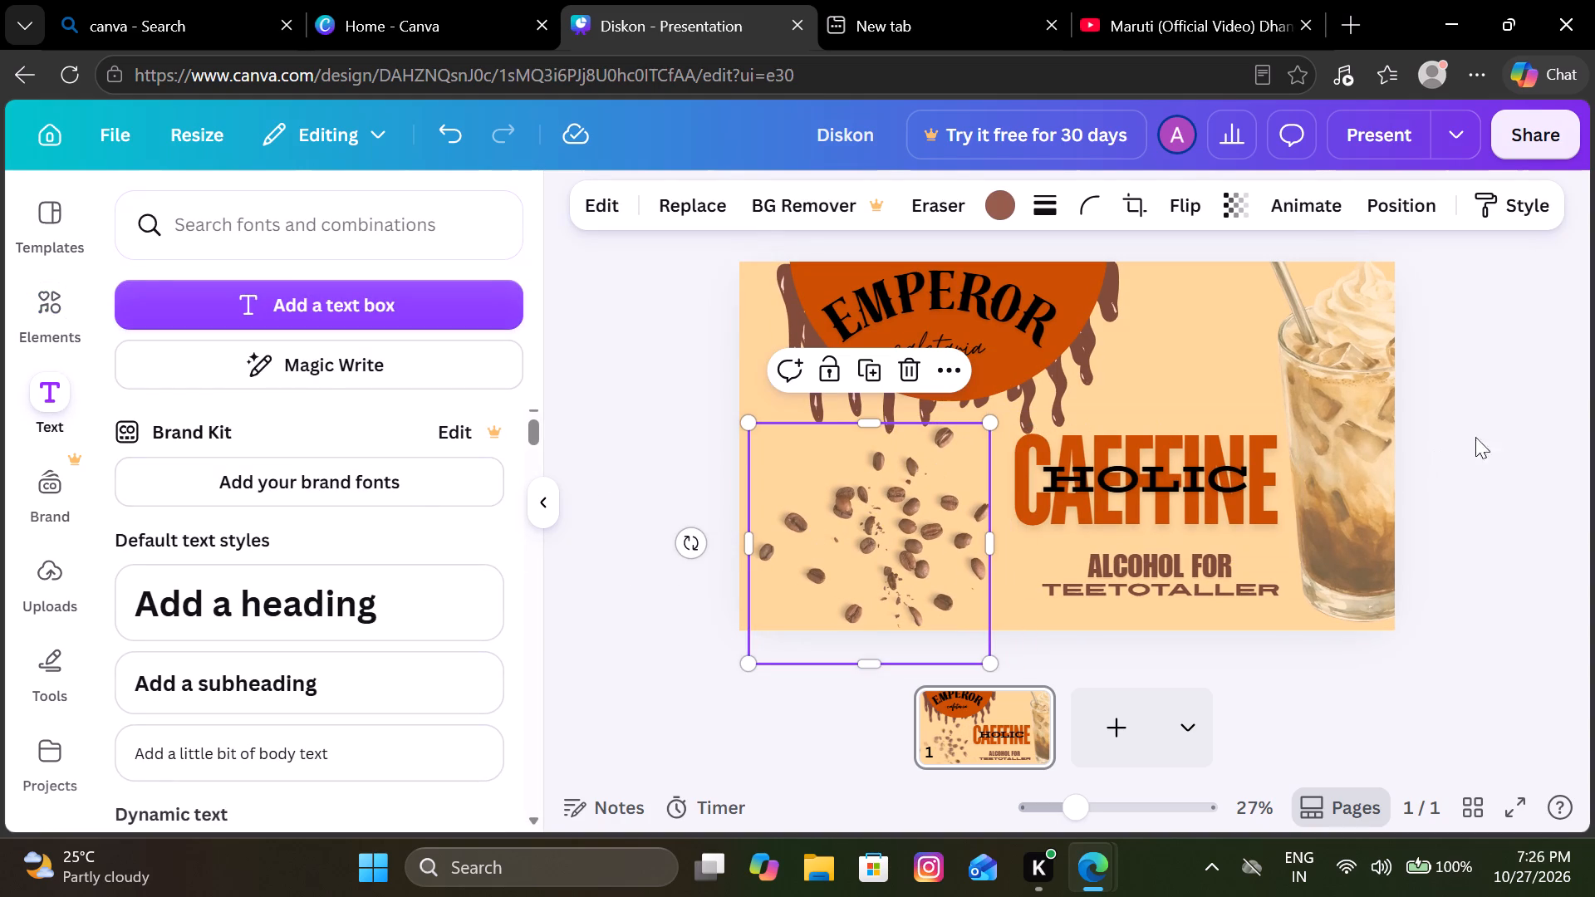
{"action": "left_click", "coordinate": [1514, 433]}
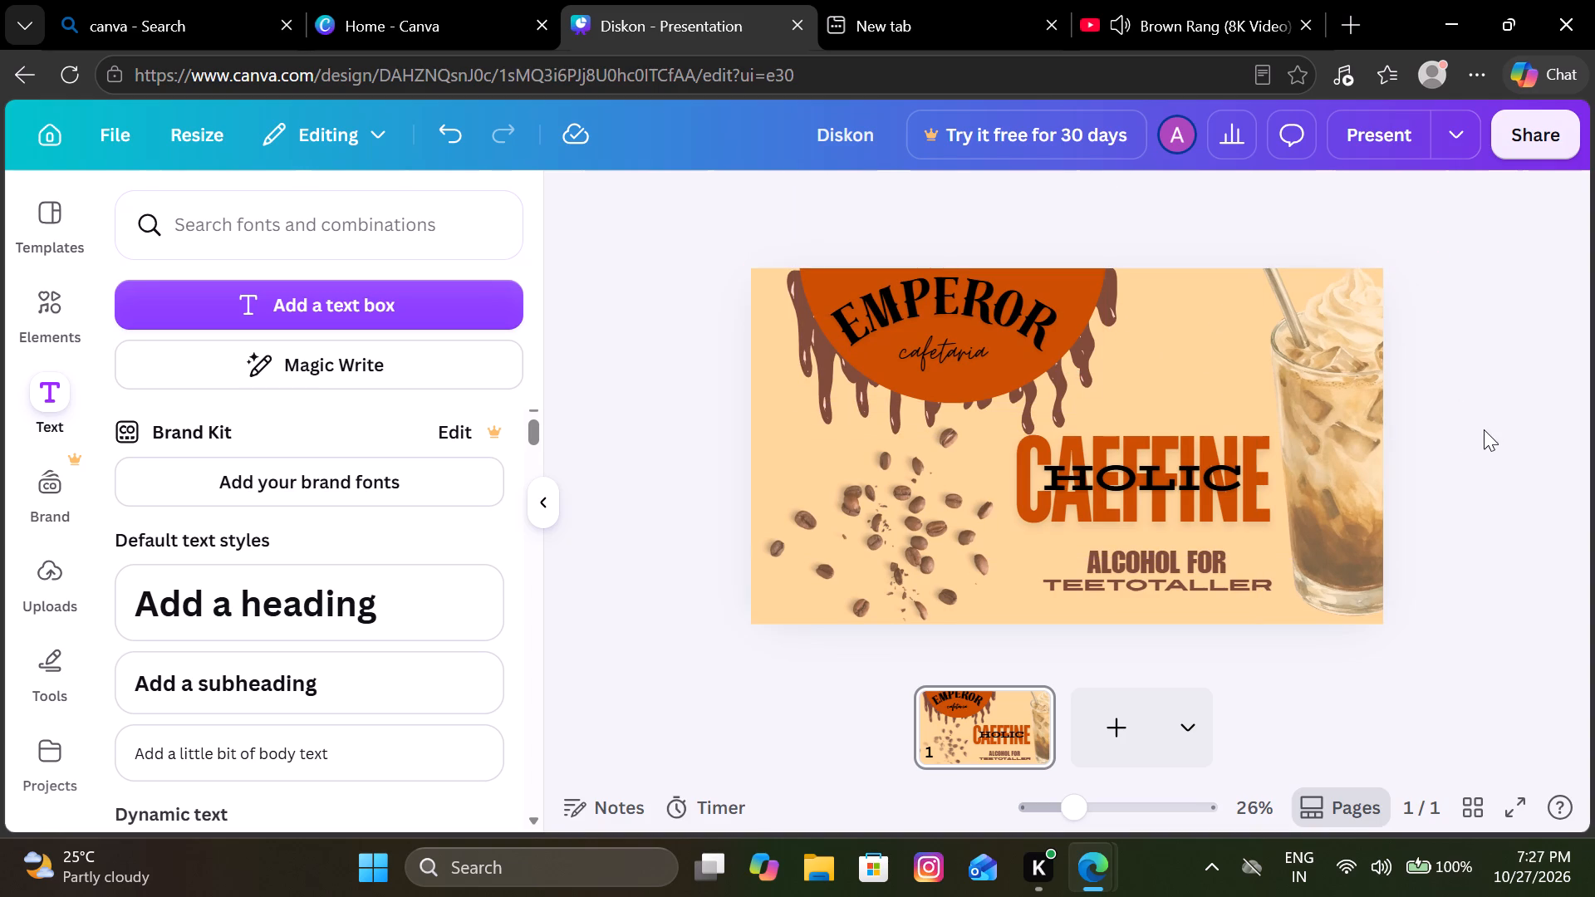
Try the ALCOHOL FOR TEETOTALLER tagline above the headline, then place it beneath, slightly lower and further left than before.
{"action": "left_click_drag", "start_coordinate": [1195, 575], "coordinate": [1213, 373]}
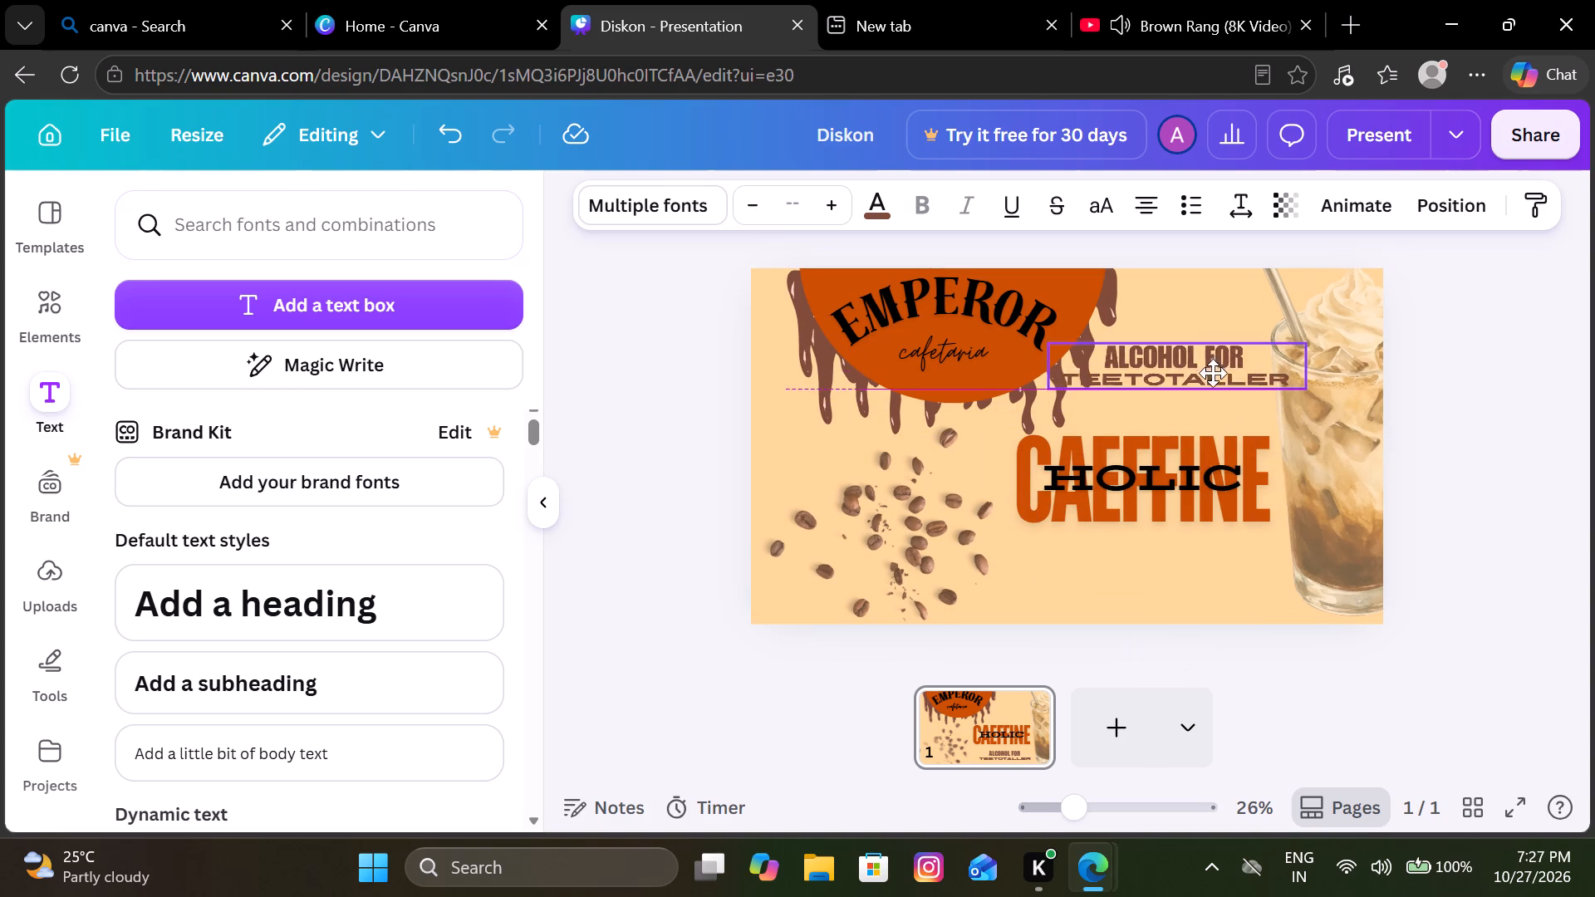
{"action": "left_click_drag", "start_coordinate": [1213, 373], "coordinate": [1183, 581]}
{"action": "left_click", "coordinate": [1525, 438]}
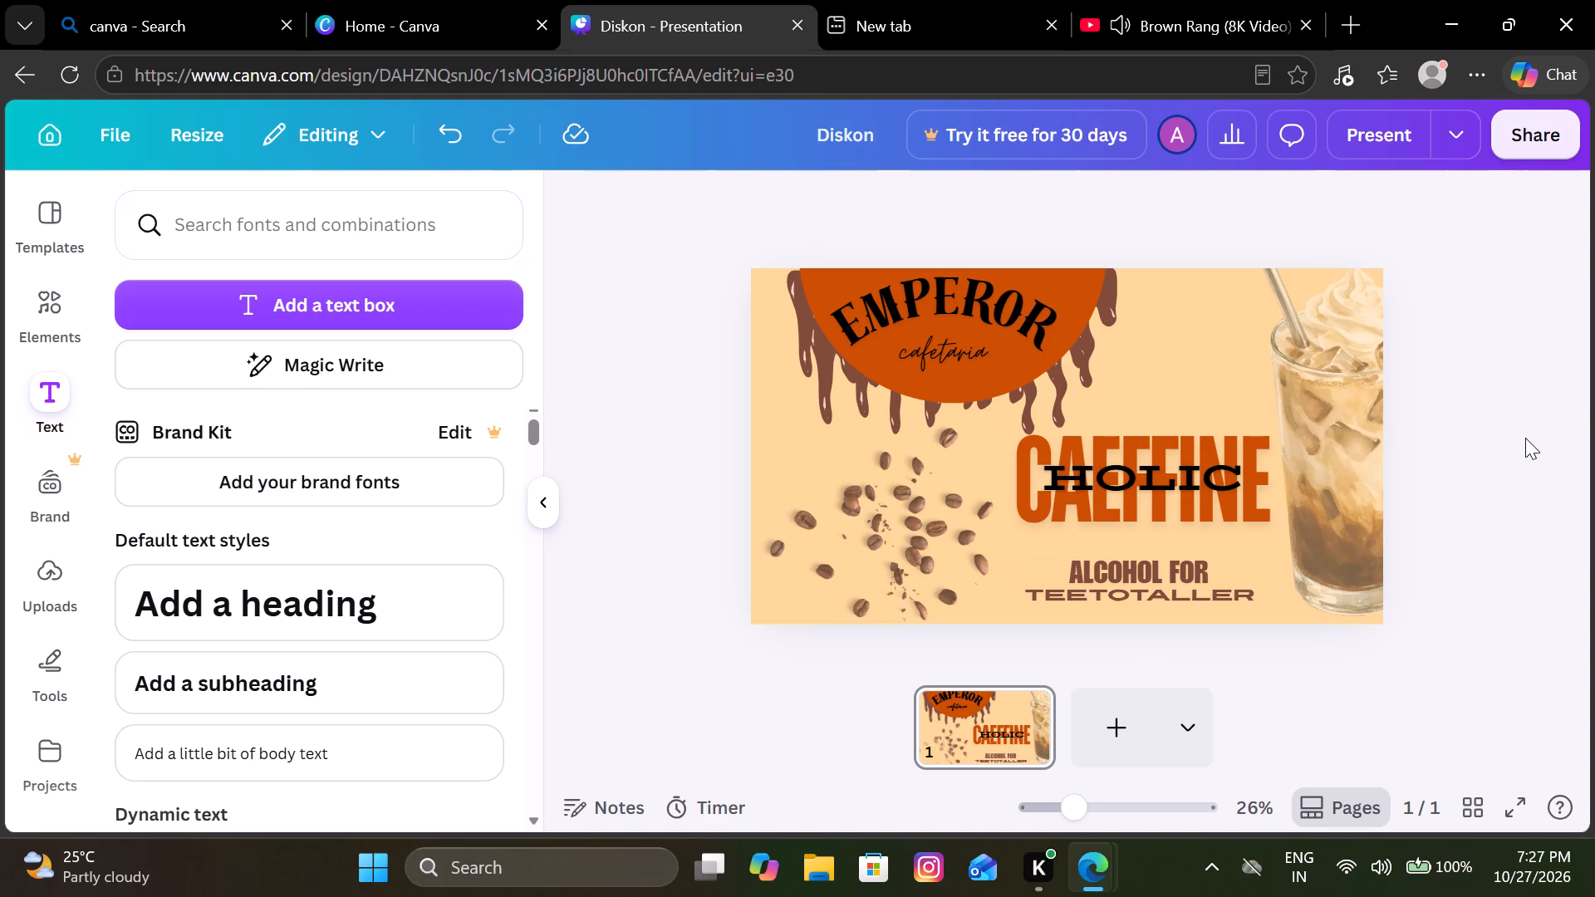
Move the CAEFFINE HOLIC headline down slightly, closer to the ALCOHOL FOR TEETOTALLER tagline.
{"action": "left_click_drag", "start_coordinate": [1226, 488], "coordinate": [1225, 493]}
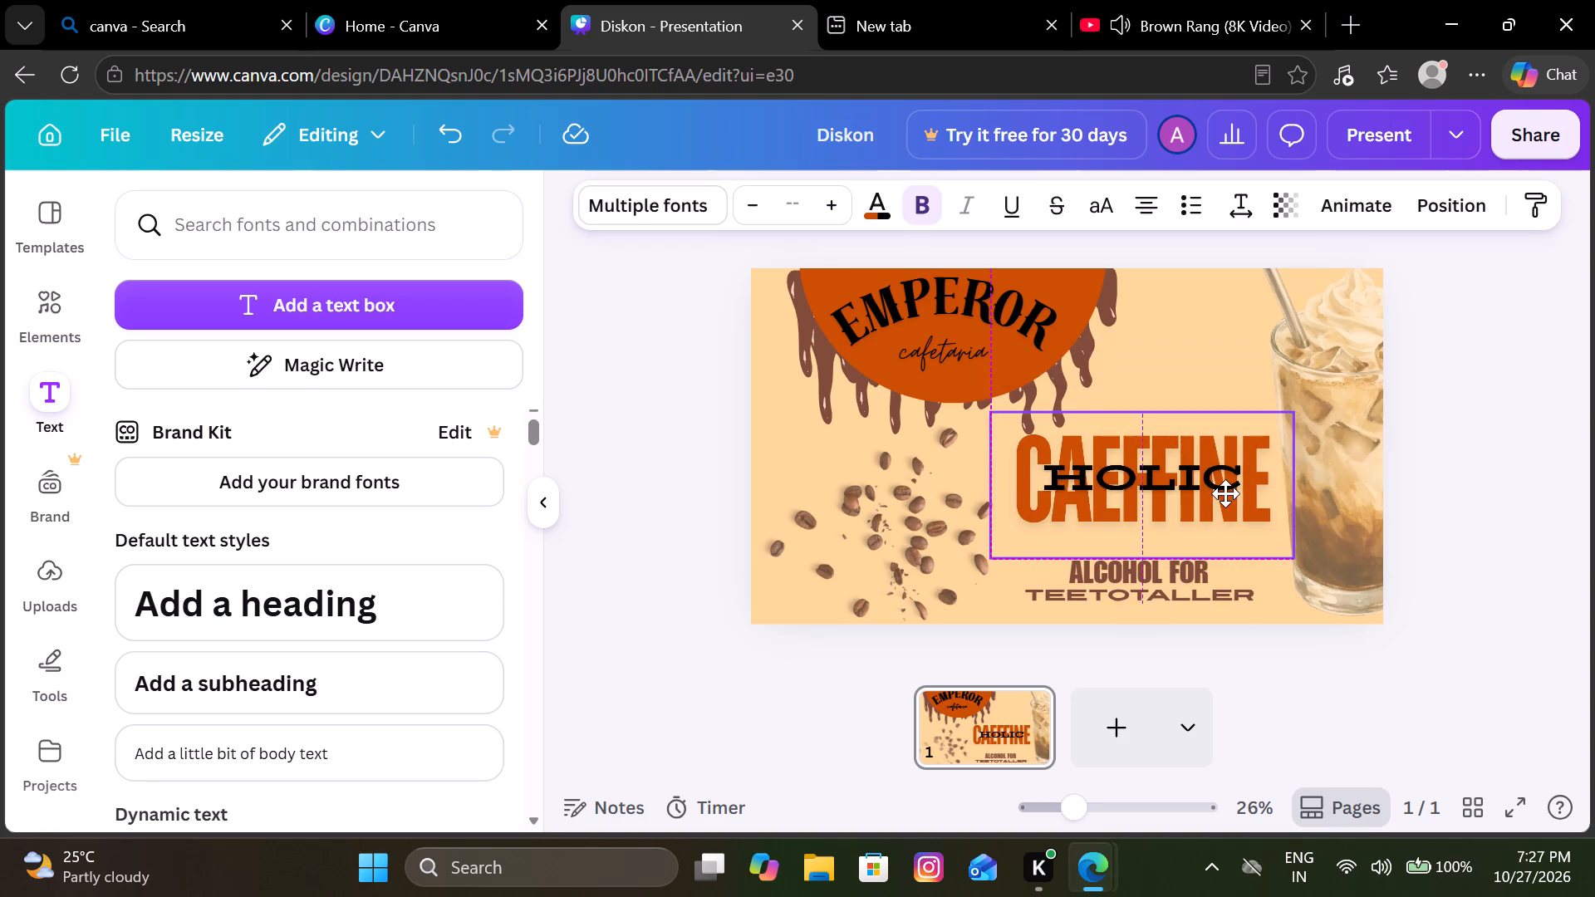
{"action": "left_click_drag", "start_coordinate": [1225, 493], "coordinate": [1223, 498]}
{"action": "left_click", "coordinate": [1505, 409]}
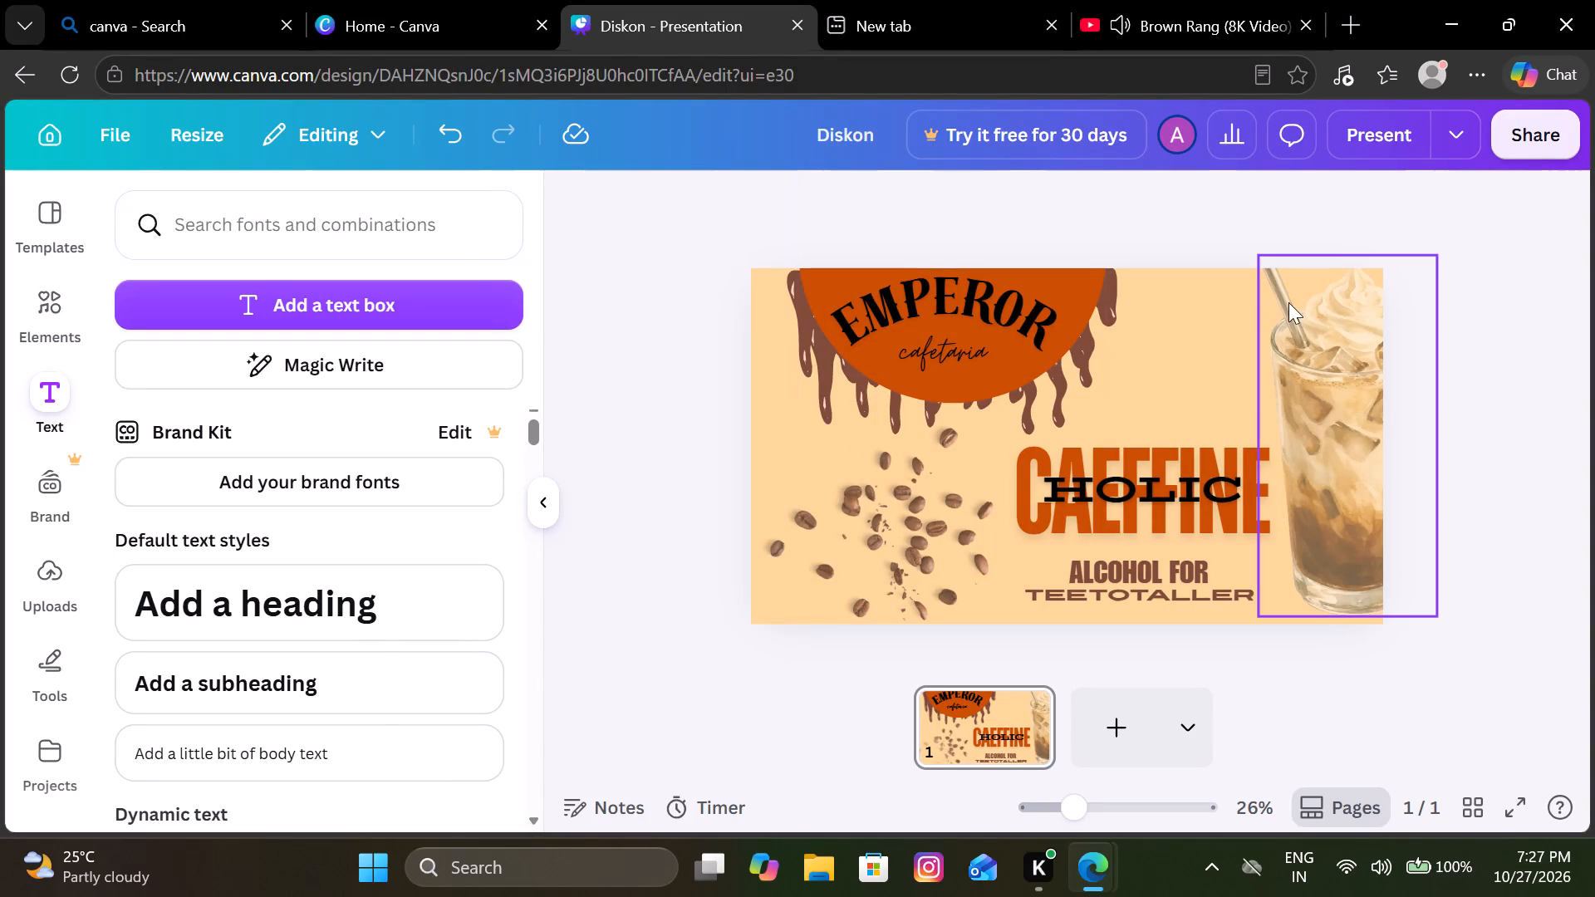
Move the iced coffee image slightly down so the glass's base meets the page's bottom edge.
{"action": "left_click_drag", "start_coordinate": [1382, 341], "coordinate": [1385, 374]}
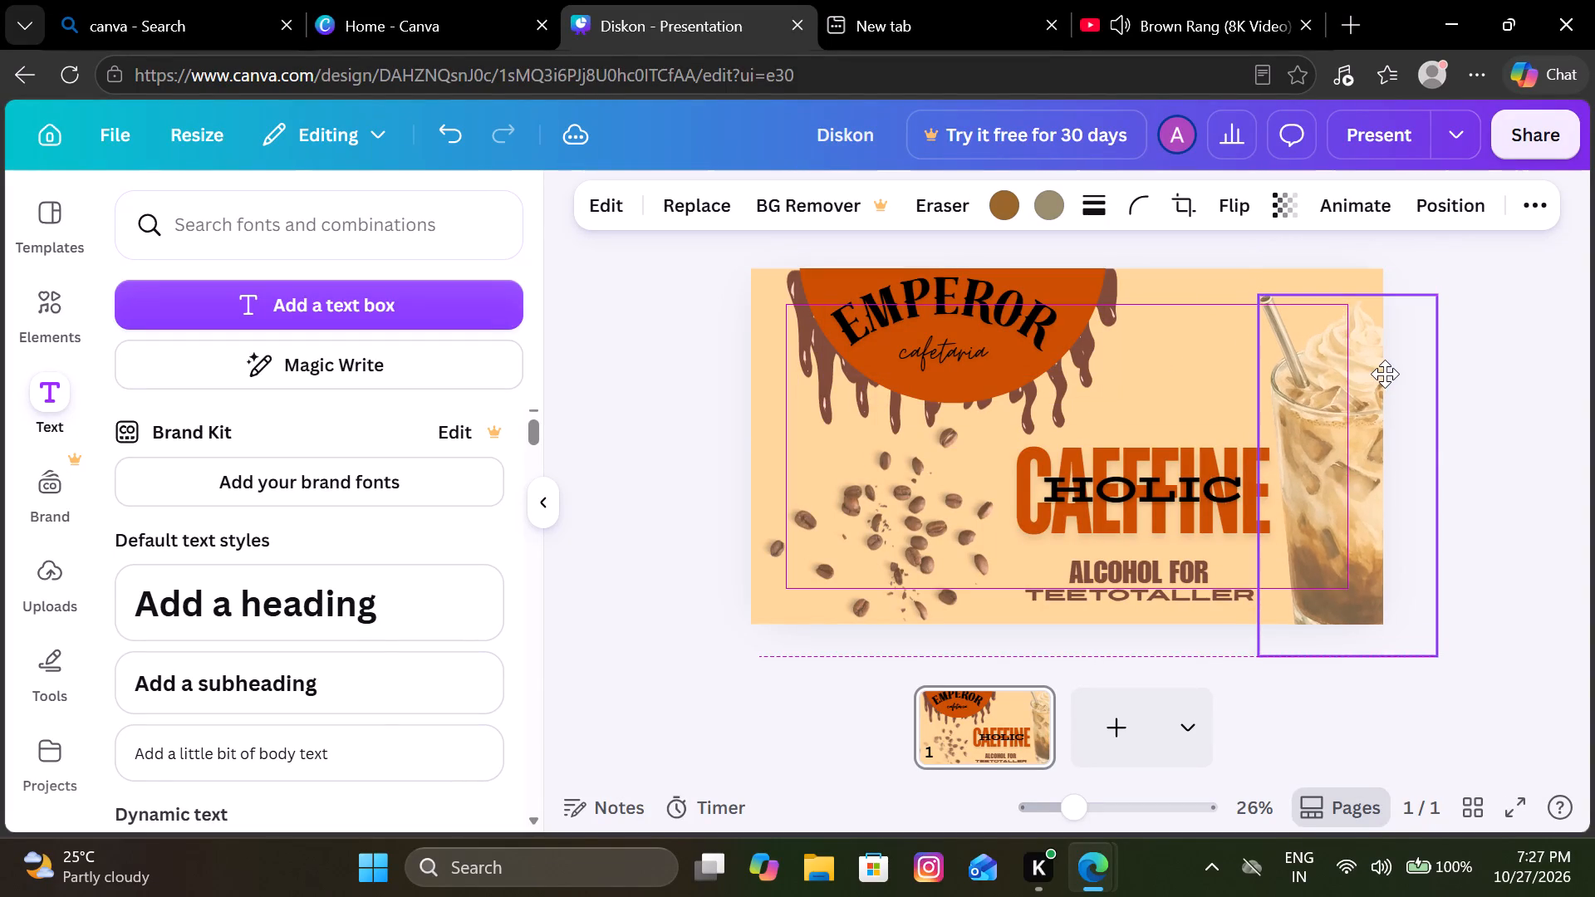
{"action": "left_click_drag", "start_coordinate": [1385, 374], "coordinate": [1385, 365]}
{"action": "left_click", "coordinate": [1516, 357]}
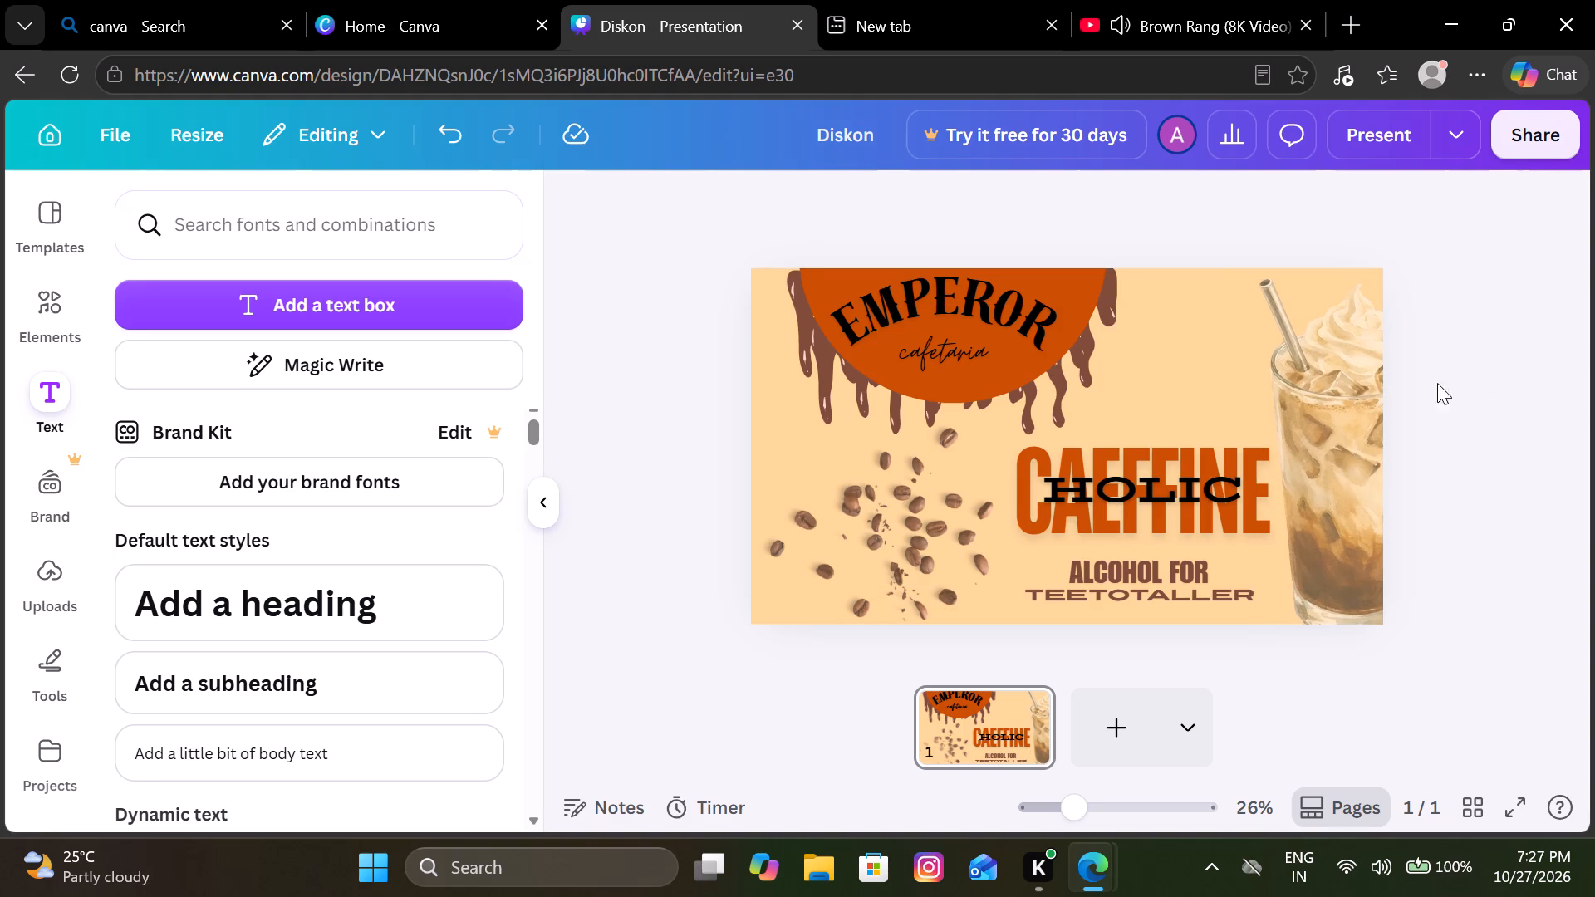
Raise the iced coffee image's transparency setting to full opacity.
{"action": "left_click", "coordinate": [1362, 385]}
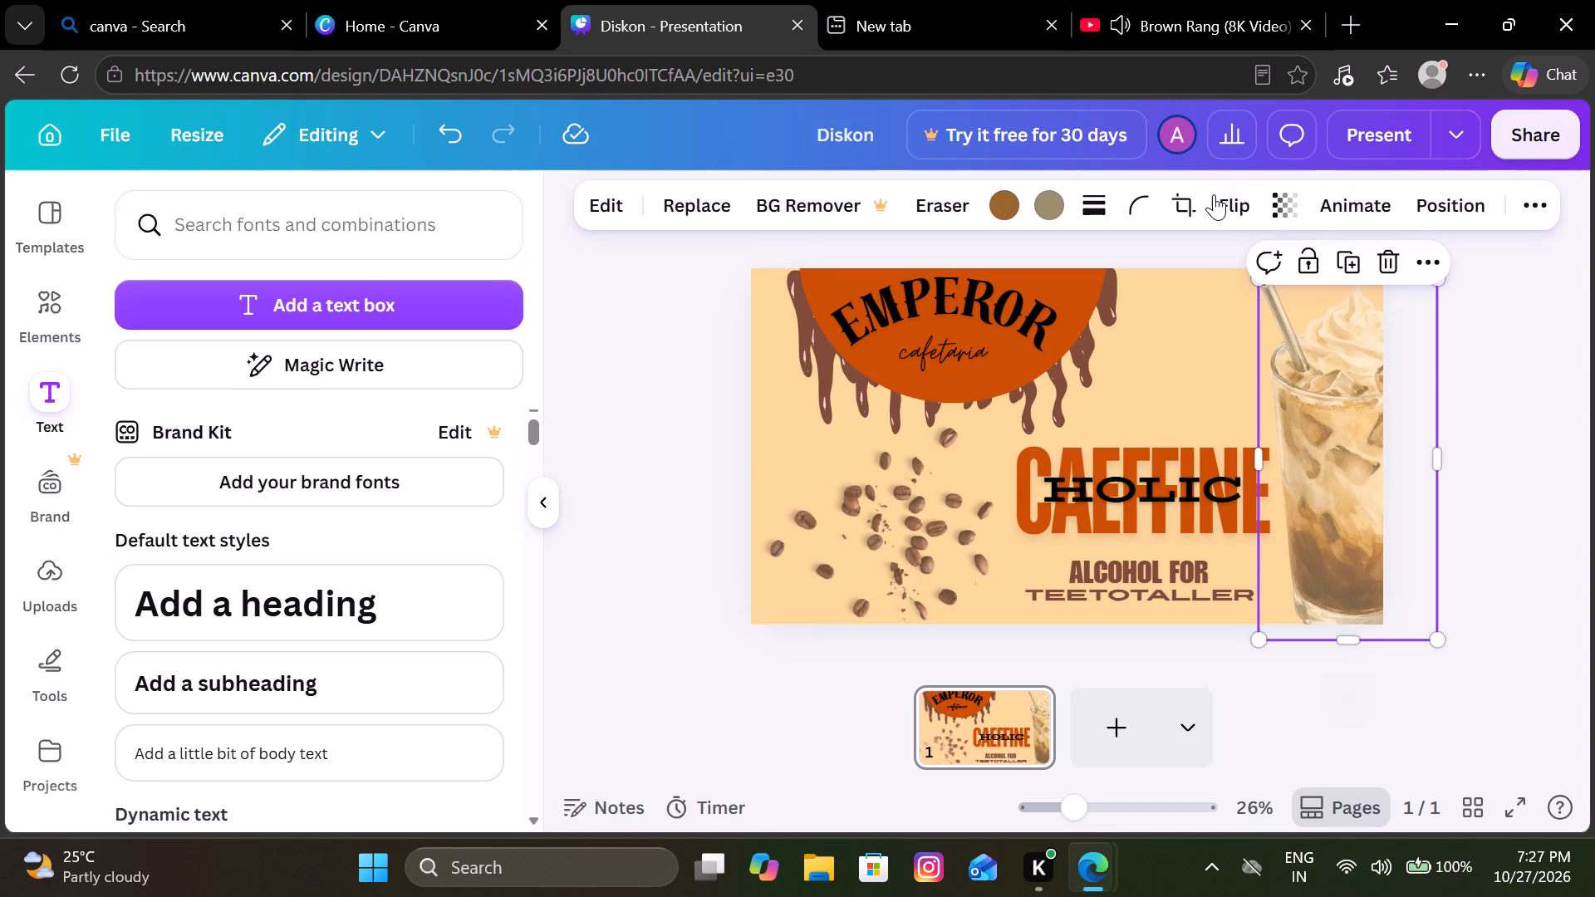
{"action": "left_click", "coordinate": [1272, 201]}
{"action": "left_click_drag", "start_coordinate": [1261, 312], "coordinate": [1518, 306]}
{"action": "left_click", "coordinate": [1502, 415]}
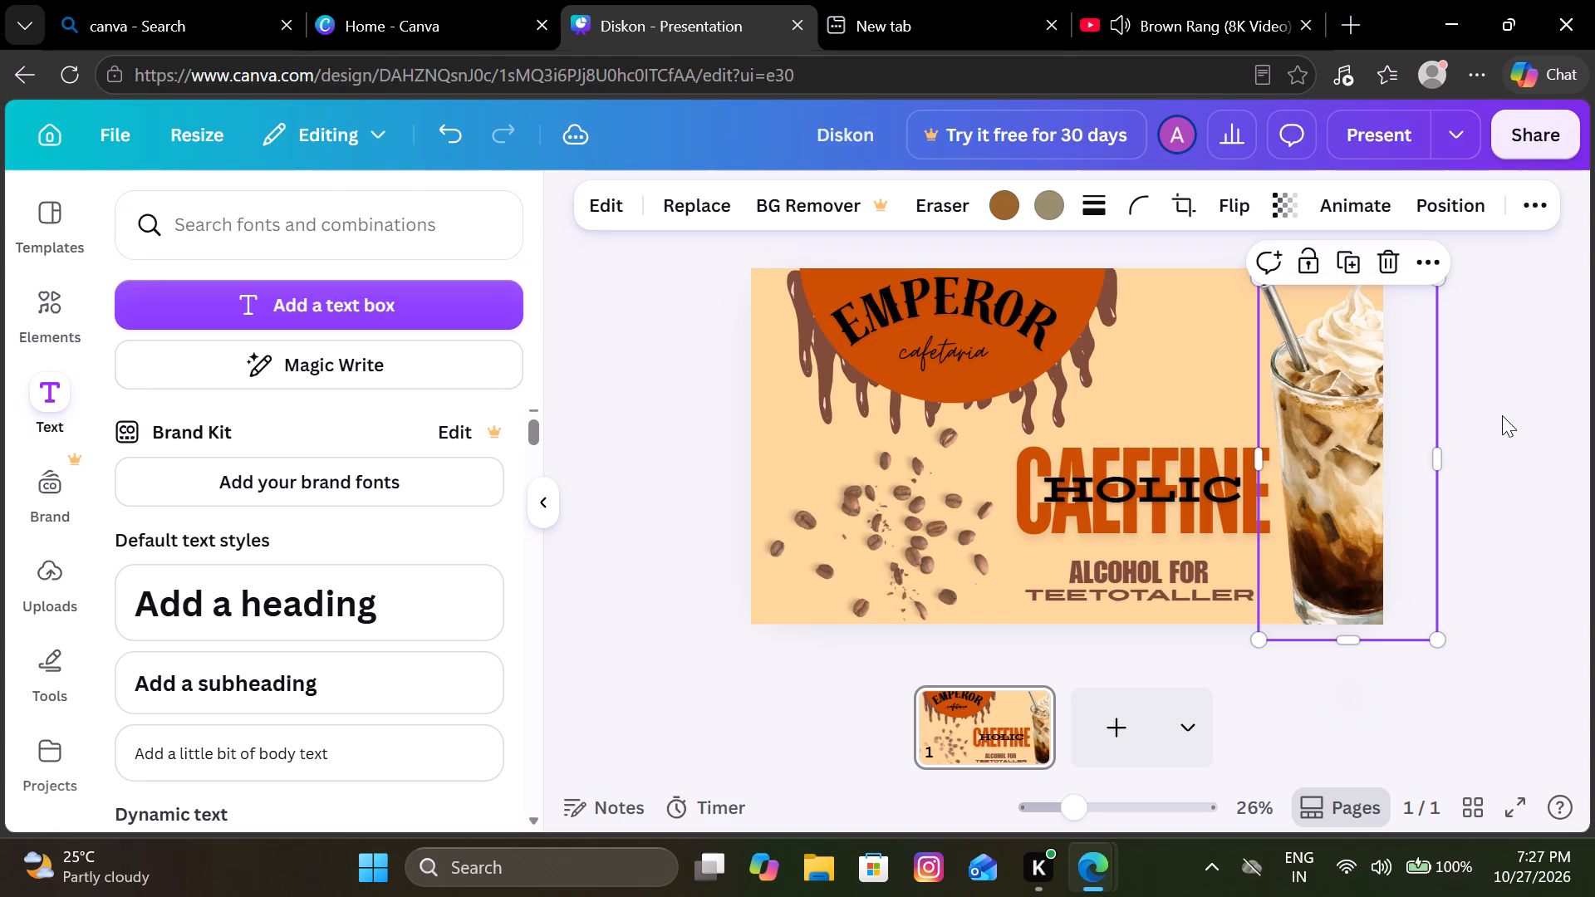
{"action": "left_click", "coordinate": [1502, 415]}
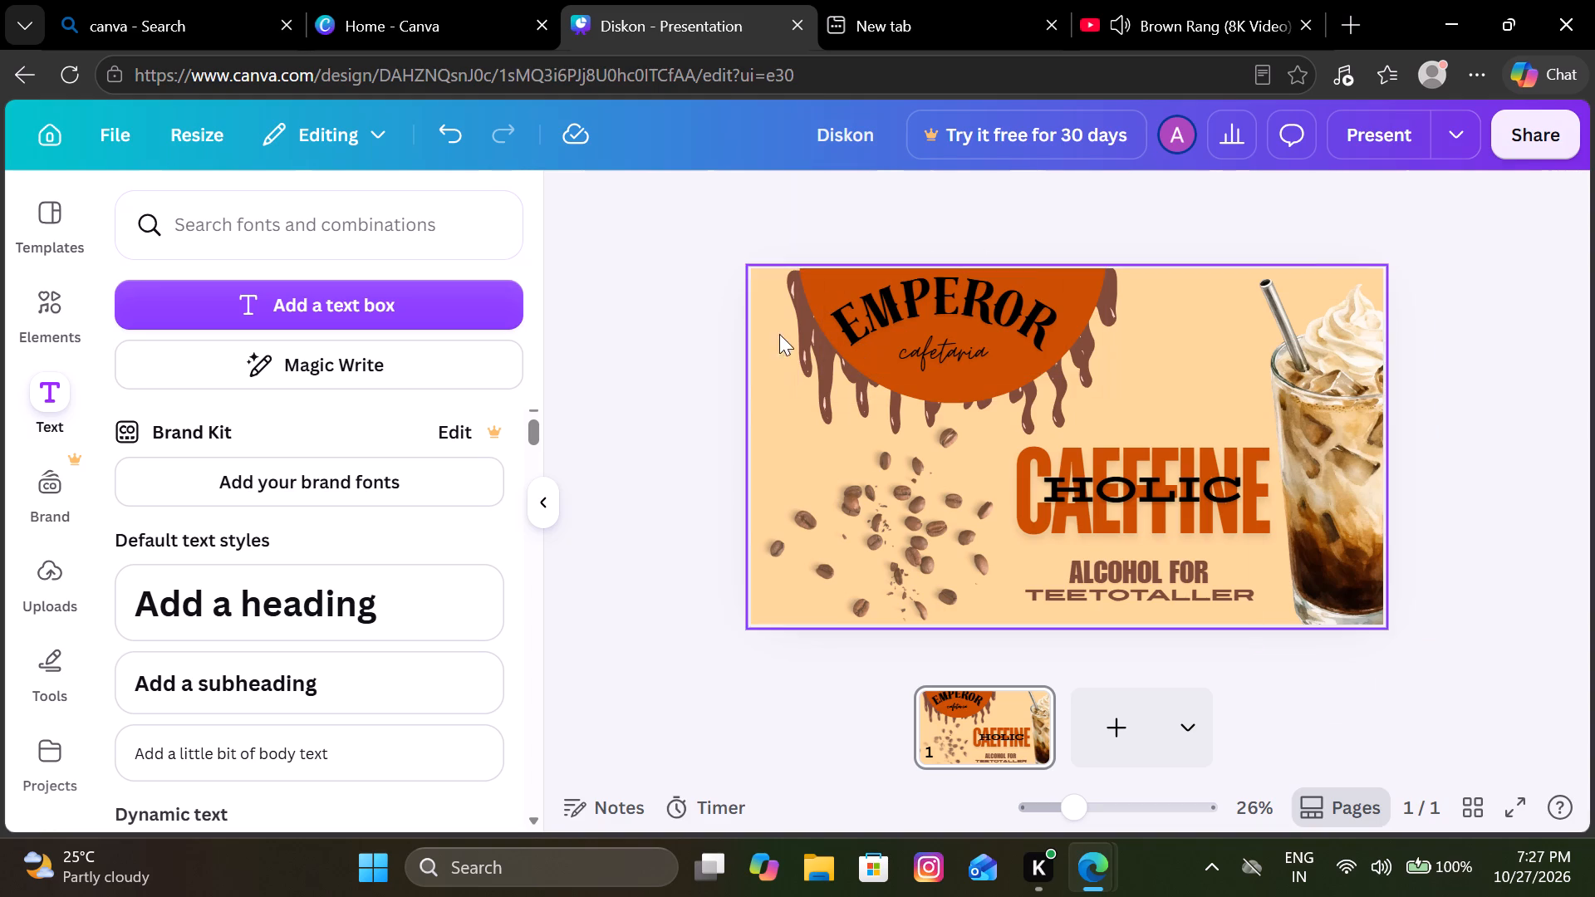
Move the orange circle aside and shift the upper-left and lower chocolate drip graphics left, toward the page's left edge.
{"action": "left_click_drag", "start_coordinate": [803, 334], "coordinate": [786, 327]}
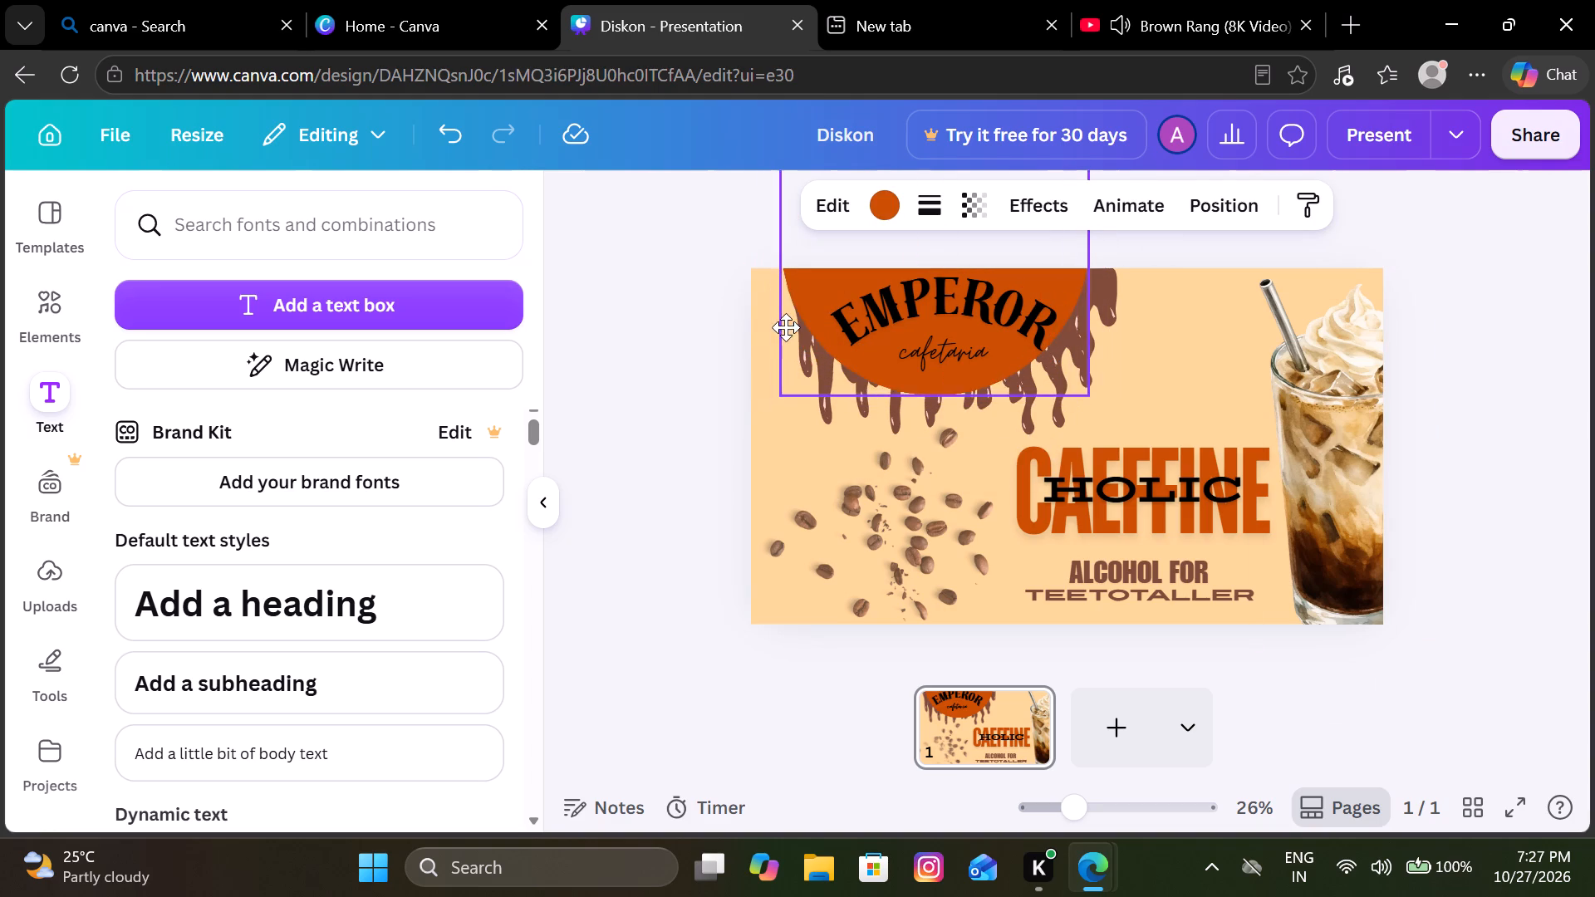
{"action": "left_click_drag", "start_coordinate": [786, 327], "coordinate": [838, 322]}
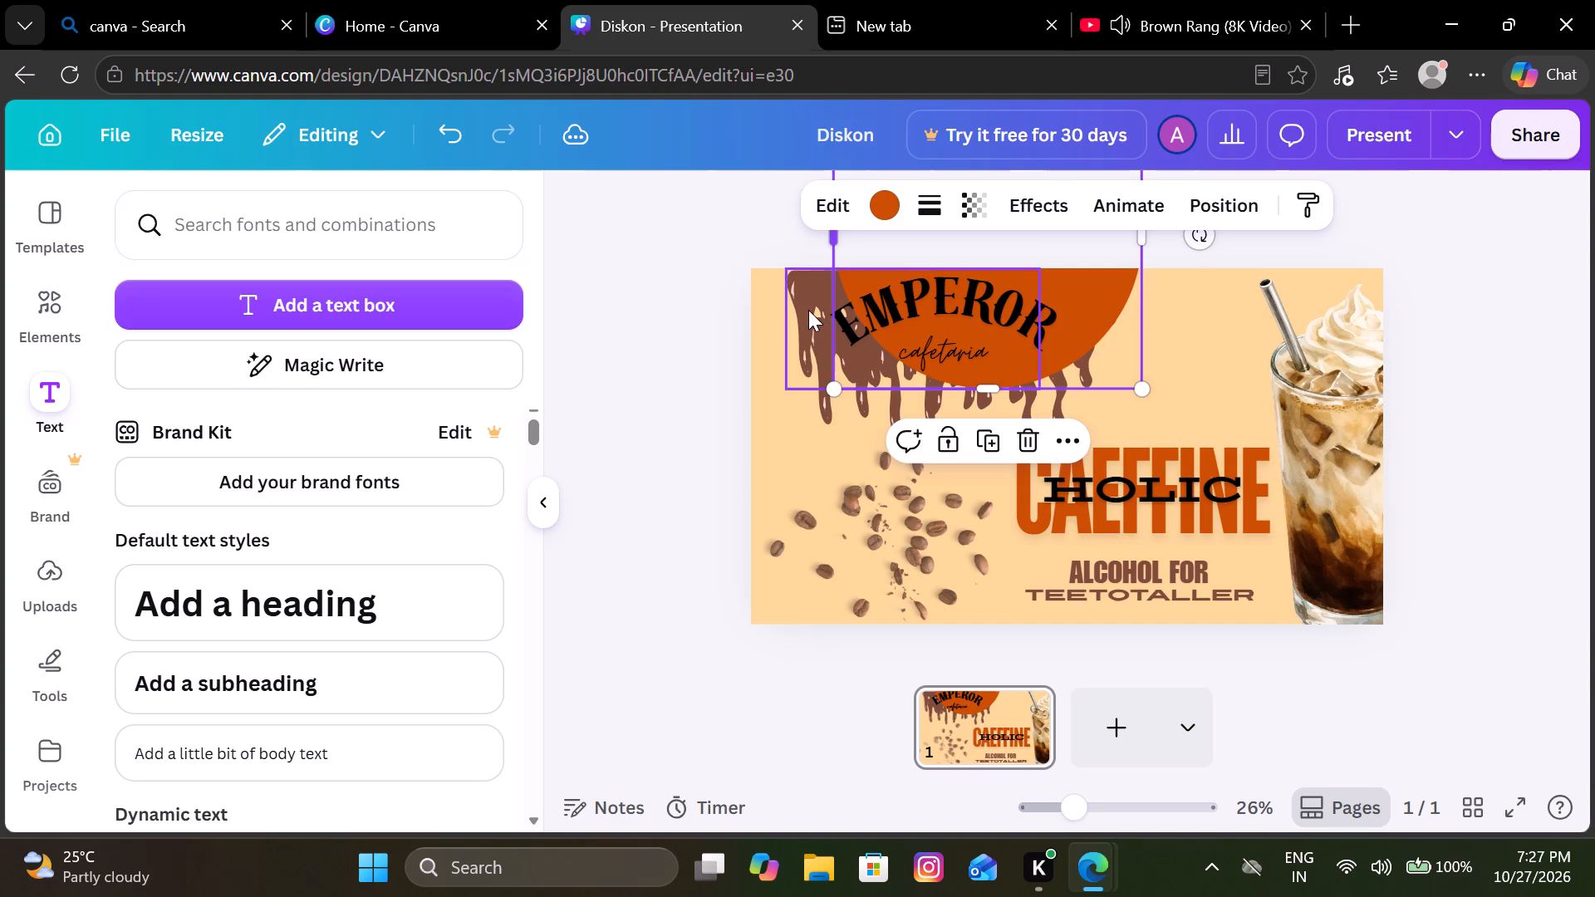
{"action": "left_click_drag", "start_coordinate": [801, 308], "coordinate": [768, 307]}
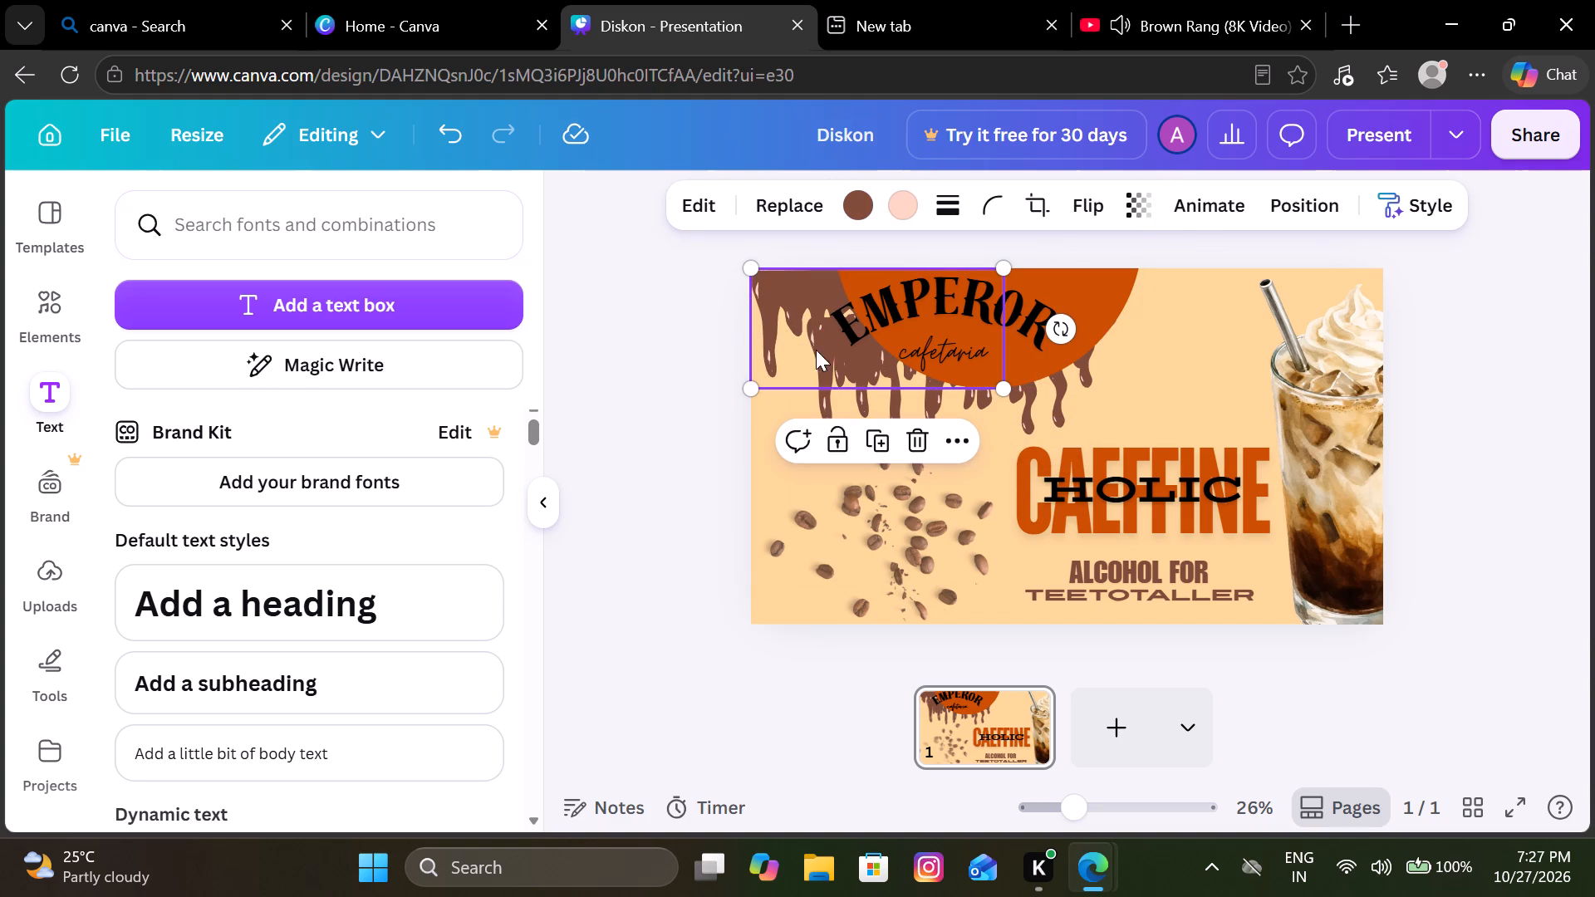
{"action": "left_click_drag", "start_coordinate": [841, 408], "coordinate": [807, 402]}
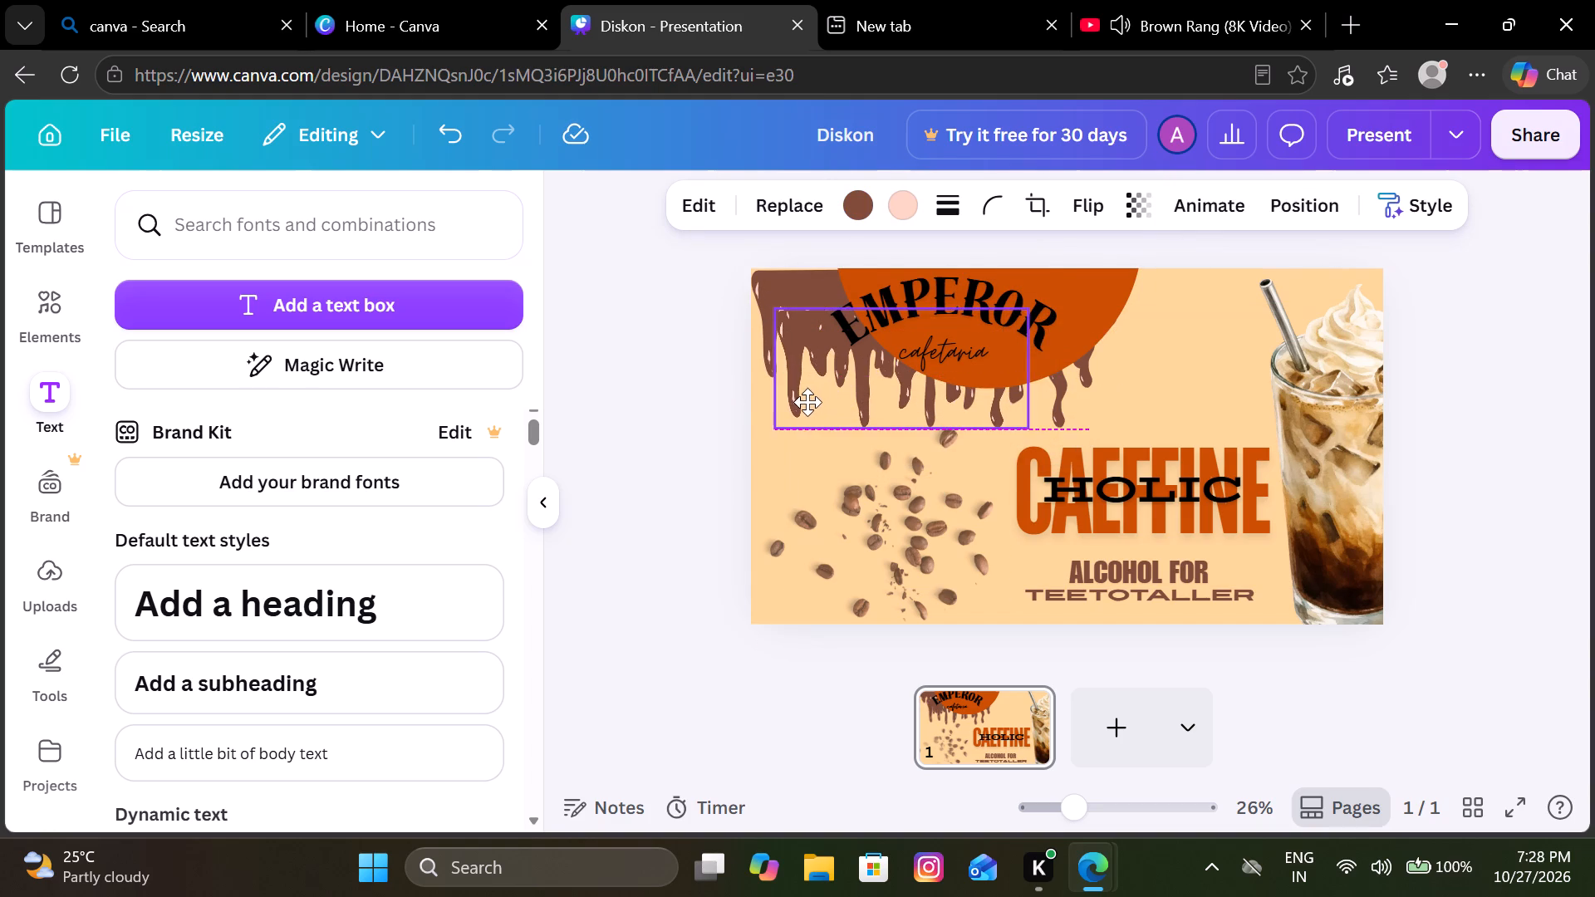
{"action": "left_click_drag", "start_coordinate": [807, 402], "coordinate": [810, 406]}
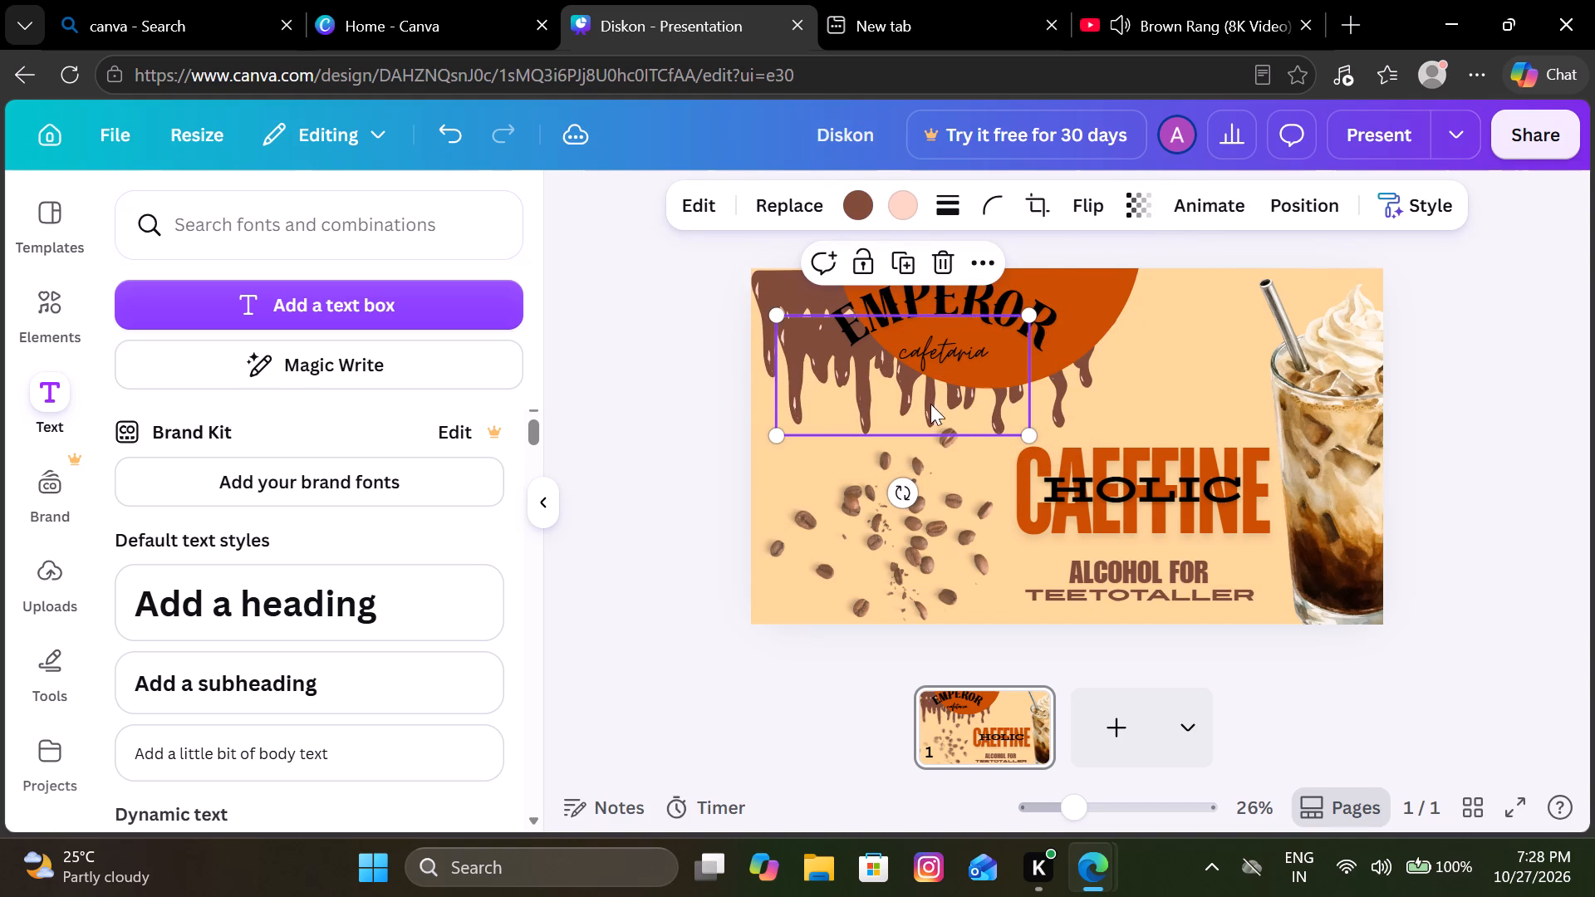
{"action": "left_click", "coordinate": [915, 370]}
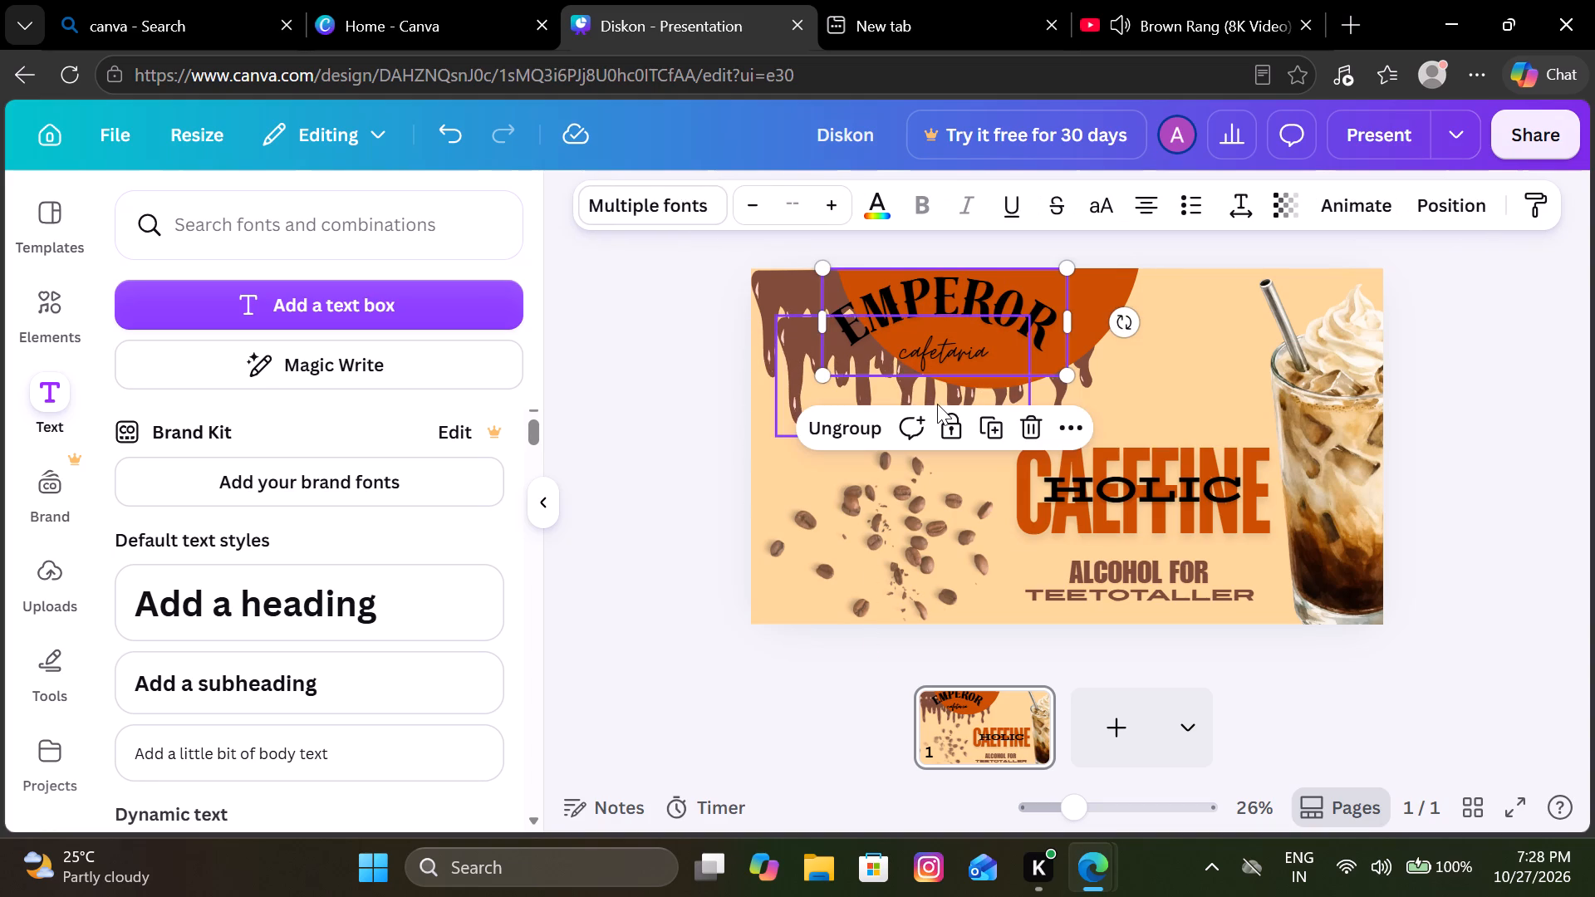
{"action": "left_click", "coordinate": [937, 403]}
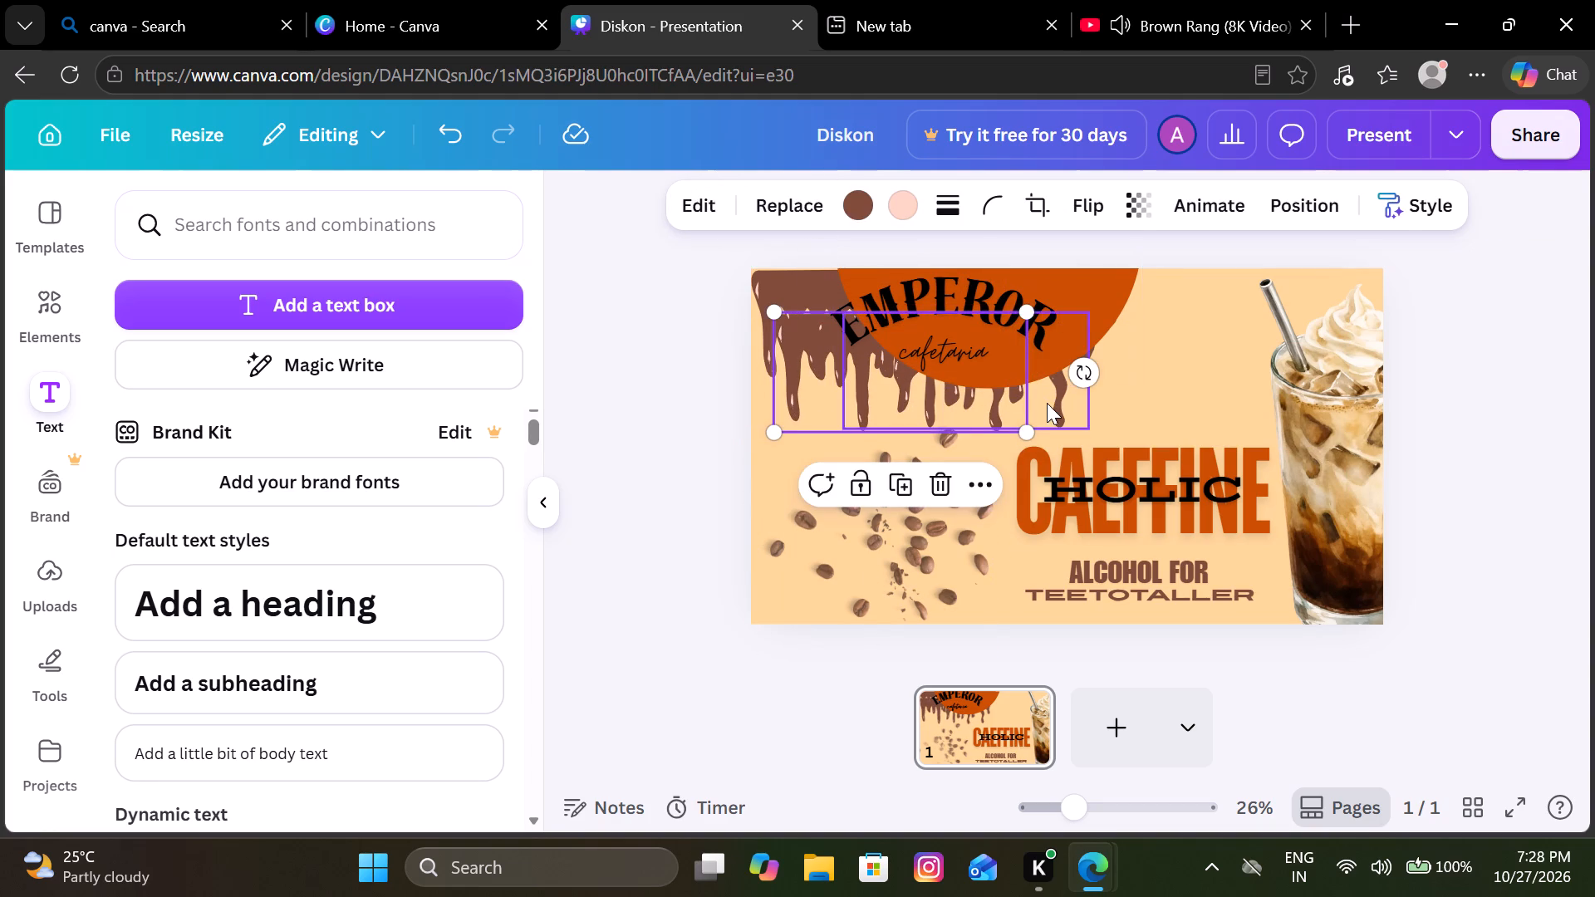
{"action": "left_click_drag", "start_coordinate": [1047, 403], "coordinate": [1019, 401]}
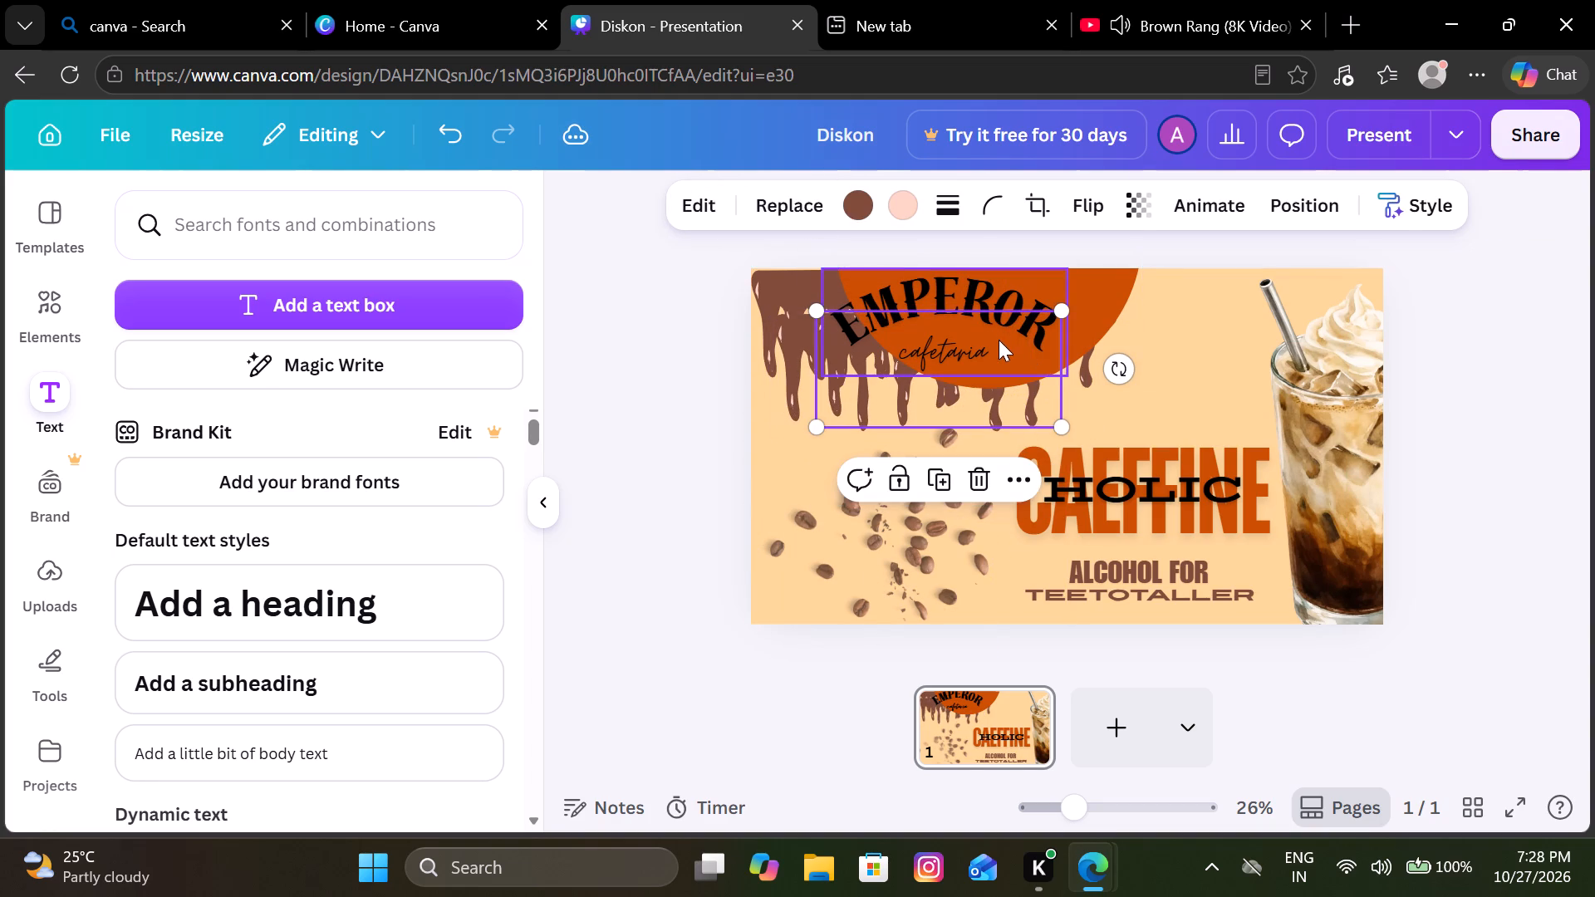
{"action": "left_click_drag", "start_coordinate": [999, 340], "coordinate": [1002, 348]}
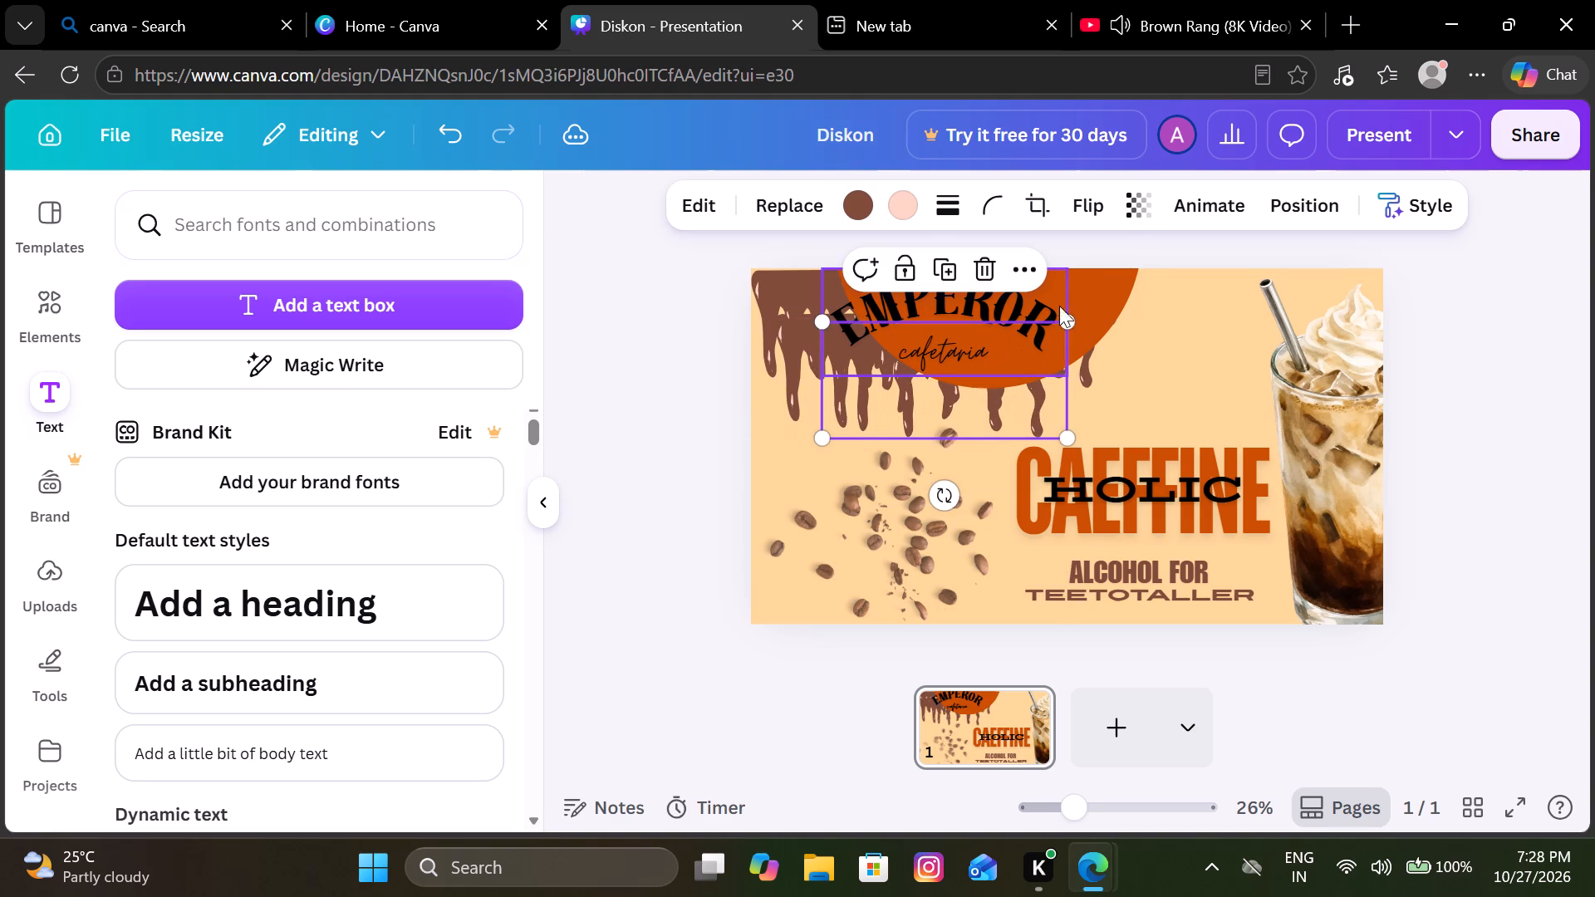
Move the orange circle left over the shifted drips, with the EMPEROR cafetaria title shifted left onto it.
{"action": "left_click_drag", "start_coordinate": [1078, 300], "coordinate": [1008, 309]}
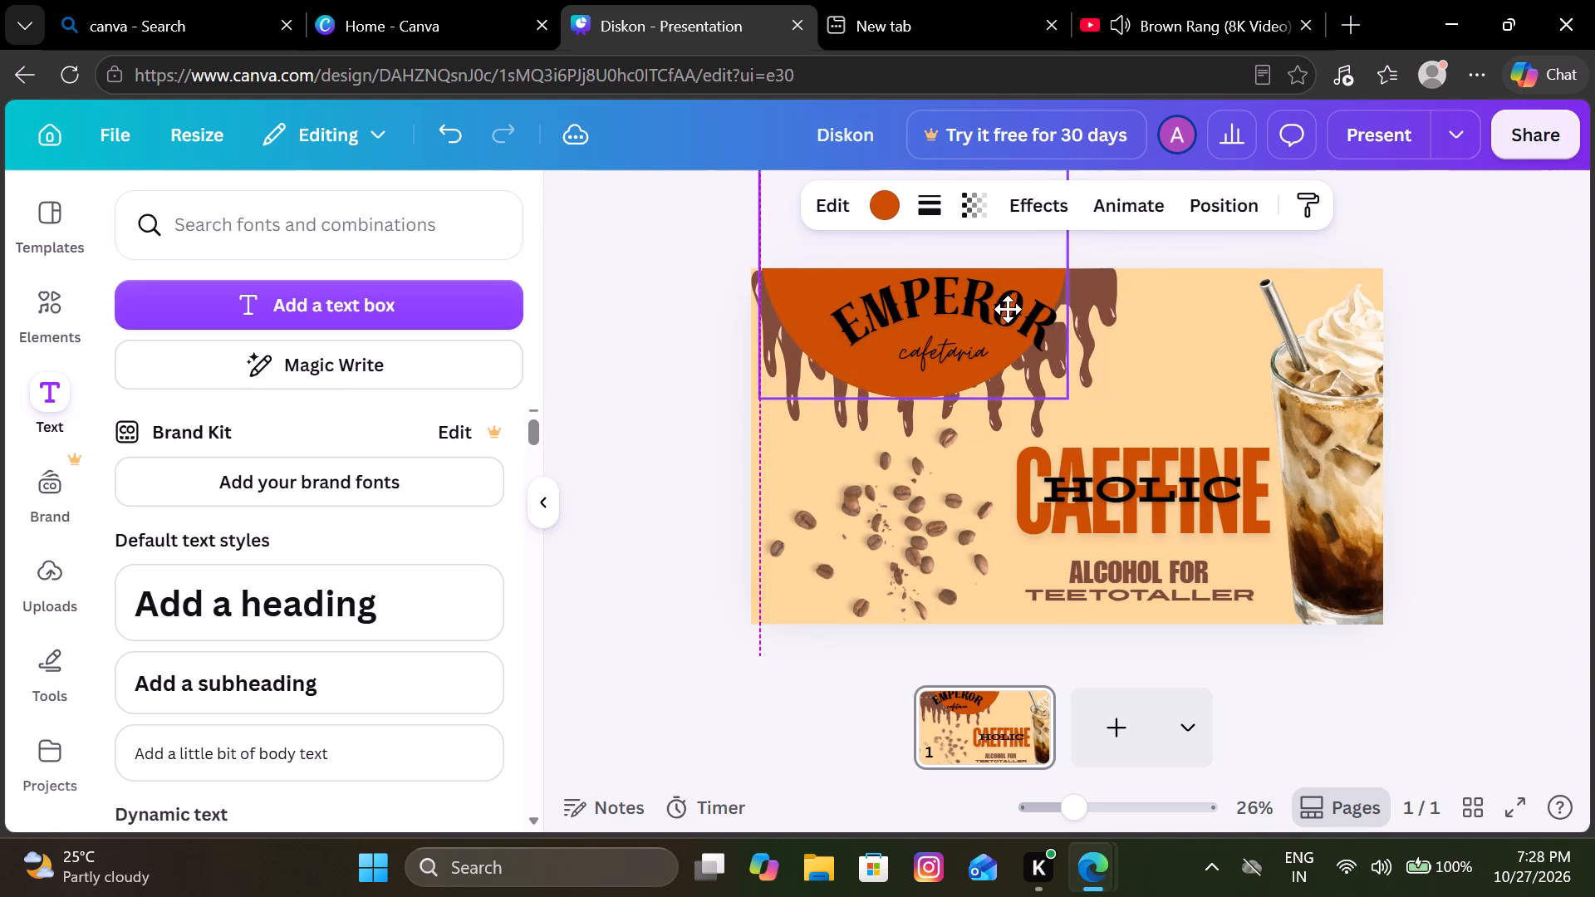
{"action": "left_click_drag", "start_coordinate": [1008, 309], "coordinate": [995, 316]}
{"action": "left_click_drag", "start_coordinate": [995, 316], "coordinate": [1003, 319]}
{"action": "left_click", "coordinate": [974, 318]}
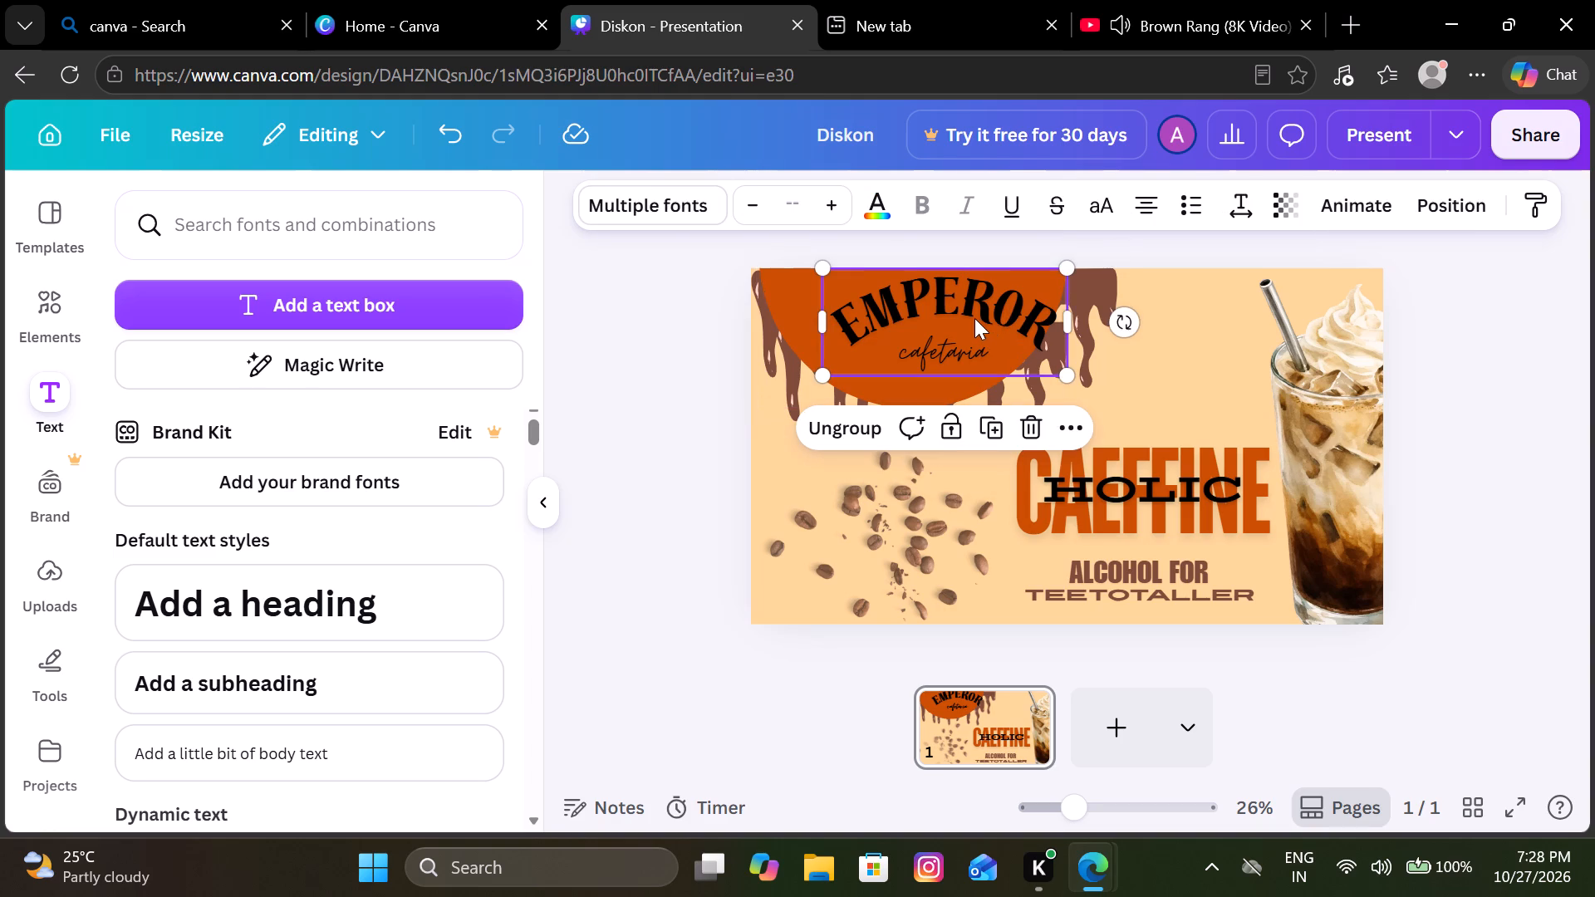
{"action": "left_click_drag", "start_coordinate": [974, 318], "coordinate": [945, 316]}
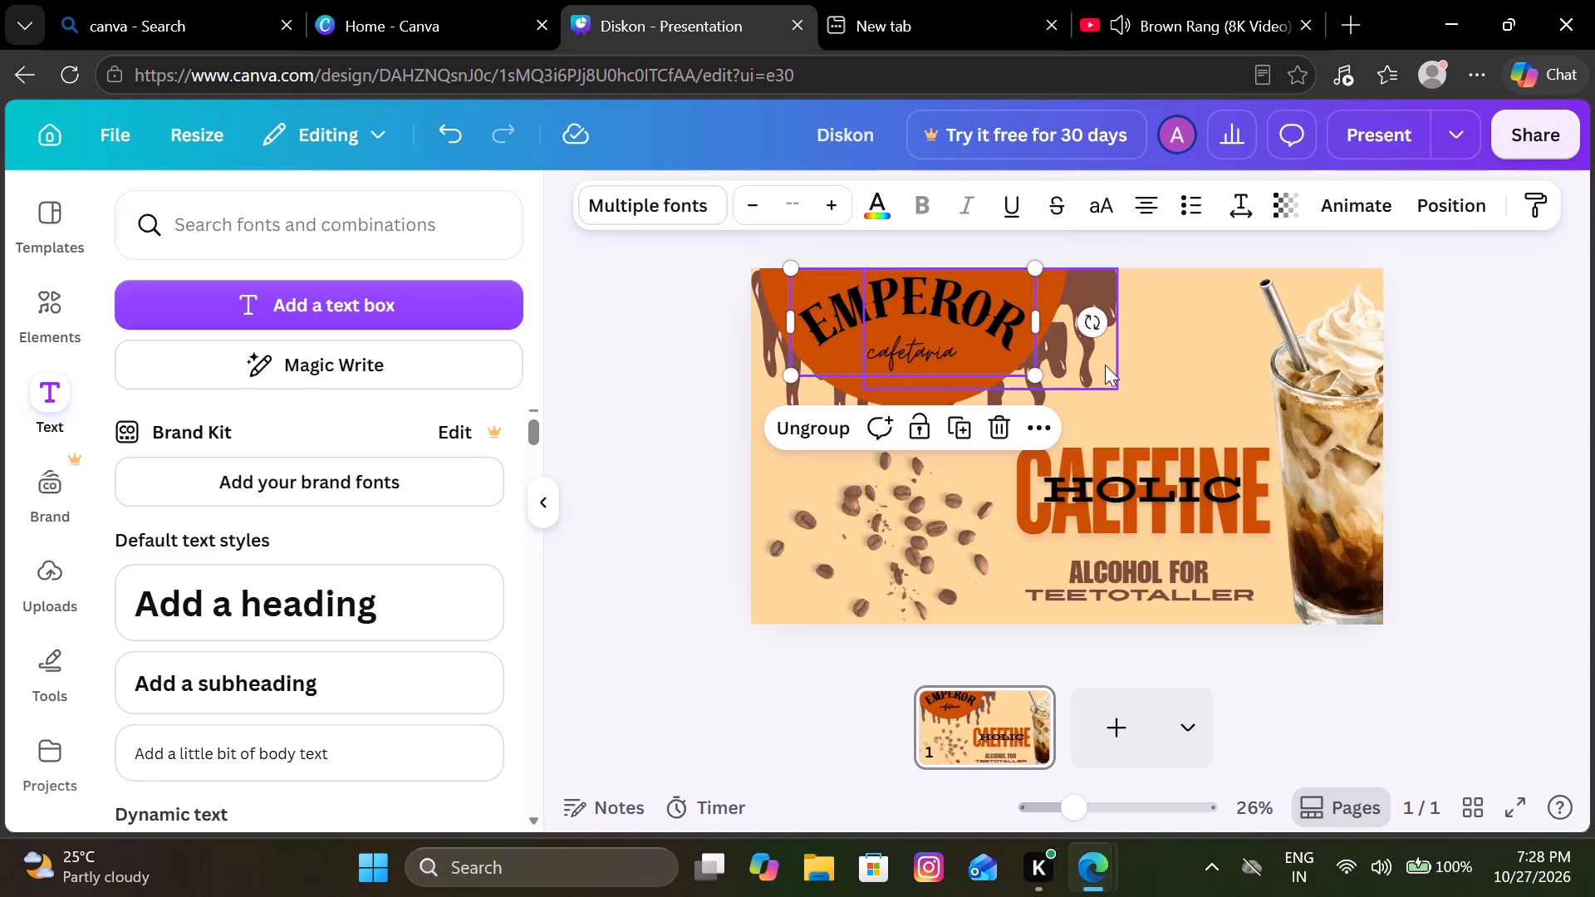
Shift the upper-right drip graphic left, nudge the lower-right drips up, and reposition the orange circle over them.
{"action": "left_click_drag", "start_coordinate": [1091, 290], "coordinate": [1055, 290]}
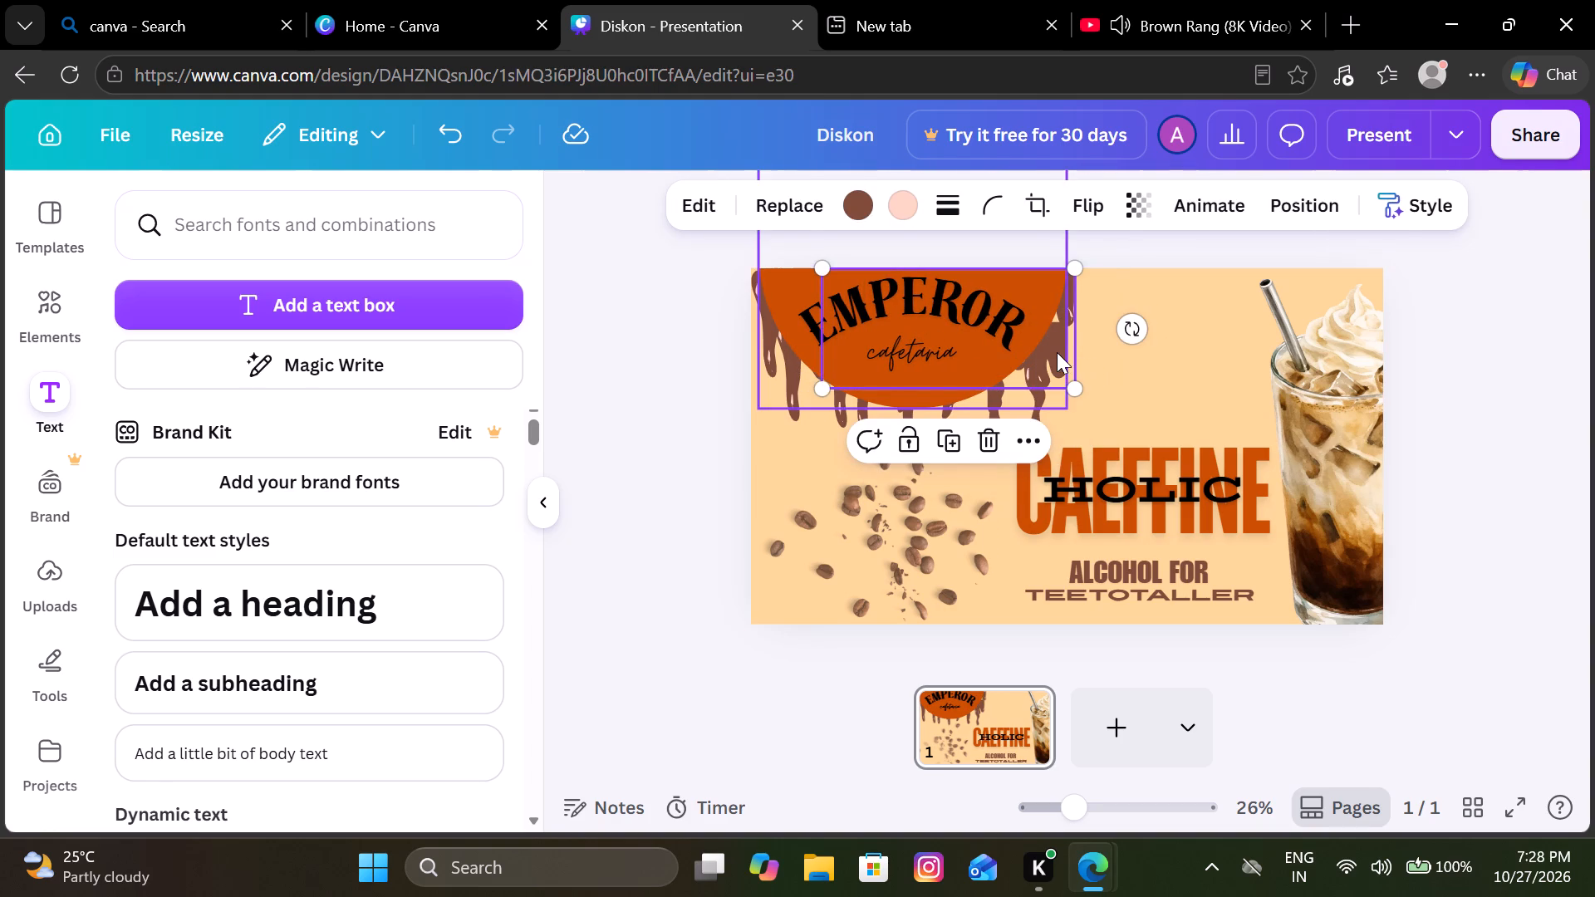
{"action": "left_click", "coordinate": [1057, 352]}
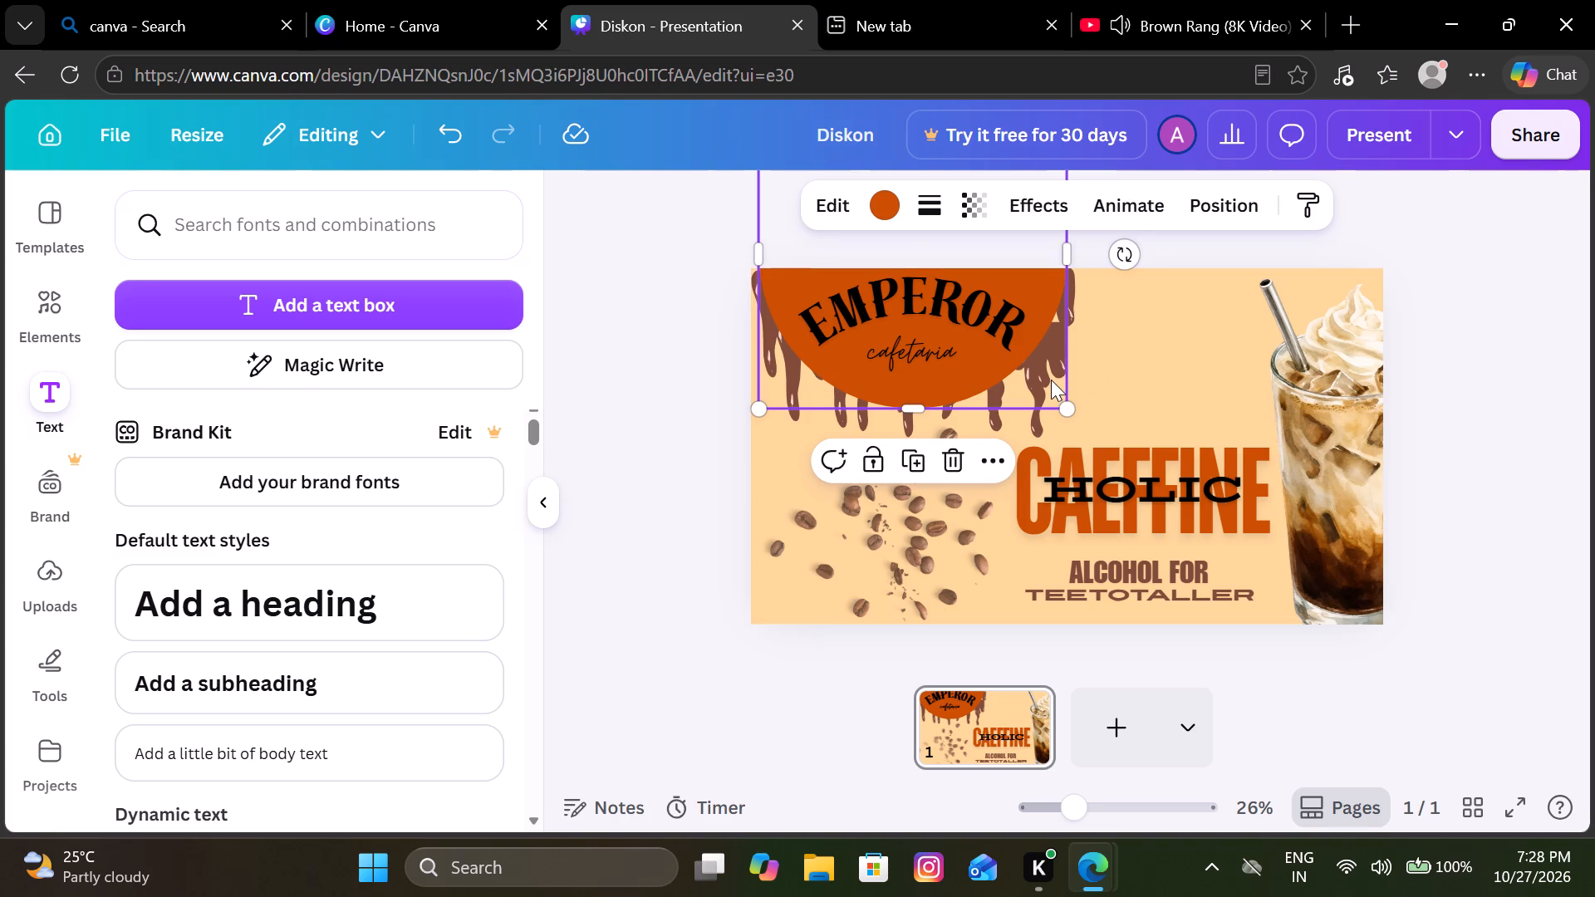
{"action": "left_click", "coordinate": [1051, 380]}
{"action": "left_click_drag", "start_coordinate": [1043, 376], "coordinate": [996, 346]}
{"action": "left_click", "coordinate": [1045, 355]}
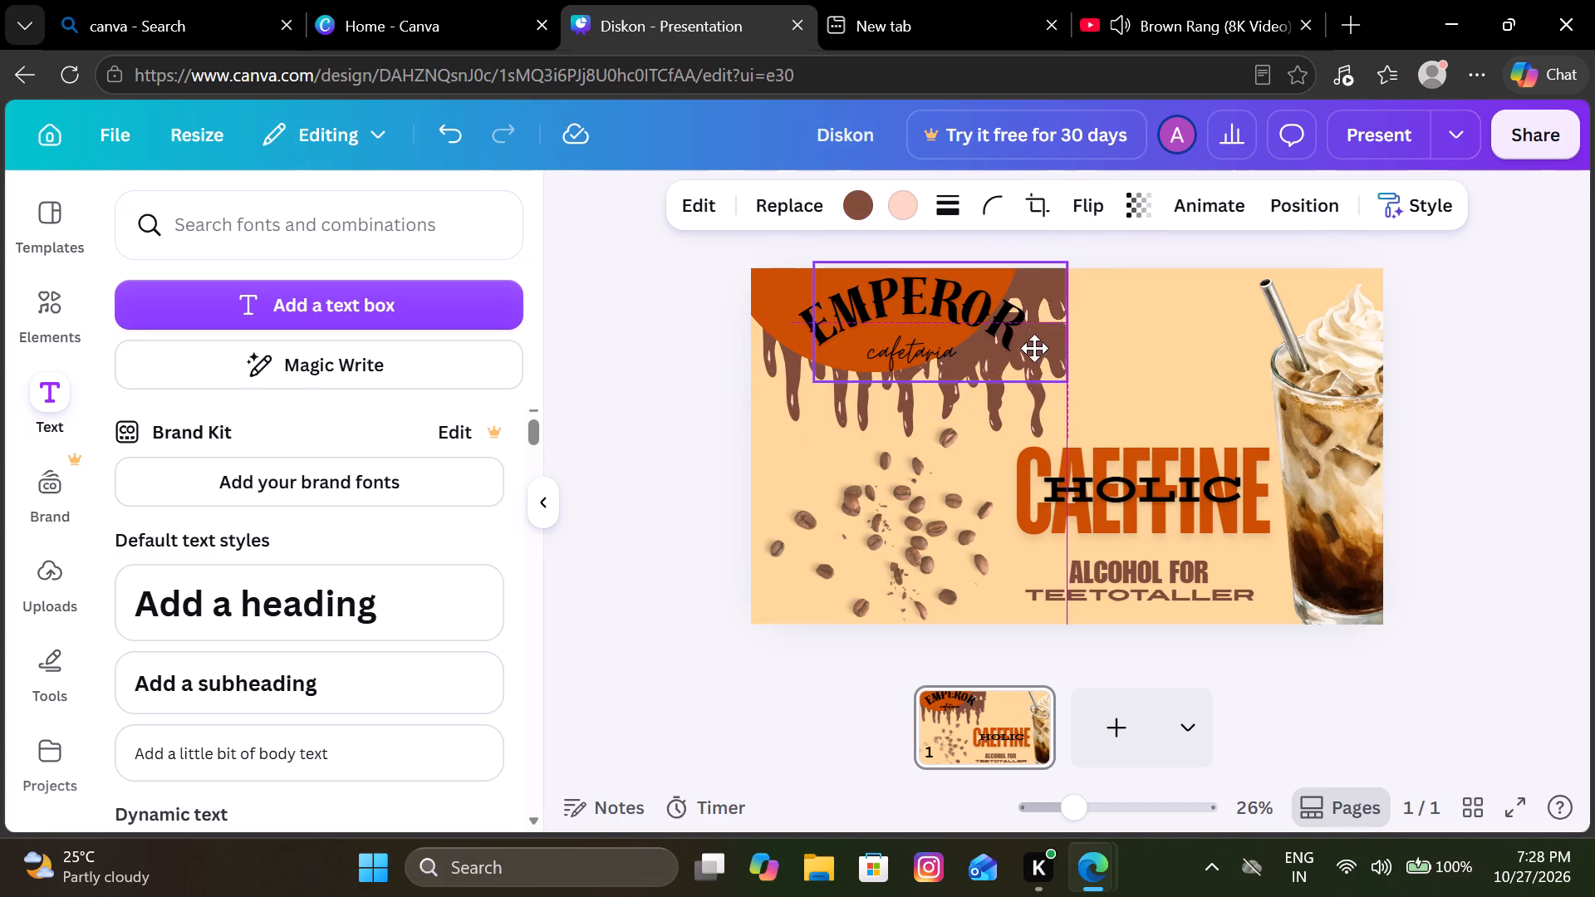
{"action": "left_click_drag", "start_coordinate": [1042, 399], "coordinate": [1038, 380]}
{"action": "left_click_drag", "start_coordinate": [775, 337], "coordinate": [822, 370]}
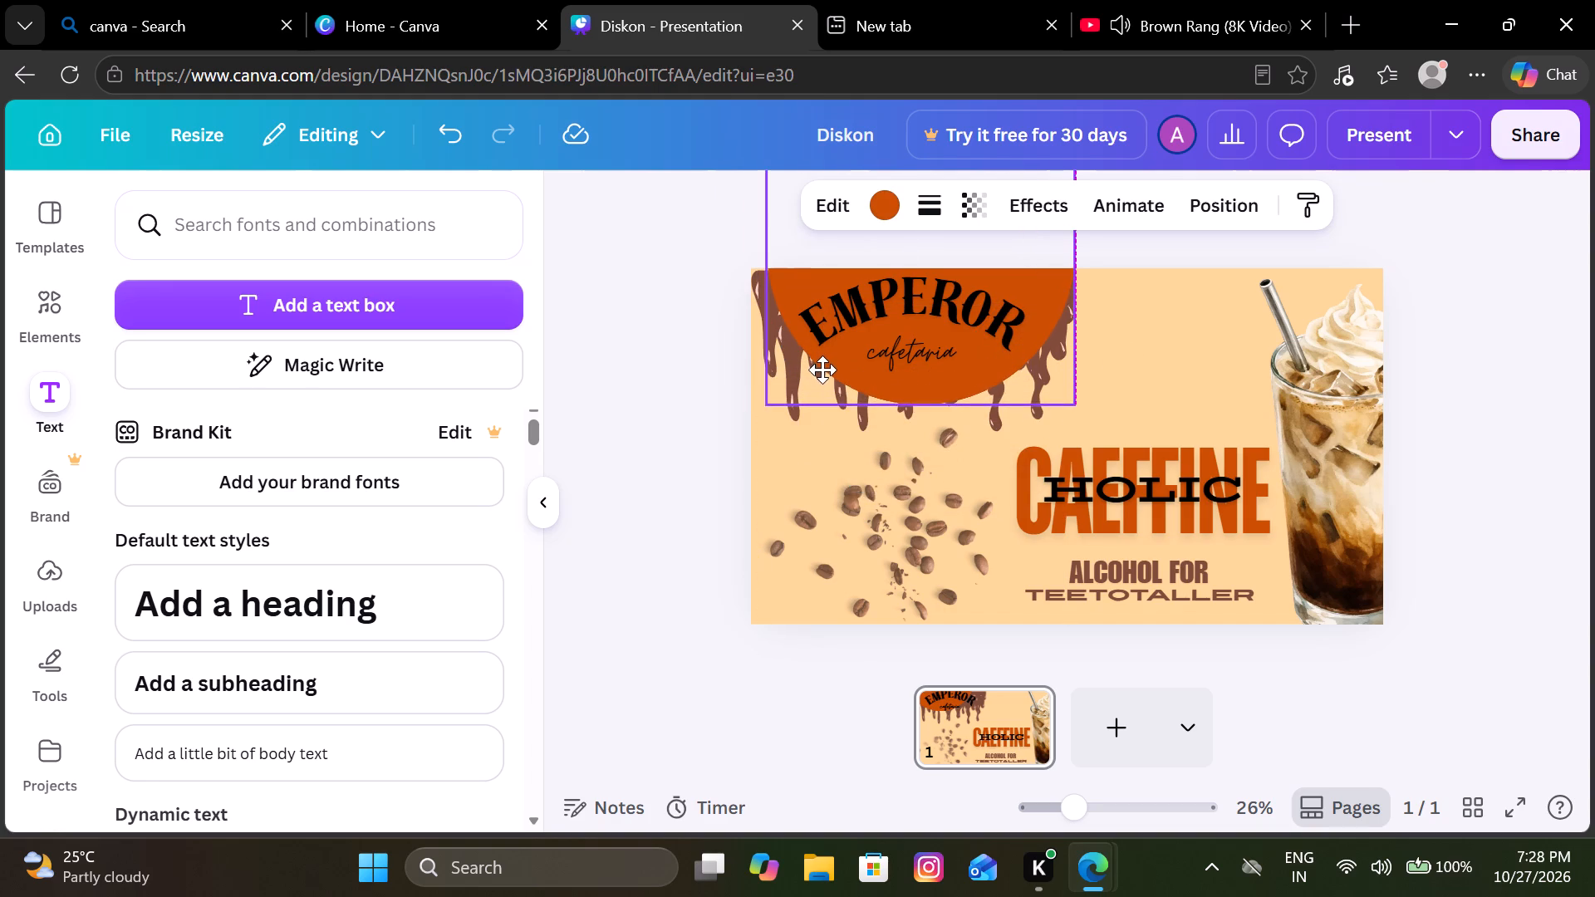
{"action": "left_click_drag", "start_coordinate": [822, 370], "coordinate": [823, 372]}
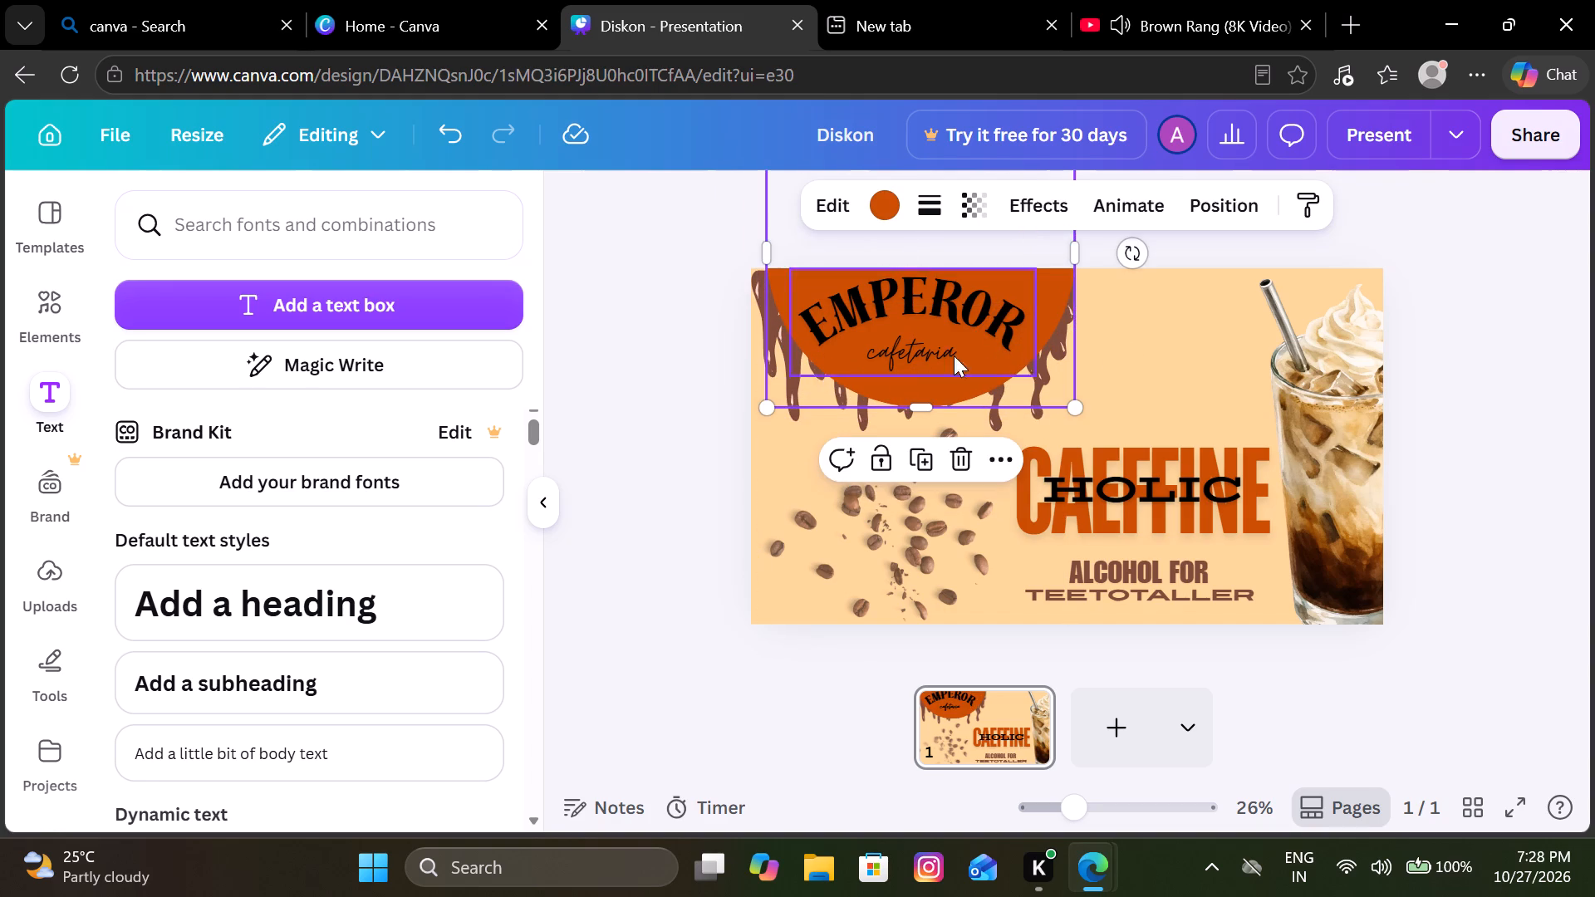
Lower the lower-left drip graphic slightly, moving the orange circle out of the way and back behind the EMPEROR title.
{"action": "left_click", "coordinate": [1220, 326]}
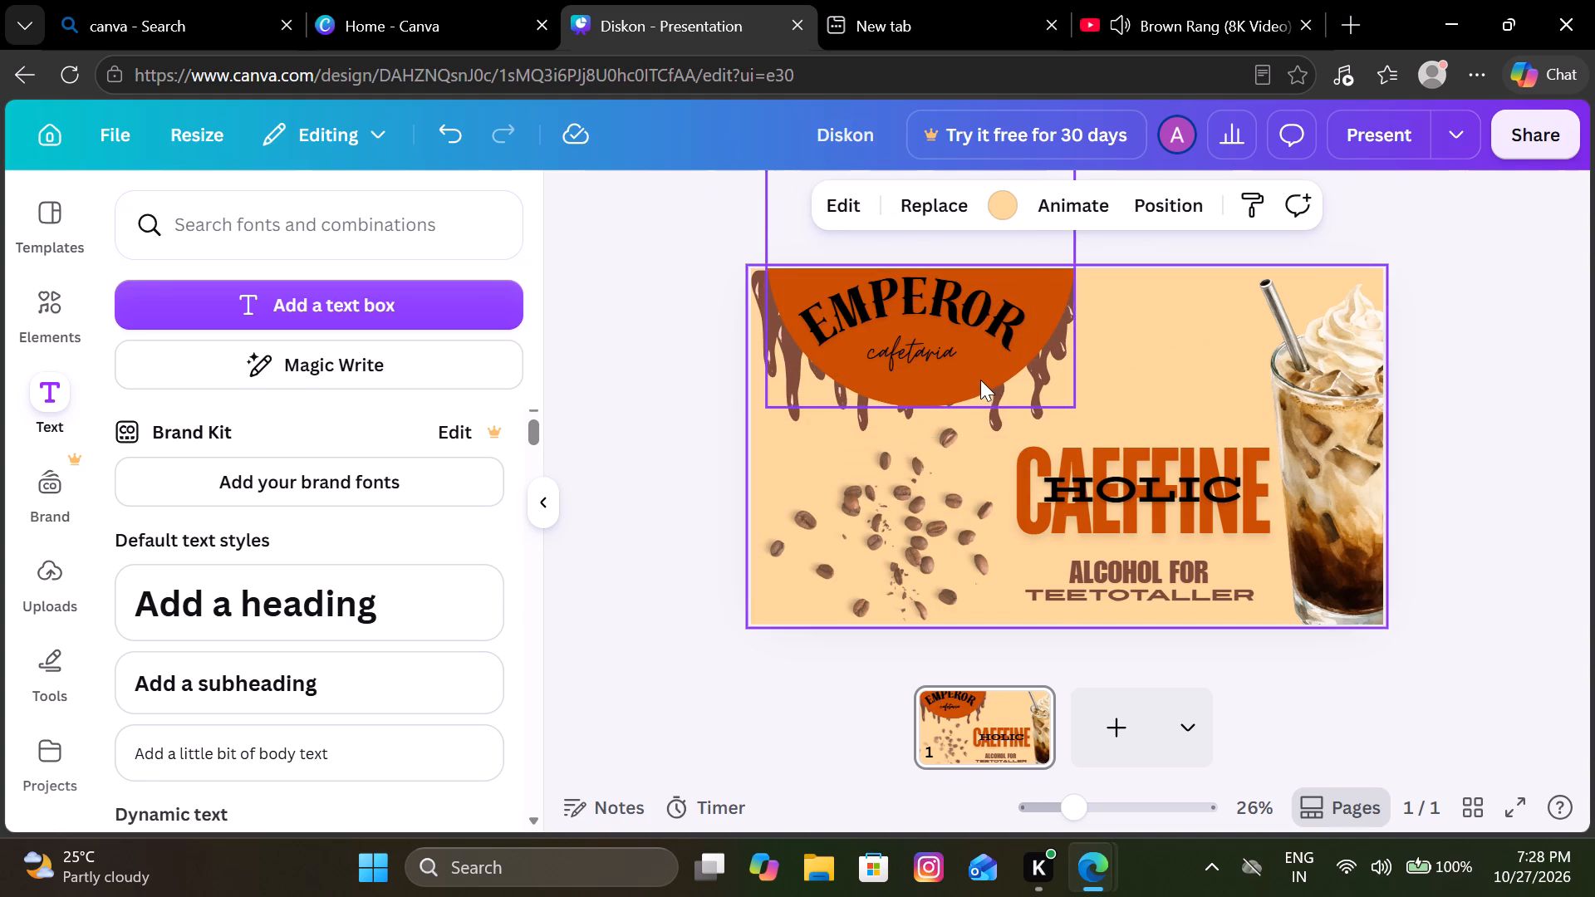
{"action": "left_click", "coordinate": [992, 346]}
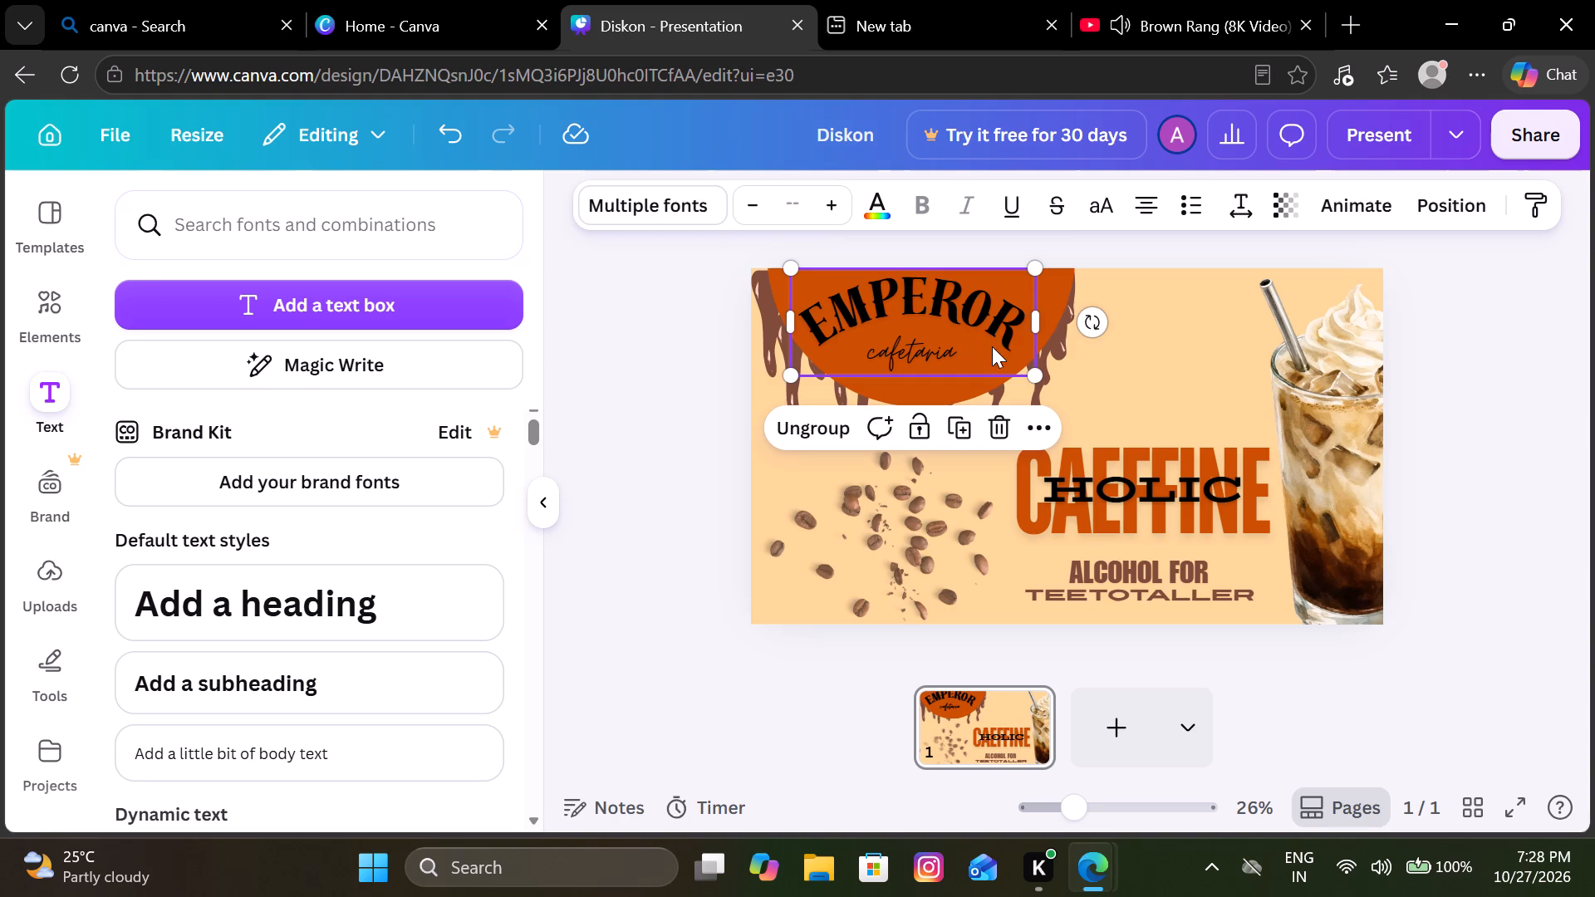
{"action": "left_click_drag", "start_coordinate": [1066, 288], "coordinate": [1078, 228]}
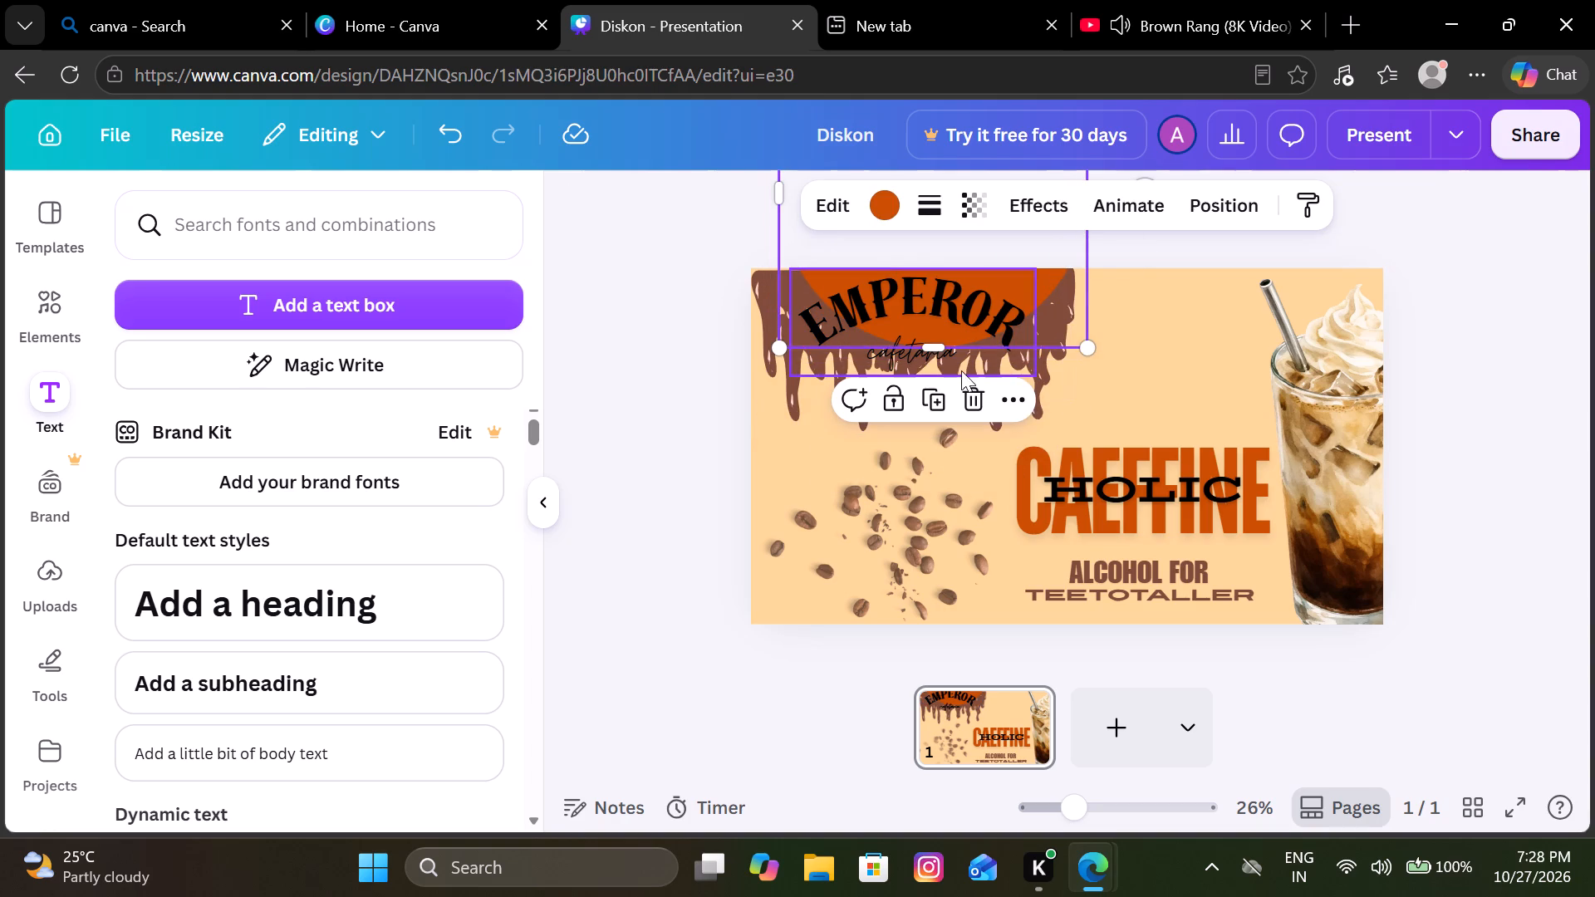
{"action": "left_click", "coordinate": [689, 466]}
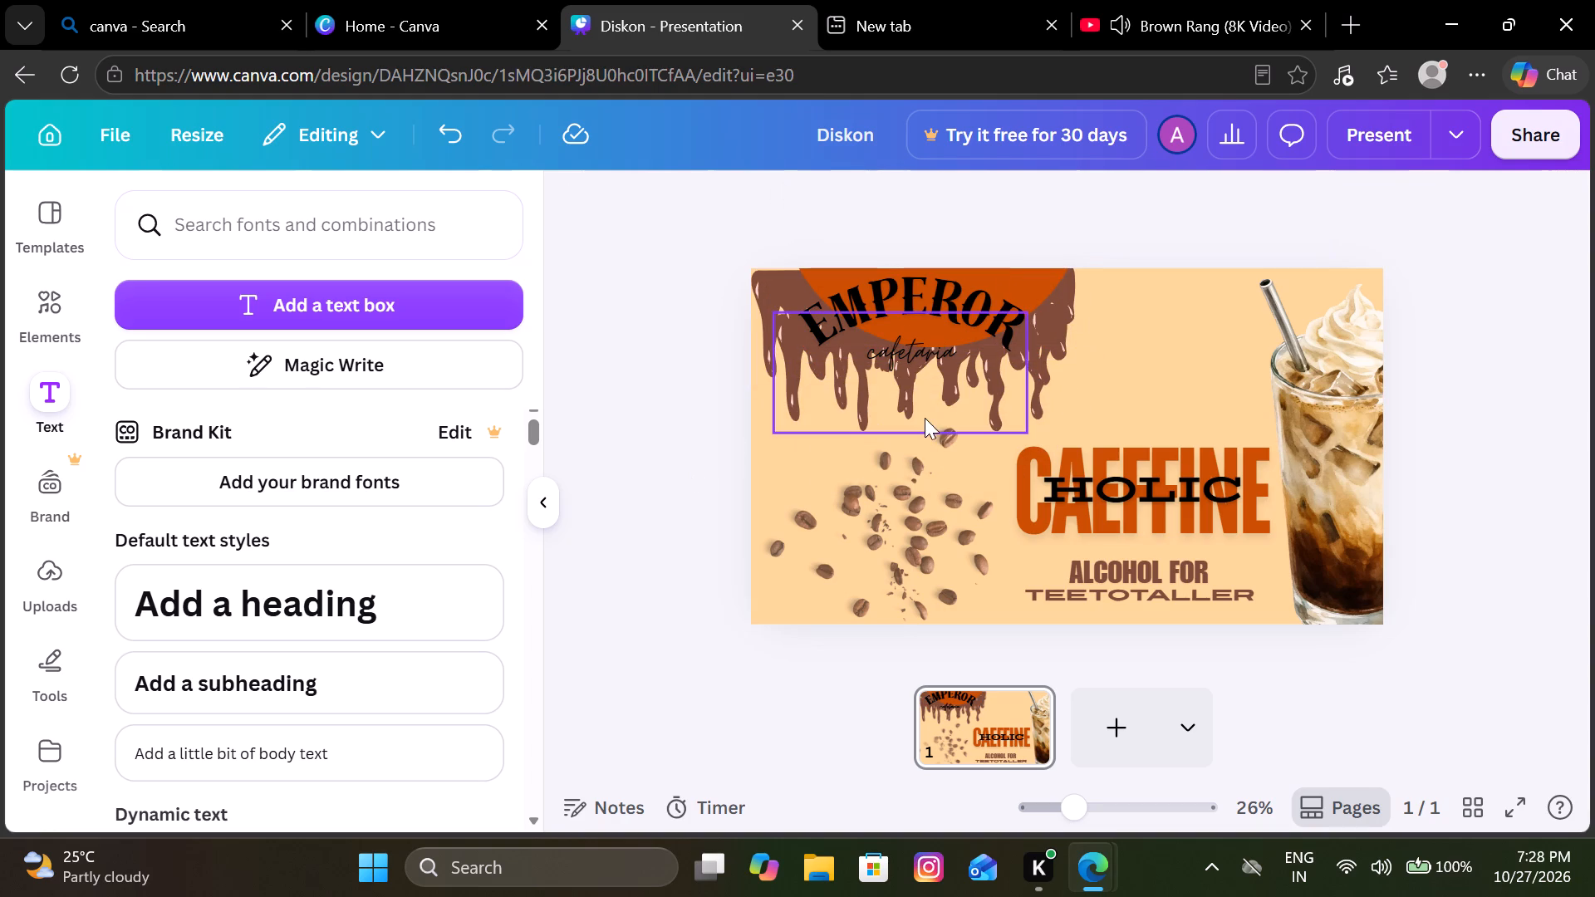
{"action": "left_click_drag", "start_coordinate": [922, 416], "coordinate": [920, 436]}
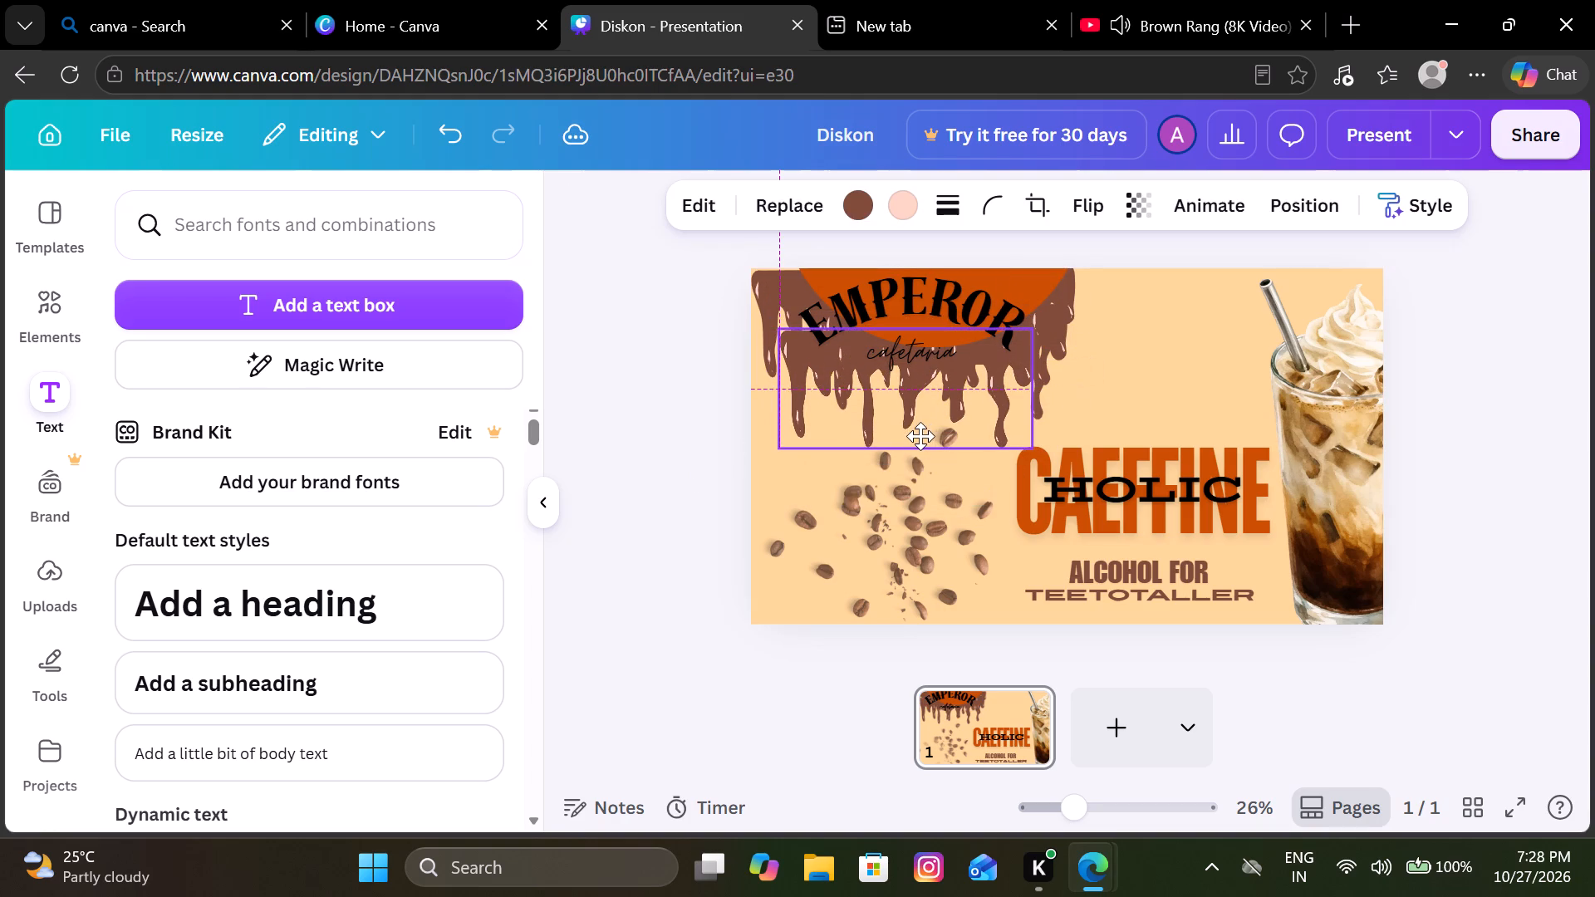
{"action": "left_click_drag", "start_coordinate": [920, 436], "coordinate": [919, 429]}
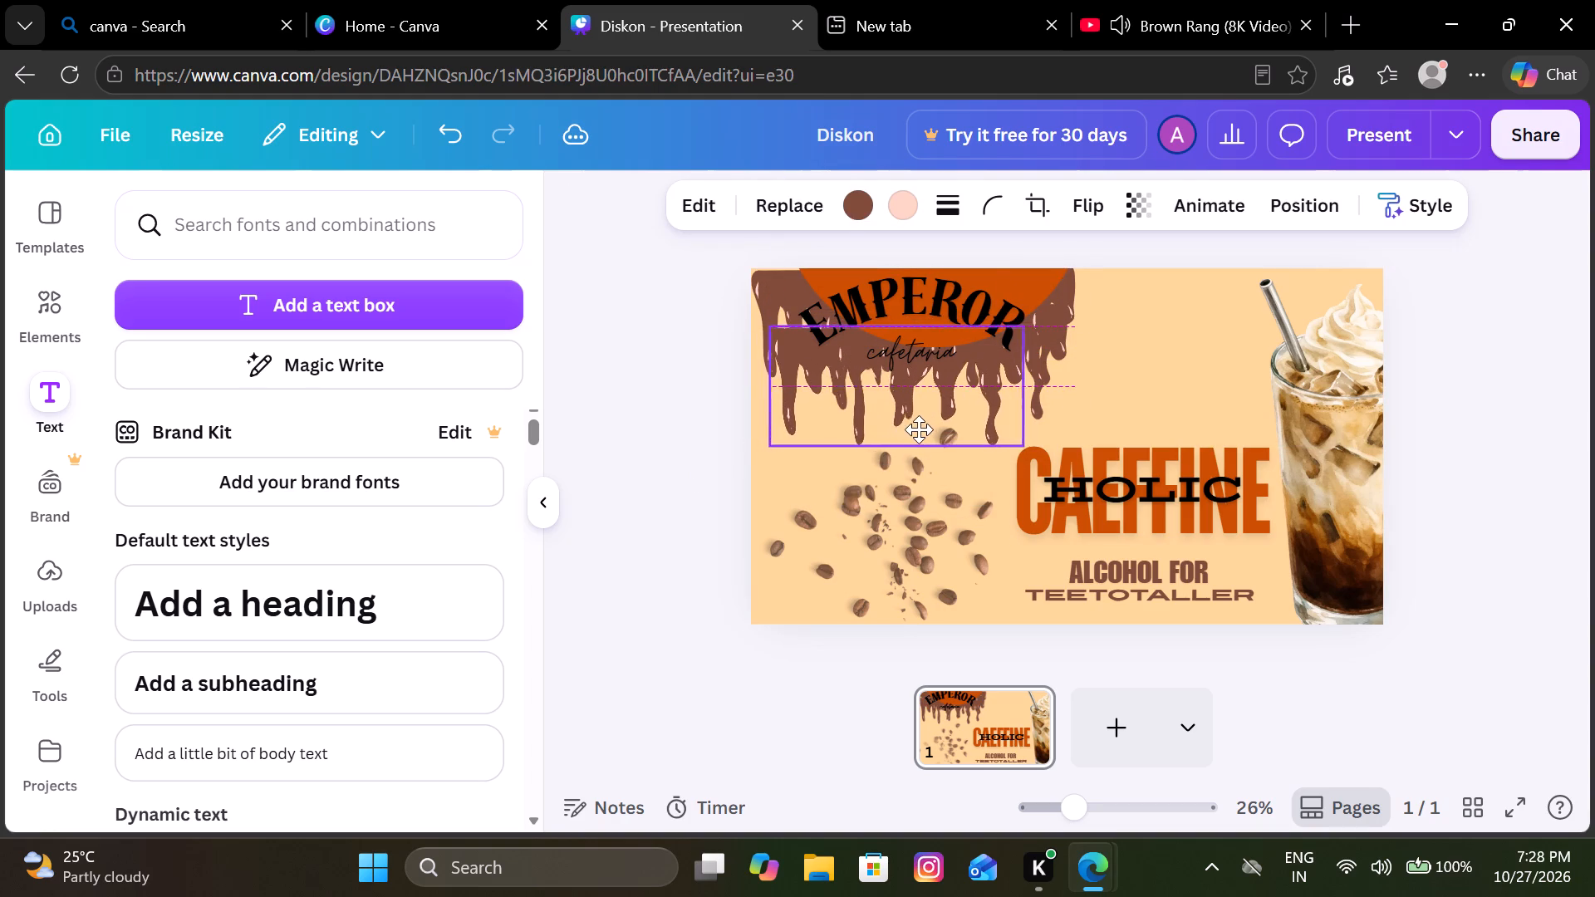
{"action": "left_click_drag", "start_coordinate": [919, 429], "coordinate": [918, 428]}
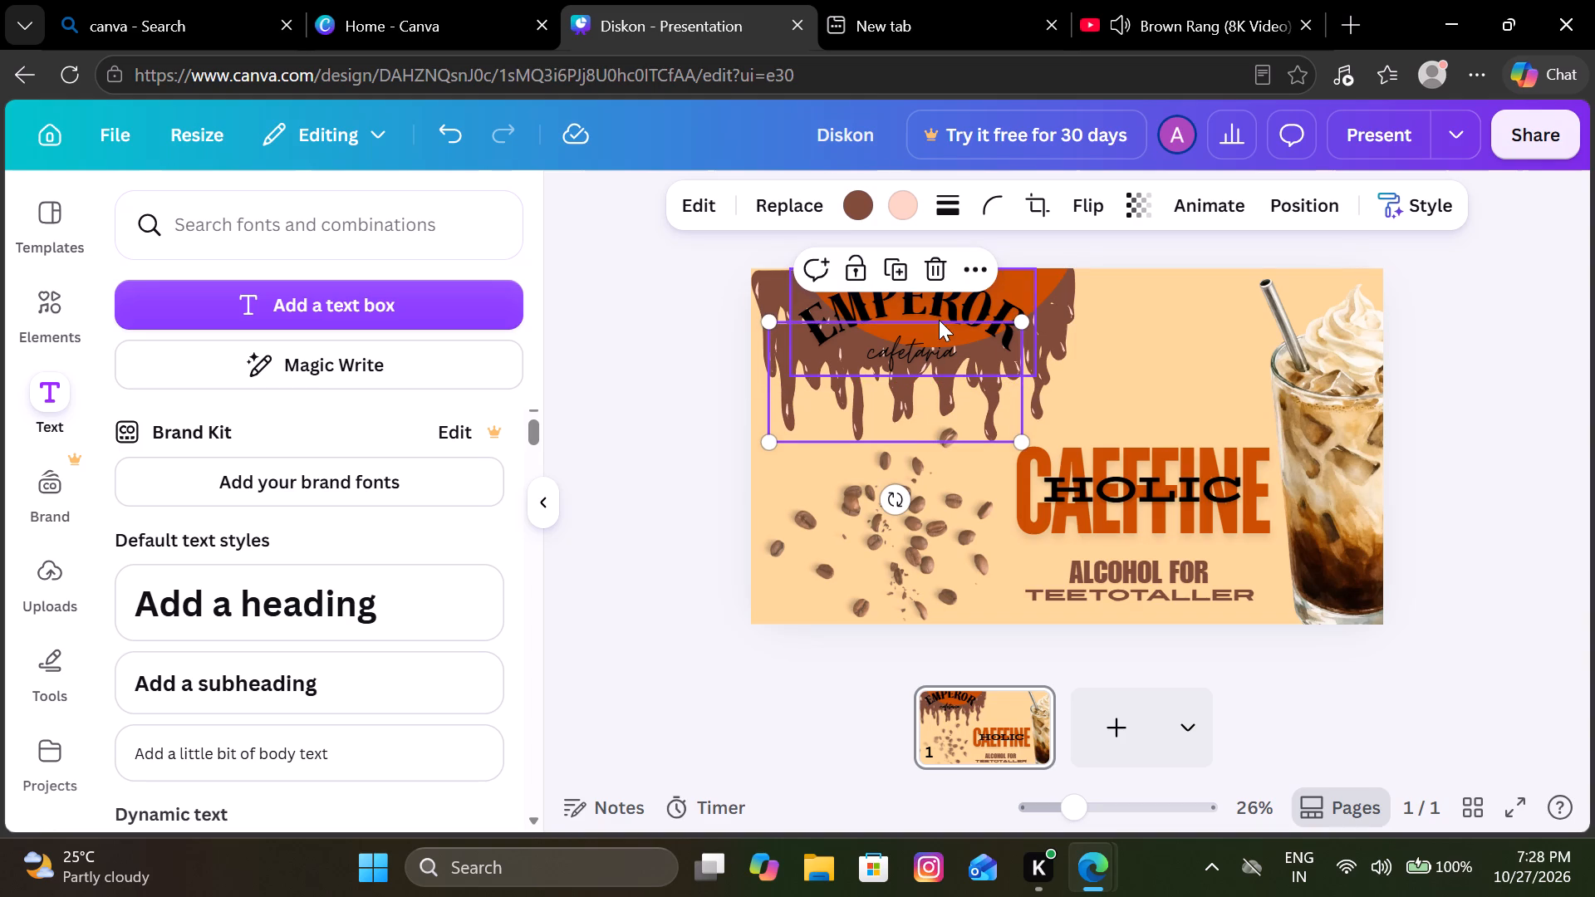
{"action": "left_click_drag", "start_coordinate": [1040, 270], "coordinate": [1012, 327]}
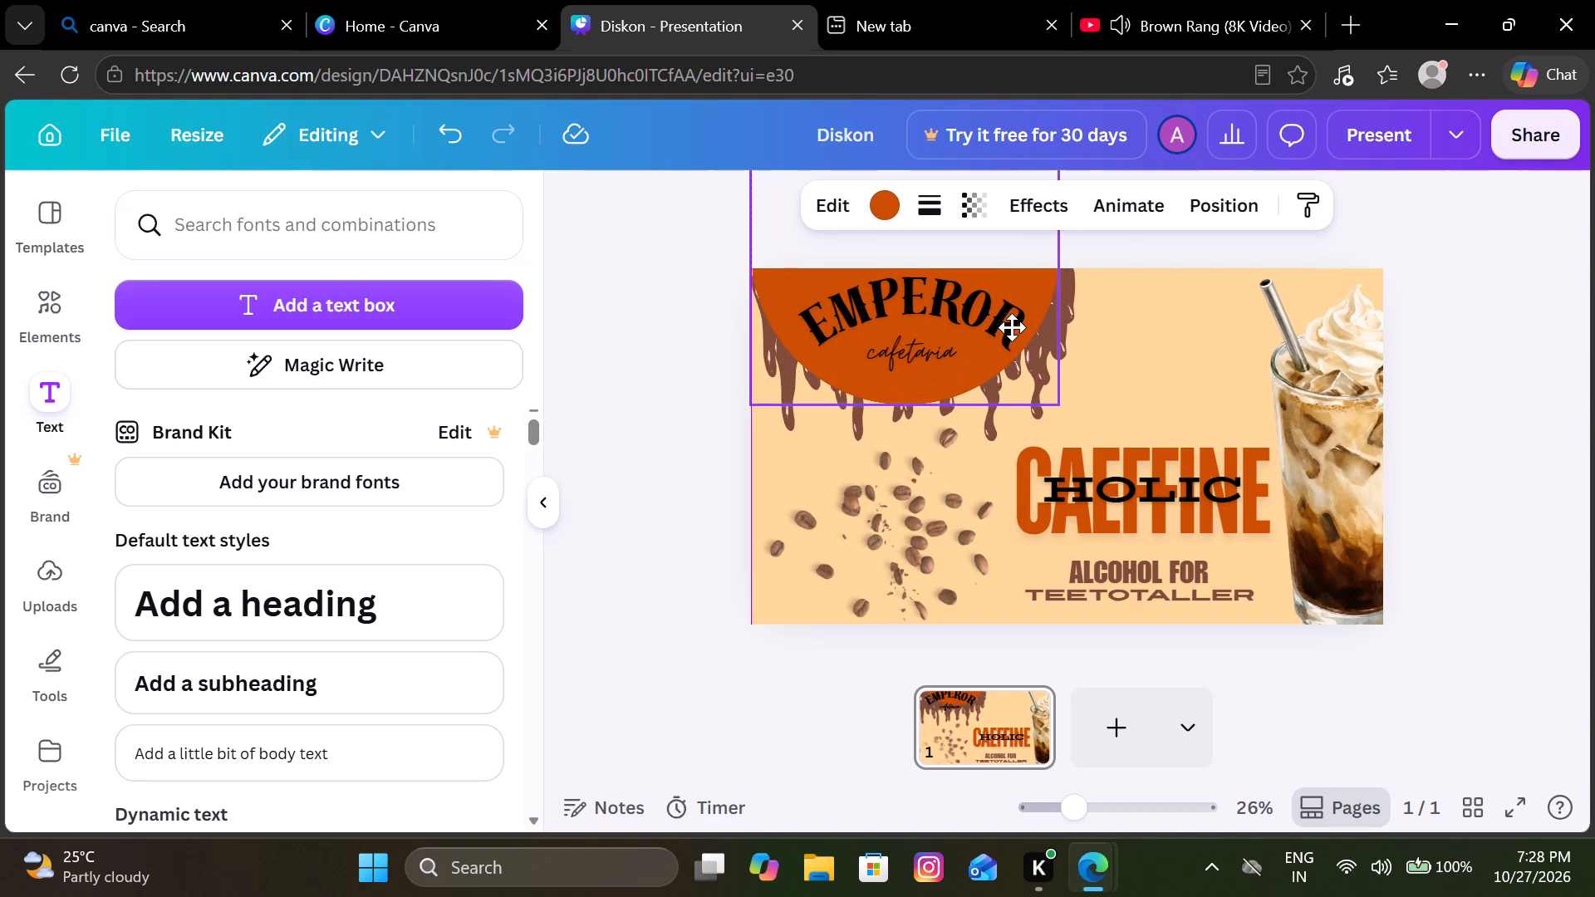
{"action": "left_click_drag", "start_coordinate": [1012, 327], "coordinate": [1019, 329]}
{"action": "left_click", "coordinate": [1200, 301]}
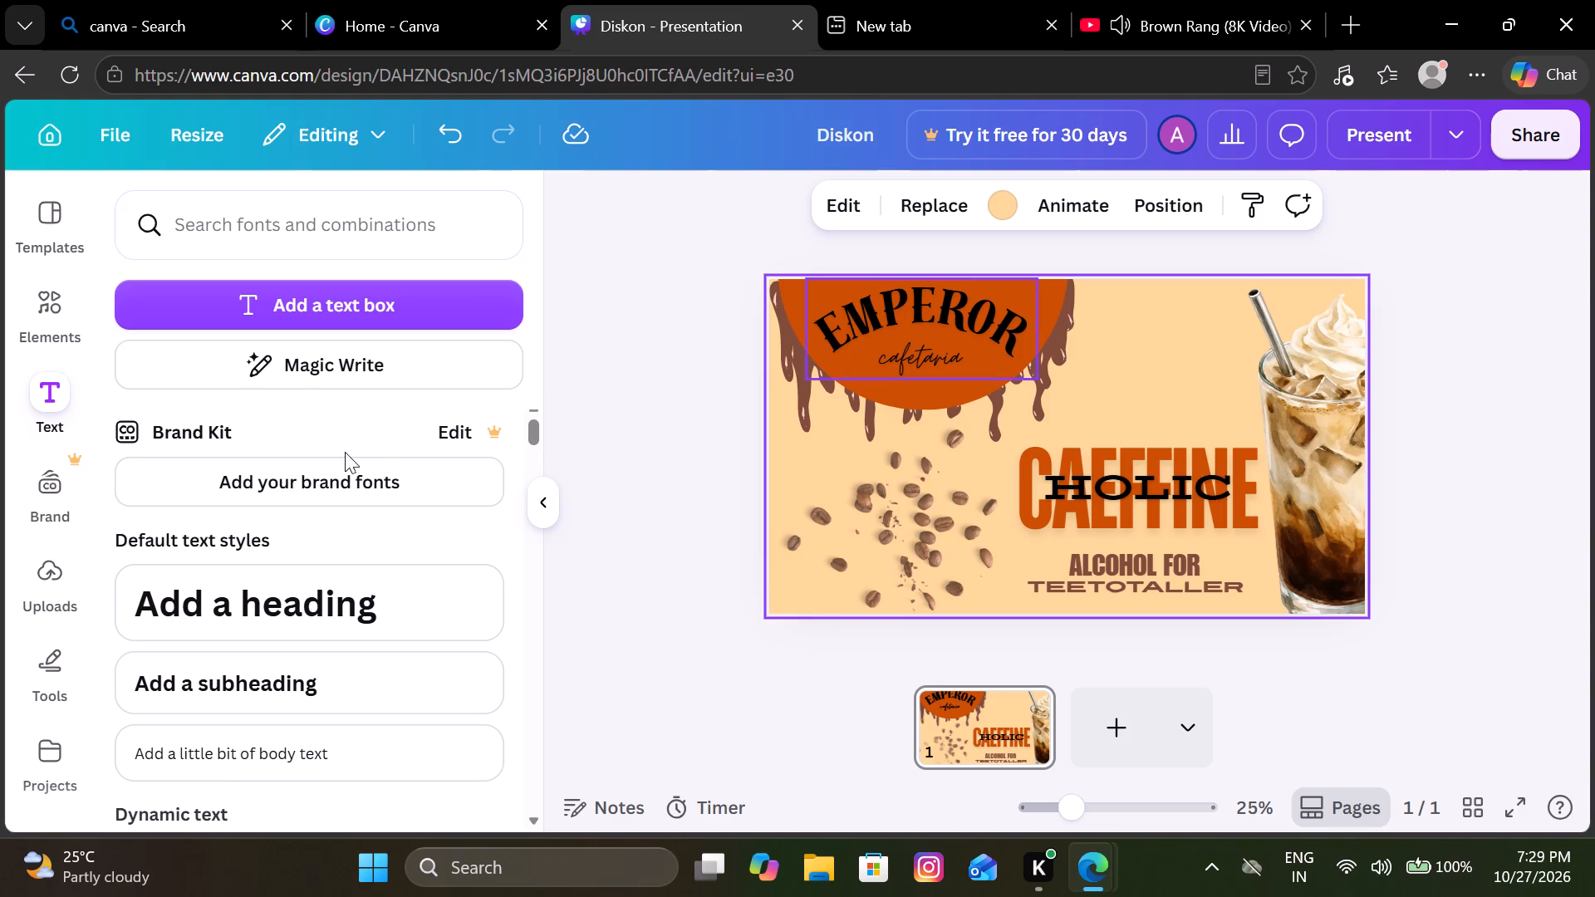
Add the recently used DON'T FORGET TO SUBSCRIBE text combination to the page and clear its SUBSCRIBE line.
{"action": "scroll", "coordinate": [344, 445], "scroll_direction": "down", "scroll_amount": 1}
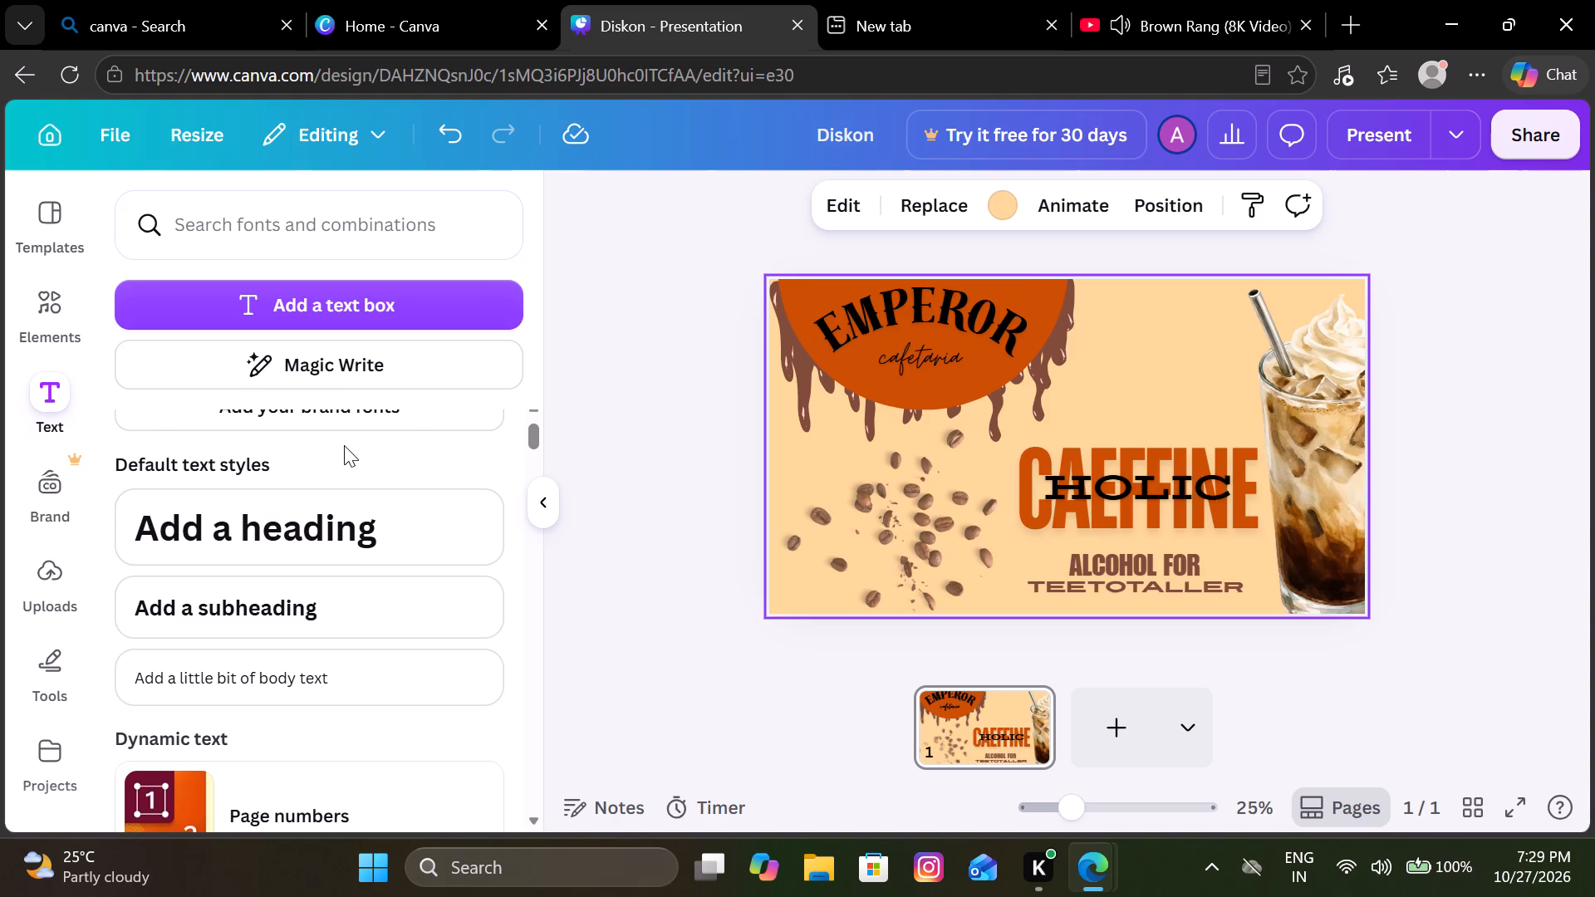
{"action": "scroll", "coordinate": [344, 445], "scroll_direction": "down", "scroll_amount": 1}
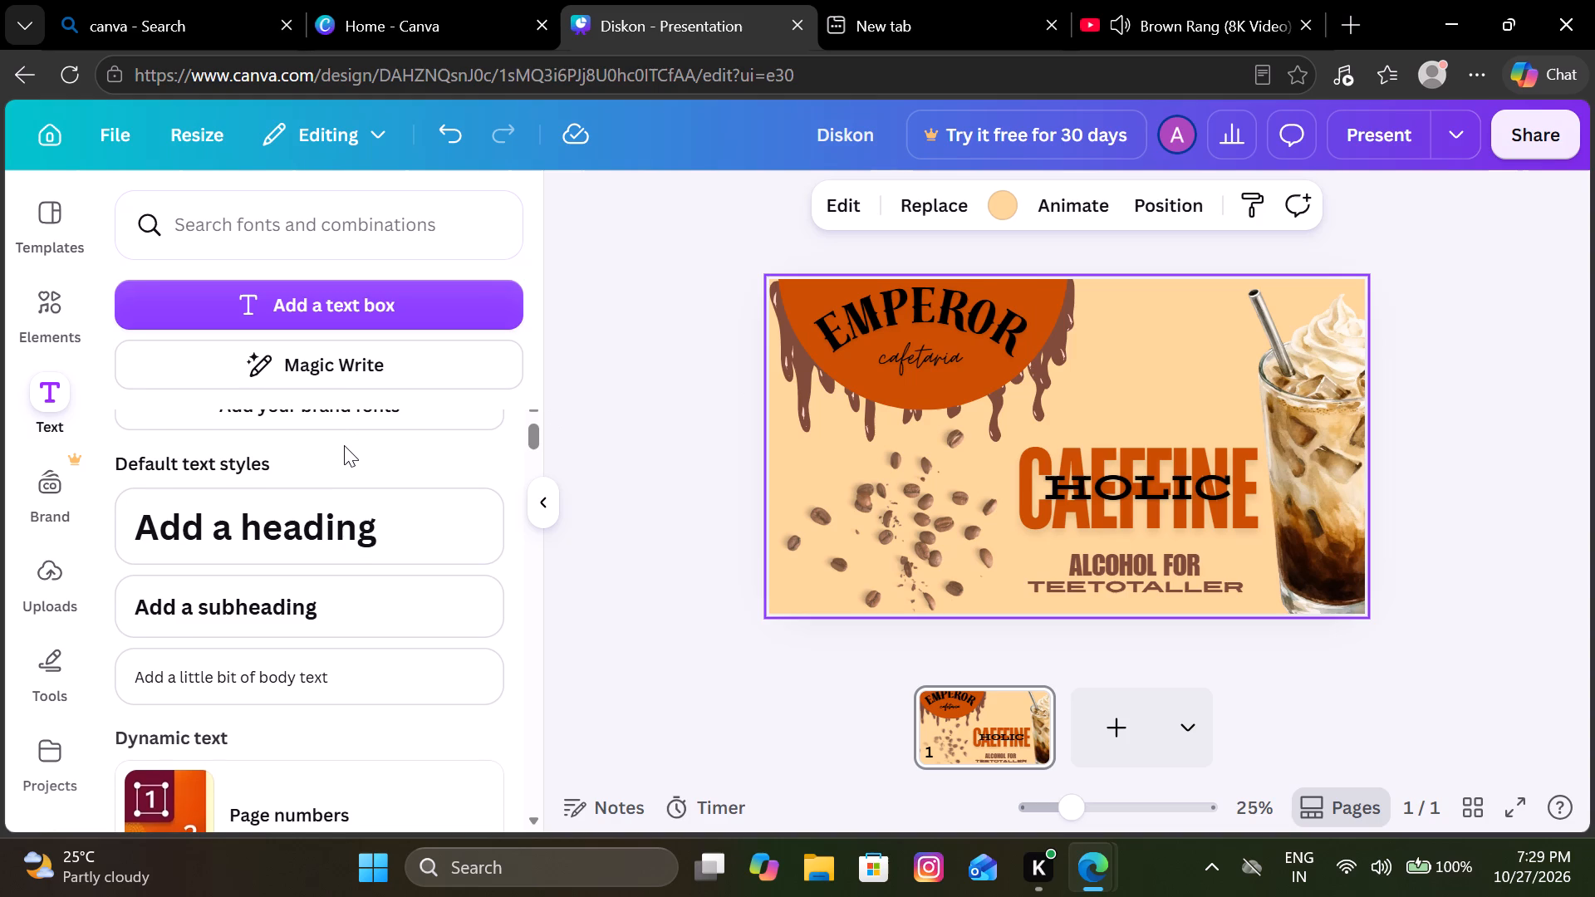
{"action": "scroll", "coordinate": [344, 445], "scroll_direction": "down", "scroll_amount": 3}
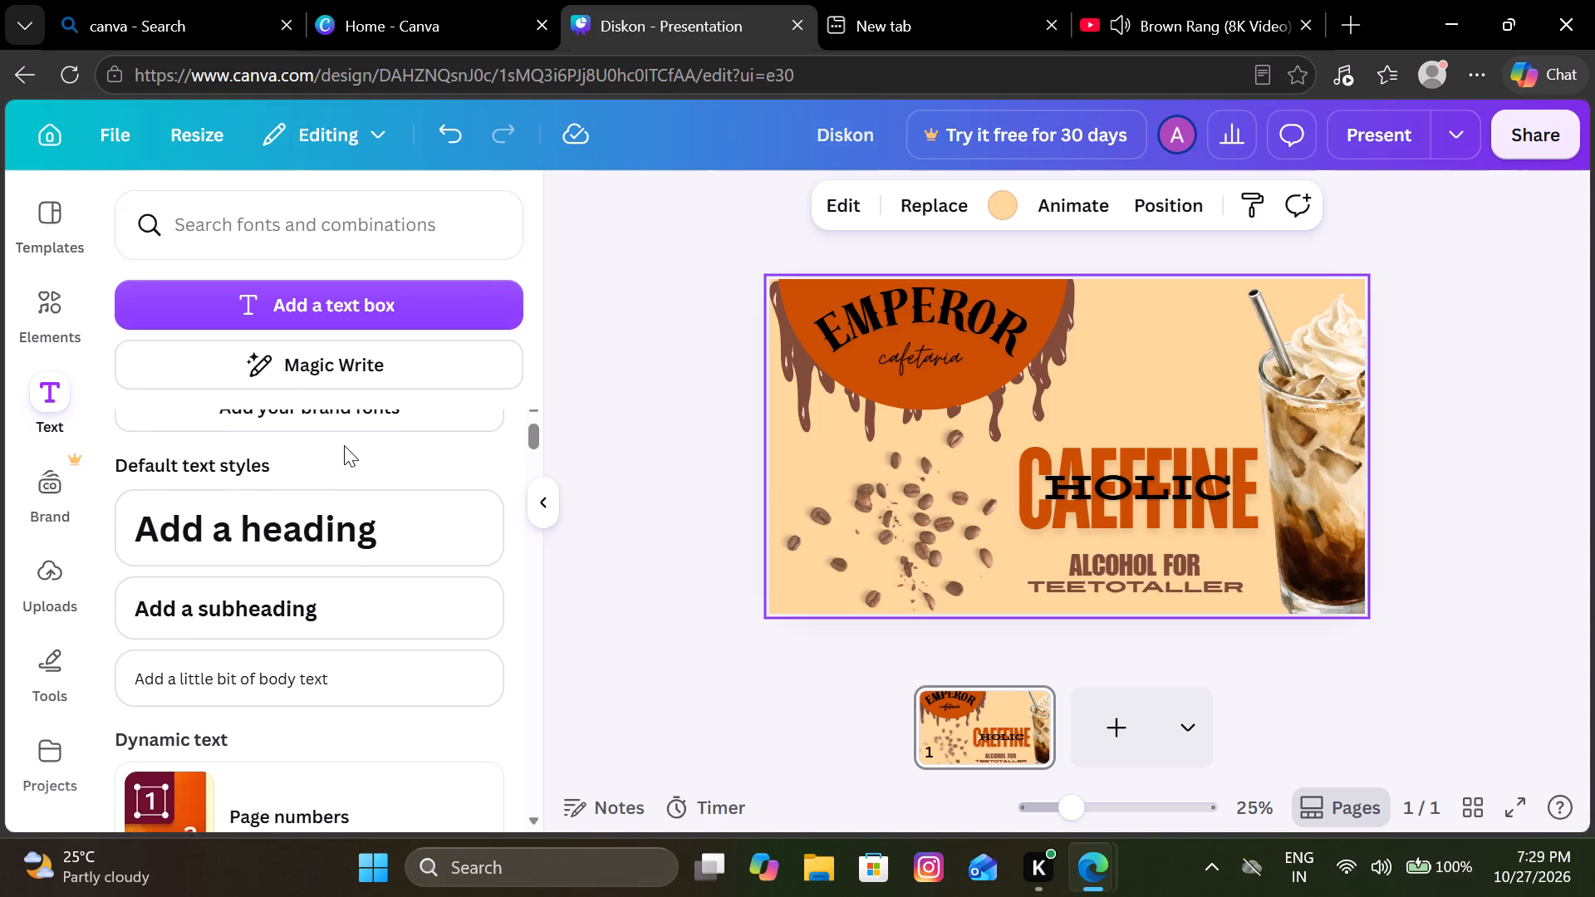
{"action": "scroll", "coordinate": [344, 445], "scroll_direction": "down", "scroll_amount": 3}
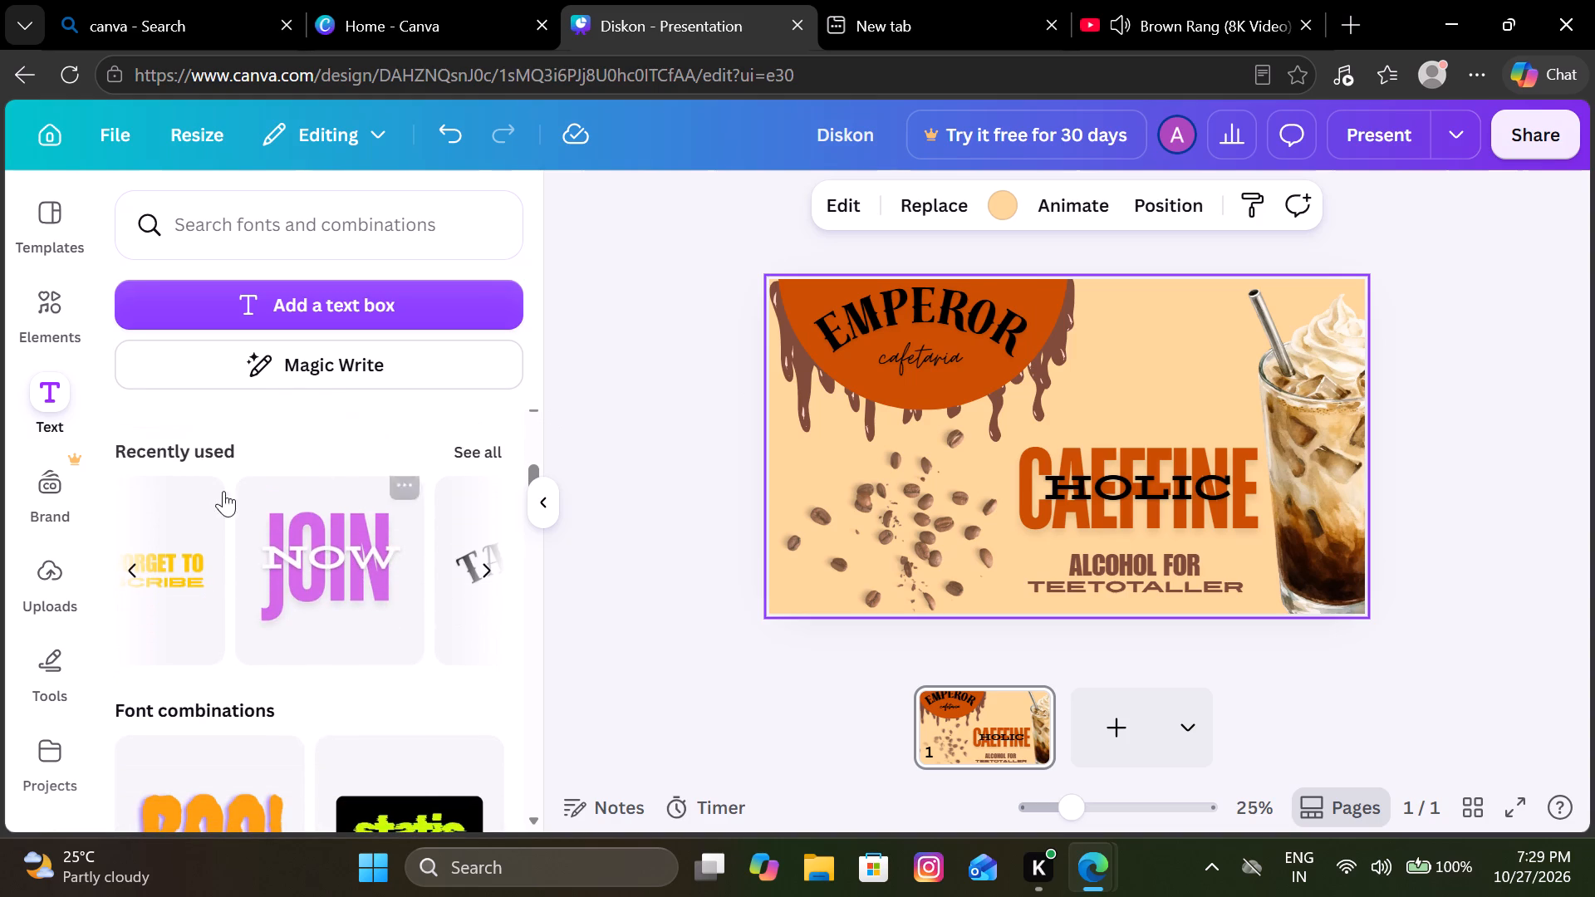
{"action": "left_click", "coordinate": [133, 567]}
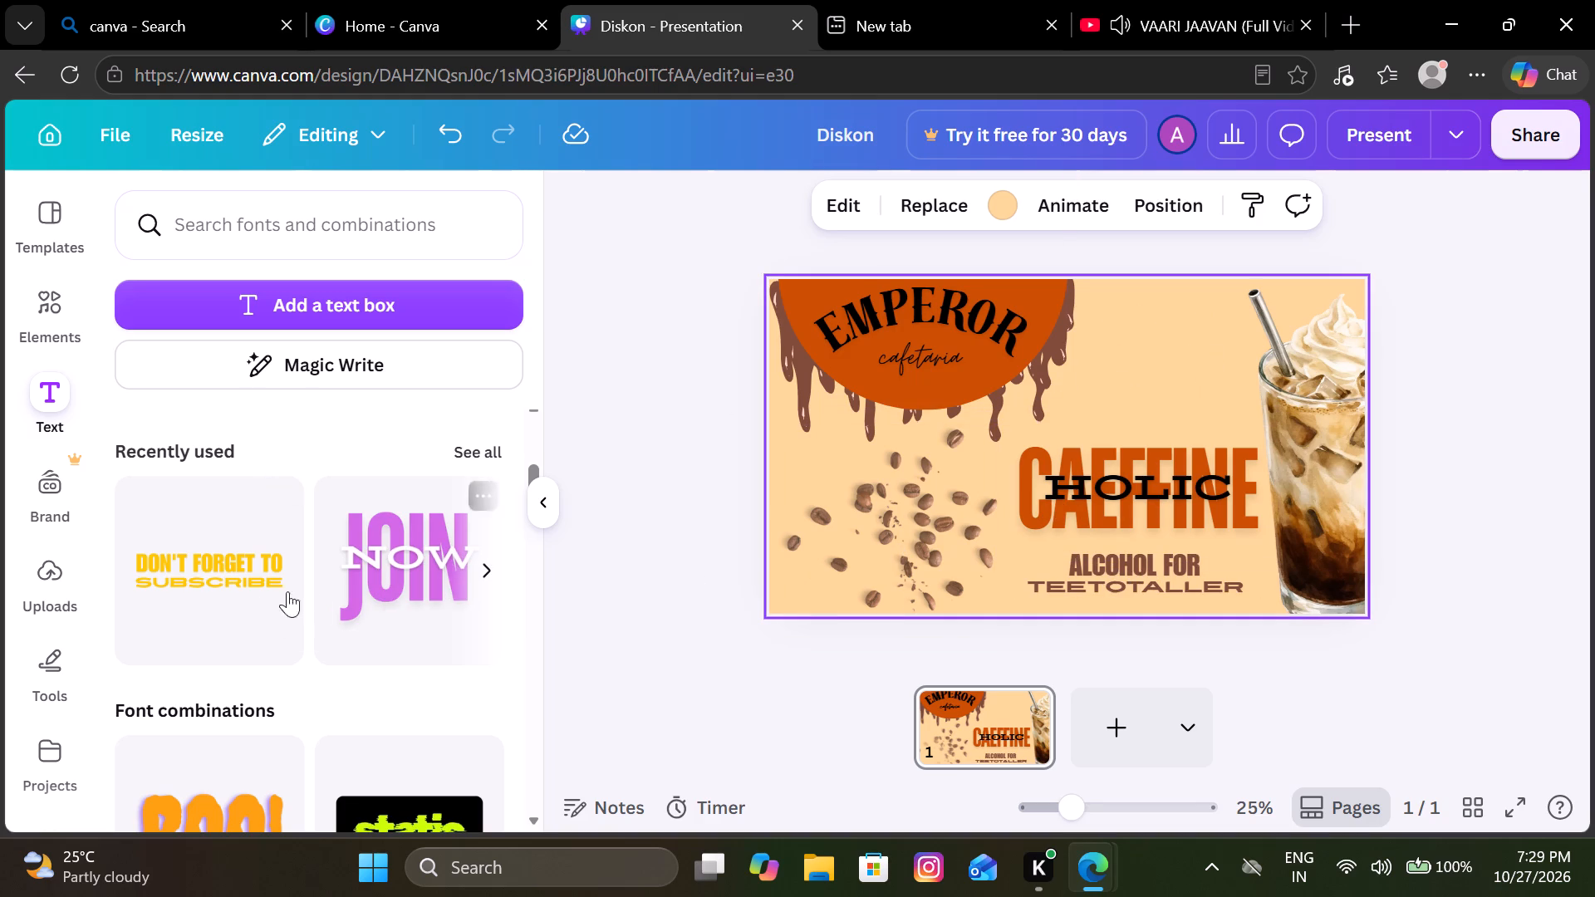
{"action": "left_click", "coordinate": [228, 585]}
{"action": "left_click", "coordinate": [1082, 459]}
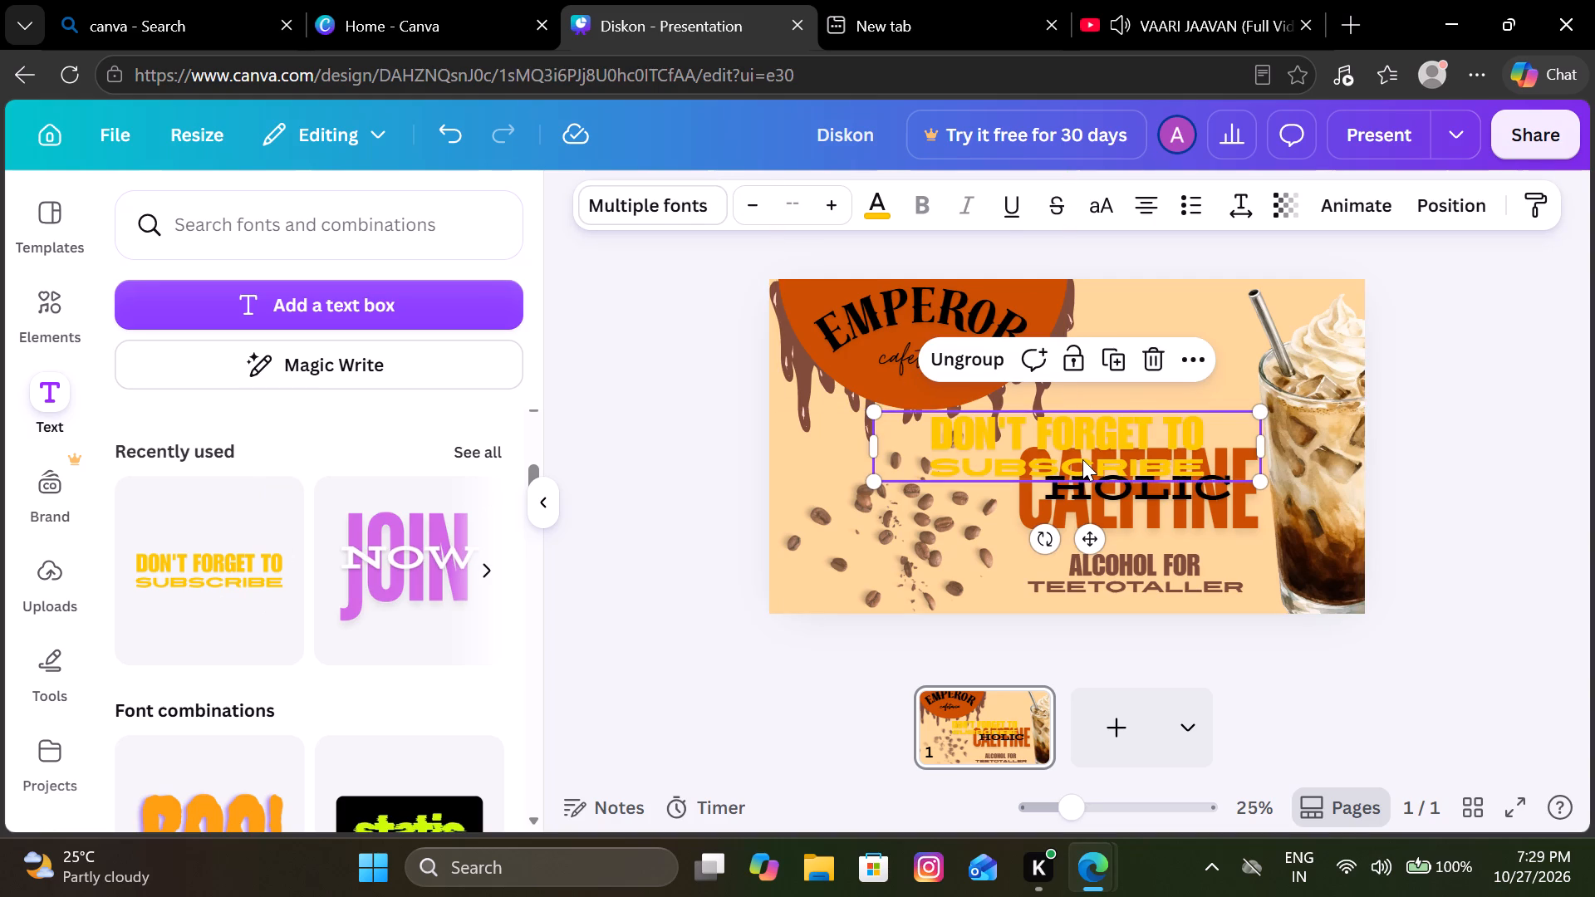
{"action": "left_click", "coordinate": [1082, 459]}
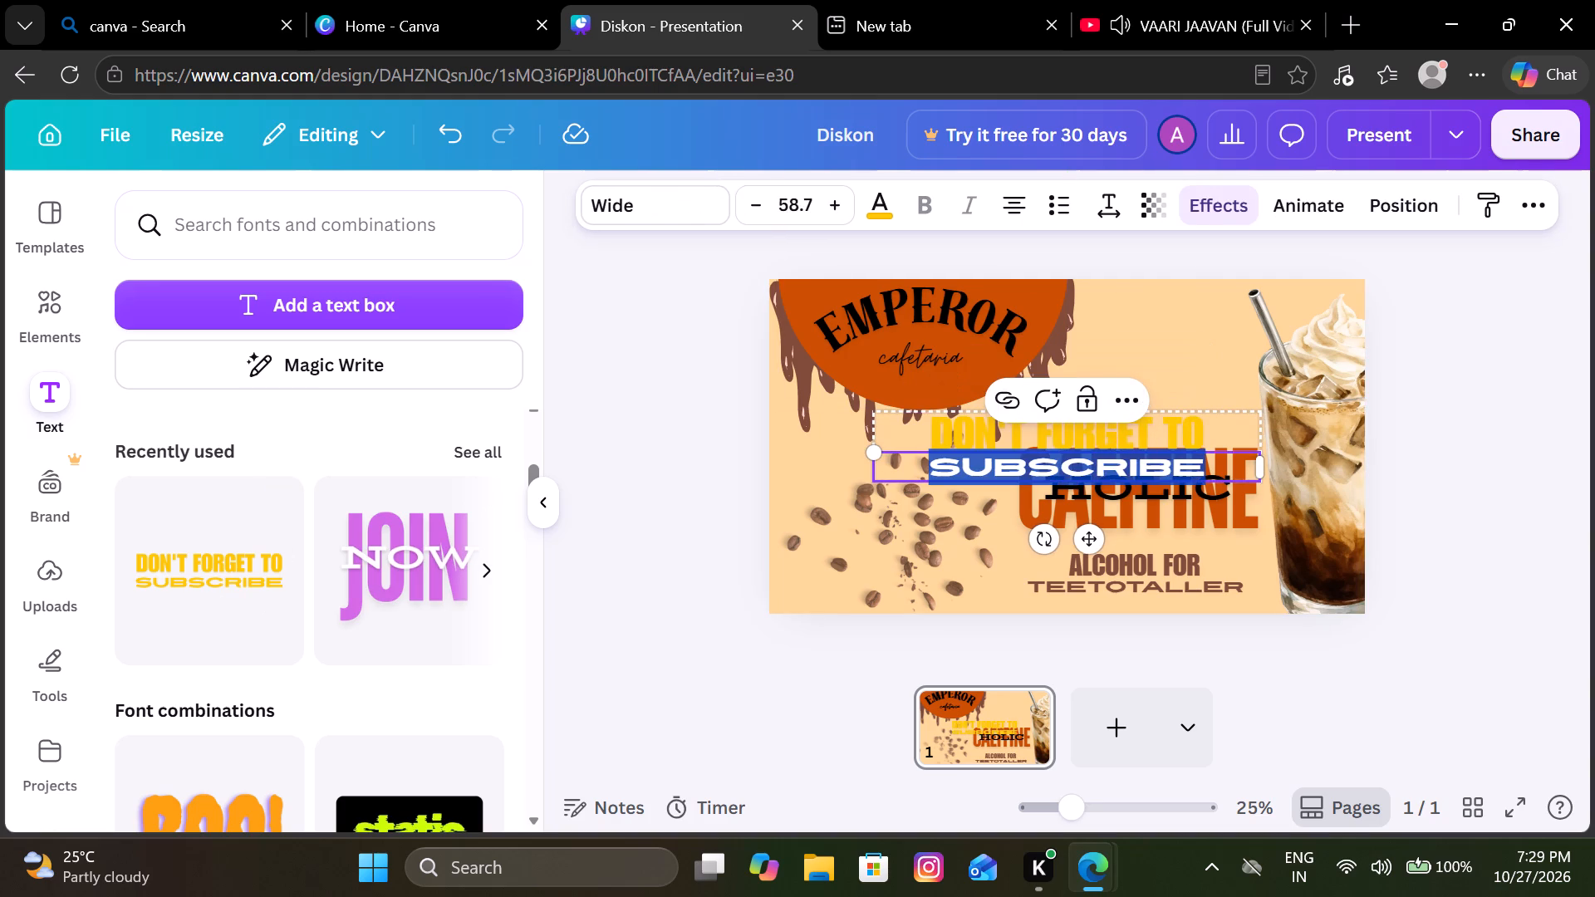
{"action": "key", "text": "BackSpace"}
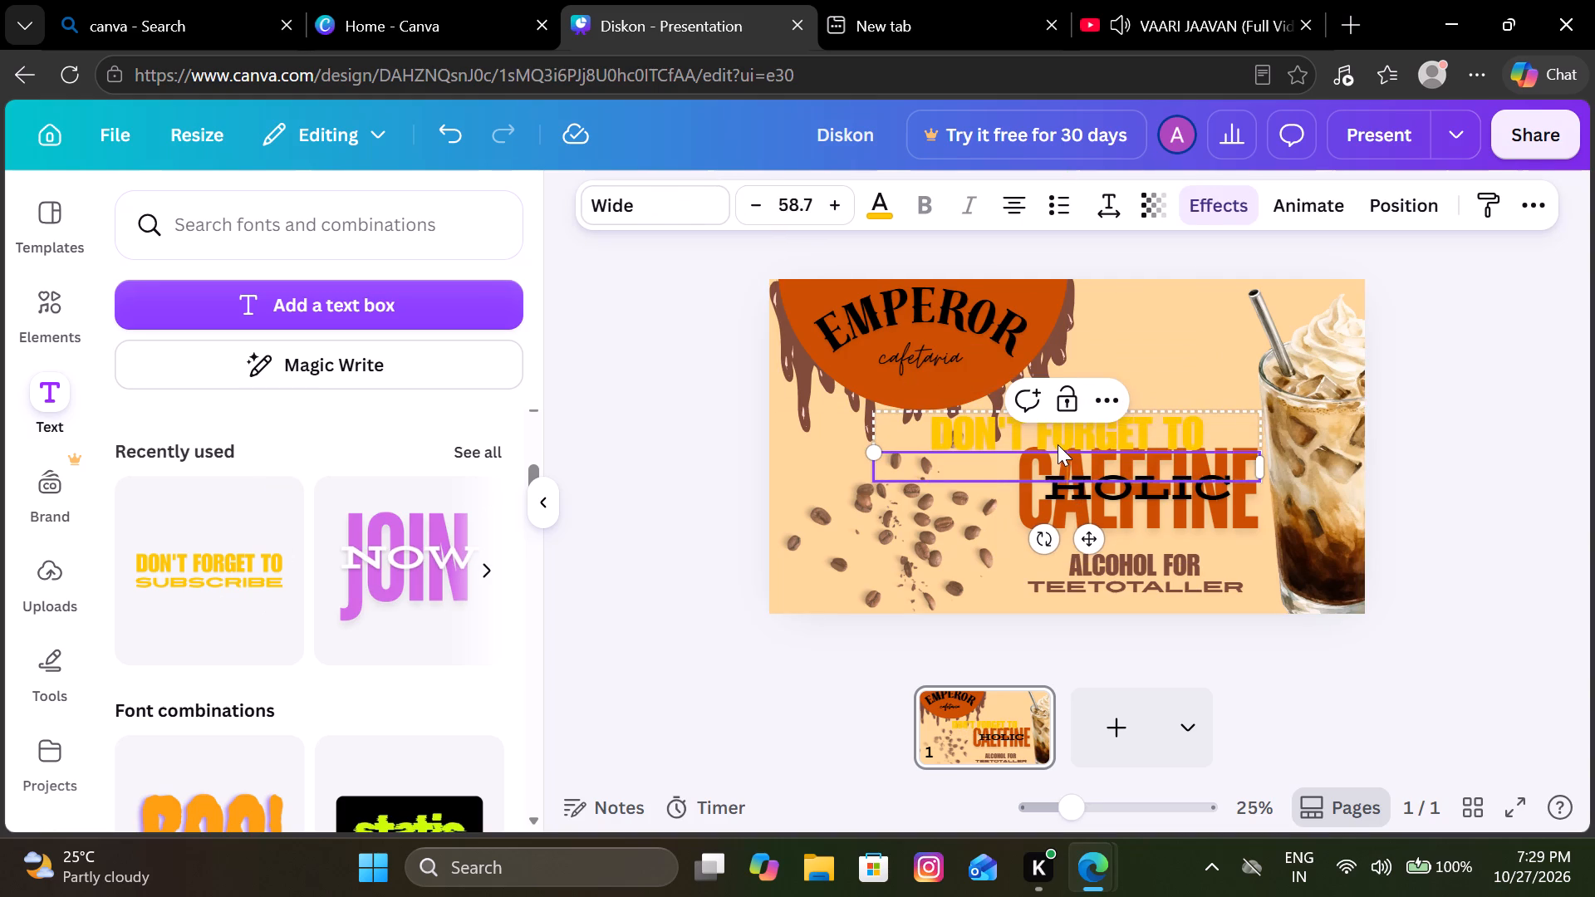
Replace the DON'T FORGET TO line with the text NEW DELHI.
{"action": "left_click", "coordinate": [1058, 444]}
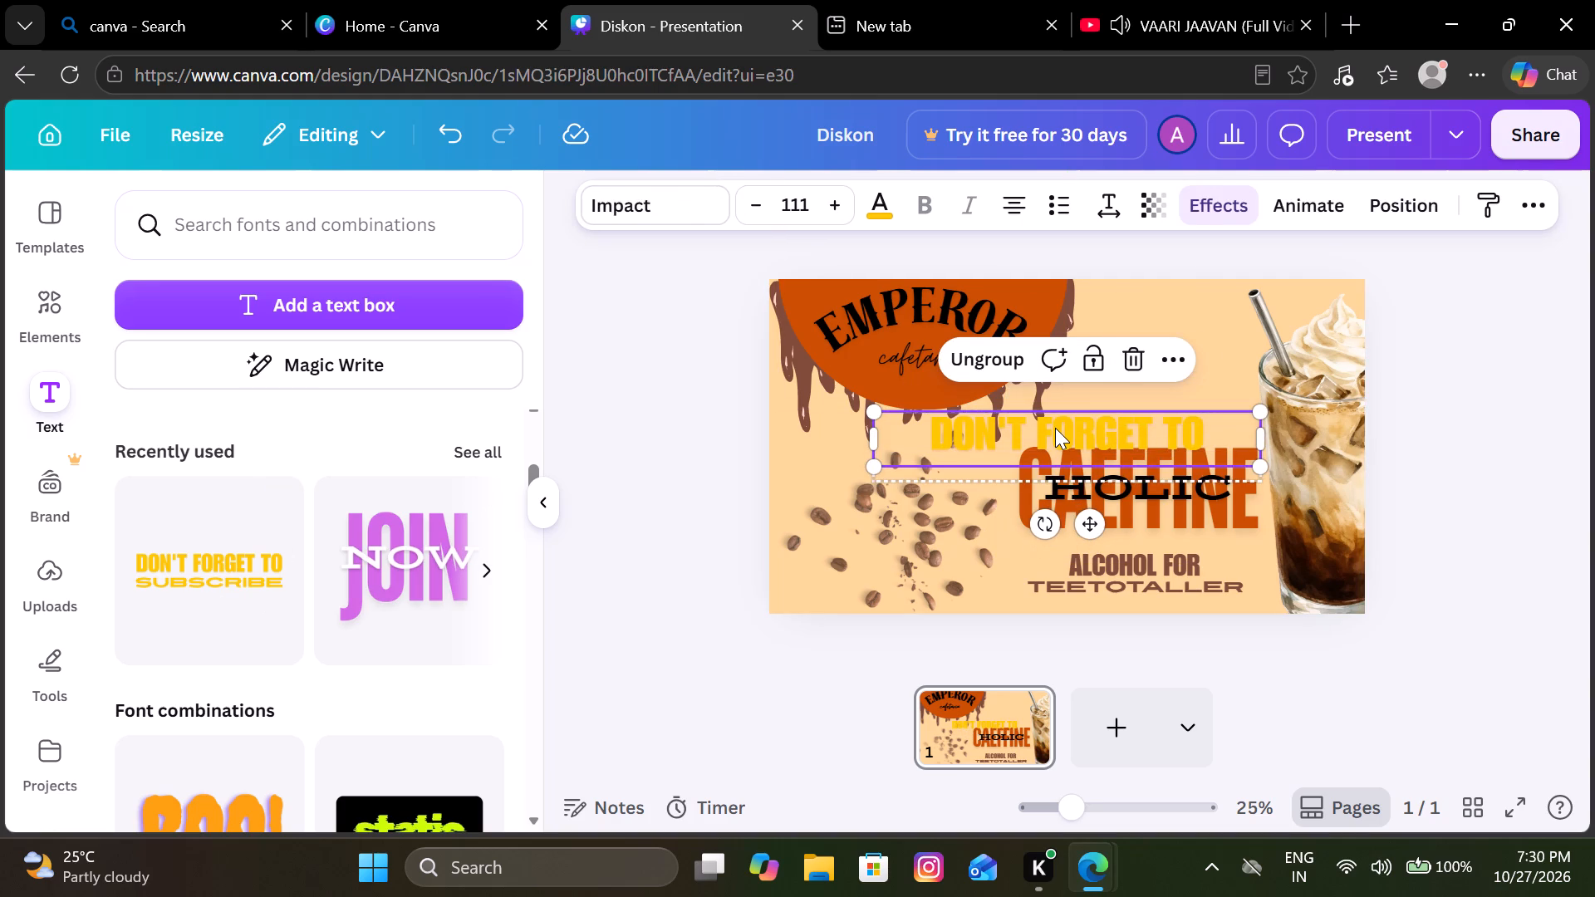
{"action": "left_click", "coordinate": [1055, 428]}
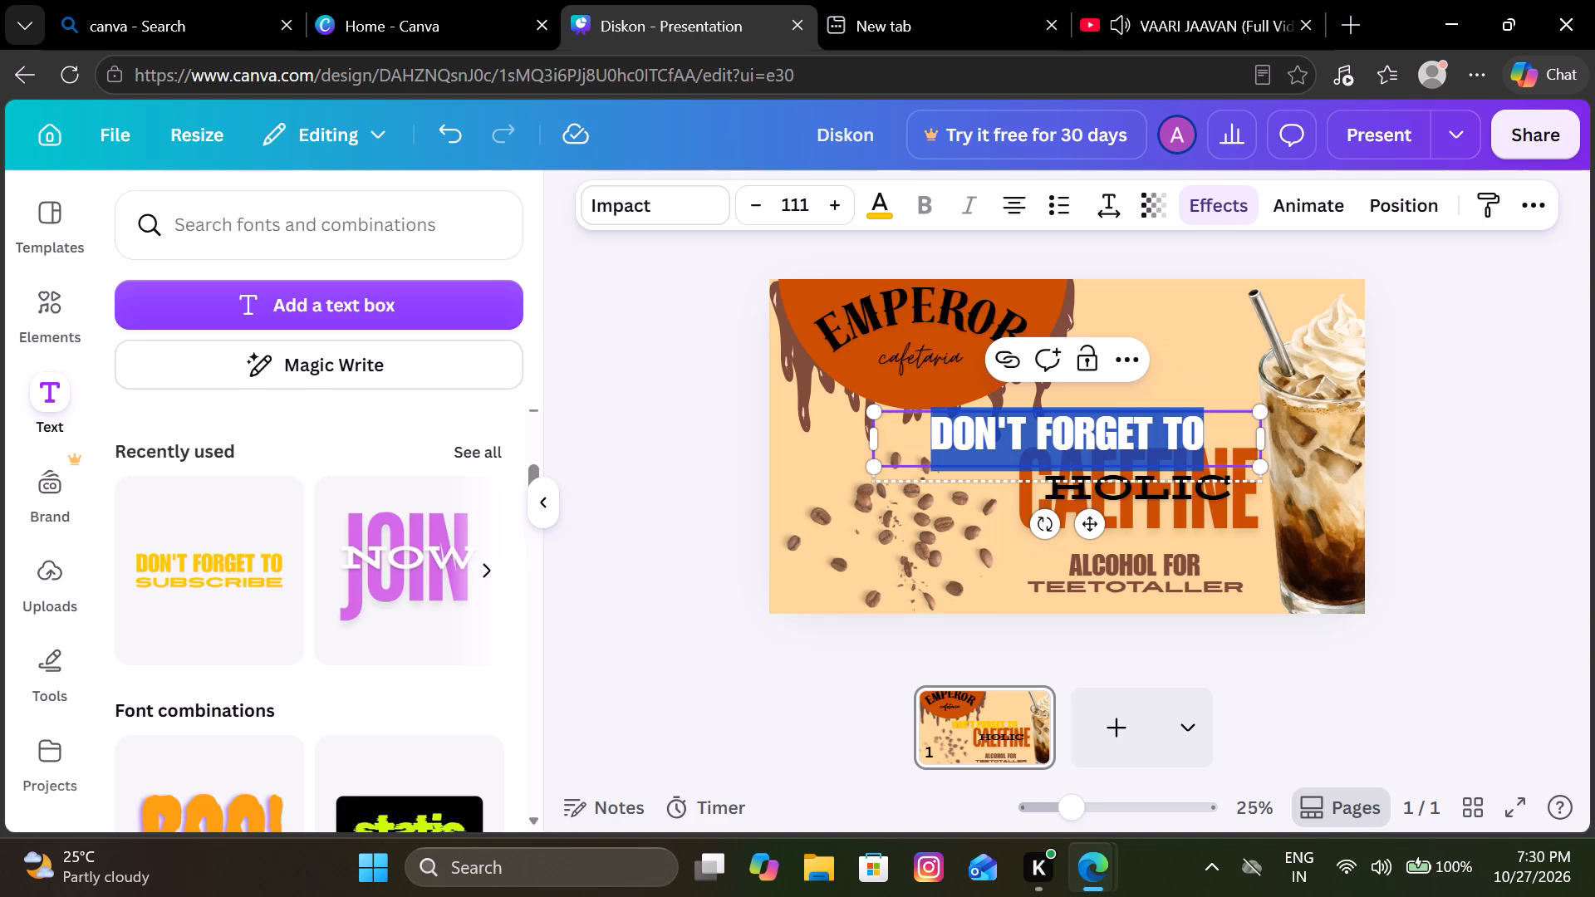
{"action": "key", "text": "period"}
{"action": "type", "text": ".."}
{"action": "key", "text": "BackSpace"}
{"action": "key", "text": "BackSpace"}
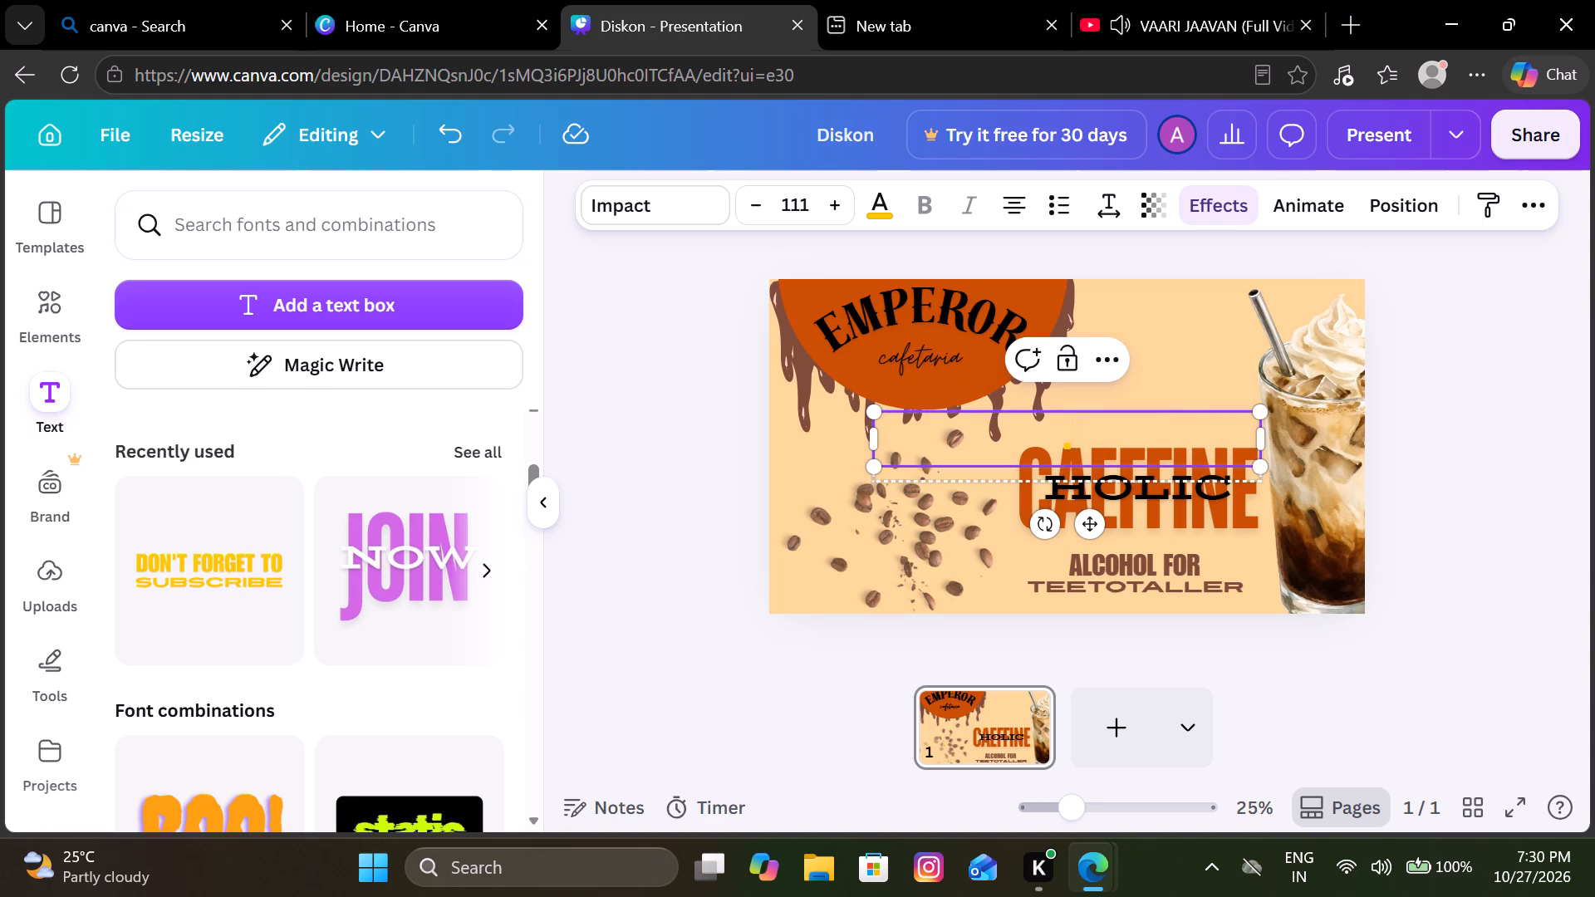
{"action": "key", "text": "space"}
{"action": "key", "text": "n"}
{"action": "key", "text": "e"}
{"action": "type", "text": "W DE"}
{"action": "type", "text": "LHI"}
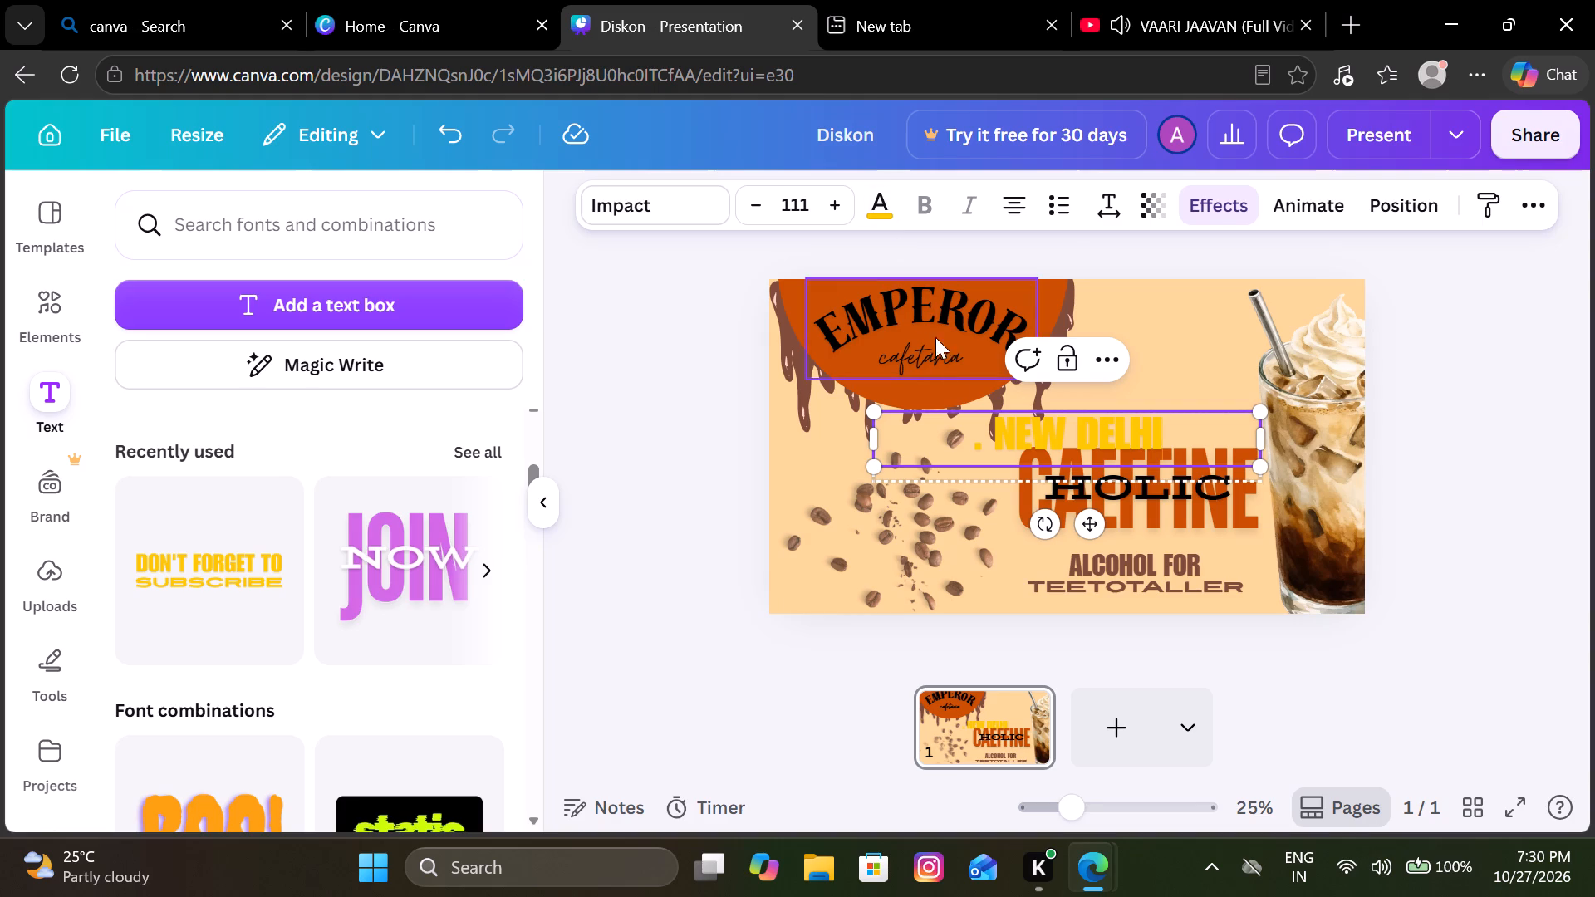
{"action": "left_click", "coordinate": [982, 444]}
{"action": "key", "text": "BackSpace"}
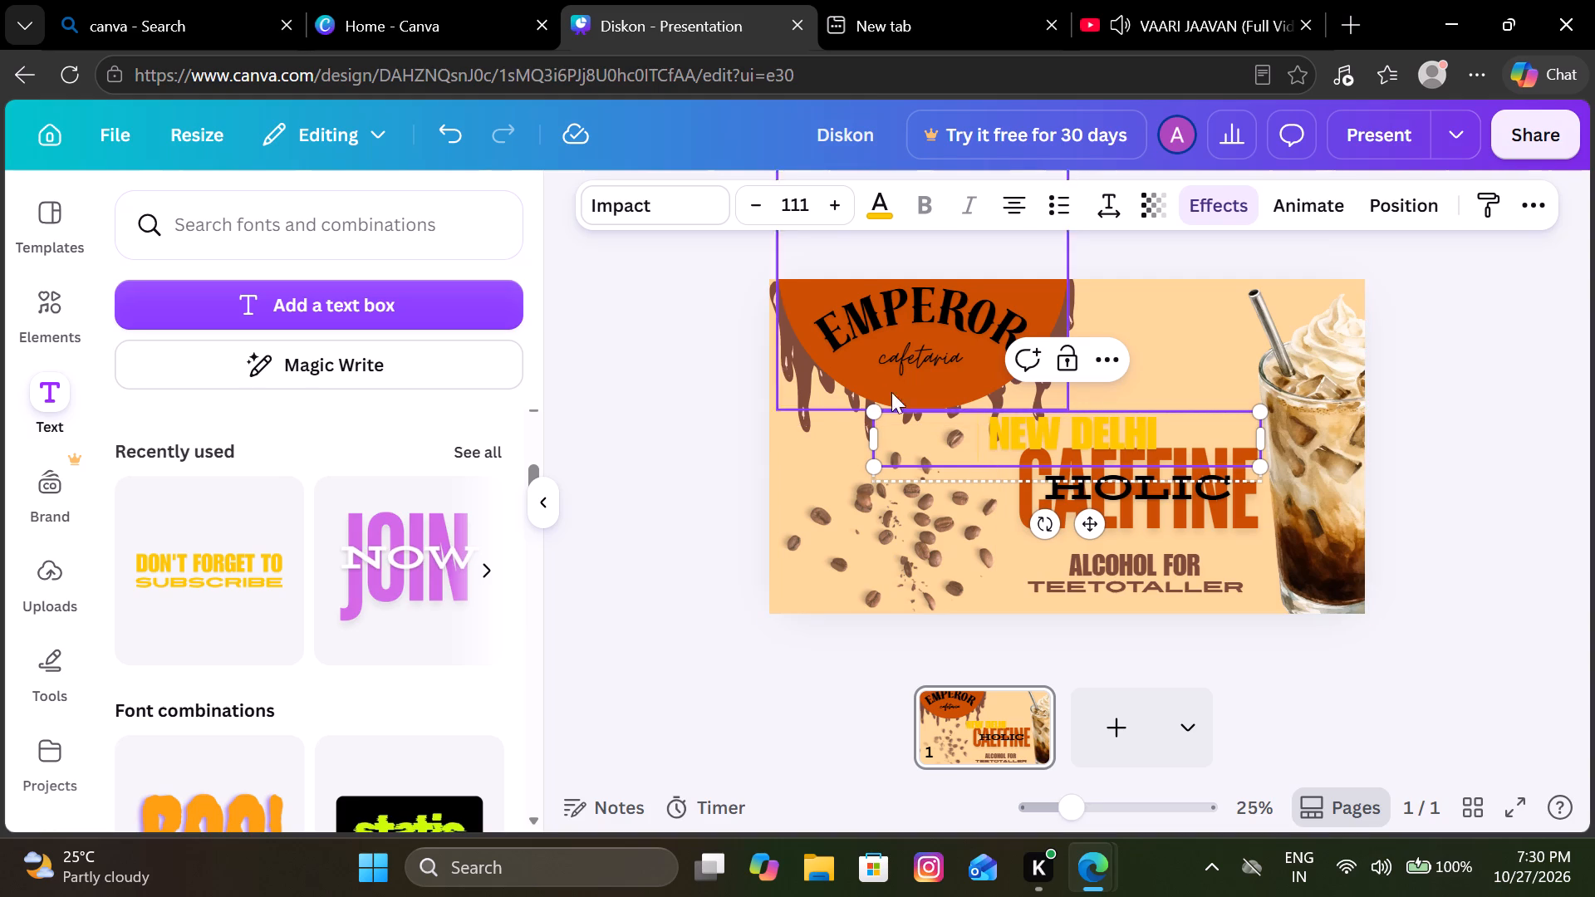
Change the NEW DELHI text colour from yellow to black, applying the change to all matching yellow on the page.
{"action": "left_click", "coordinate": [870, 197]}
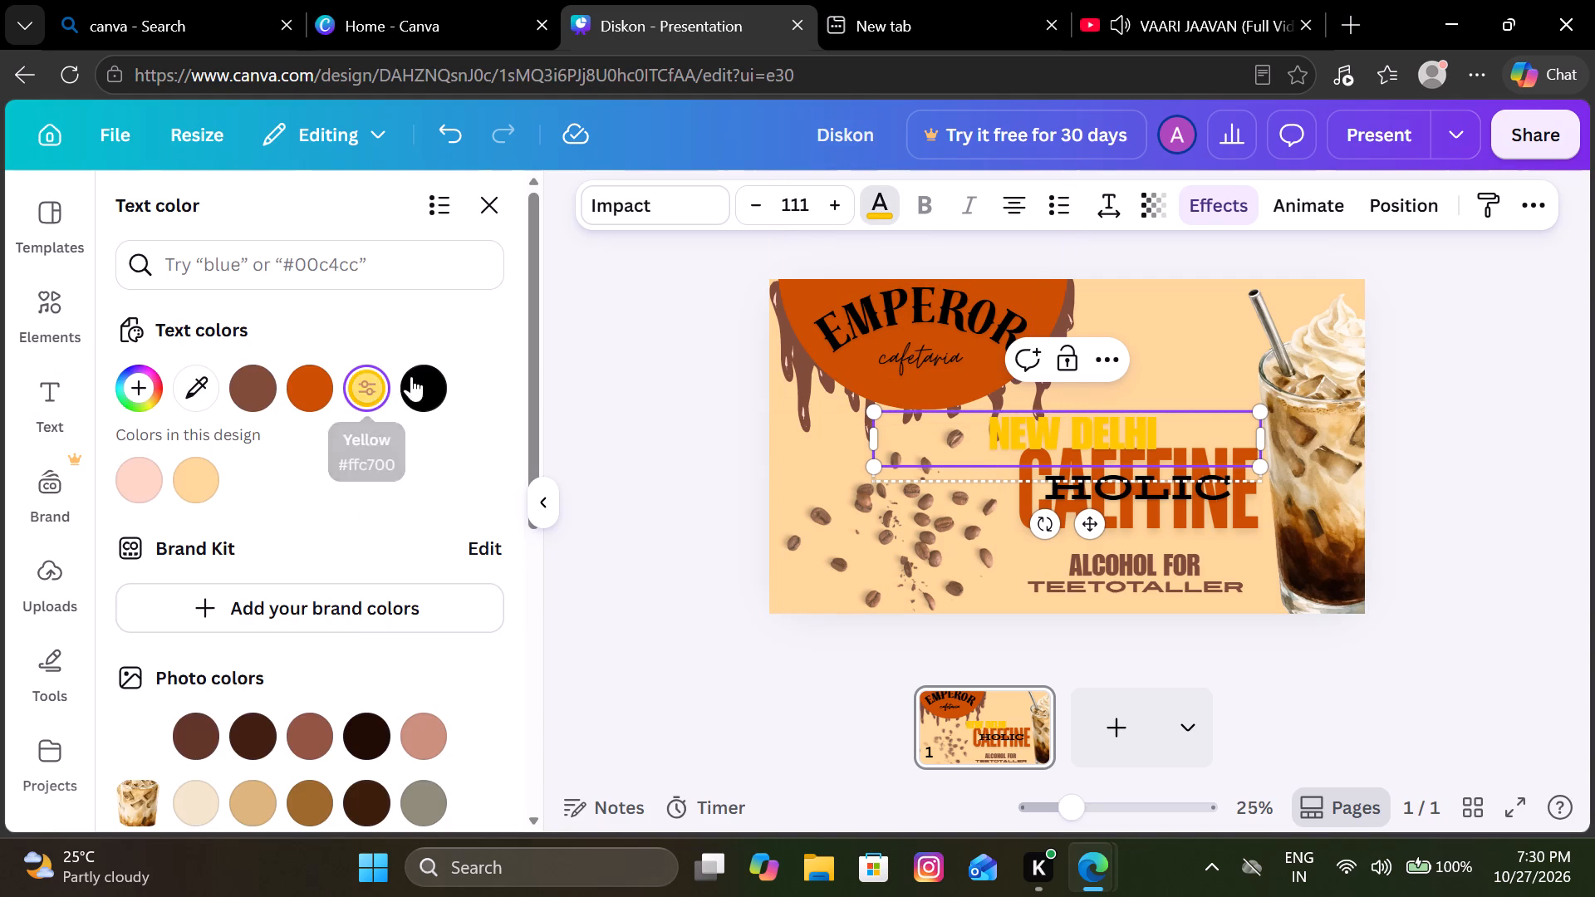
{"action": "left_click", "coordinate": [413, 378]}
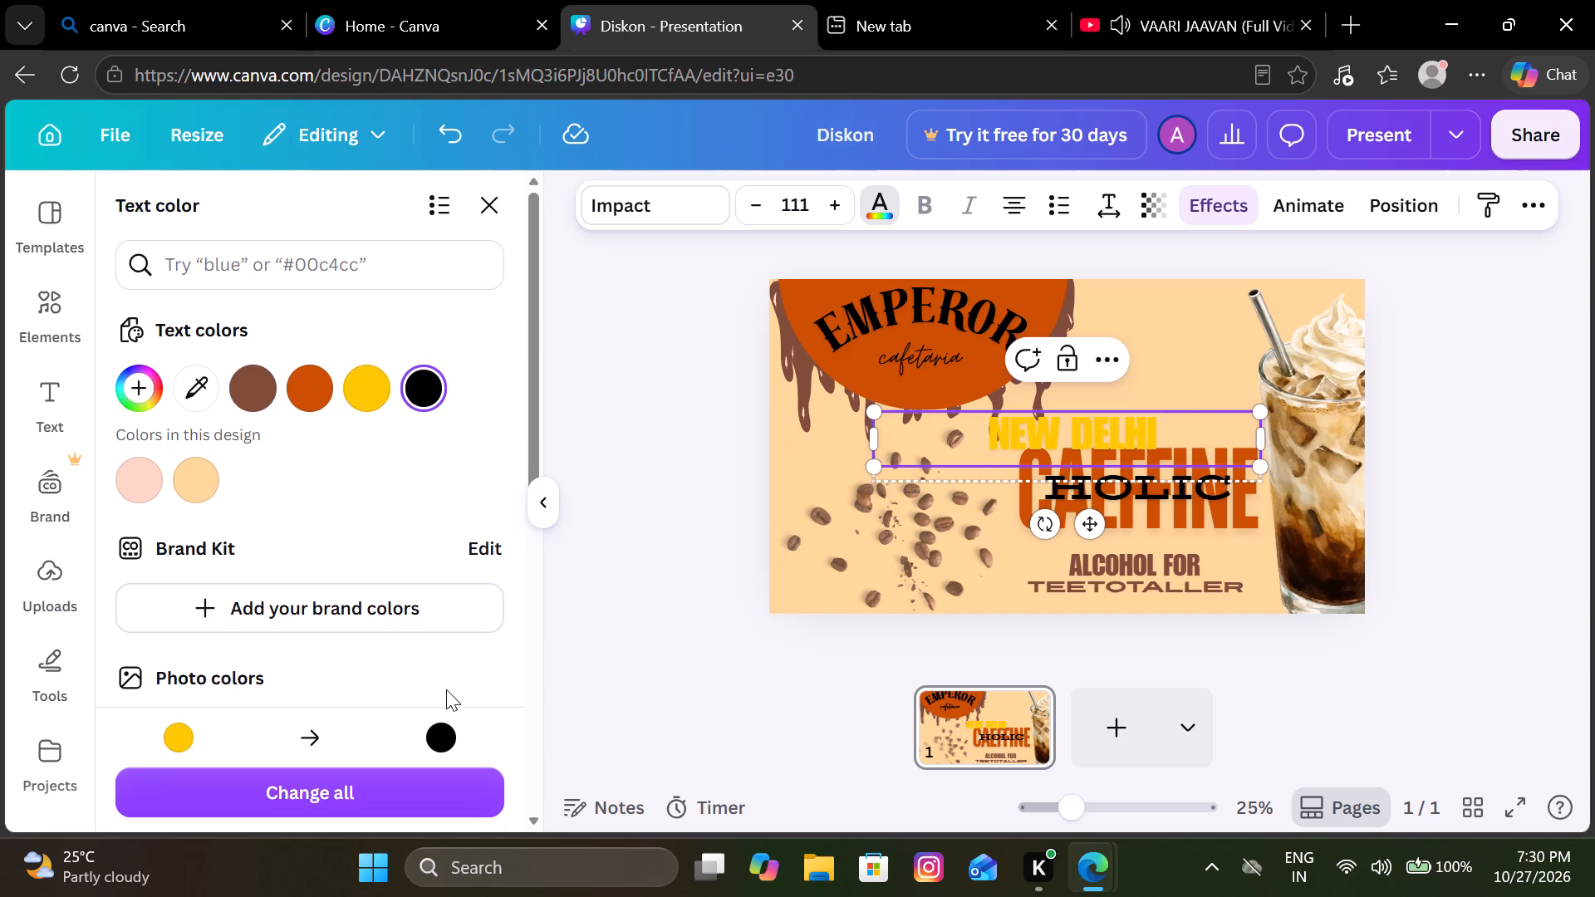
{"action": "left_click", "coordinate": [447, 787]}
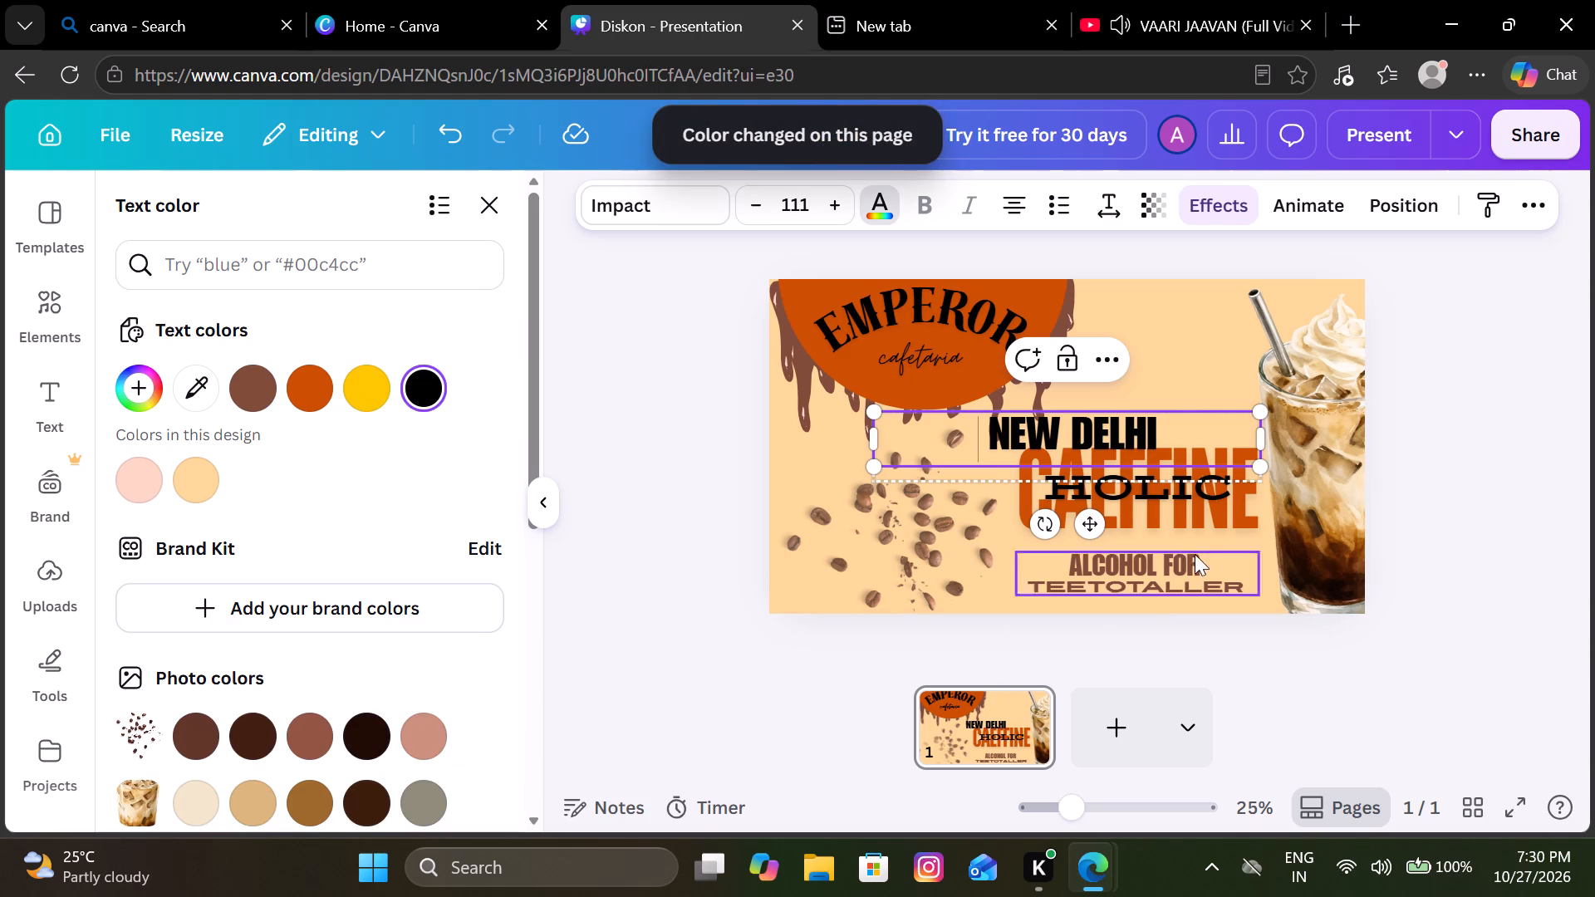
Shrink the NEW DELHI text to a font size of about 56.5.
{"action": "left_click_drag", "start_coordinate": [1268, 471], "coordinate": [1142, 430]}
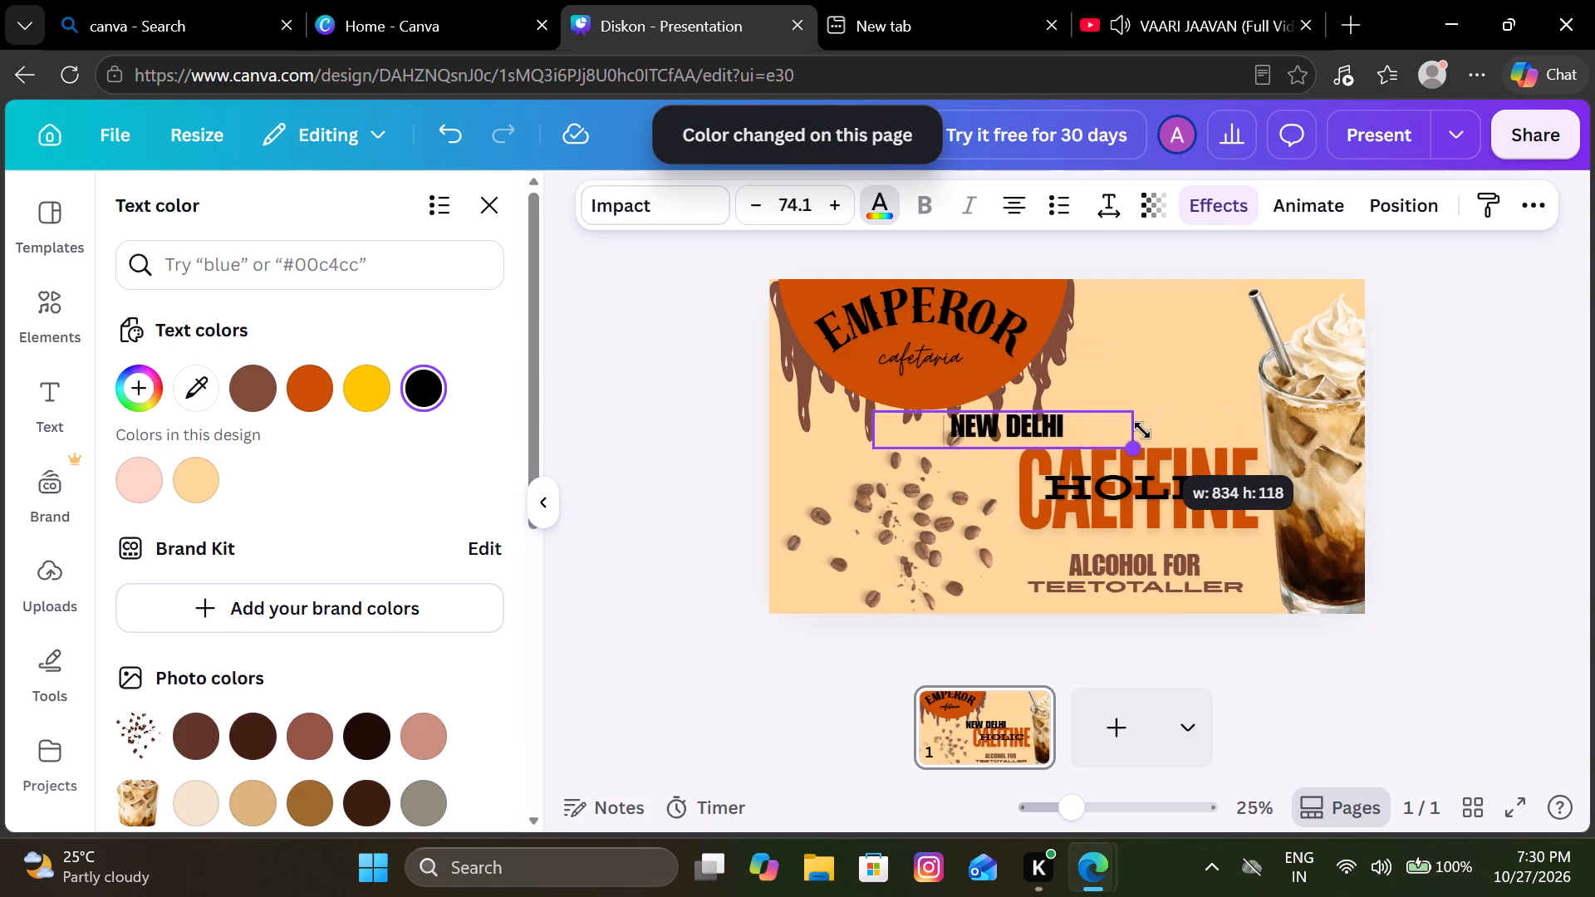
{"action": "left_click_drag", "start_coordinate": [1142, 430], "coordinate": [1097, 421]}
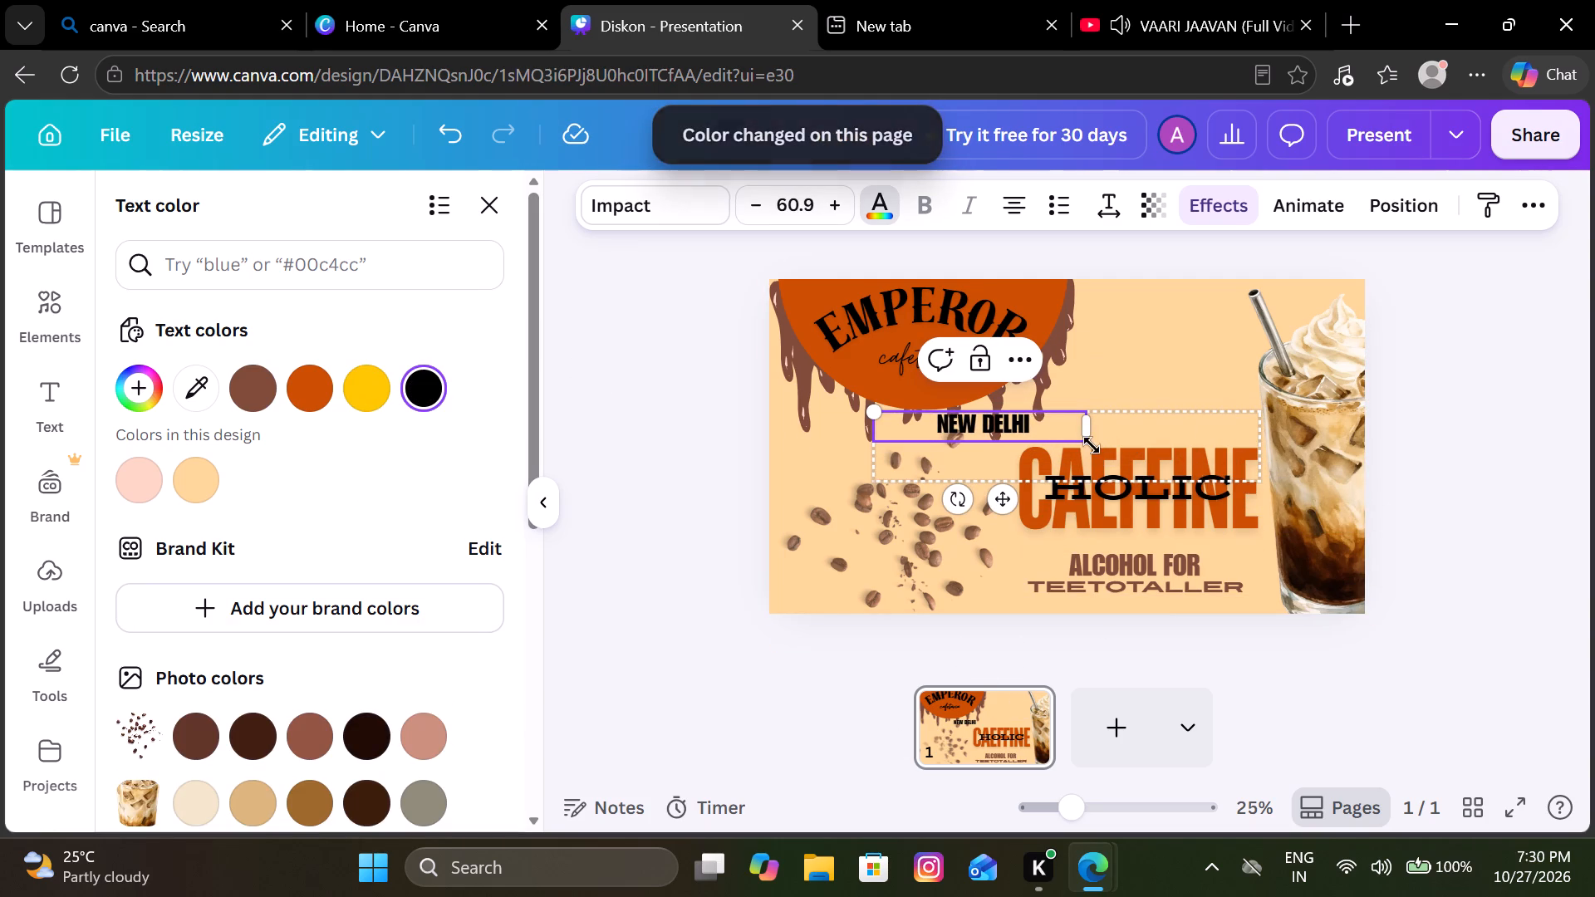
{"action": "left_click", "coordinate": [1068, 438]}
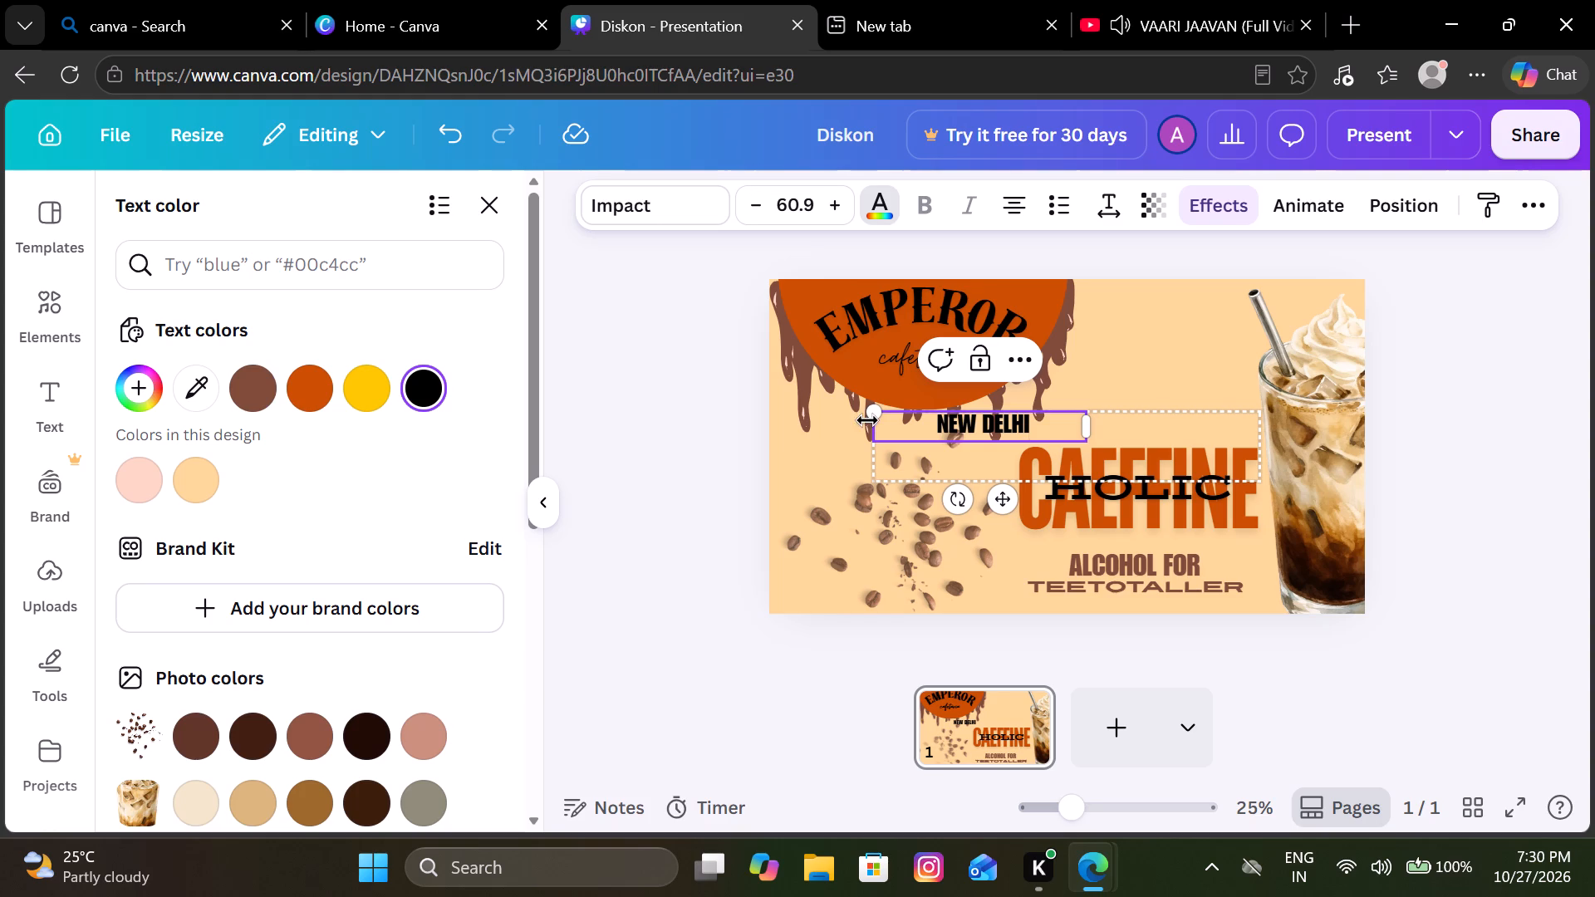
{"action": "left_click_drag", "start_coordinate": [867, 418], "coordinate": [852, 404]}
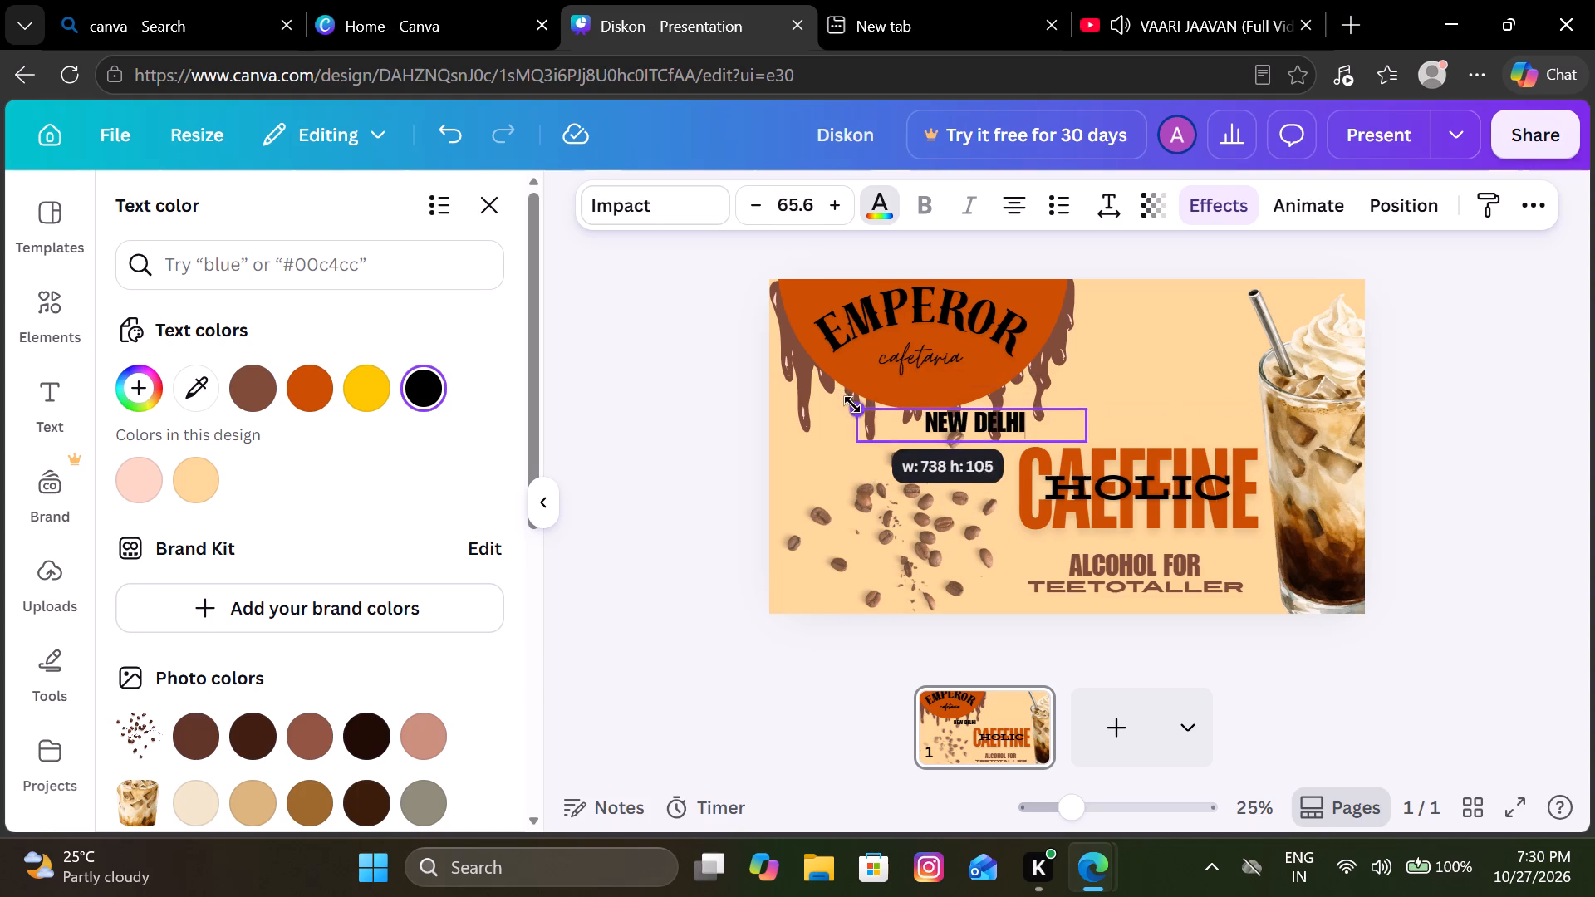
{"action": "left_click_drag", "start_coordinate": [852, 404], "coordinate": [862, 406]}
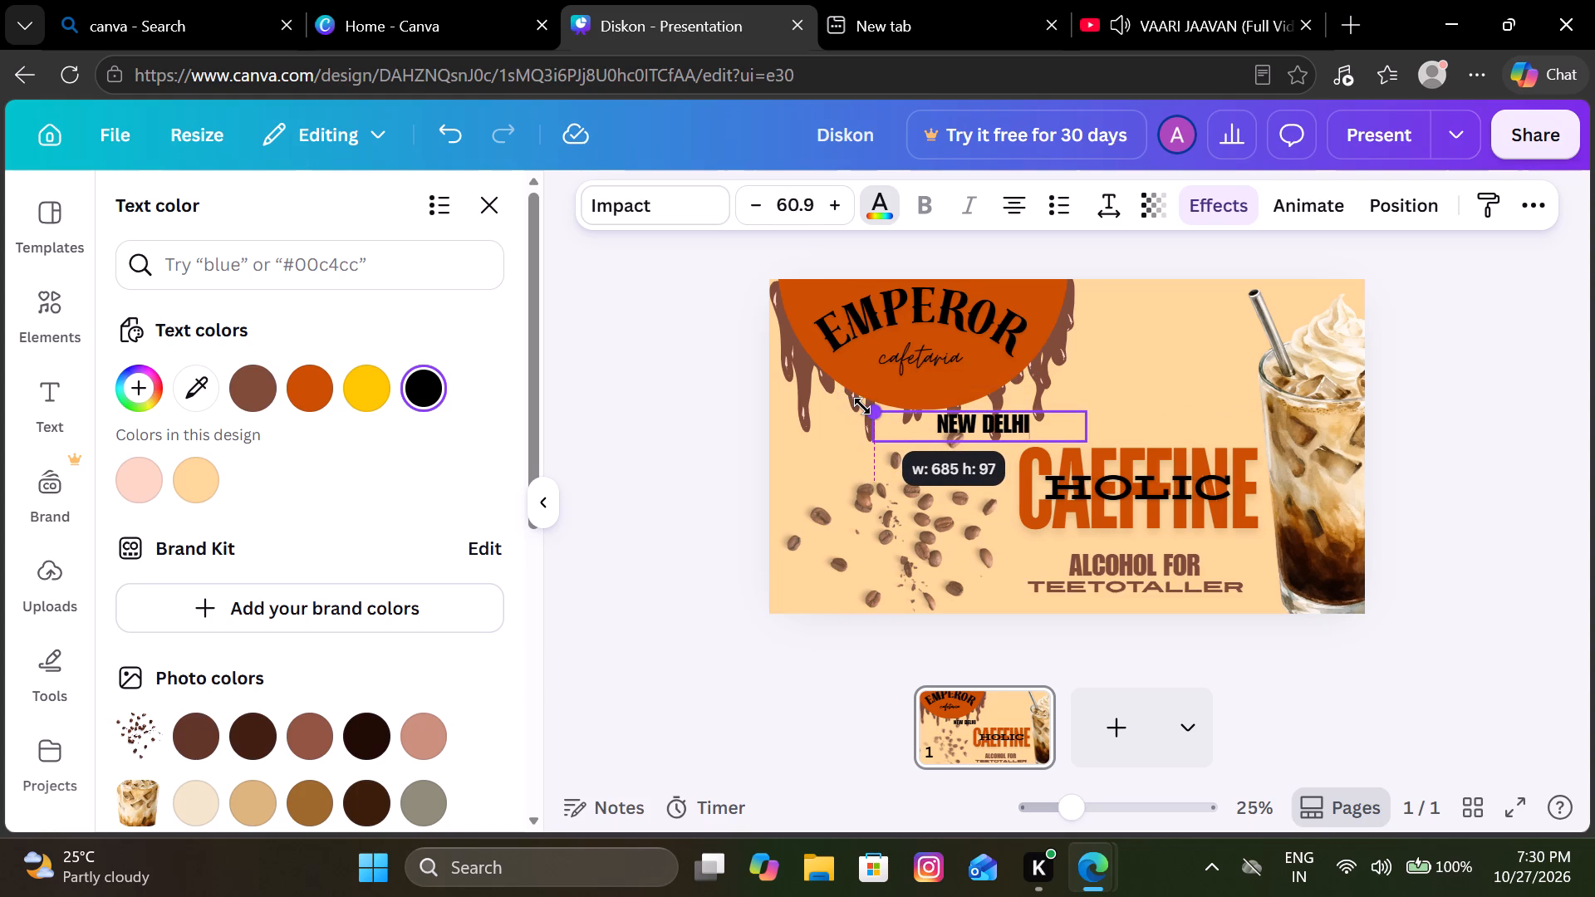
{"action": "left_click_drag", "start_coordinate": [862, 406], "coordinate": [881, 412]}
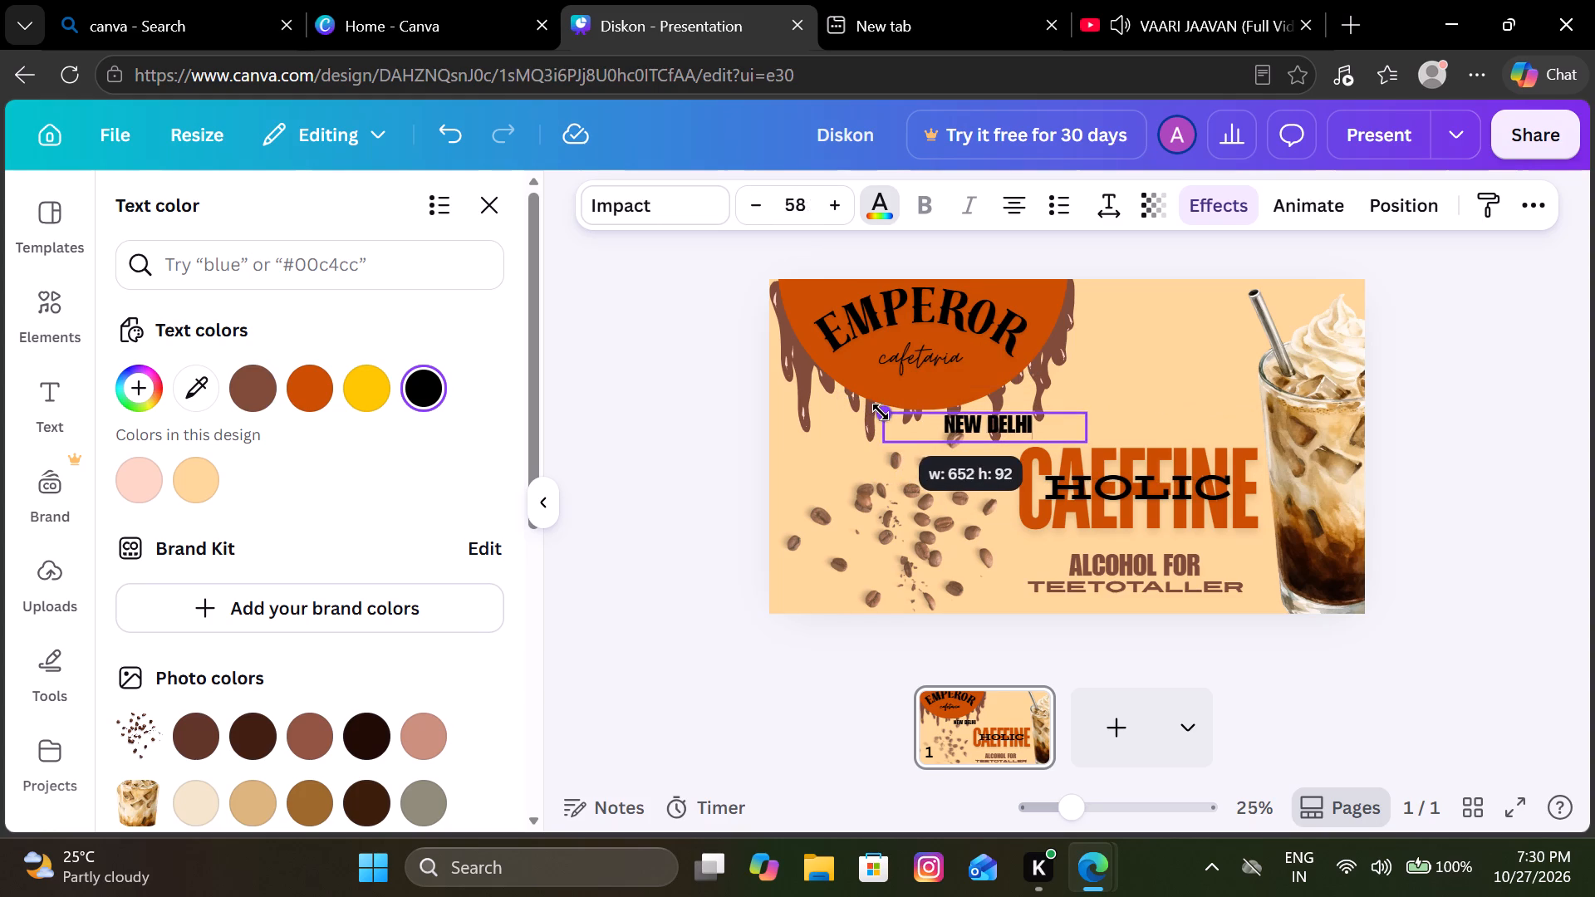
{"action": "left_click_drag", "start_coordinate": [881, 412], "coordinate": [884, 413]}
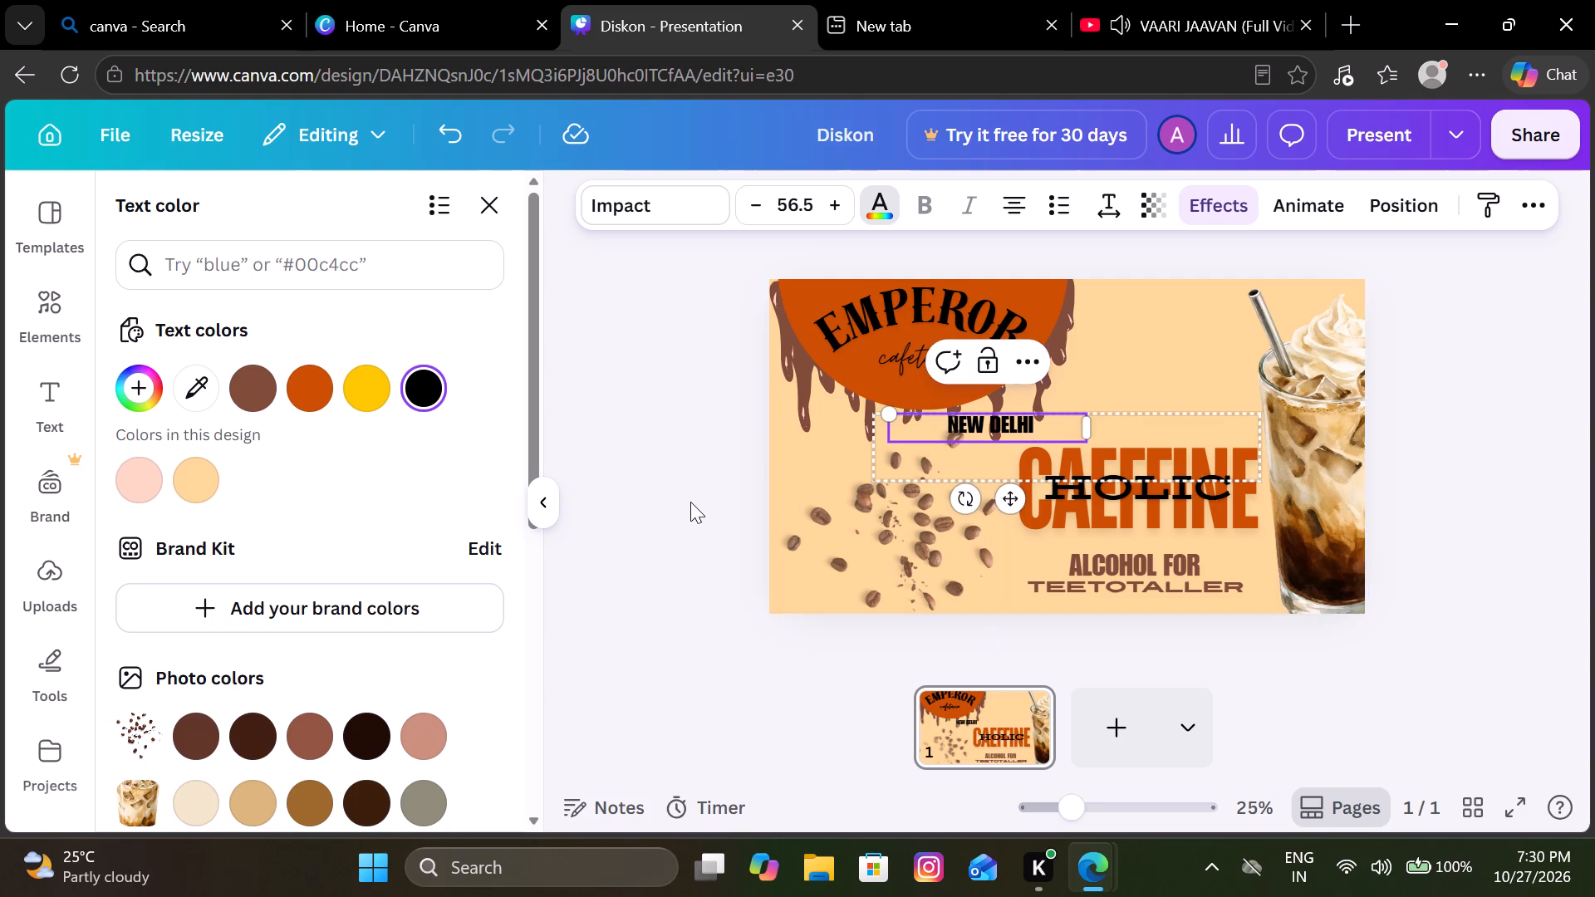
{"action": "left_click", "coordinate": [690, 502]}
Move the NEW DELHI text to the top of the page, between the orange EMPEROR circle and the drink's straw.
{"action": "left_click_drag", "start_coordinate": [1145, 431], "coordinate": [1199, 392]}
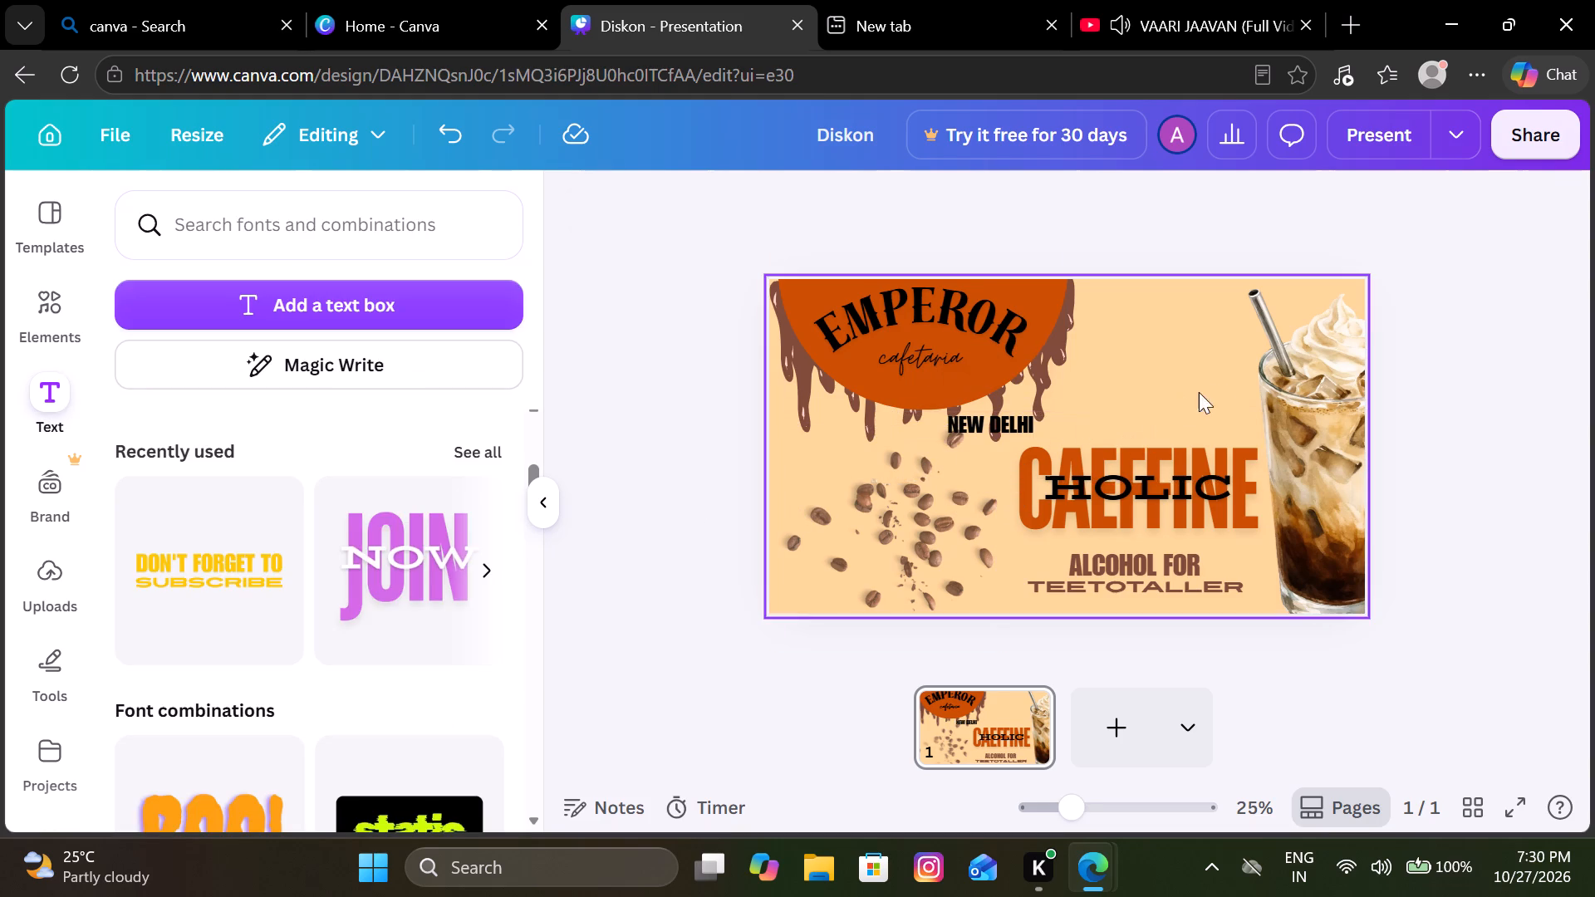
{"action": "left_click_drag", "start_coordinate": [1199, 392], "coordinate": [1129, 453]}
{"action": "left_click", "coordinate": [1129, 453]}
{"action": "left_click_drag", "start_coordinate": [1129, 453], "coordinate": [1245, 380]}
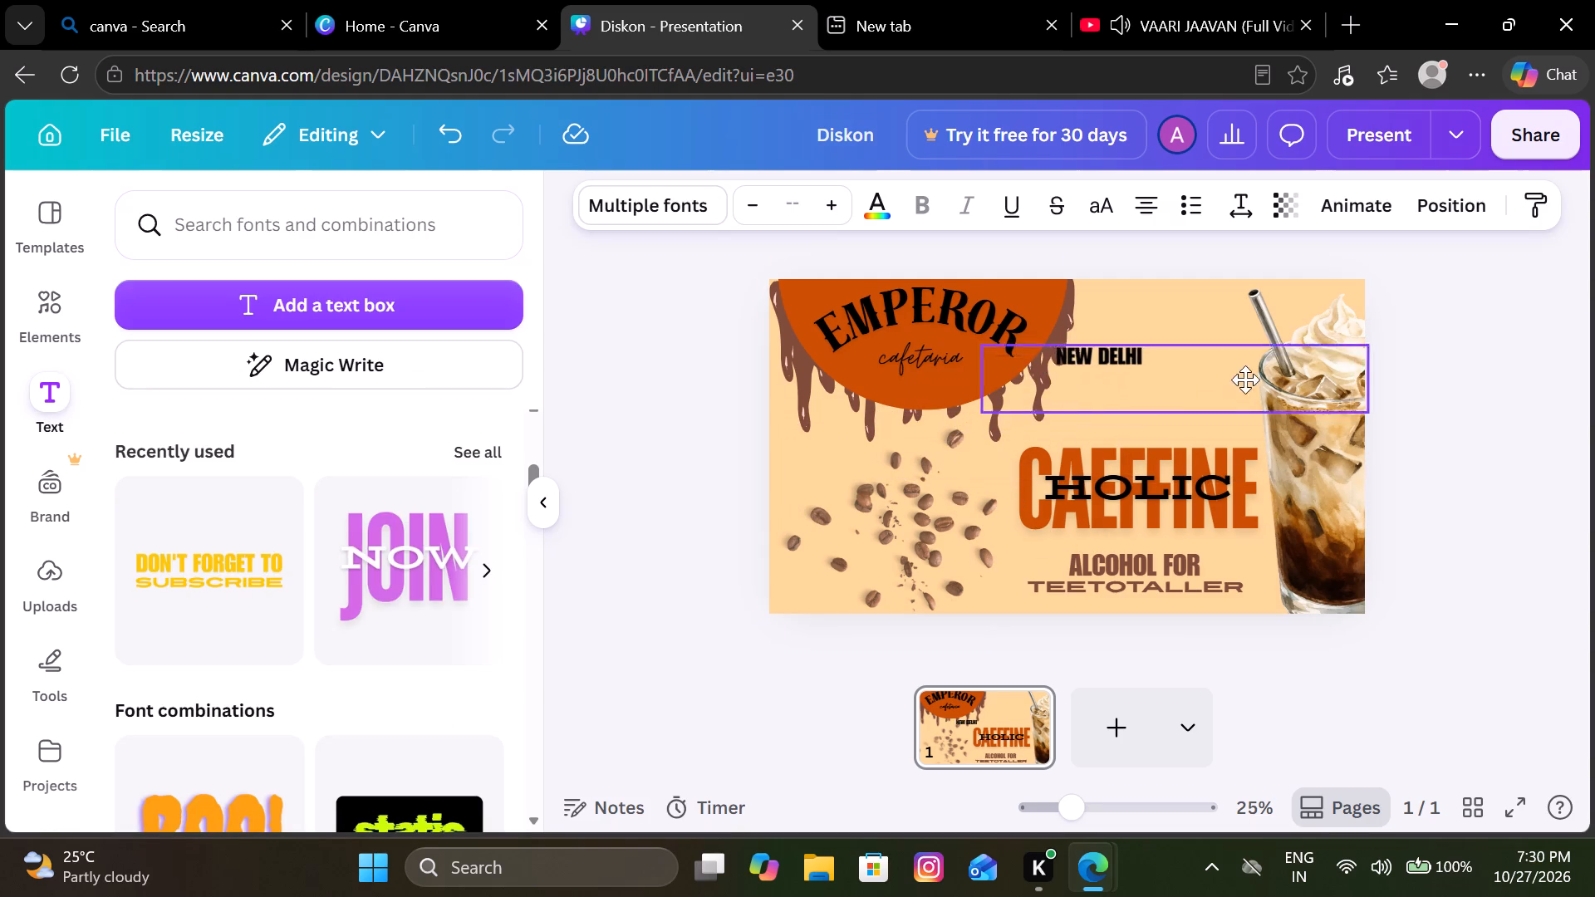
{"action": "left_click_drag", "start_coordinate": [1245, 380], "coordinate": [1312, 342]}
{"action": "left_click", "coordinate": [1512, 455]}
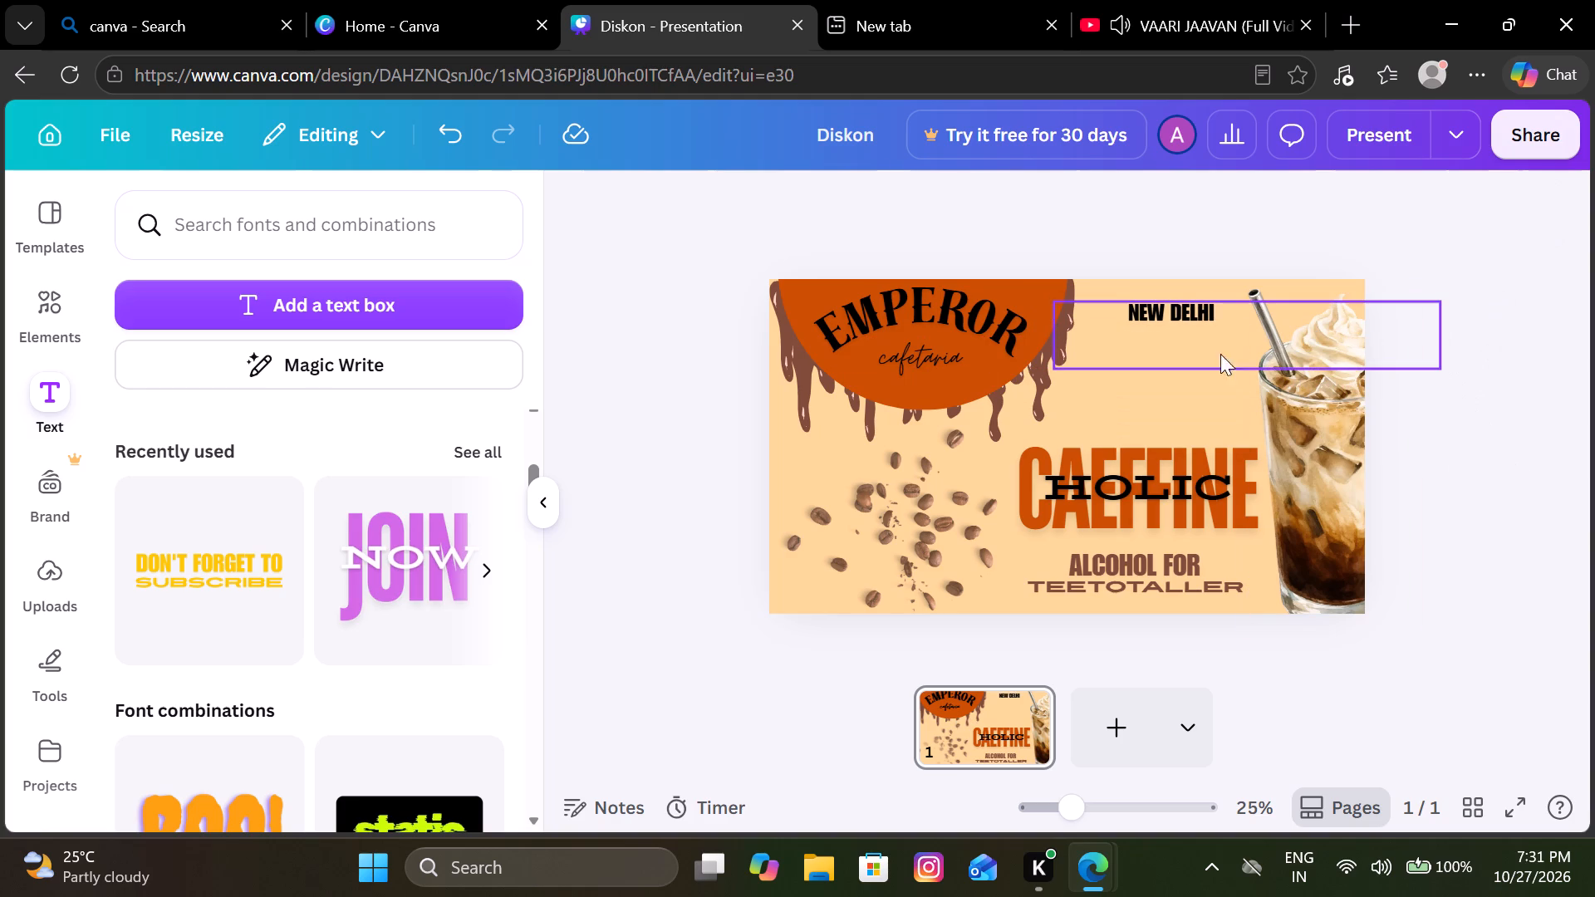
{"action": "left_click_drag", "start_coordinate": [1196, 332], "coordinate": [1176, 331]}
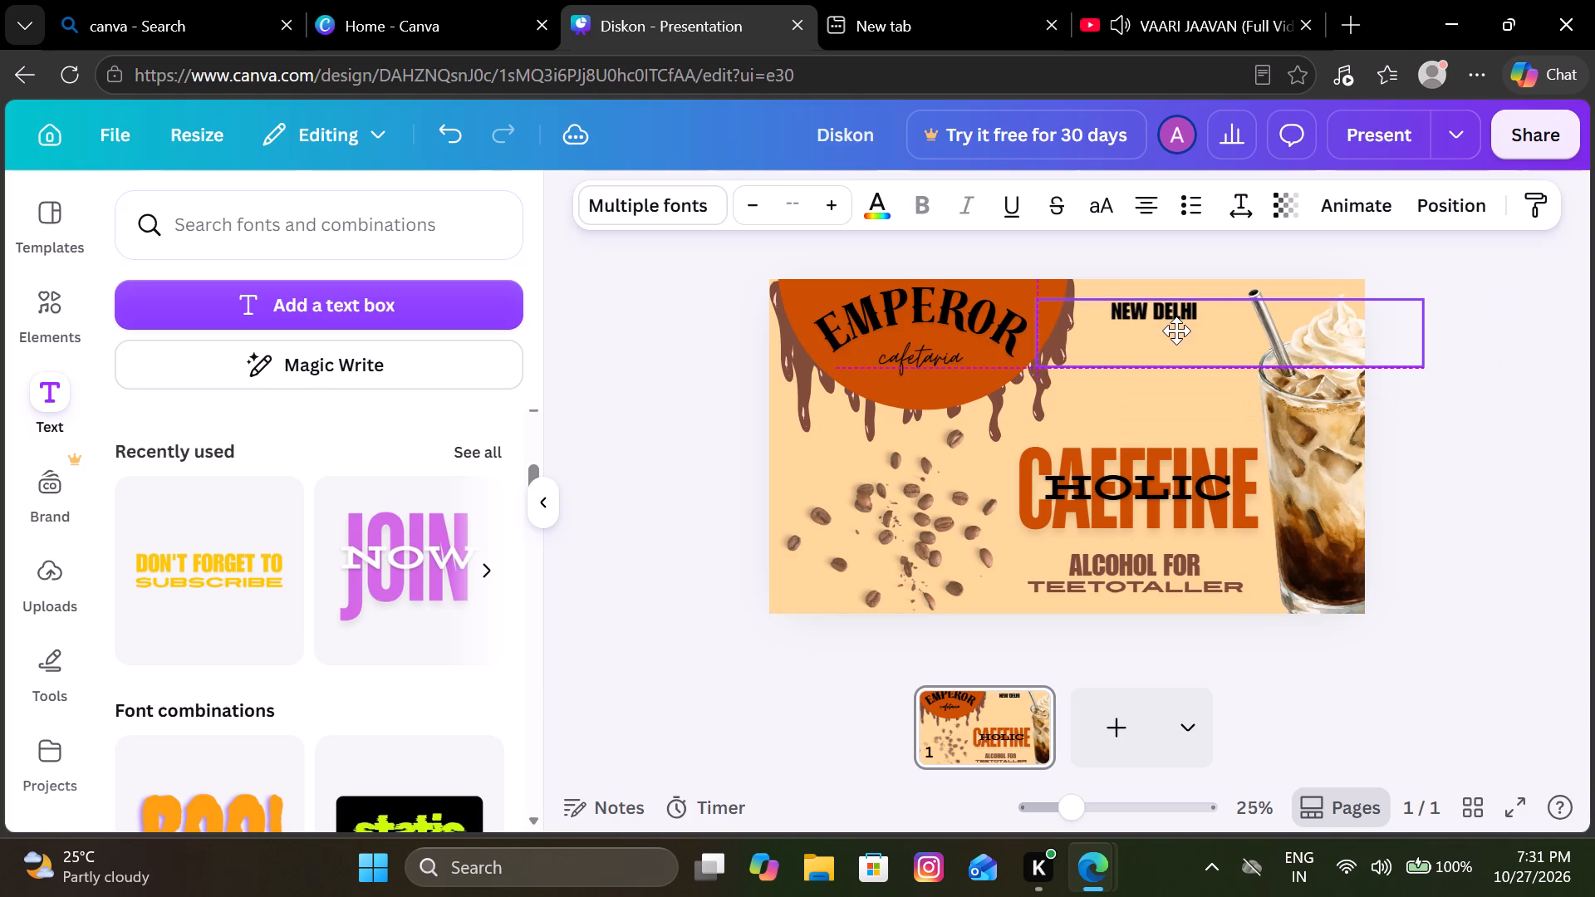
{"action": "left_click_drag", "start_coordinate": [1176, 331], "coordinate": [1175, 331]}
{"action": "left_click", "coordinate": [1541, 490]}
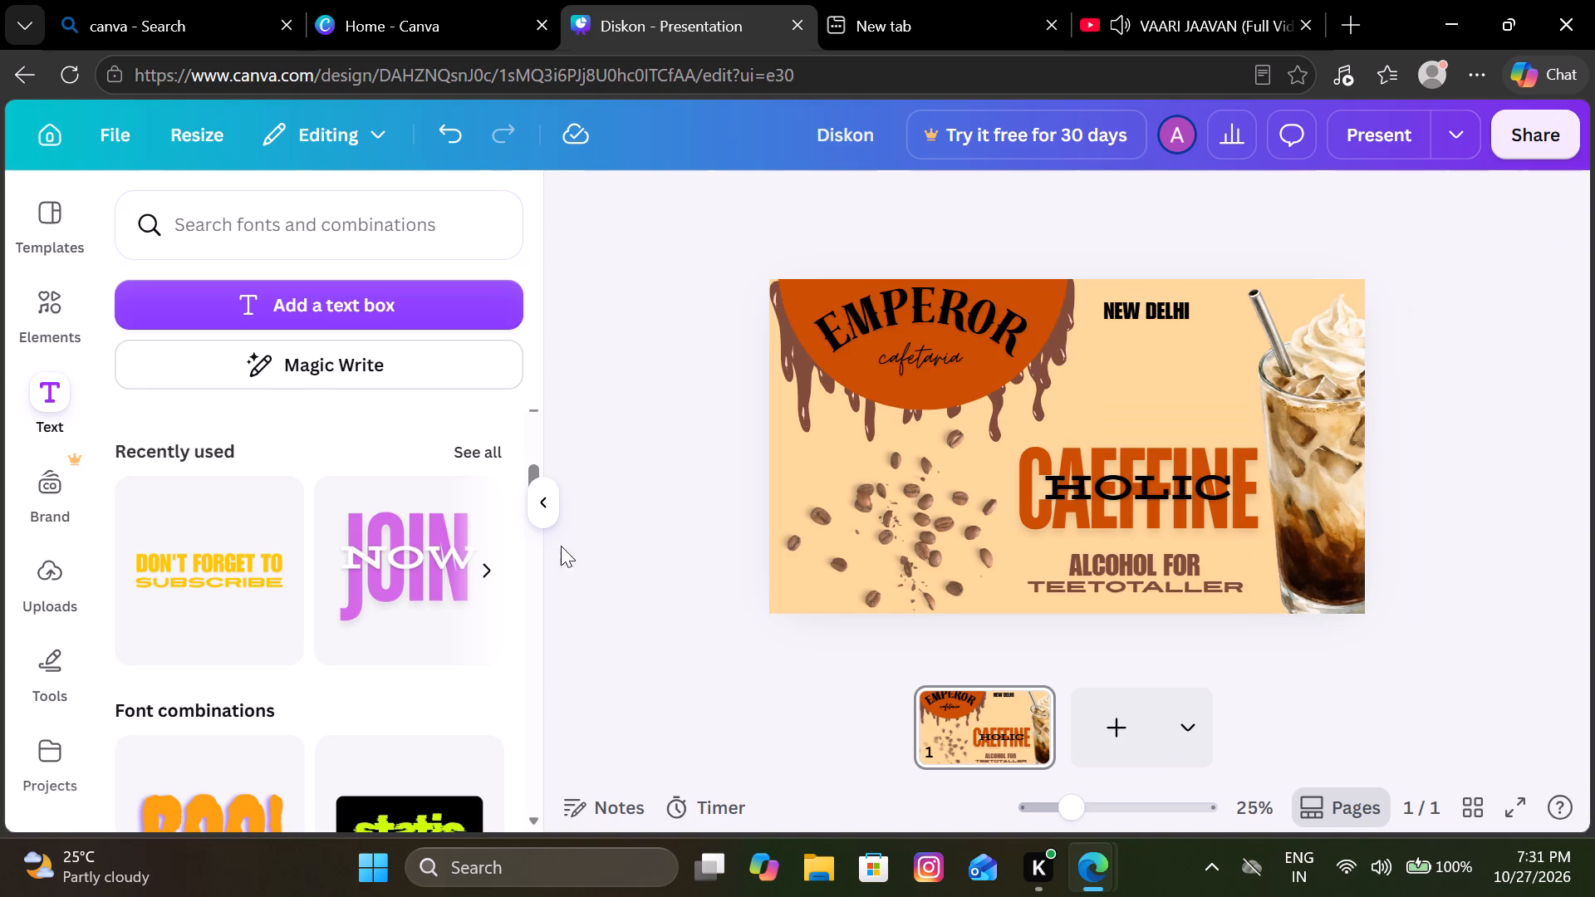
Add another DON'T FORGET TO SUBSCRIBE text combination and delete its SUBSCRIBE line.
{"action": "left_click", "coordinate": [275, 532]}
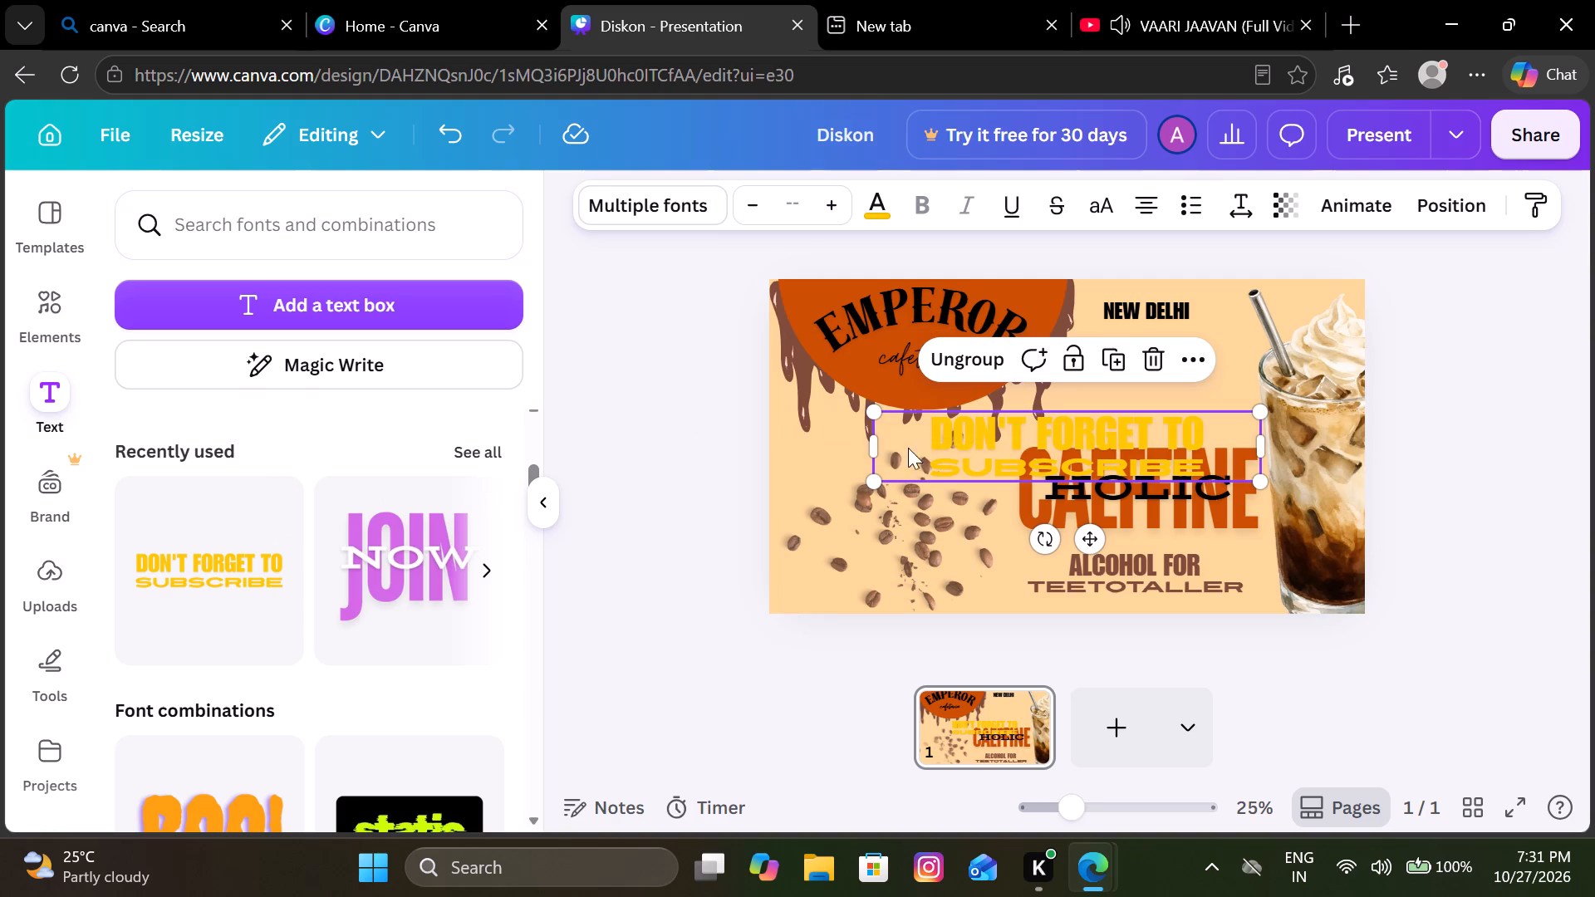
{"action": "left_click", "coordinate": [931, 465]}
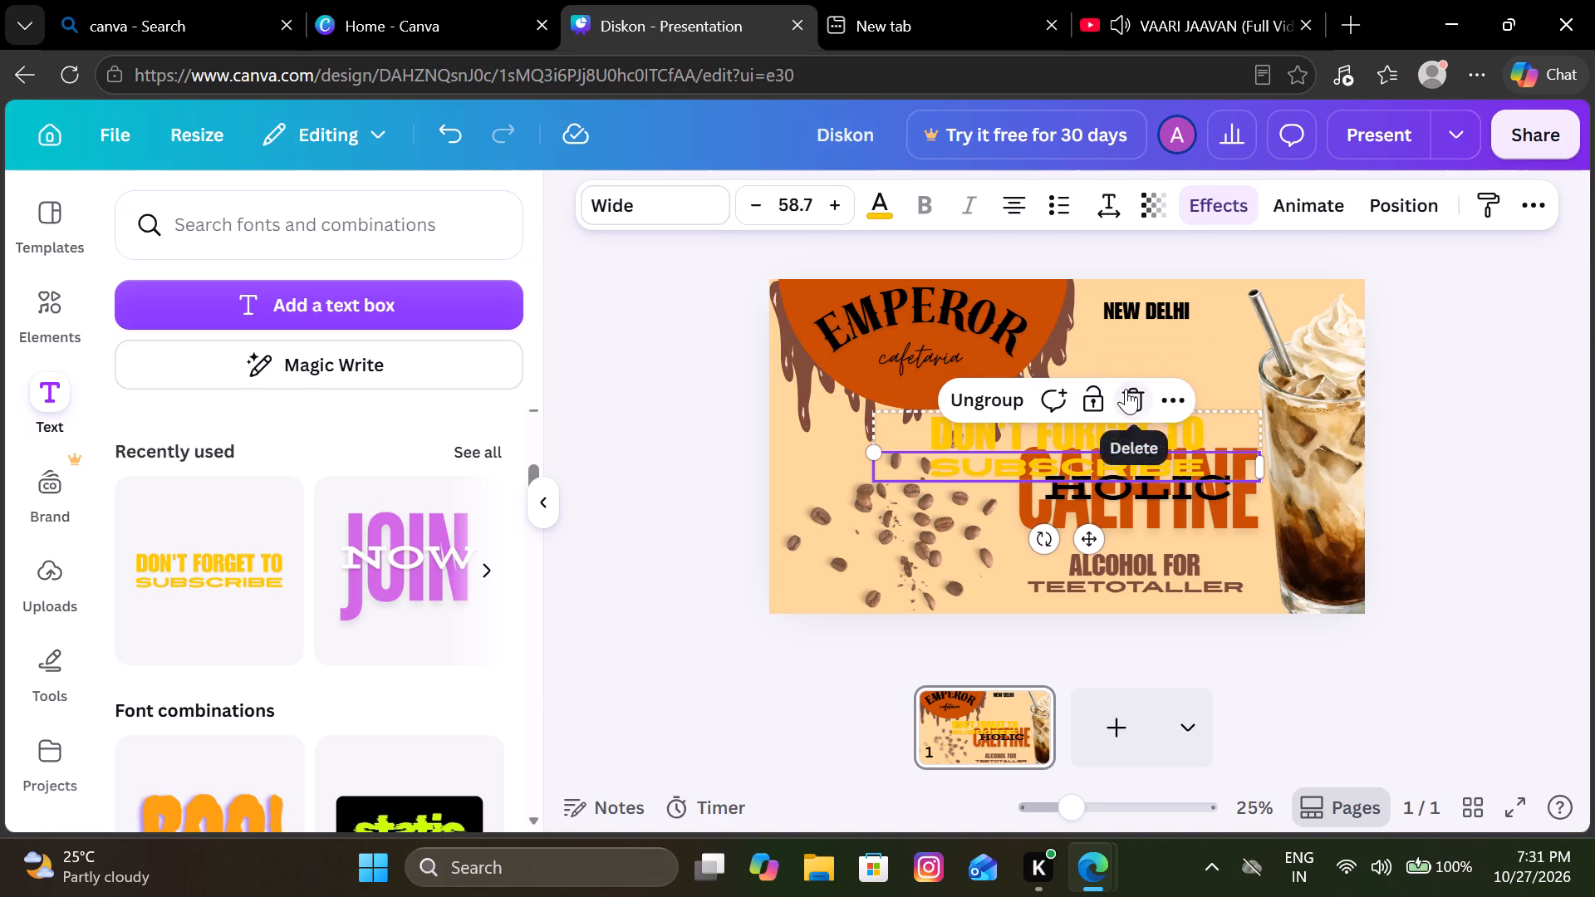
{"action": "left_click", "coordinate": [1126, 389]}
Replace the wording of the remaining yellow DON'T FORGET TO line with BANGLORE.
{"action": "left_click", "coordinate": [1093, 423]}
{"action": "left_click", "coordinate": [1093, 423]}
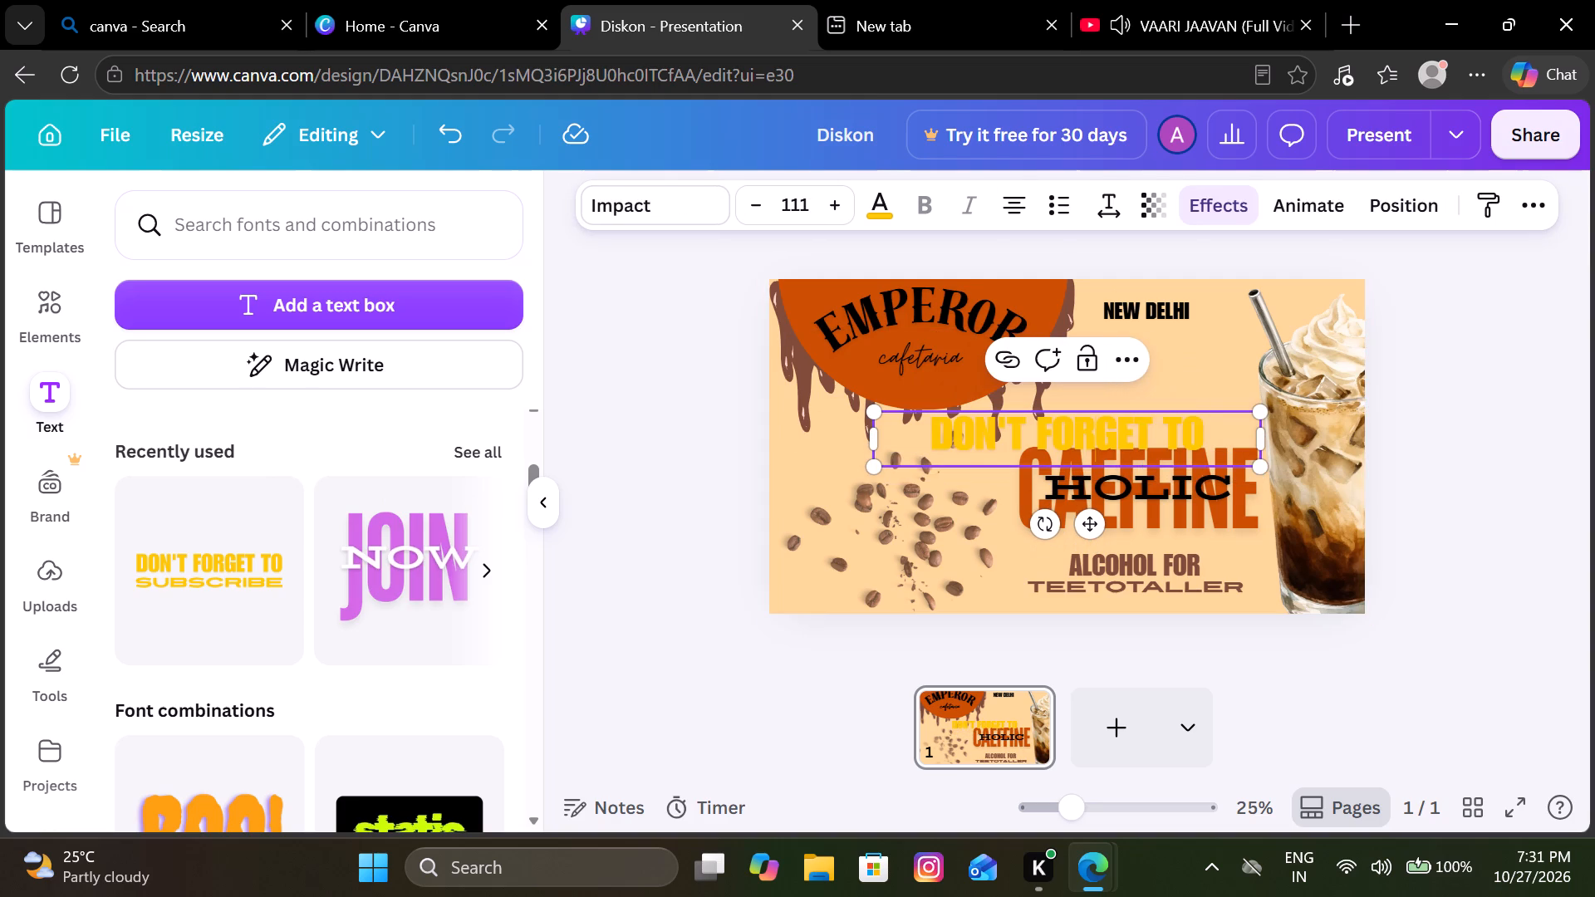
{"action": "left_click", "coordinate": [1093, 423]}
{"action": "left_click", "coordinate": [1093, 423]}
{"action": "left_click", "coordinate": [1093, 423]}
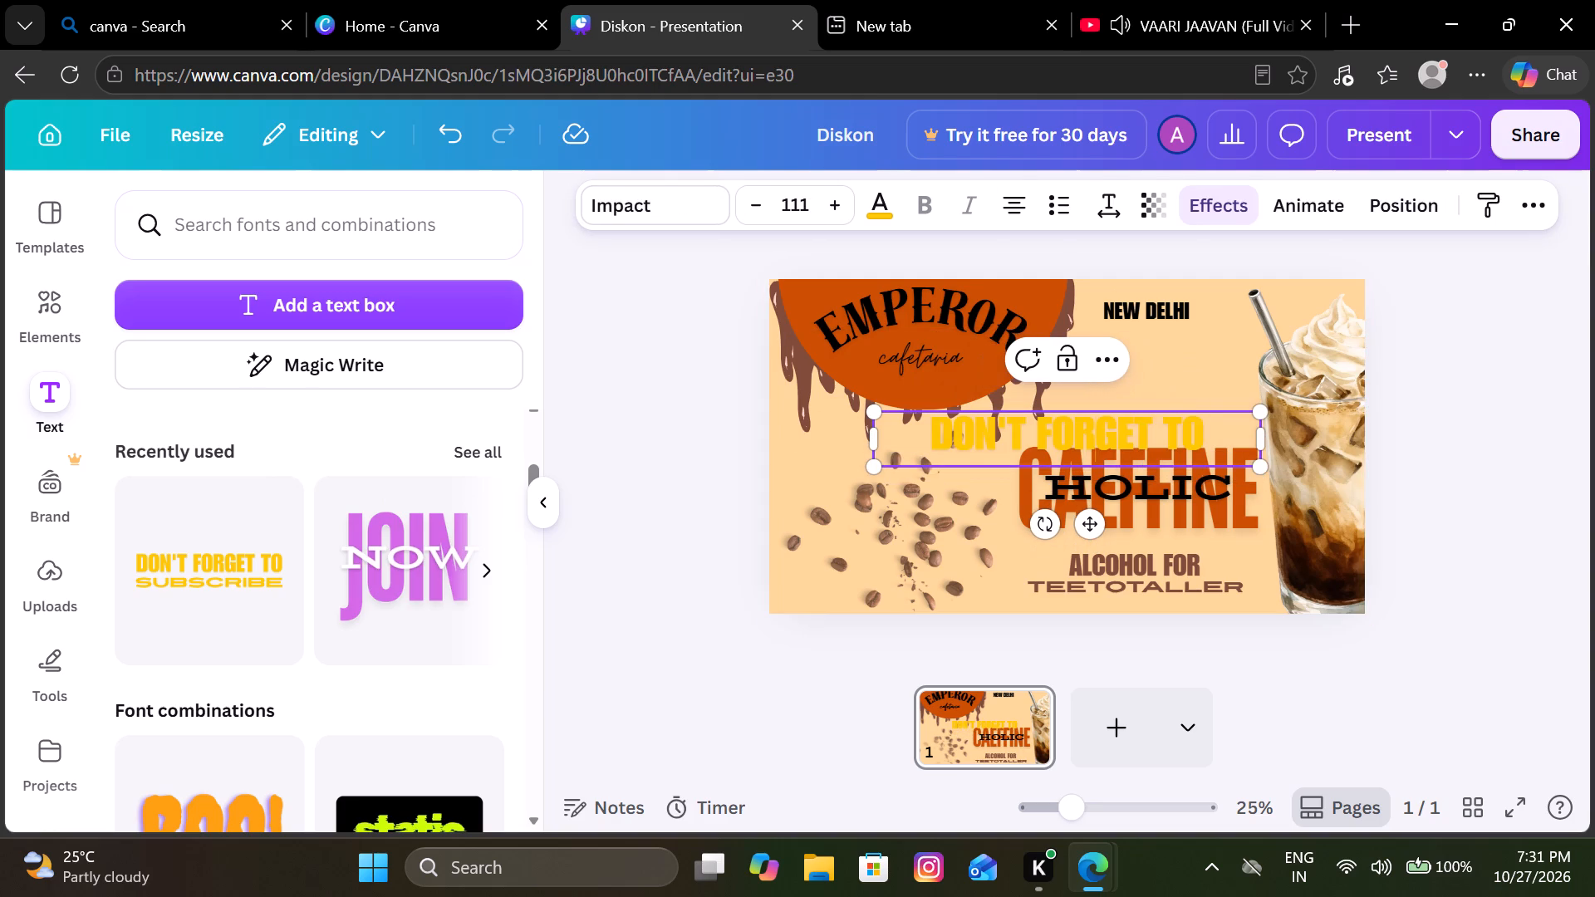
{"action": "left_click_drag", "start_coordinate": [1093, 423], "coordinate": [1250, 423]}
{"action": "left_click", "coordinate": [1250, 423]}
{"action": "left_click_drag", "start_coordinate": [1212, 428], "coordinate": [799, 380]}
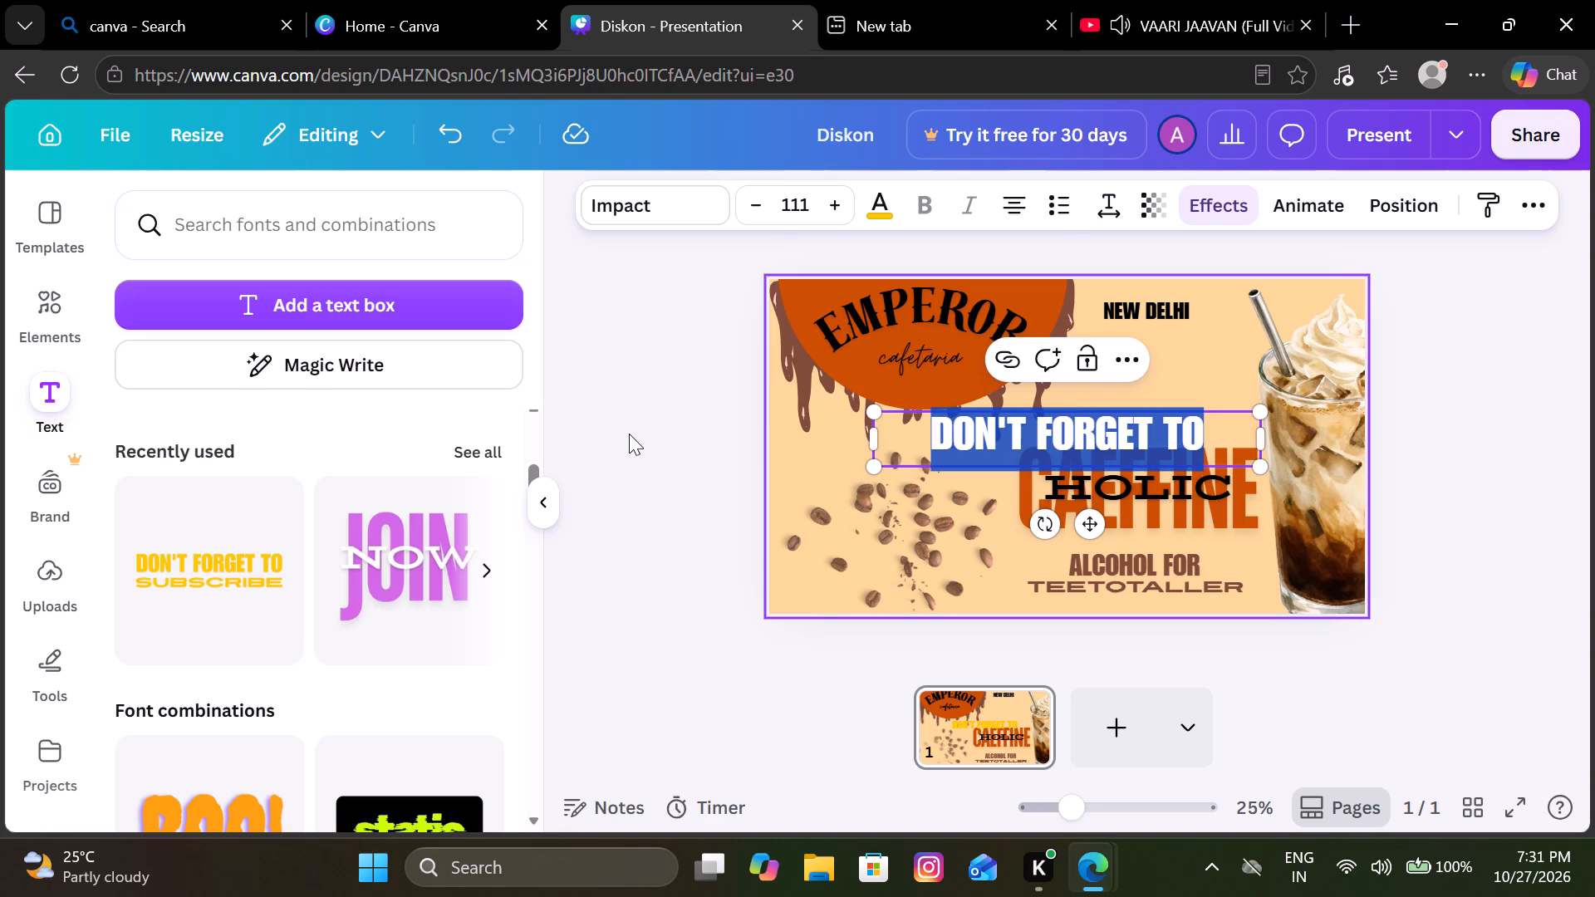
{"action": "key", "text": "b"}
{"action": "key", "text": "a"}
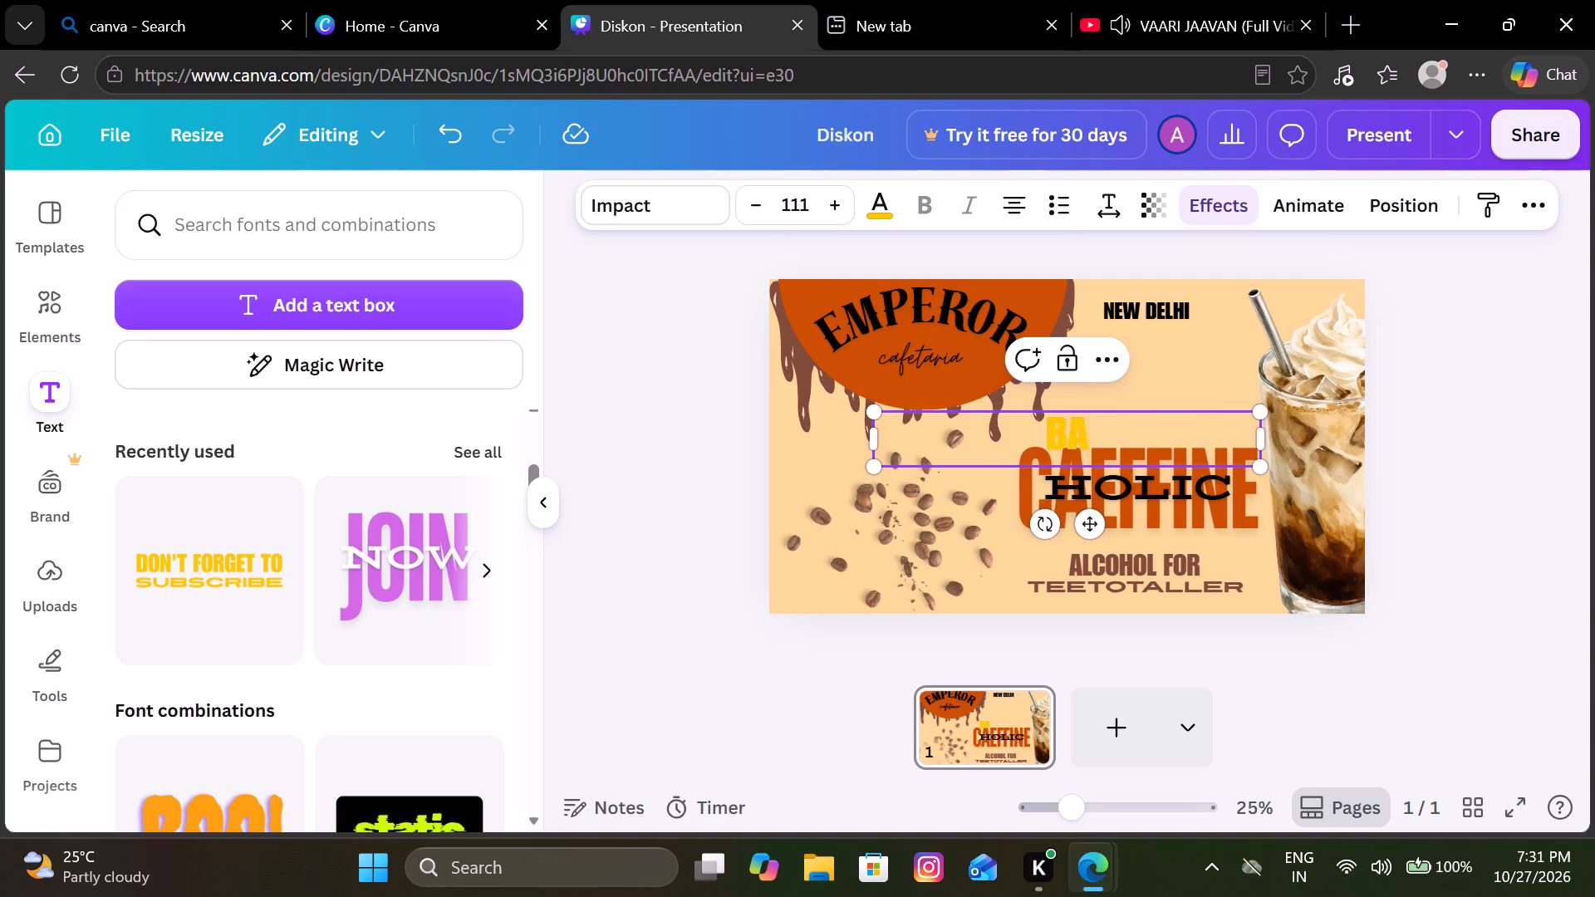
{"action": "type", "text": "NGLURU"}
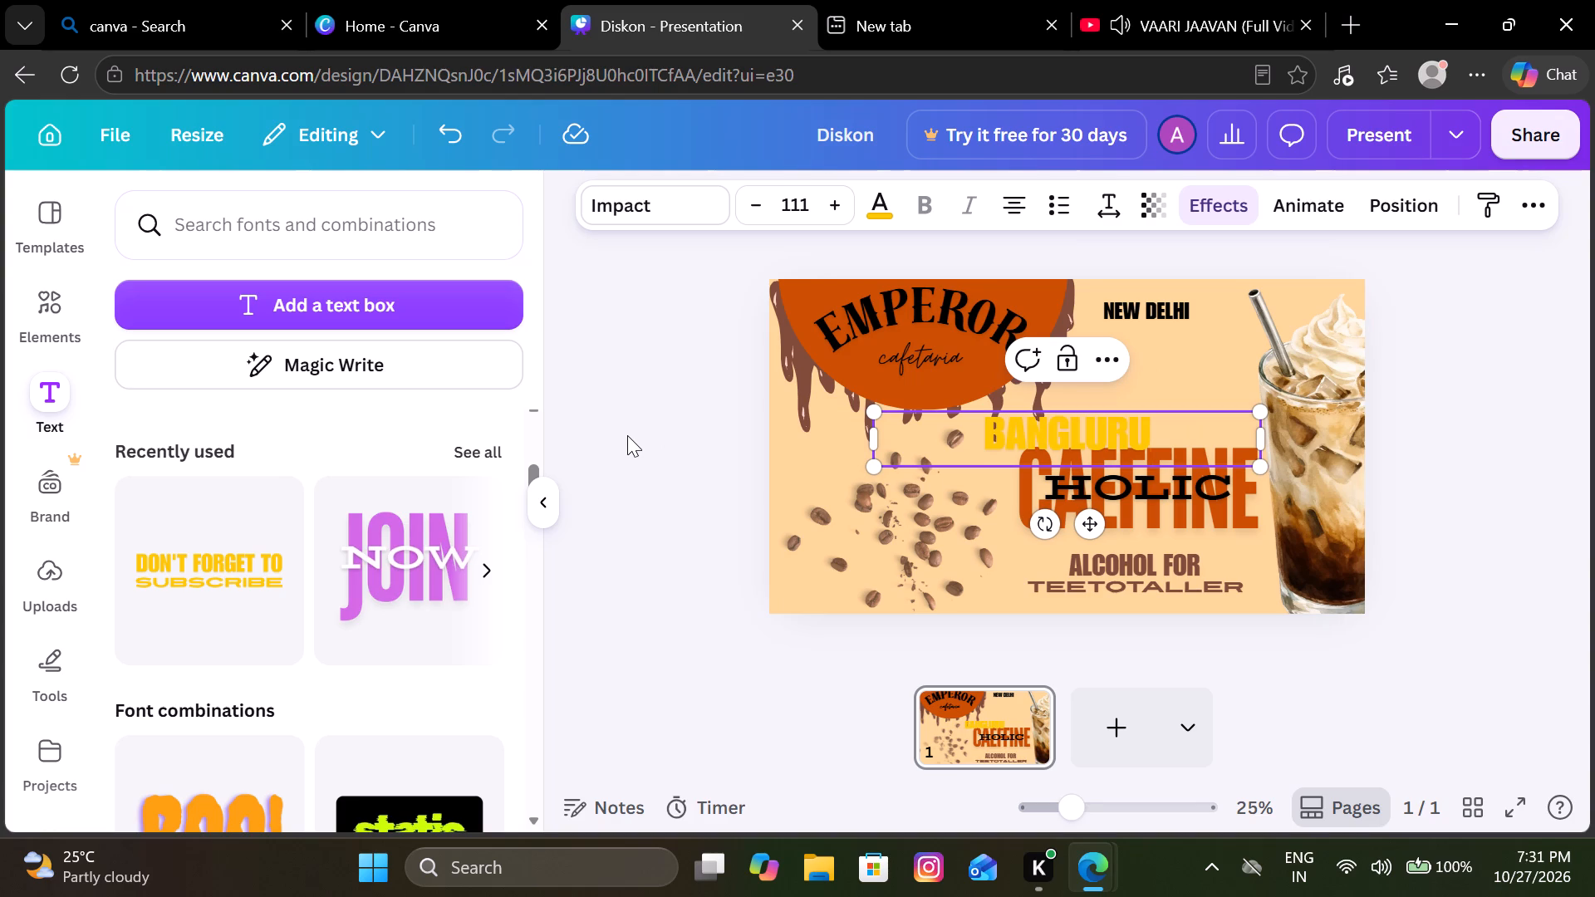
{"action": "key", "text": "BackSpace"}
{"action": "key", "text": "BackSpace"}
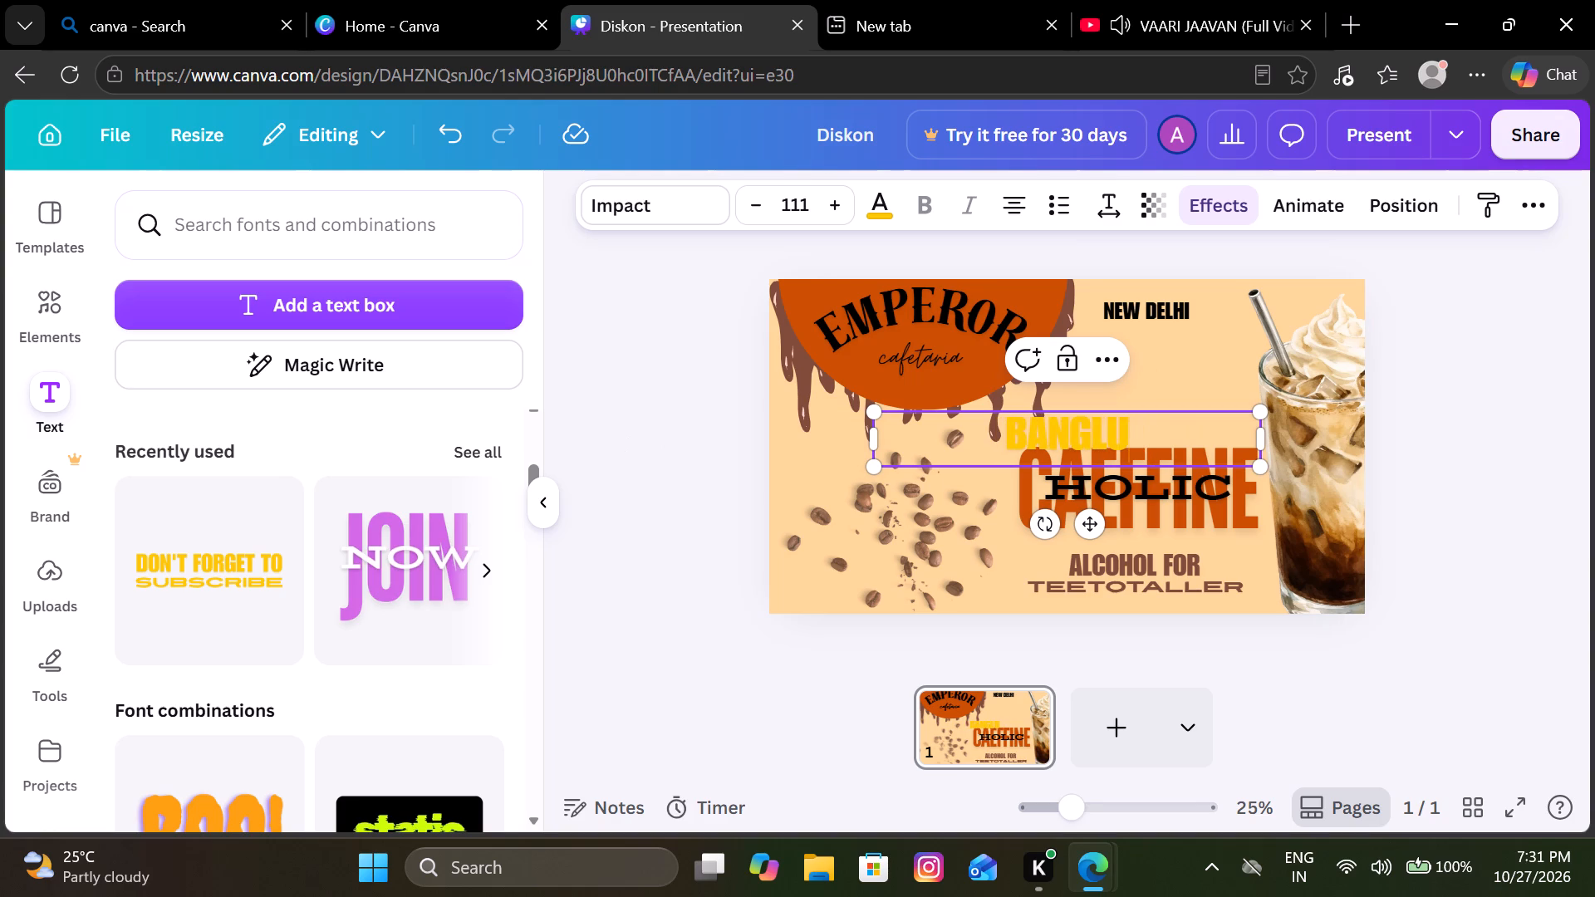
{"action": "key", "text": "BackSpace"}
{"action": "key", "text": "BackSpace"}
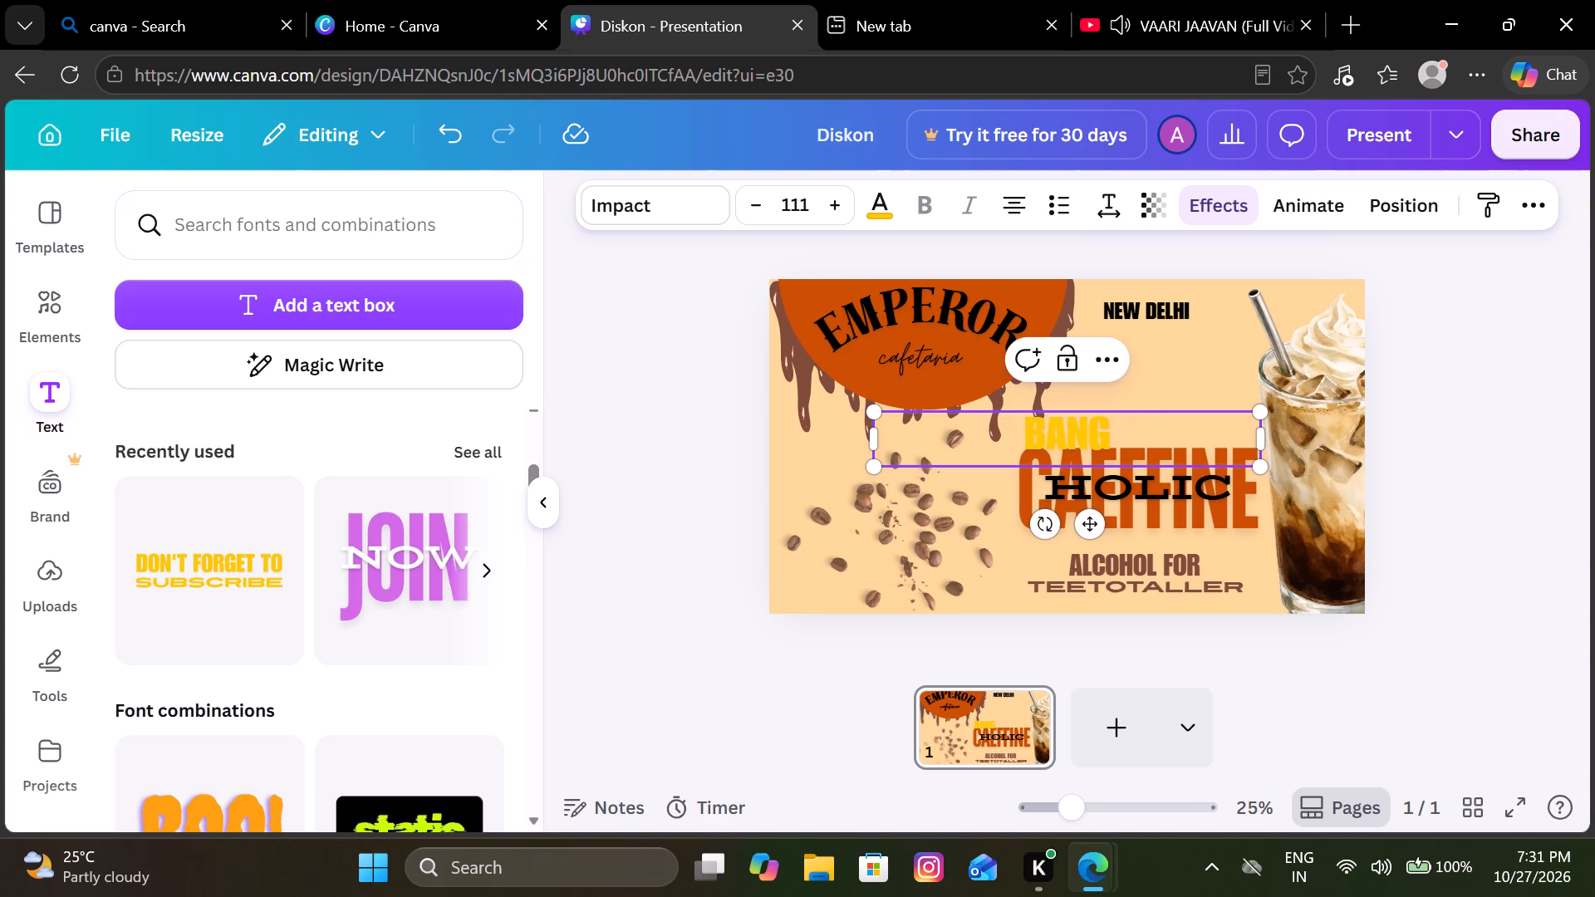
{"action": "type", "text": "ORE"}
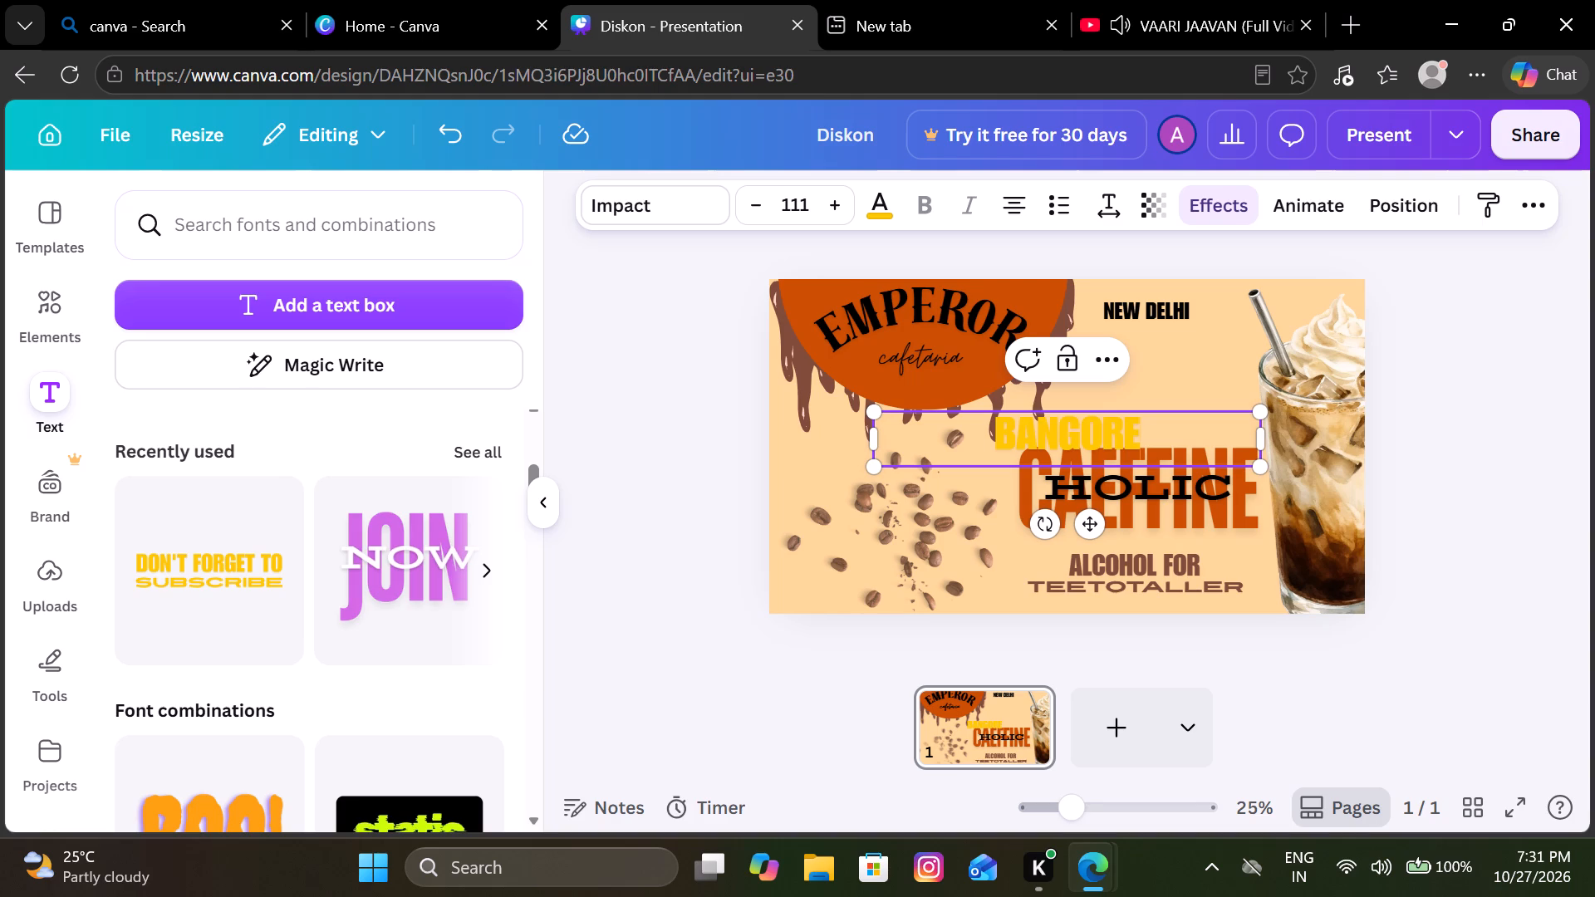
{"action": "key", "text": "BackSpace"}
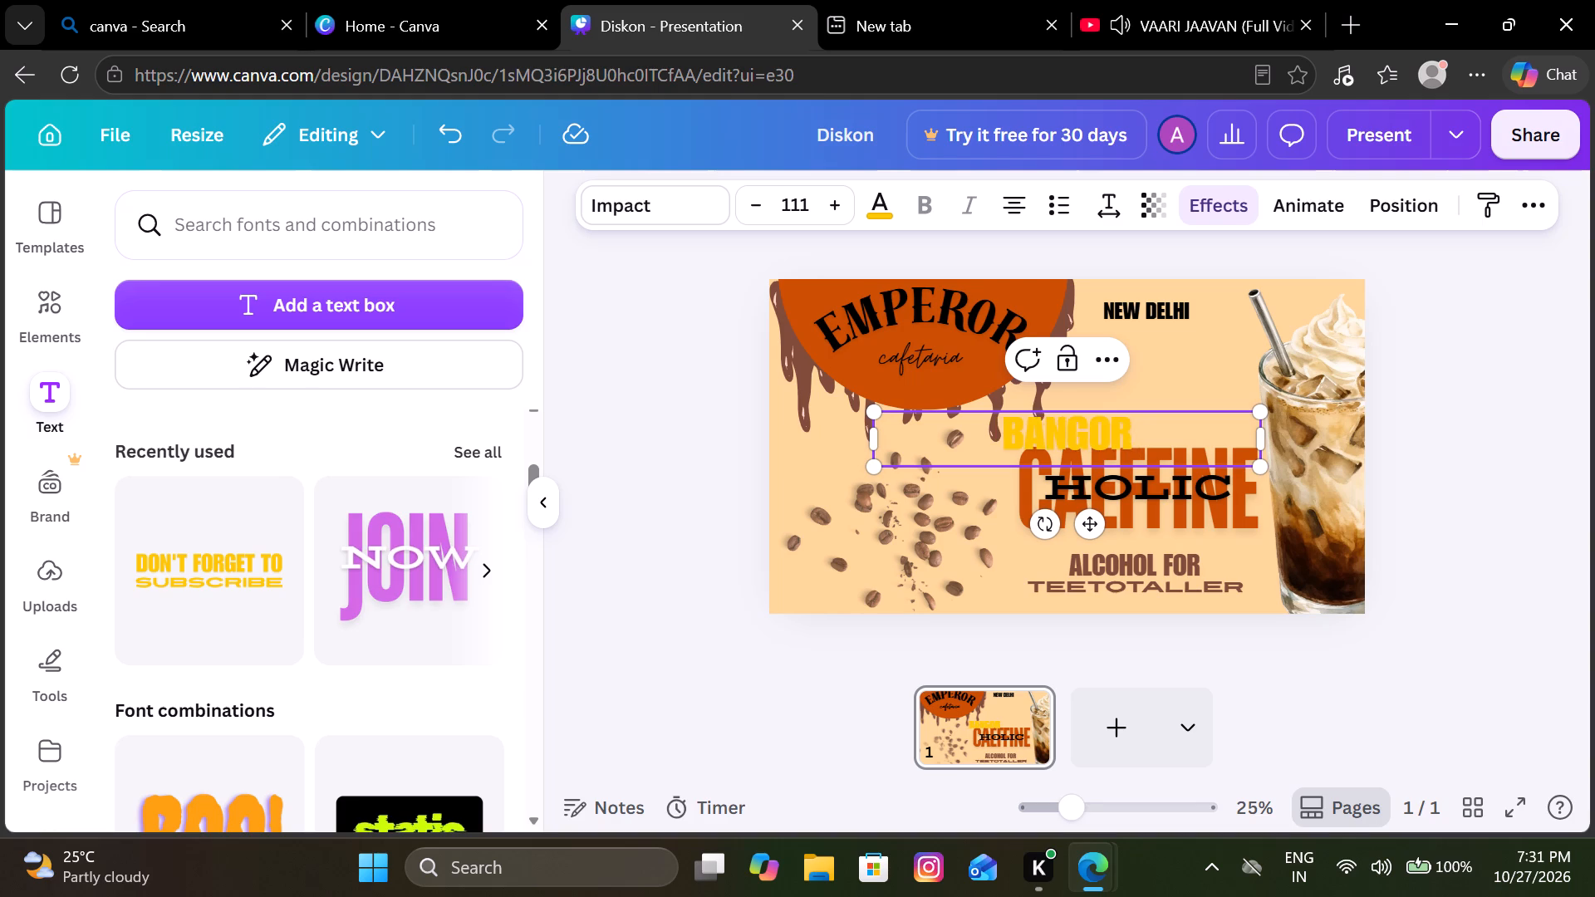
{"action": "key", "text": "BackSpace"}
{"action": "key", "text": "BackSpace"}
{"action": "type", "text": "LORE"}
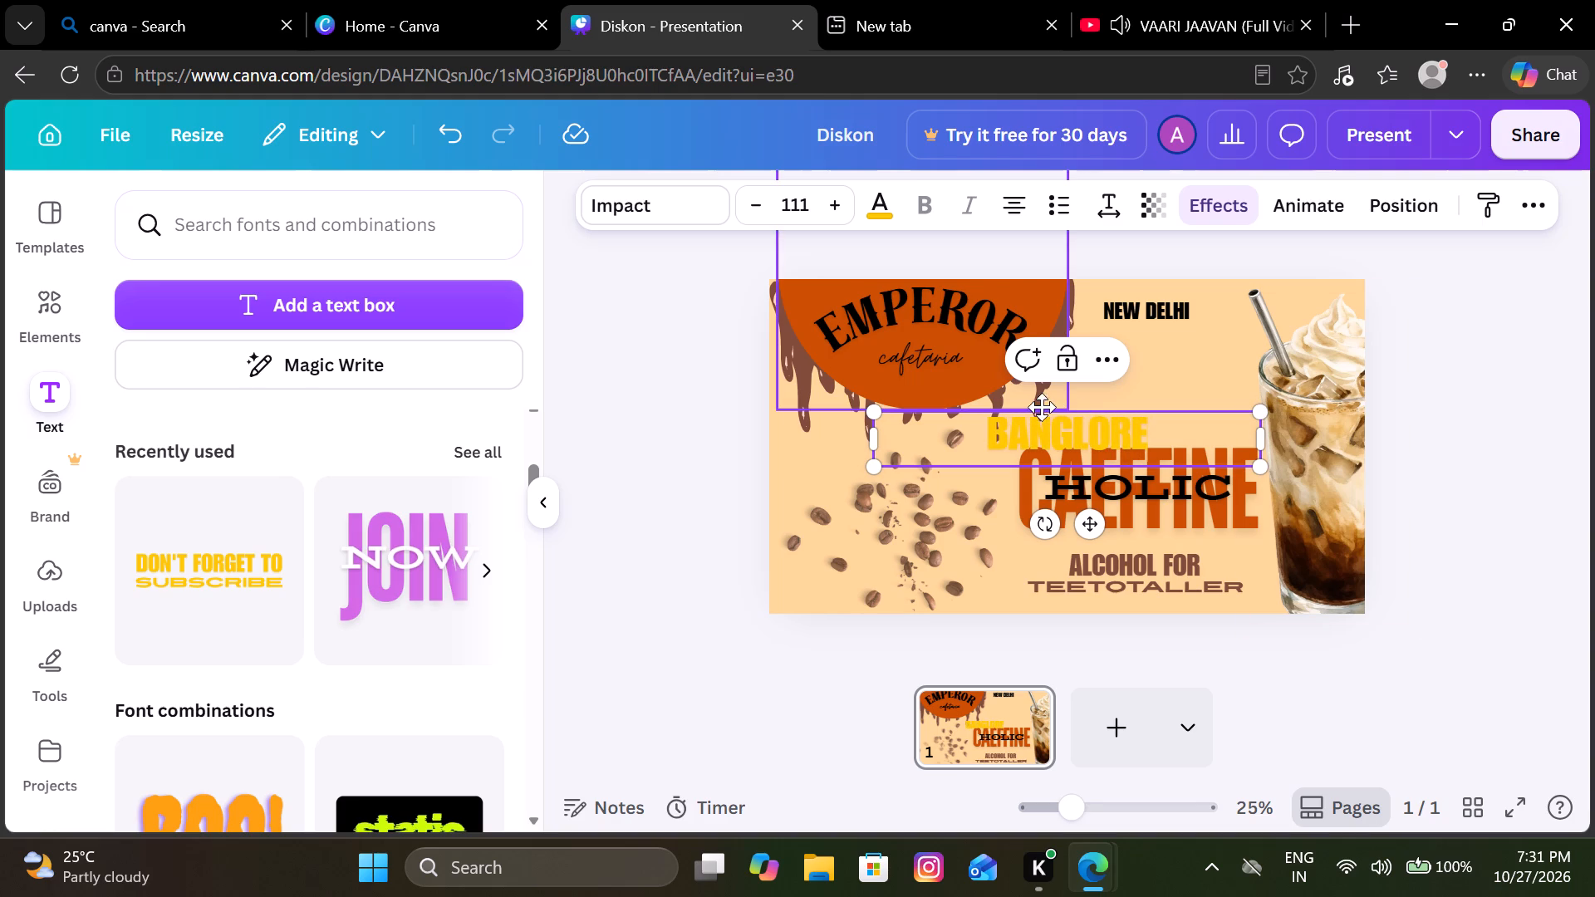
Change the BANGLORE text colour from yellow to black, applying the change to all matching yellow on the page.
{"action": "left_click", "coordinate": [884, 197]}
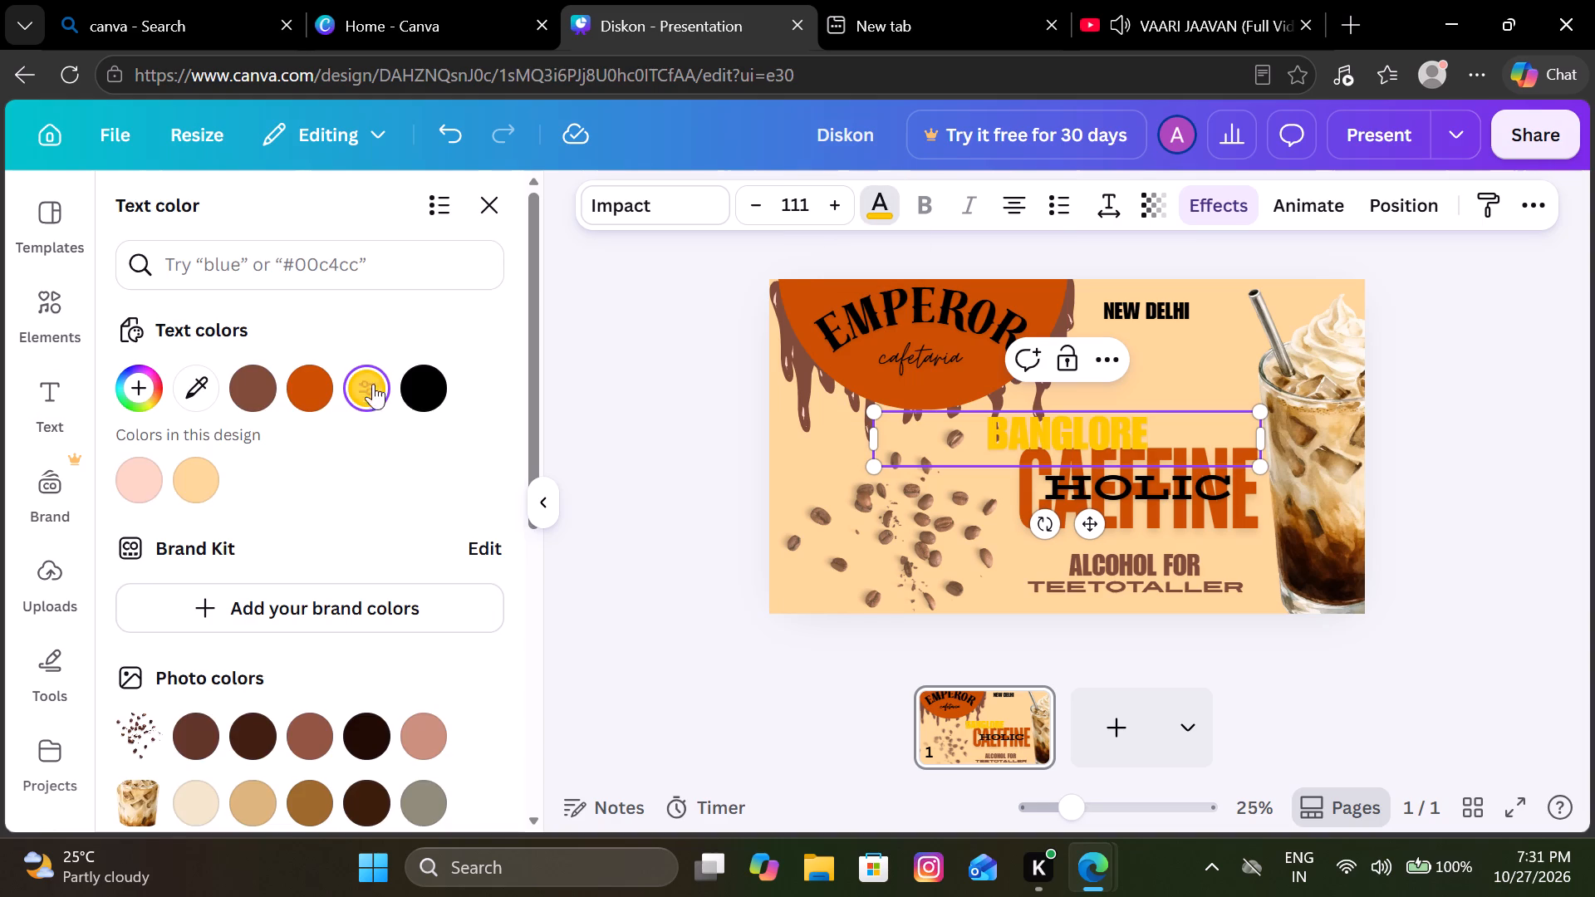
{"action": "left_click", "coordinate": [417, 388]}
{"action": "left_click", "coordinate": [443, 789]}
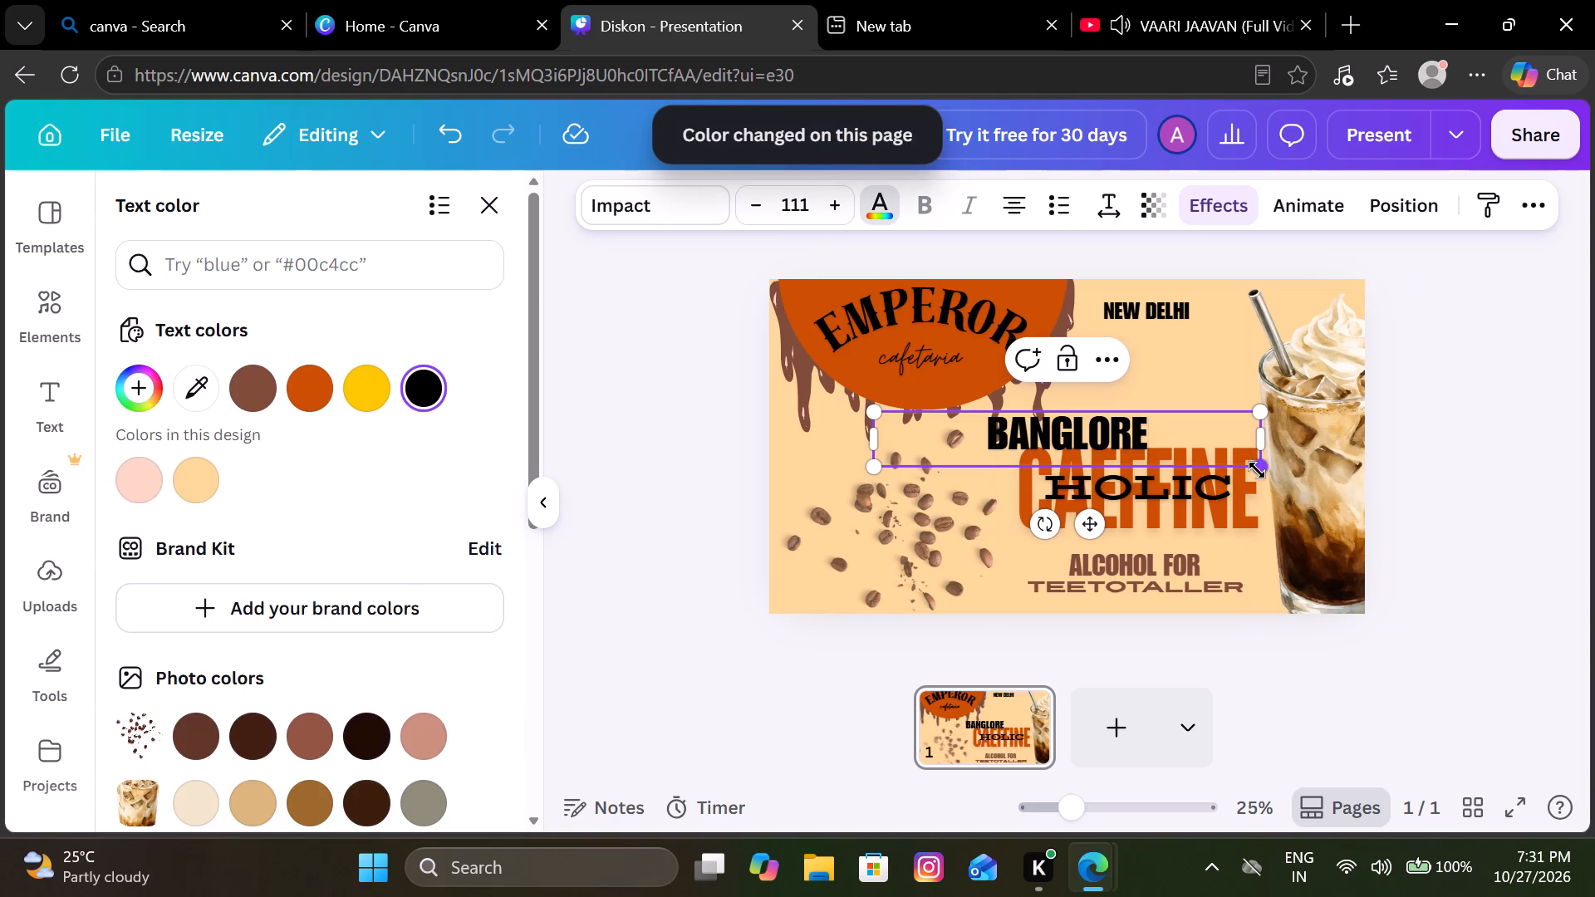
Shrink the BANGLORE text to a font size of about 64.7.
{"action": "left_click_drag", "start_coordinate": [1257, 470], "coordinate": [1103, 435]}
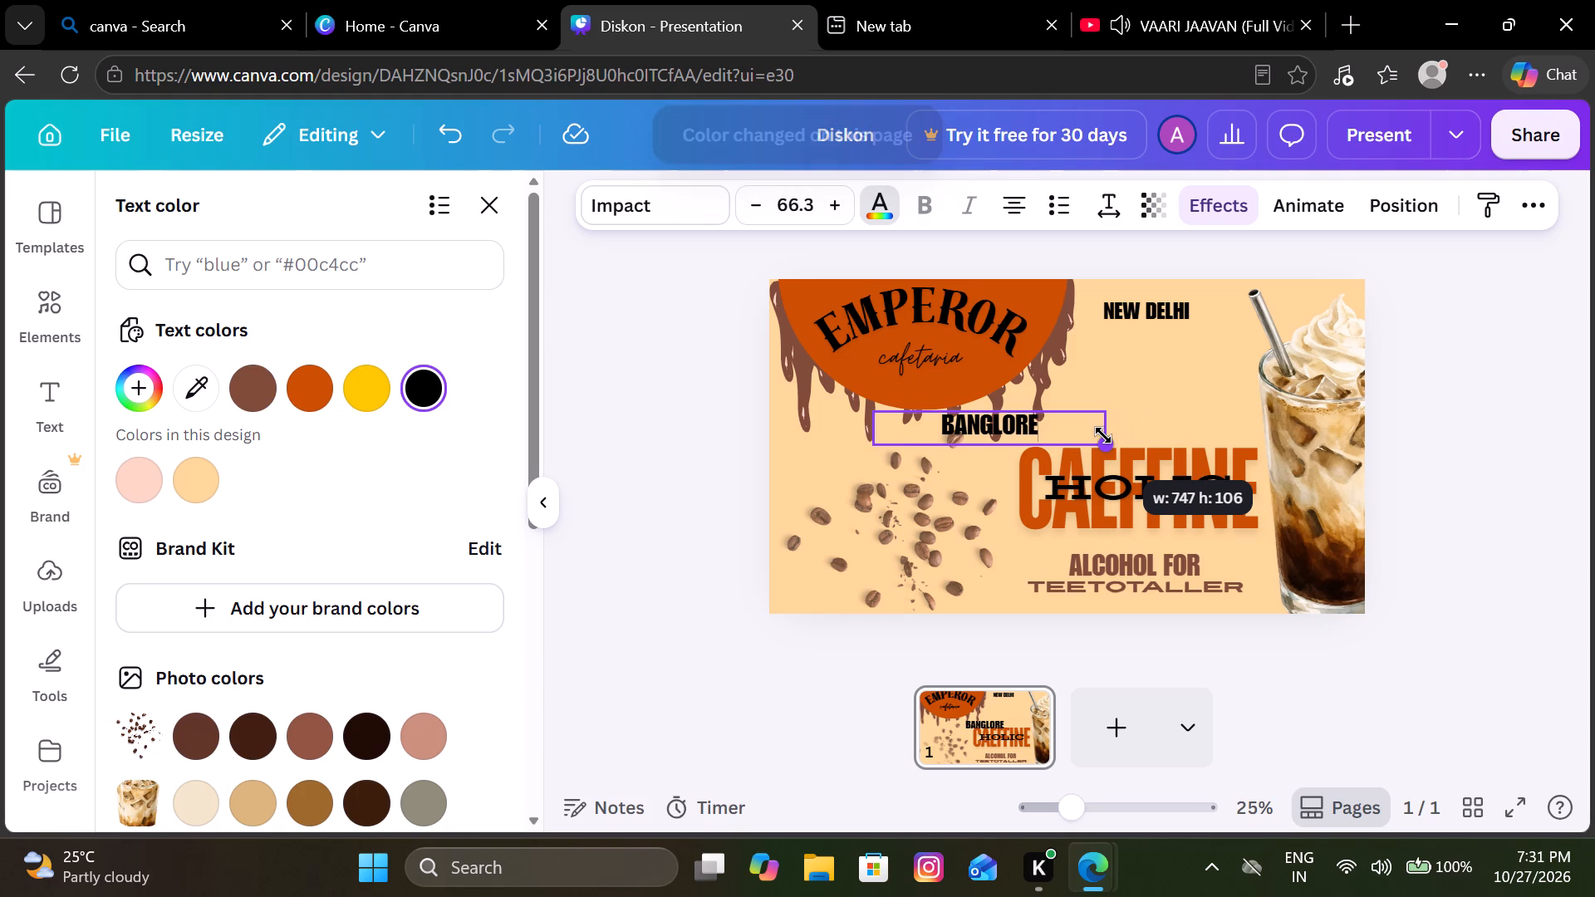
{"action": "left_click_drag", "start_coordinate": [1103, 435], "coordinate": [1082, 429]}
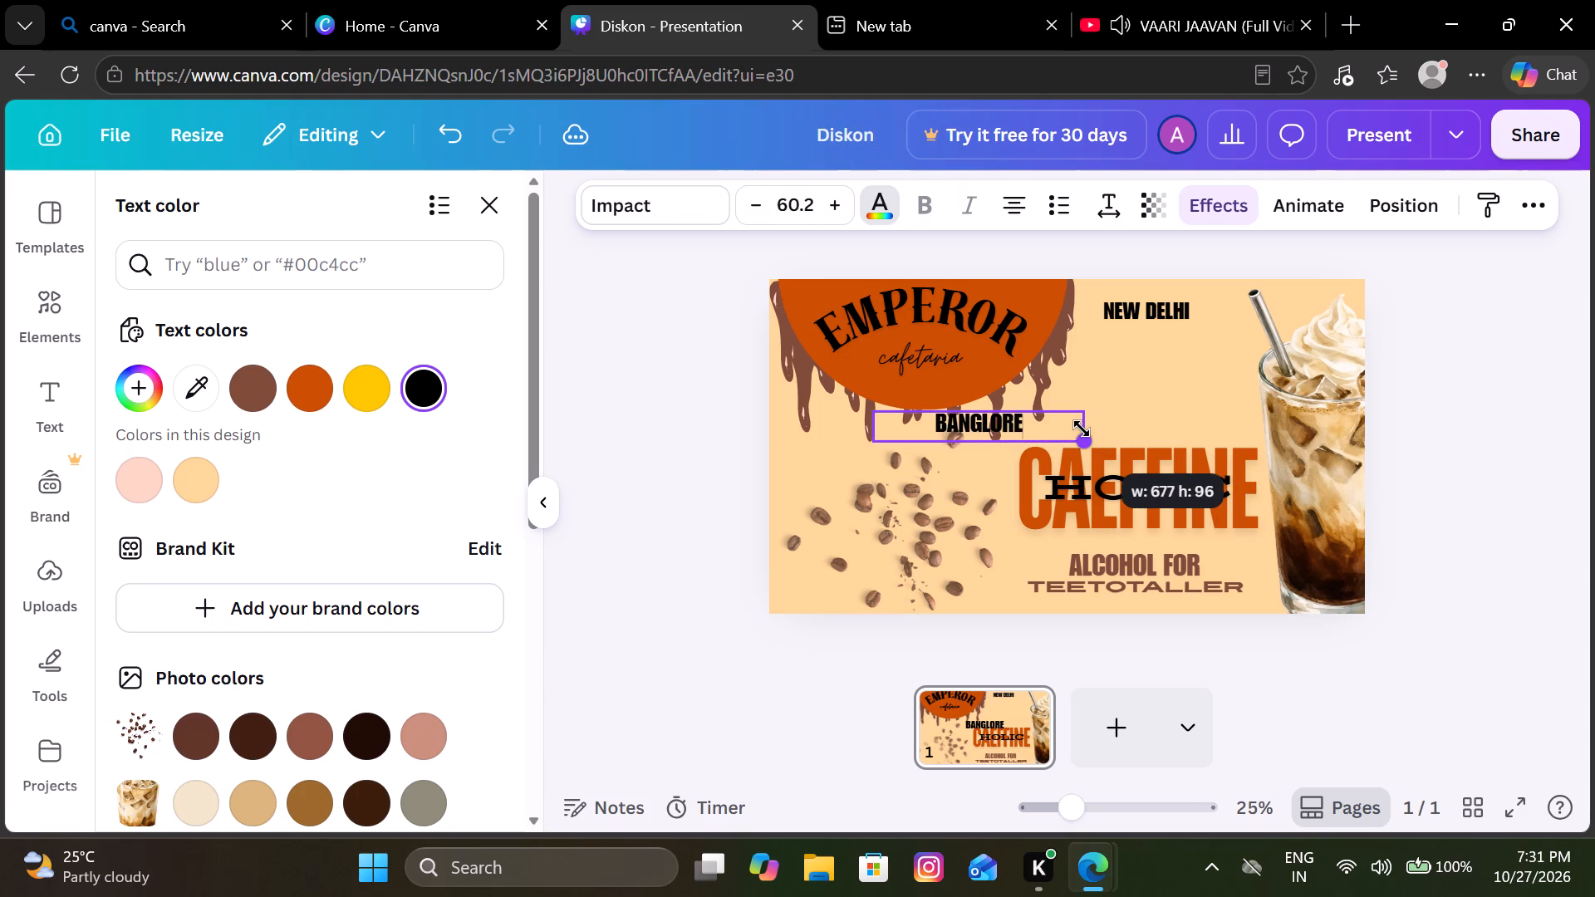
{"action": "left_click_drag", "start_coordinate": [1082, 429], "coordinate": [1077, 429]}
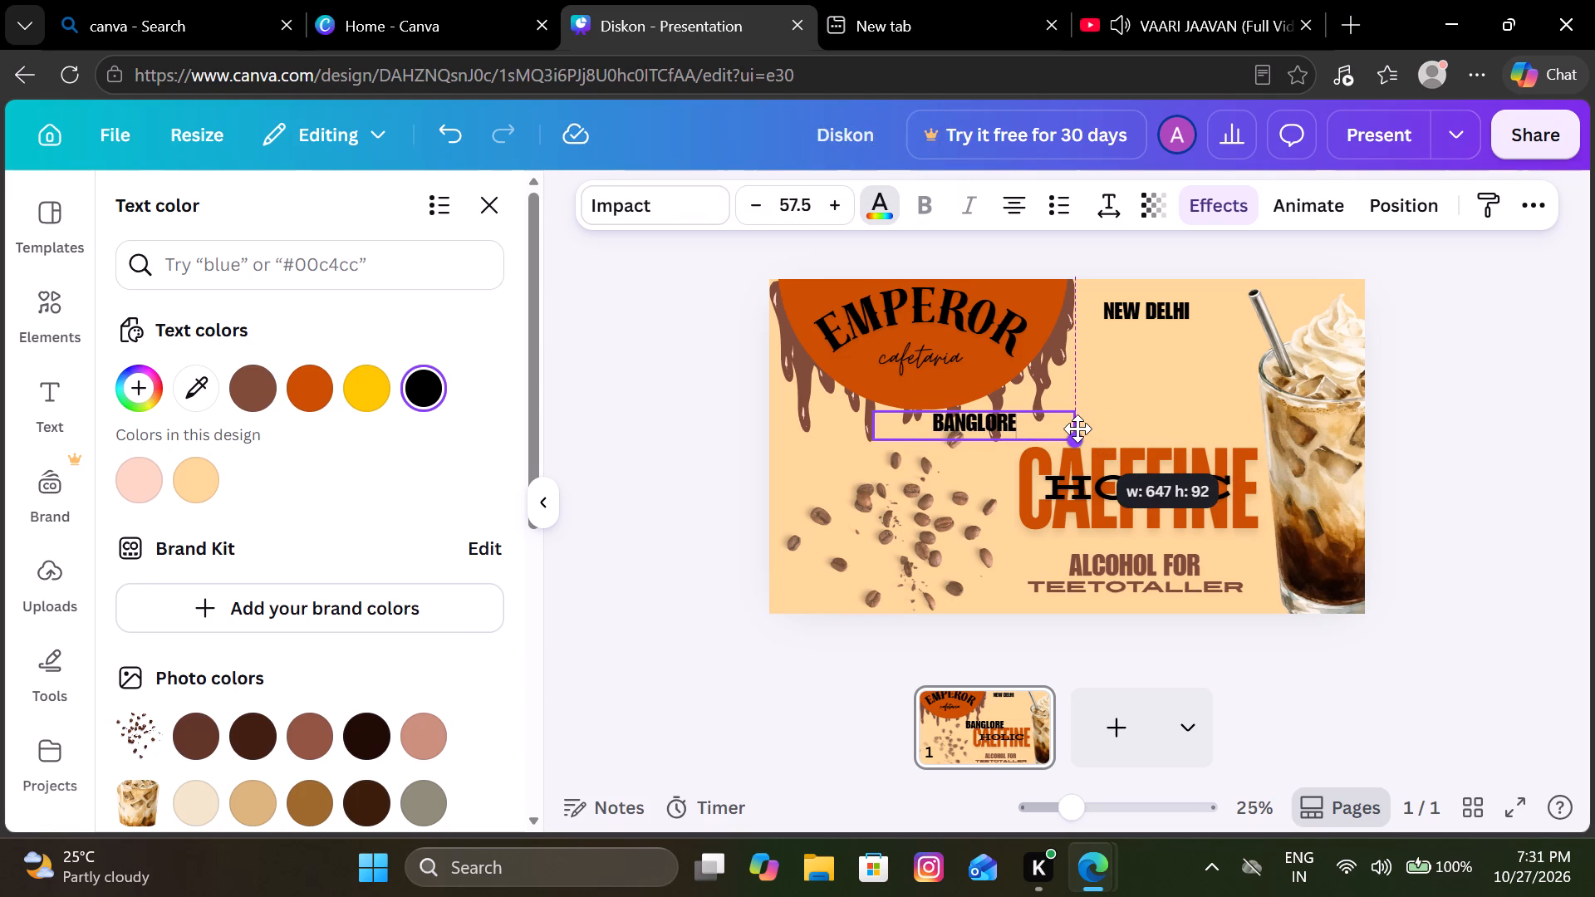
{"action": "left_click_drag", "start_coordinate": [1077, 429], "coordinate": [1097, 437]}
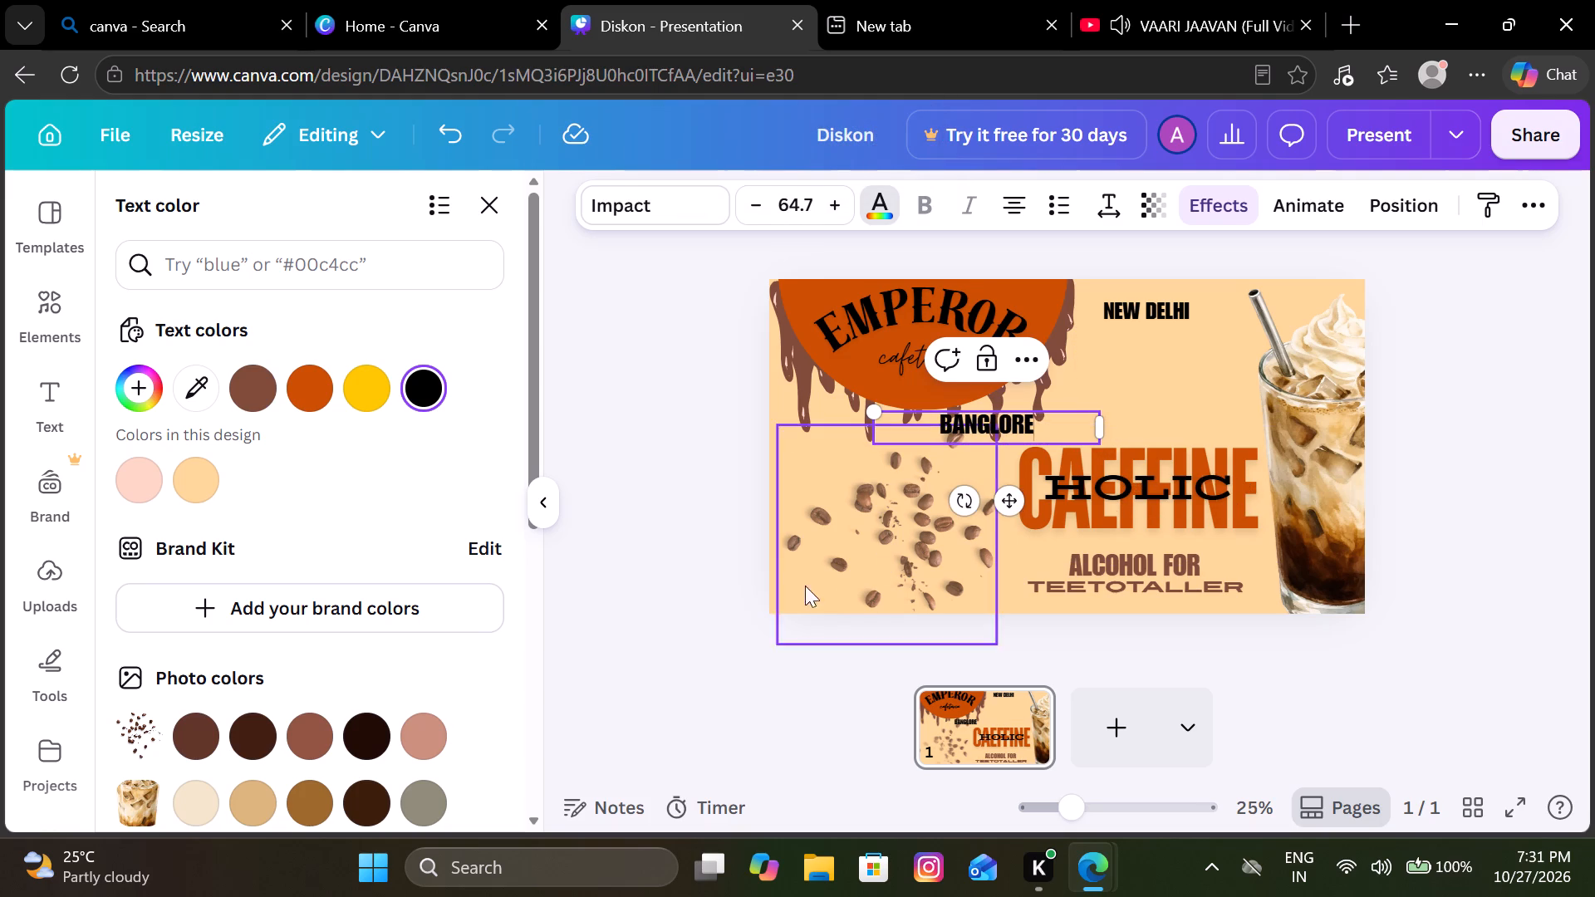
{"action": "left_click", "coordinate": [680, 569]}
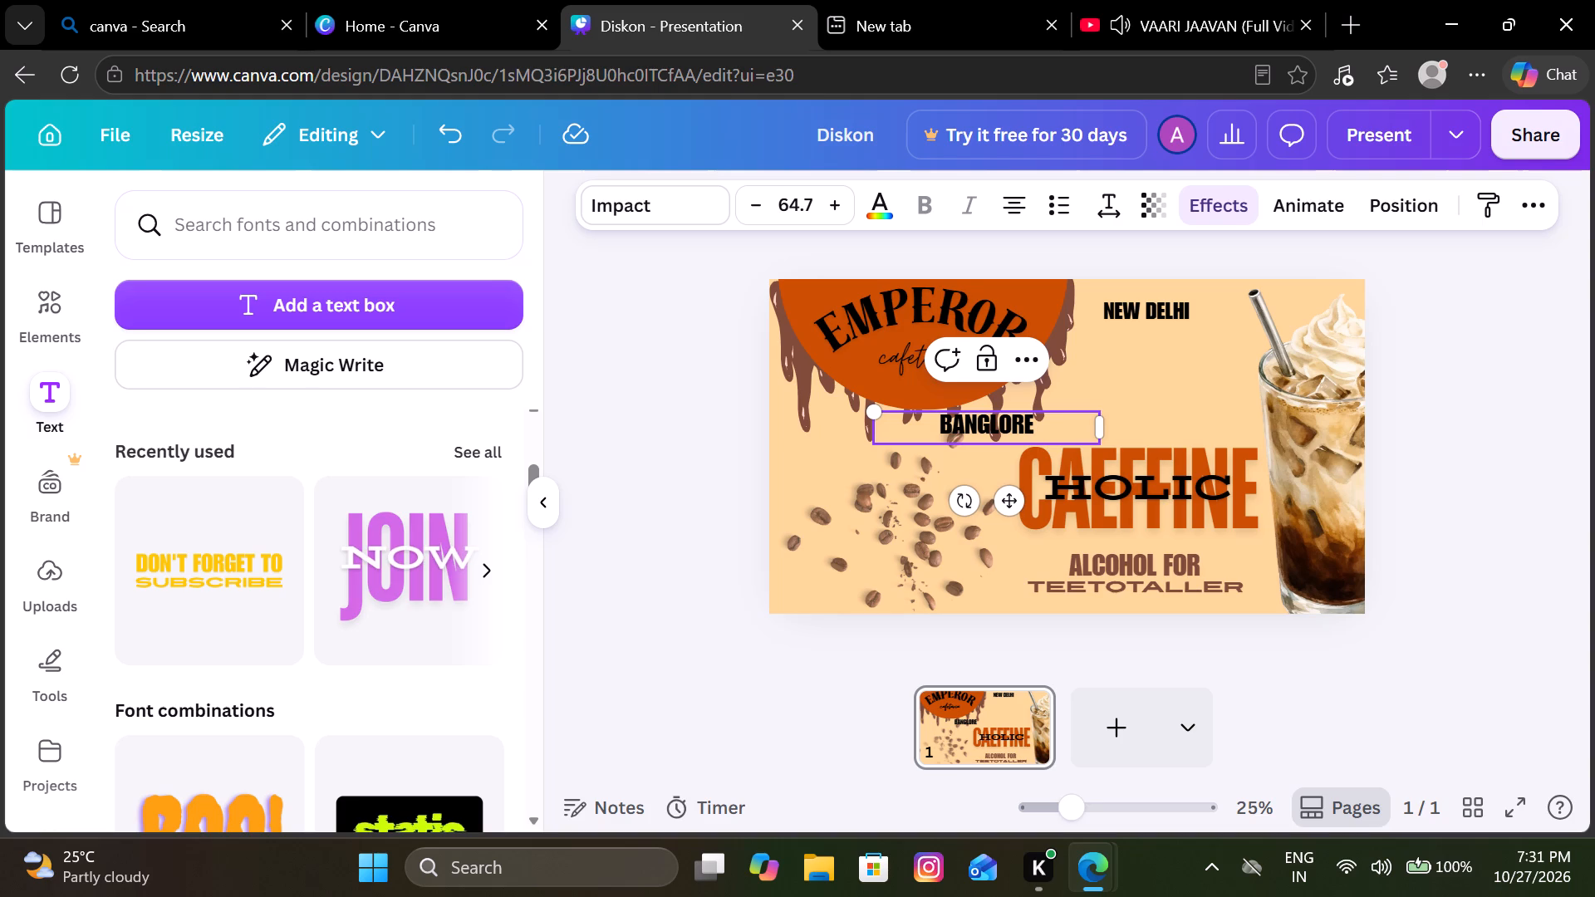
Move the BANGLORE text up to sit just beneath NEW DELHI.
{"action": "left_click_drag", "start_coordinate": [1065, 445], "coordinate": [1220, 341]}
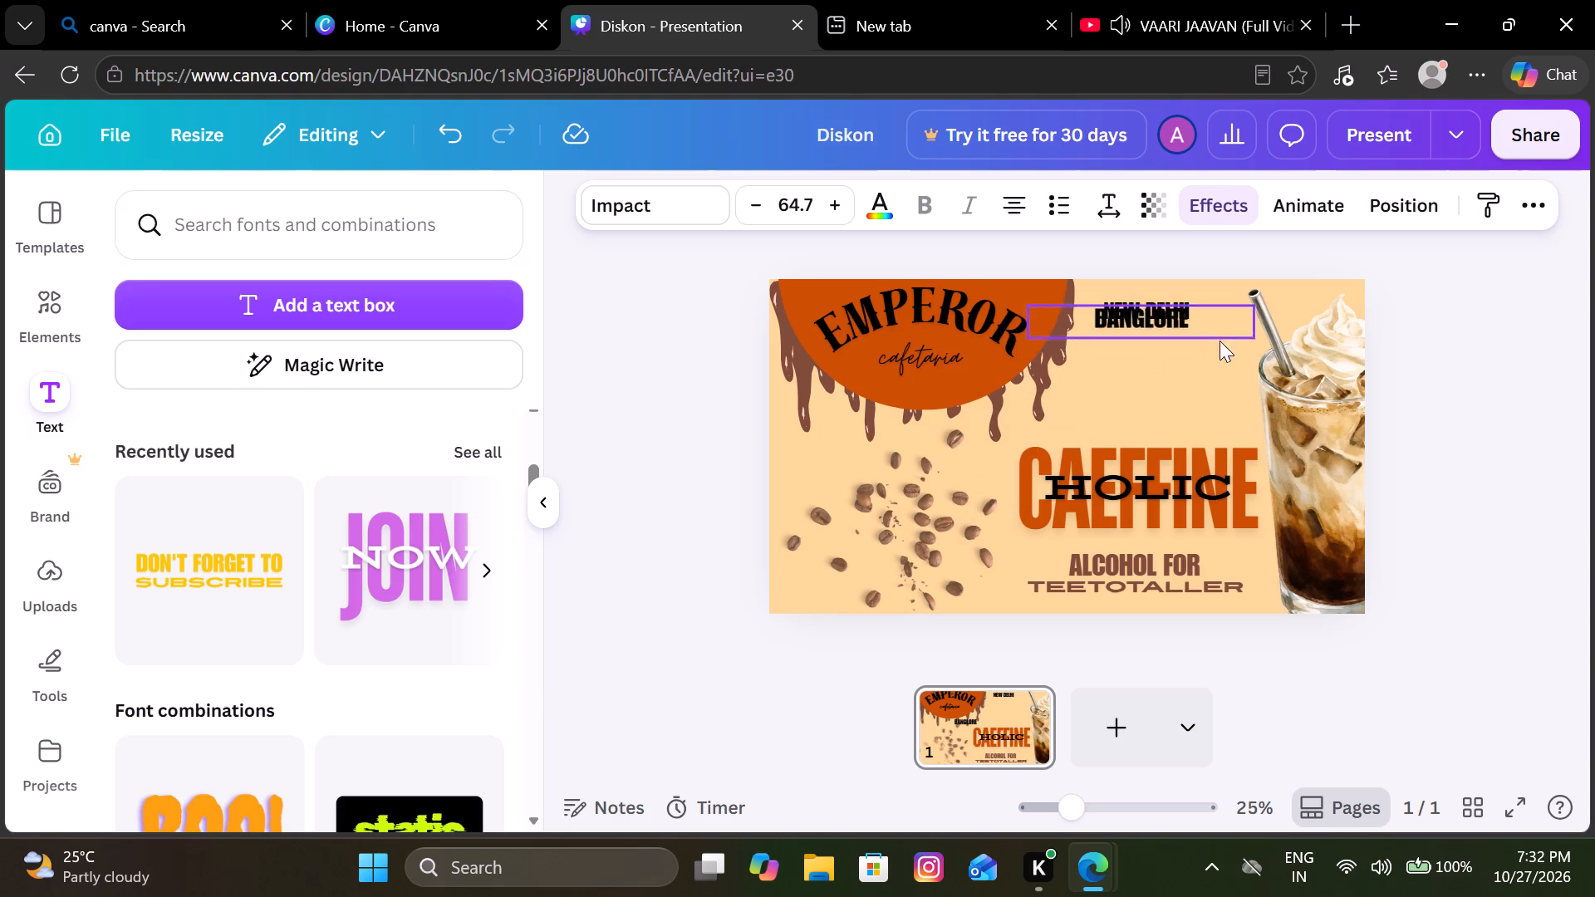
{"action": "left_click_drag", "start_coordinate": [1220, 341], "coordinate": [1229, 360]}
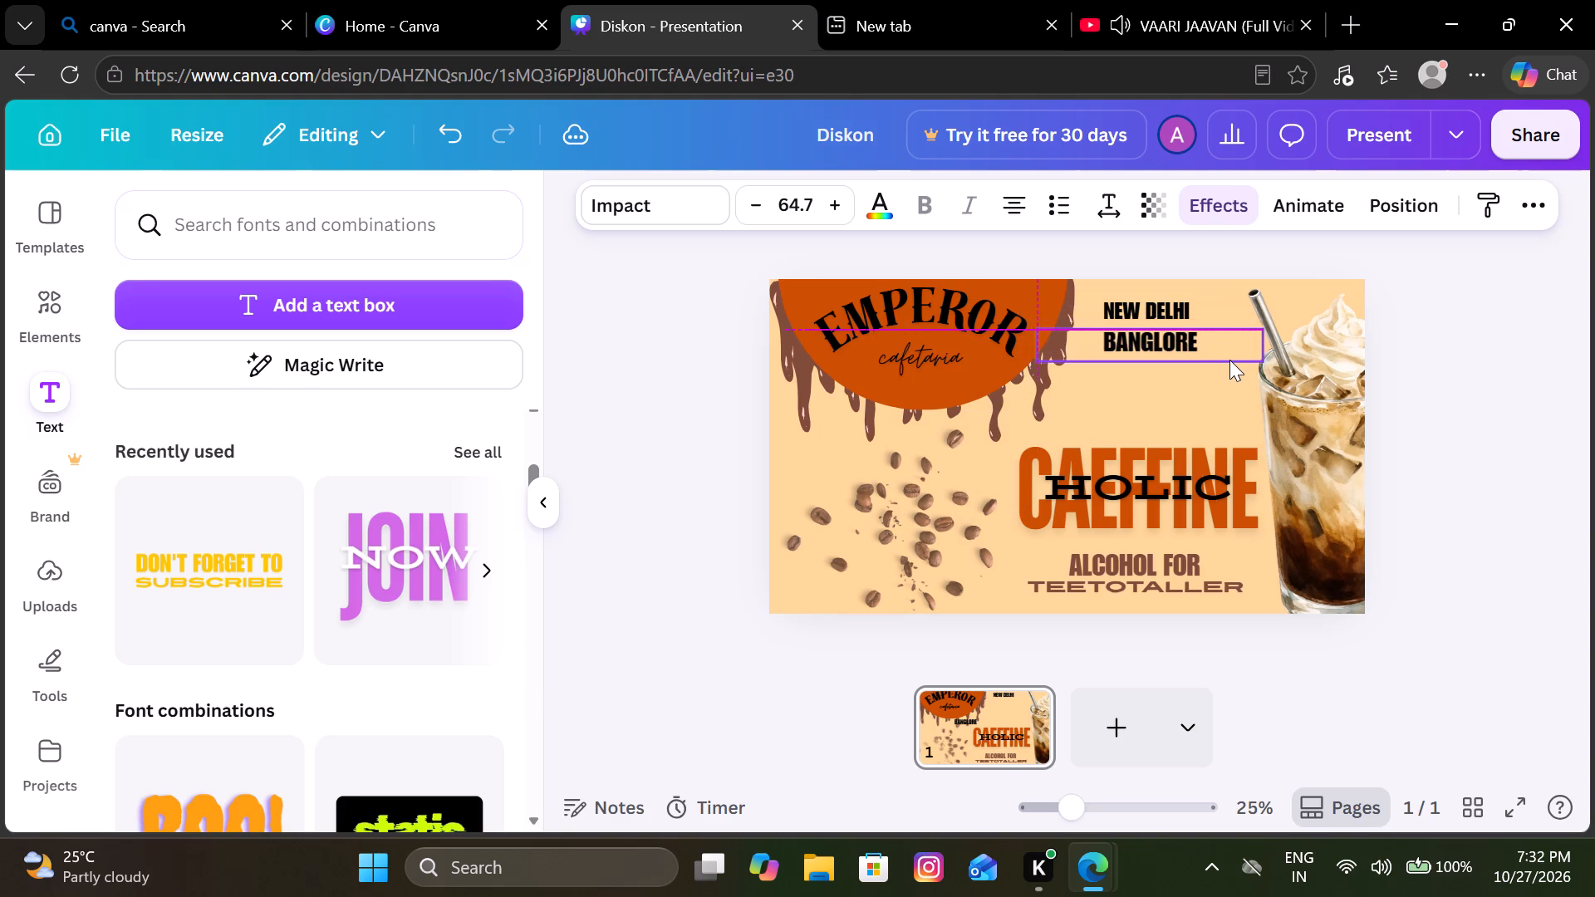
{"action": "left_click_drag", "start_coordinate": [1229, 360], "coordinate": [1222, 355]}
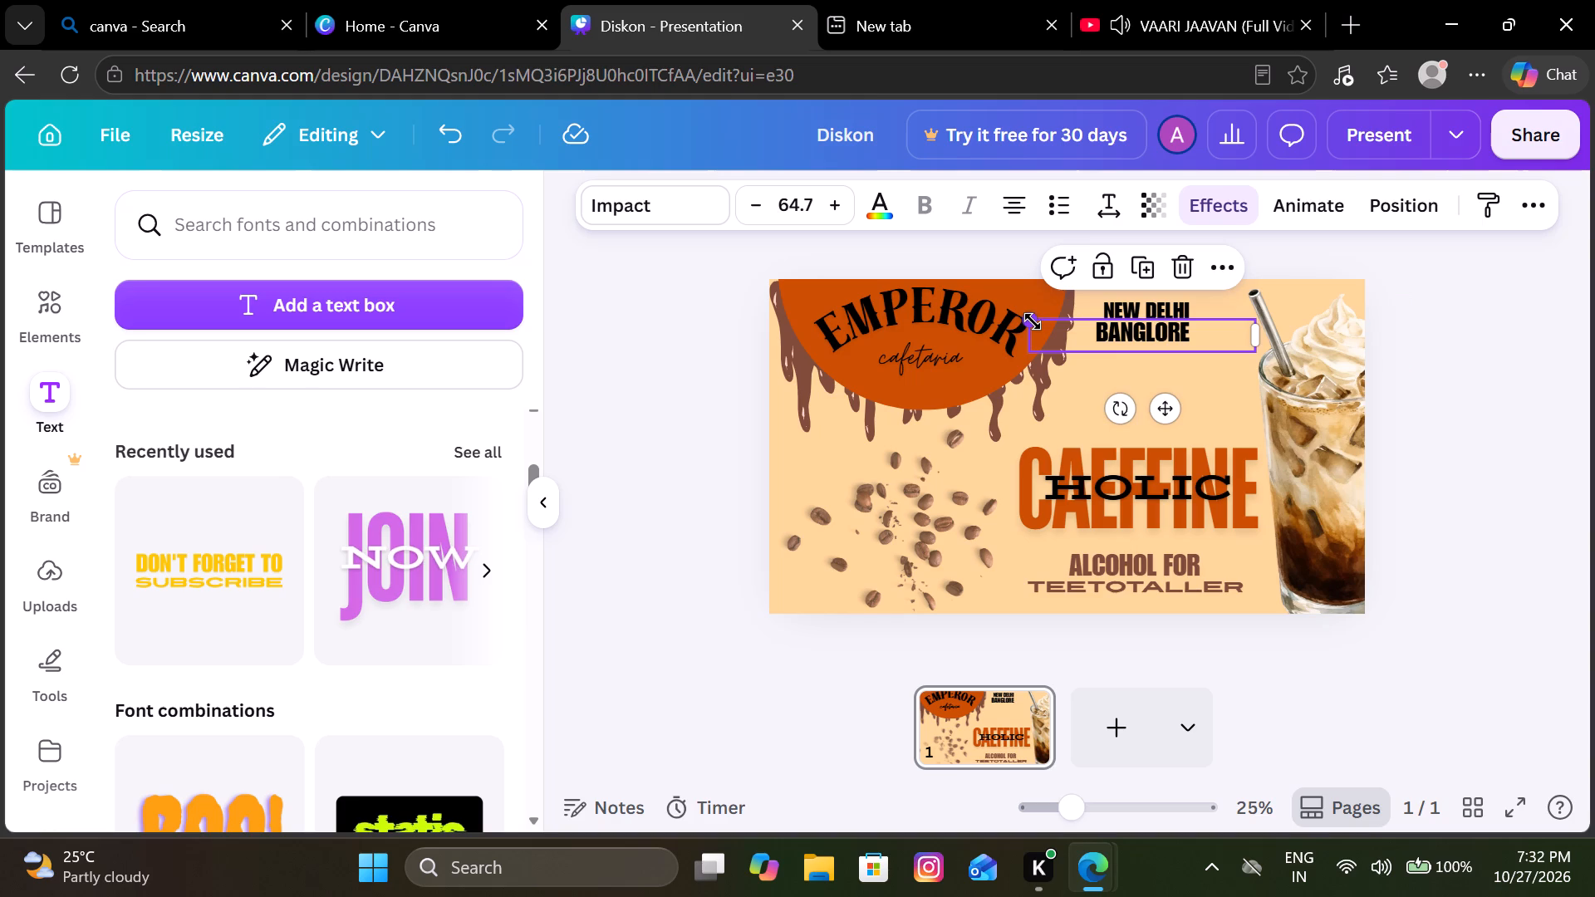
Shrink the BANGLORE text further to a font size of about 56.3.
{"action": "left_click_drag", "start_coordinate": [1033, 321], "coordinate": [1061, 329]}
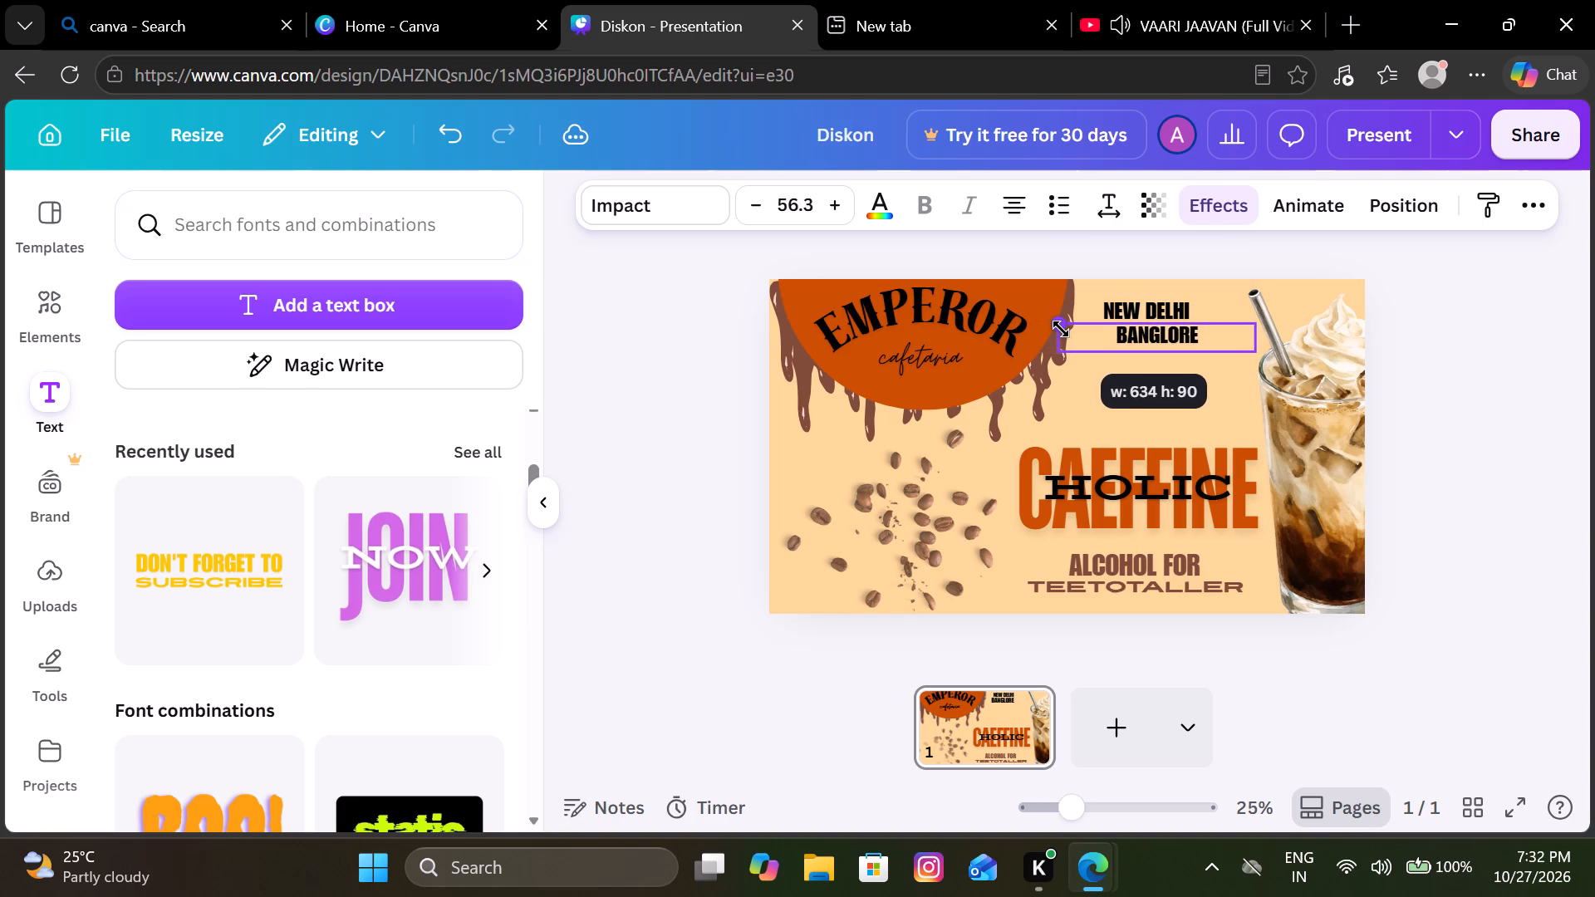
{"action": "left_click_drag", "start_coordinate": [1061, 329], "coordinate": [1060, 329]}
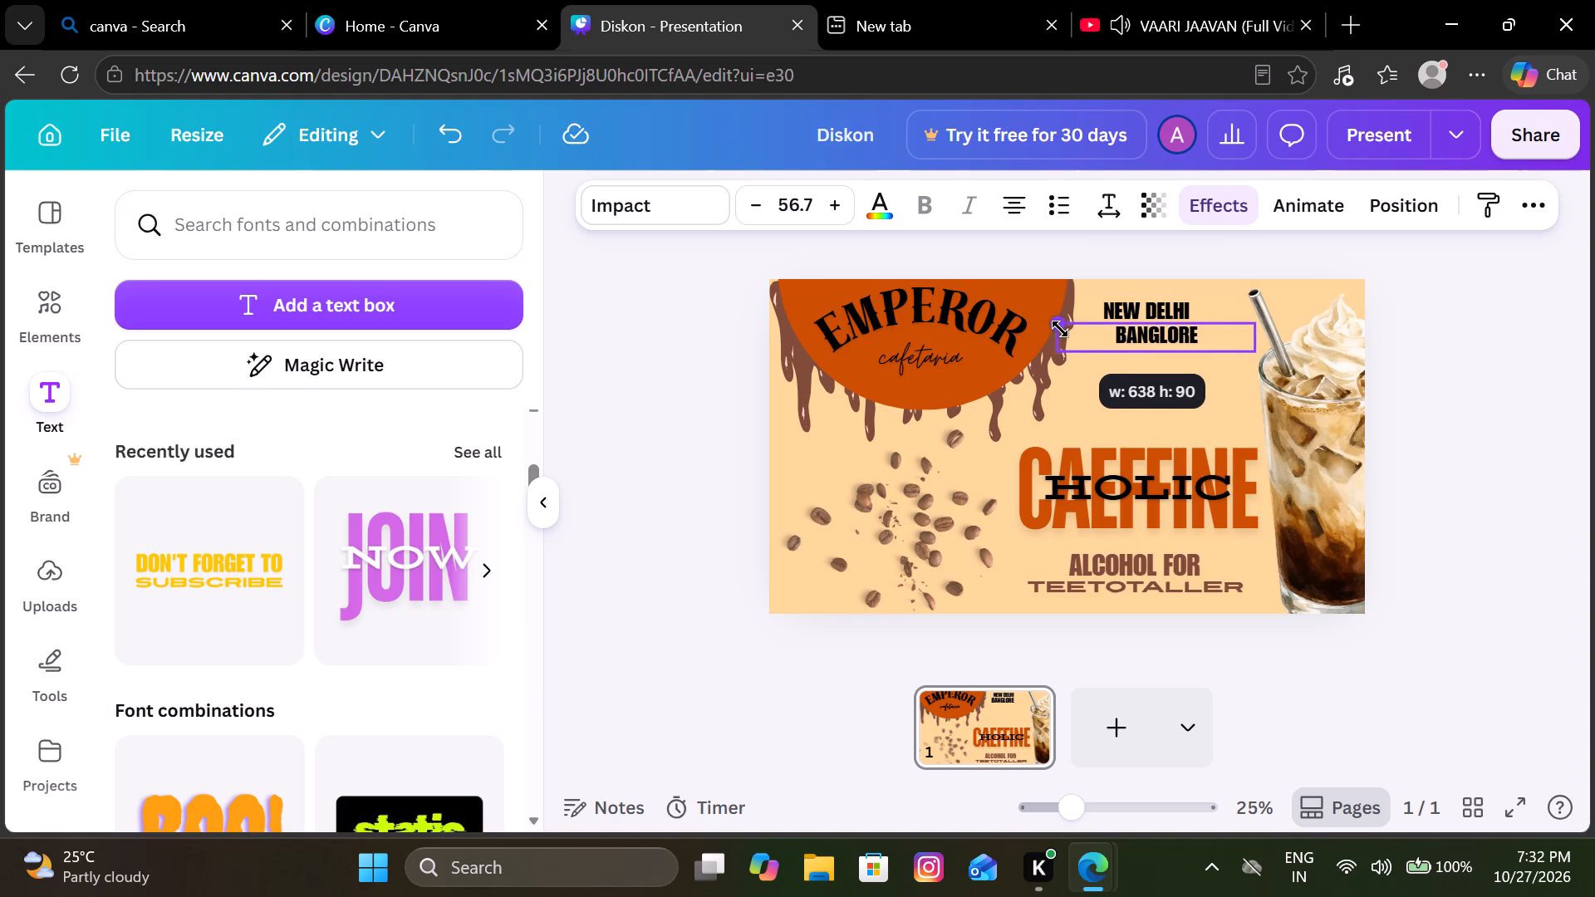
{"action": "left_click_drag", "start_coordinate": [1060, 329], "coordinate": [1061, 330]}
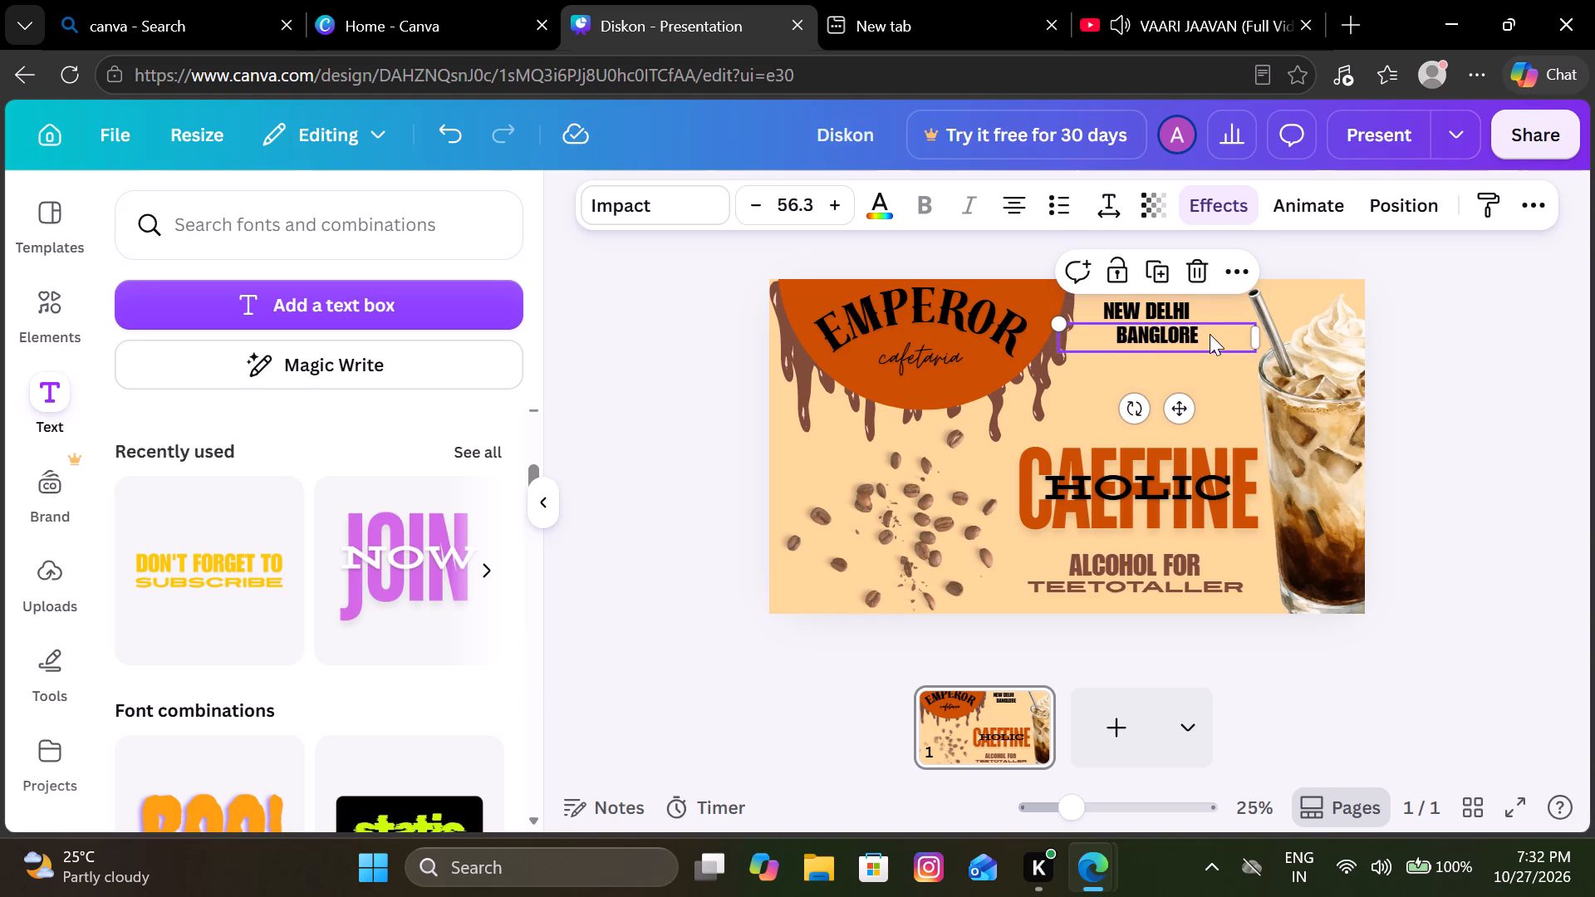
Fine-tune the BANGLORE text's position so it starts flush with NEW DELHI, leaving a small gap between the two lines.
{"action": "left_click_drag", "start_coordinate": [1210, 334], "coordinate": [1192, 336]}
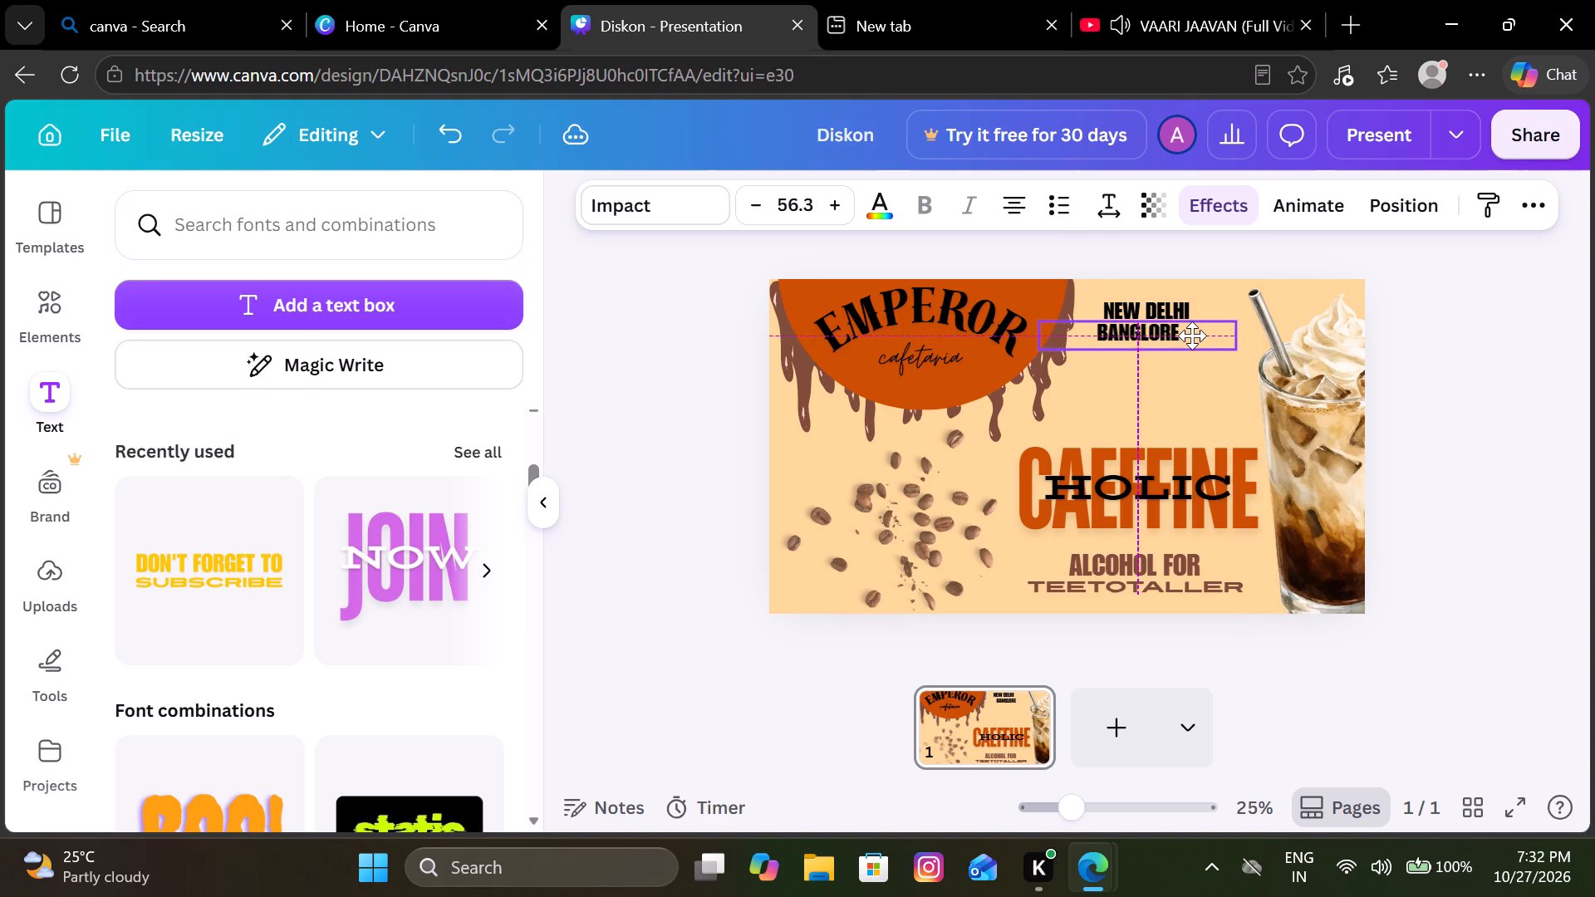
{"action": "left_click_drag", "start_coordinate": [1192, 336], "coordinate": [1195, 336]}
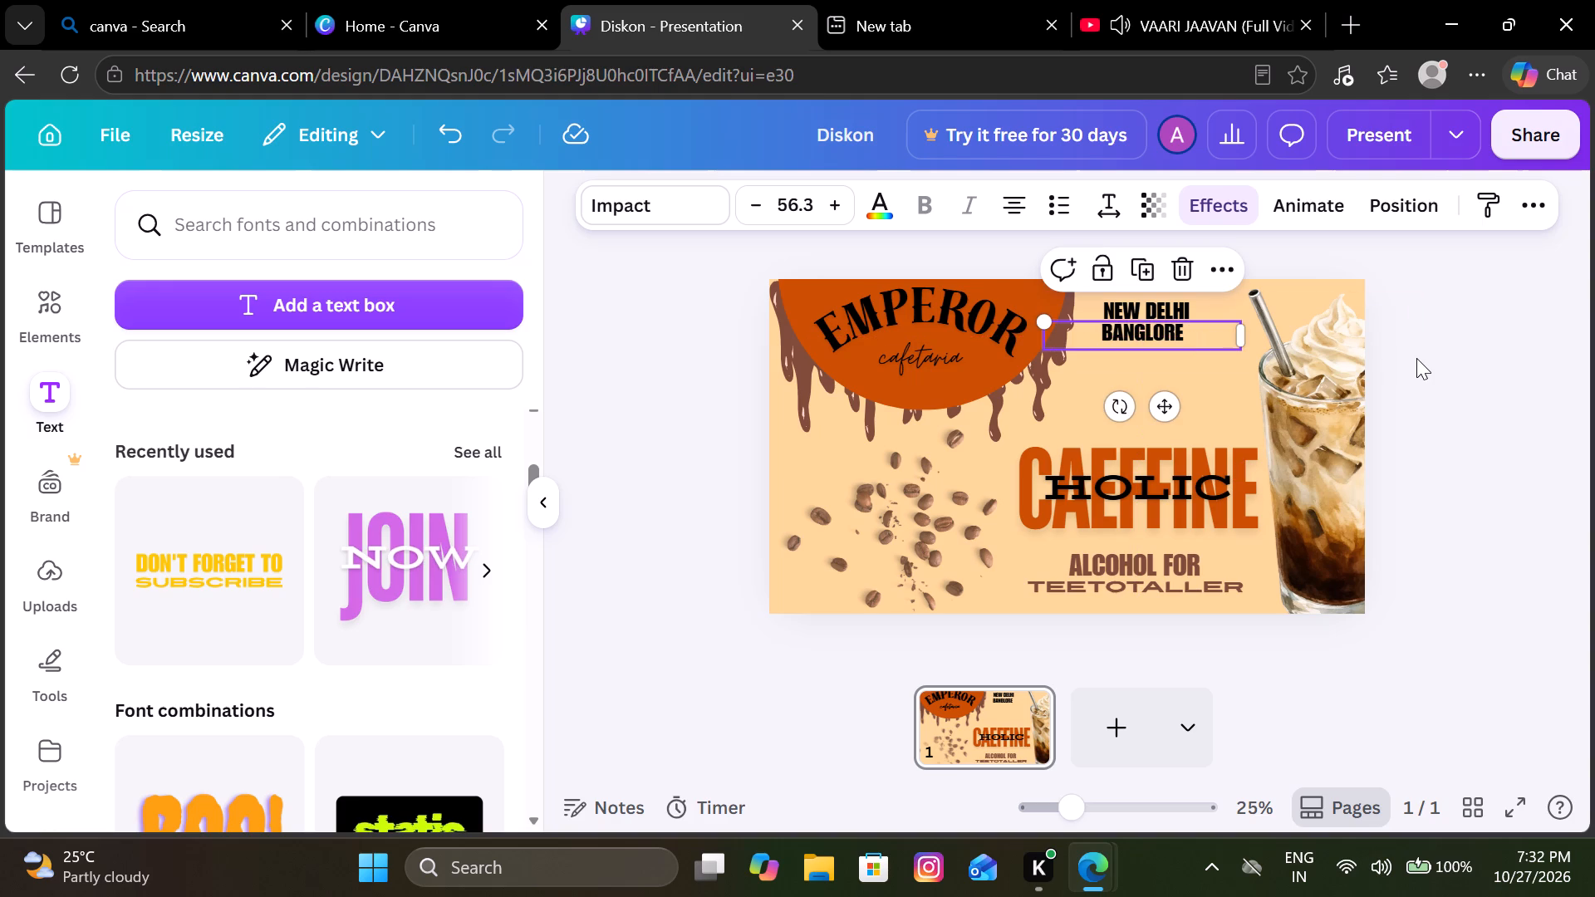
{"action": "left_click", "coordinate": [1416, 358]}
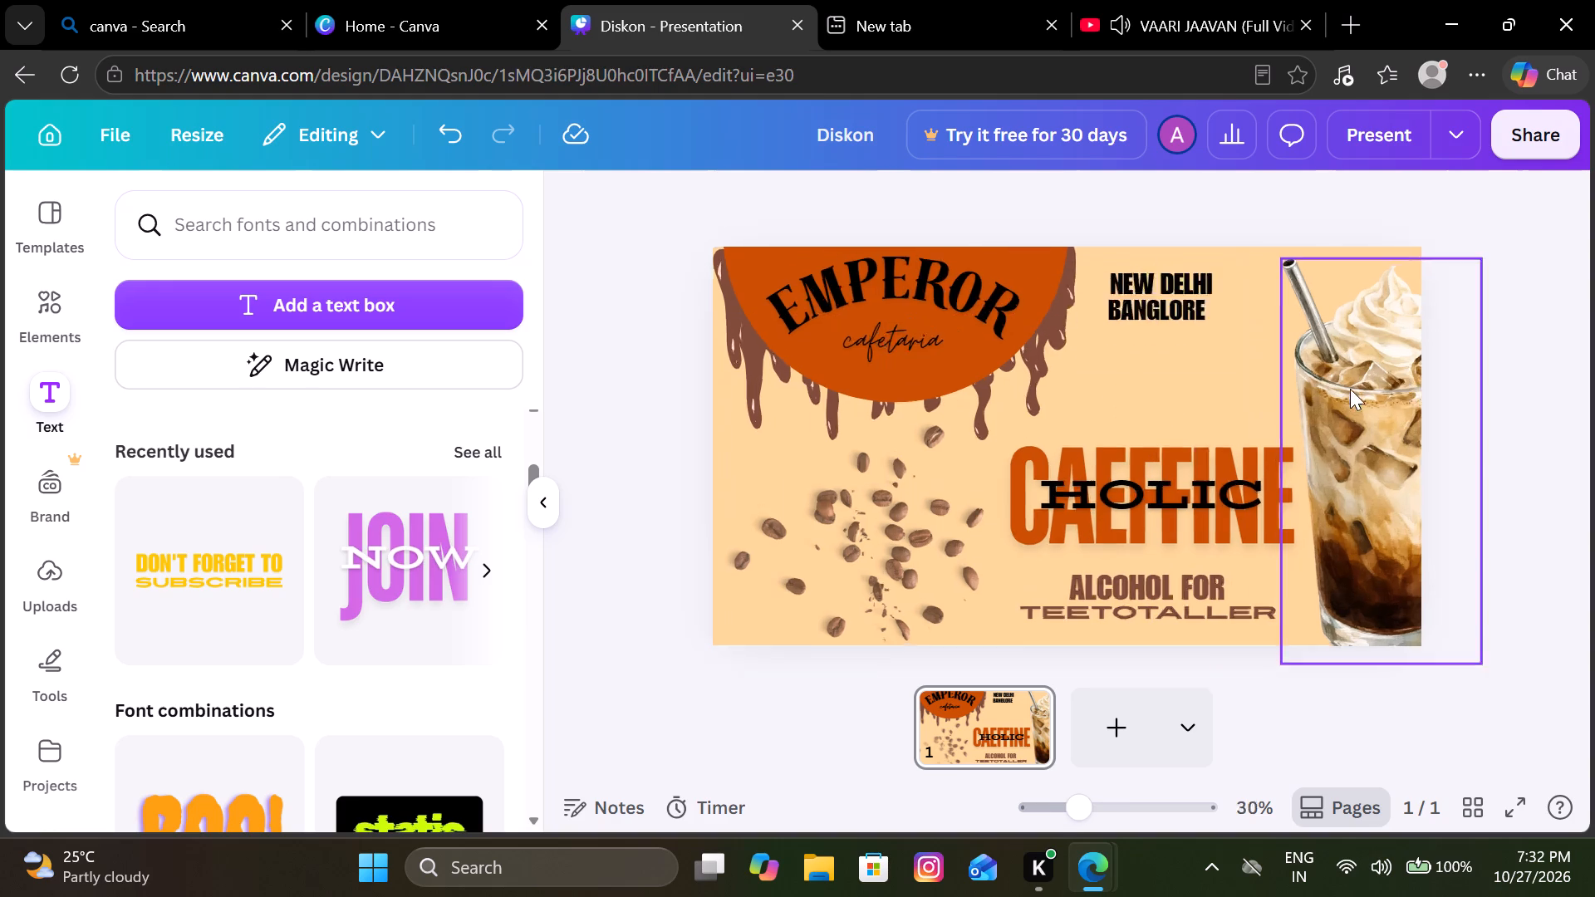
{"action": "scroll", "coordinate": [1350, 389], "scroll_direction": "up", "scroll_amount": 1}
{"action": "scroll", "coordinate": [1062, 346], "scroll_direction": "right", "scroll_amount": 1}
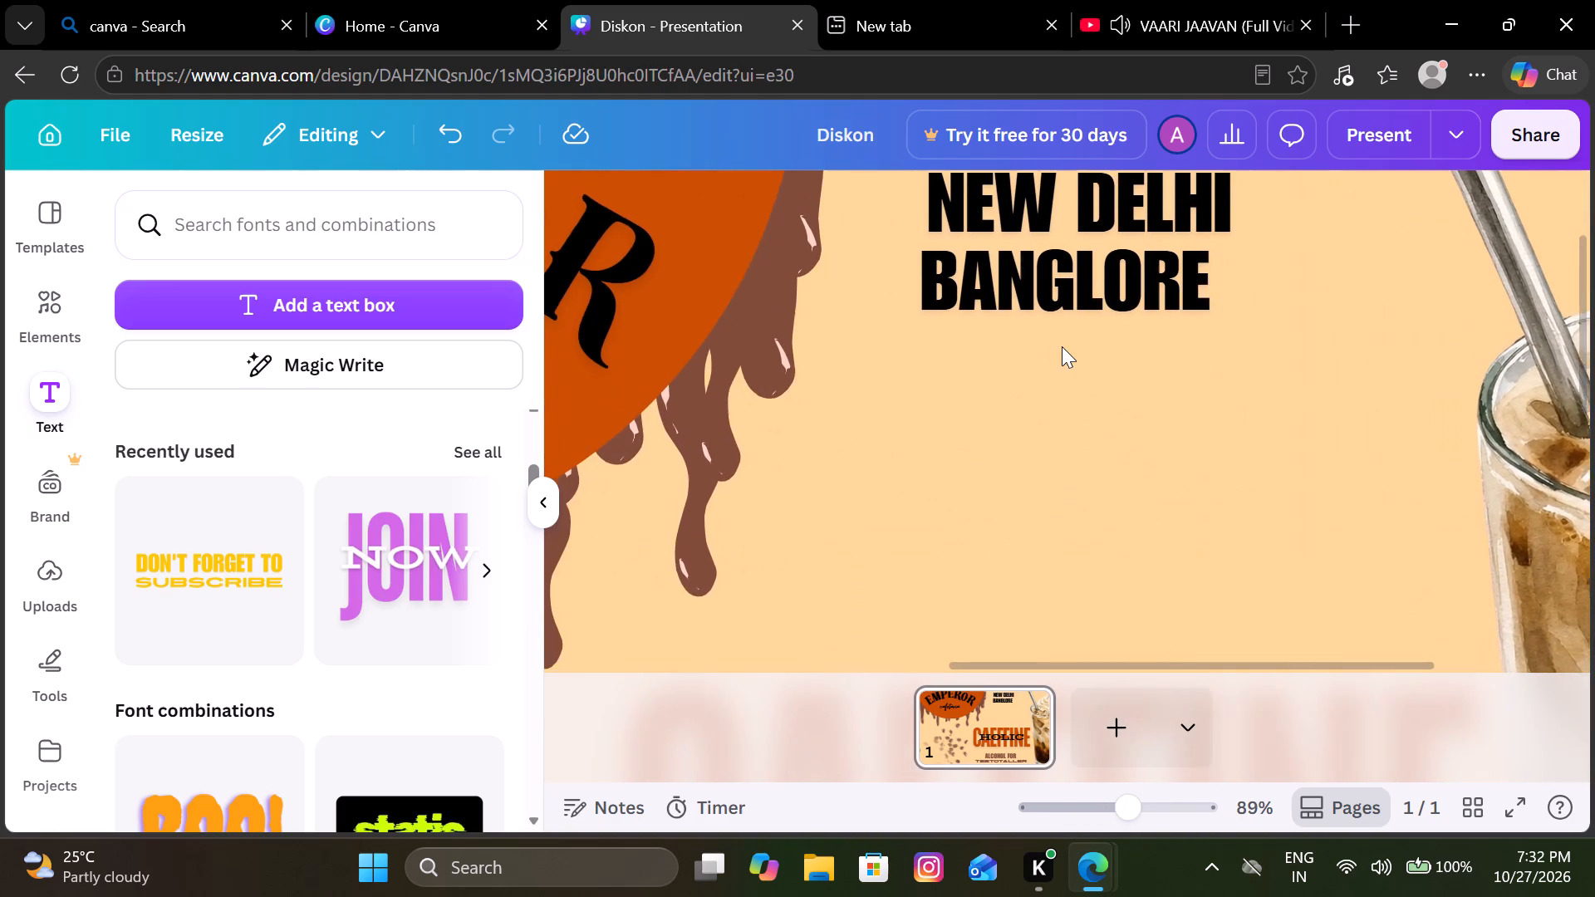
{"action": "scroll", "coordinate": [1062, 346], "scroll_direction": "right", "scroll_amount": 1}
{"action": "left_click_drag", "start_coordinate": [1113, 311], "coordinate": [1118, 321]}
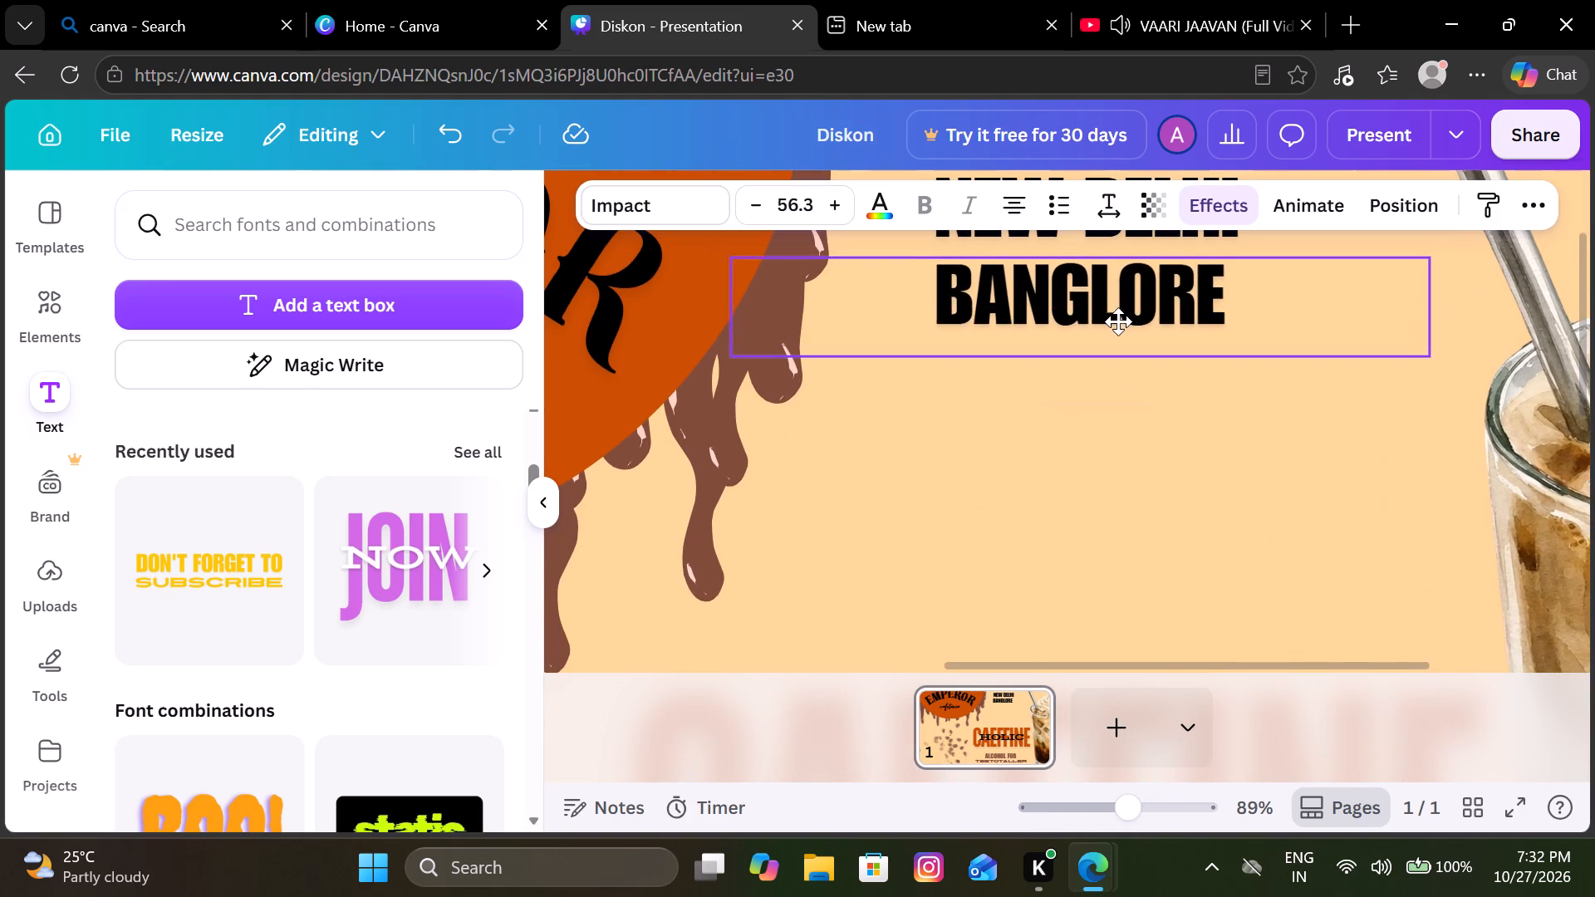
{"action": "left_click_drag", "start_coordinate": [1118, 321], "coordinate": [1121, 320]}
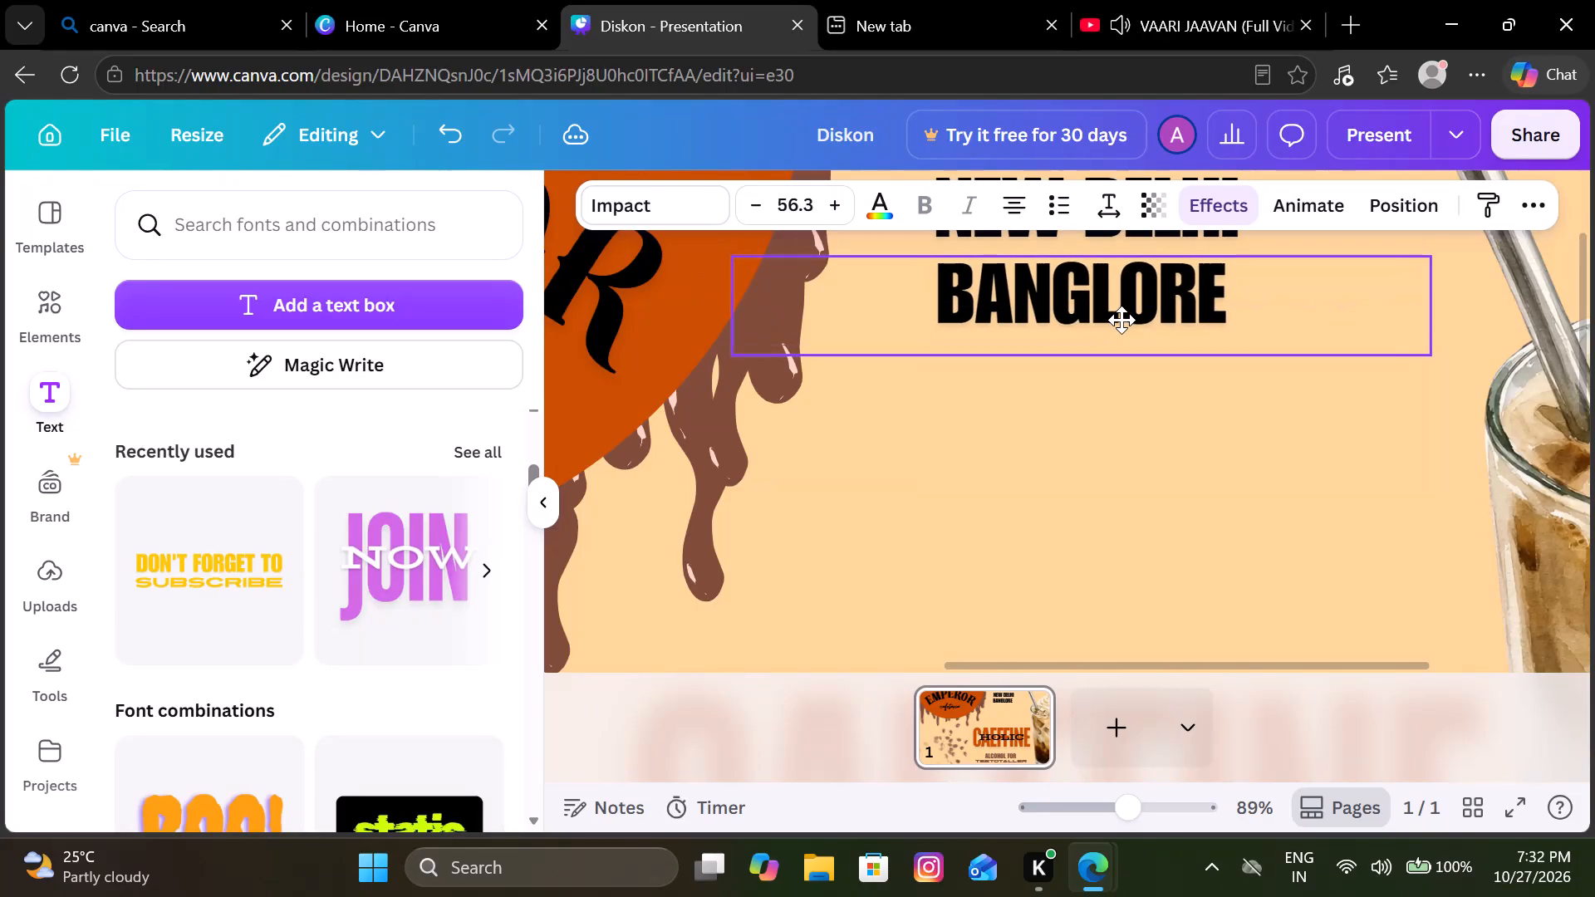
{"action": "left_click_drag", "start_coordinate": [1121, 320], "coordinate": [1121, 319]}
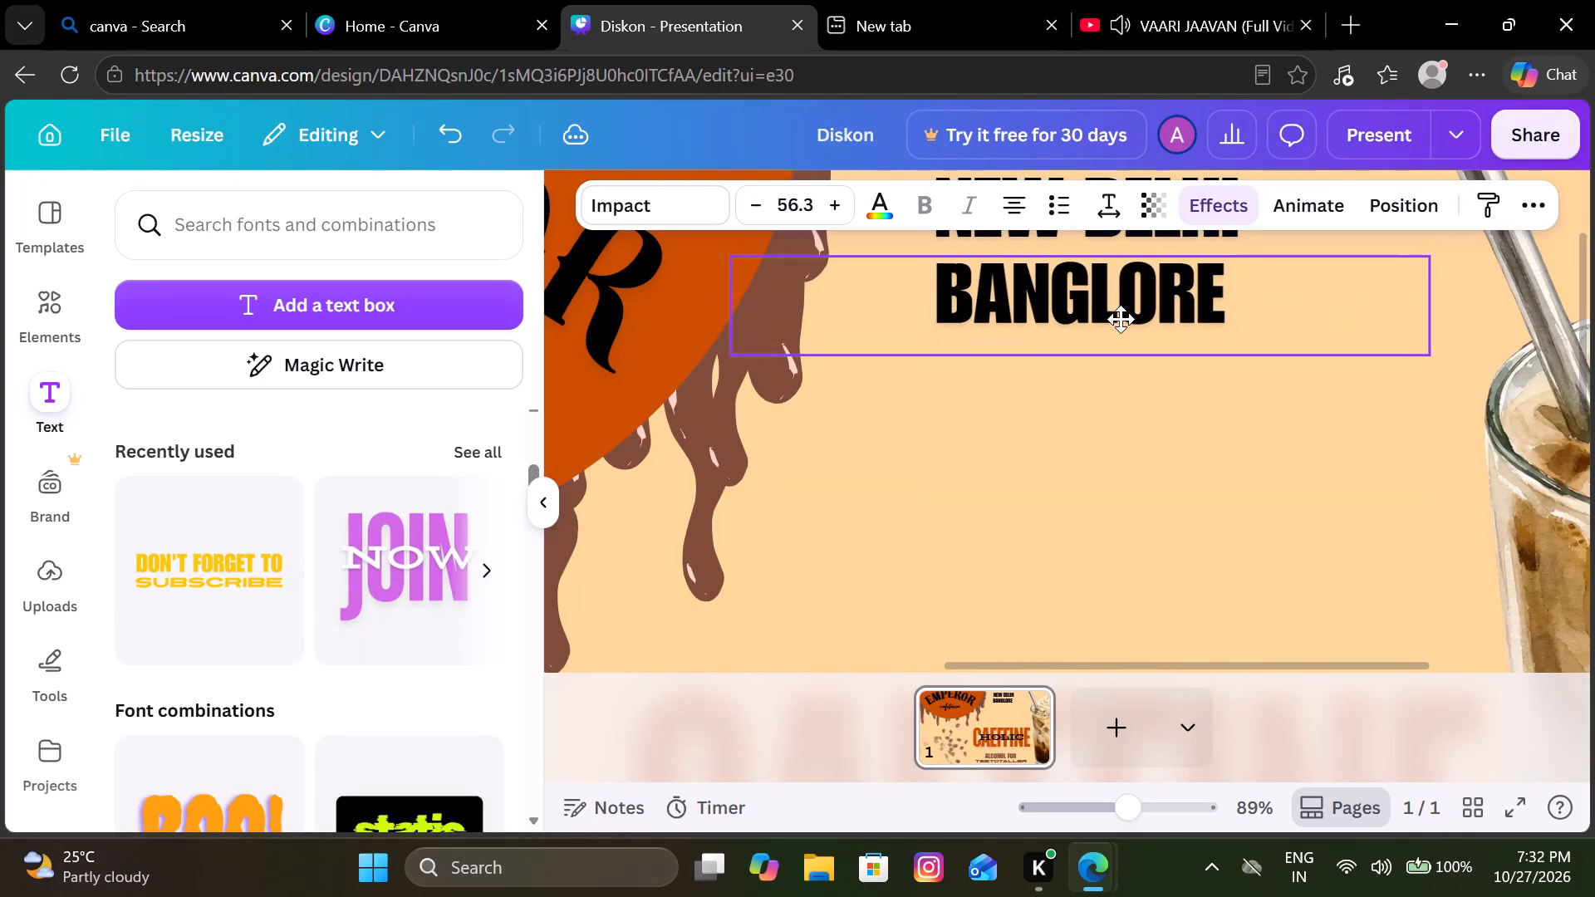
{"action": "left_click_drag", "start_coordinate": [1121, 319], "coordinate": [1121, 318]}
{"action": "left_click", "coordinate": [1093, 562]}
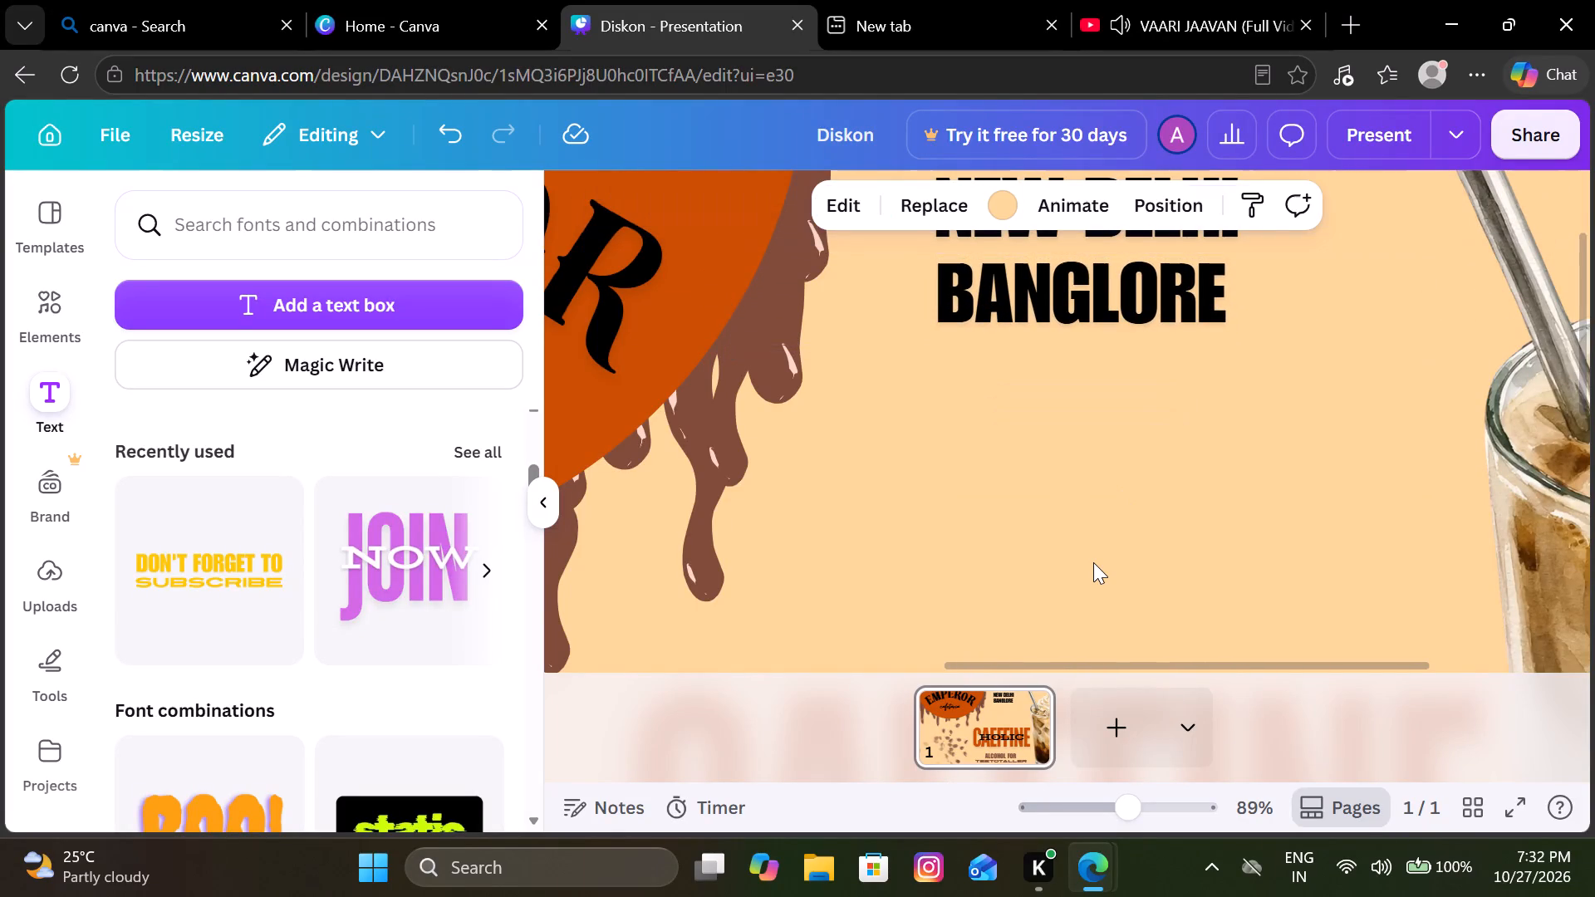
Nudge the NEW DELHI and BANGLORE text lines slightly sideways so that both start flush with each other.
{"action": "scroll", "coordinate": [1093, 562], "scroll_direction": "right", "scroll_amount": 1}
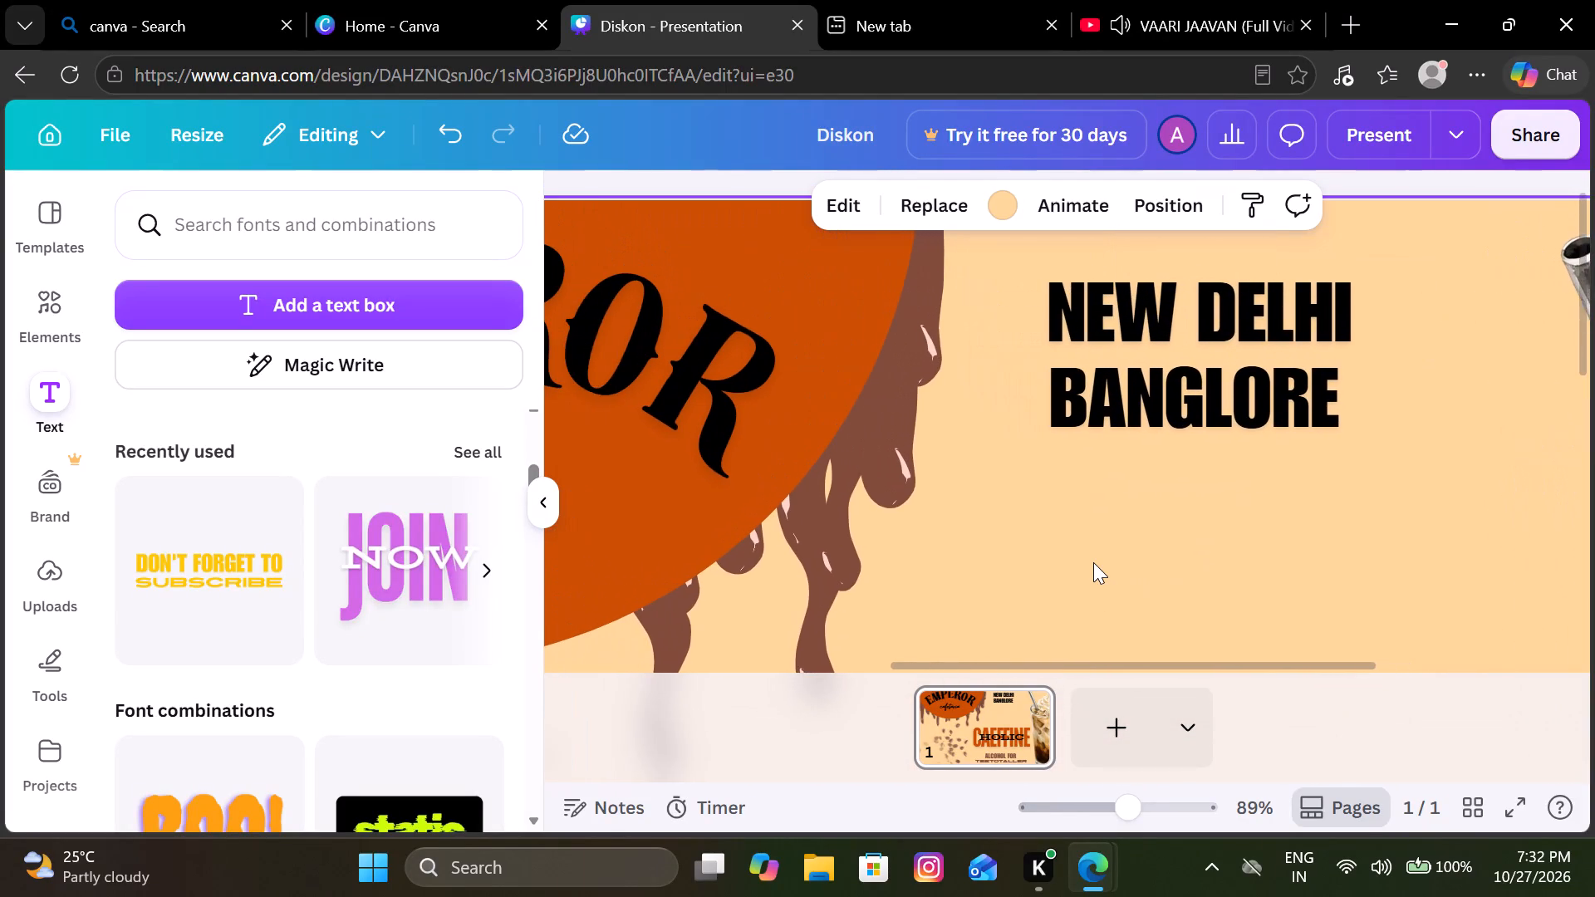
{"action": "scroll", "coordinate": [1093, 562], "scroll_direction": "up", "scroll_amount": 1}
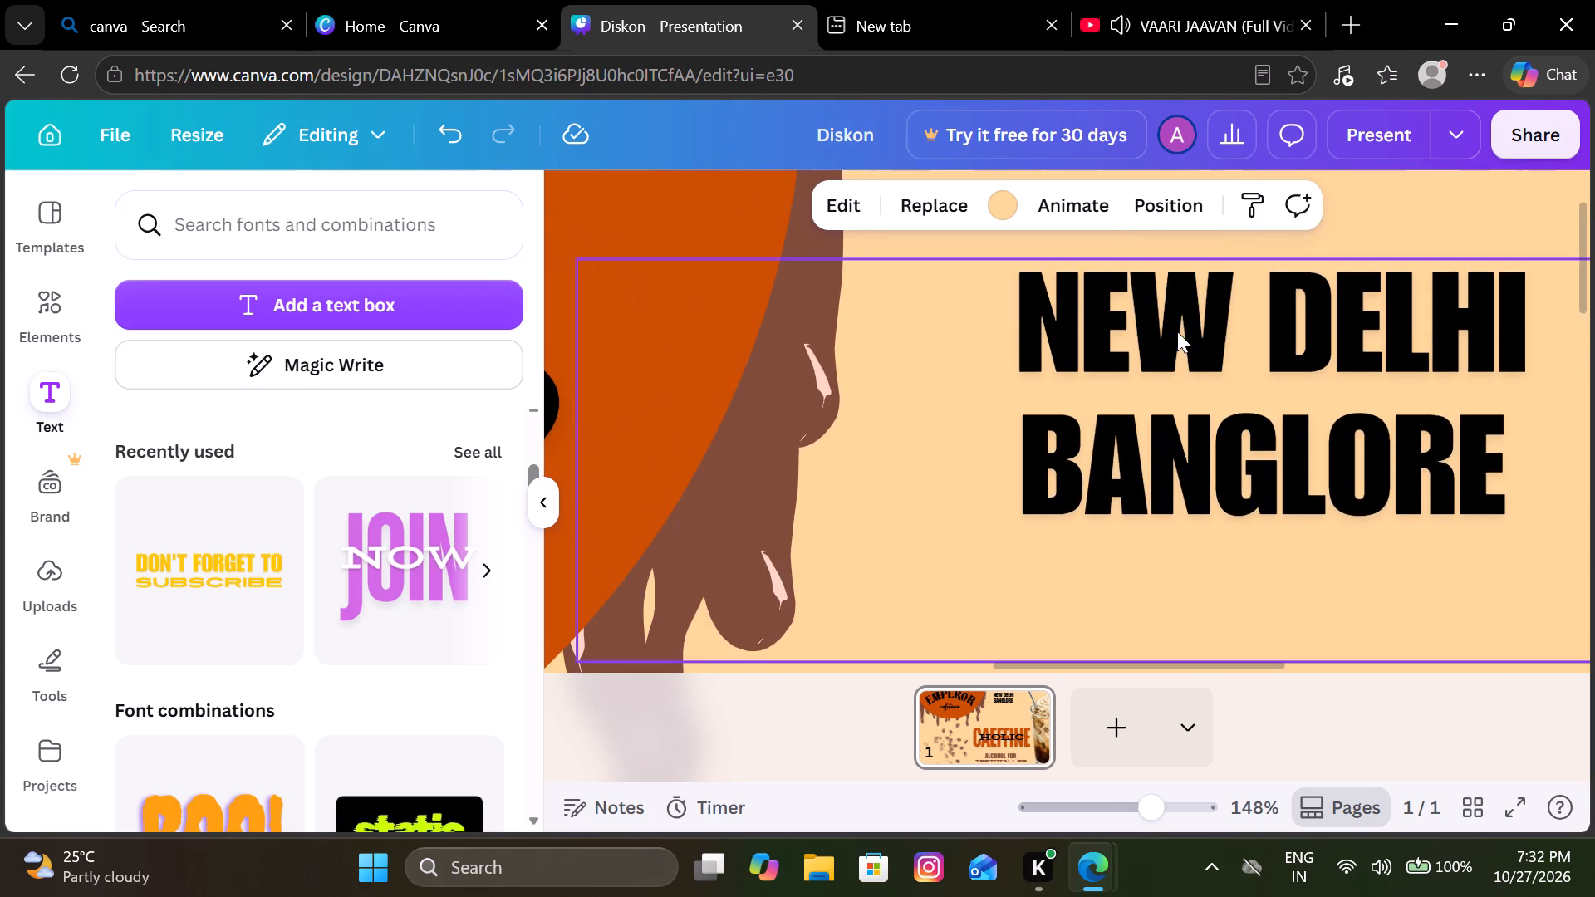
{"action": "left_click_drag", "start_coordinate": [1191, 309], "coordinate": [1195, 311]}
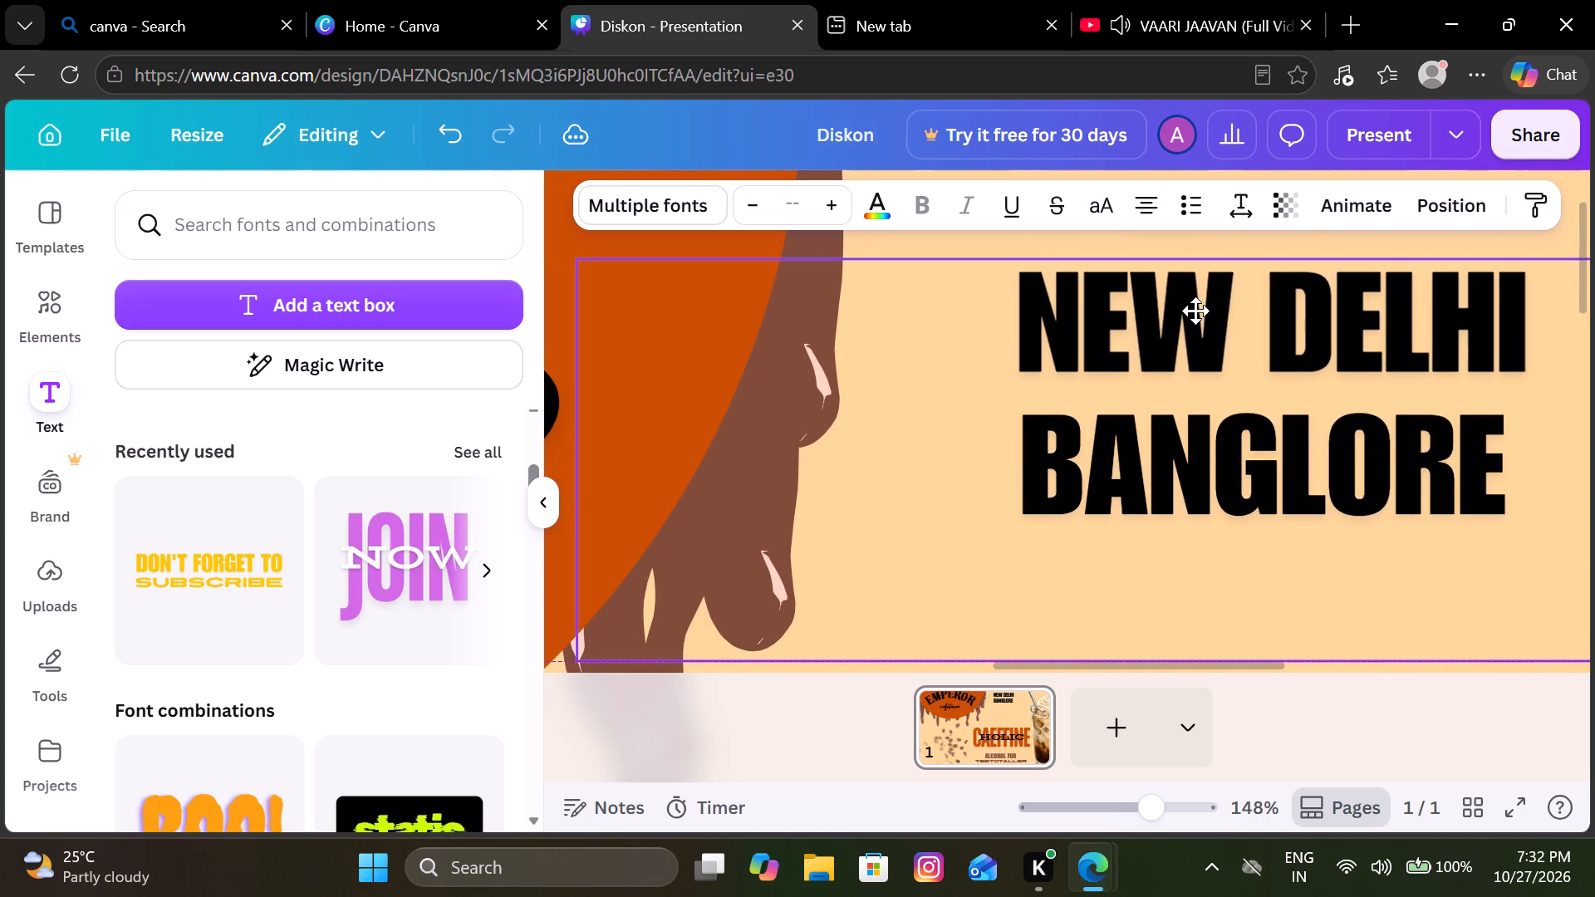
{"action": "left_click_drag", "start_coordinate": [1195, 311], "coordinate": [1198, 310]}
{"action": "left_click_drag", "start_coordinate": [1198, 310], "coordinate": [1200, 309]}
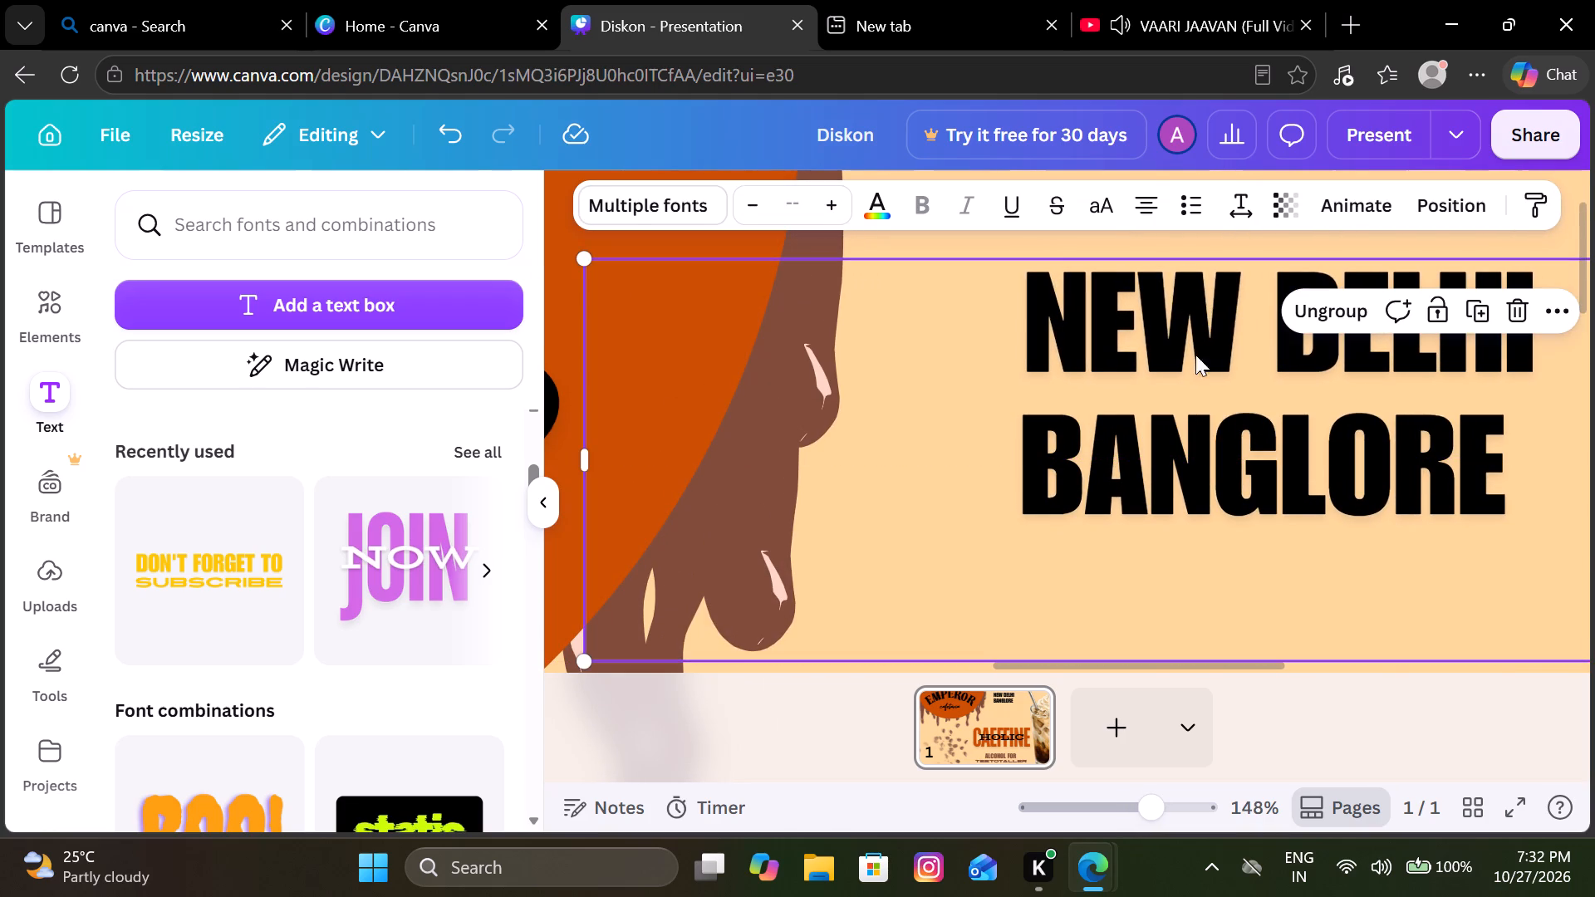
{"action": "left_click", "coordinate": [1154, 429]}
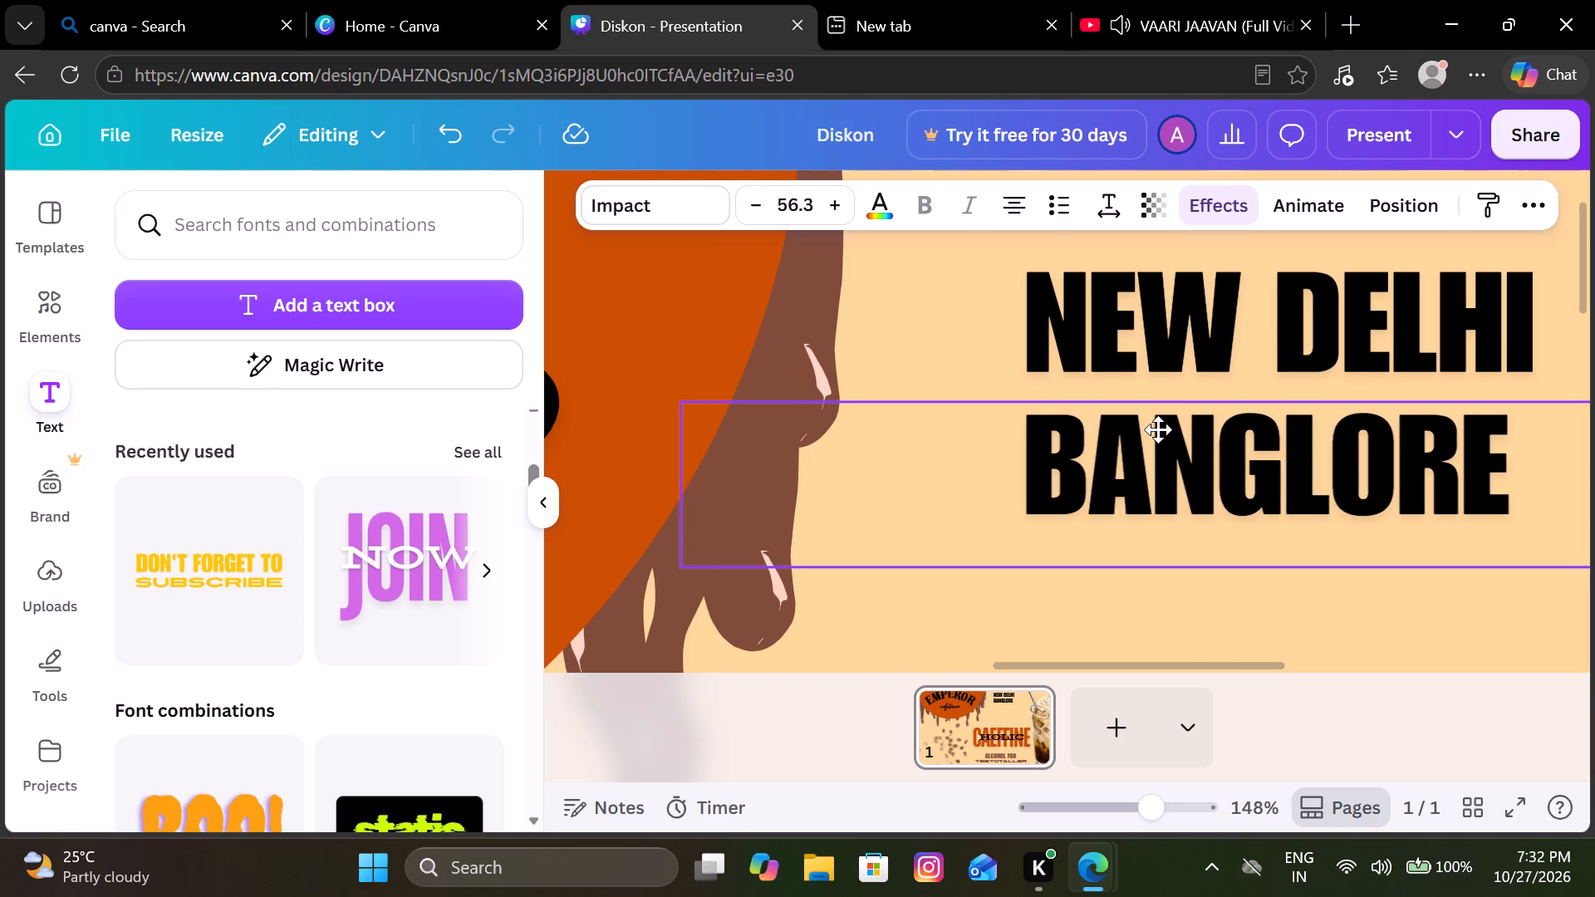
{"action": "left_click", "coordinate": [1099, 592]}
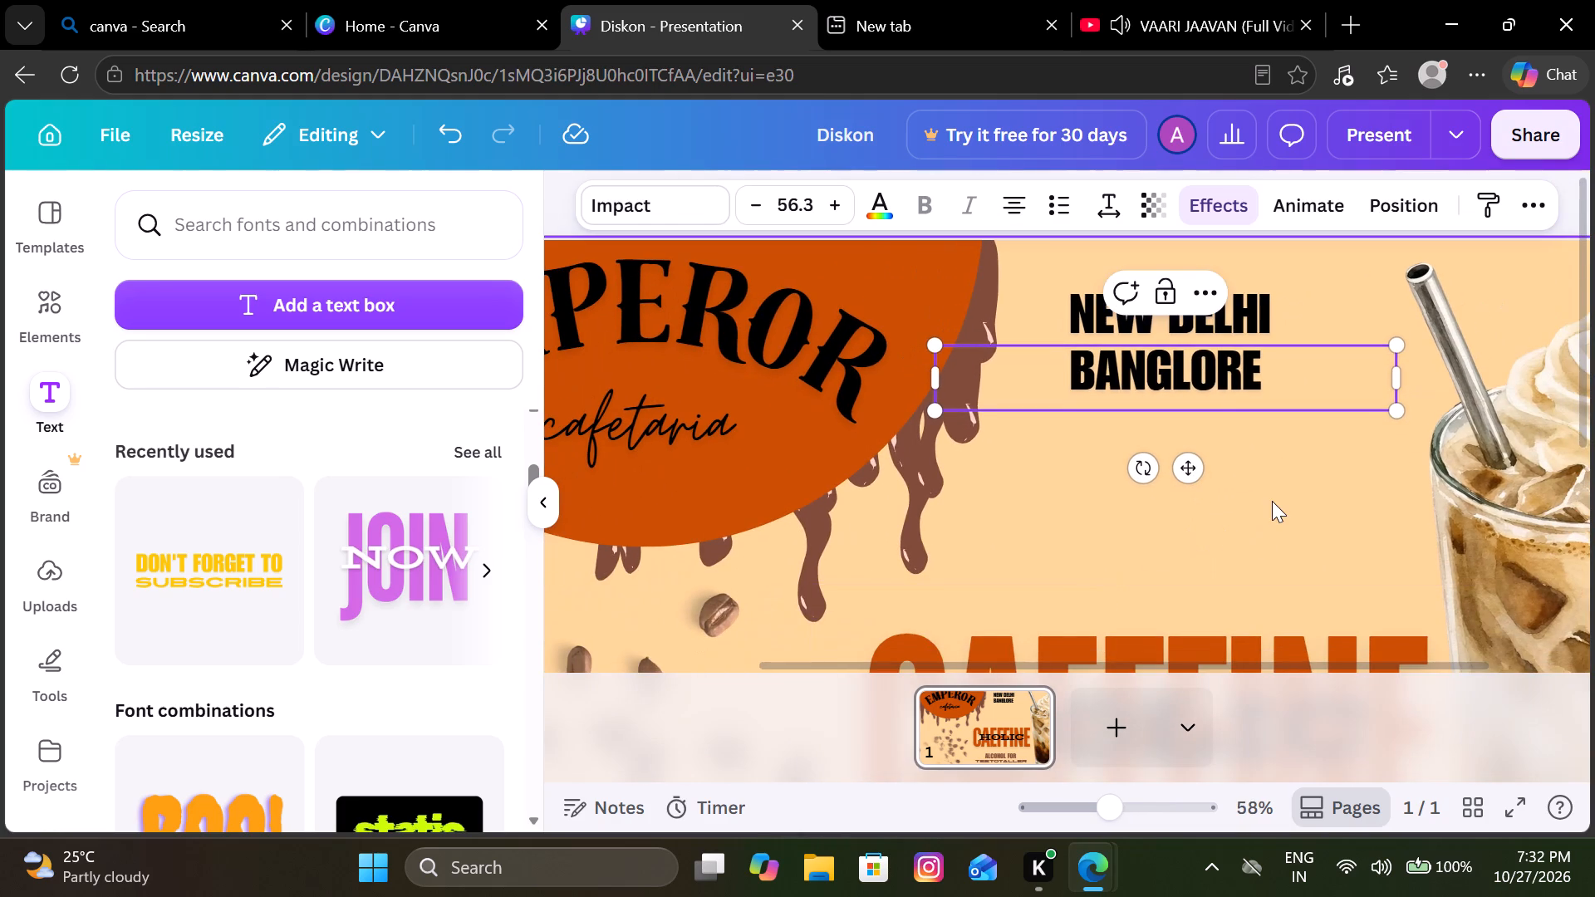
{"action": "left_click", "coordinate": [1541, 424]}
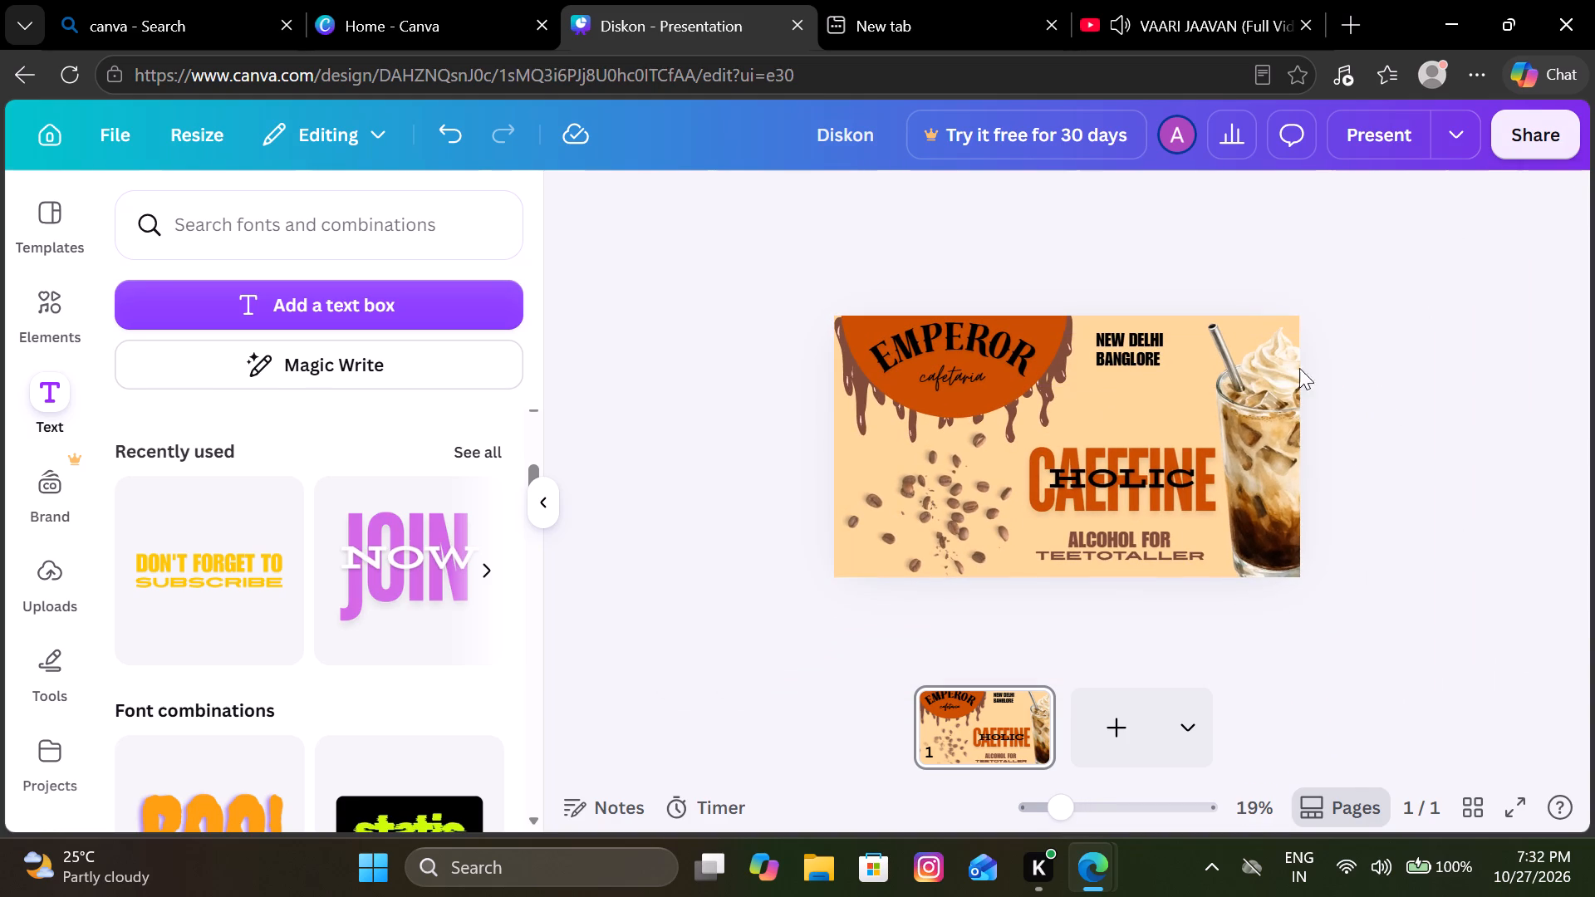
Shrink the NEW DELHI text to a font size of about 39.5 and shift it back over the start of BANGLORE.
{"action": "scroll", "coordinate": [1149, 343], "scroll_direction": "up", "scroll_amount": 3}
{"action": "left_click", "coordinate": [1180, 266]}
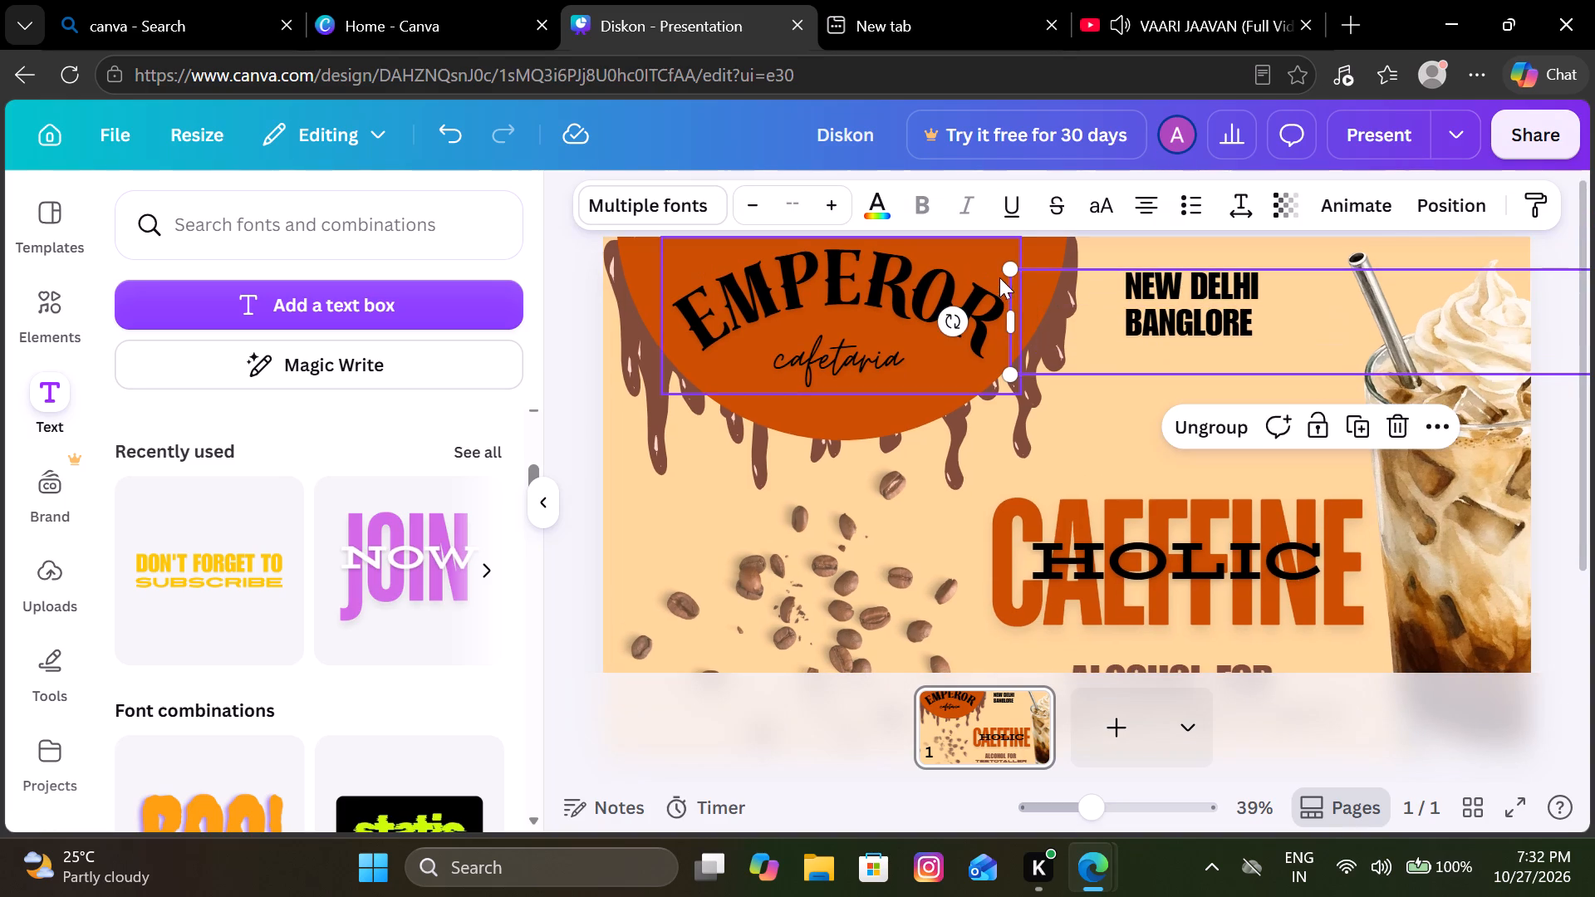
{"action": "left_click_drag", "start_coordinate": [1004, 271], "coordinate": [1036, 274]}
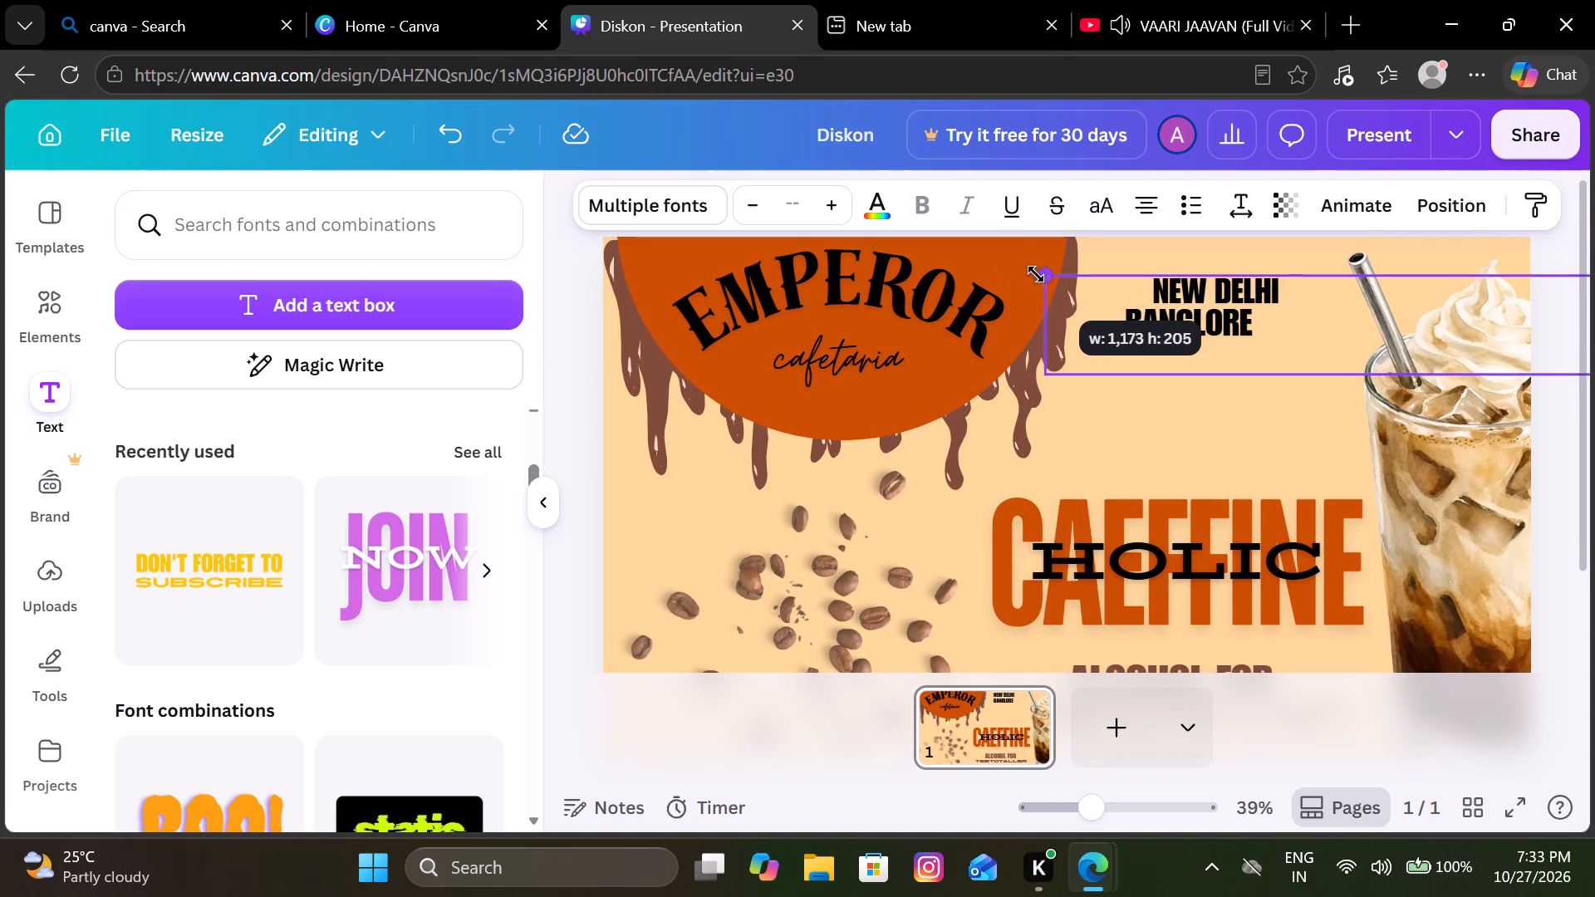
{"action": "left_click_drag", "start_coordinate": [1036, 274], "coordinate": [999, 252]}
{"action": "left_click", "coordinate": [1146, 277]}
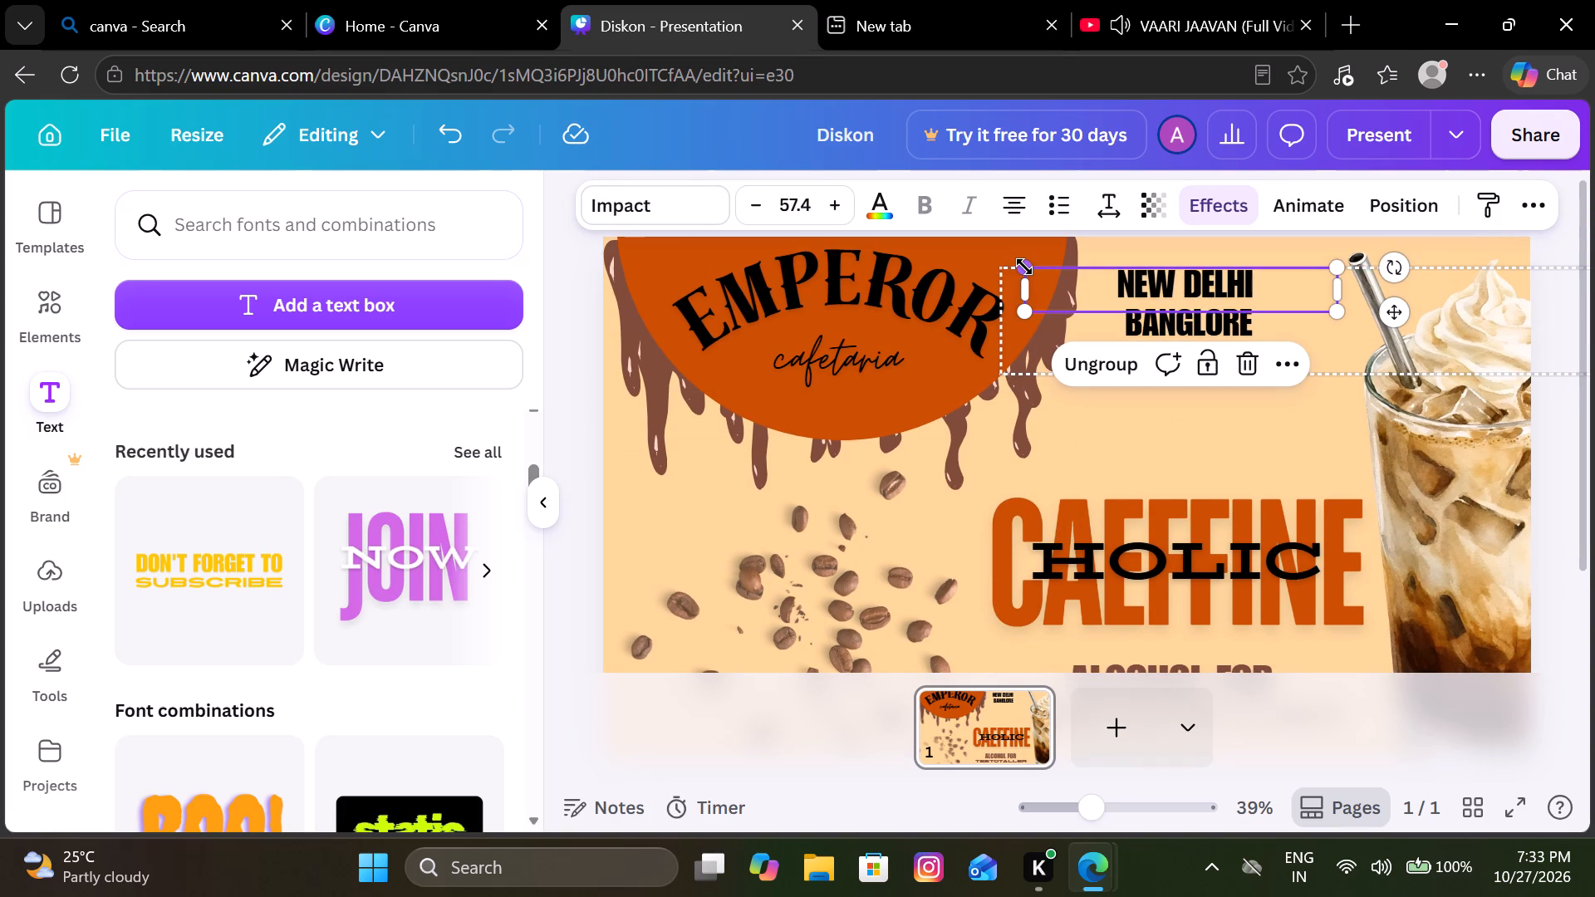
{"action": "left_click_drag", "start_coordinate": [1024, 267], "coordinate": [1087, 277]}
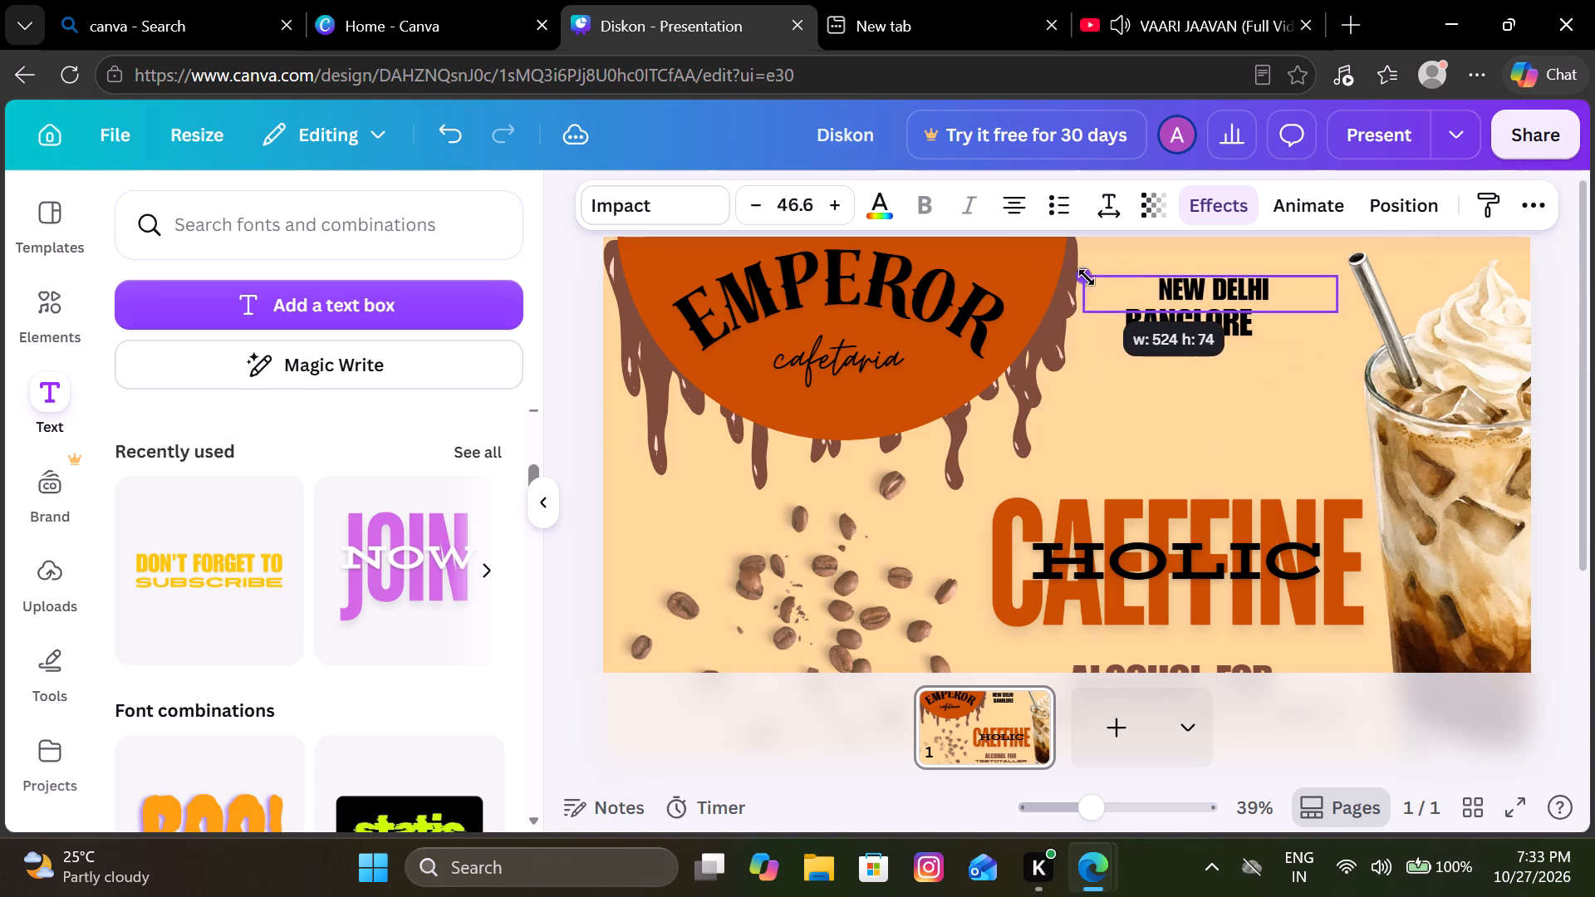
{"action": "left_click_drag", "start_coordinate": [1087, 277], "coordinate": [1121, 289]}
{"action": "left_click_drag", "start_coordinate": [1163, 299], "coordinate": [1131, 294]}
Shrink the BANGLORE text to a font size of 40 and move it to sit just beneath NEW DELHI.
{"action": "left_click", "coordinate": [1151, 329]}
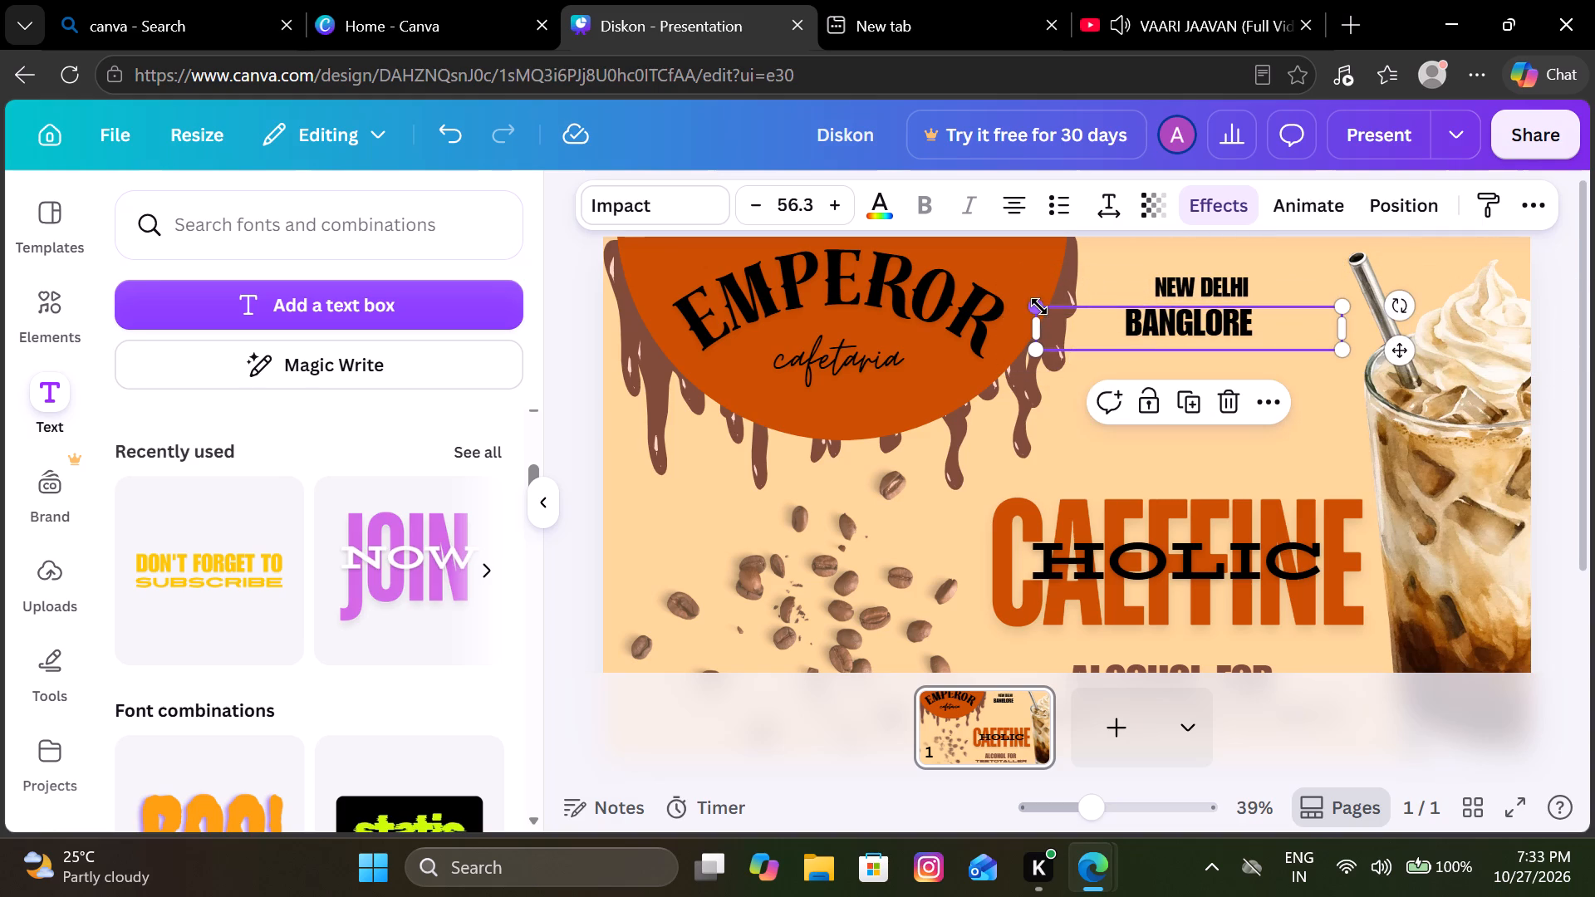
{"action": "left_click_drag", "start_coordinate": [1039, 306], "coordinate": [1126, 329]}
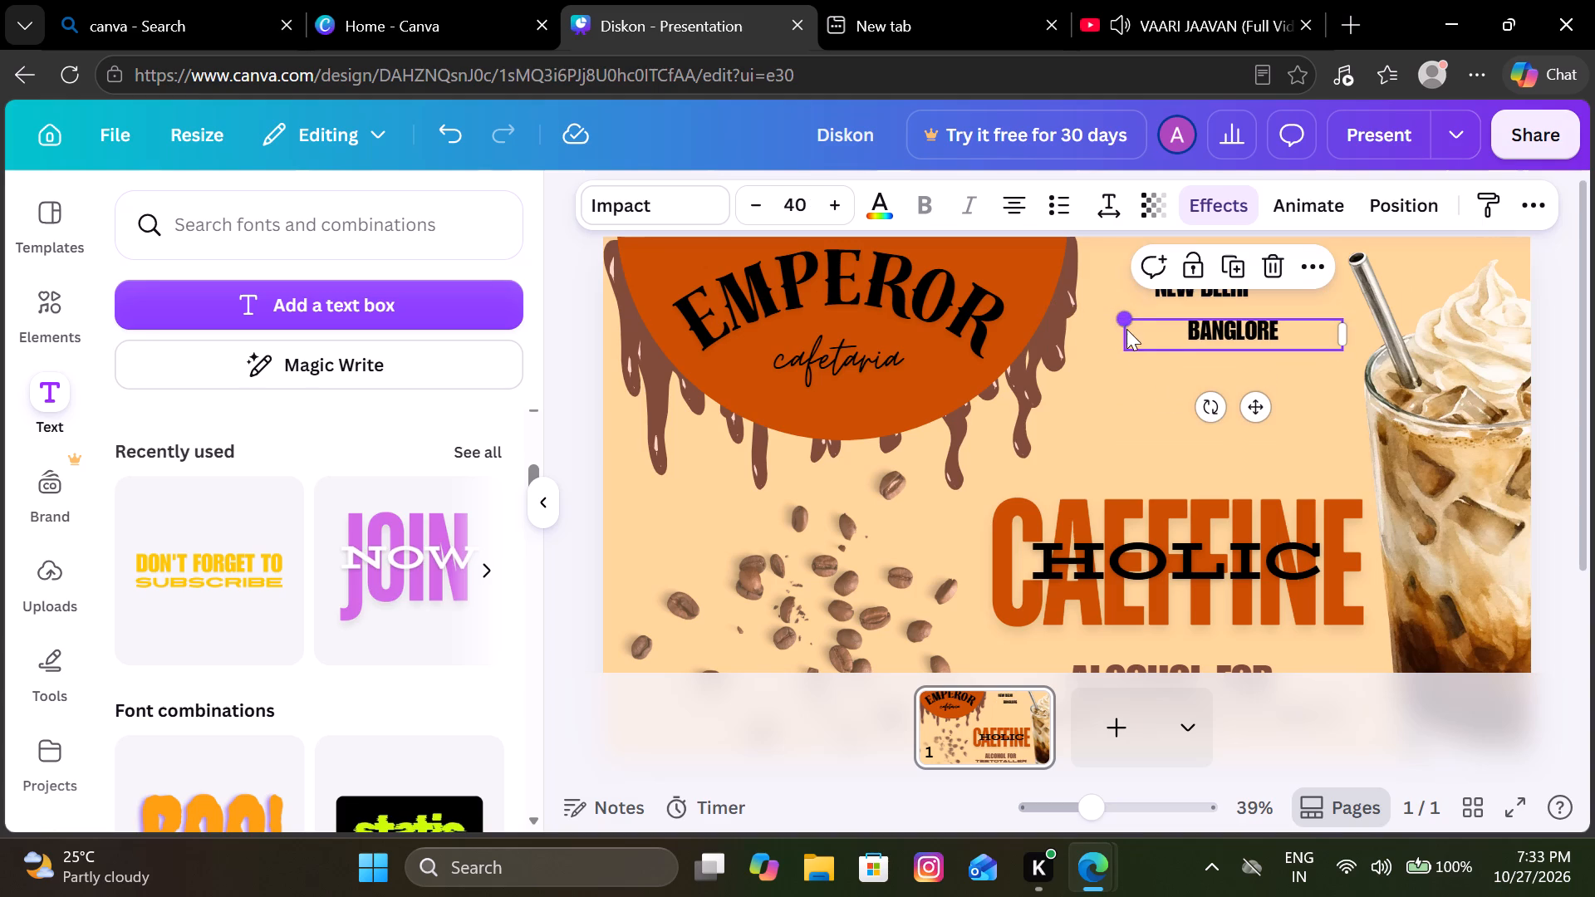
{"action": "left_click_drag", "start_coordinate": [1161, 335], "coordinate": [1126, 324]}
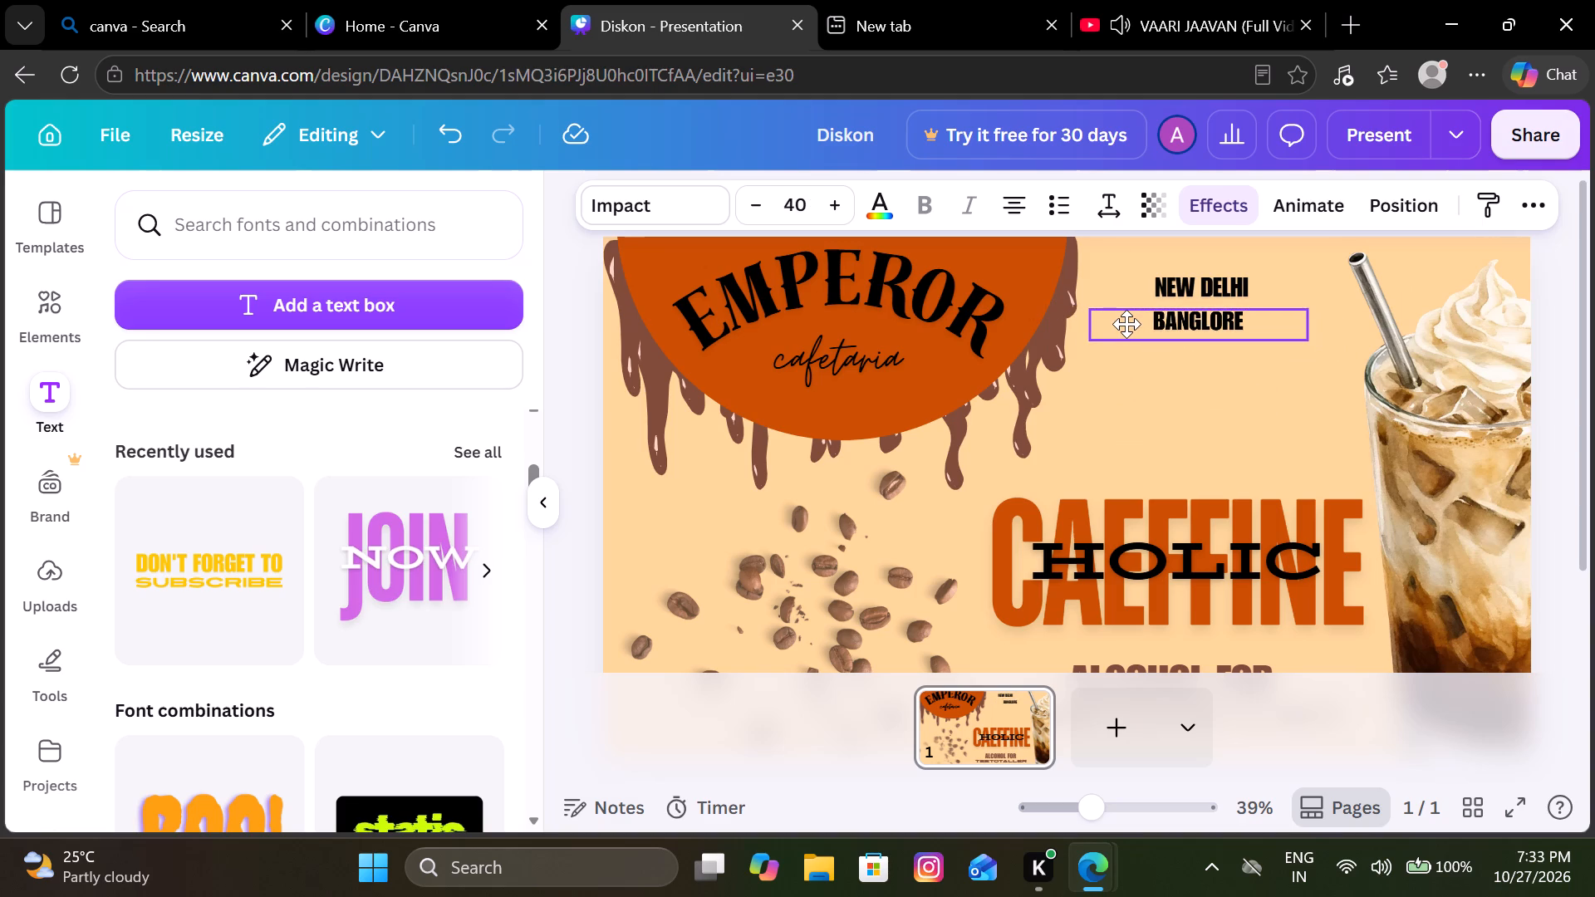
{"action": "left_click_drag", "start_coordinate": [1126, 324], "coordinate": [1127, 324]}
{"action": "left_click_drag", "start_coordinate": [1127, 324], "coordinate": [1129, 322]}
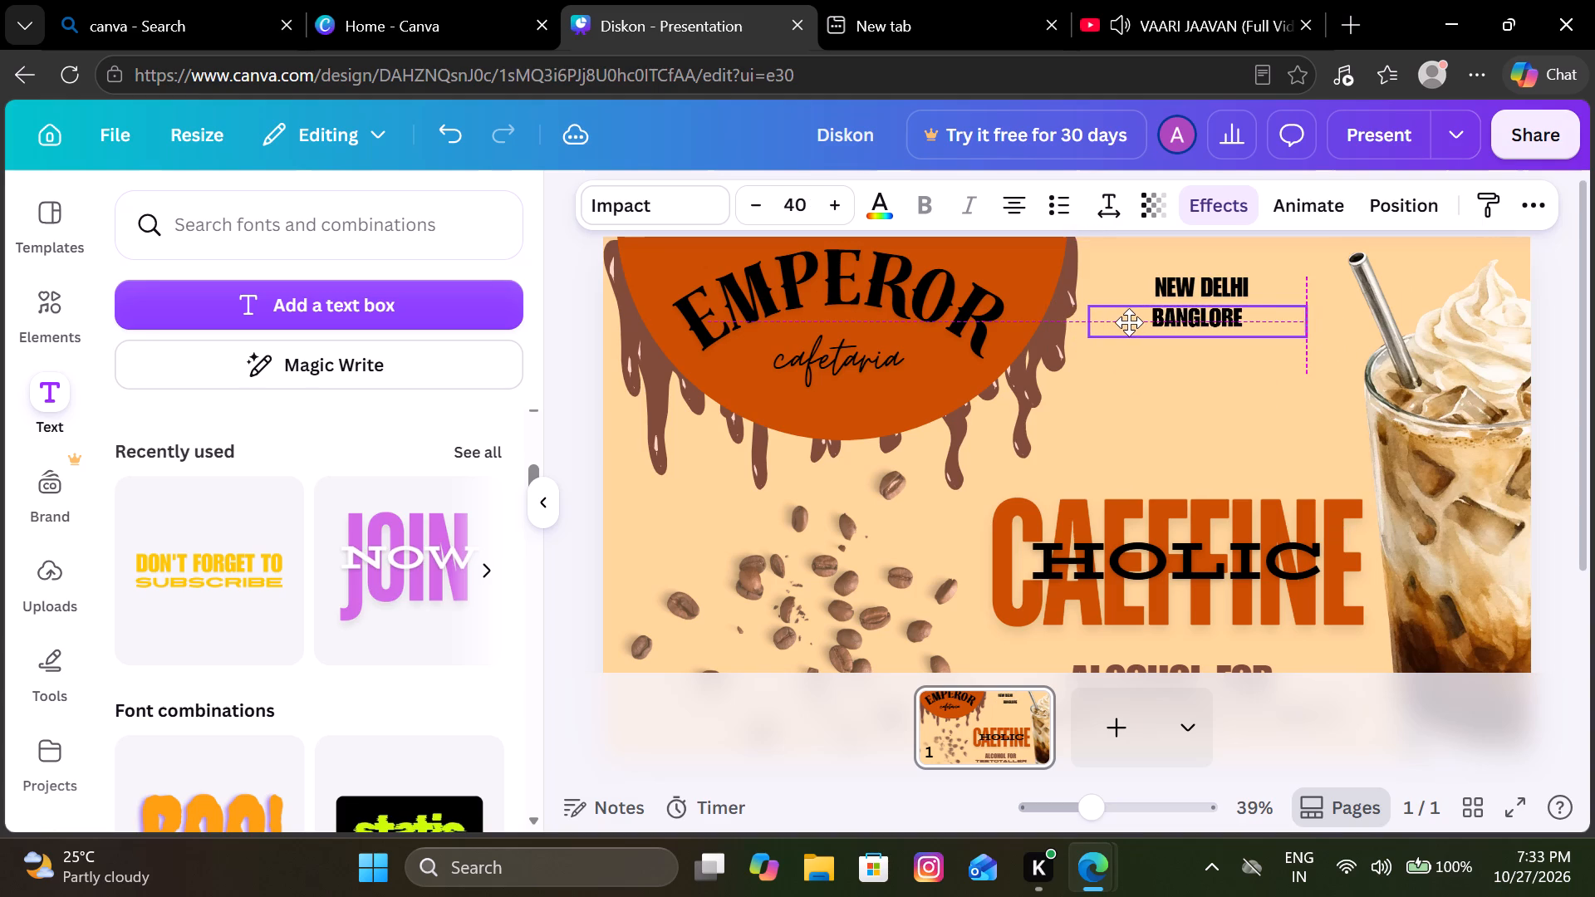
{"action": "left_click_drag", "start_coordinate": [1129, 322], "coordinate": [1127, 322]}
{"action": "left_click", "coordinate": [1124, 390]}
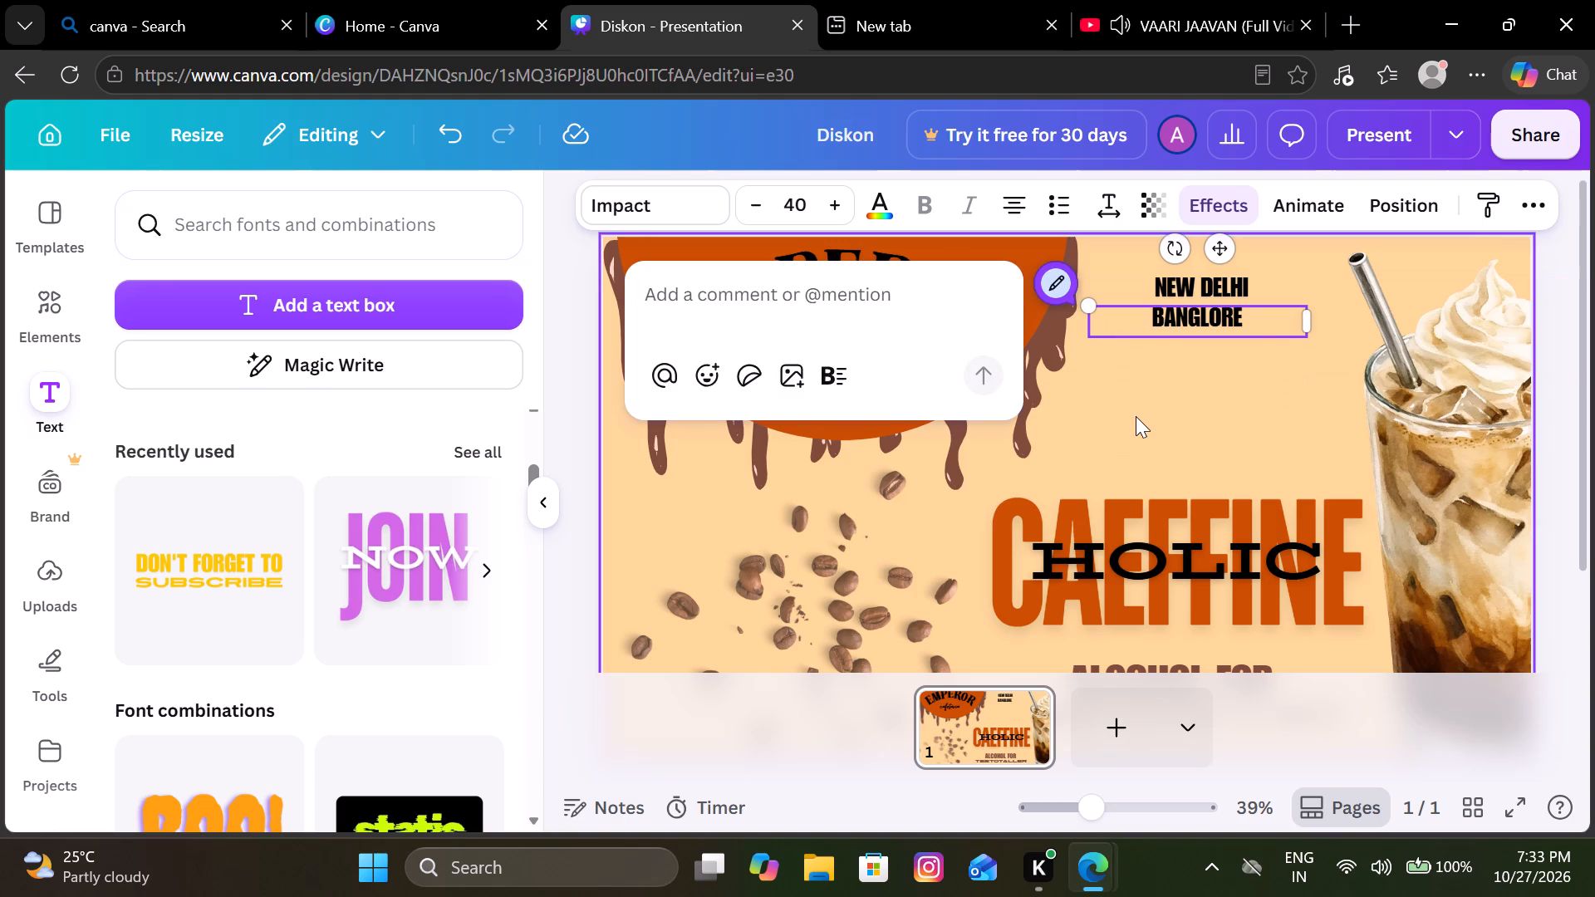
{"action": "left_click", "coordinate": [1136, 416]}
Fine-tune the BANGLORE and NEW DELHI text positions so the two smaller lines start flush at the same edge.
{"action": "scroll", "coordinate": [1136, 416], "scroll_direction": "left", "scroll_amount": 1}
{"action": "scroll", "coordinate": [1136, 416], "scroll_direction": "up", "scroll_amount": 1}
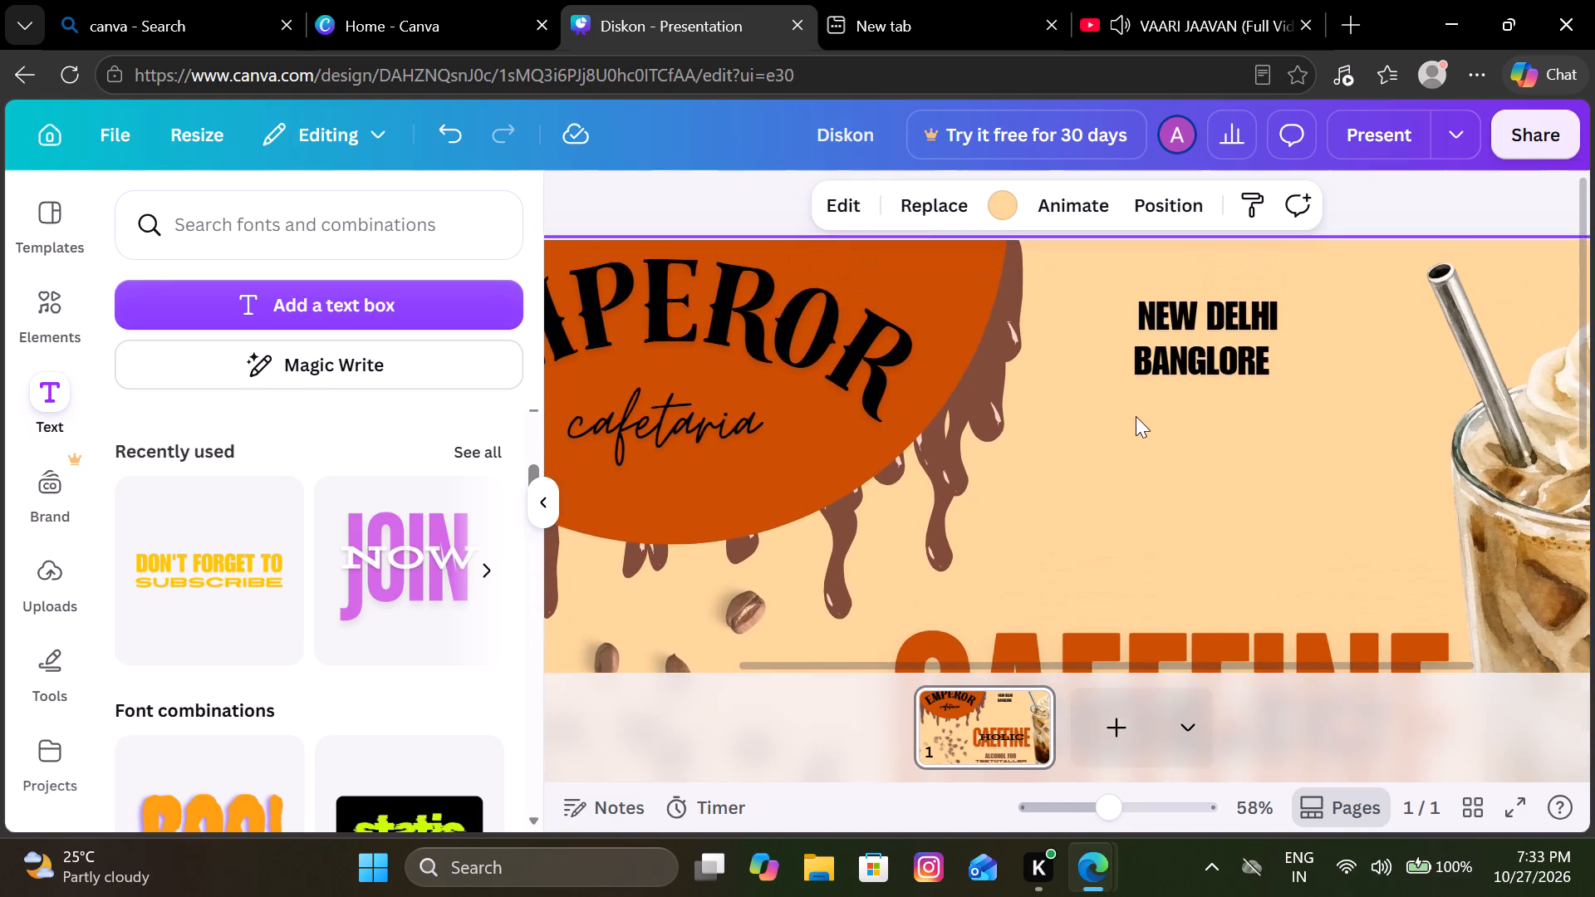
{"action": "scroll", "coordinate": [1136, 416], "scroll_direction": "up", "scroll_amount": 1}
{"action": "left_click", "coordinate": [1175, 353]}
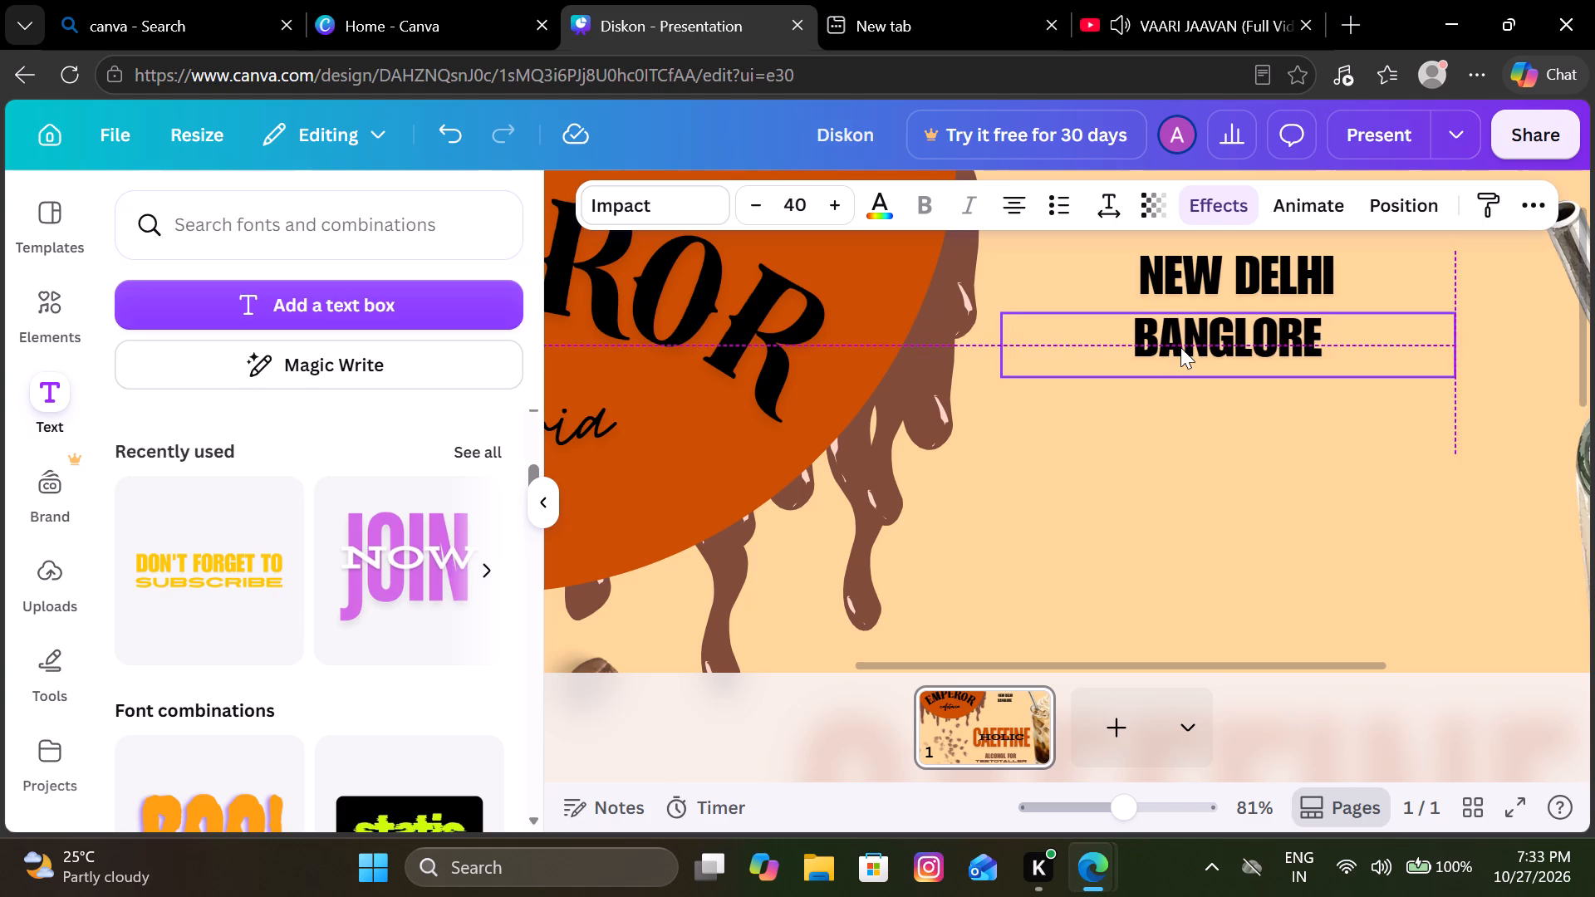
{"action": "left_click", "coordinate": [1069, 483]}
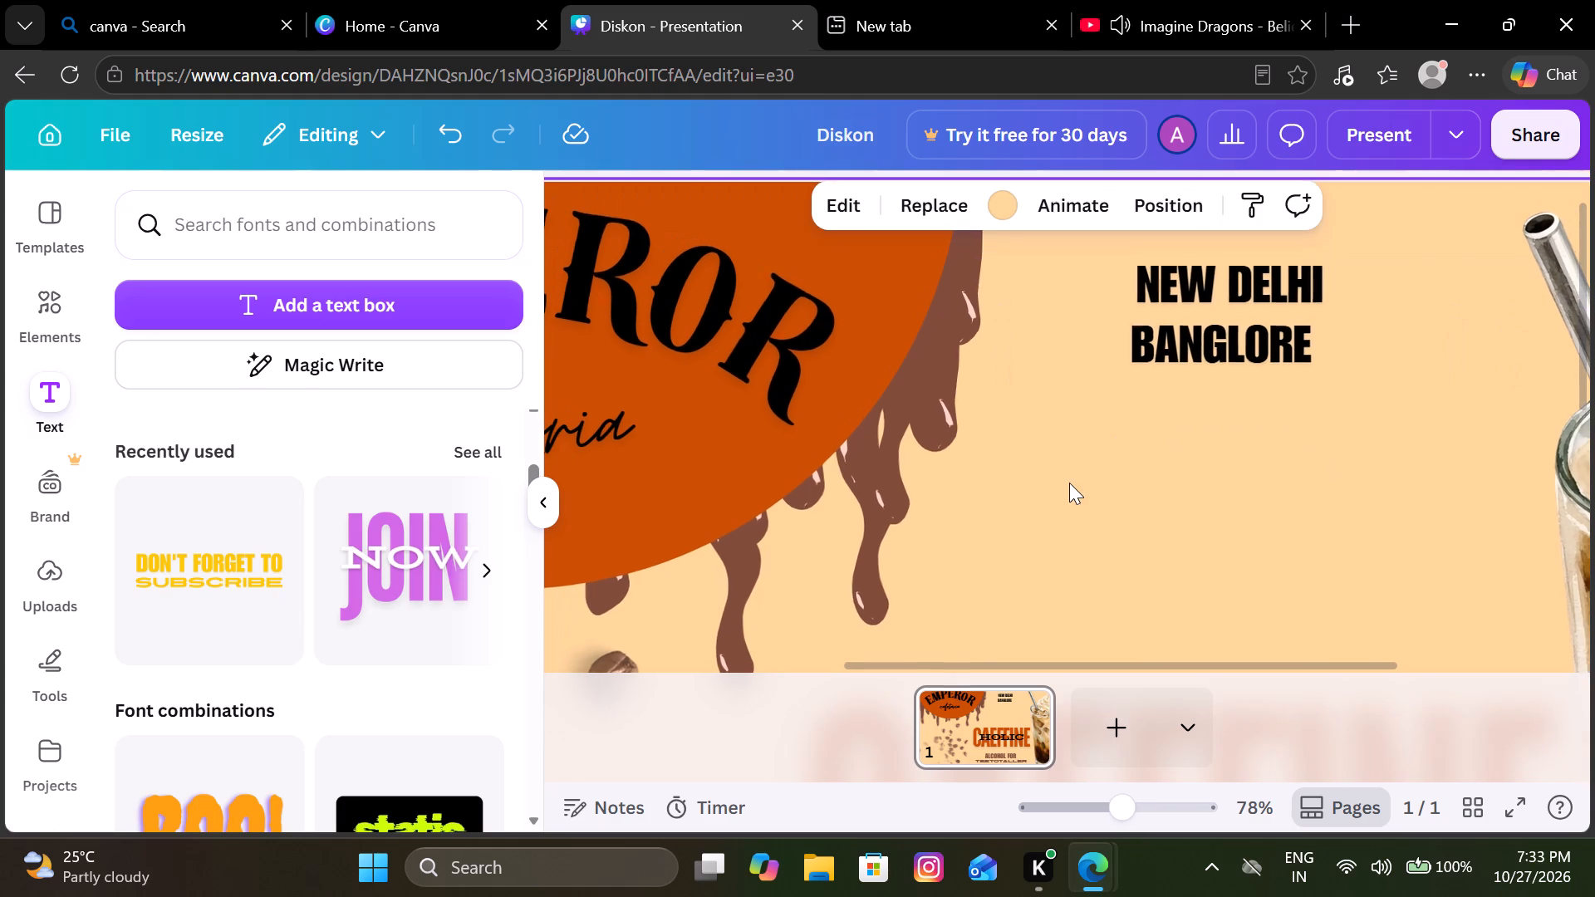
{"action": "double_click", "coordinate": [1161, 305]}
{"action": "left_click", "coordinate": [1161, 305]}
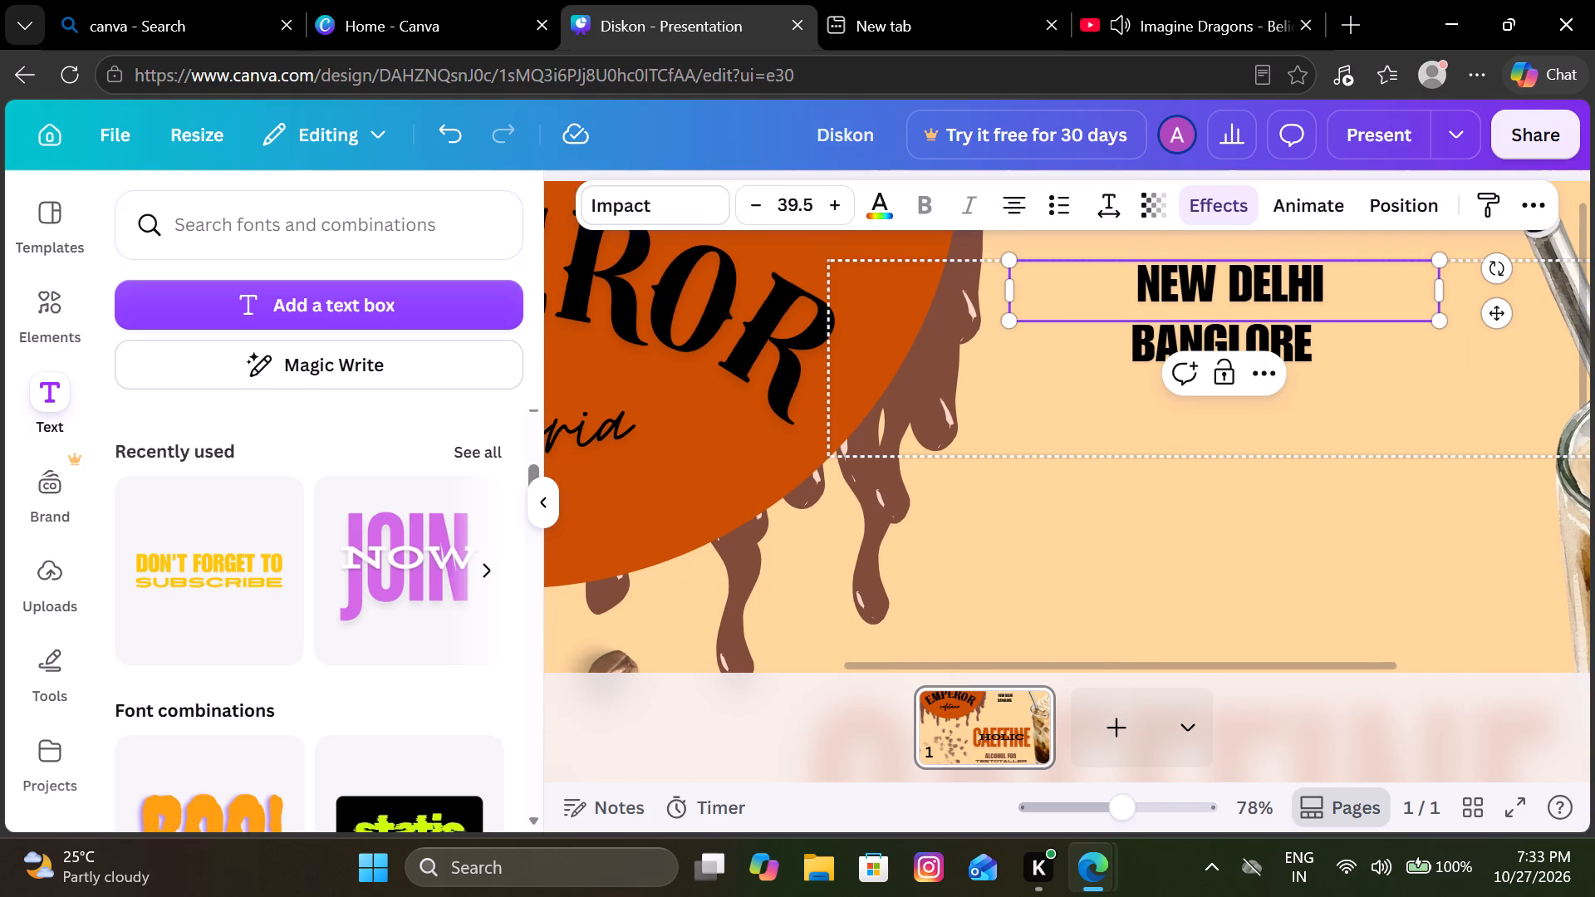
{"action": "left_click", "coordinate": [1161, 305]}
{"action": "left_click", "coordinate": [1058, 249]}
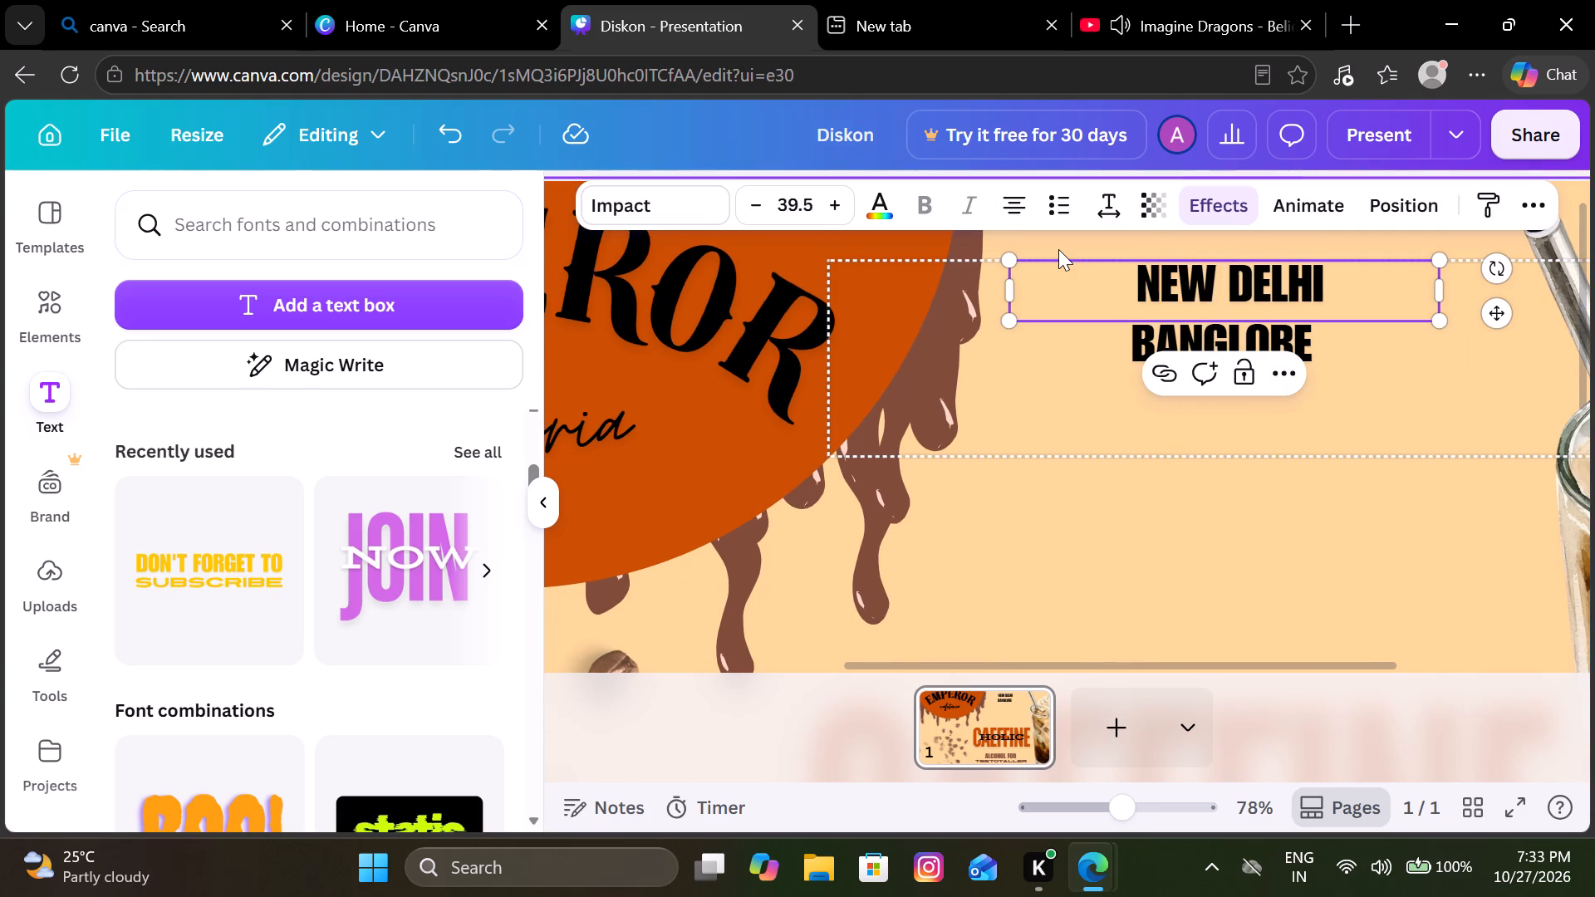
{"action": "left_click", "coordinate": [1145, 277]}
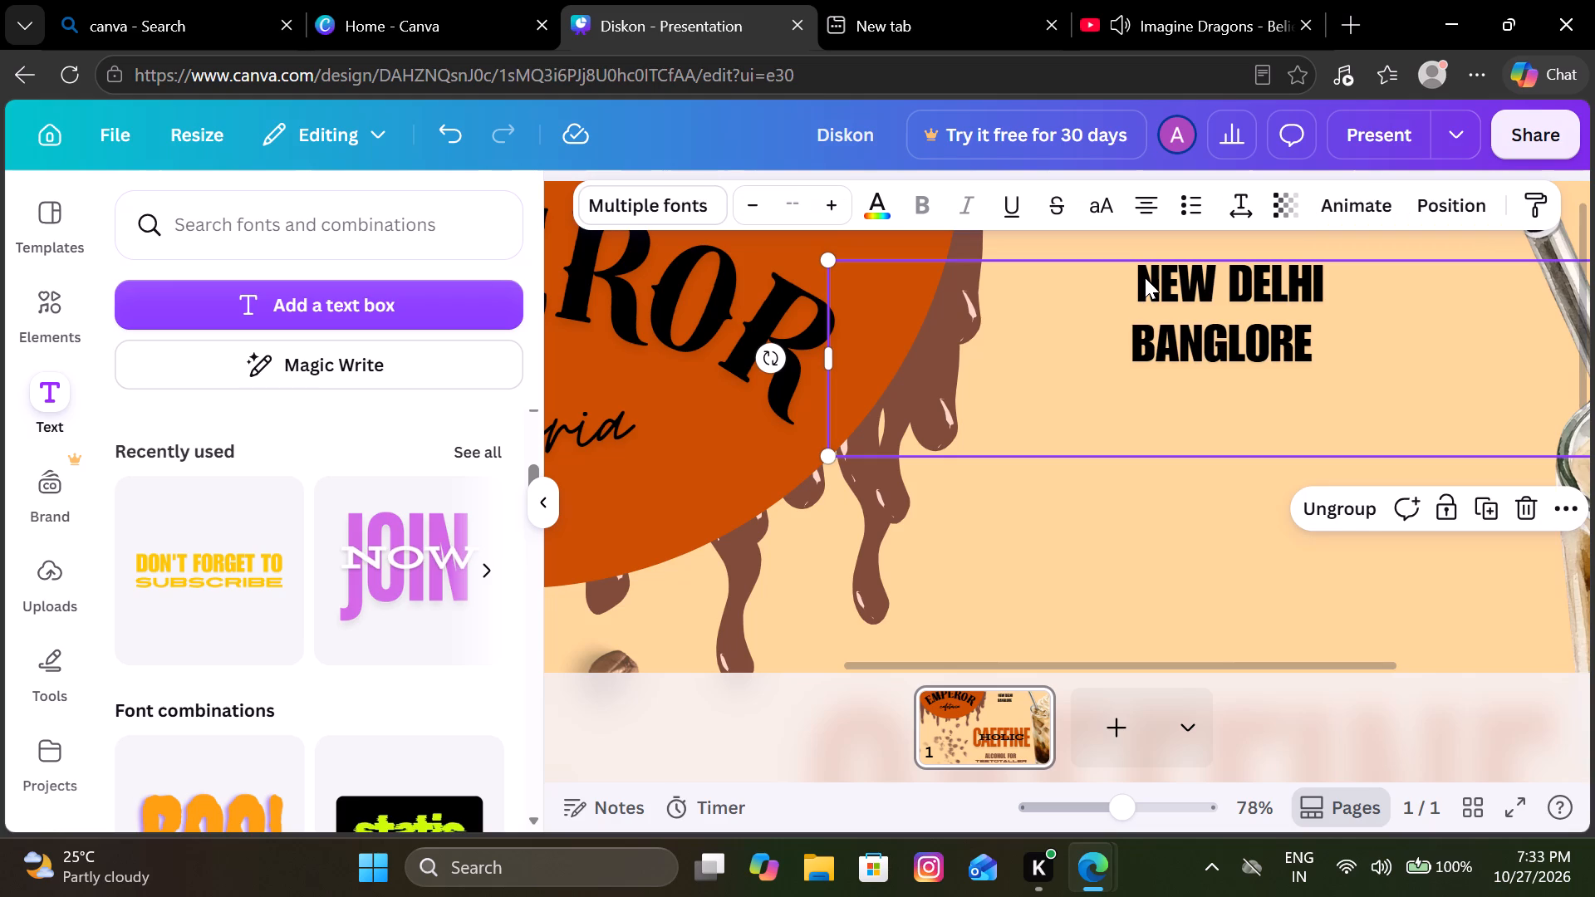
{"action": "left_click", "coordinate": [1145, 277]}
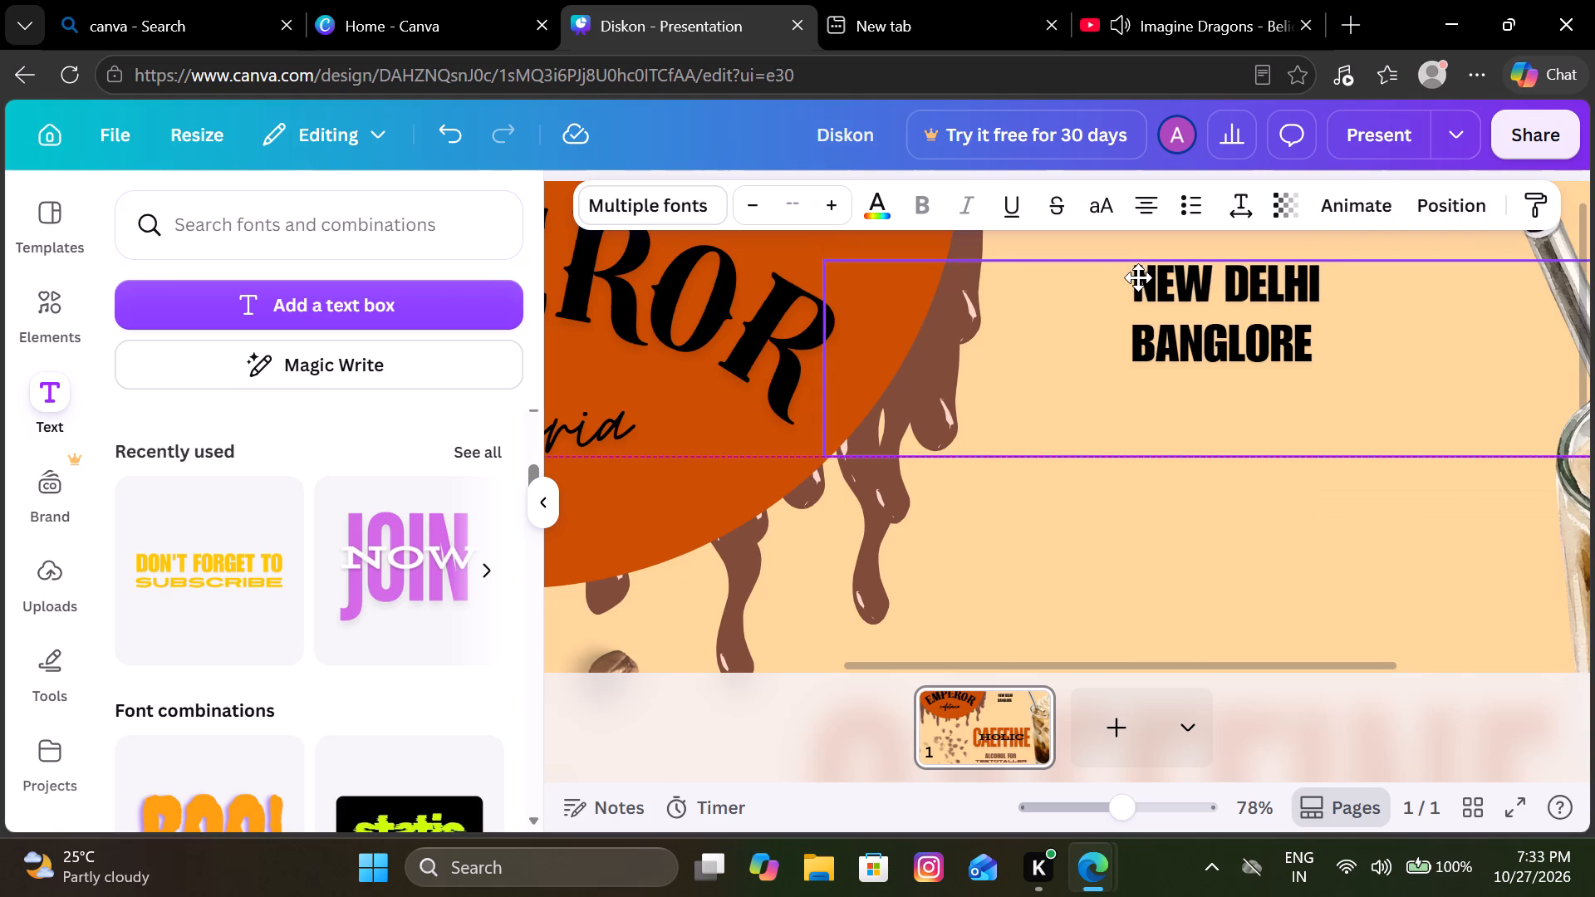
{"action": "left_click", "coordinate": [1099, 542]}
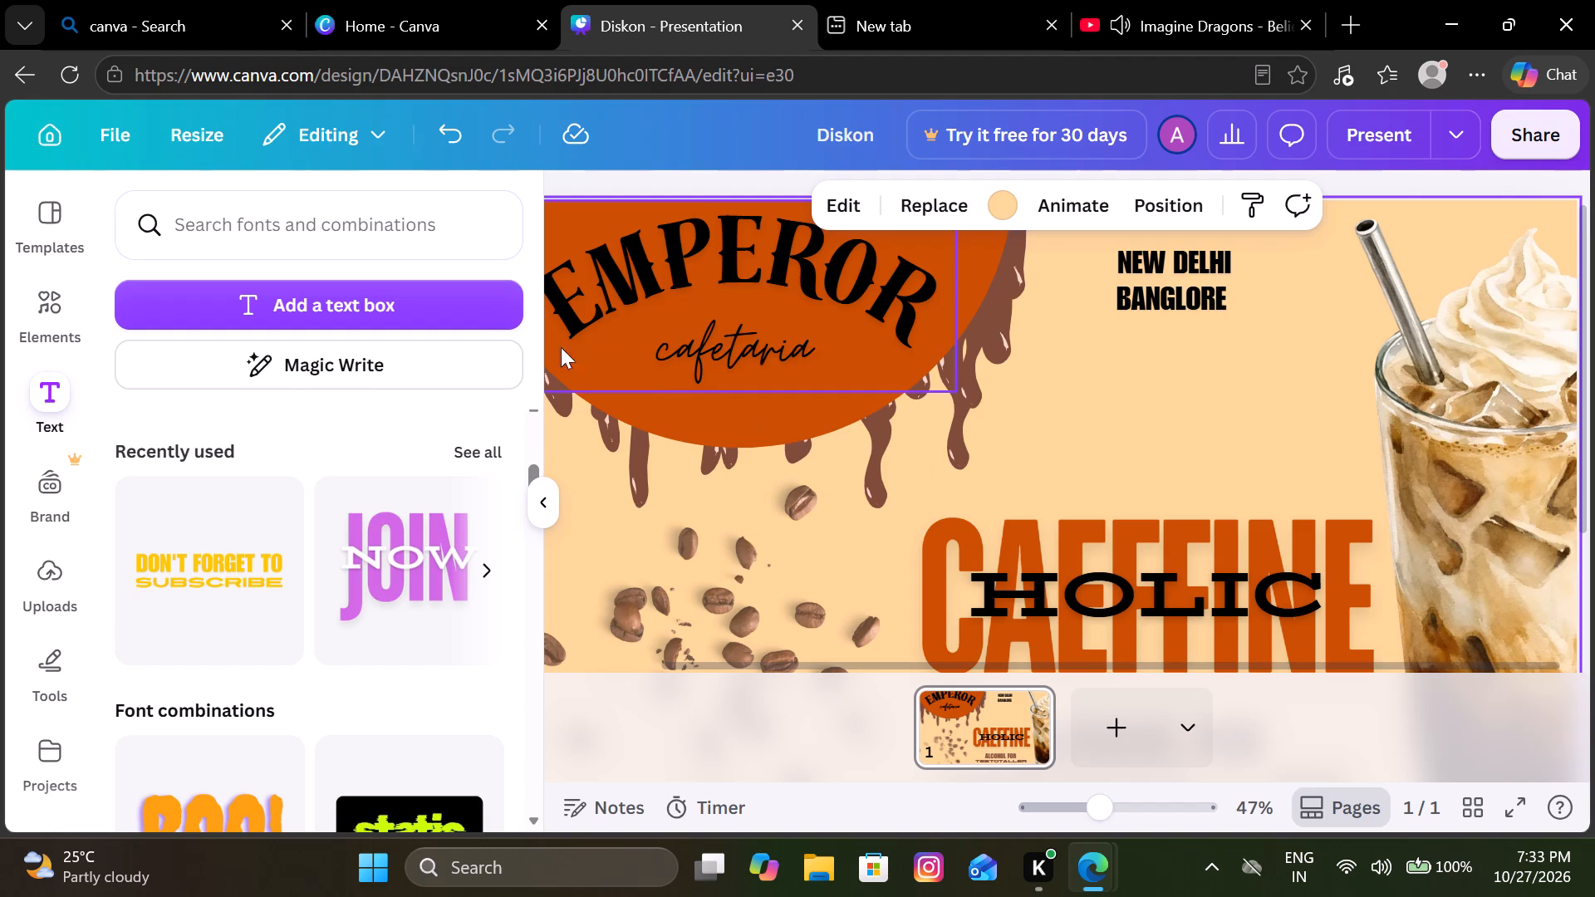
Add the recently used DON'T FORGET TO SUBSCRIBE text combination to the page and delete its SUBSCRIBE line.
{"action": "left_click", "coordinate": [244, 544]}
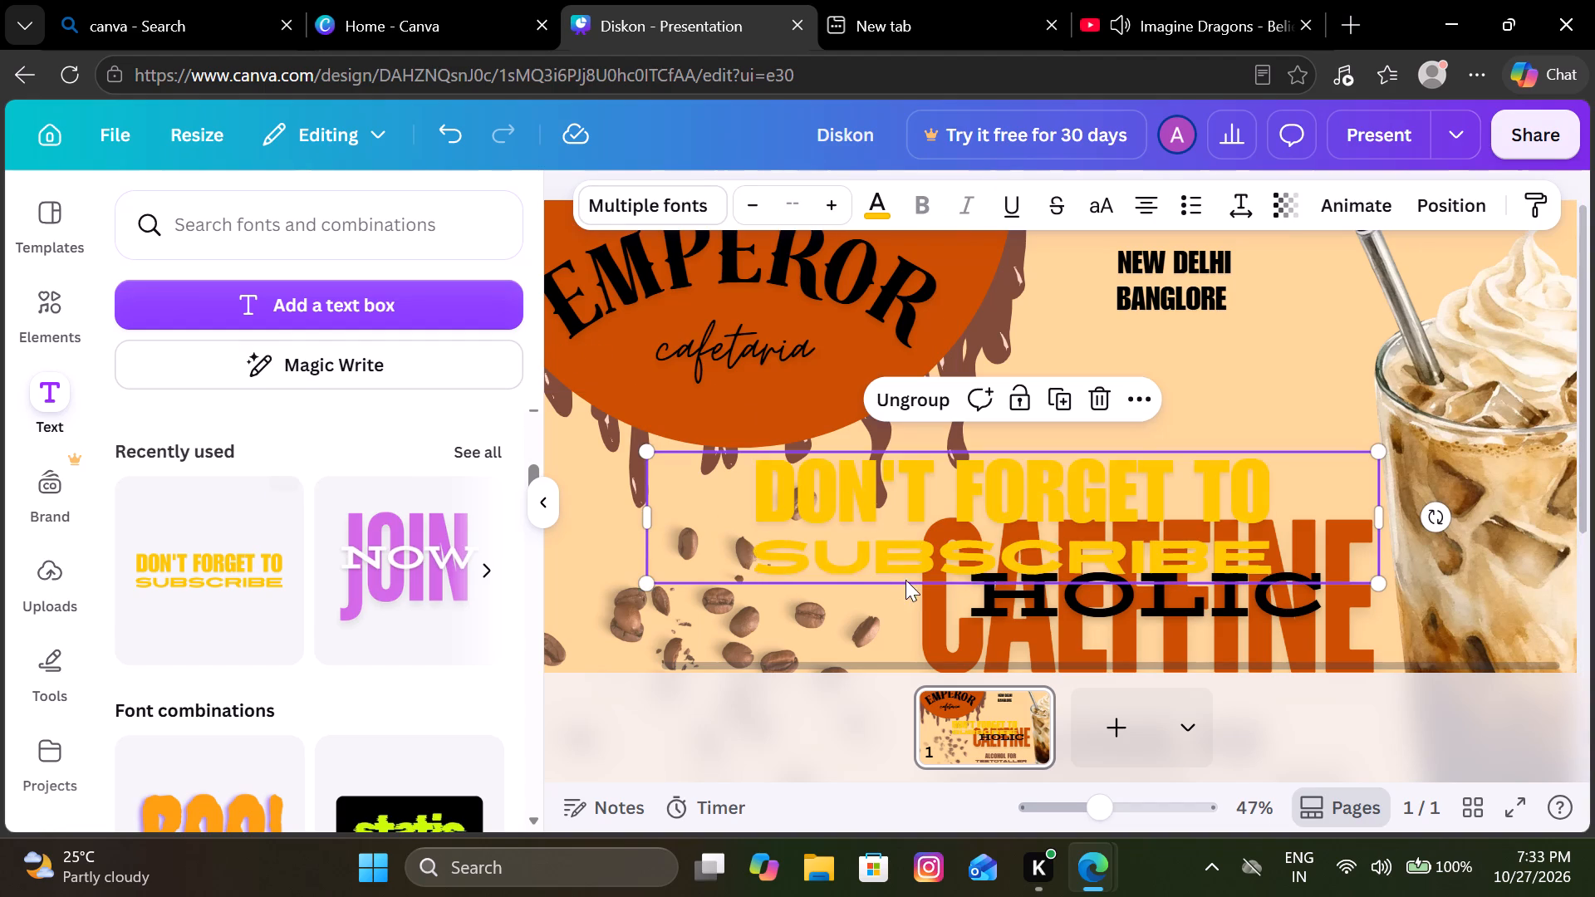
{"action": "left_click", "coordinate": [793, 558]}
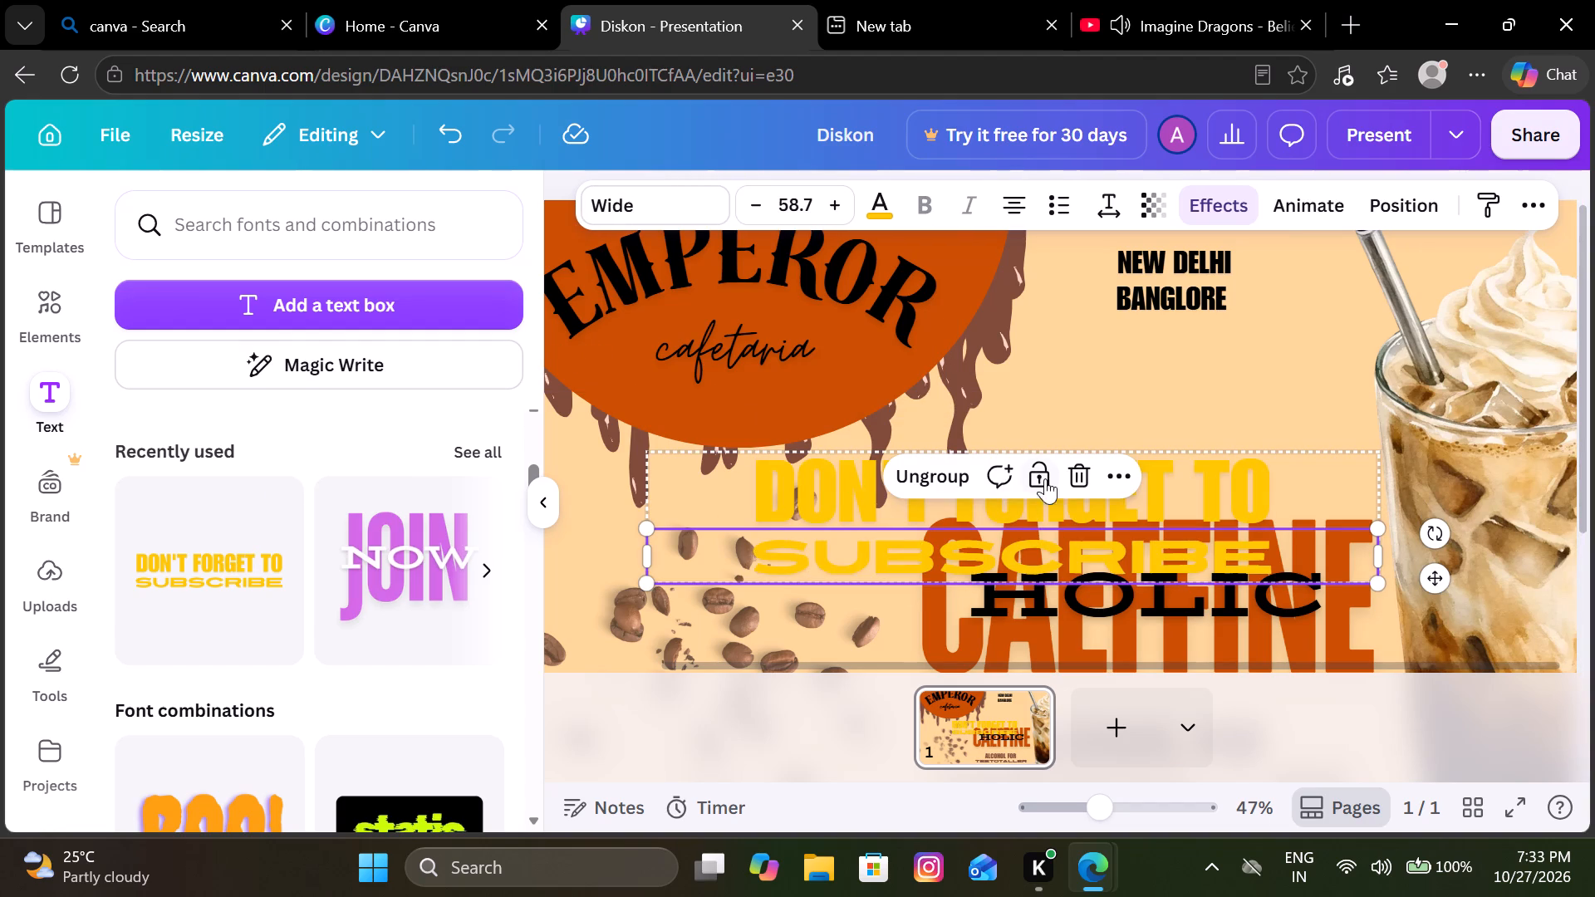
{"action": "left_click", "coordinate": [1084, 468]}
Replace the DON'T FORGET TO text with MUMBAI.
{"action": "left_click", "coordinate": [1058, 476]}
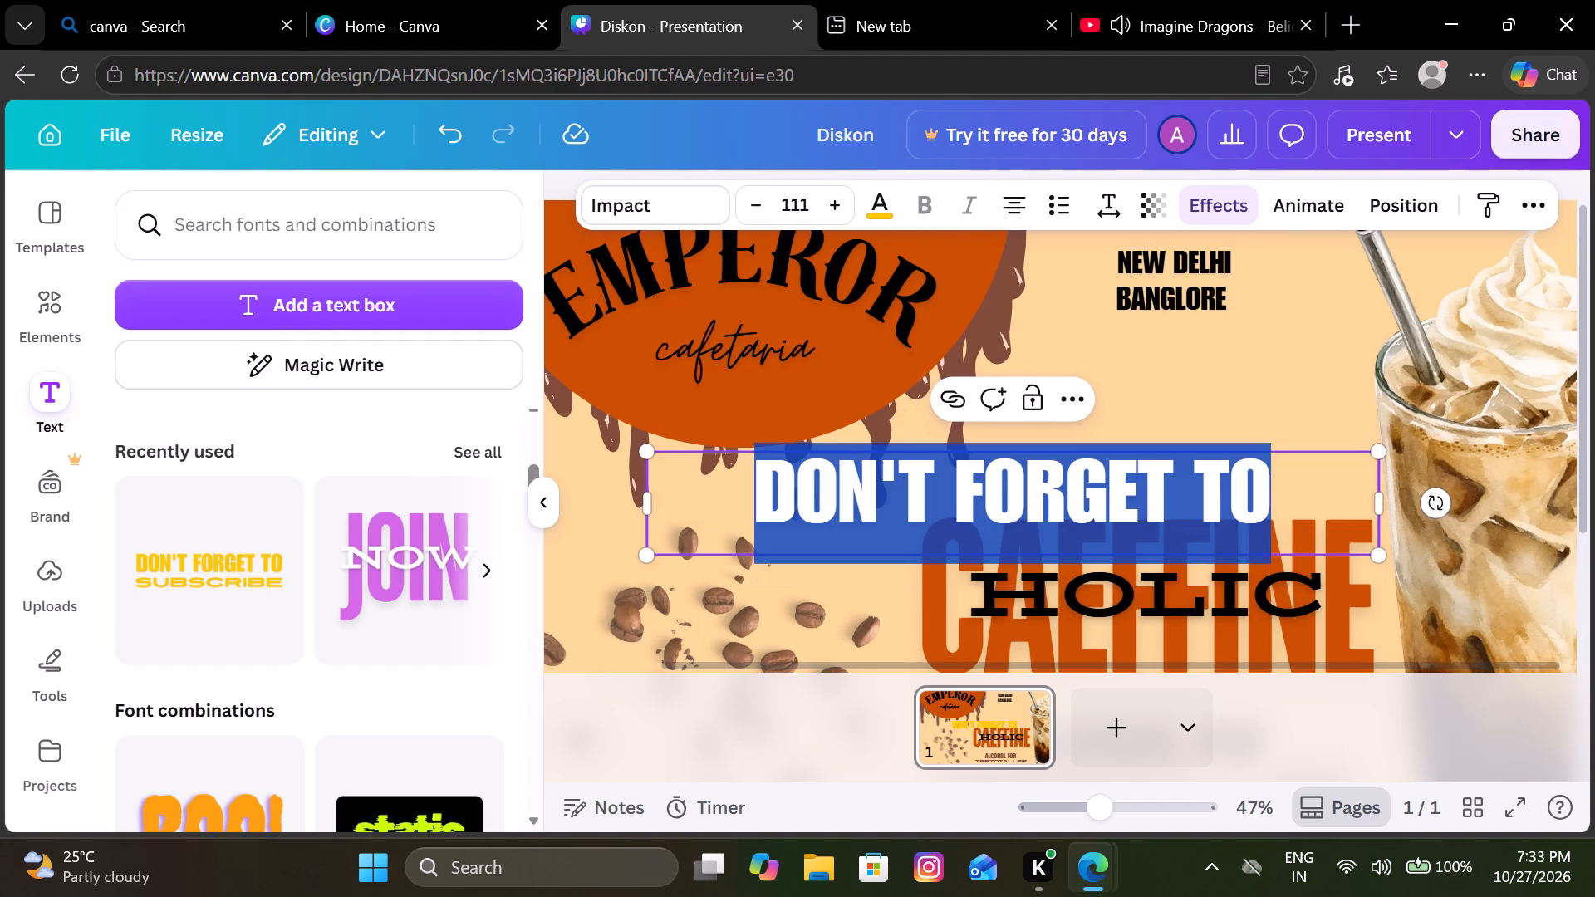
{"action": "type", "text": "MUMBAI"}
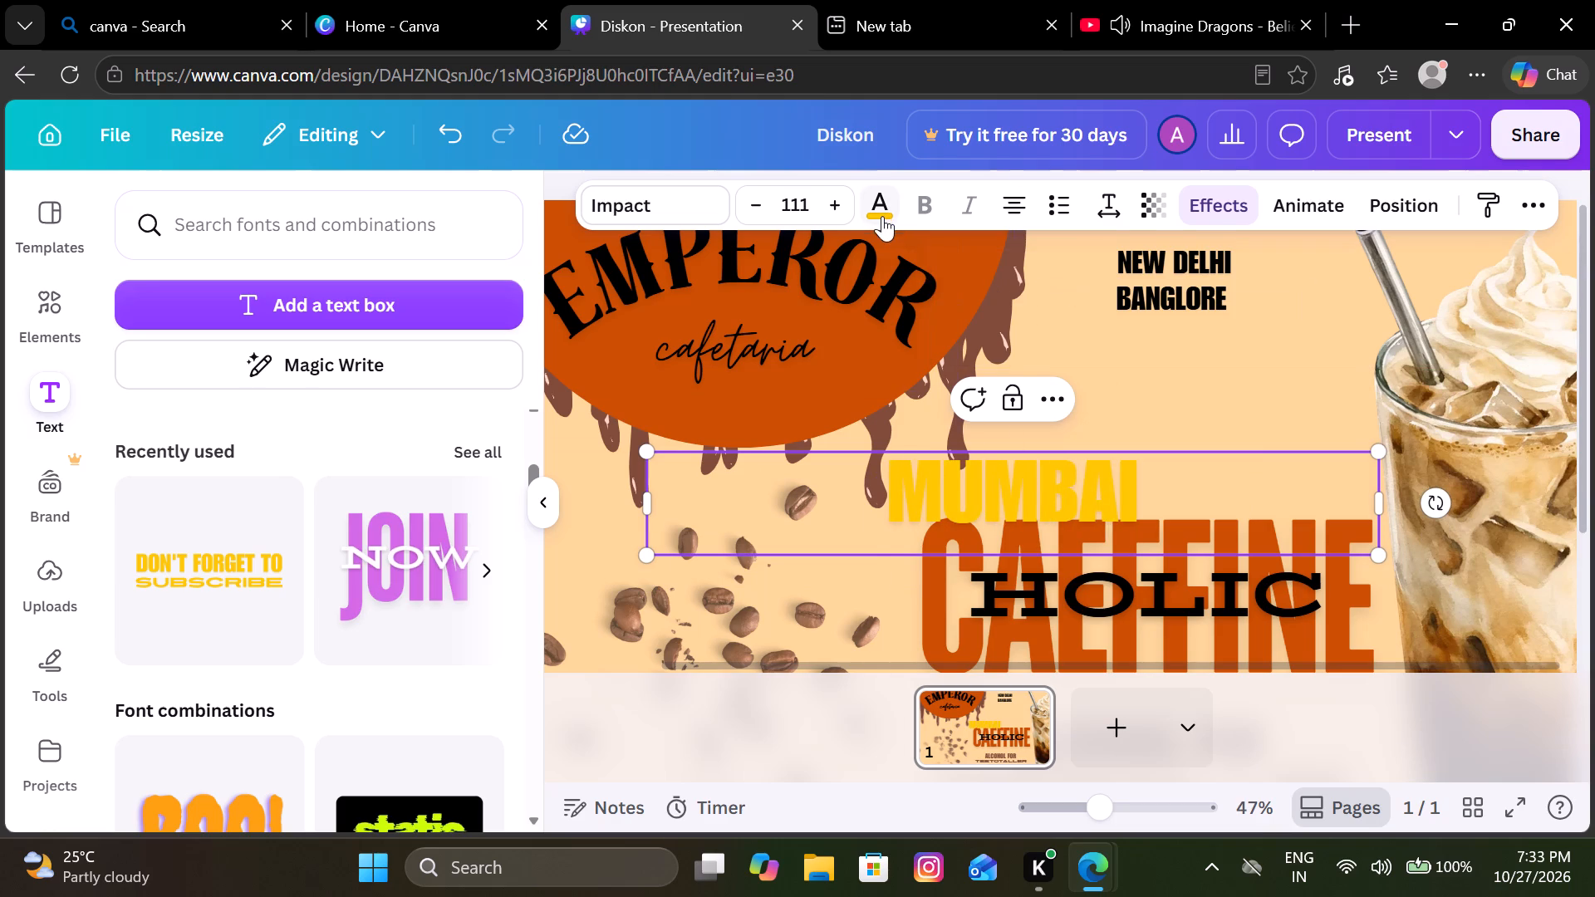
Change the MUMBAI text colour from yellow to black, applying the colour swap to the whole page.
{"action": "left_click", "coordinate": [882, 216]}
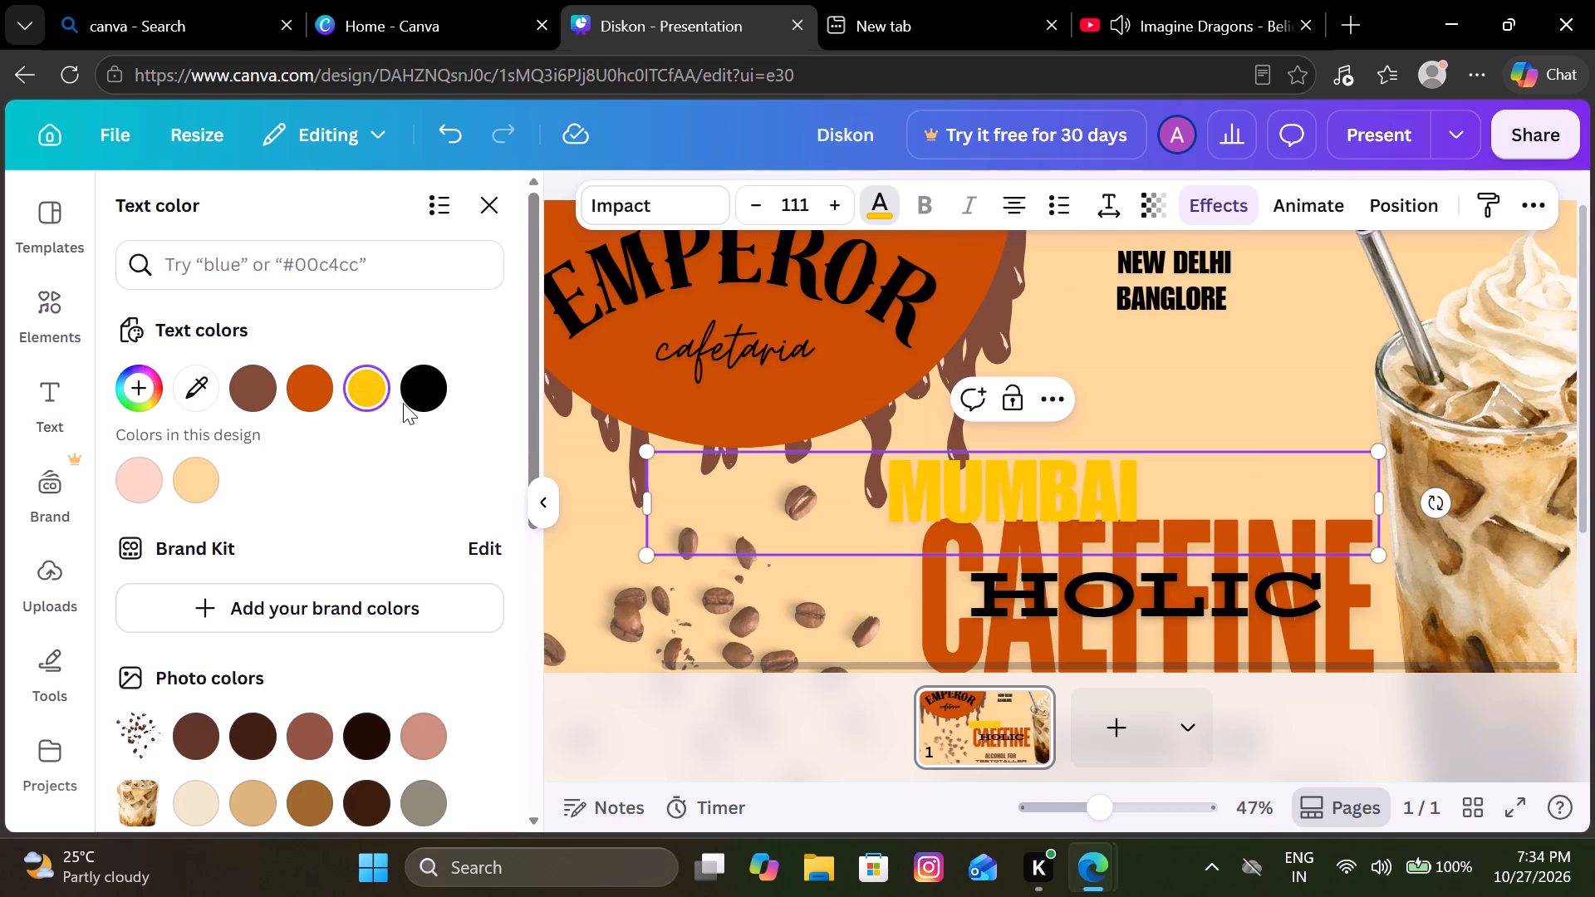
{"action": "left_click", "coordinate": [403, 403]}
{"action": "left_click", "coordinate": [417, 399]}
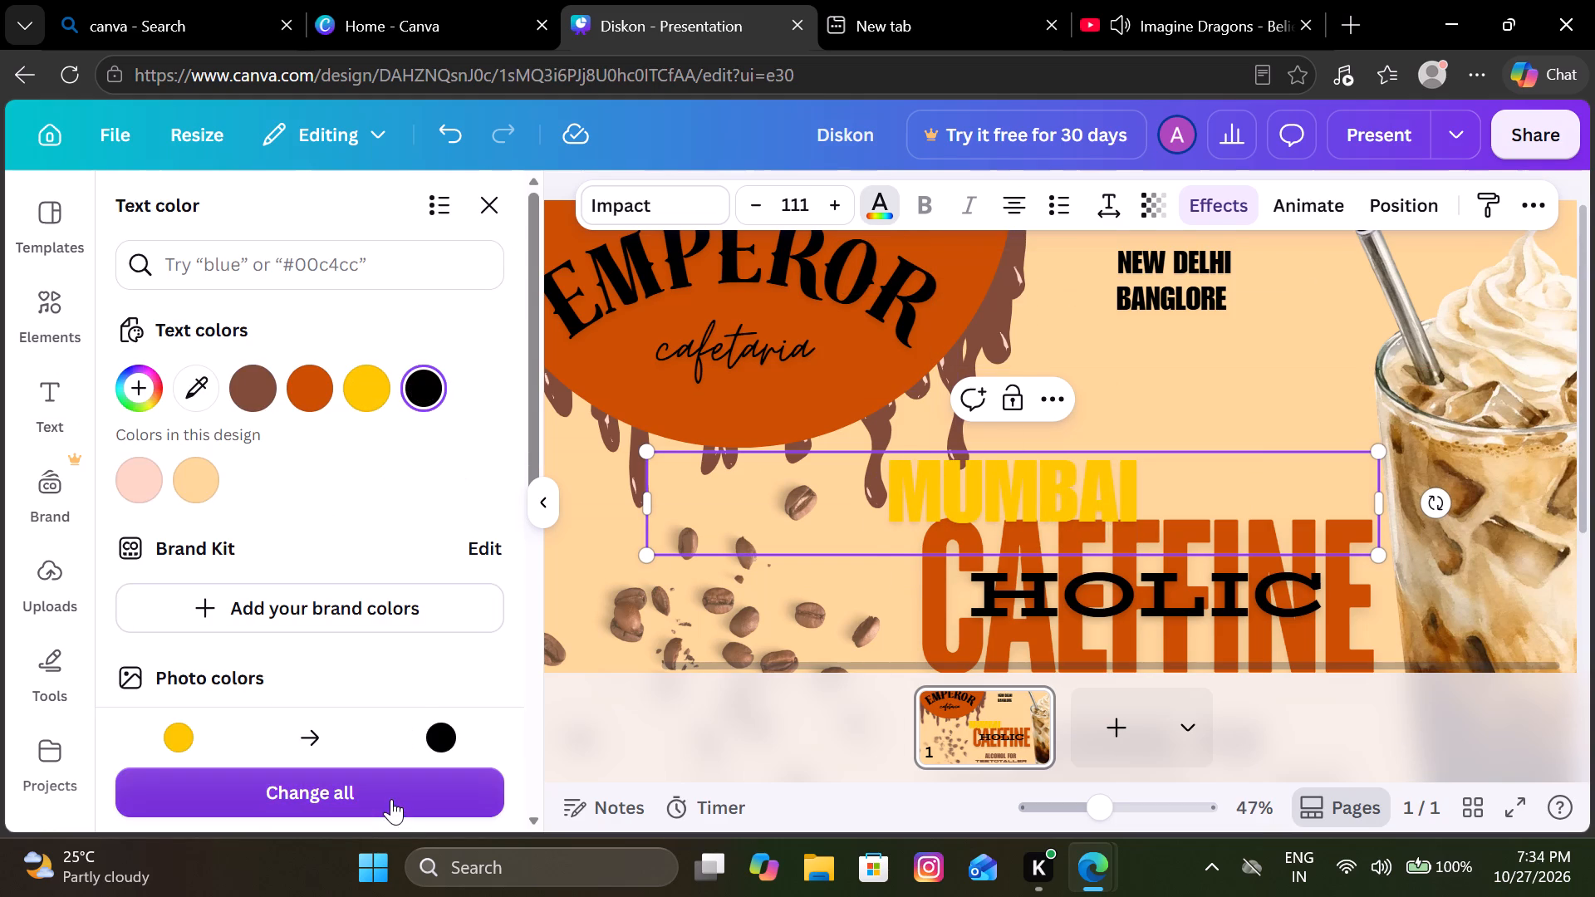
{"action": "left_click", "coordinate": [391, 799]}
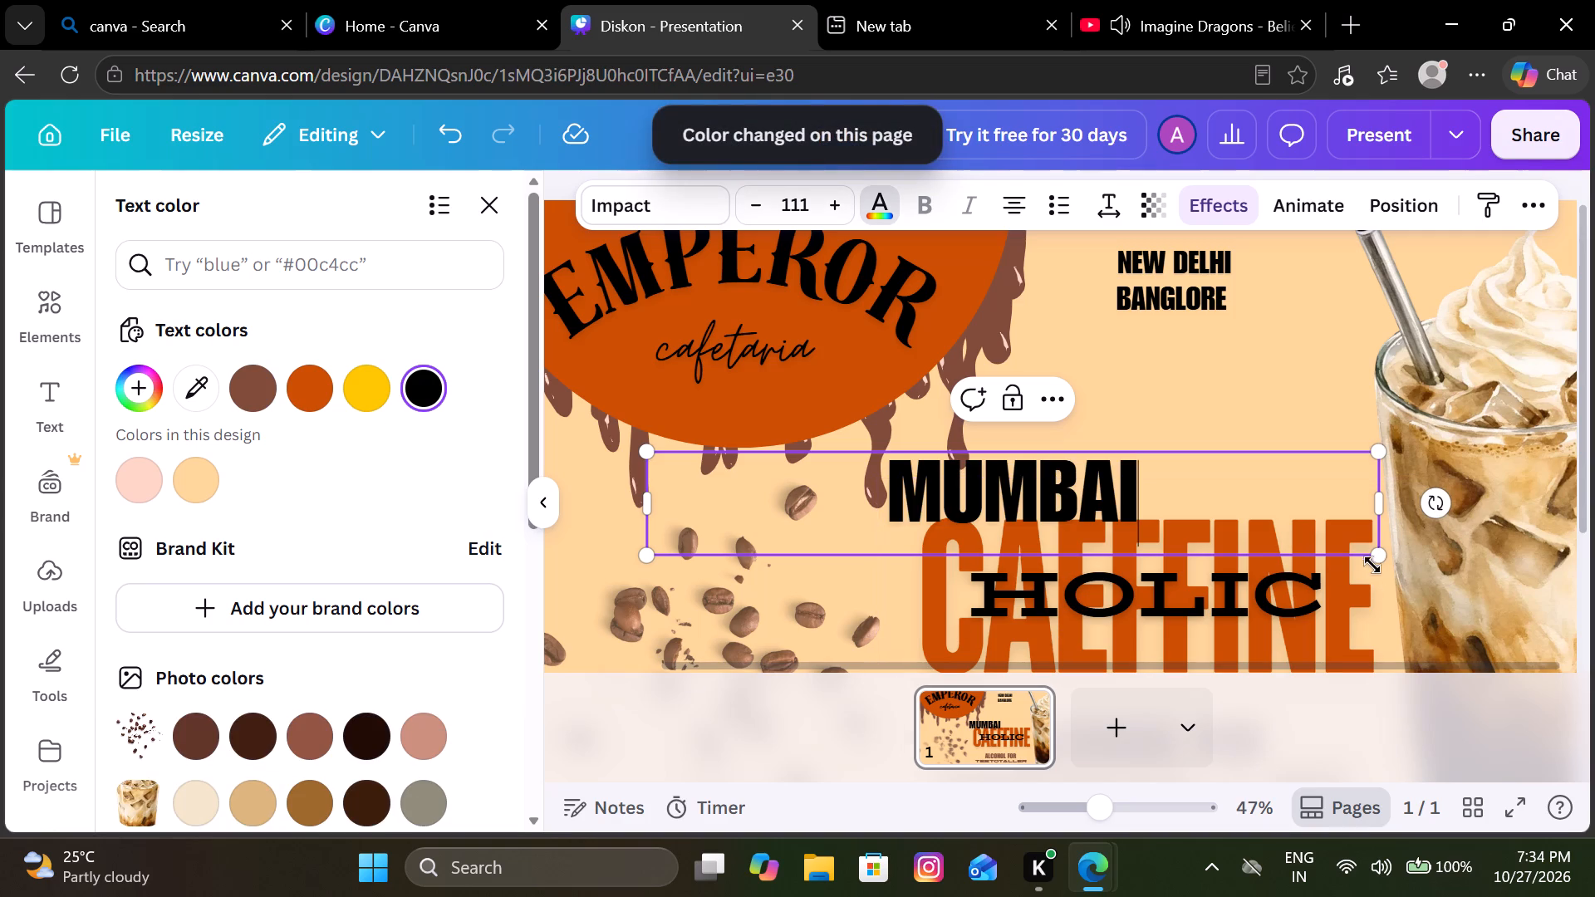
Shrink the MUMBAI text to a font size of 40.8.
{"action": "left_click_drag", "start_coordinate": [1375, 560], "coordinate": [1028, 498]}
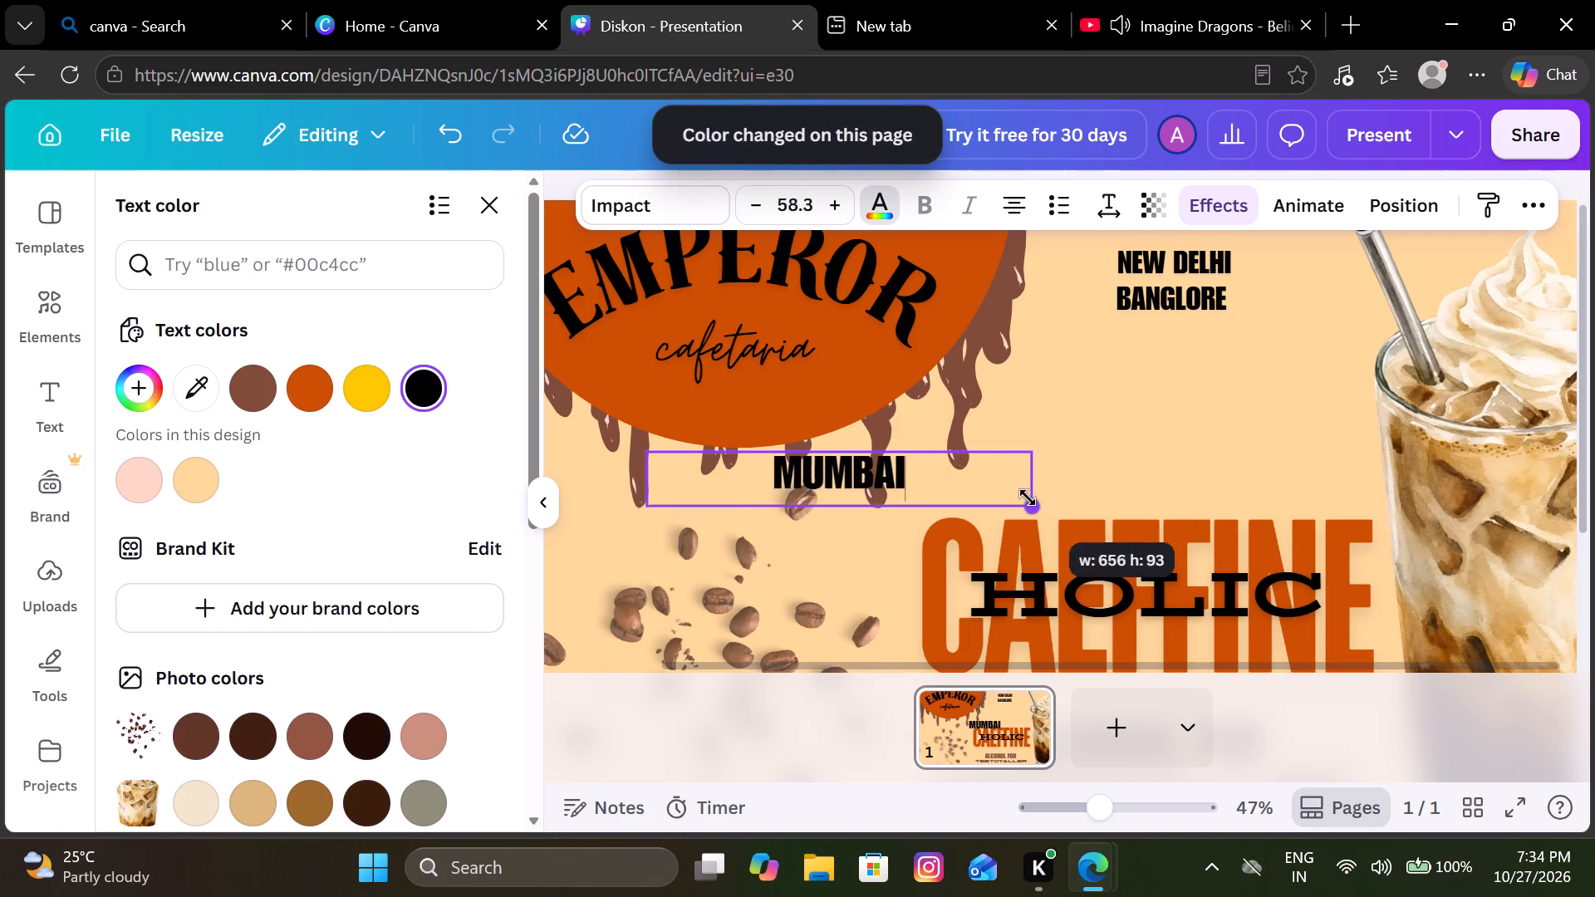
{"action": "left_click_drag", "start_coordinate": [1028, 498], "coordinate": [952, 495]}
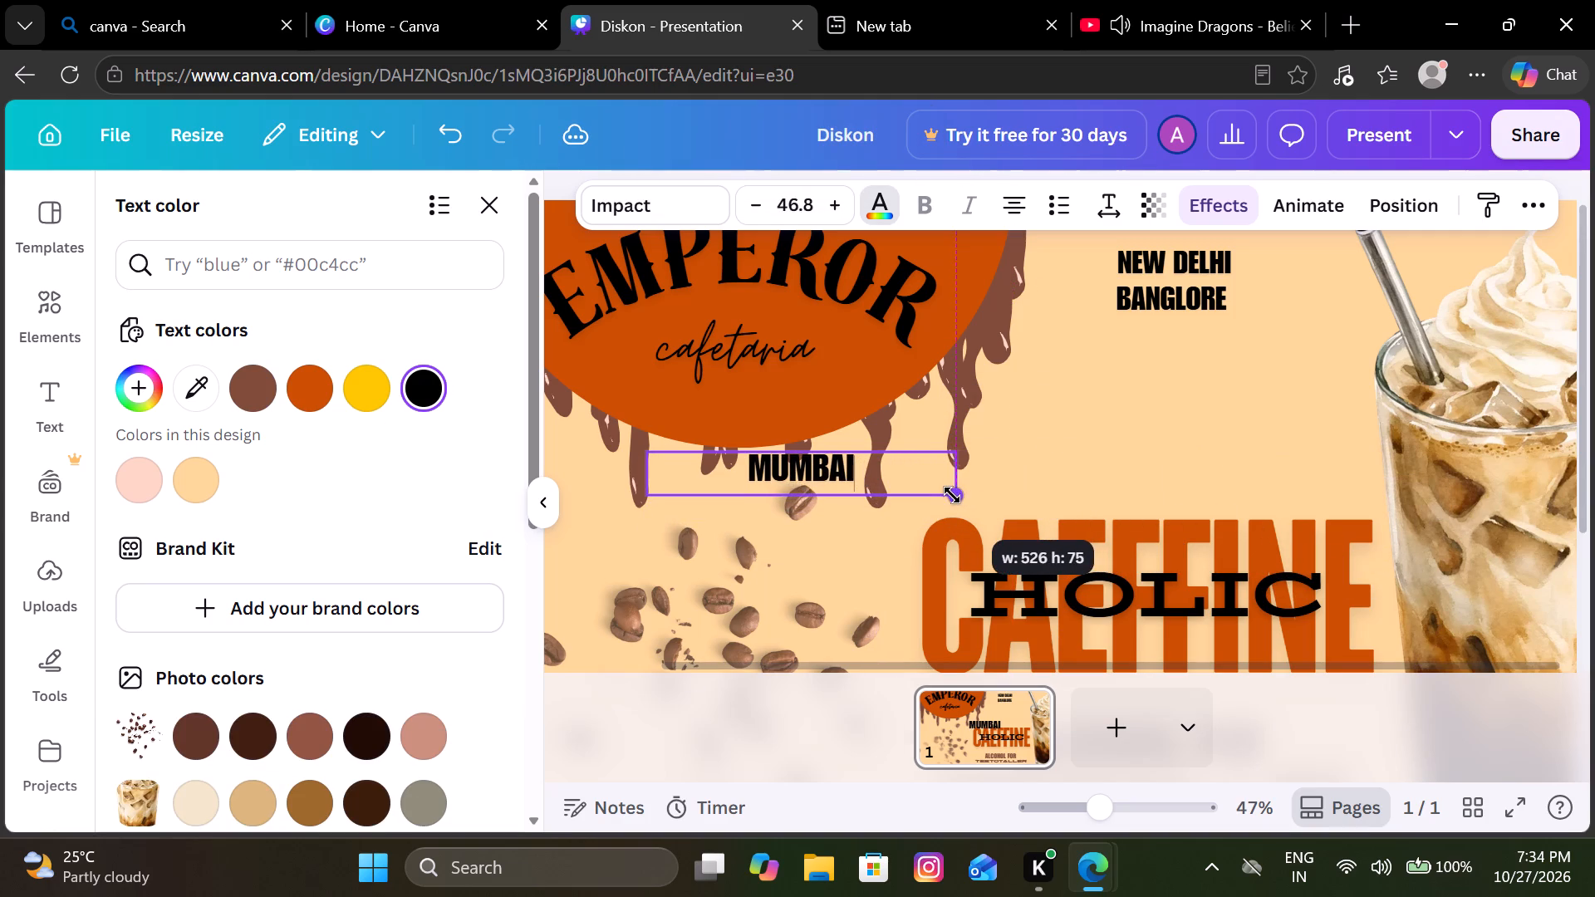
{"action": "left_click_drag", "start_coordinate": [952, 495], "coordinate": [913, 492]}
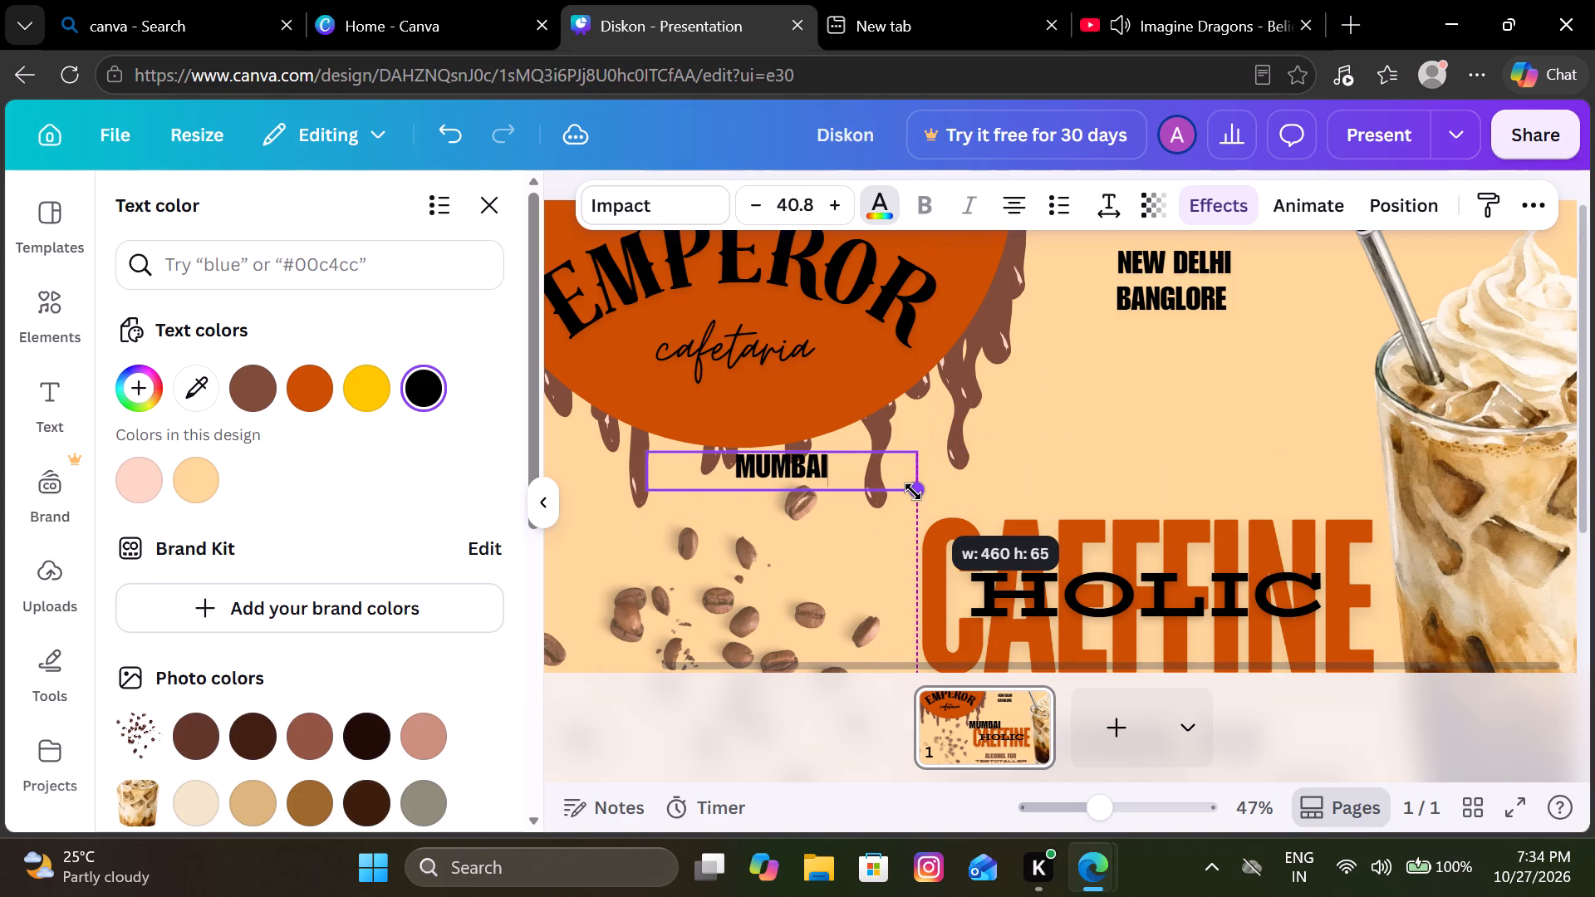
{"action": "left_click_drag", "start_coordinate": [913, 492], "coordinate": [896, 486]}
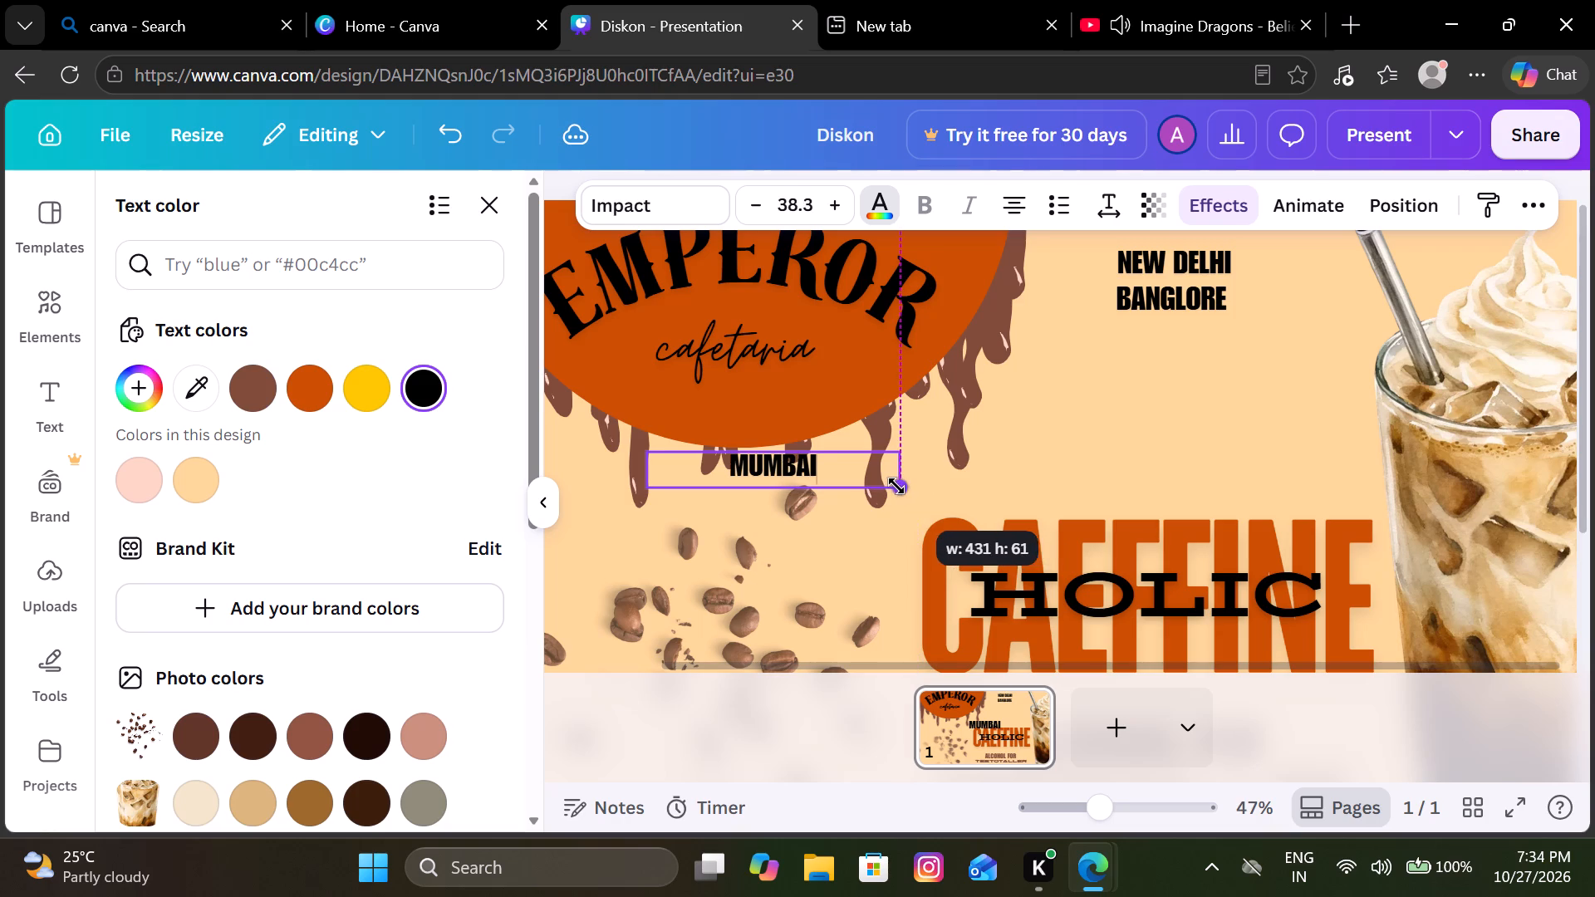
{"action": "left_click_drag", "start_coordinate": [896, 486], "coordinate": [905, 485]}
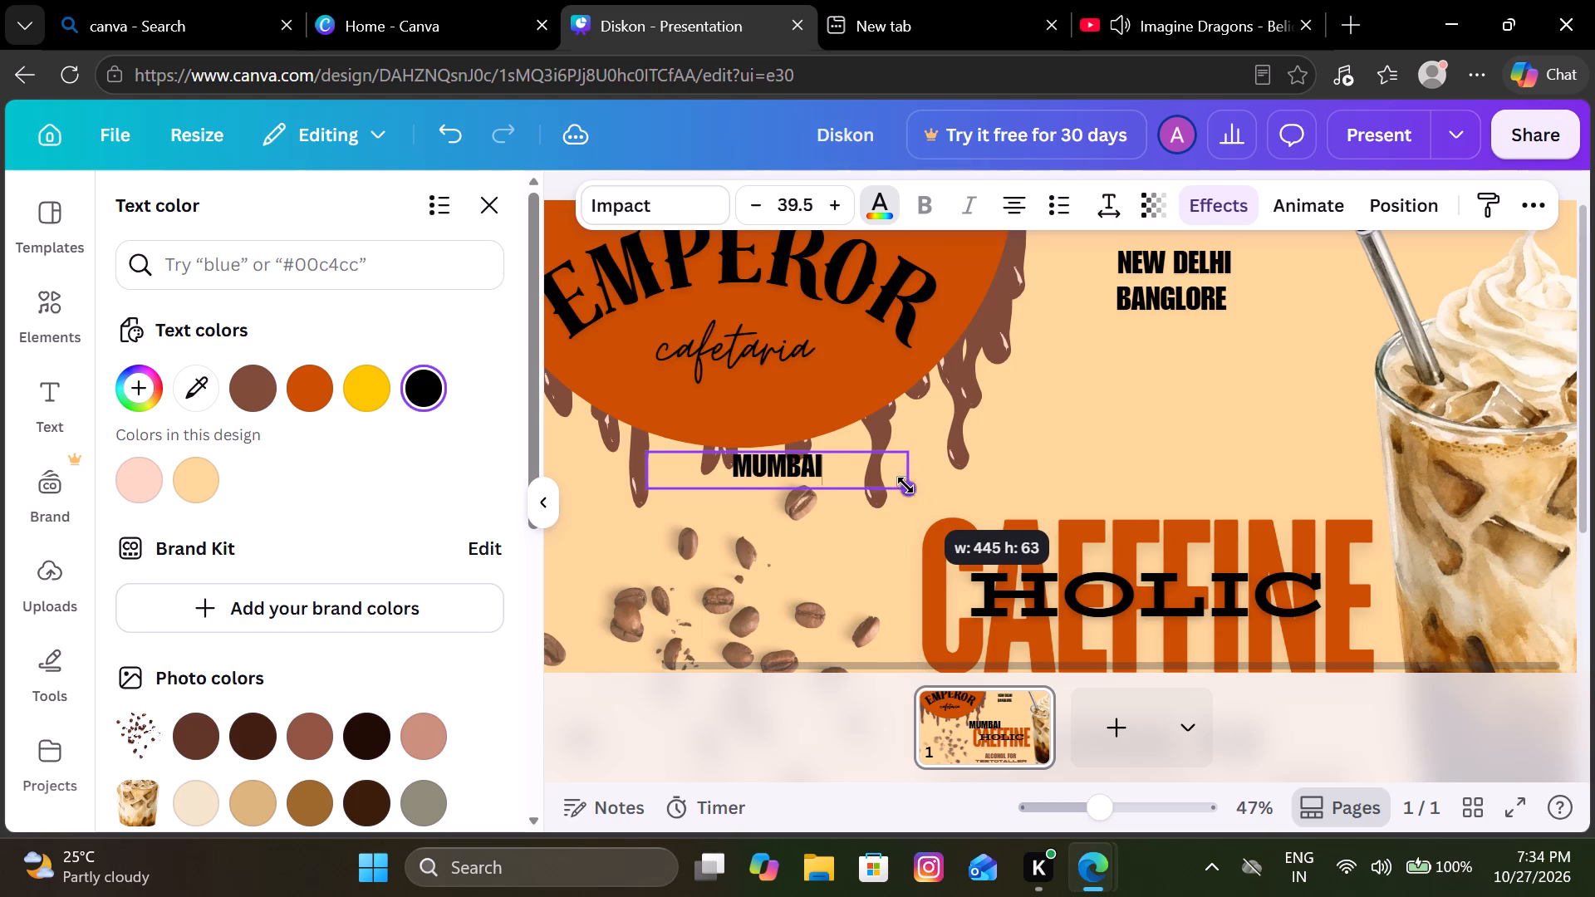
{"action": "left_click_drag", "start_coordinate": [905, 485], "coordinate": [907, 486]}
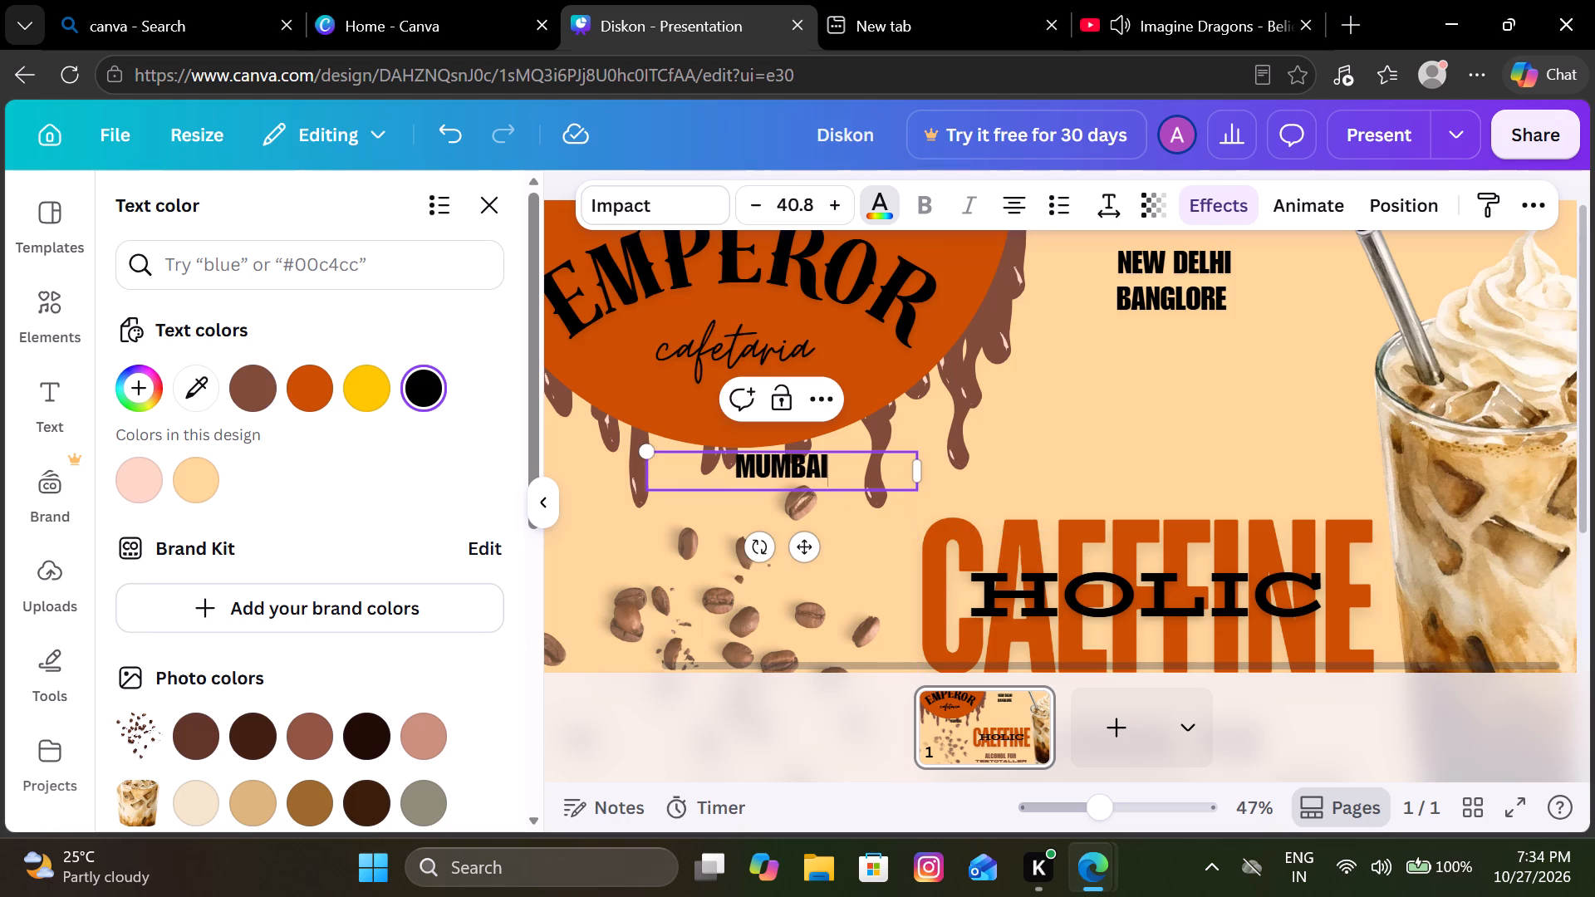
{"action": "left_click", "coordinate": [847, 476]}
Move the MUMBAI text directly beneath BANGLORE so its first letter lines up with the location names above.
{"action": "left_click_drag", "start_coordinate": [798, 493], "coordinate": [1162, 360]}
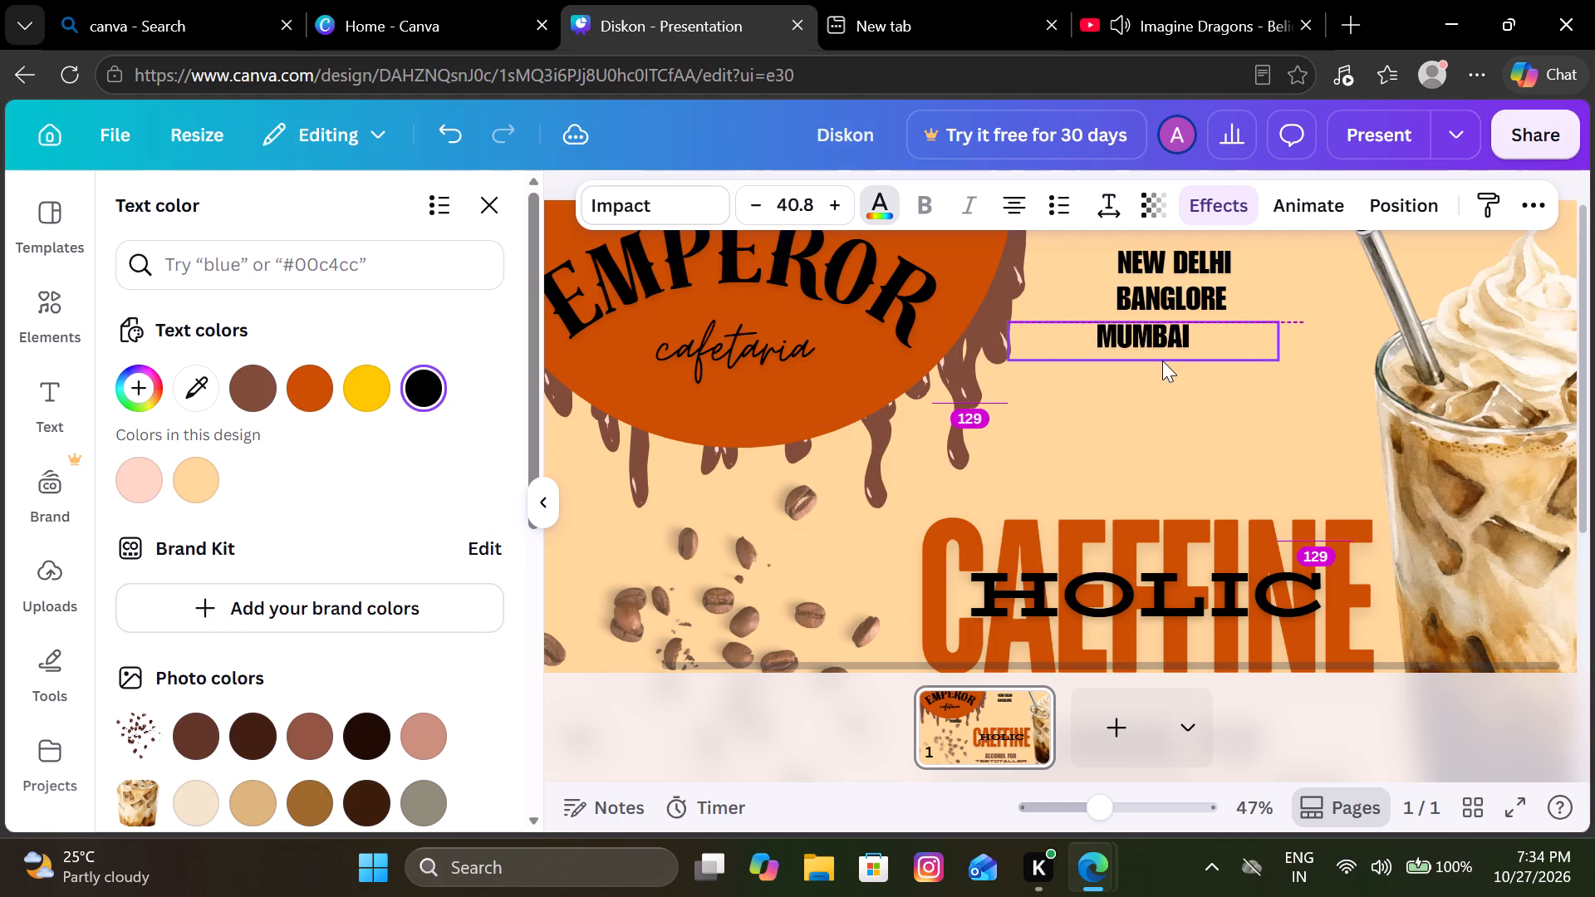
{"action": "left_click_drag", "start_coordinate": [1162, 360], "coordinate": [1181, 355]}
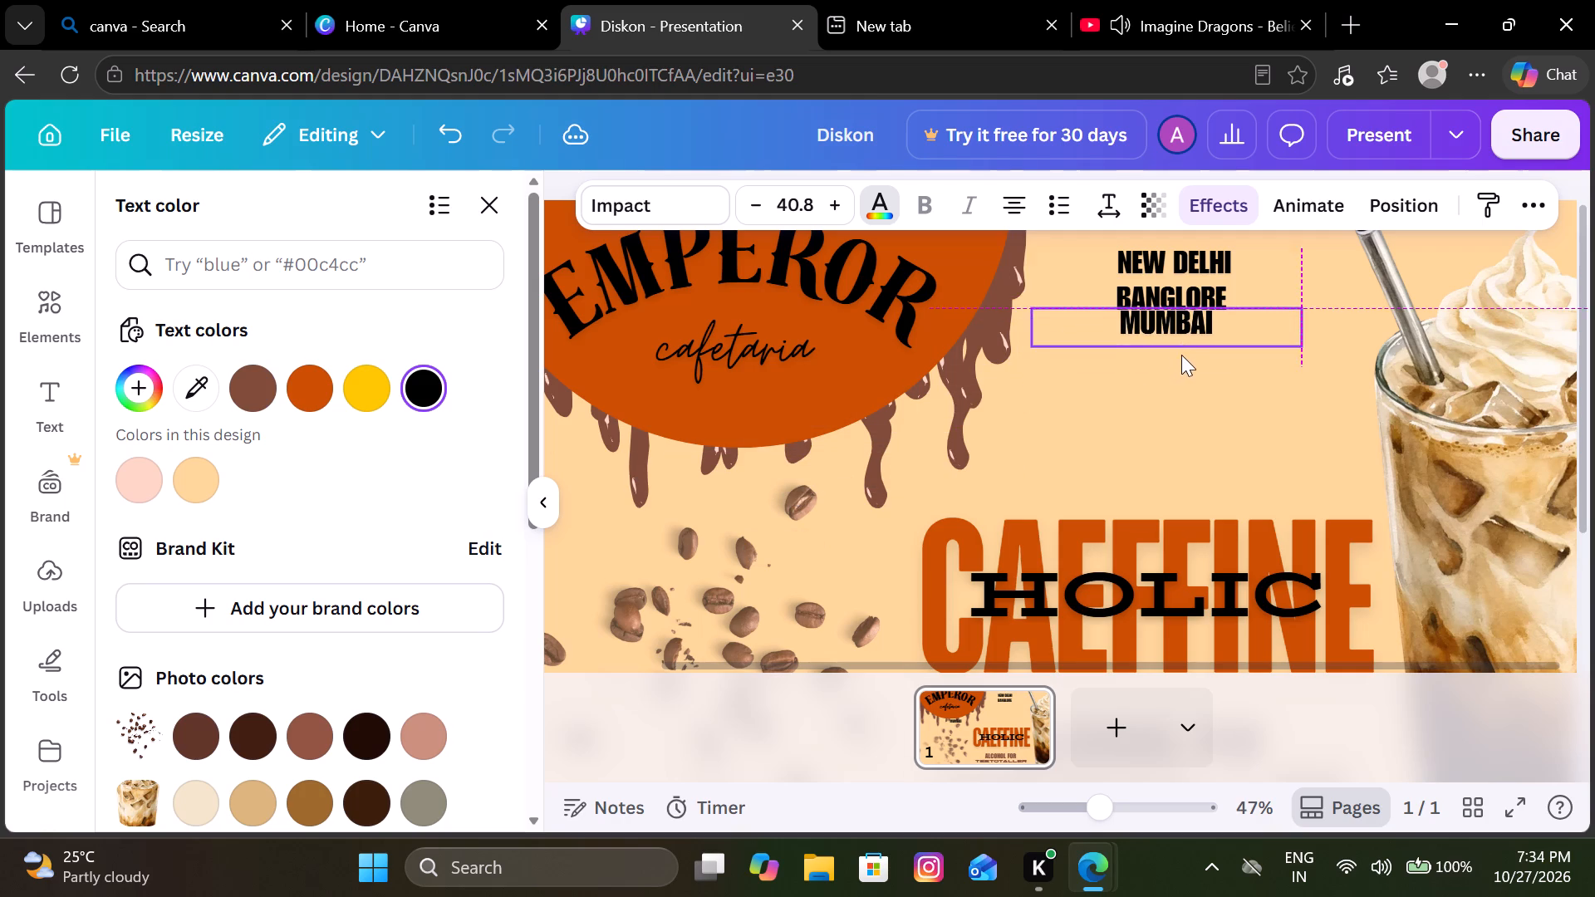
{"action": "left_click_drag", "start_coordinate": [1181, 355], "coordinate": [1179, 360]}
{"action": "left_click", "coordinate": [1226, 406]}
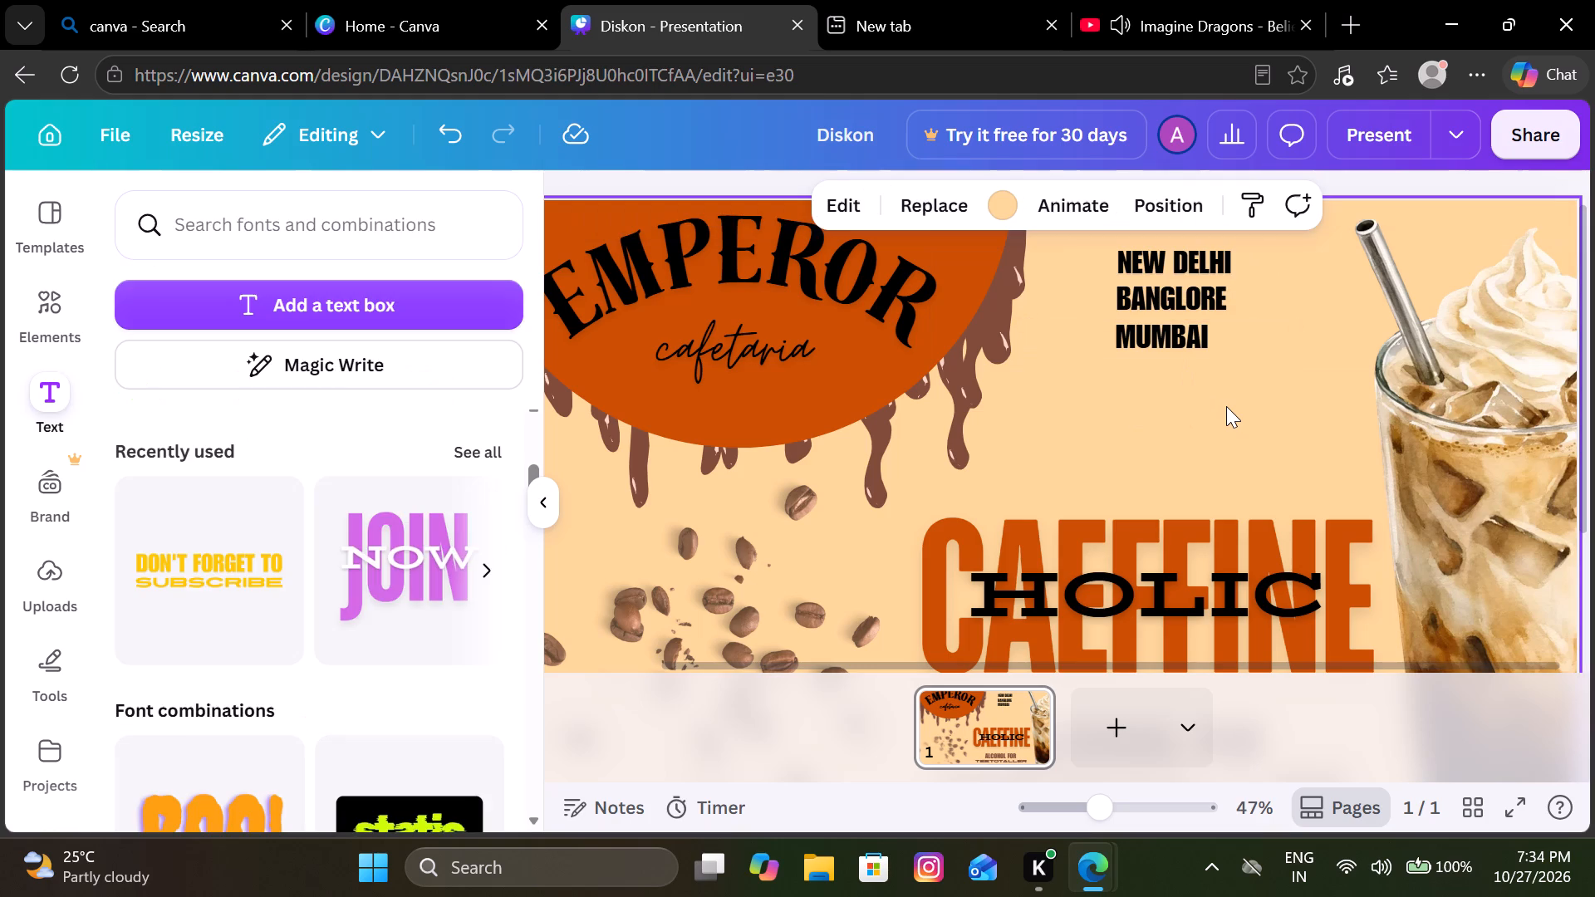
{"action": "scroll", "coordinate": [1225, 404], "scroll_direction": "up", "scroll_amount": 1}
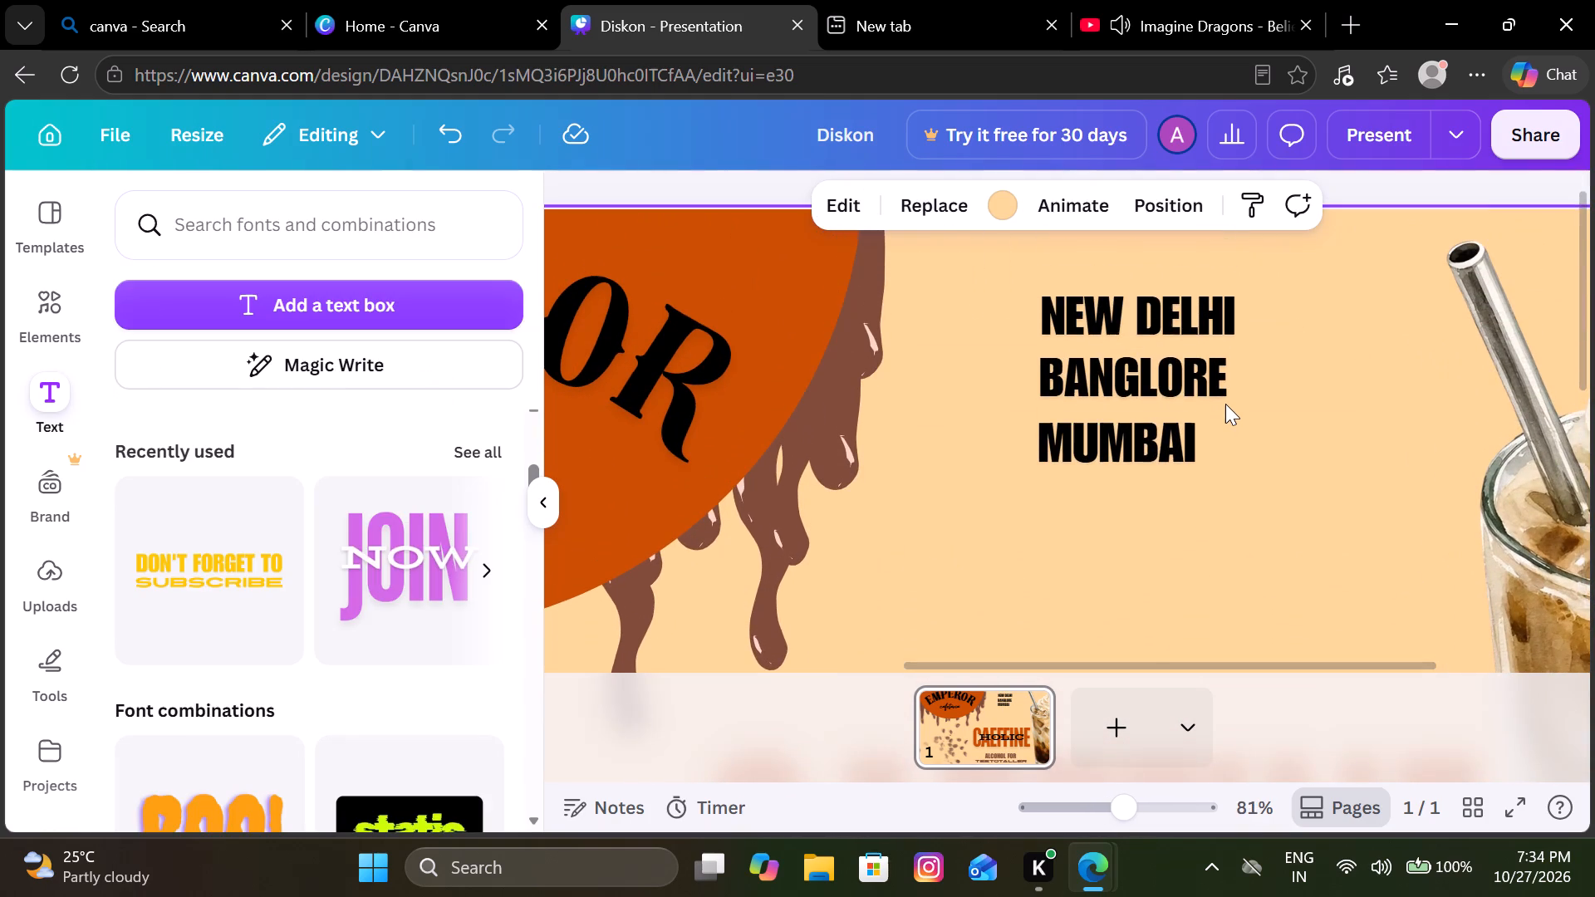
{"action": "left_click", "coordinate": [1153, 458]}
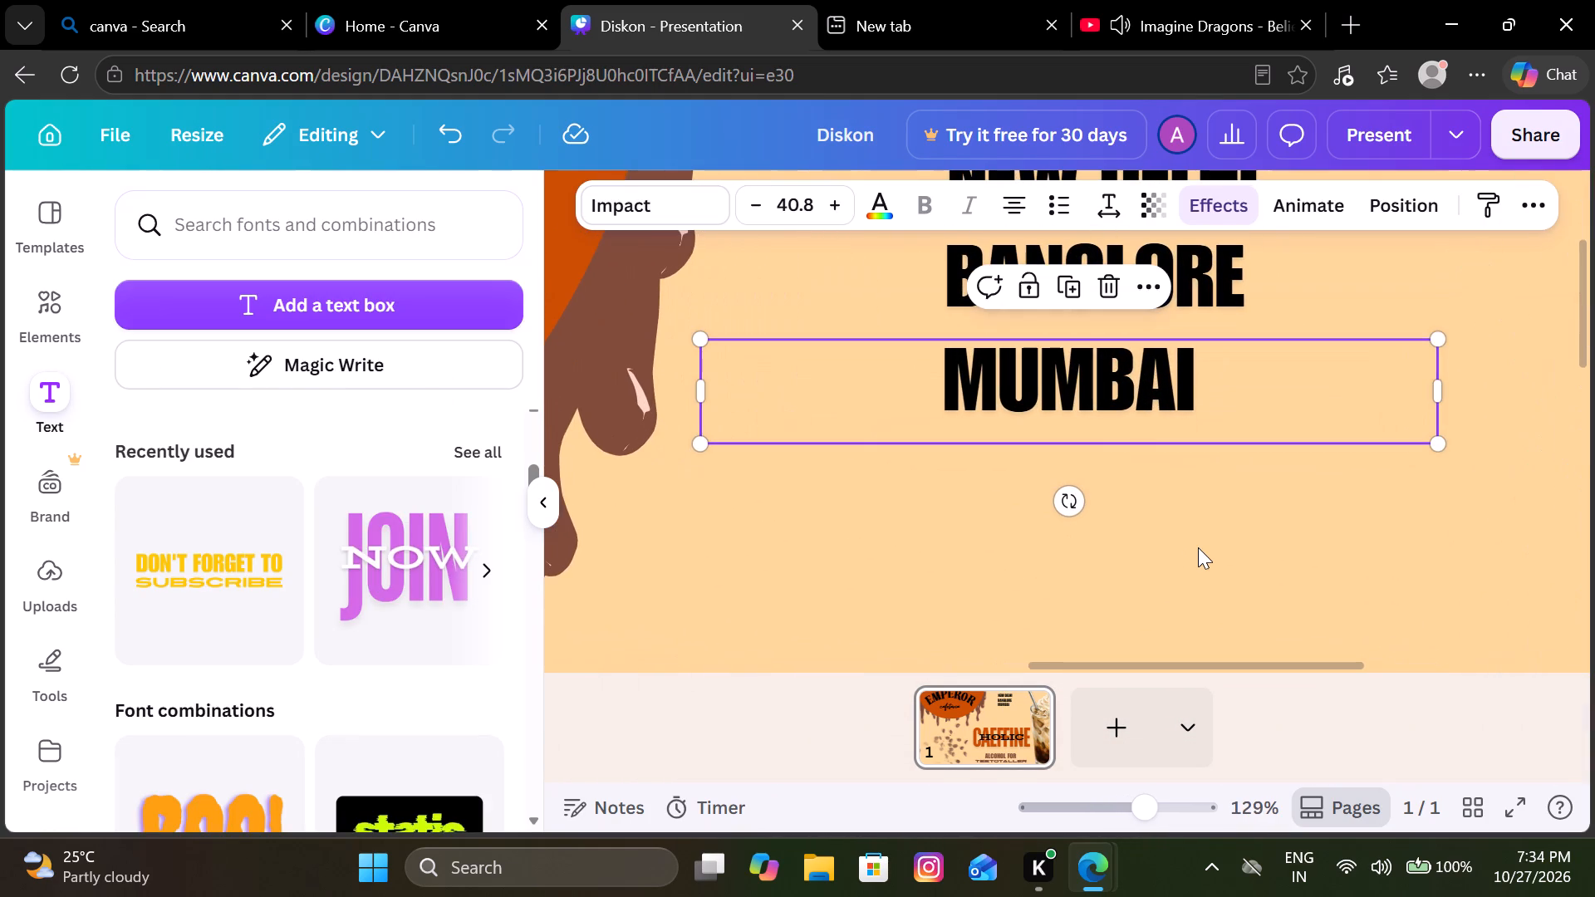
{"action": "left_click", "coordinate": [1219, 527]}
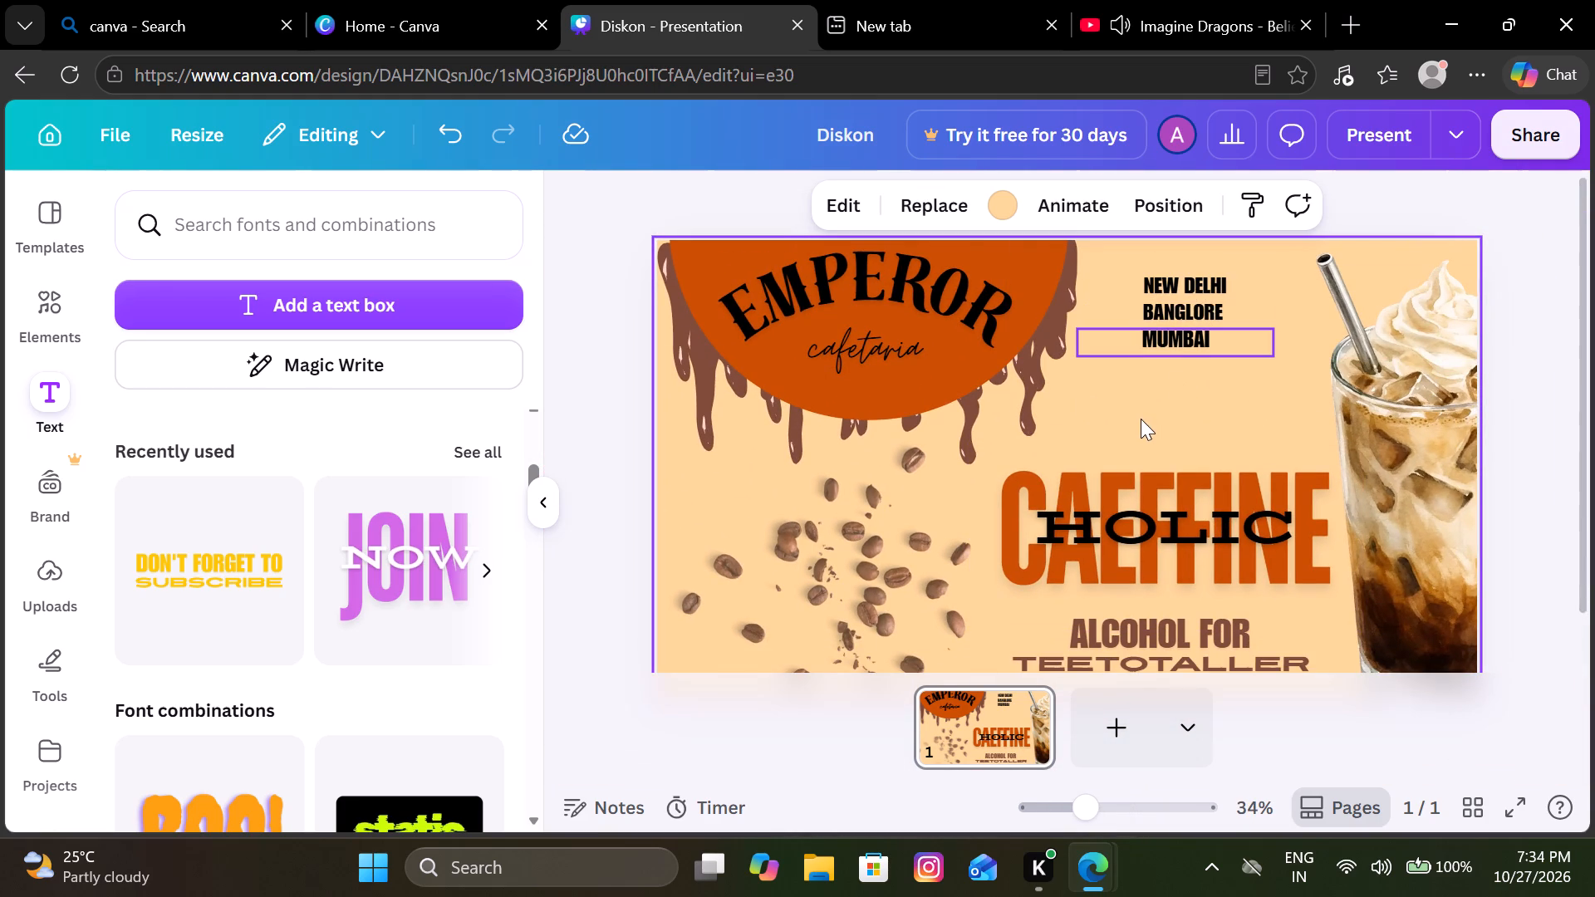
Add the recently used DON'T FORGET TO SUBSCRIBE text combination to the page and delete its SUBSCRIBE line.
{"action": "left_click", "coordinate": [239, 549]}
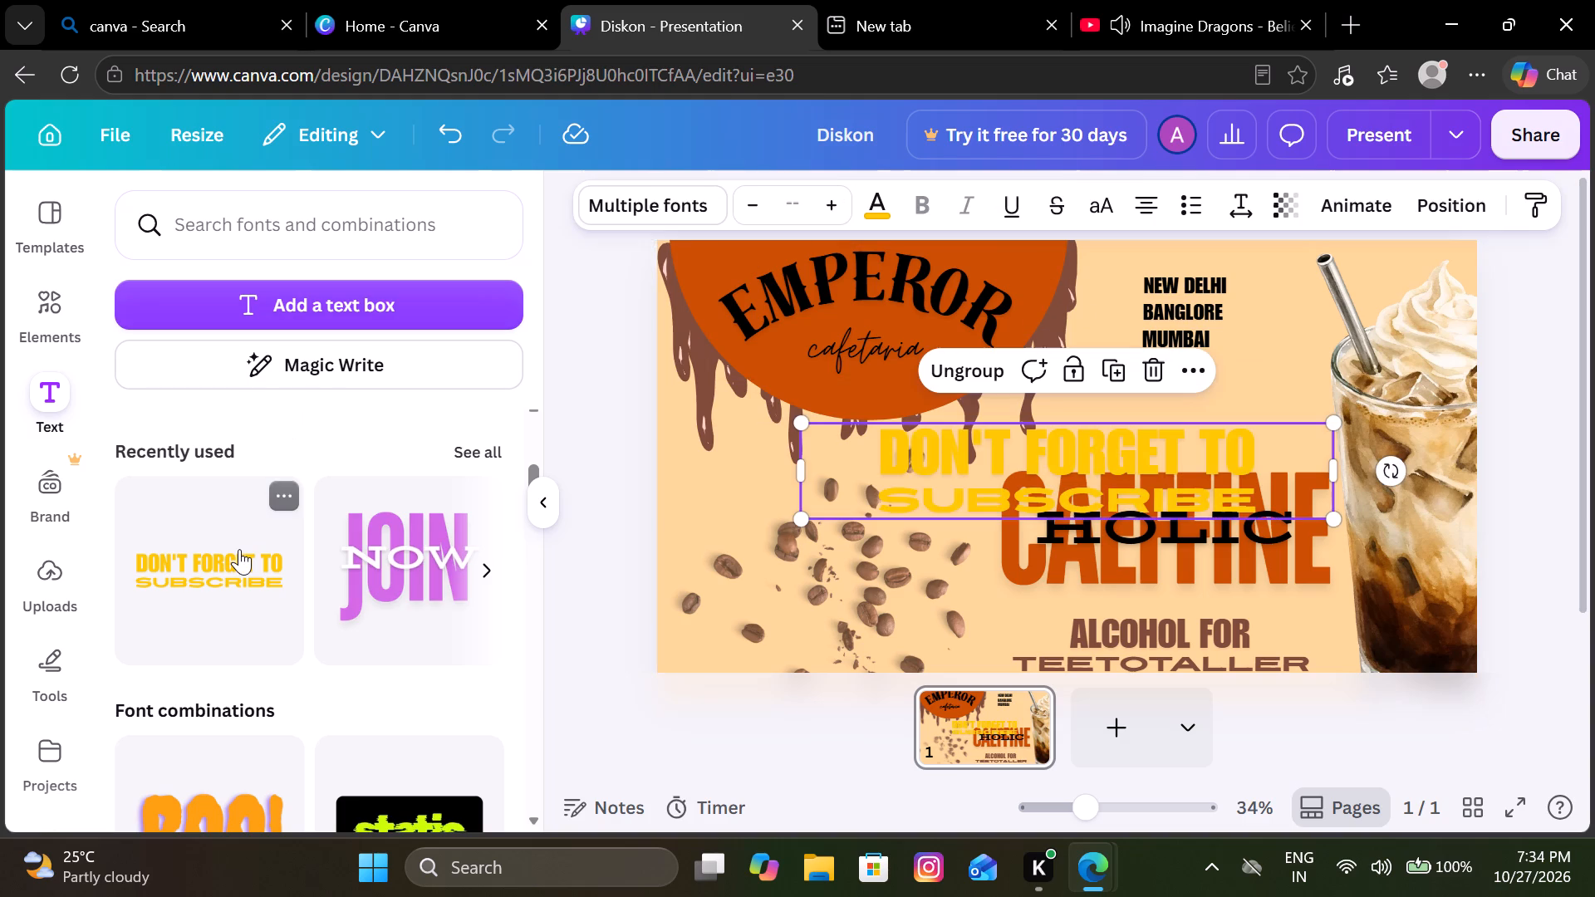
{"action": "left_click", "coordinate": [970, 493]}
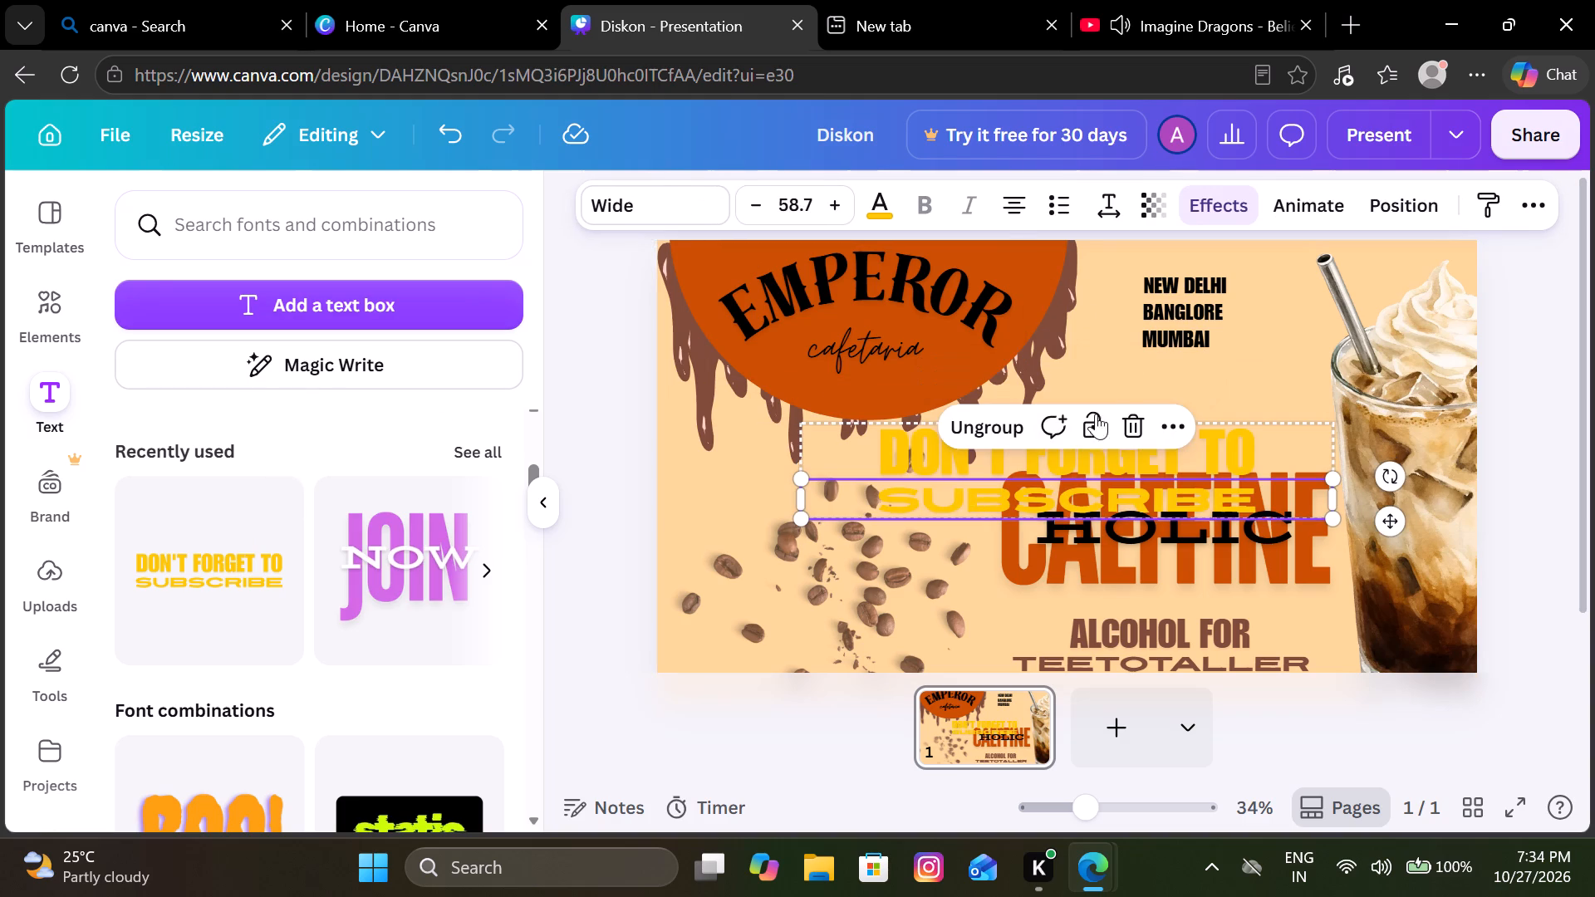
{"action": "left_click", "coordinate": [1121, 429]}
Replace the DON'T FORGET TO text with CHANDIGARH.
{"action": "left_click", "coordinate": [1061, 453]}
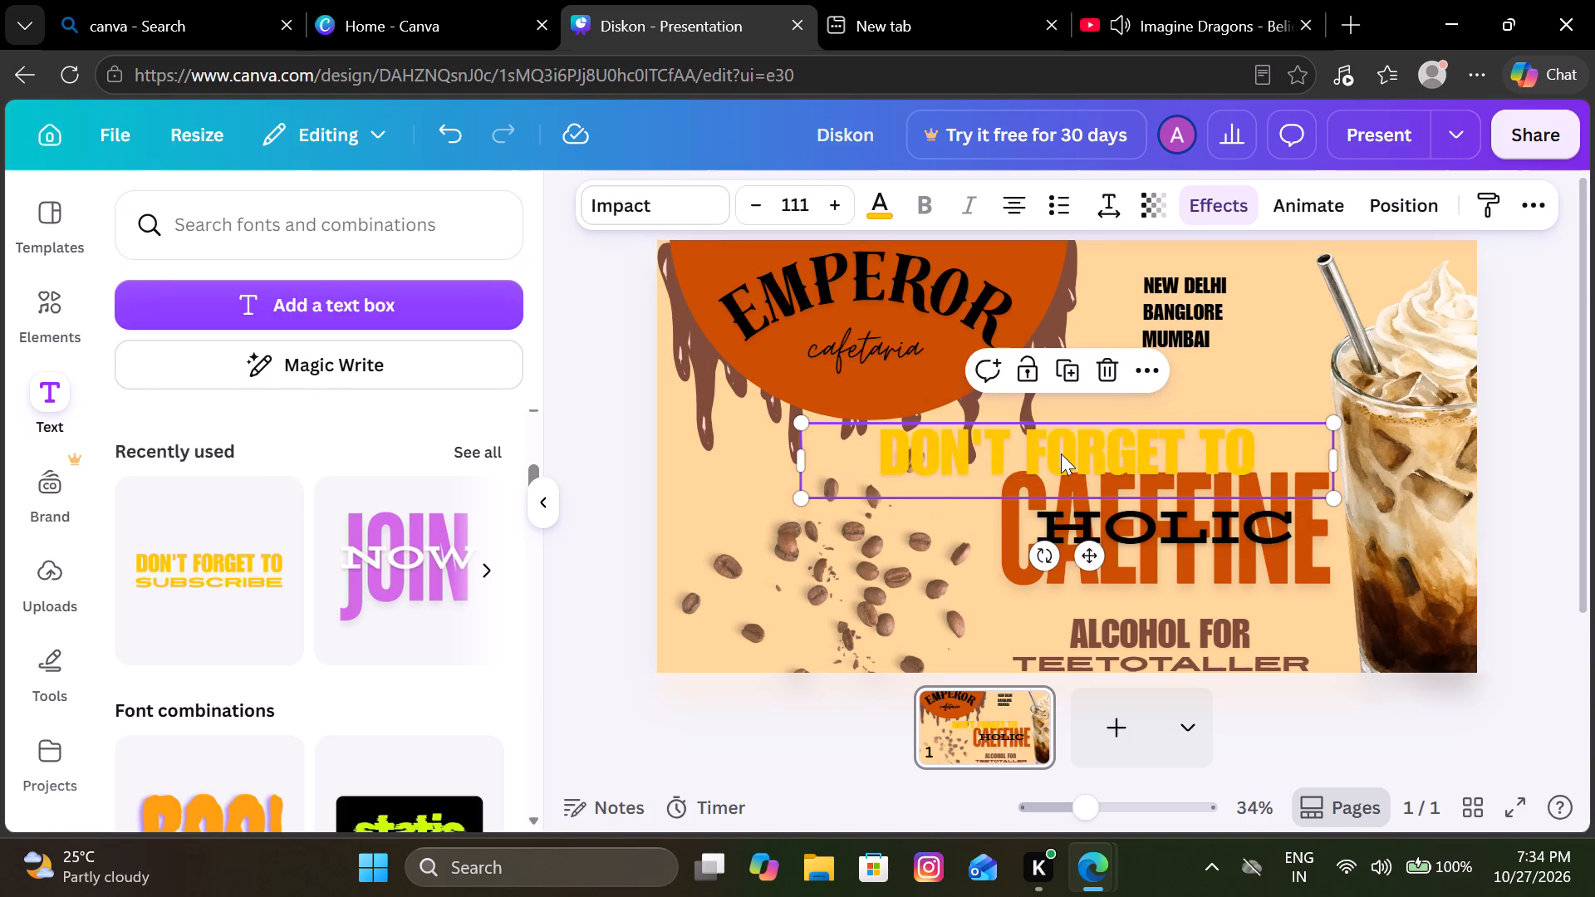
{"action": "type", "text": "CHAND"}
{"action": "type", "text": "IGARH"}
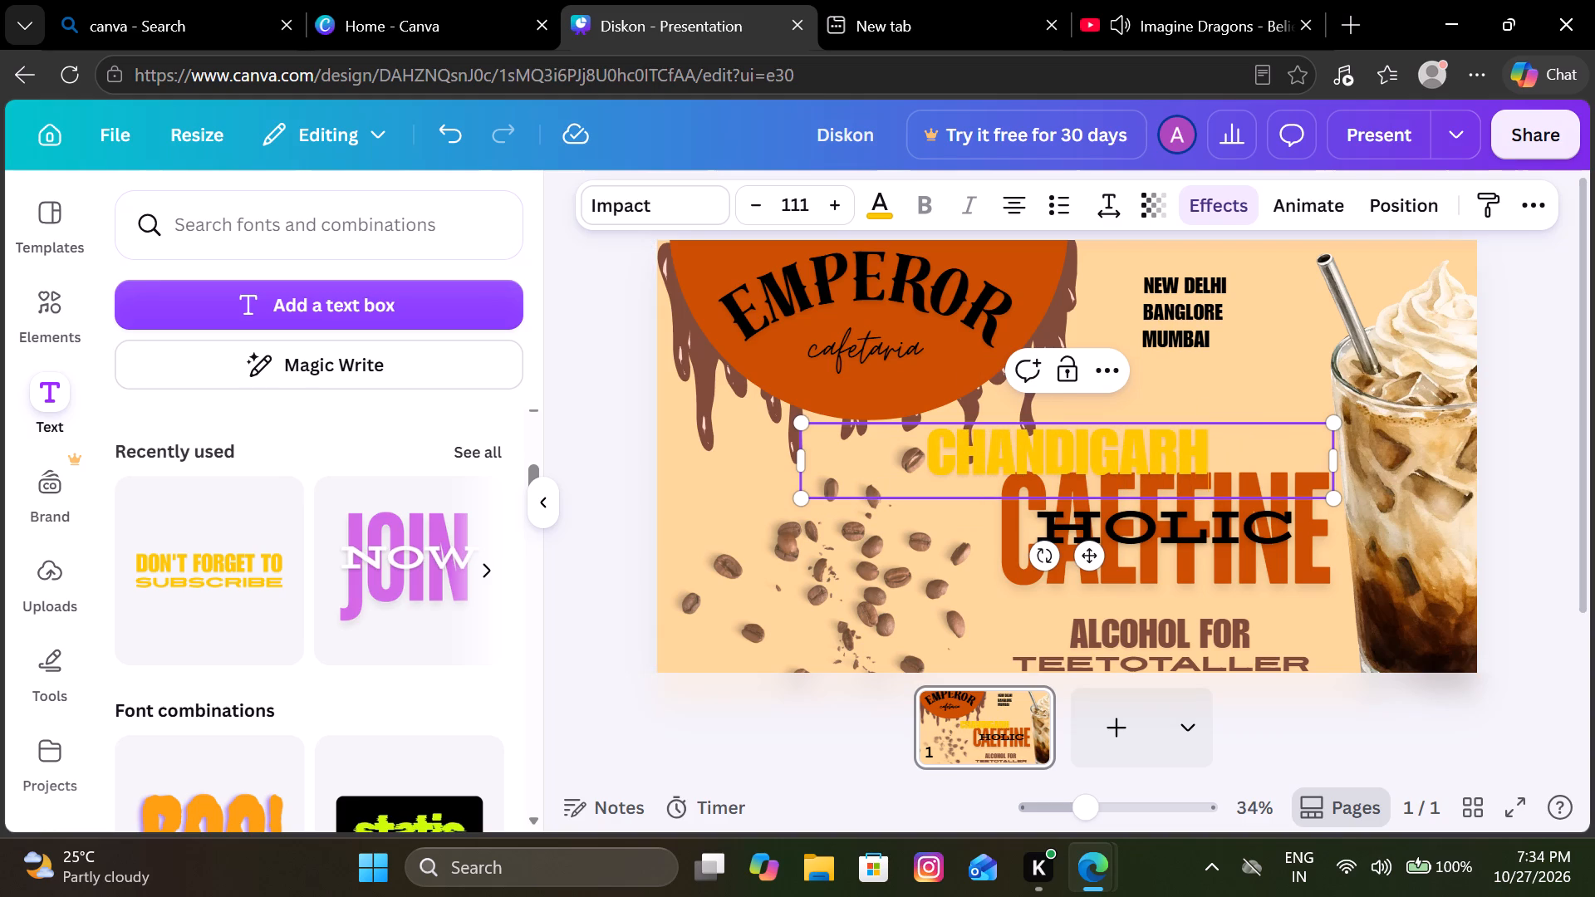
Change the CHANDIGARH text colour from yellow to black, applying the colour swap to the whole page.
{"action": "left_click", "coordinate": [871, 212]}
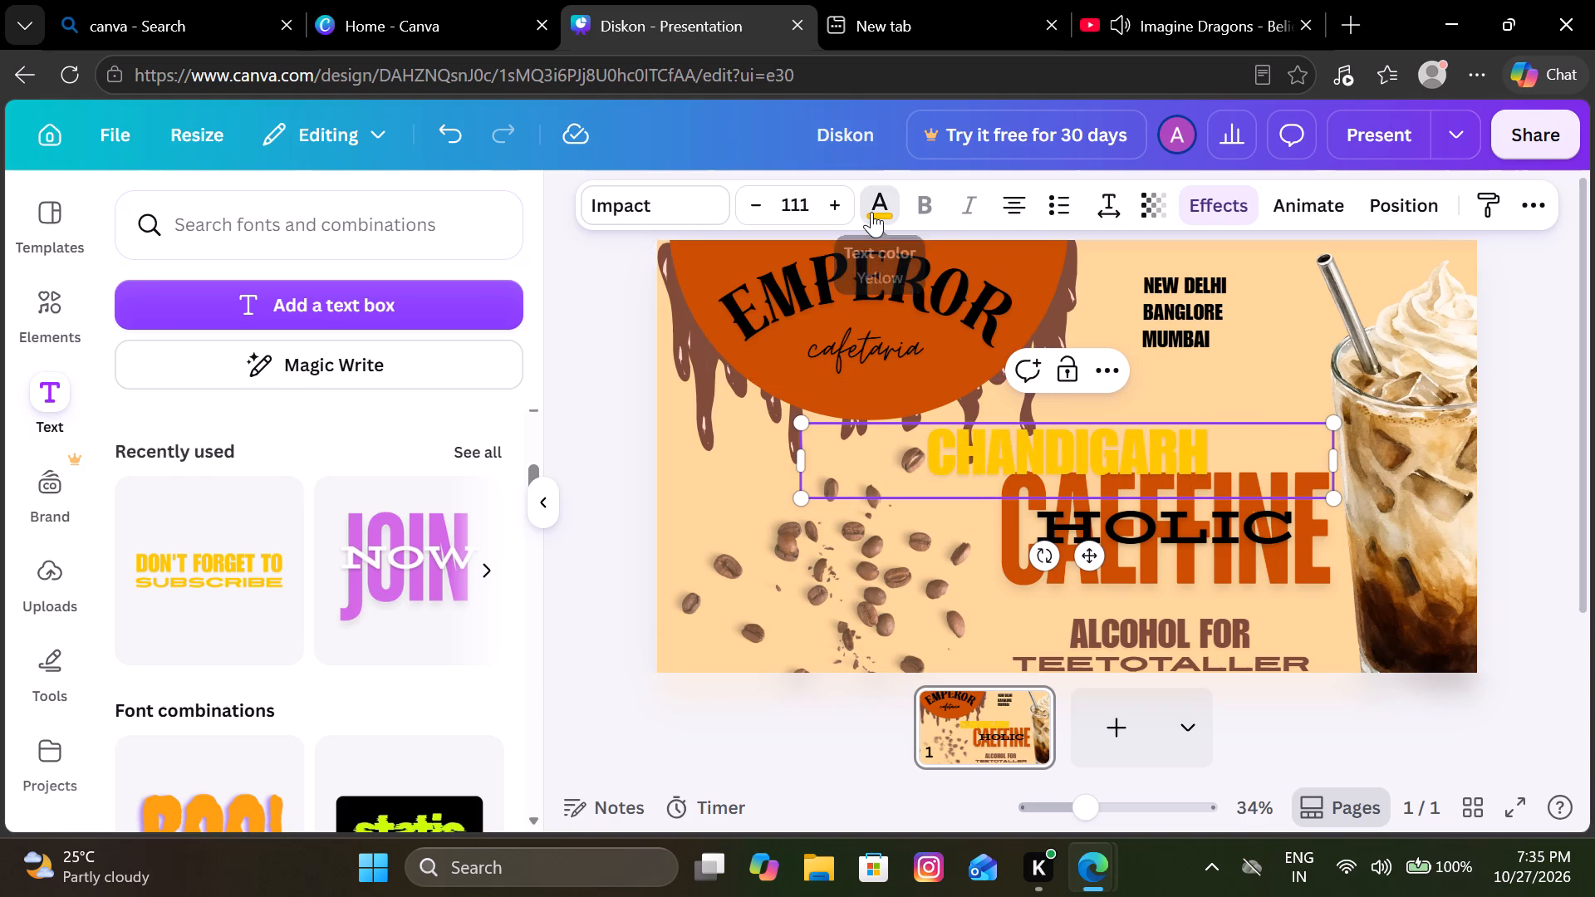
{"action": "left_click", "coordinate": [429, 389]}
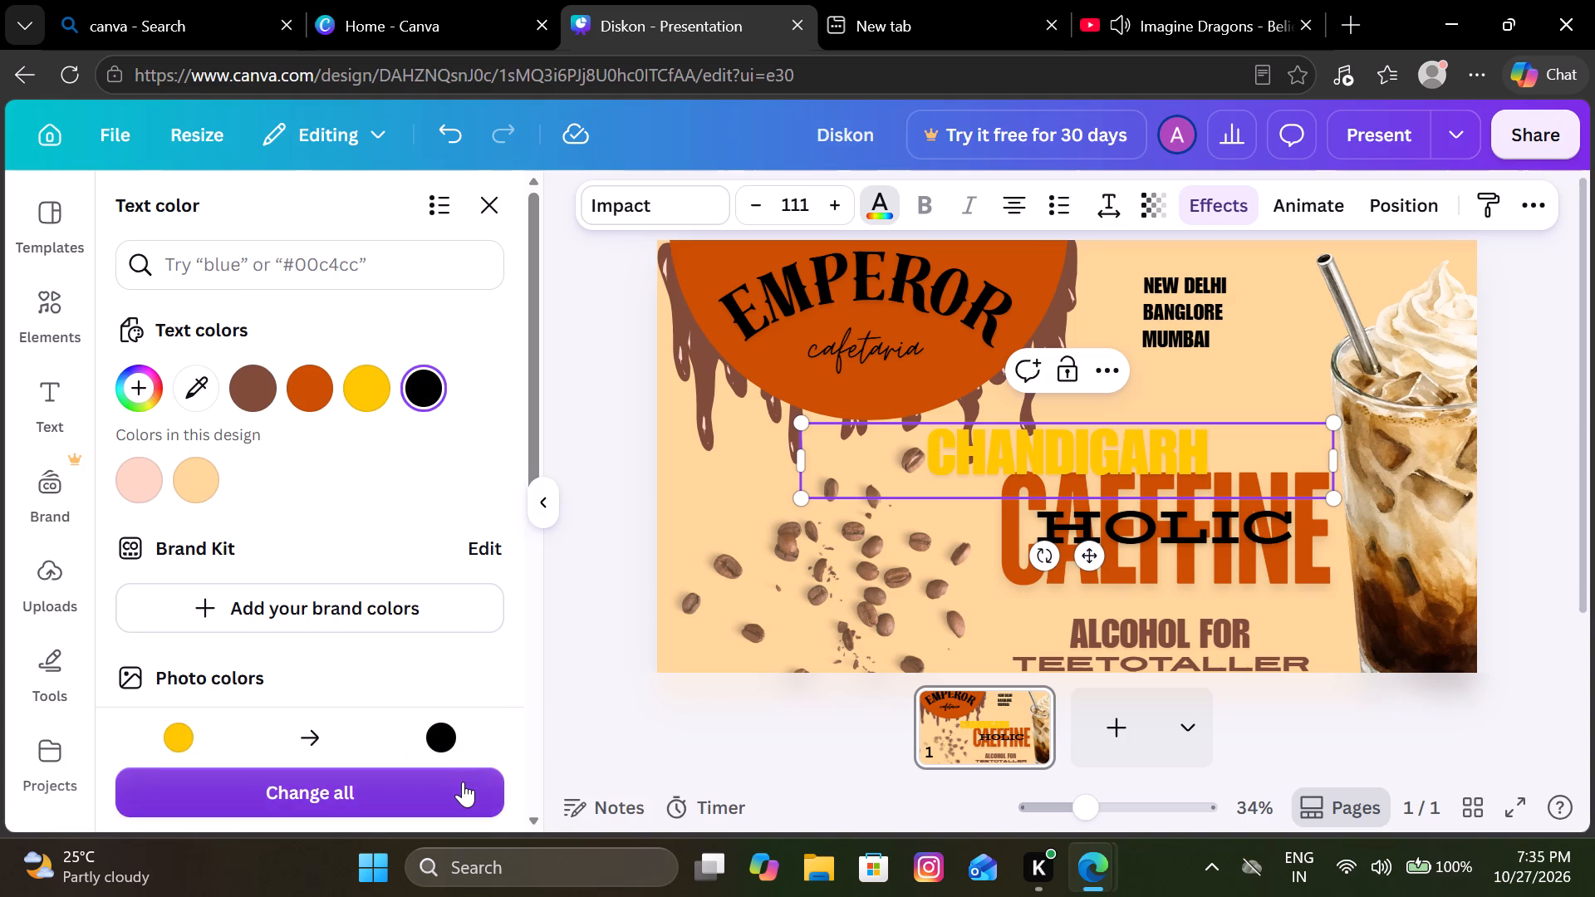
{"action": "left_click", "coordinate": [463, 782]}
Shrink the CHANDIGARH text to font size 40.8 and place it beneath MUMBAI, starting flush with the other location names.
{"action": "left_click_drag", "start_coordinate": [1332, 500], "coordinate": [980, 461]}
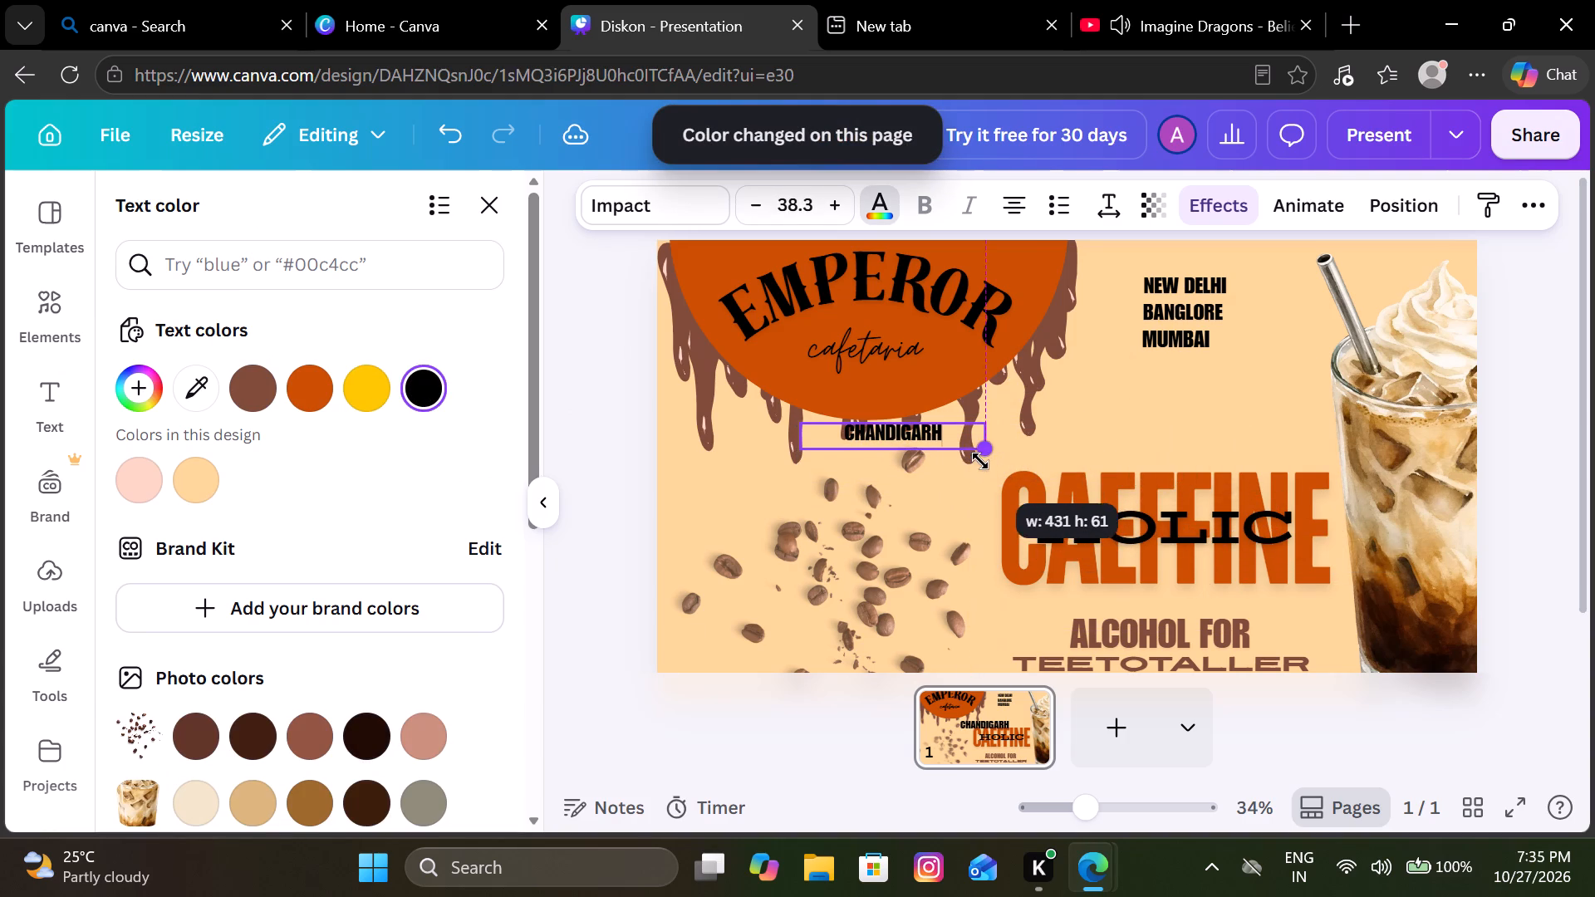
{"action": "left_click_drag", "start_coordinate": [980, 461], "coordinate": [992, 466]}
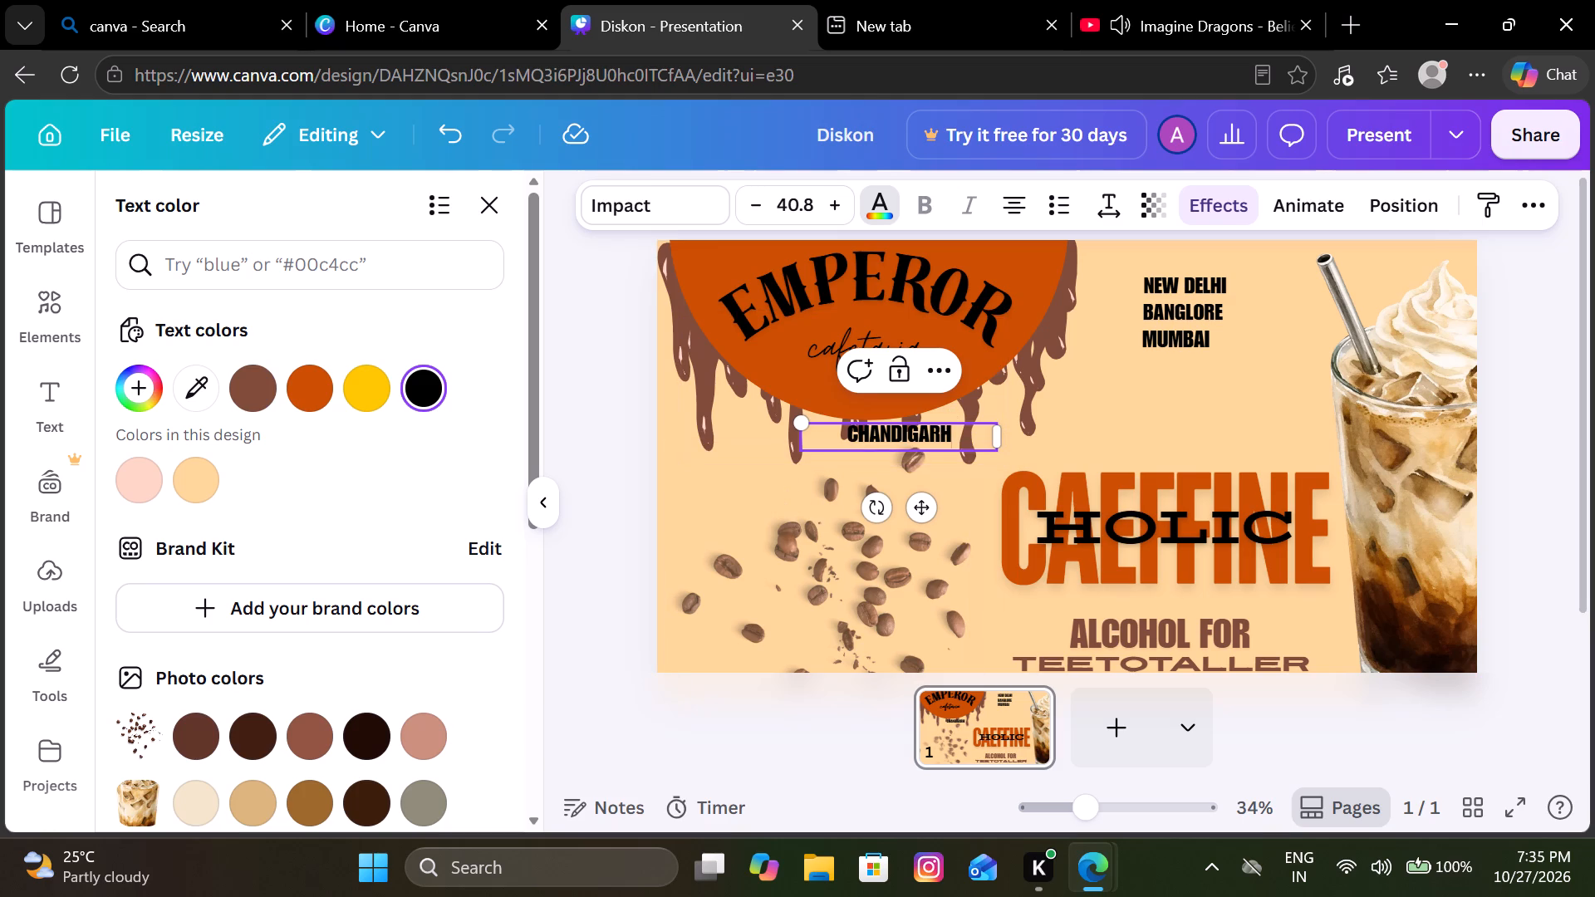
{"action": "left_click_drag", "start_coordinate": [959, 450], "coordinate": [1222, 399]}
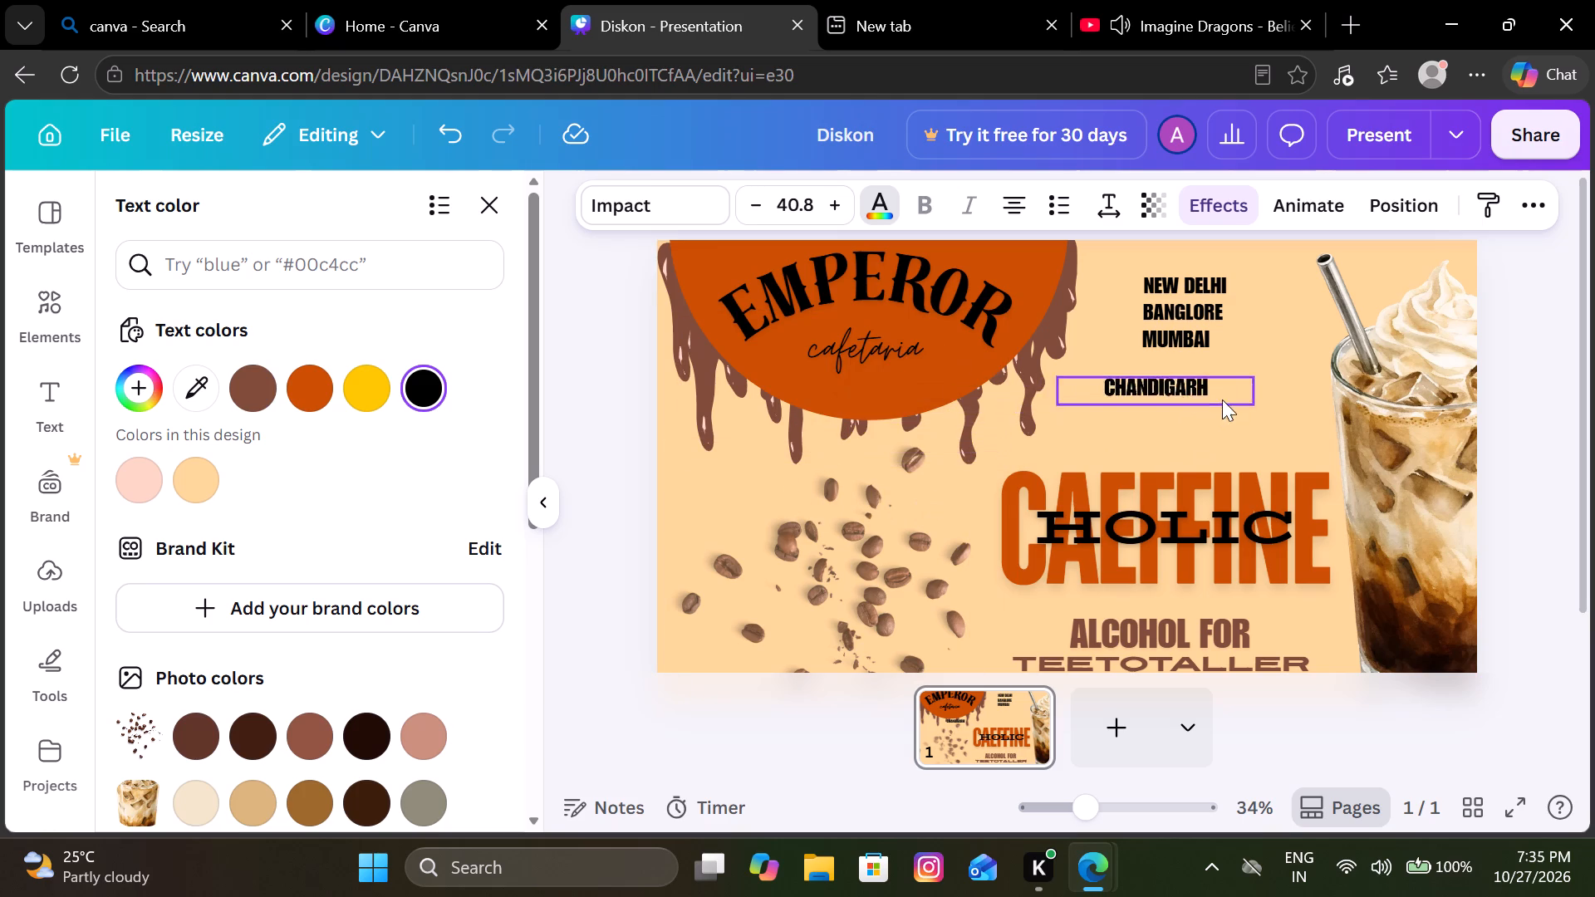
{"action": "left_click_drag", "start_coordinate": [1222, 399], "coordinate": [1247, 380]}
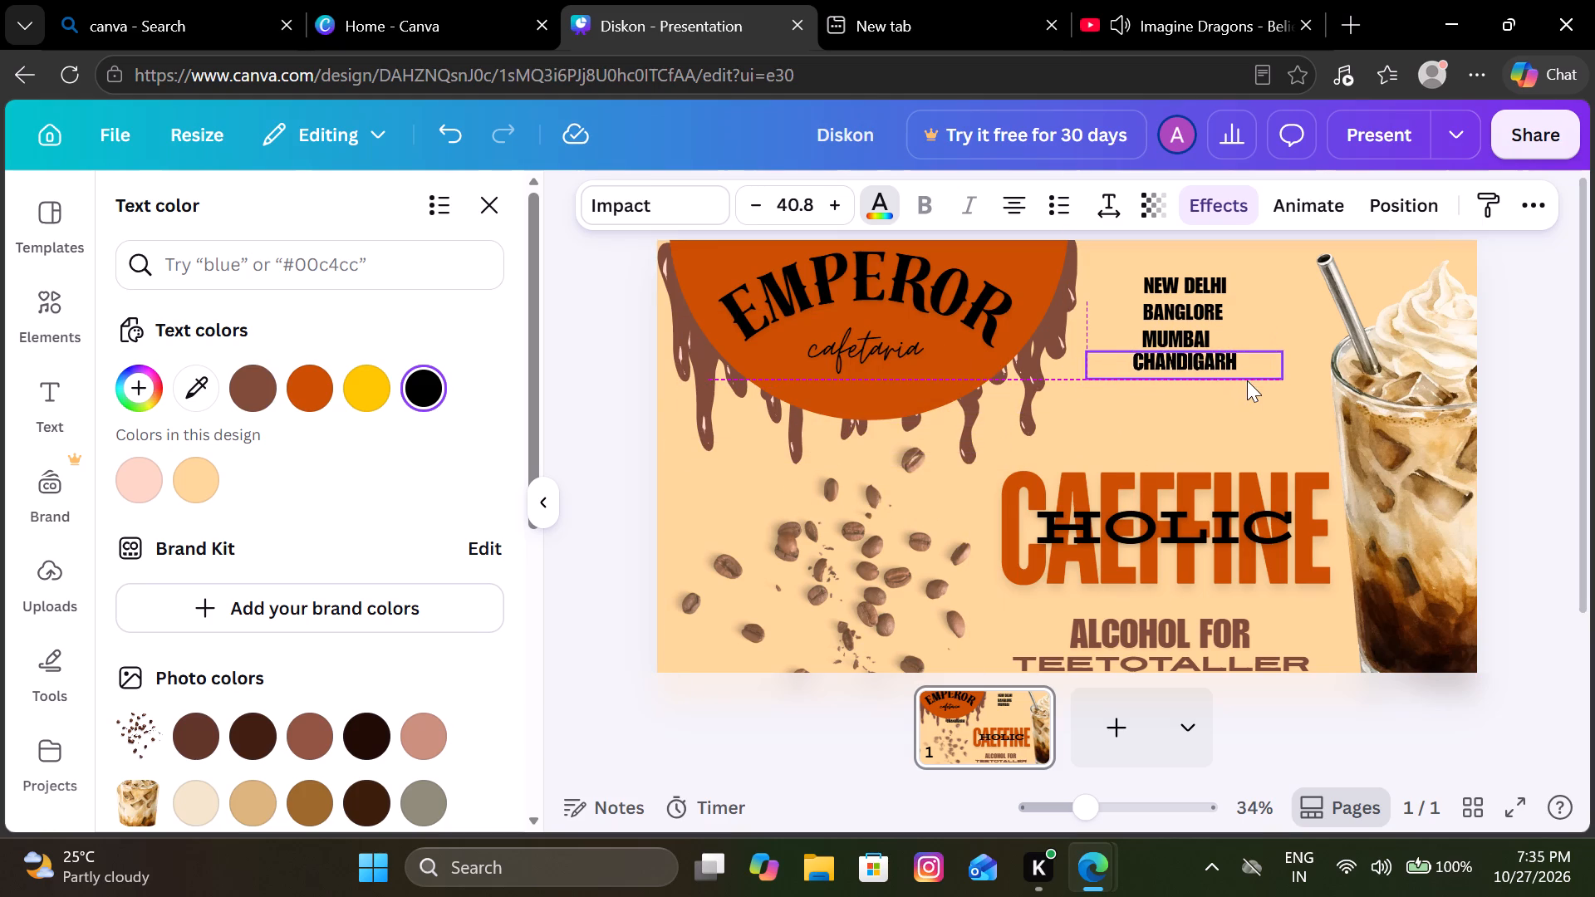
{"action": "left_click_drag", "start_coordinate": [1247, 380], "coordinate": [1249, 382]}
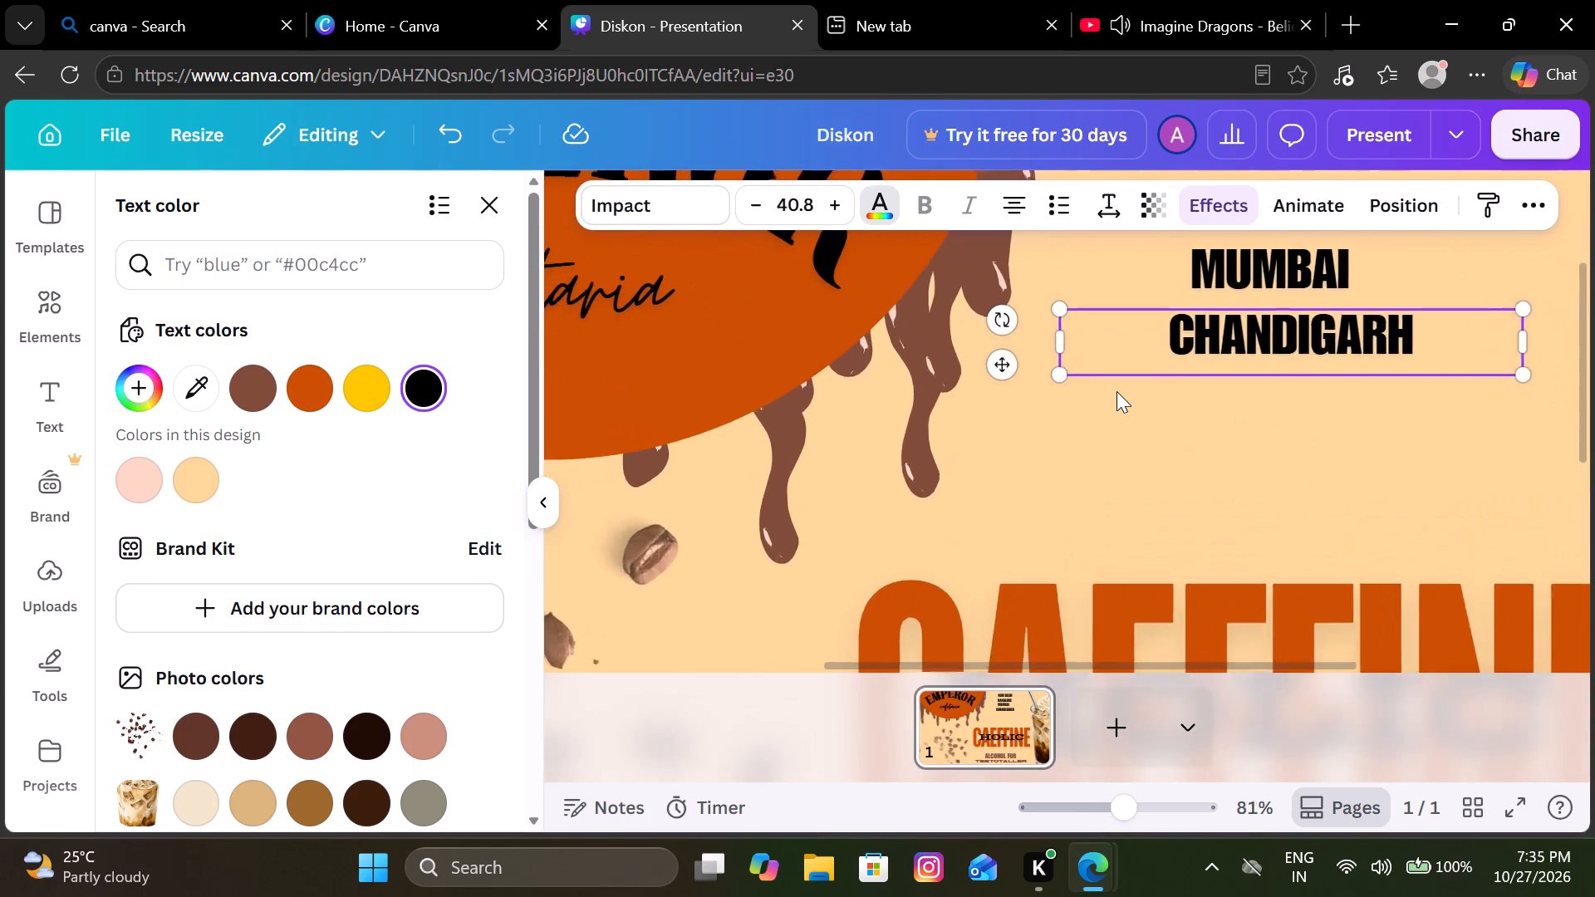
{"action": "scroll", "coordinate": [1116, 391], "scroll_direction": "up", "scroll_amount": 1}
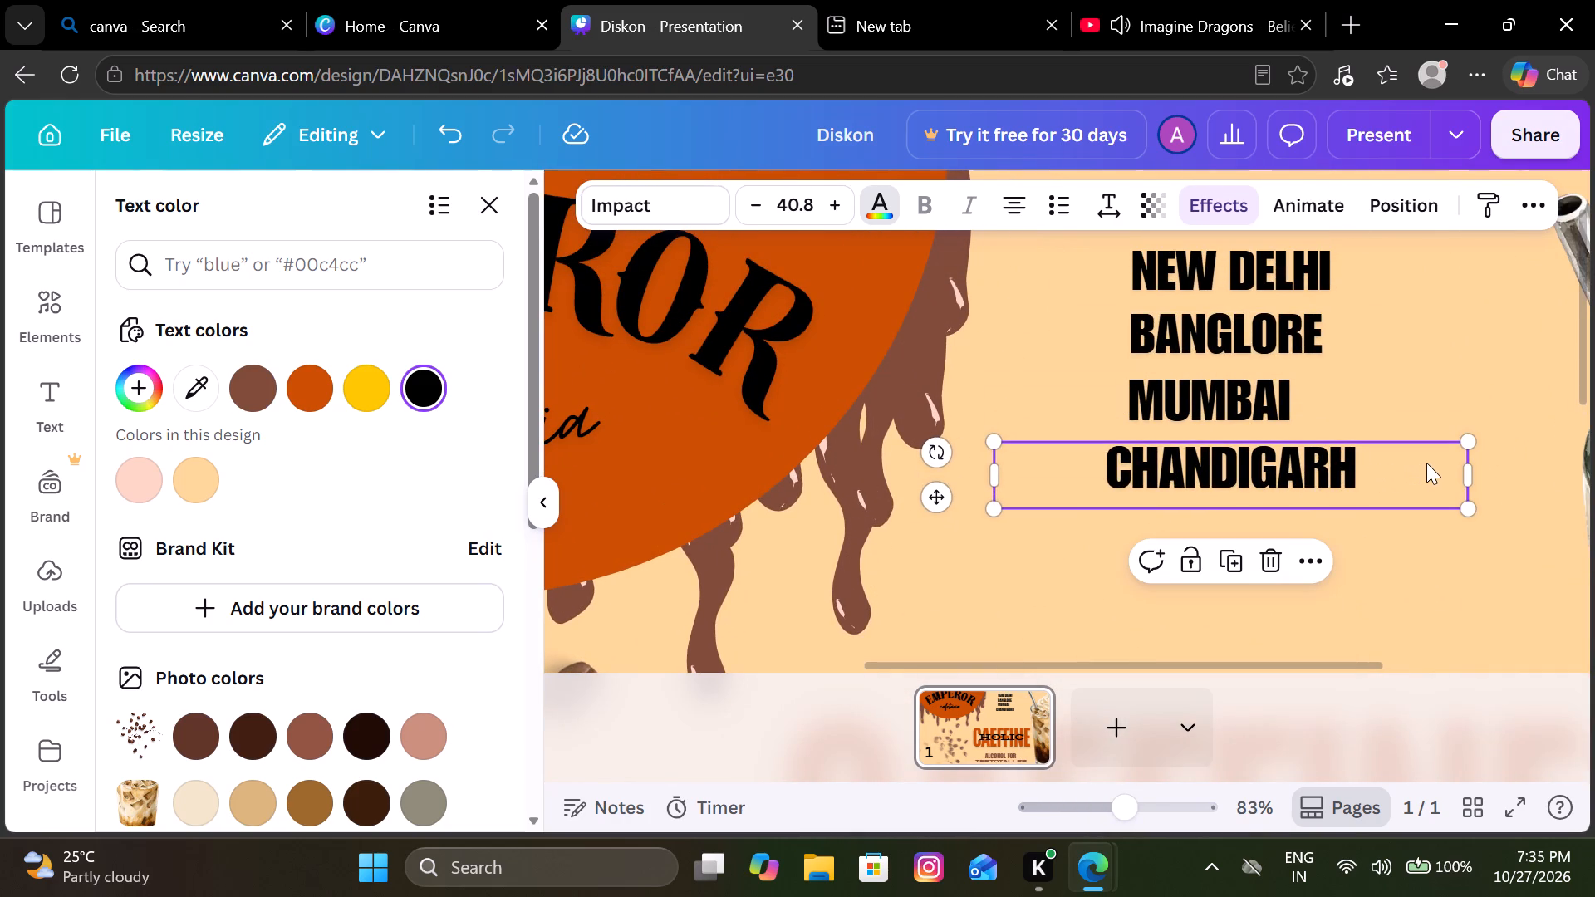
{"action": "left_click_drag", "start_coordinate": [1449, 454], "coordinate": [1464, 453]}
{"action": "left_click", "coordinate": [1431, 551]}
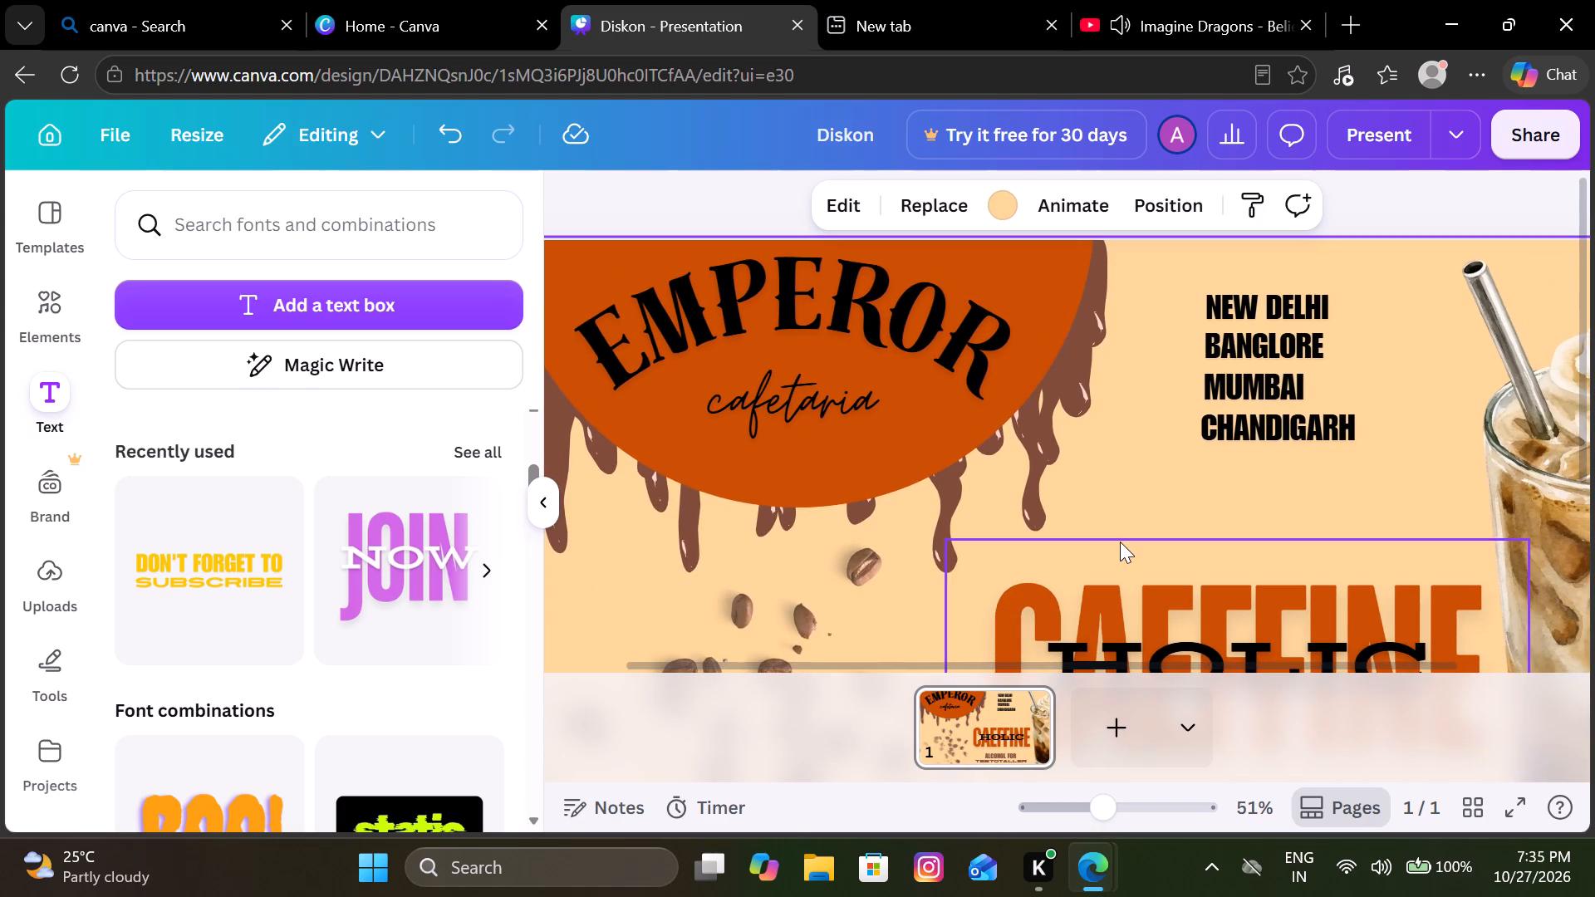
Add another DON'T FORGET TO SUBSCRIBE text combination to the page and delete its SUBSCRIBE line.
{"action": "scroll", "coordinate": [321, 600], "scroll_direction": "down", "scroll_amount": 1}
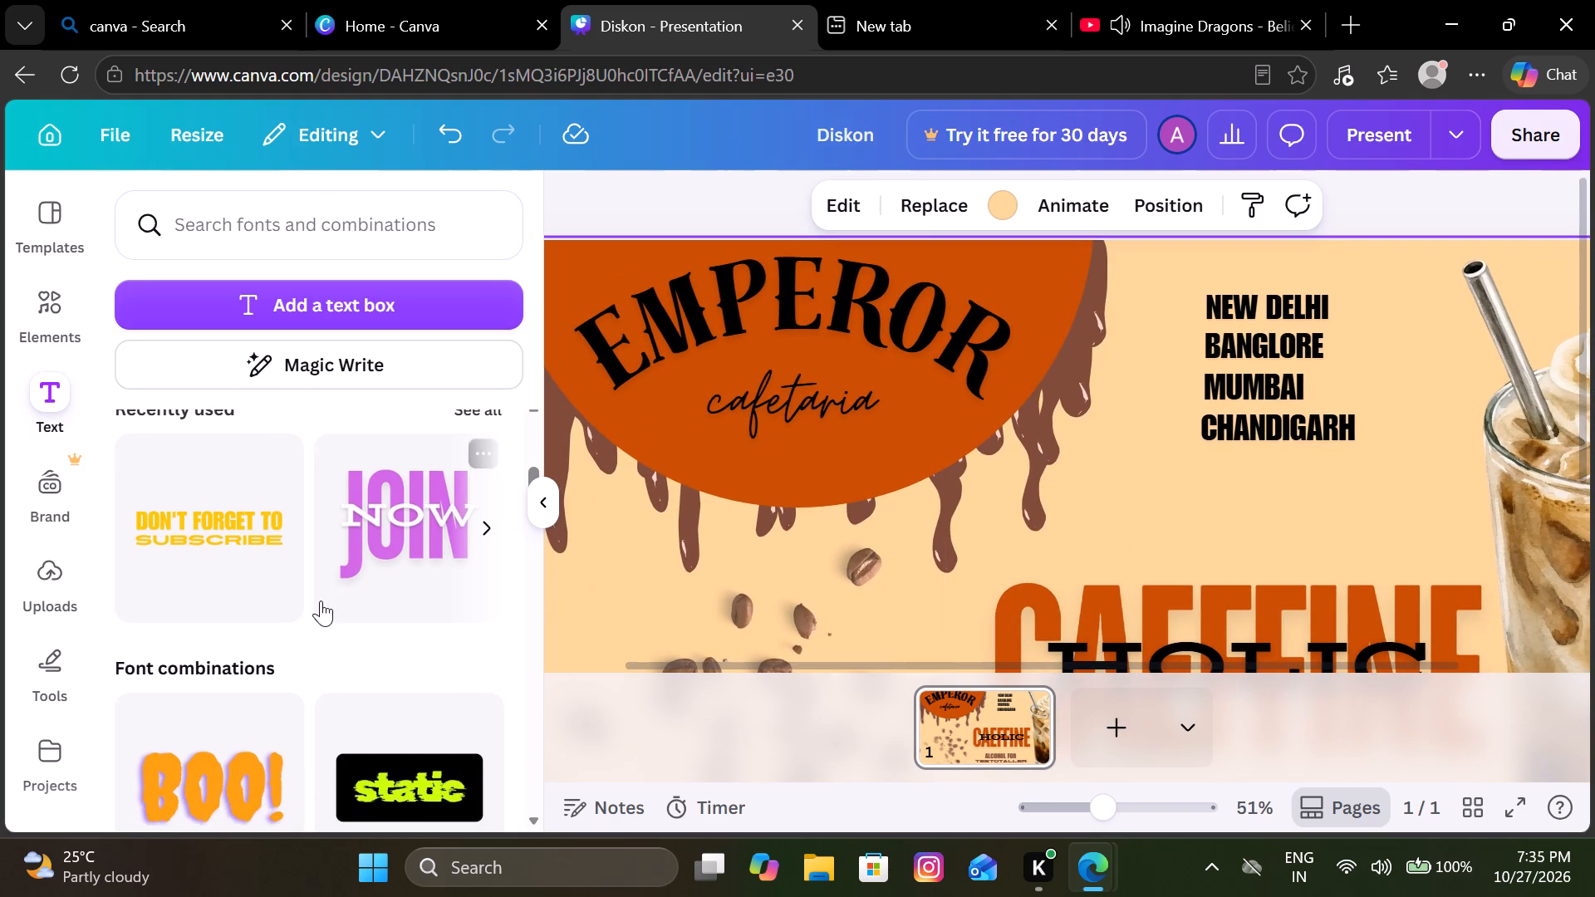
{"action": "scroll", "coordinate": [321, 600], "scroll_direction": "down", "scroll_amount": 1}
{"action": "left_click", "coordinate": [227, 622]}
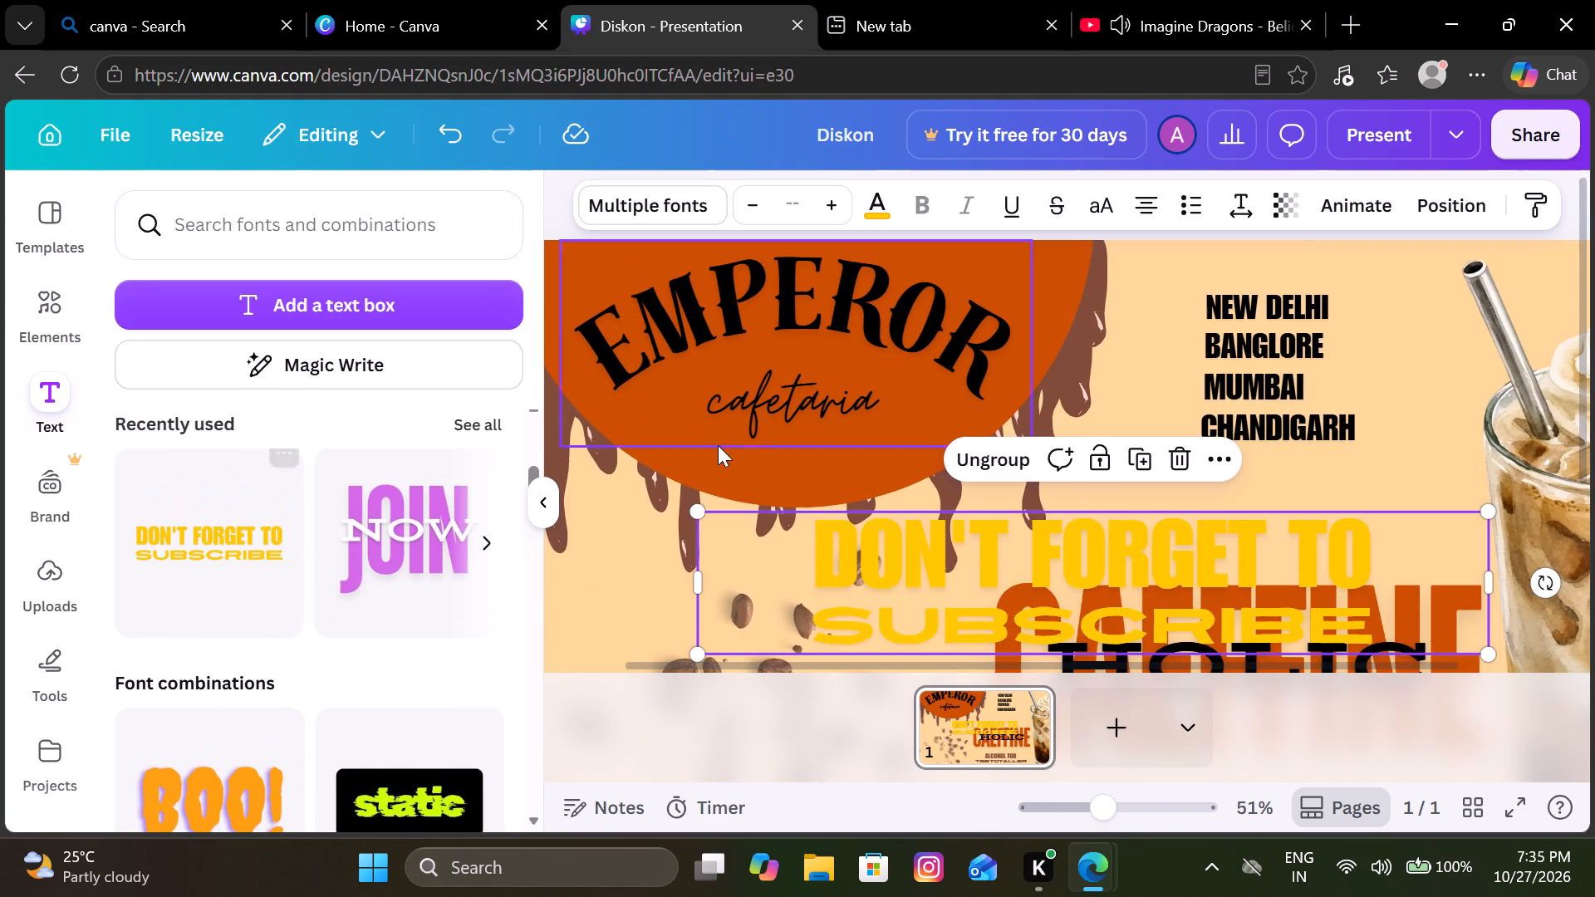
{"action": "left_click", "coordinate": [957, 616]}
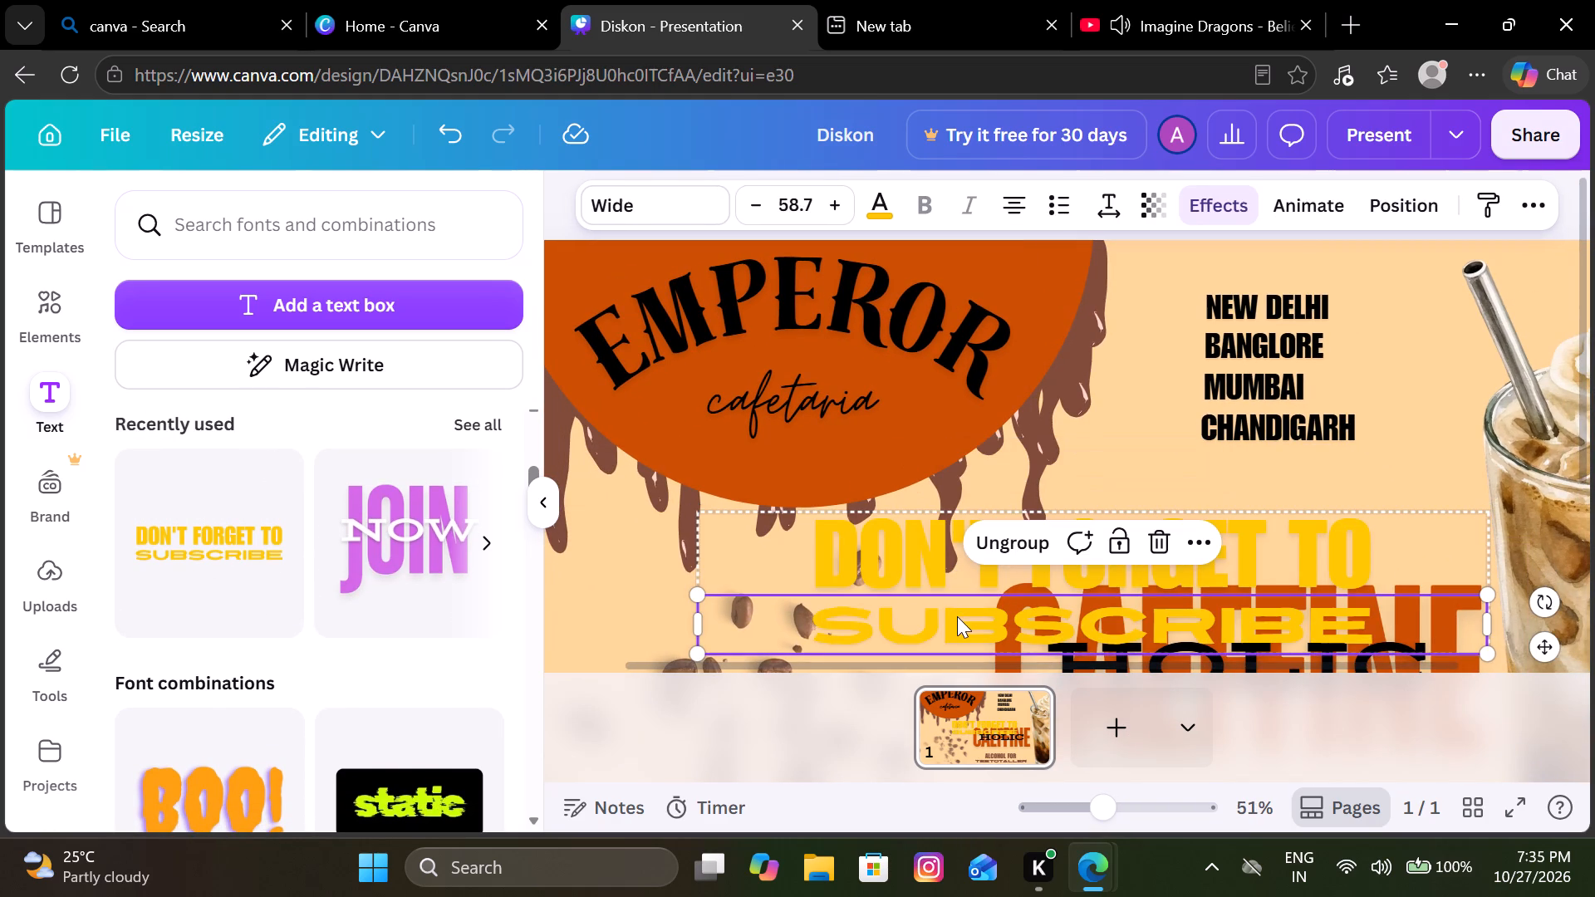
{"action": "left_click", "coordinate": [1159, 533]}
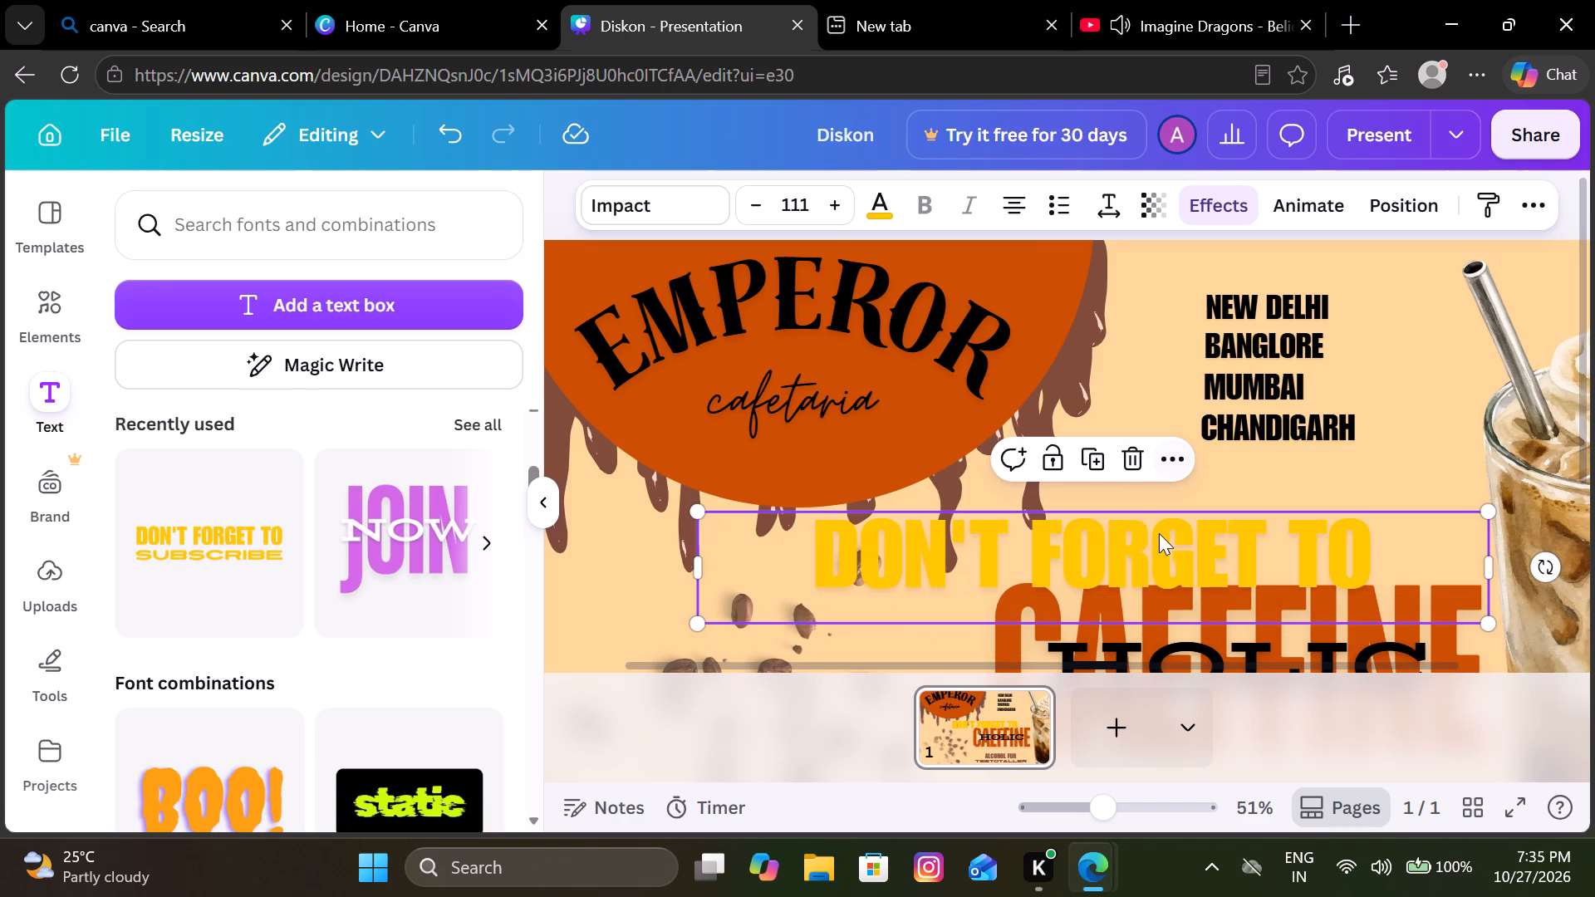
Replace the DON'T FORGET TO text with a vertical column of three periods, leaving an empty line before the last one.
{"action": "left_click", "coordinate": [1104, 561]}
{"action": "key", "text": "BackSpace"}
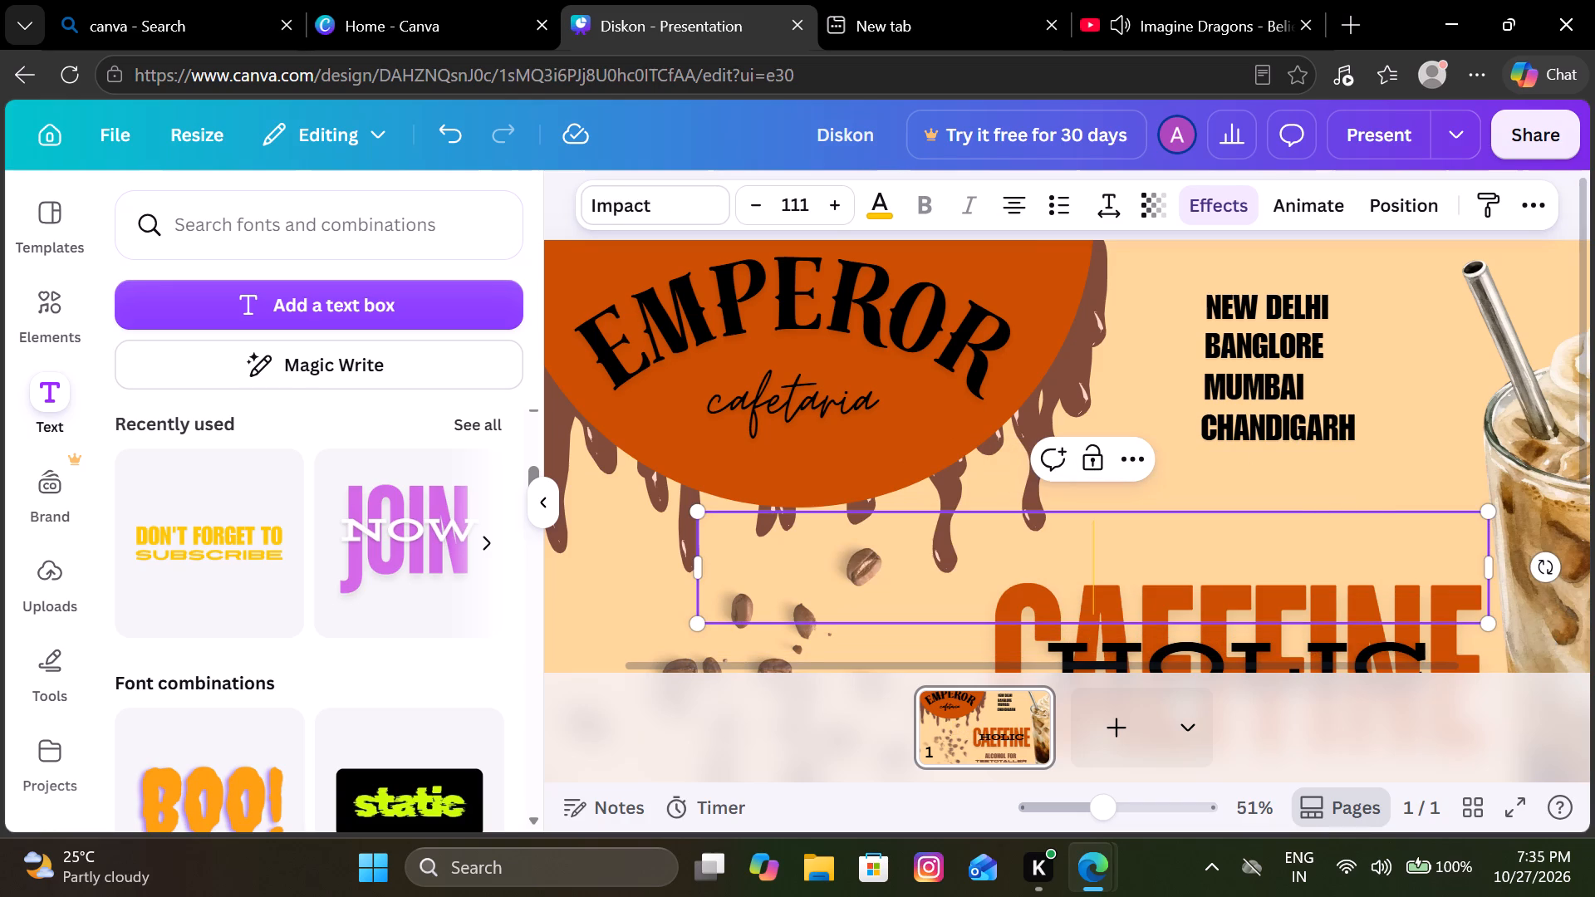
{"action": "key", "text": "period"}
{"action": "key", "text": "Return"}
{"action": "key", "text": "period"}
{"action": "key", "text": "Return"}
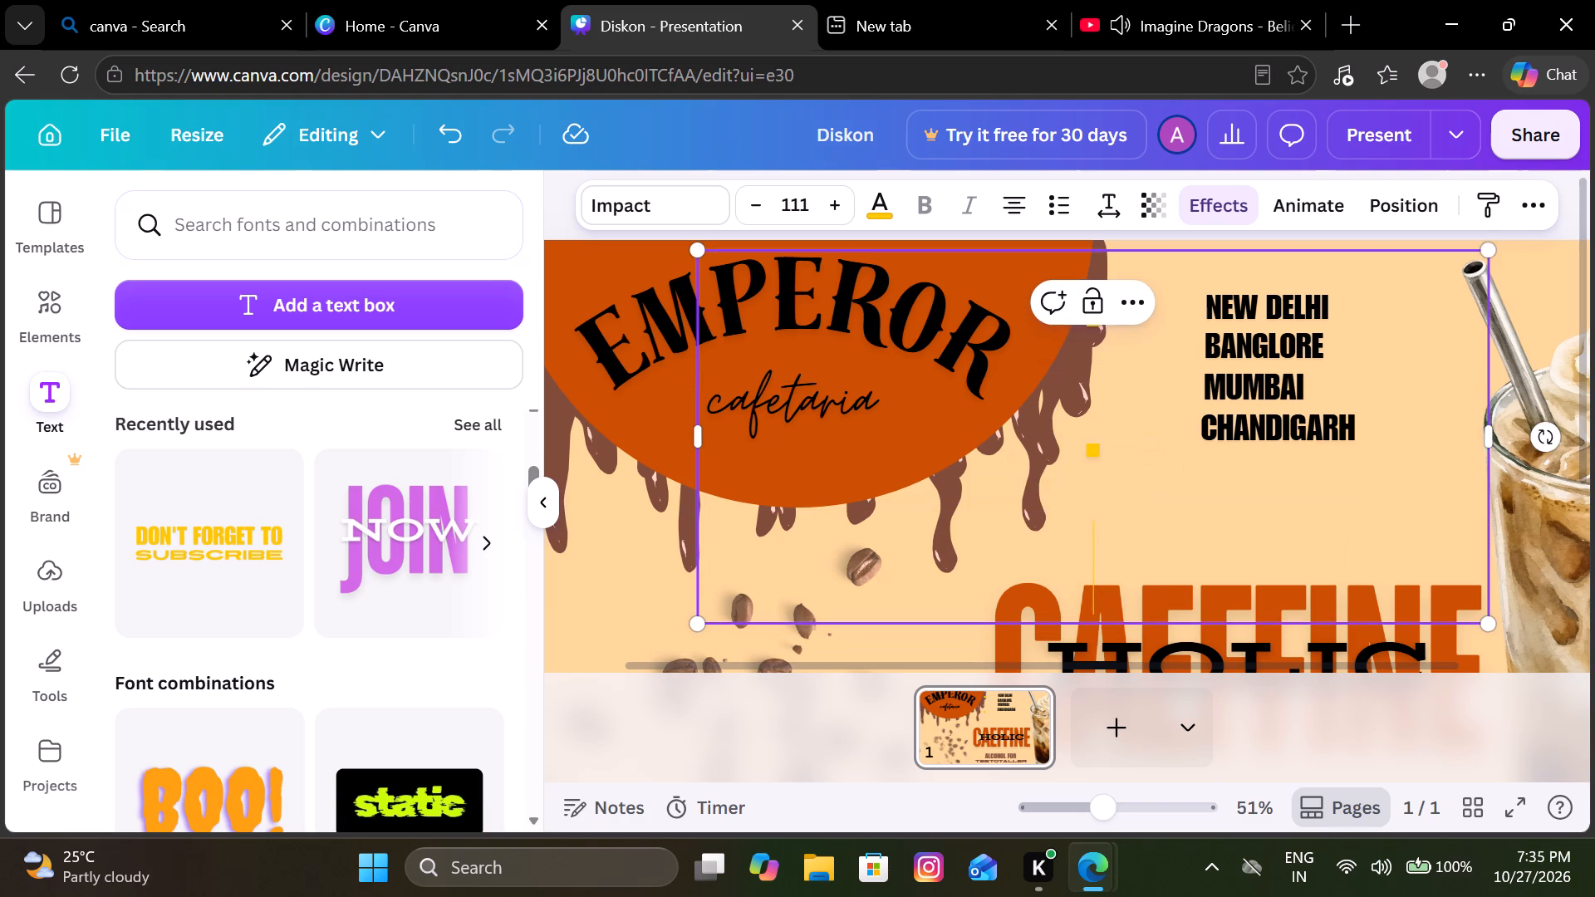
{"action": "key", "text": "Return"}
{"action": "key", "text": "period"}
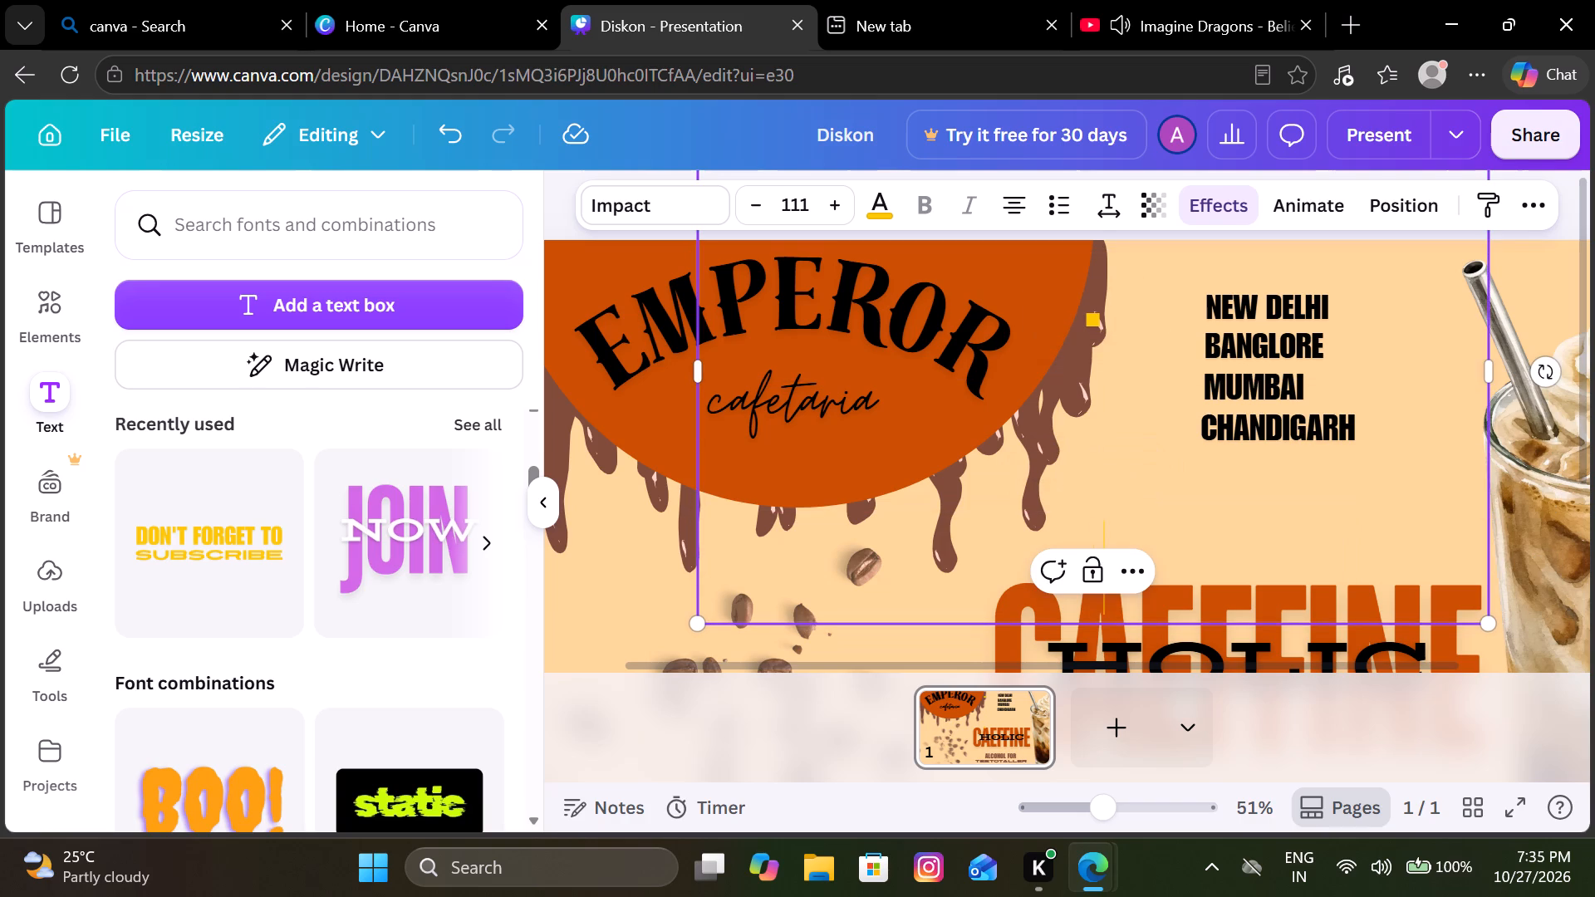
Change the dot column's text colour from yellow to black #000000, applying the colour swap to the whole page.
{"action": "left_click", "coordinate": [885, 218]}
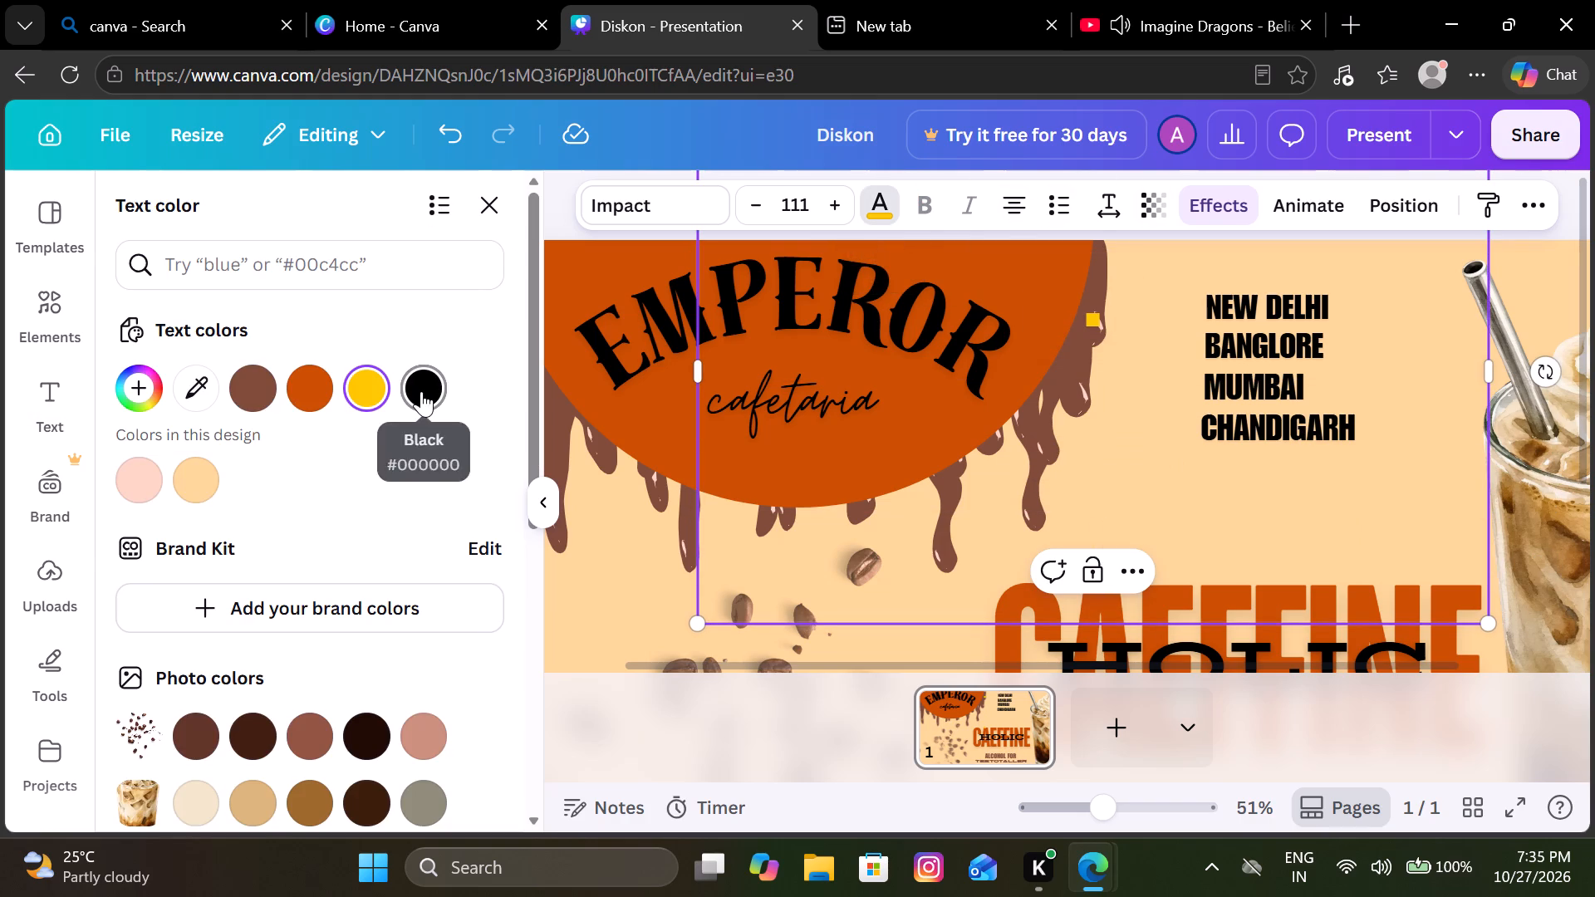
{"action": "left_click", "coordinate": [421, 391]}
{"action": "left_click", "coordinate": [434, 774]}
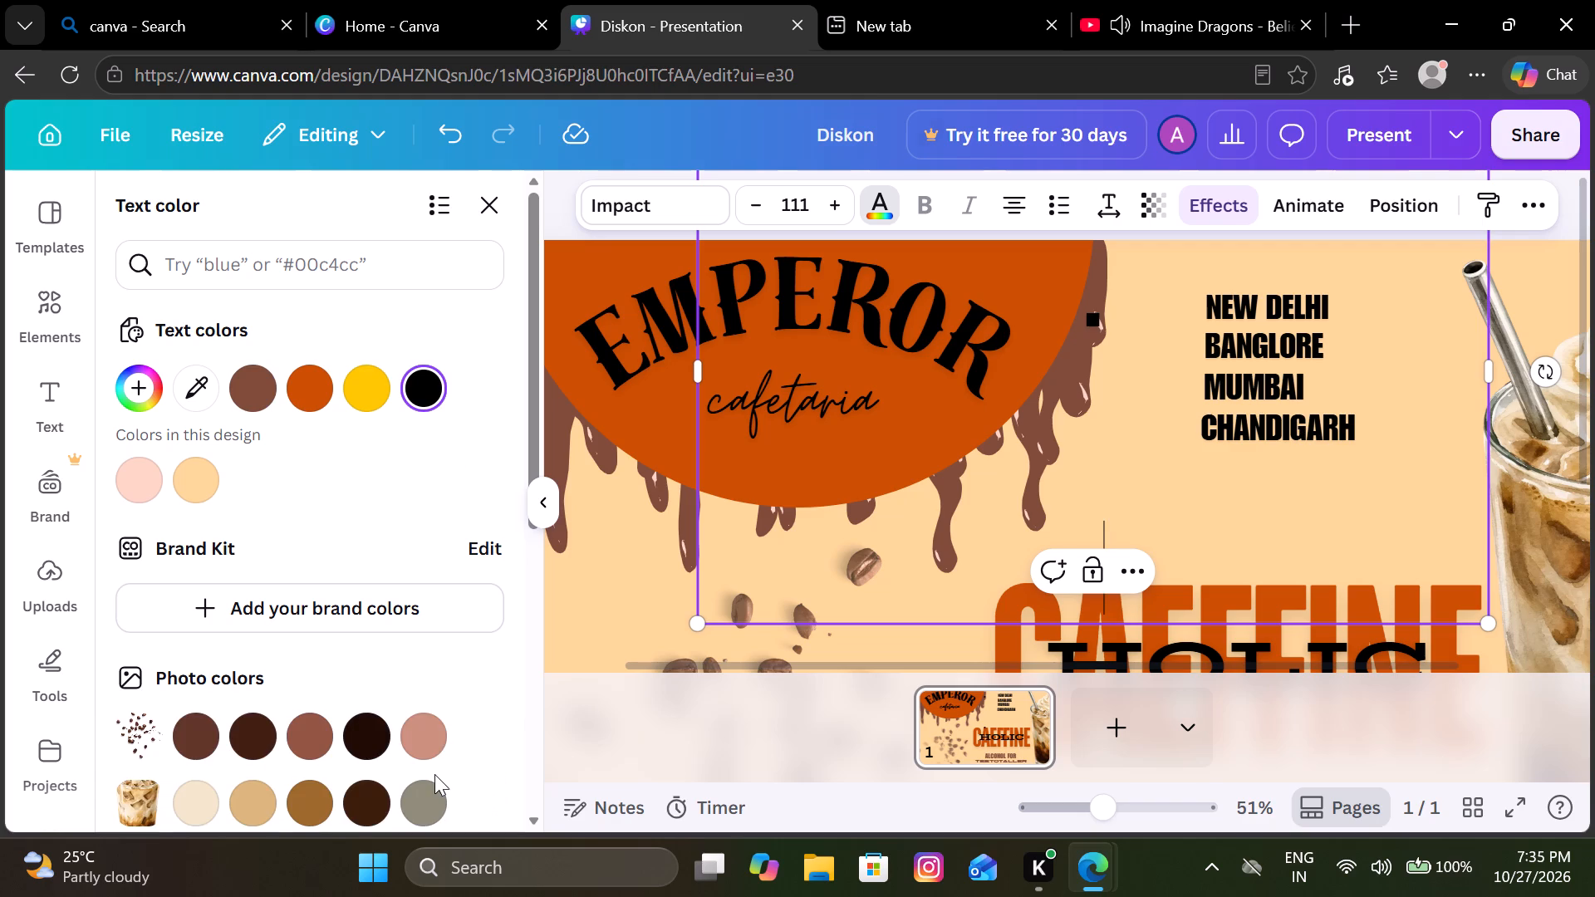
Shrink the dot column to font size 63.7 and move it below the location names, overlapping the CAEFFINE headline.
{"action": "left_click_drag", "start_coordinate": [689, 629], "coordinate": [984, 410]}
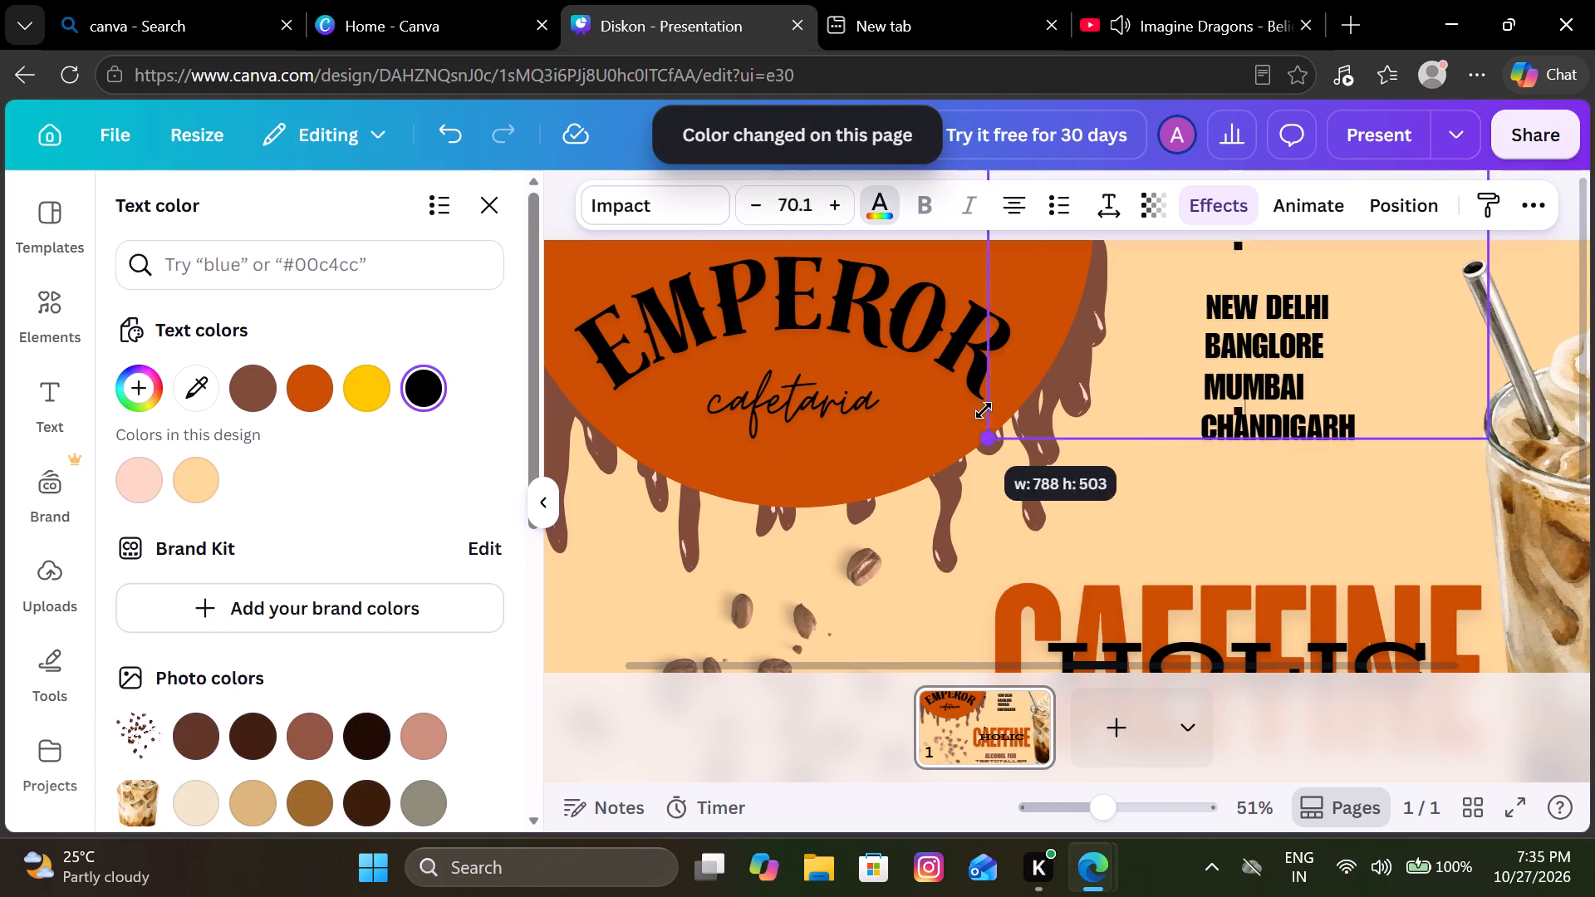
{"action": "left_click_drag", "start_coordinate": [984, 410], "coordinate": [1009, 389]}
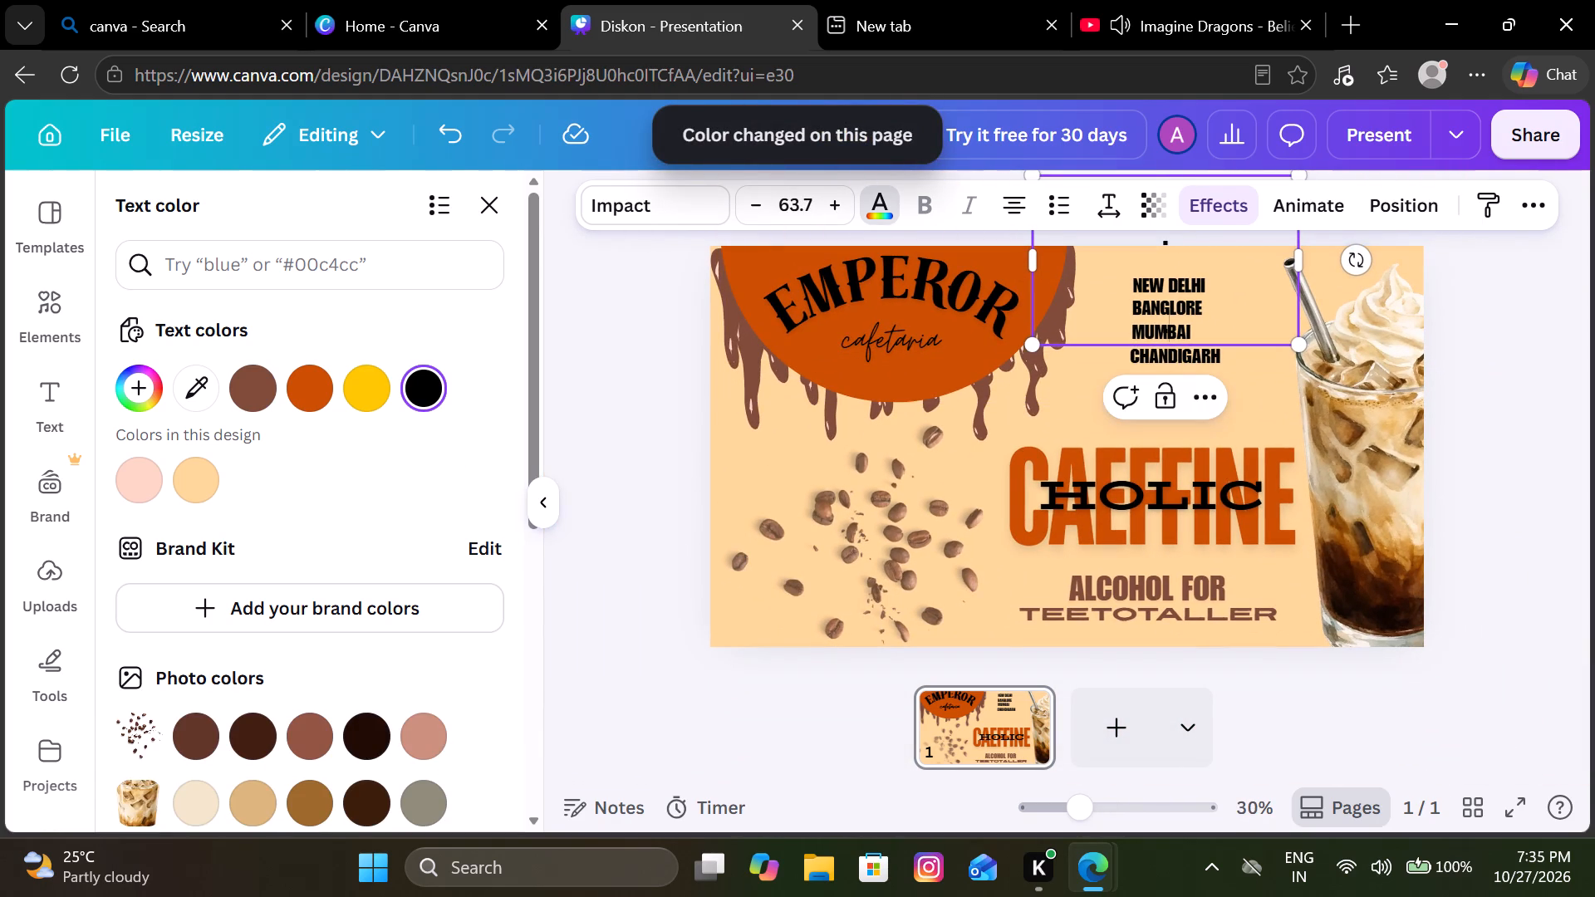
{"action": "left_click_drag", "start_coordinate": [1077, 280], "coordinate": [1044, 360]}
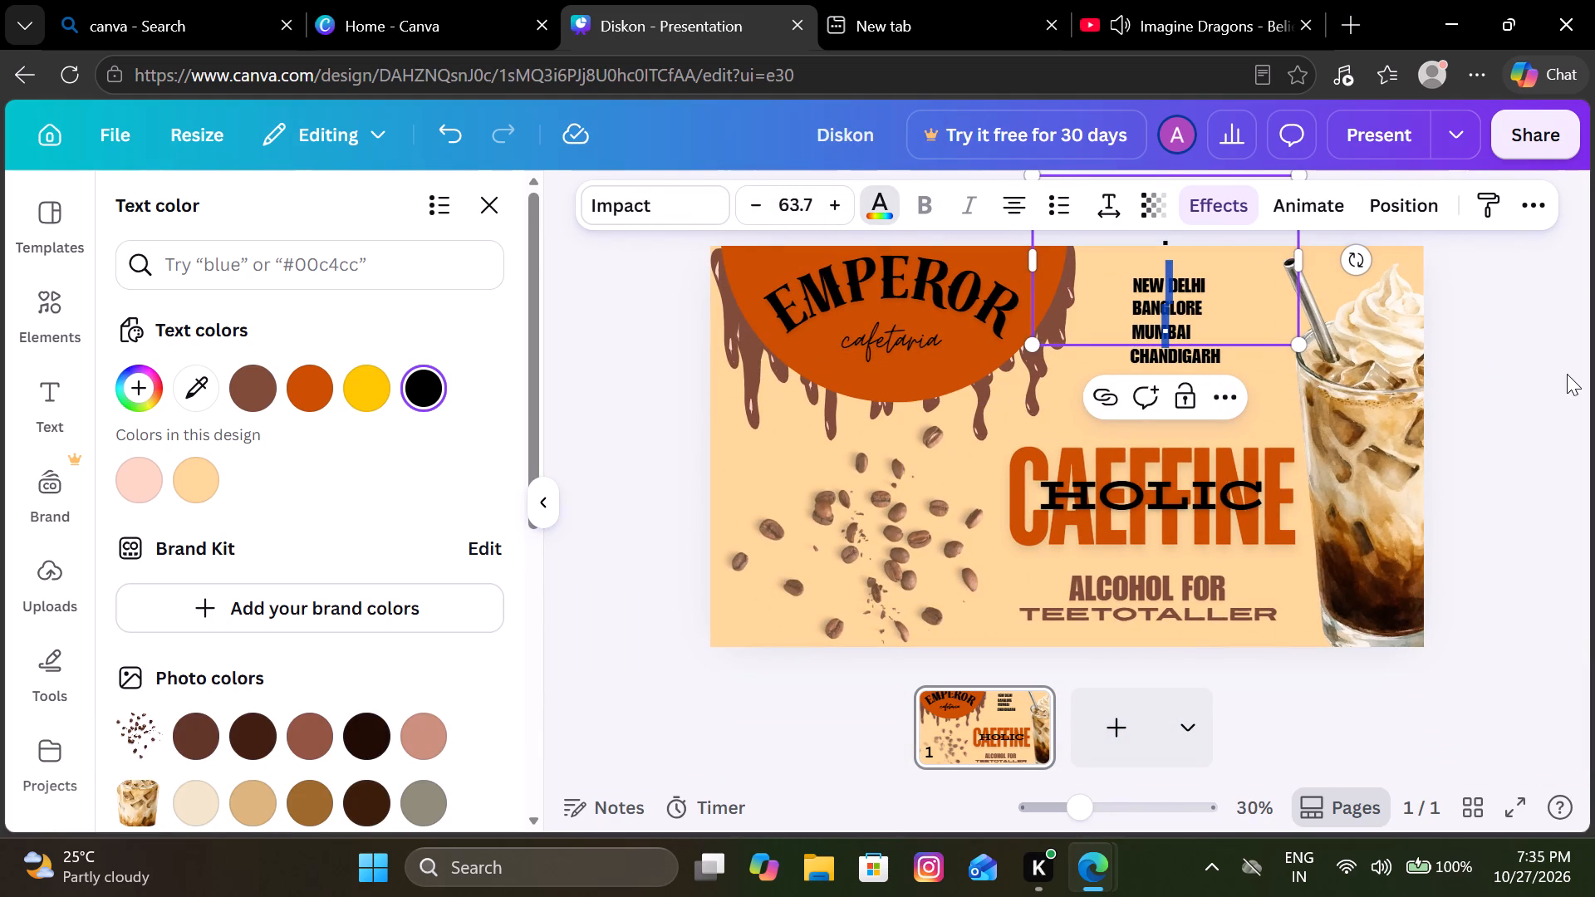
{"action": "left_click", "coordinate": [1567, 374]}
{"action": "left_click", "coordinate": [1557, 378]}
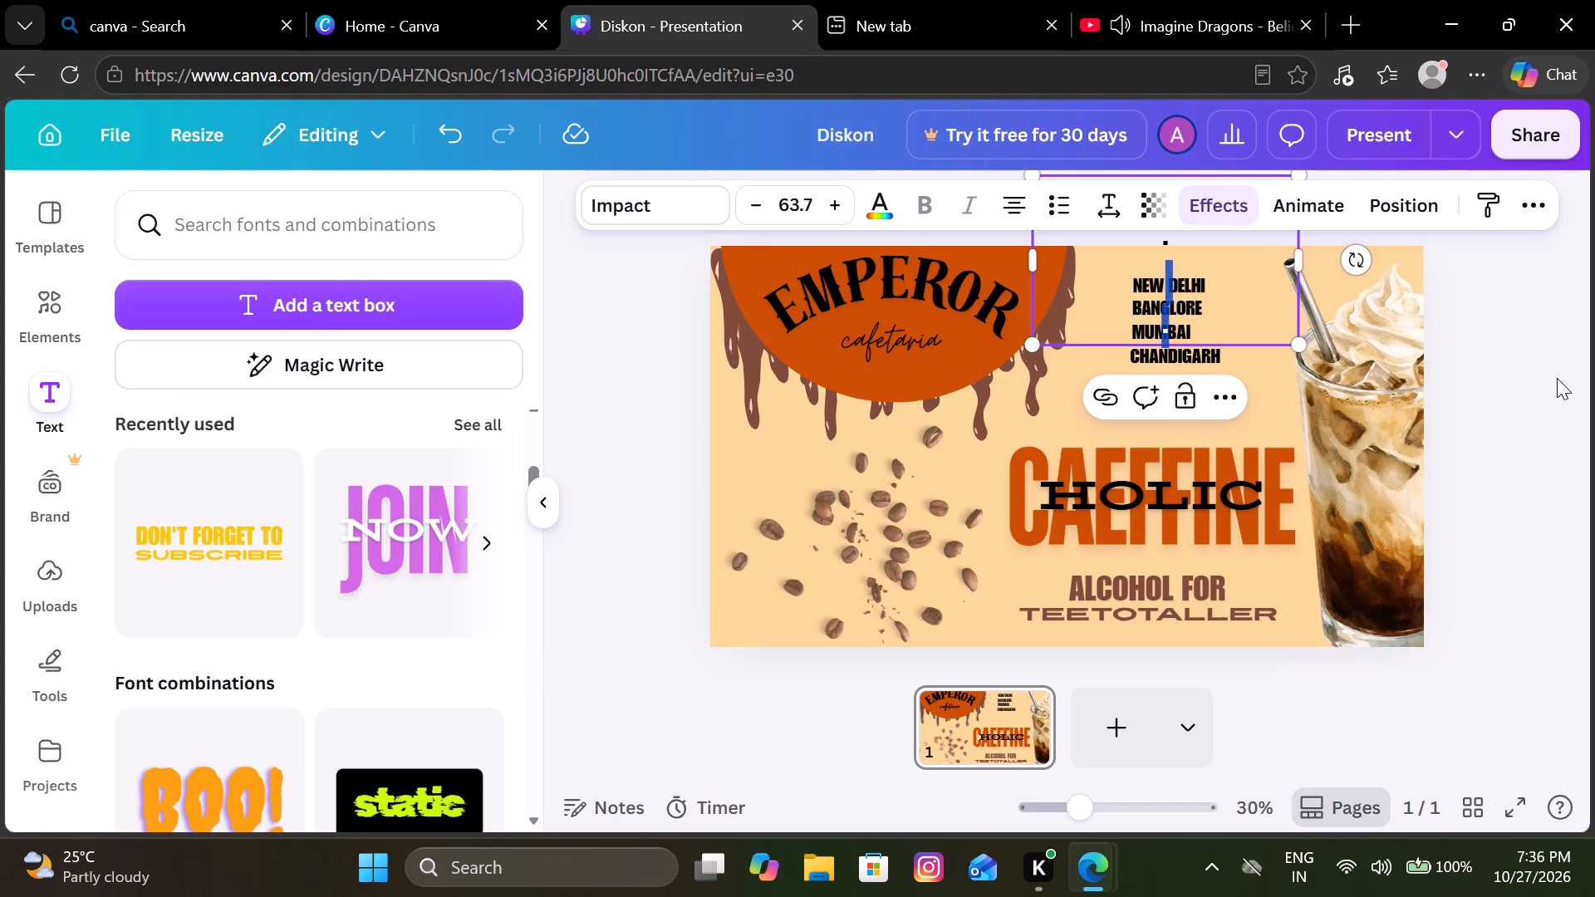
{"action": "left_click_drag", "start_coordinate": [1255, 316], "coordinate": [1225, 626]}
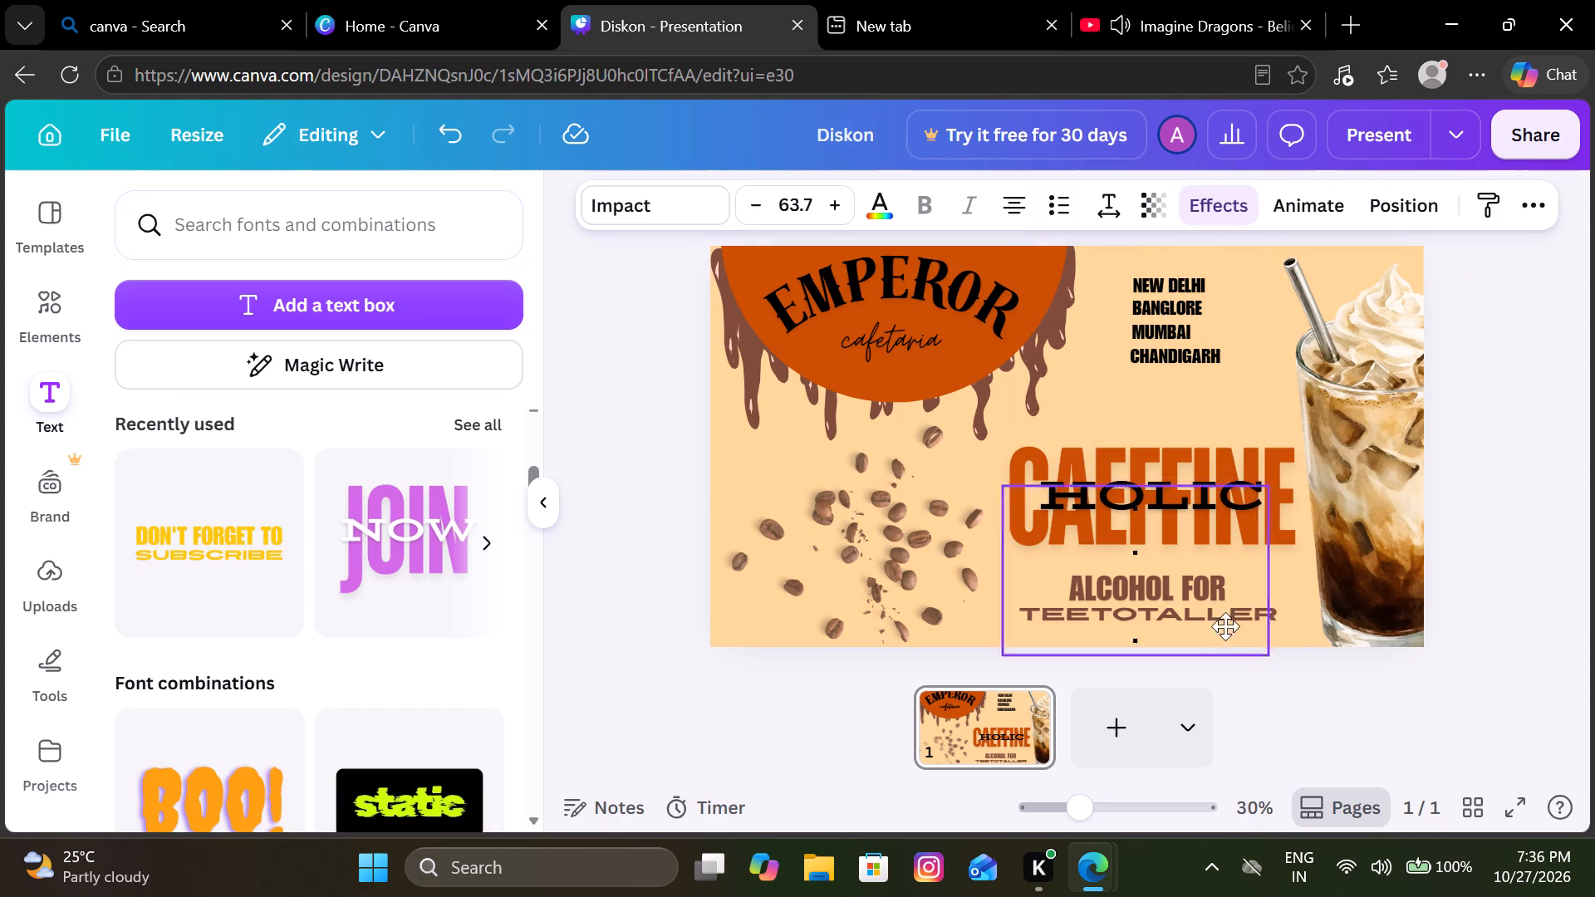
{"action": "left_click_drag", "start_coordinate": [1225, 626], "coordinate": [1208, 505]}
Fill the empty third line of the dot column with a period, making four evenly spaced dots.
{"action": "left_click", "coordinate": [1112, 457]}
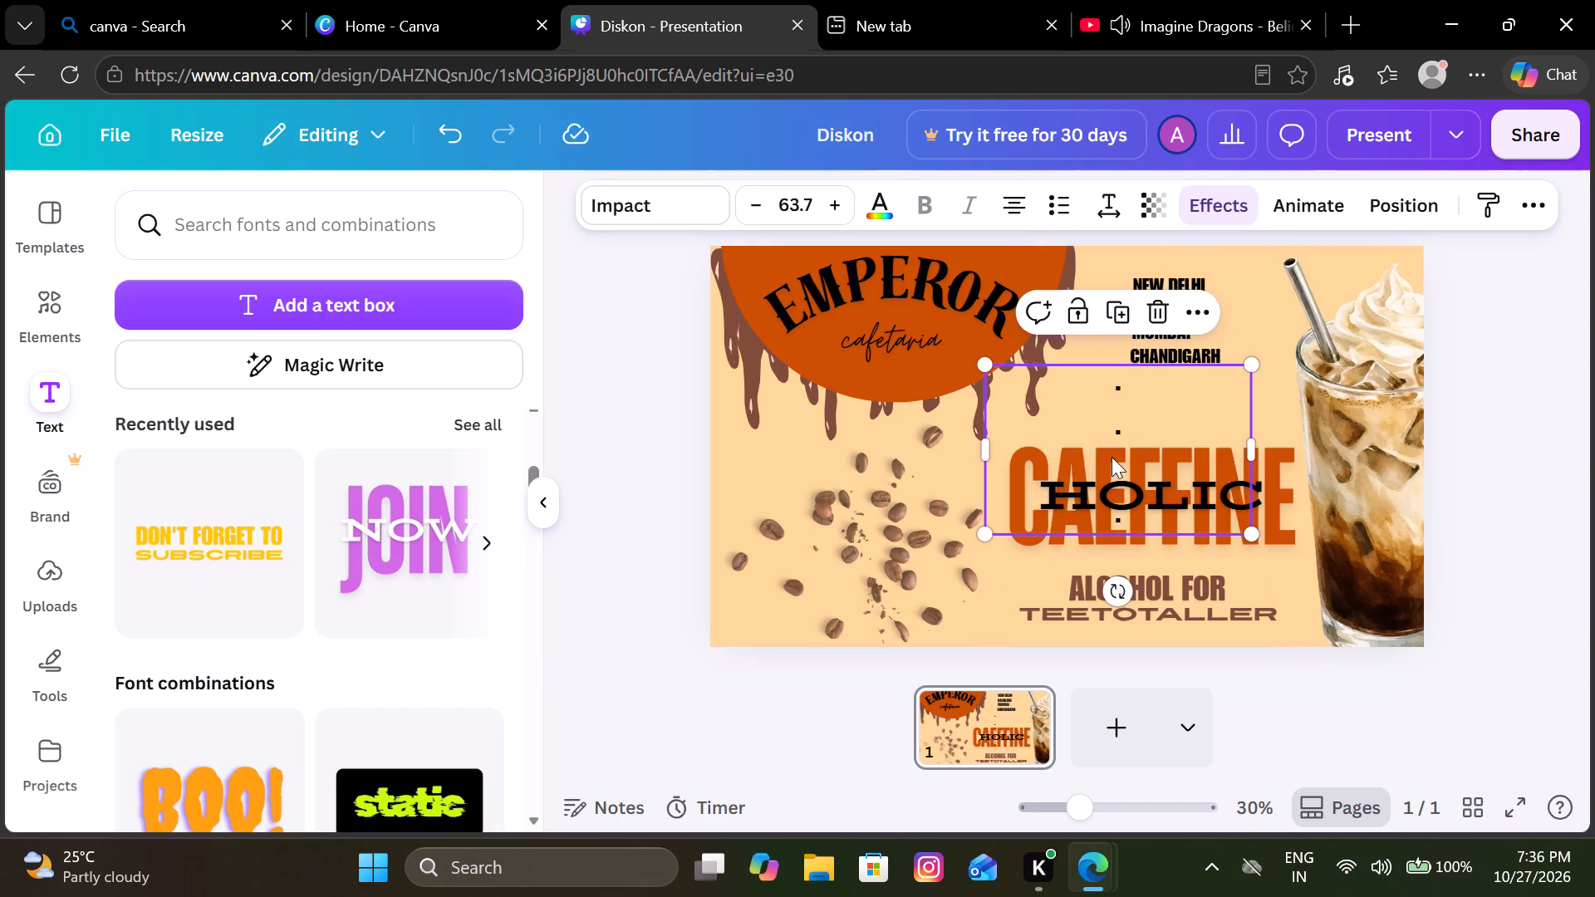
{"action": "left_click", "coordinate": [1123, 467]}
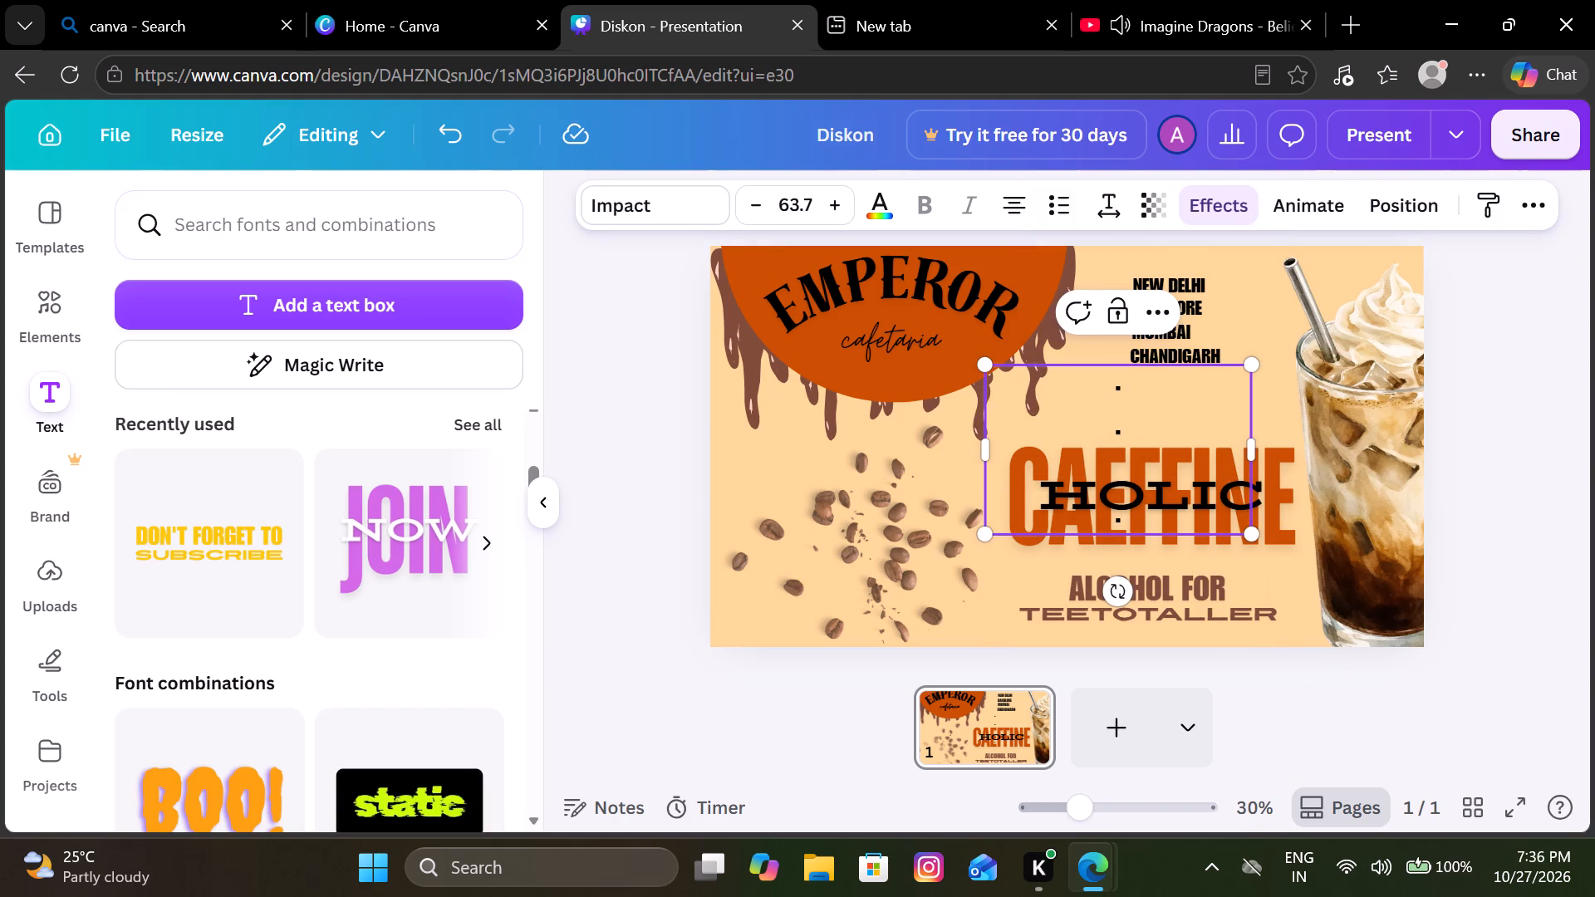
{"action": "key", "text": "period"}
Shrink the dot column to font size 38.4 and move it up beside the location names, just before their first letters.
{"action": "left_click_drag", "start_coordinate": [1254, 539], "coordinate": [1140, 455]}
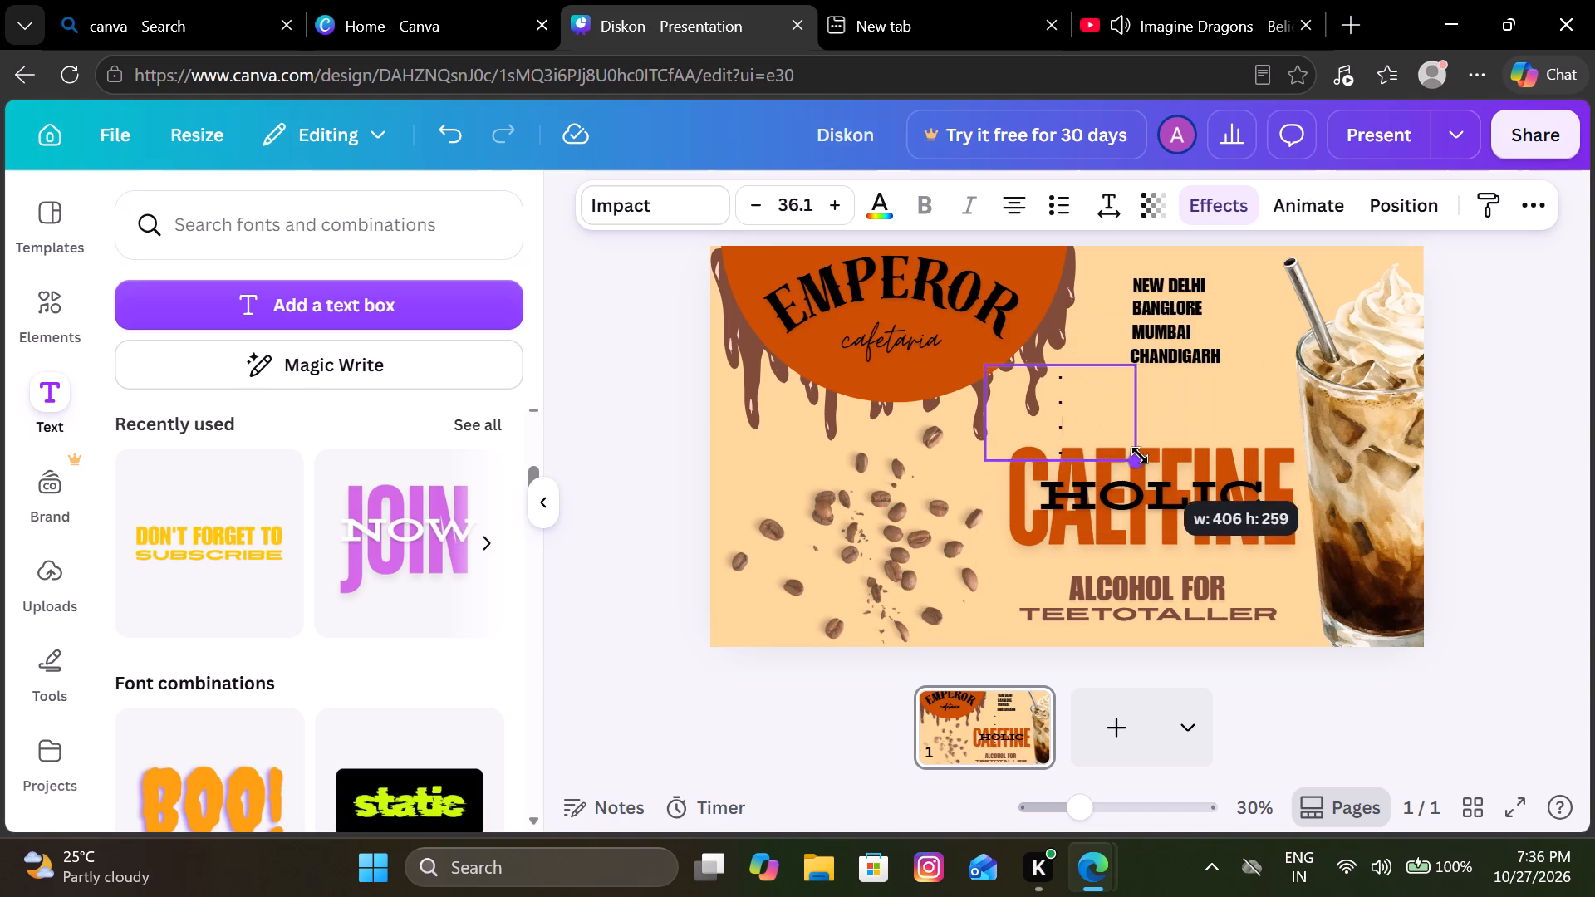
{"action": "left_click_drag", "start_coordinate": [1140, 455], "coordinate": [1109, 434]}
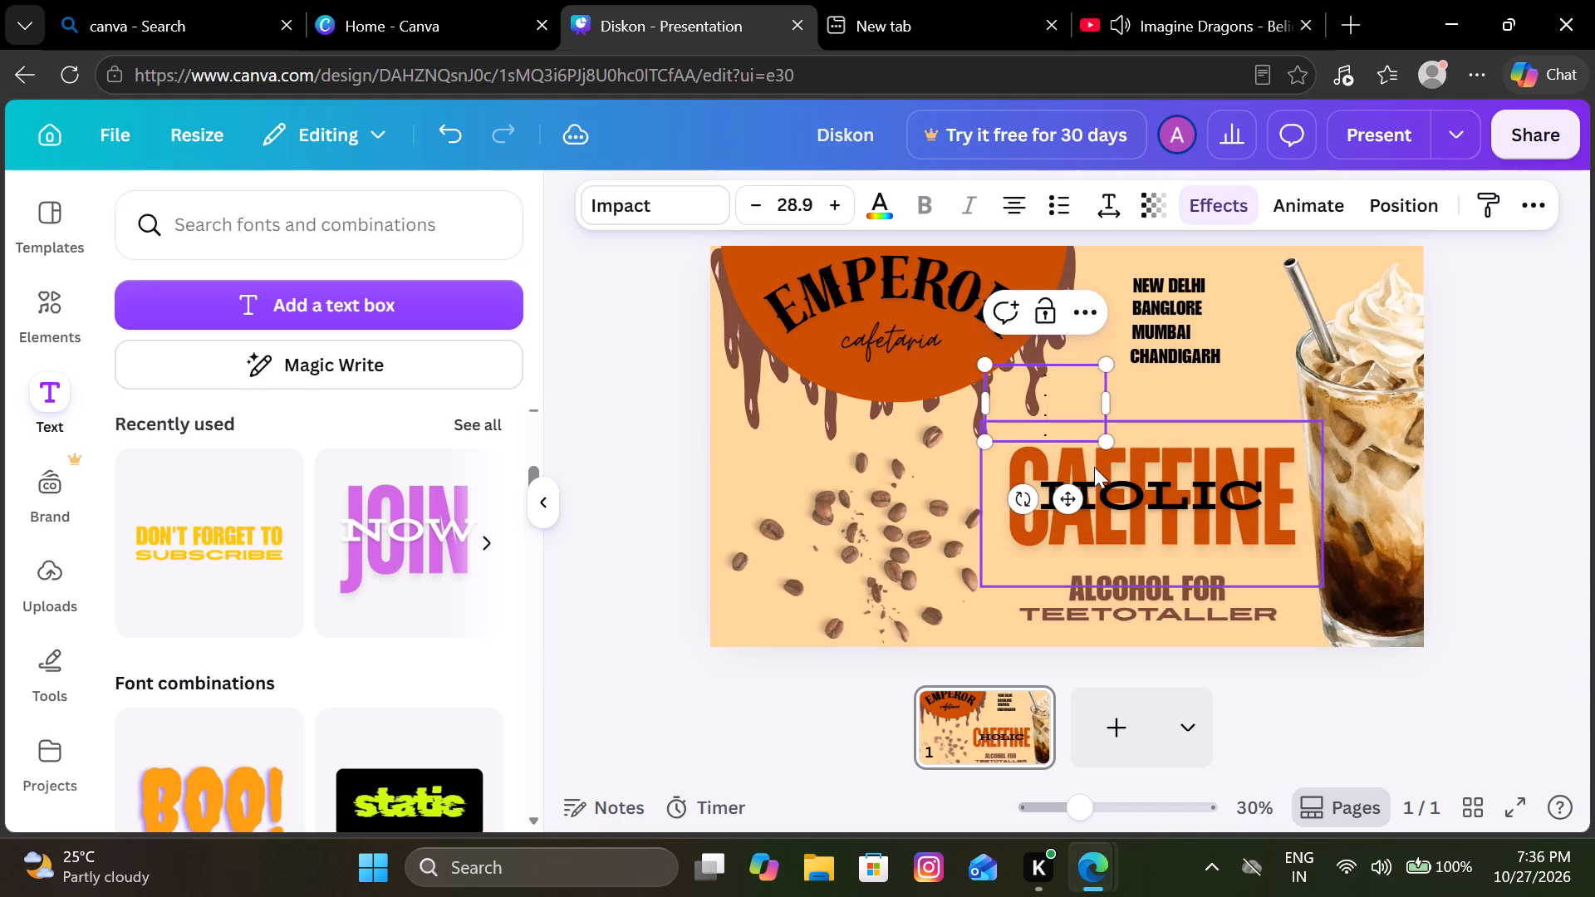
{"action": "left_click_drag", "start_coordinate": [1105, 447], "coordinate": [1112, 448]}
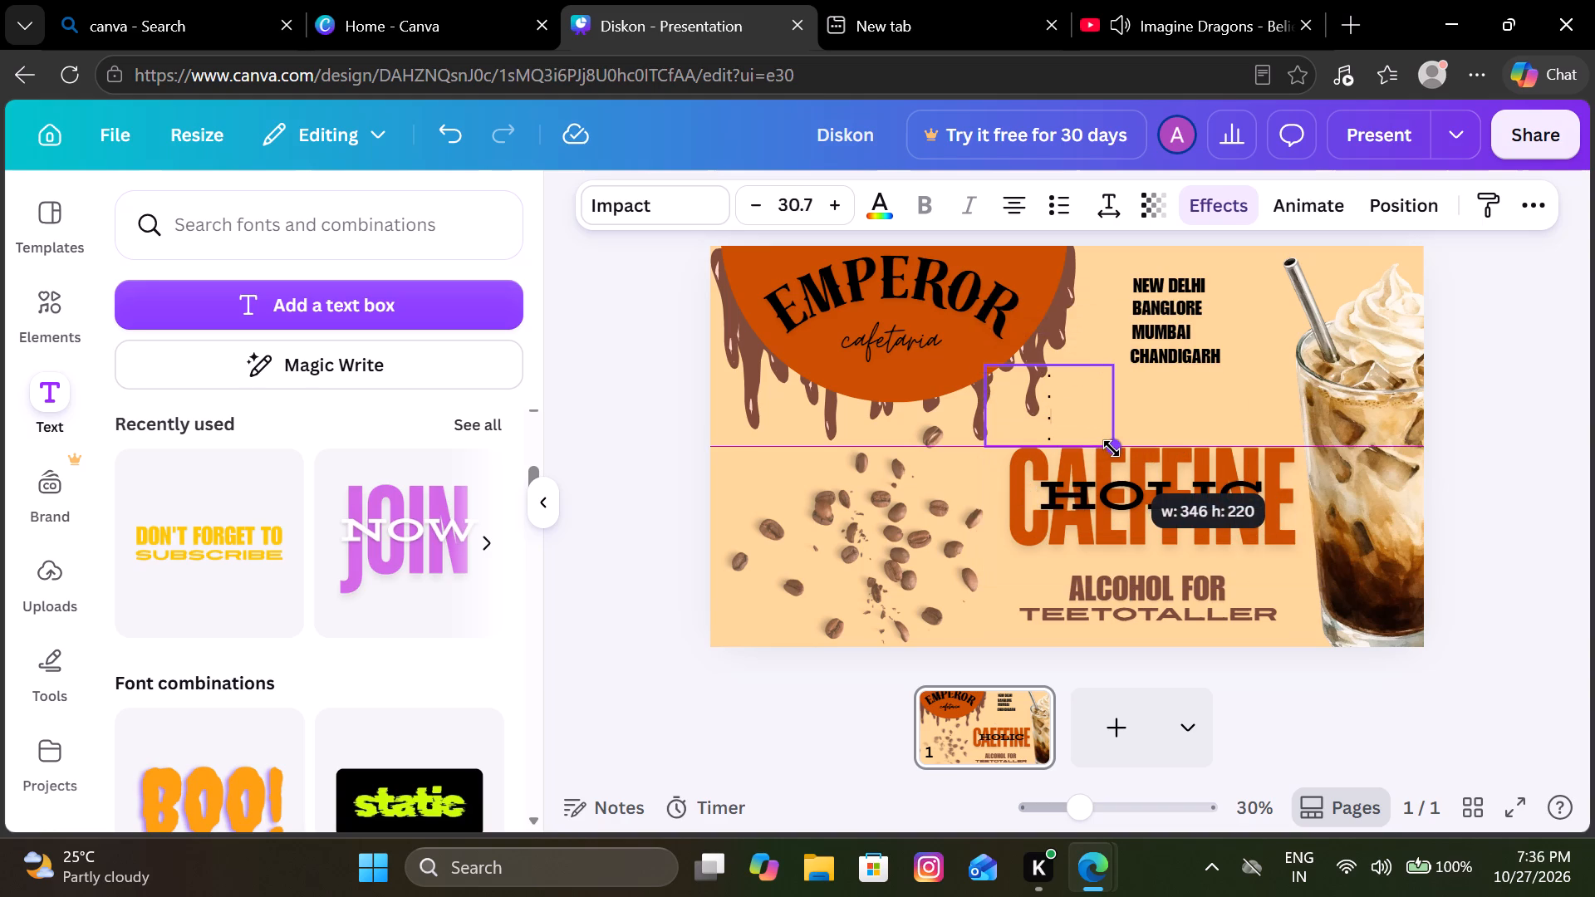
{"action": "left_click_drag", "start_coordinate": [1112, 448], "coordinate": [1134, 457]}
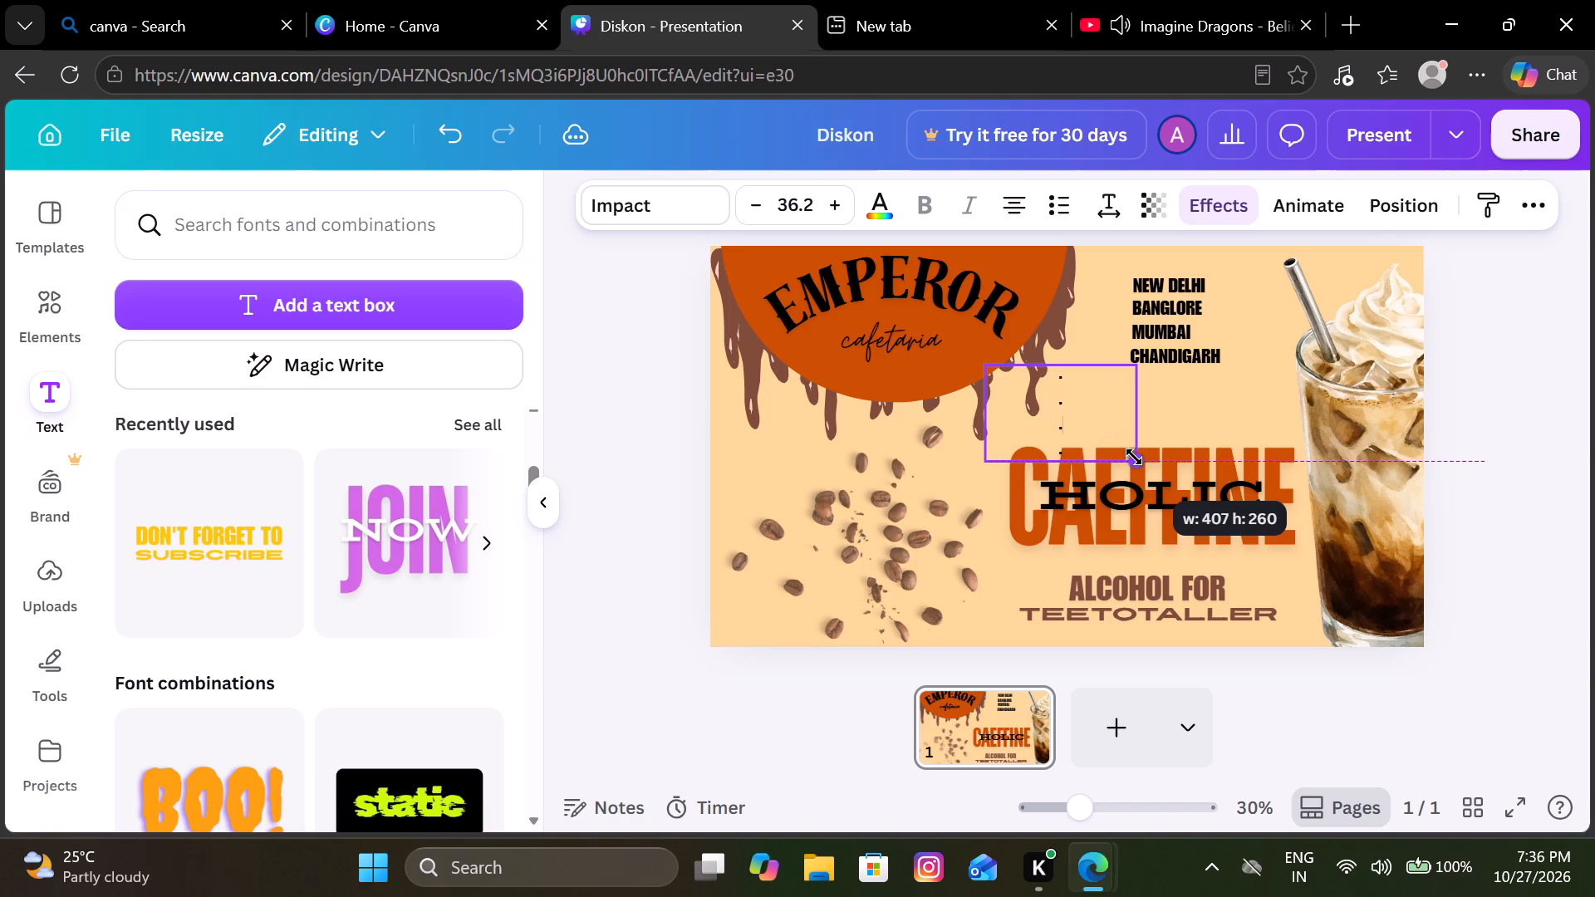
{"action": "left_click_drag", "start_coordinate": [1134, 457], "coordinate": [1151, 461]}
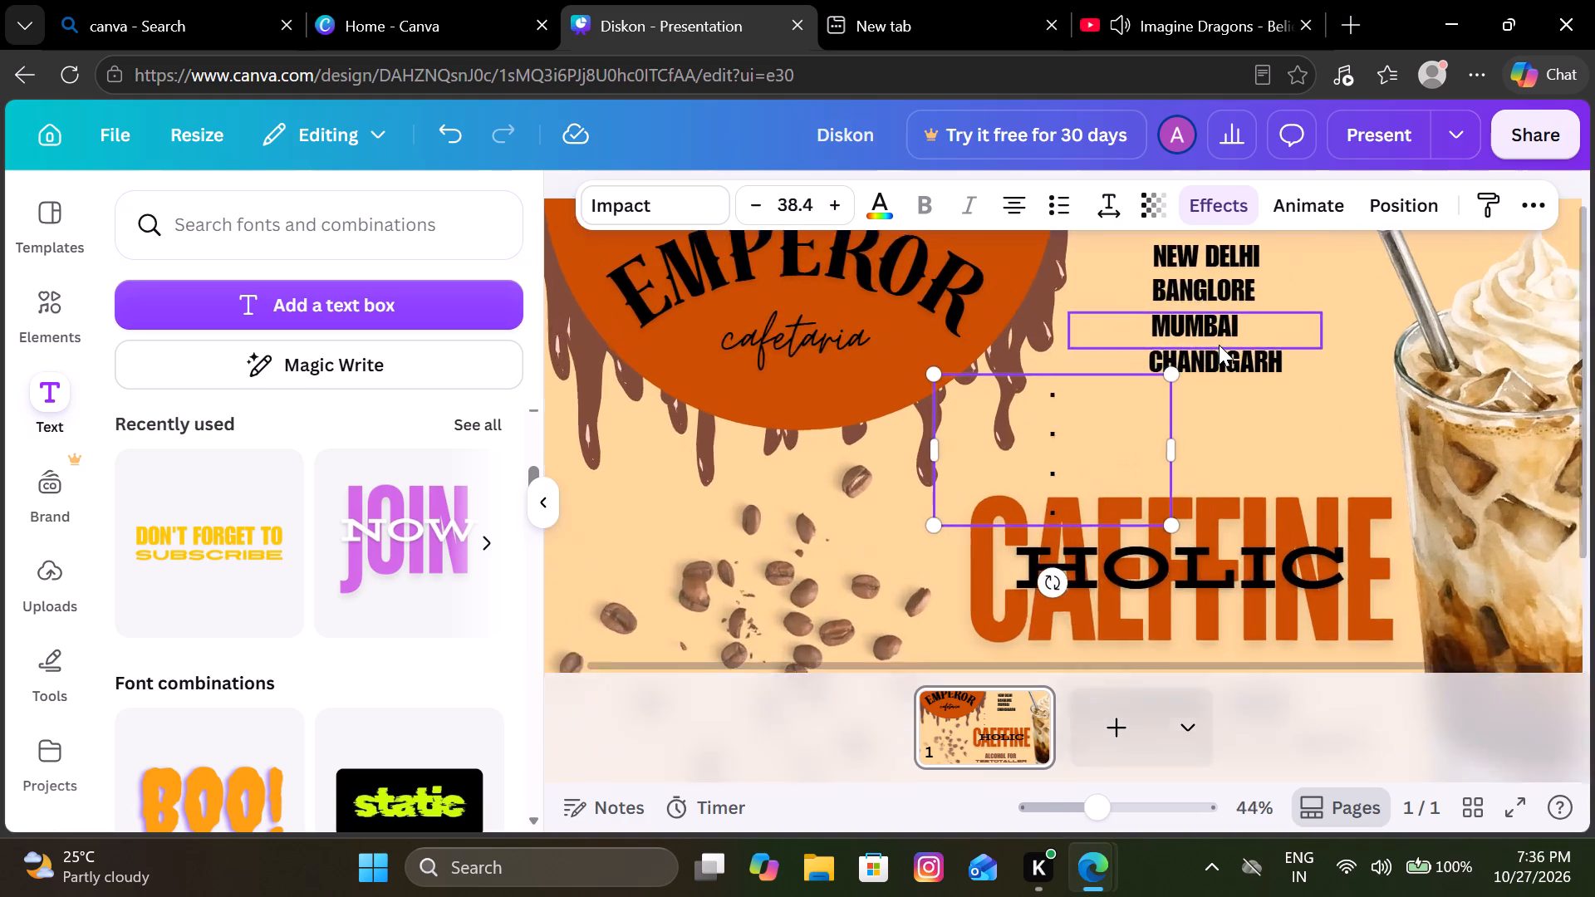
{"action": "scroll", "coordinate": [1219, 345], "scroll_direction": "up", "scroll_amount": 1}
{"action": "left_click", "coordinate": [1088, 592]}
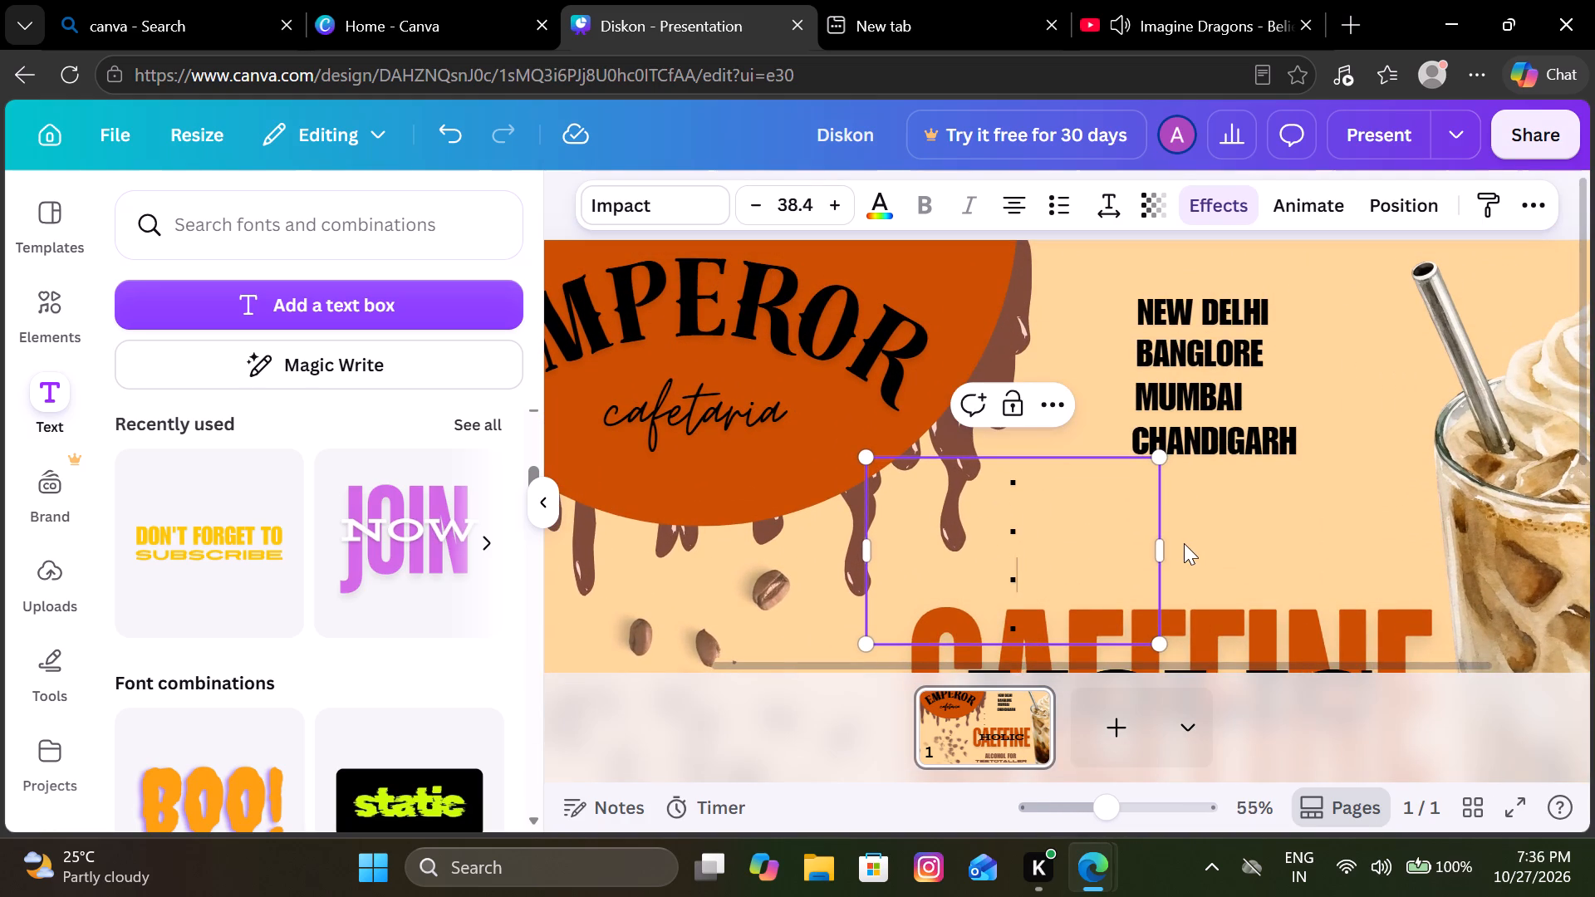
{"action": "left_click", "coordinate": [1192, 537]}
{"action": "left_click_drag", "start_coordinate": [1117, 561], "coordinate": [1179, 382]}
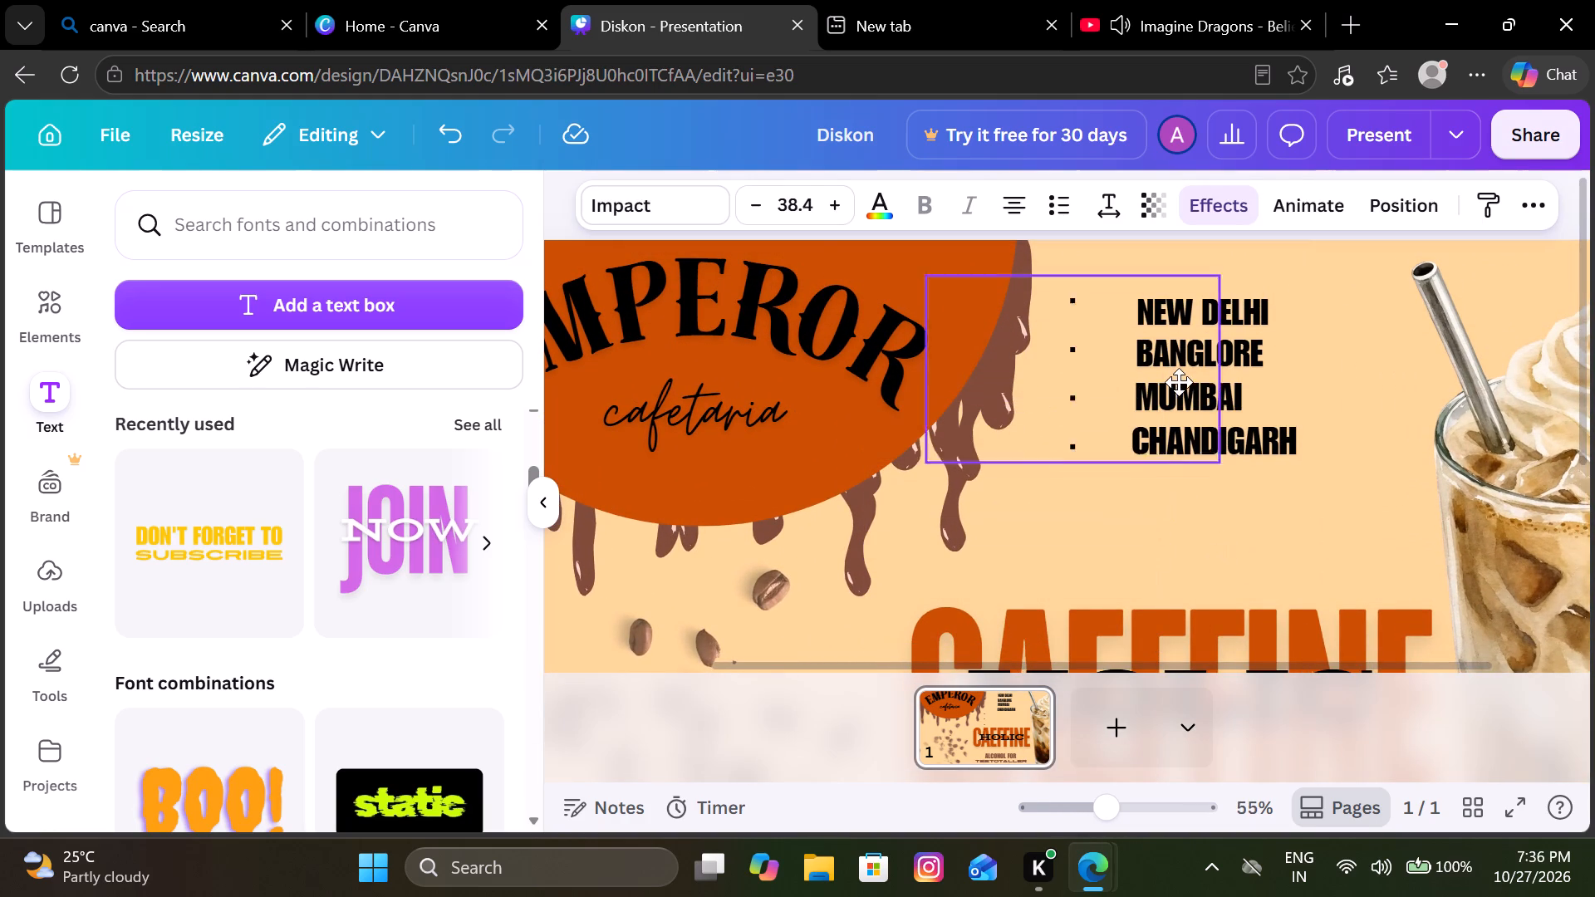
{"action": "left_click_drag", "start_coordinate": [1179, 382], "coordinate": [1219, 377]}
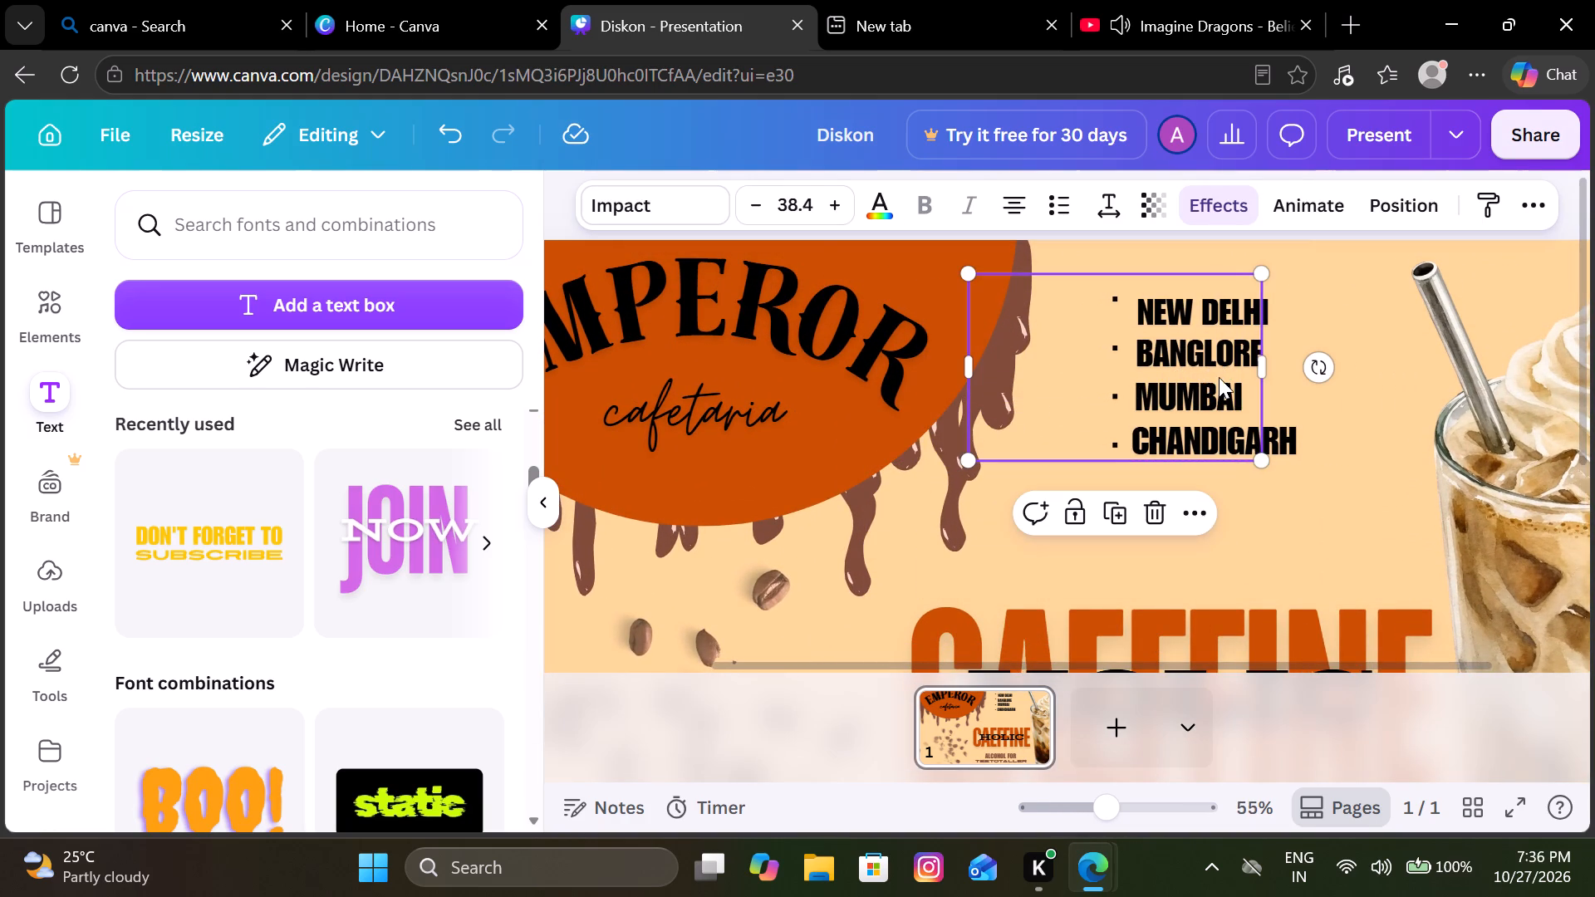
Fine-tune the dot column to font size 35.6 and line up one dot before each location name, NEW DELHI through CHANDIGARH.
{"action": "left_click_drag", "start_coordinate": [1269, 466], "coordinate": [1239, 434]}
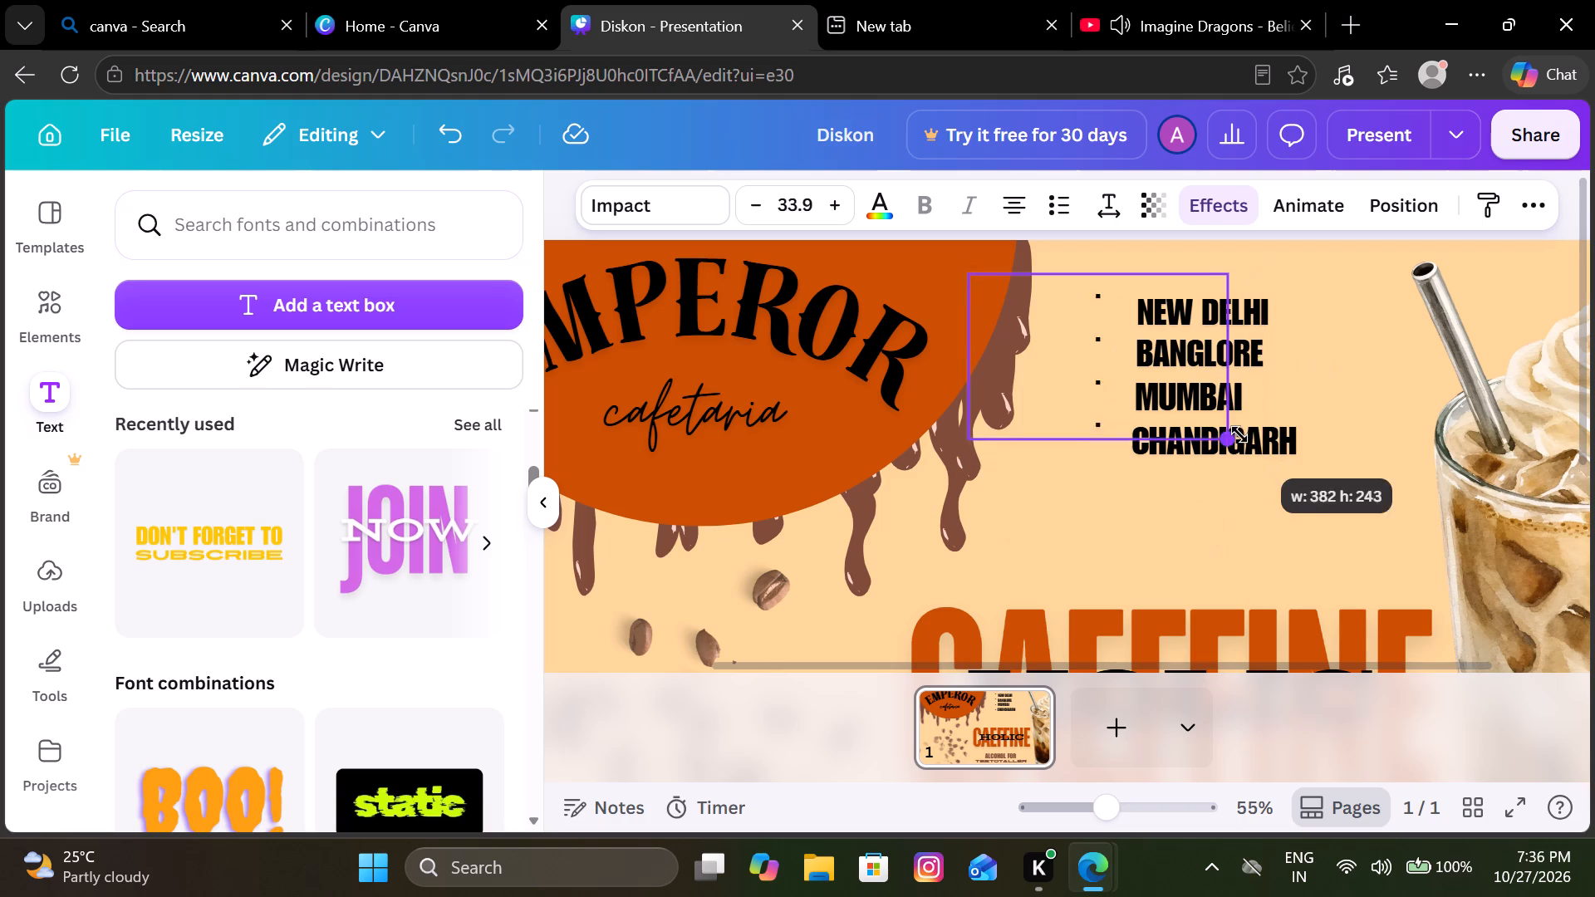
{"action": "left_click_drag", "start_coordinate": [1239, 434], "coordinate": [1207, 419]}
{"action": "left_click_drag", "start_coordinate": [1125, 355], "coordinate": [1147, 385]}
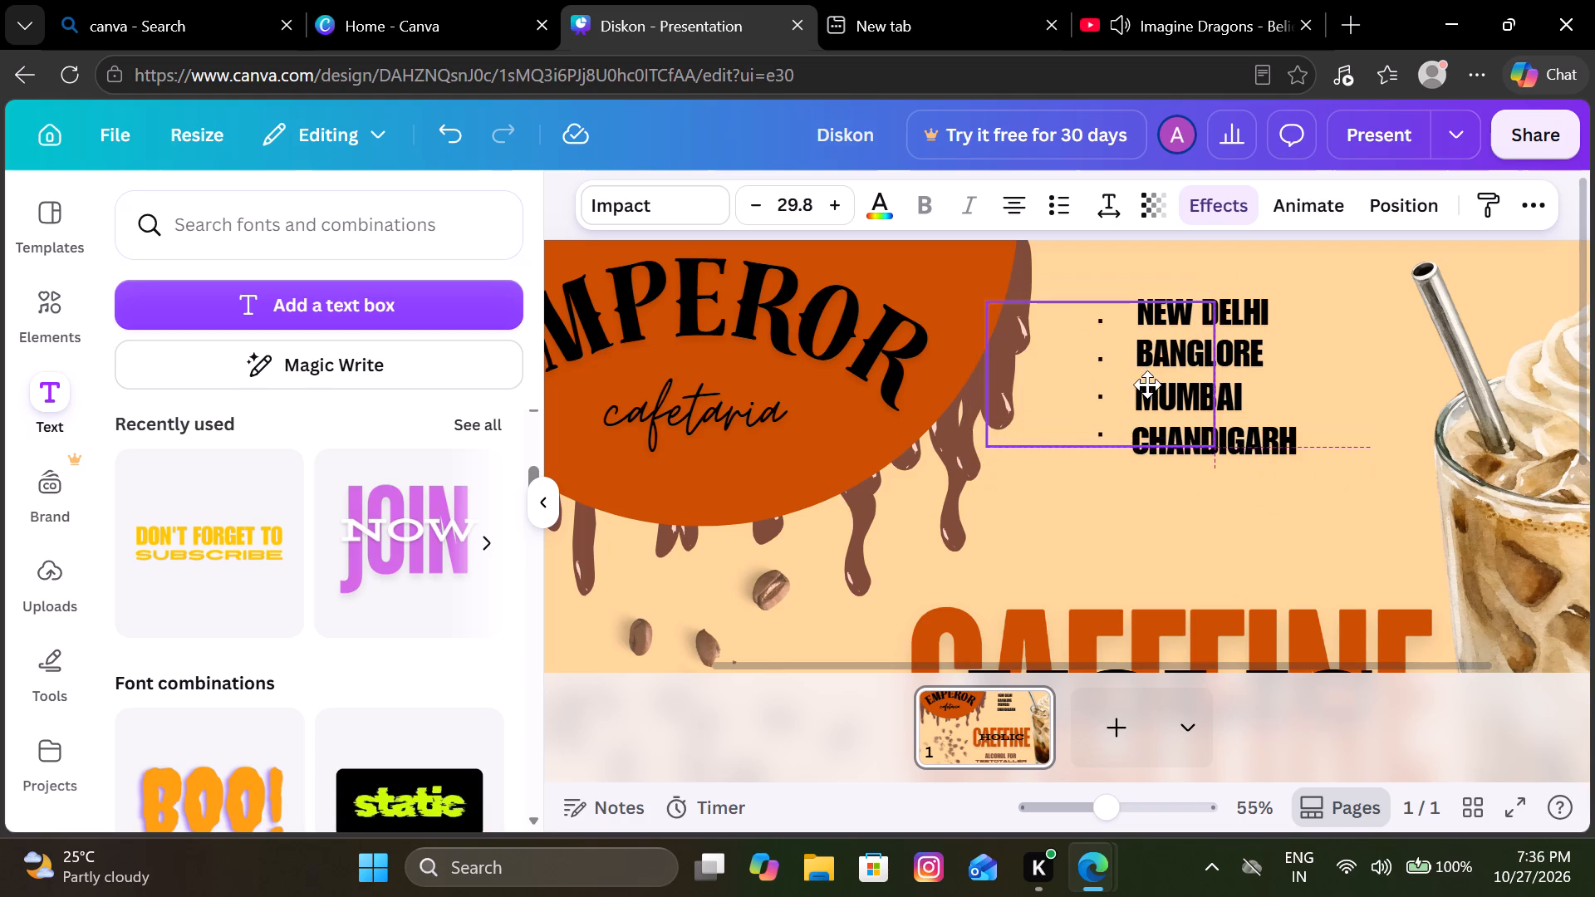
{"action": "left_click_drag", "start_coordinate": [1147, 385], "coordinate": [1162, 378]}
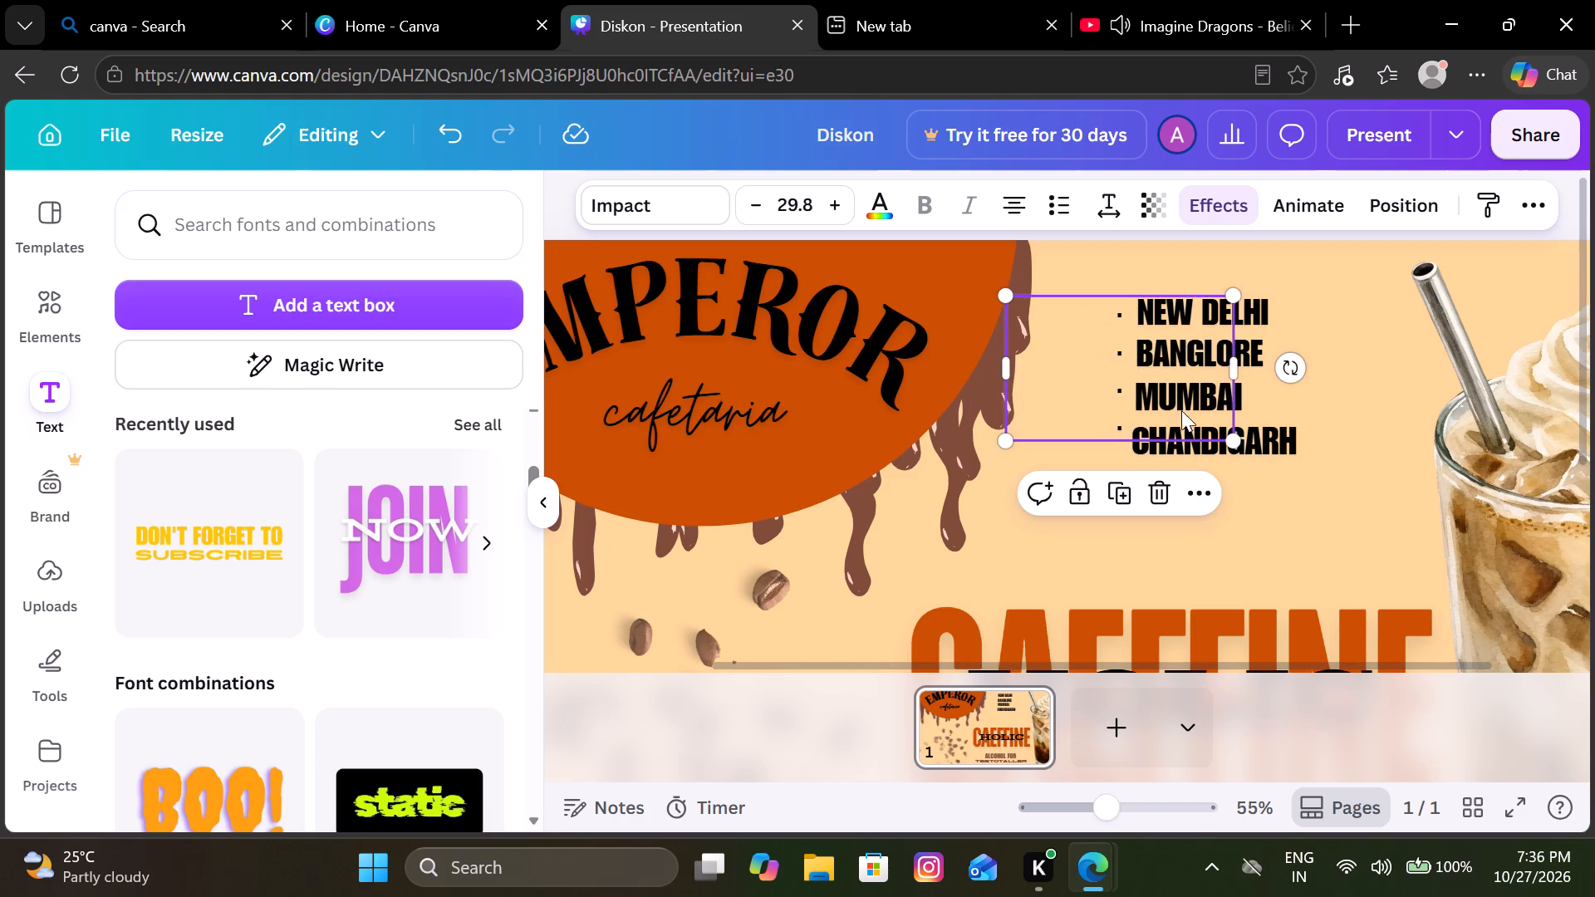
{"action": "left_click", "coordinate": [1242, 437]}
{"action": "left_click_drag", "start_coordinate": [1242, 437], "coordinate": [1266, 454]}
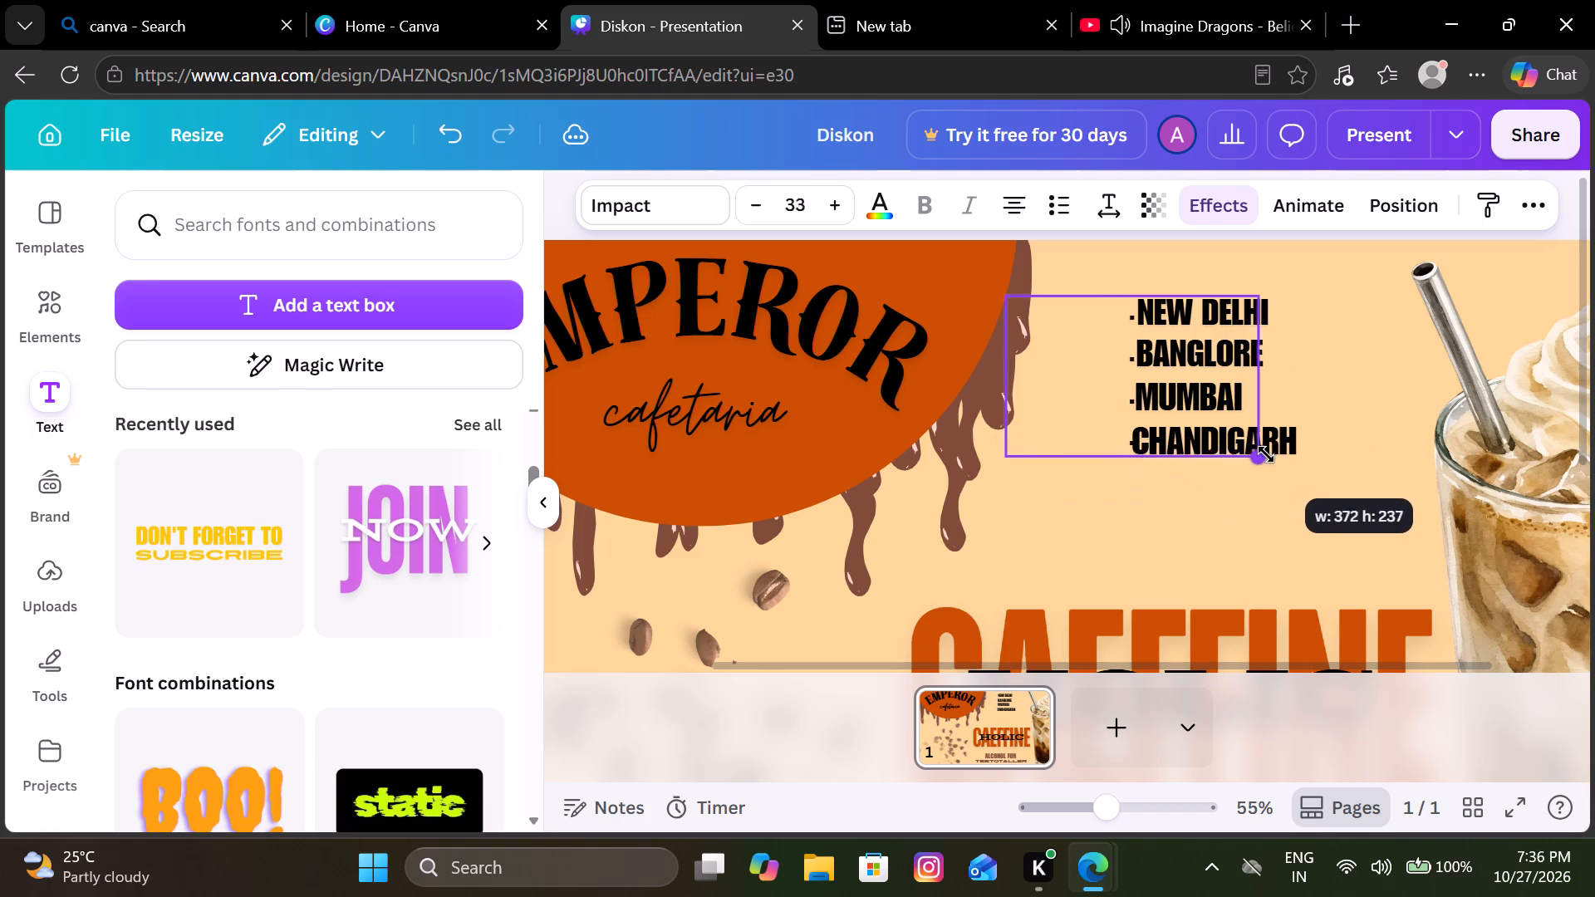
{"action": "left_click_drag", "start_coordinate": [1266, 454], "coordinate": [1283, 459]}
{"action": "left_click_drag", "start_coordinate": [1225, 430], "coordinate": [1204, 422]}
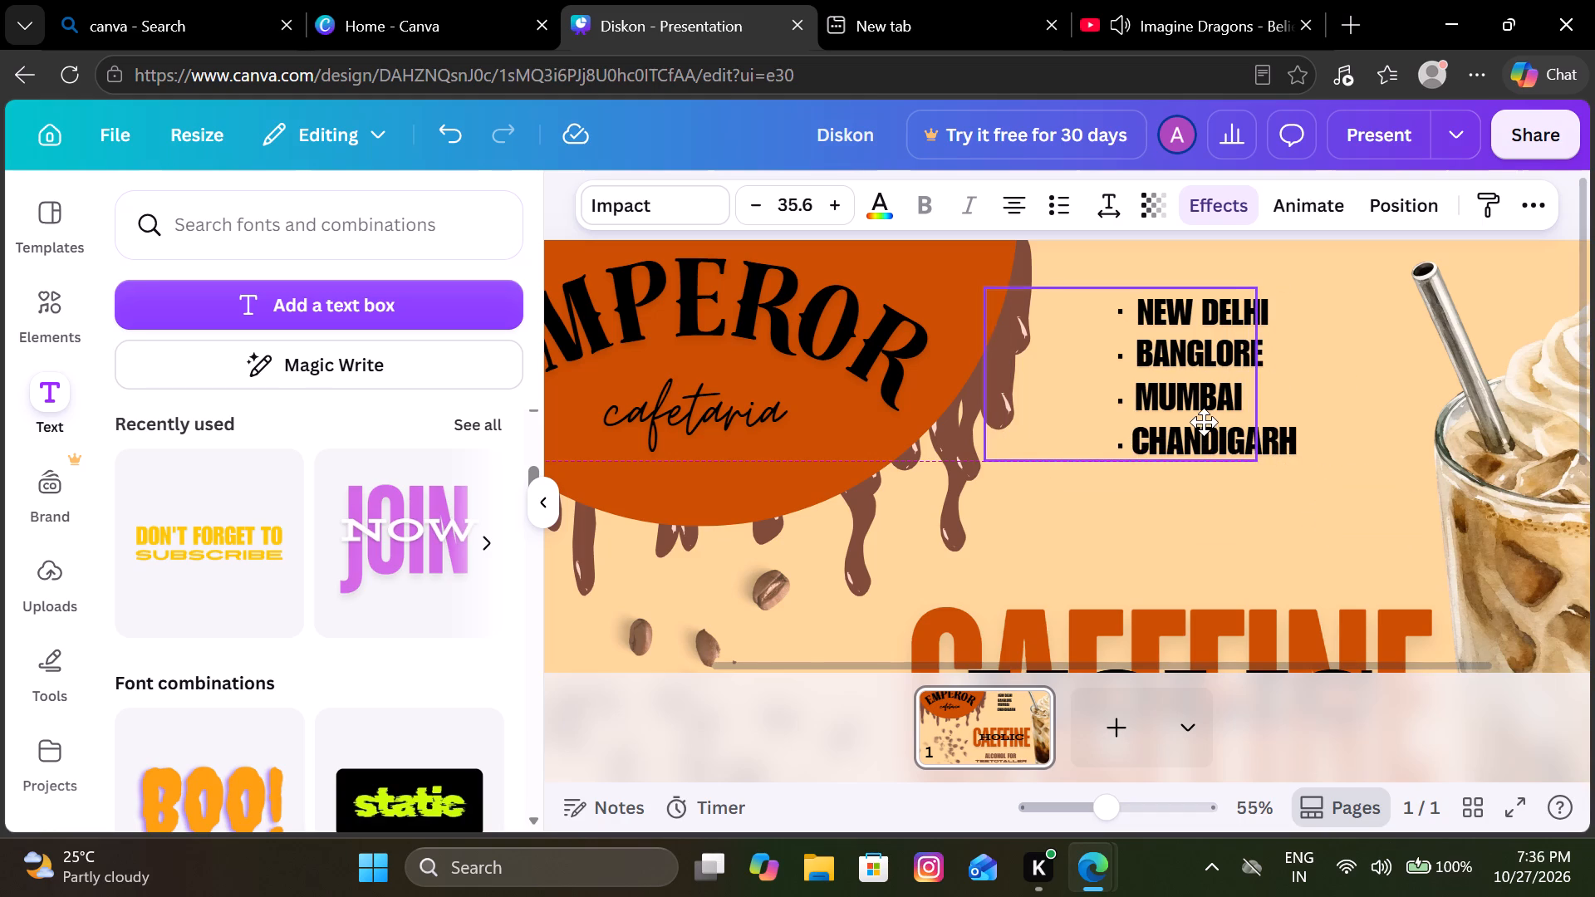
{"action": "left_click_drag", "start_coordinate": [1204, 422], "coordinate": [1206, 418]}
{"action": "left_click", "coordinate": [1263, 502]}
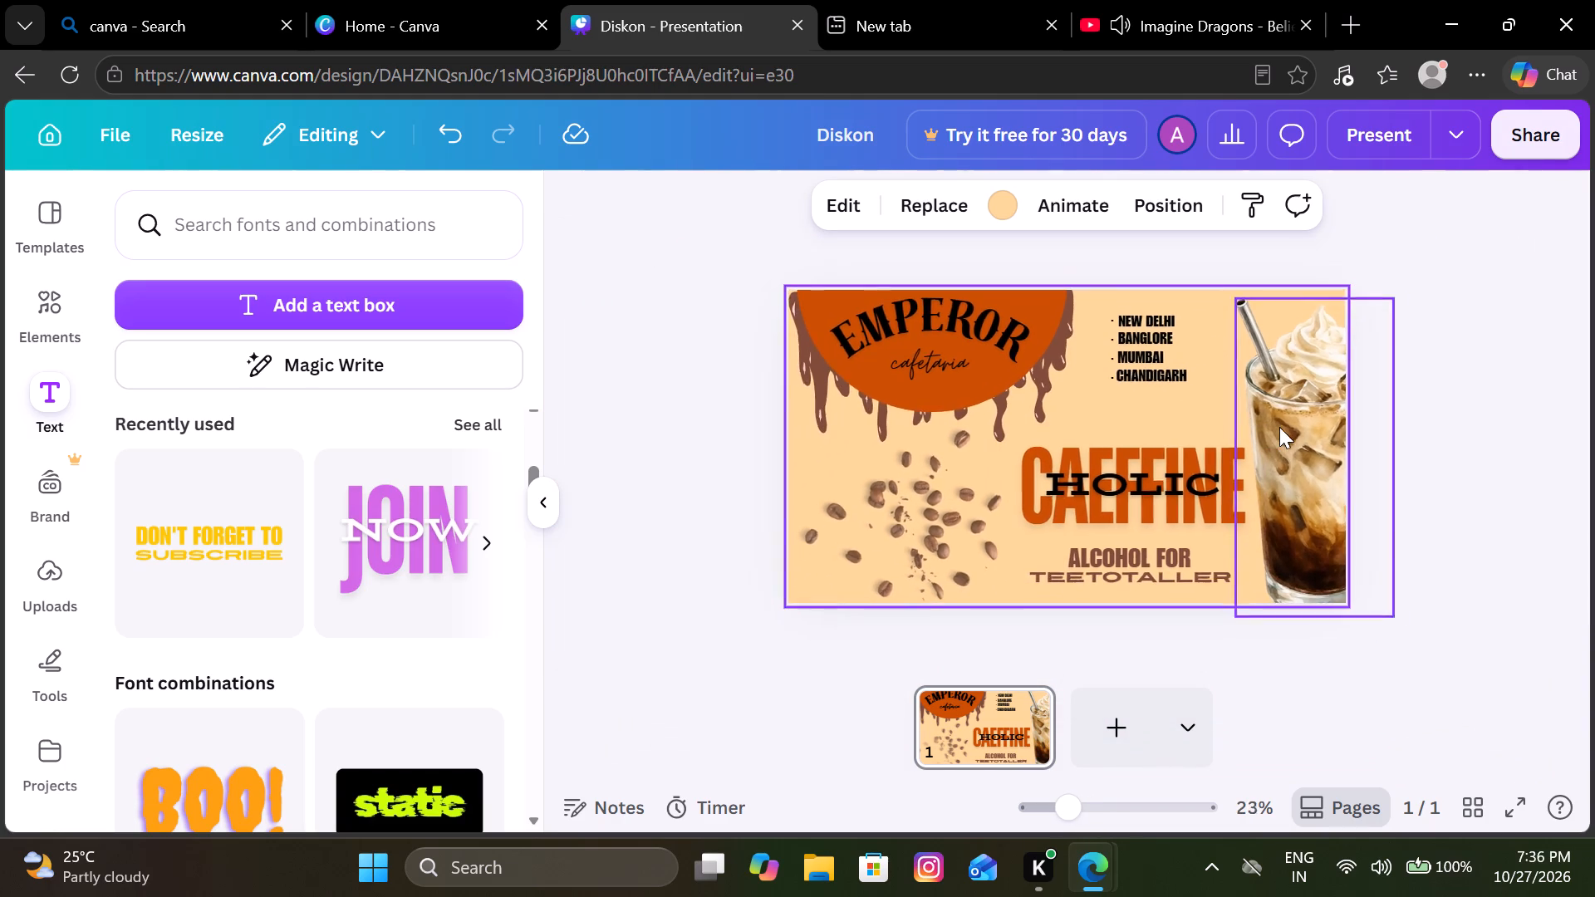
{"action": "left_click", "coordinate": [1436, 415]}
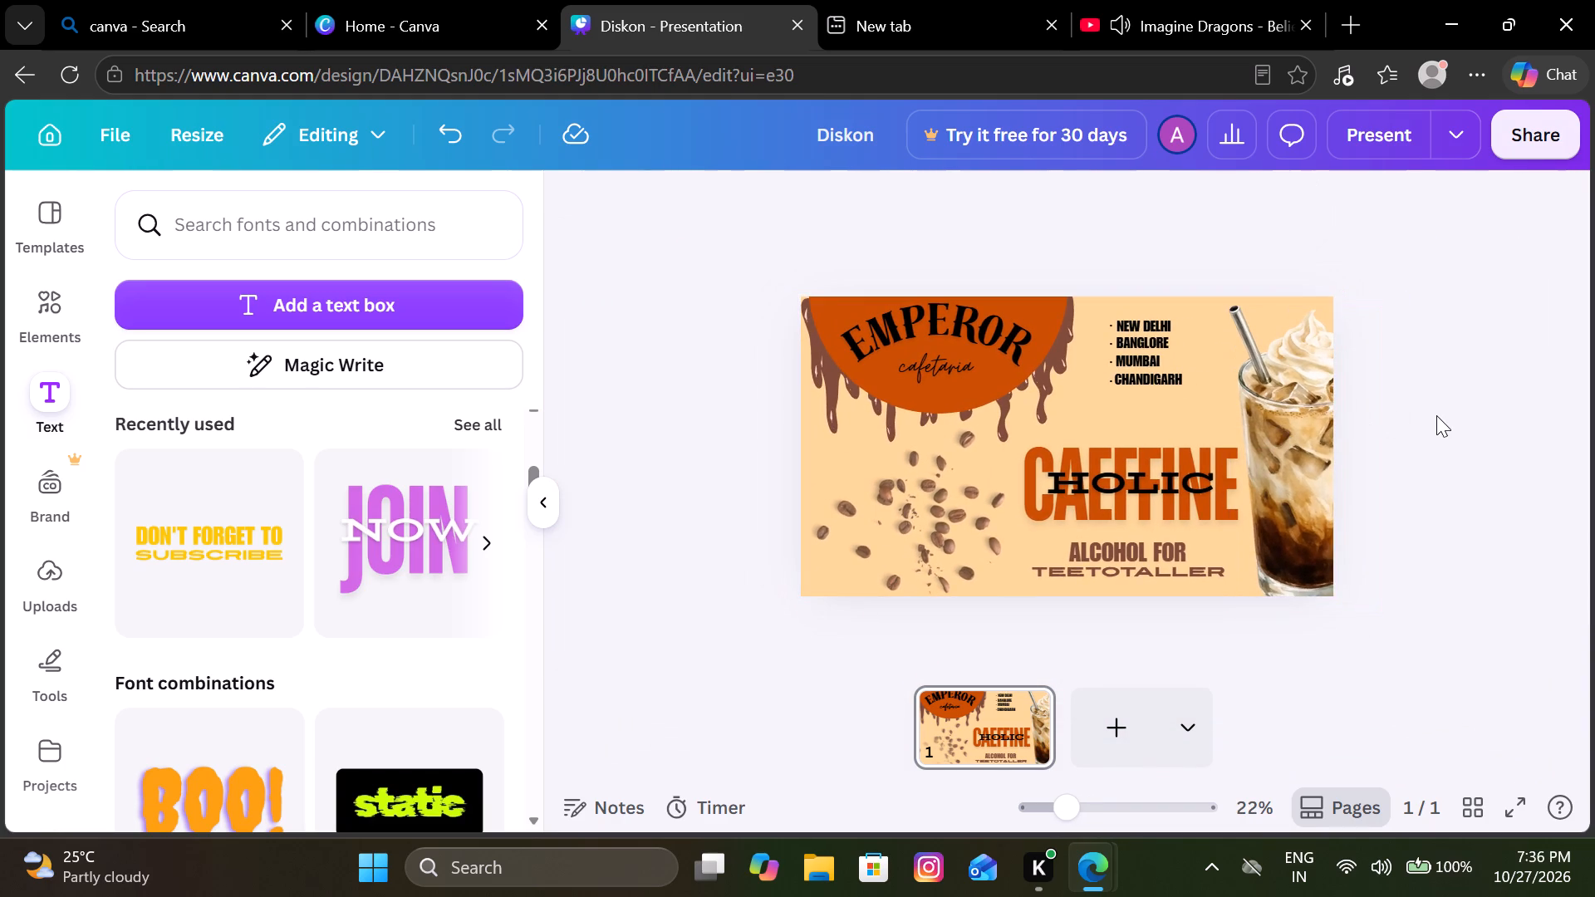
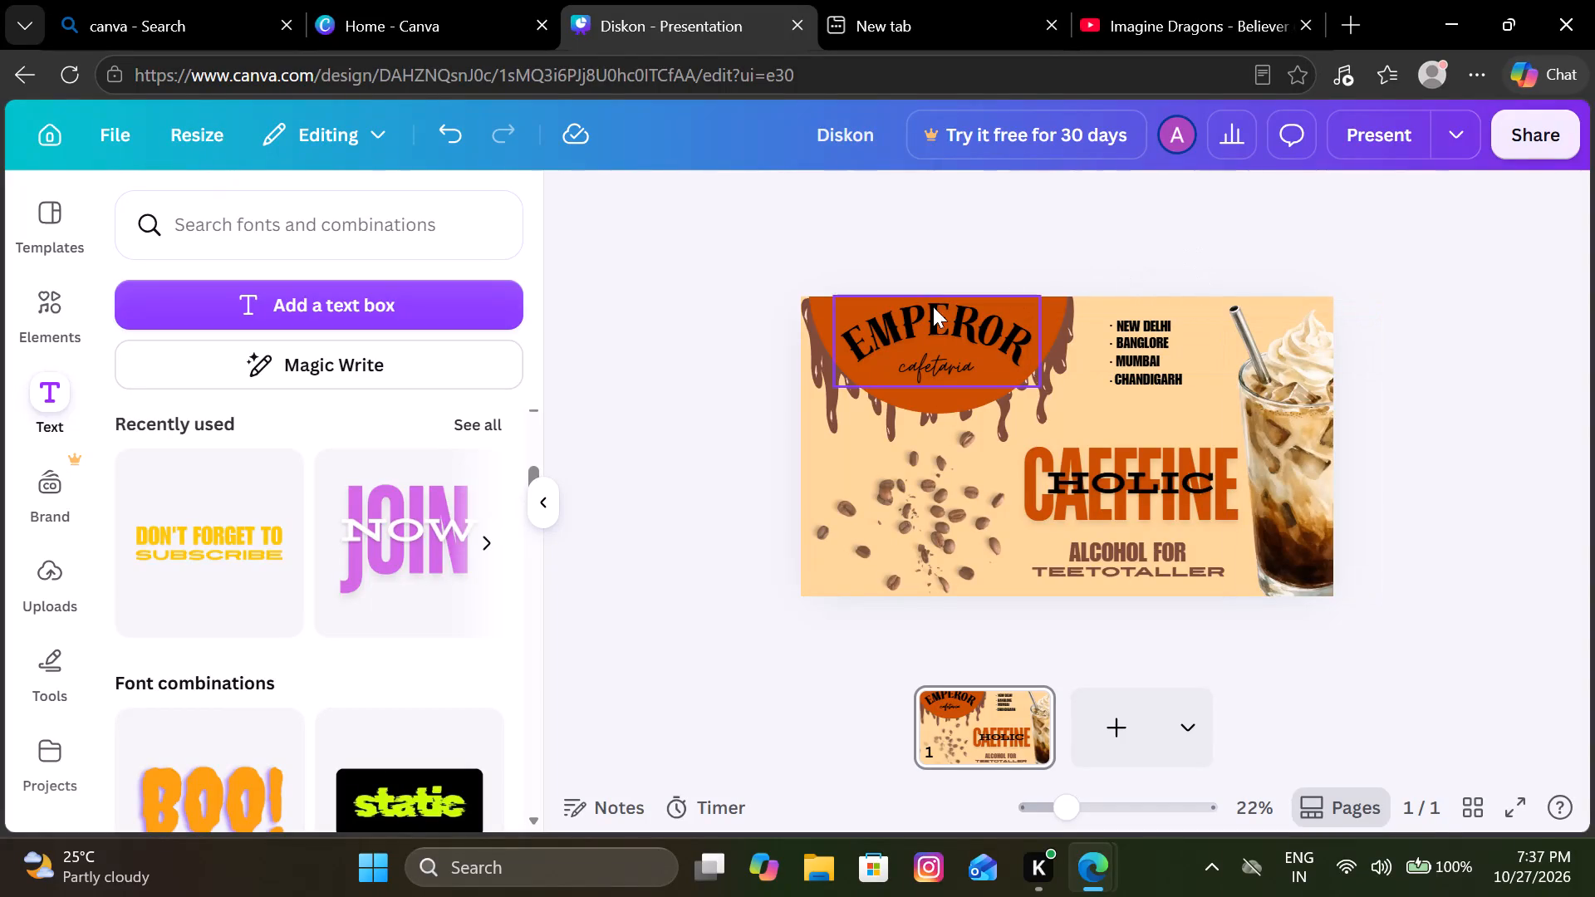
Save the current changes to the Emperor Cafetaria banner design.
{"action": "left_click", "coordinate": [572, 154]}
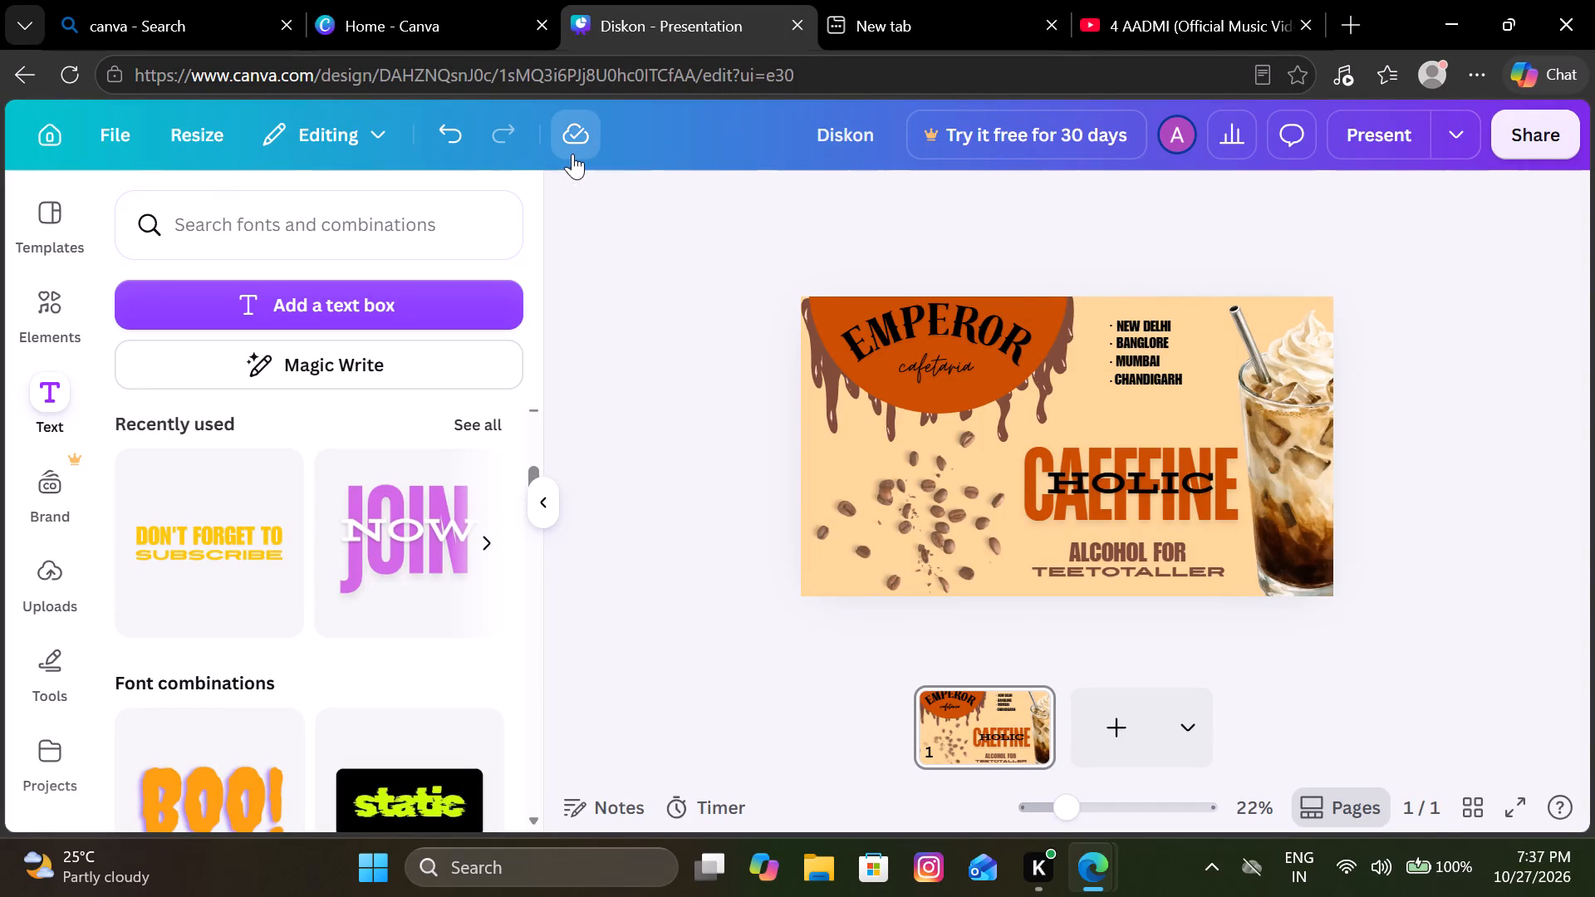